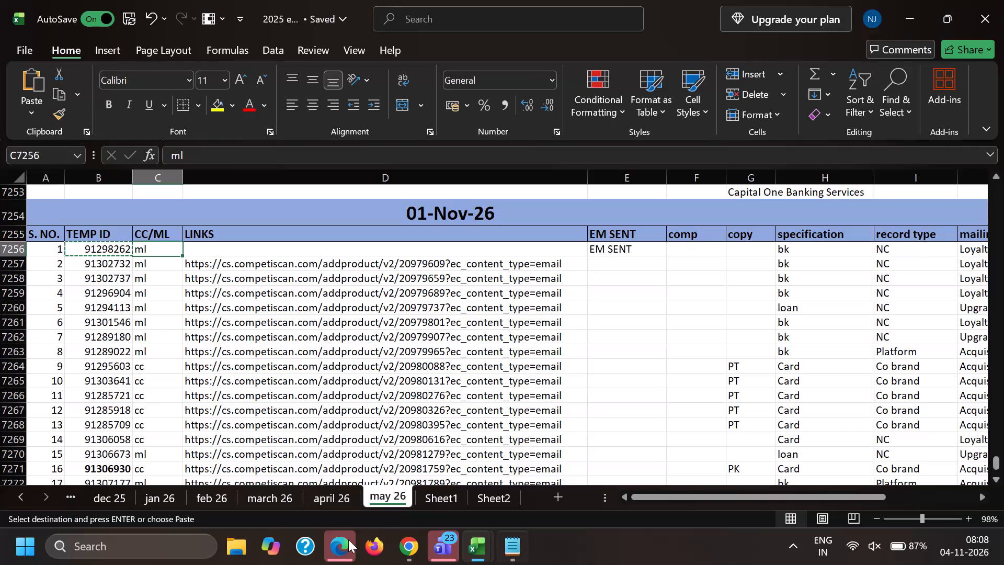
Switch to Chrome and open the list of published Electronic Content products in the Competiscan admin portal.
left_click(416, 556)
left_click(119, 160)
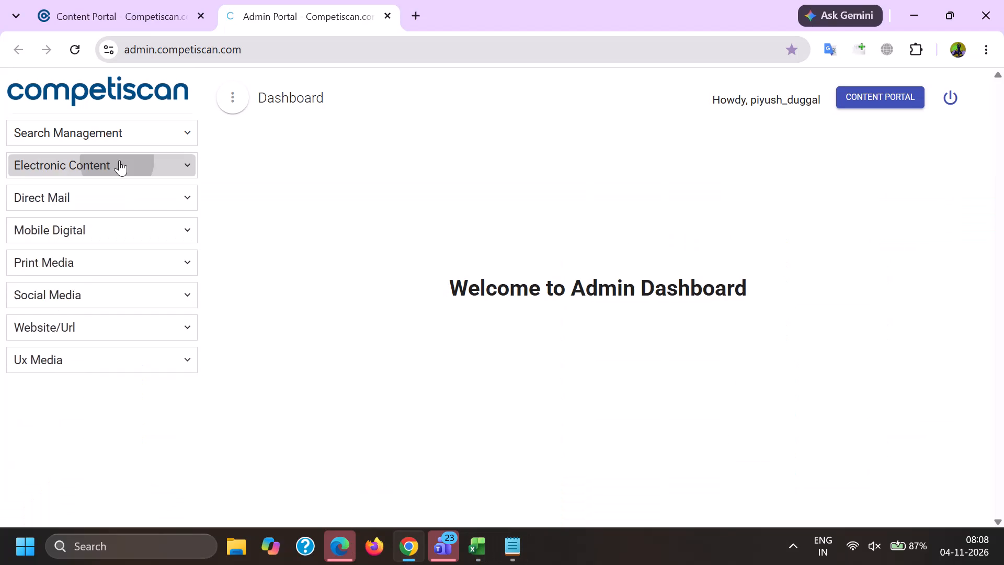
left_click(94, 214)
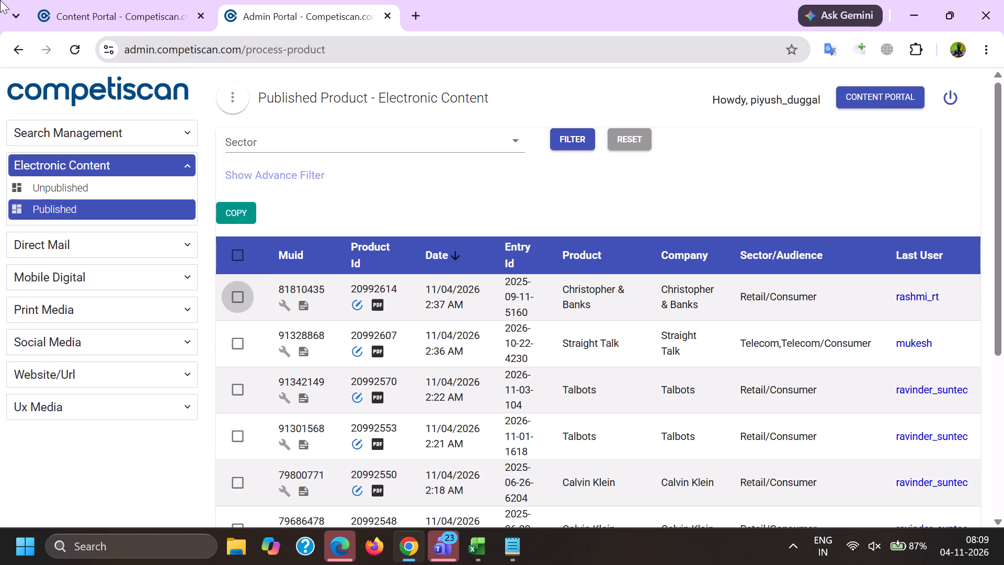
Search the published products by Muid 91298262 using the advanced filter.
left_click(300, 182)
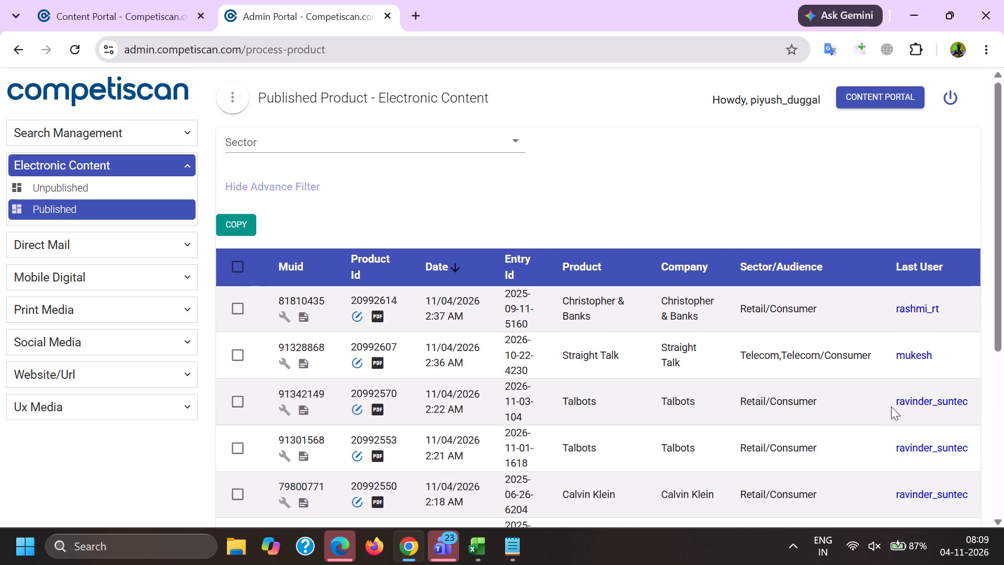
left_click(804, 296)
key("ctrl+v")
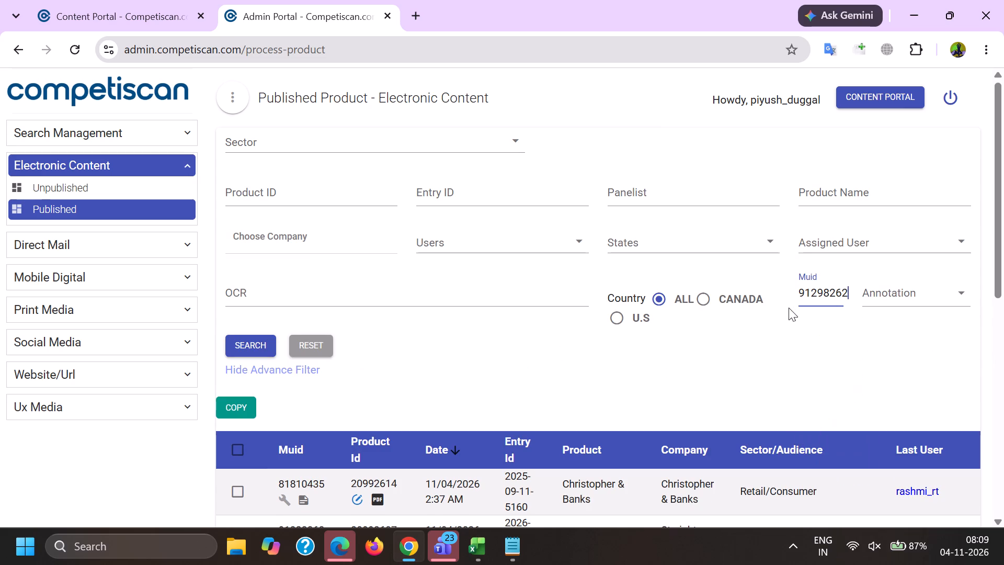
key("Return")
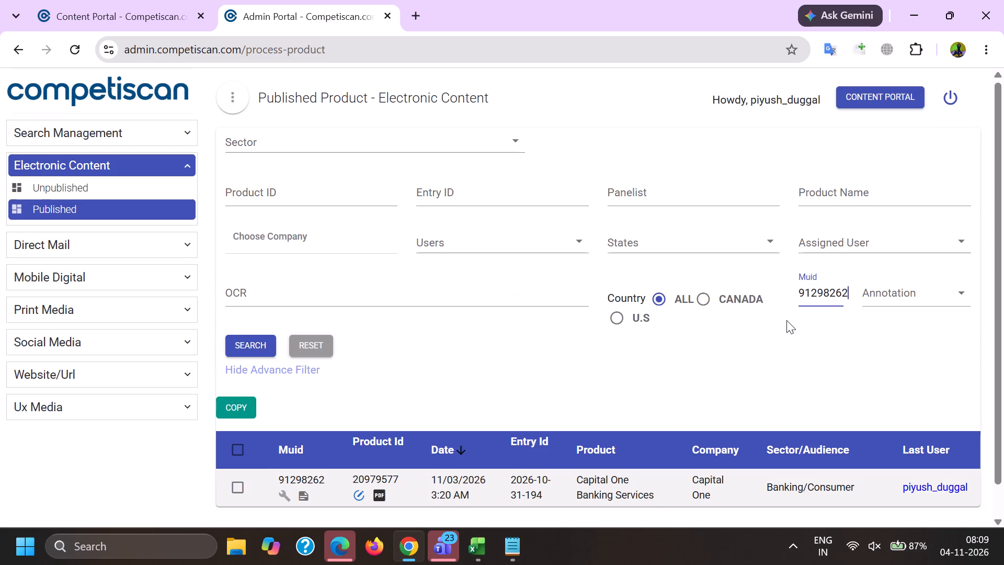
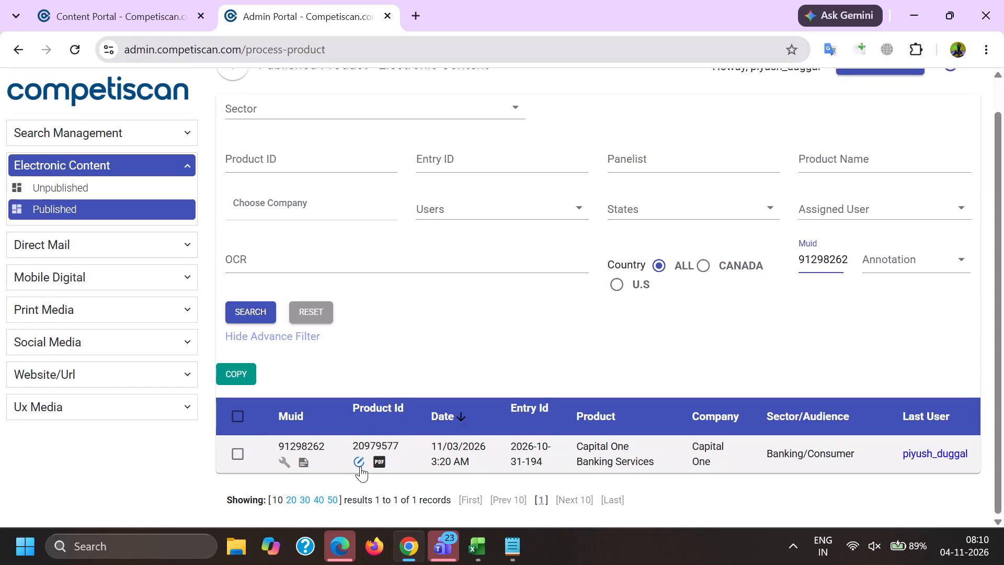
Open product 20979577 for editing and paste its page address into the Excel LINKS cell for TEMP ID 91298262.
left_click(359, 464, "ctrl")
left_click(431, 0)
triple_click(496, 54)
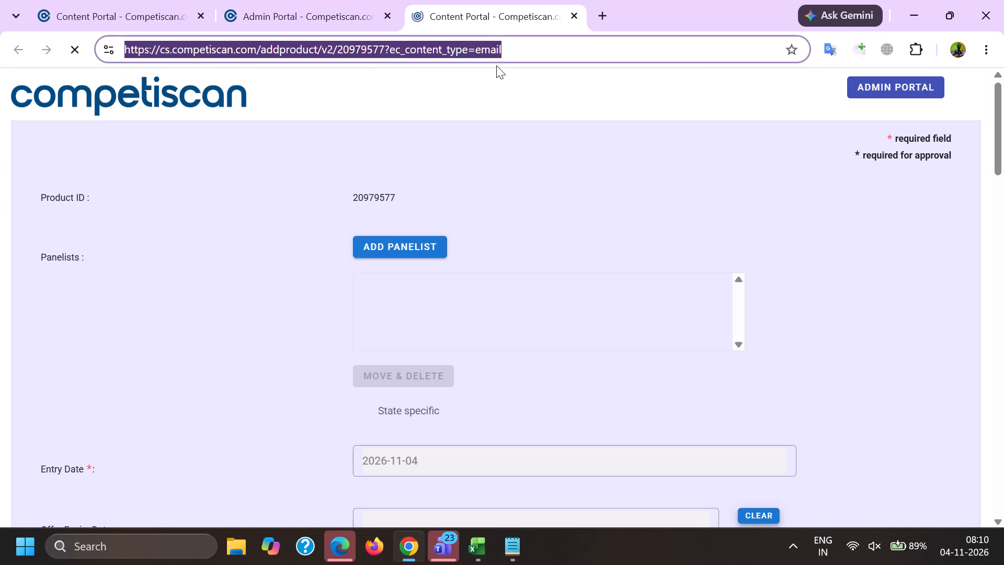
key("ctrl+c")
key("alt+Tab")
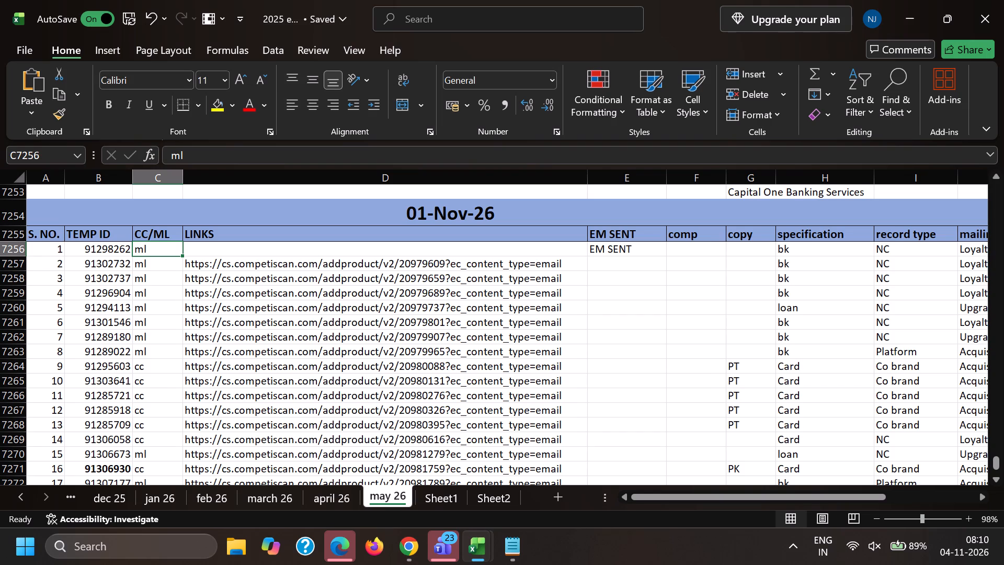
key("Tab")
key("Tab")
left_click(321, 253)
key("ctrl+v")
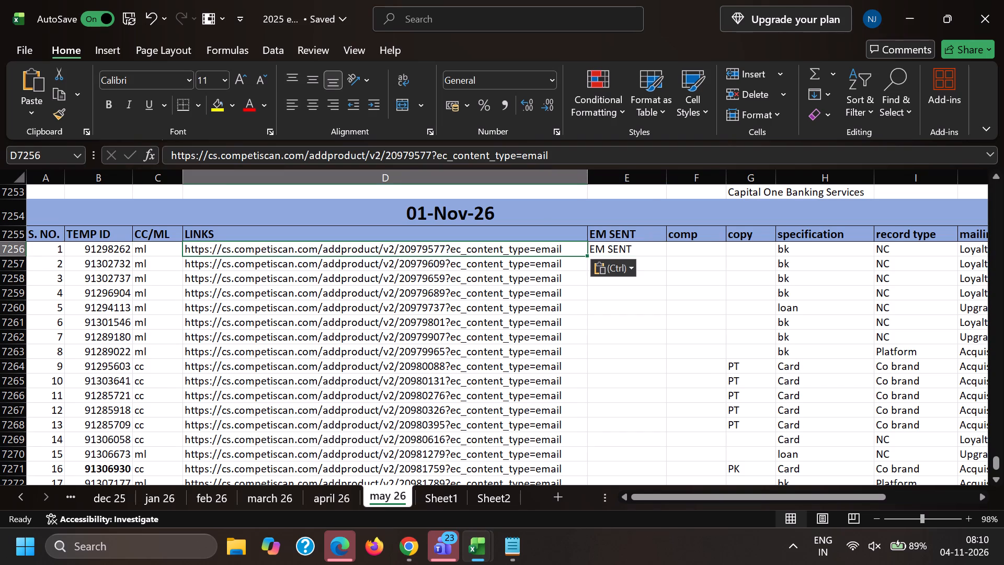
Copy the first 20 product links of the 01-Nov-26 block, from TEMP ID 91298262 through 91288276.
left_click(317, 320)
left_click(325, 246)
key("shift+Down")
key("shift+Down")
key("shift+Down")
key("shift+Down")
key("shift+Down")
key("shift+Down")
key("shift+Down")
key("shift+Down")
key("shift+Down")
key("shift+Down")
key("shift+Down")
key("shift+Down")
key("shift+Down")
key("shift+Down")
key("shift+Down")
key("shift+Down")
key("shift+Down")
key("shift+Down")
key("shift+Down")
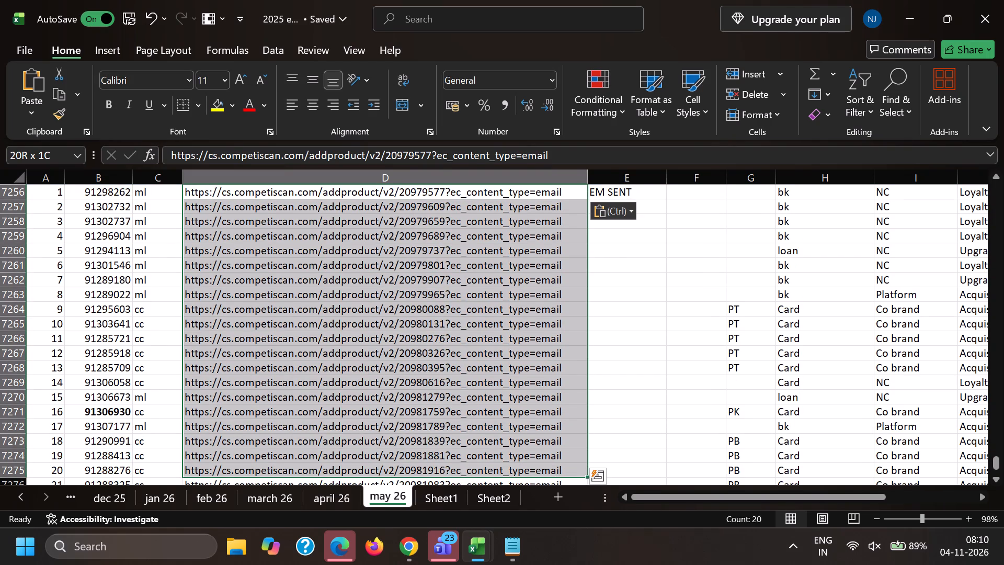
key("ctrl+c")
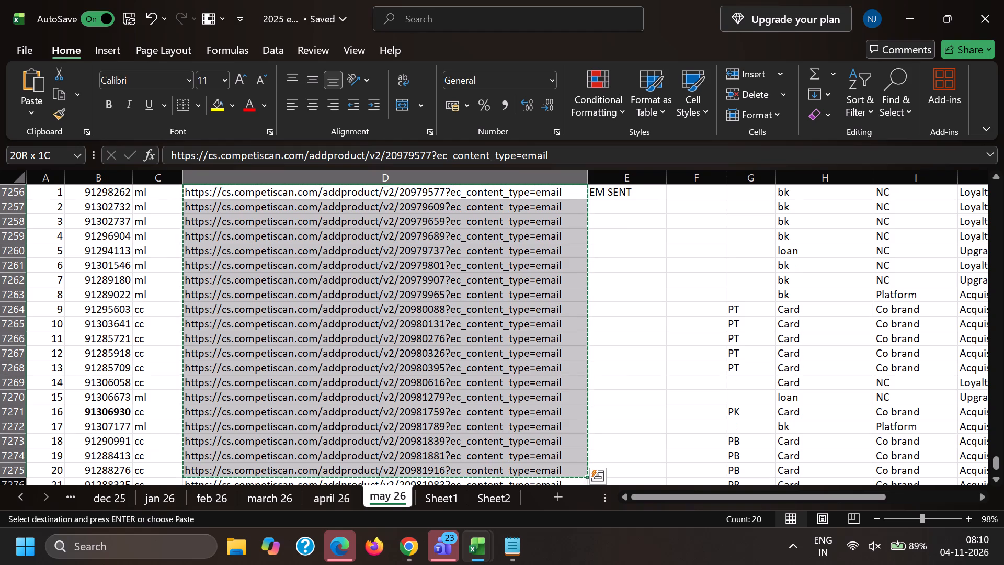
Switch to Chrome and open the 20 copied links in separate tabs with the multiple-URL opener extension.
key("super+Tab")
left_click(491, 156)
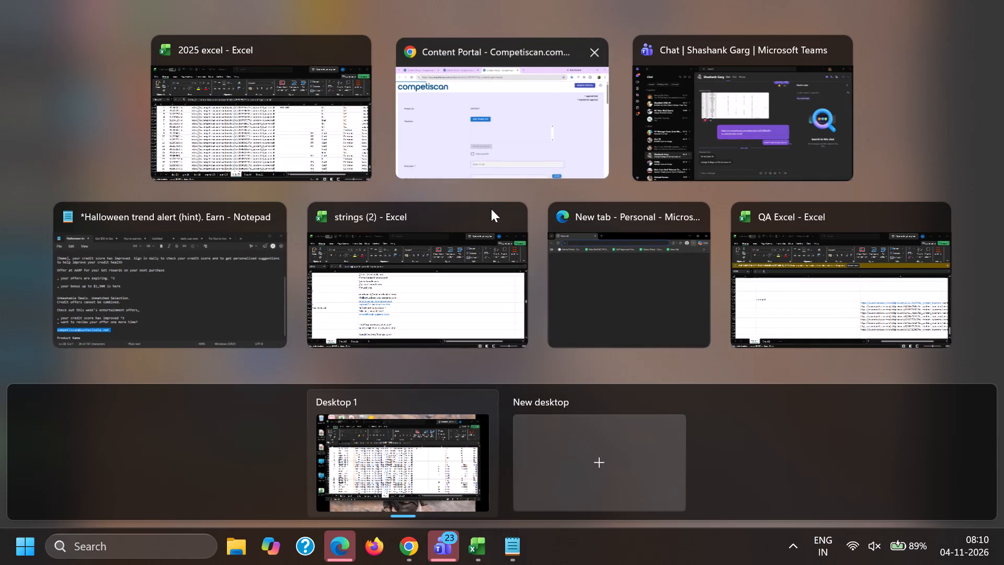
left_click(866, 50)
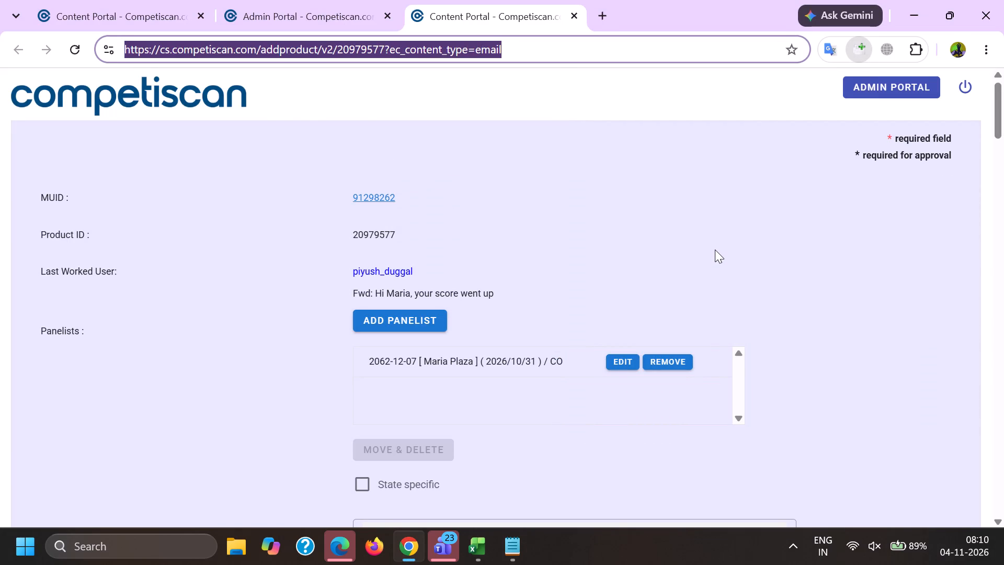
key("ctrl+v")
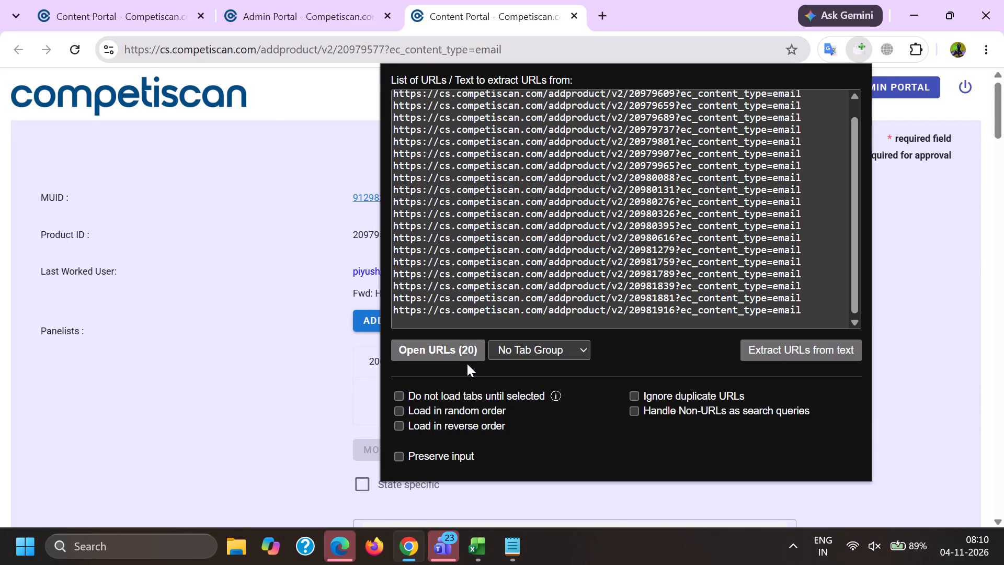
left_click(465, 362)
left_click(462, 357)
left_click(160, 292)
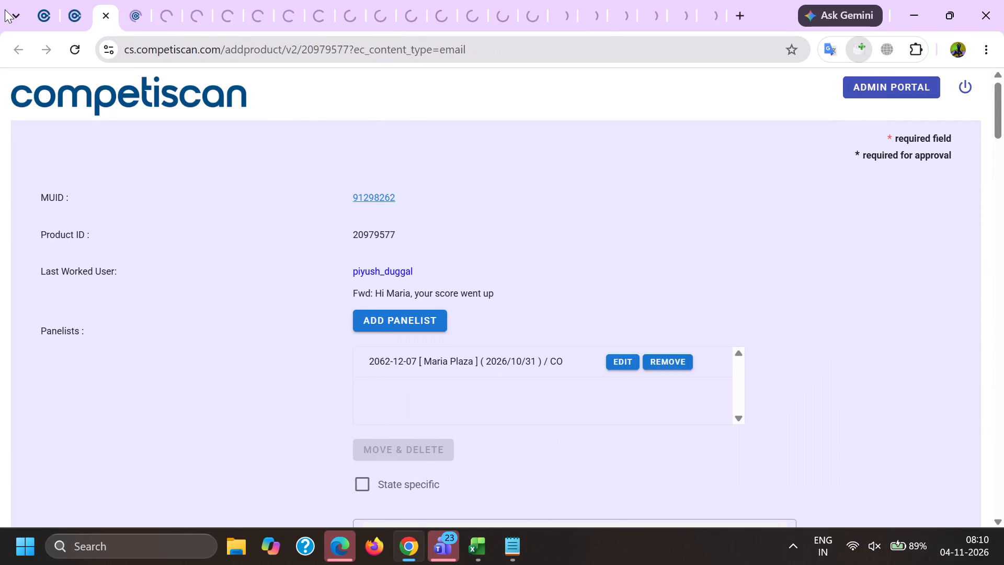
Close the original tab of product 20979577, which duplicates one of the bulk-opened tabs.
left_click(105, 15)
Open a new incognito window and open the bookmarked Resample format.xlsx workbook in it.
left_click(990, 48)
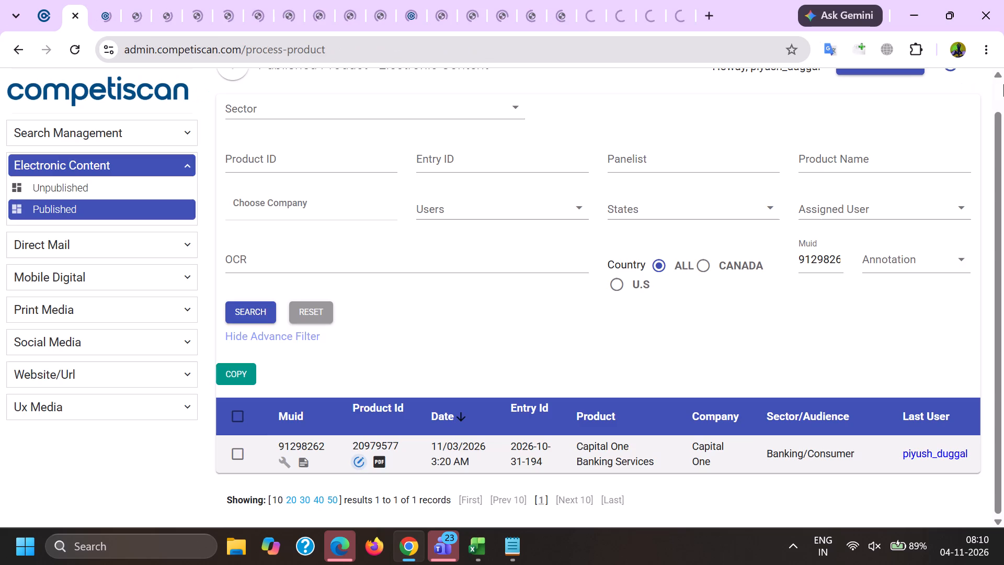
left_click(860, 129)
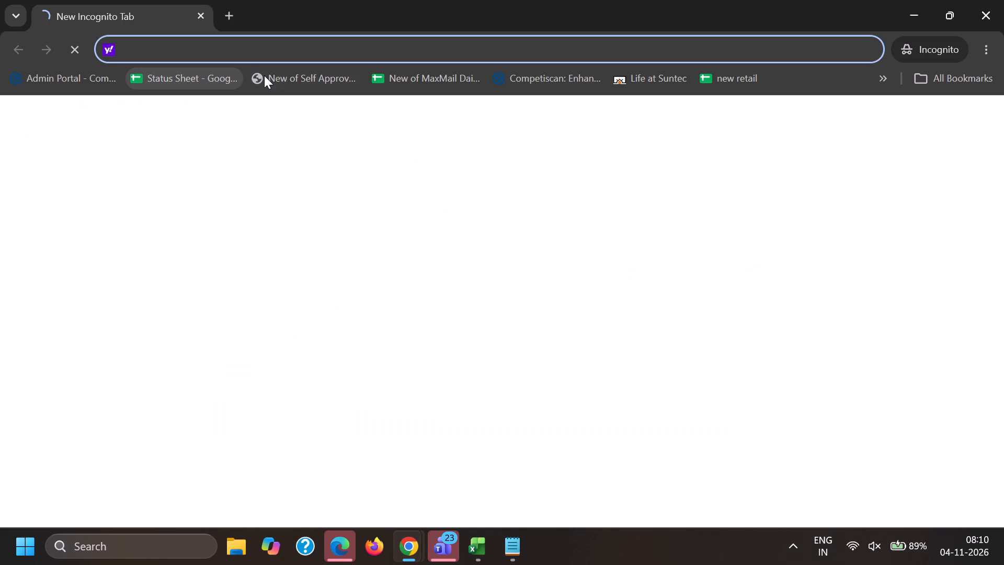
left_click(882, 76)
scroll(809, 232, "down", 4)
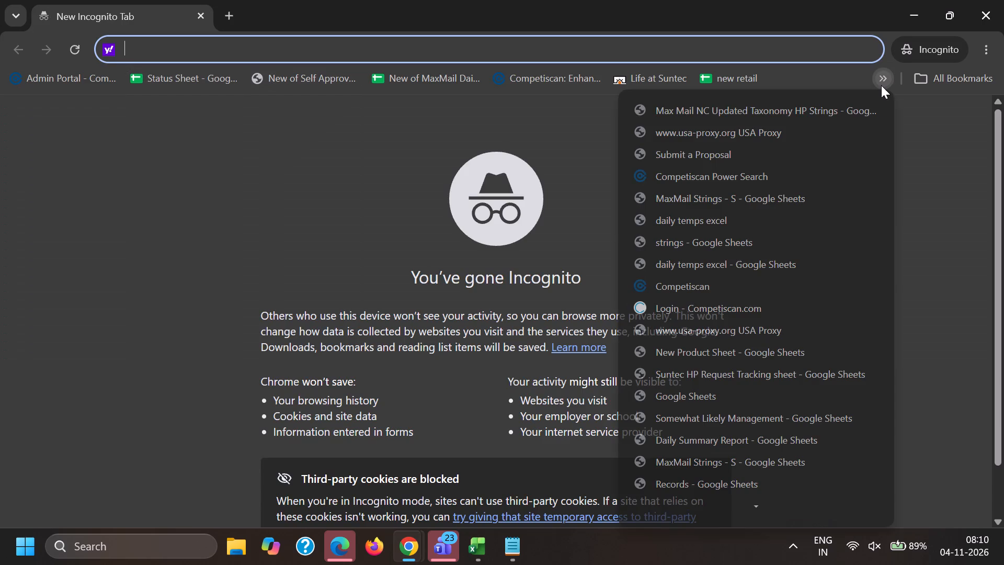
scroll(881, 85, "down", 8)
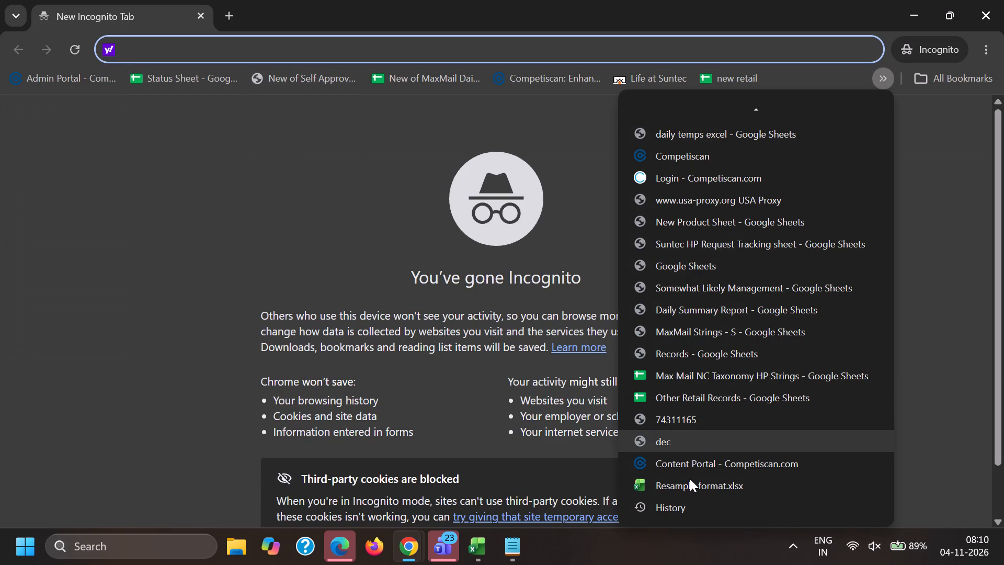
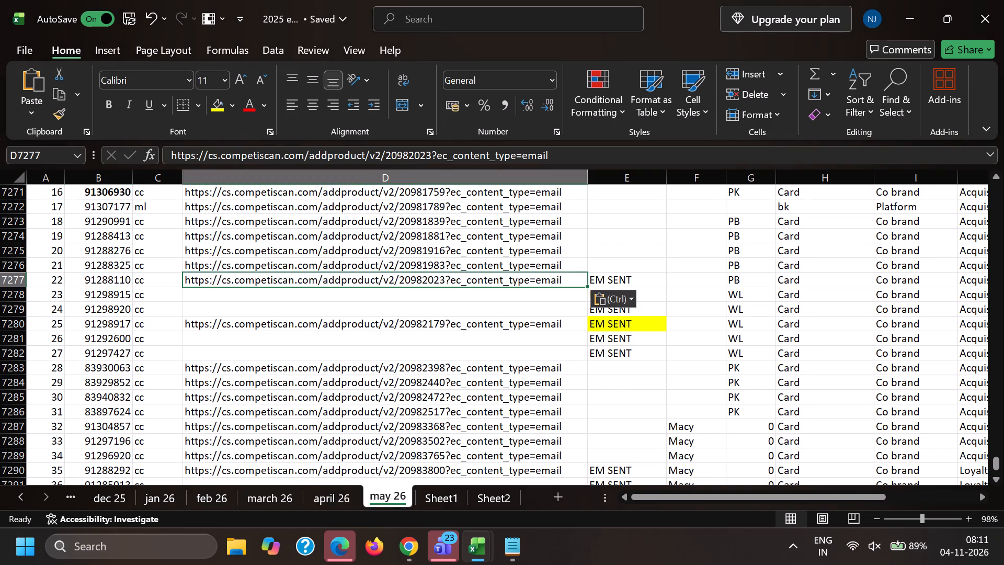
Look up MUID 91298915 in the Admin Portal's published electronic content and paste its product 20982088 link into column D of its row.
left_click(120, 291)
key("ctrl+c")
key("alt+Tab")
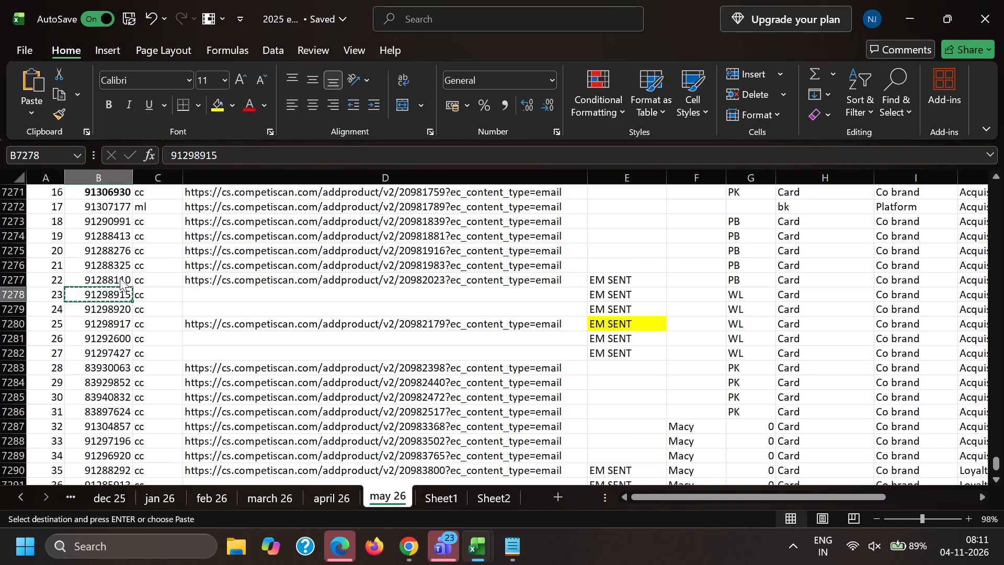
left_click(323, 0)
left_click(815, 253)
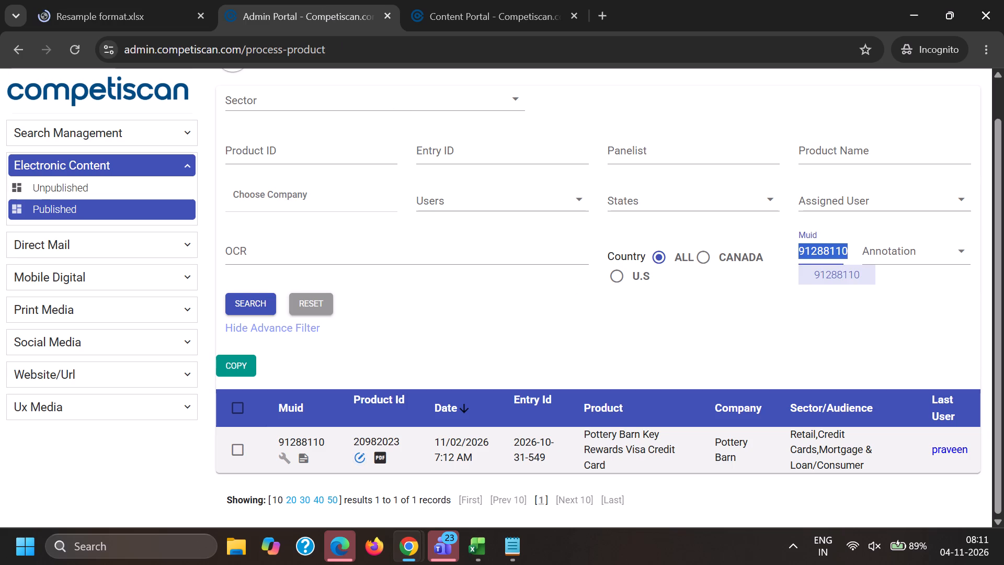
key("ctrl+v")
key("Return")
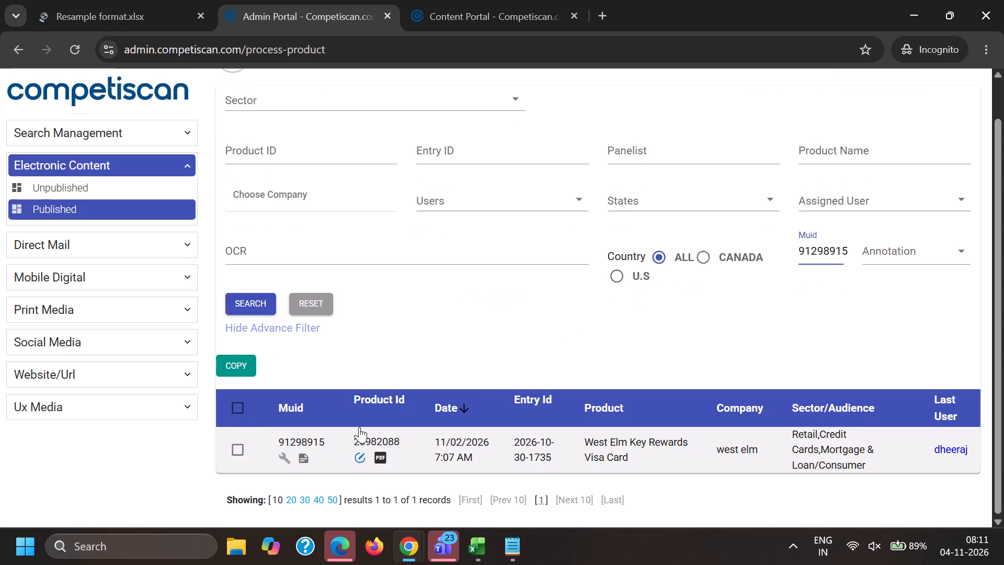
left_click(363, 458, "ctrl")
left_click(617, 2)
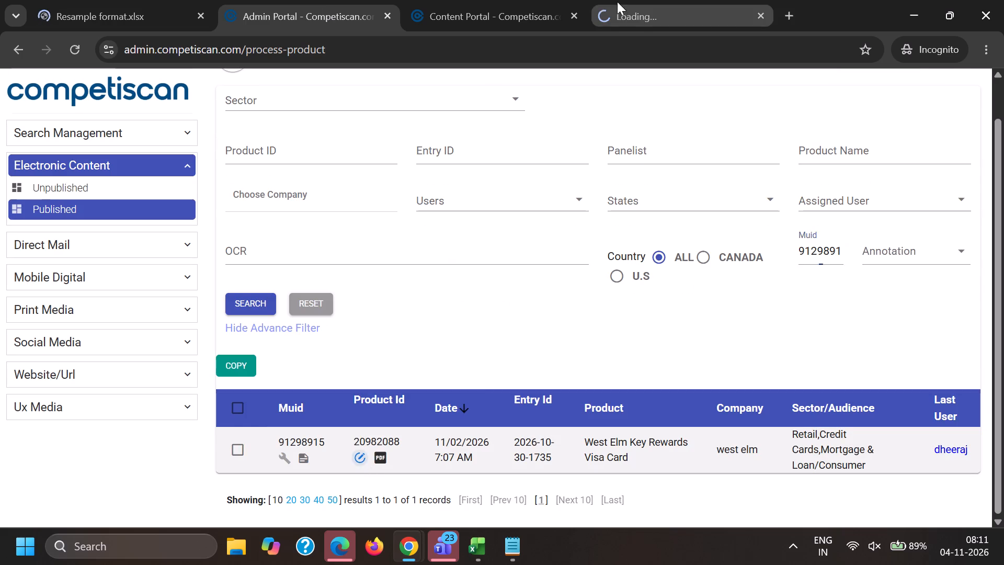
triple_click(608, 41)
key("ctrl+c")
key("alt+Tab")
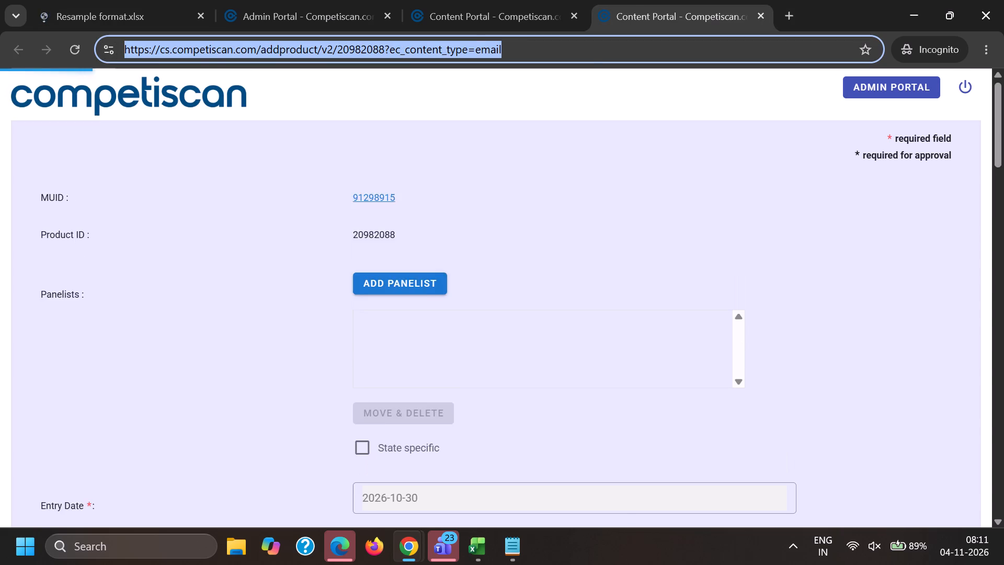
key("Tab")
key("Tab")
key("ctrl+v")
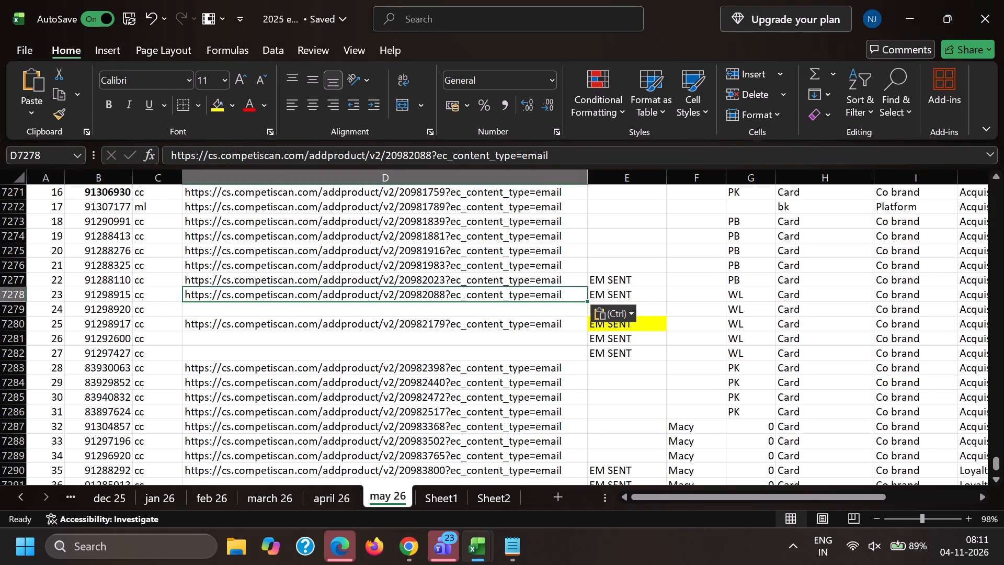
left_click(97, 305)
key("ctrl+c")
key("alt+Tab")
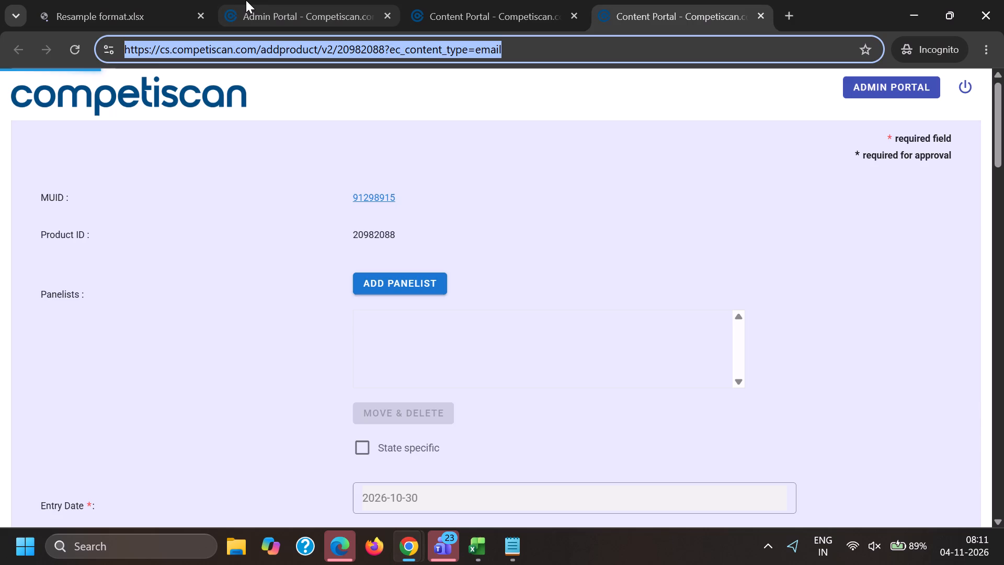
left_click(251, 0)
left_click(822, 242)
key("ctrl+v")
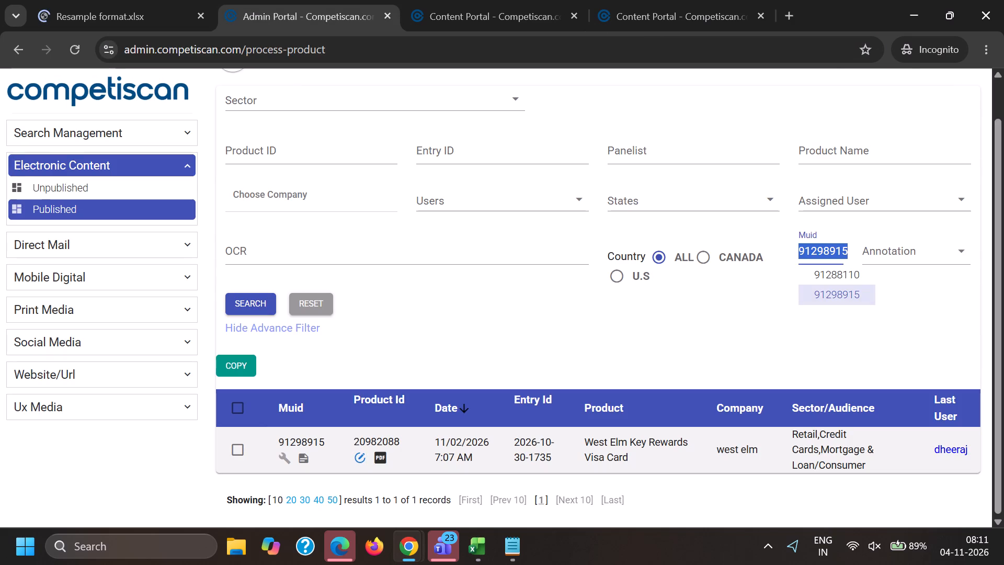
key("Return")
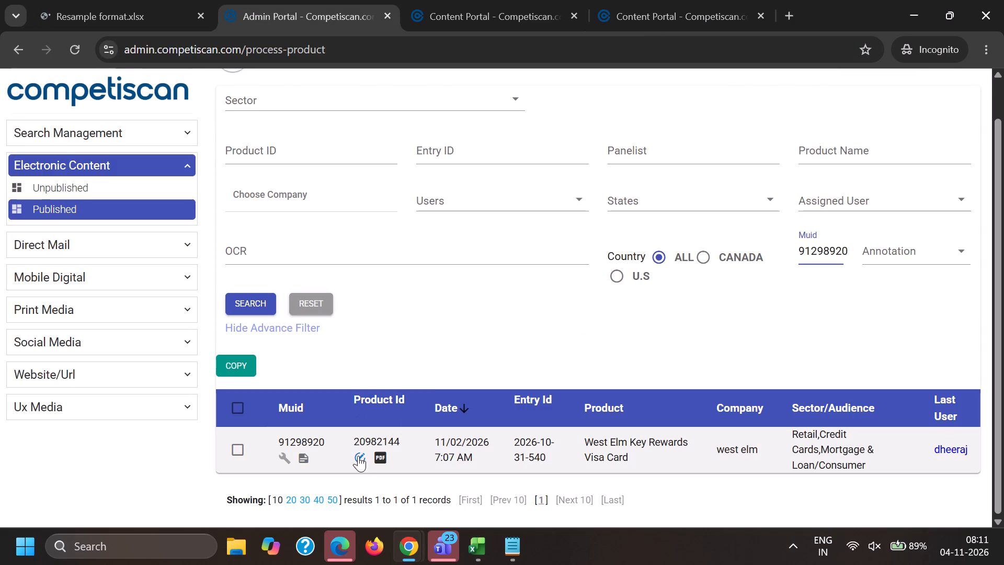
left_click(357, 453, "ctrl")
left_click(739, 0)
triple_click(721, 44)
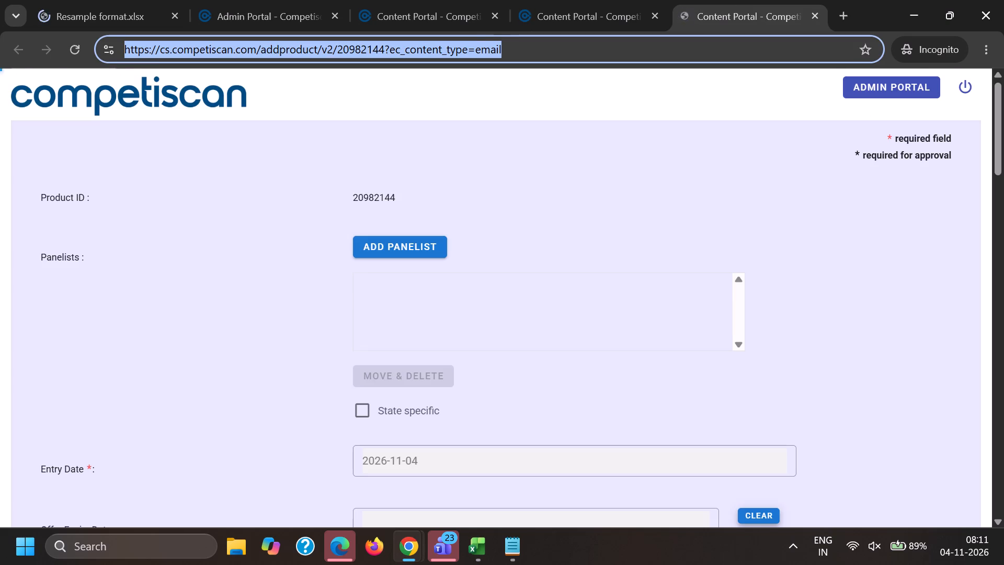
key("ctrl+c")
key("alt+Tab")
key("Tab")
key("Tab")
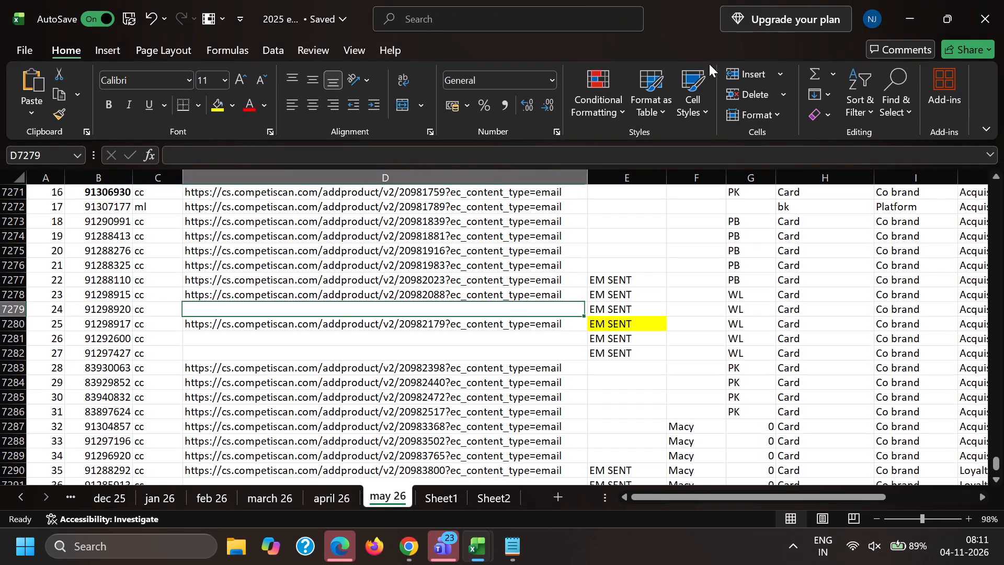
key("ctrl+v")
left_click(114, 337)
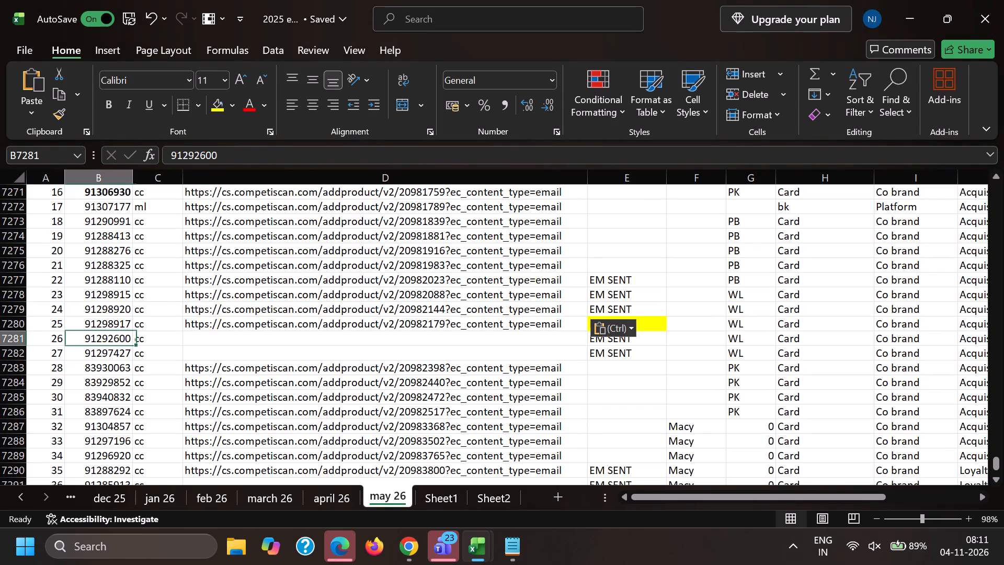
key("ctrl+c")
key("alt+Tab")
left_click(249, 0)
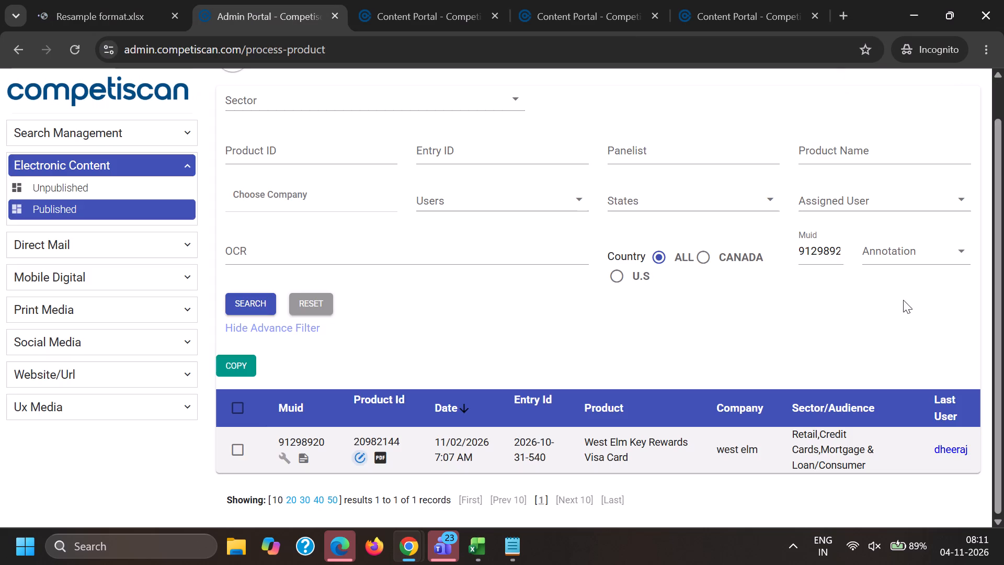
left_click(828, 247)
key("ctrl+v")
key("Return")
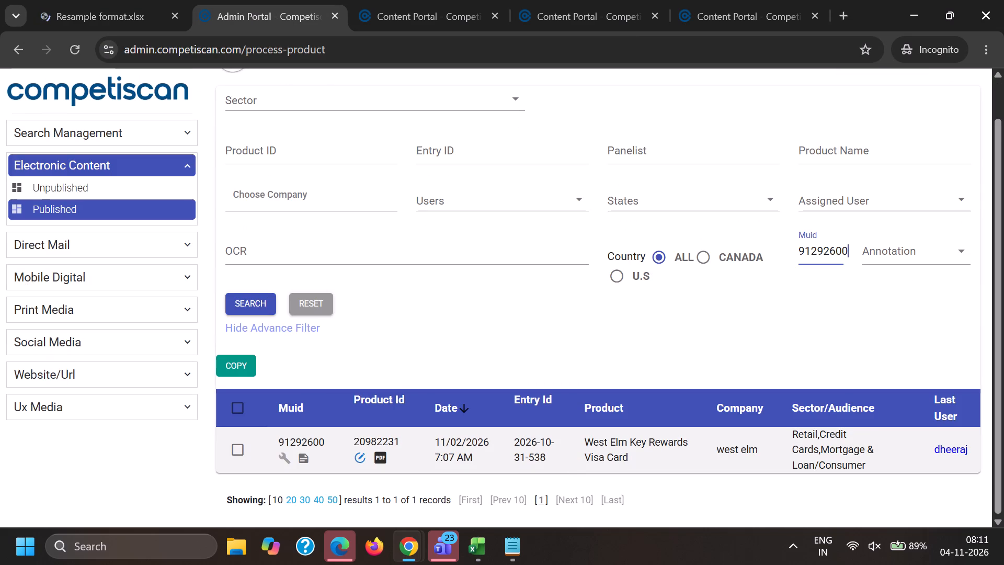
left_click(361, 457, "ctrl")
left_click(730, 0)
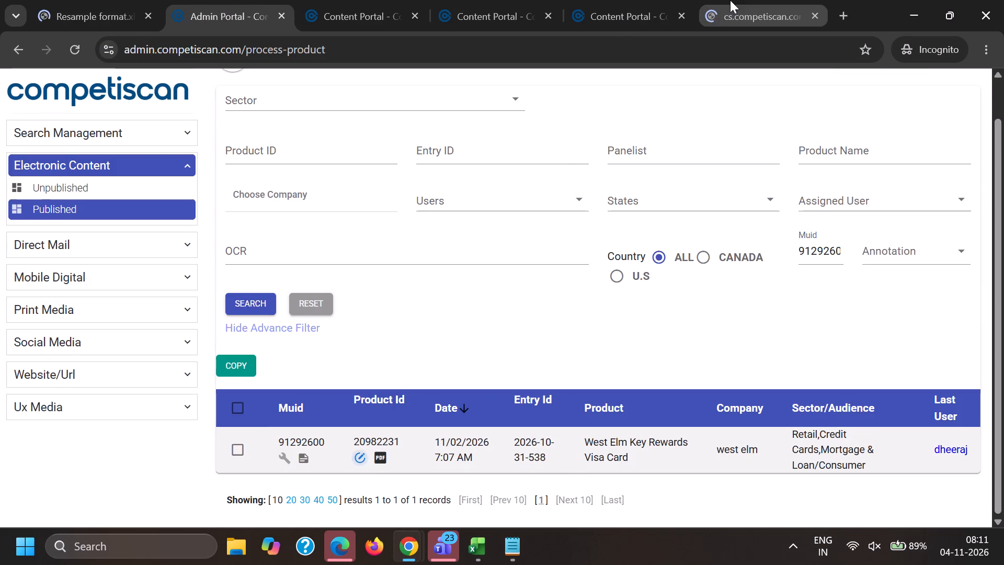
triple_click(679, 55)
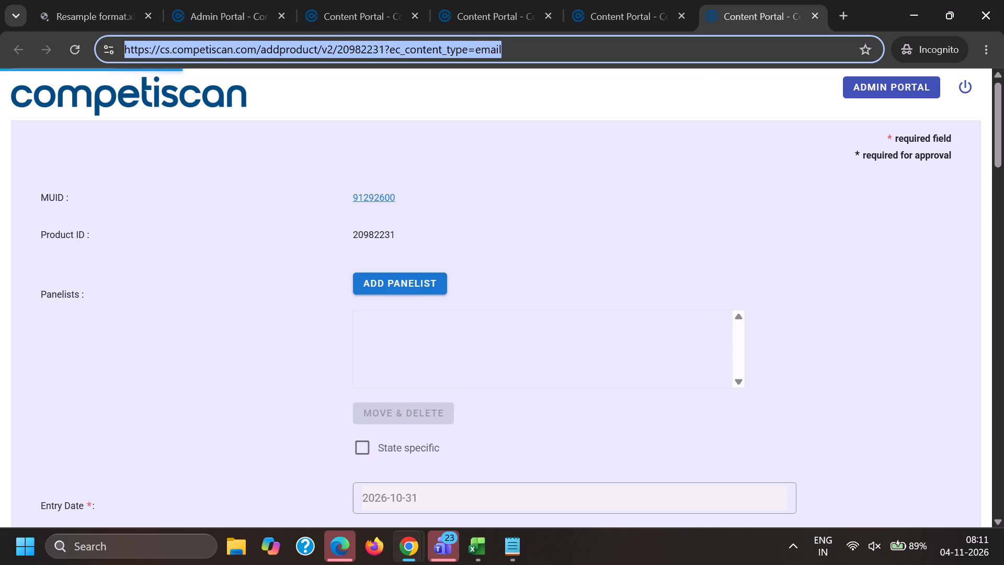
key("ctrl+c")
key("alt+Tab")
key("Tab")
key("Tab")
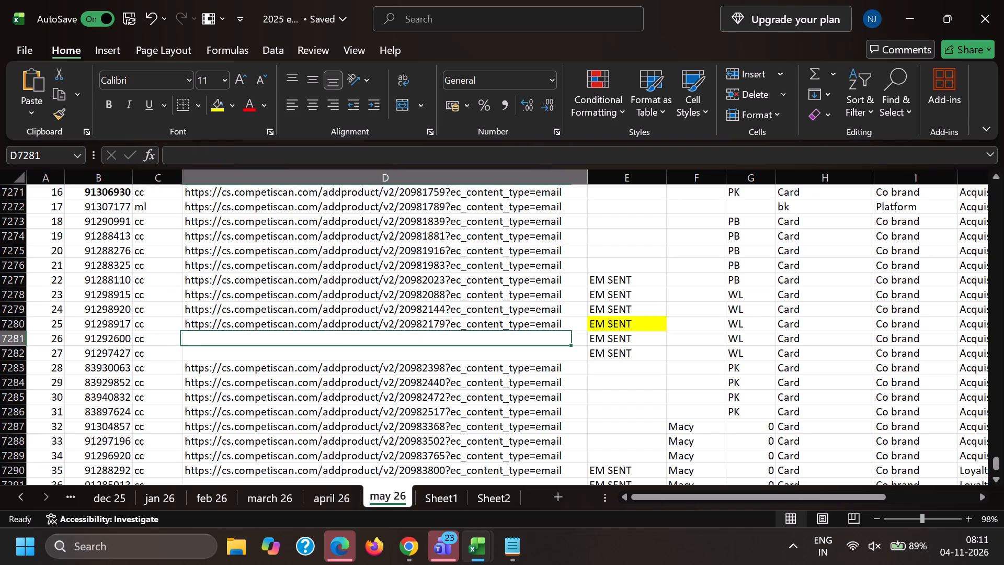
key("ctrl+v")
left_click(110, 348)
key("ctrl+c")
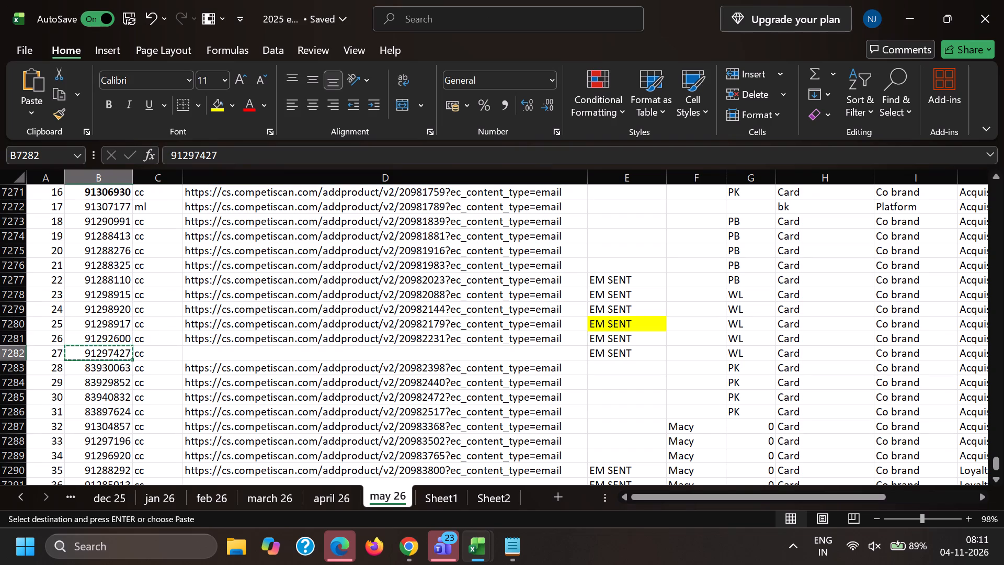
key("alt+Tab")
left_click(246, 0)
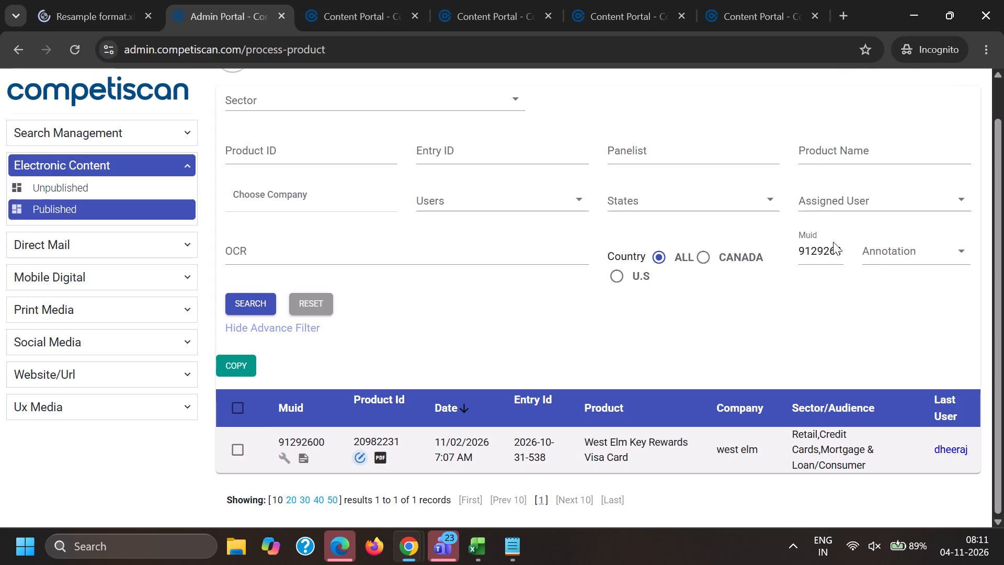
left_click(822, 255)
key("ctrl+v")
key("Return")
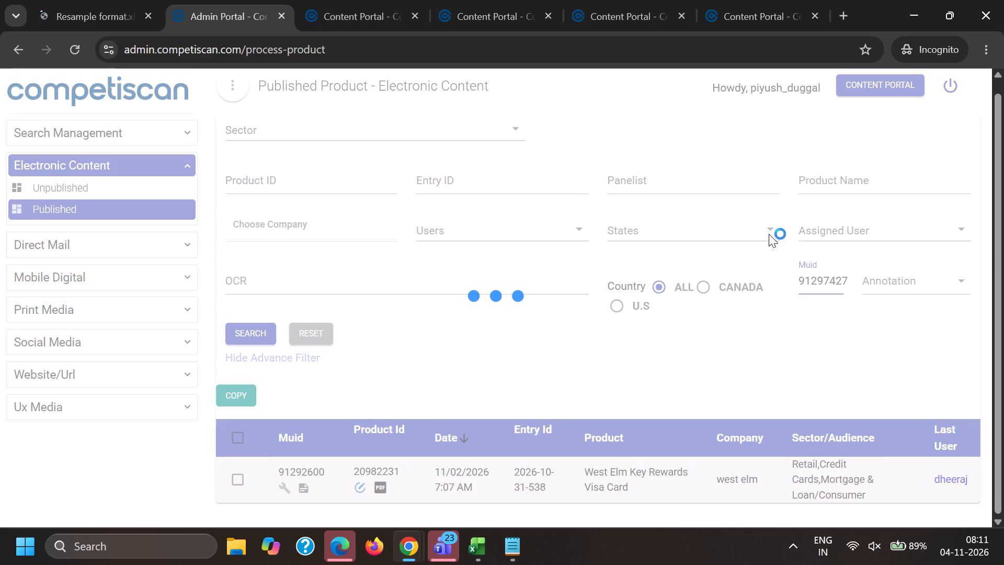
left_click(361, 456, "ctrl")
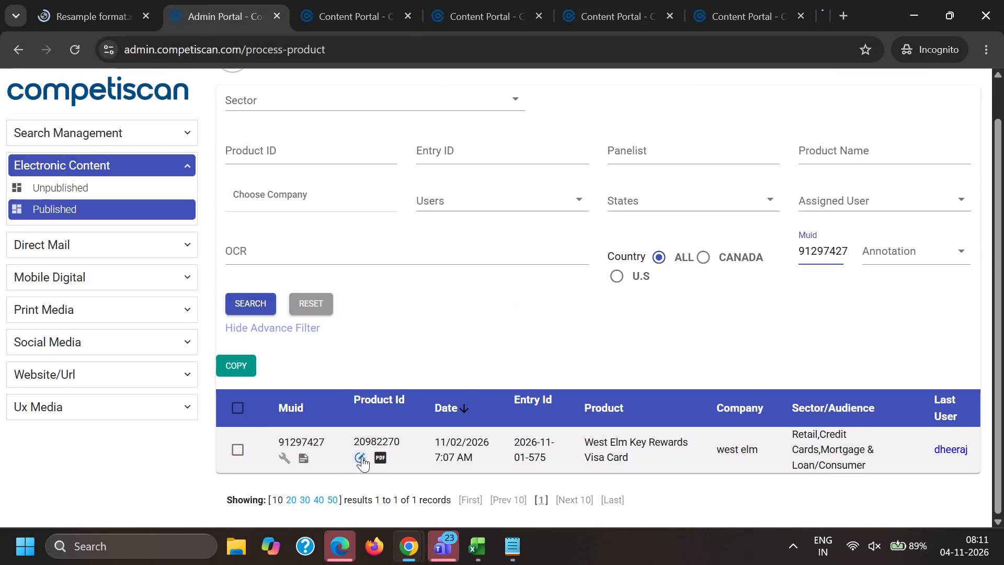
left_click(740, 0)
triple_click(678, 45)
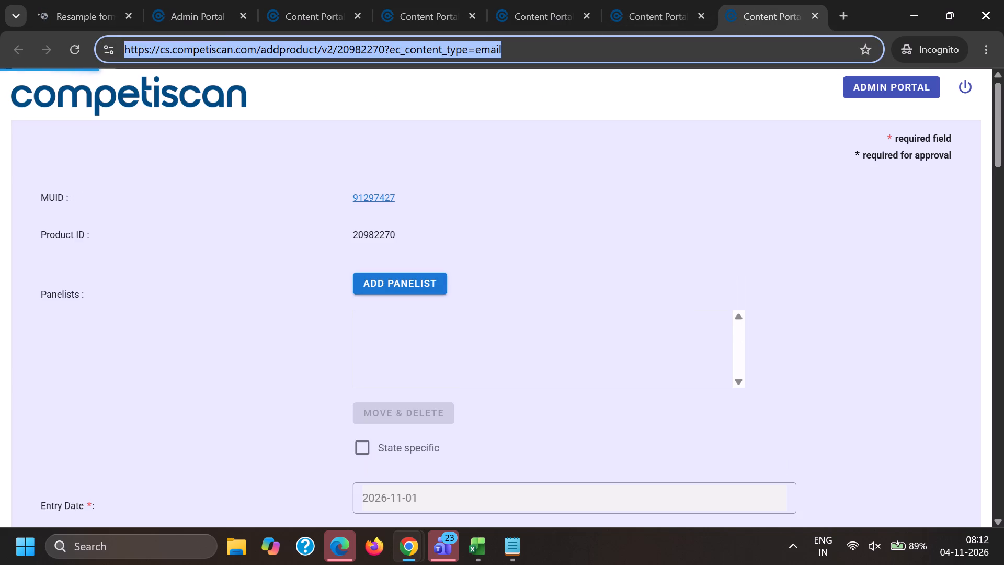
key("ctrl+c")
key("alt+Tab")
key("Tab")
key("Tab")
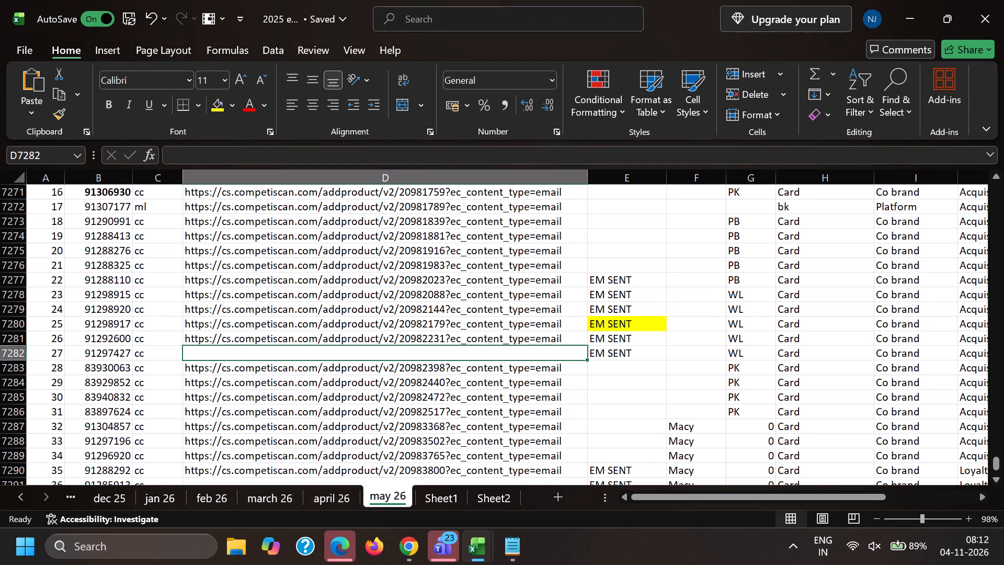
key("ctrl+v")
left_click(346, 276)
scroll(346, 275, "down", 4)
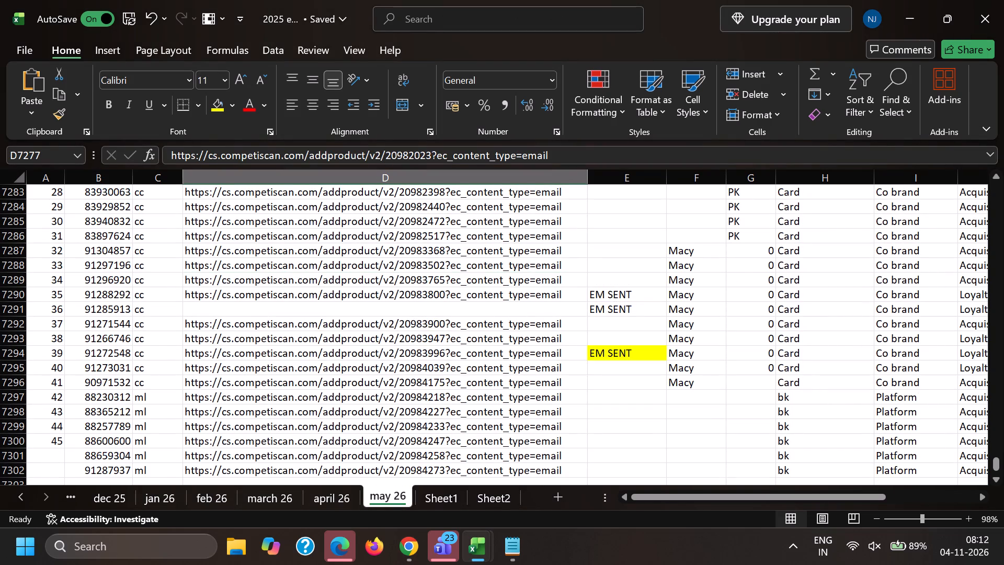
left_click(127, 307)
key("ctrl+c")
key("alt+Tab")
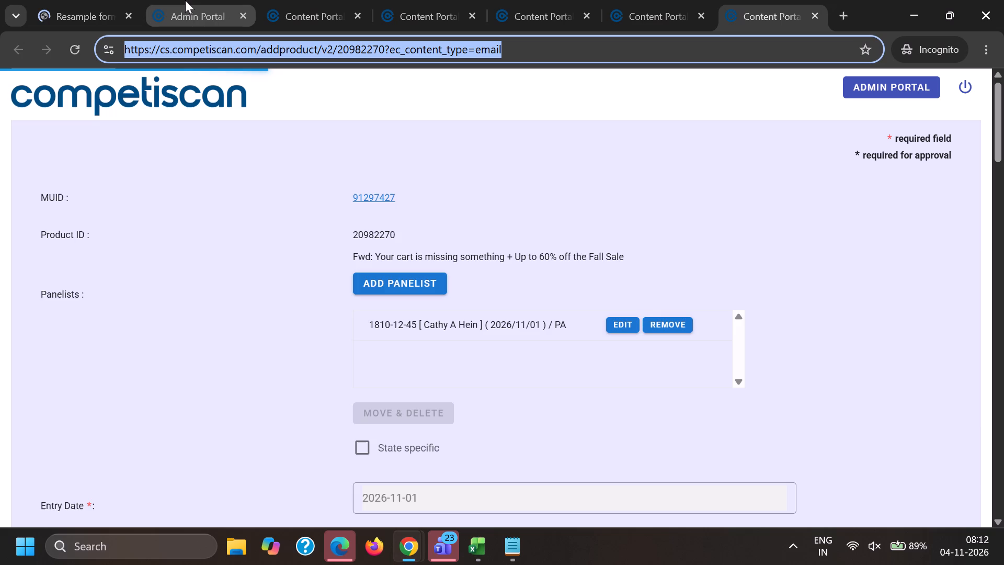
left_click(192, 0)
left_click(820, 247)
key("ctrl+v")
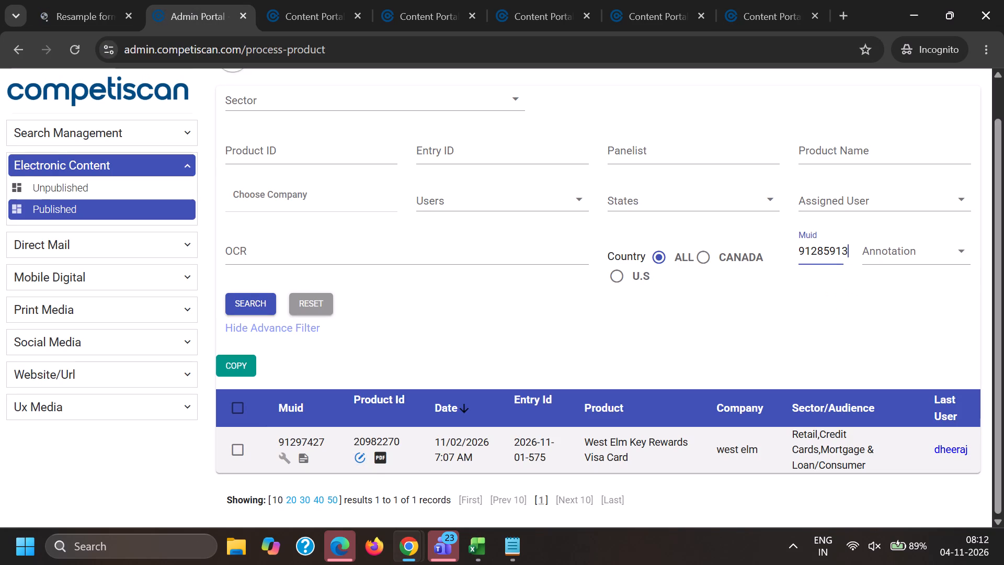
key("Return")
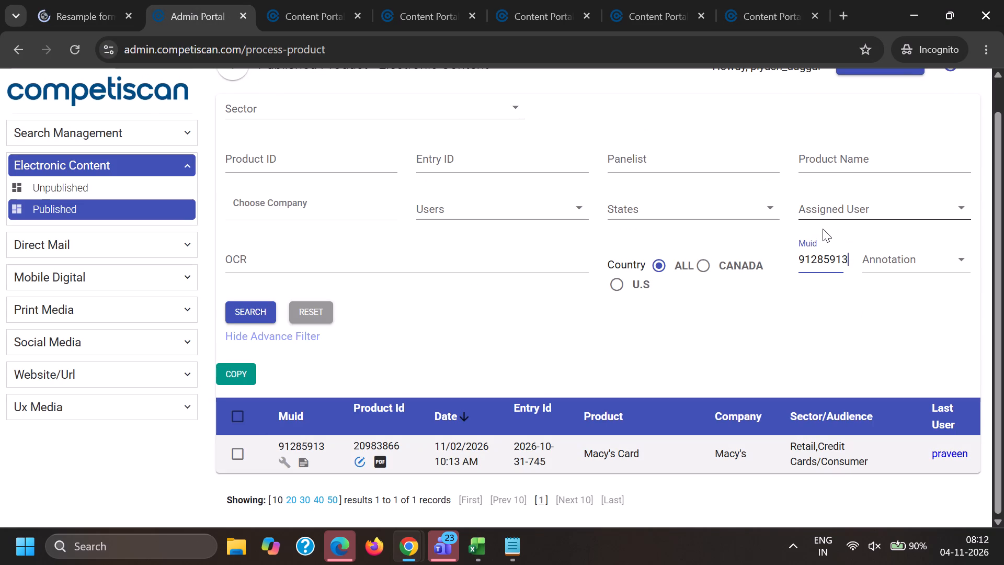
left_click(363, 460, "ctrl")
left_click(780, 0)
triple_click(761, 51)
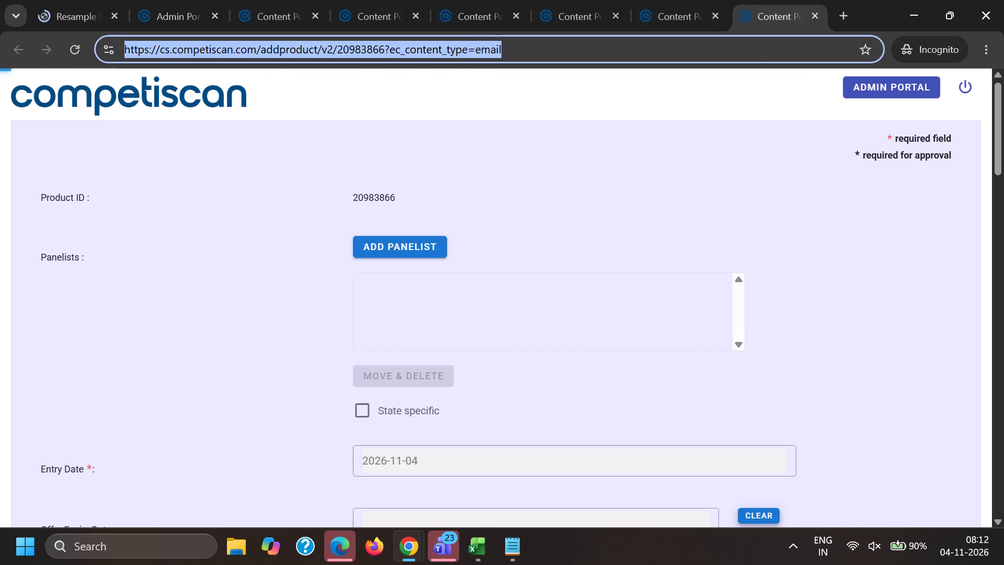
key("ctrl+c")
key("alt+Tab")
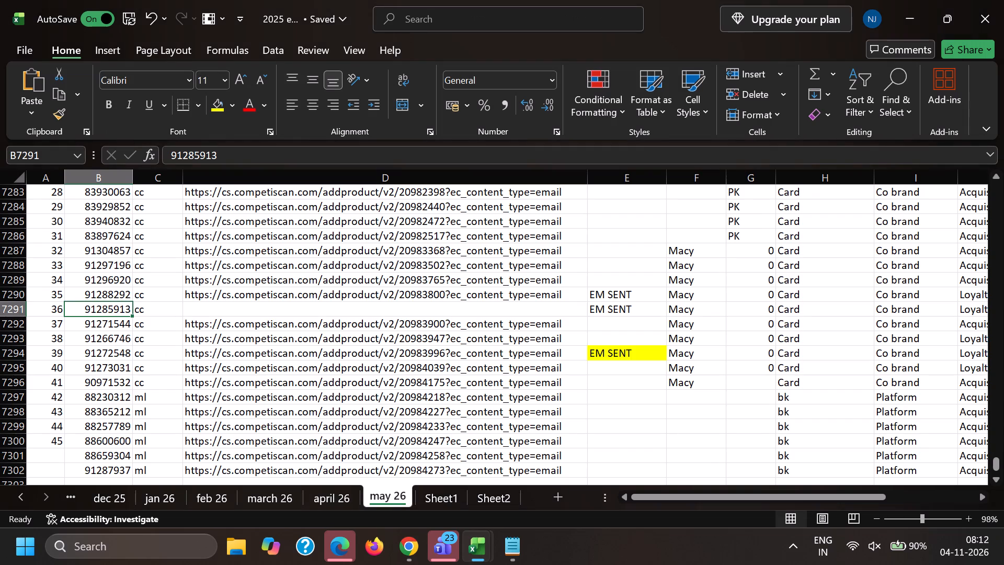
key("Tab")
key("Tab")
key("ctrl+v")
left_click(385, 383)
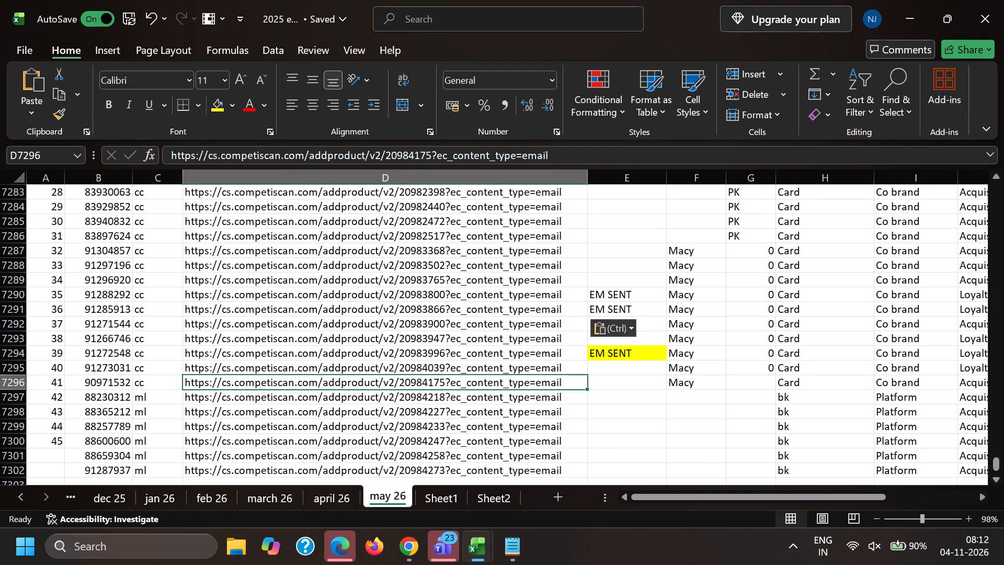
Switch to the incognito Chrome window and close all Content Portal product tabs, keeping Resample format.xlsx and the Admin Portal open.
left_click(414, 545)
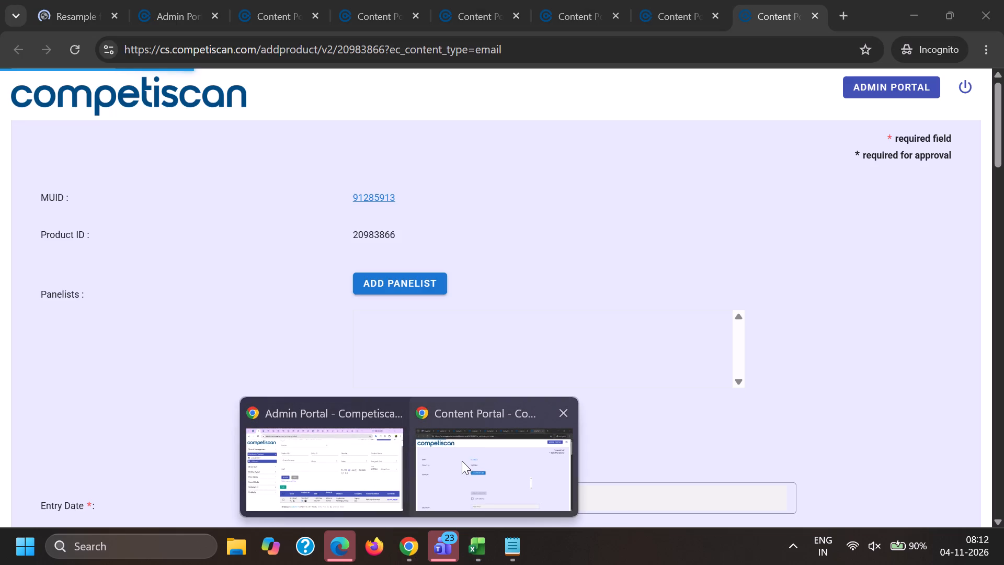
left_click(463, 458)
left_click(306, 0)
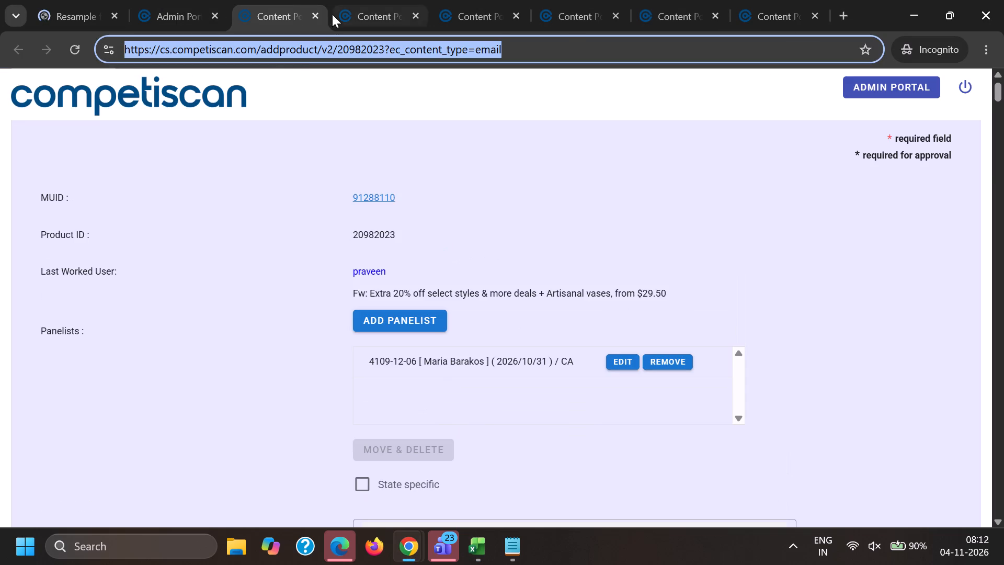
triple_click(315, 17)
triple_click(315, 16)
triple_click(315, 16)
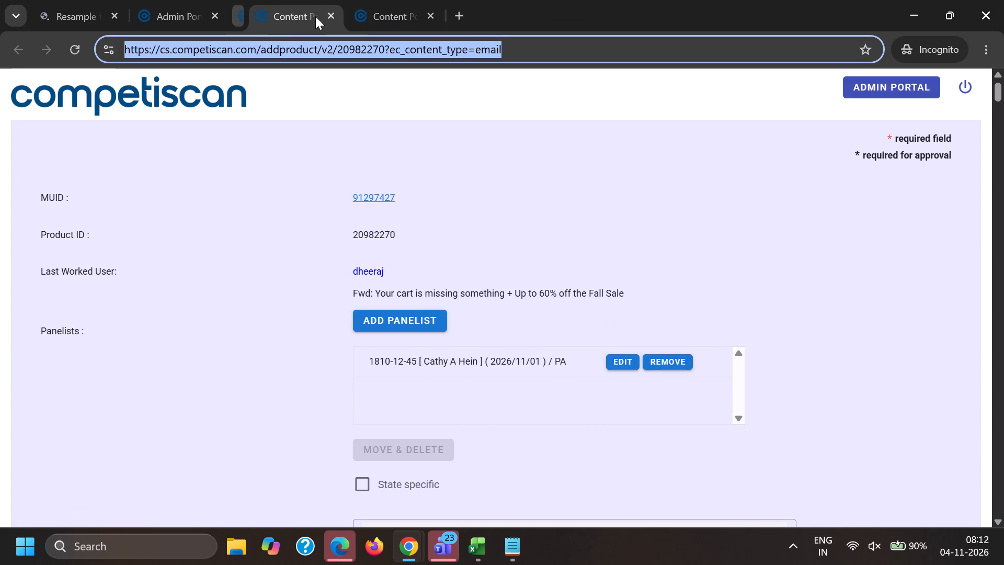
left_click(315, 16)
Switch to the regular Chrome window and open the current product PDF of record 20979577.
left_click(96, 0)
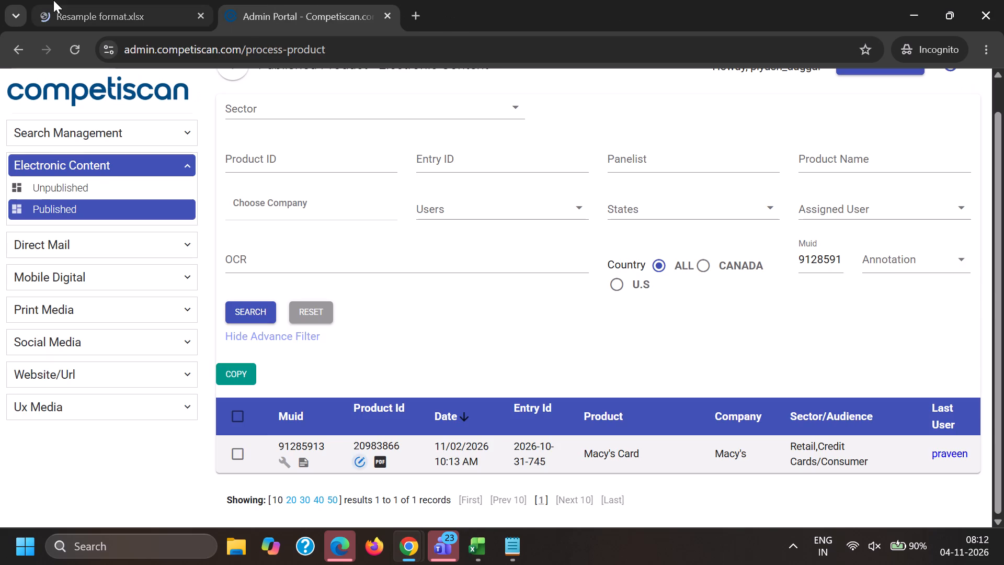
left_click(409, 550)
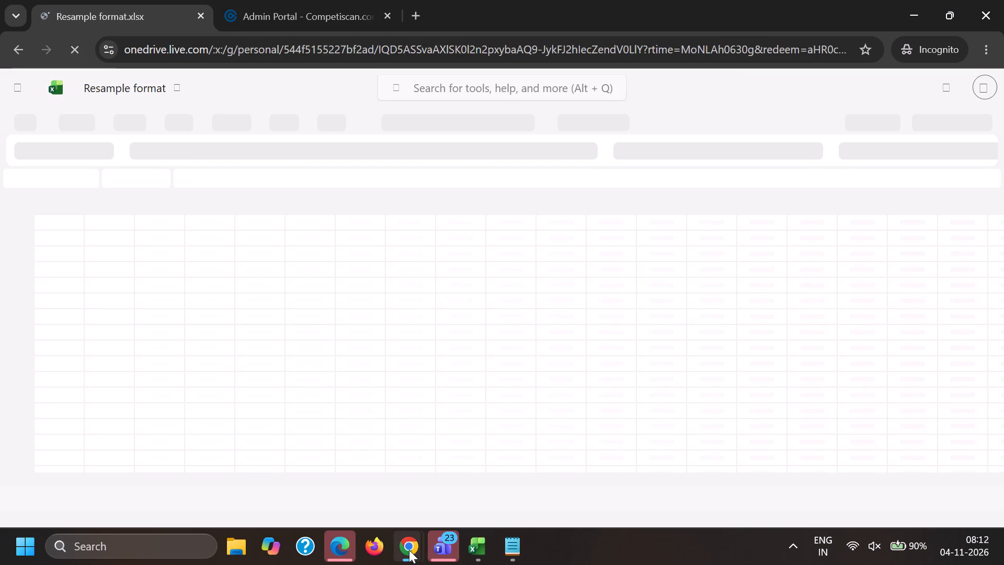
left_click(334, 480)
left_click(84, 0)
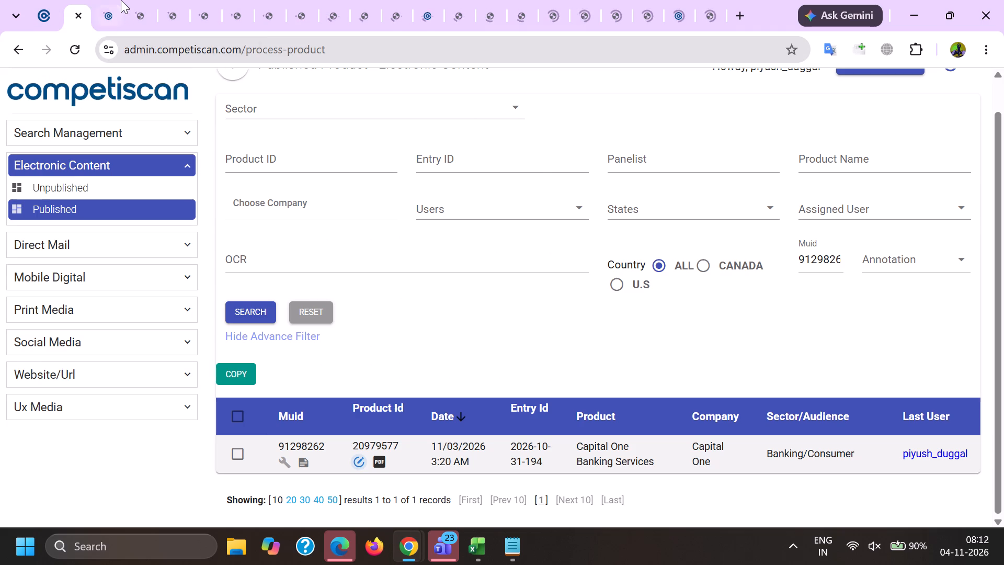
left_click(121, 0)
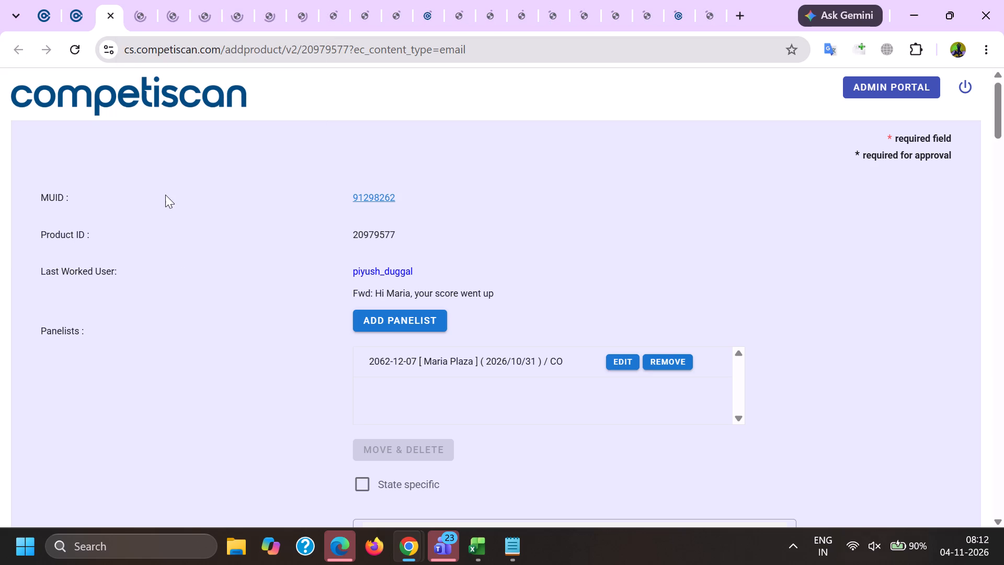
scroll(367, 187, "down", 6)
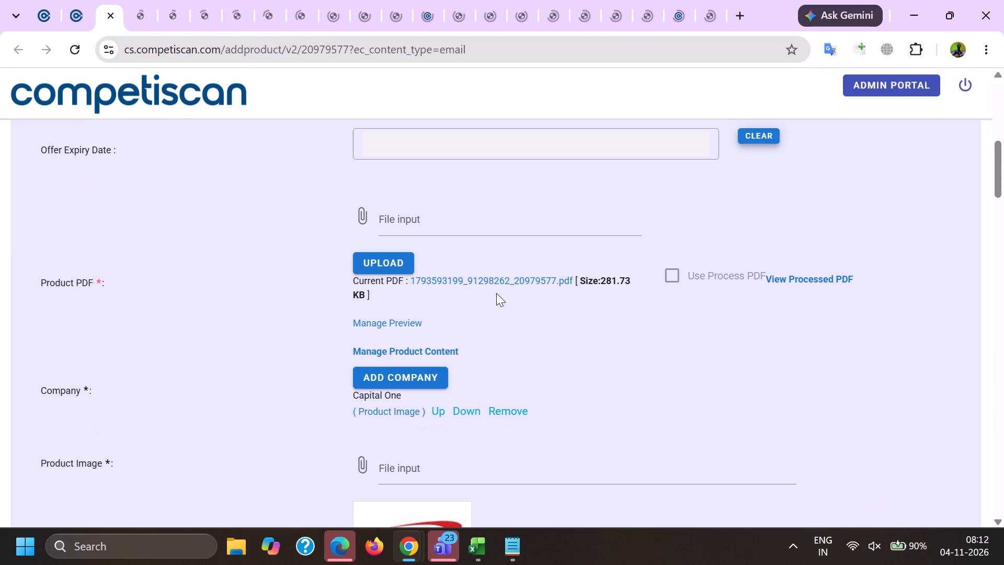
left_click(459, 281, "ctrl")
Examine the Capital One email PDF of product 20979577 against the record's product name, headline, mailing type and communication type.
left_click(131, 0)
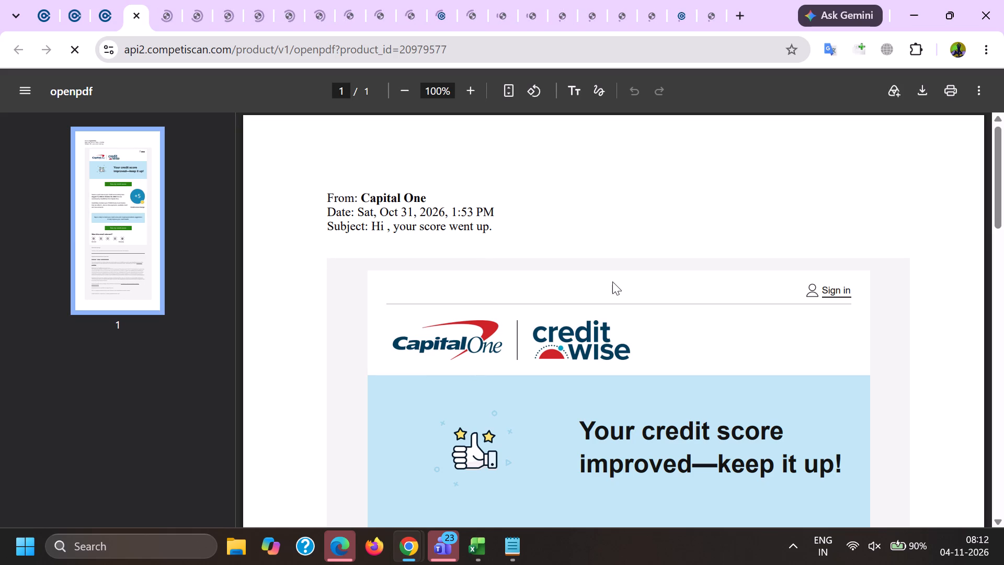
left_click_drag(1003, 169, 1003, 562)
scroll(480, 367, "up", 2)
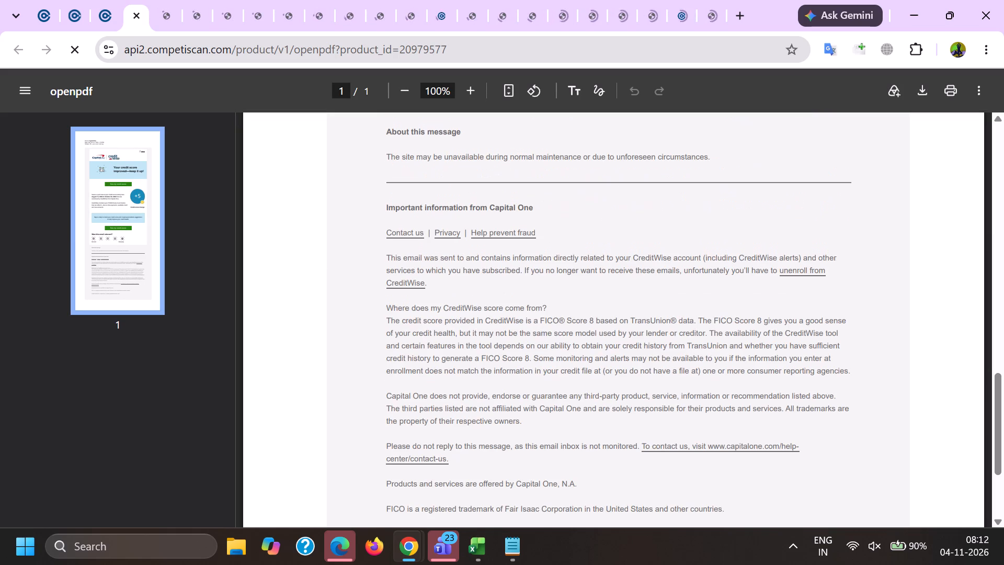
left_click(106, 0)
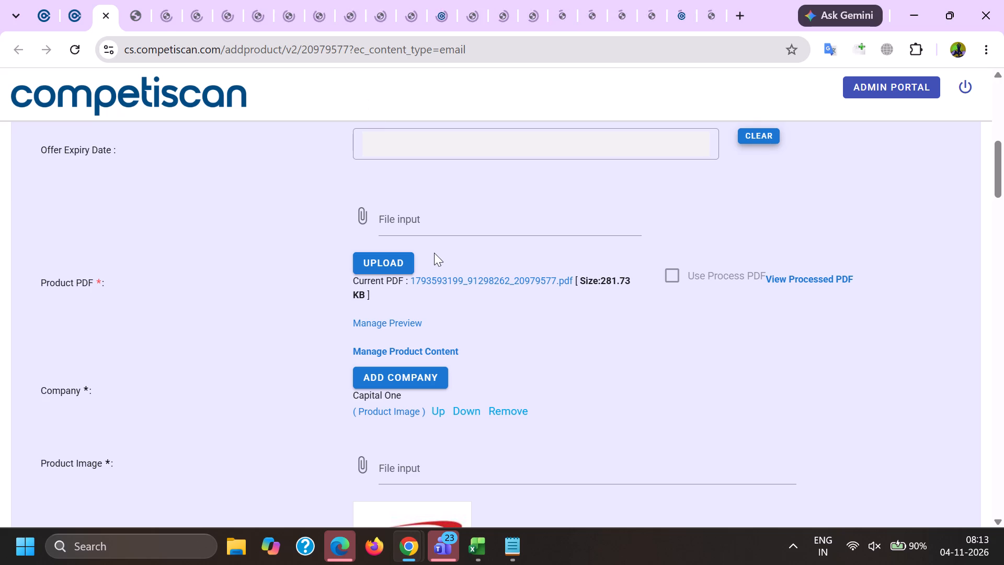
left_click(130, 0)
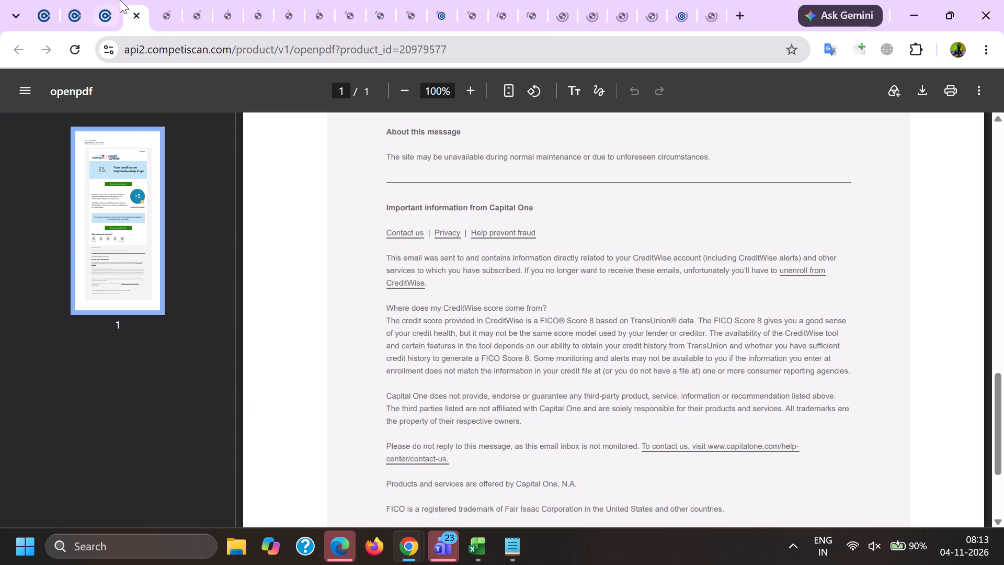
left_click(111, 0)
scroll(459, 225, "down", 10)
scroll(528, 306, "down", 2)
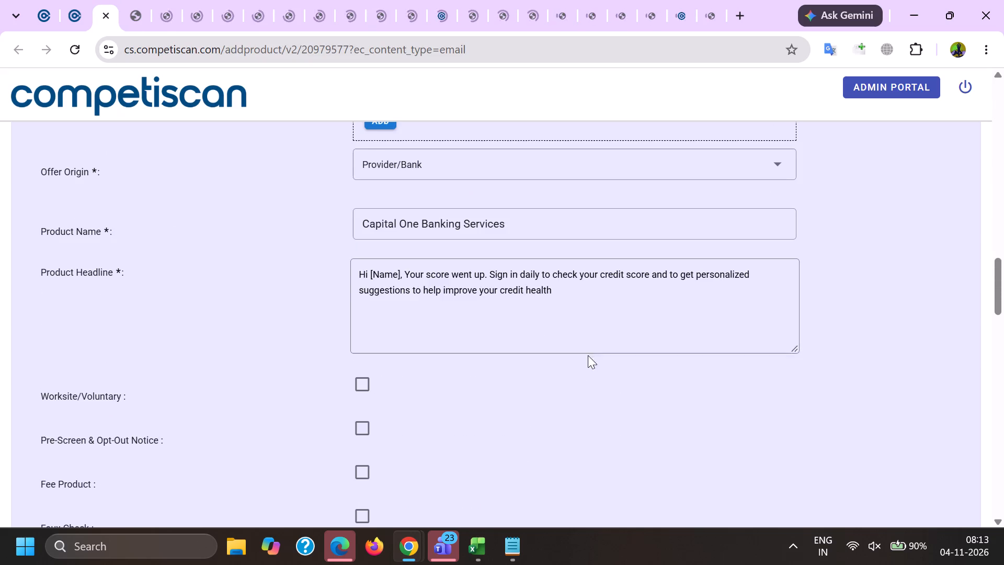
left_click_drag(627, 304, 25, 199)
scroll(342, 287, "down", 4)
scroll(300, 303, "down", 4)
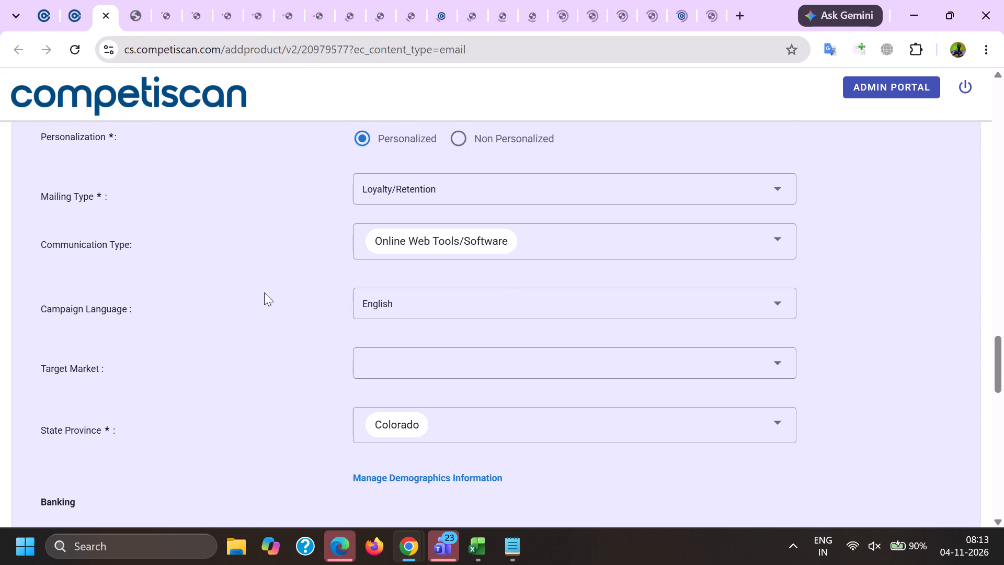
Close the record and PDF tabs of product 20979577.
left_click(106, 13)
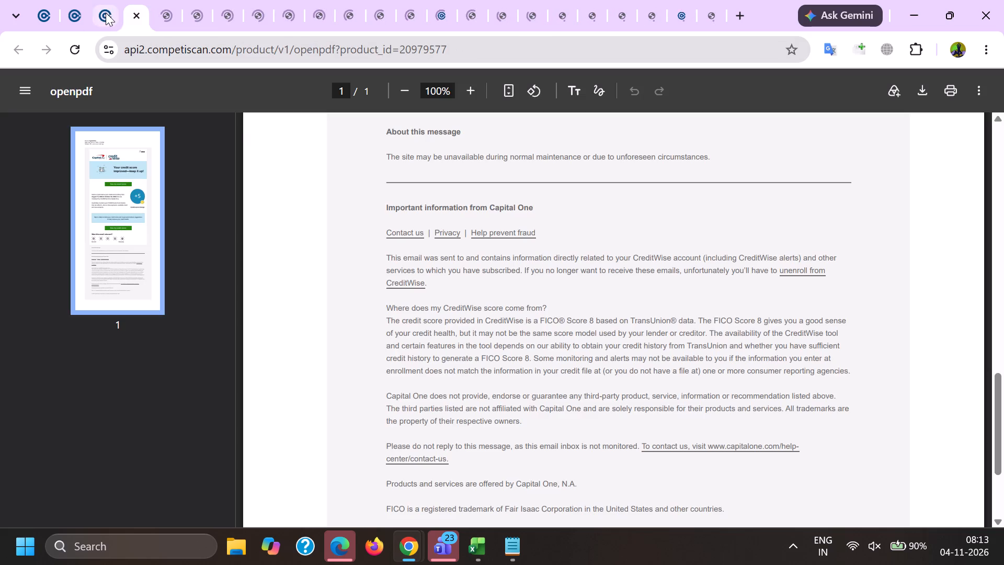
left_click(106, 13)
Cycle through all open product record tabs so their pages load, coming back round to product 20979609.
key("ctrl+Tab")
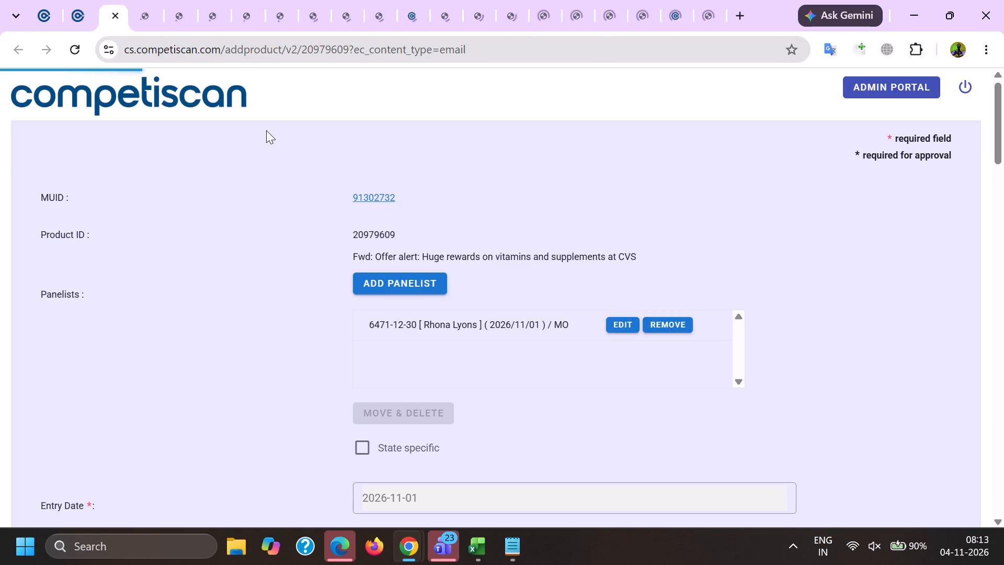
key("ctrl+Tab")
key("ctrl+Tab")
key("ctrl+Tab")
key("ctrl+Tab")
key("ctrl+Tab")
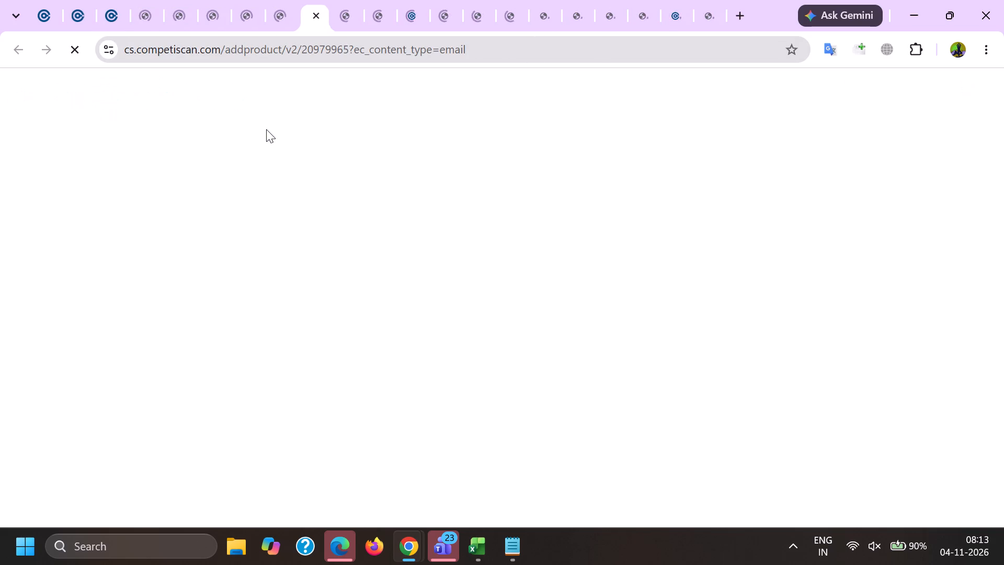
key("ctrl+Tab")
key("ctrl+Tab")
key("ctrl+Tab")
key("ctrl+Tab")
key("ctrl+Tab")
key("ctrl+Tab")
key("ctrl+Tab")
key("ctrl+Tab")
key("ctrl+Tab")
key("ctrl+Tab")
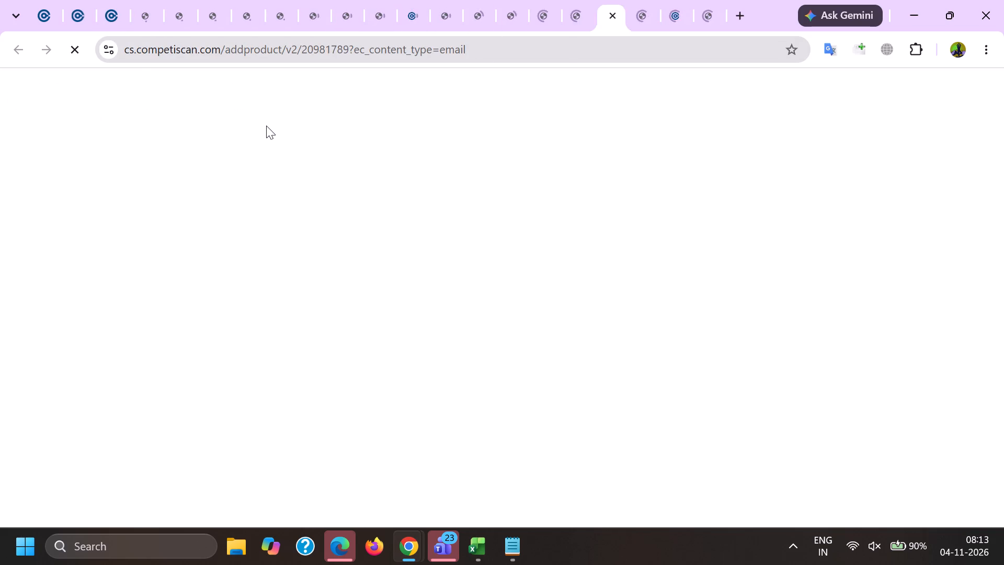
key("ctrl+Tab")
key("ctrl+Tab")
key("ctrl+Tab")
key("ctrl+Tab")
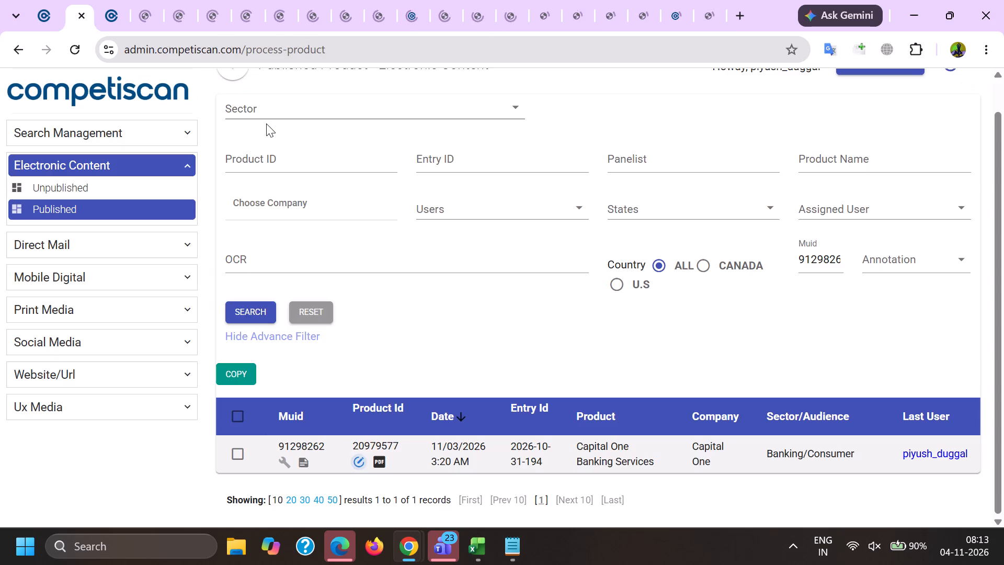
key("ctrl+Tab")
Open the current product PDFs of records 20979609 and 20979659 in separate background tabs.
scroll(414, 185, "down", 4)
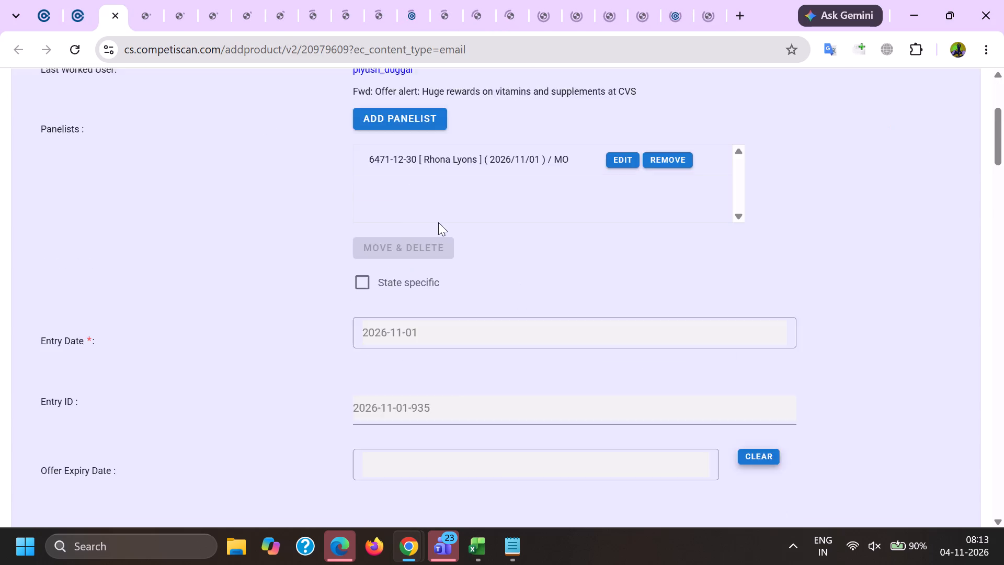
scroll(438, 222, "down", 3)
left_click(432, 203, "ctrl")
key("ctrl+Tab")
key("ctrl+Tab")
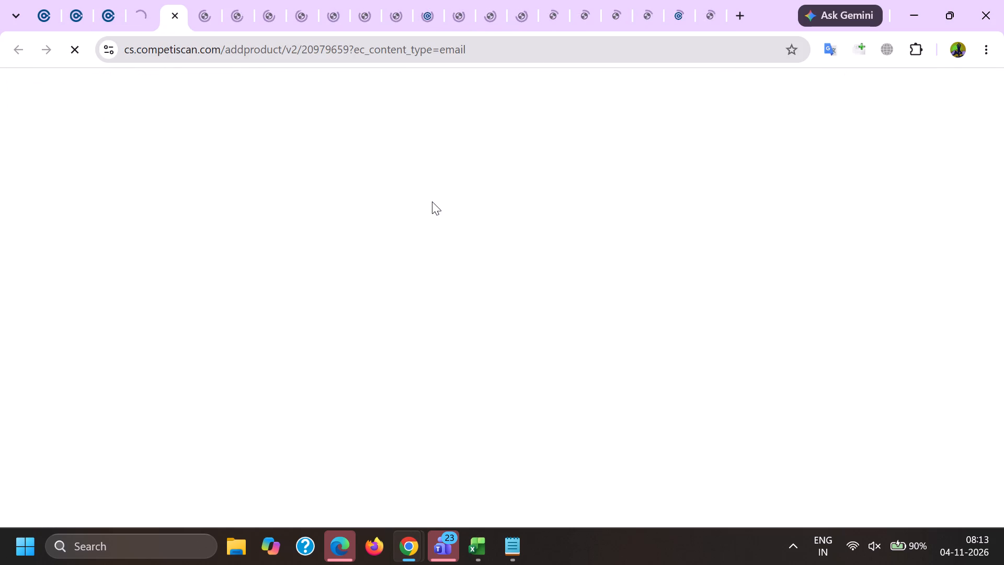
scroll(432, 201, "down", 5)
left_click(472, 357, "ctrl")
Open the current product PDFs of records 20979689 and 20979737 in separate background tabs.
key("ctrl+Tab")
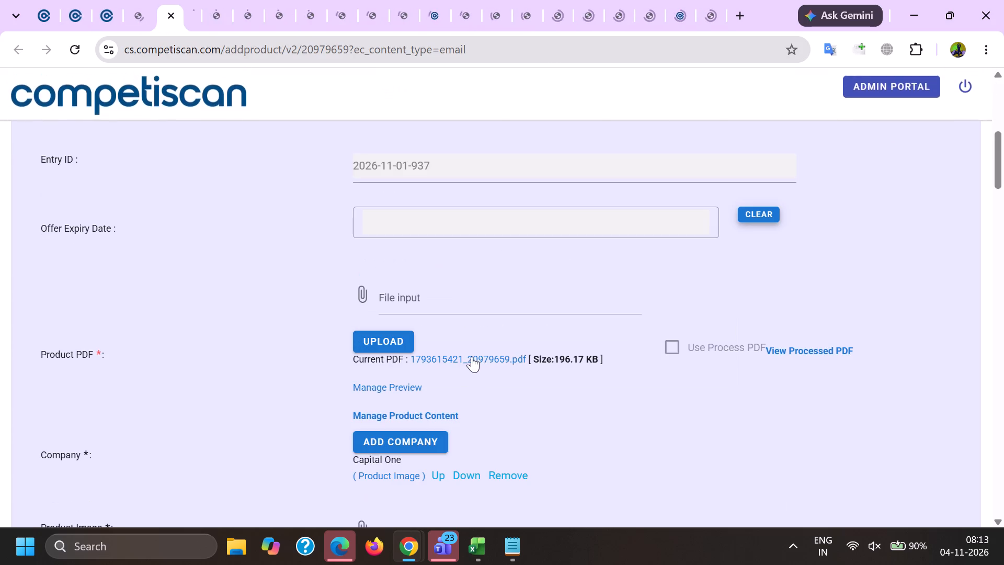
key("ctrl+Tab")
scroll(458, 257, "down", 4)
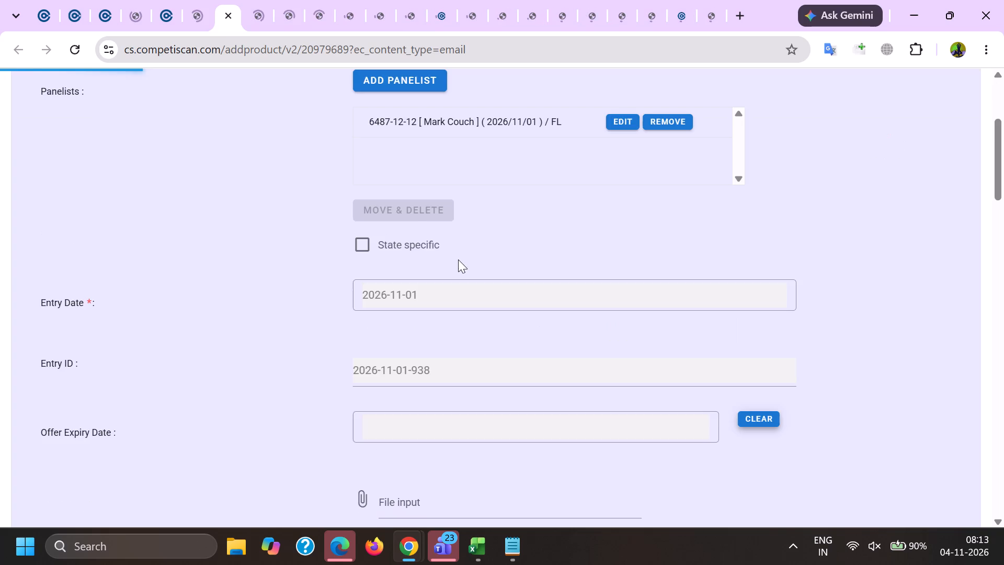
scroll(471, 206, "down", 3)
scroll(461, 256, "up", 1)
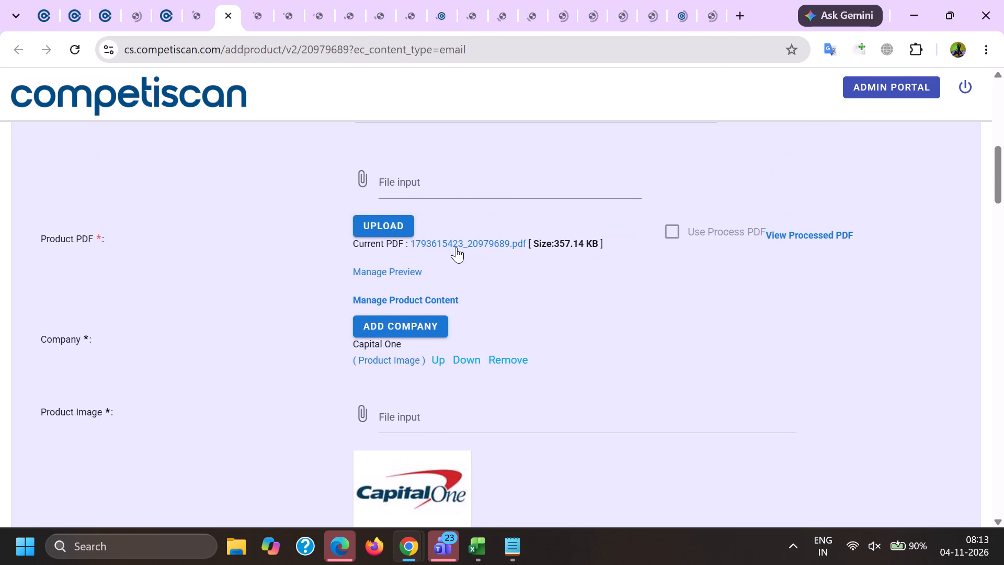
left_click(455, 244, "ctrl")
key("ctrl+Tab")
key("ctrl+Tab")
scroll(455, 239, "down", 4)
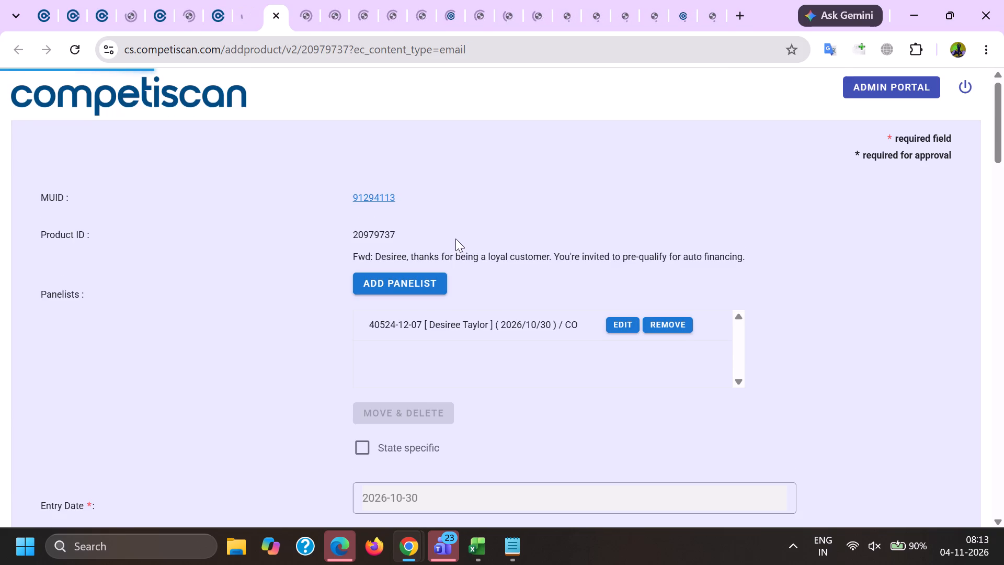
scroll(455, 239, "down", 1)
left_click(439, 319, "ctrl")
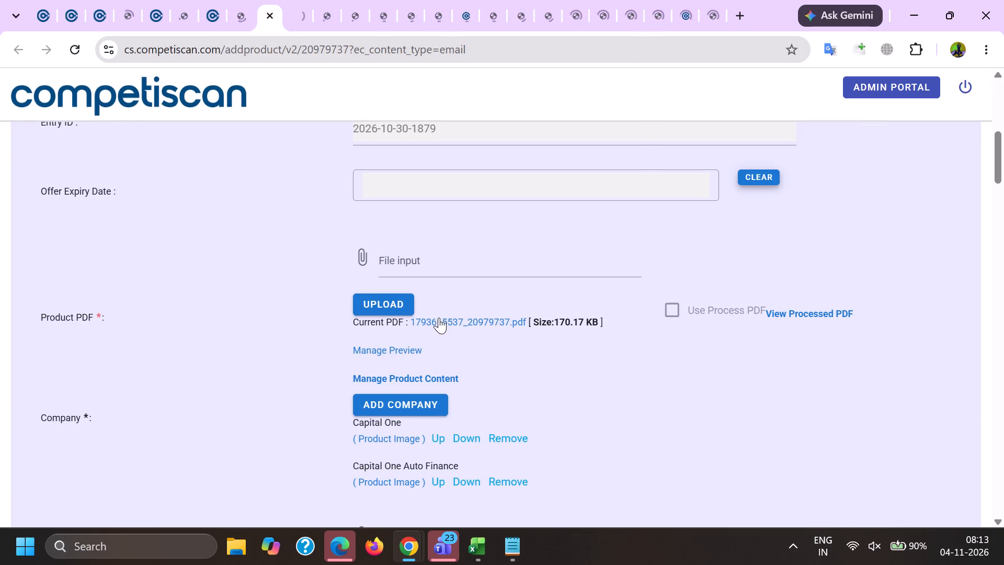
Move past records 20979801 and 20979907 and open the current product PDFs of records 20979965 and 20980088.
key("ctrl+Tab")
key("ctrl+Tab")
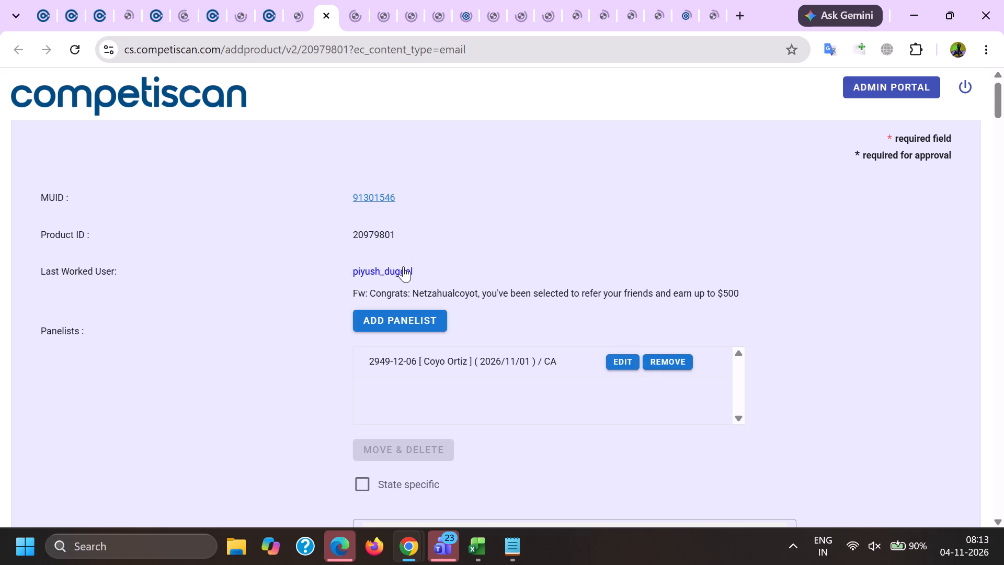
key("ctrl+Tab")
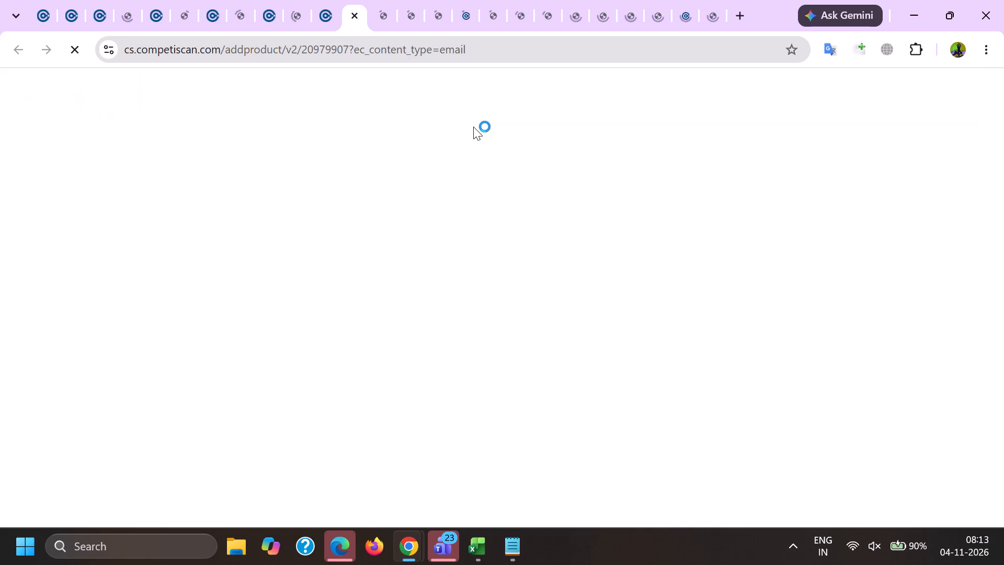
key("ctrl+Tab")
scroll(449, 200, "down", 5)
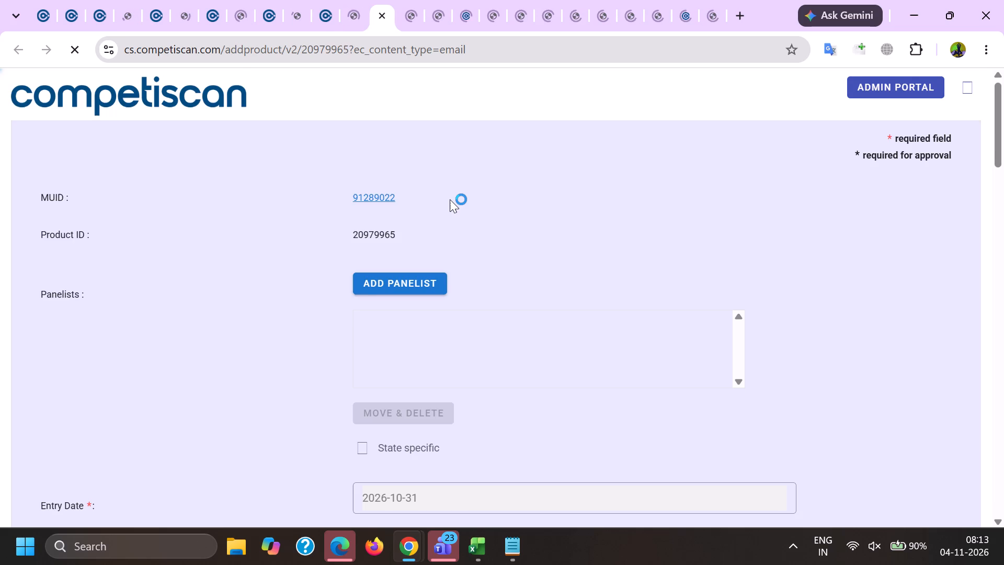
scroll(457, 238, "down", 2)
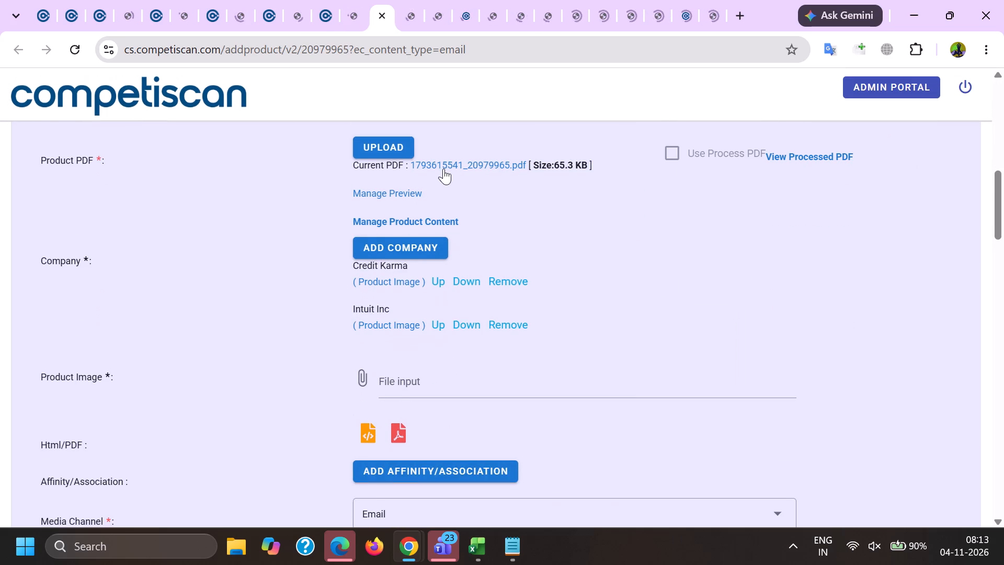
left_click(443, 168, "ctrl")
key("ctrl+Tab")
key("ctrl+Tab")
scroll(442, 168, "down", 5)
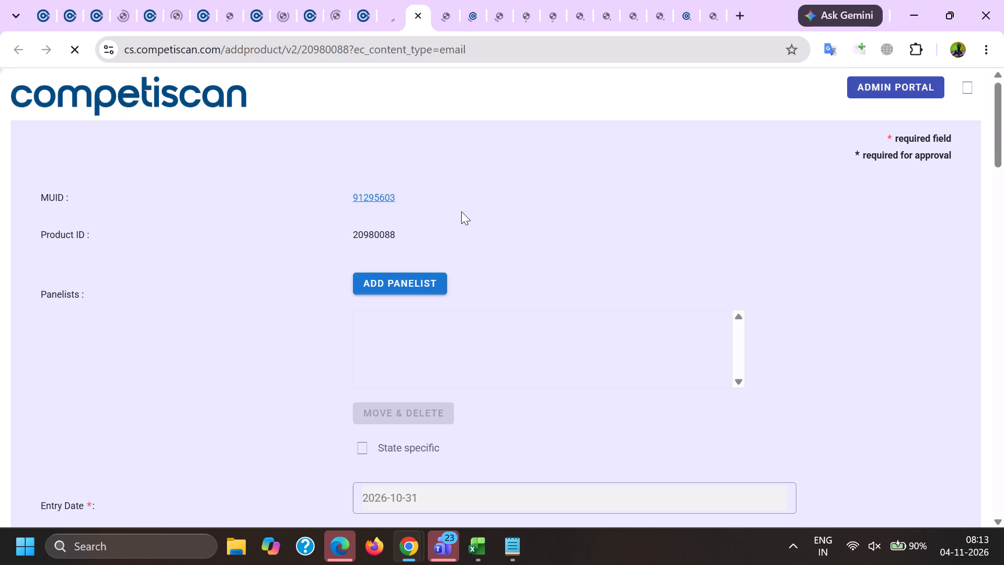
scroll(453, 196, "down", 2)
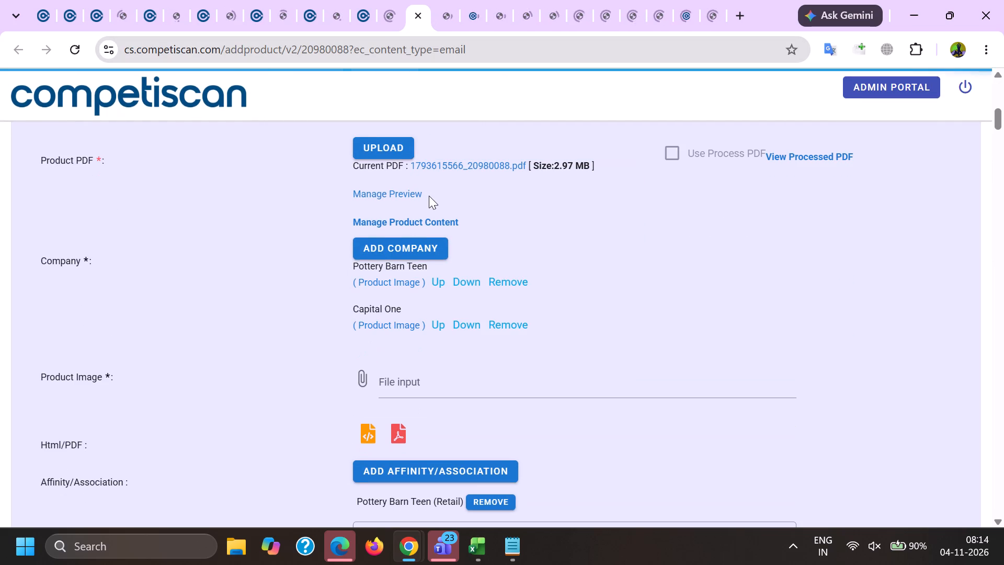
left_click(439, 165, "ctrl")
Open the current product PDFs of records 20980131 and 20980276 in separate background tabs.
key("ctrl+Tab")
key("ctrl+Tab")
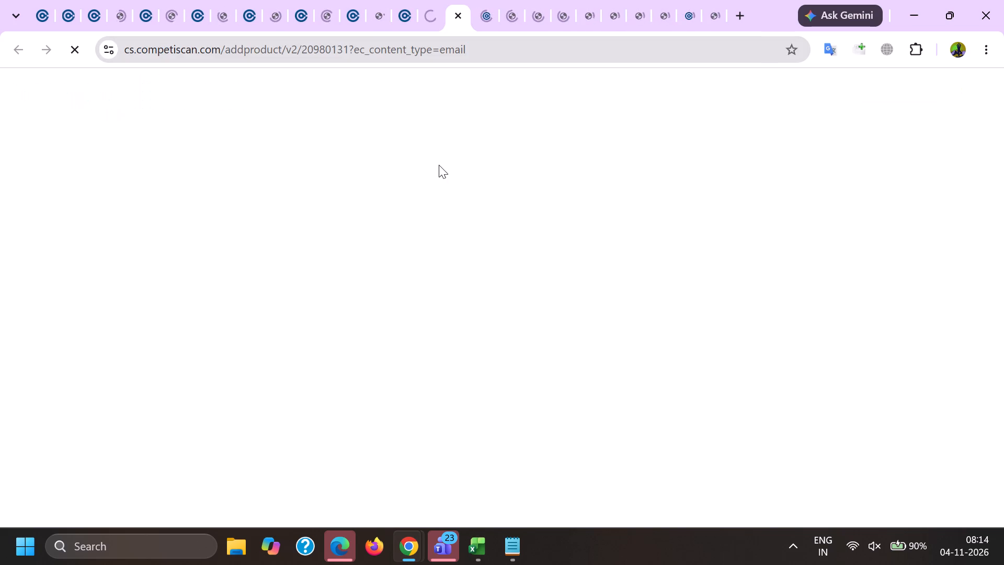
scroll(439, 207, "down", 7)
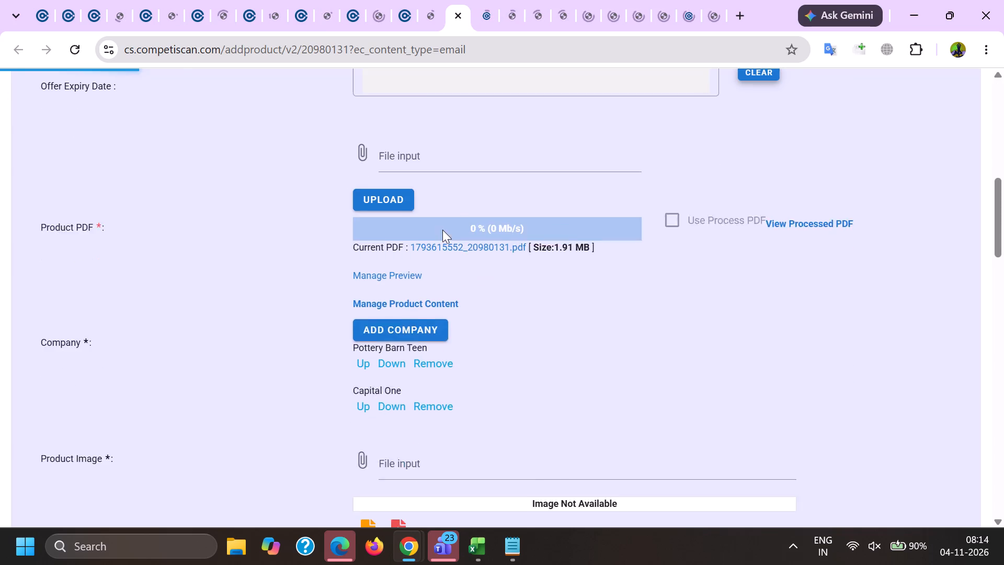
left_click(428, 168, "ctrl")
key("ctrl+Tab")
key("ctrl+Tab")
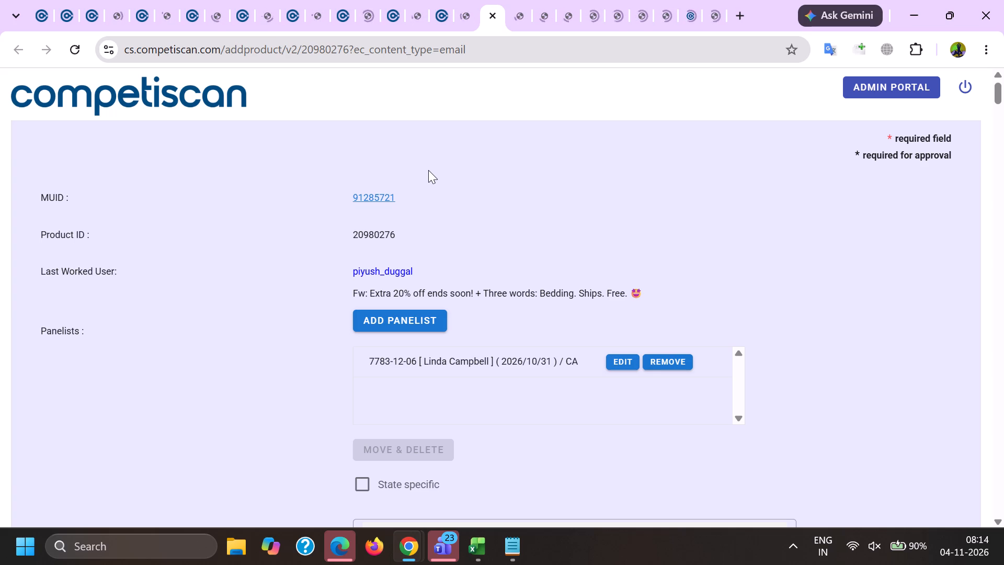
scroll(437, 175, "down", 4)
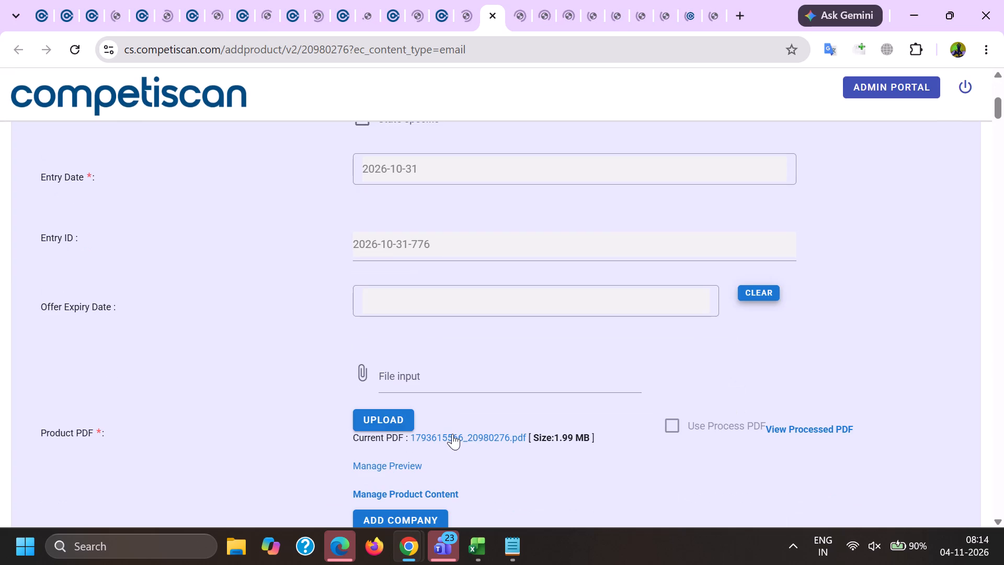
left_click(452, 434, "ctrl")
Check record 20979609's product headline and classification fields against its PDF, closing both tabs once reviewed.
left_click(108, 0)
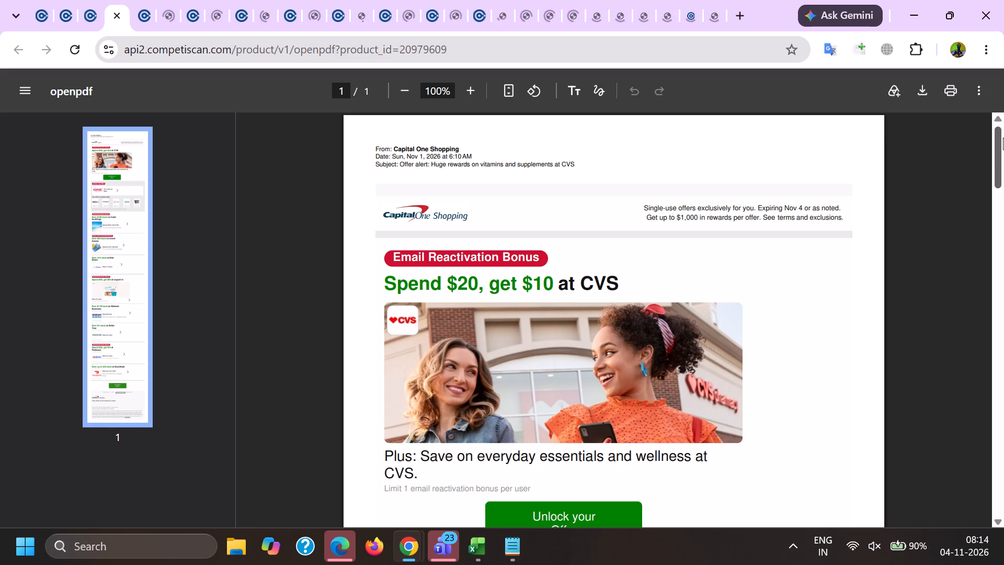
left_click_drag(1000, 152, 1003, 553)
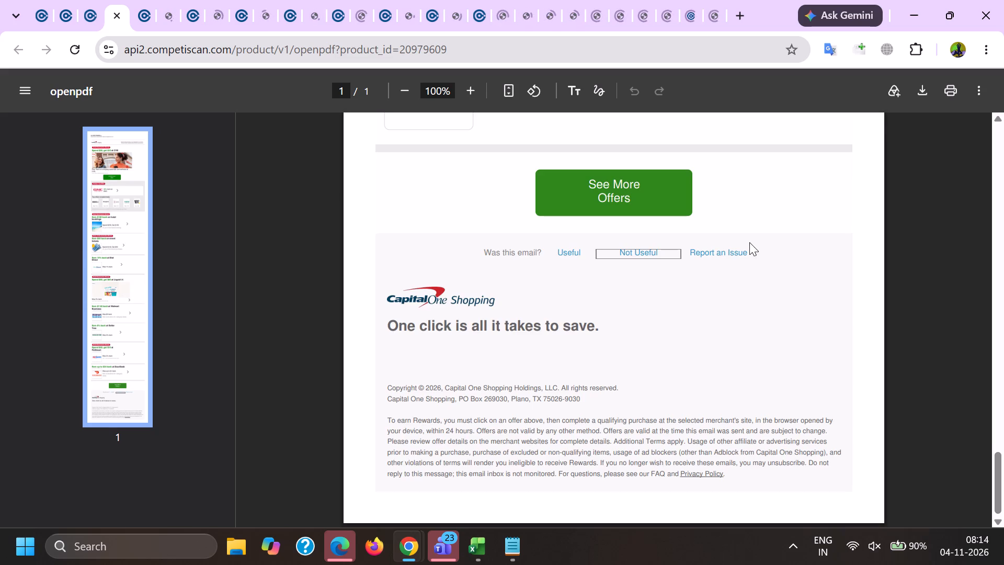
left_click(86, 0)
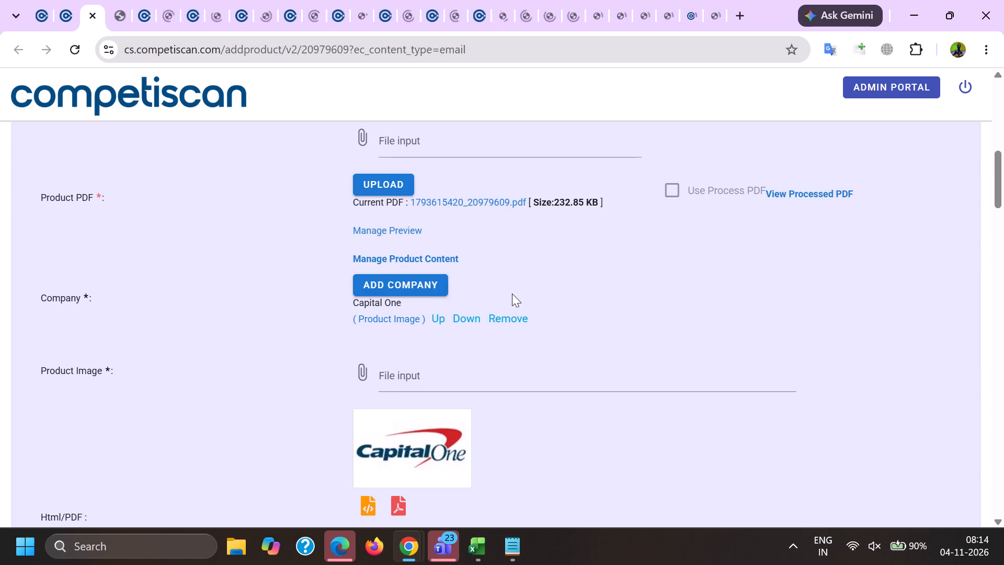
scroll(511, 290, "down", 9)
scroll(595, 319, "down", 3)
left_click_drag(762, 205, 157, 120)
scroll(394, 291, "down", 7)
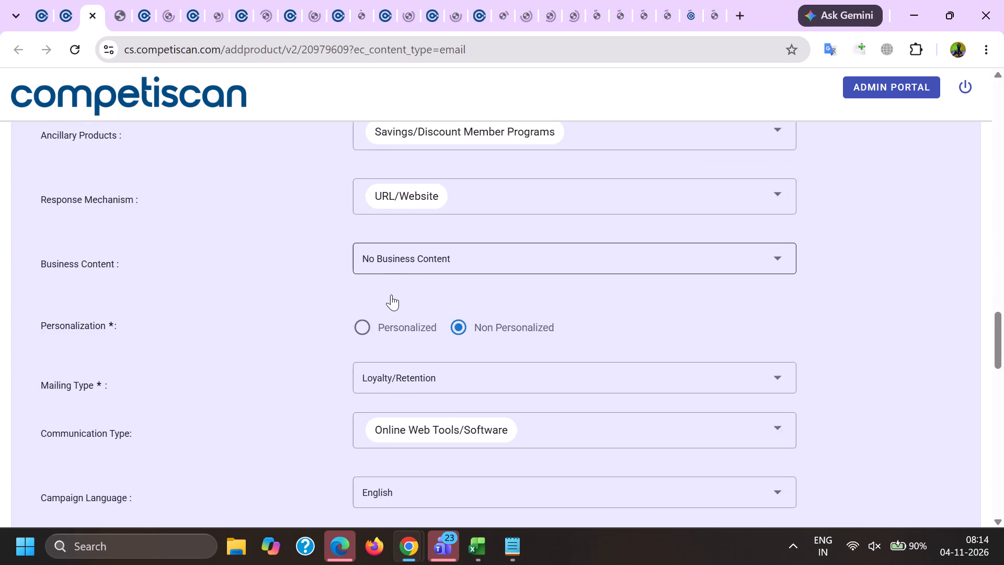
scroll(267, 255, "up", 2)
left_click(86, 11)
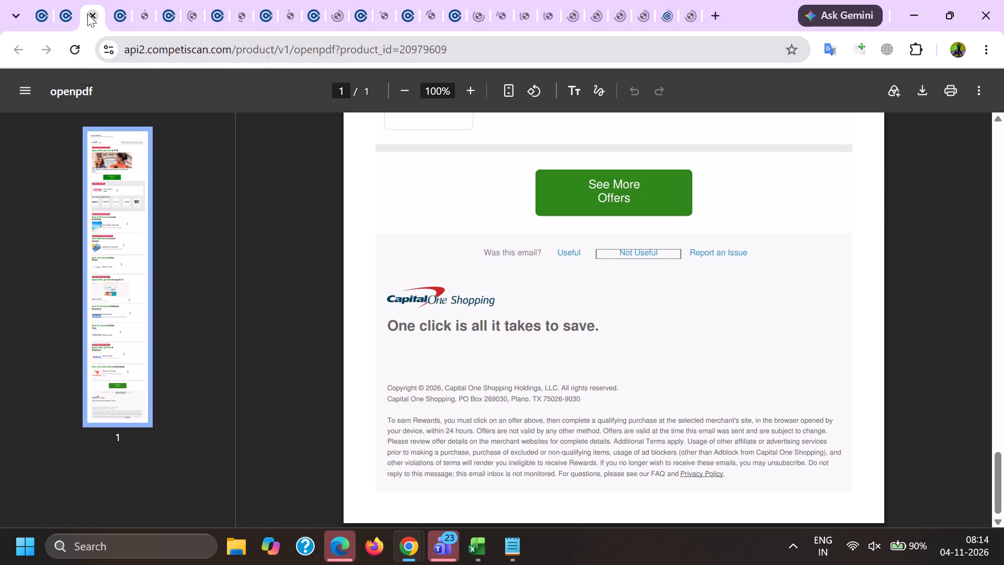
left_click(87, 14)
Check record 20979659's product headline and nearby fields against its PDF, closing both tabs once reviewed.
left_click(128, 0)
left_click_drag(1003, 134, 1003, 540)
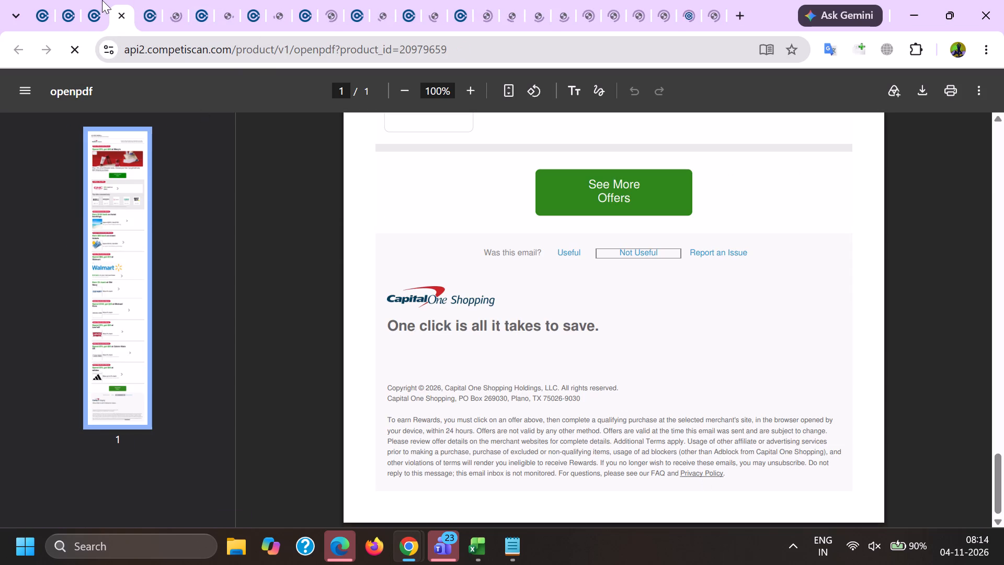
left_click(98, 0)
scroll(519, 276, "down", 8)
scroll(522, 320, "down", 5)
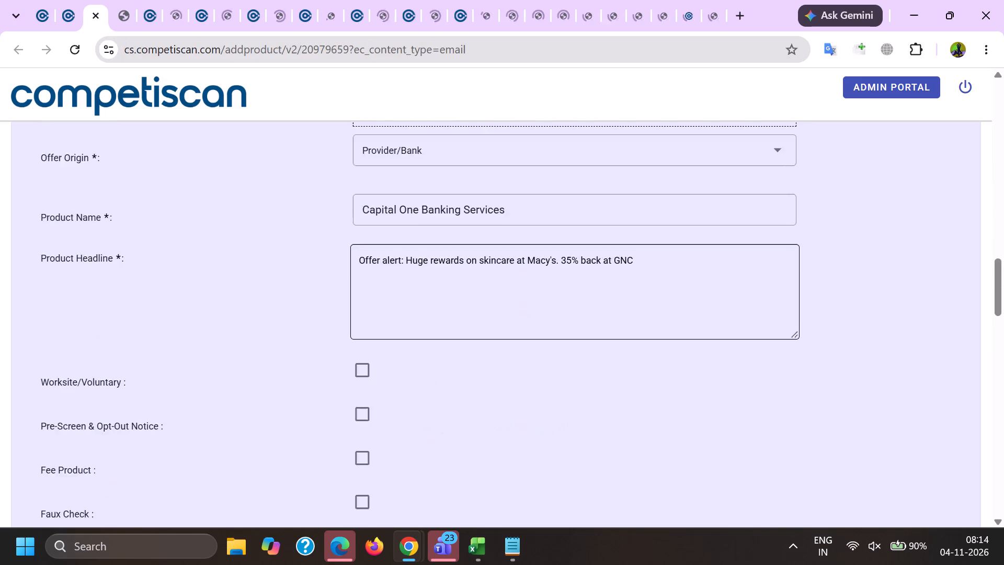
left_click_drag(655, 290, 2, 140)
scroll(433, 247, "down", 8)
scroll(312, 253, "up", 9)
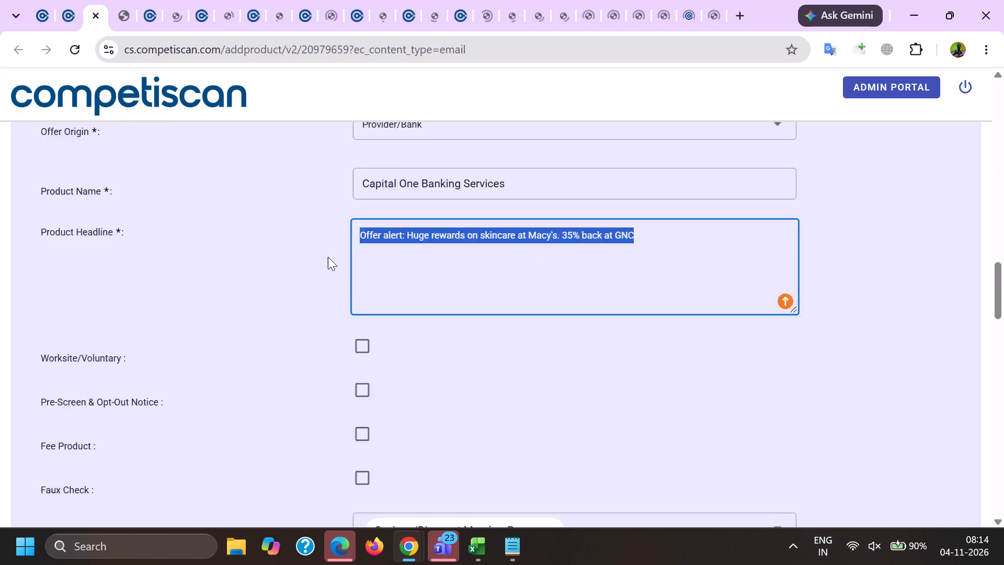
double_click(97, 21)
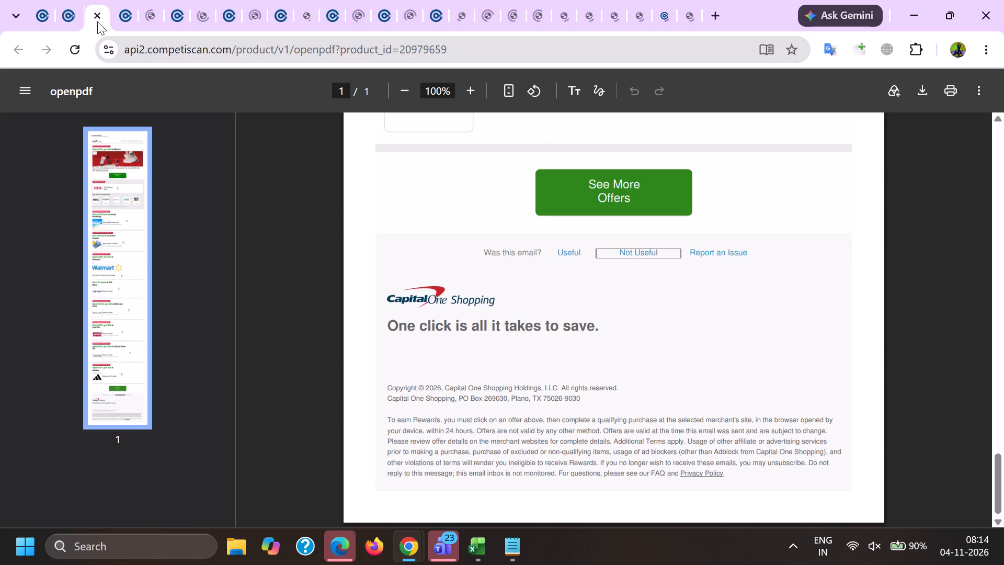
left_click(124, 0)
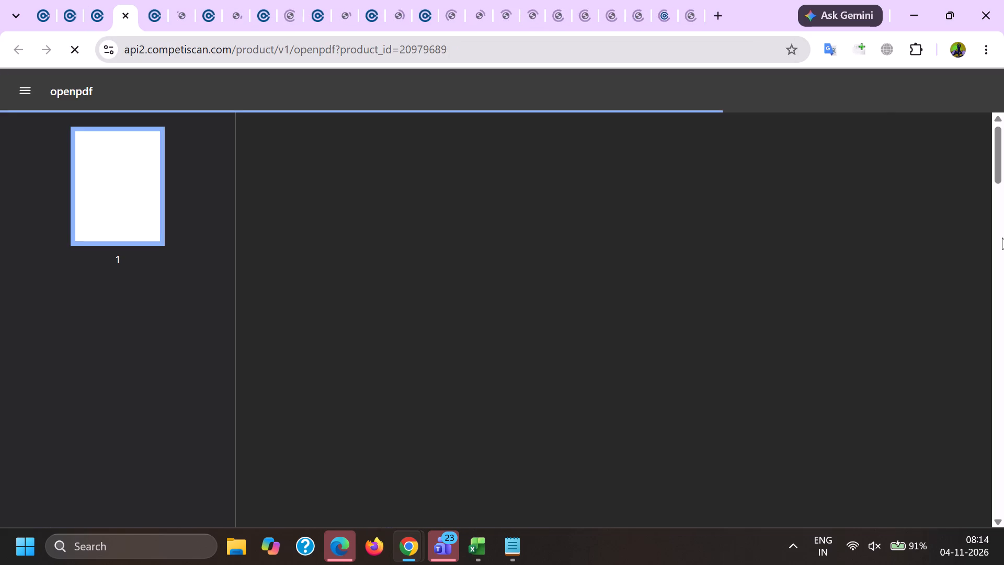
left_click_drag(1002, 163, 1003, 562)
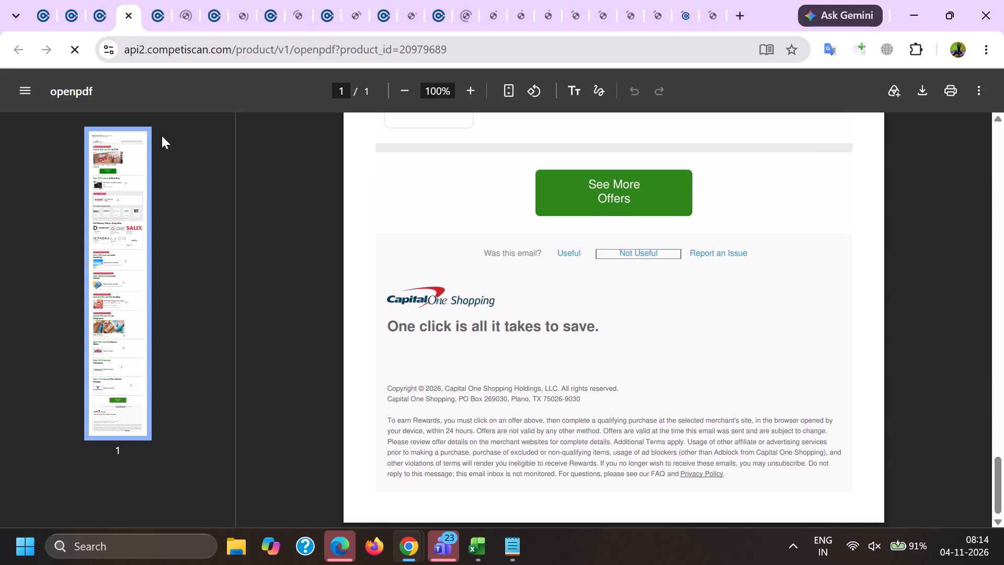
left_click(98, 0)
scroll(416, 243, "down", 6)
scroll(551, 306, "down", 4)
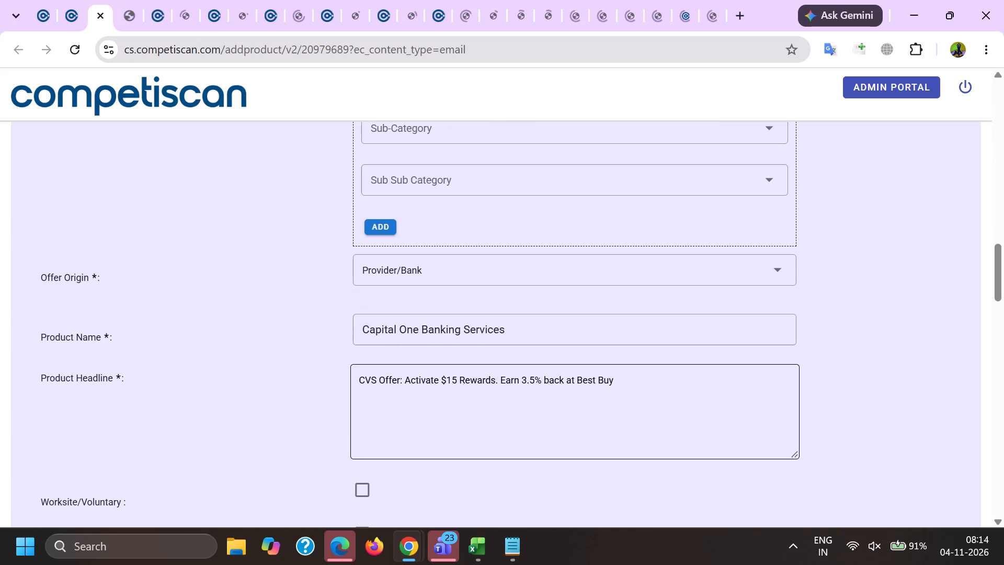
left_click_drag(700, 421, 1, 288)
scroll(215, 296, "down", 10)
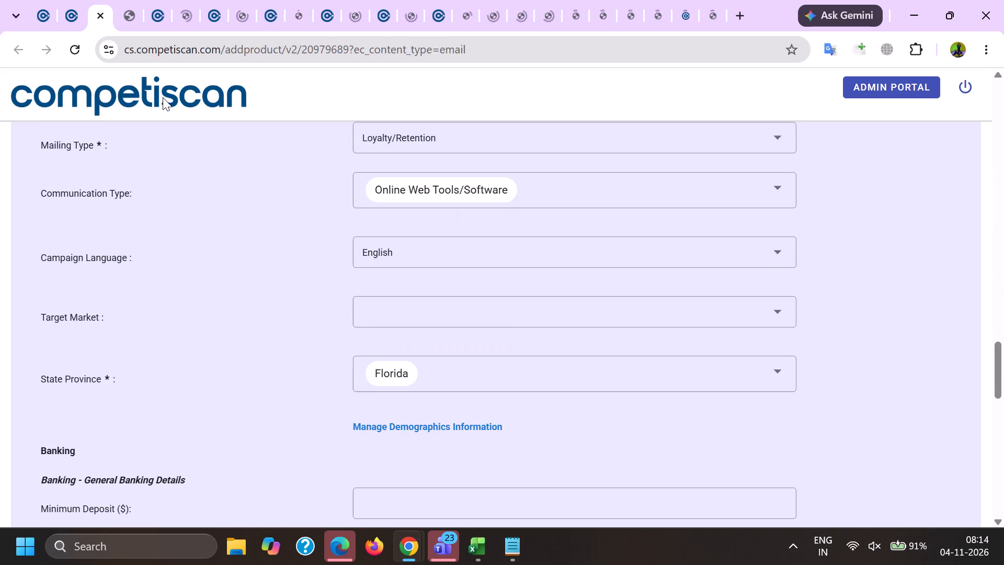
left_click(99, 14)
left_click(99, 14)
left_click(122, 0)
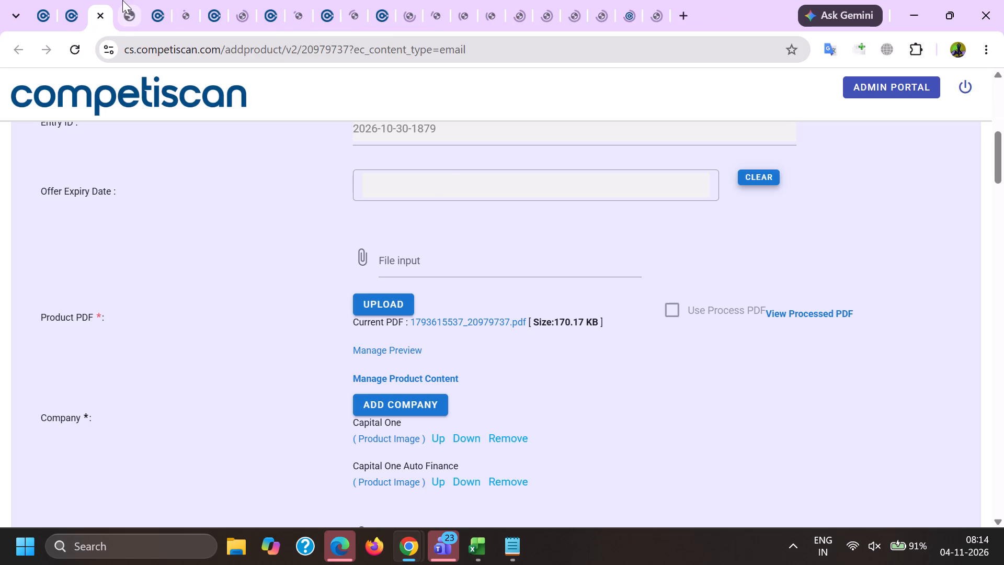
left_click_drag(1003, 155, 1003, 544)
scroll(624, 533, "up", 4)
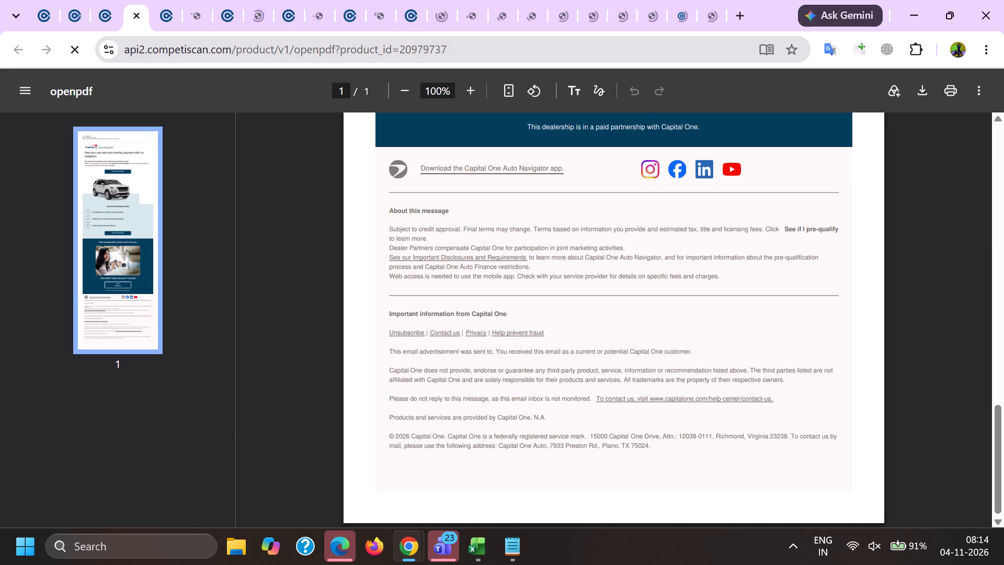
scroll(505, 280, "up", 3)
left_click_drag(491, 270, 736, 285)
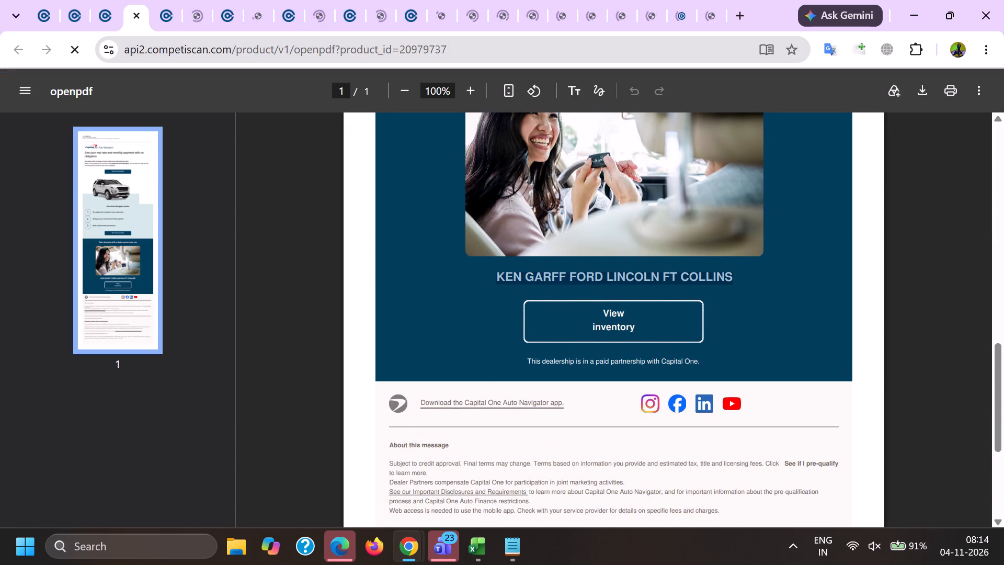
key("ctrl+c")
key("ctrl+c")
left_click(101, 0)
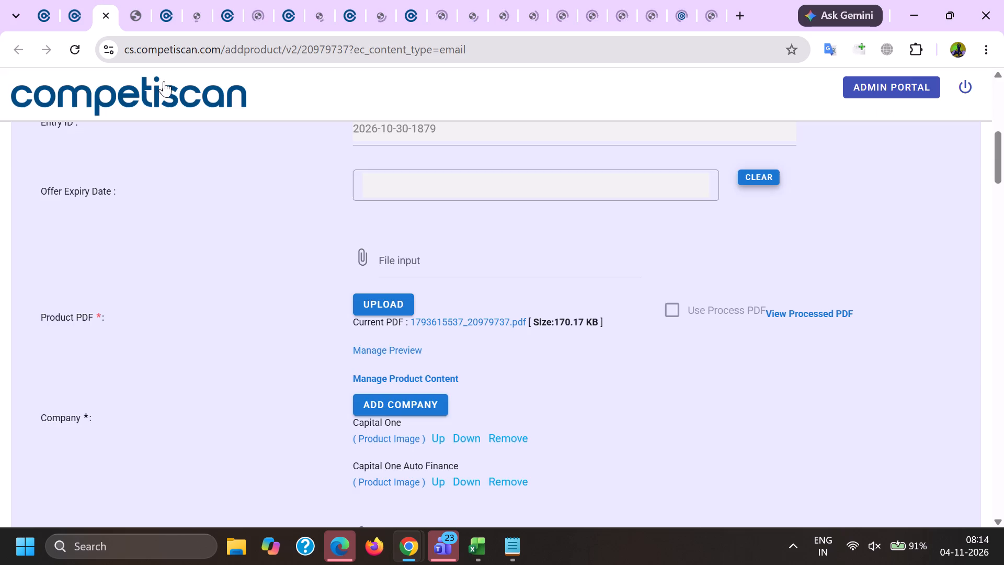
scroll(396, 299, "down", 4)
scroll(370, 329, "up", 2)
left_click(403, 248)
left_click(474, 275)
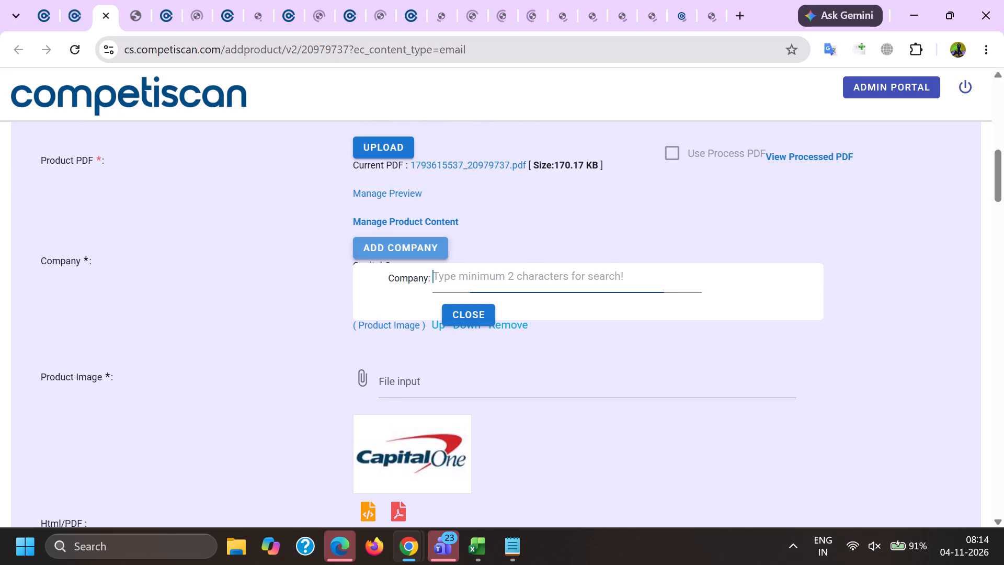
key("ctrl+v")
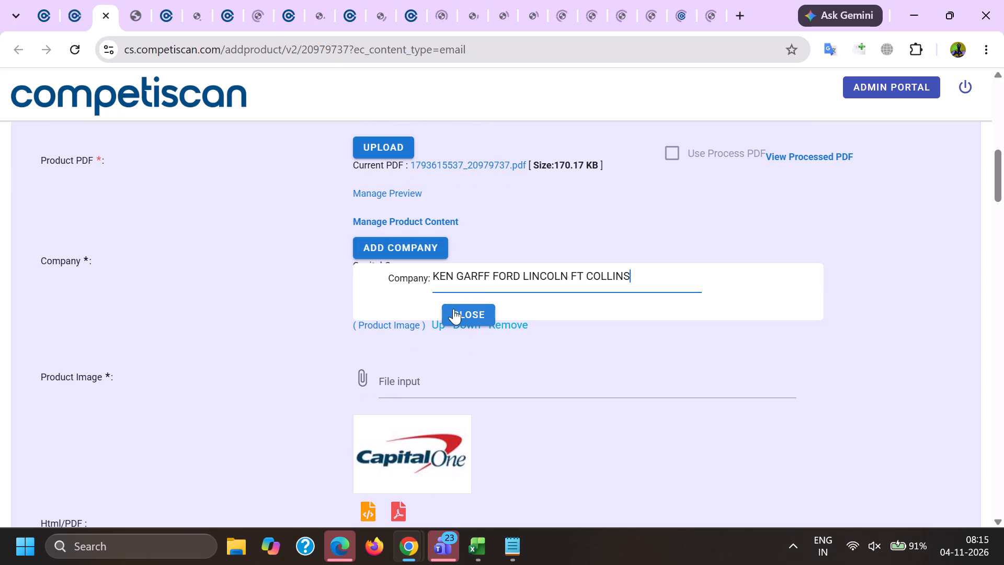
left_click_drag(520, 275, 675, 302)
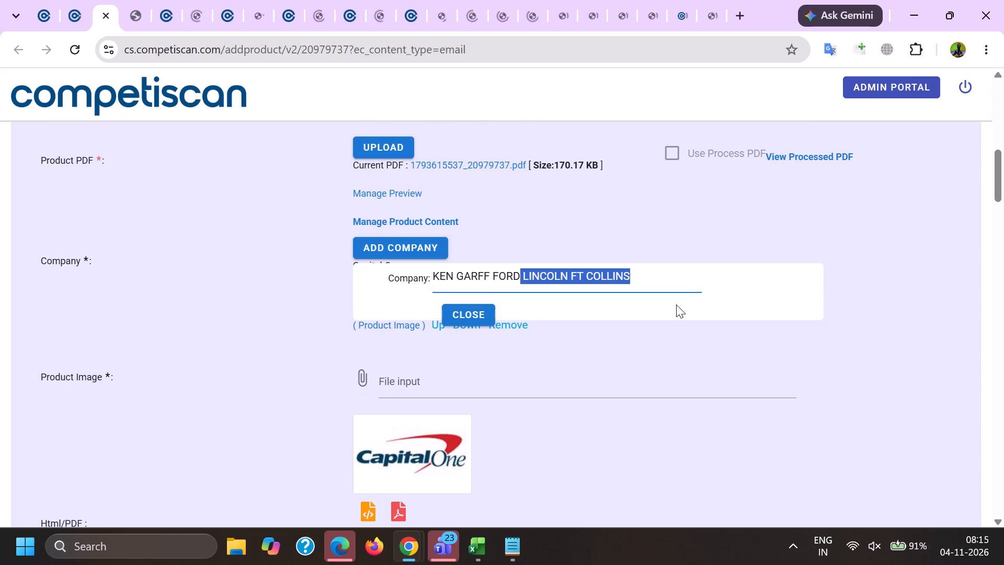
key("BackSpace")
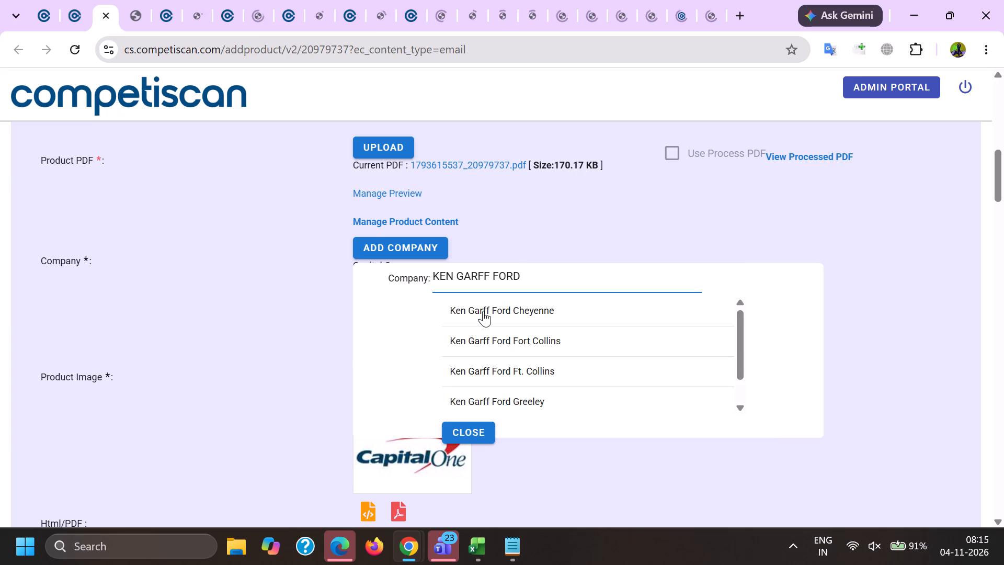
Compare the listed Ken Garff Ford companies with the dealership named in the PDF, and close the company search without adding one.
left_click(140, 0)
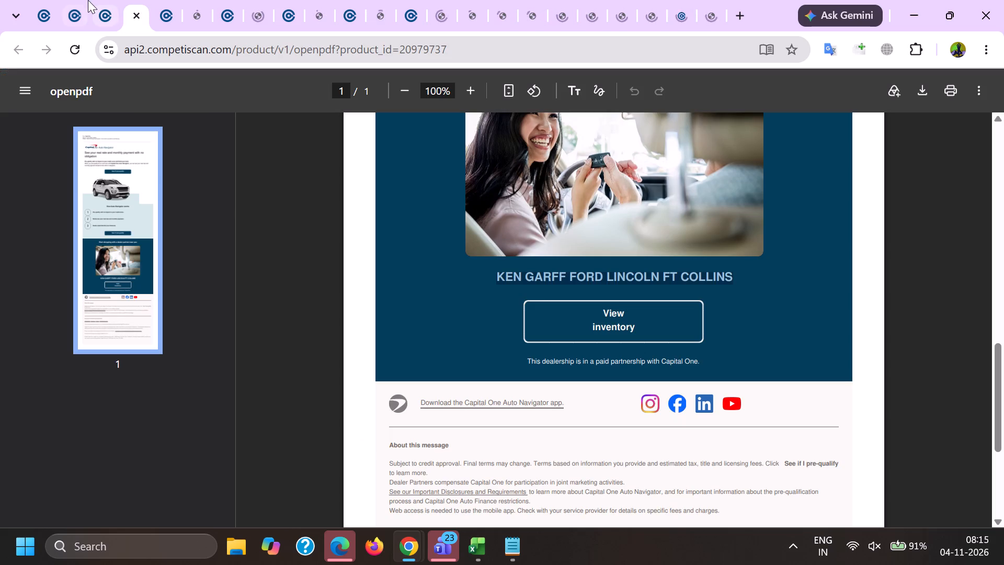
left_click(107, 0)
scroll(558, 359, "down", 1)
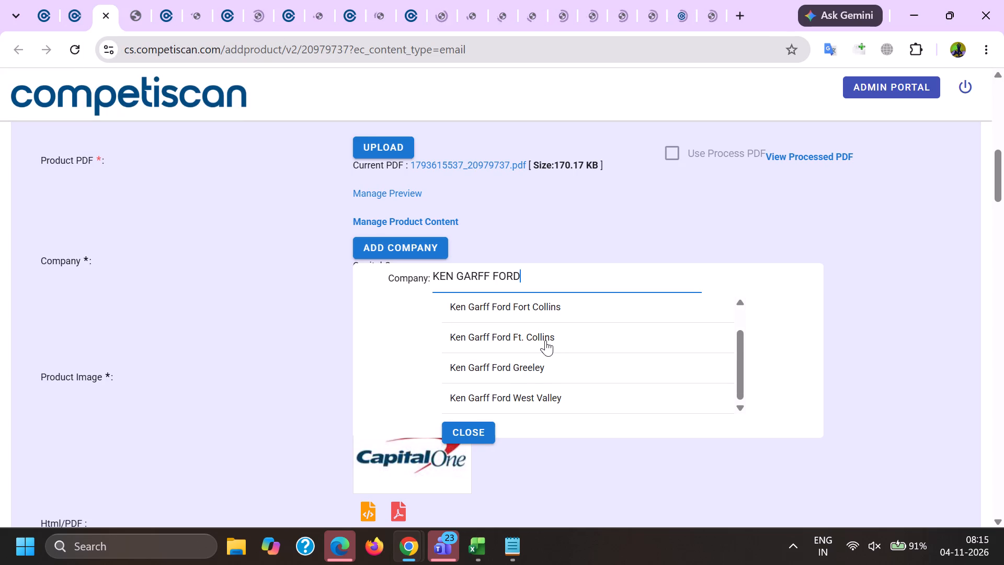
left_click(140, 0)
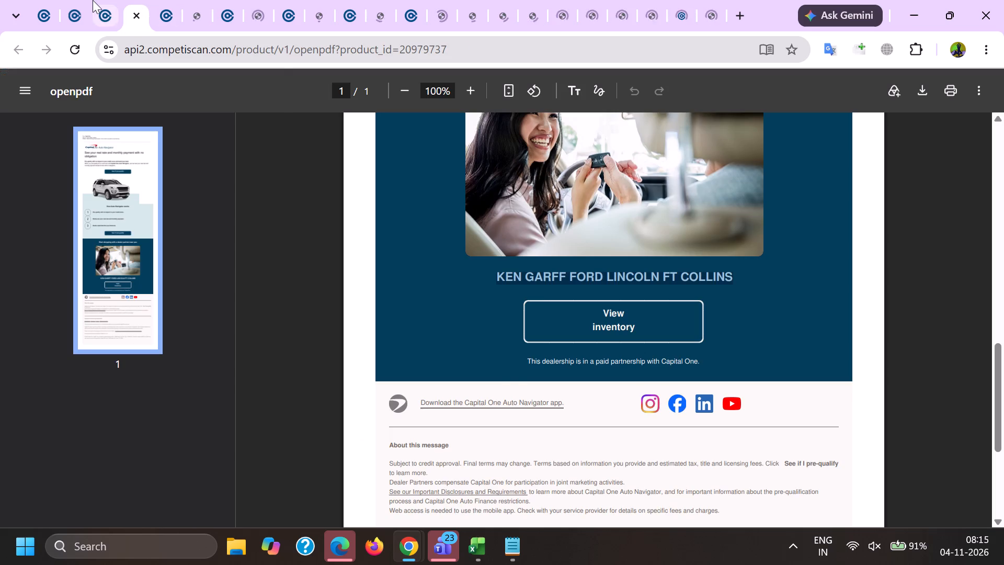
left_click(94, 1)
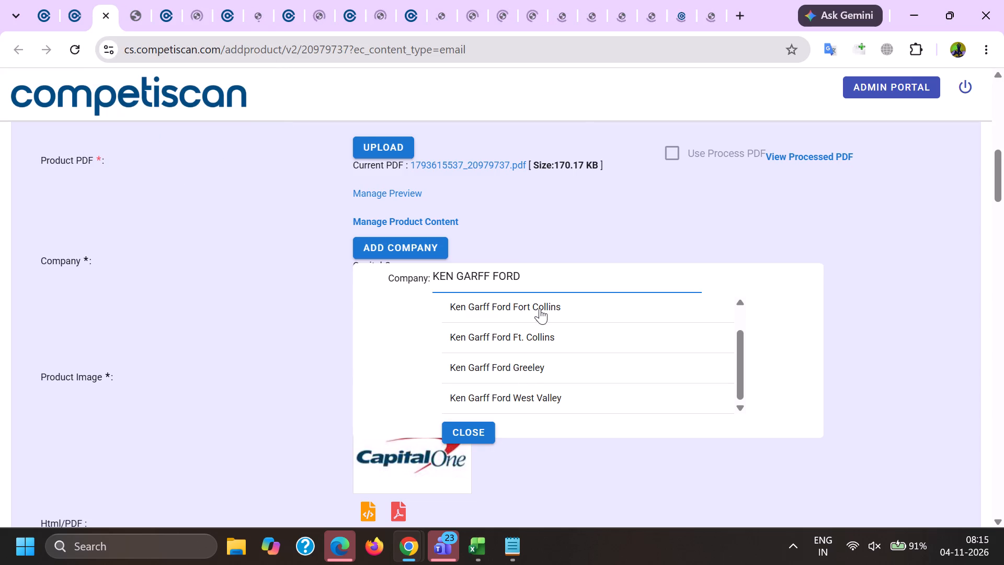
scroll(481, 326, "up", 2)
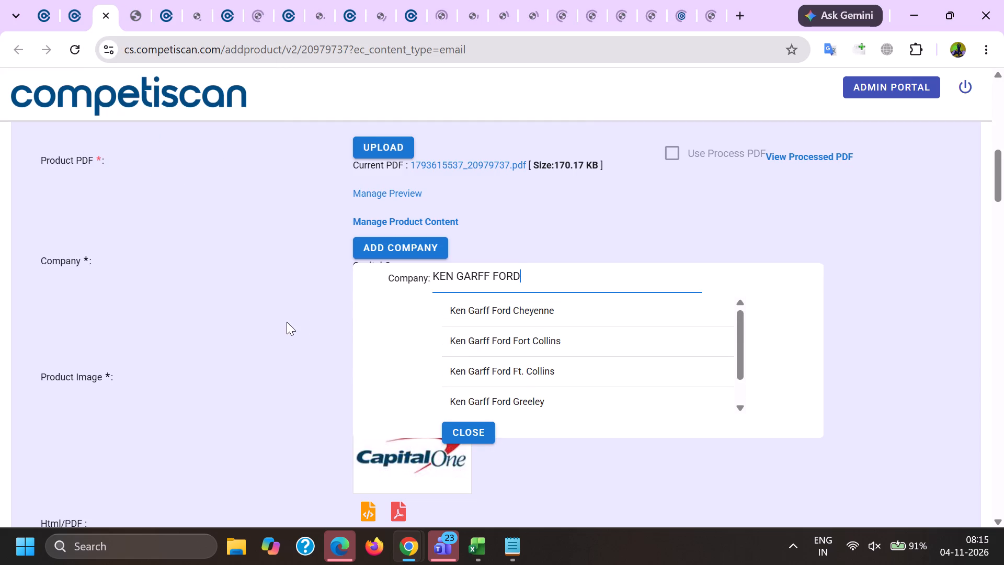
left_click(287, 321)
scroll(408, 287, "down", 4)
scroll(478, 332, "up", 4)
left_click(484, 429)
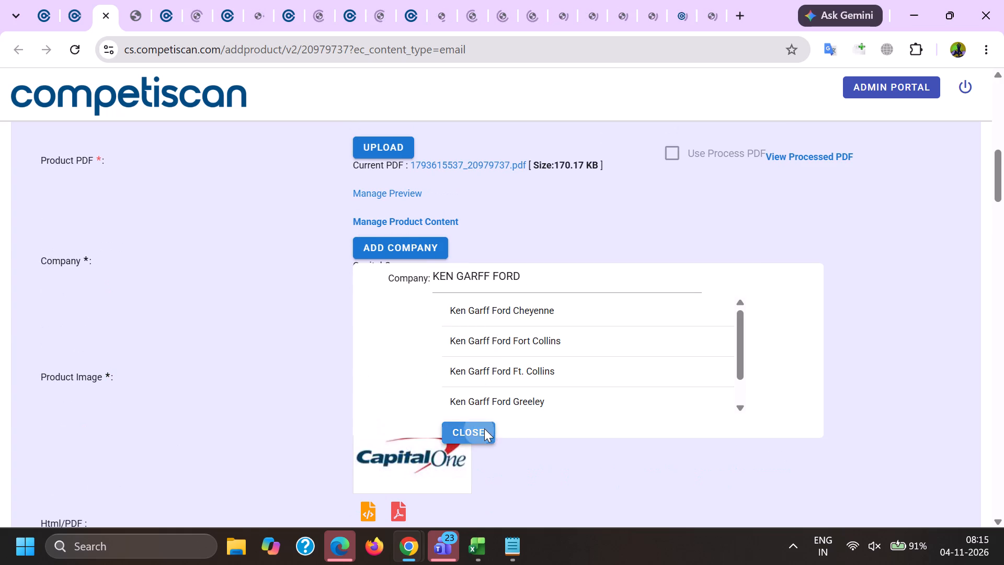
Review record 20979737's headline and remaining fields down to the product status, and mark the record as Unapproved.
scroll(472, 322, "down", 8)
scroll(604, 218, "down", 3)
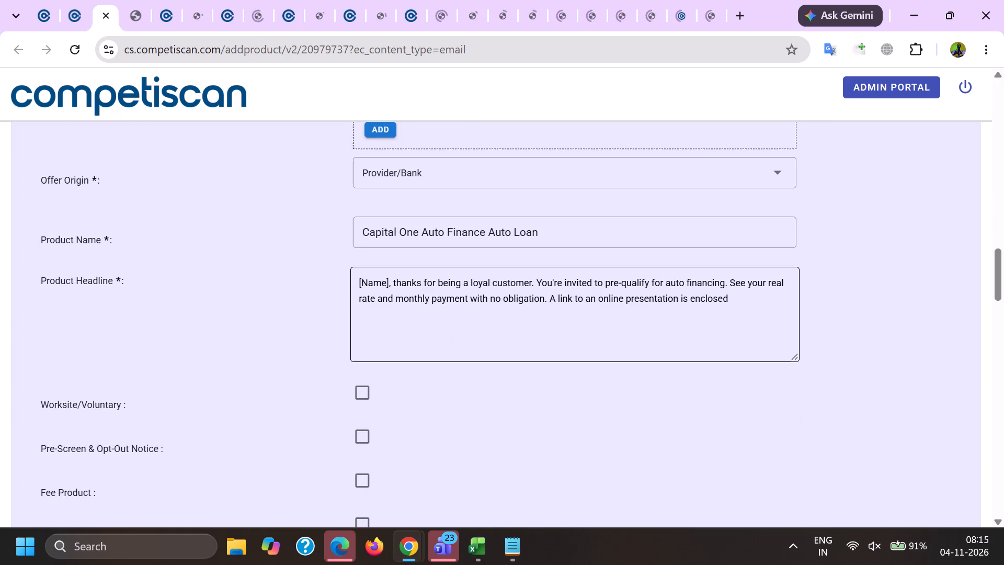
left_click_drag(759, 317, 130, 200)
scroll(364, 287, "down", 8)
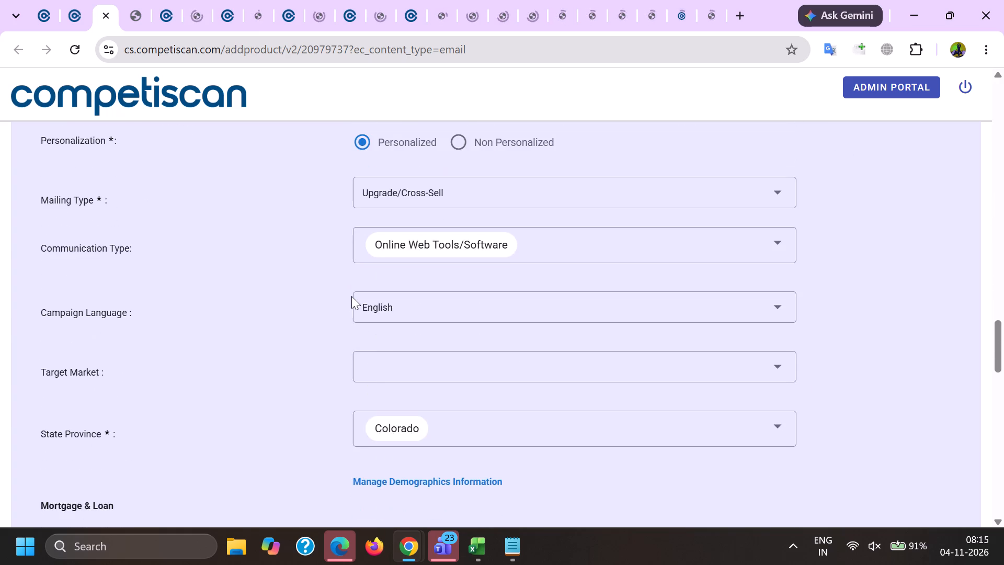
scroll(349, 293, "down", 20)
scroll(349, 293, "down", 4)
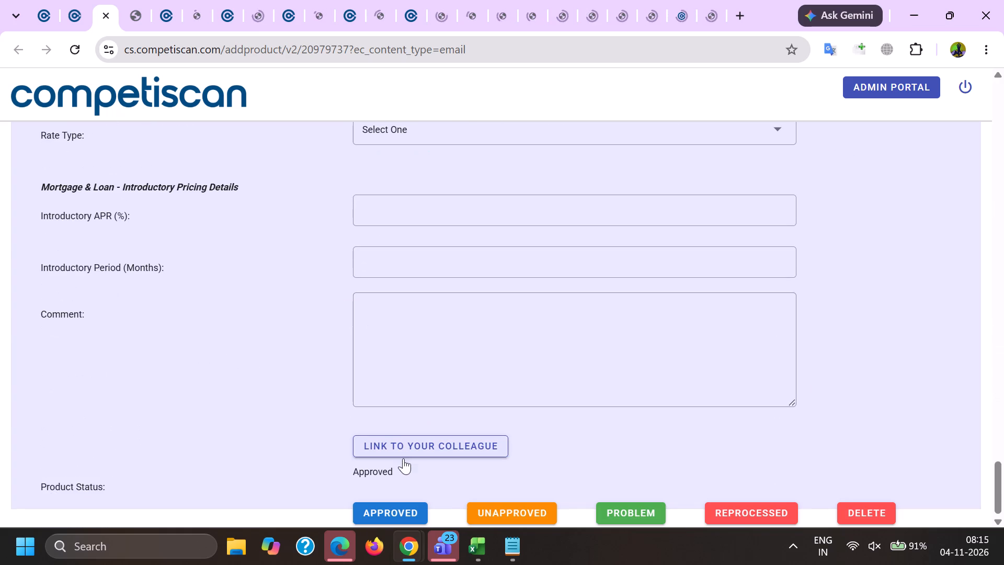
scroll(403, 458, "down", 1)
left_click(478, 506)
Review Capital One record 20979907's company, headline and sign-on incentive fields through to its product status, and close the record.
left_click(200, 0)
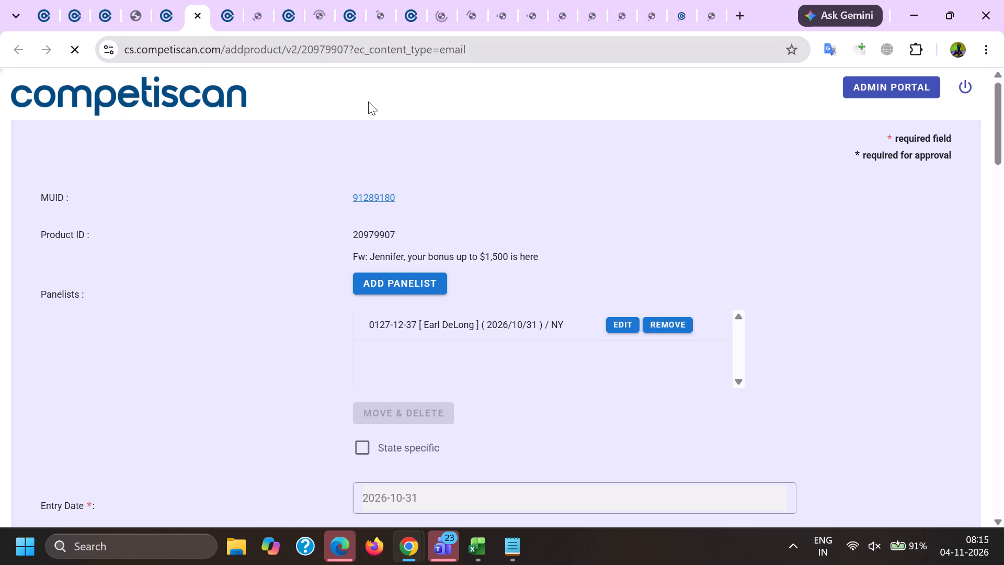
left_click_drag(1003, 142, 1003, 501)
scroll(651, 291, "down", 14)
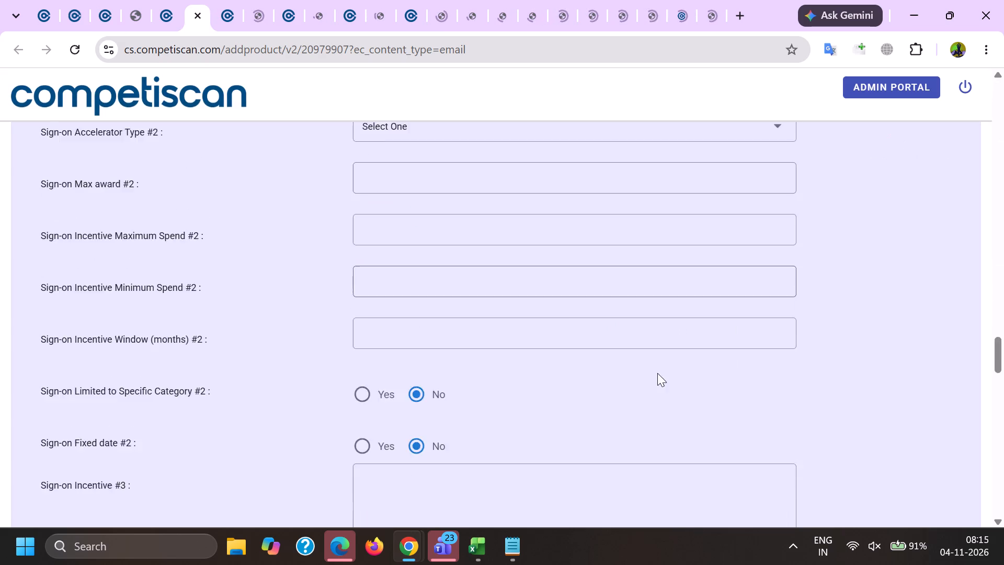
scroll(657, 373, "down", 9)
scroll(688, 397, "up", 2)
scroll(688, 399, "down", 16)
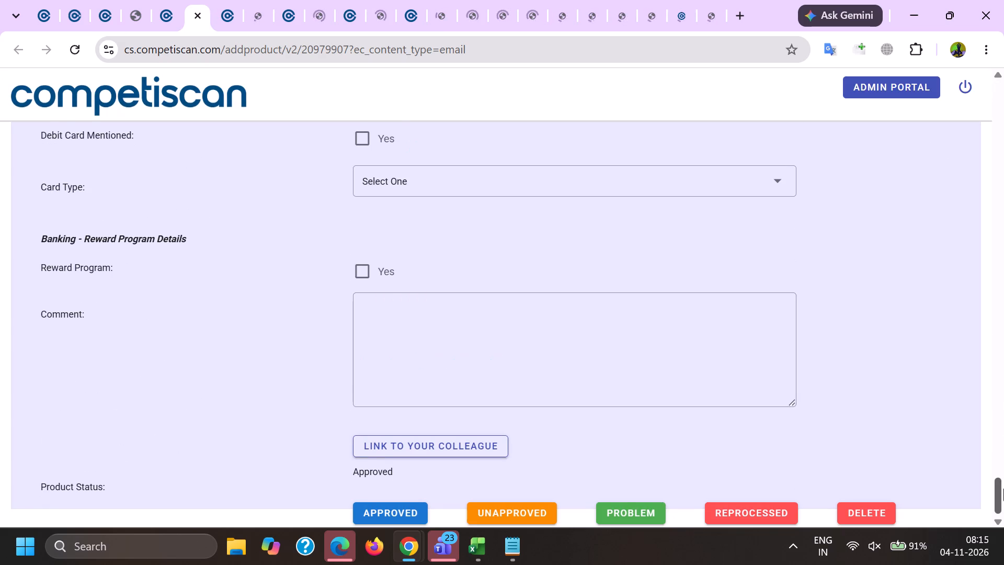
left_click_drag(1003, 492, 1003, 94)
scroll(639, 235, "down", 12)
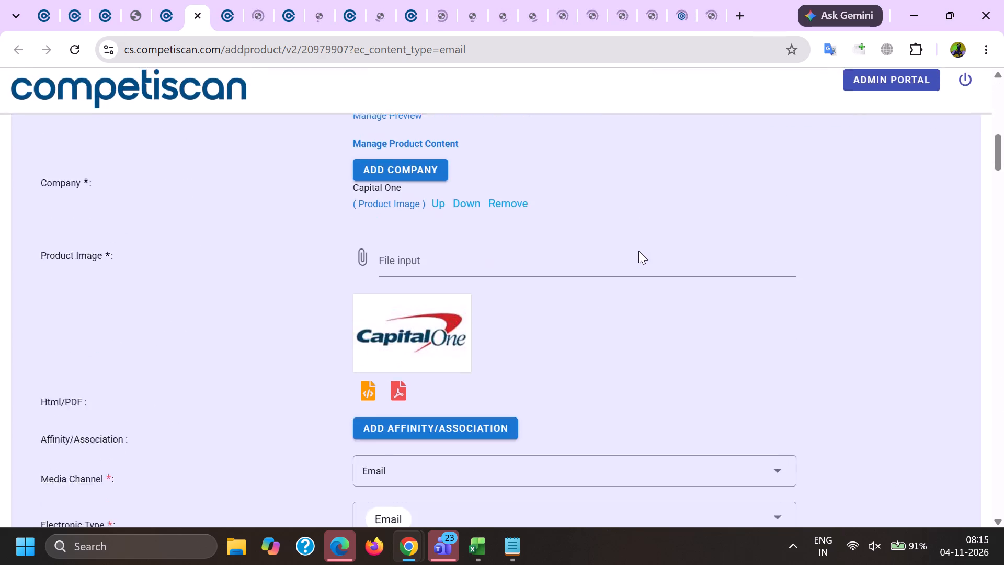
scroll(638, 251, "down", 5)
left_click_drag(788, 368, 0, 299)
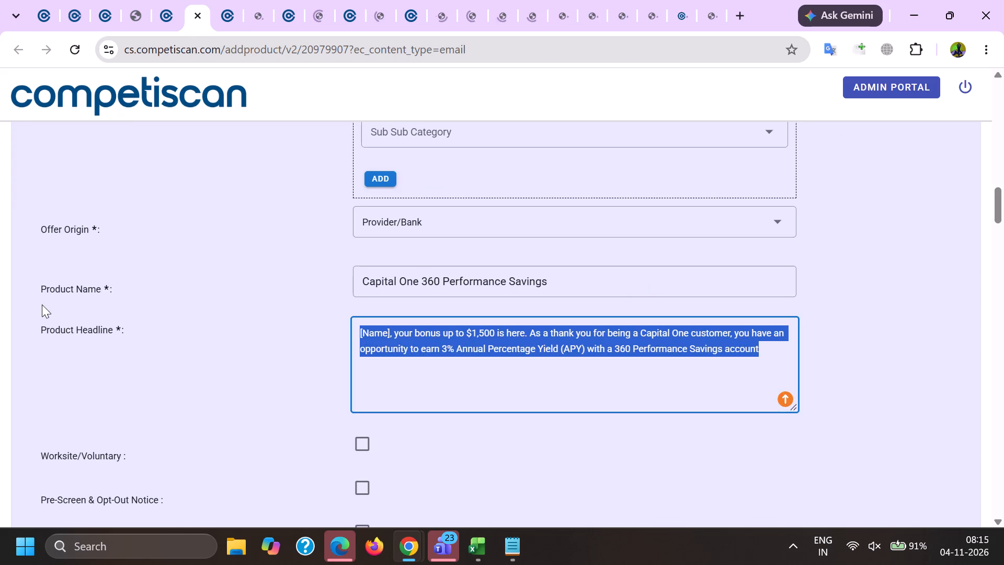
scroll(271, 307, "down", 10)
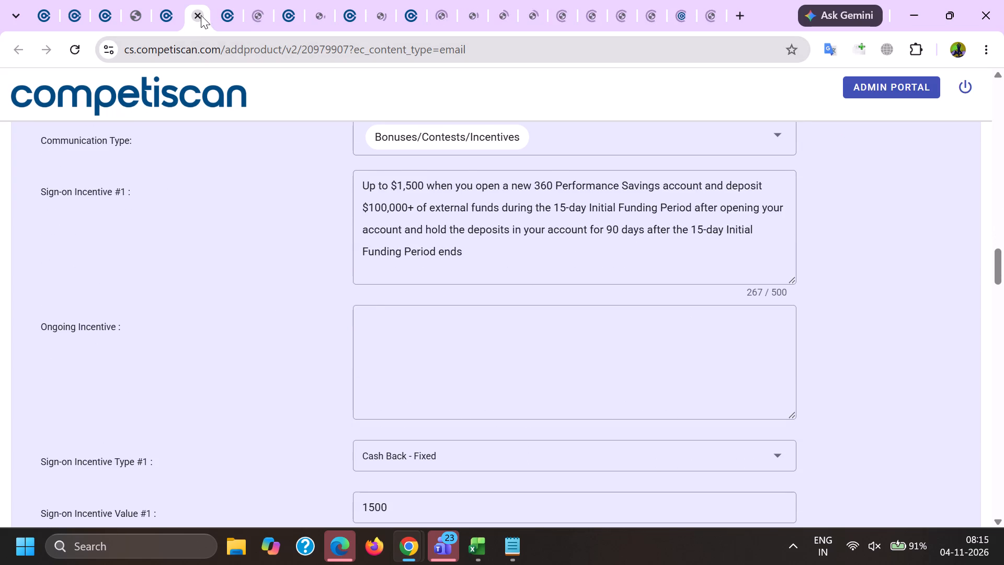
left_click(200, 15)
left_click(229, 0)
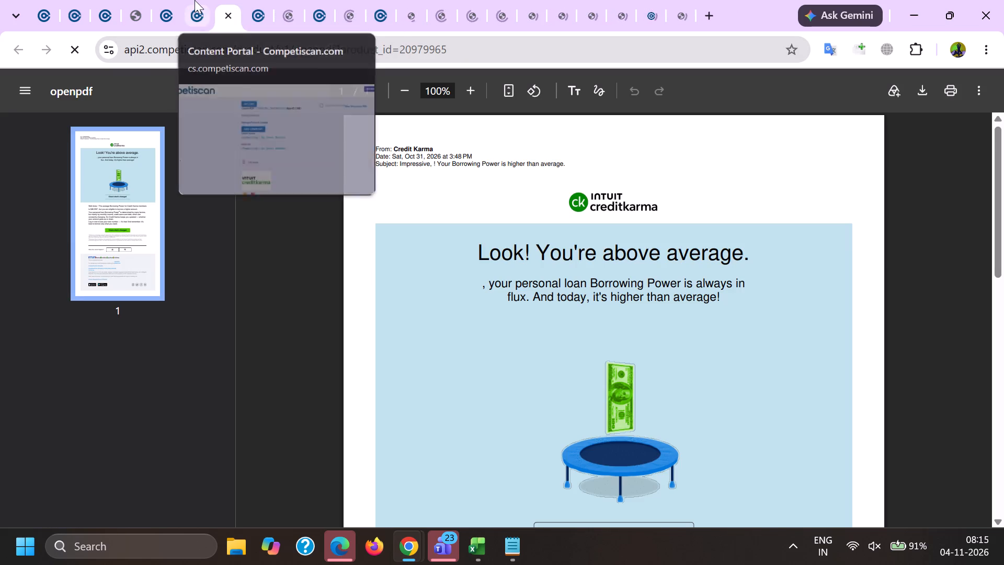
scroll(381, 240, "down", 13)
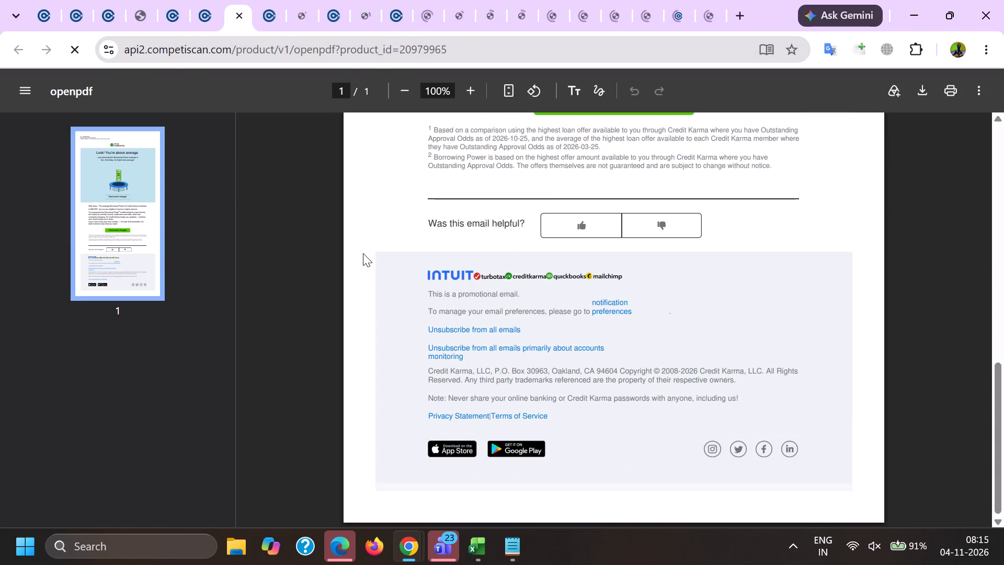
left_click(210, 0)
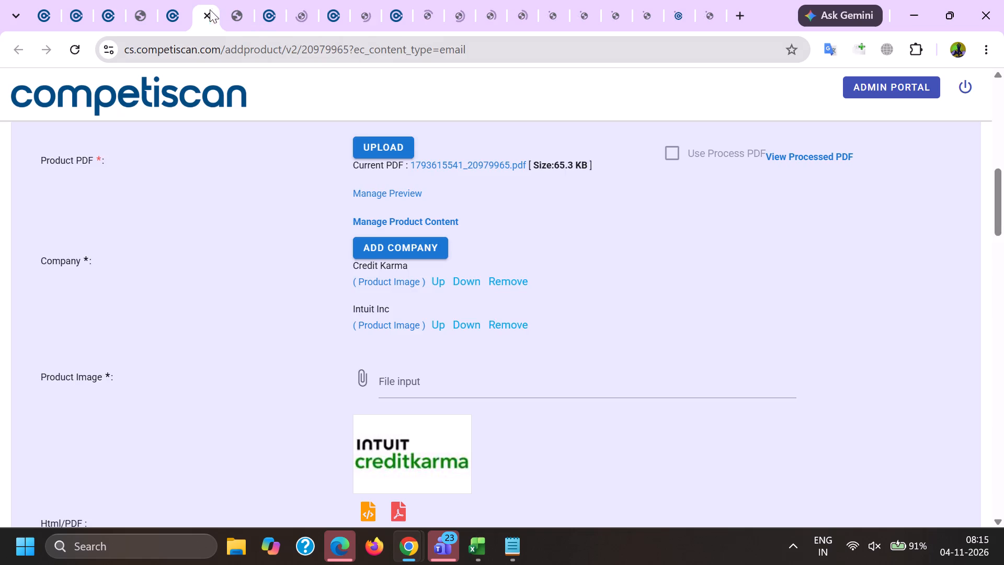
scroll(457, 260, "down", 10)
left_click_drag(620, 388, 111, 234)
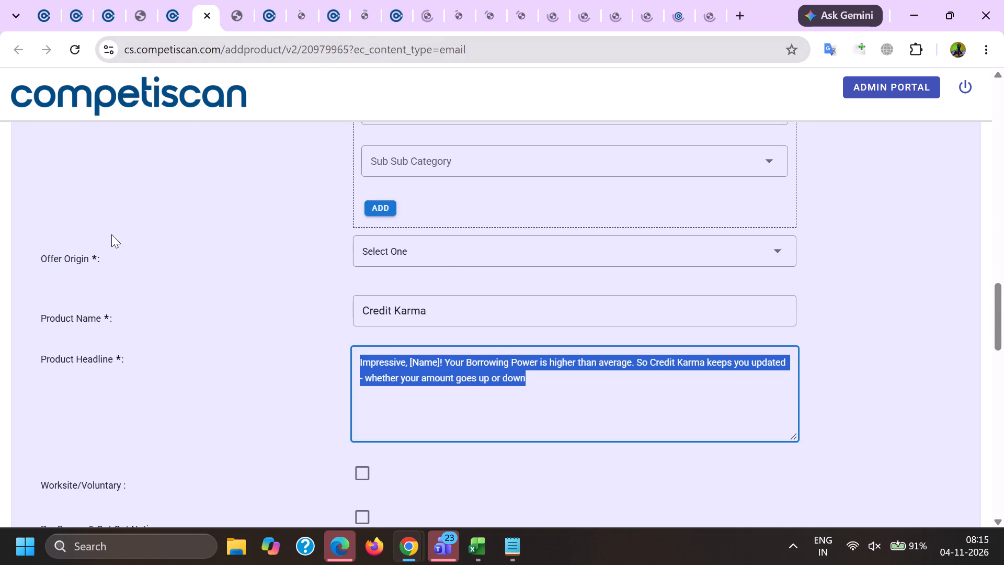
left_click_drag(111, 234, 112, 236)
scroll(365, 276, "down", 8)
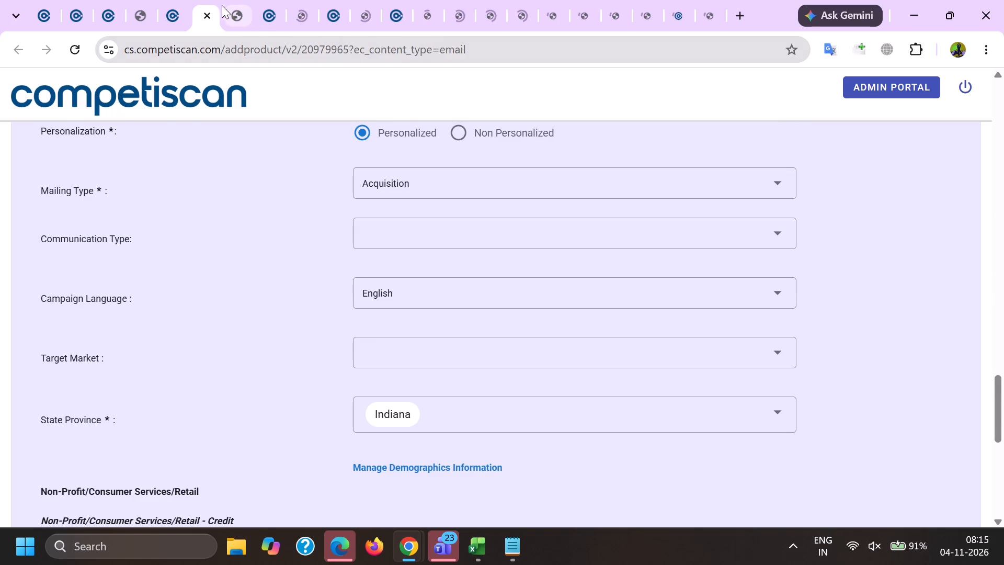
left_click(209, 12)
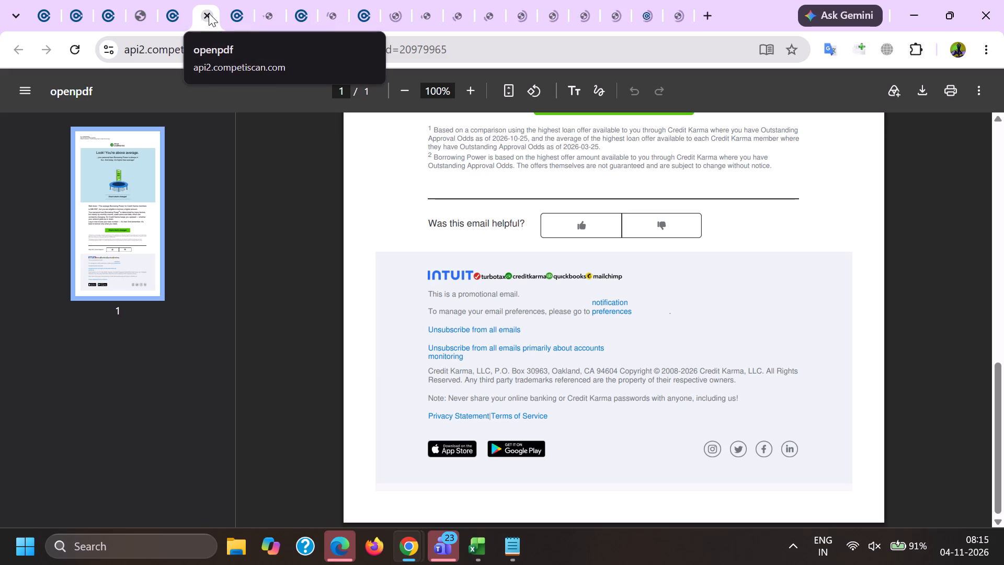
left_click(209, 13)
left_click(238, 0)
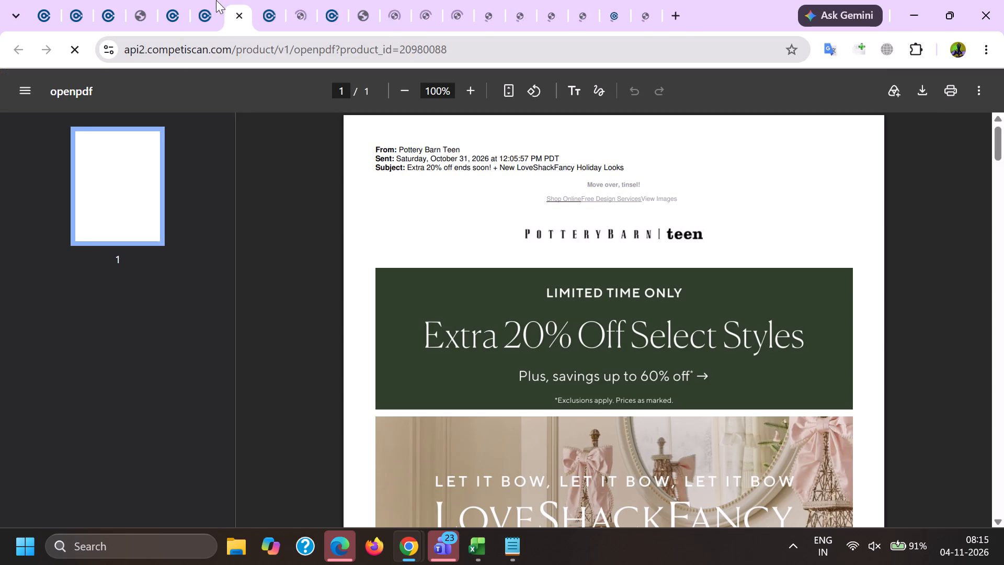
left_click(139, 0)
left_click(112, 0)
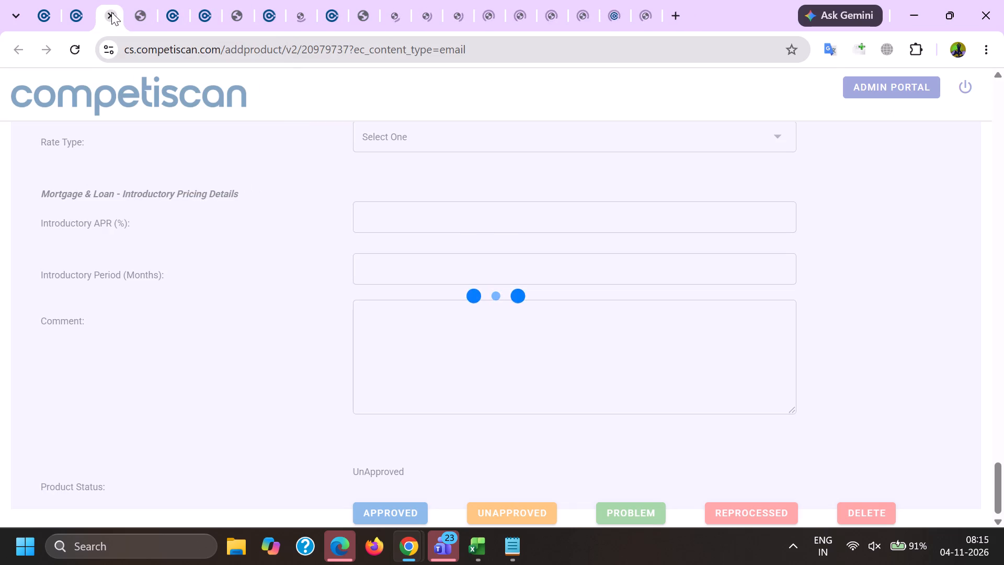
Open the current product PDF from Capital One record 20979801.
left_click(177, 0)
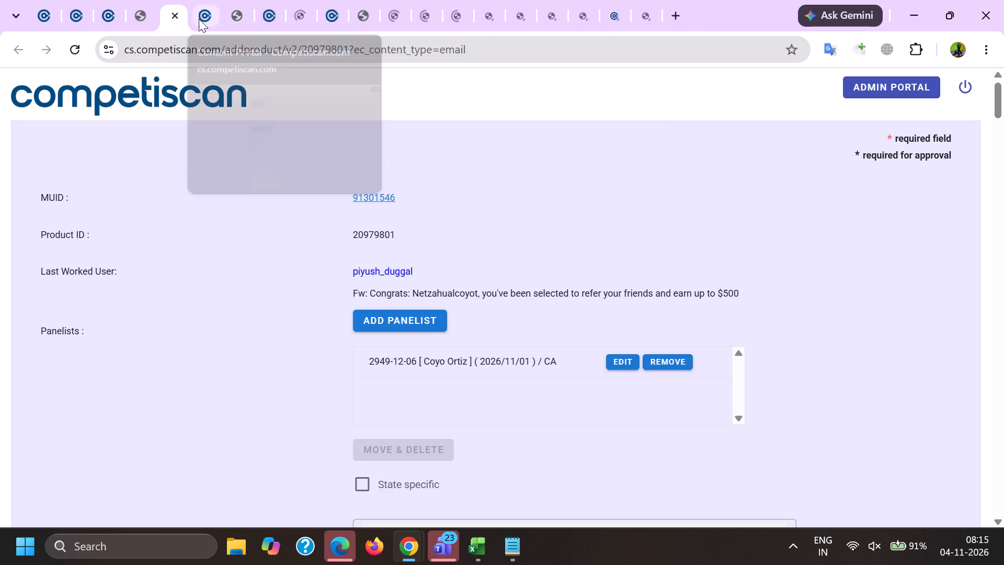
scroll(480, 195, "down", 6)
left_click(472, 278, "ctrl")
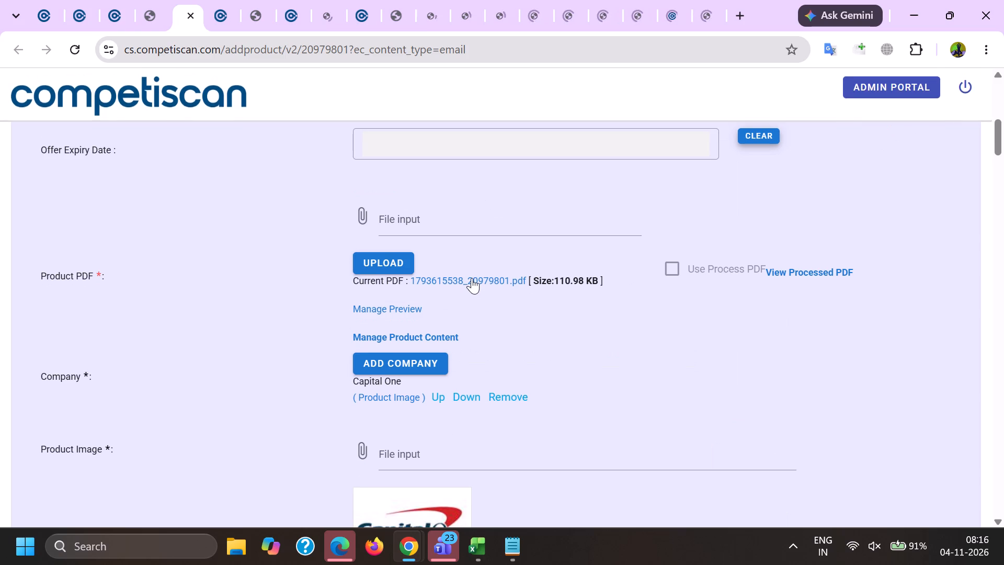
Search record 20980088's Pottery Barn Teen PDF for "@" and examine the rewards card terms at its end.
left_click(240, 0)
left_click(285, 0)
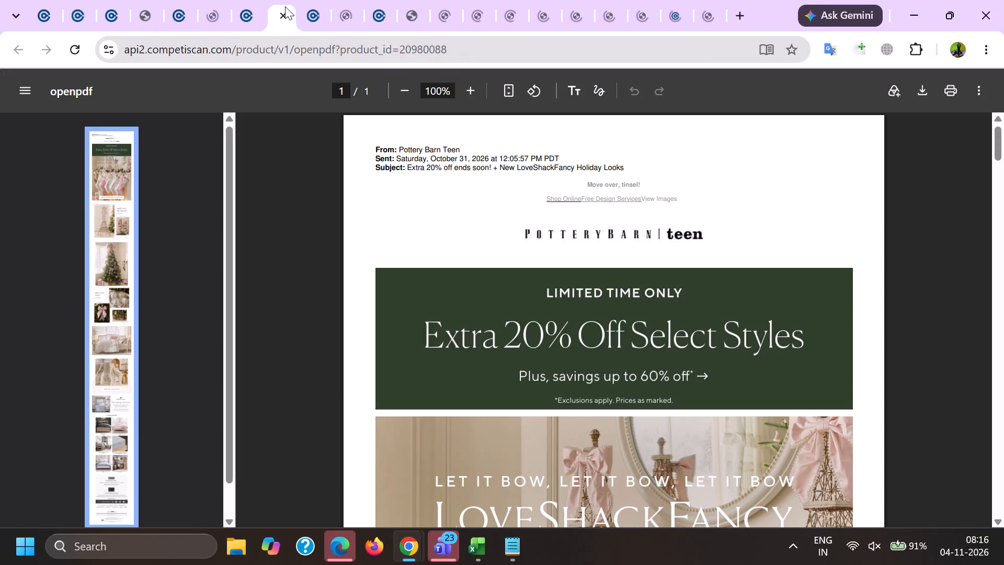
key("ctrl+f")
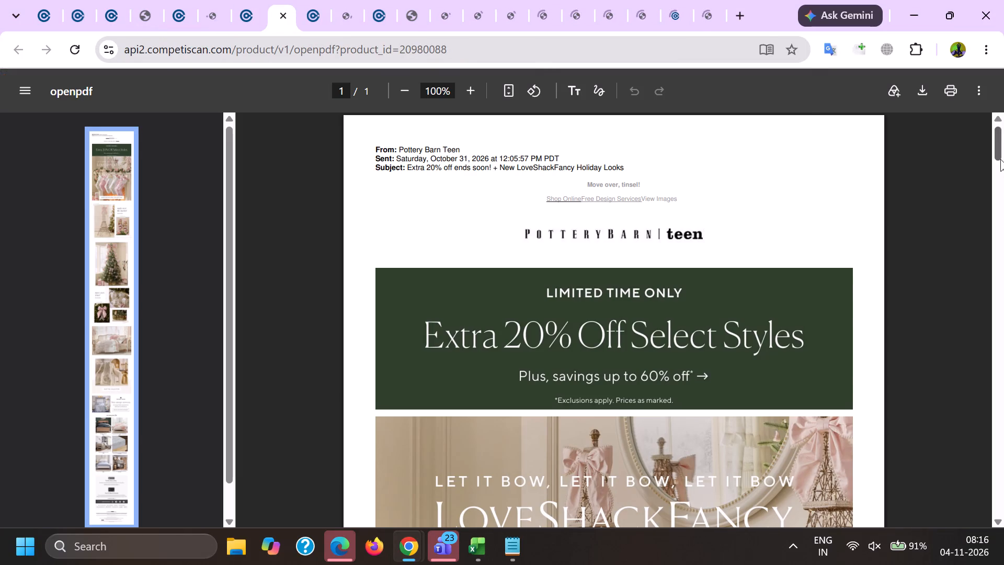
key("shift+at")
left_click_drag(1000, 157, 1003, 563)
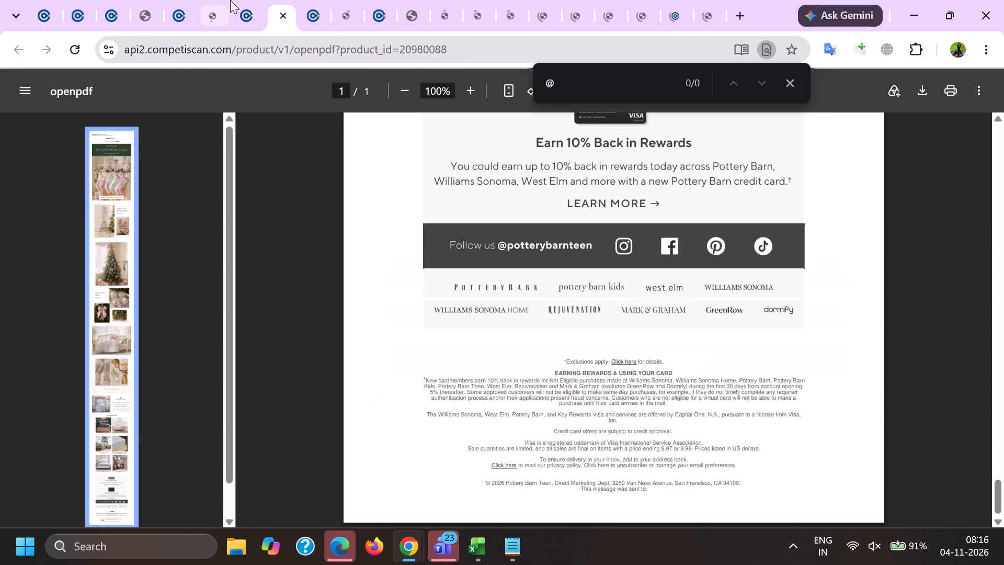
Check record 20980088's sector and product name, and make a deletion in its product headline.
left_click(238, 0)
scroll(464, 260, "down", 4)
scroll(449, 215, "down", 4)
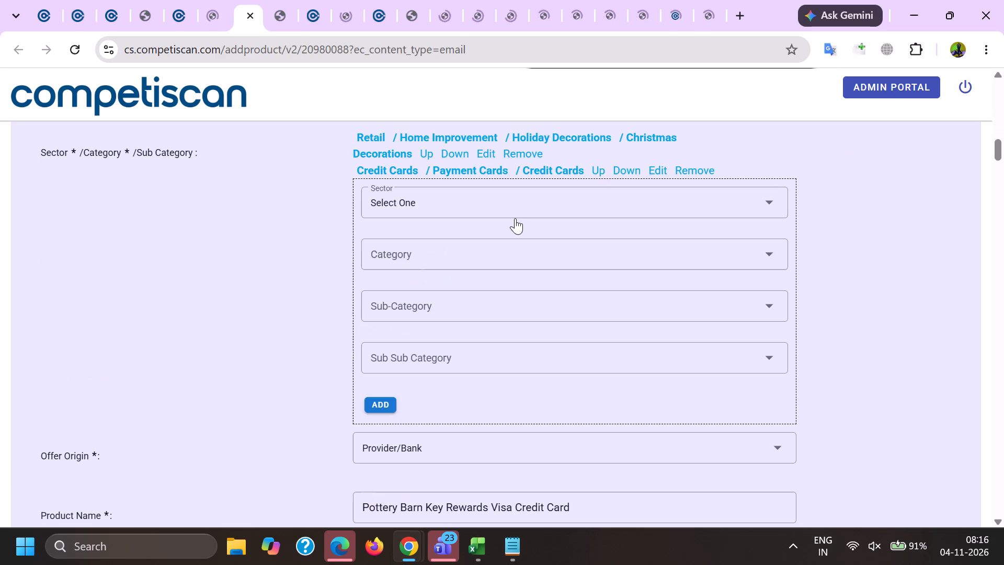
scroll(555, 171, "down", 3)
left_click_drag(767, 336, 301, 256)
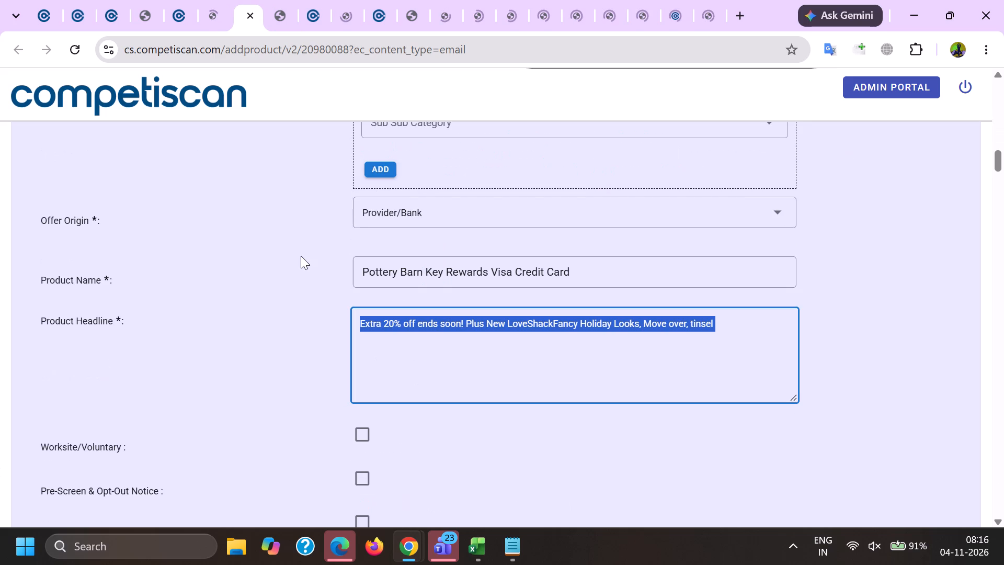
left_click(446, 361)
left_click(443, 362)
left_click(427, 367)
left_click(384, 366)
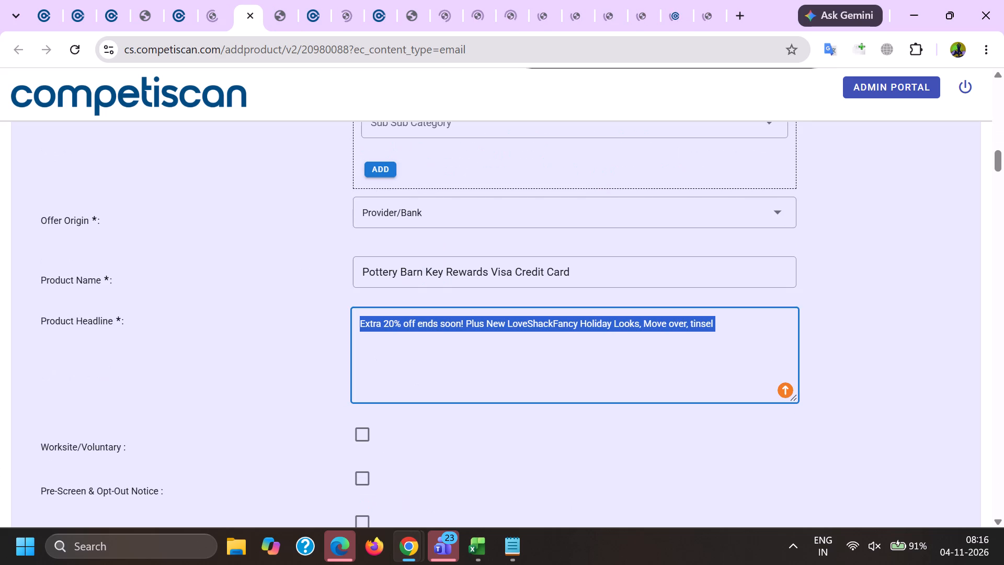
key("BackSpace")
scroll(360, 270, "down", 4)
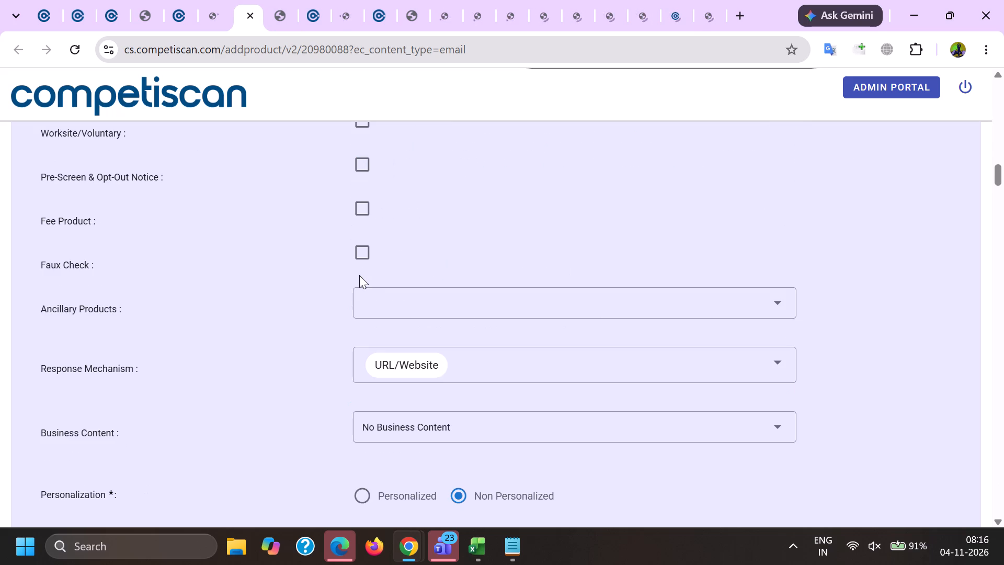
scroll(359, 280, "down", 5)
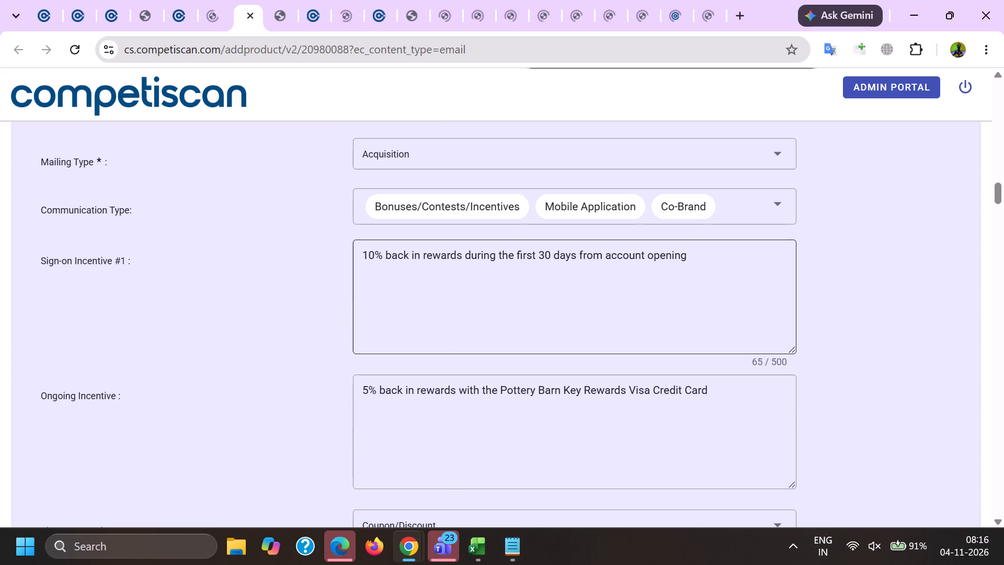
scroll(359, 281, "down", 20)
scroll(359, 281, "down", 5)
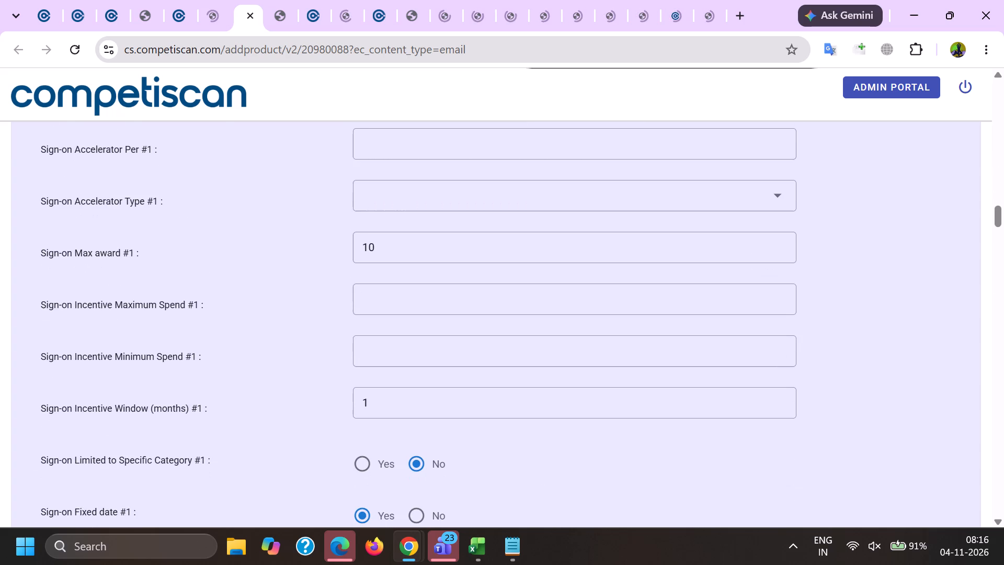
scroll(358, 285, "down", 6)
scroll(291, 332, "down", 2)
left_click(289, 332)
key("End")
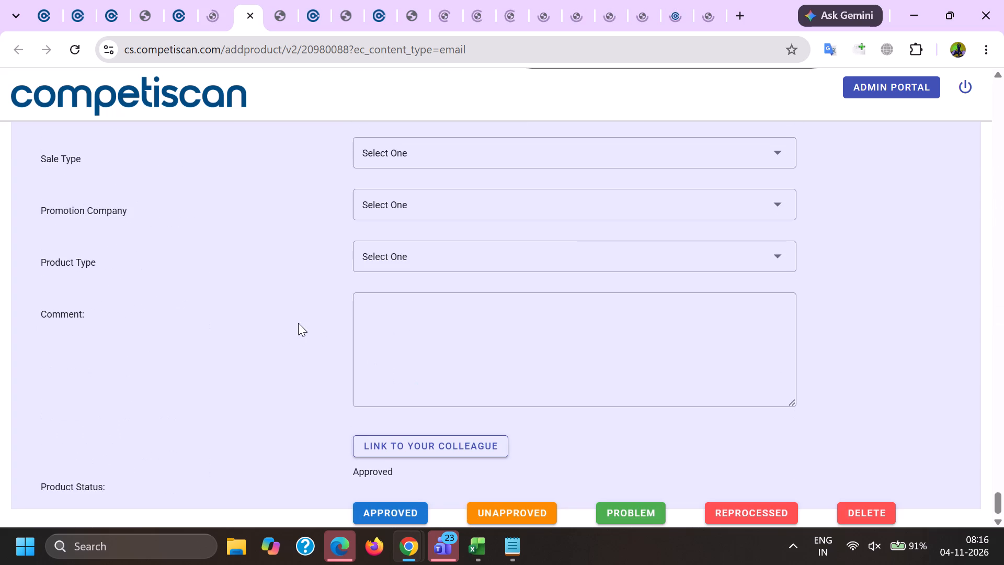
scroll(299, 321, "down", 8)
left_click(374, 508)
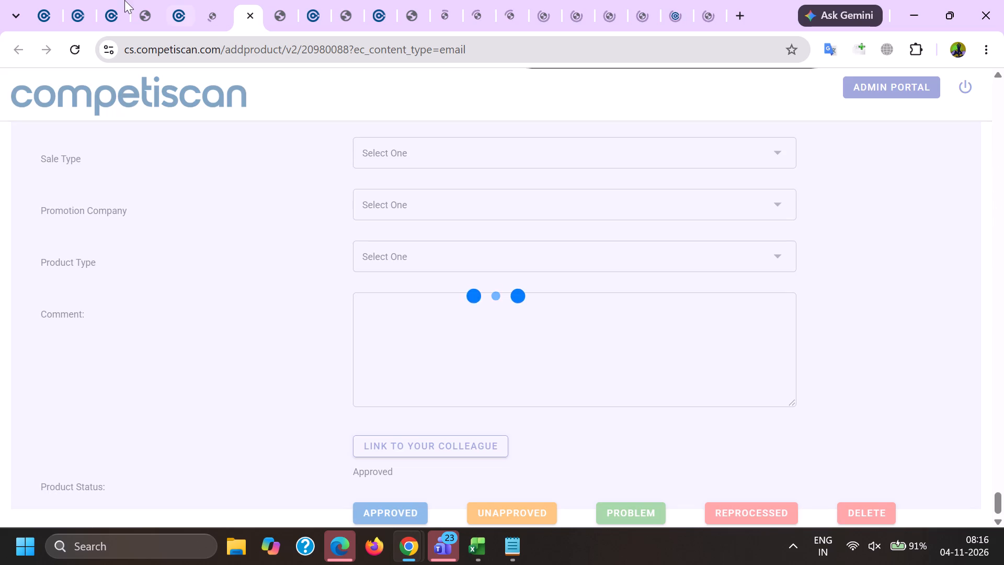
left_click(115, 0)
left_click(111, 18)
left_click(111, 17)
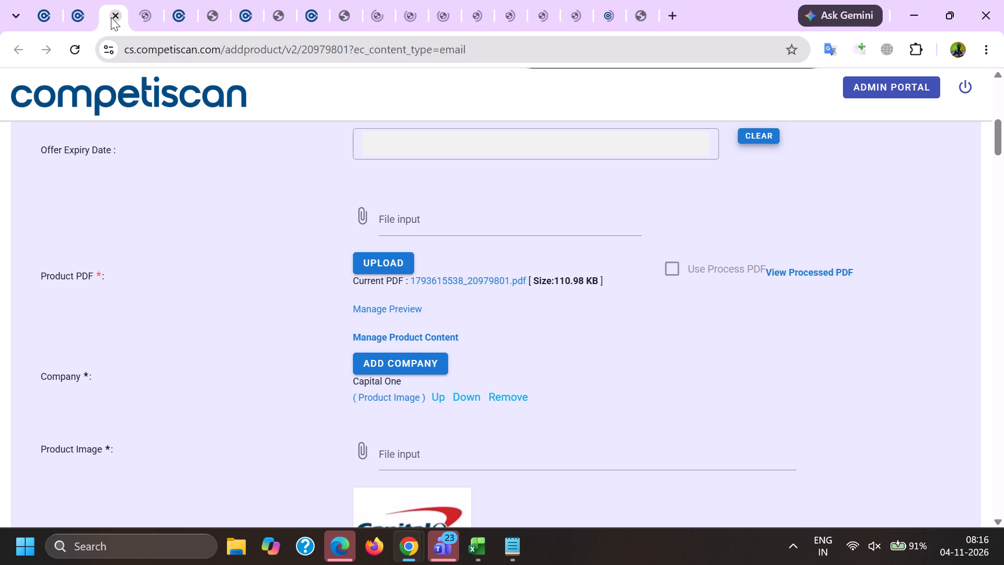
left_click(153, 0)
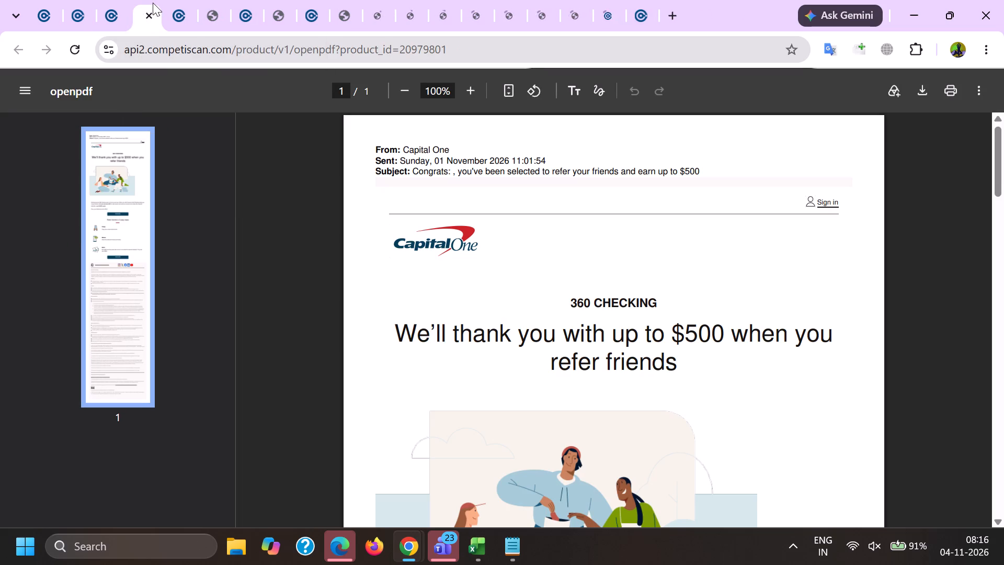
scroll(630, 254, "down", 14)
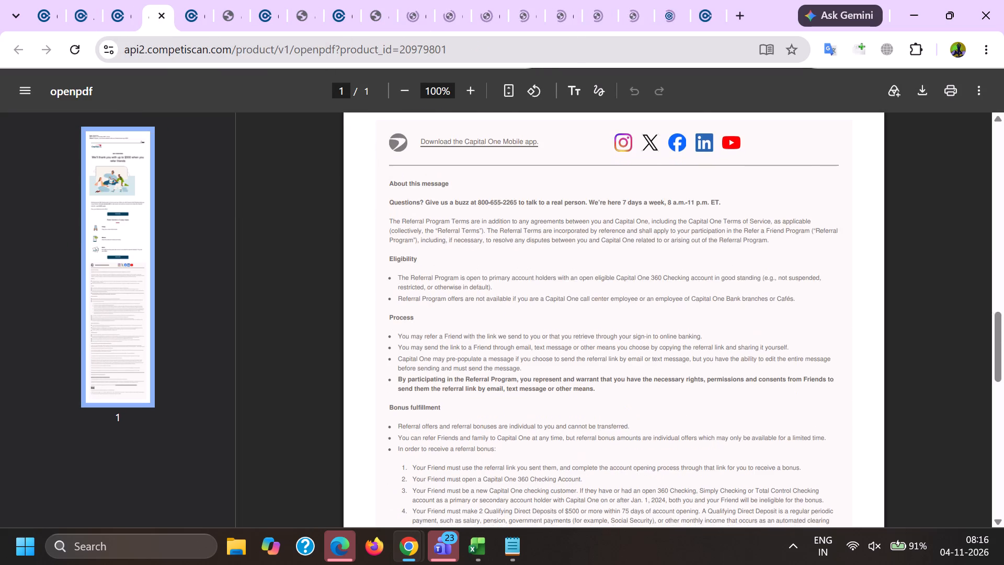
scroll(614, 268, "down", 4)
scroll(614, 269, "up", 1)
scroll(614, 269, "down", 14)
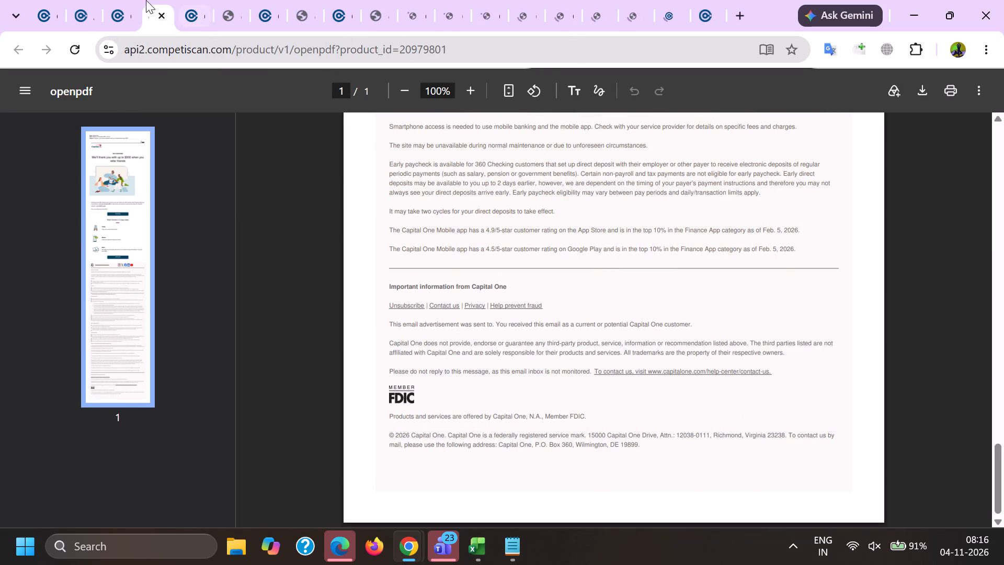
left_click(135, 0)
scroll(556, 262, "down", 12)
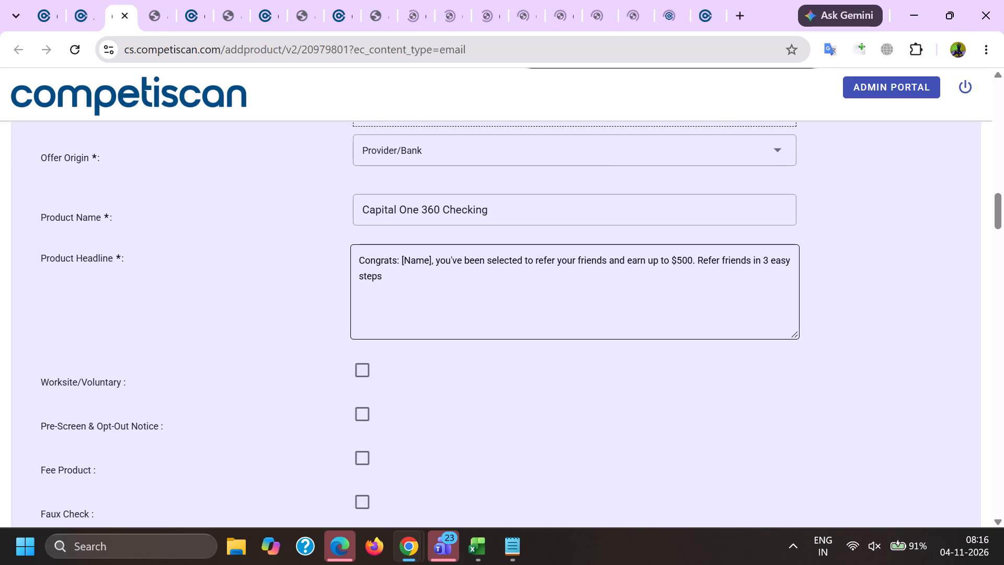
left_click_drag(585, 285, 1, 168)
scroll(424, 288, "down", 14)
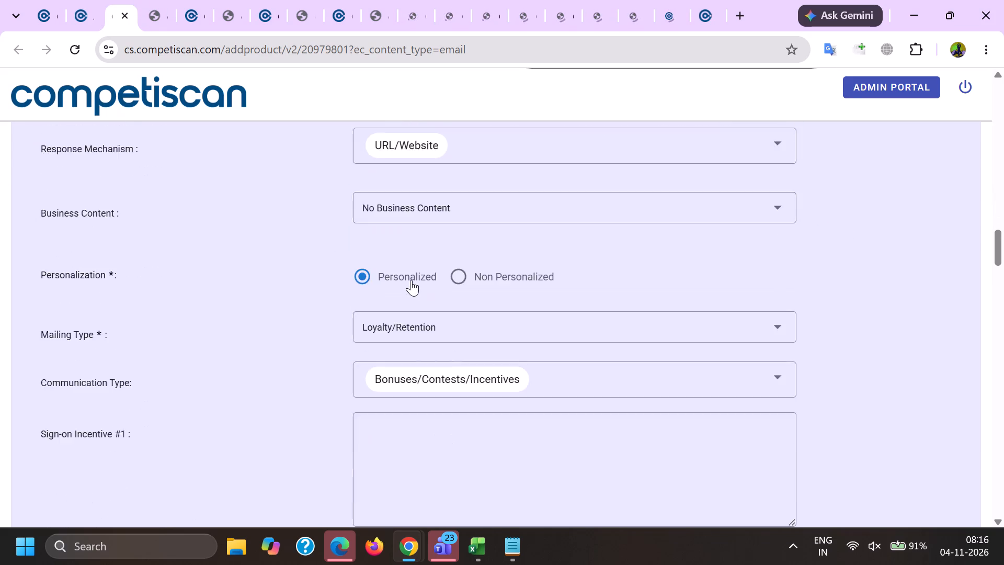
scroll(411, 280, "down", 20)
scroll(411, 280, "down", 6)
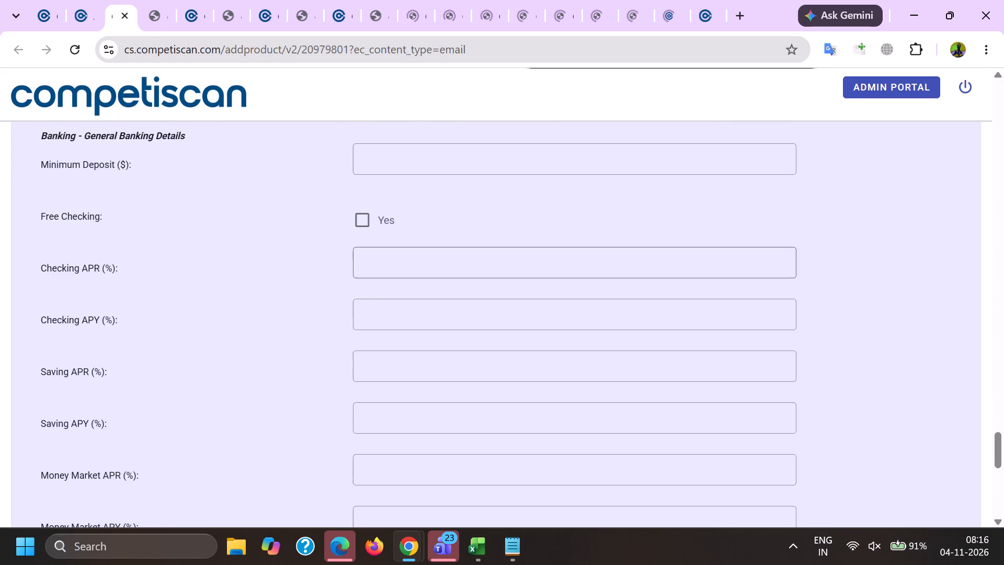
scroll(382, 272, "down", 2)
scroll(339, 244, "up", 10)
left_click(123, 14)
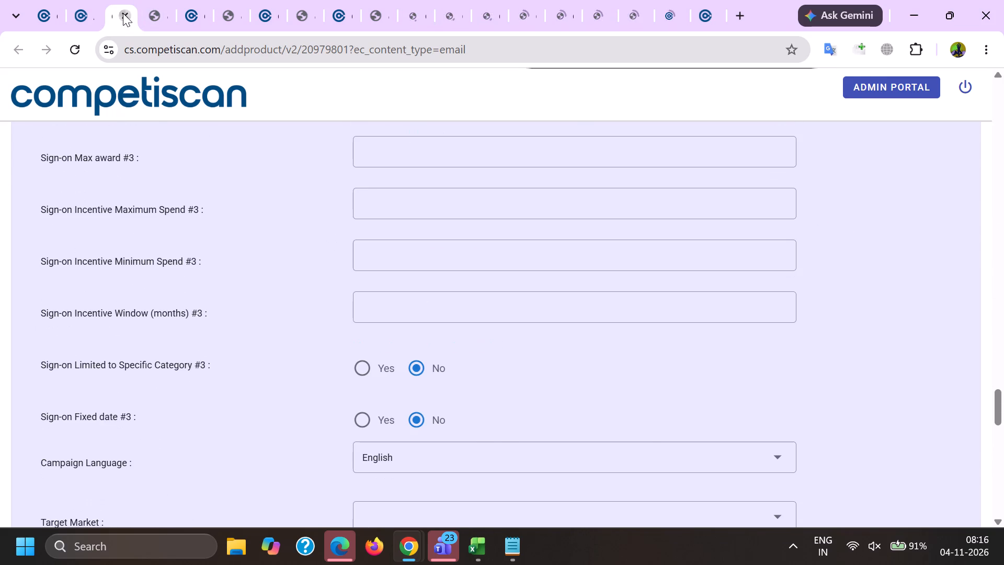
Close the PDF of record 20979801 and return to record 20980088.
left_click(123, 13)
left_click(164, 0)
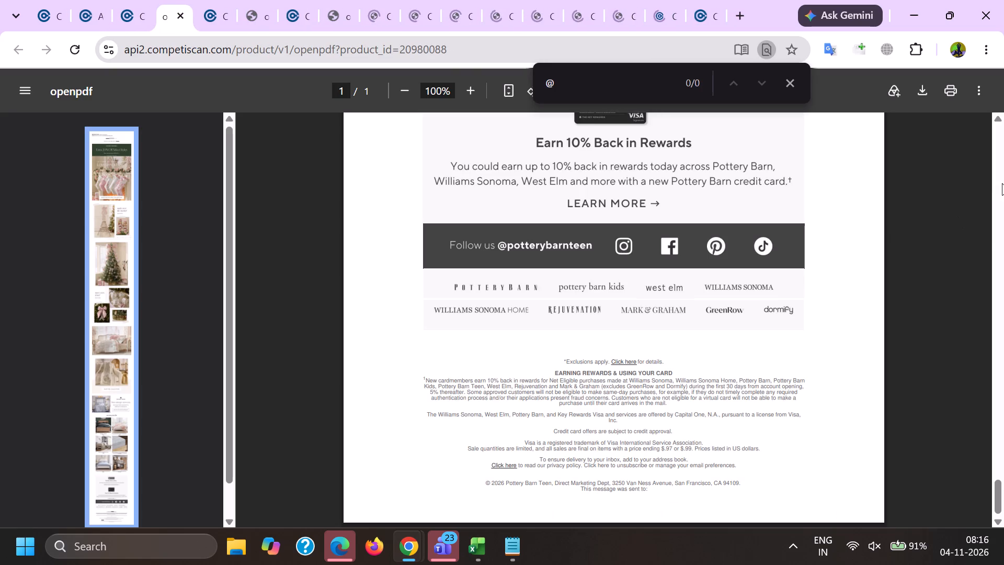
left_click(134, 0)
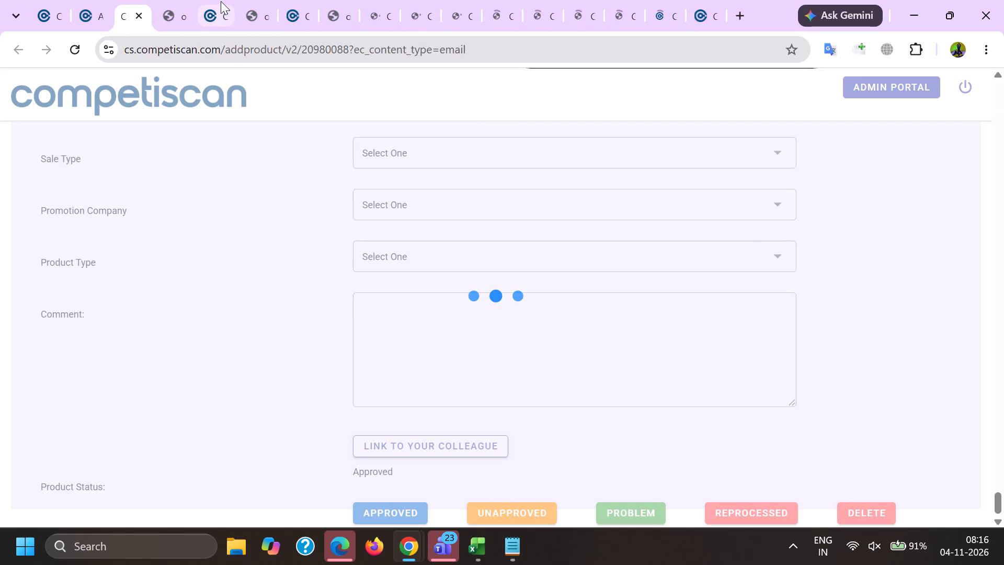
left_click(221, 1)
left_click(249, 0)
scroll(804, 247, "down", 9)
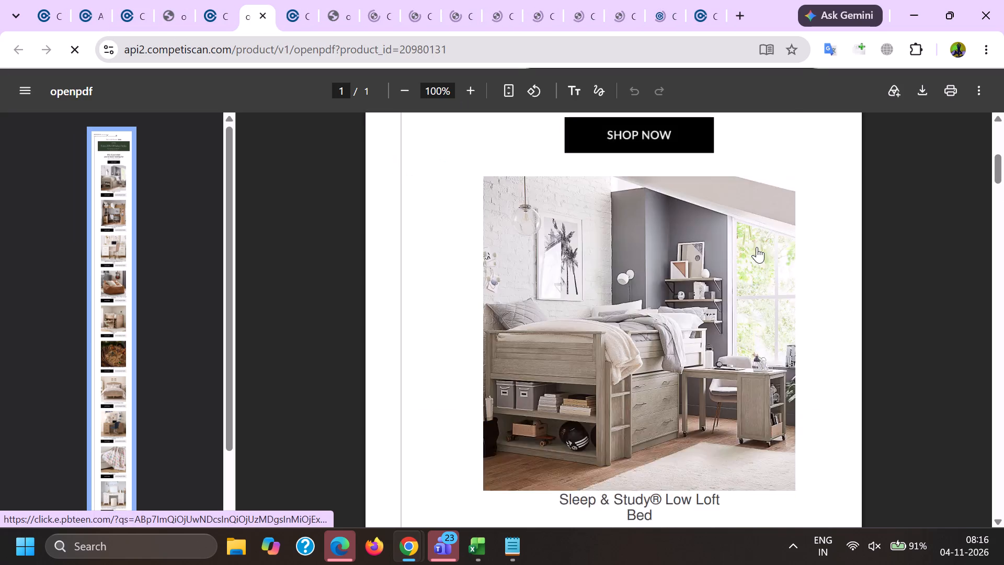
scroll(757, 247, "down", 11)
scroll(702, 258, "up", 2)
scroll(702, 259, "down", 20)
scroll(702, 259, "down", 20)
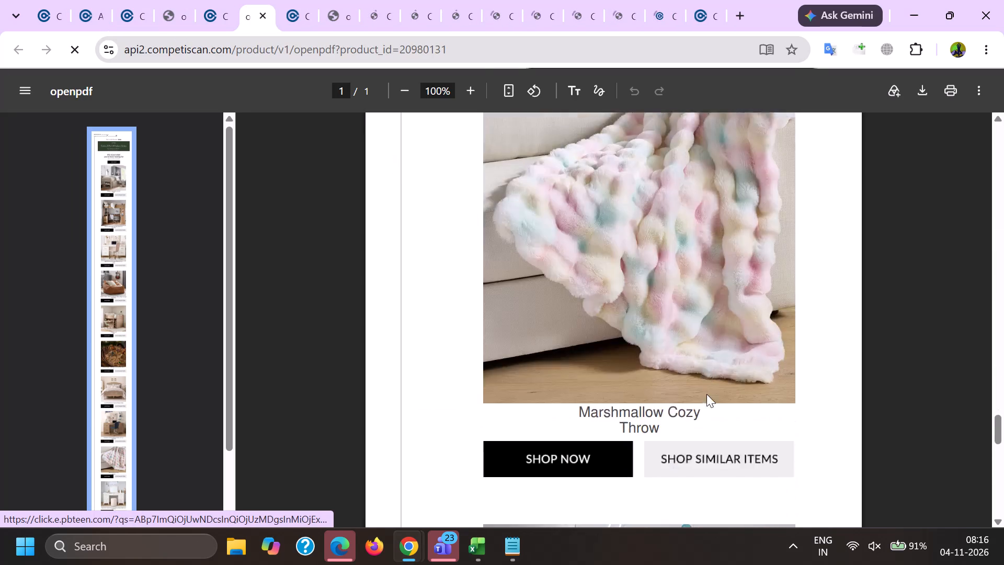
scroll(706, 394, "down", 17)
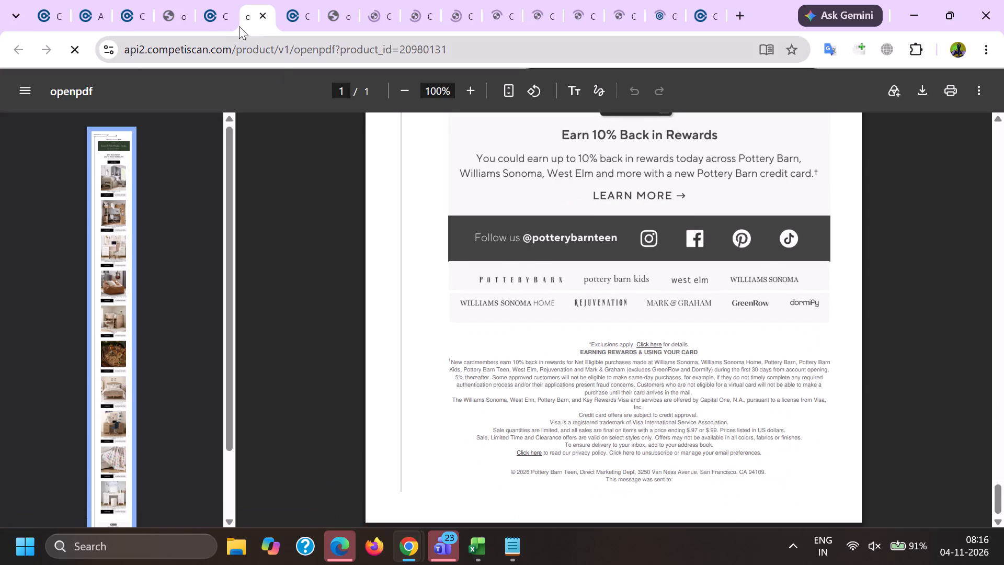
Check record 20980131's product headline, mailing and incentive fields, and close the record and its PDF.
left_click(221, 0)
scroll(467, 230, "down", 8)
scroll(626, 186, "down", 4)
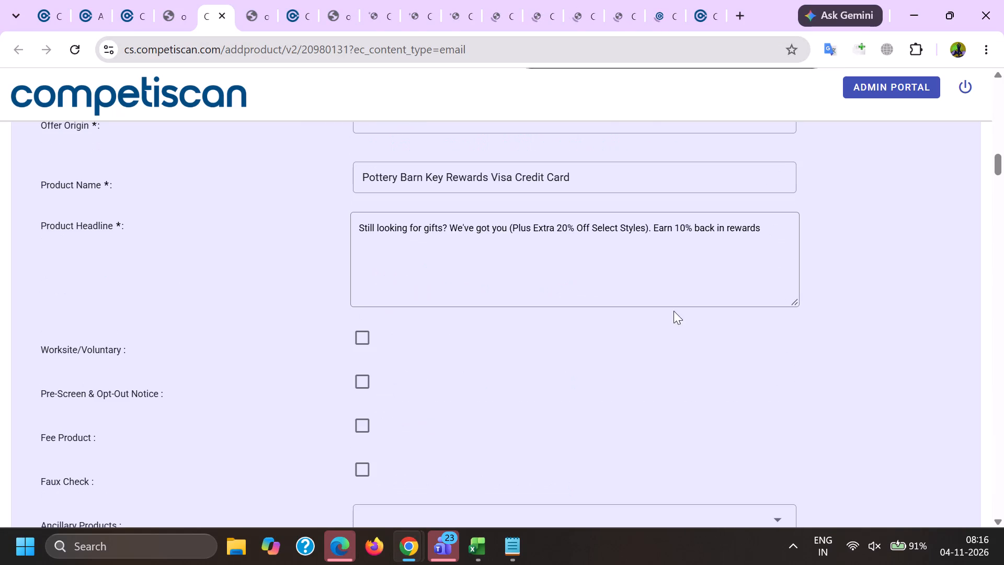
left_click_drag(784, 252, 259, 208)
scroll(329, 248, "down", 8)
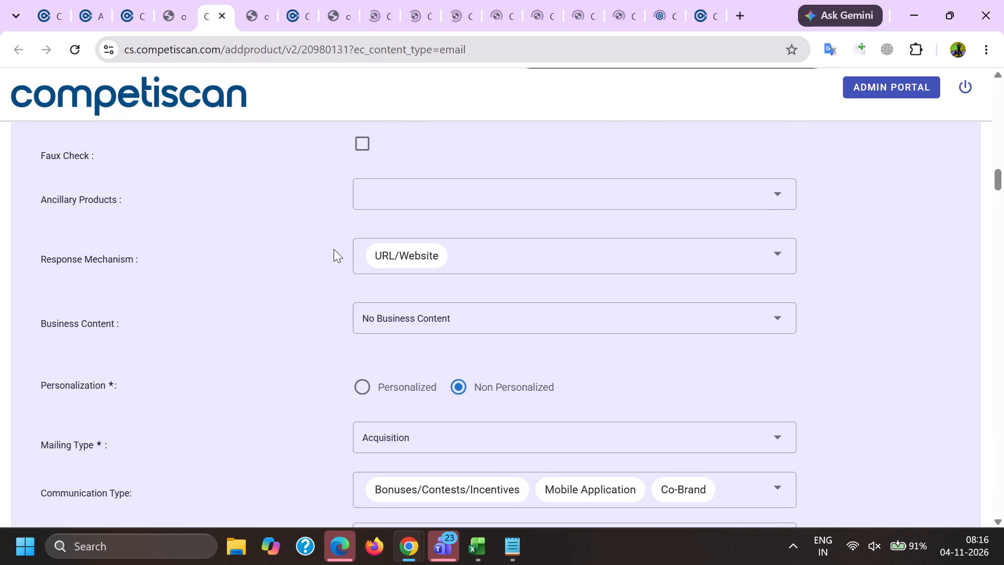
scroll(335, 247, "down", 20)
scroll(335, 247, "down", 4)
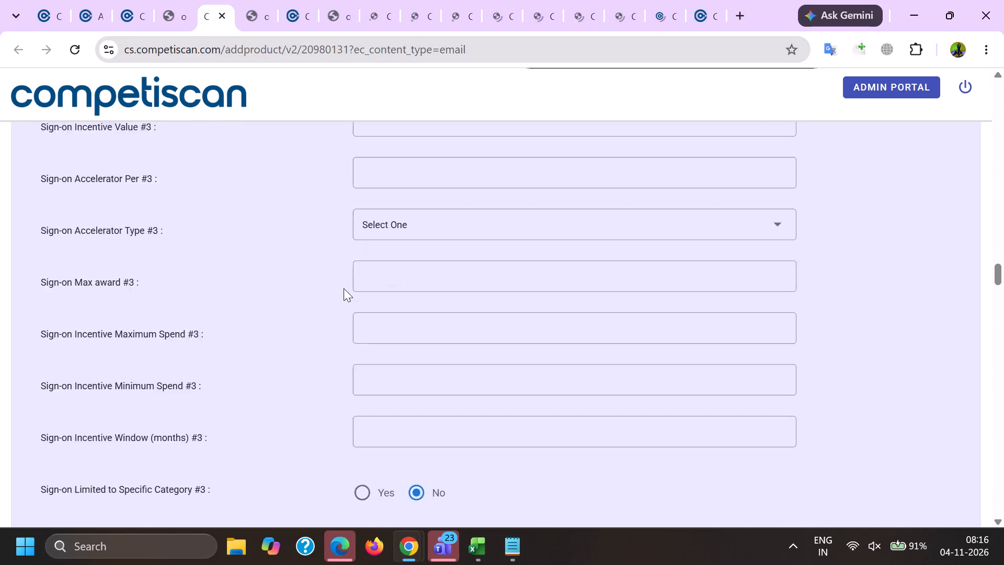
scroll(344, 288, "down", 11)
left_click(304, 321)
key("End")
scroll(304, 317, "up", 6)
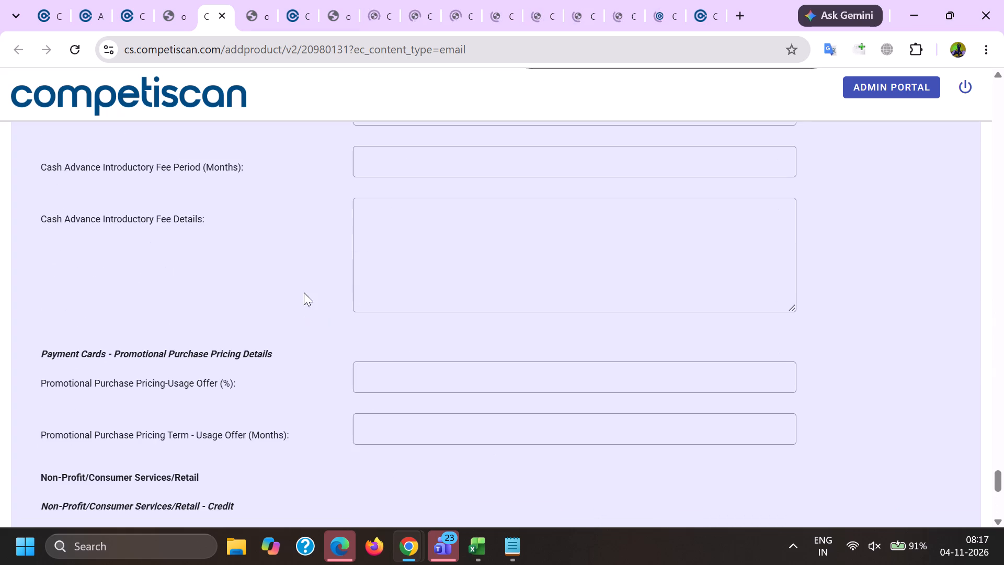
left_click(223, 13)
left_click(223, 13)
left_click(256, 0)
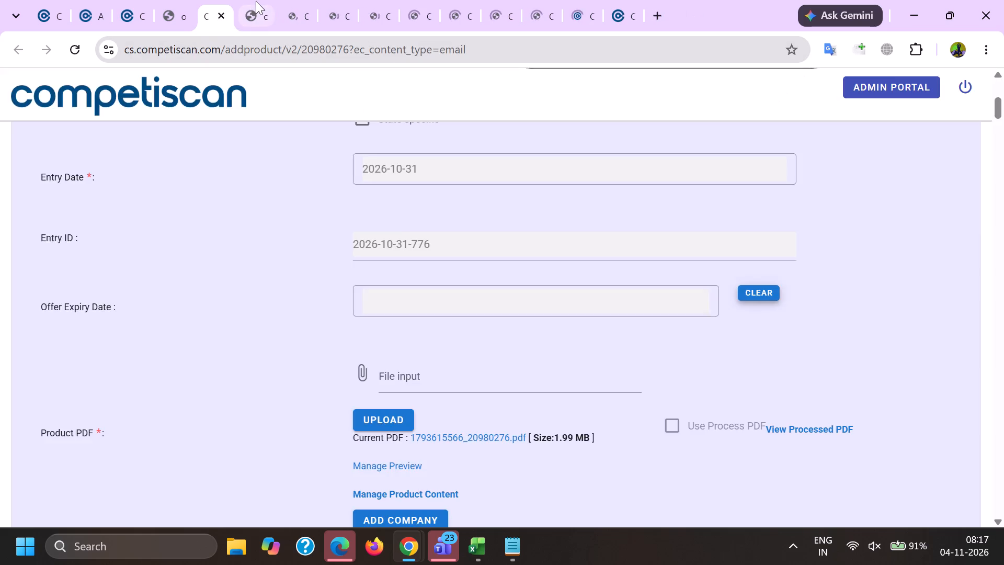
left_click_drag(1003, 144, 1003, 553)
left_click(245, 0)
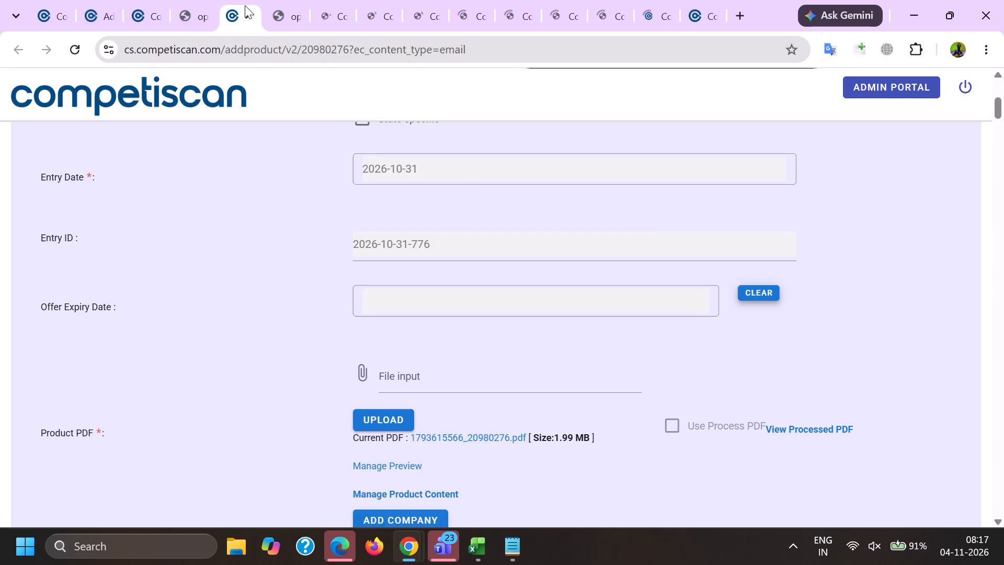
scroll(551, 296, "down", 8)
scroll(421, 356, "up", 4)
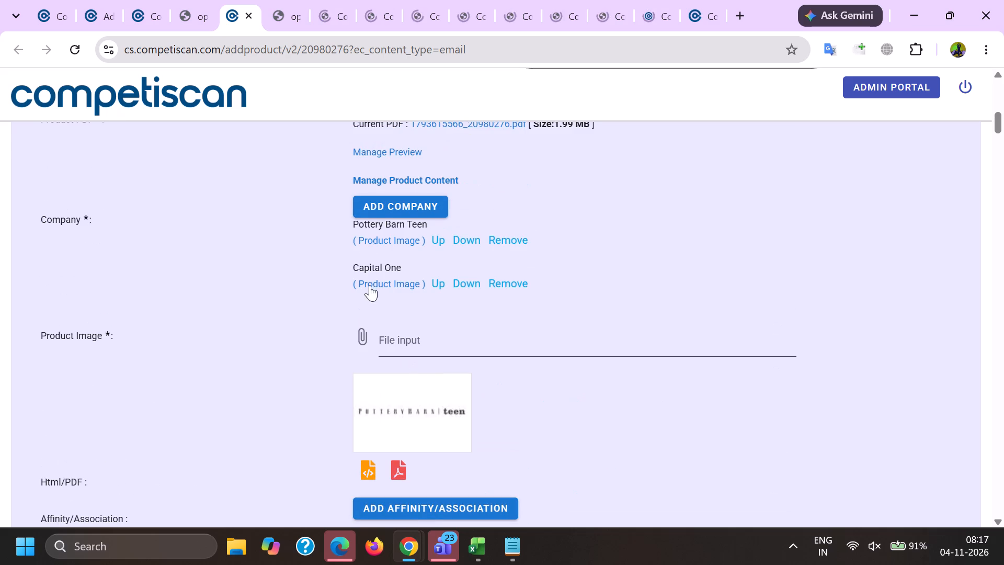
triple_click(362, 225)
key("ctrl+c")
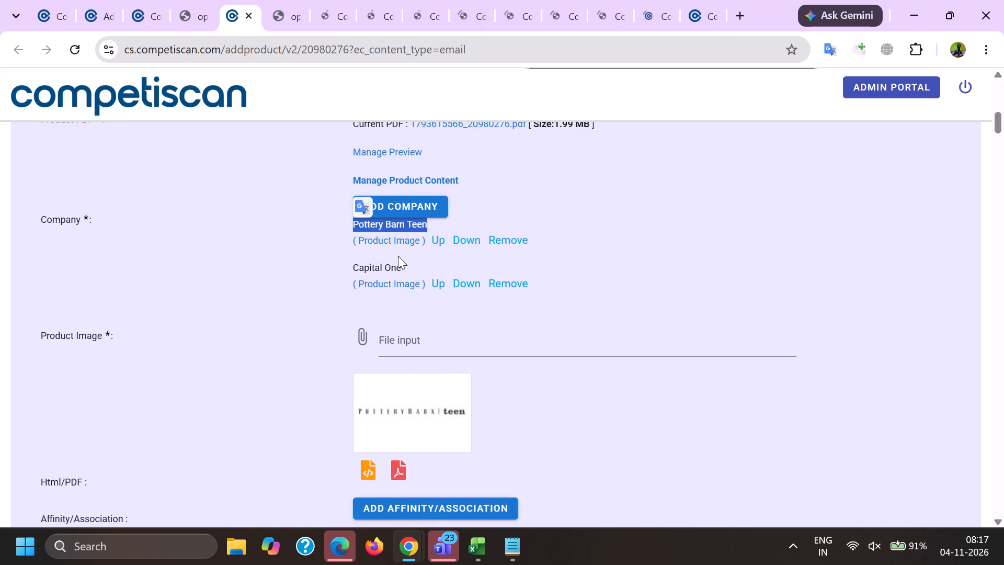
scroll(398, 257, "down", 3)
left_click(420, 268)
left_click(524, 297)
key("ctrl+v")
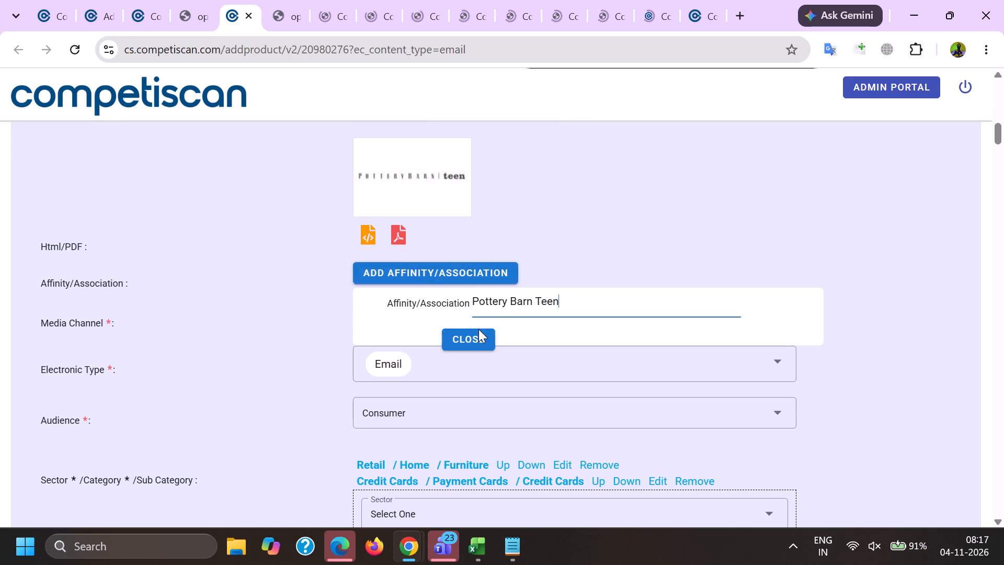
left_click(467, 336)
Check record 20980276's sector and product name, and make a deletion in its product headline.
scroll(417, 247, "down", 7)
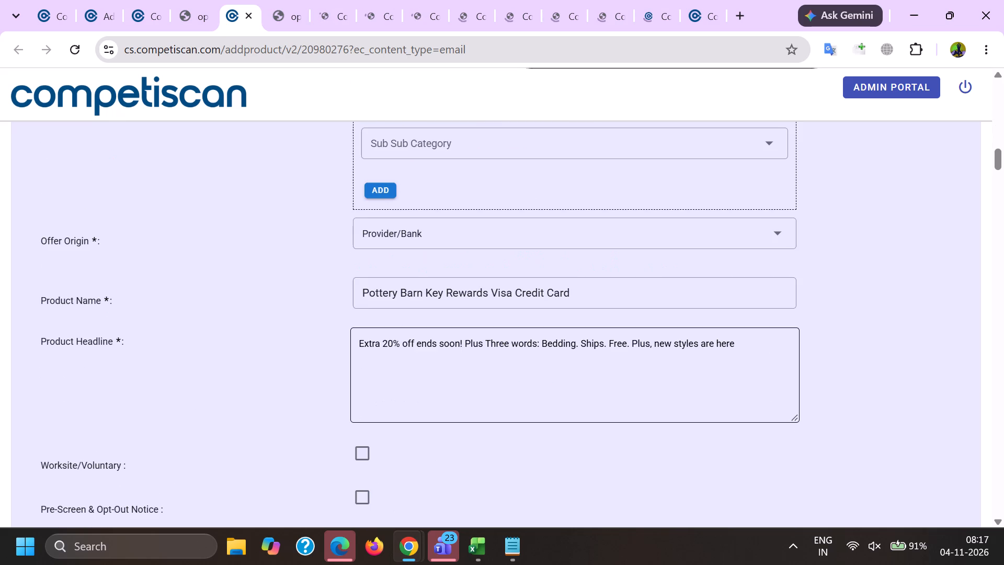
left_click_drag(753, 369, 204, 252)
left_click(436, 397)
left_click(425, 388)
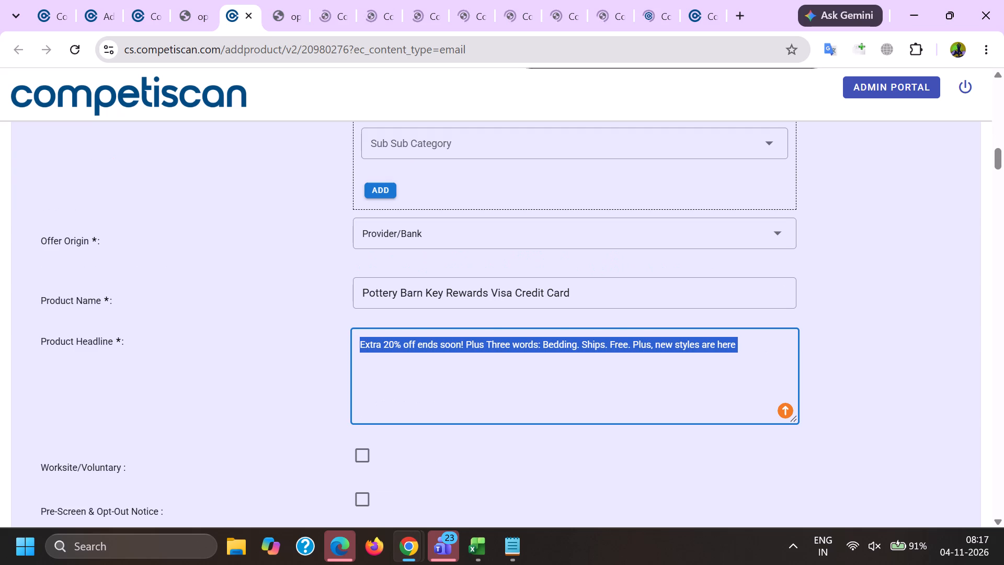
key("BackSpace")
scroll(303, 331, "down", 10)
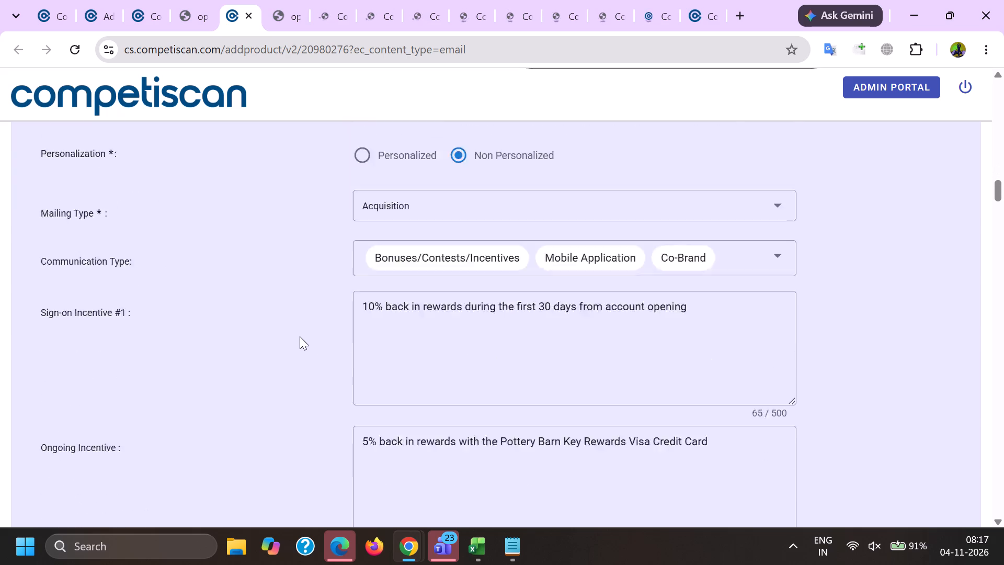
scroll(300, 336, "down", 20)
scroll(300, 336, "down", 10)
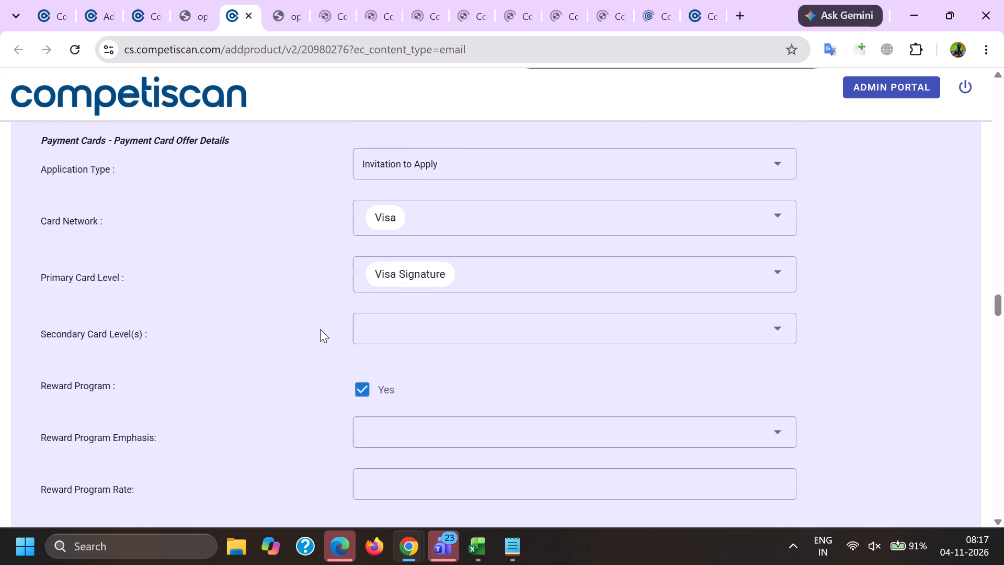
scroll(320, 329, "down", 2)
left_click(320, 329)
key("BackSpace")
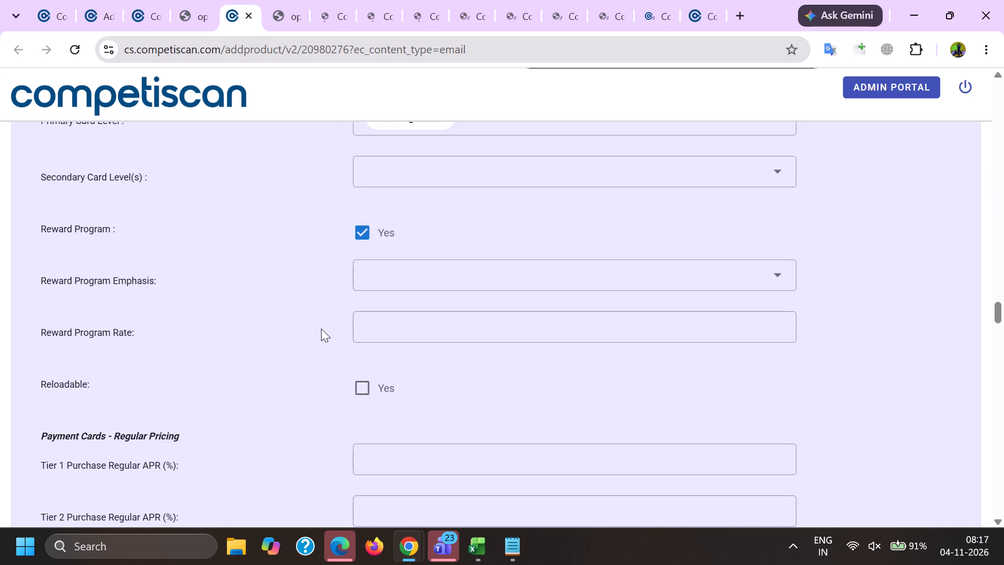
scroll(321, 329, "up", 12)
key("End")
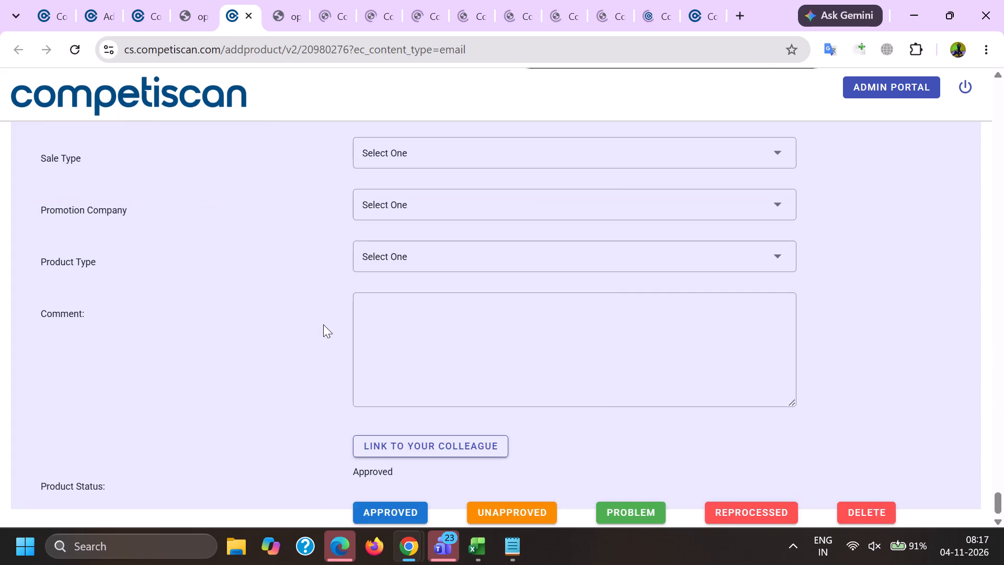
scroll(323, 324, "up", 5)
scroll(323, 325, "down", 10)
left_click(399, 514)
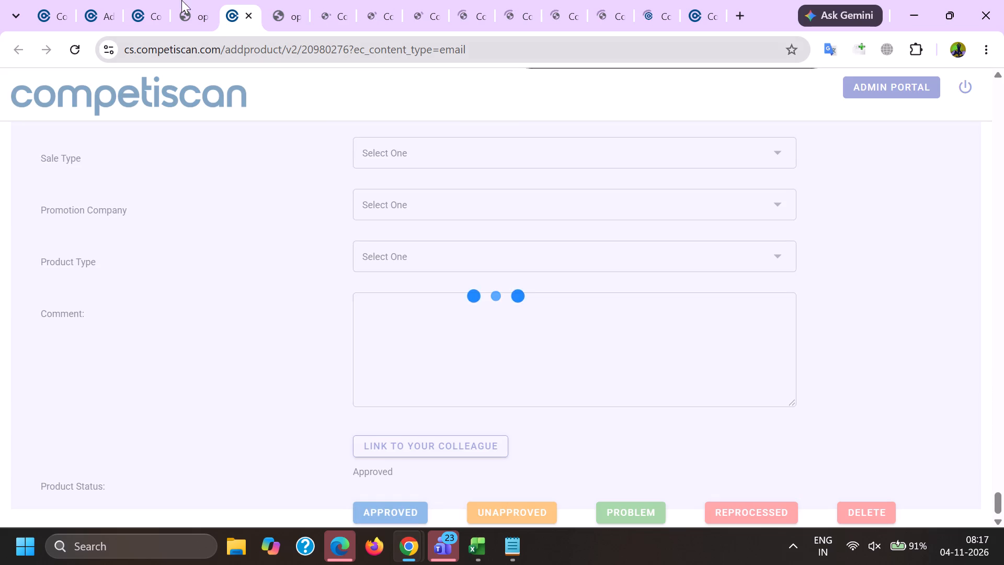
Close record 20980088 and its PDF.
left_click(139, 0)
double_click(156, 14)
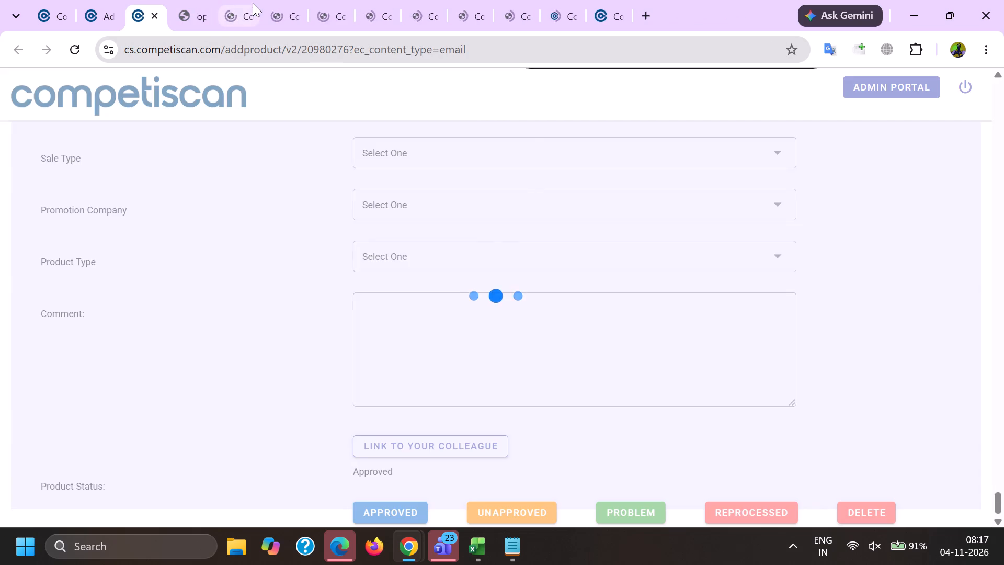
Open the current product PDFs of records 20980326 and 20980395.
left_click(245, 2)
scroll(455, 194, "down", 4)
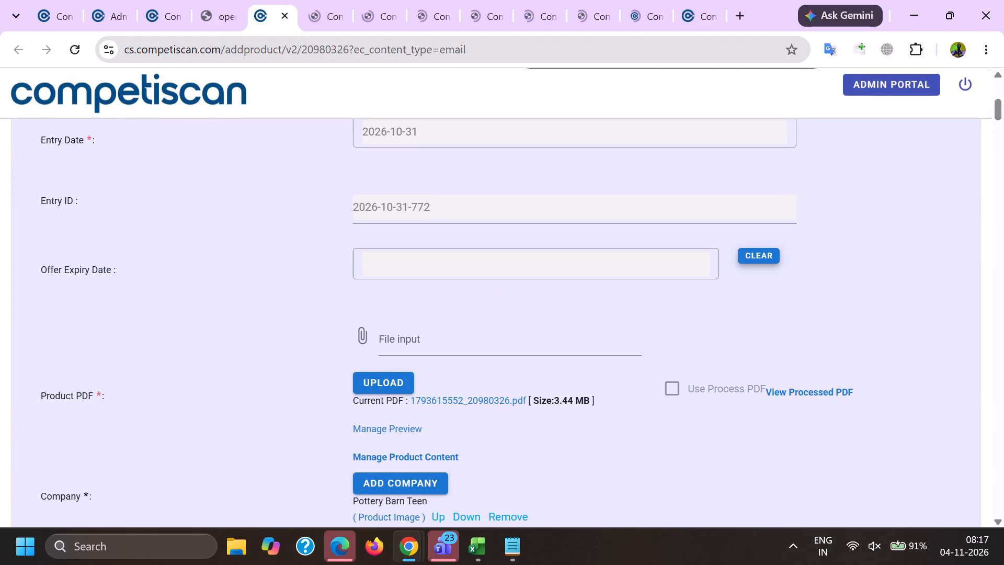
scroll(496, 278, "down", 3)
scroll(486, 321, "up", 2)
left_click(476, 323, "ctrl")
key("ctrl+Tab")
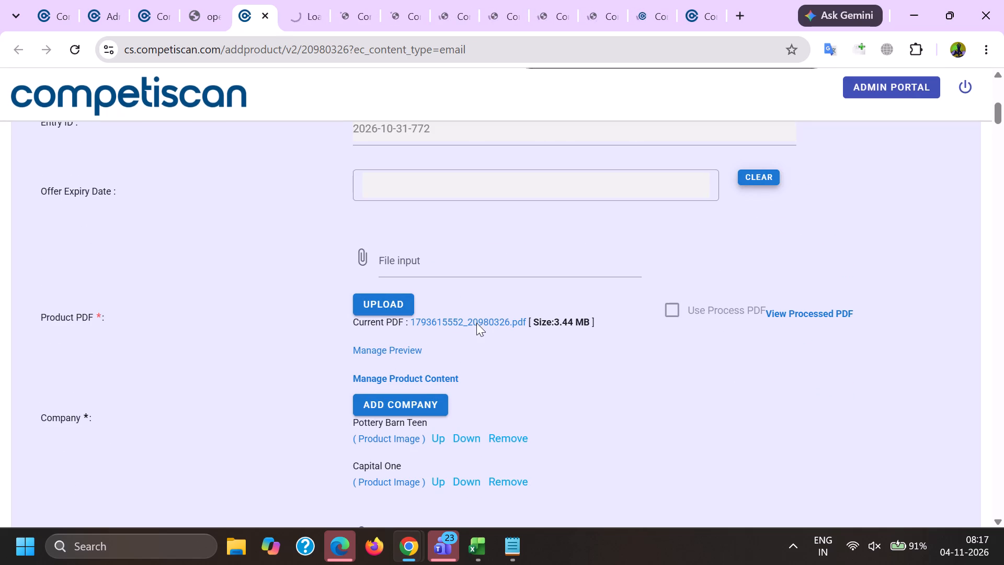
key("ctrl+Tab")
scroll(476, 321, "down", 5)
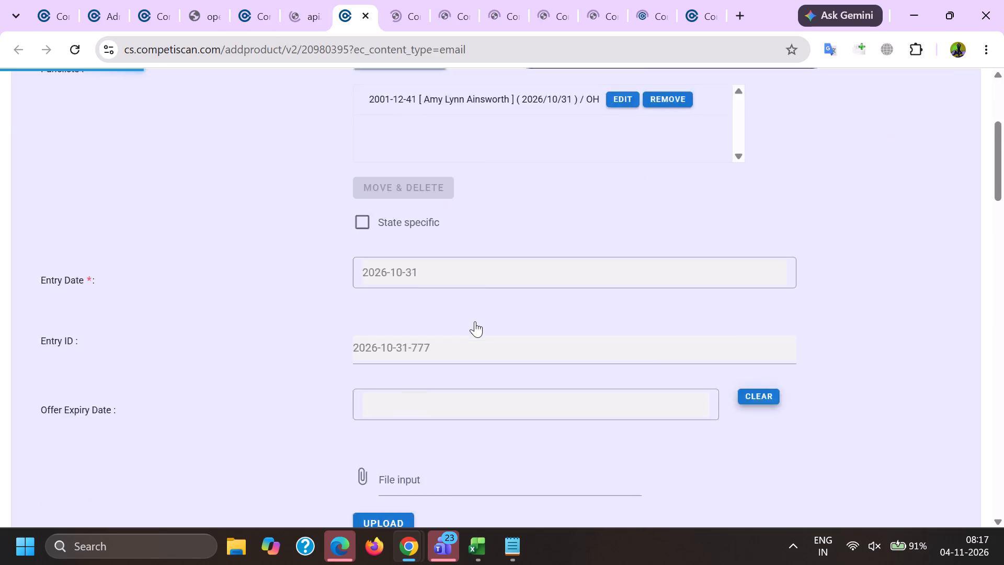
left_click(454, 322, "ctrl")
Open the current product PDFs of records 20980616 and 20981279.
key("ctrl+Tab")
key("ctrl+Tab")
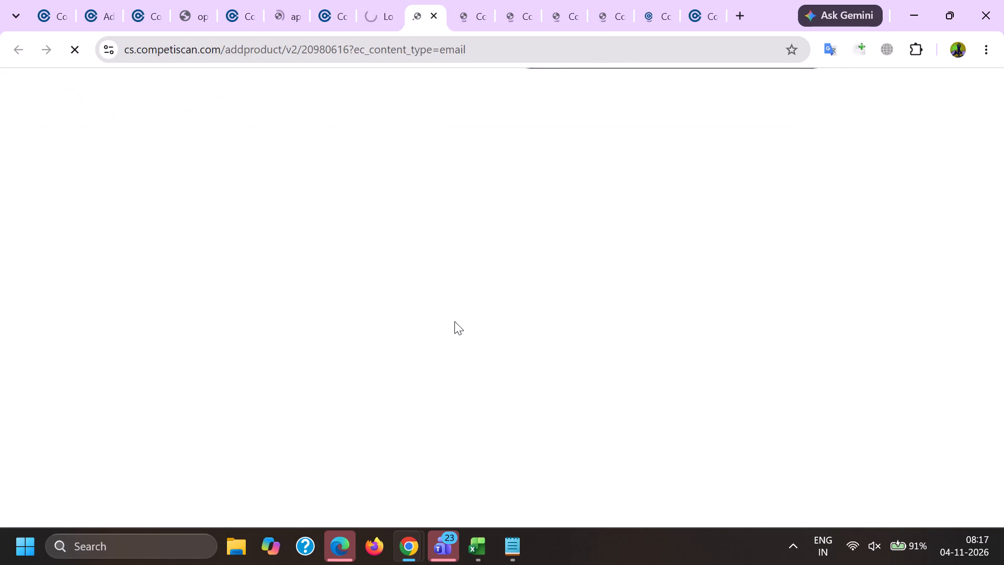
scroll(454, 321, "down", 5)
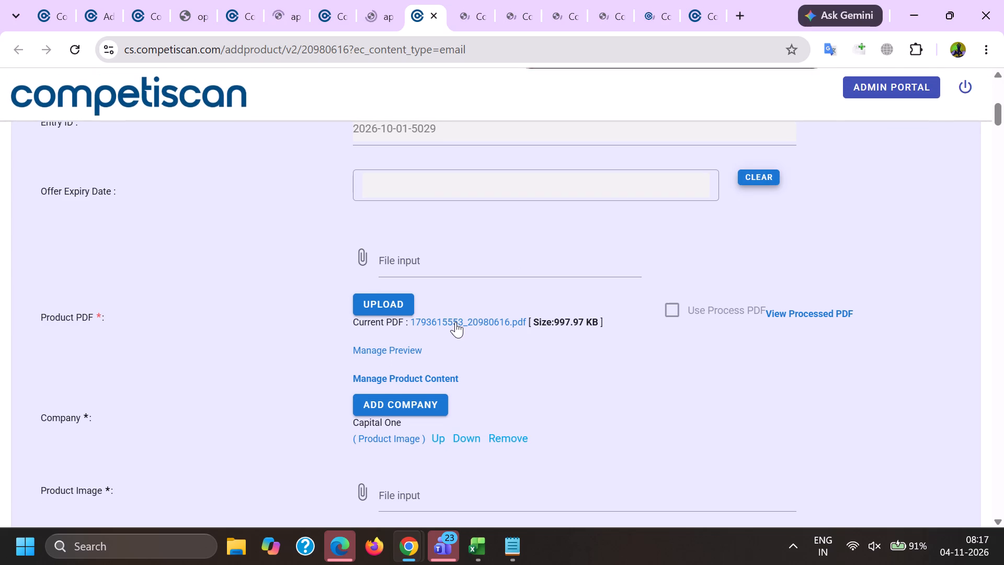
left_click(455, 322, "ctrl")
key("ctrl+Tab")
key("ctrl+Tab")
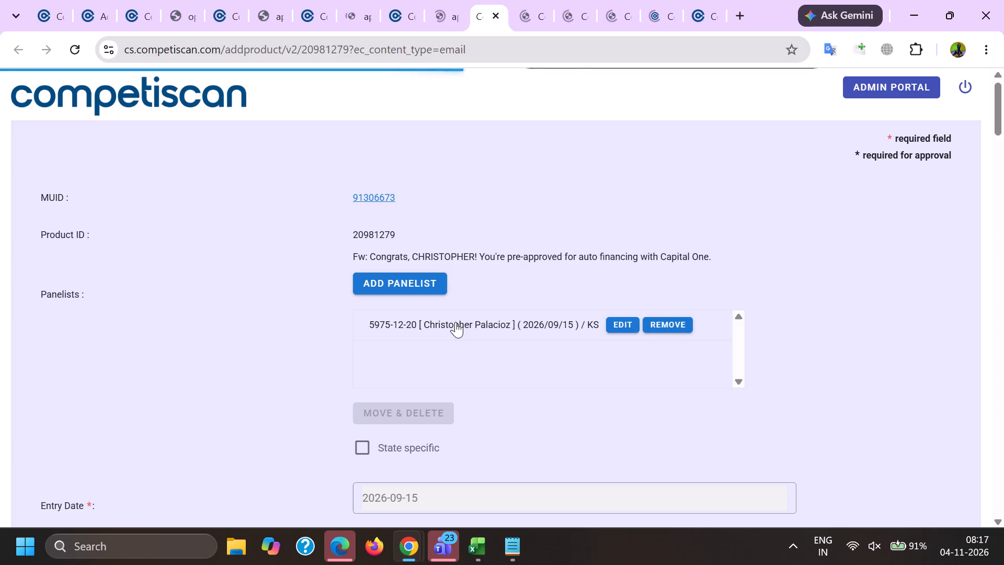
scroll(455, 322, "down", 5)
left_click(464, 355, "ctrl")
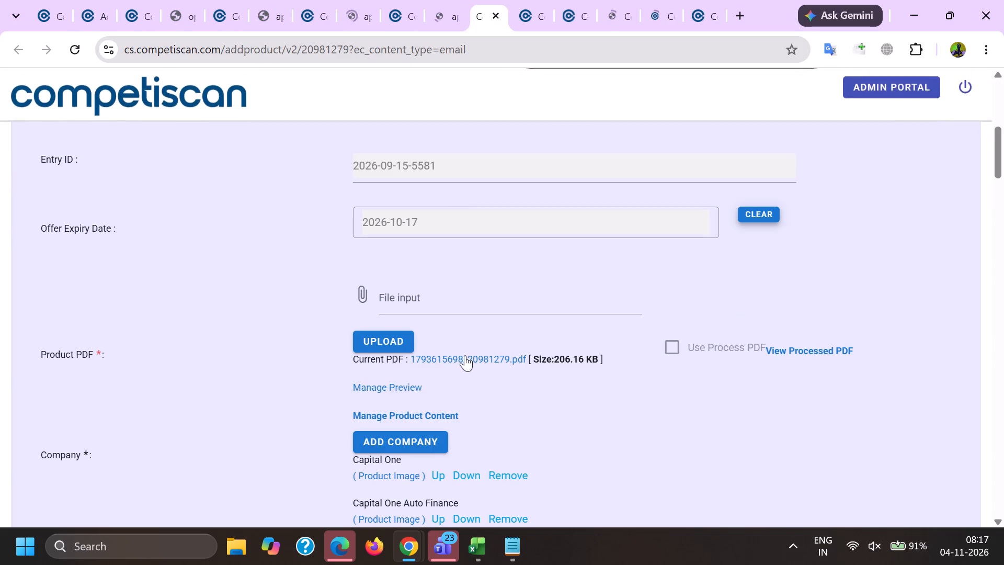
Open the current product PDFs of records 20981759, 20981789 and 20981839.
key("ctrl+Tab")
key("ctrl+Tab")
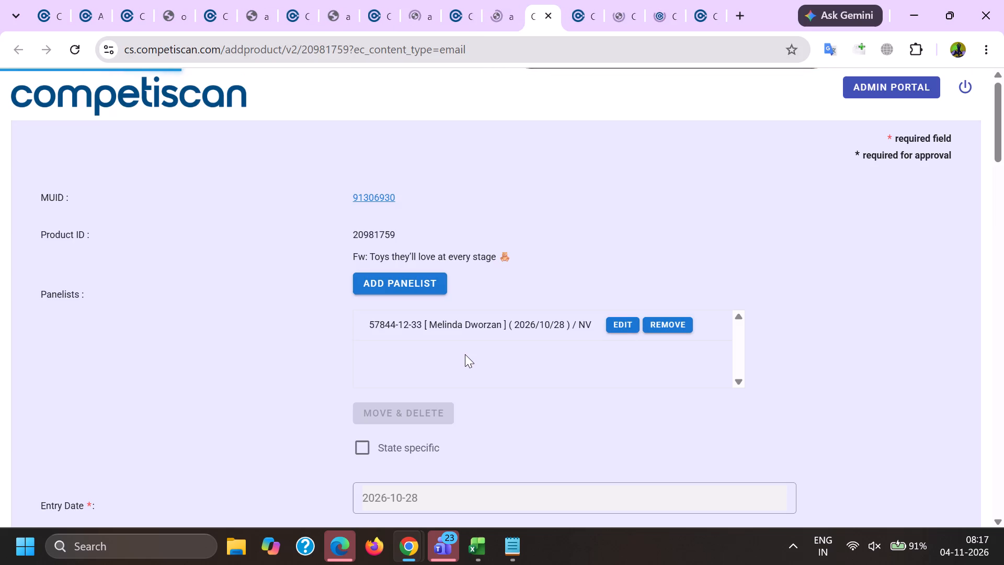
scroll(465, 354, "down", 6)
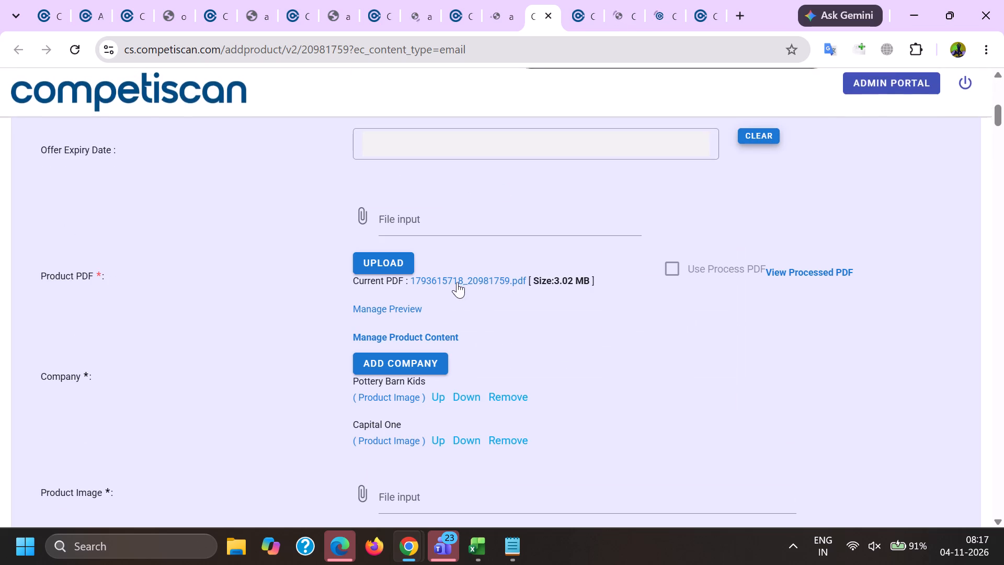
left_click(454, 280, "ctrl")
key("ctrl+Tab")
key("ctrl+Tab")
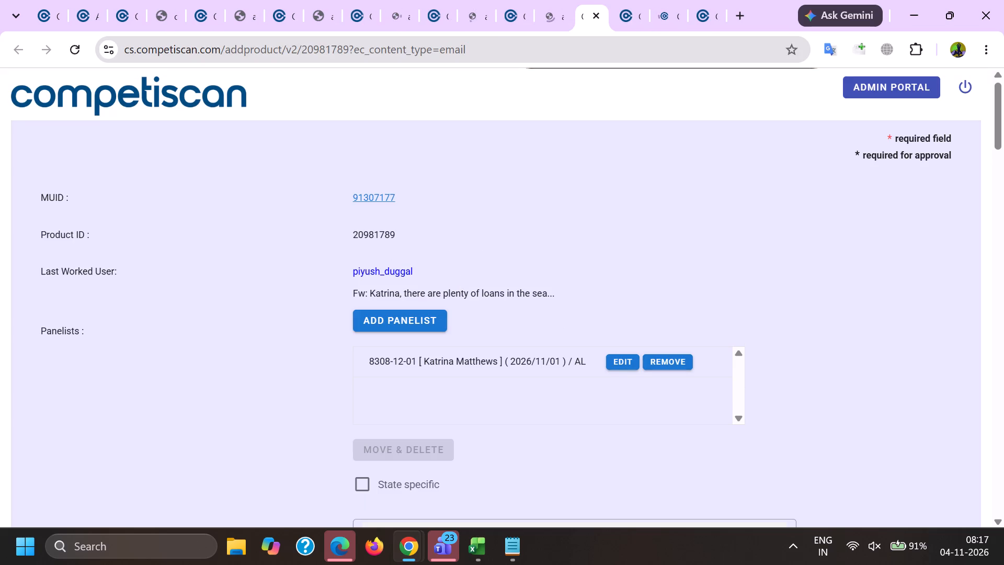
scroll(469, 304, "down", 5)
left_click(482, 358, "ctrl")
key("ctrl+Tab")
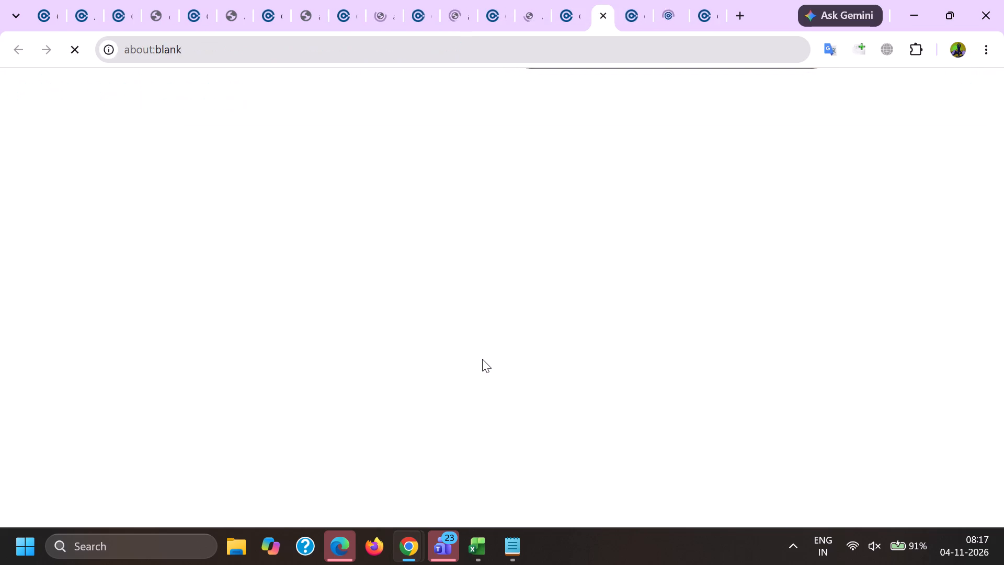
key("ctrl+Tab")
scroll(471, 342, "down", 6)
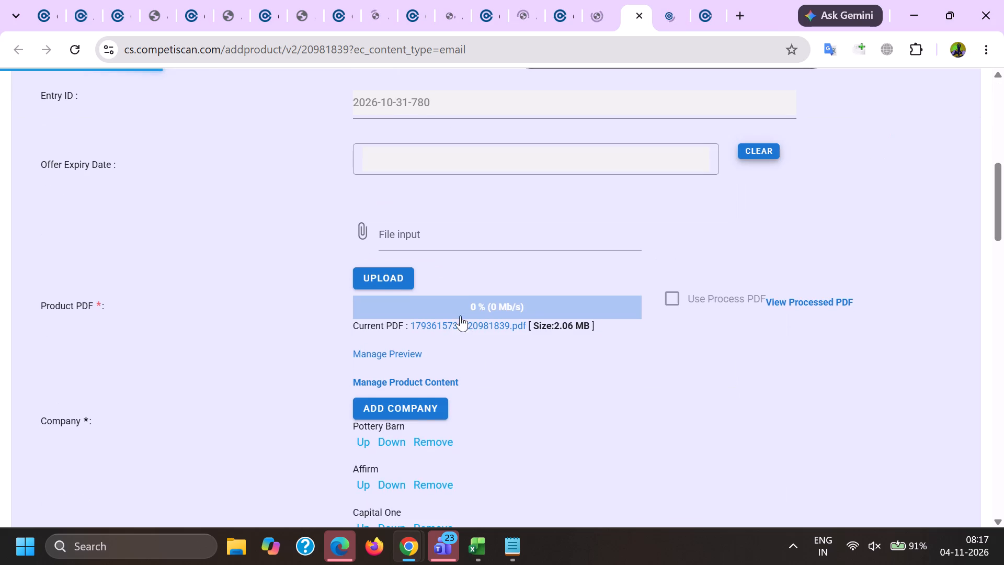
left_click(436, 243, "ctrl")
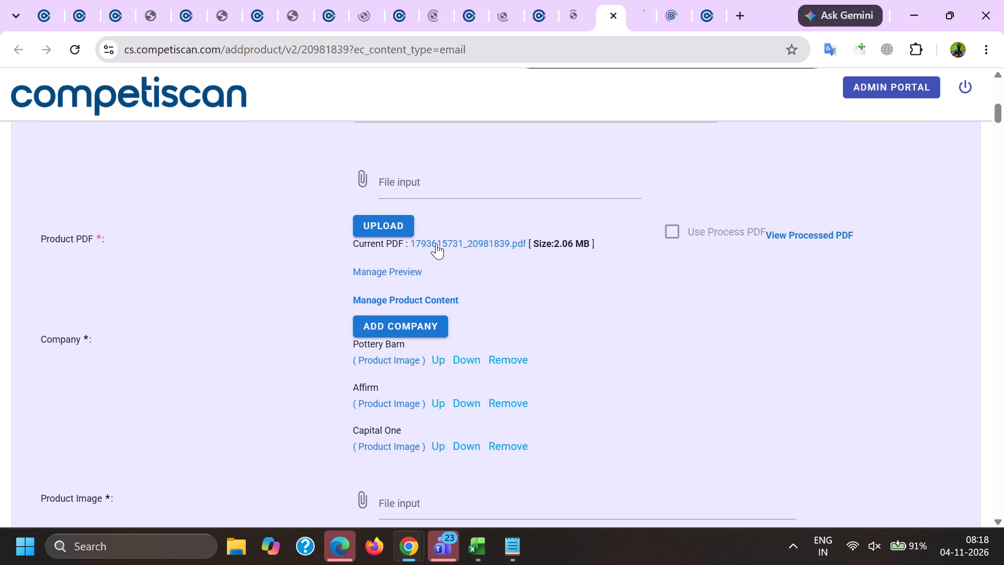
Open the current product PDFs of records 20981881 and 20981916.
key("ctrl+Tab")
key("ctrl+Tab")
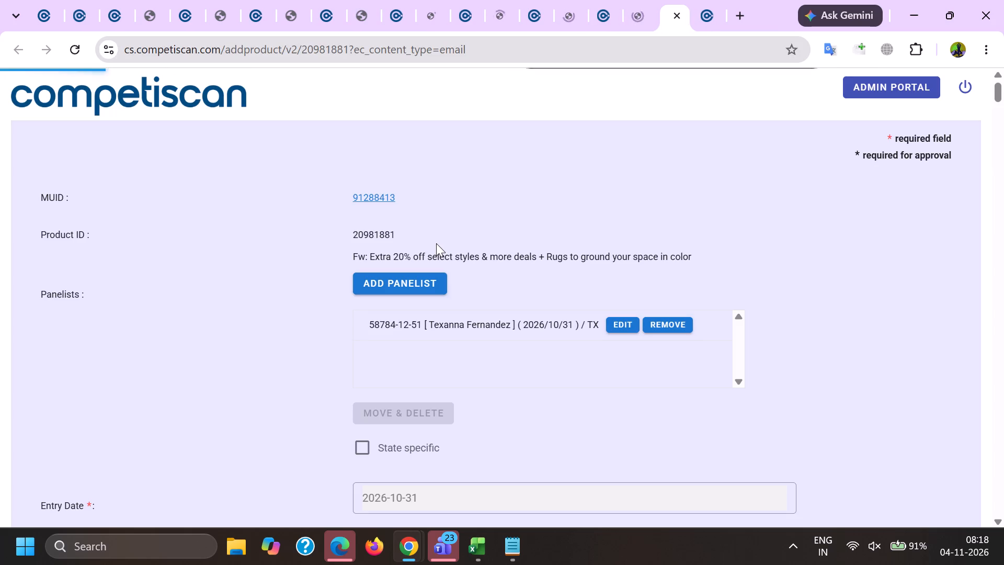
scroll(436, 242, "down", 5)
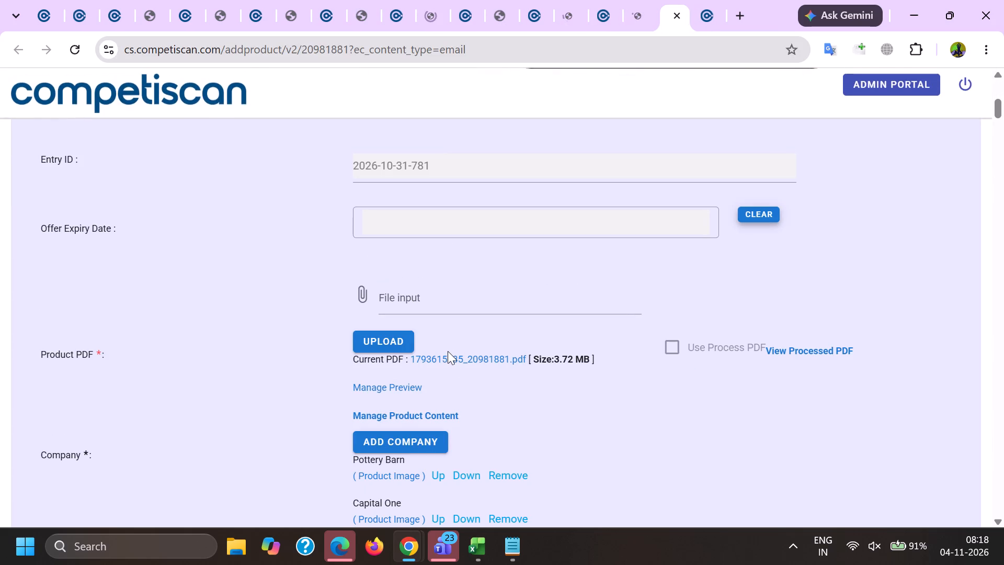
left_click(449, 358, "ctrl")
key("ctrl+Tab")
key("ctrl+Tab")
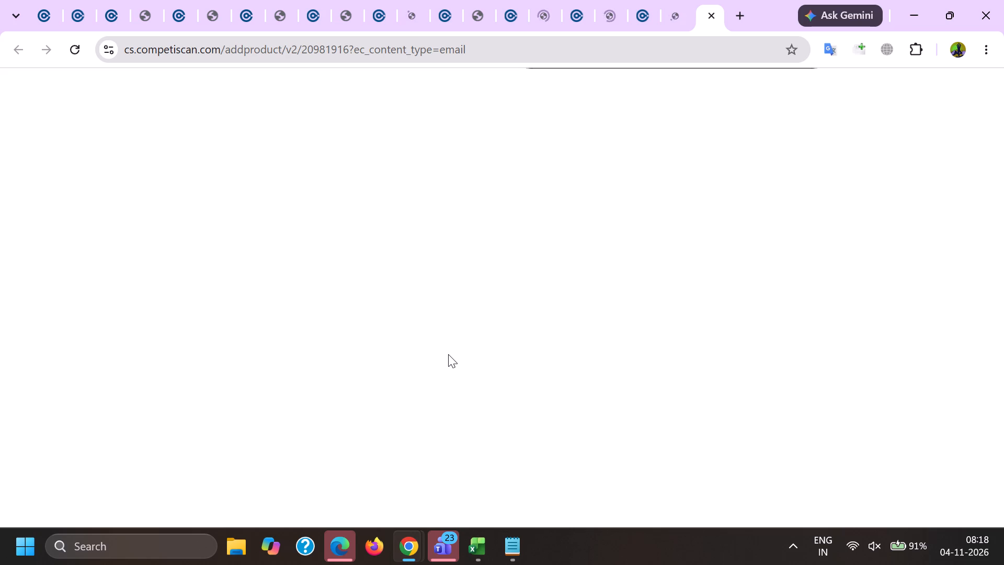
scroll(449, 351, "down", 5)
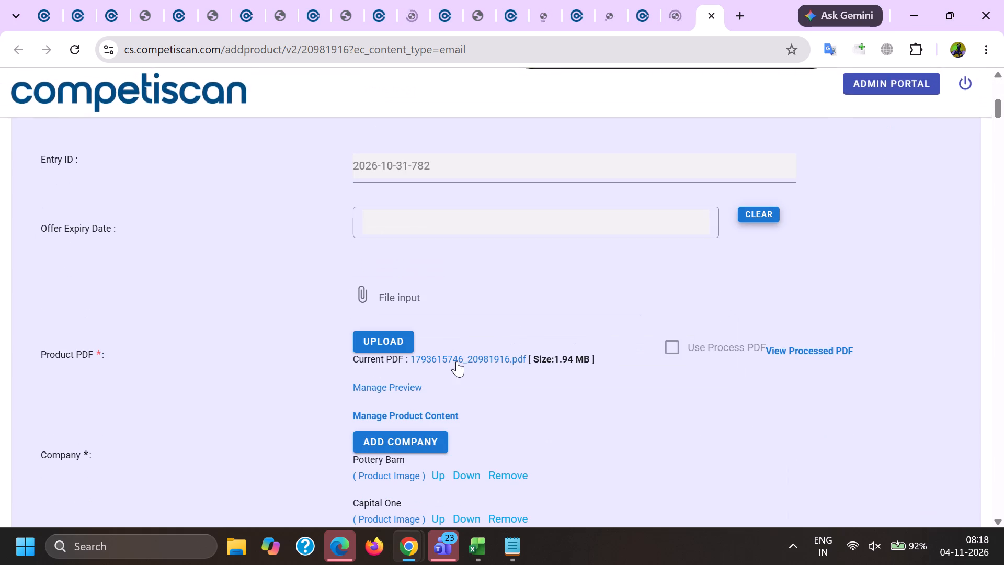
left_click(457, 360, "ctrl")
Return to record 20980276 and close it together with its PDF.
left_click(144, 0)
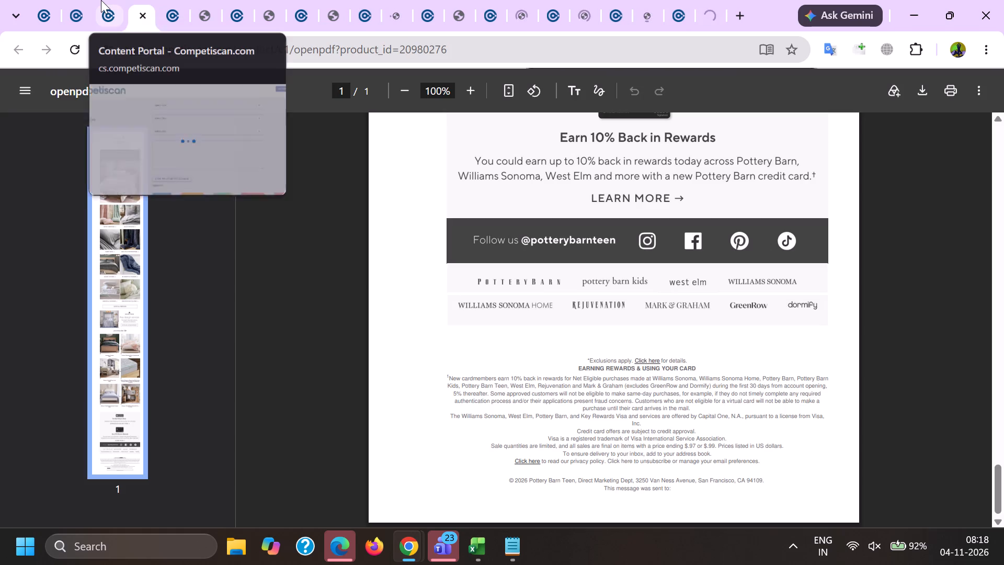
left_click(101, 0)
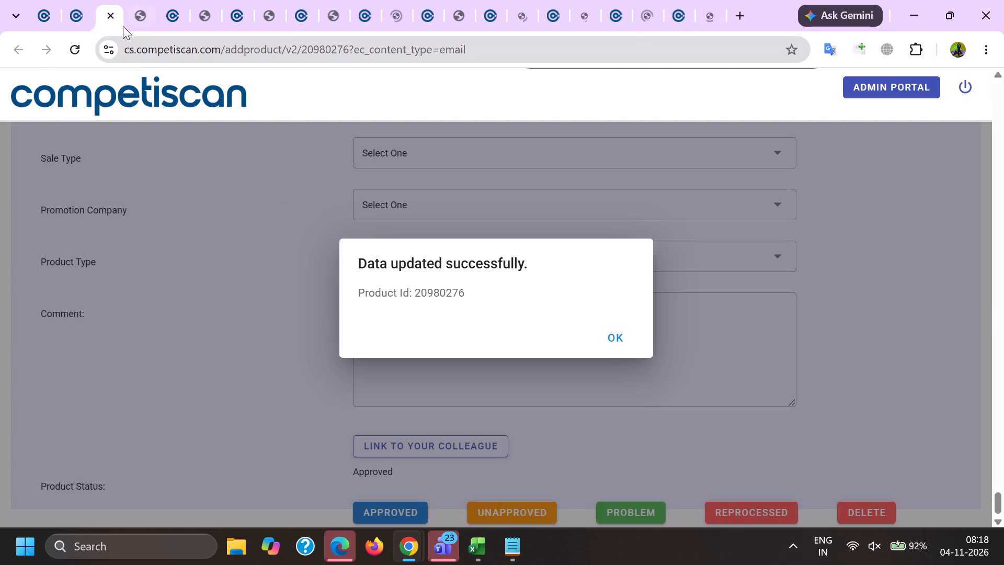
left_click(117, 22)
left_click(114, 19)
Check record 20980326 against its Pottery Barn Teen PDF, including affinity, product headline, incentives, payment card details and the Credit Card Mentioned field.
left_click(144, 0)
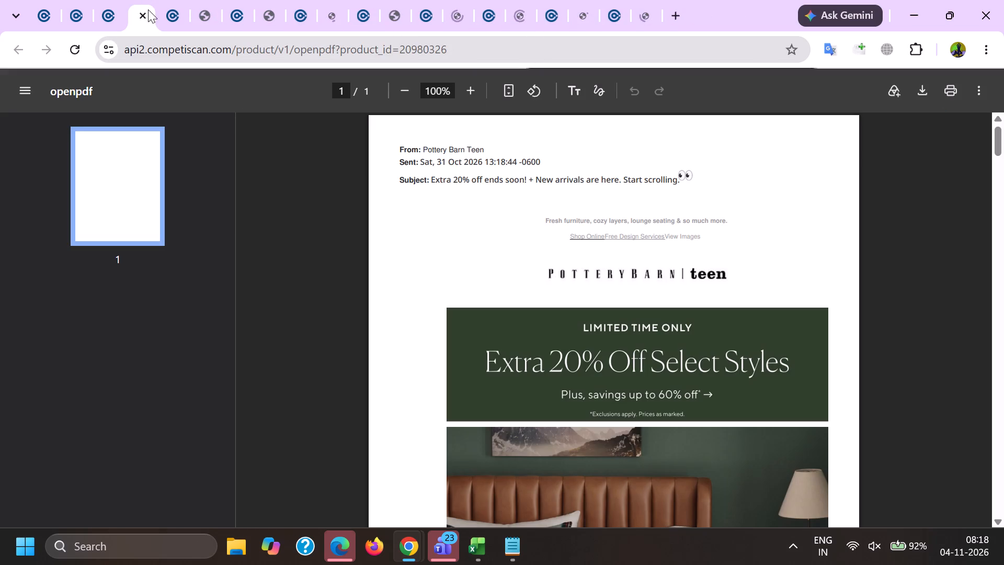
left_click_drag(1003, 138, 1003, 564)
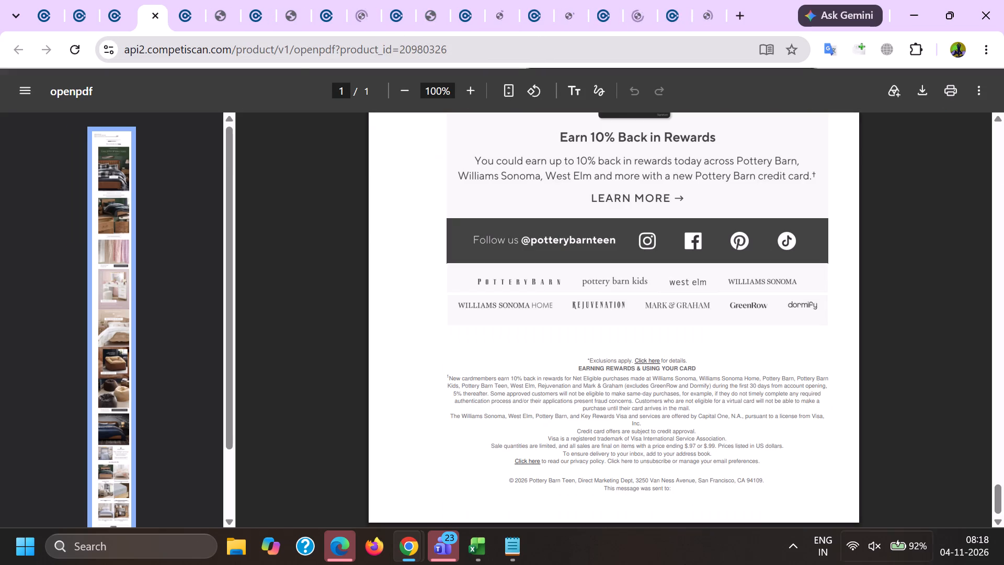
left_click(115, 0)
scroll(490, 191, "down", 7)
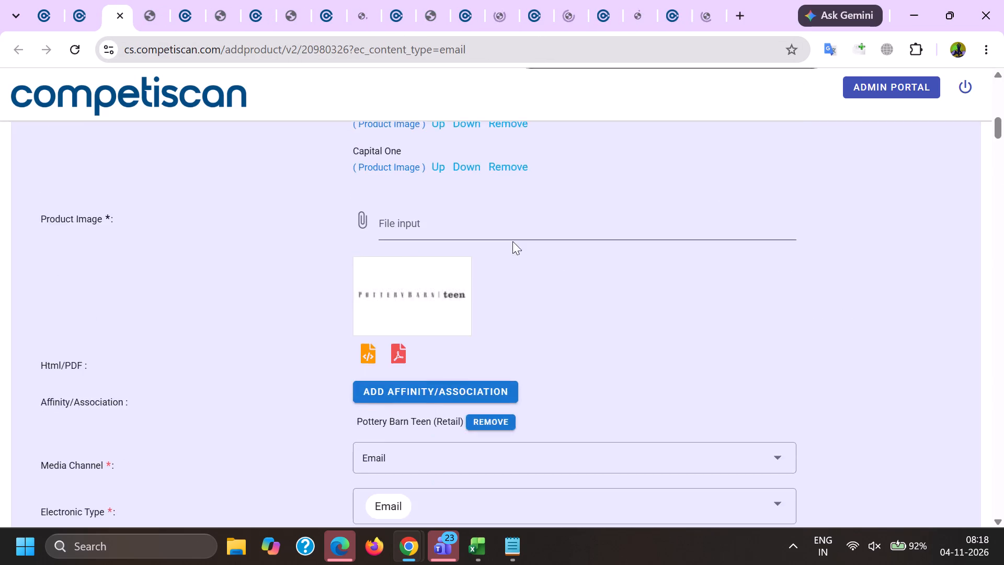
scroll(520, 239, "down", 5)
left_click_drag(641, 408, 45, 213)
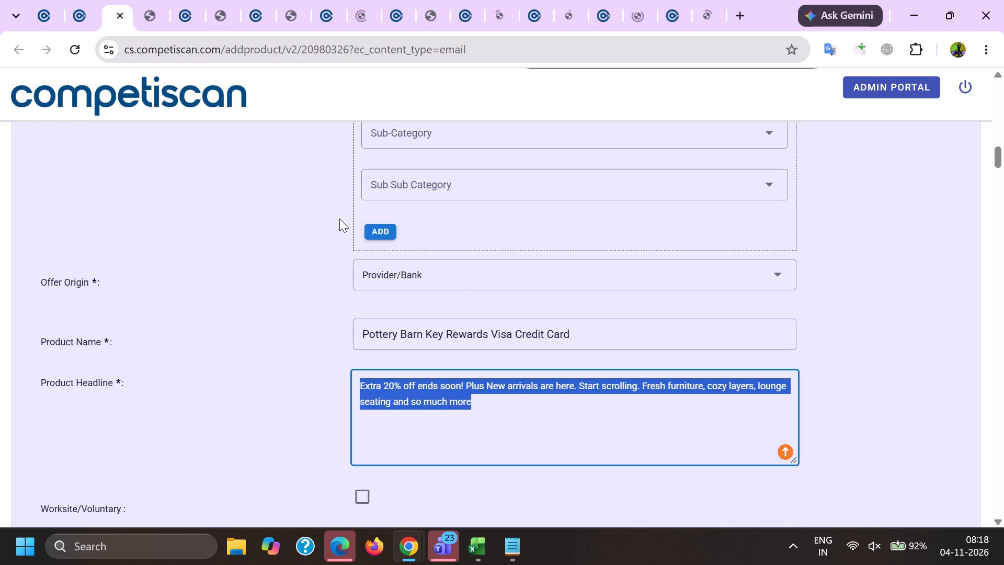
scroll(339, 213, "down", 14)
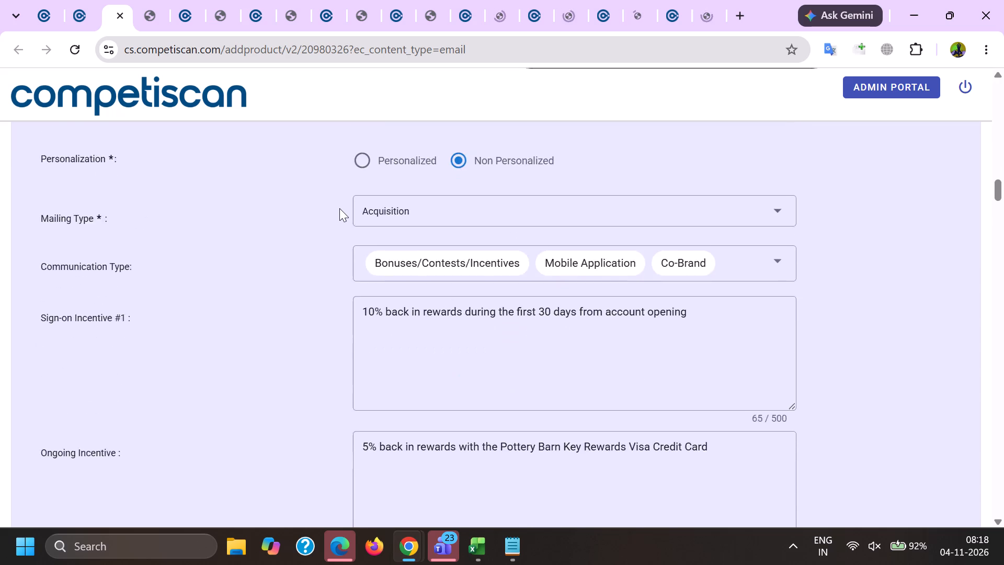
scroll(339, 208, "down", 20)
scroll(339, 208, "down", 7)
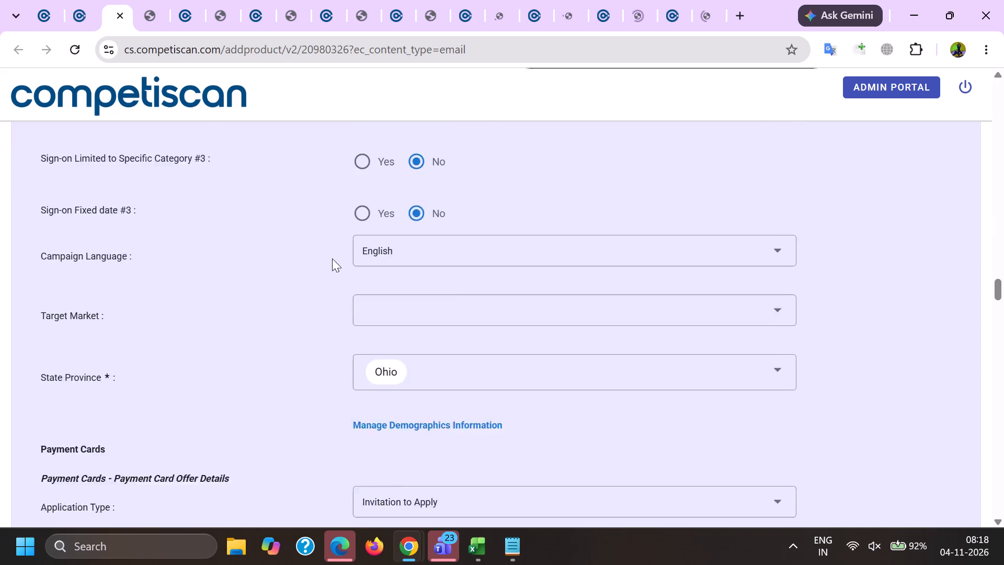
scroll(332, 258, "down", 2)
left_click(315, 279)
key("End")
scroll(315, 279, "up", 5)
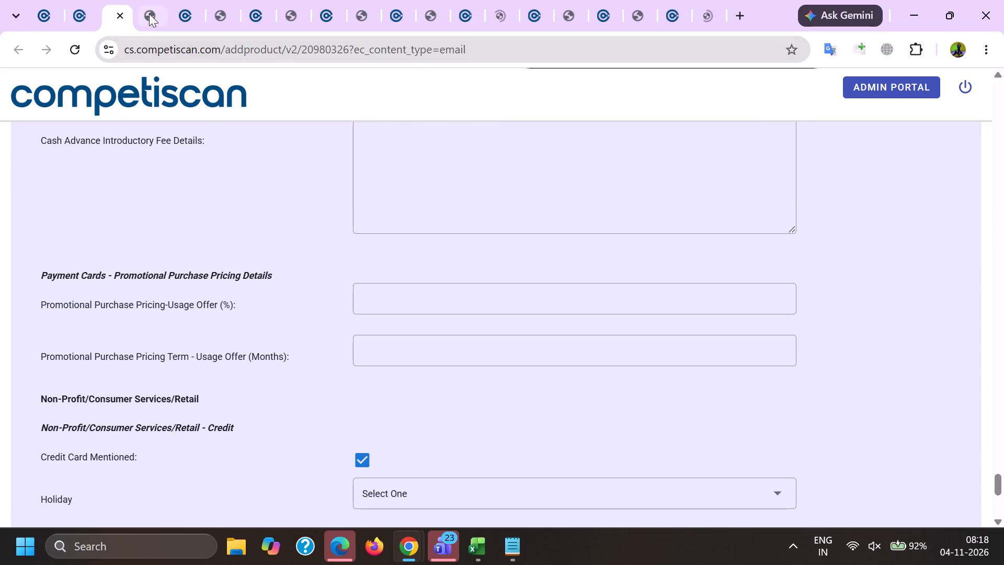
left_click(121, 12)
left_click(121, 13)
Check record 20980395 against its Pottery Barn Teen PDF, including sector categories, incentives, card level, reward program and the Credit Card Mentioned field.
left_click(149, 0)
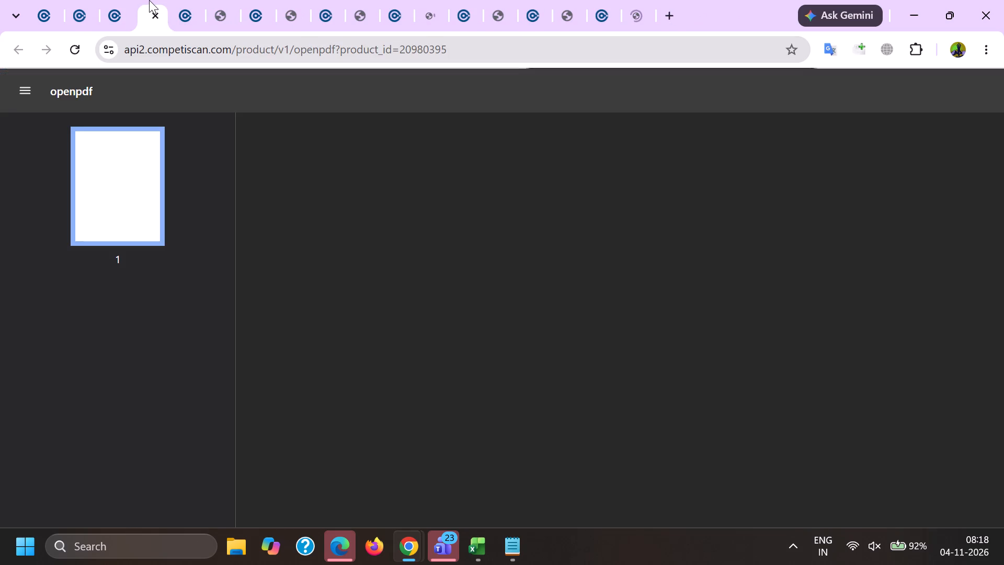
left_click_drag(1003, 141, 1003, 532)
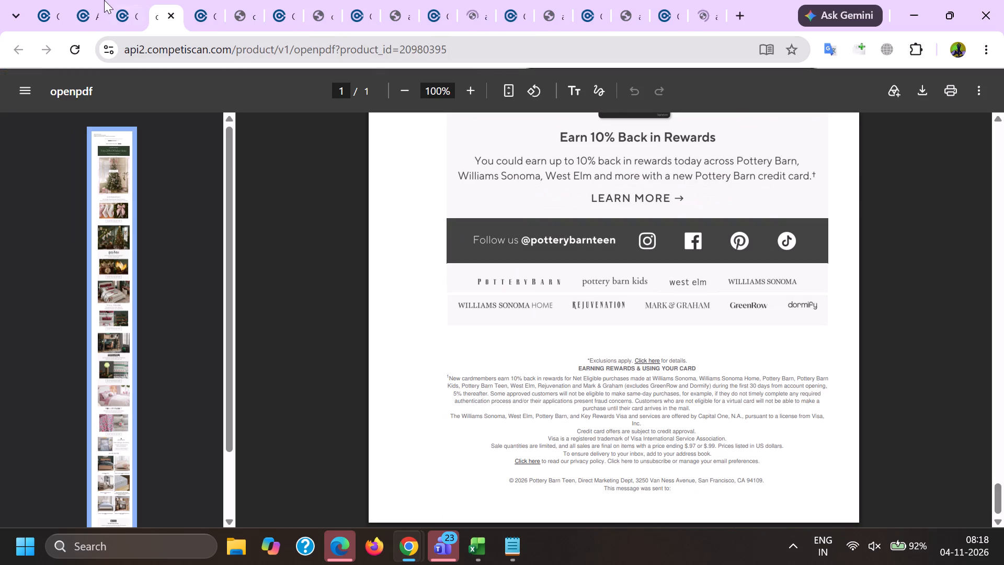
left_click(121, 0)
scroll(413, 235, "down", 10)
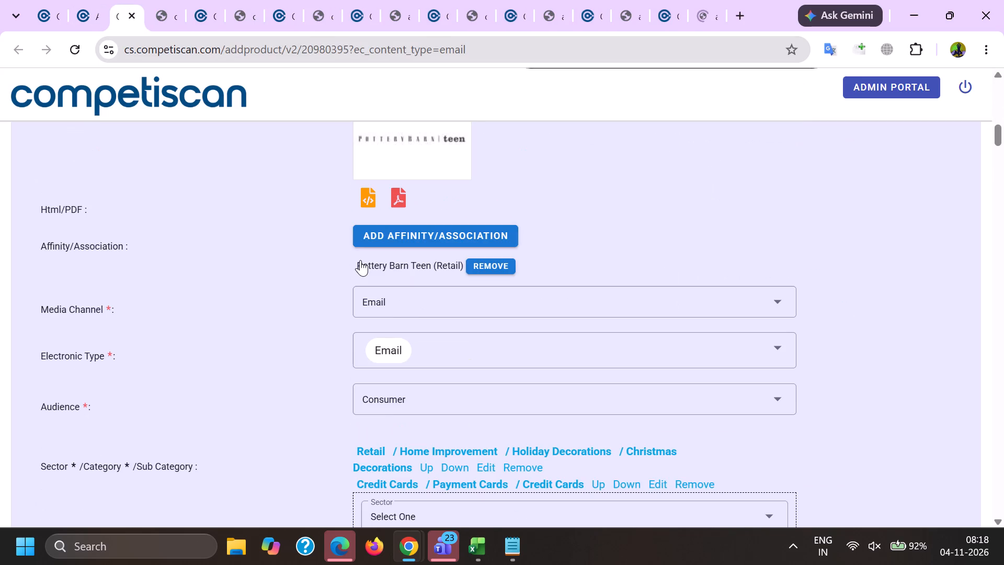
scroll(556, 189, "down", 3)
left_click_drag(662, 349, 4, 8)
scroll(541, 254, "down", 5)
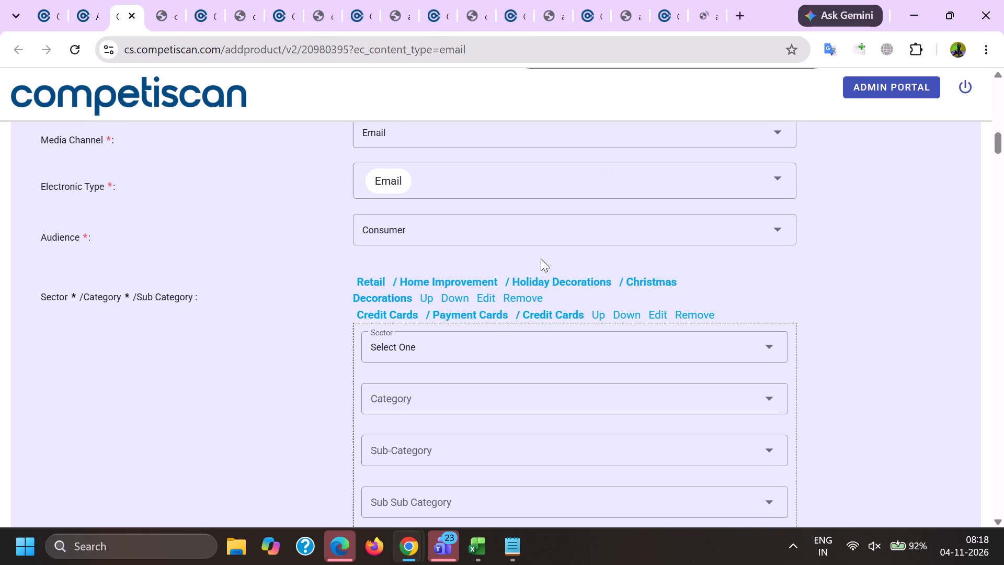
scroll(394, 223, "down", 14)
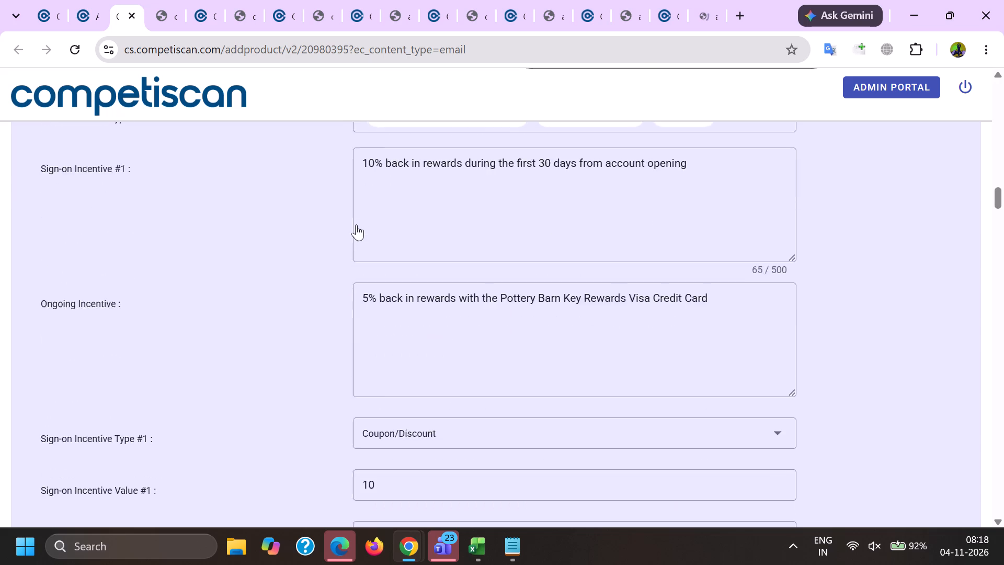
scroll(356, 224, "down", 20)
scroll(356, 224, "down", 7)
left_click(337, 294)
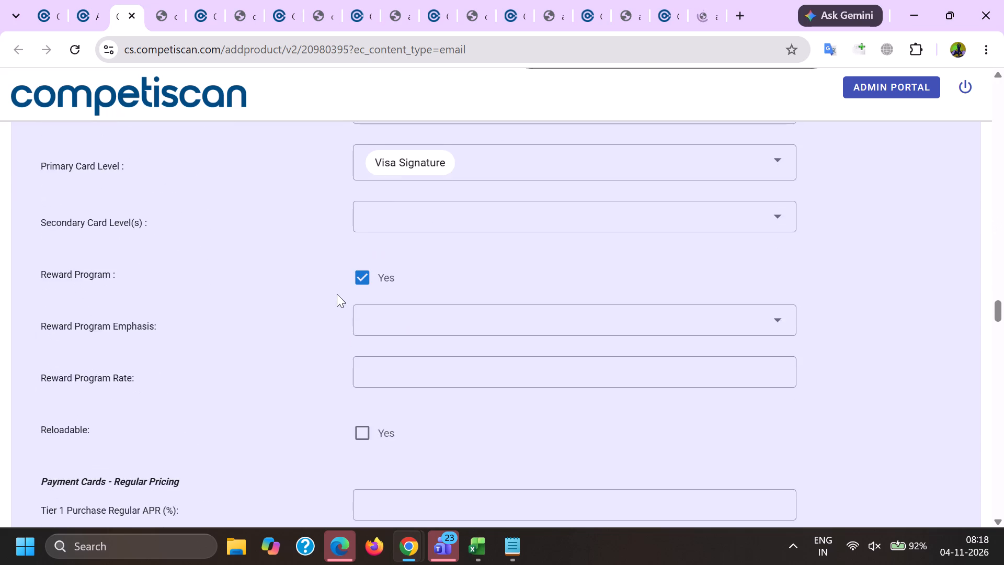
key("End")
scroll(337, 290, "up", 5)
left_click(130, 13)
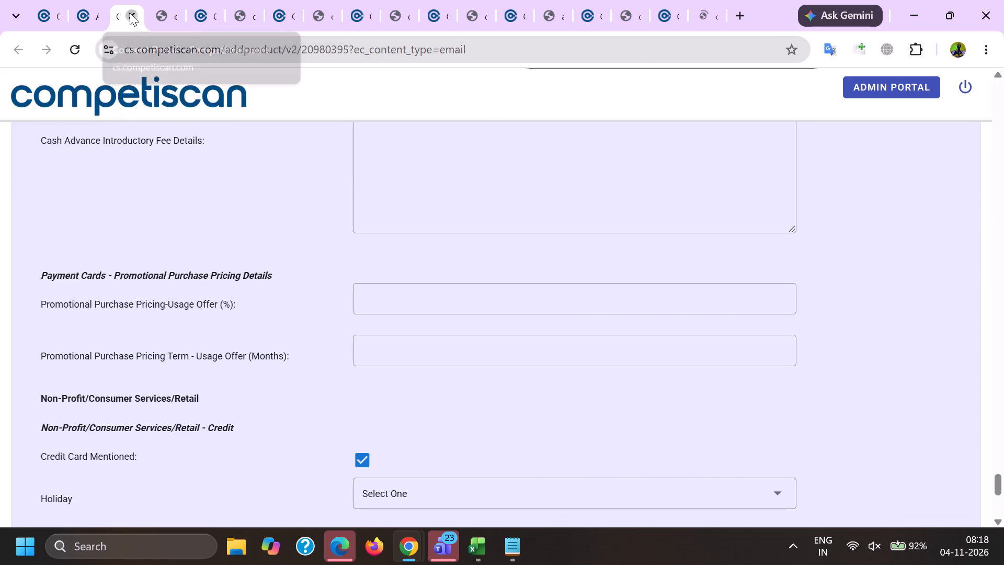
left_click(130, 13)
left_click(170, 0)
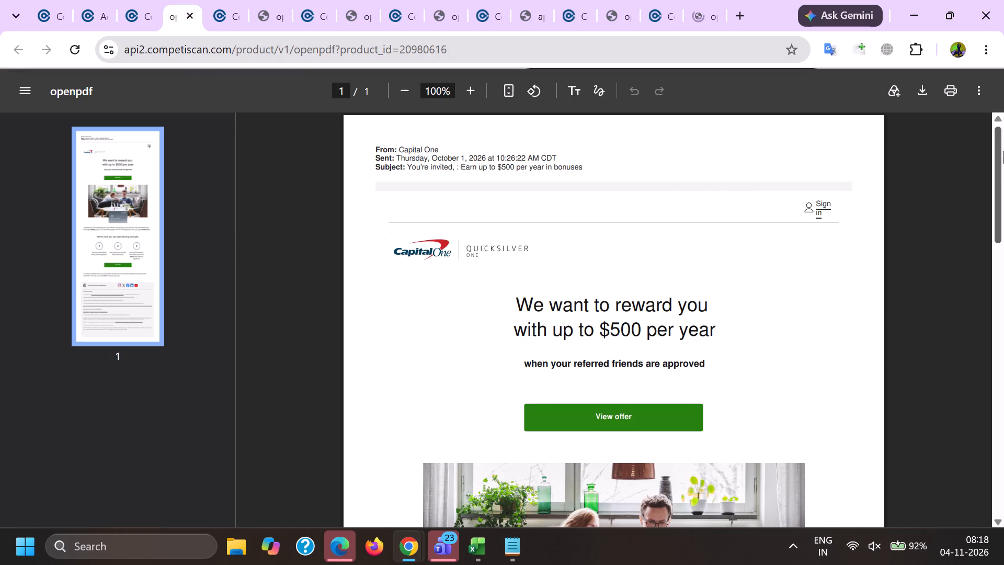
left_click_drag(1002, 149, 1003, 178)
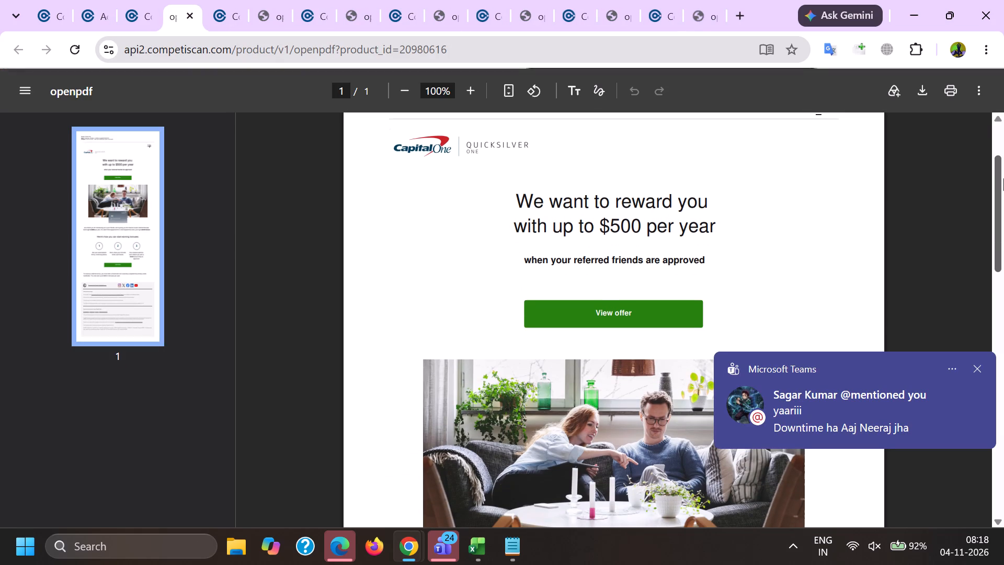
left_click_drag(1003, 178, 1003, 189)
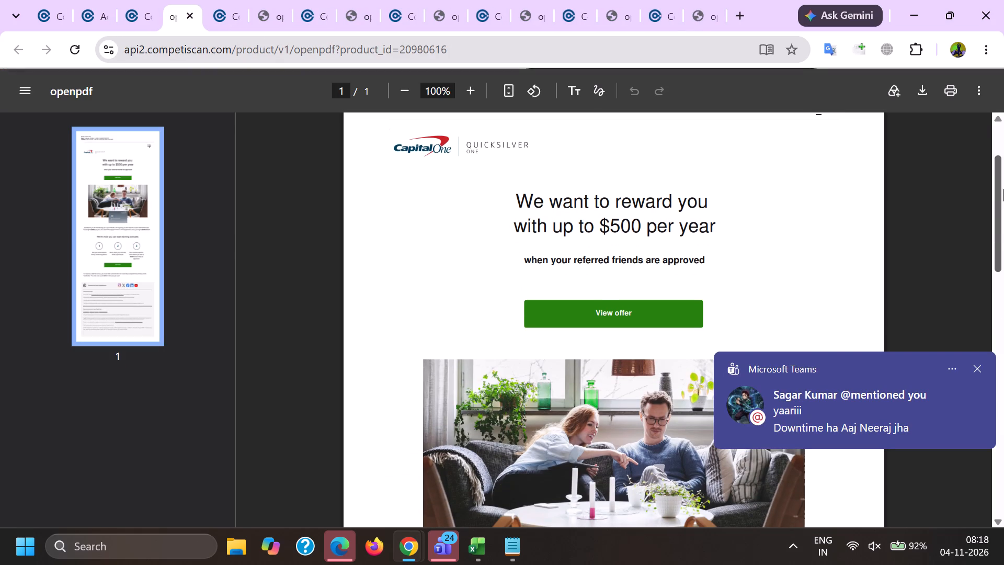
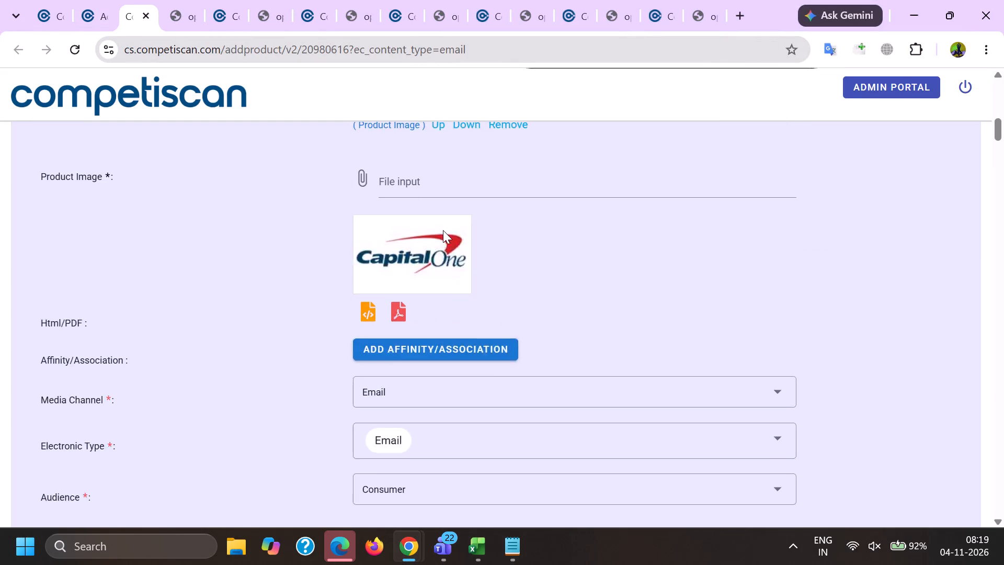
scroll(443, 230, "down", 5)
scroll(478, 277, "down", 3)
left_click_drag(692, 309, 1, 108)
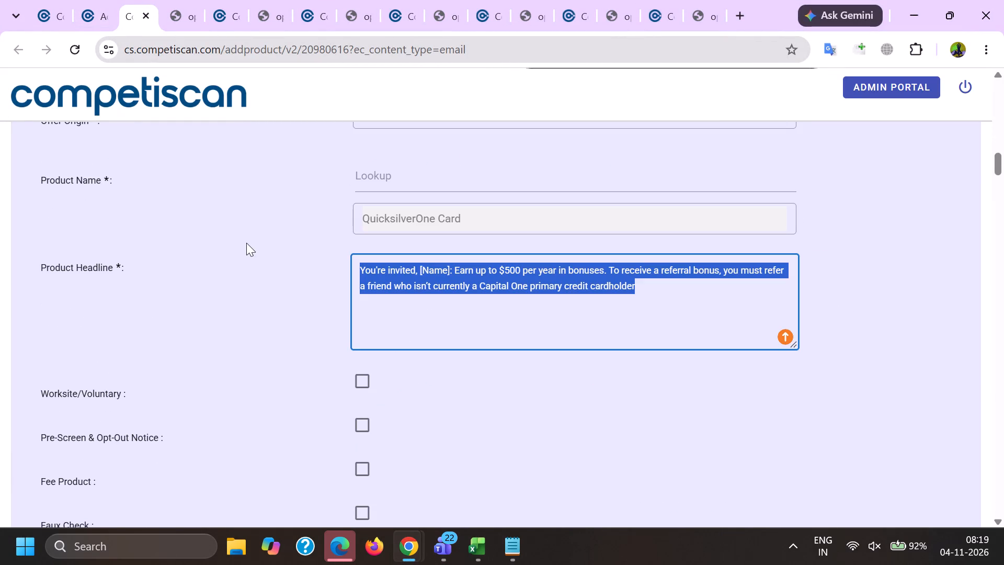
scroll(246, 241, "down", 20)
left_click(315, 338)
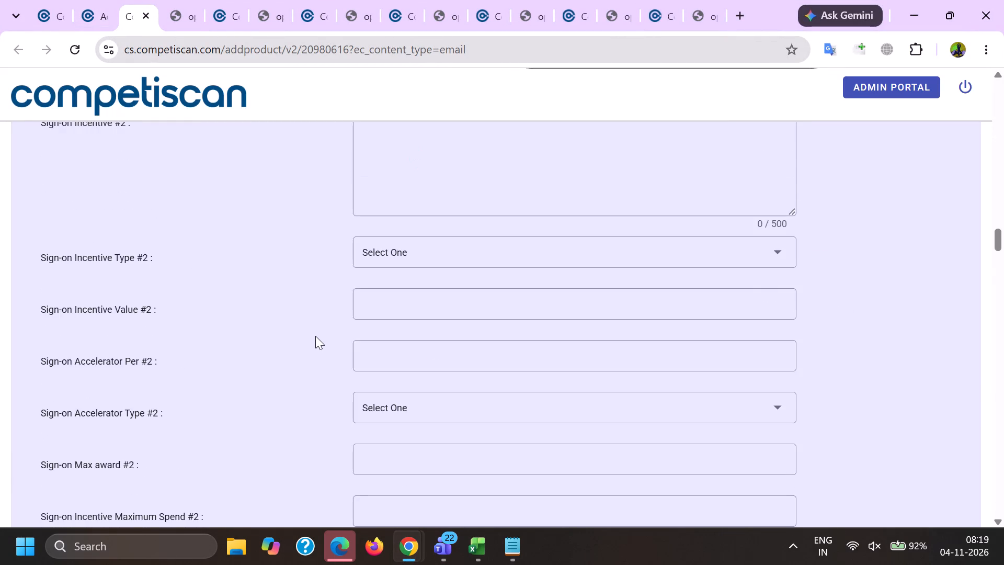
key("End")
scroll(315, 330, "up", 6)
Close record 20980616 and its PDF.
double_click(146, 18)
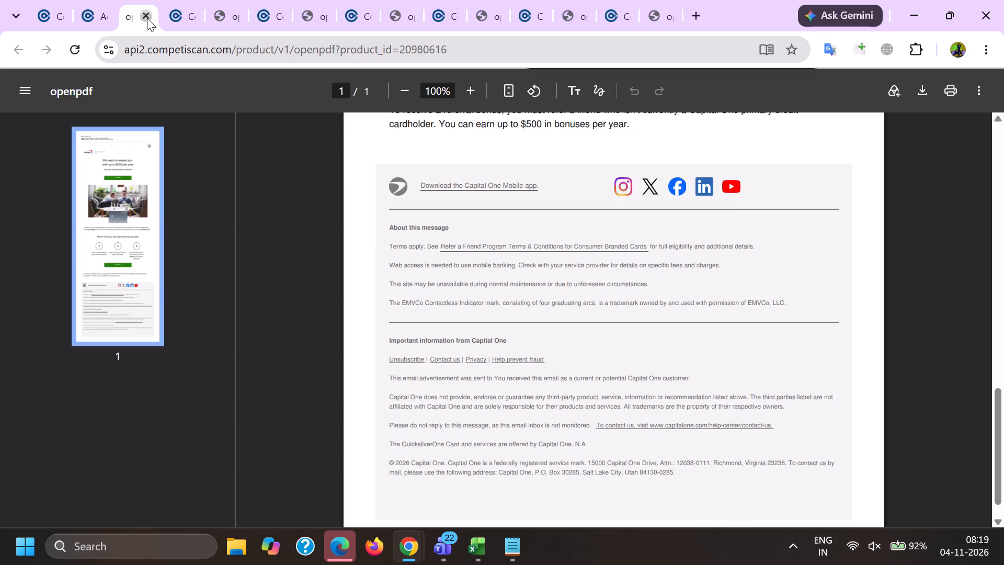
Review the Capital One auto financing pre-approval email in the PDF of record 20981279, from the header to the disclosures.
left_click(196, 0)
left_click_drag(1003, 180, 1003, 184)
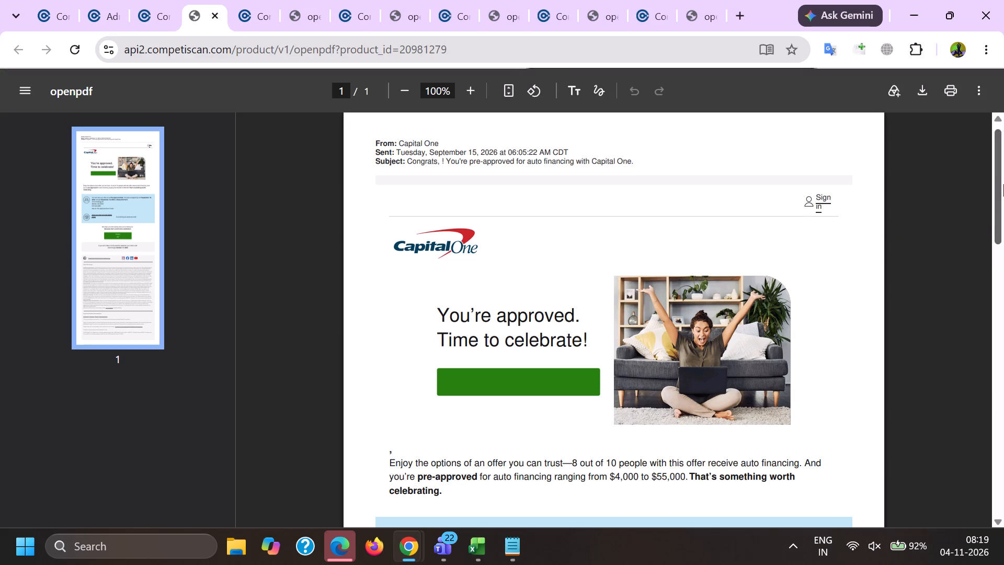
left_click_drag(1003, 184, 1003, 244)
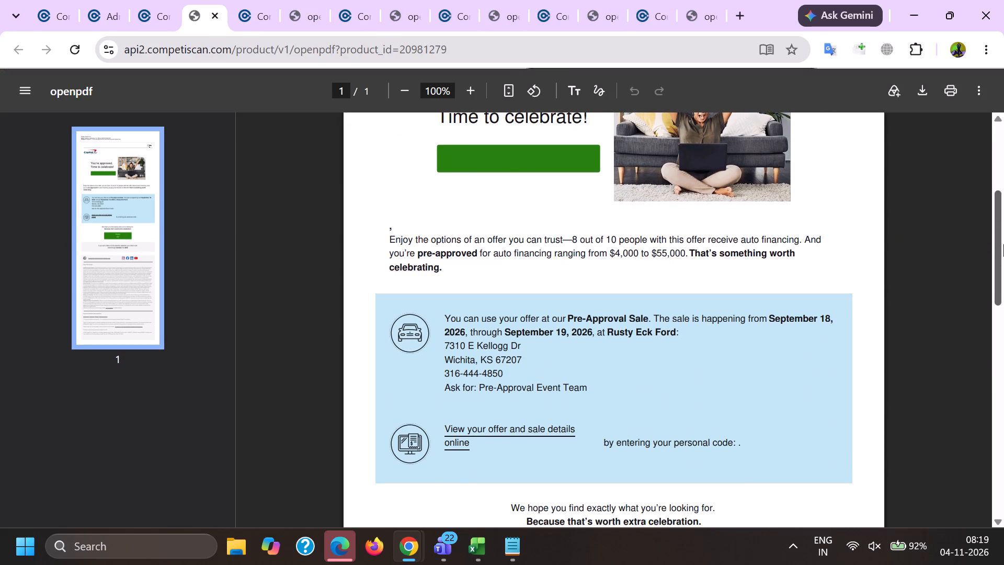
left_click_drag(1003, 244, 1003, 322)
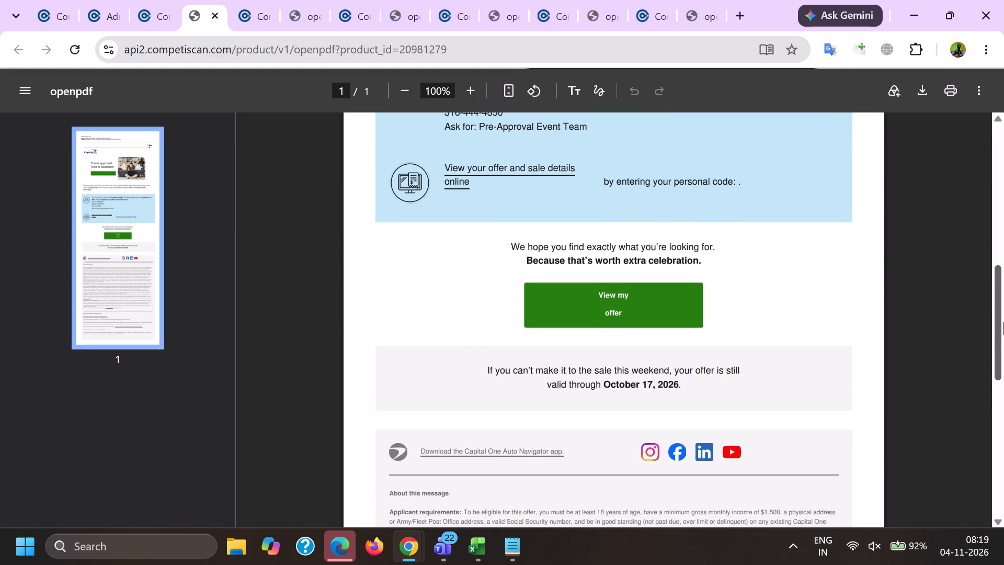
left_click_drag(1003, 322, 1003, 499)
Check record 20981279 against its PDF, including offer expiry date, companies, sector categories, product headline, state and product status.
left_click(169, 0)
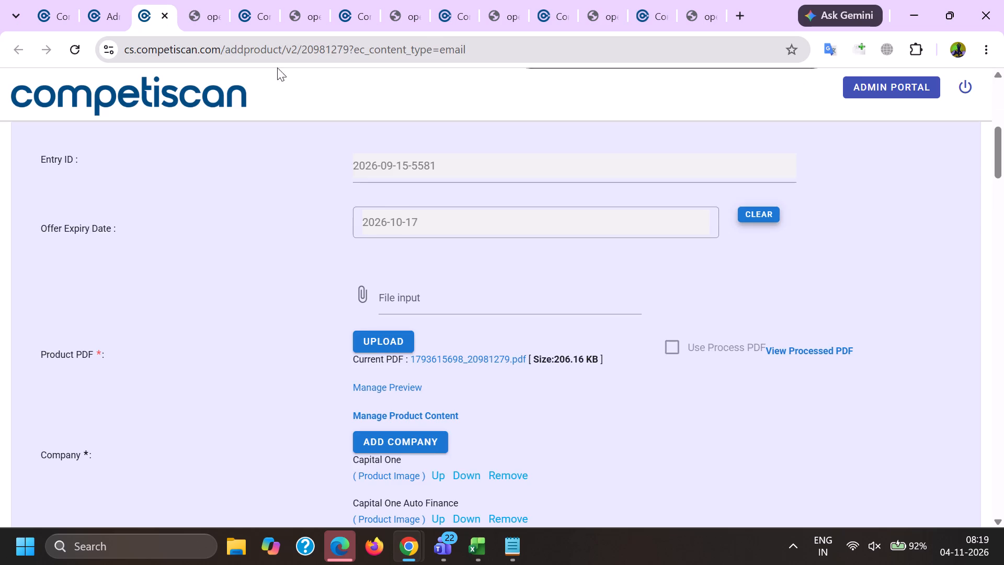
scroll(398, 195, "down", 4)
scroll(426, 246, "down", 4)
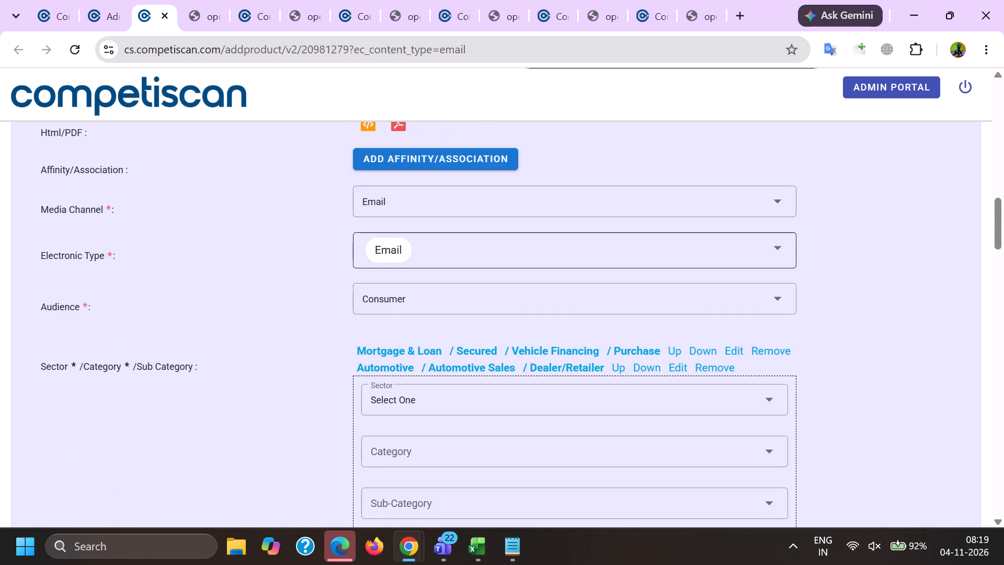
scroll(496, 252, "down", 7)
left_click_drag(554, 258, 63, 135)
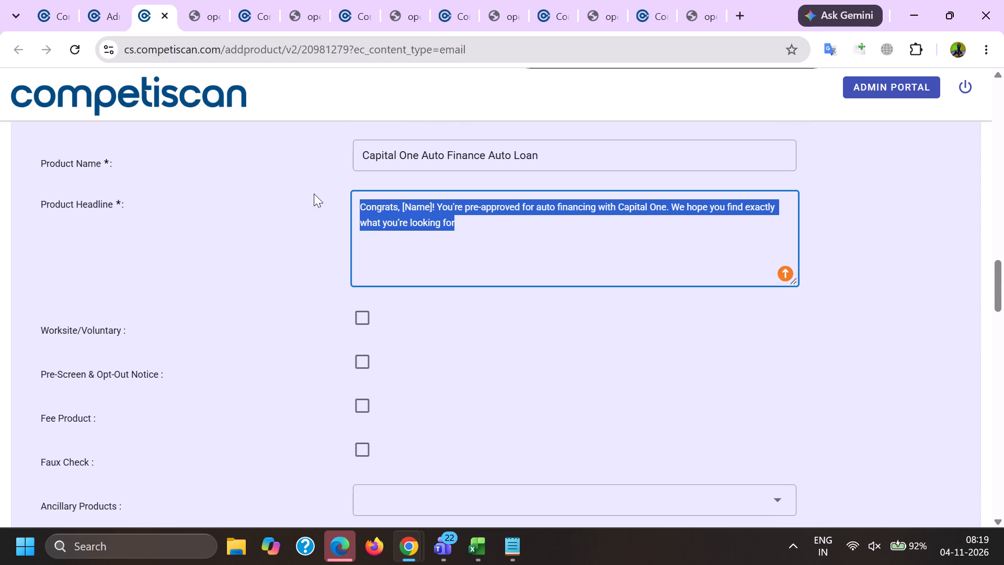
scroll(314, 185, "down", 12)
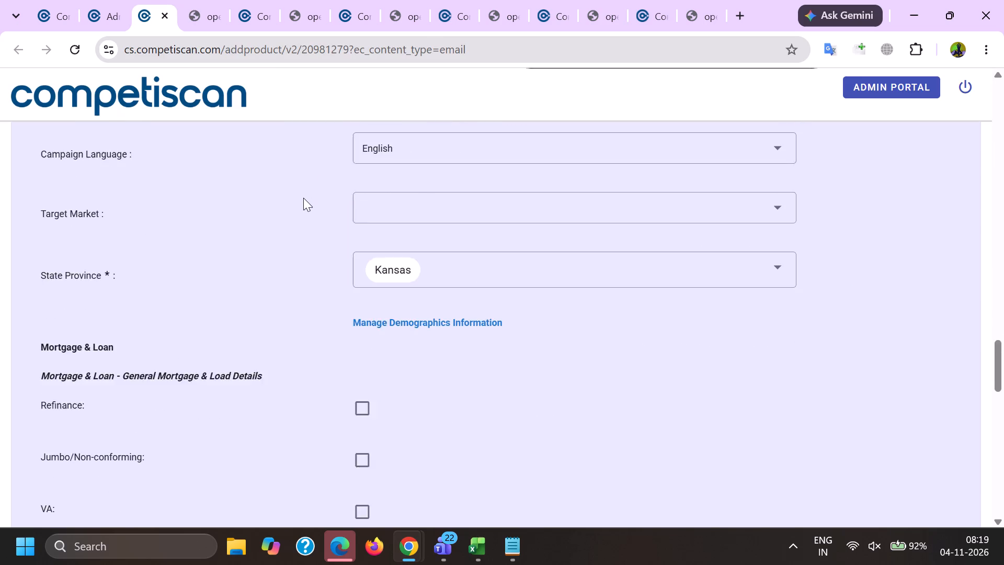
scroll(303, 198, "down", 11)
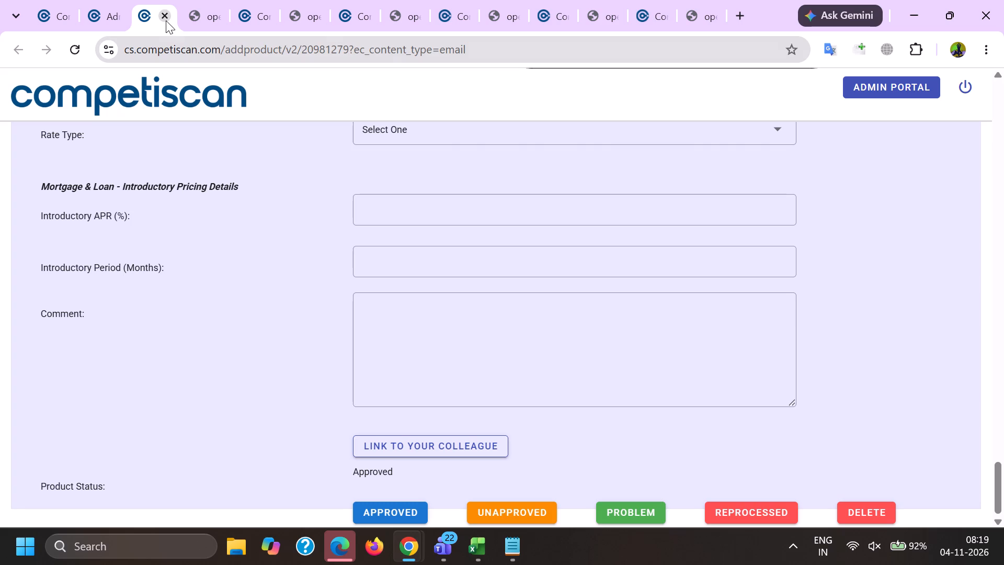
Close record 20981279 and its PDF.
double_click(166, 20)
left_click(191, 0)
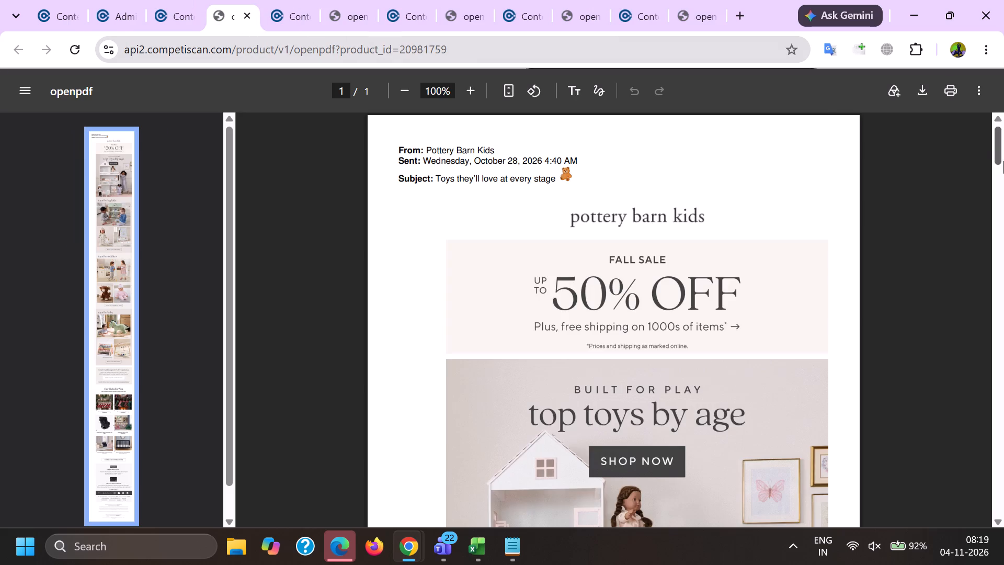
left_click_drag(1003, 150, 1003, 564)
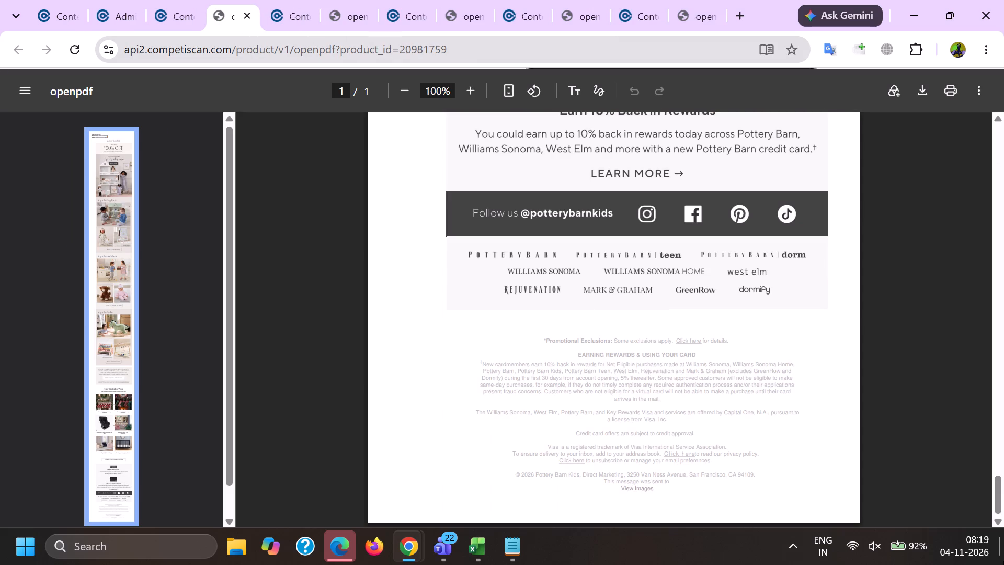
key("ctrl+f")
key("shift+at")
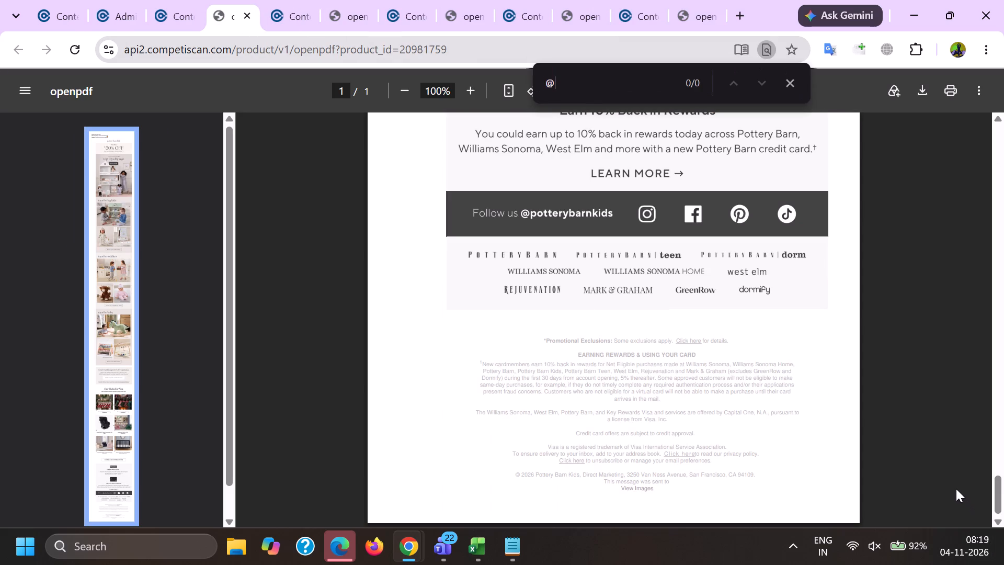
key("Return")
key("Return")
key("Return")
Check record 20981759 against its Pottery Barn Kids PDF, including sector categories, headline, personalization, mailing type, communication types, incentives and payment card details.
left_click(167, 0)
scroll(454, 155, "down", 8)
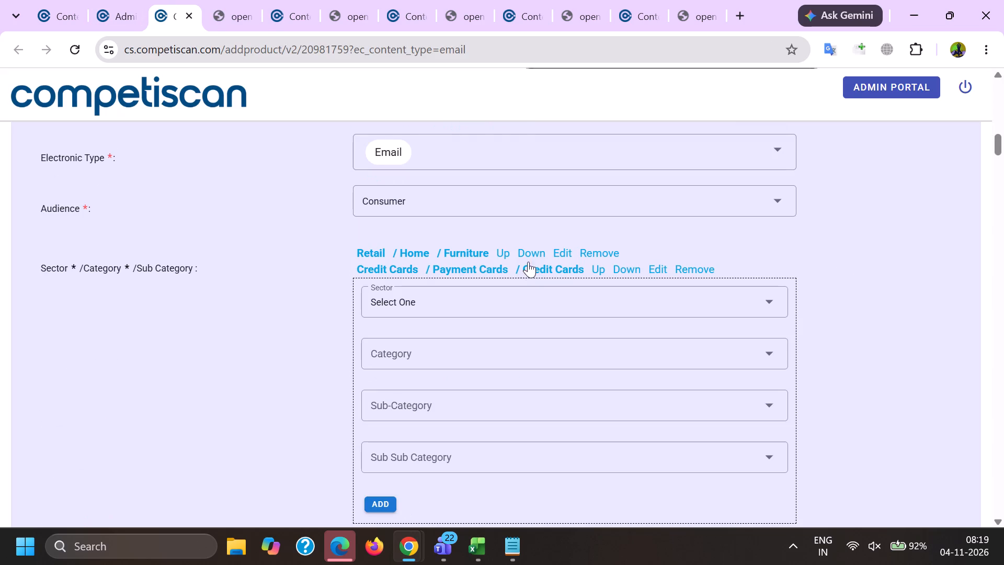
scroll(523, 240, "down", 4)
left_click_drag(645, 351, 226, 306)
scroll(254, 294, "down", 8)
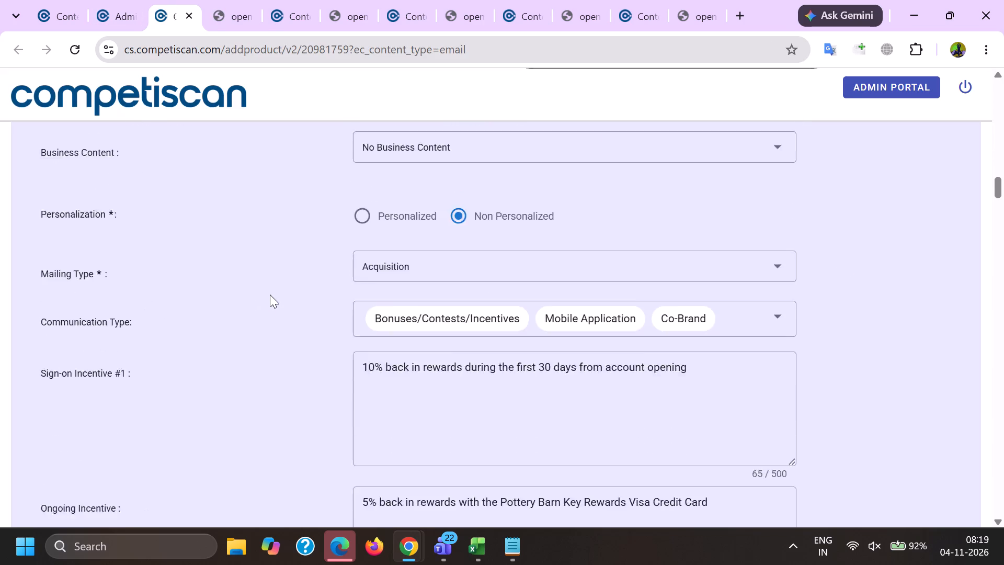
scroll(270, 295, "down", 12)
scroll(276, 297, "up", 13)
scroll(282, 288, "down", 20)
scroll(282, 288, "down", 17)
left_click(292, 298)
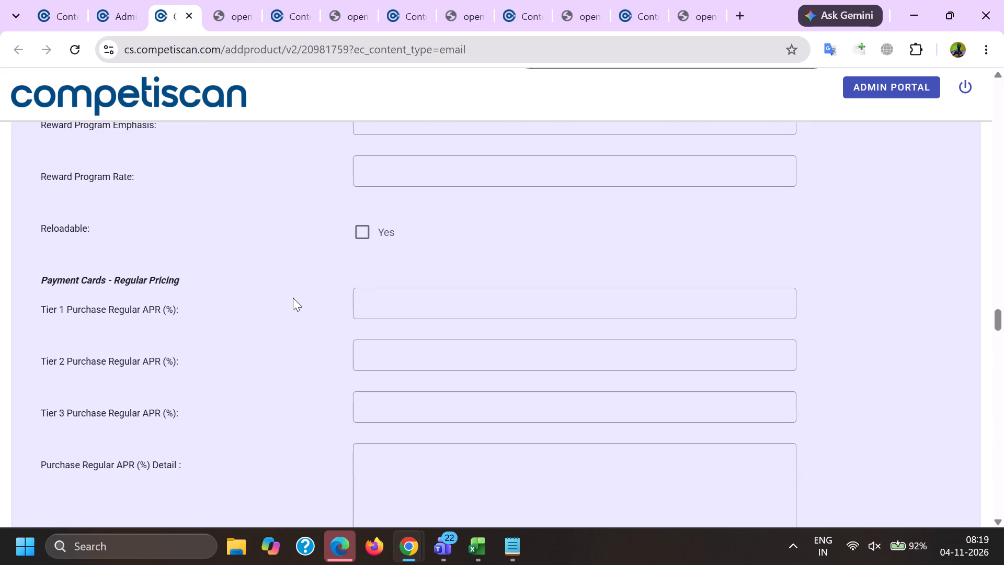
key("End")
scroll(292, 297, "up", 6)
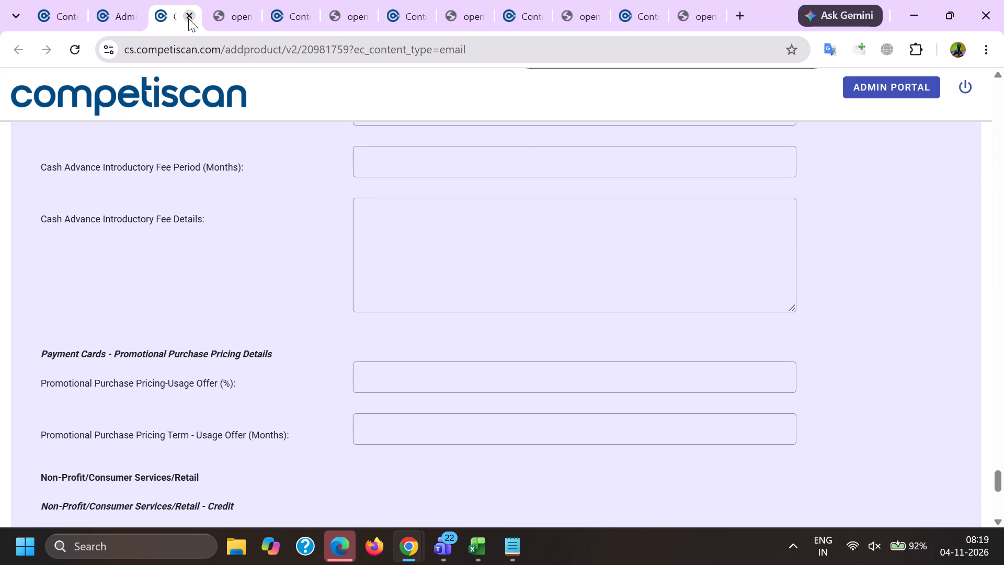
left_click(188, 18)
left_click(188, 20)
left_click(280, 0)
left_click(237, 0)
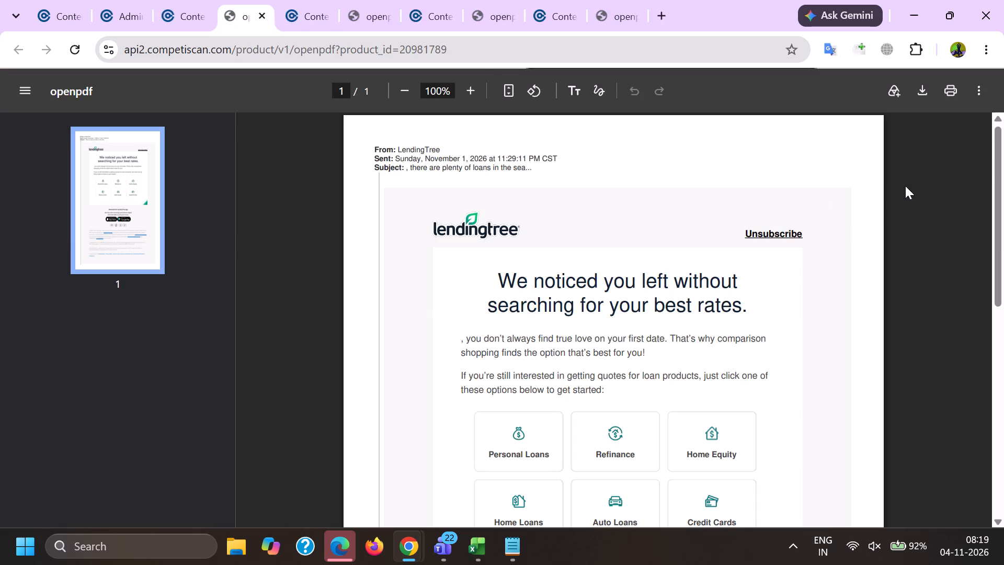
left_click_drag(1003, 178, 1003, 534)
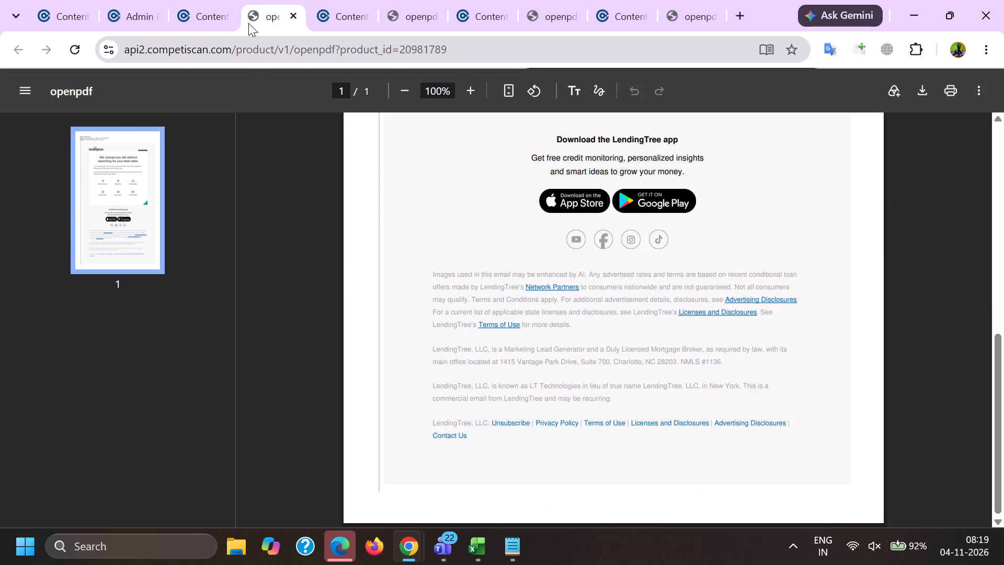
left_click(229, 0)
scroll(460, 227, "down", 11)
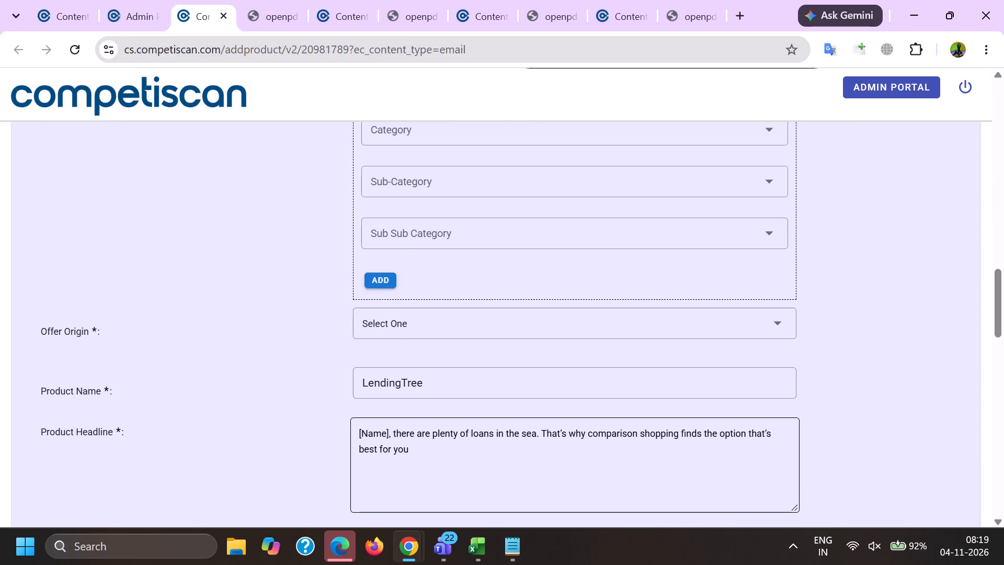
left_click_drag(608, 445, 225, 377)
scroll(347, 280, "down", 8)
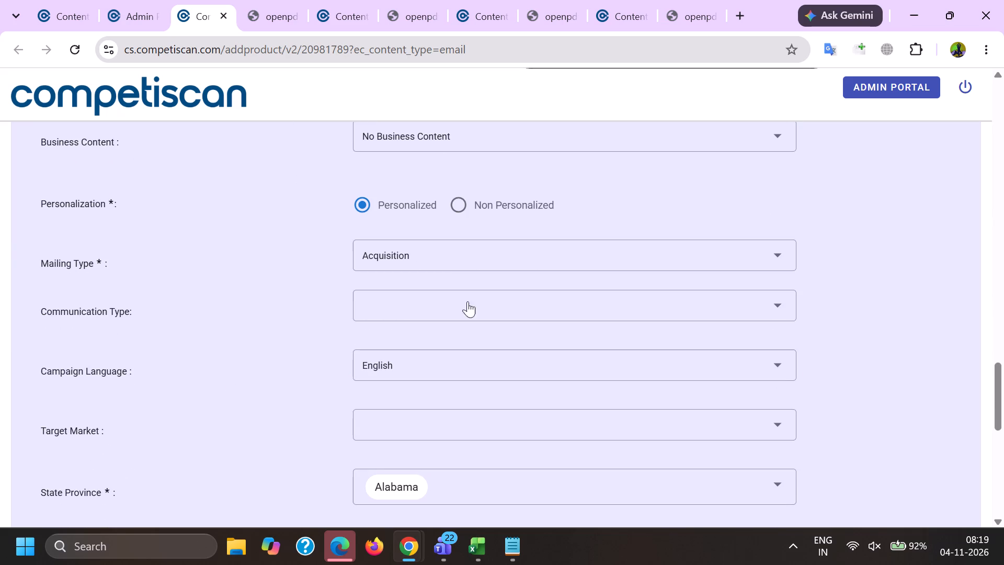
left_click(439, 309)
scroll(403, 183, "down", 2)
scroll(433, 276, "down", 10)
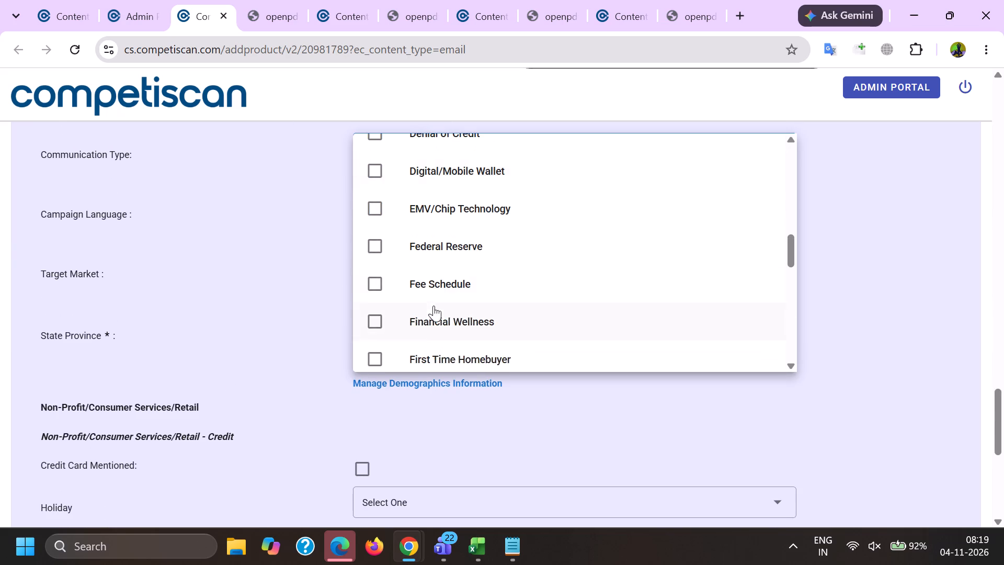
scroll(433, 306, "down", 1)
left_click(438, 282)
left_click(268, 277)
key("End")
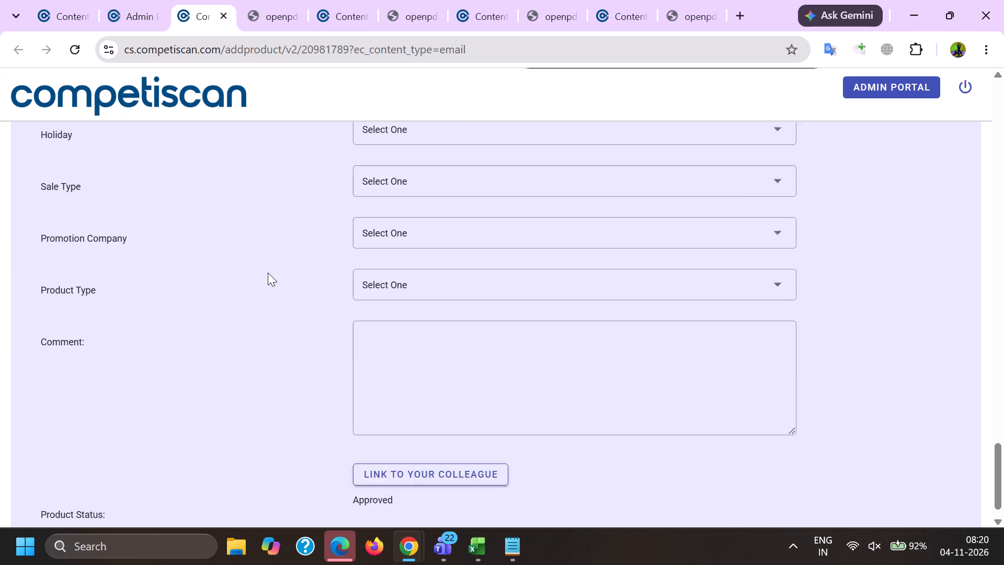
scroll(280, 295, "down", 4)
left_click(406, 512)
Switch to the Microsoft Teams chat.
left_click(439, 547)
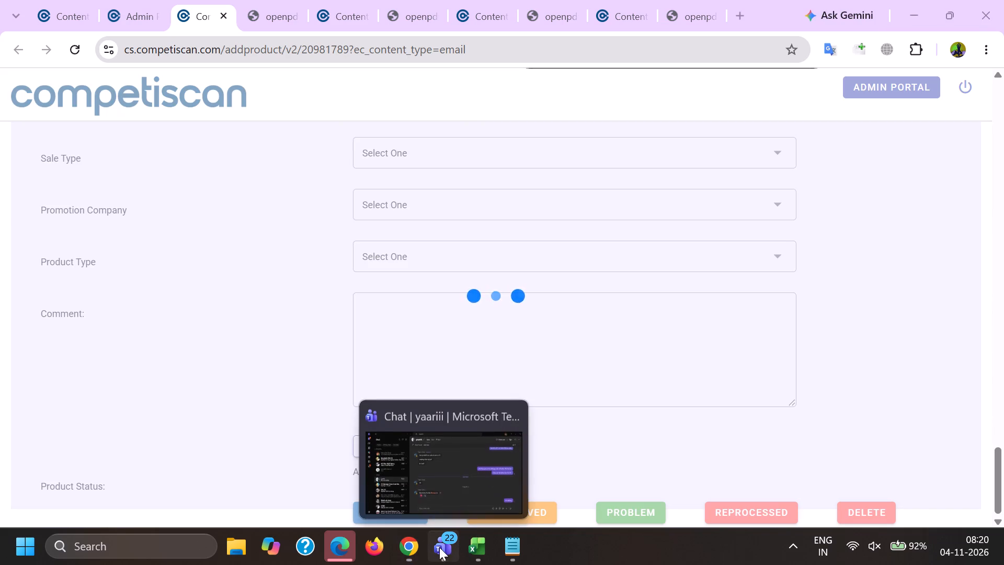
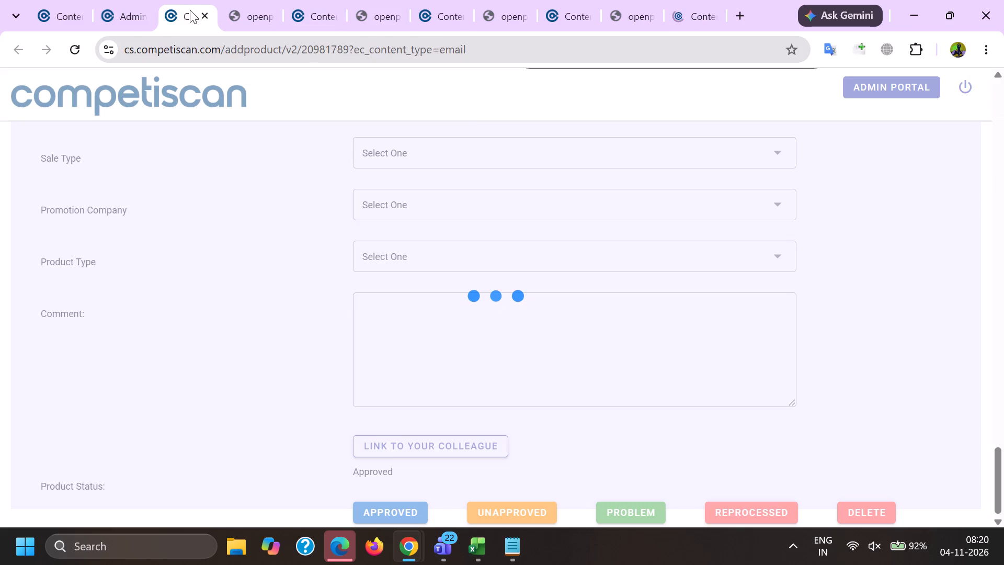
Compare record 20981839 with its Pottery Barn email PDF, searching the PDF for @ and examining the record's headline, incentive and card fields.
left_click(371, 0)
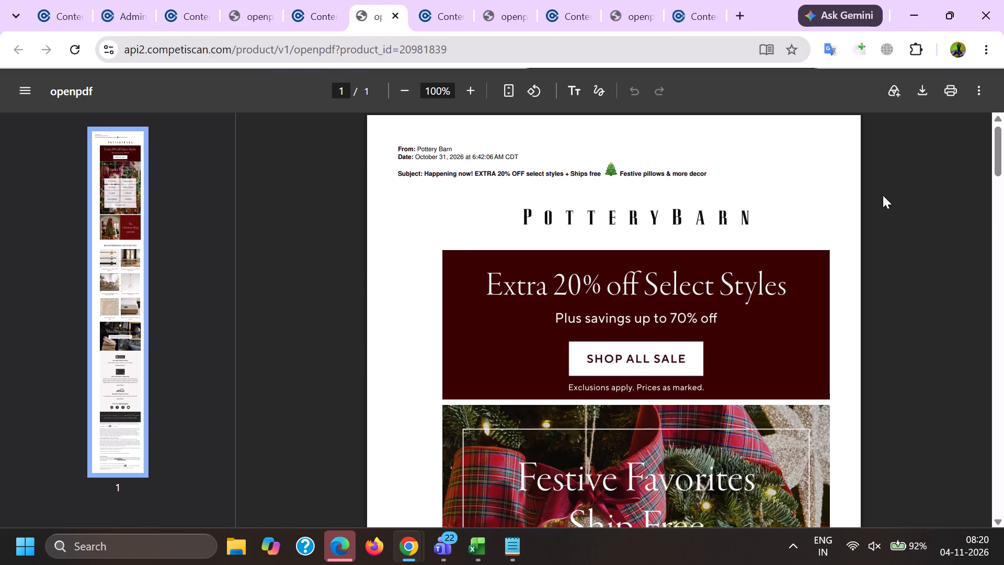
key("ctrl+f")
key("shift+at")
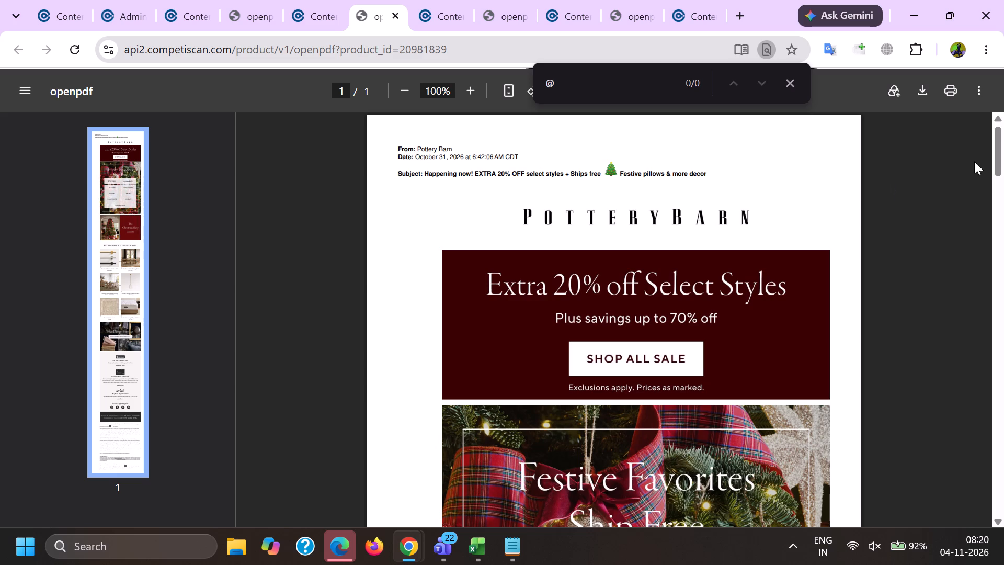
left_click_drag(1002, 150, 1003, 564)
left_click(329, 0)
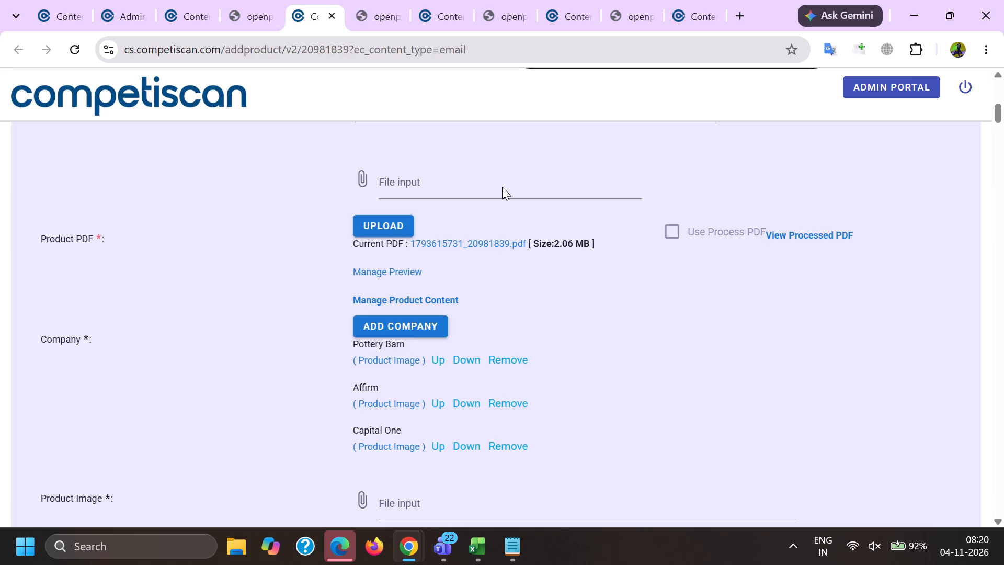
scroll(506, 209, "down", 7)
scroll(532, 281, "down", 6)
left_click_drag(612, 375, 612, 375)
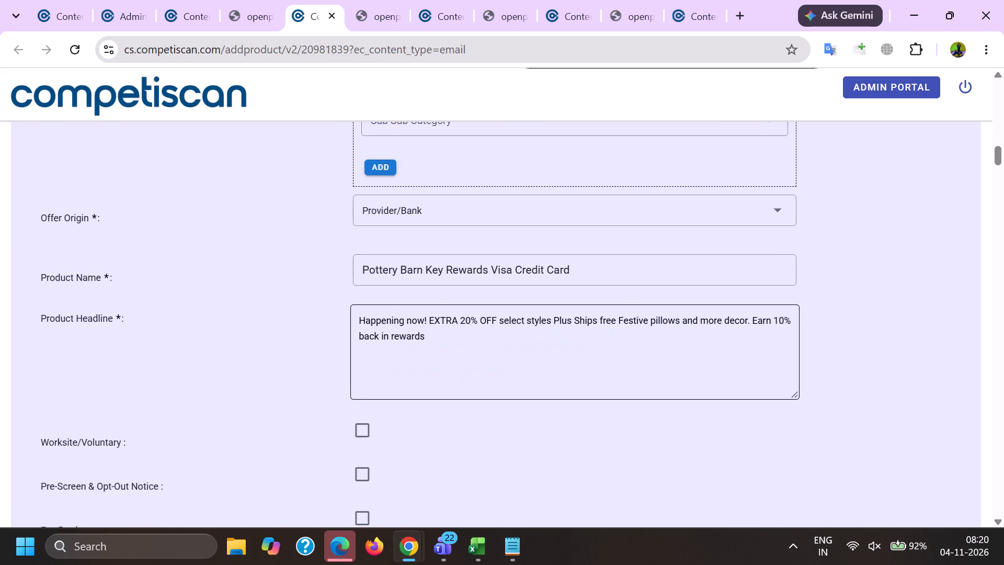
left_click_drag(612, 375, 0, 194)
scroll(159, 228, "down", 12)
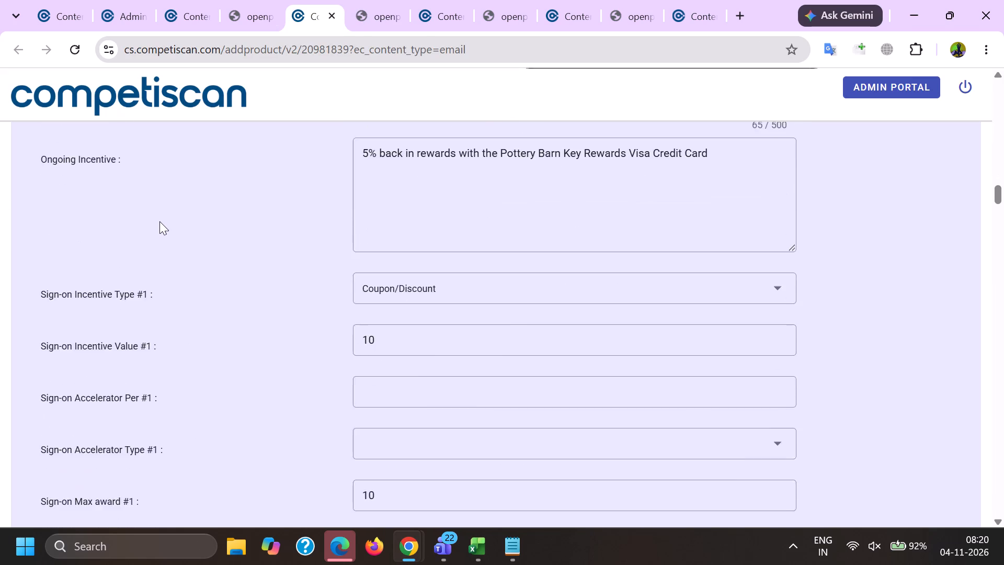
scroll(159, 221, "up", 5)
scroll(182, 226, "down", 20)
scroll(182, 226, "down", 12)
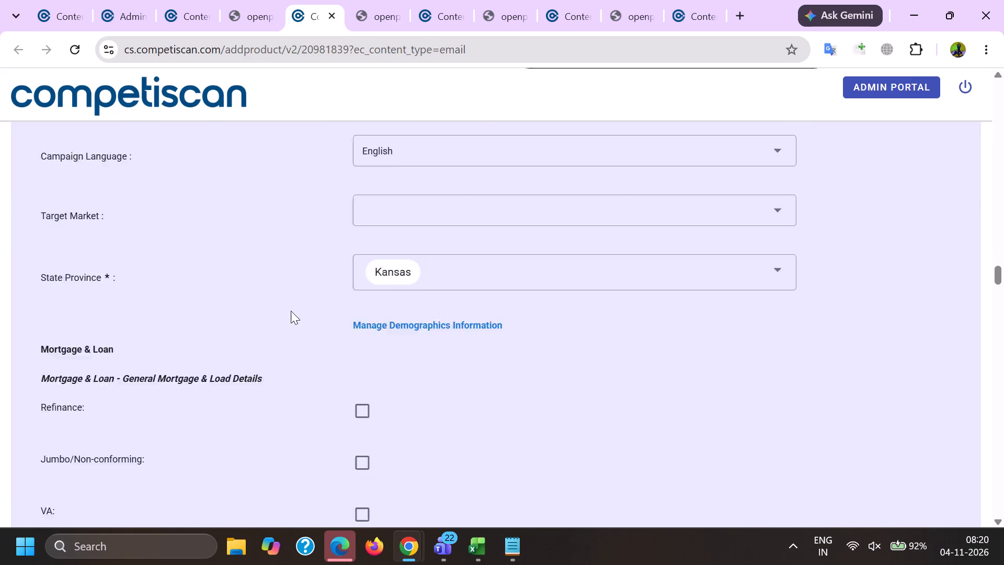
scroll(291, 311, "down", 5)
left_click(290, 311)
scroll(291, 309, "down", 10)
left_click(292, 312)
key("End")
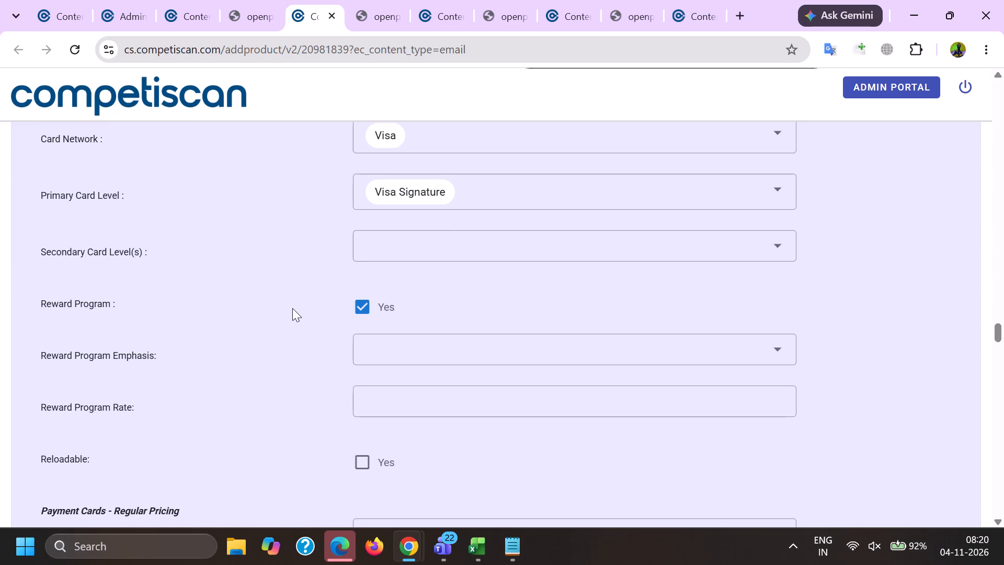
scroll(292, 308, "up", 6)
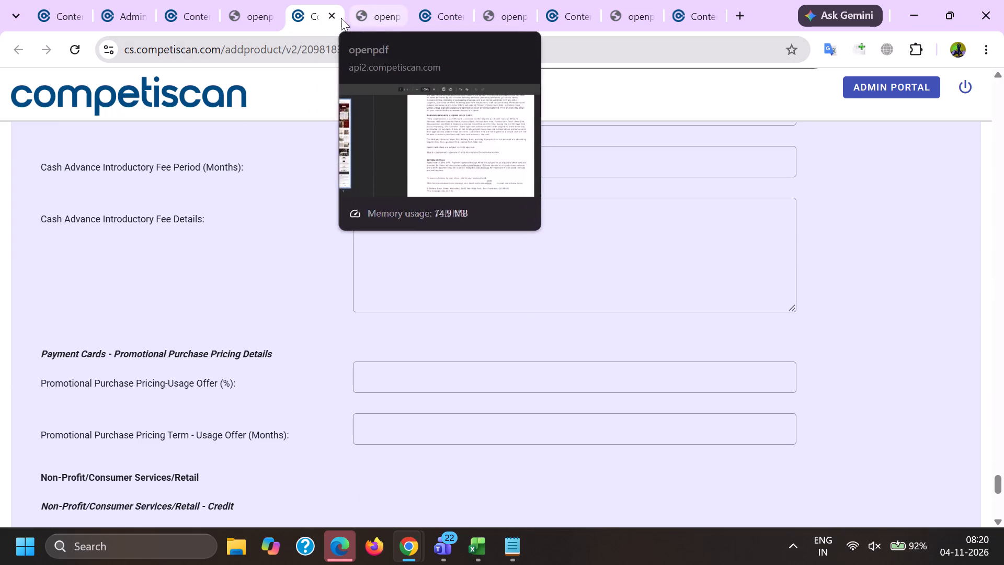
Close record 20981839 and its PDF.
left_click(334, 16)
left_click(333, 17)
Compare record 20981881 with its Pottery Barn rugs email PDF, including the headline, communication type, incentives and card details.
left_click(370, 0)
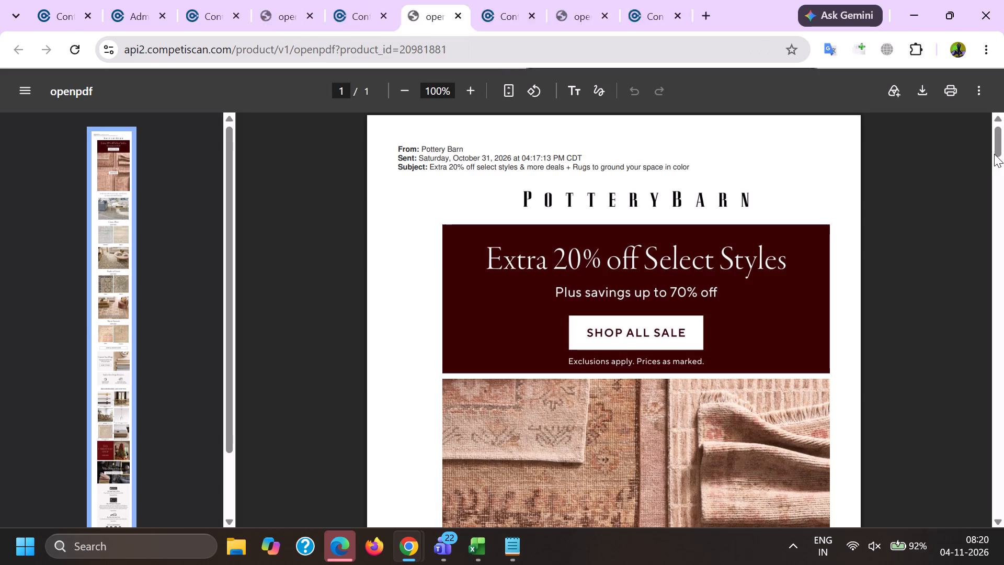
left_click_drag(1001, 147, 1003, 563)
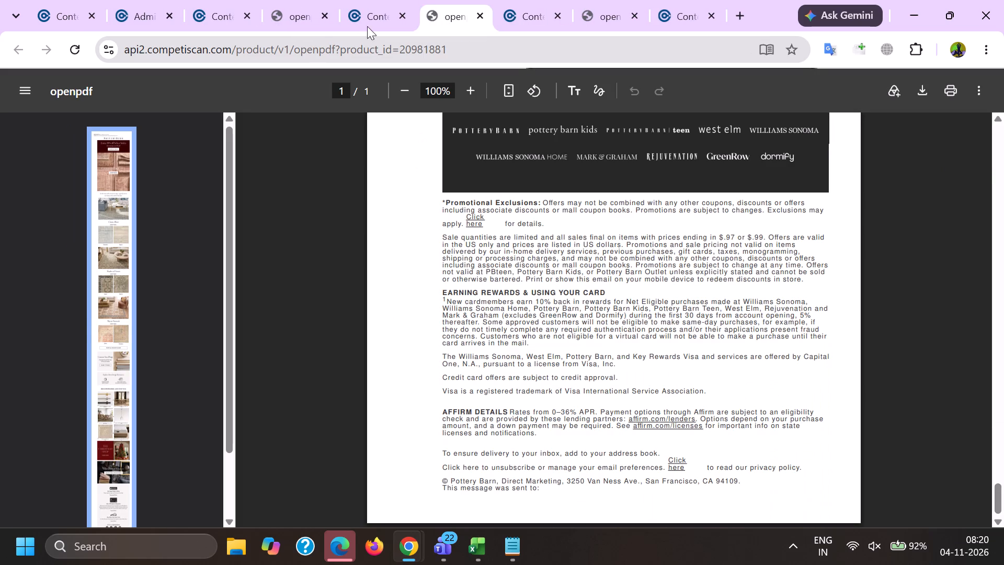
left_click(384, 0)
scroll(479, 299, "down", 7)
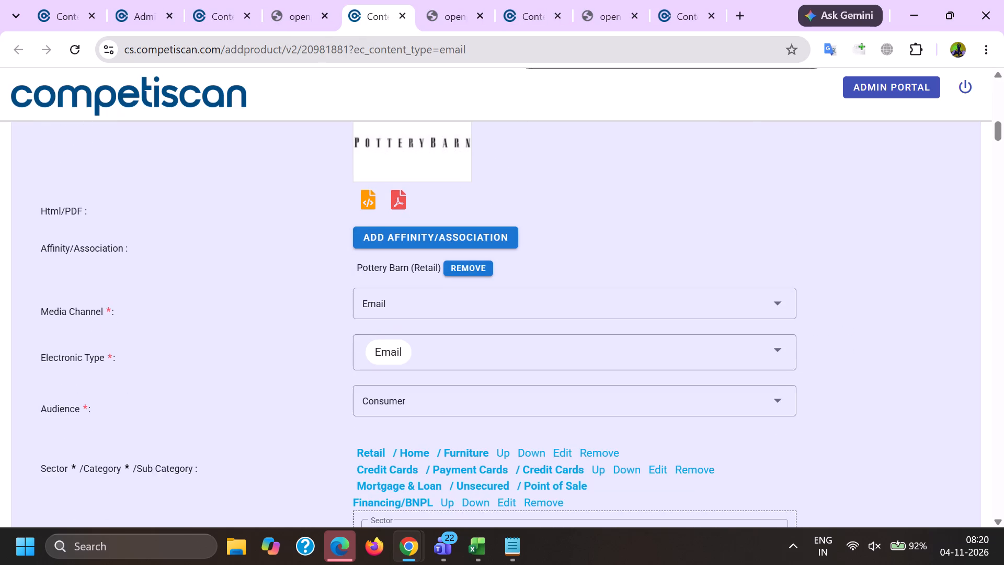
scroll(490, 312, "down", 3)
scroll(598, 279, "down", 3)
left_click_drag(665, 436, 195, 302)
scroll(275, 266, "down", 13)
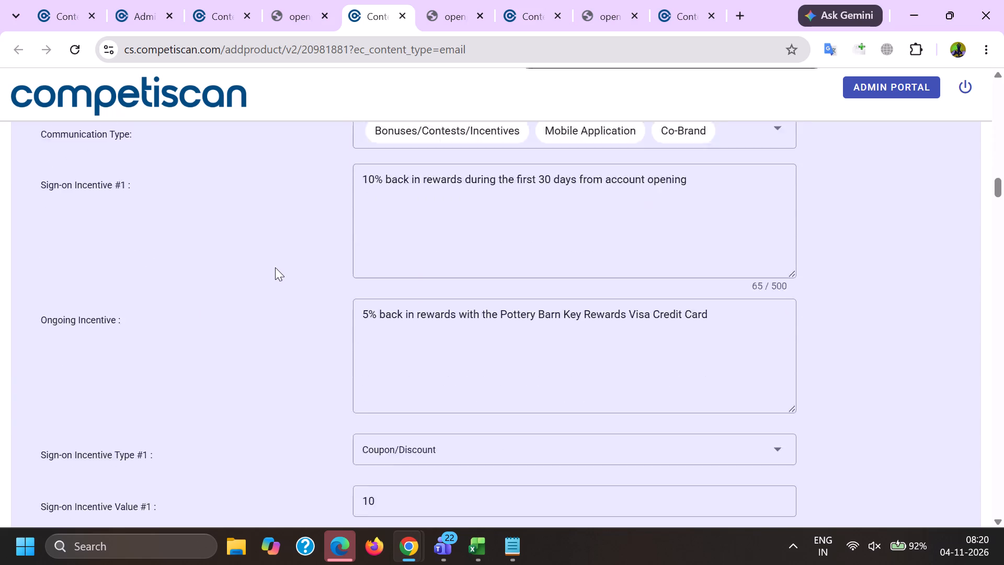
scroll(275, 267, "down", 20)
scroll(275, 267, "down", 9)
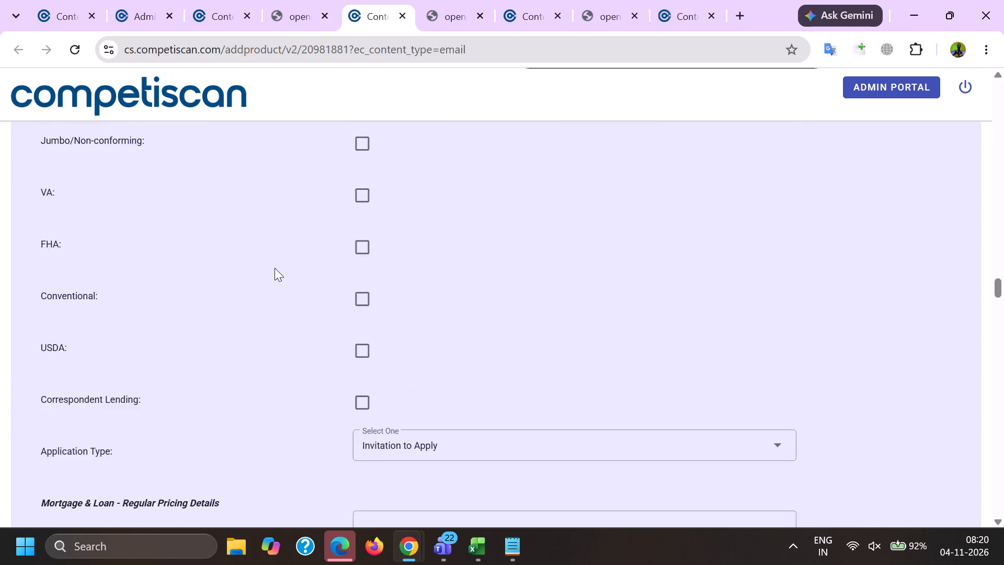
scroll(275, 268, "down", 9)
left_click(274, 267)
scroll(275, 266, "down", 4)
left_click(275, 266)
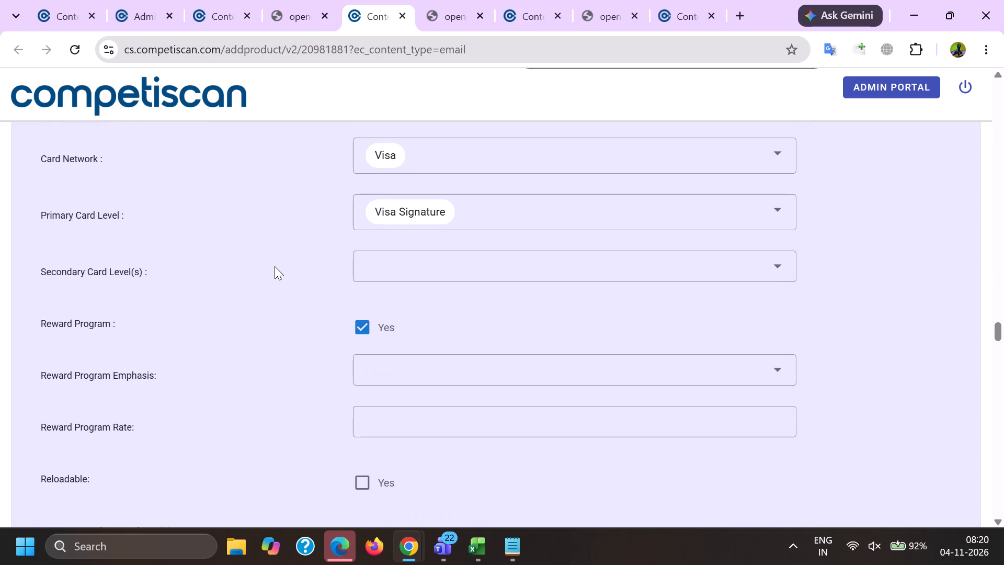
key("End")
scroll(275, 267, "up", 5)
double_click(405, 18)
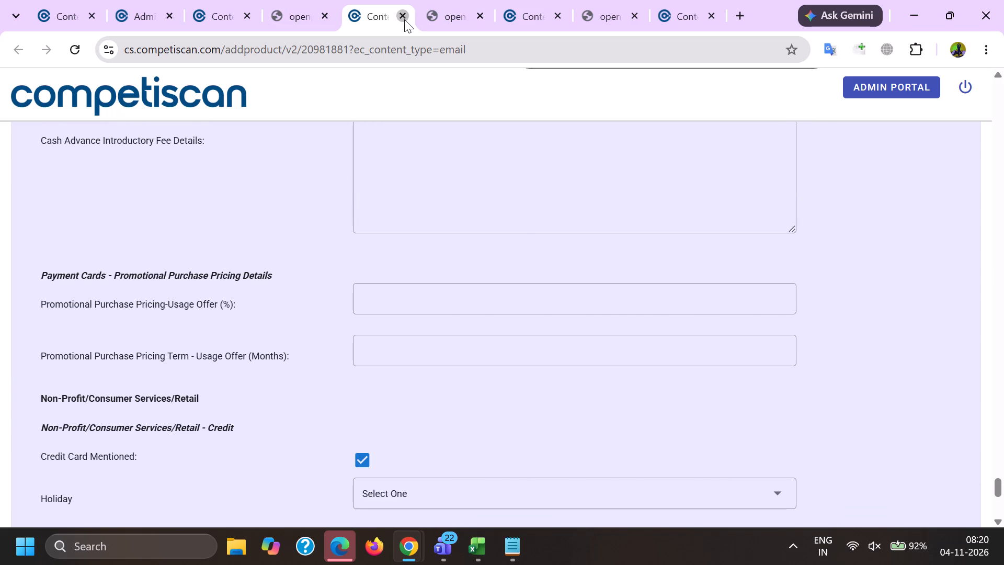
Compare record 20981916 with its Pottery Barn fall catalog email PDF, including the sectors, headline, communication type and incentives.
left_click(462, 0)
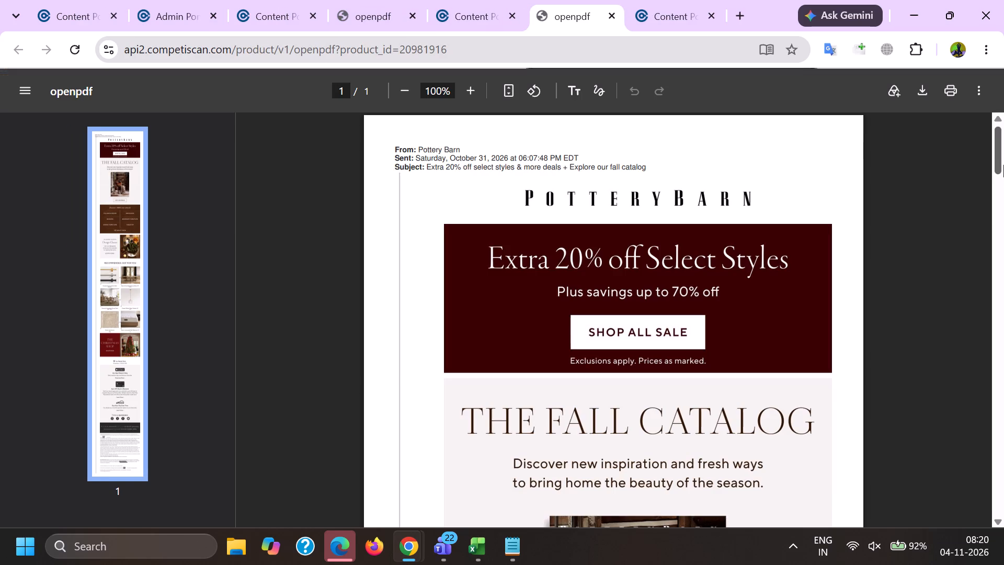
left_click_drag(1003, 165, 1003, 564)
left_click(488, 0)
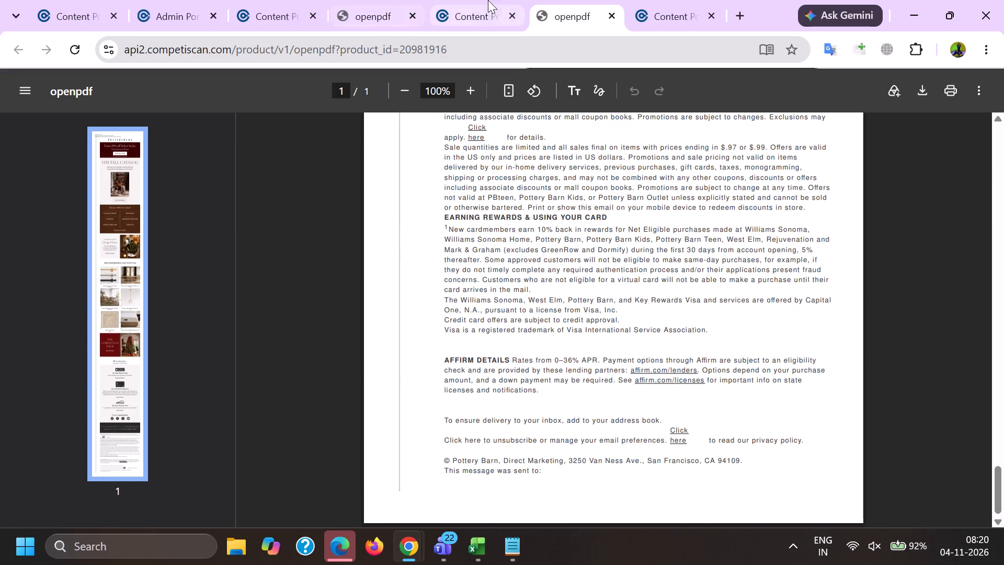
scroll(517, 210, "down", 11)
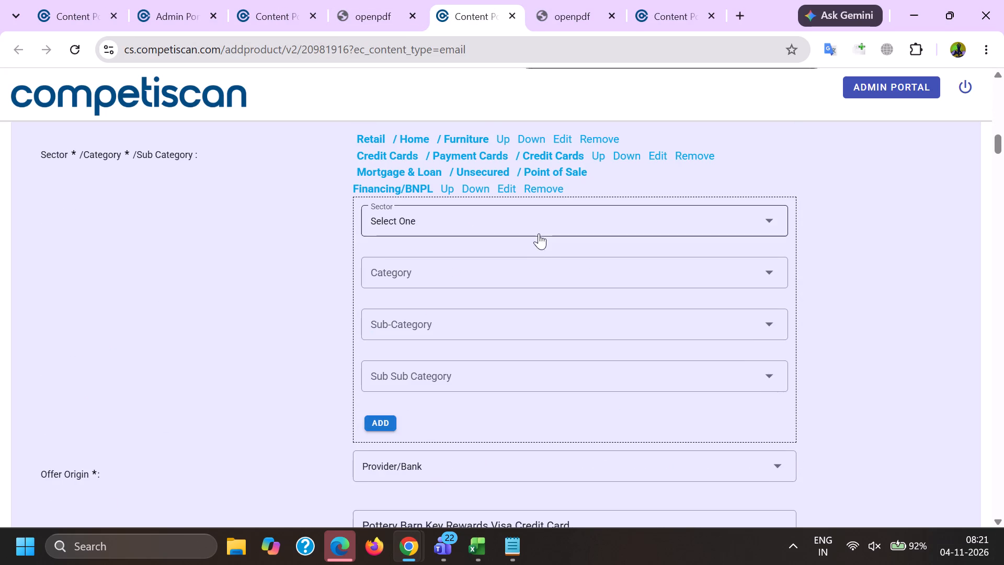
scroll(539, 232, "down", 4)
left_click_drag(776, 277, 2, 220)
scroll(296, 274, "down", 9)
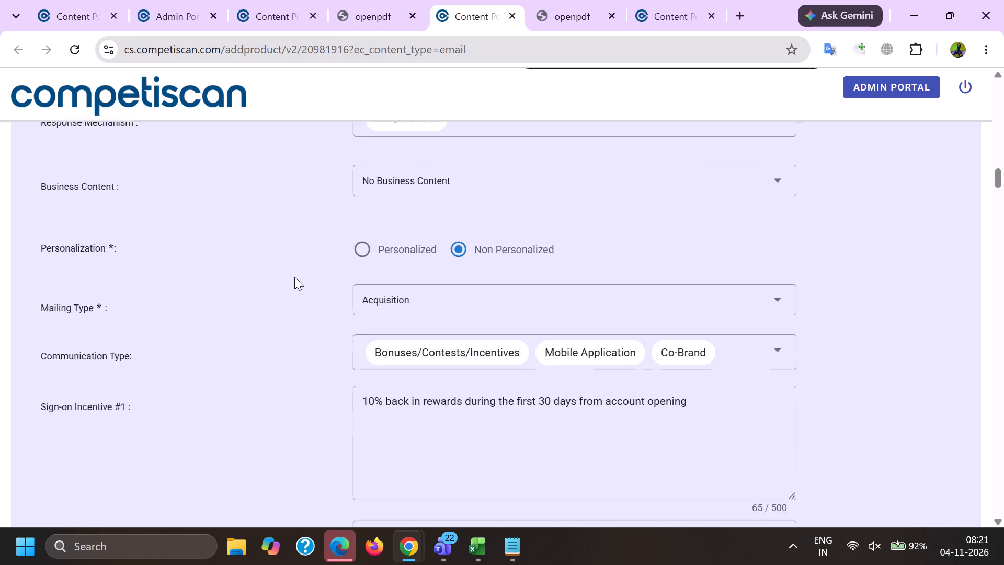
scroll(295, 276, "down", 20)
scroll(295, 276, "down", 7)
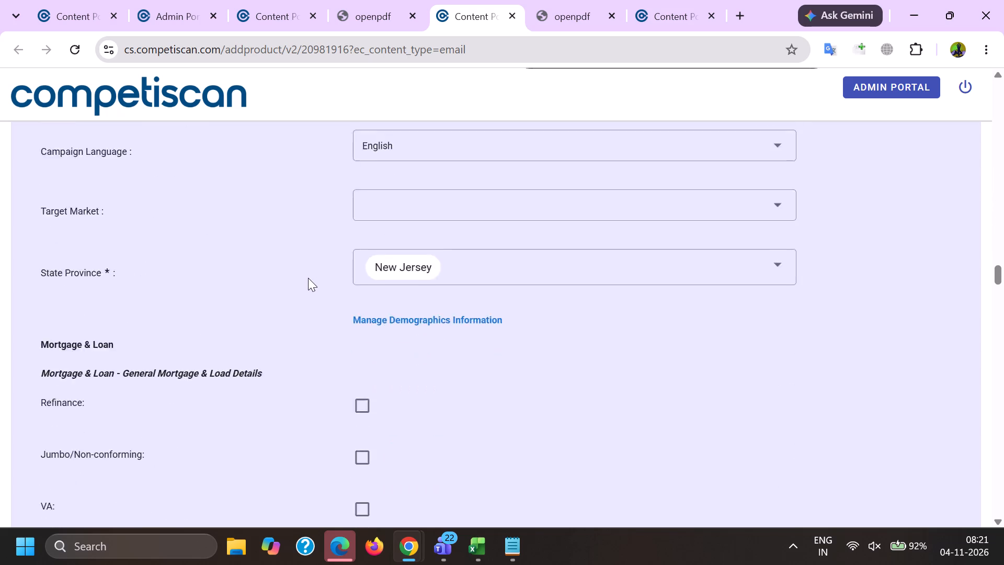
scroll(308, 278, "down", 17)
left_click(303, 280)
key("End")
scroll(303, 281, "up", 5)
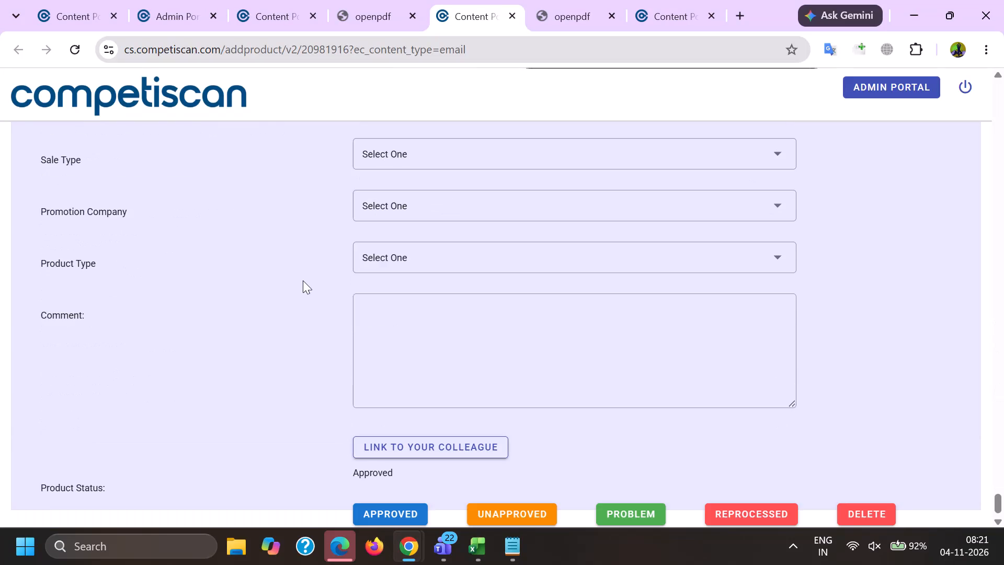
Close record 20981916 and its PDF.
left_click(511, 14)
left_click(511, 16)
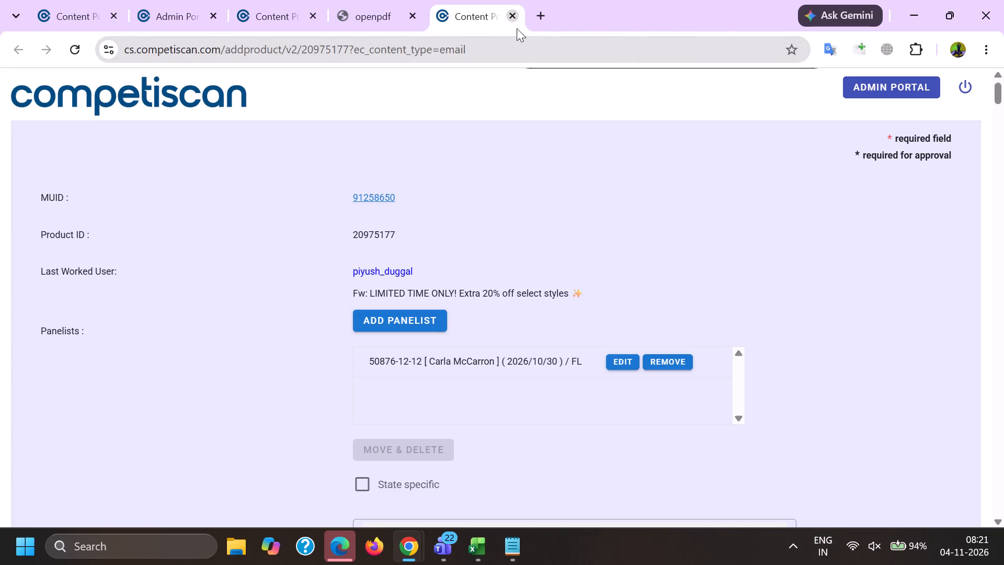
View the product activity log of record 20975177.
scroll(522, 238, "down", 14)
scroll(540, 264, "up", 10)
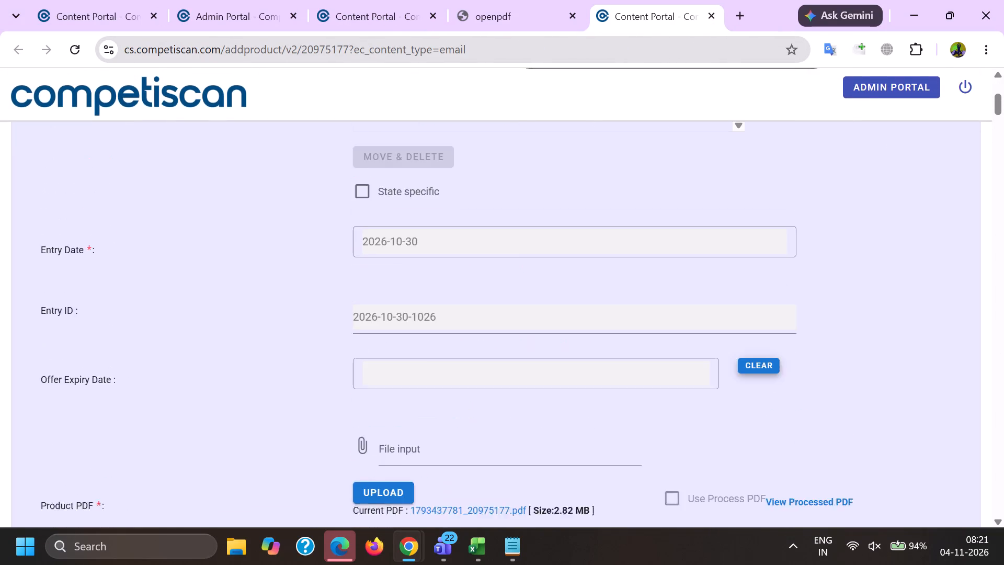
scroll(531, 266, "up", 5)
left_click(376, 273)
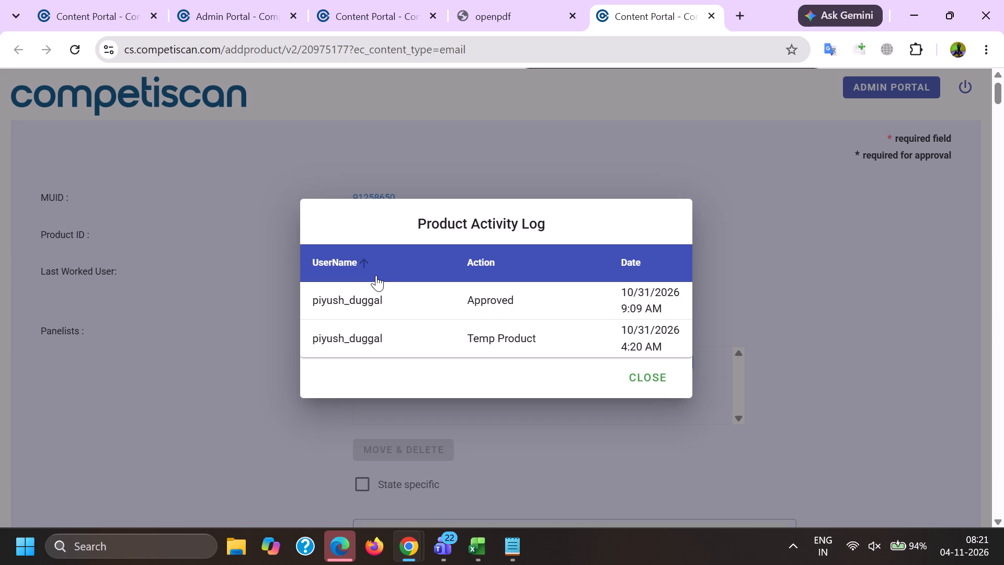
left_click(641, 376)
Examine record 20975177's product headline and incentive fields.
scroll(639, 325, "down", 5)
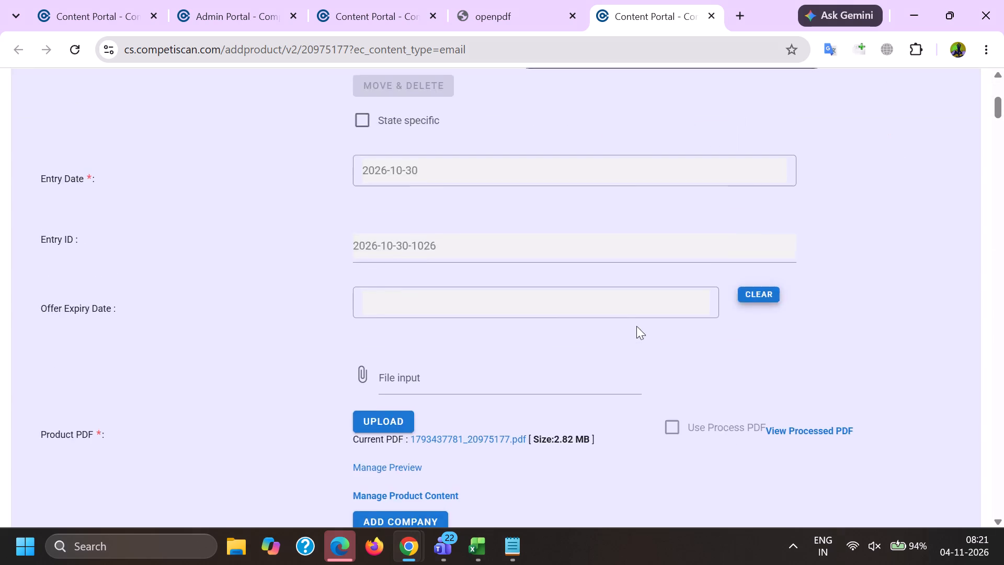
scroll(636, 326, "down", 15)
left_click_drag(727, 238, 154, 194)
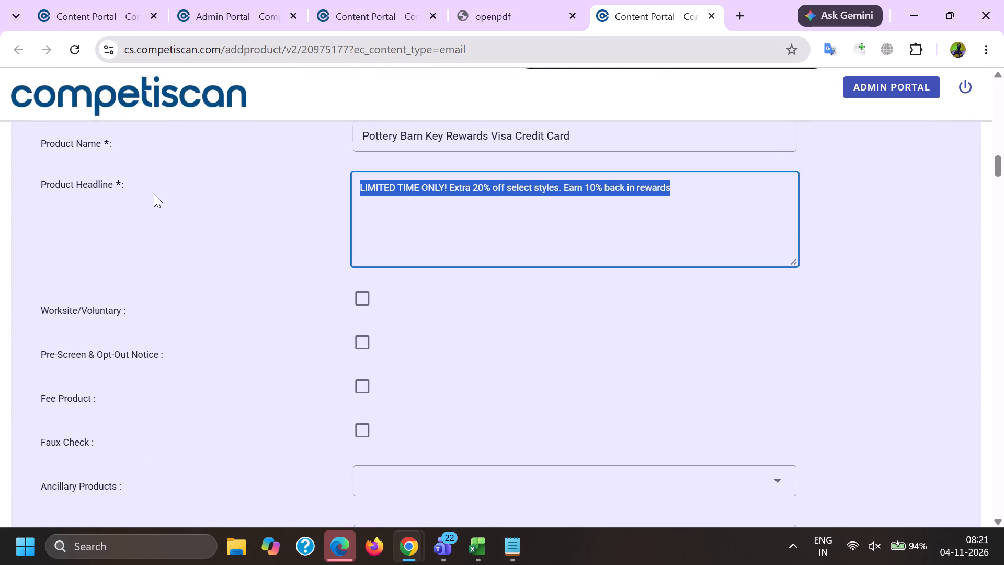
left_click_drag(154, 194, 2, 154)
scroll(182, 220, "down", 7)
scroll(334, 241, "down", 3)
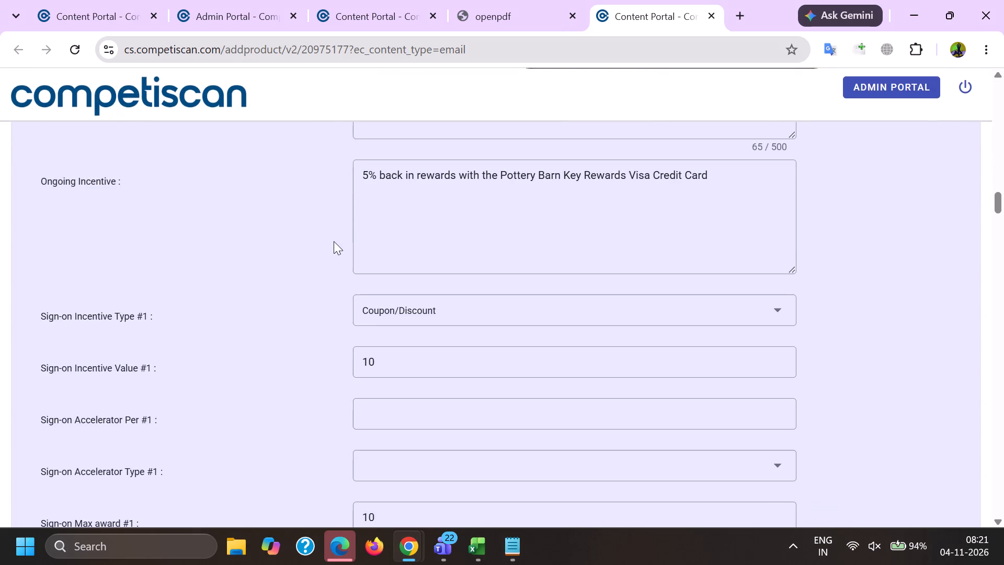
Add Mobile Application to the Communication Type of record 20975177.
scroll(334, 241, "up", 5)
left_click(642, 377)
scroll(629, 255, "down", 2)
scroll(580, 326, "down", 7)
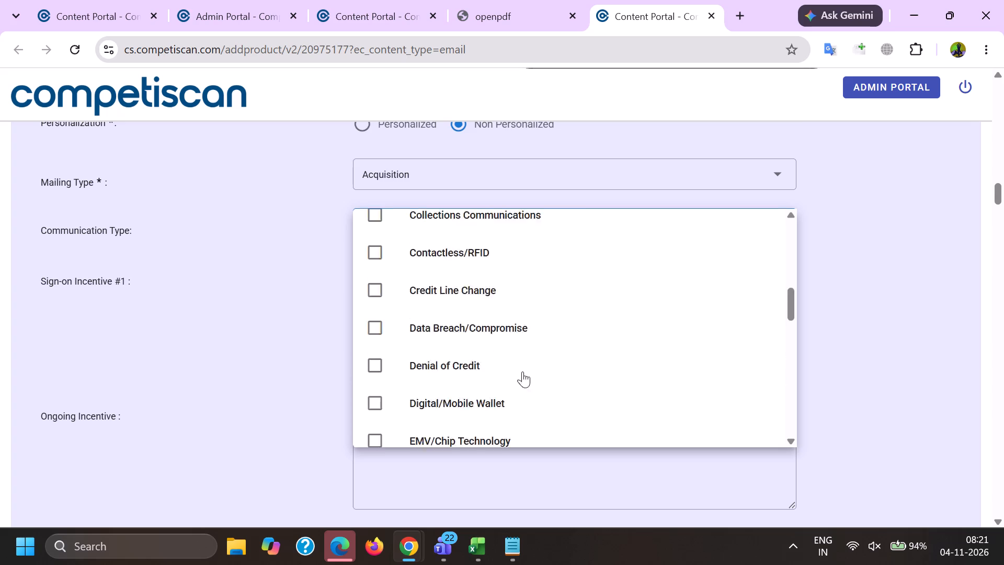
scroll(522, 371, "down", 7)
left_click(442, 240)
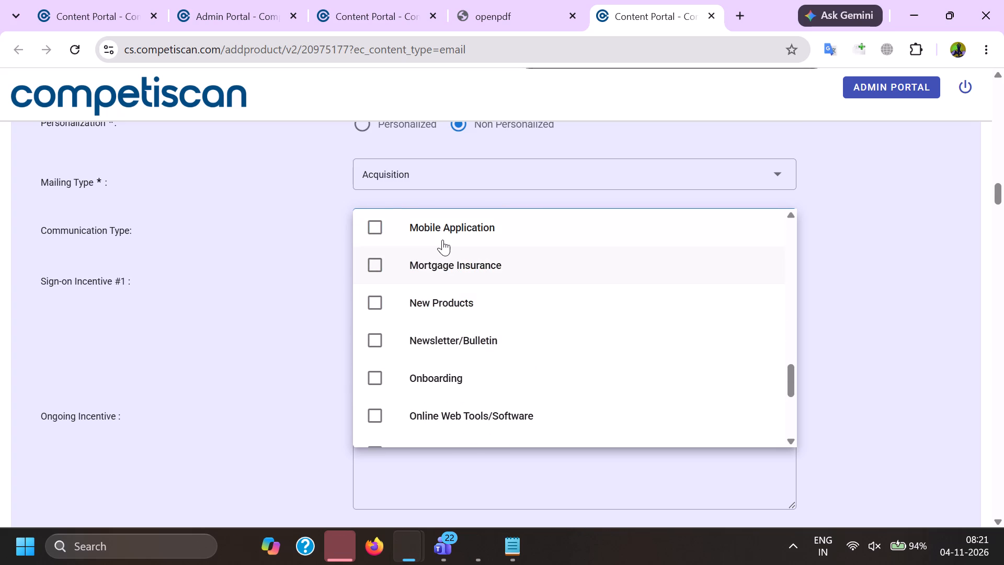
left_click(230, 229)
Submit record 20975177 as Approved.
key("End")
scroll(423, 322, "down", 10)
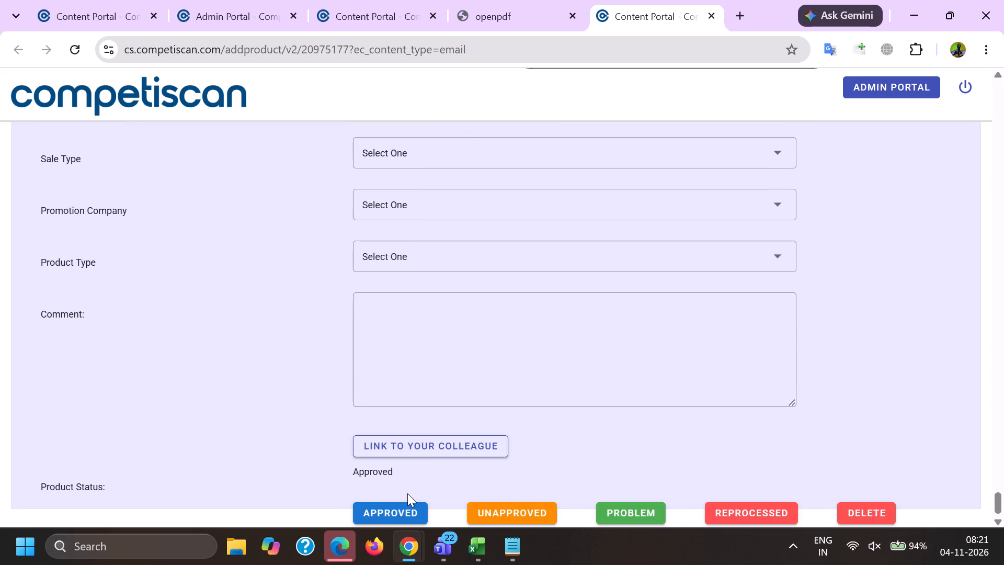
scroll(401, 479, "up", 20)
scroll(401, 479, "up", 20)
scroll(401, 479, "up", 3)
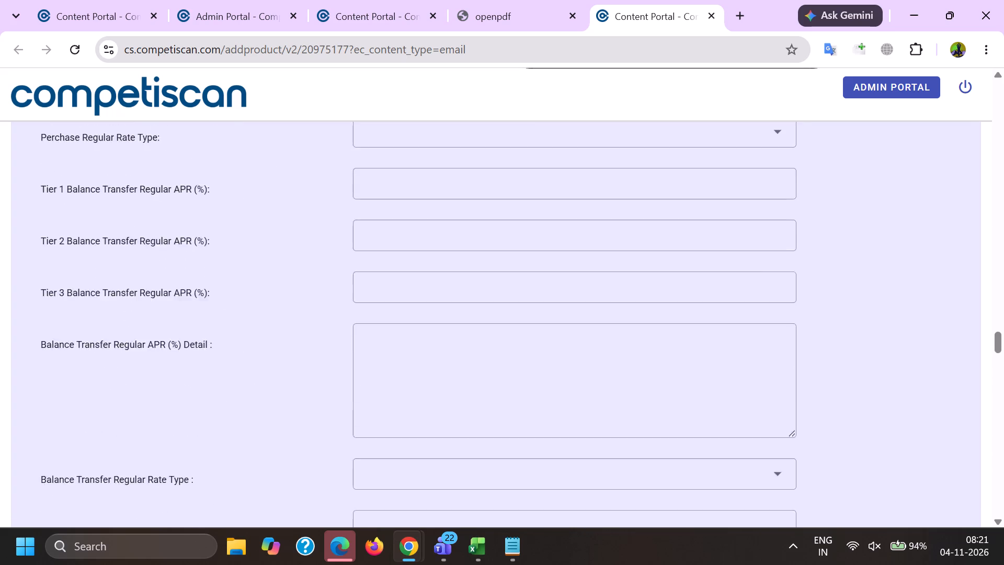
scroll(382, 391, "up", 14)
scroll(373, 382, "down", 4)
left_click(259, 374)
key("End")
scroll(286, 382, "down", 6)
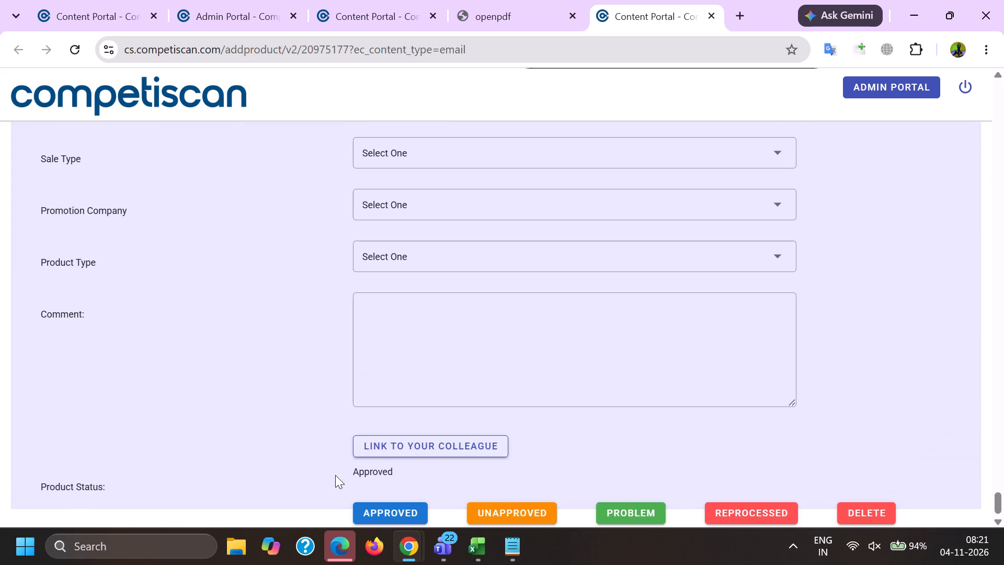
left_click(401, 513)
left_click(378, 0)
left_click(433, 20)
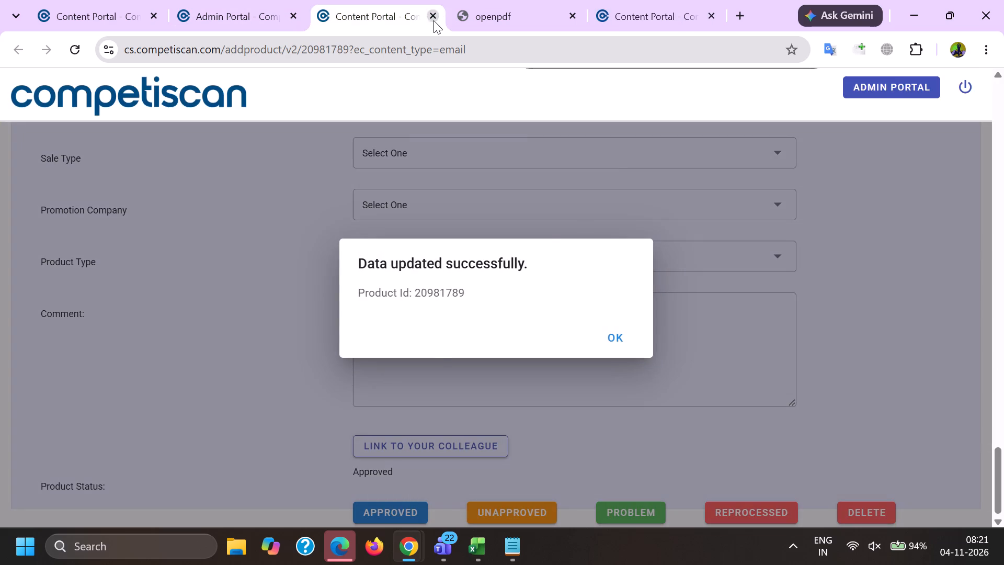
left_click(433, 20)
In the 2025 excel workbook's may 26 sheet, copy the 20 record links from 20981983 through 20984039.
left_click(467, 554)
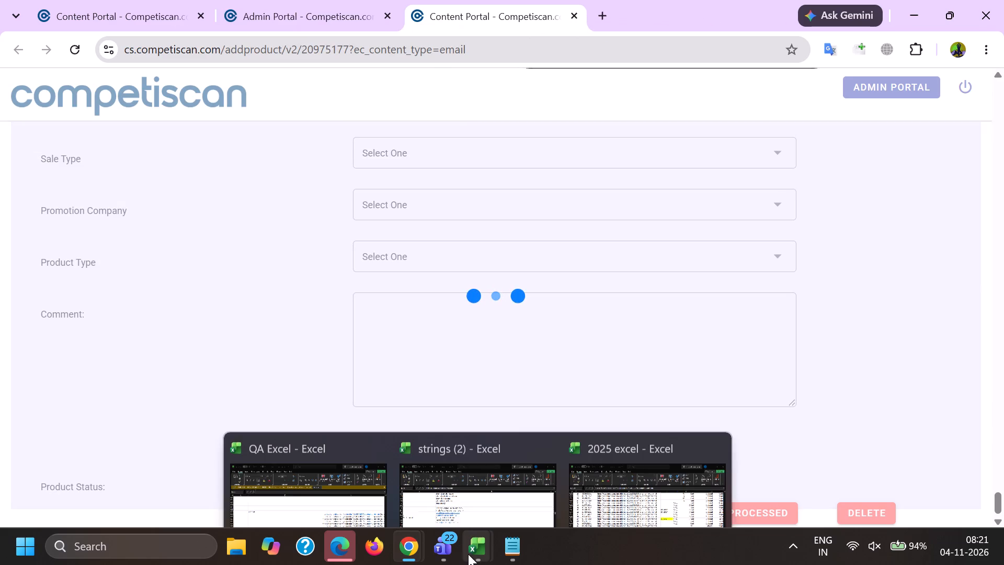
left_click(613, 501)
scroll(213, 379, "up", 4)
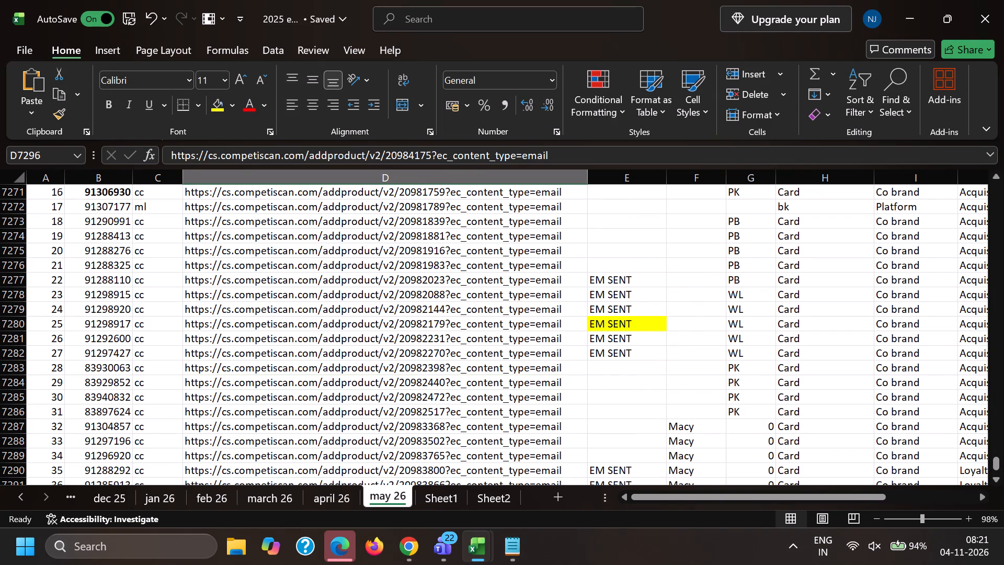
left_click(242, 282)
left_click(218, 268)
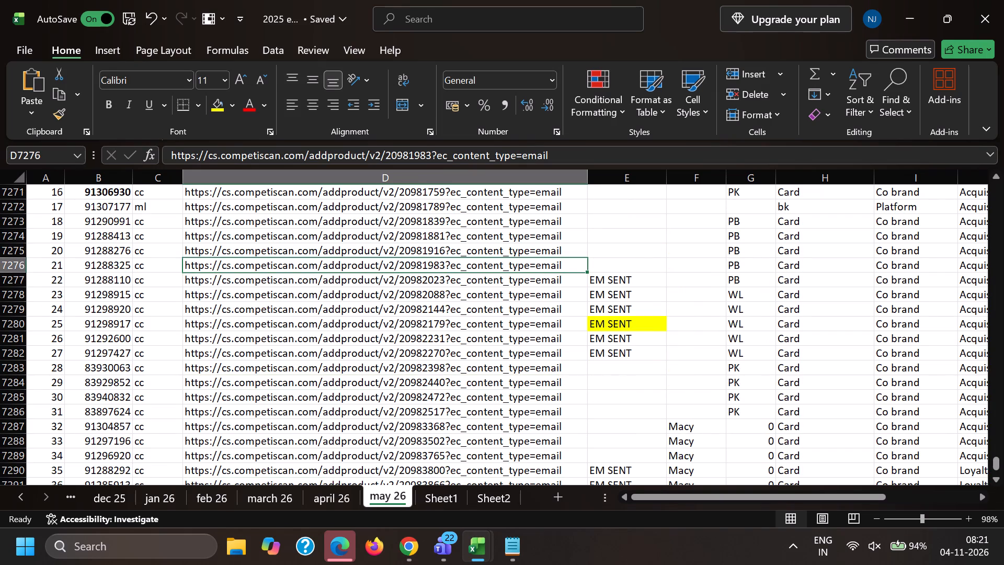
key("shift+Down")
key("shift+Down")
key("shift+Down")
key("shift+Down")
key("shift+Down")
key("shift+Down")
key("shift+Down")
key("shift+Down")
key("shift+Down")
key("shift+Down")
key("shift+Down")
key("shift+Down")
key("shift+Down")
key("shift+Down")
key("shift+Down")
key("shift+Down")
key("shift+Down")
key("shift+Down")
key("shift+Down")
key("shift+Down")
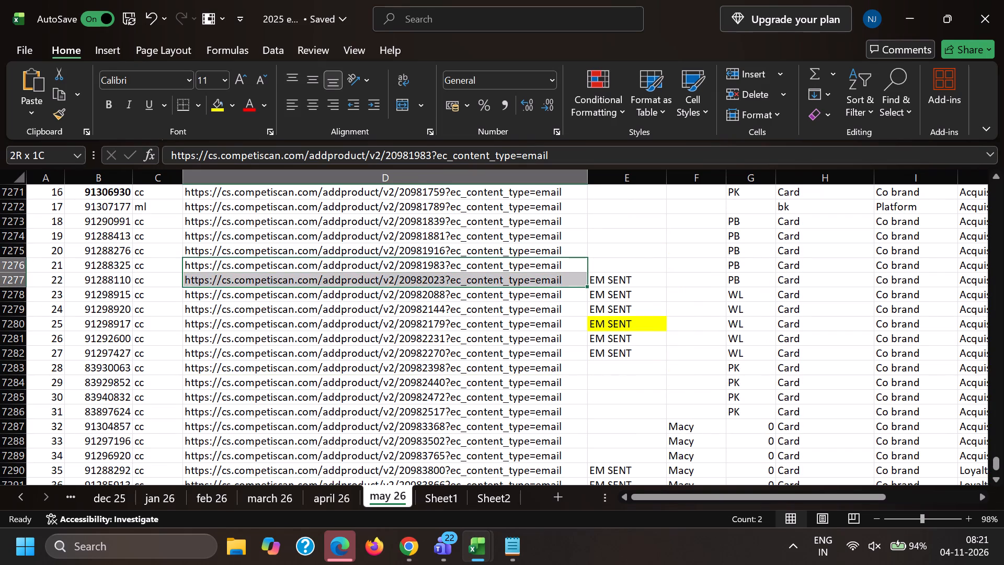
key("shift+Up")
key("shift+Up")
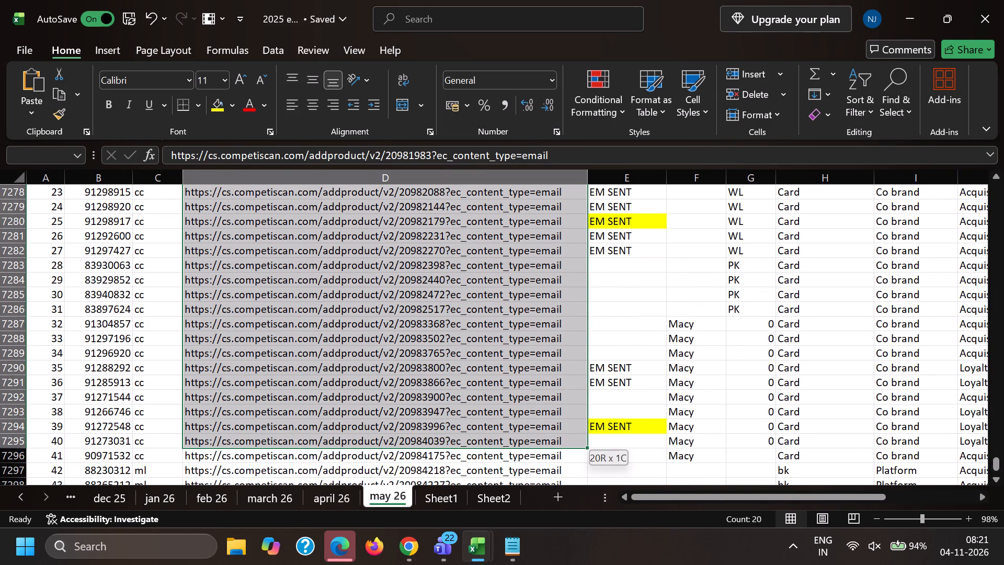
key("ctrl+c")
key("Tab")
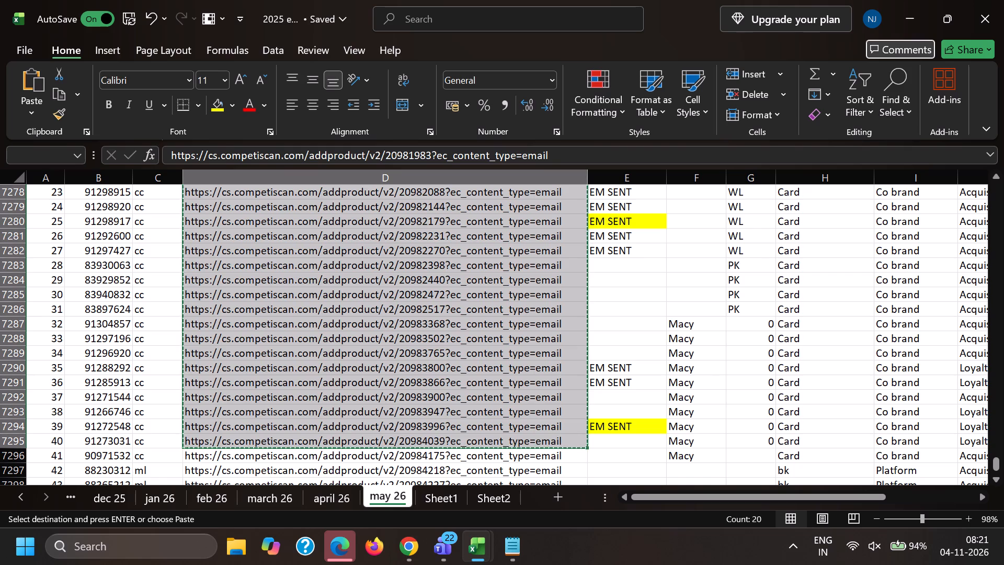
Switch to Chrome and open the 20 copied record links in bulk with the URL-opening extension.
key("alt+Tab")
left_click(860, 57)
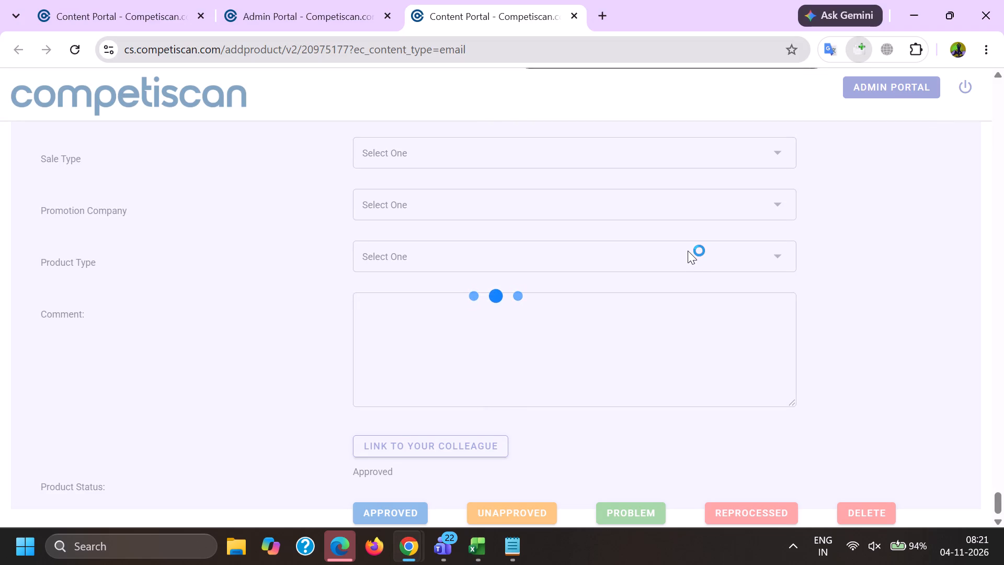
key("ctrl+v")
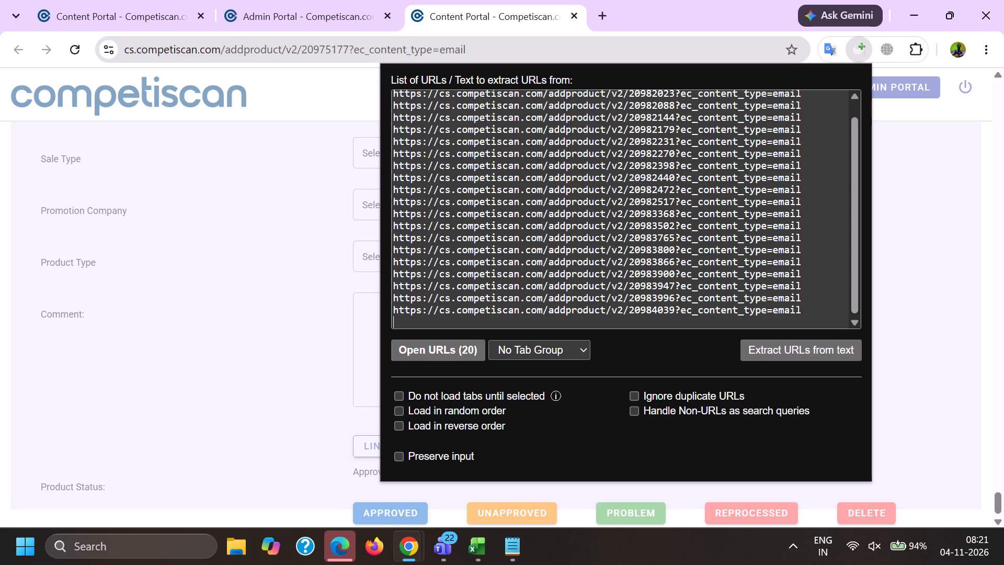
left_click(448, 347)
left_click(268, 332)
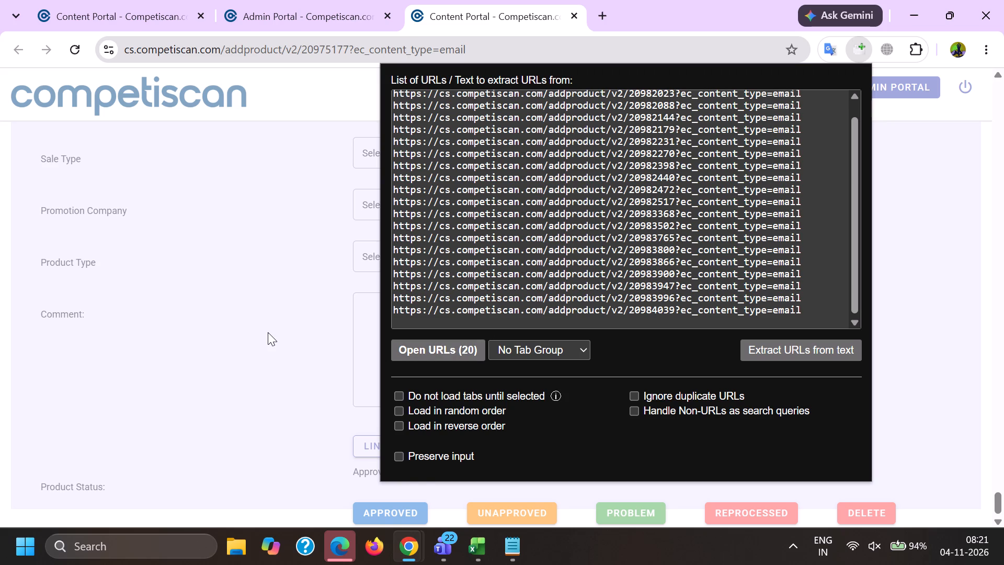
Back in the 2025 excel workbook, copy all links of the 01-Nov-26 list, from 20979577 through 20984273.
left_click(398, 559)
left_click(490, 492)
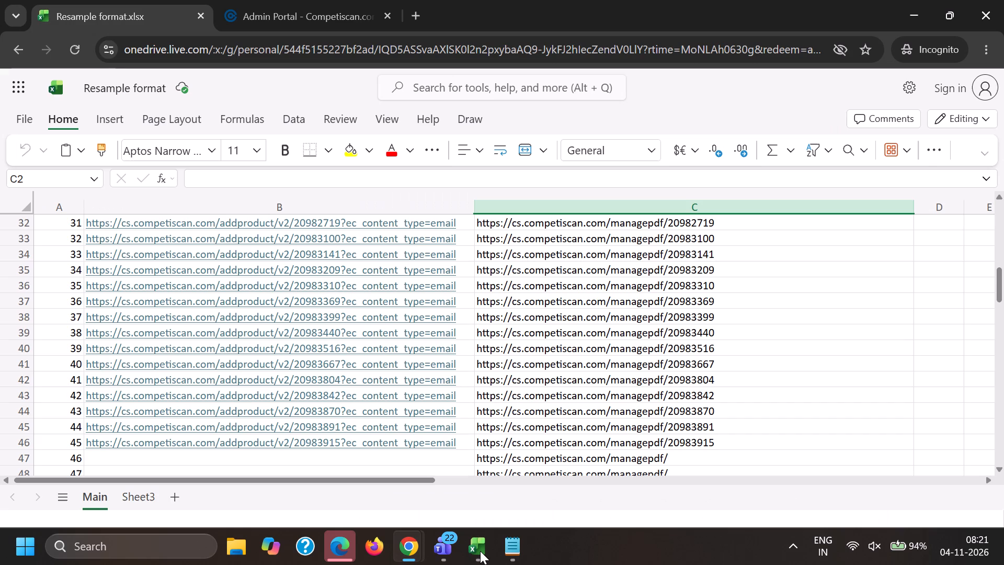
left_click(481, 541)
left_click(624, 488)
left_click(480, 550)
left_click(638, 471)
scroll(322, 338, "up", 7)
scroll(314, 250, "up", 2)
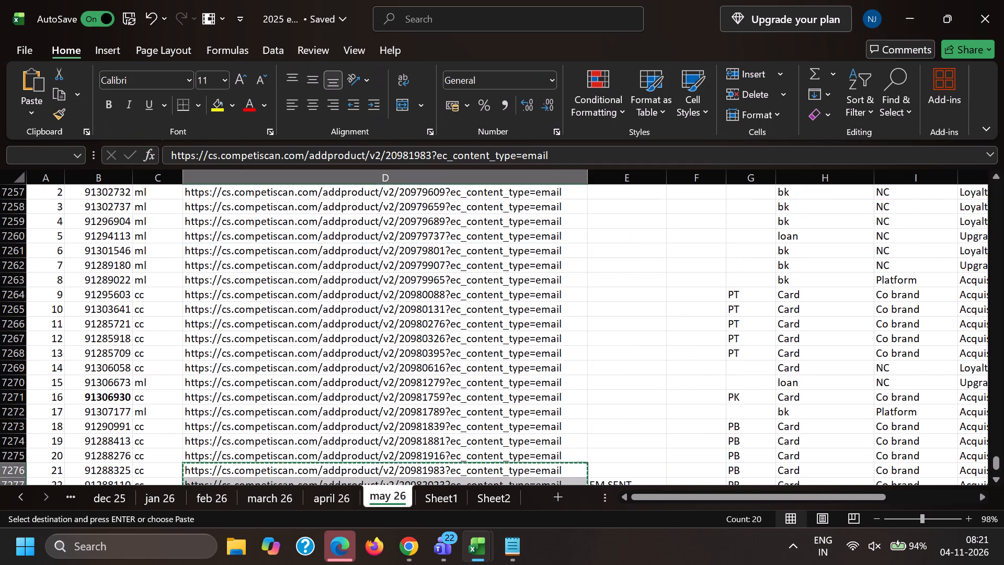
left_click(305, 276)
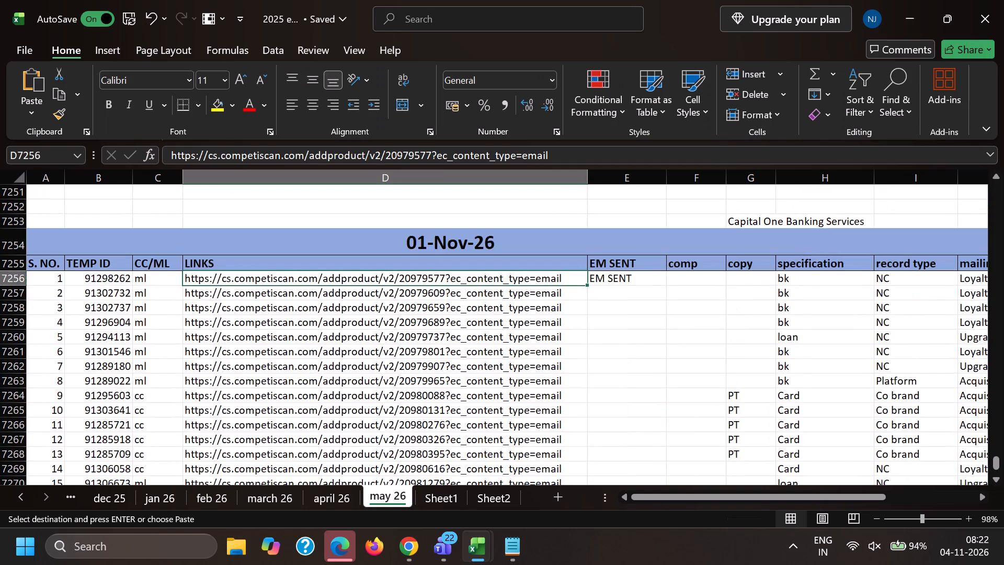
key("ctrl+shift+Down")
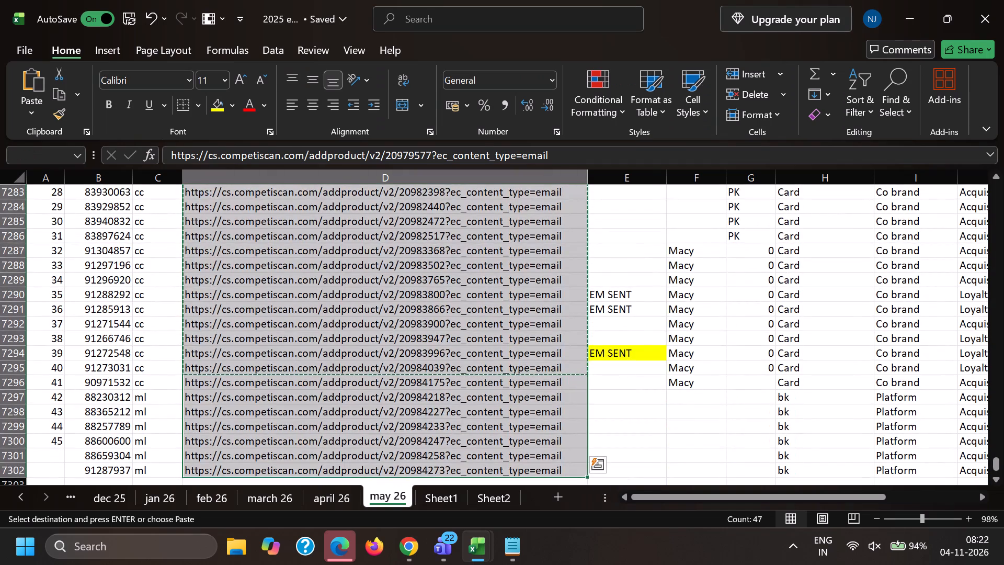
key("ctrl+c")
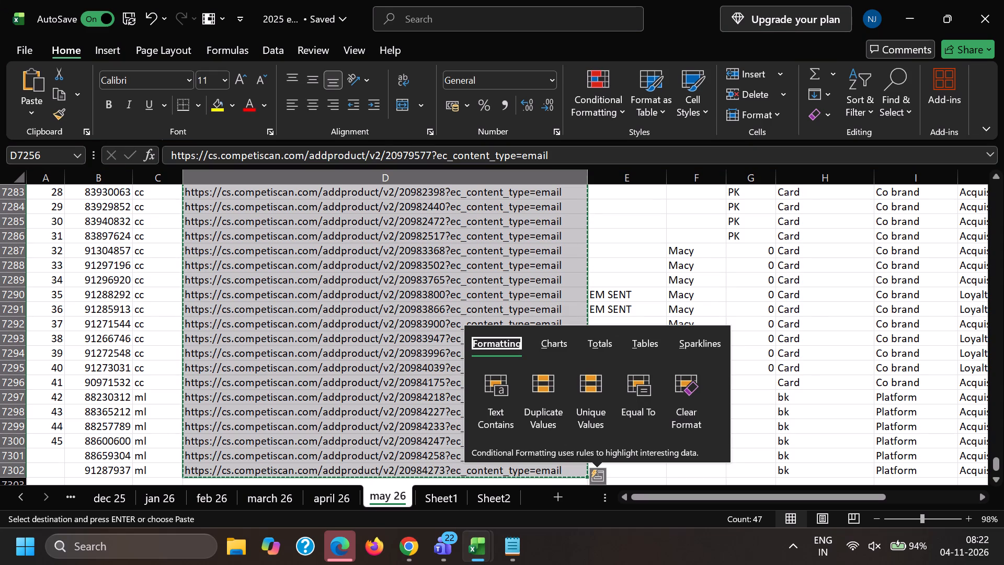
Switch to the online Resample format workbook and clear all existing links under Admin Link on the Main sheet.
key("alt+Tab")
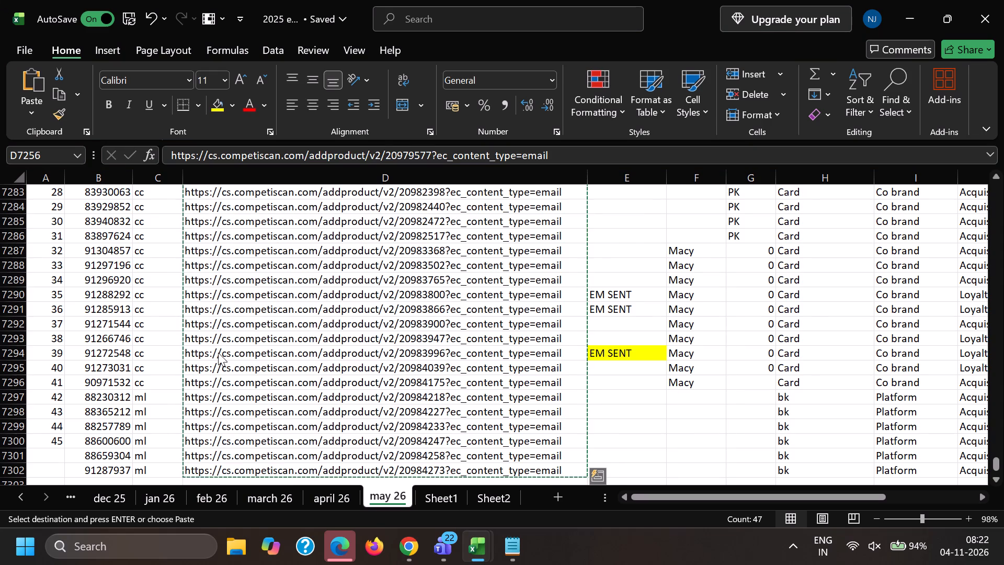
scroll(277, 314, "up", 20)
scroll(277, 314, "up", 4)
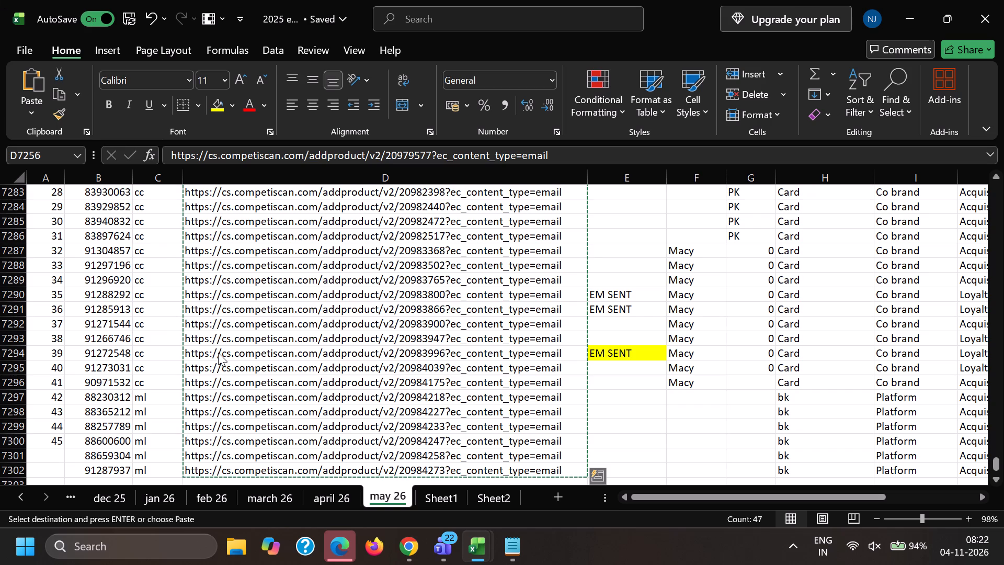
scroll(396, 275, "up", 9)
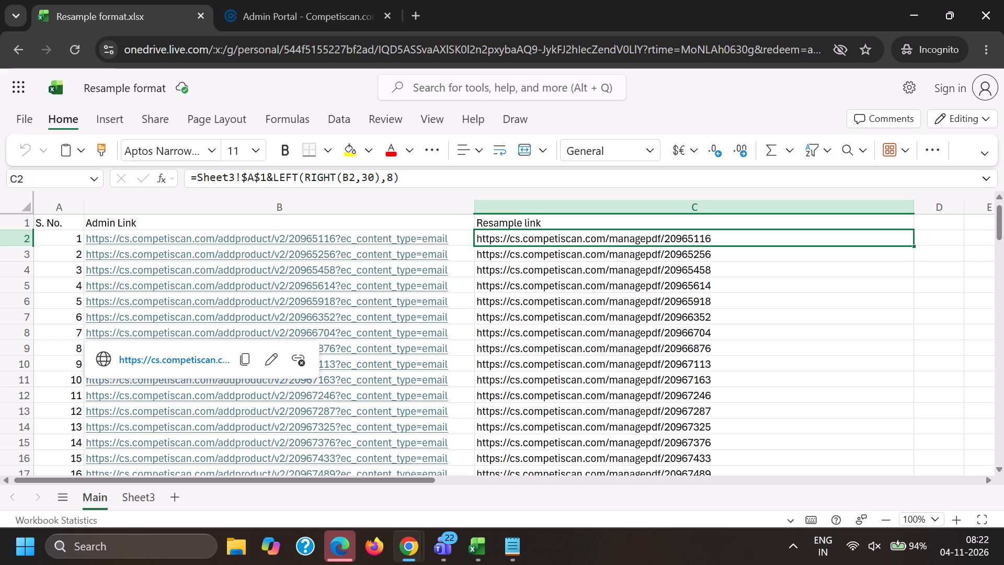
scroll(359, 361, "up", 4)
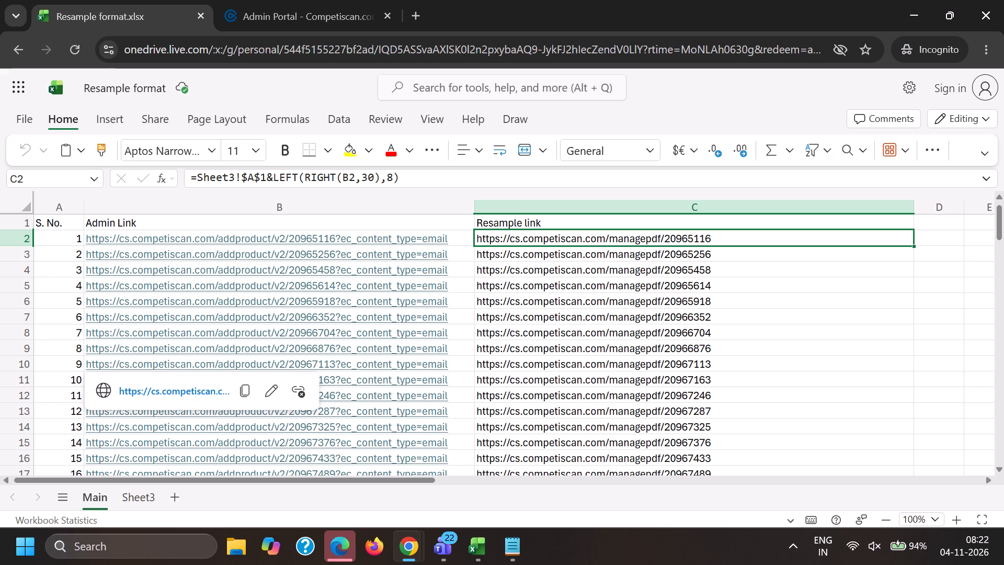
left_click(467, 243)
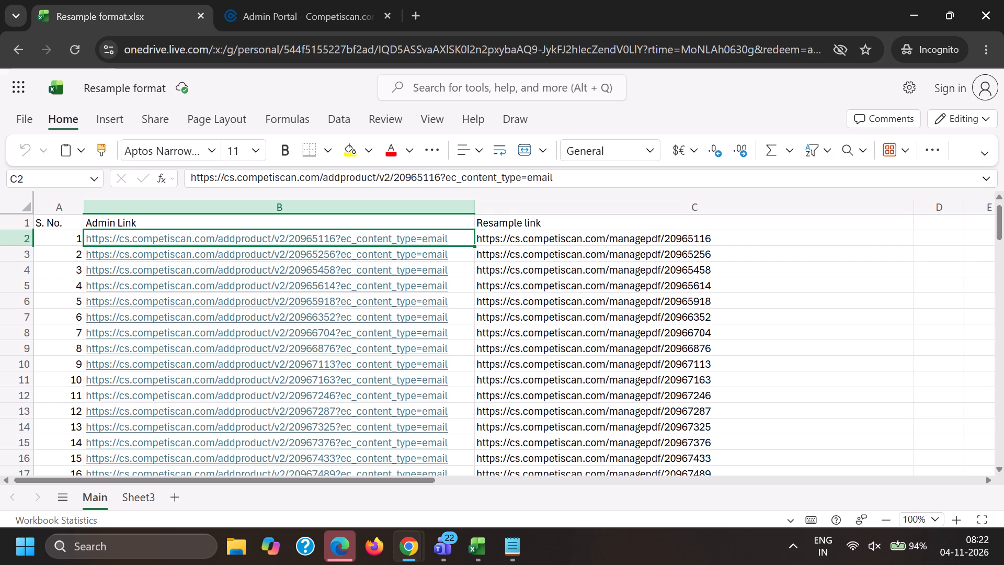
key("ctrl+shift+Down")
key("Delete")
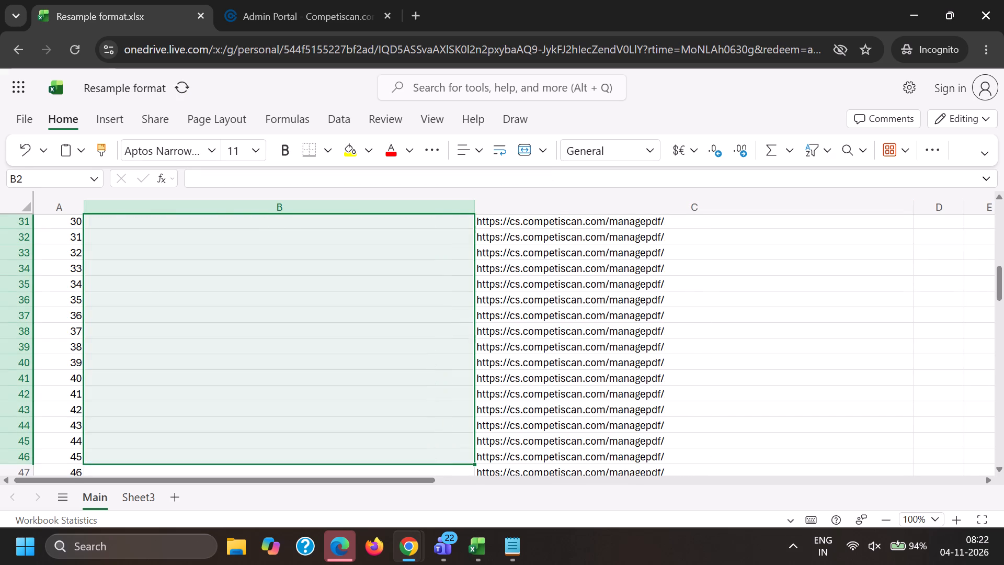
Paste the copied record links into the Admin Link column starting at B2, allowing clipboard access.
scroll(196, 285, "up", 11)
left_click(139, 230)
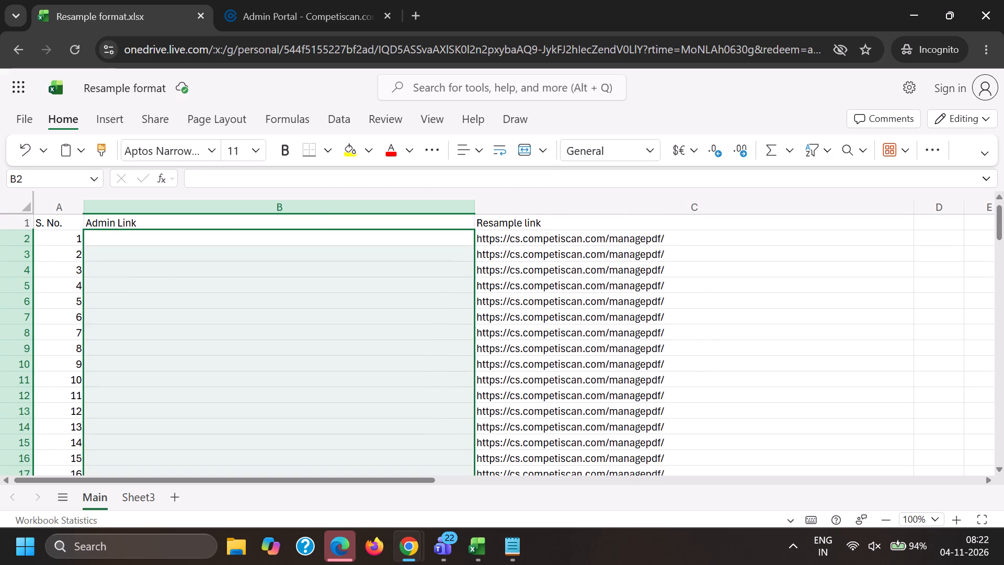
left_click(141, 232)
key("ctrl+v")
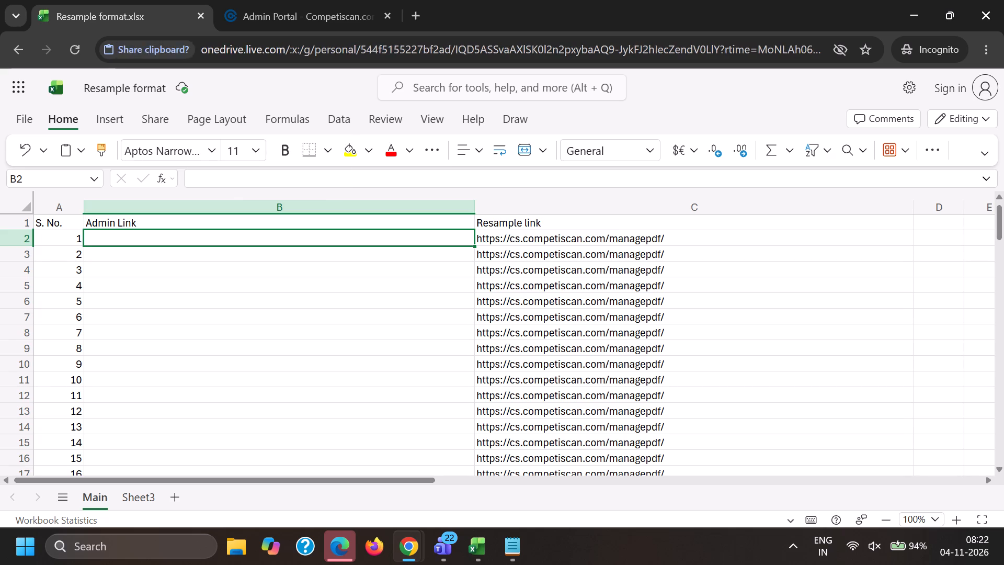
left_click(257, 168)
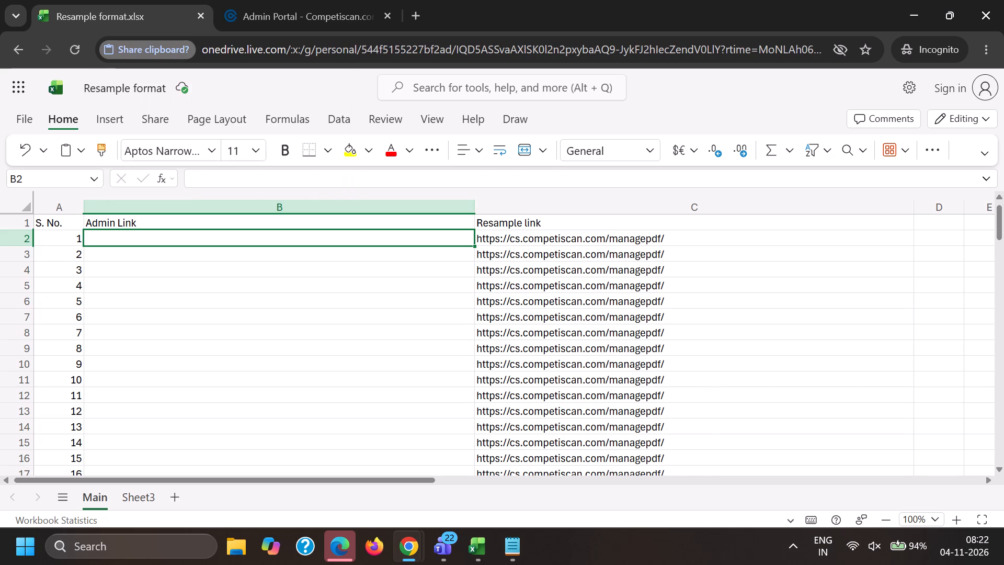
Select the resample links in C2 through C48, from record 20979577 through 20984273.
left_click(512, 243)
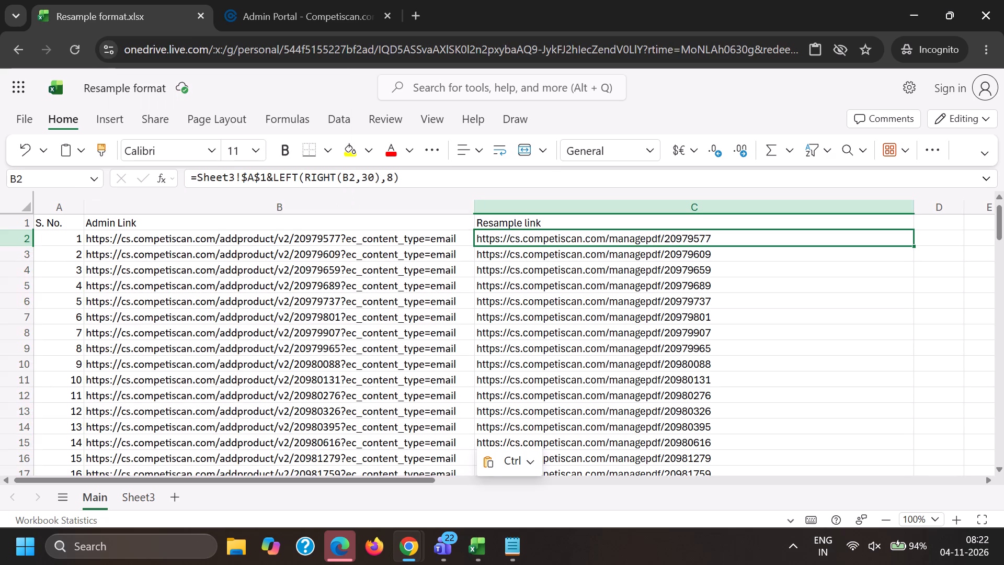
key("shift+Down")
key("shift+Down")
key("shift+Down")
key("shift+Down")
key("shift+Down")
key("shift+Down")
key("shift+Down")
key("shift+Down")
key("shift+Down")
key("shift+Down")
key("shift+Down")
key("shift+Down")
key("shift+Down")
key("shift+Down")
key("shift+Down")
key("shift+Down")
key("shift+Down")
key("shift+Down")
key("shift+Down")
key("shift+Down")
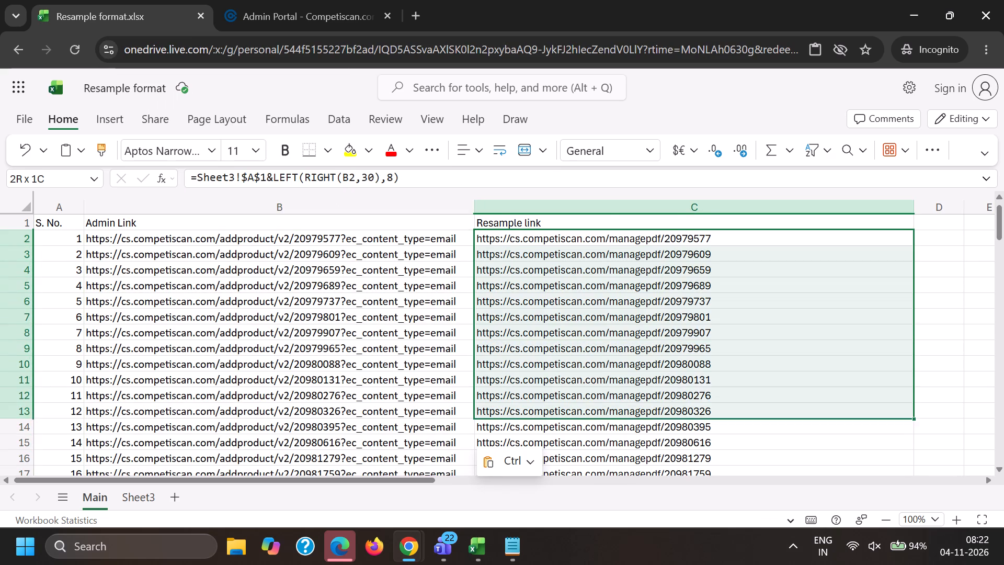
key("shift+Down")
key("shift+Down")
key("shift+Down")
key("shift+Down")
key("shift+Down")
key("shift+Down")
key("shift+Down")
key("shift+Down")
key("shift+Down")
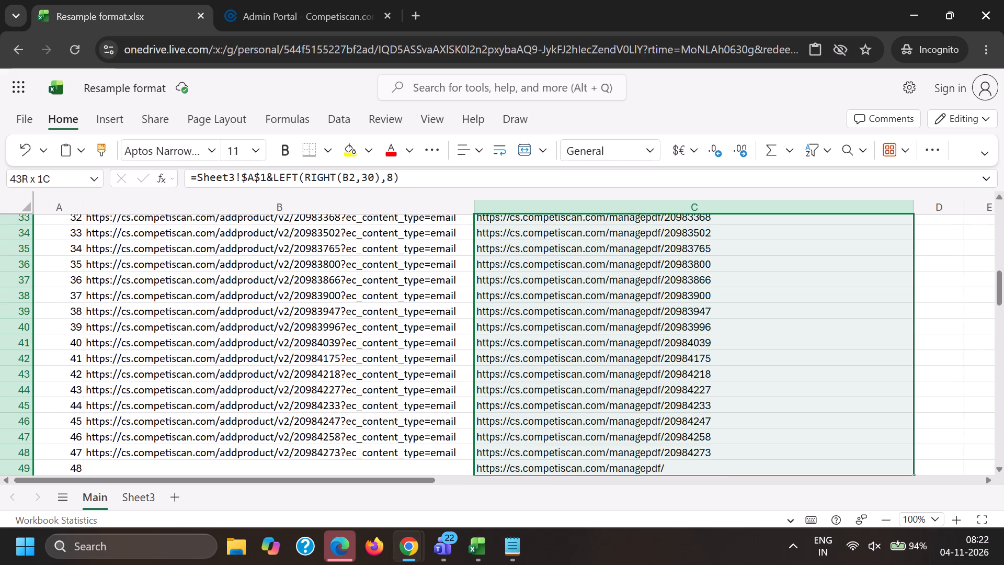
key("shift+Up")
key("shift+Up")
key("shift+Up")
key("shift+Up")
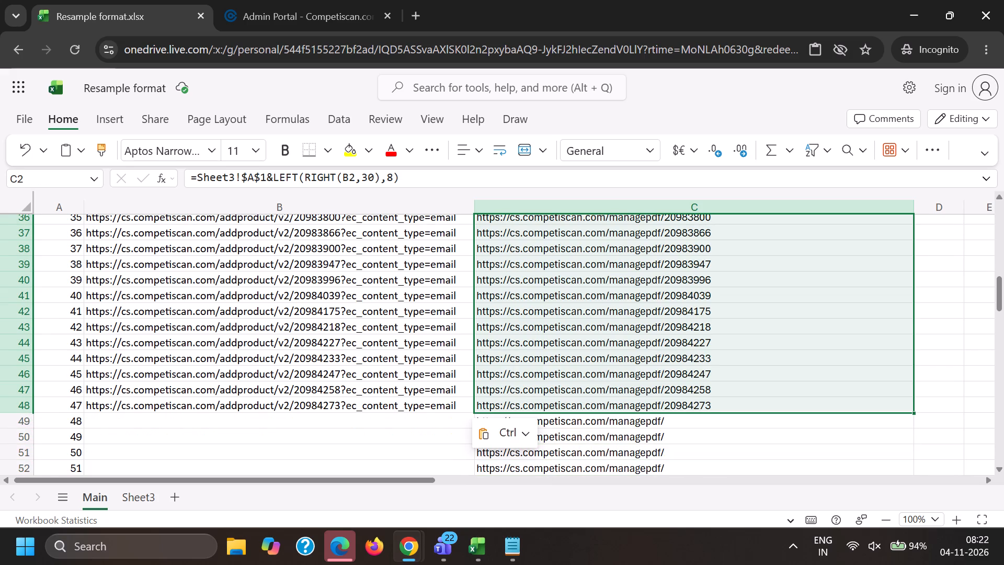
Return to the Chrome window with the product records and close record 20975177.
left_click(408, 560)
left_click(363, 468)
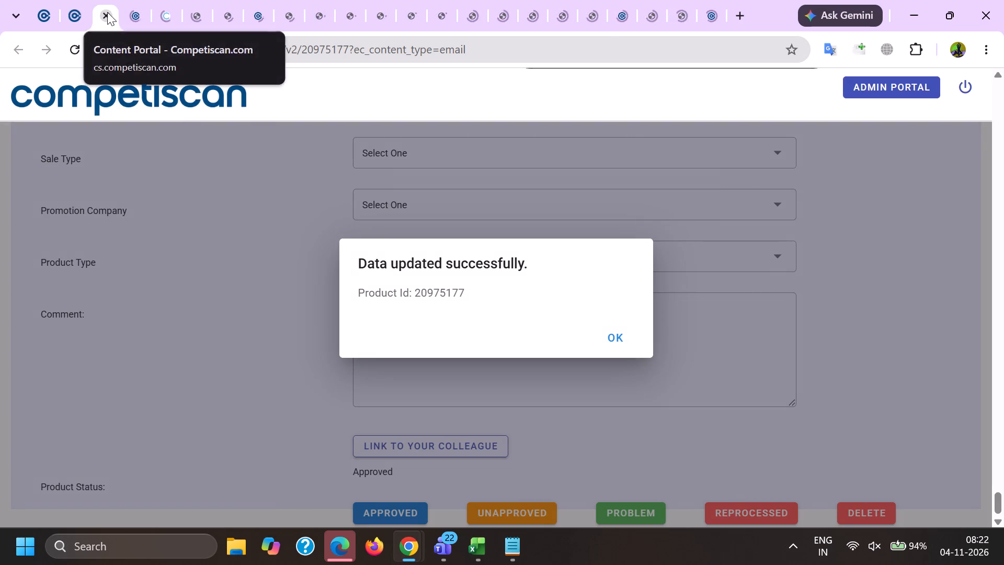
left_click(107, 12)
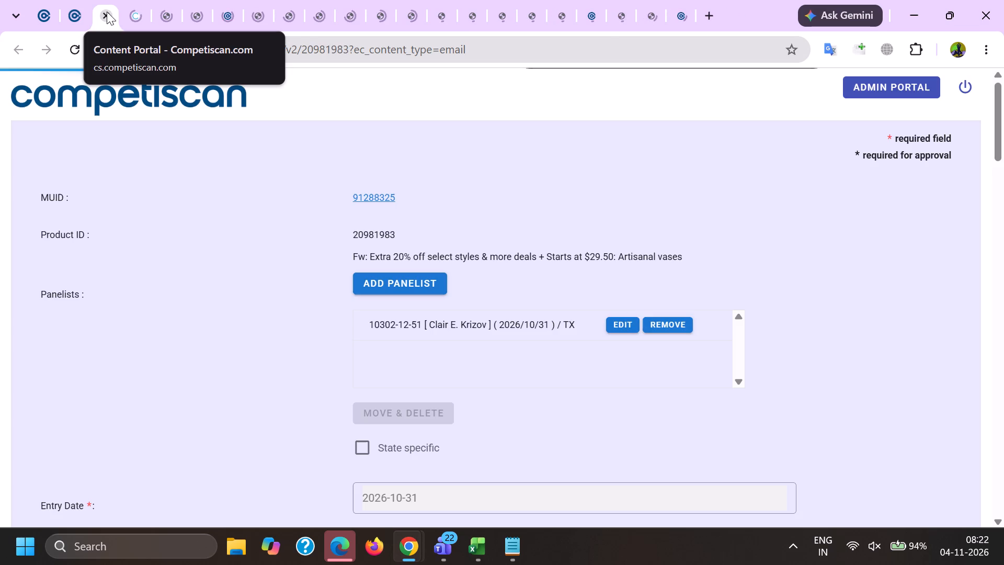
Open the Life at SunTec portal and sign in with the saved credentials.
left_click(708, 6)
left_click(692, 84)
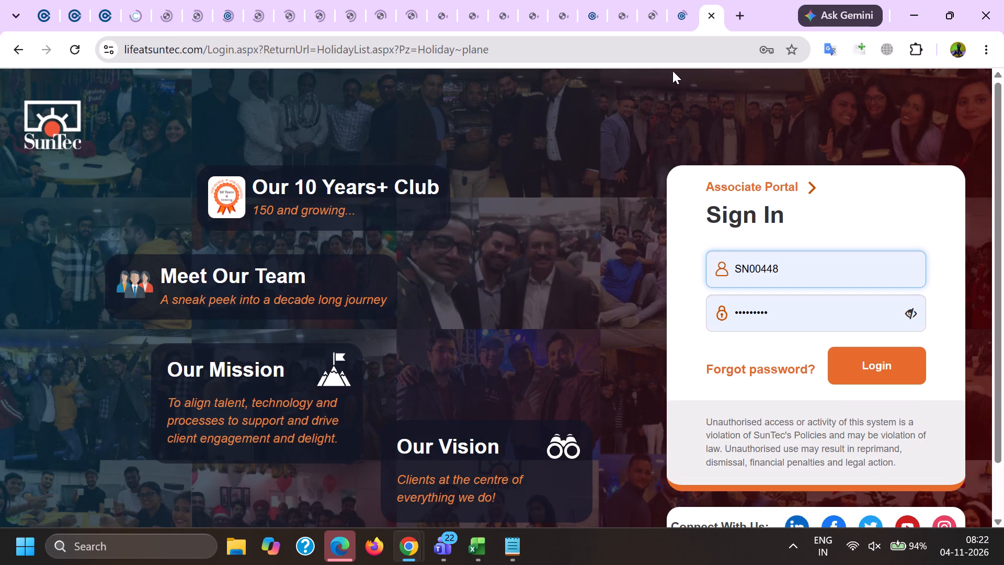
left_click(882, 374)
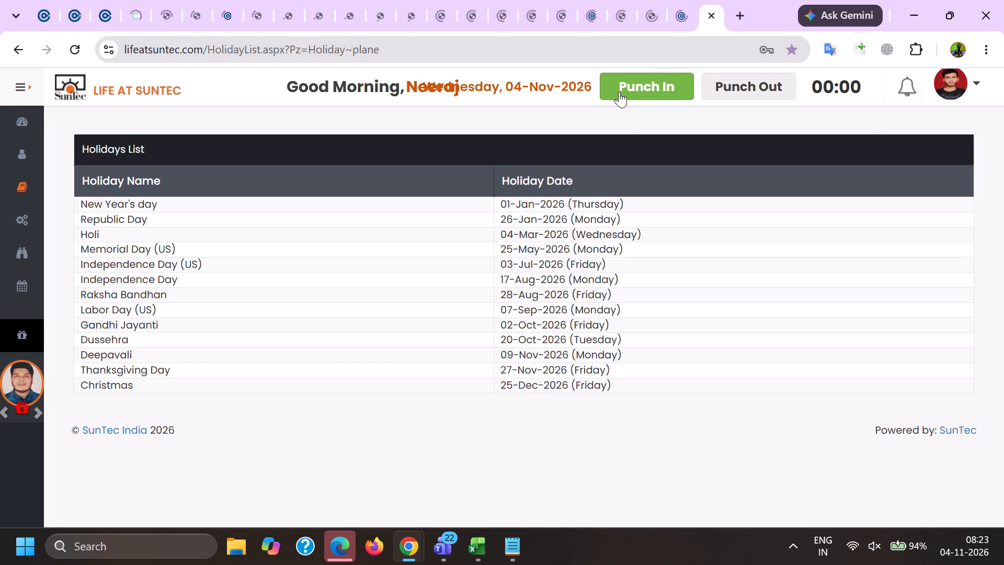
Punch in for the day and close the SunTec portal.
left_click(619, 92)
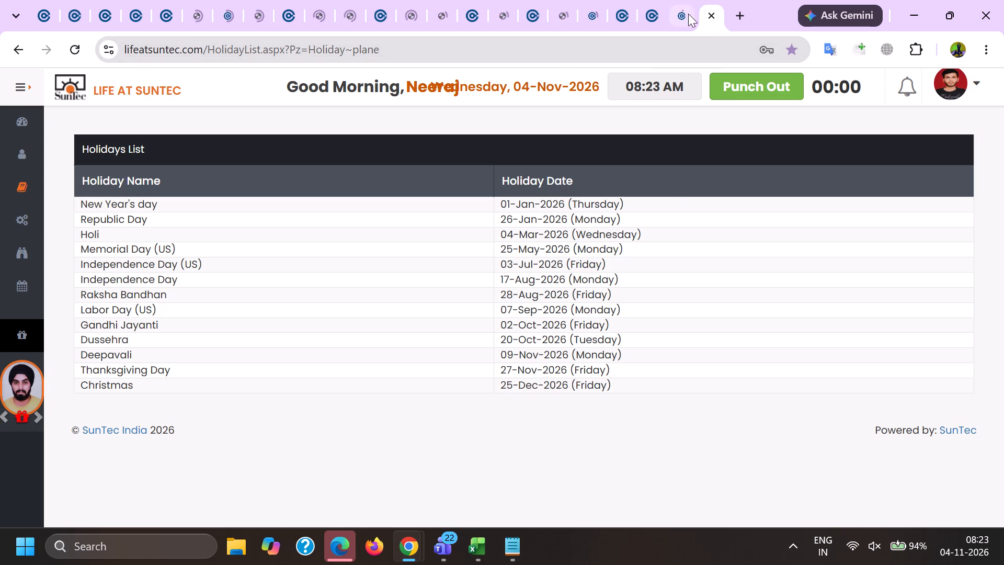
left_click(713, 18)
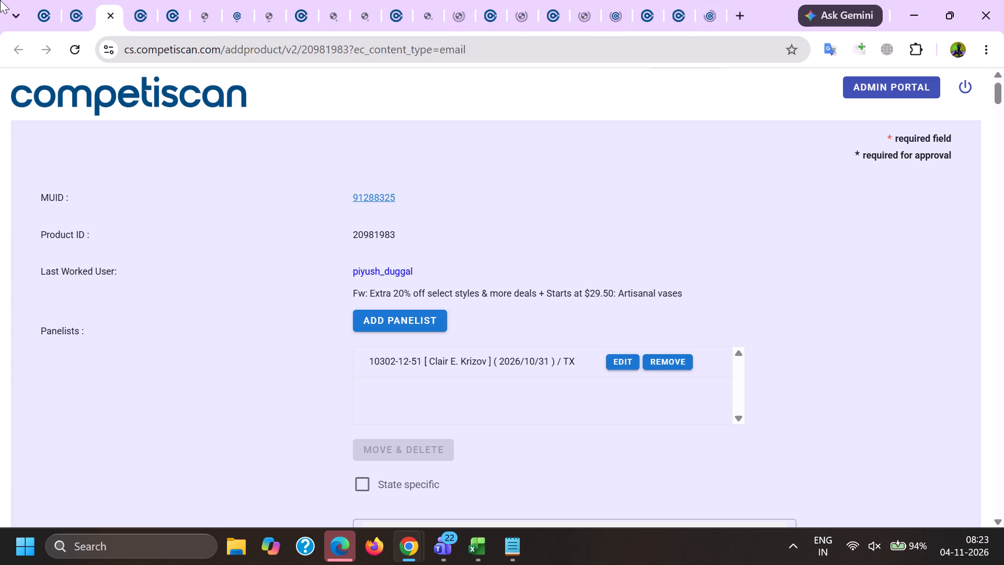
Open the current product PDFs of records 20981983, 20982023 and 20982088 in separate tabs.
scroll(489, 263, "down", 7)
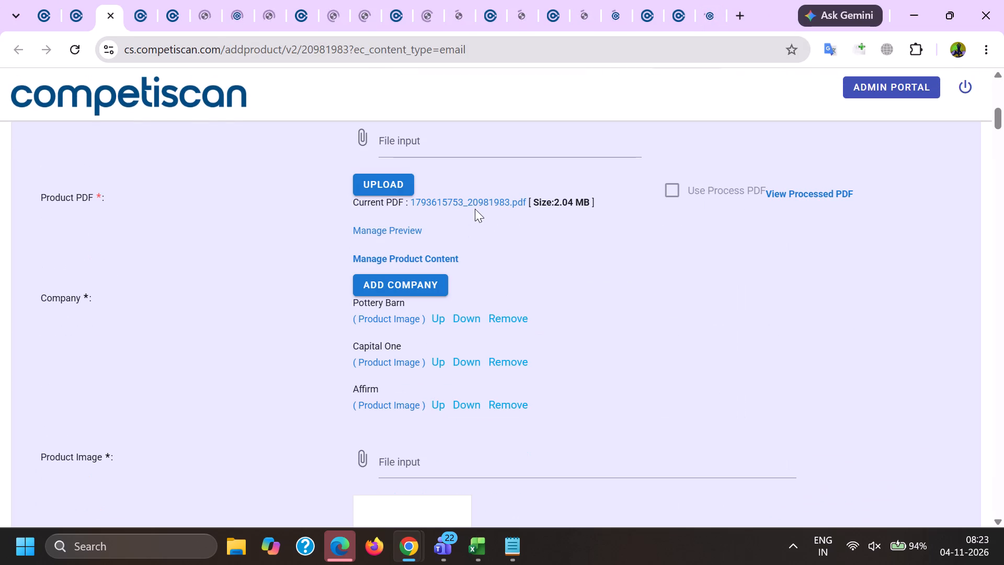
left_click(471, 205, "ctrl")
key("ctrl+Tab")
key("ctrl+Tab")
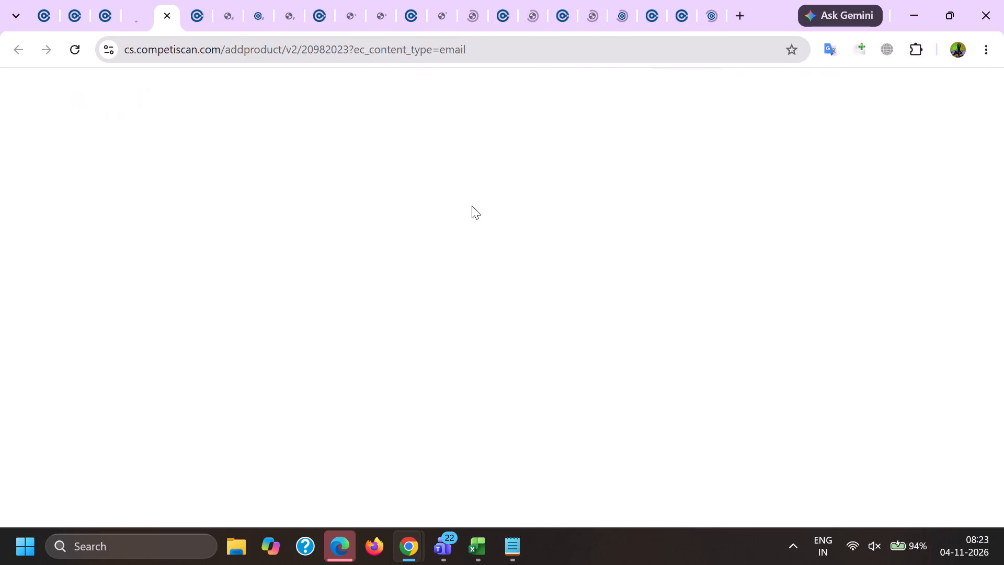
scroll(467, 265, "down", 6)
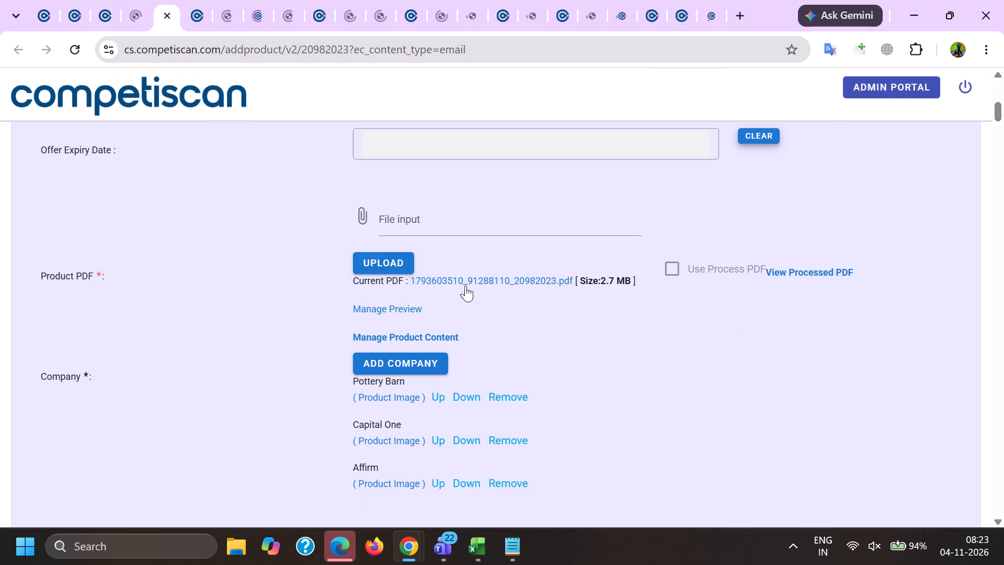
left_click(464, 286, "ctrl")
key("ctrl+Tab")
key("ctrl+Tab")
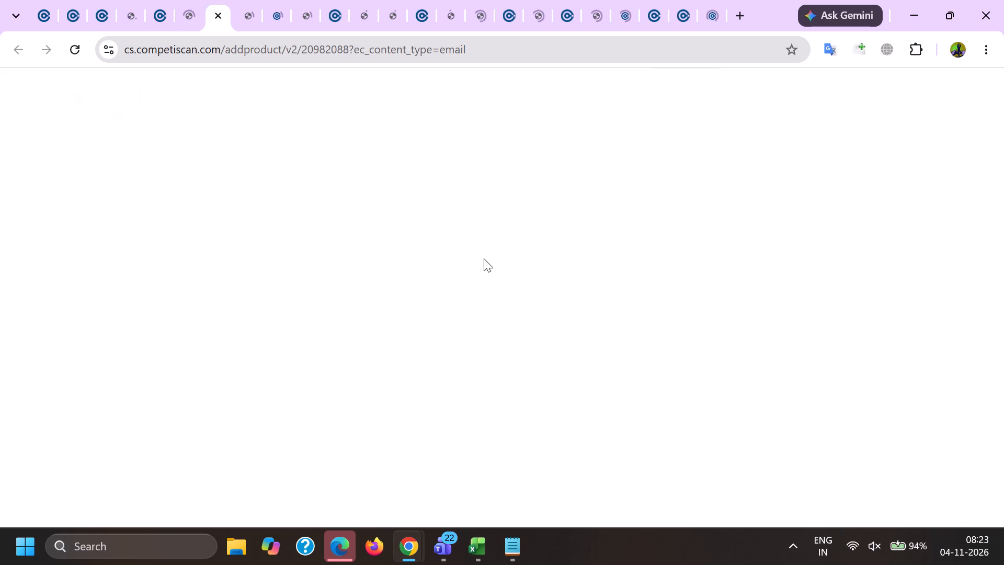
scroll(484, 255, "down", 5)
left_click(480, 363, "ctrl")
Open the current product PDFs of records 20982144, 20982179 and 20982231 in separate tabs.
key("ctrl+Tab")
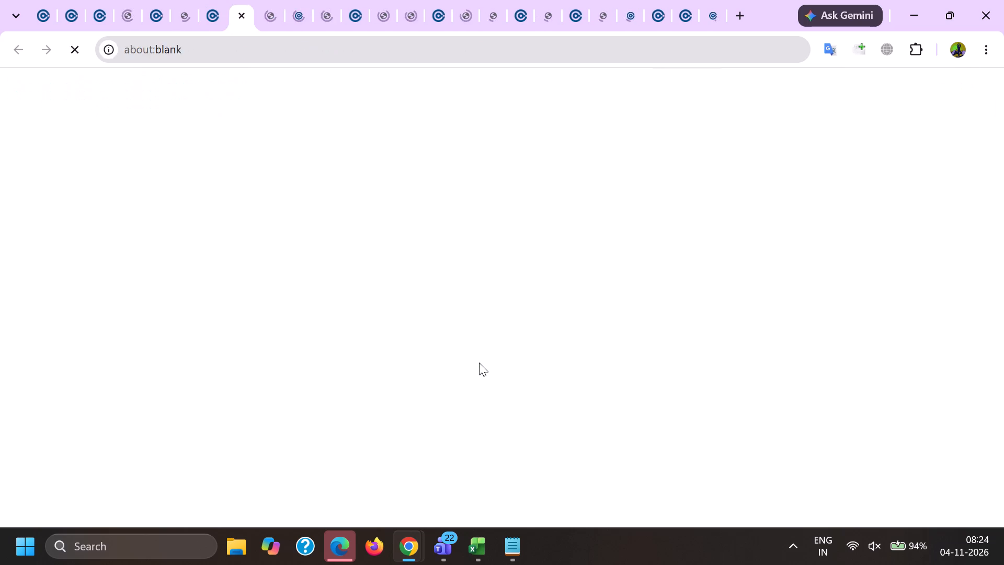
key("ctrl+Tab")
scroll(483, 251, "down", 5)
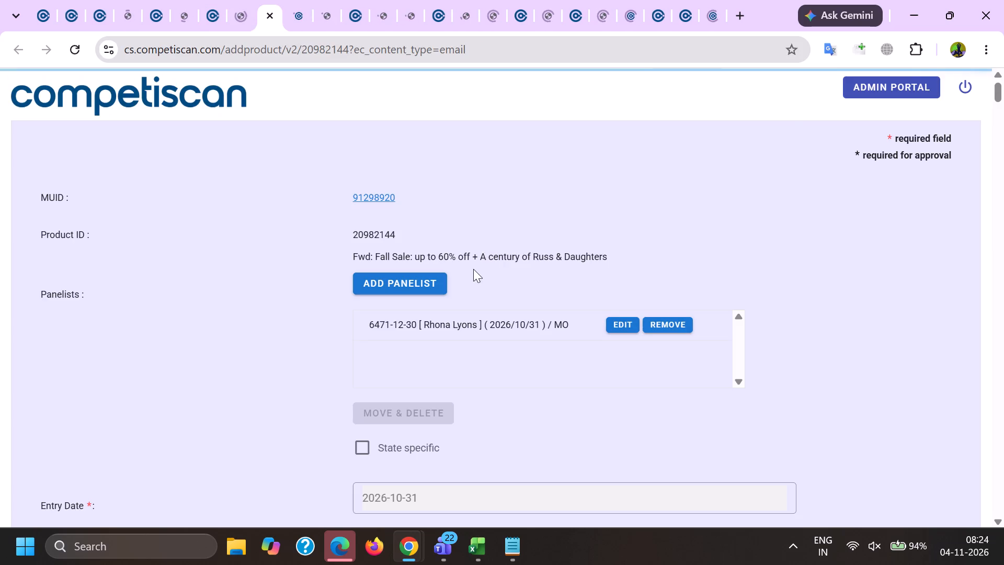
left_click(464, 361, "ctrl")
key("ctrl+Tab")
key("ctrl+Tab")
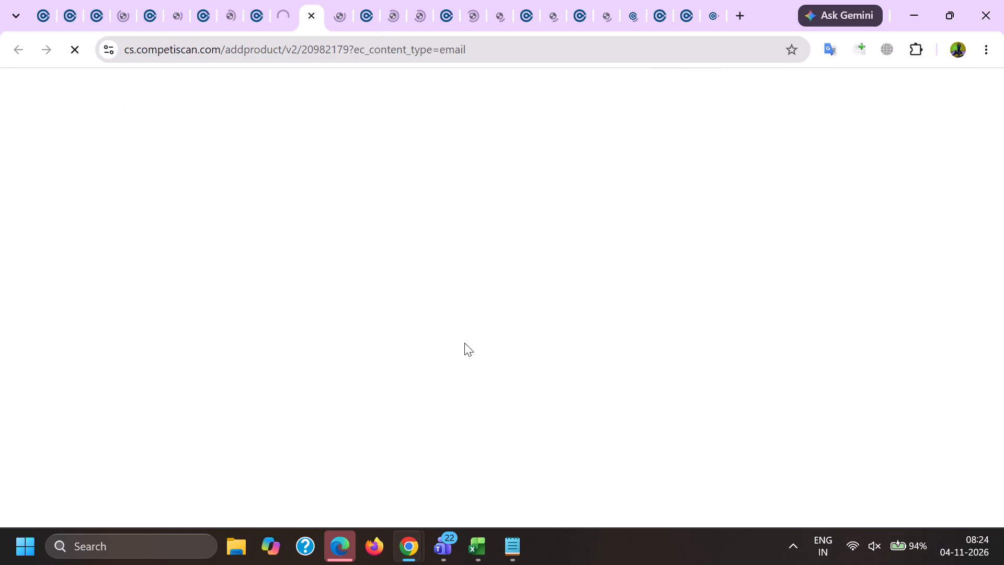
scroll(464, 336, "down", 5)
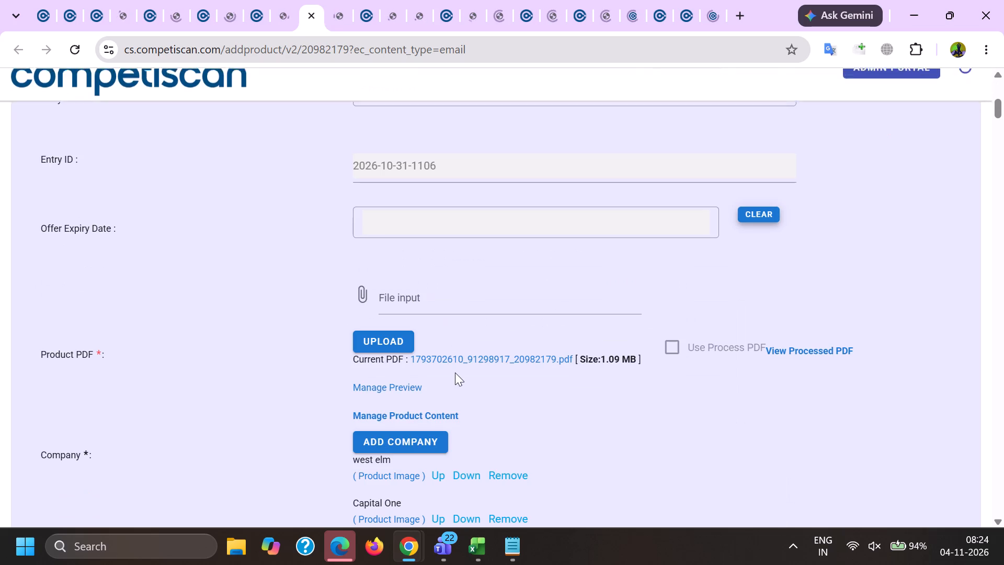
left_click(452, 359, "ctrl")
key("ctrl+Tab")
key("ctrl+Tab")
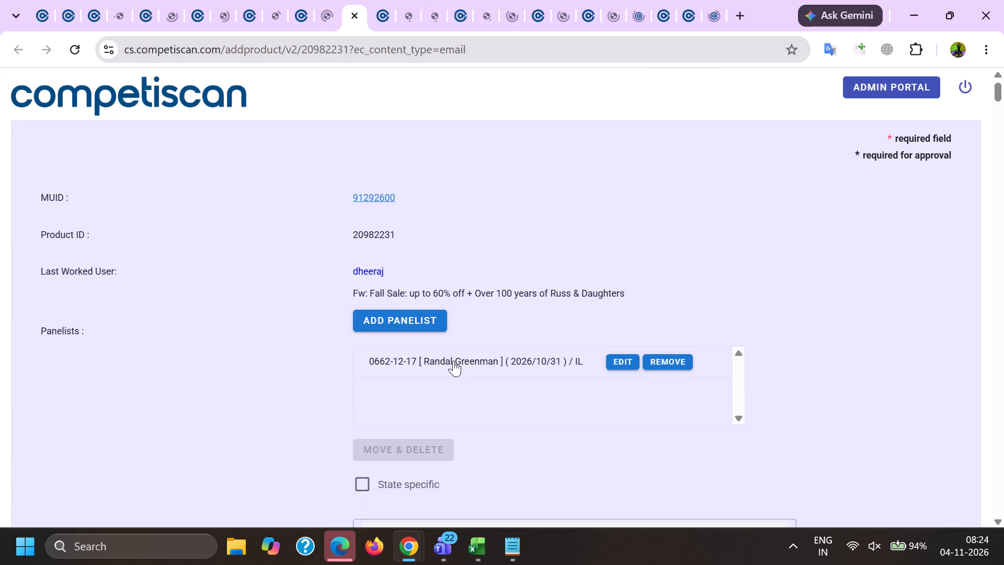
scroll(453, 360, "down", 6)
left_click(492, 283, "ctrl")
Open the current product PDFs of records 20982270, 20982398 and 20982440 in separate tabs.
key("ctrl+Tab")
key("ctrl+Tab")
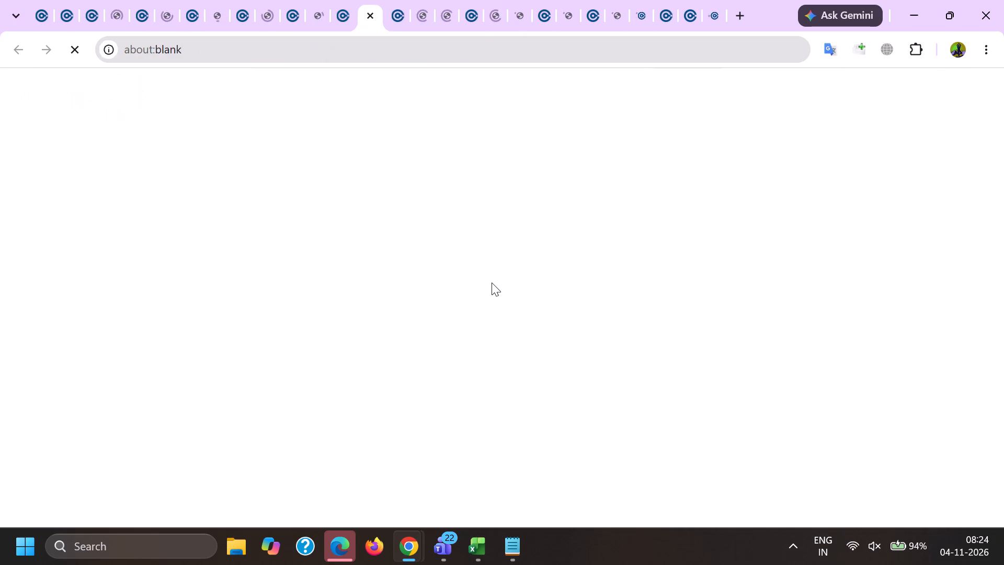
scroll(483, 270, "down", 5)
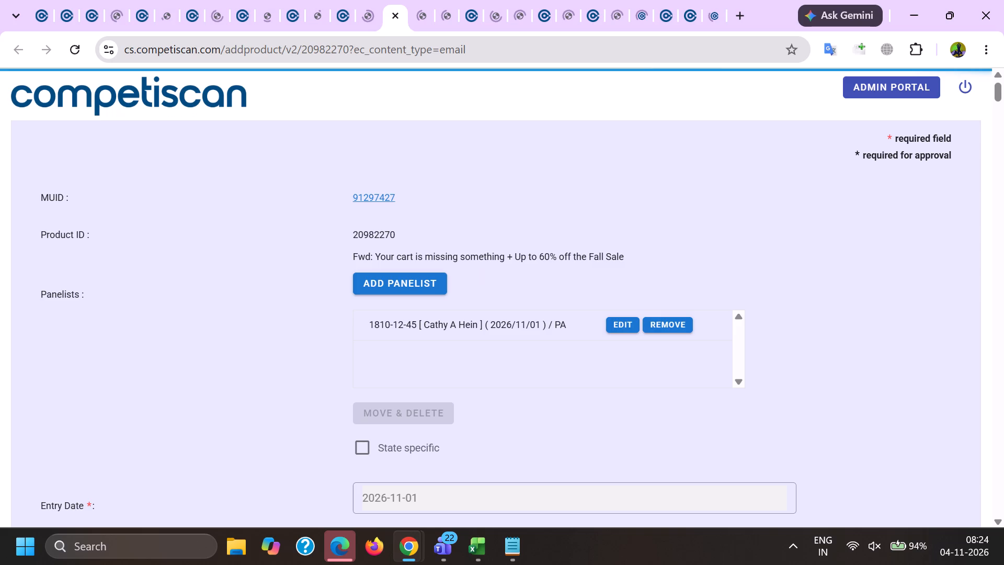
scroll(473, 285, "down", 3)
scroll(471, 291, "up", 3)
left_click(460, 364, "ctrl")
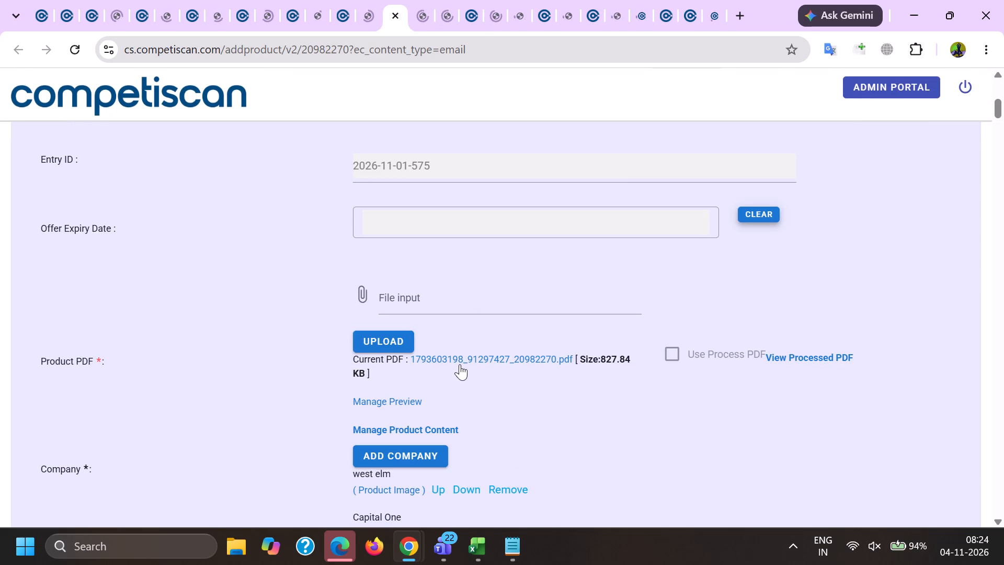
key("ctrl+Tab")
key("ctrl+Tab")
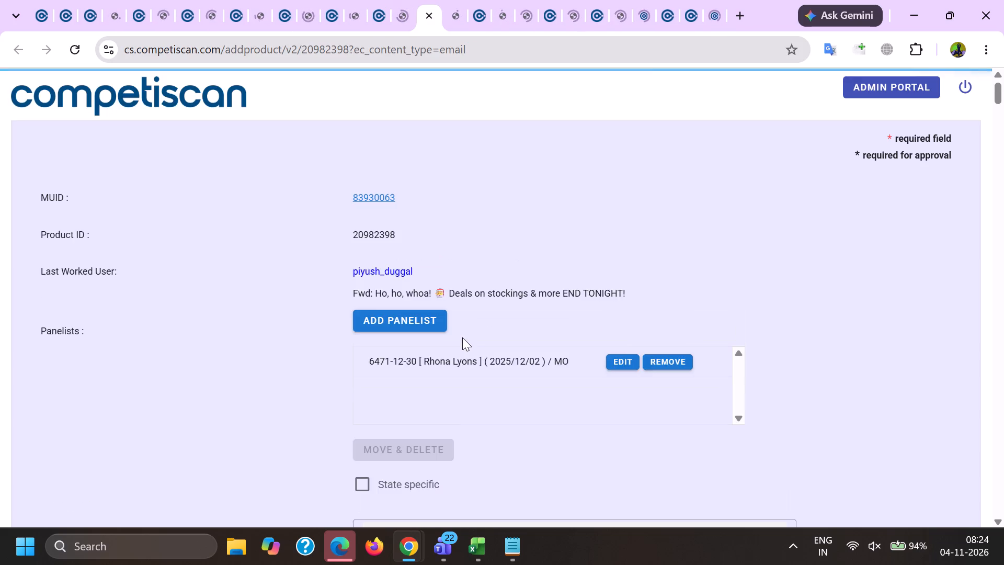
scroll(462, 337, "down", 5)
left_click(463, 362, "ctrl")
key("ctrl+Tab")
key("ctrl+Tab")
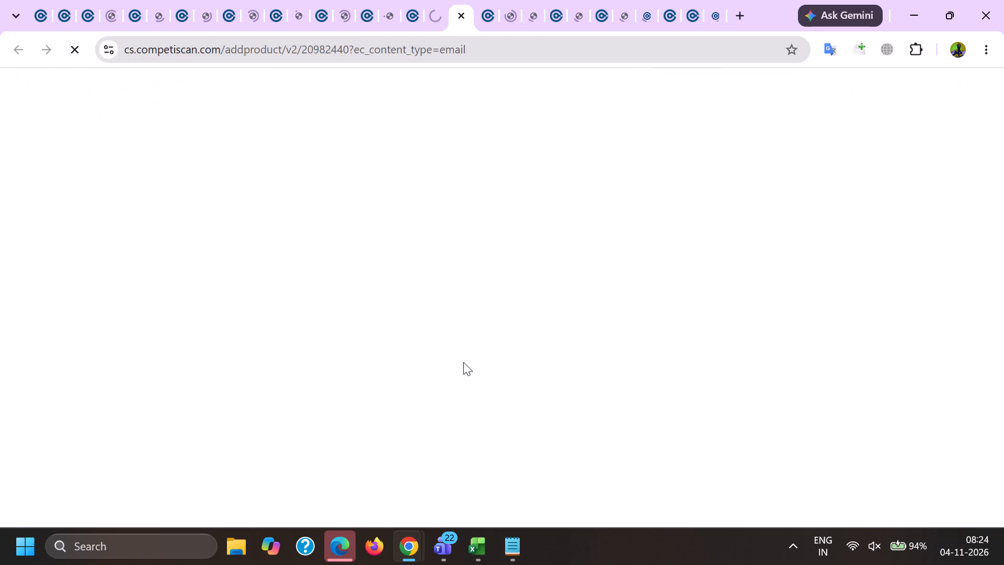
scroll(473, 344, "down", 5)
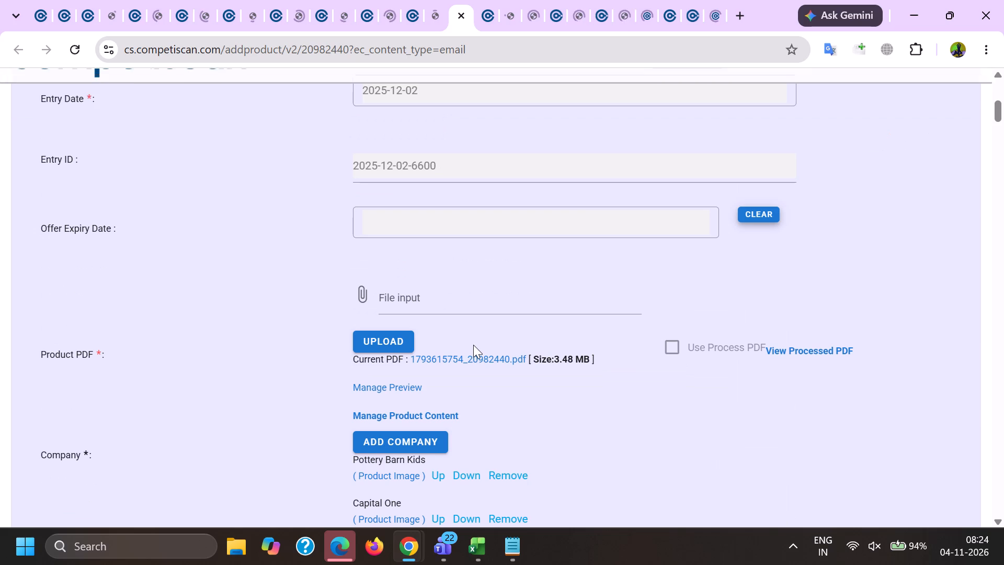
left_click(468, 354, "ctrl")
Open the current product PDFs of records 20982472, 20982517 and 20983368 in separate tabs.
key("ctrl+Tab")
key("ctrl+Tab")
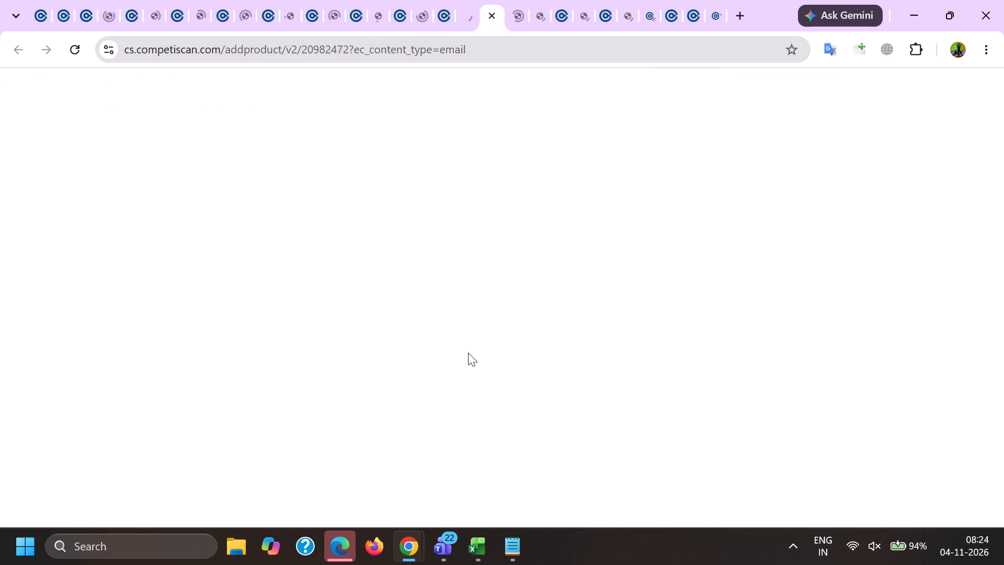
scroll(468, 353, "down", 6)
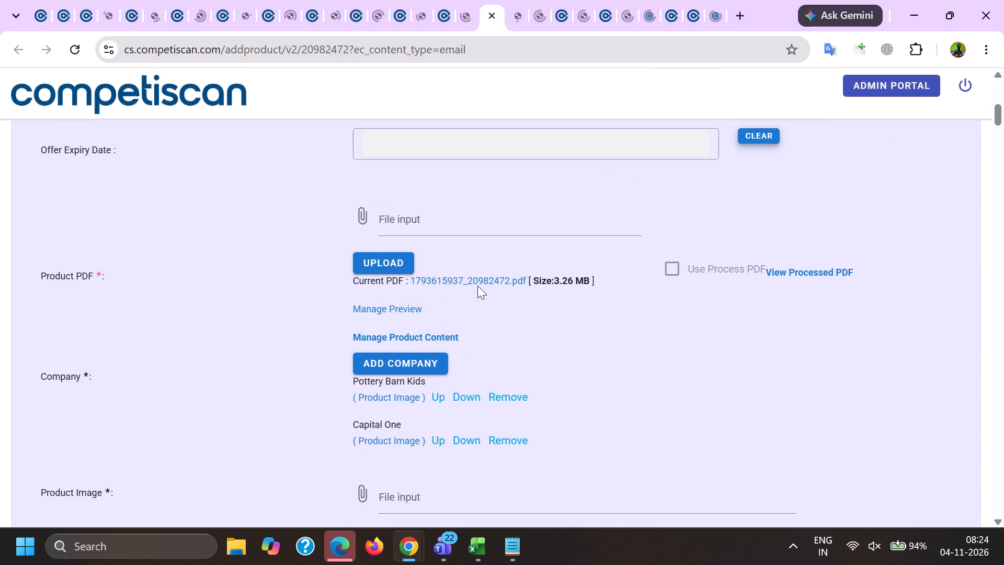
left_click(475, 284, "ctrl")
key("ctrl+Tab")
key("ctrl+Tab")
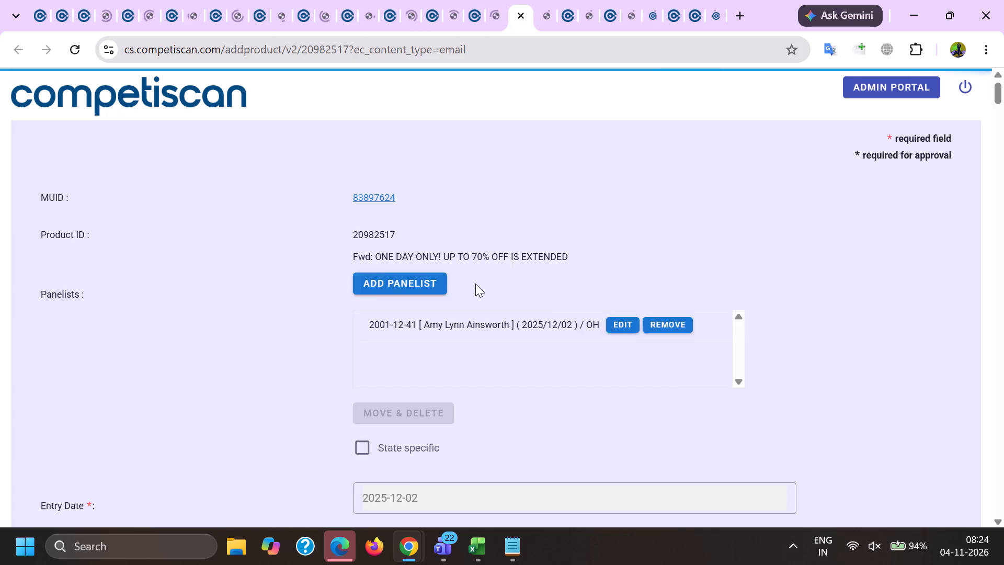
scroll(475, 284, "down", 5)
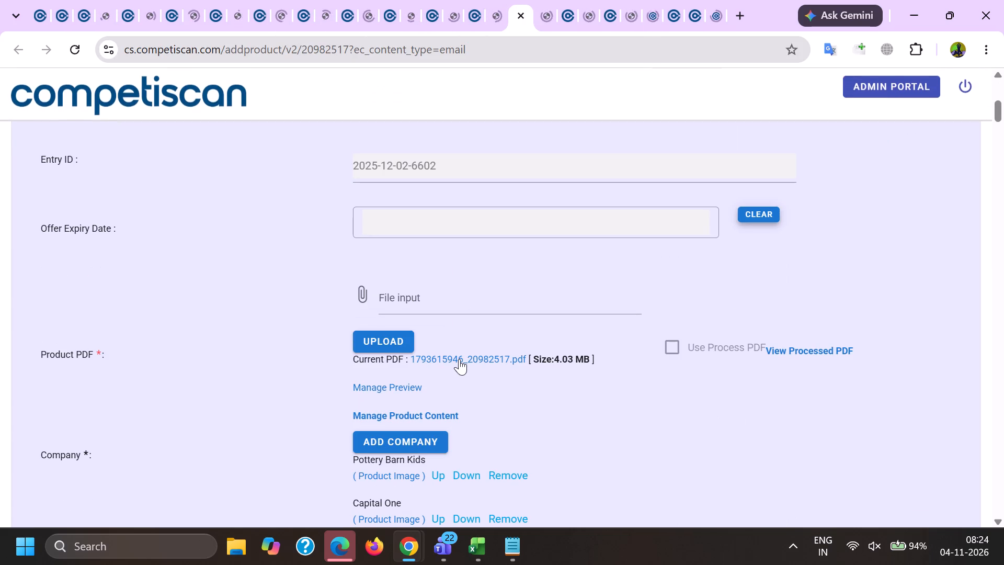
left_click(459, 359, "ctrl")
key("ctrl+Tab")
key("ctrl+Tab")
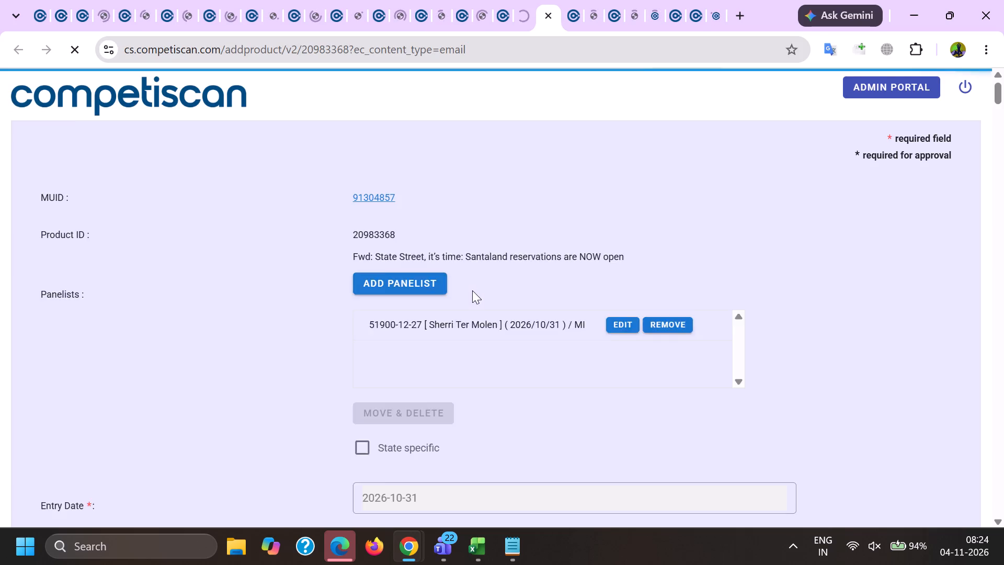
scroll(472, 290, "down", 6)
left_click(467, 283, "ctrl")
Open the current product PDFs of records 20983502, 20983765 and 20983800 in separate tabs.
key("ctrl+Tab")
key("ctrl+Tab")
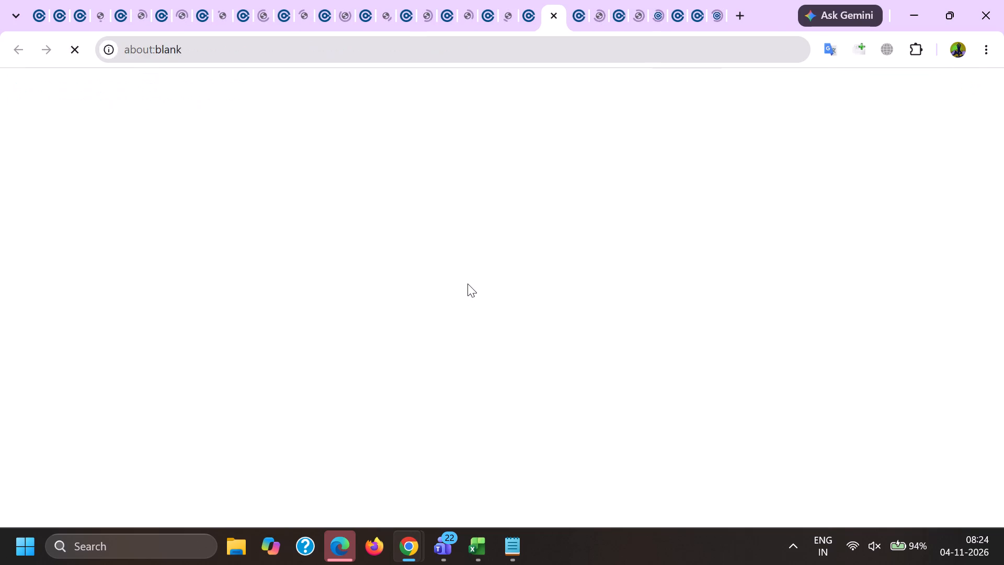
scroll(467, 284, "down", 5)
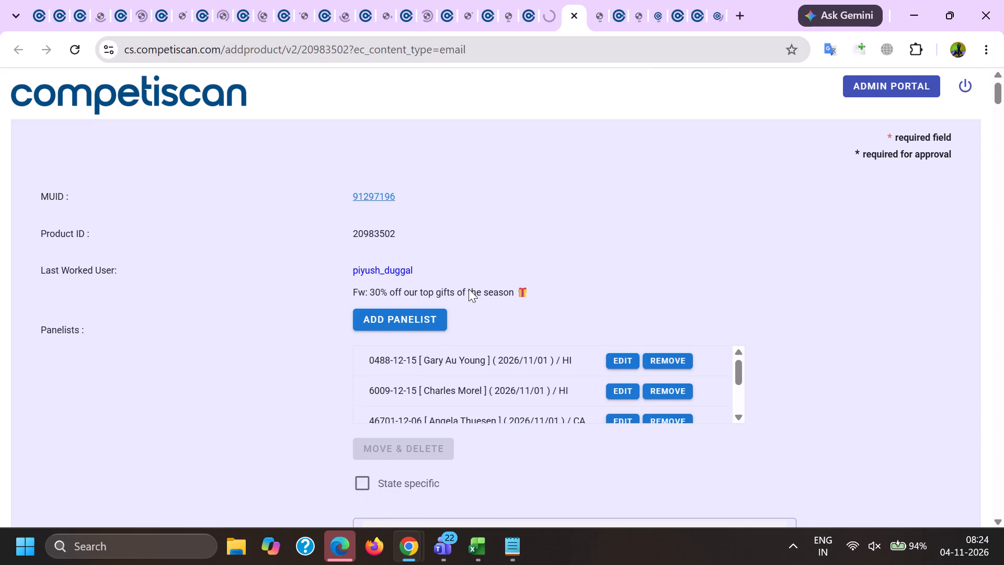
left_click(453, 360, "ctrl")
key("ctrl+Tab")
key("ctrl+Tab")
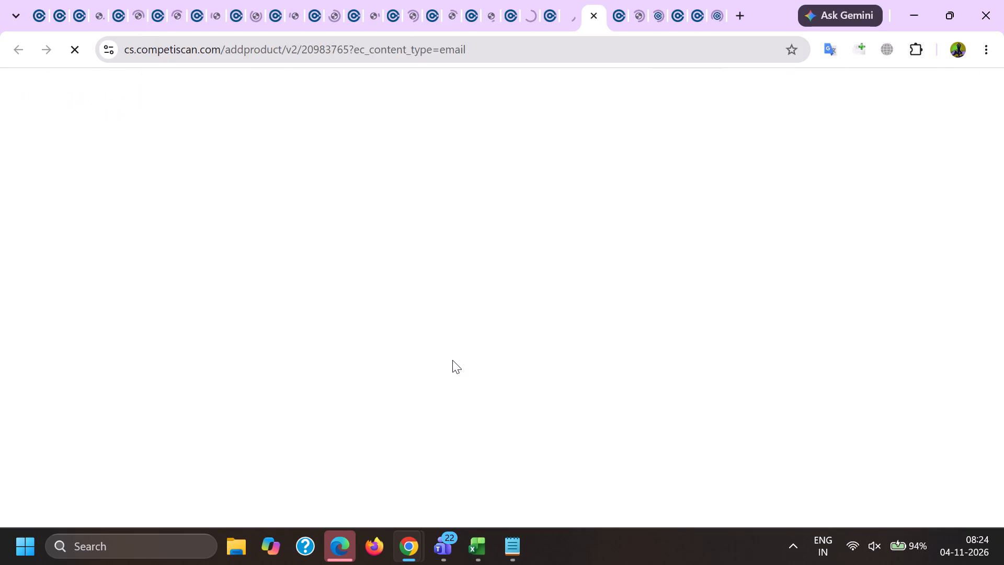
scroll(452, 360, "down", 5)
left_click(454, 357, "ctrl")
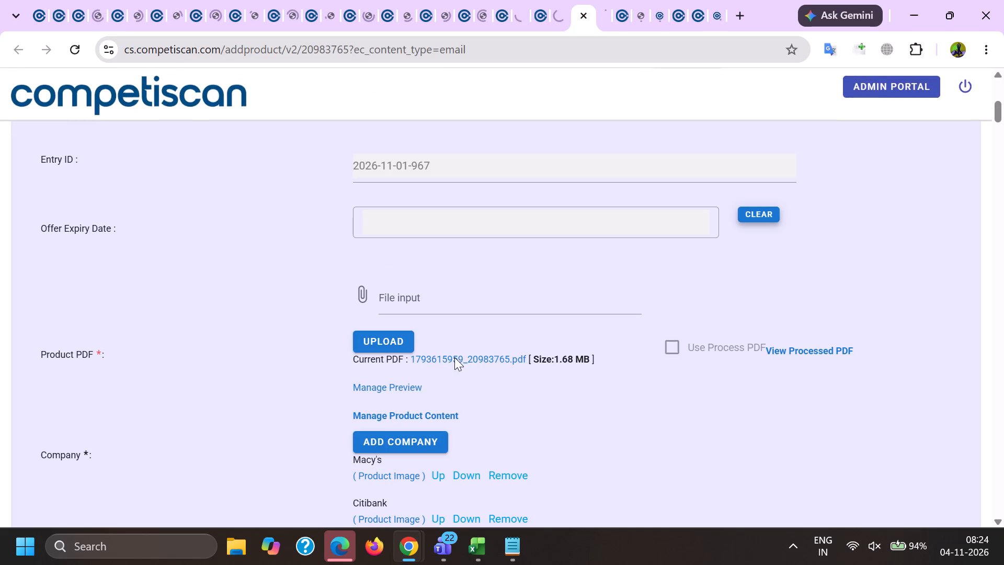
key("ctrl+Tab")
key("ctrl+Tab")
scroll(454, 356, "down", 5)
left_click(455, 357, "ctrl")
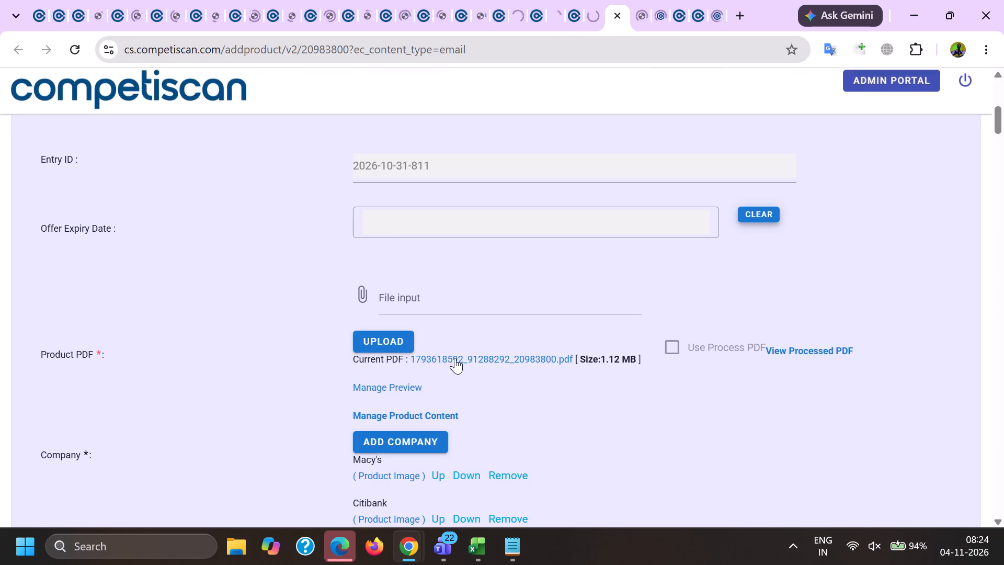
Open the current product PDFs of records 20983866, 20983900 and 20983947 in separate tabs.
key("ctrl+Tab")
key("ctrl+Tab")
scroll(455, 357, "down", 6)
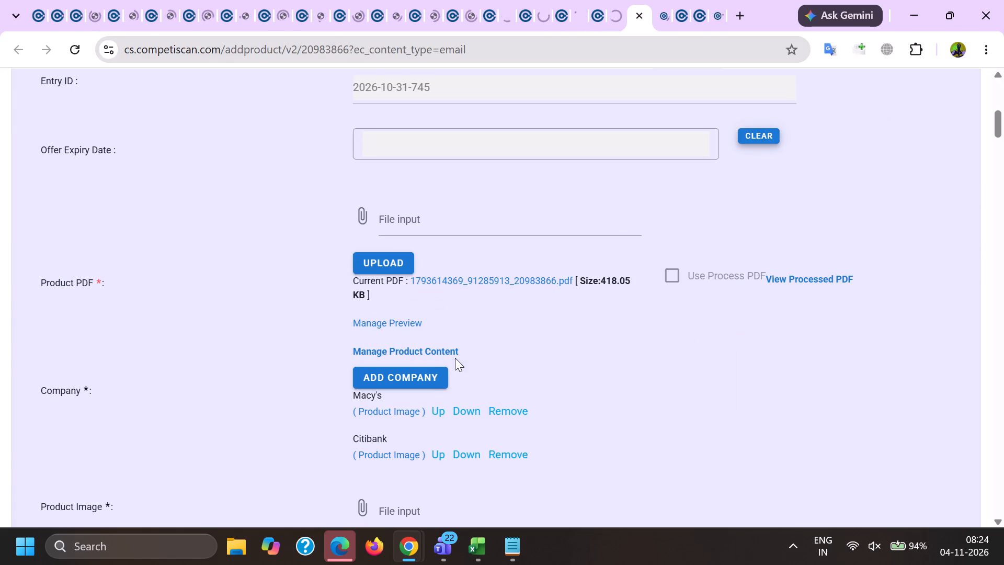
left_click(488, 285, "ctrl")
key("ctrl+Tab")
key("ctrl+Tab")
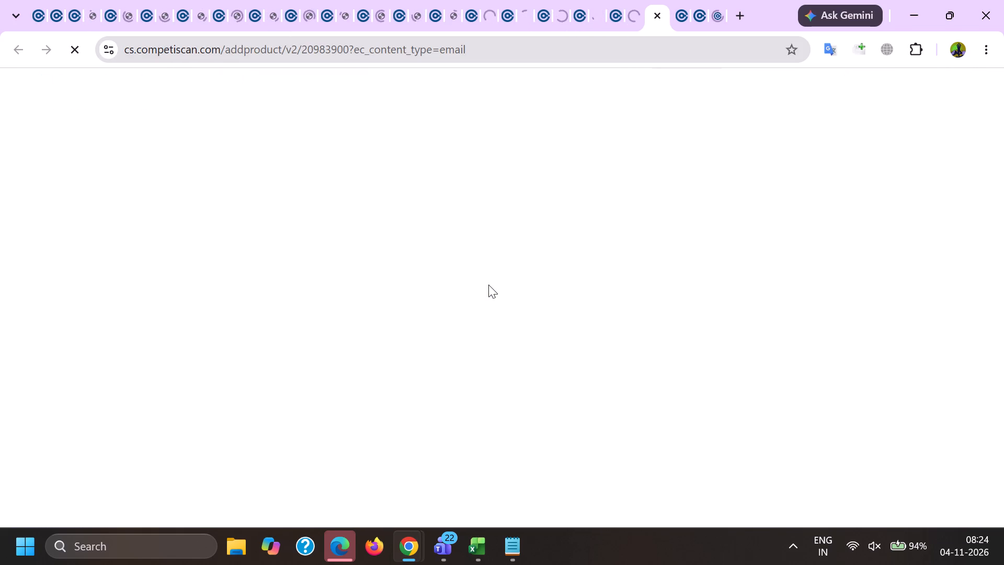
scroll(488, 285, "down", 5)
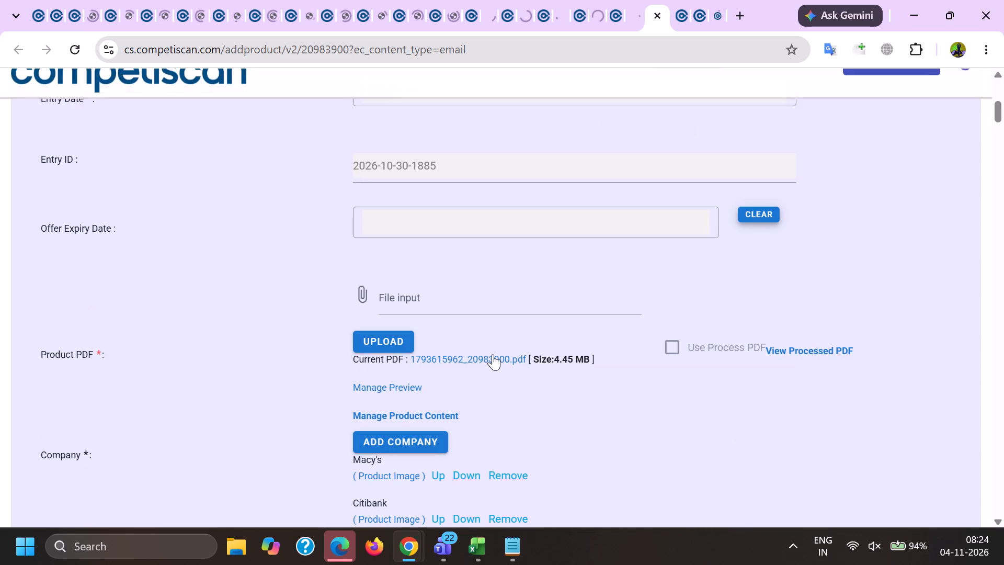
left_click(493, 354, "ctrl")
key("ctrl+Tab")
key("ctrl+Tab")
scroll(494, 344, "down", 5)
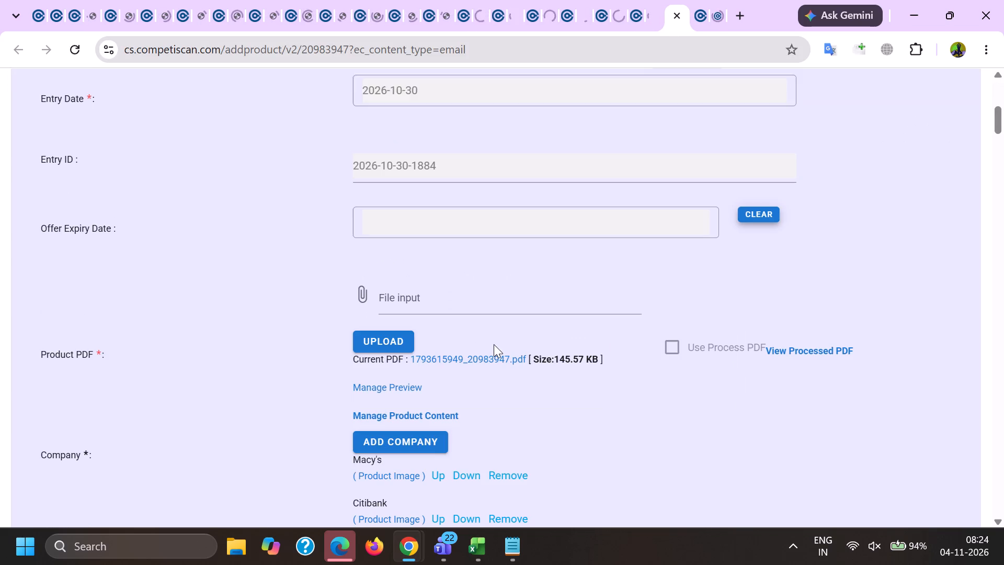
left_click(484, 356, "ctrl")
key("ctrl+Tab")
key("ctrl+Tab")
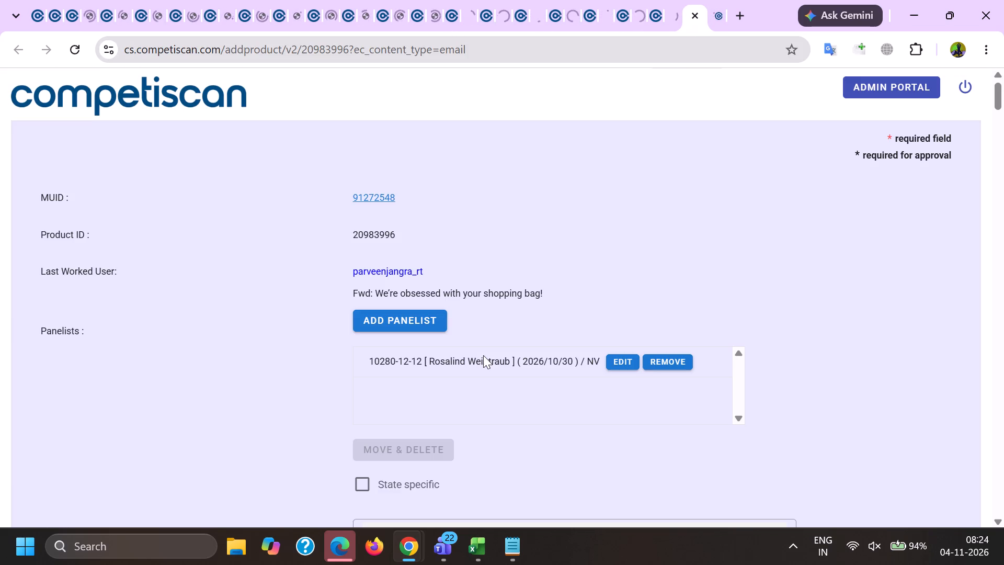
scroll(483, 355, "down", 5)
left_click(482, 356, "ctrl")
key("ctrl+Tab")
key("ctrl+Tab")
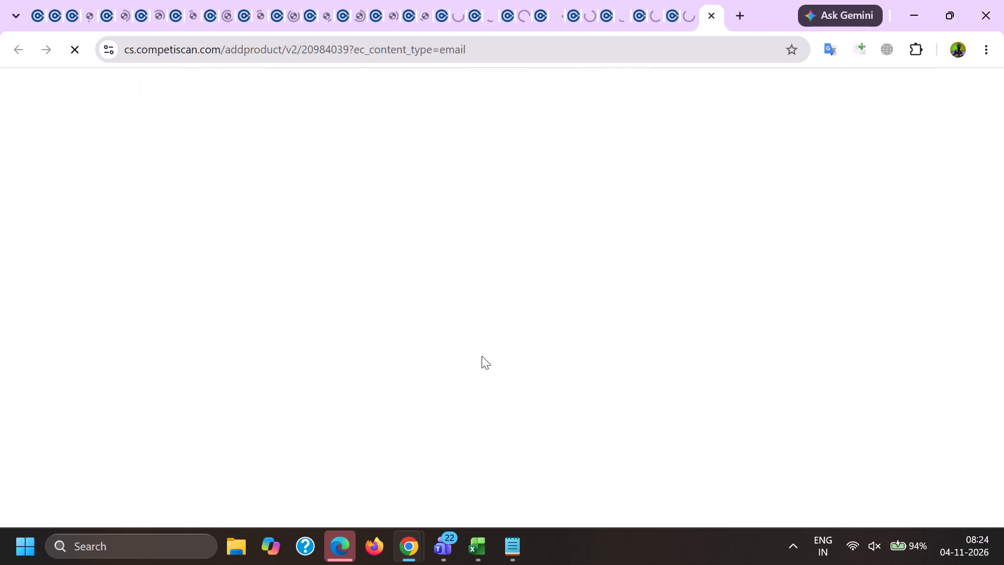
scroll(482, 356, "down", 11)
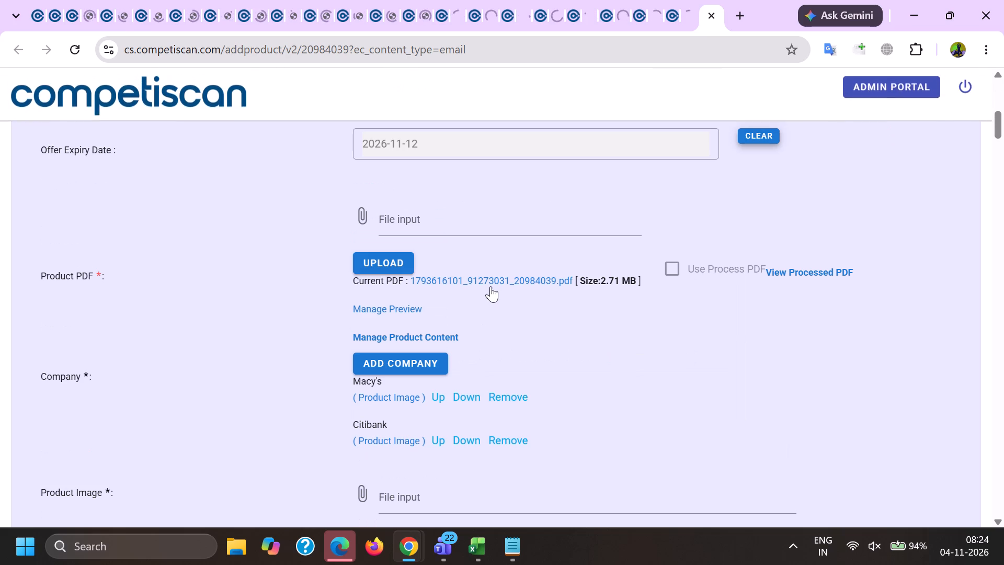
left_click(489, 286, "ctrl")
Go to the PDF of record 20981983 and search its text for "@".
left_click(82, 0)
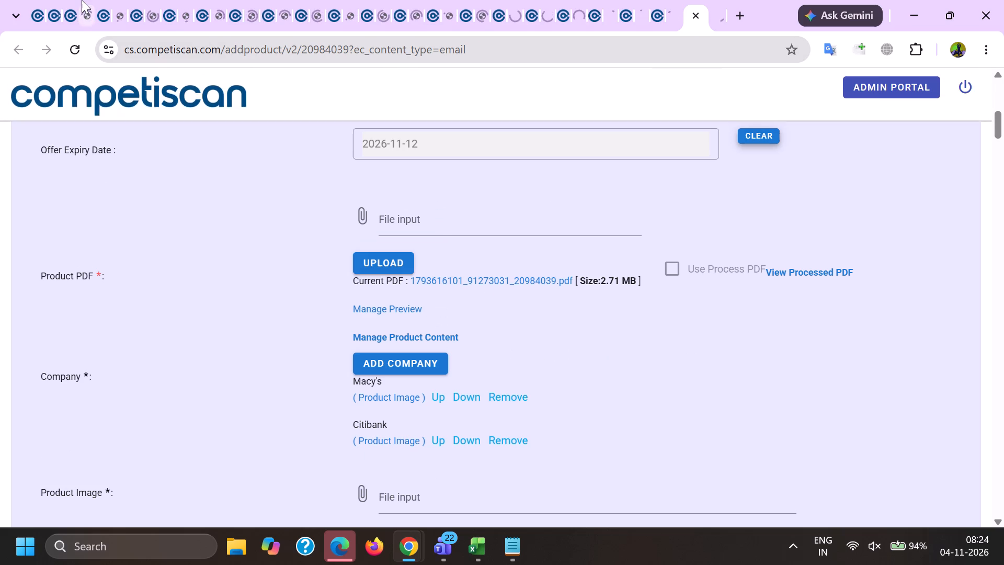
key("ctrl+f")
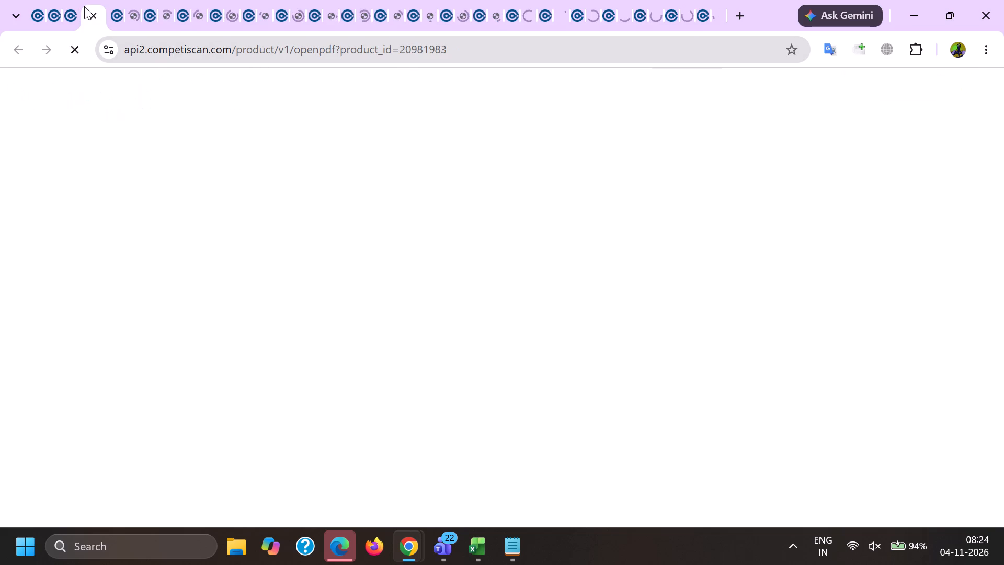
key("shift+at")
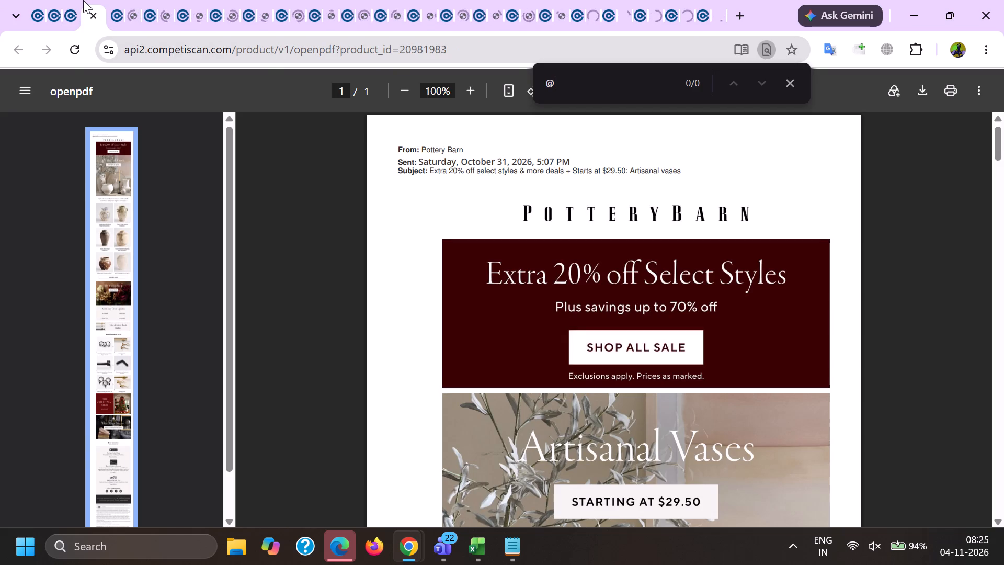
In record 20981983, add the sector Mortgage & Loan with category Unsecured and sub-category Point of Sale Financing/BNPL.
left_click(79, 0)
left_click(74, 0)
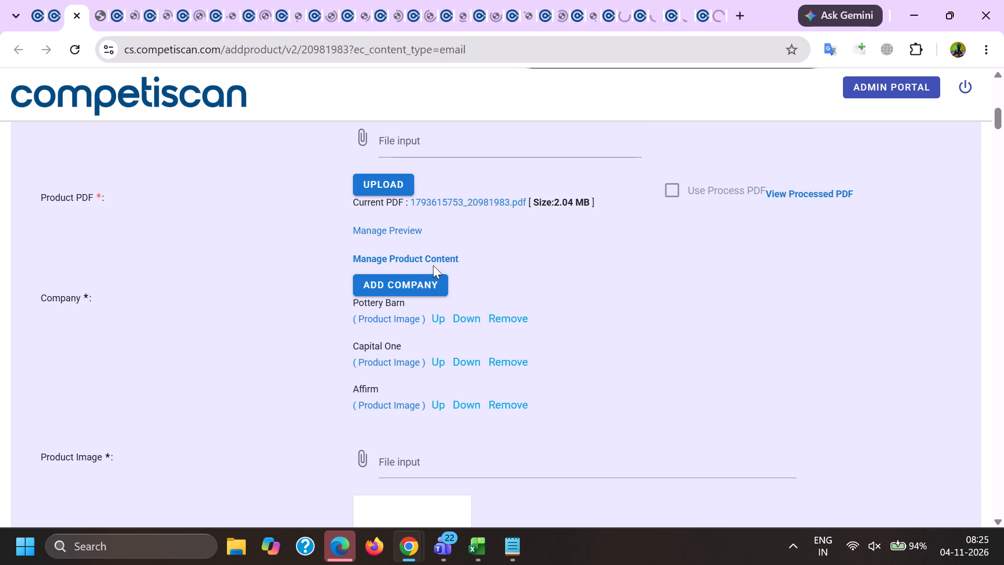
scroll(432, 265, "down", 7)
left_click(462, 349)
scroll(503, 131, "down", 2)
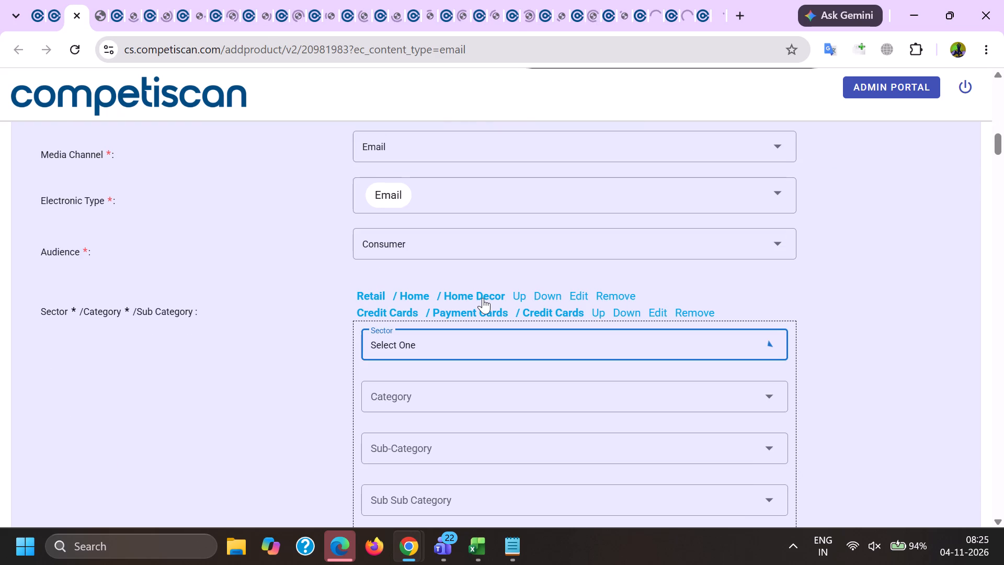
scroll(422, 250, "down", 3)
left_click(436, 187)
left_click(269, 192)
left_click(425, 238)
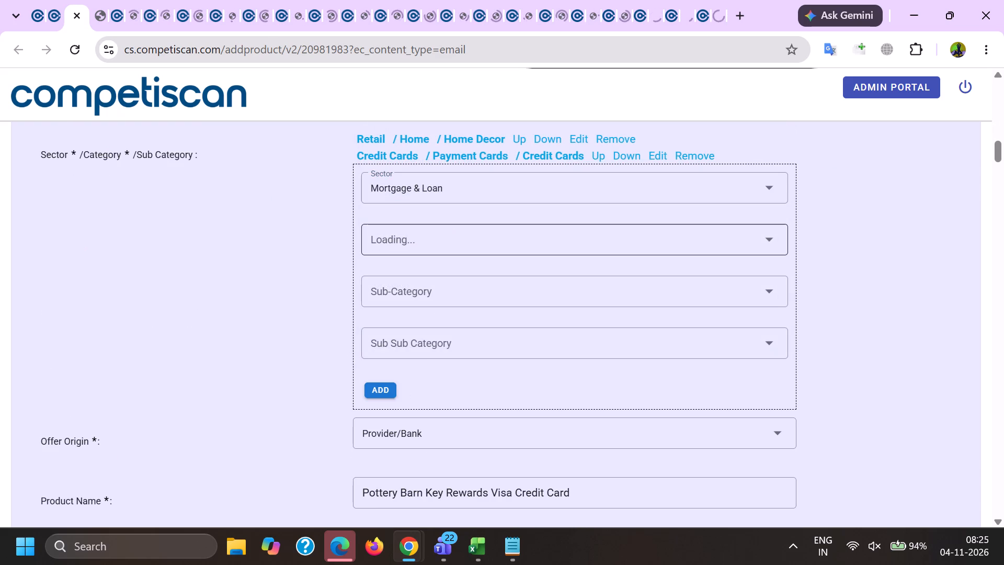
scroll(419, 161, "down", 1)
left_click(415, 233)
left_click(401, 214)
scroll(418, 157, "down", 1)
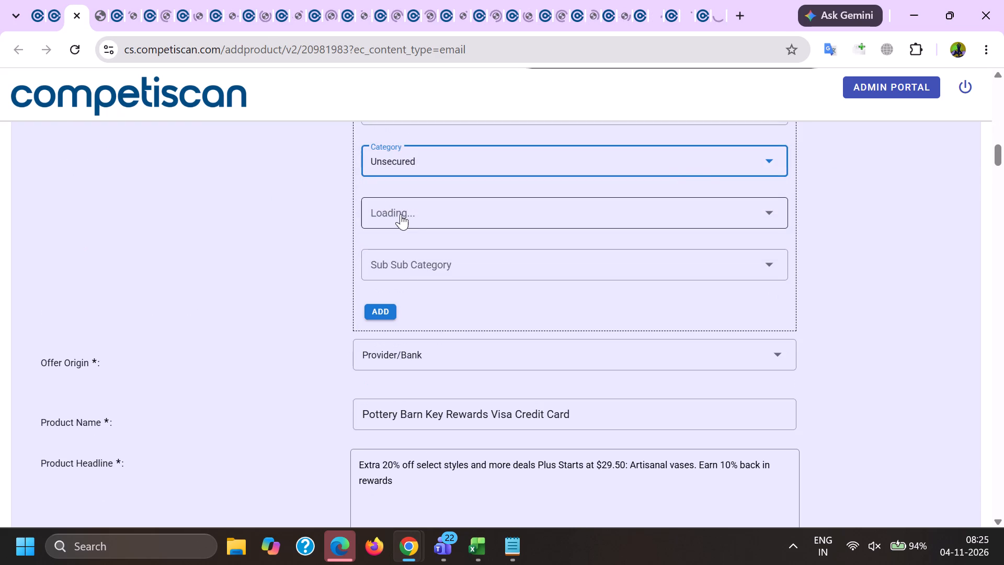
scroll(418, 261, "down", 6)
left_click(413, 329)
left_click(317, 313)
left_click(374, 235)
scroll(402, 189, "down", 2)
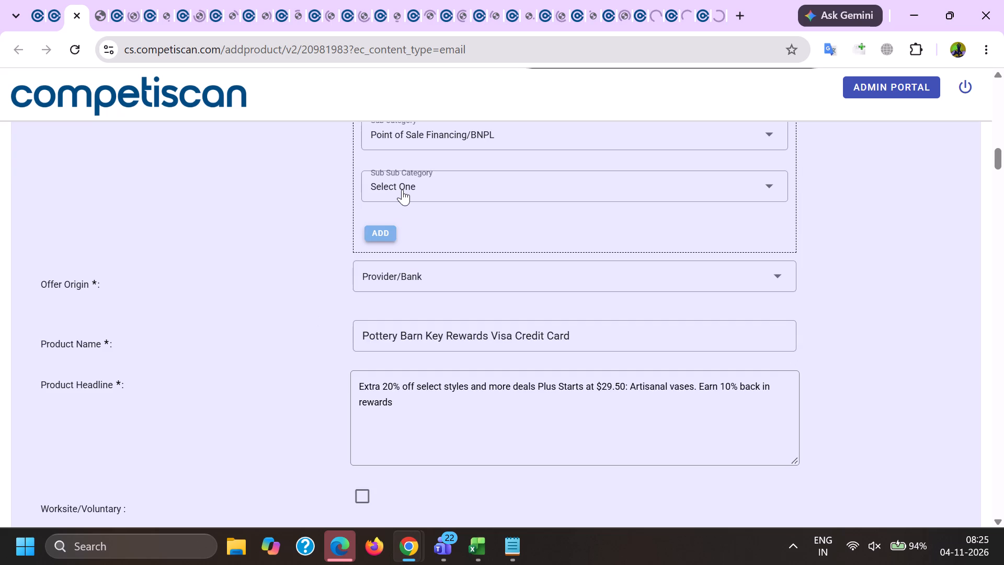
left_click_drag(491, 284, 332, 219)
left_click(376, 322)
scroll(376, 319, "down", 4)
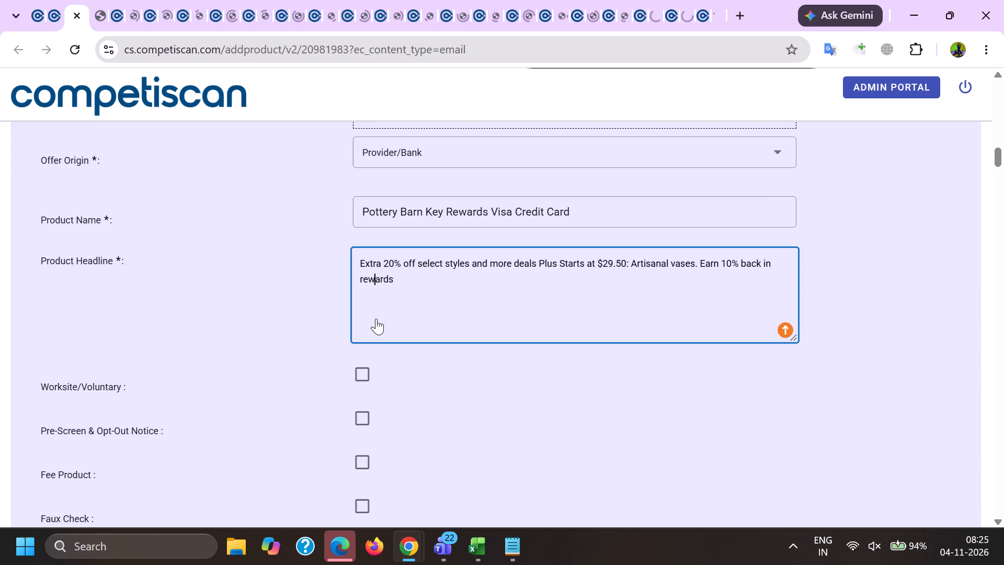
scroll(394, 306, "down", 5)
scroll(492, 292, "down", 8)
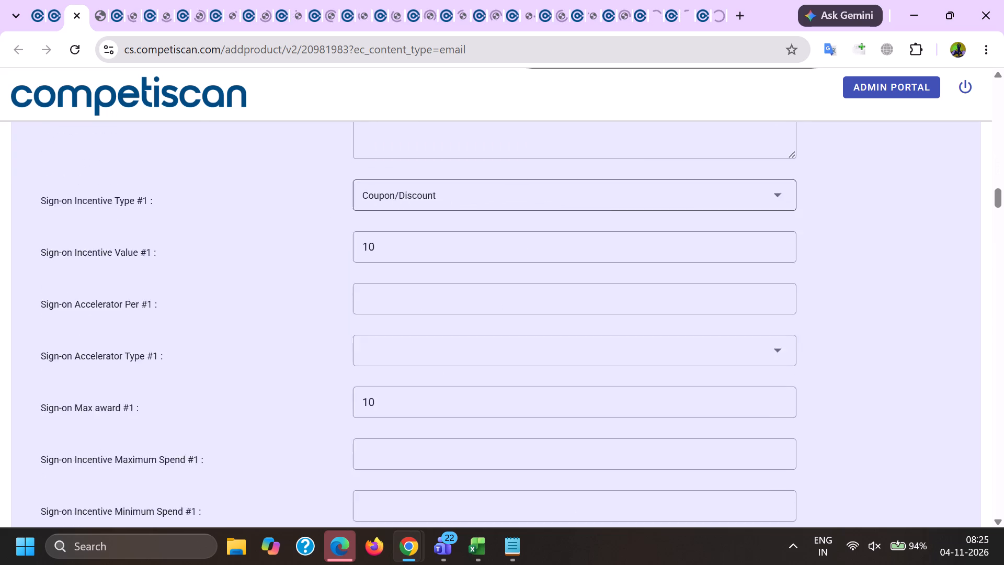
scroll(479, 304, "down", 20)
scroll(479, 304, "down", 11)
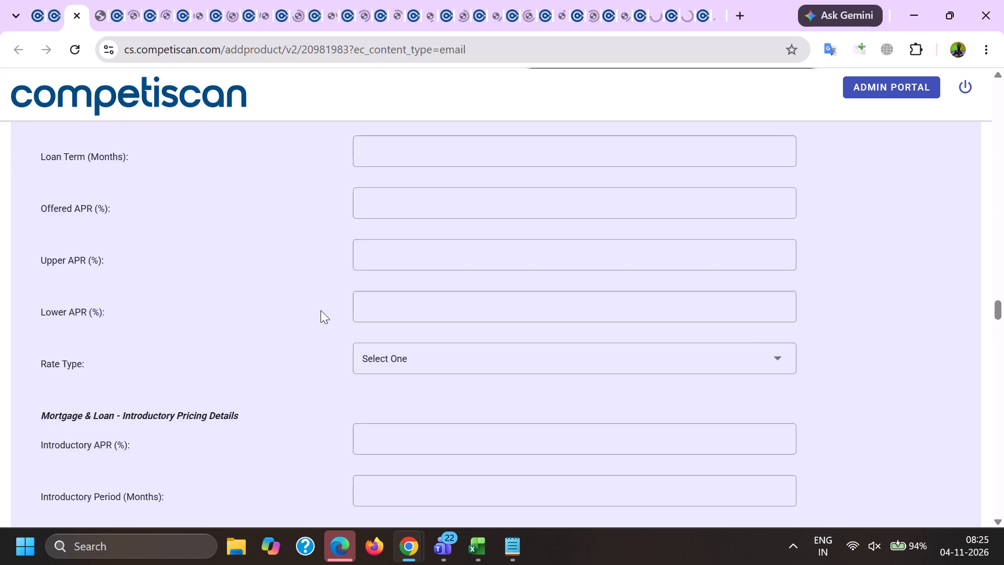
scroll(335, 325, "up", 5)
left_click(390, 220)
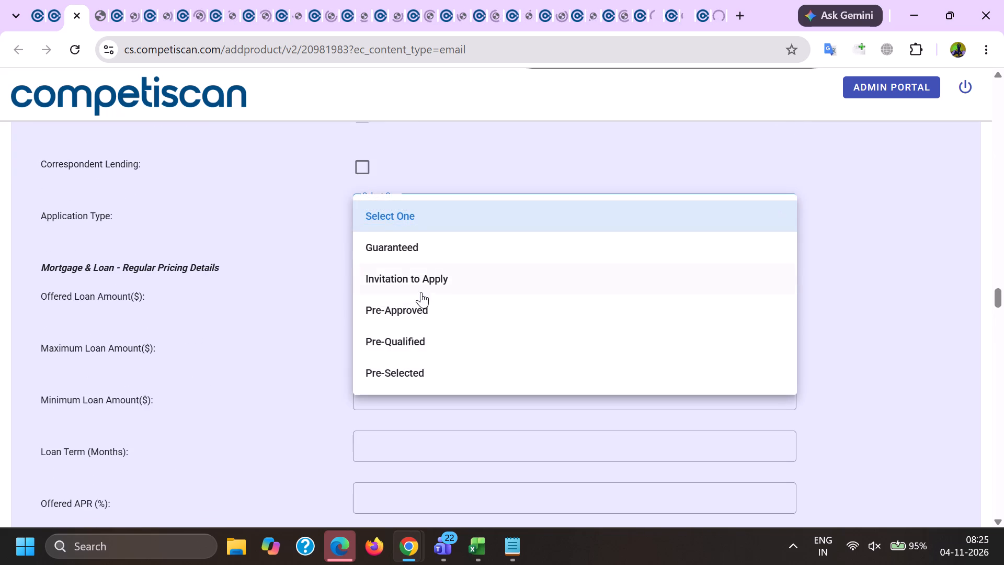
left_click(421, 286)
left_click(393, 206)
left_click(401, 269)
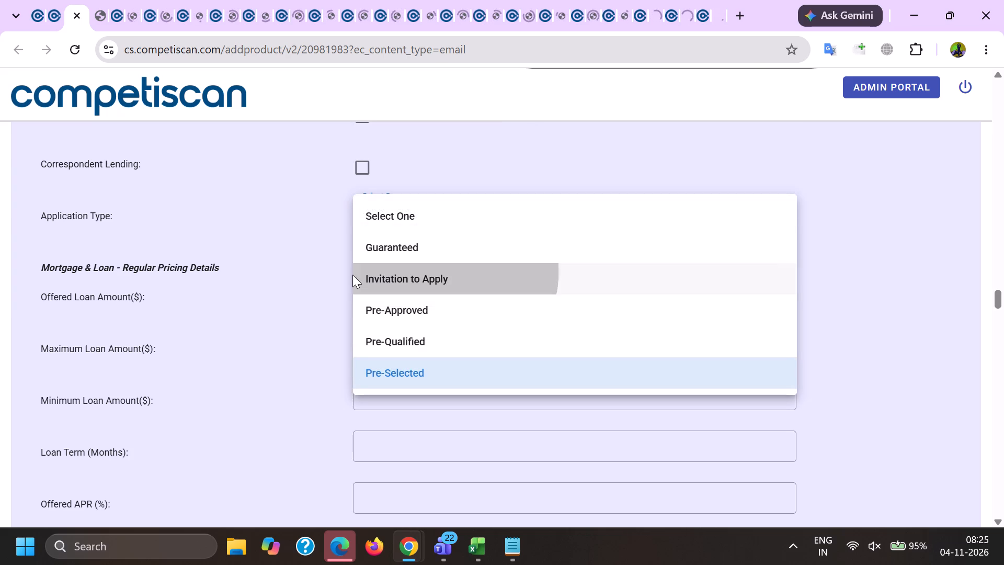
left_click(326, 274)
Set the Mortgage & Loan regular pricing to an Upper APR of 36 and a Lower APR of 0.
scroll(358, 248, "down", 3)
left_click(376, 320)
key("3")
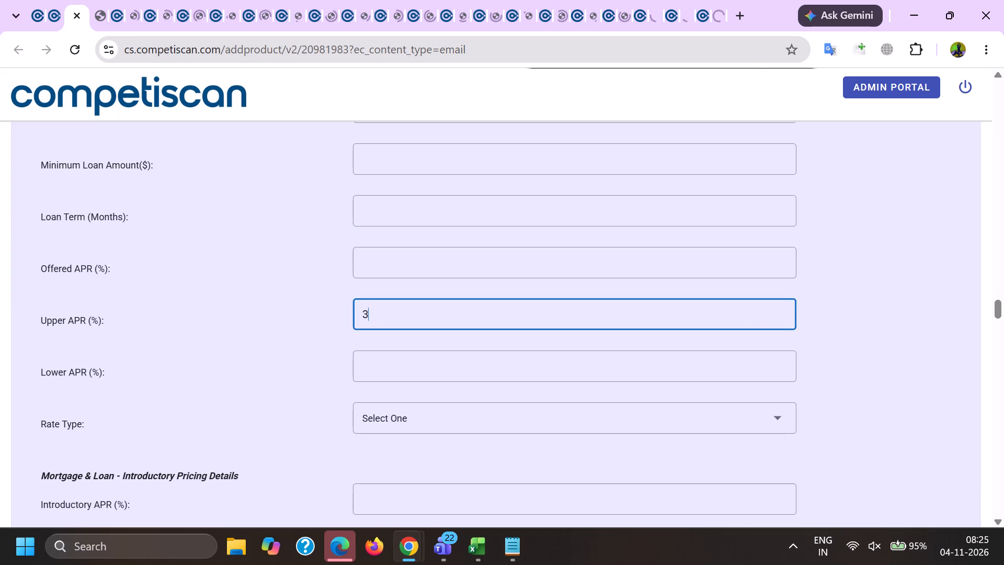
key("6")
key("Tab")
key("0")
Approve record 20981983.
scroll(349, 320, "down", 9)
left_click(294, 306)
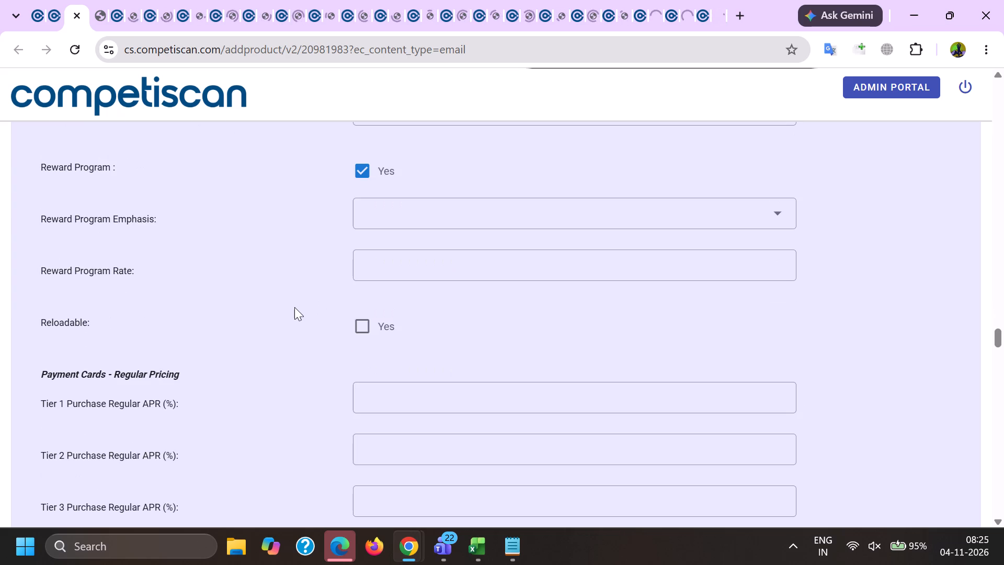
key("End")
scroll(296, 306, "down", 6)
left_click(382, 516)
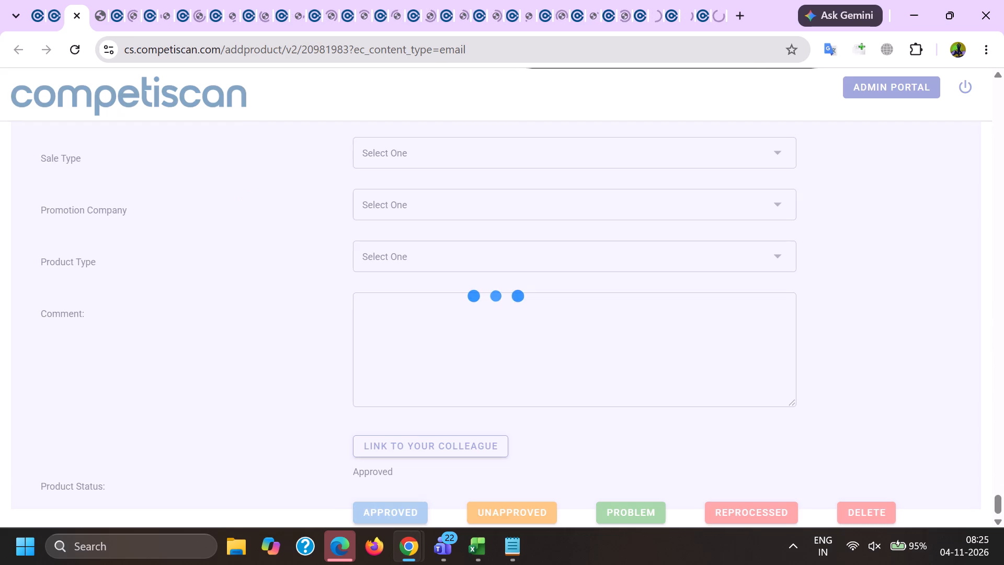
left_click(132, 4)
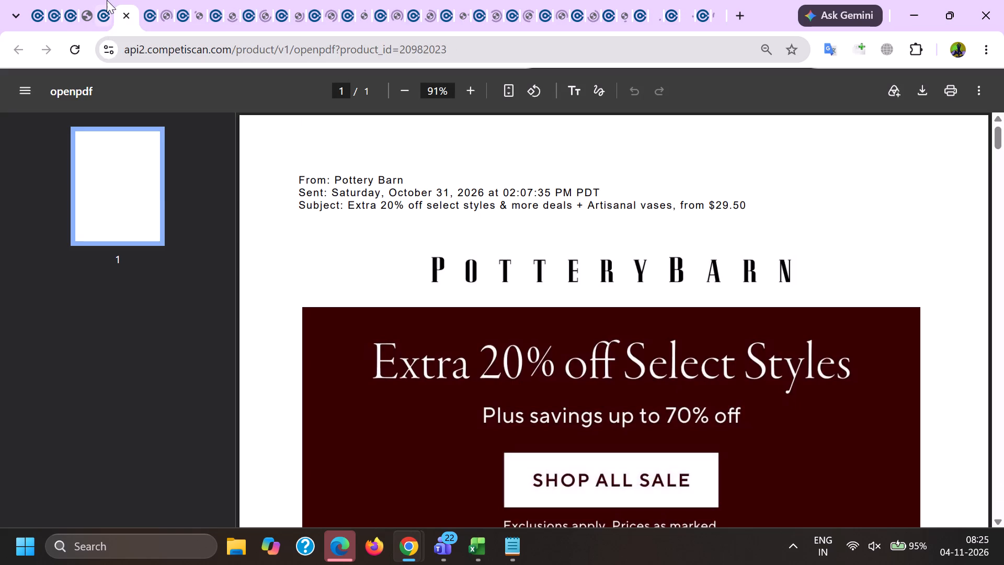
key("ctrl+f")
key("shift+at")
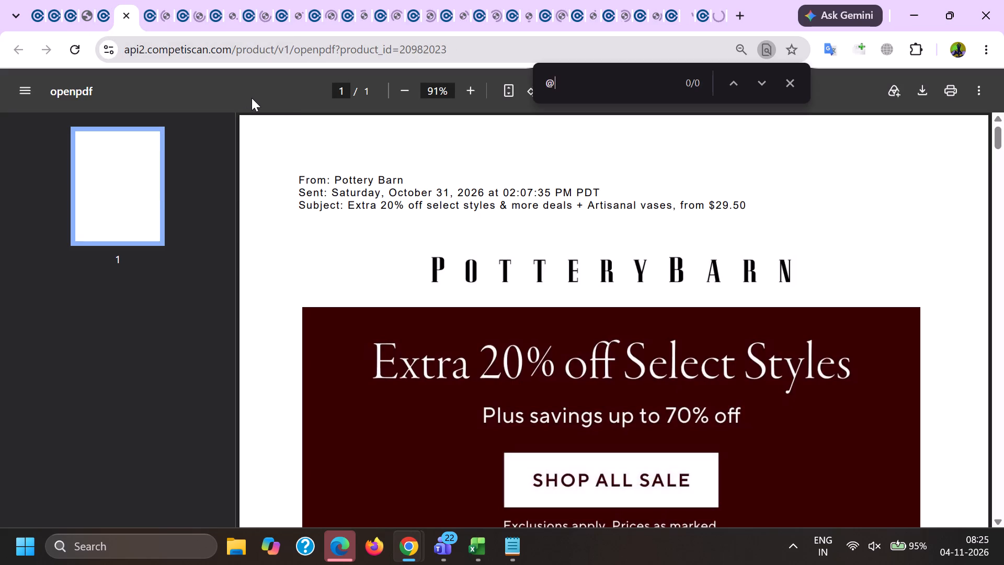
left_click_drag(999, 138, 1003, 563)
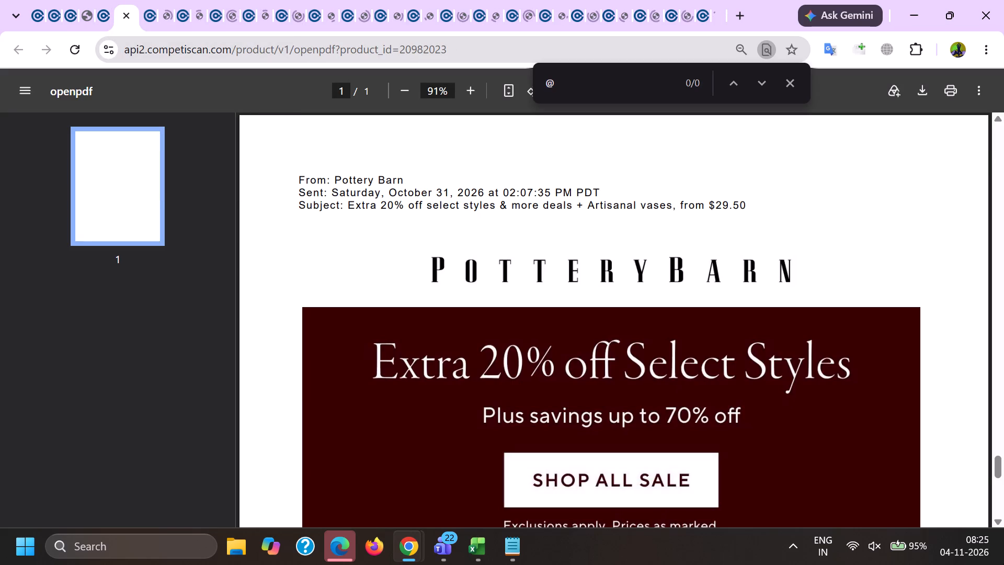
left_click_drag(1003, 563, 1003, 561)
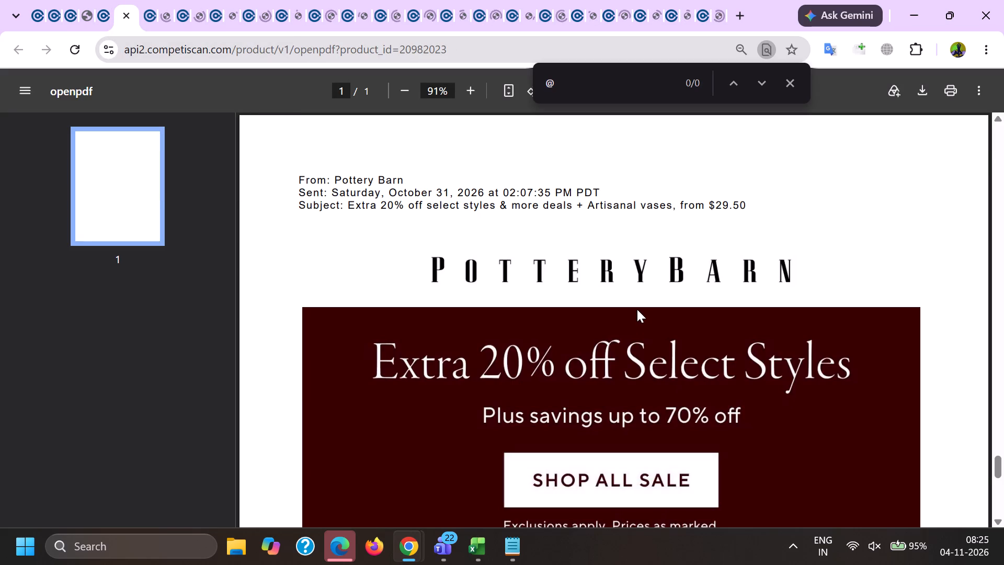
left_click(20, 89)
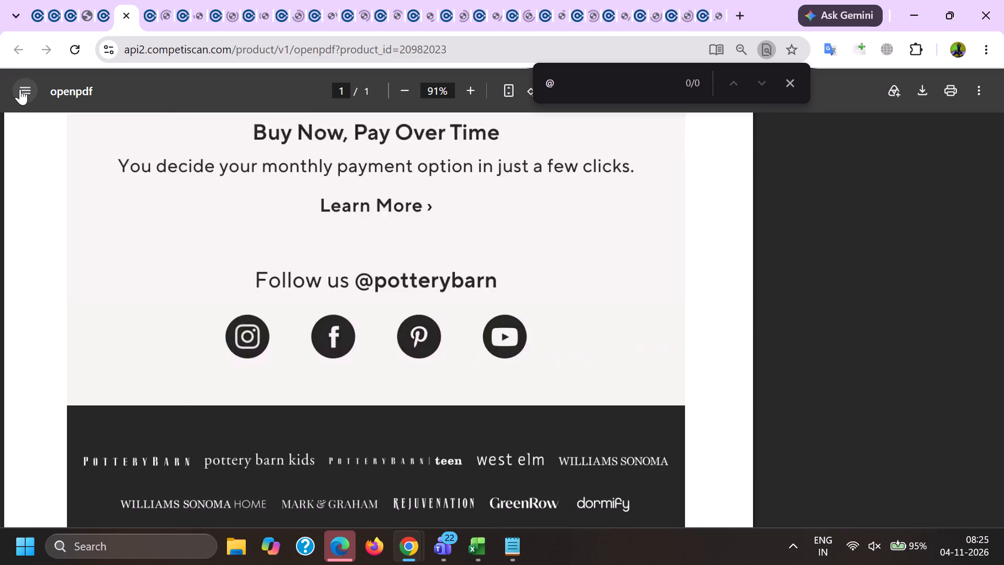
left_click(20, 88)
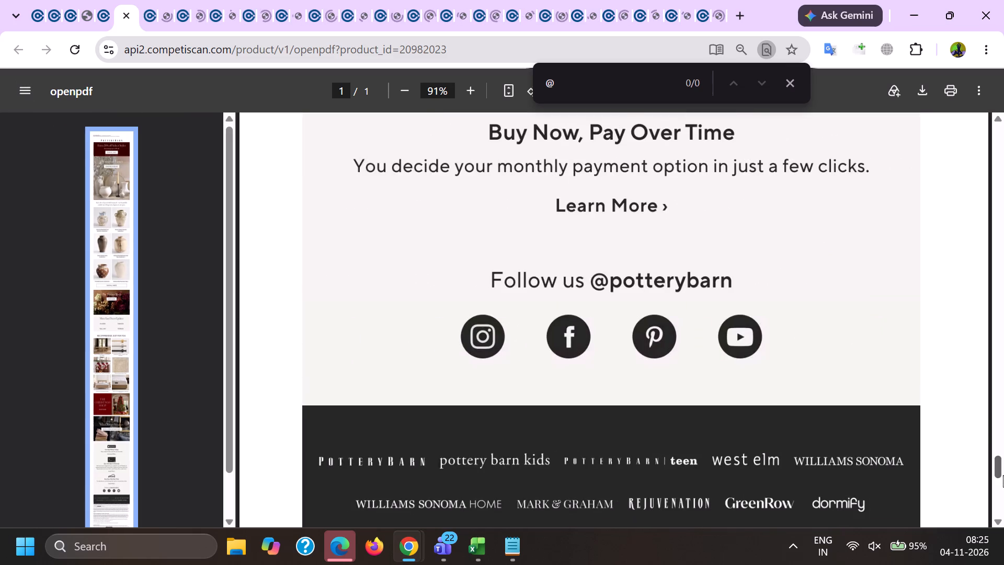
left_click_drag(1003, 474, 1003, 564)
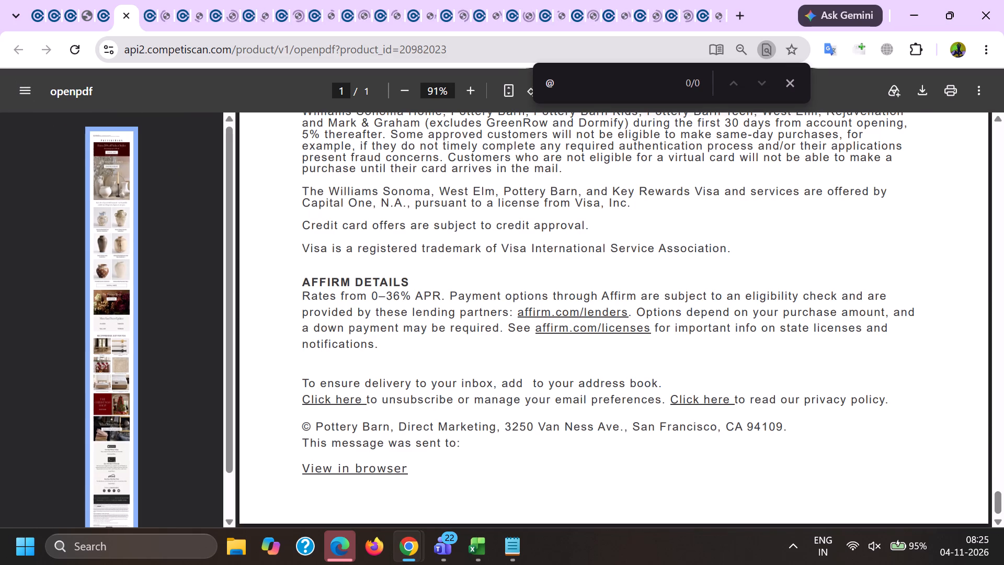
Close that PDF, check the sectors, headline, incentives and card fields of record 20982023, and close the record.
left_click(124, 16)
left_click(106, 1)
scroll(498, 311, "down", 7)
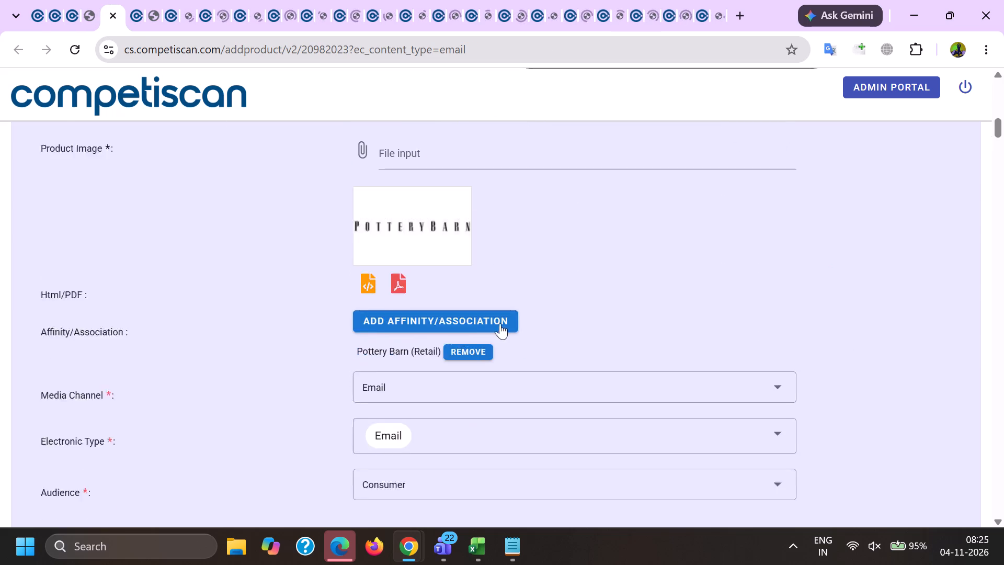
scroll(504, 295, "down", 2)
scroll(504, 296, "up", 1)
scroll(504, 297, "down", 3)
scroll(532, 379, "down", 1)
triple_click(582, 433)
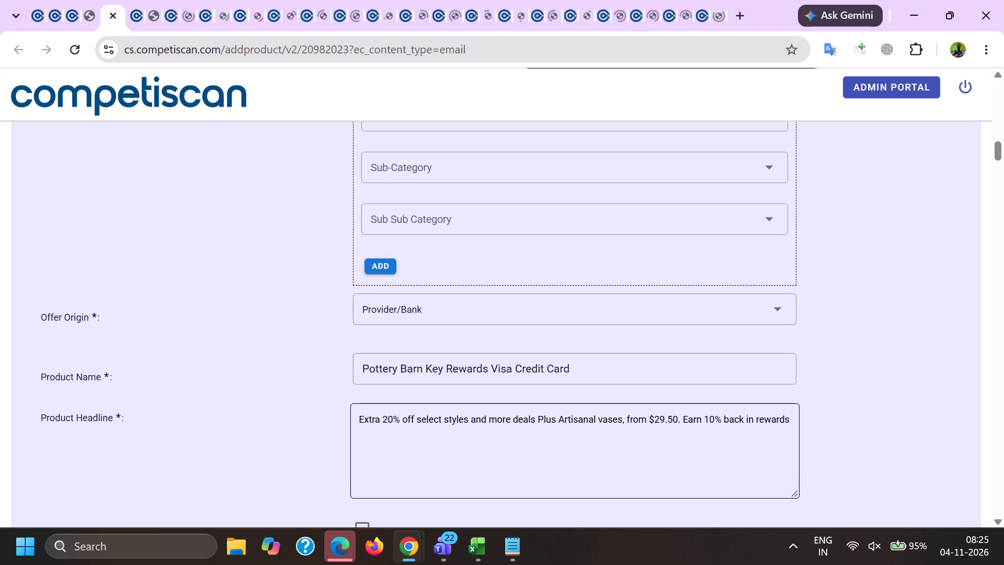
left_click(582, 432)
scroll(501, 299, "down", 9)
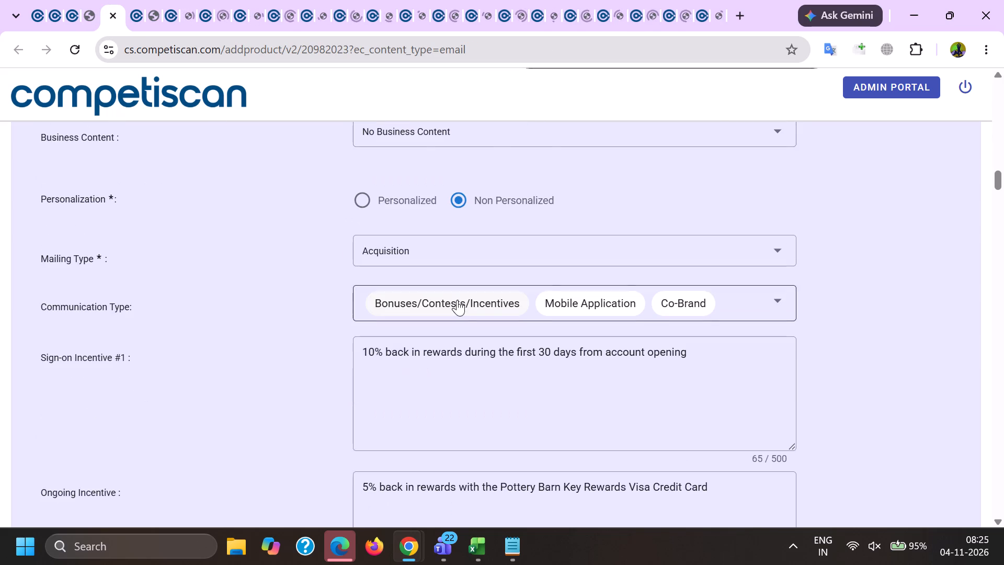
scroll(457, 300, "down", 3)
scroll(457, 299, "down", 20)
scroll(457, 299, "down", 3)
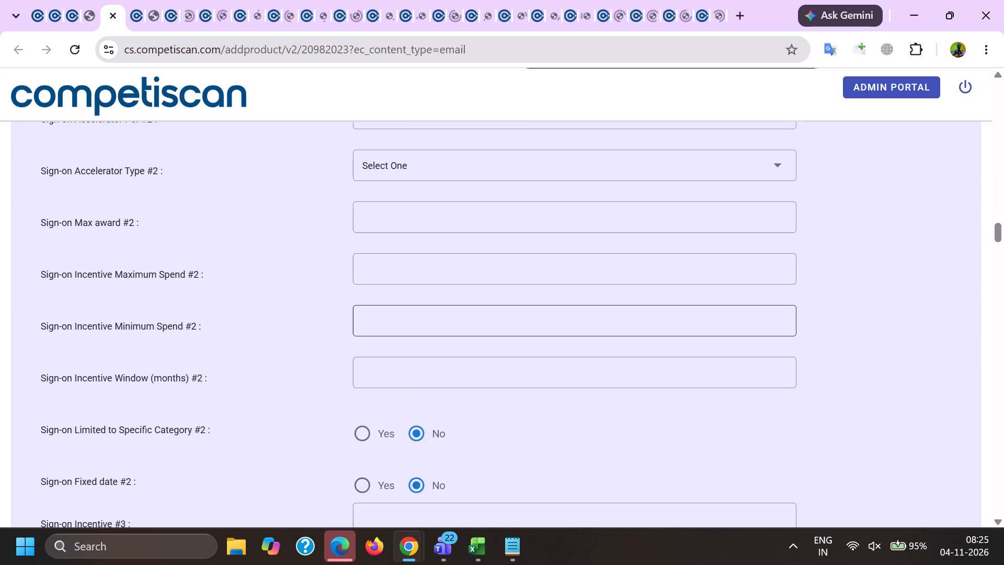
scroll(449, 315, "down", 19)
scroll(290, 389, "down", 3)
left_click(283, 387)
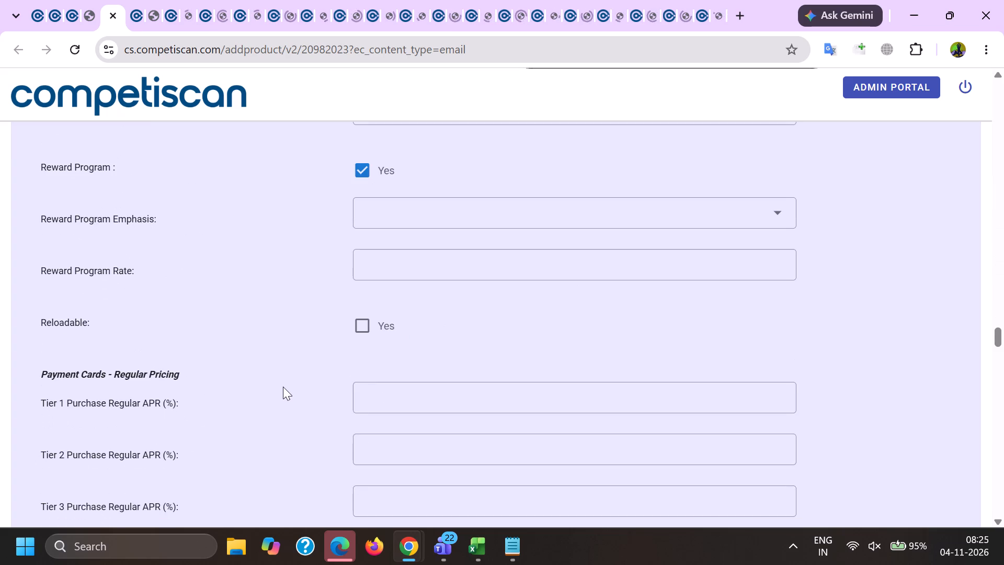
key("End")
scroll(282, 384, "up", 6)
left_click(114, 16)
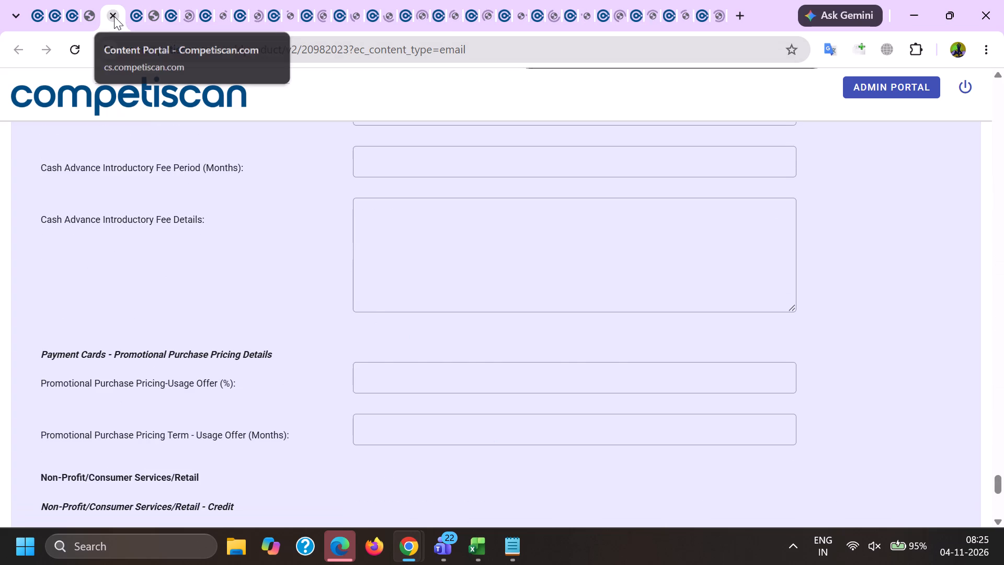
Examine the fine print in the PDF of record 20982088 and check the record's details down to the product headline.
left_click(129, 0)
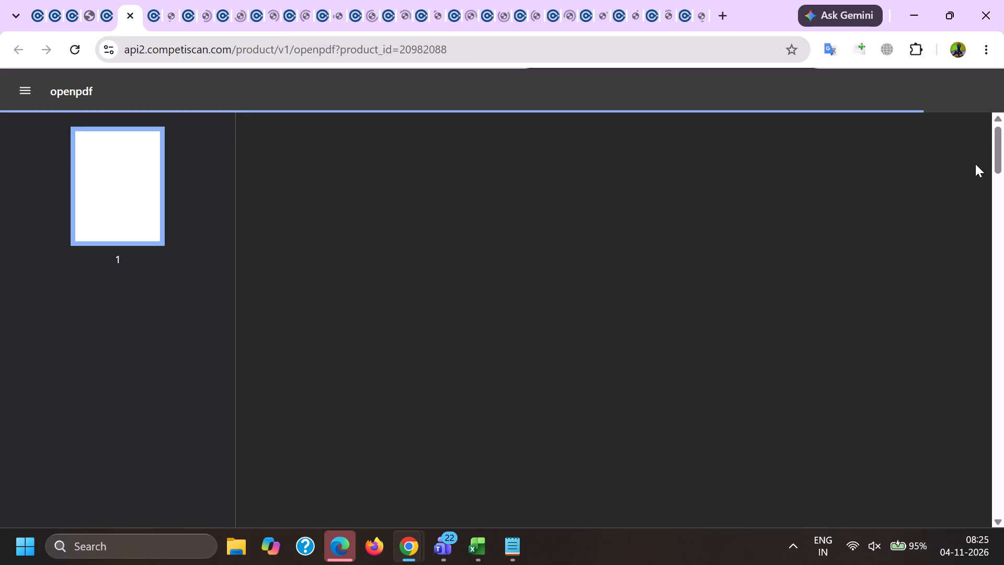
left_click_drag(997, 157, 1003, 564)
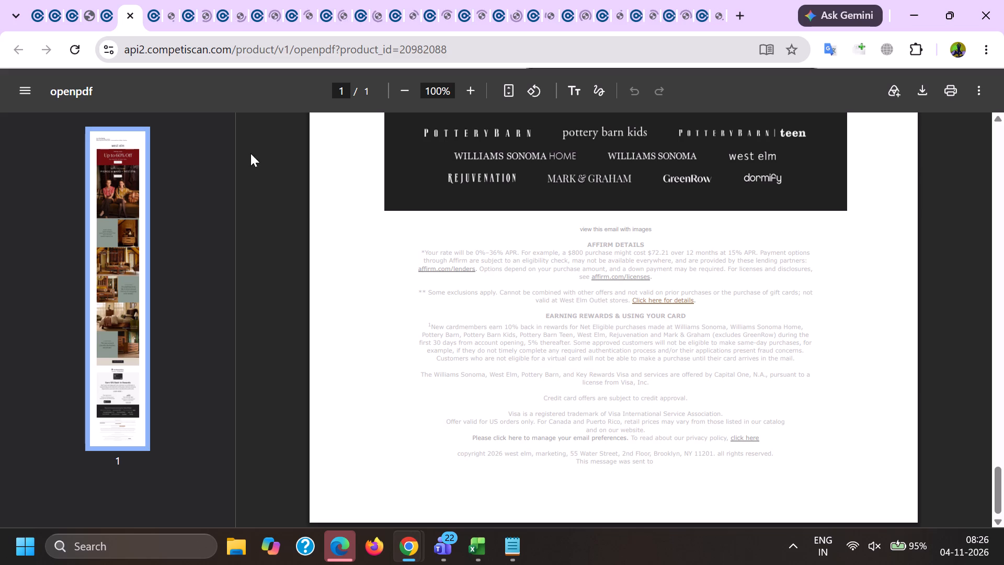
left_click(101, 0)
scroll(406, 296, "down", 2)
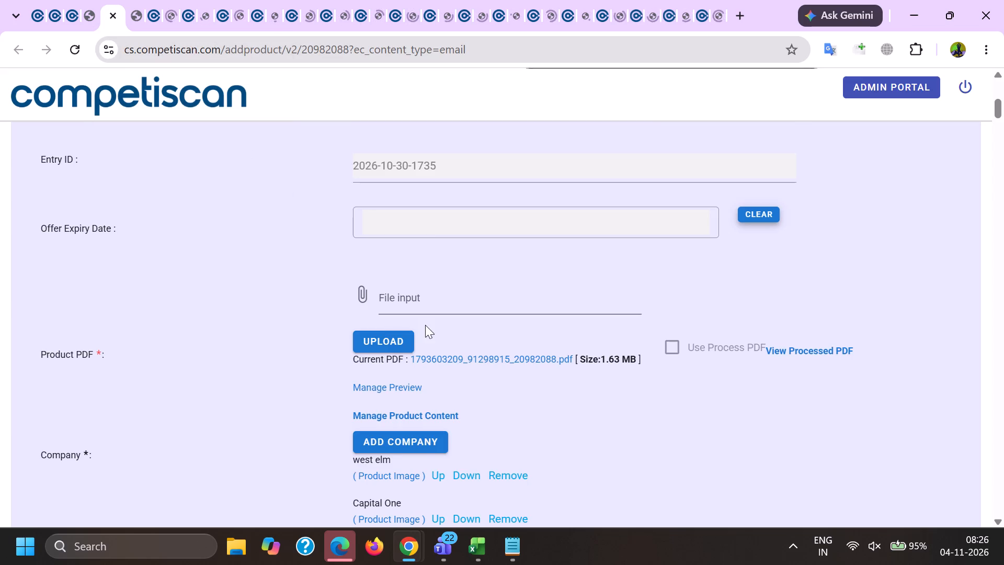
scroll(425, 325, "down", 7)
scroll(476, 288, "down", 4)
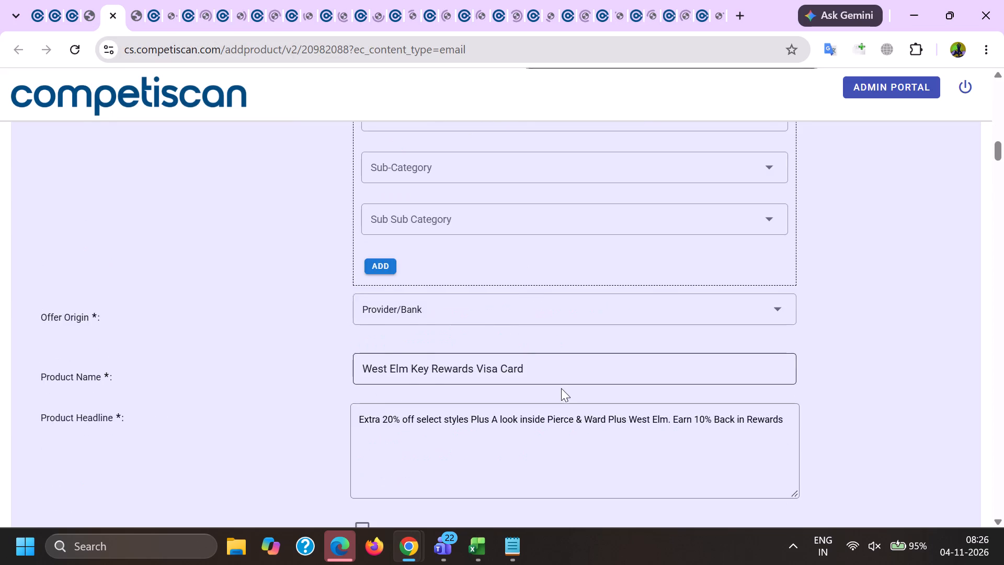
scroll(561, 388, "down", 1)
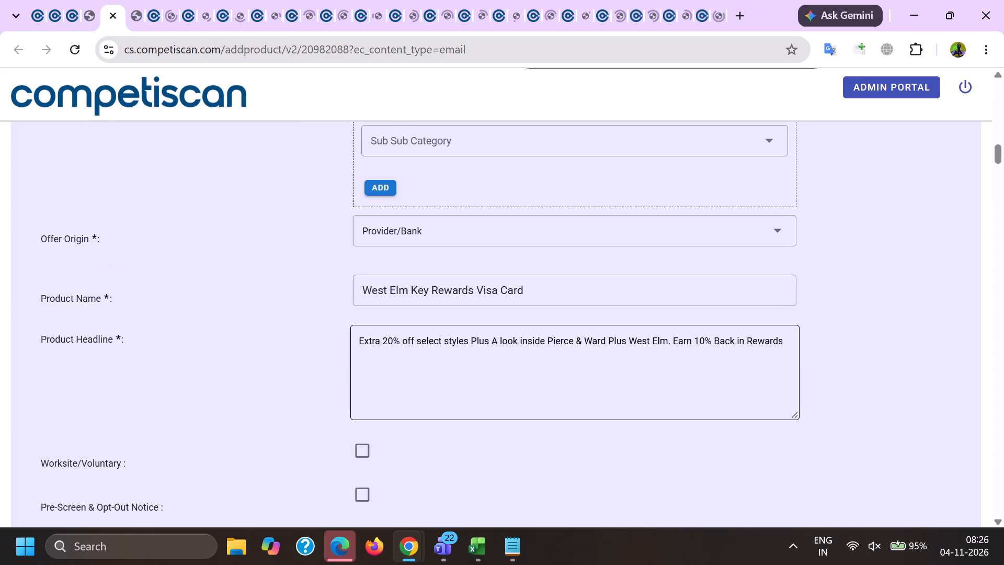
Copy "Pierce & Ward" from the product headline of record 20982088 and search the web for it in a new tab.
left_click_drag(547, 344, 607, 347)
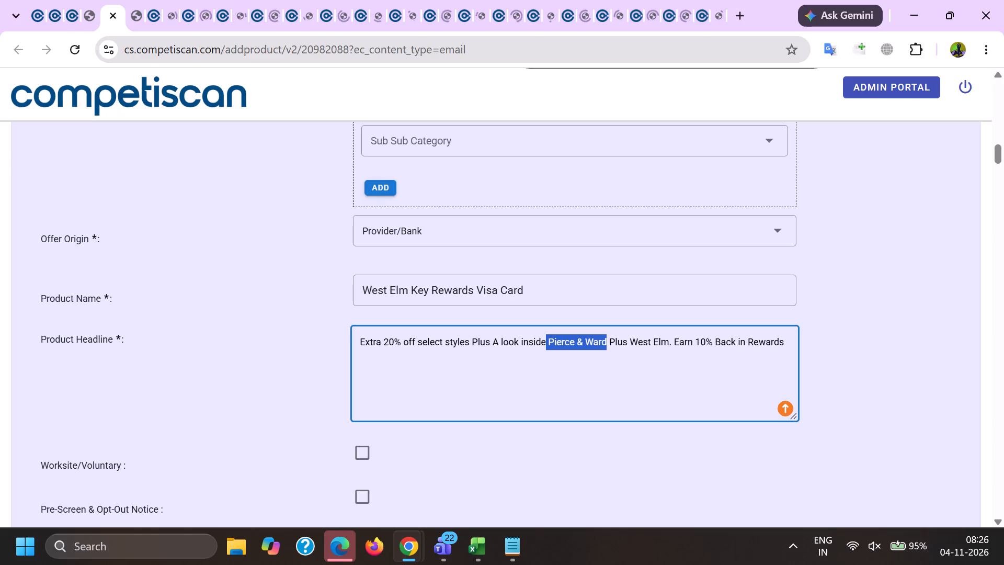
key("ctrl+c")
key("ctrl+c")
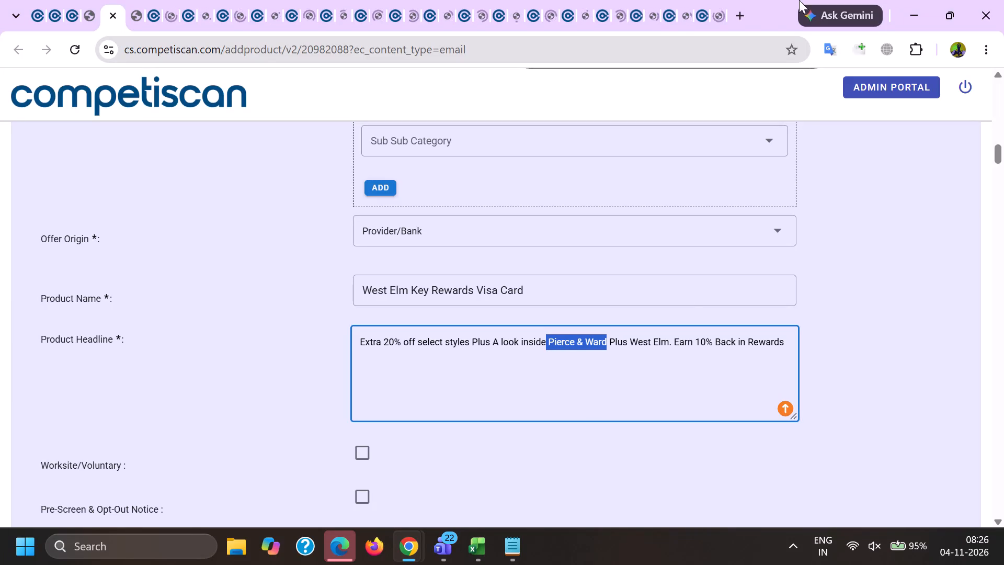
left_click(747, 12)
key("ctrl+v")
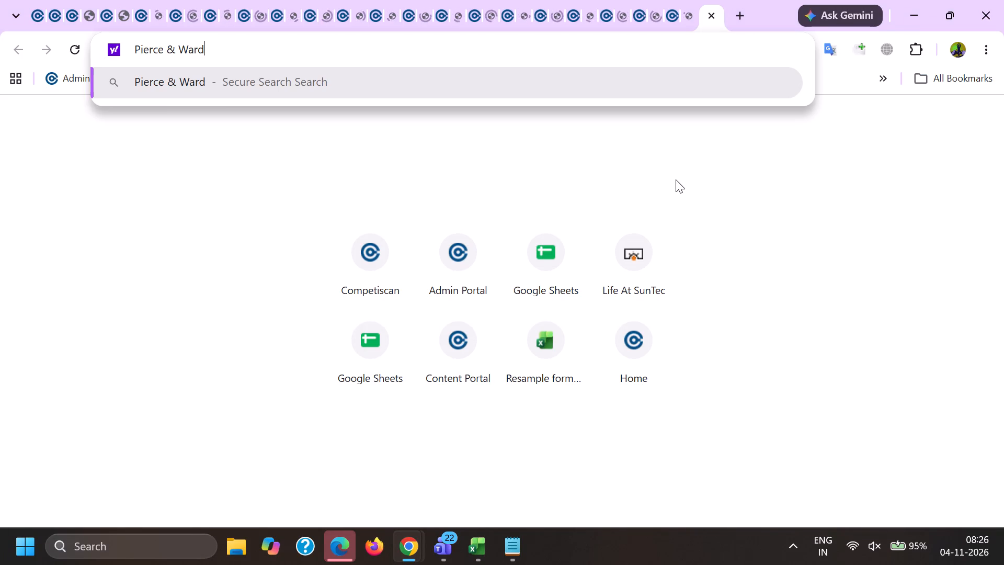
key("Return")
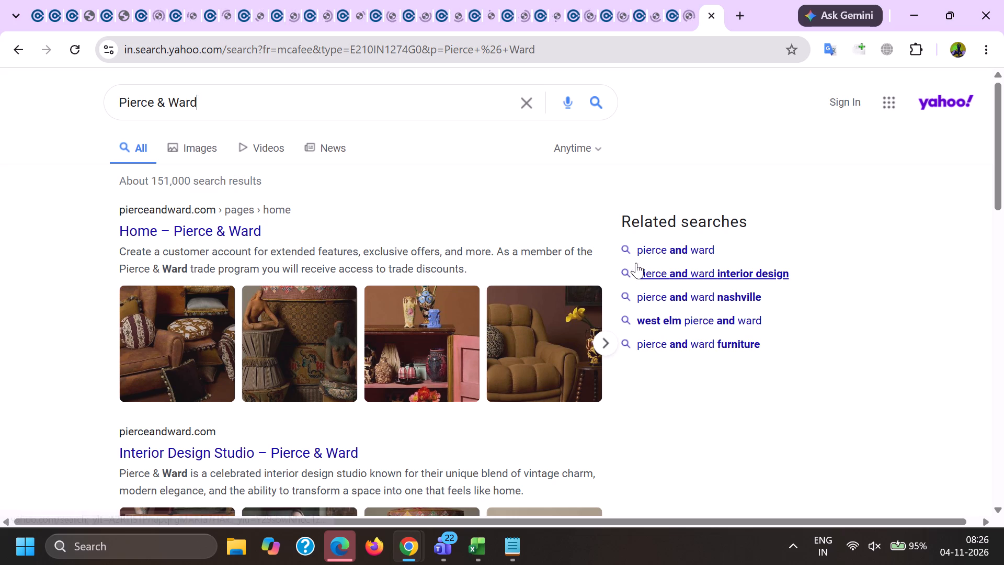
Open the Pierce & Ward design studio website from the search results, examine what the company does, and close both web pages.
scroll(245, 377, "down", 2)
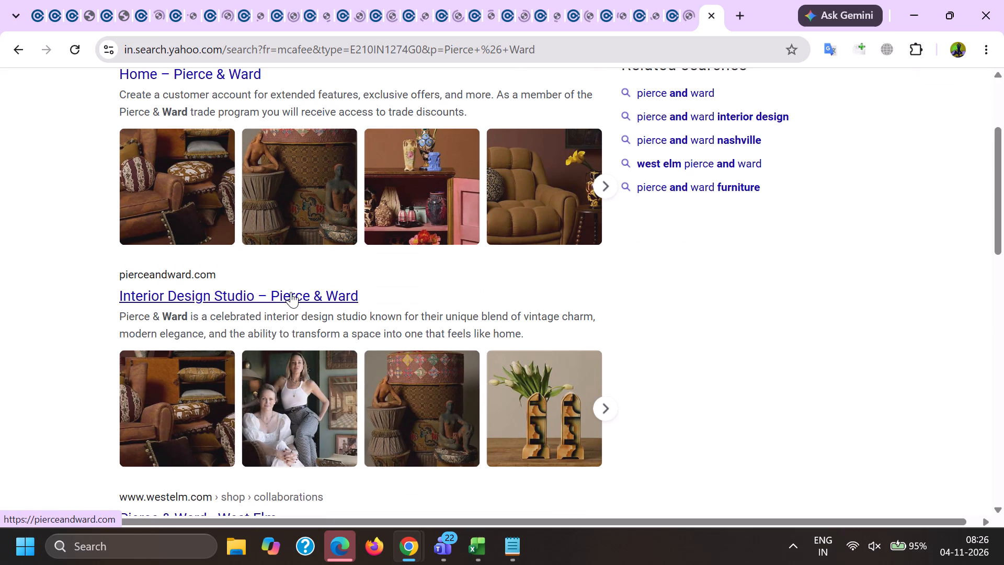
left_click(291, 291, "ctrl")
left_click(710, 0)
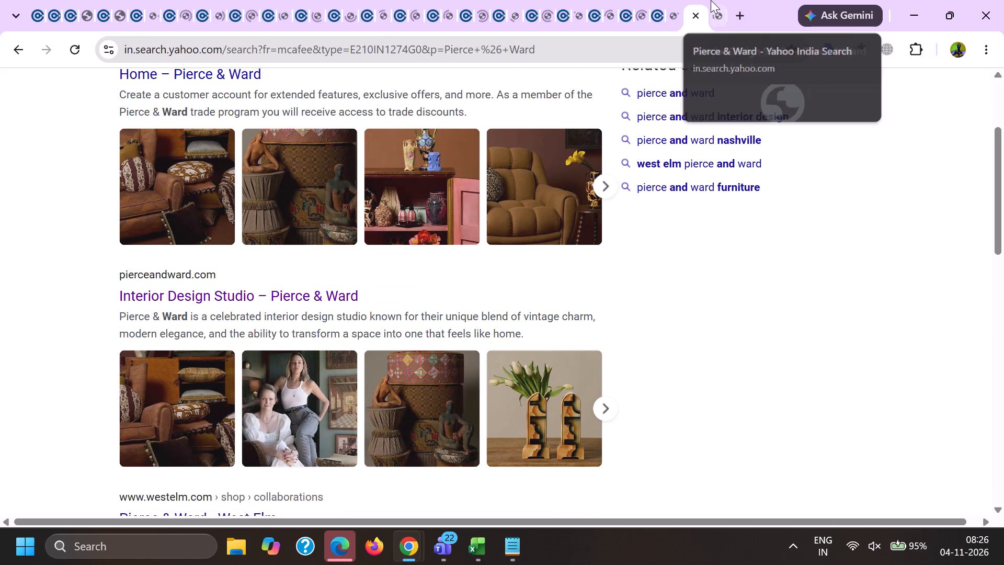
left_click(715, 15)
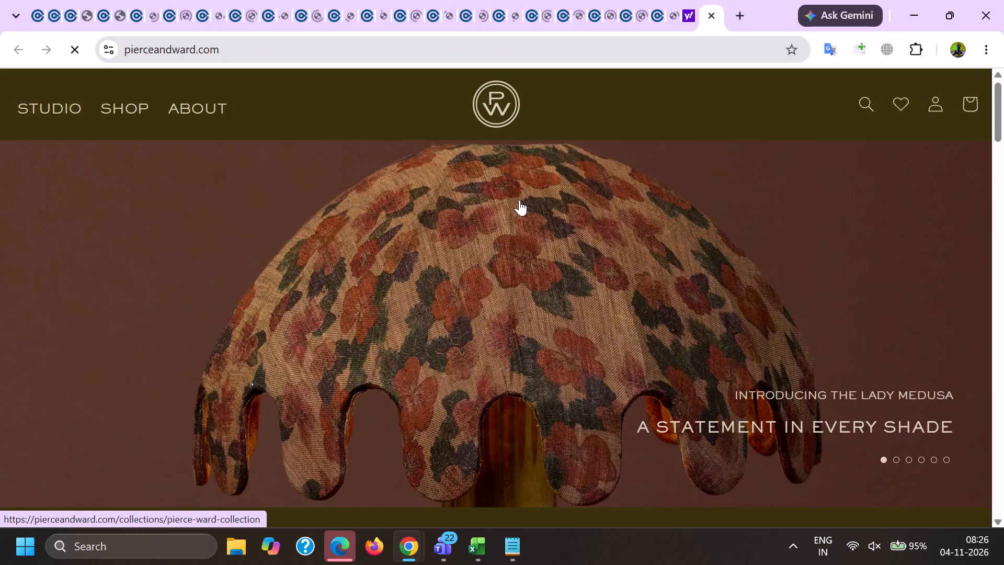
scroll(519, 200, "down", 3)
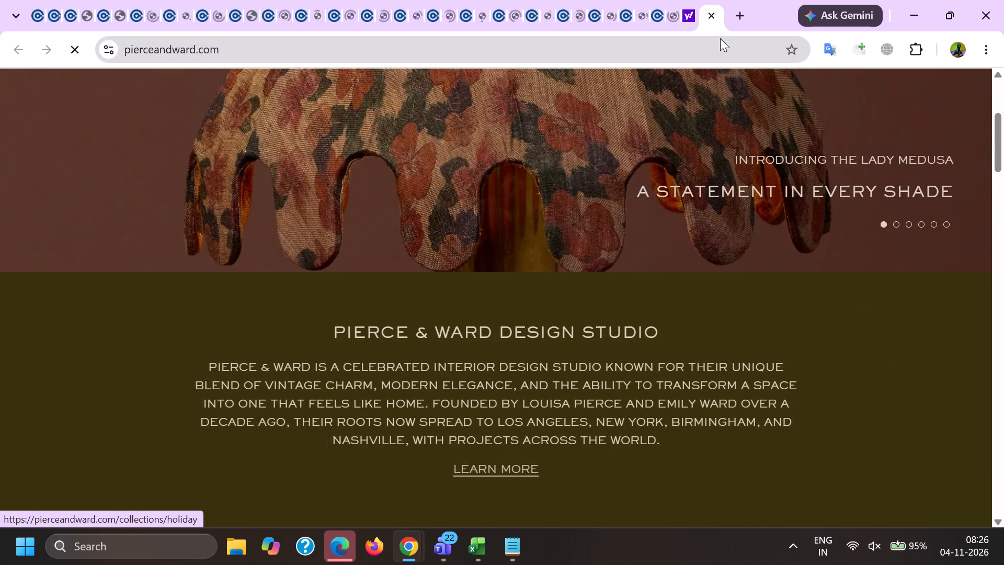
left_click(709, 15)
left_click(709, 15)
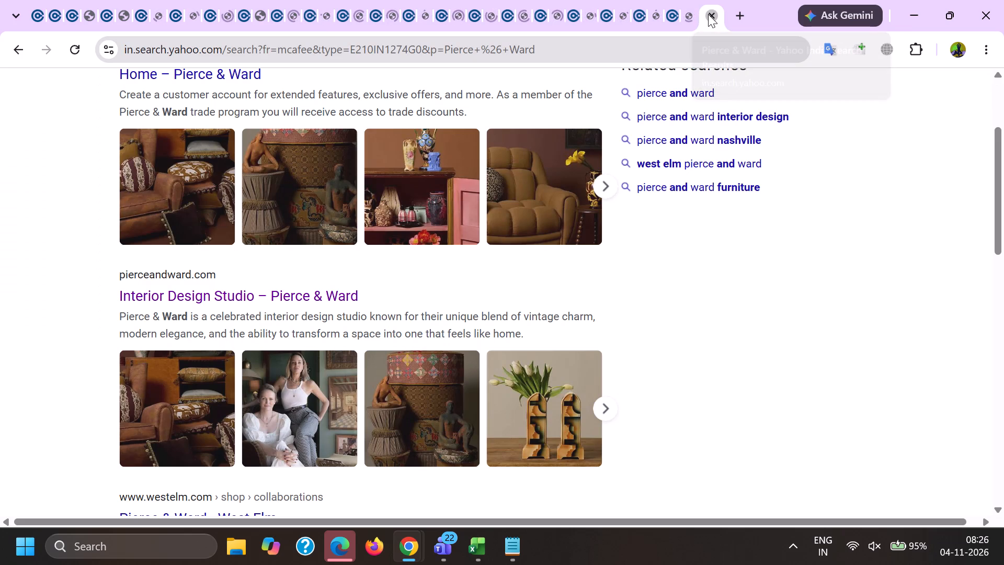
Check back on record 20981983 and close its PDF.
left_click(90, 0)
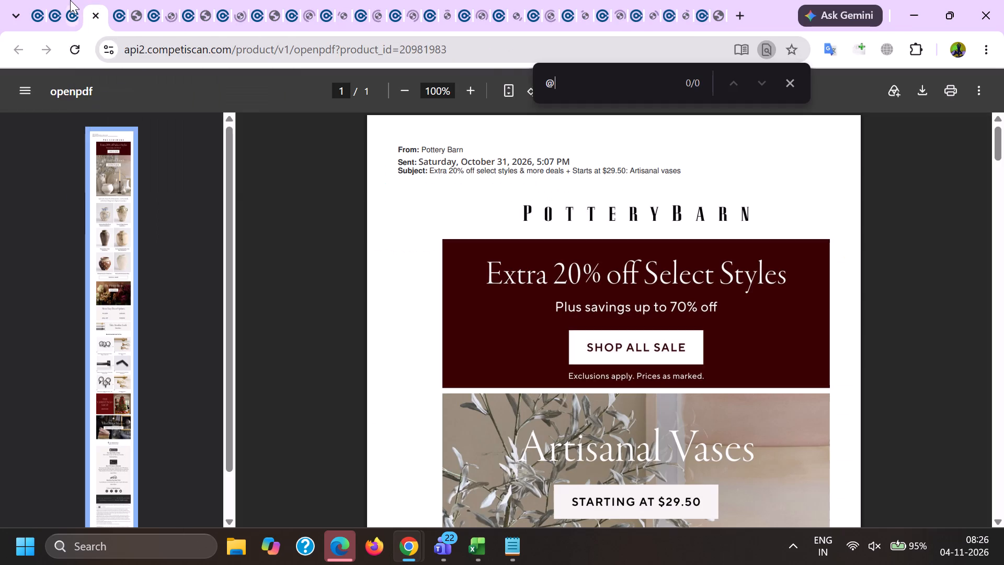
left_click(69, 0)
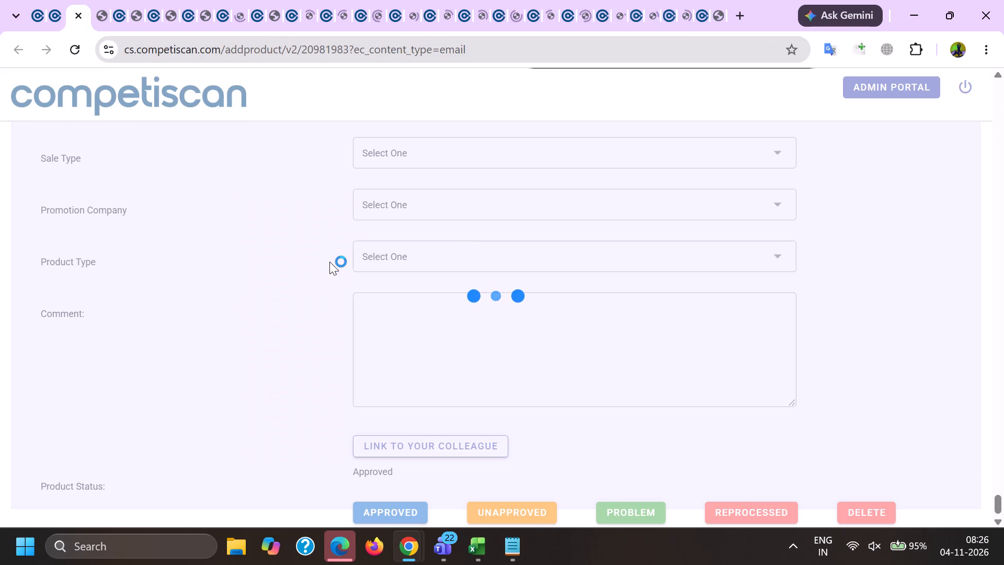
left_click(100, 0)
left_click(96, 19)
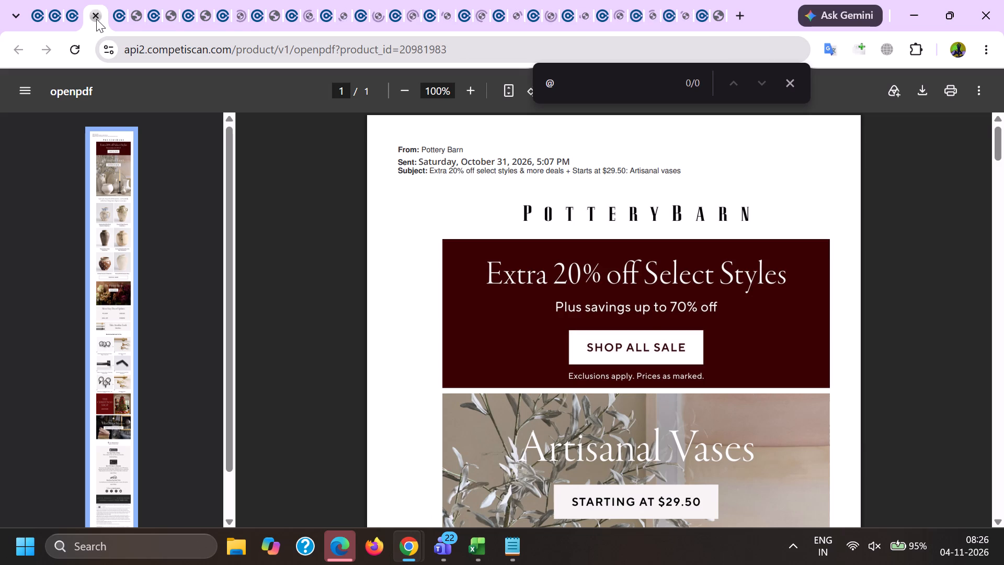
Check the mailing type, incentives, card and pricing fields of record 20982088, and close the record and its PDF.
left_click(123, 0)
left_click(93, 0)
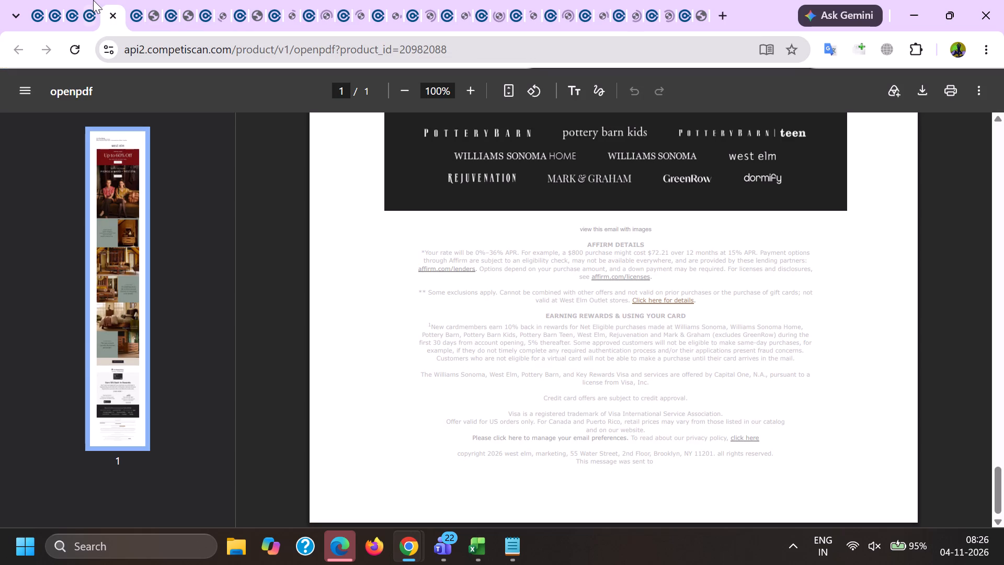
scroll(288, 232, "down", 9)
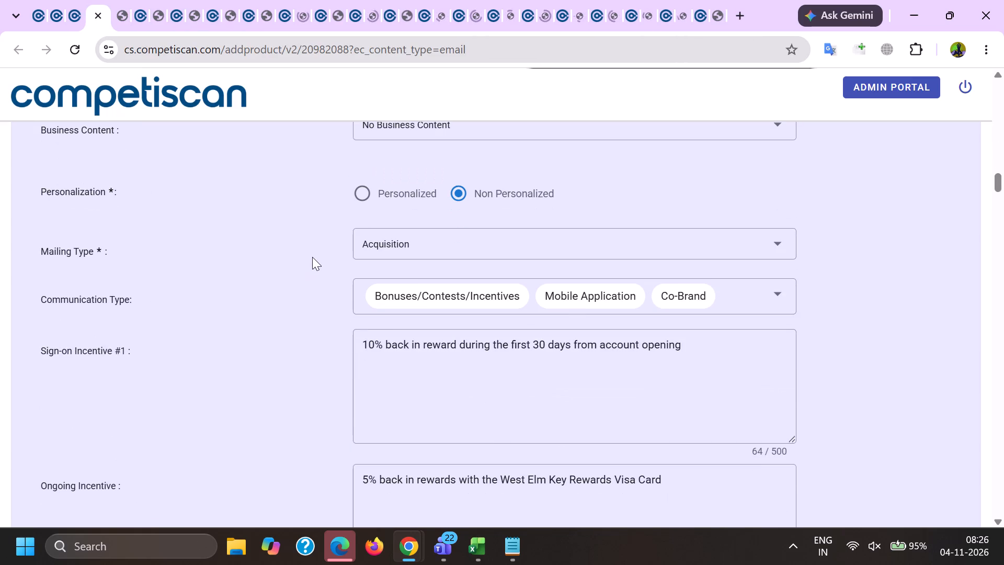
scroll(312, 255, "down", 4)
scroll(312, 257, "down", 17)
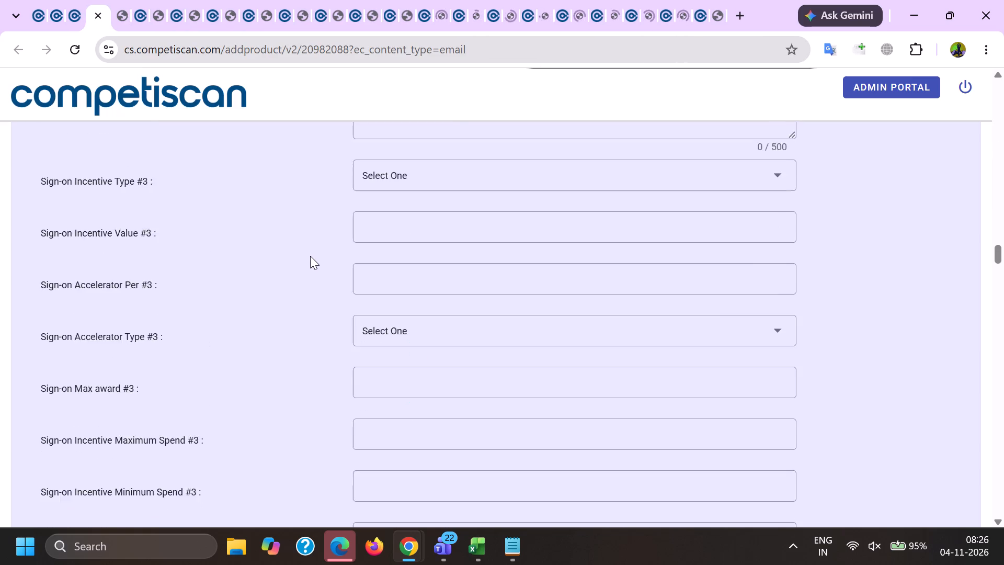
scroll(310, 256, "down", 20)
scroll(310, 256, "down", 6)
left_click(304, 267)
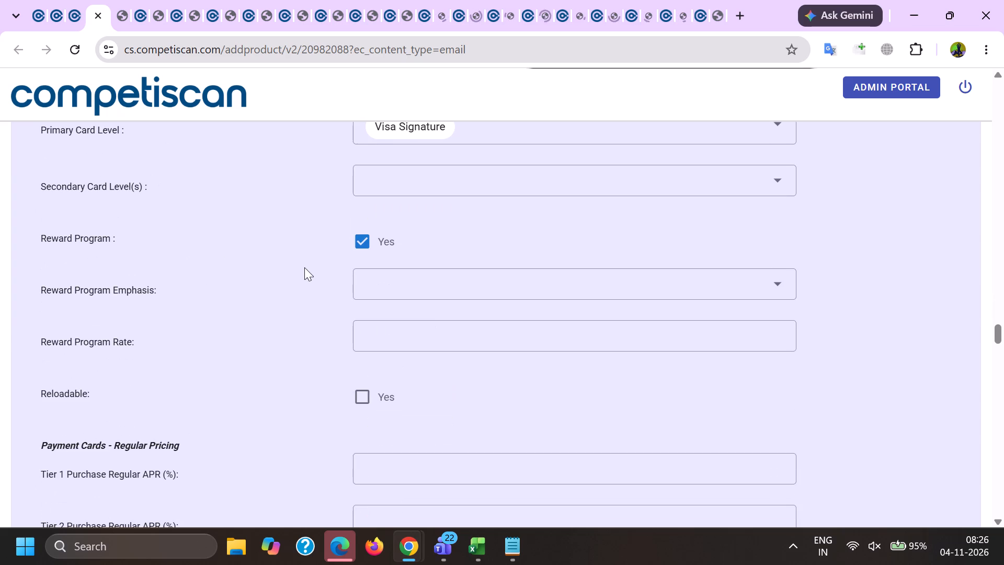
key("End")
scroll(304, 266, "up", 6)
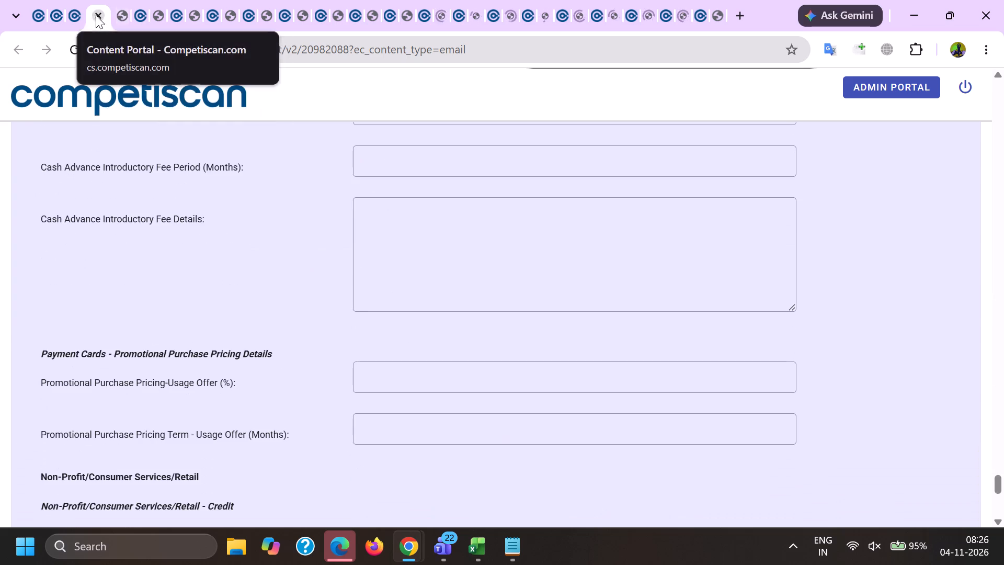
left_click(94, 13)
left_click(95, 14)
Examine the fine print in the PDF of record 20982144 and check the record's details down to the product headline.
left_click(118, 0)
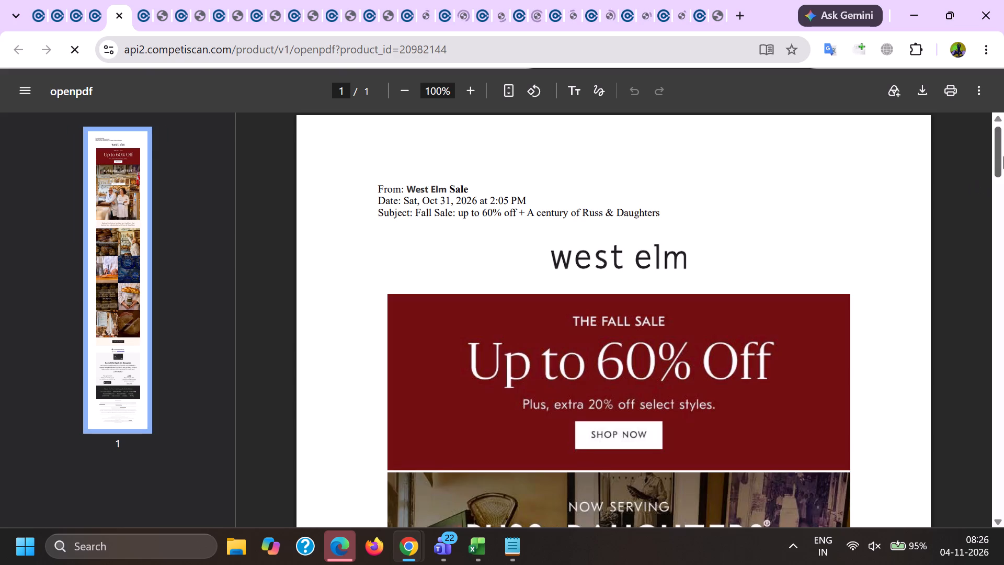
left_click_drag(1003, 155, 1003, 564)
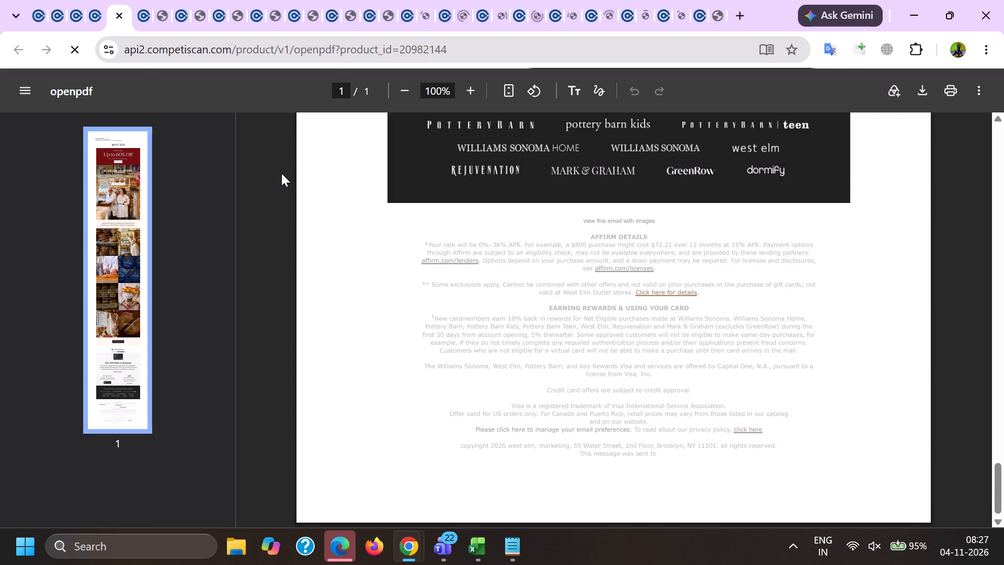
left_click(90, 0)
scroll(532, 306, "down", 5)
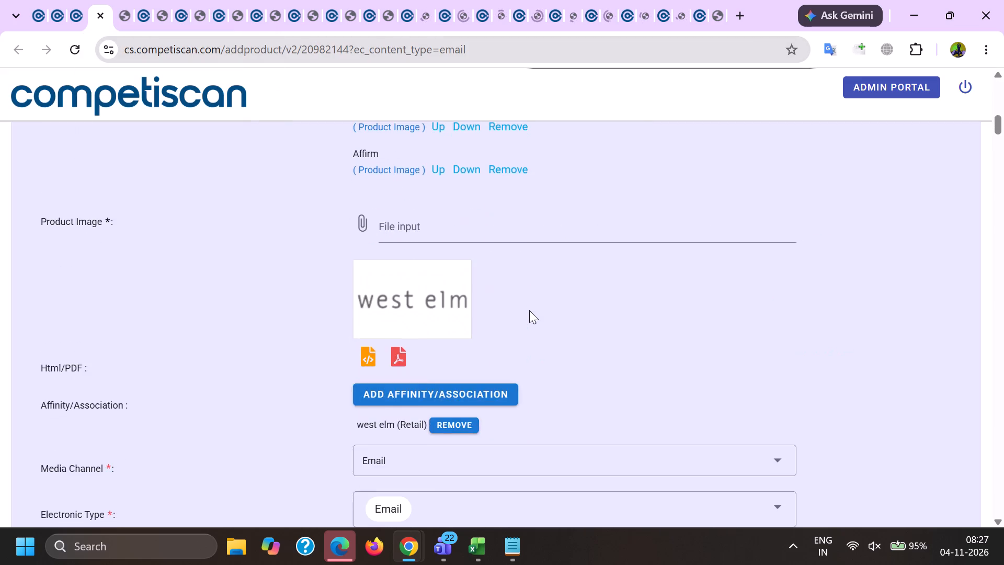
scroll(529, 309, "down", 9)
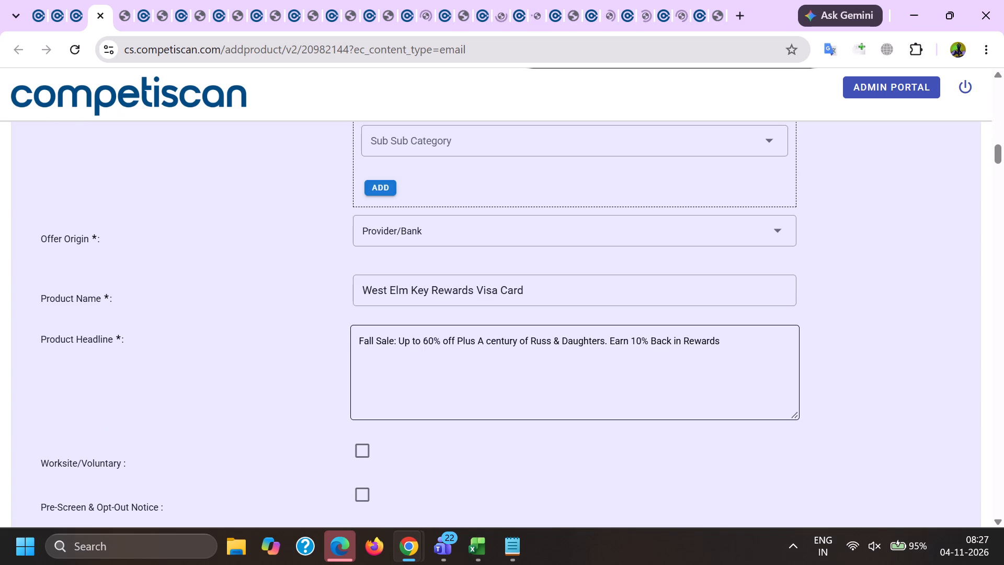
Copy "Russ & Daughters" from the product headline of record 20982144 and search the web for it in a new tab.
left_click_drag(766, 354, 99, 253)
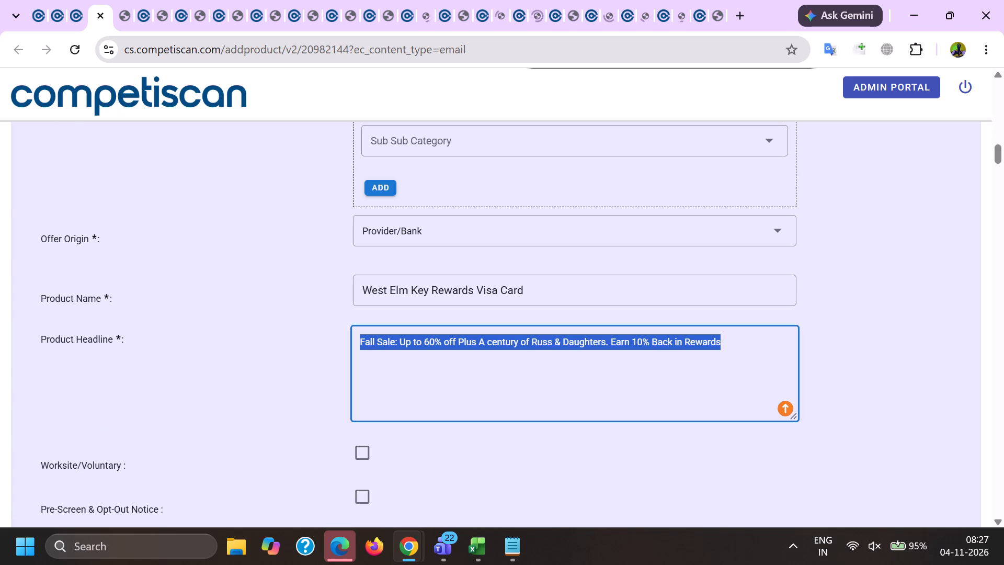
double_click(542, 335)
left_click(578, 341, "shift")
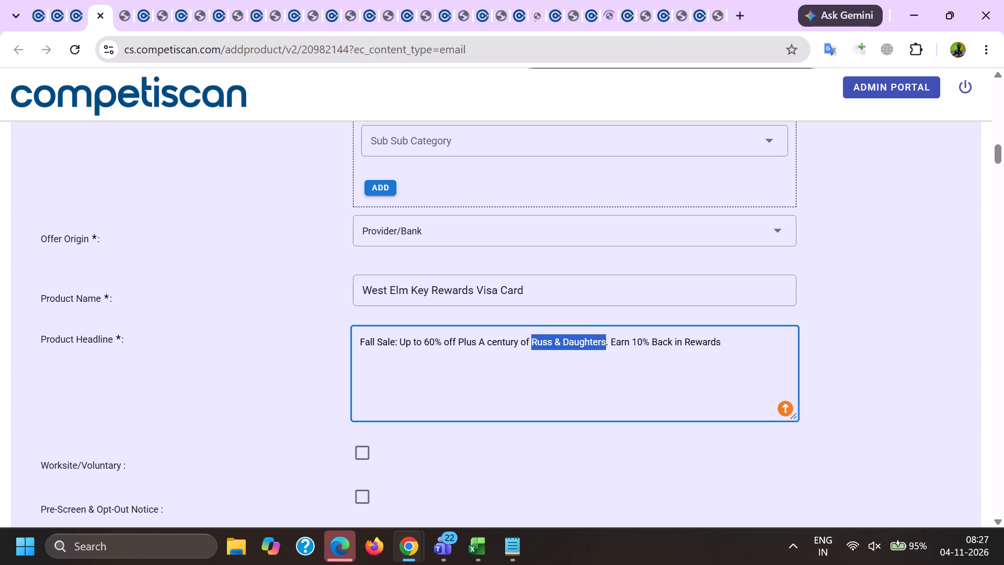
key("ctrl+c")
left_click(734, 20)
key("ctrl+v")
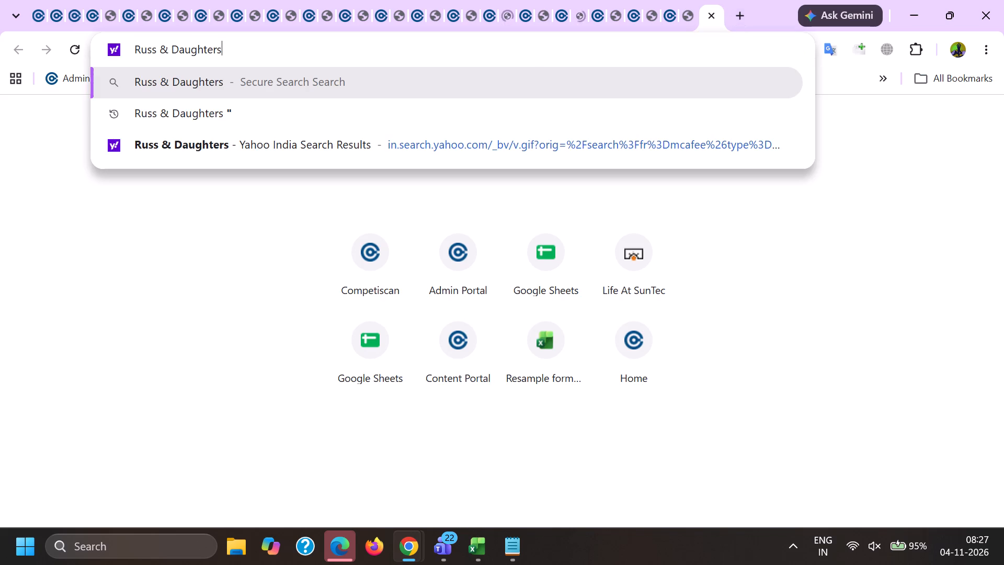
key("Return")
Check the incentives, card, pricing and status fields of record 20982144, and close the record and its PDF.
left_click(110, 0)
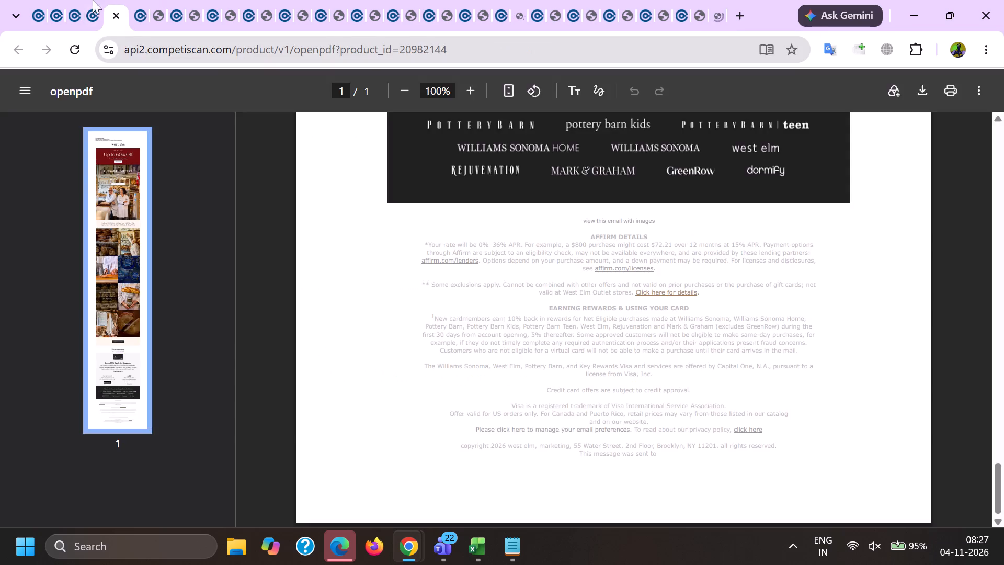
left_click(88, 0)
scroll(333, 295, "down", 9)
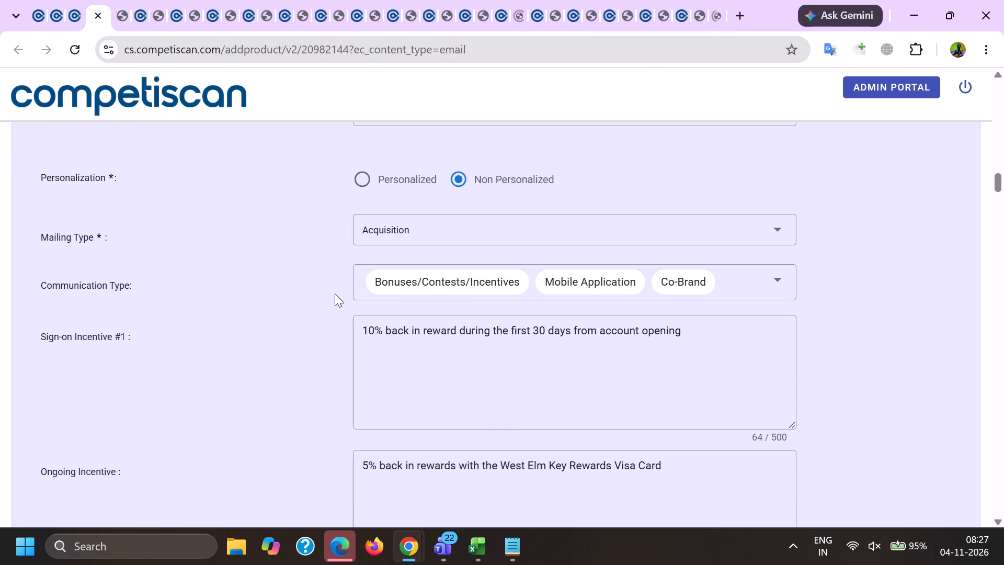
scroll(335, 292, "down", 20)
scroll(335, 292, "down", 2)
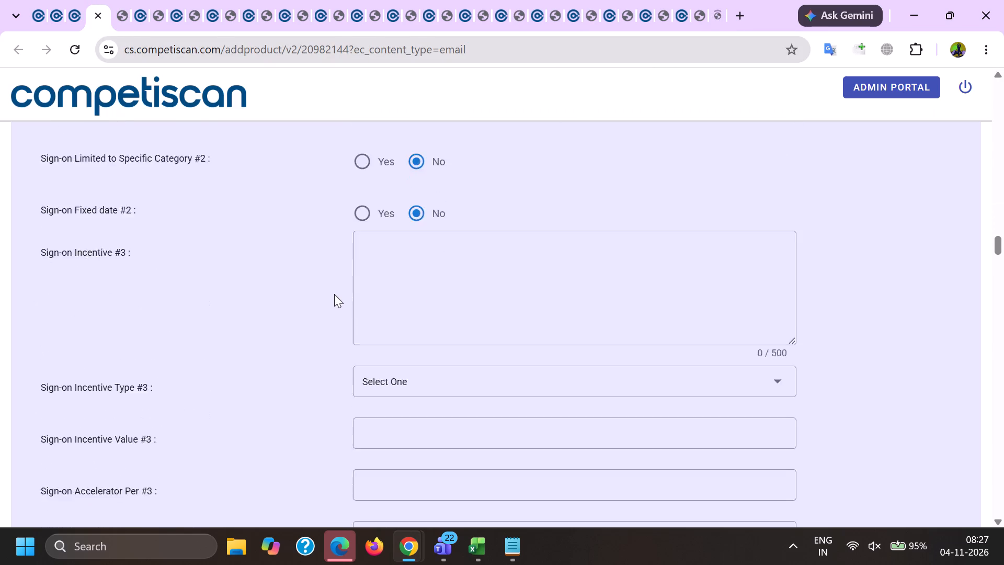
scroll(334, 294, "down", 12)
scroll(330, 295, "down", 9)
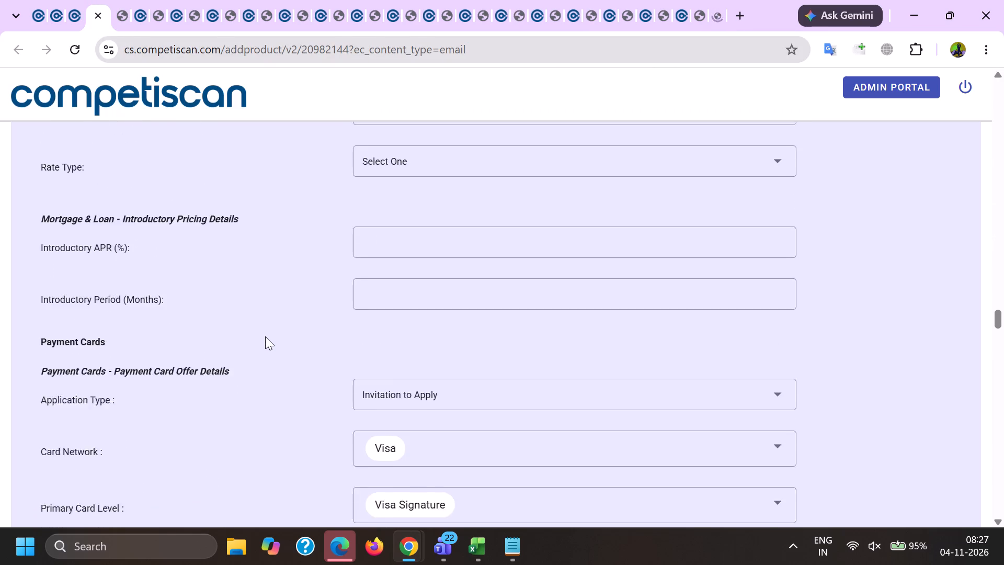
scroll(265, 336, "down", 3)
left_click(265, 337)
key("End")
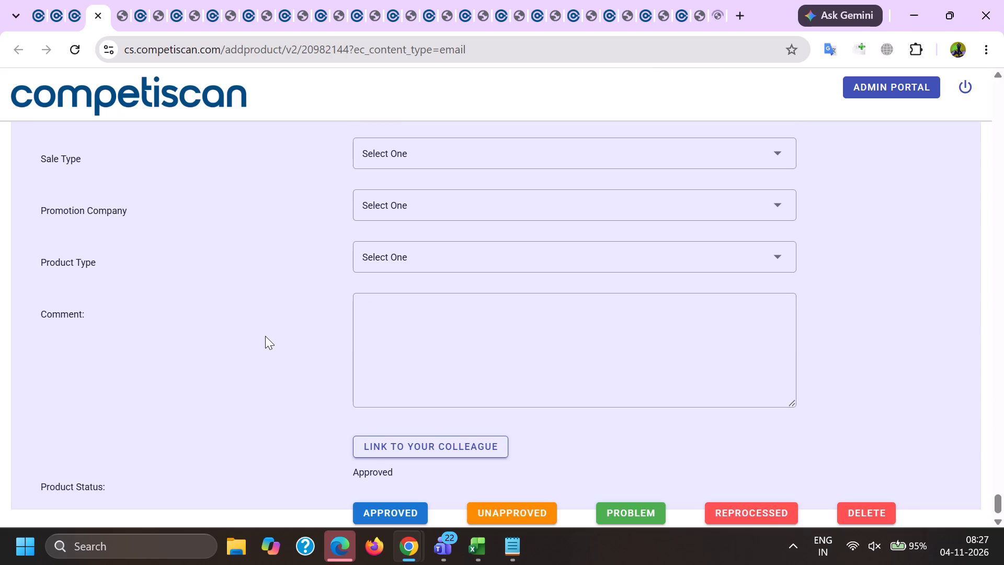
scroll(265, 336, "up", 5)
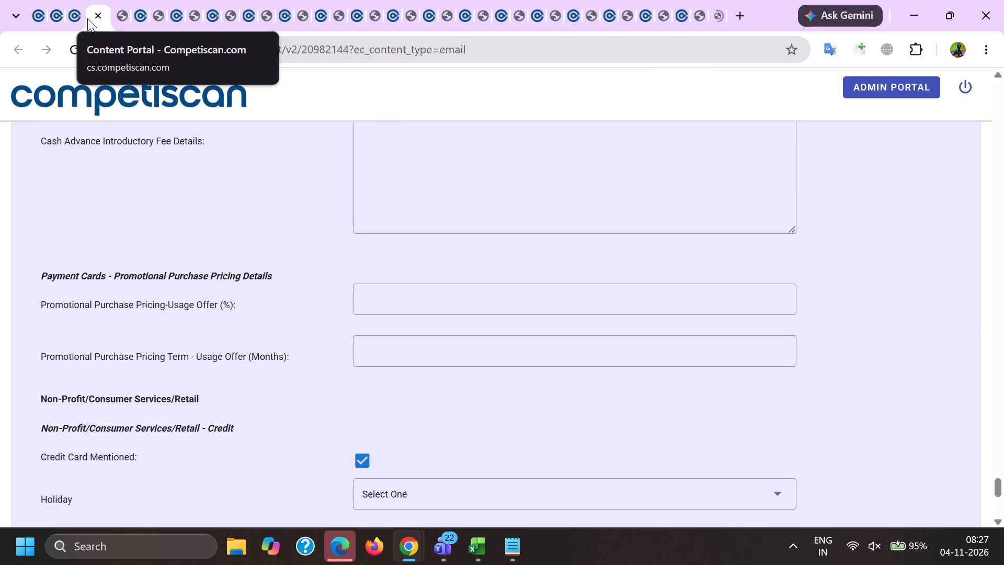
left_click(99, 12)
left_click(99, 15)
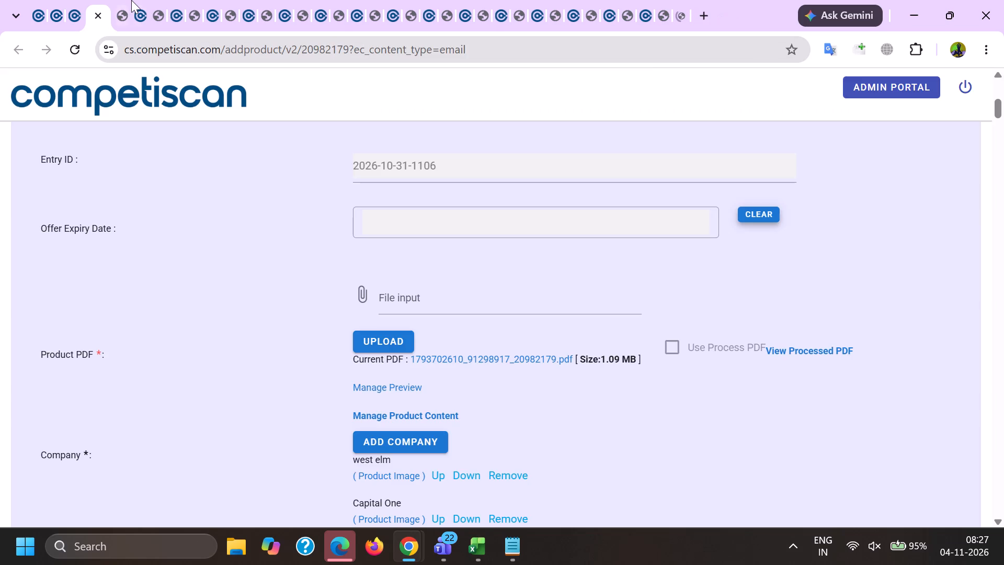
Examine the fine print in the PDF of record 20982179 and check the record's details and product headline.
left_click(129, 0)
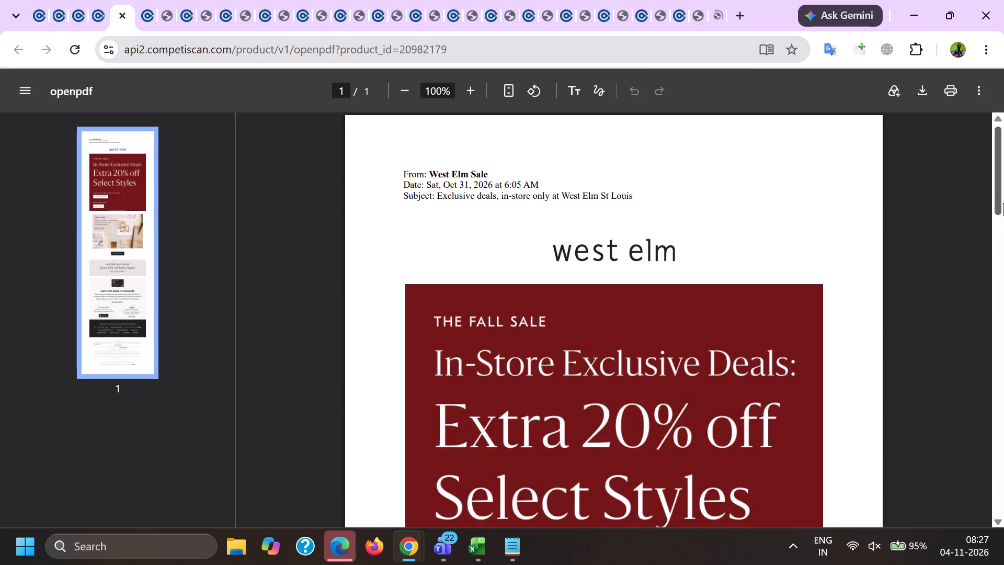
left_click_drag(1003, 202, 1003, 564)
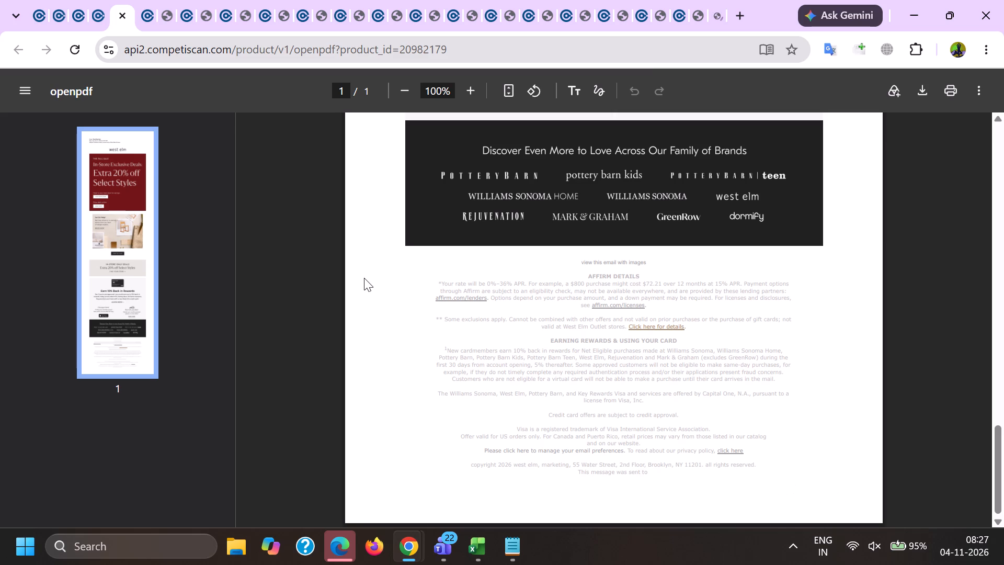
left_click(98, 3)
scroll(338, 289, "down", 8)
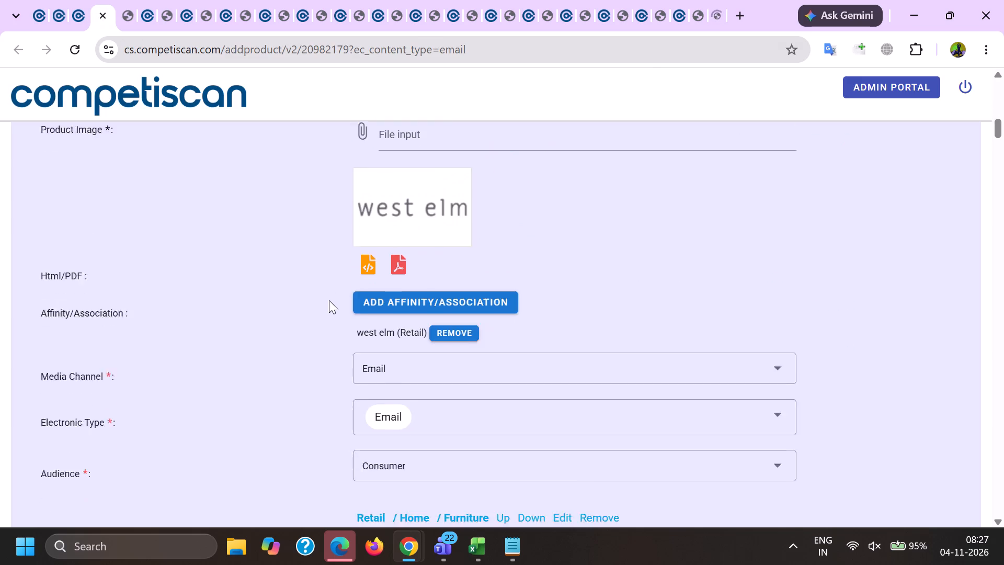
scroll(339, 292, "down", 4)
scroll(465, 341, "down", 2)
left_click_drag(717, 365, 194, 314)
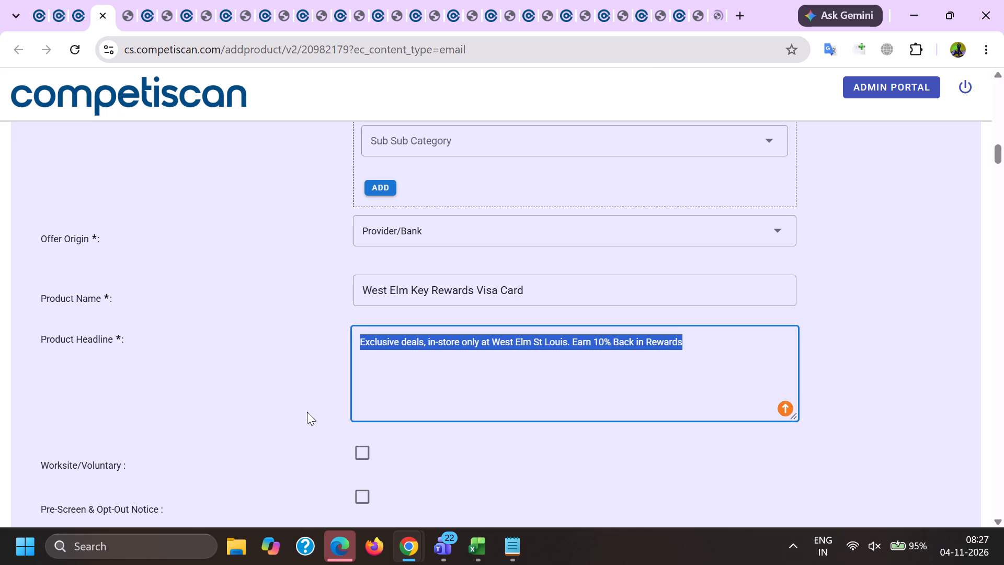
scroll(307, 412, "down", 4)
Review the web search results for Russ & Daughters and close that tab.
left_click(722, 0)
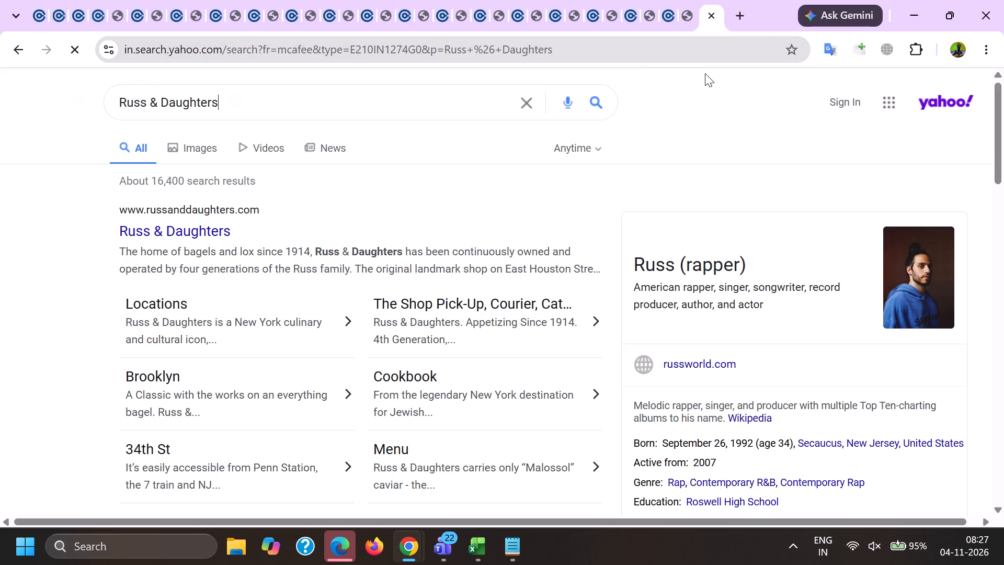
left_click(713, 14)
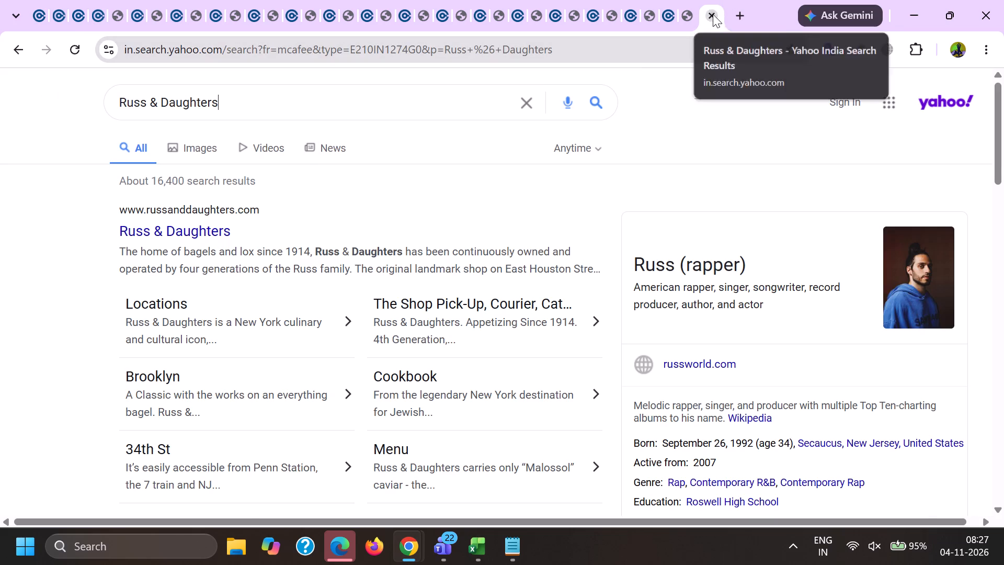
left_click(117, 0)
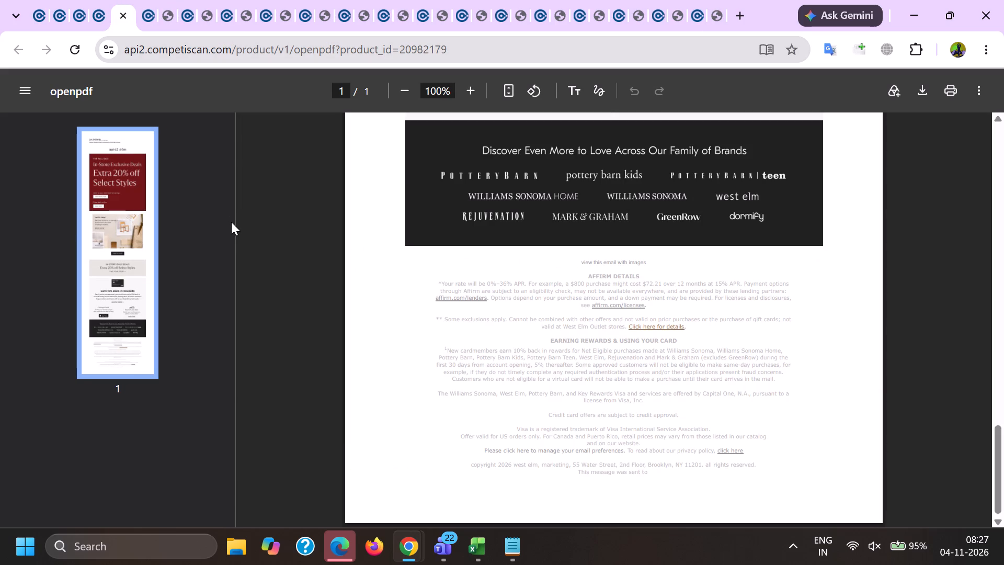
scroll(235, 220, "down", 3)
left_click(104, 0)
scroll(540, 330, "down", 10)
scroll(531, 345, "up", 4)
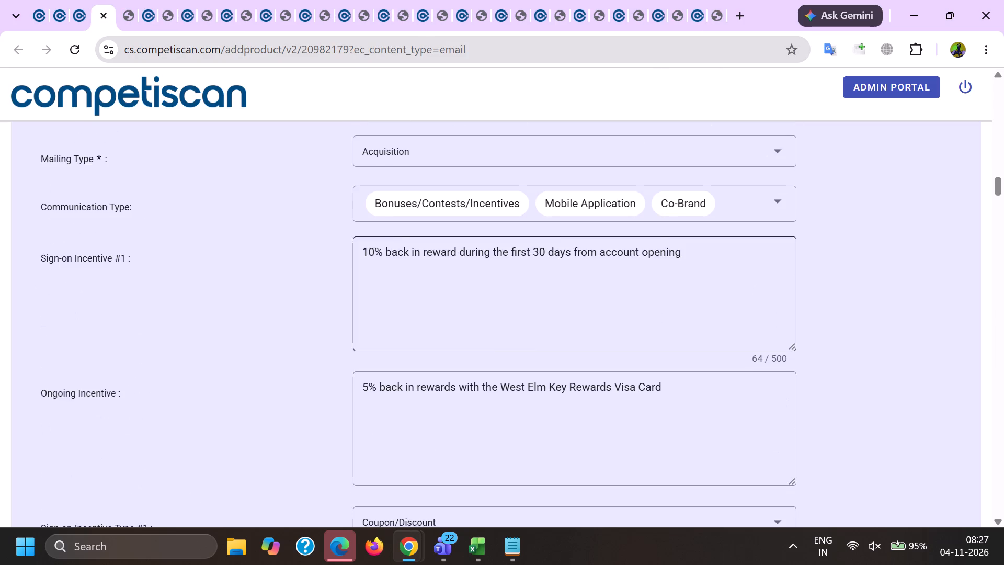
scroll(530, 344, "down", 17)
scroll(424, 333, "up", 1)
scroll(424, 333, "down", 17)
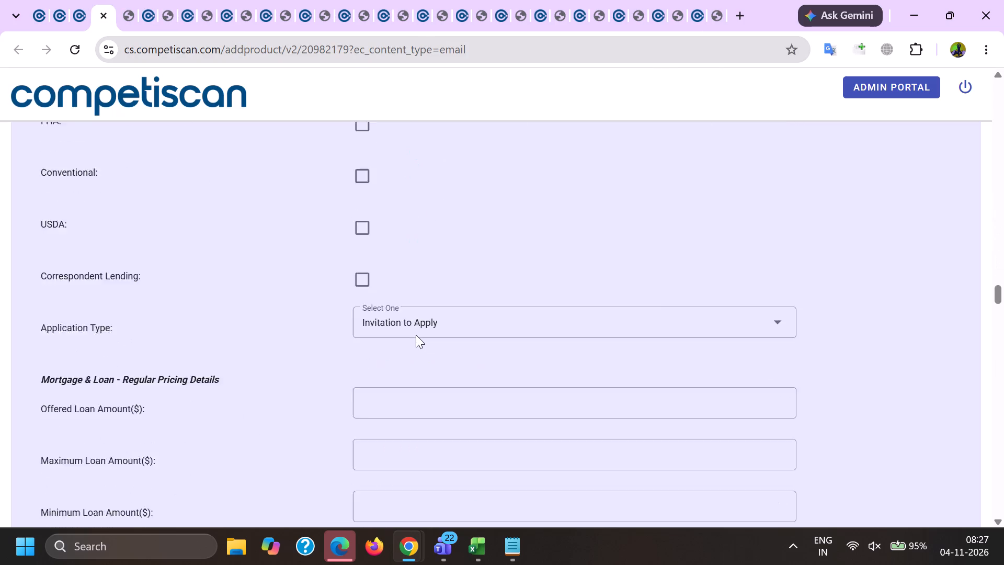
scroll(416, 335, "down", 12)
left_click(264, 370)
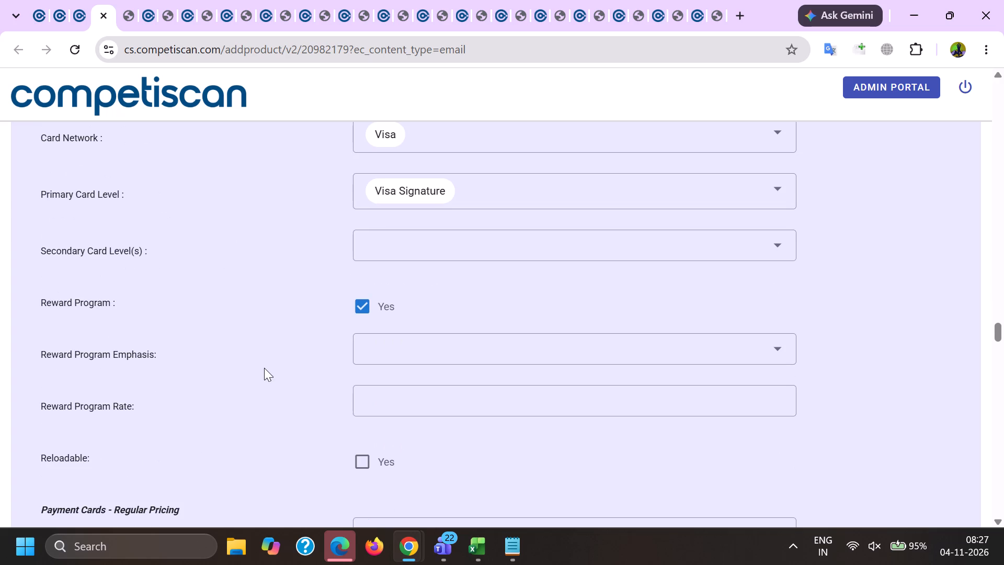
key("End")
scroll(264, 367, "up", 5)
left_click(102, 19)
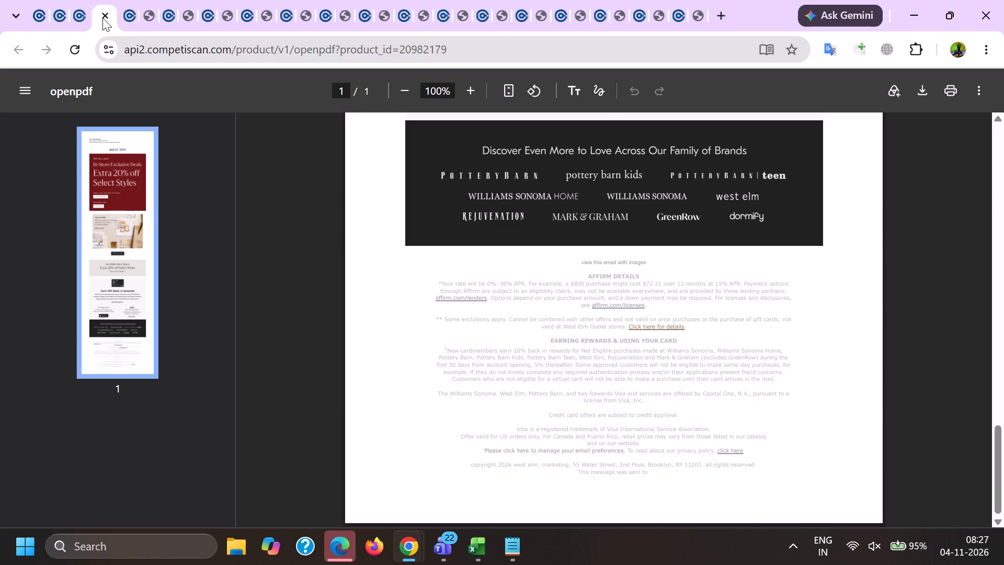
left_click(102, 17)
Examine the fine print in the PDF of west elm record 20982231 and check the record's details and product headline.
left_click(121, 0)
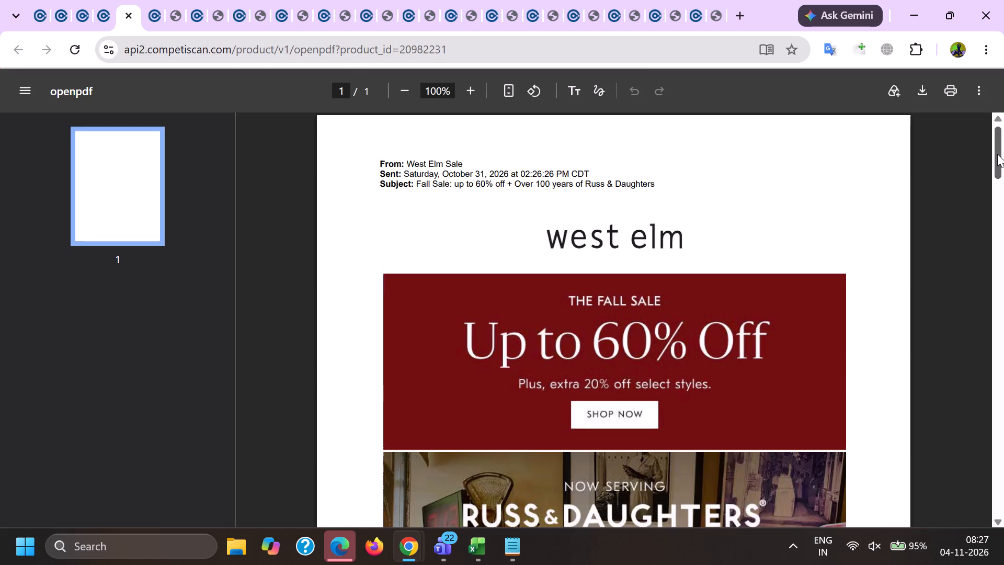
left_click_drag(1003, 151, 1003, 205)
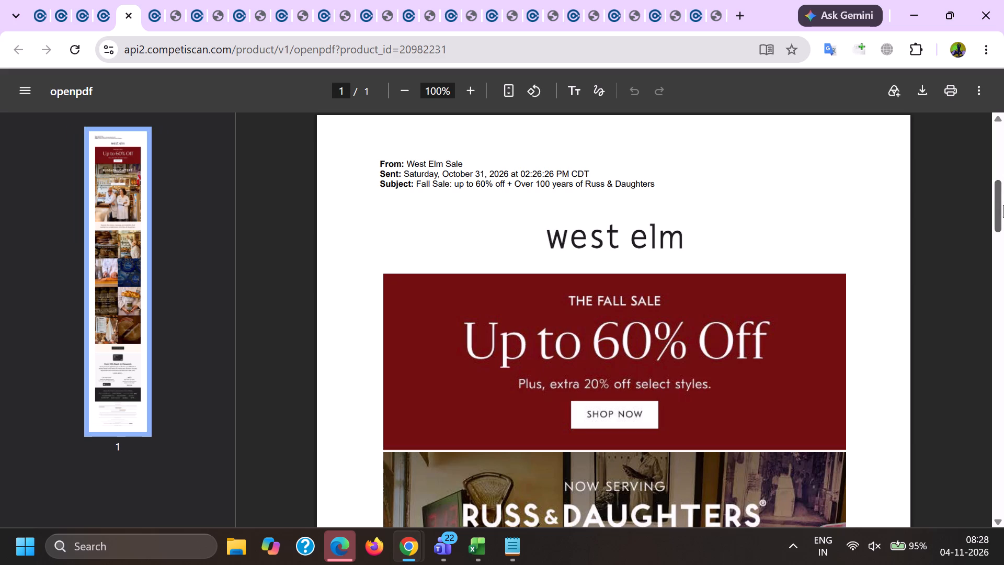
left_click_drag(1003, 205, 1003, 534)
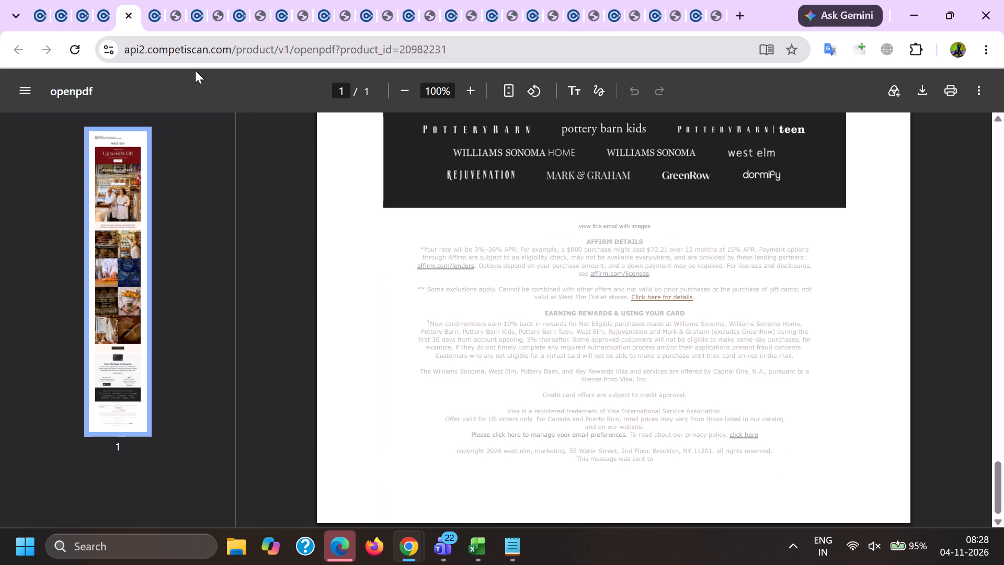
left_click(101, 1)
scroll(604, 415, "down", 6)
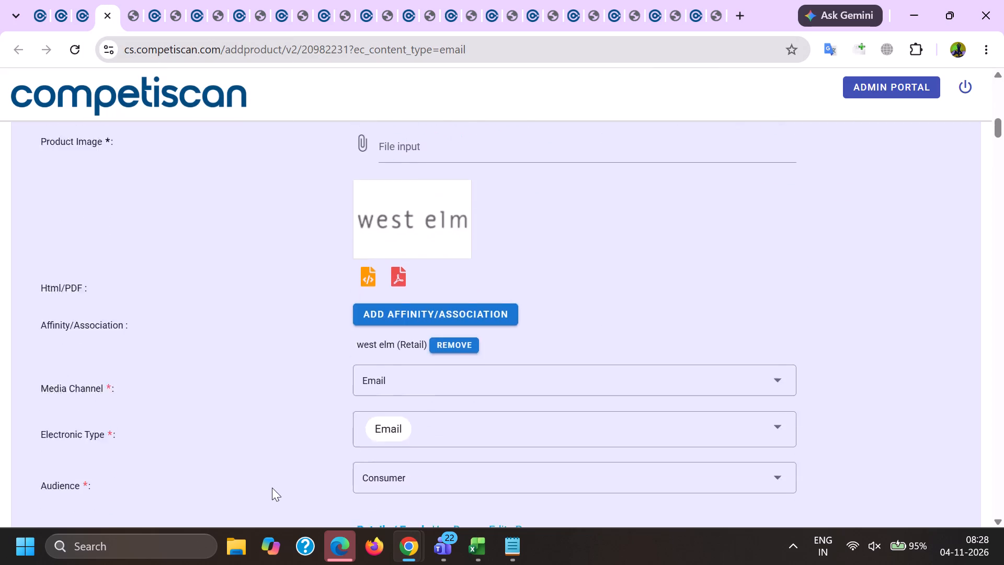
scroll(434, 325, "down", 7)
scroll(666, 334, "down", 2)
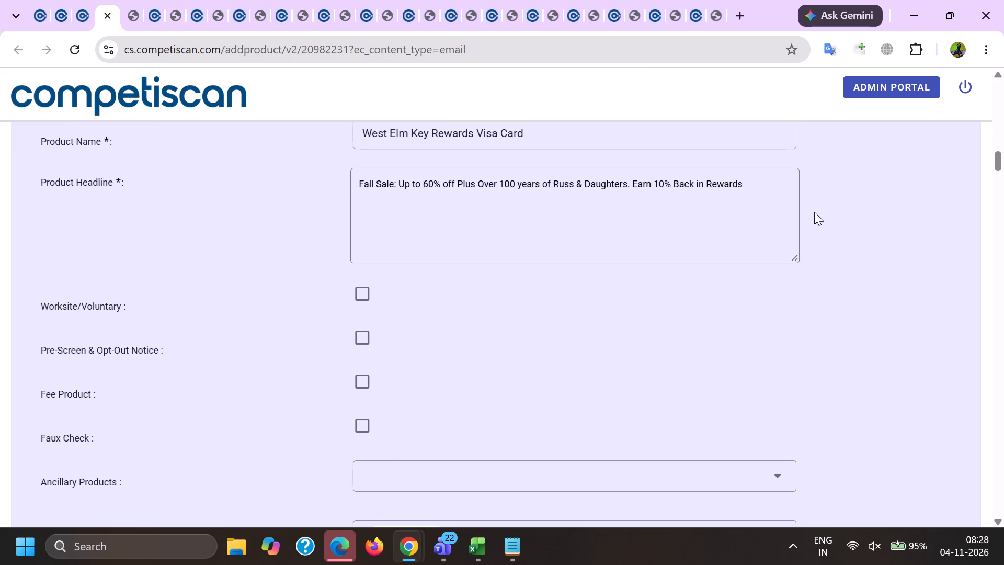
left_click_drag(814, 211, 392, 107)
triple_click(471, 222)
left_click(471, 219)
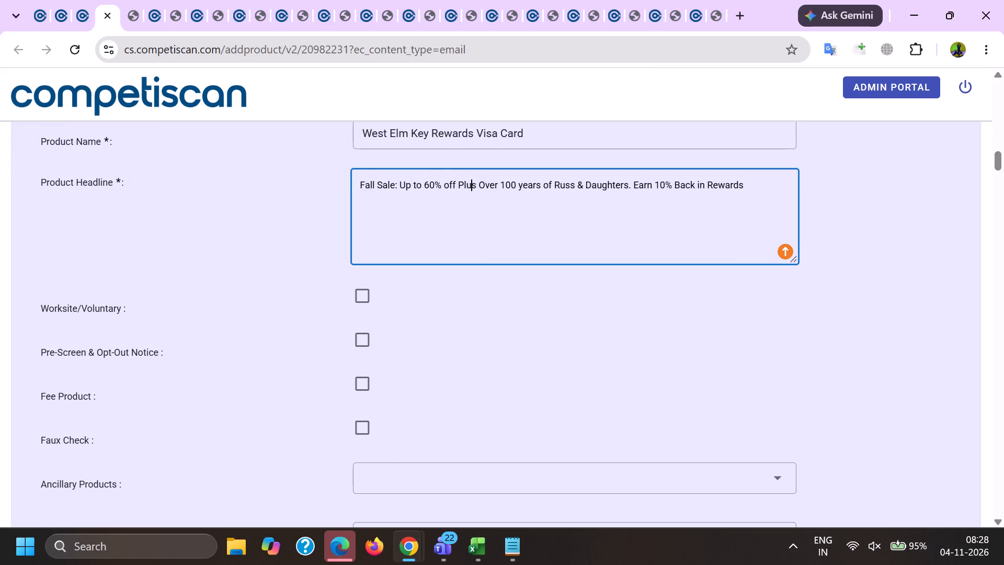
Check the incentives, loan pricing, card and retail credit fields of record 20982231, and close the record and its PDF.
scroll(471, 218, "down", 20)
scroll(471, 218, "down", 1)
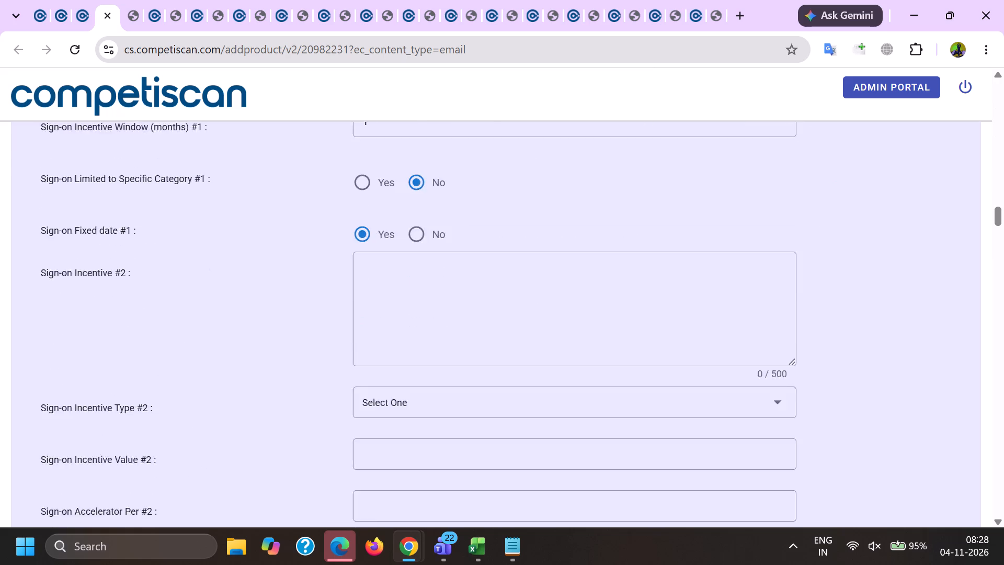
scroll(462, 226, "down", 20)
scroll(462, 226, "down", 9)
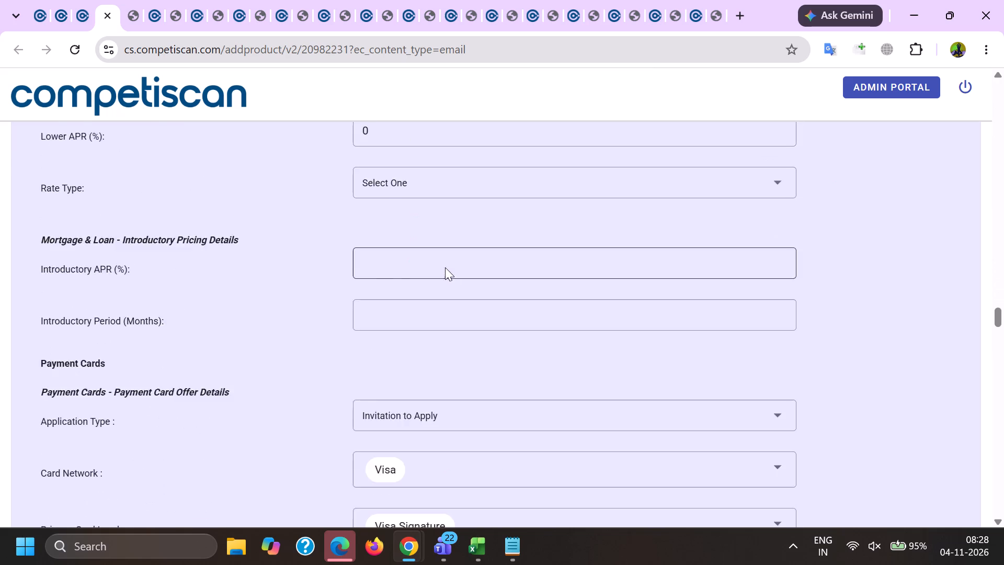
scroll(445, 267, "down", 5)
left_click(300, 317)
key("End")
scroll(300, 315, "up", 5)
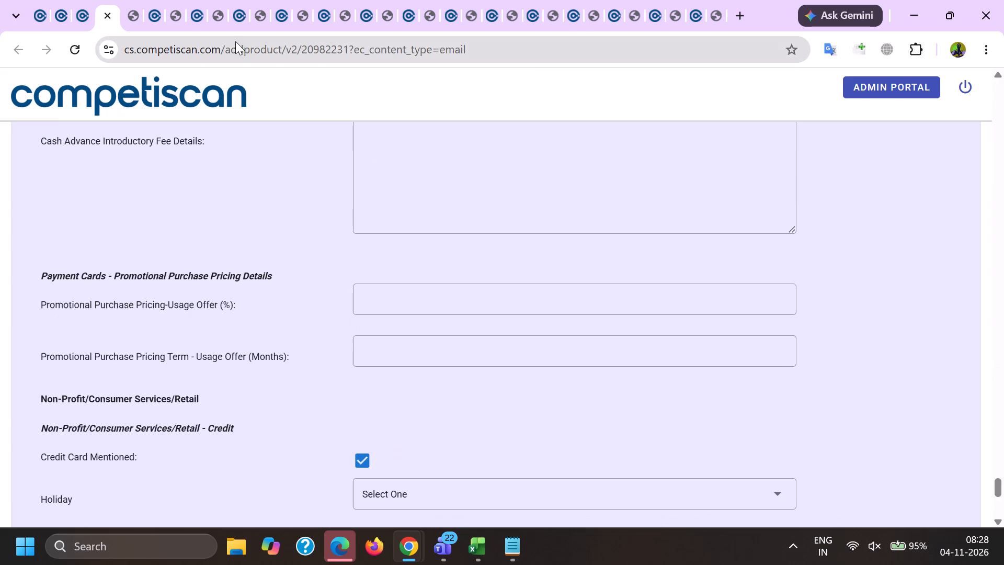
left_click(106, 19)
left_click(106, 19)
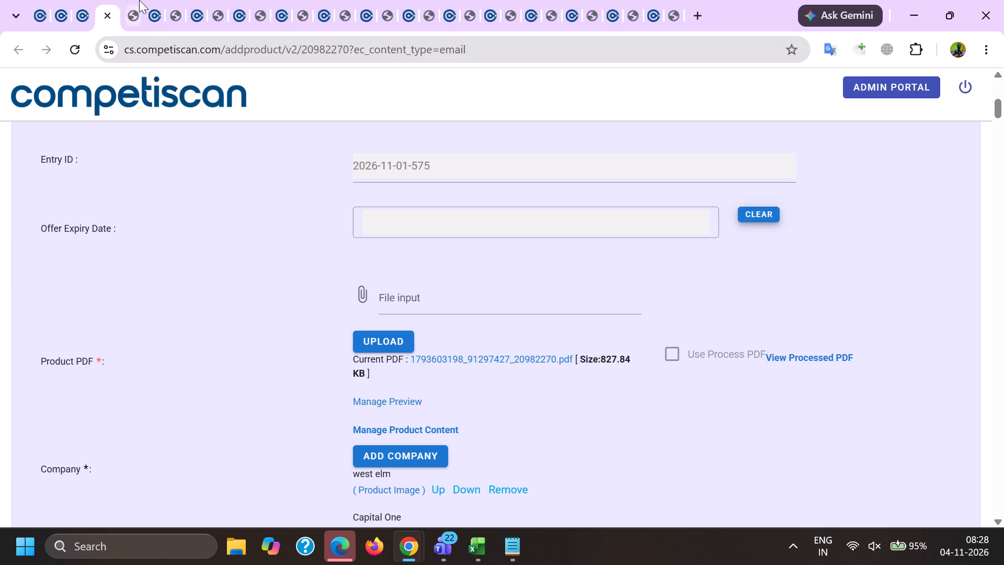
Examine the fine print in the PDF of west elm record 20982270 and check the record's sectors and product headline.
left_click(135, 0)
left_click_drag(1003, 163, 1003, 564)
left_click(110, 0)
scroll(395, 243, "down", 2)
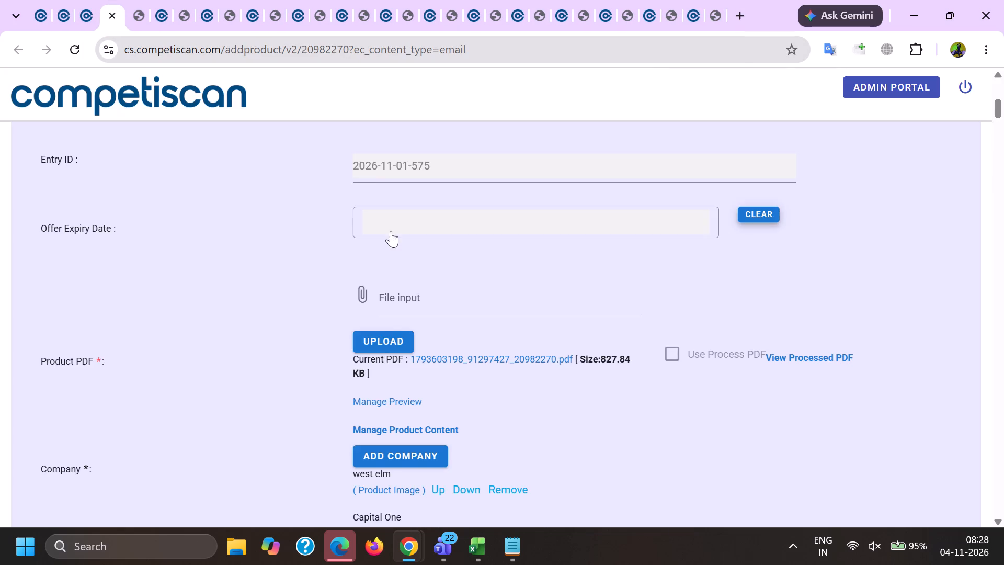
scroll(391, 231, "down", 6)
scroll(414, 313, "down", 2)
scroll(646, 278, "down", 3)
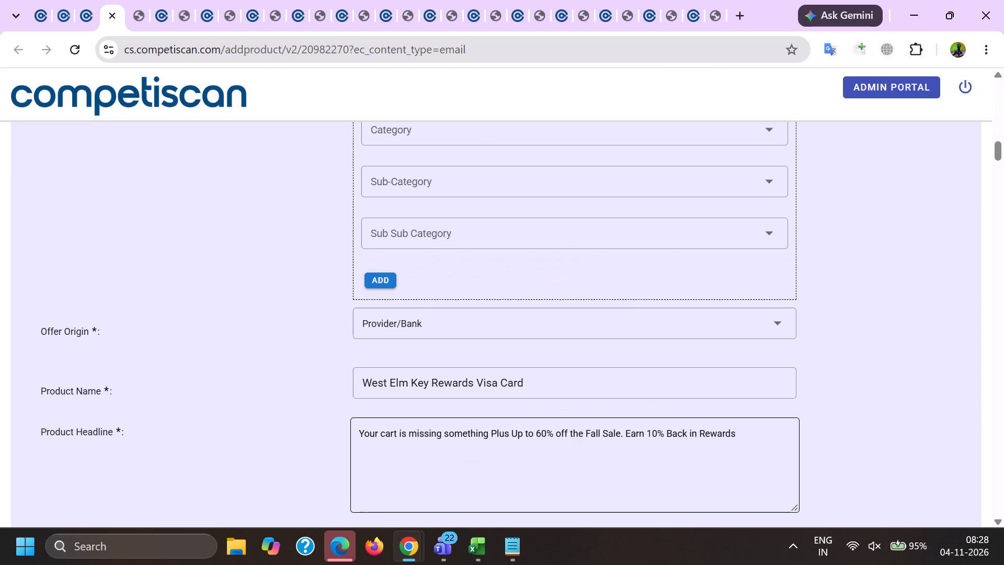
left_click_drag(739, 460, 133, 408)
scroll(155, 411, "down", 3)
scroll(287, 398, "down", 3)
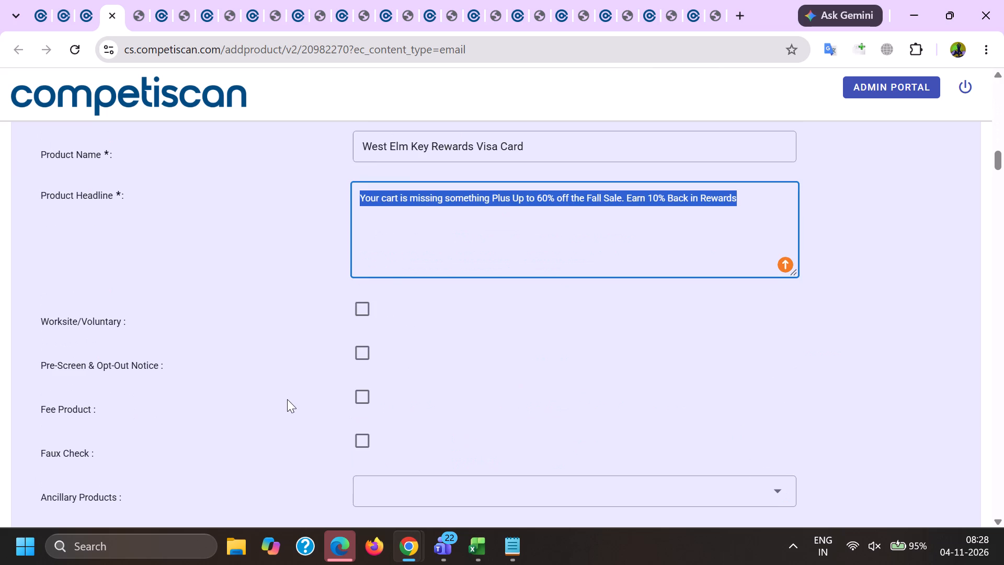
scroll(287, 399, "down", 8)
scroll(288, 396, "up", 4)
scroll(289, 394, "down", 3)
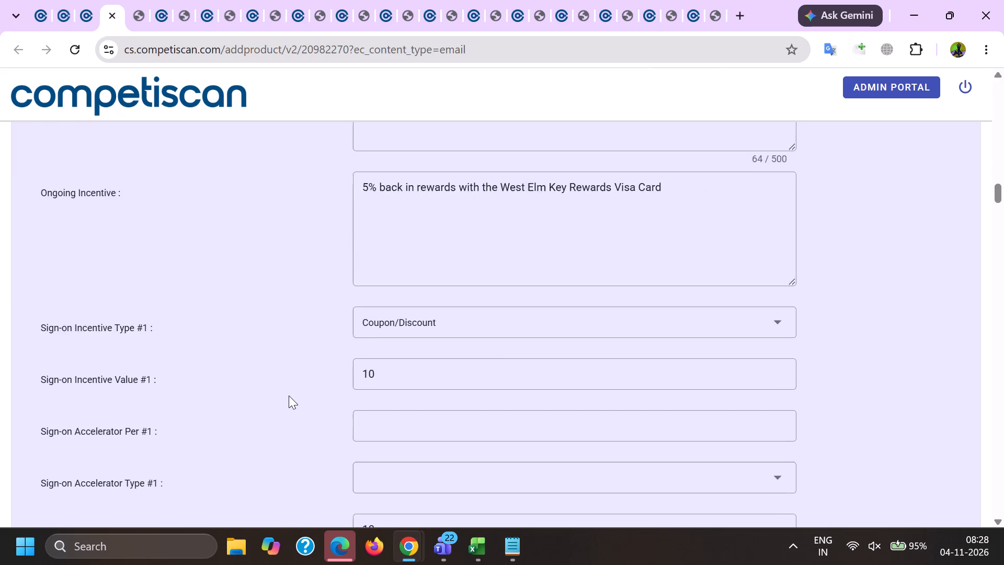
scroll(289, 395, "down", 20)
scroll(289, 395, "down", 15)
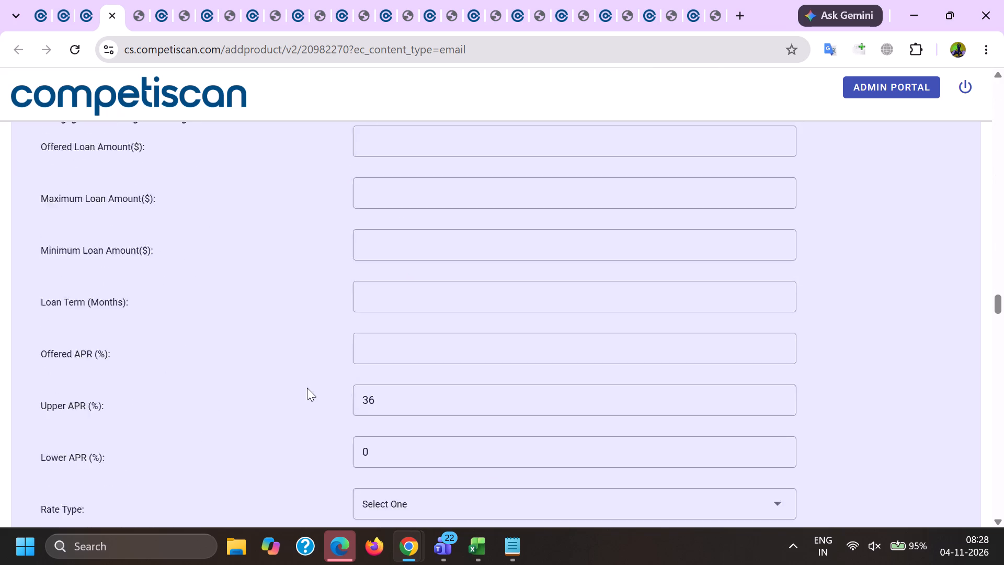
scroll(307, 388, "down", 9)
left_click(307, 387)
key("End")
scroll(306, 388, "up", 5)
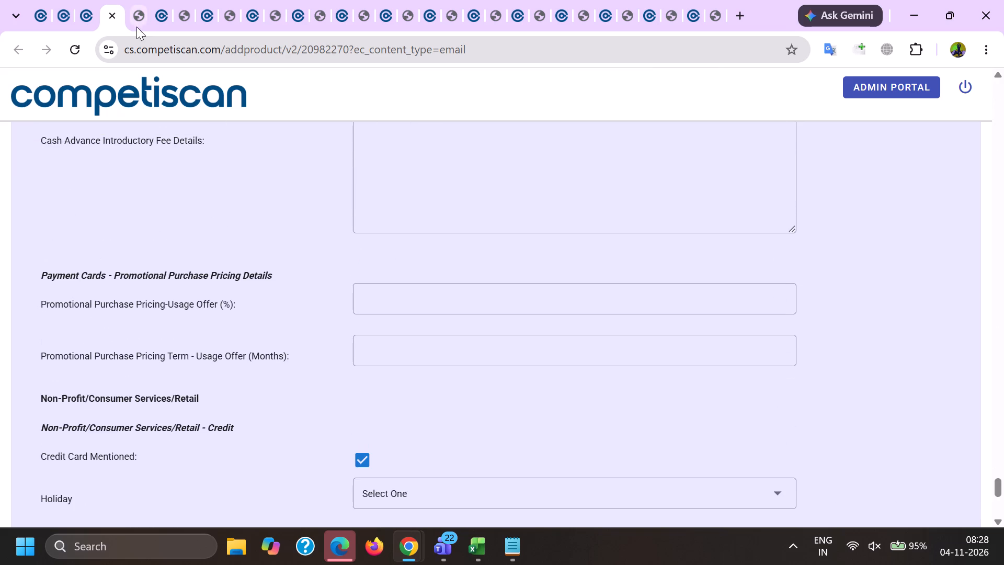
left_click(108, 13)
left_click(108, 14)
Check Pottery Barn Kids record 20982398 against its PDF fine print, covering sectors, headline, incentives and retail credit fields, and close both.
left_click(131, 0)
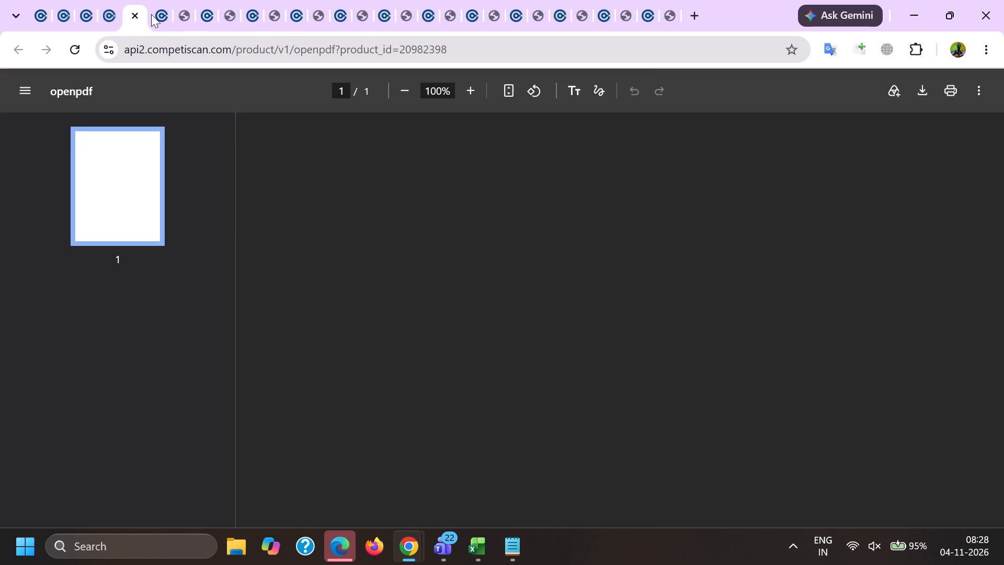
left_click_drag(1003, 146, 1003, 564)
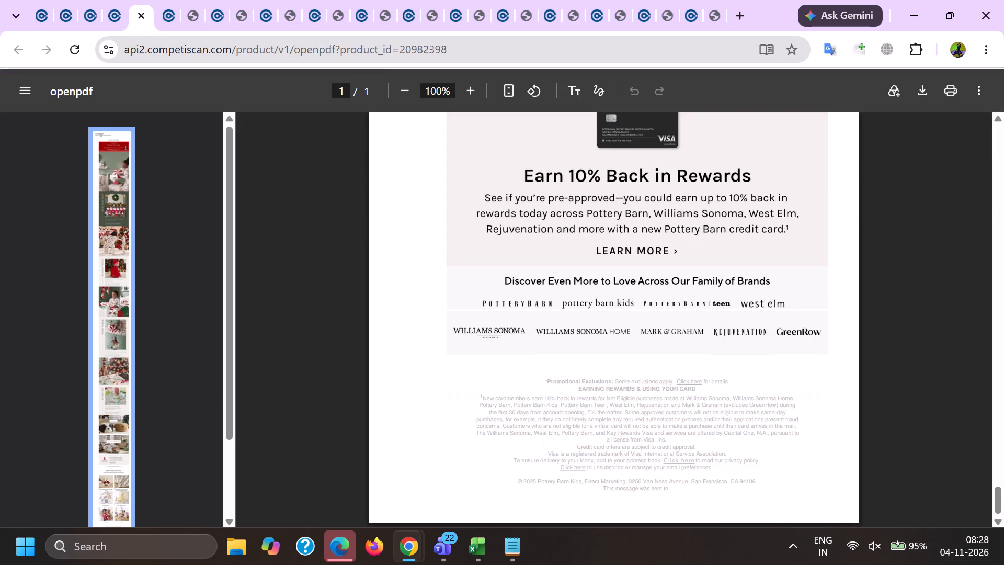
left_click(102, 0)
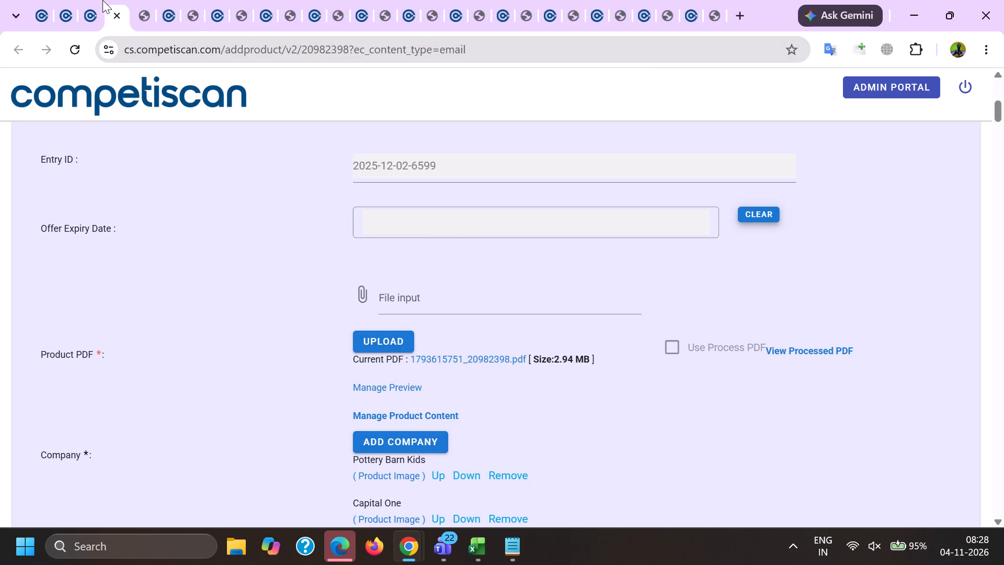
scroll(371, 237, "down", 6)
scroll(449, 297, "down", 4)
scroll(571, 225, "down", 3)
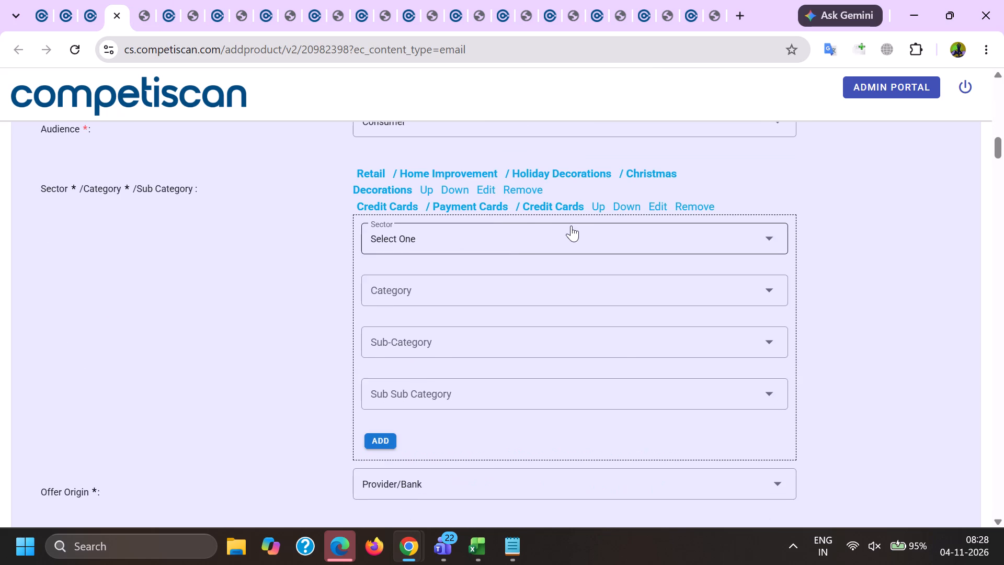
left_click_drag(717, 369, 141, 281)
scroll(162, 295, "down", 9)
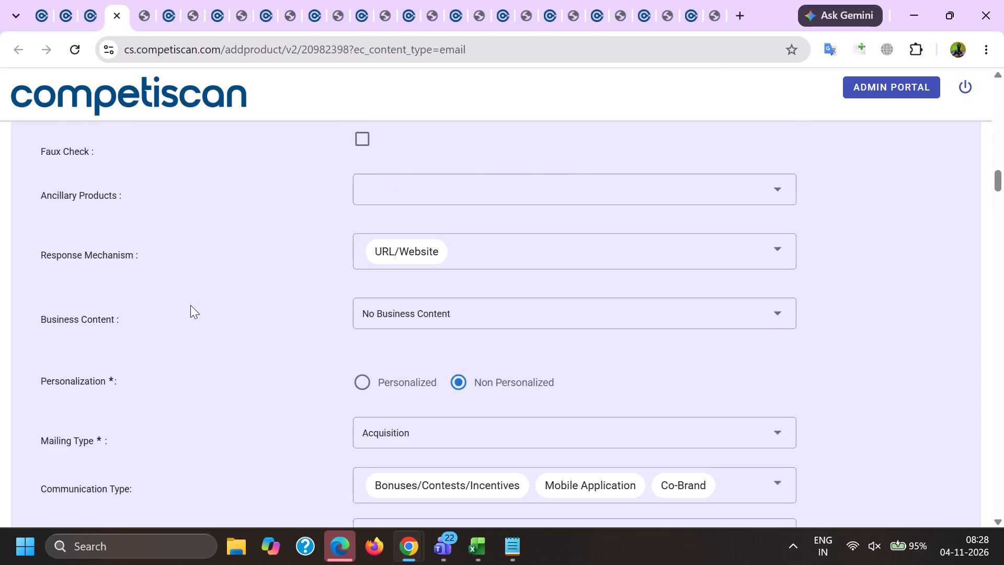
scroll(190, 305, "down", 20)
scroll(190, 305, "down", 9)
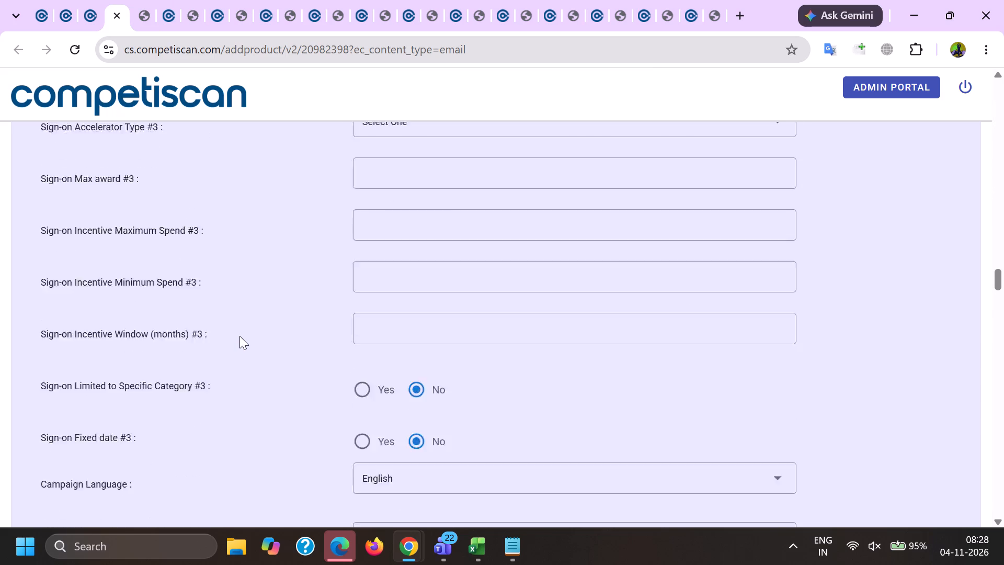
scroll(239, 336, "down", 7)
left_click(239, 337)
key("End")
scroll(239, 340, "up", 5)
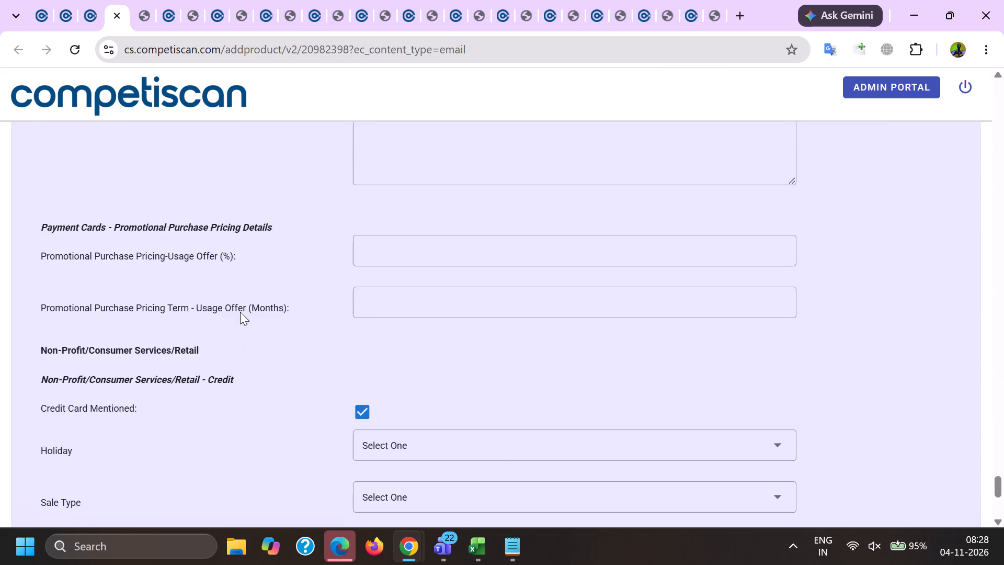
double_click(120, 18)
Examine the fine print in the PDF of Pottery Barn Kids record 20982440 and check the record's sectors and product headline.
left_click(152, 0)
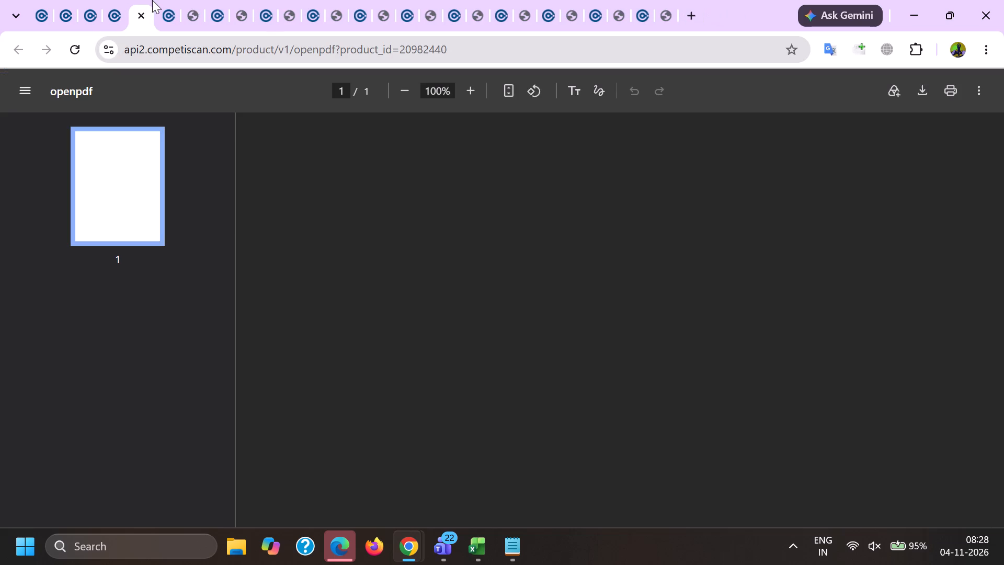
left_click_drag(1001, 145, 1003, 564)
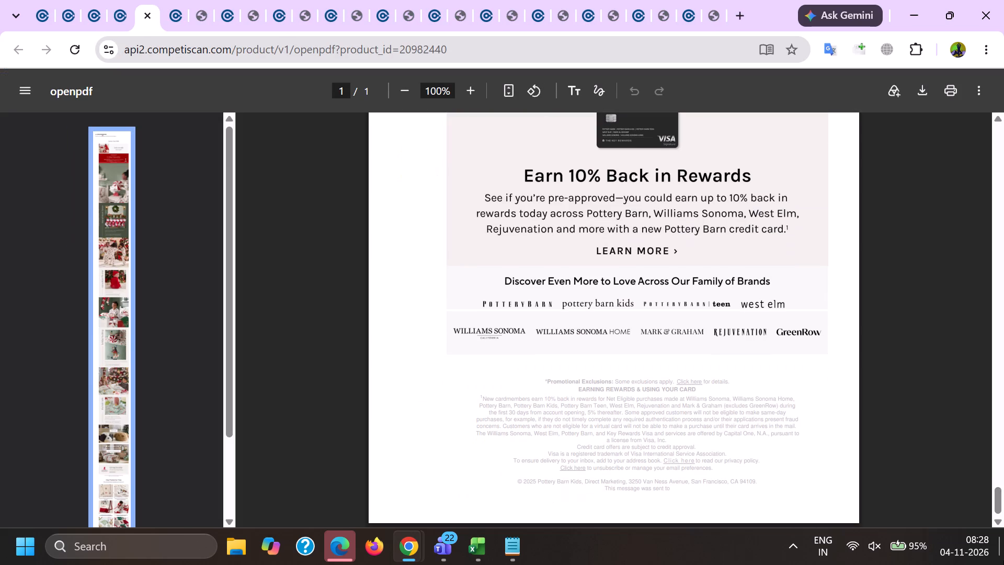
left_click(121, 0)
scroll(446, 313, "down", 11)
scroll(545, 217, "down", 3)
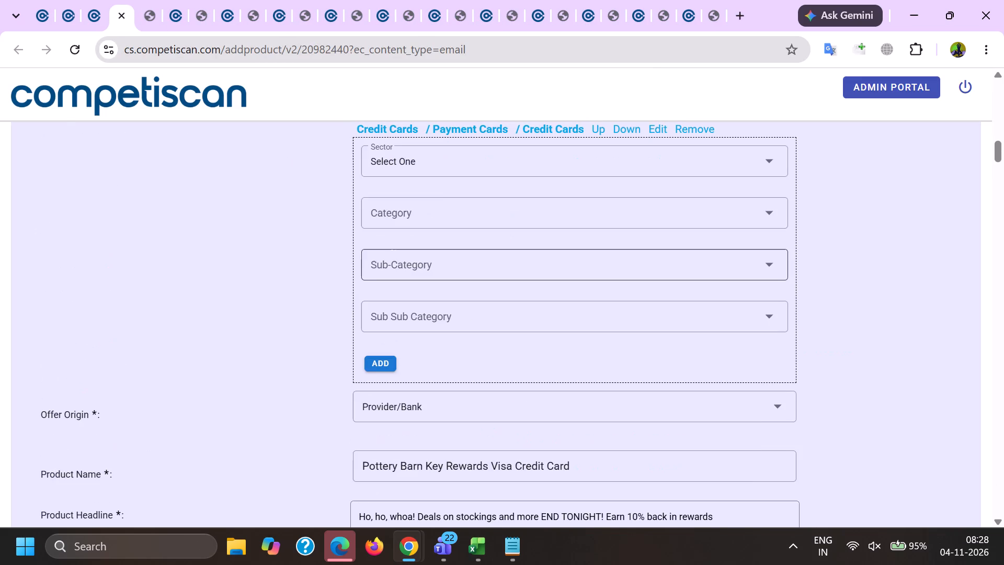
left_click_drag(782, 312, 0, 253)
Check the incentives, card pricing and retail credit fields of record 20982440, and close the record and its PDF.
scroll(98, 266, "down", 8)
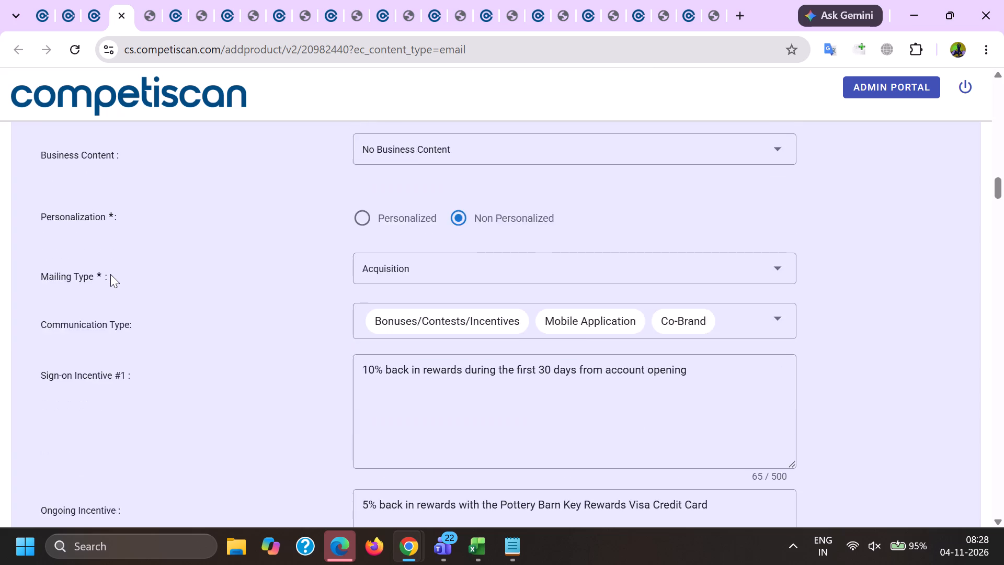
scroll(110, 274, "down", 6)
scroll(154, 262, "up", 4)
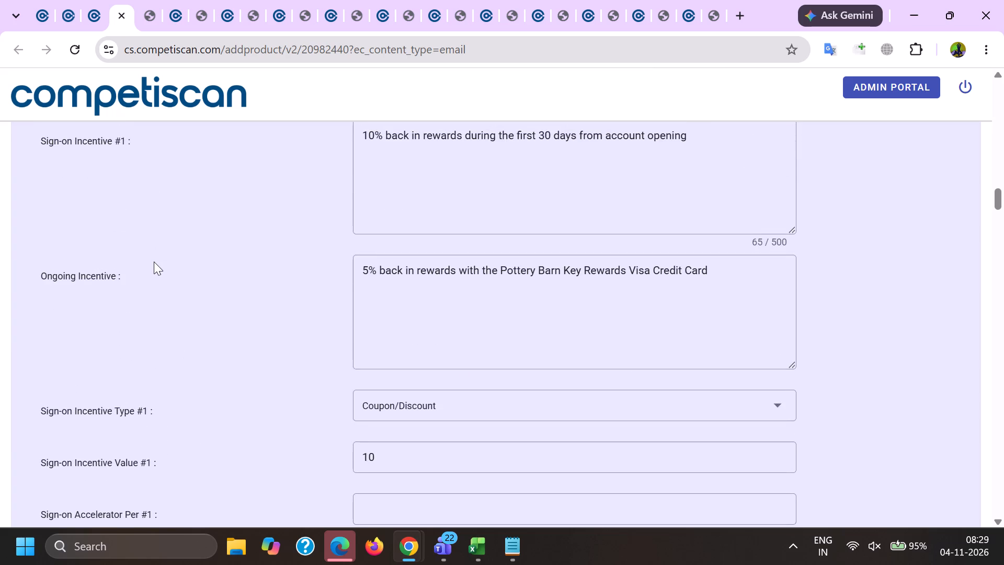
scroll(154, 262, "up", 2)
scroll(154, 263, "down", 10)
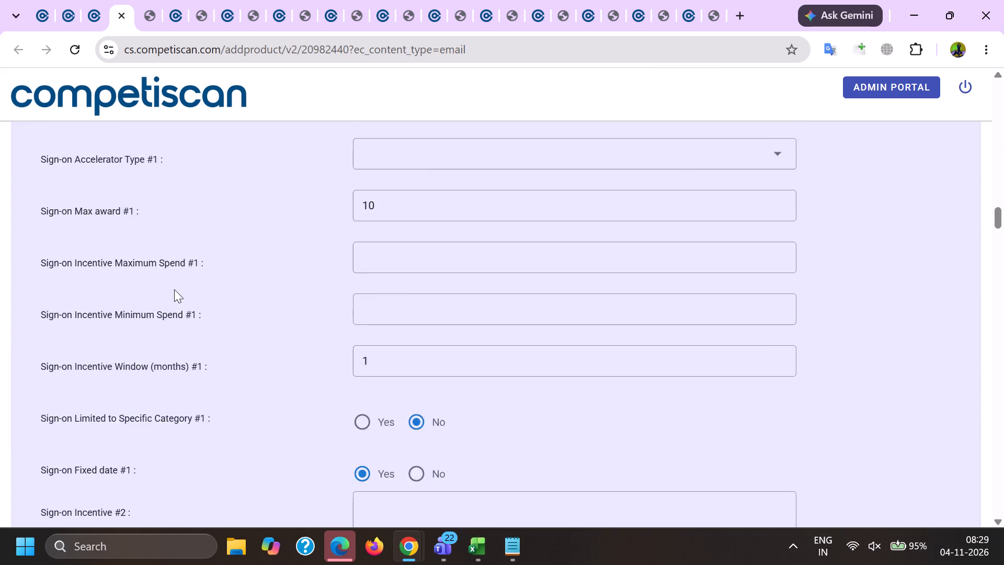
scroll(174, 289, "down", 20)
scroll(174, 289, "down", 5)
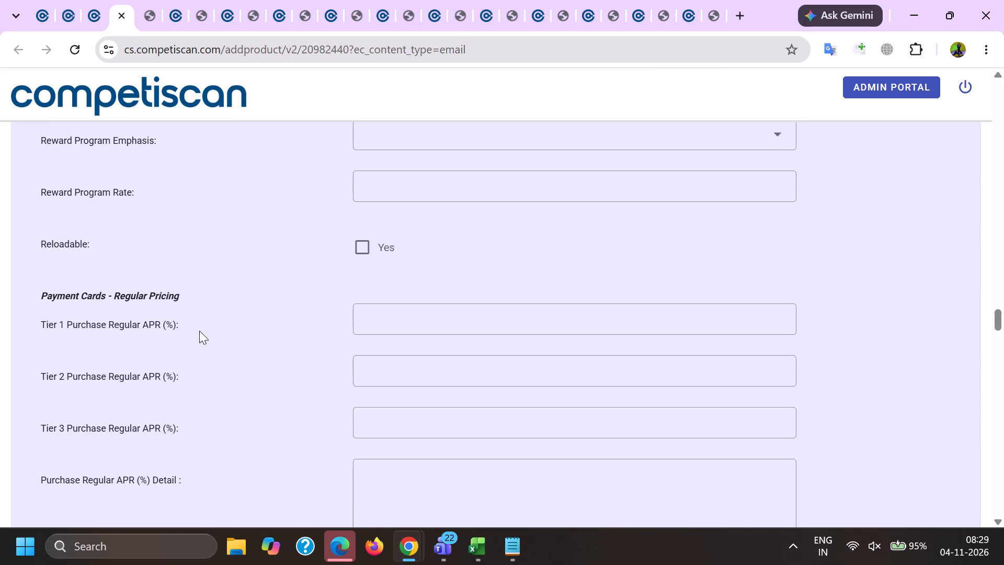
key("End")
scroll(199, 328, "up", 4)
scroll(199, 327, "down", 2)
left_click(199, 324)
key("End")
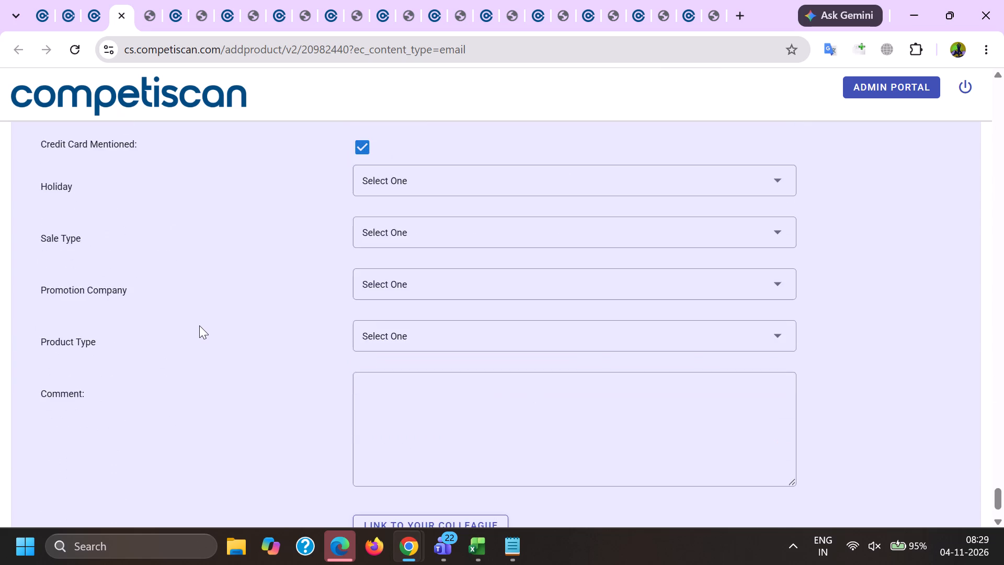
scroll(199, 326, "up", 20)
scroll(199, 326, "up", 12)
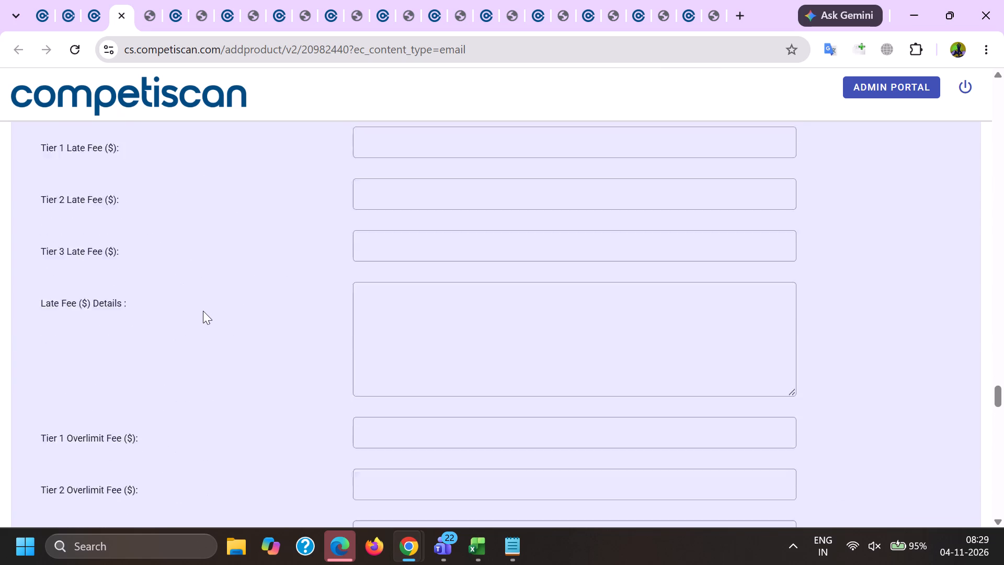
scroll(203, 311, "up", 20)
scroll(203, 311, "up", 6)
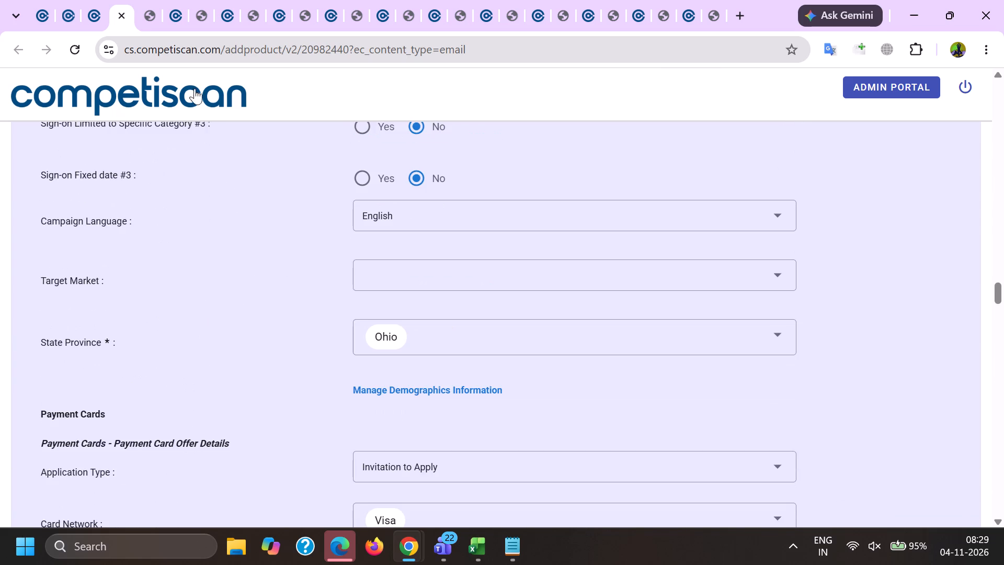
left_click(124, 13)
left_click(124, 13)
Check Pottery Barn Kids record 20982472 against its PDF fine print, covering headline, incentives, card and retail credit fields, and close both.
left_click(133, 0)
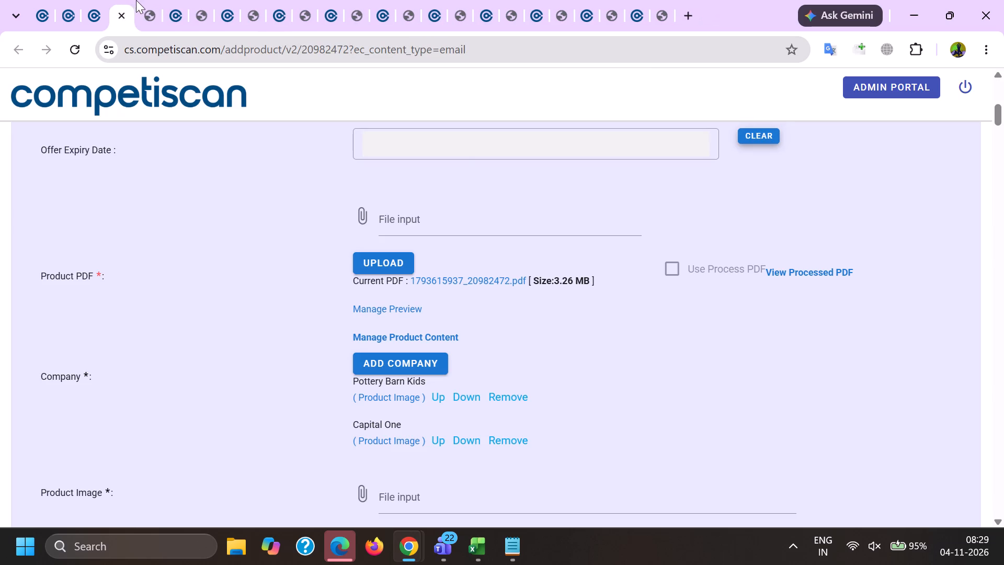
left_click(140, 0)
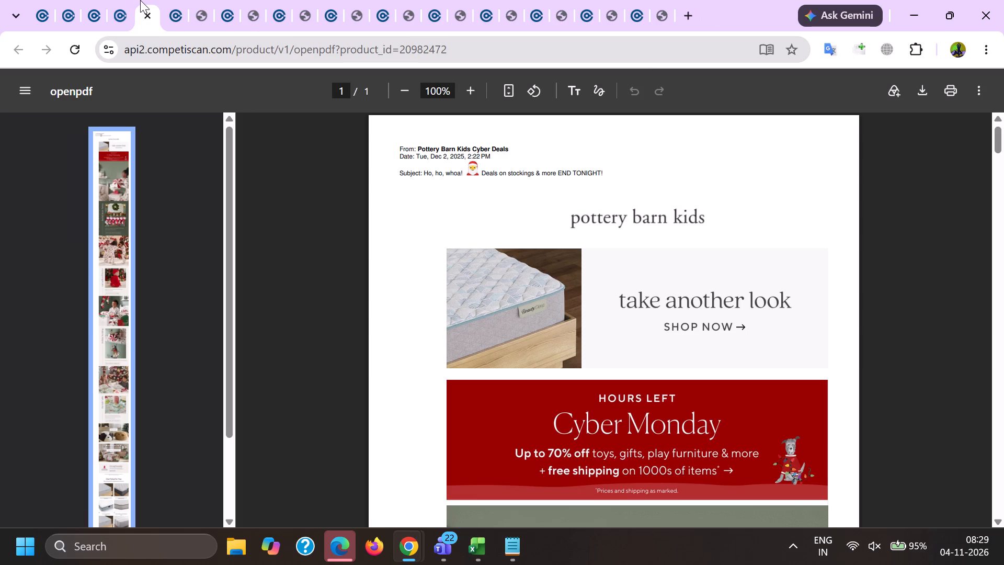
left_click_drag(1003, 141, 1003, 564)
left_click(131, 0)
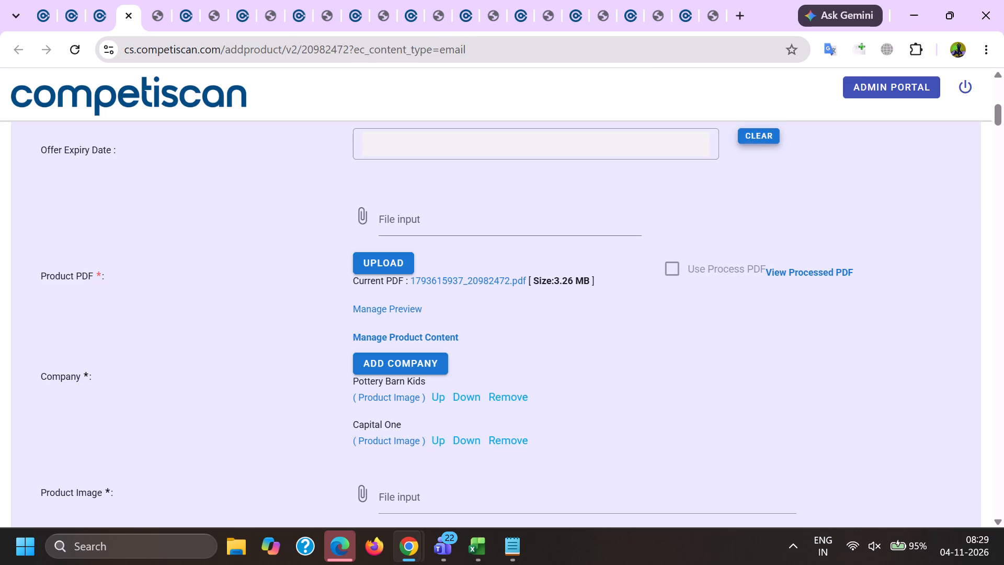
scroll(430, 210, "down", 6)
scroll(559, 277, "down", 5)
scroll(641, 310, "down", 1)
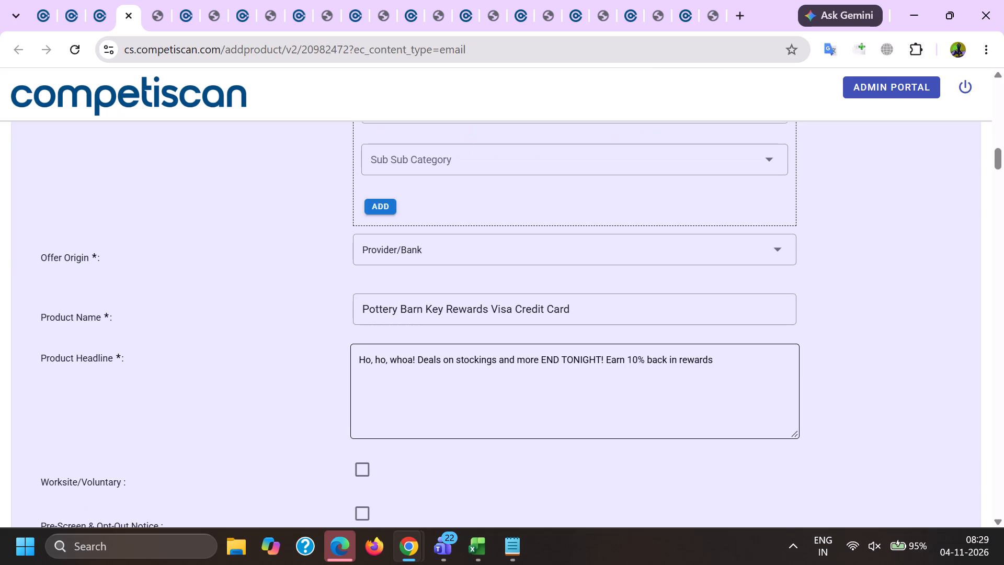
left_click_drag(754, 369, 166, 313)
scroll(219, 315, "down", 16)
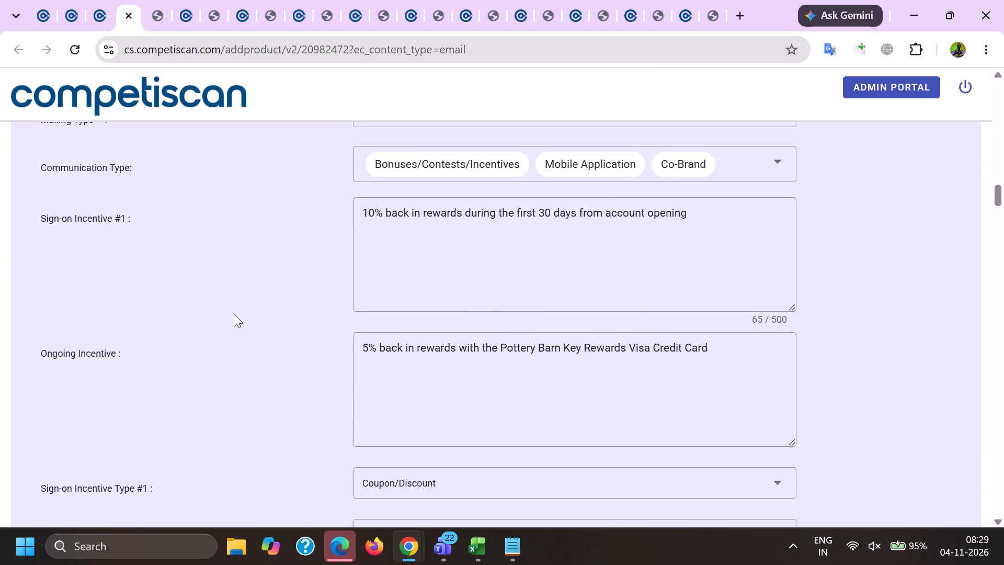
scroll(234, 314, "down", 20)
scroll(234, 314, "down", 6)
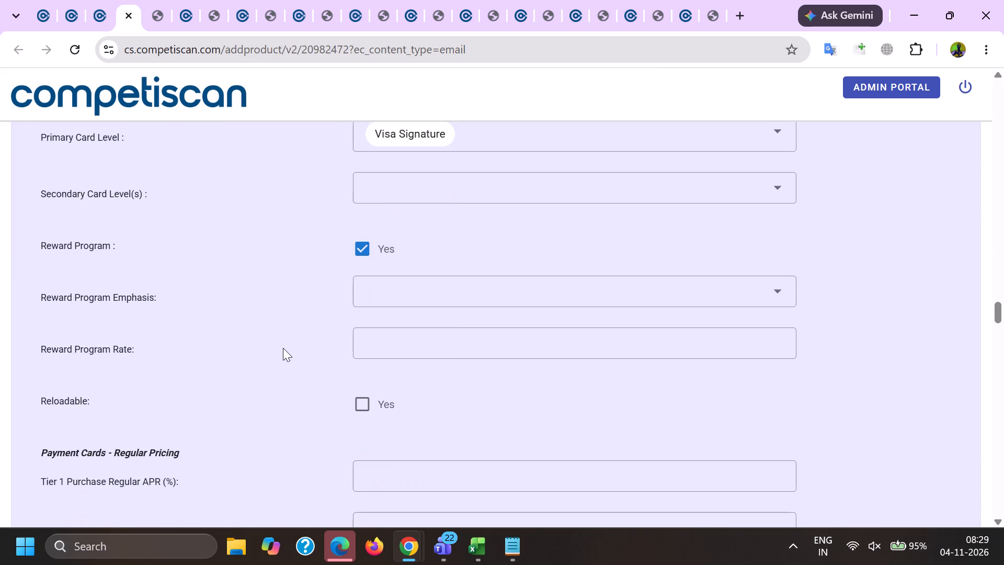
left_click(283, 345)
key("End")
scroll(283, 345, "up", 5)
double_click(128, 14)
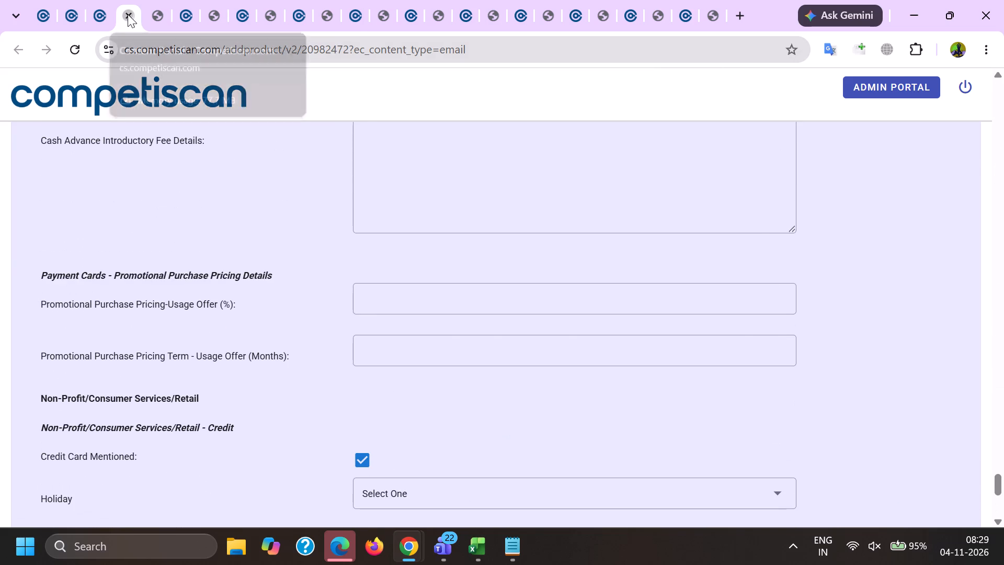
Examine the subject and fine print in the PDF of record 20982517 and check the record's sectors and product headline.
left_click(162, 0)
left_click_drag(1003, 148, 1003, 153)
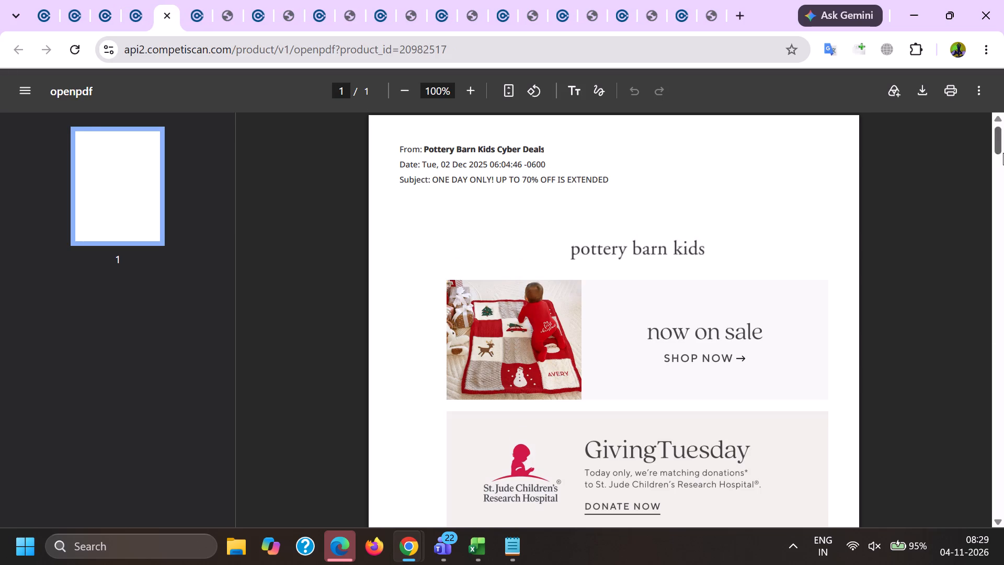
left_click_drag(1003, 153, 1003, 564)
left_click(142, 0)
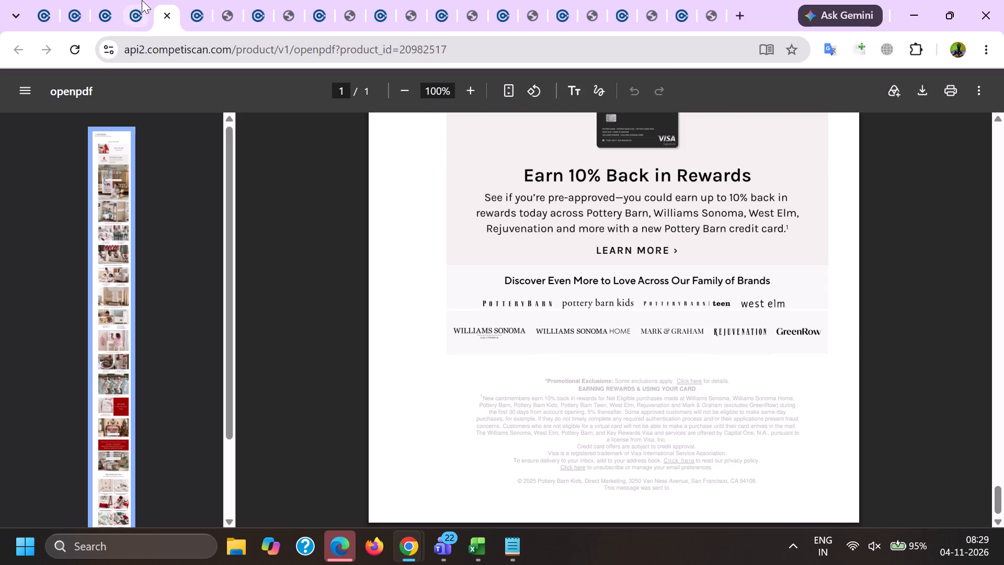
scroll(304, 176, "down", 13)
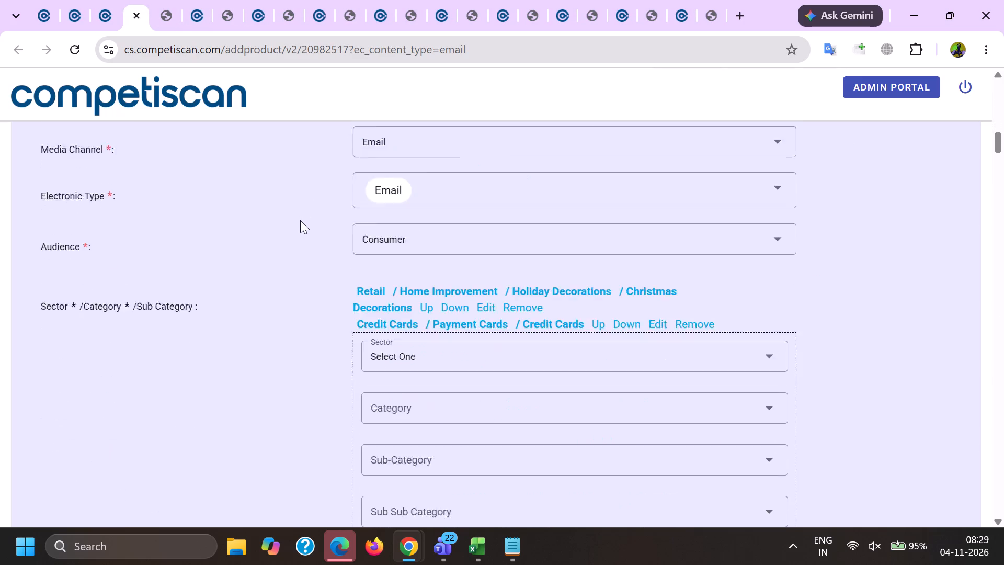
left_click_drag(681, 374, 147, 356)
Check the incentives, card pricing and promotional pricing fields of record 20982517, and close the record, its PDF and the neighbouring portal tab.
scroll(182, 351, "down", 9)
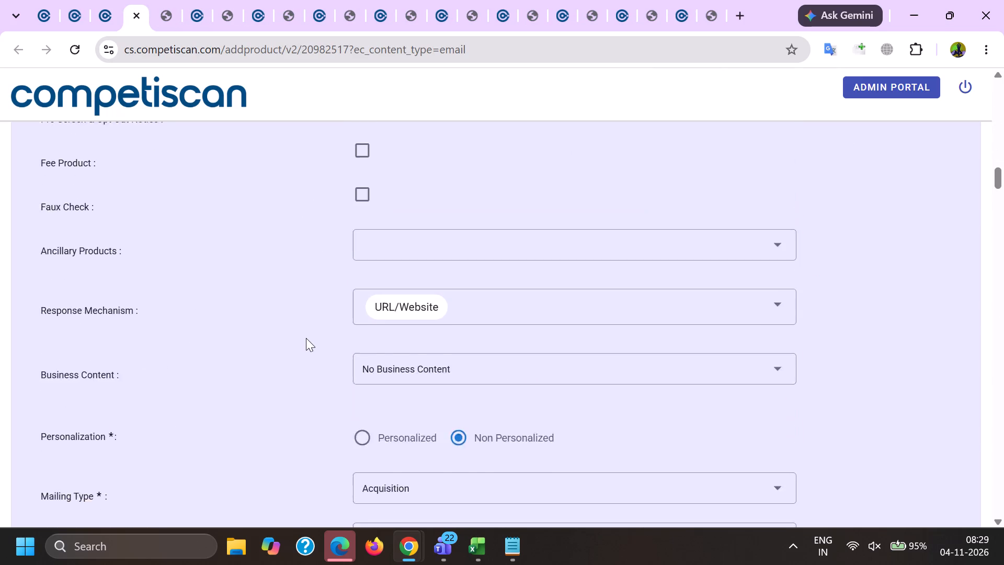
scroll(306, 338, "down", 16)
scroll(309, 363, "up", 7)
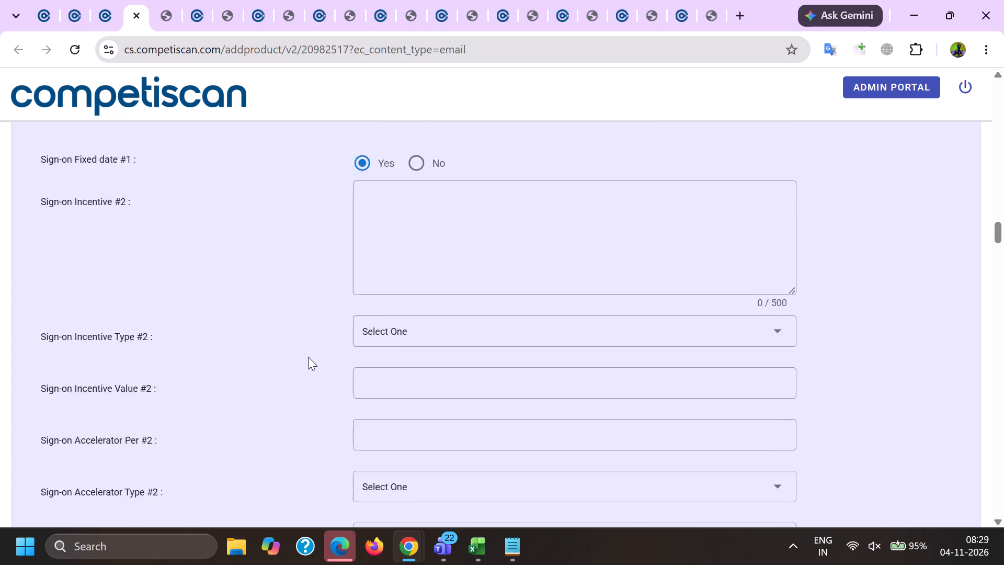
scroll(308, 357, "up", 7)
scroll(307, 356, "down", 2)
scroll(307, 354, "up", 15)
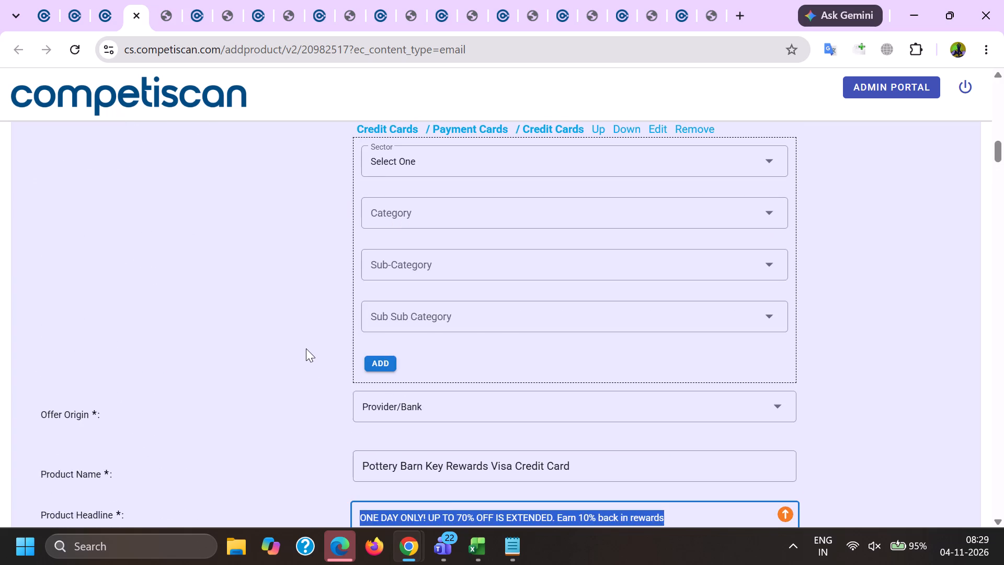
scroll(306, 349, "up", 5)
scroll(306, 347, "down", 20)
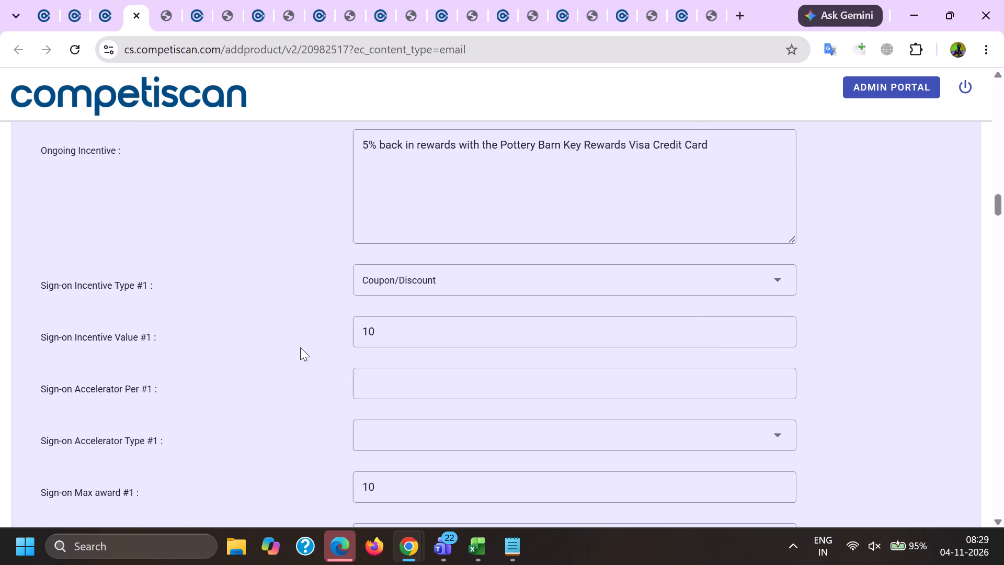
scroll(300, 347, "down", 20)
scroll(300, 347, "down", 12)
left_click(294, 353)
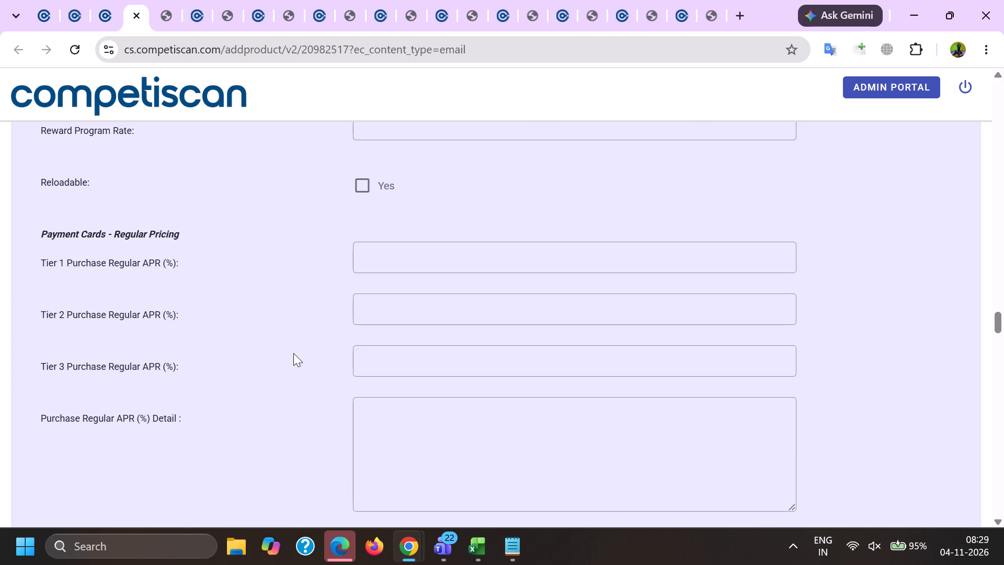
key("End")
scroll(293, 355, "up", 6)
left_click(139, 10)
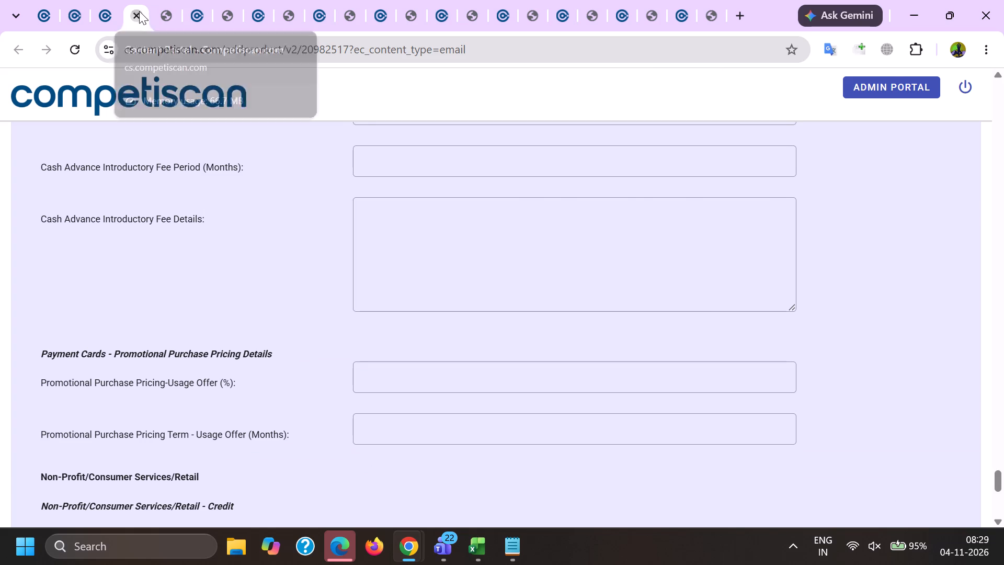
left_click(135, 15)
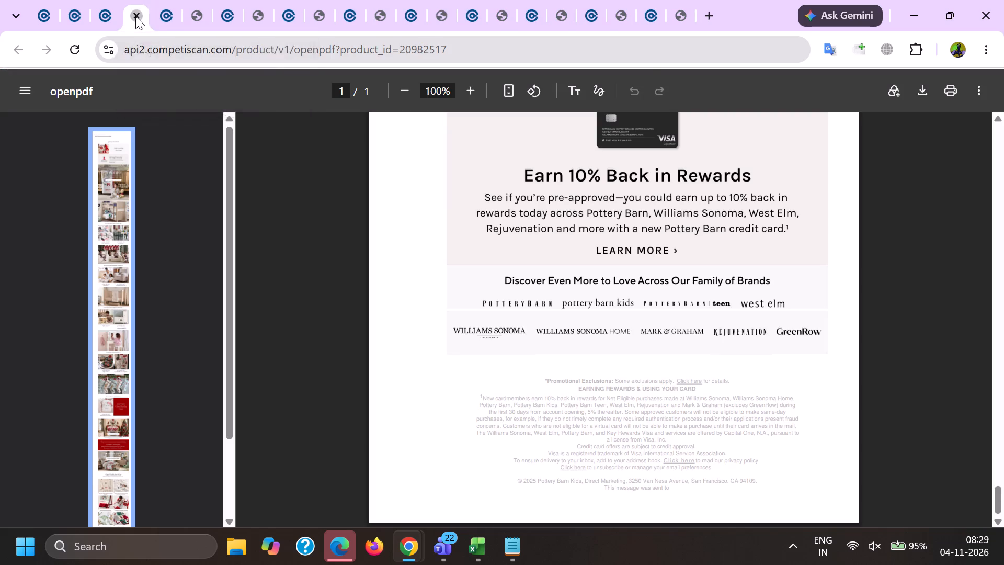
left_click(117, 1)
left_click(106, 12)
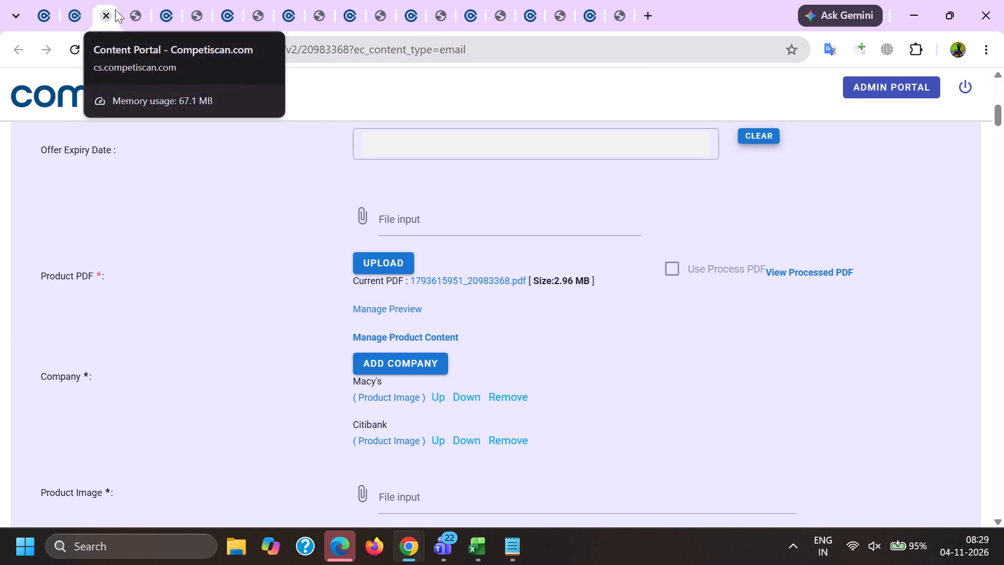
Examine the subject and fine print in the PDF of Macy's record 20983368 and check the record's product name and headline.
left_click(133, 0)
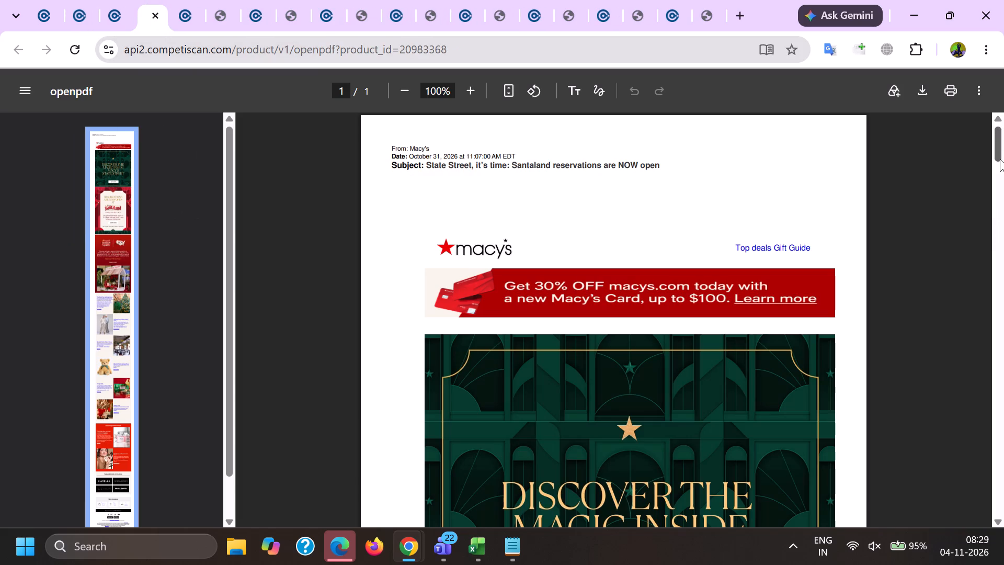
left_click_drag(999, 157, 1003, 564)
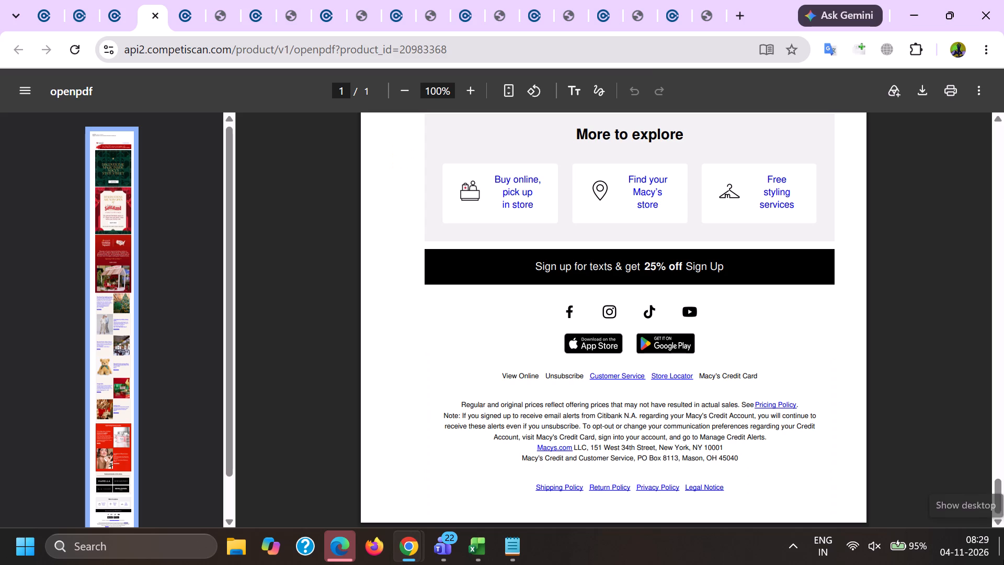
left_click(124, 0)
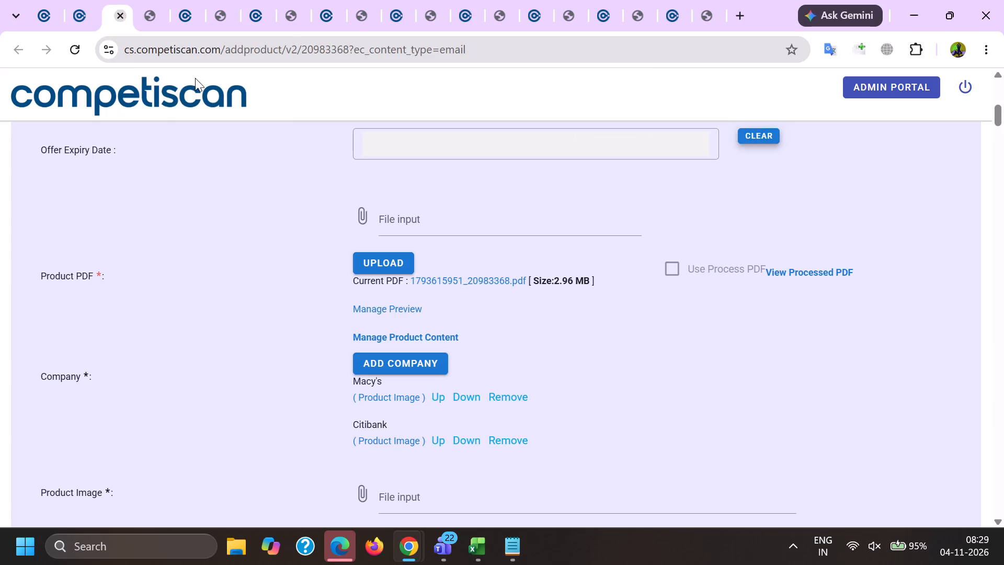
scroll(526, 306, "down", 8)
scroll(428, 297, "down", 4)
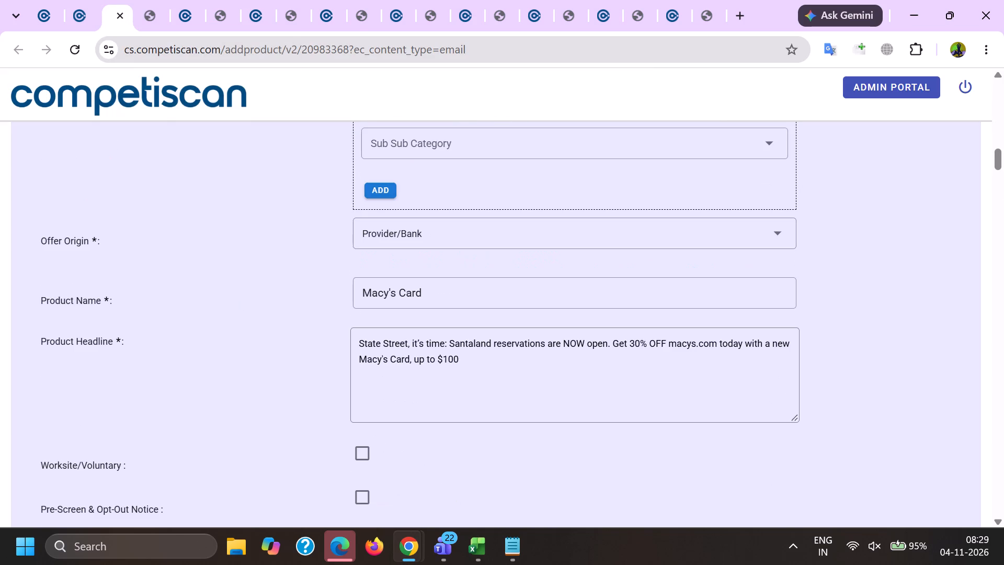
left_click_drag(624, 401, 265, 256)
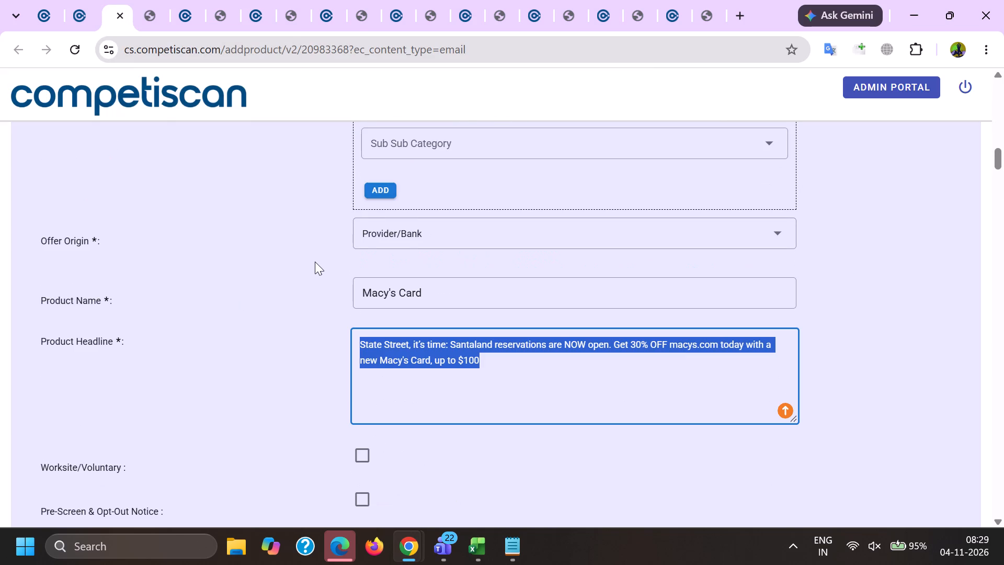
scroll(313, 266, "down", 13)
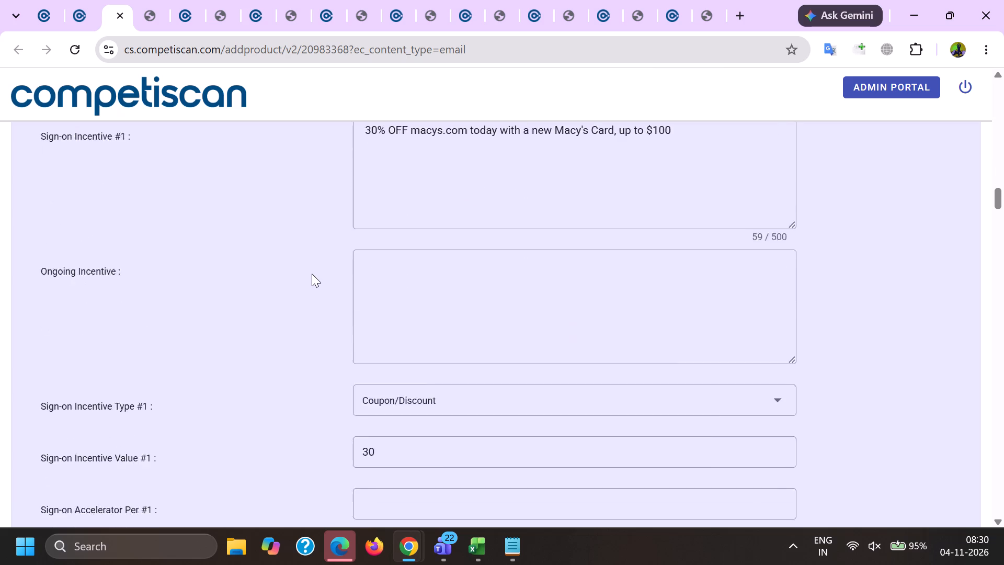
scroll(312, 274, "down", 8)
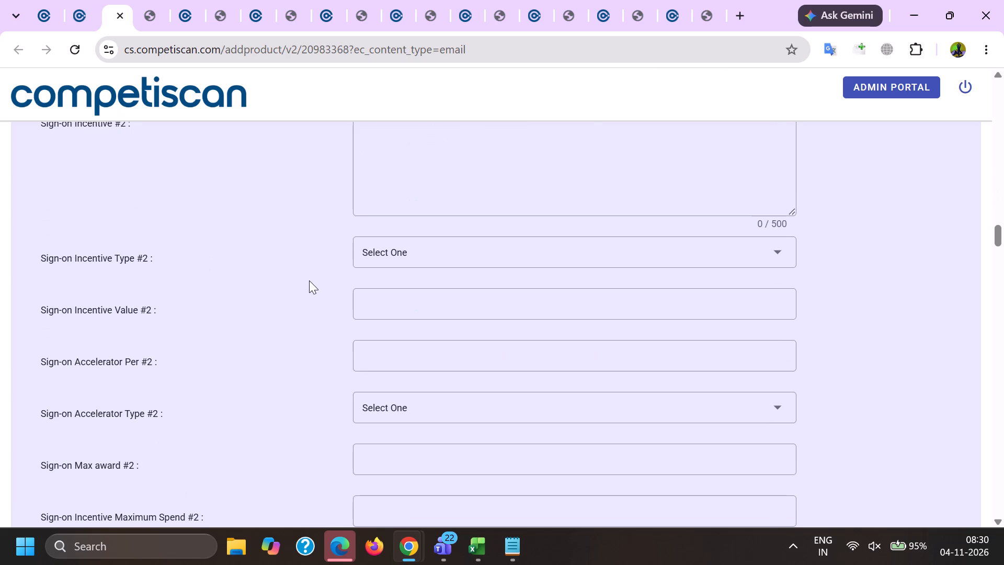
scroll(310, 282, "down", 20)
scroll(310, 282, "down", 2)
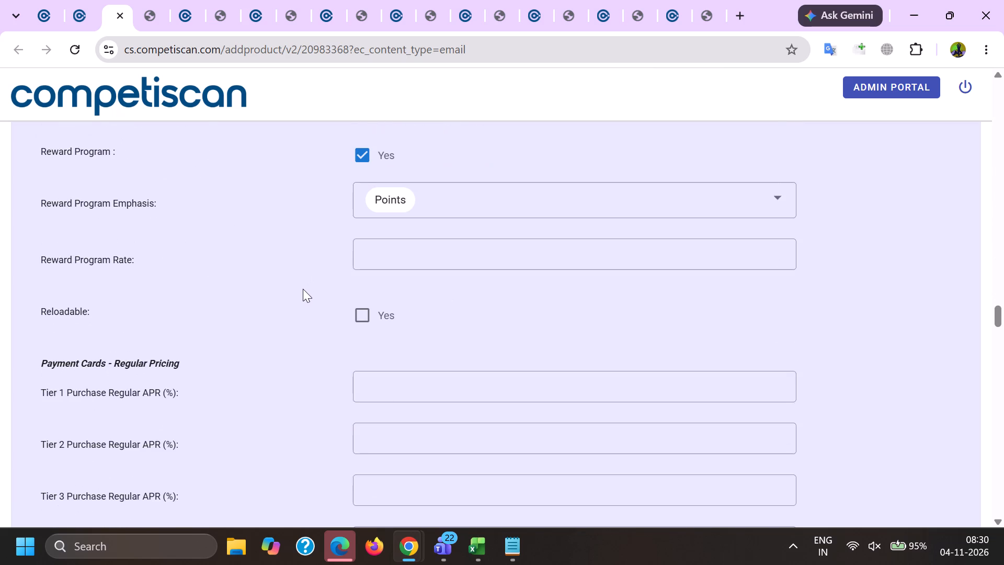
left_click(303, 289)
key("End")
scroll(304, 287, "up", 6)
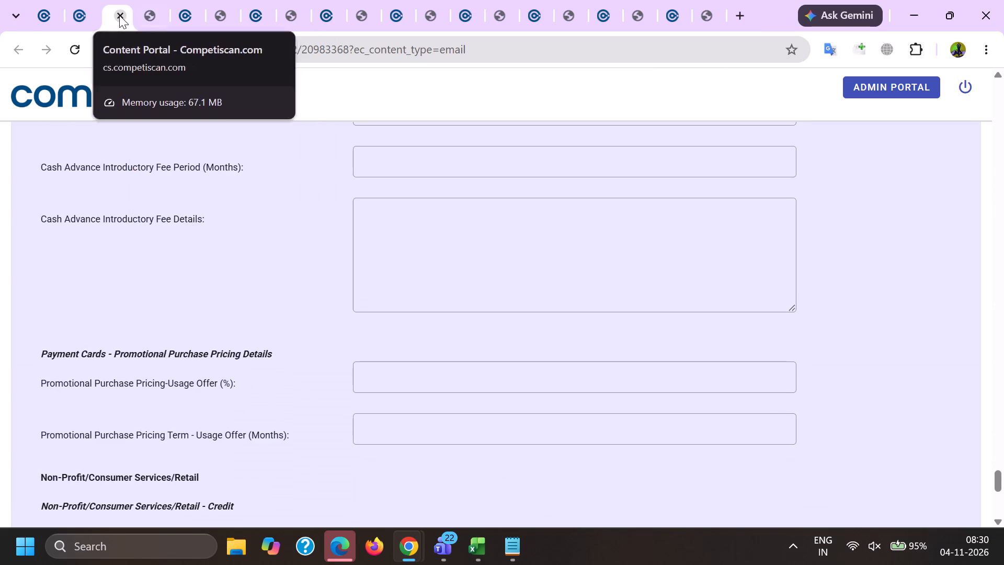
left_click(118, 14)
left_click(117, 15)
Examine the subject and fine print in the PDF of Macy's record 20983502 and check the record's sectors and product headline.
left_click(154, 0)
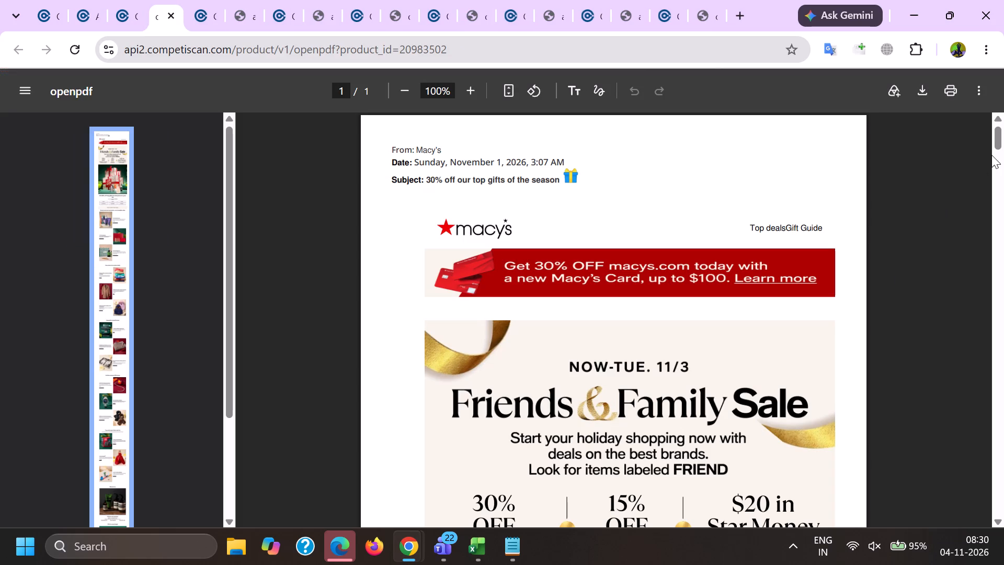
left_click_drag(1003, 140, 1003, 564)
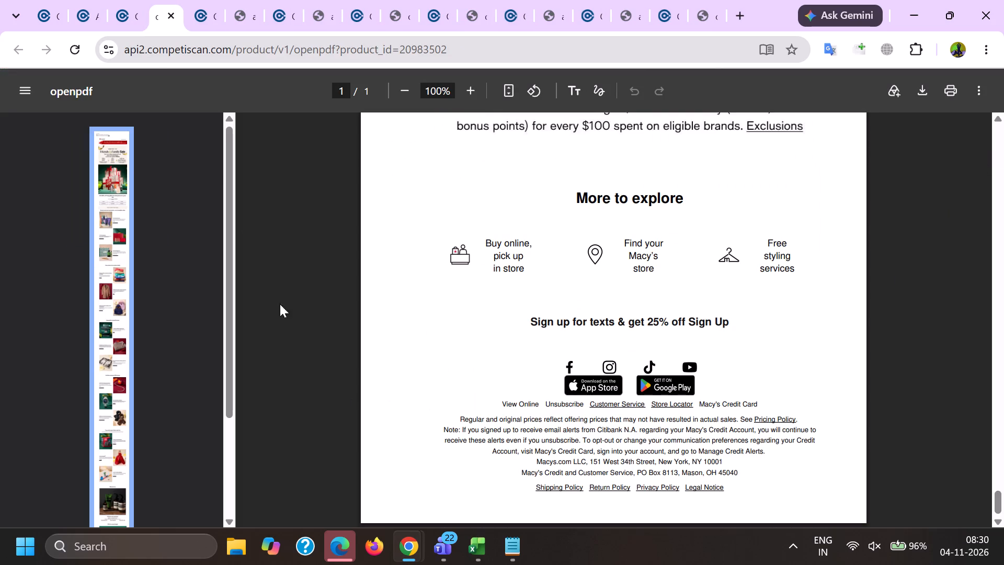
left_click(127, 4)
scroll(334, 231, "down", 10)
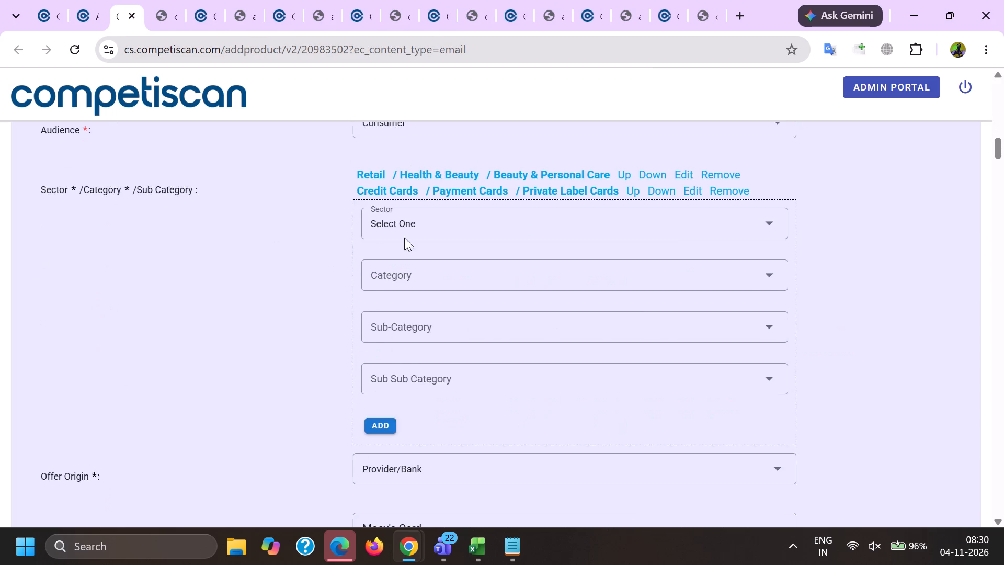
scroll(459, 215, "down", 4)
triple_click(718, 305)
left_click(718, 304)
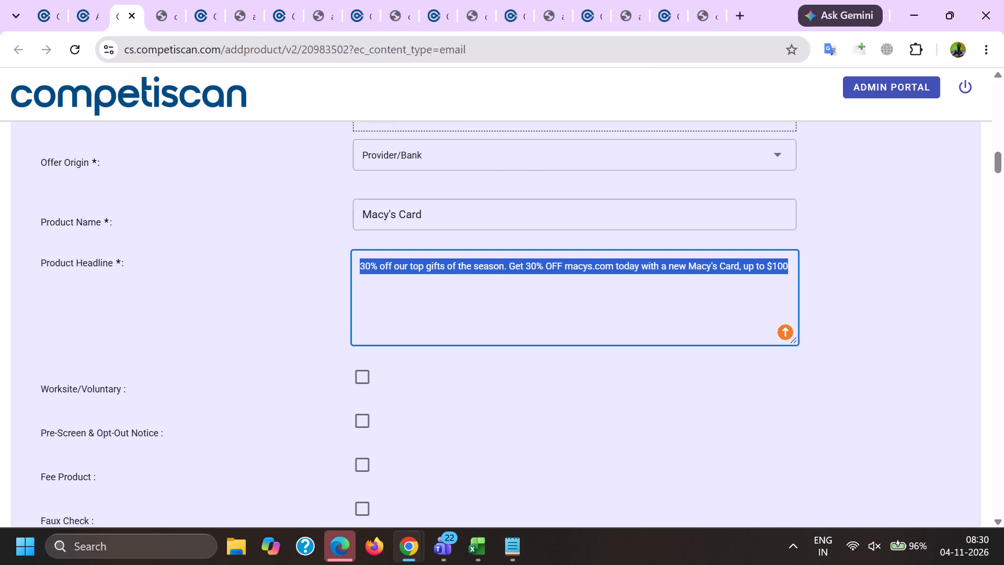
scroll(409, 279, "down", 6)
scroll(300, 275, "down", 5)
scroll(299, 275, "up", 4)
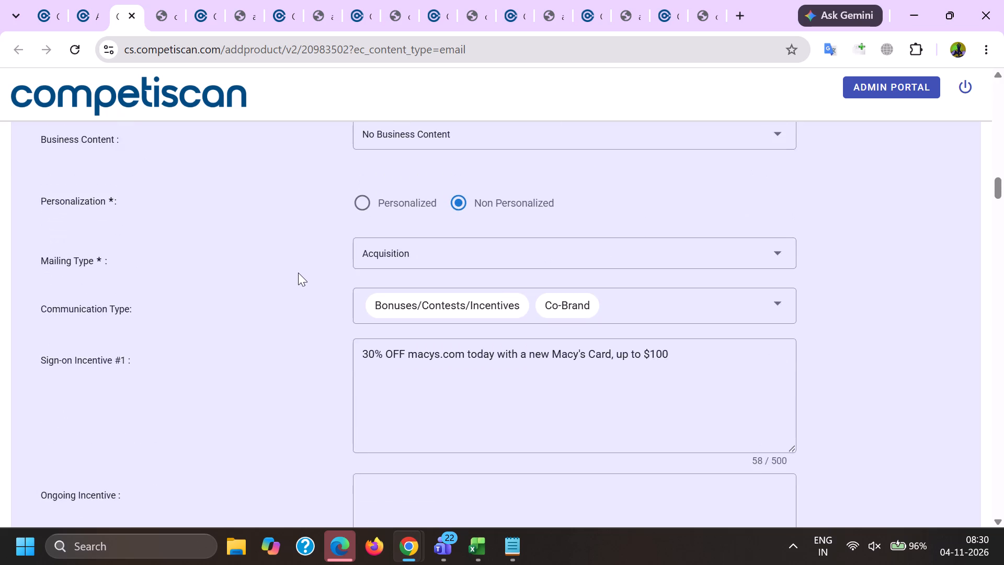
scroll(298, 273, "up", 2)
scroll(298, 272, "down", 20)
scroll(298, 272, "down", 3)
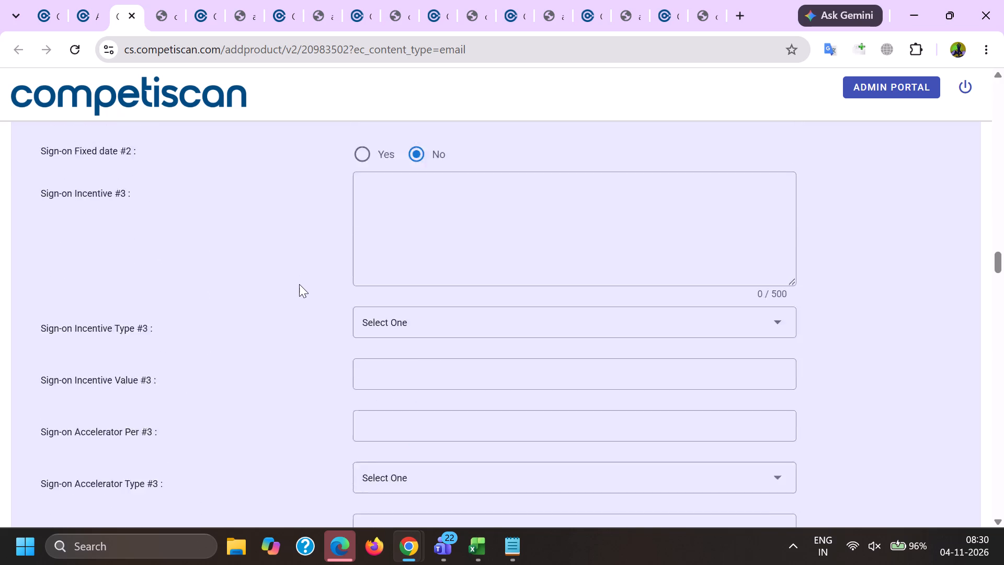
scroll(299, 284, "down", 14)
left_click(298, 289)
key("End")
scroll(298, 289, "up", 4)
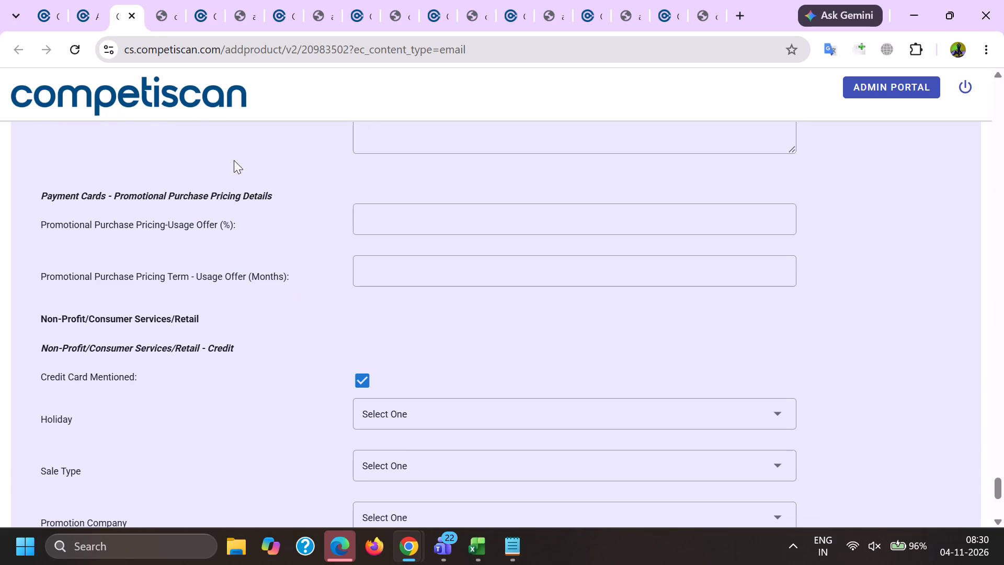
left_click(140, 16)
left_click(134, 12)
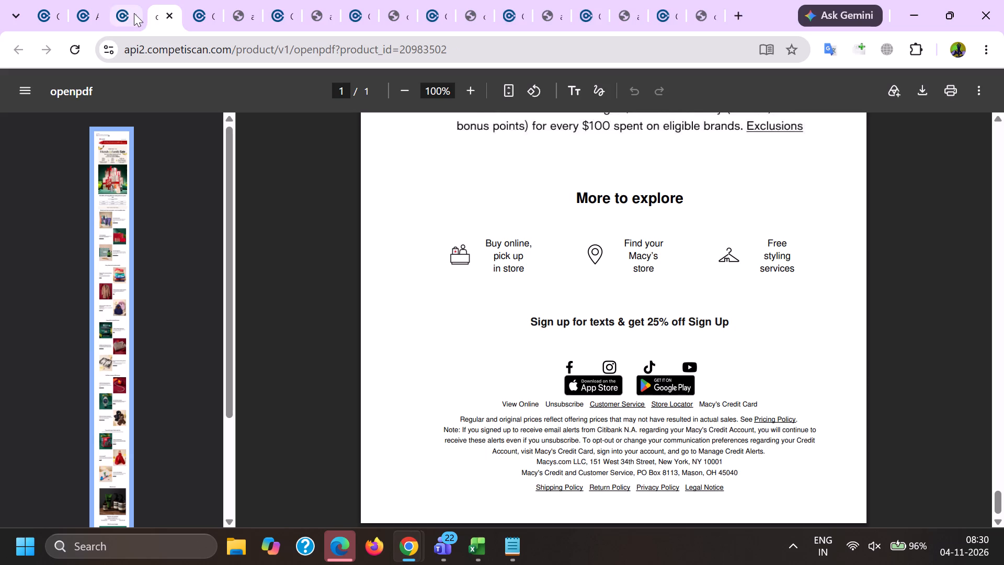
left_click(133, 14)
Copy the record links from 20984175 down to 20984273 in the Excel sheet may 26 and open them all as new Chrome tabs.
left_click(475, 548)
left_click(620, 492)
scroll(301, 303, "down", 3)
scroll(286, 338, "up", 3)
left_click(241, 353)
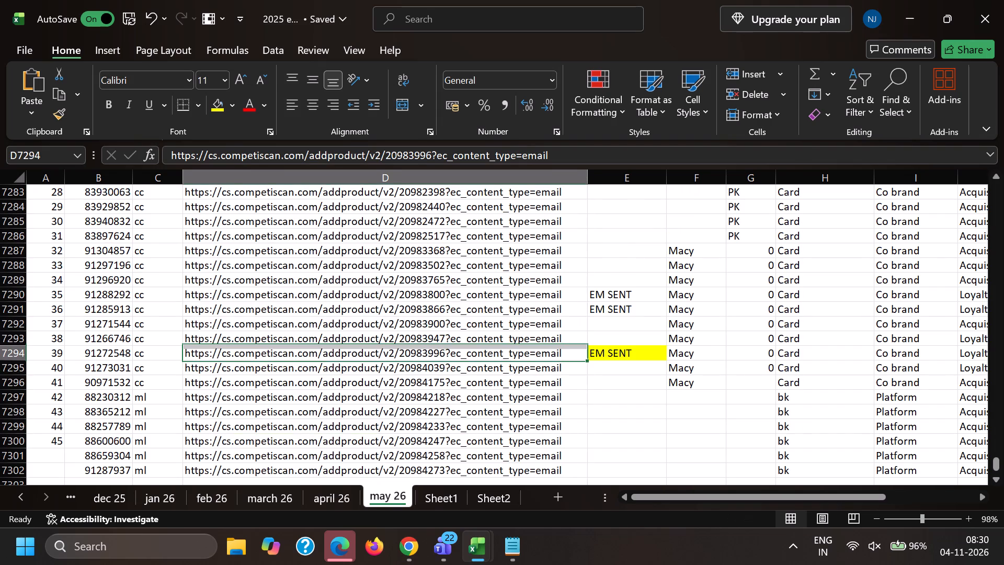
left_click(225, 382)
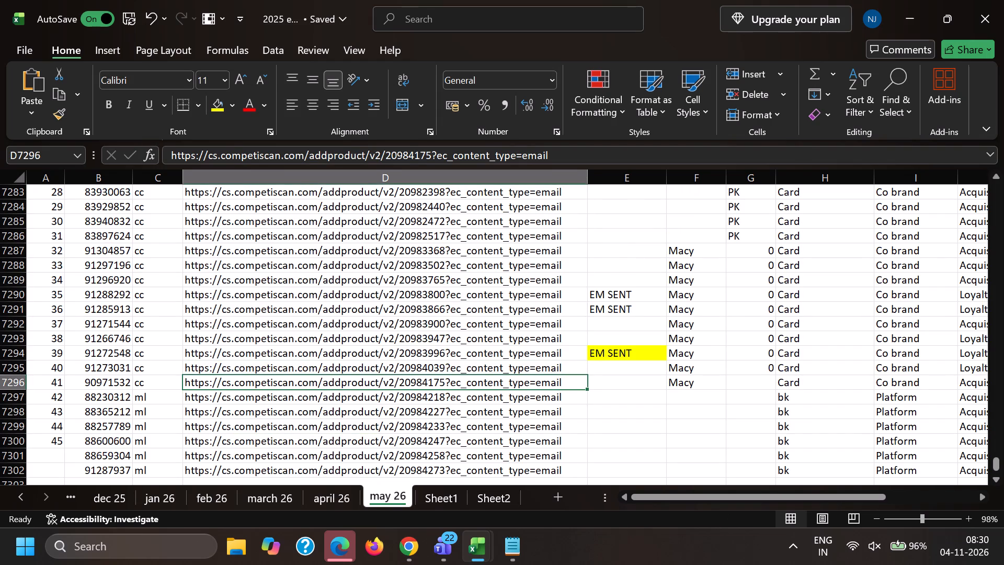
key("ctrl+shift+Down")
key("ctrl+c")
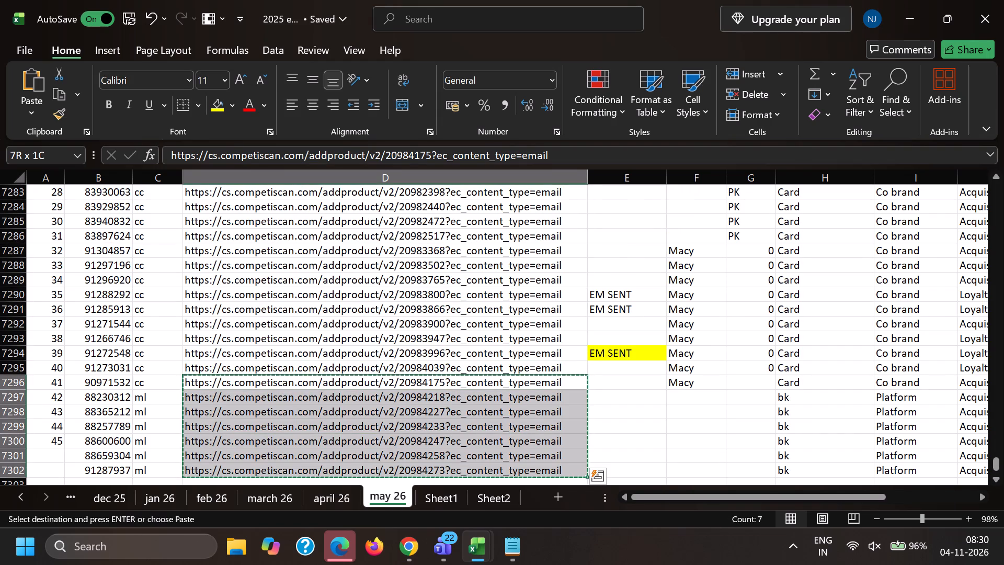
key("alt+Tab")
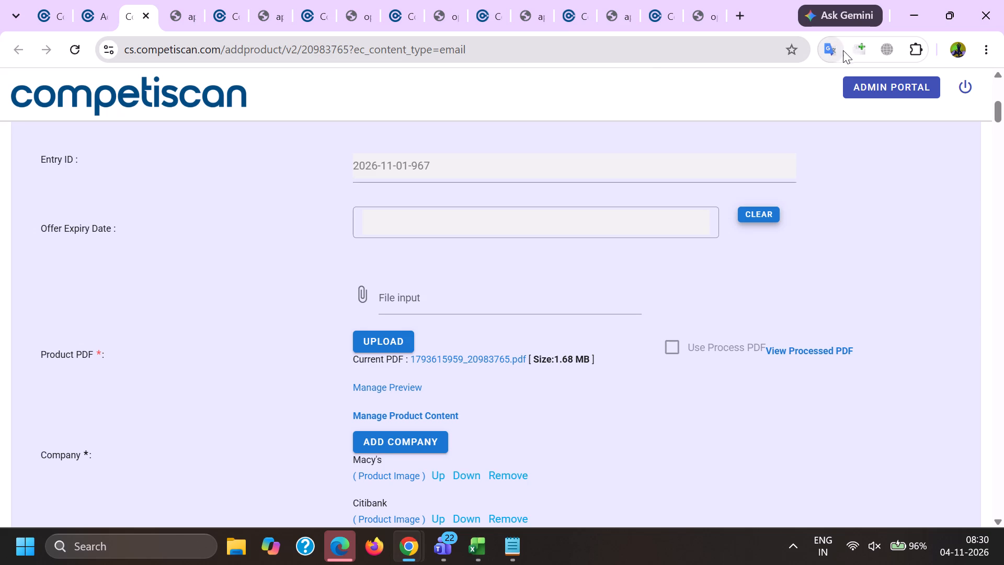
left_click(860, 50)
key("ctrl+v")
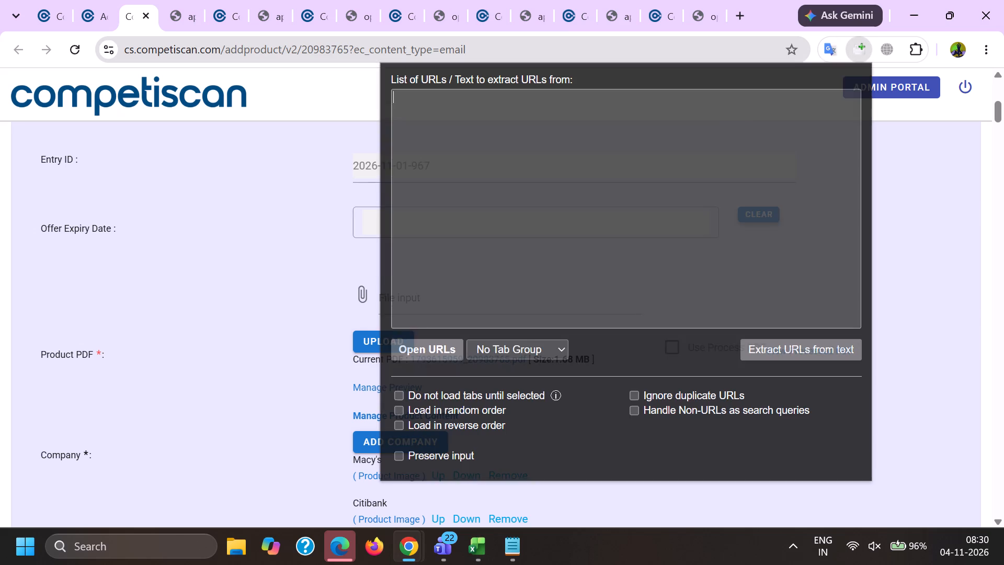
left_click(443, 355)
left_click(287, 335)
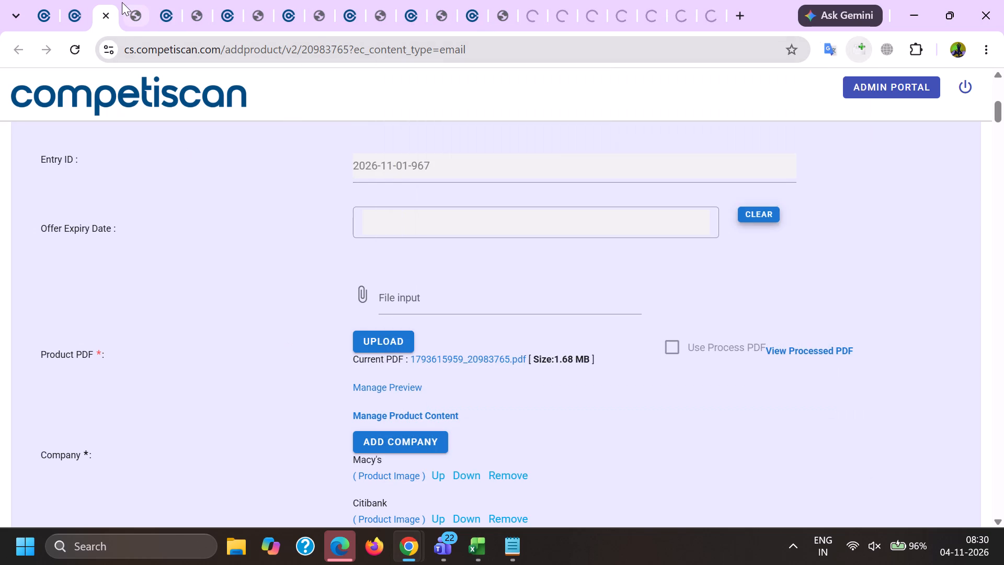
Examine the subject and fine print in the PDF of Macy's record 20983765 and check the record's sectors and product headline.
left_click(128, 1)
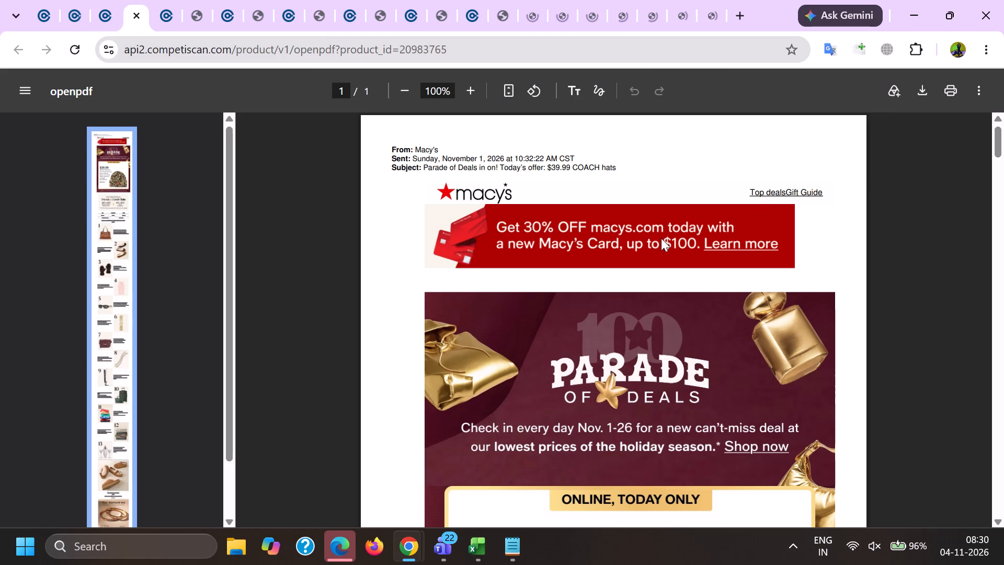
left_click_drag(1003, 142, 1003, 564)
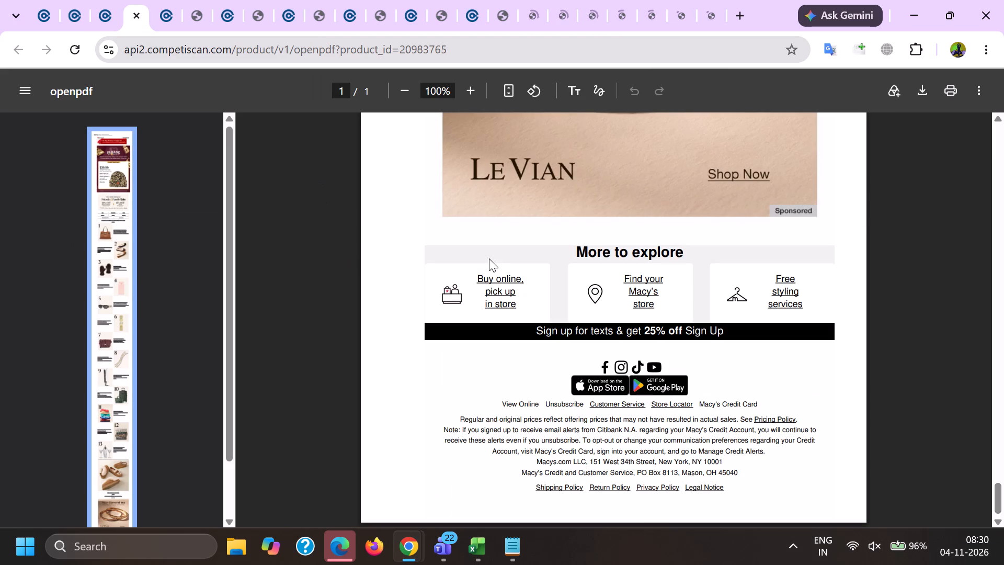
left_click(106, 0)
scroll(394, 250, "down", 6)
scroll(431, 309, "down", 4)
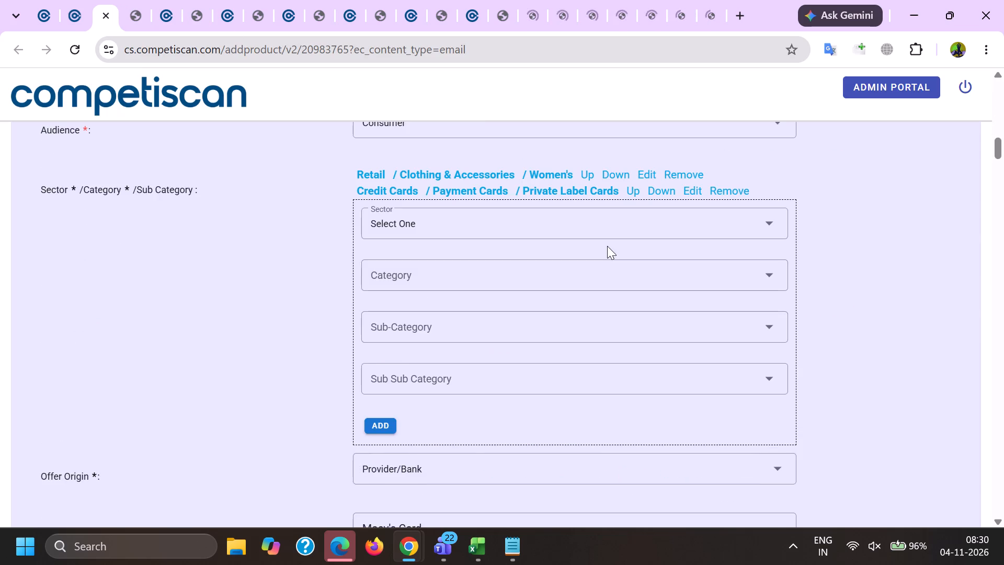
scroll(607, 245, "down", 3)
left_click_drag(689, 398, 316, 284)
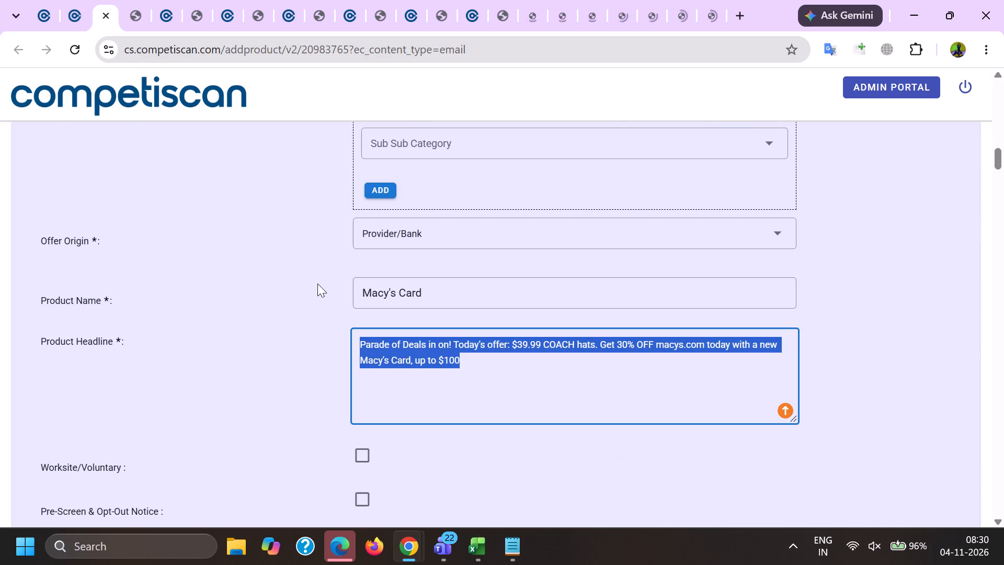
Check the communication type, sign-on incentives and closing retail fields of record 20983765, and close the record and its PDF.
scroll(317, 284, "down", 1)
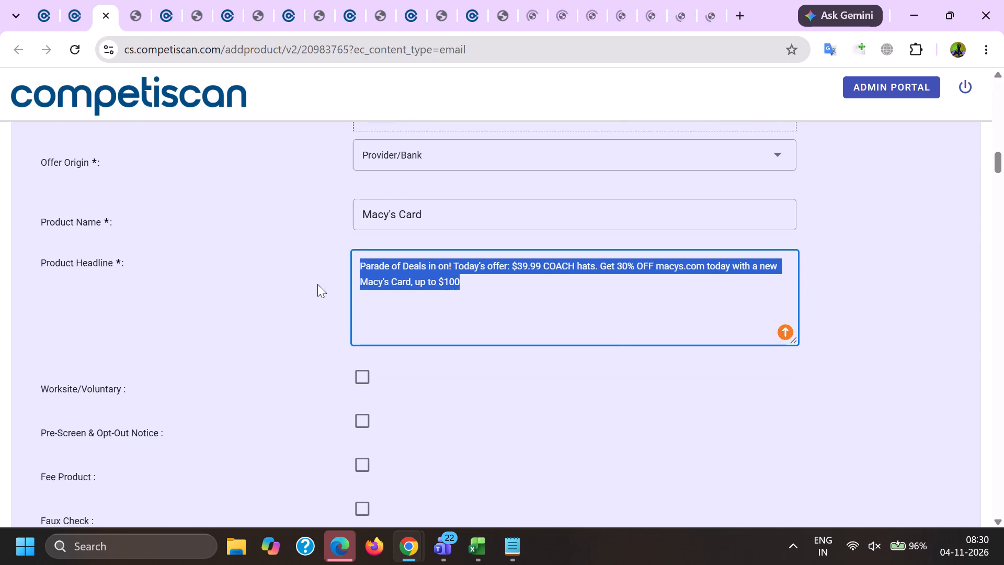
scroll(318, 284, "down", 10)
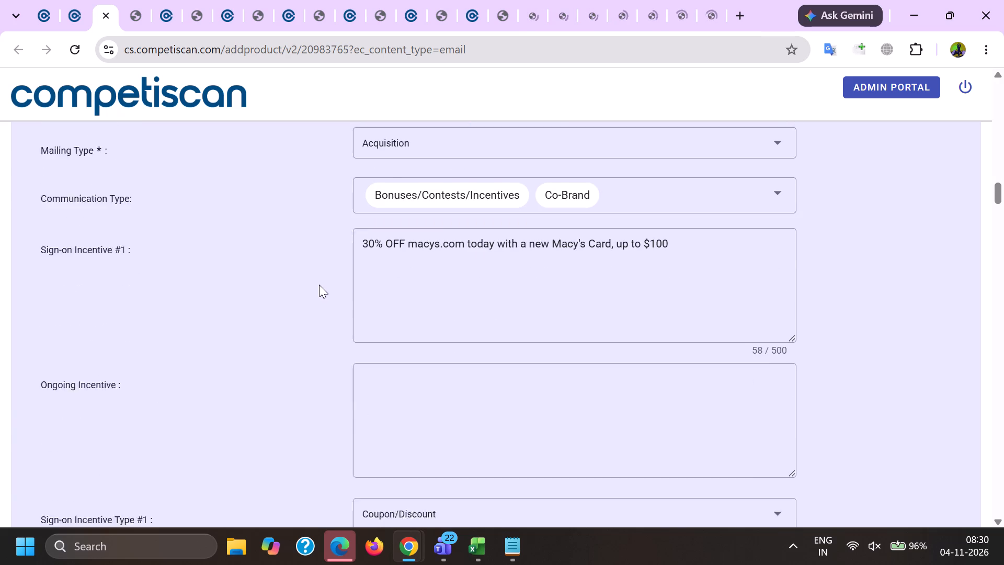
scroll(319, 285, "down", 20)
scroll(319, 285, "down", 4)
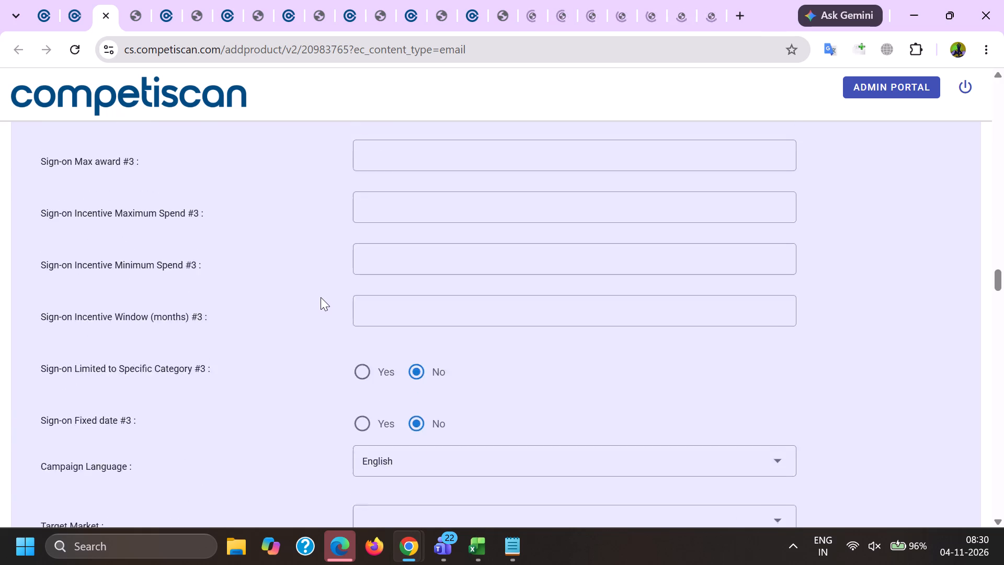
scroll(321, 297, "down", 7)
left_click(315, 302)
key("End")
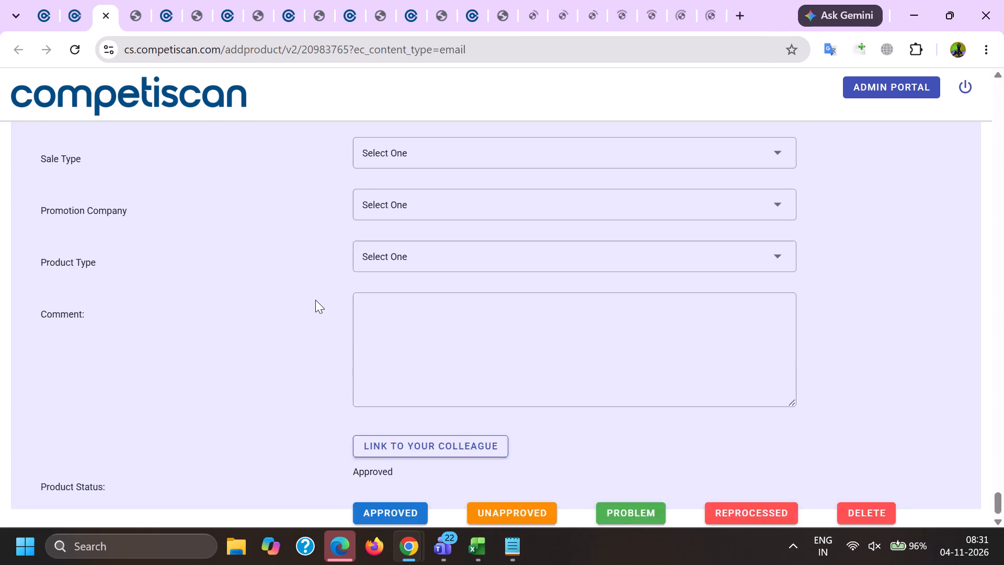
scroll(315, 300, "up", 5)
left_click(102, 21)
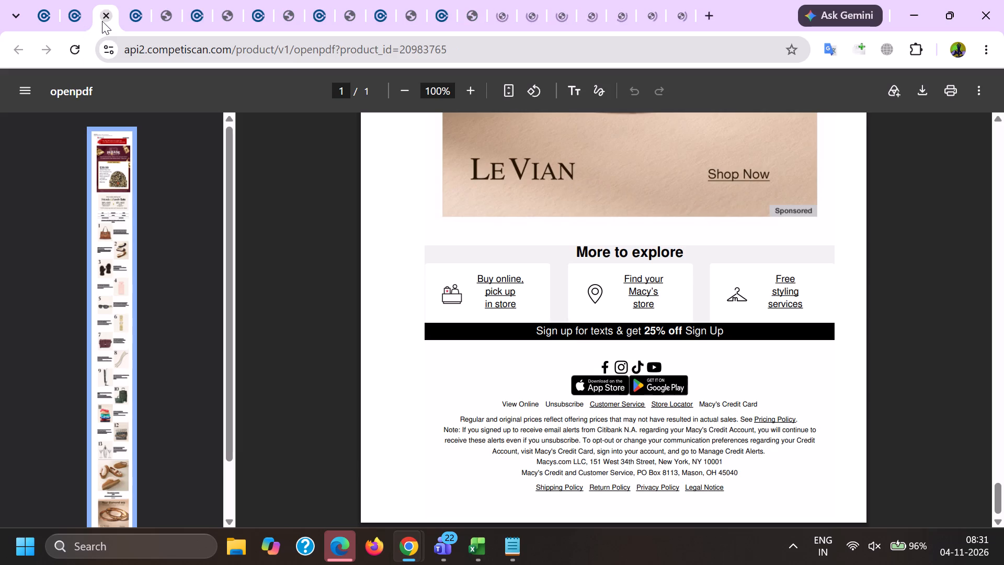
left_click(102, 21)
Examine the subject, card offer and fine print in the PDF of Macy's record 20983800 and check the record's affinity and sectors.
left_click(134, 0)
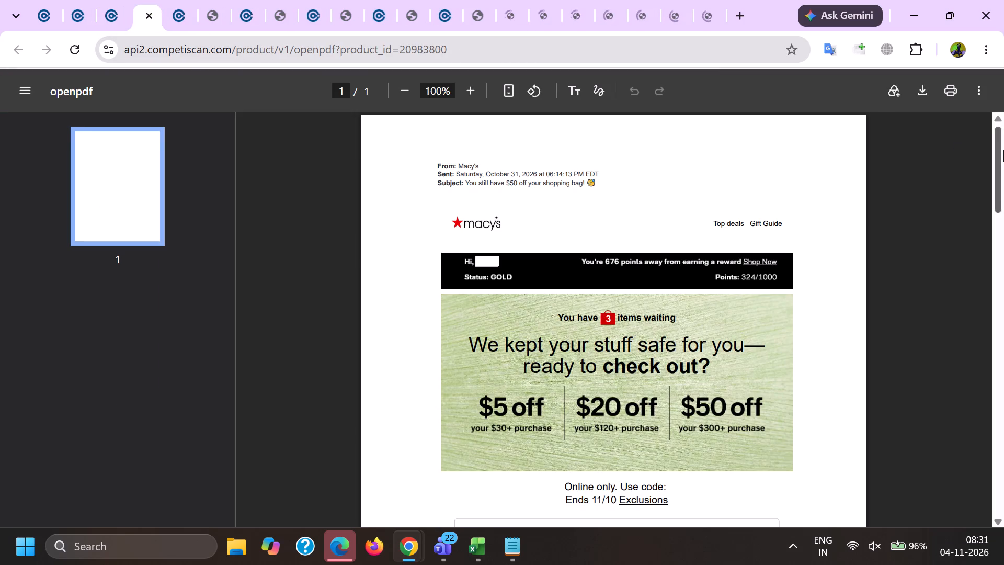
left_click_drag(1003, 151, 1002, 254)
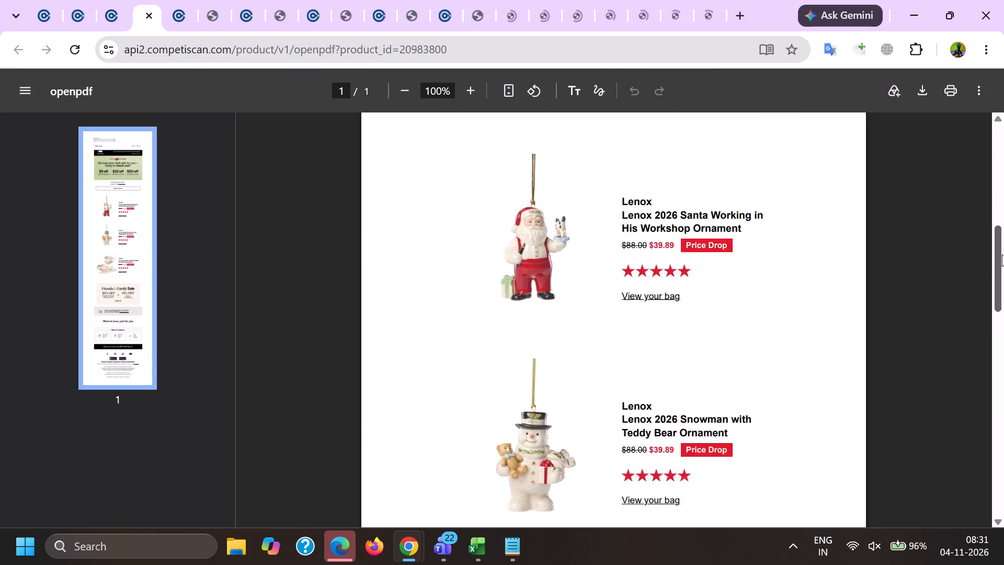
left_click_drag(1002, 254, 1003, 382)
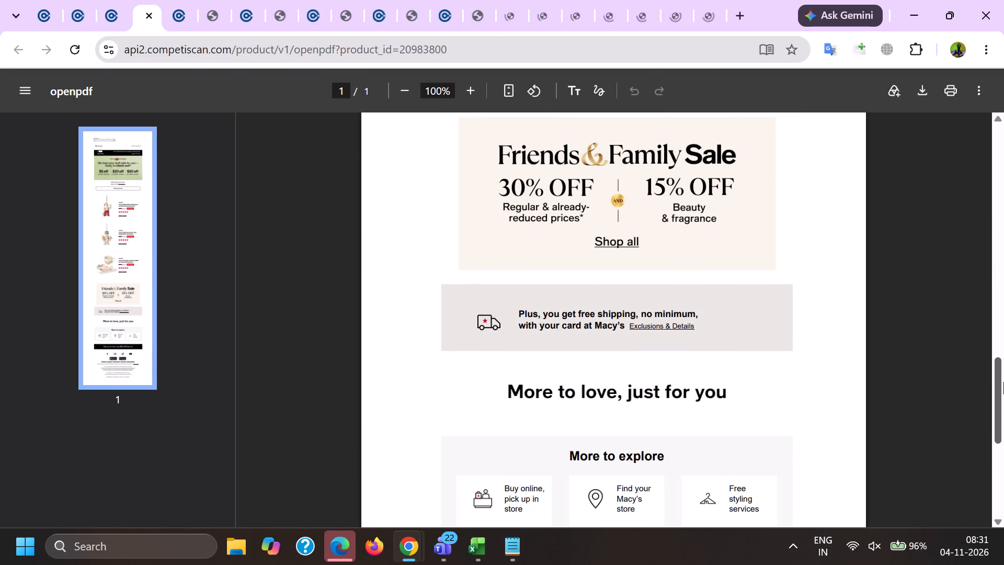
left_click_drag(1003, 382, 1003, 505)
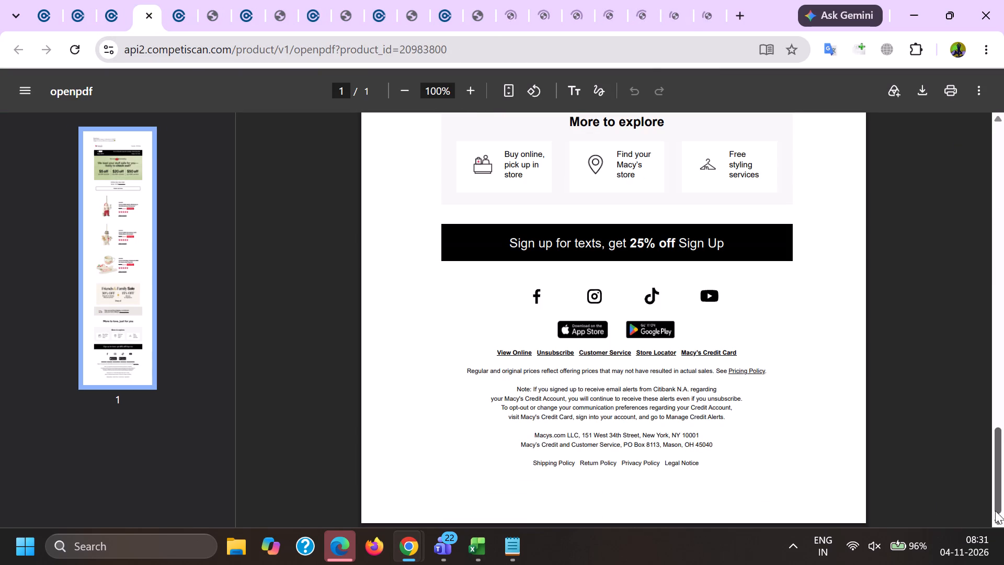
left_click(115, 5)
scroll(363, 277, "down", 6)
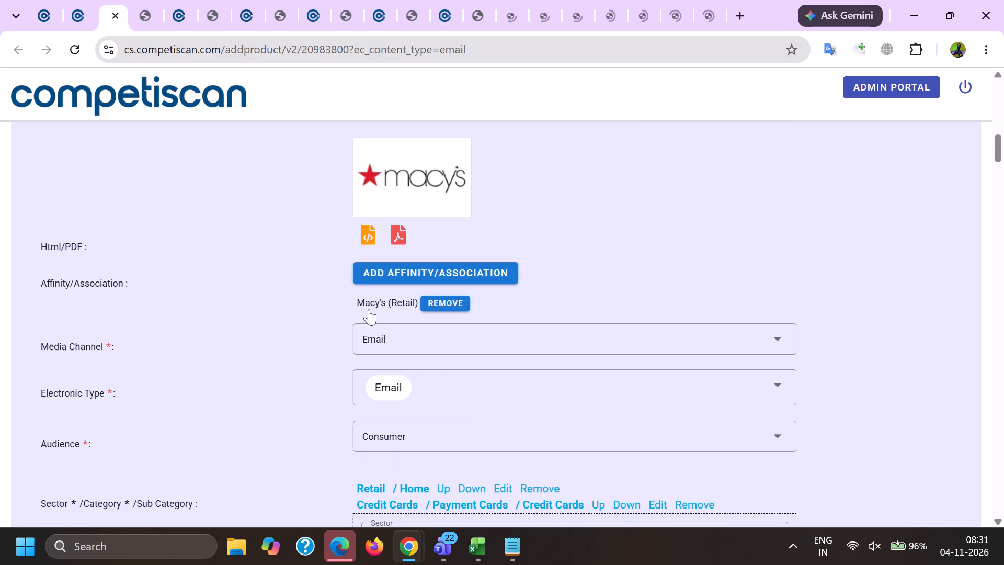
scroll(385, 310, "down", 4)
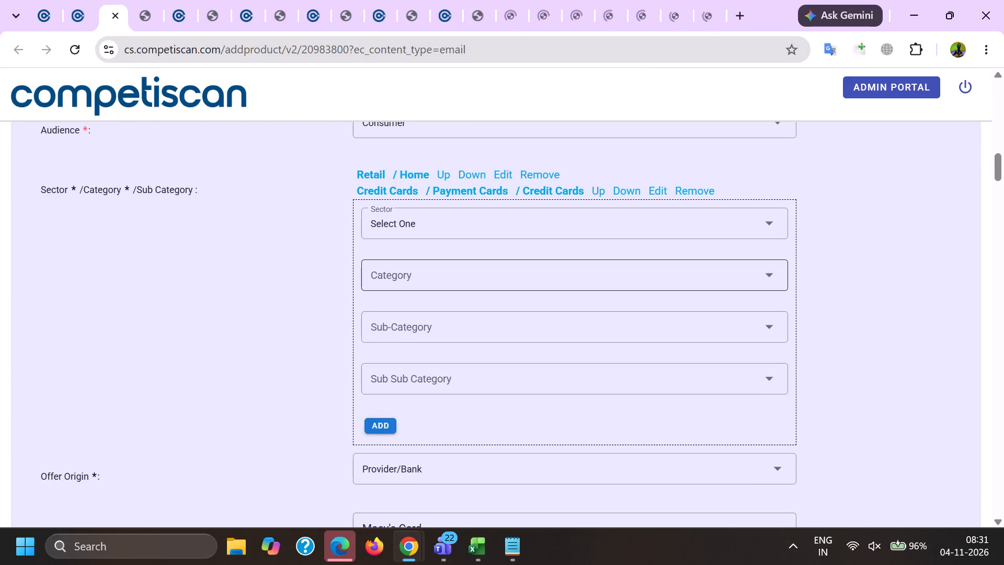
scroll(524, 270, "down", 4)
Edit record 20983800's Credit Cards / Payment Cards sector entry, setting its sub-category to Private Label Cards, and update the entry.
scroll(610, 335, "up", 5)
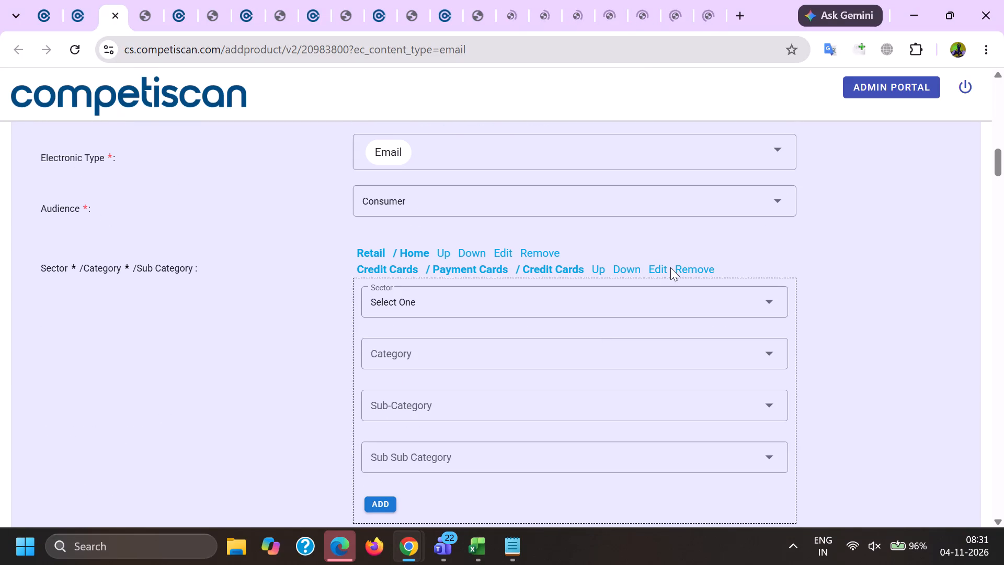
left_click(661, 270)
scroll(567, 218, "down", 2)
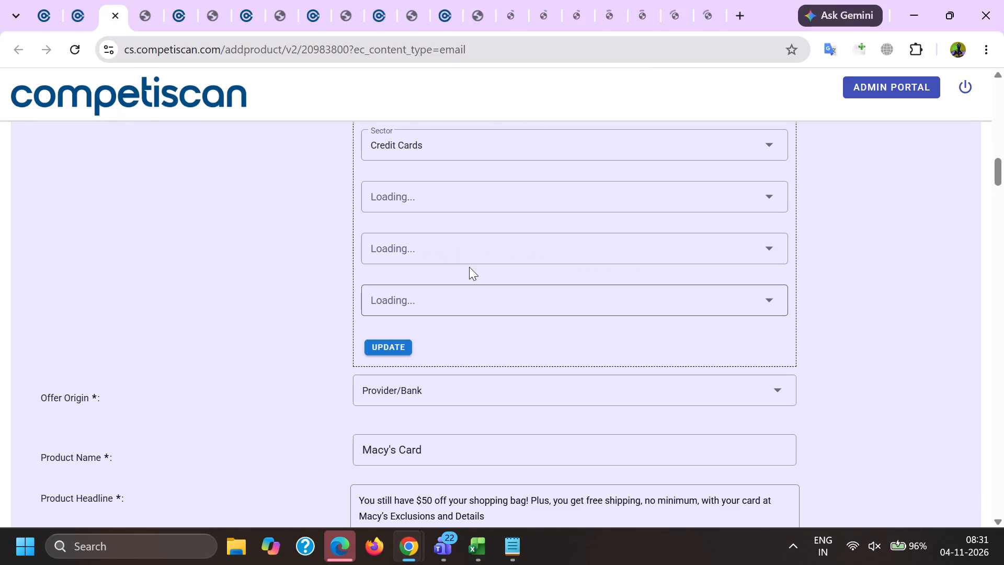
left_click(413, 261)
scroll(415, 349, "down", 5)
left_click(429, 416)
left_click(249, 403)
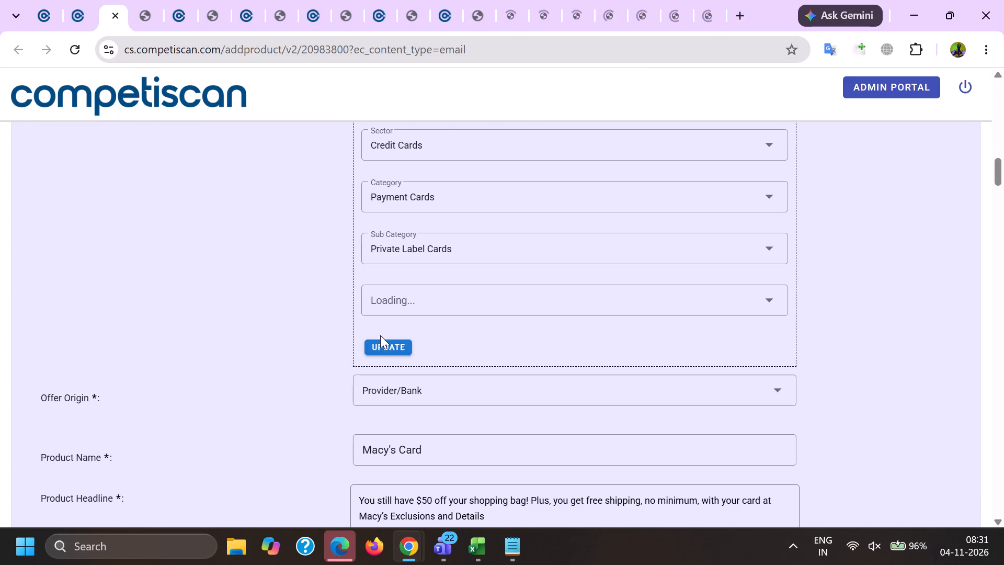
left_click(382, 343)
Review the product headline of record 20983800, delete the character at the end of its text and enlarge the headline box.
scroll(245, 332, "down", 9)
scroll(243, 352, "up", 5)
left_click_drag(587, 248, 134, 115)
left_click(409, 231)
key("BackSpace")
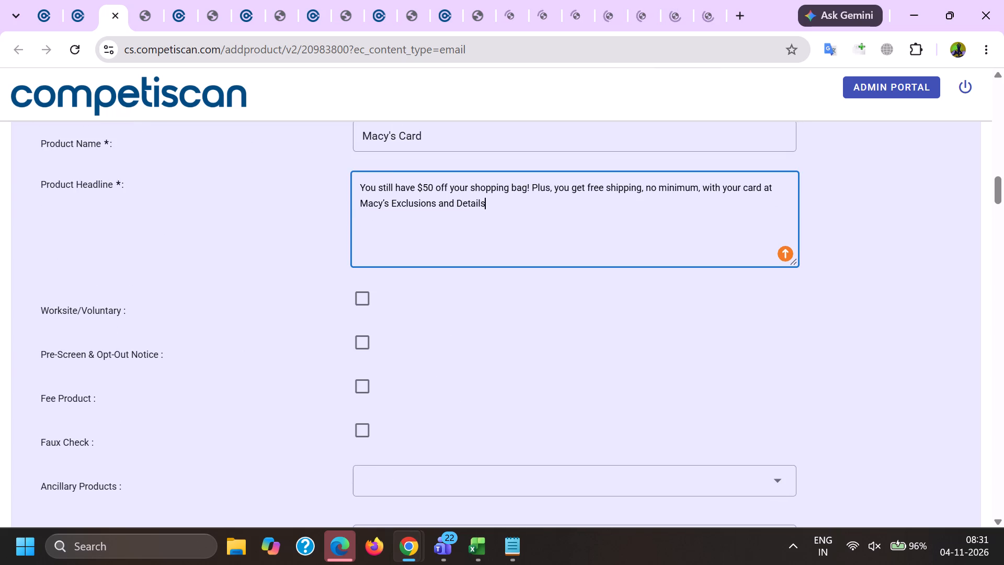
left_click_drag(795, 263, 1003, 332)
scroll(454, 260, "down", 8)
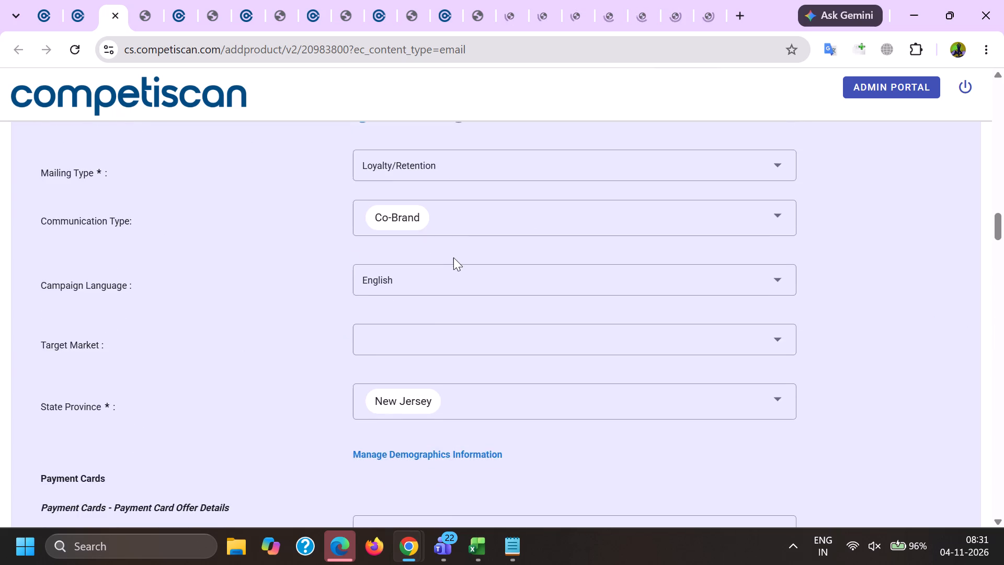
scroll(453, 260, "up", 9)
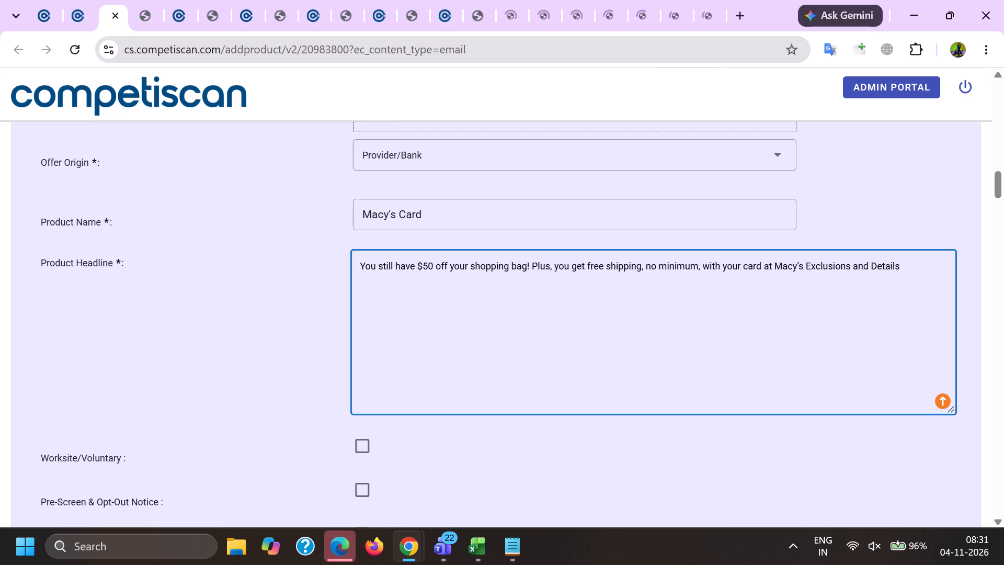
scroll(465, 273, "down", 14)
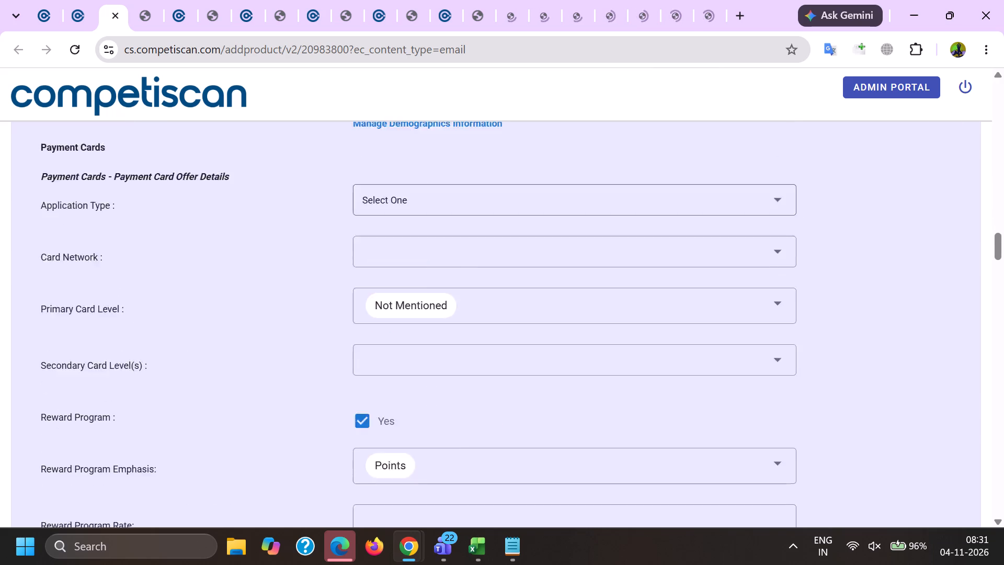
scroll(472, 287, "down", 9)
left_click(331, 375)
key("End")
scroll(332, 374, "up", 5)
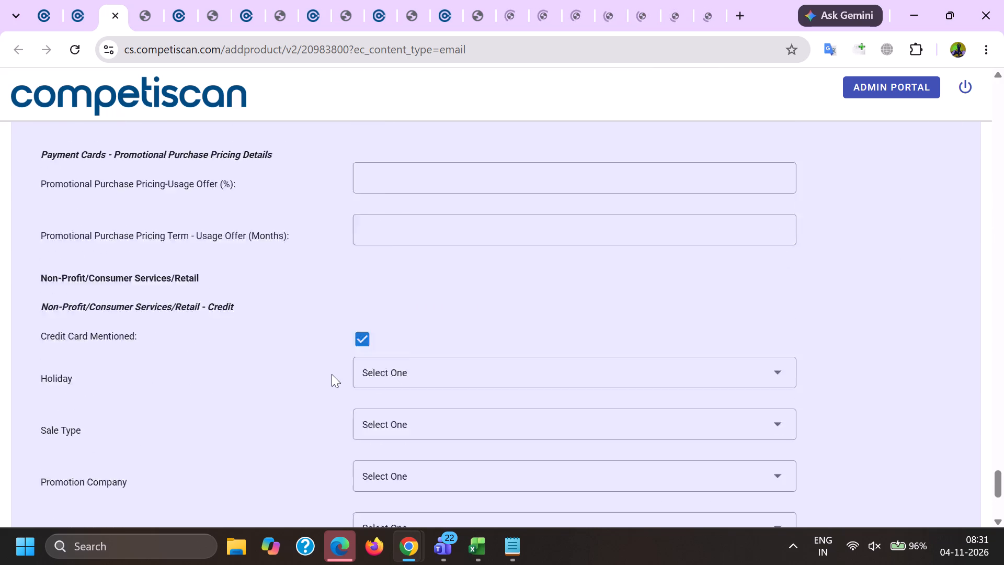
scroll(332, 374, "down", 14)
scroll(368, 416, "up", 5)
scroll(369, 413, "down", 6)
scroll(369, 414, "up", 1)
scroll(369, 416, "down", 5)
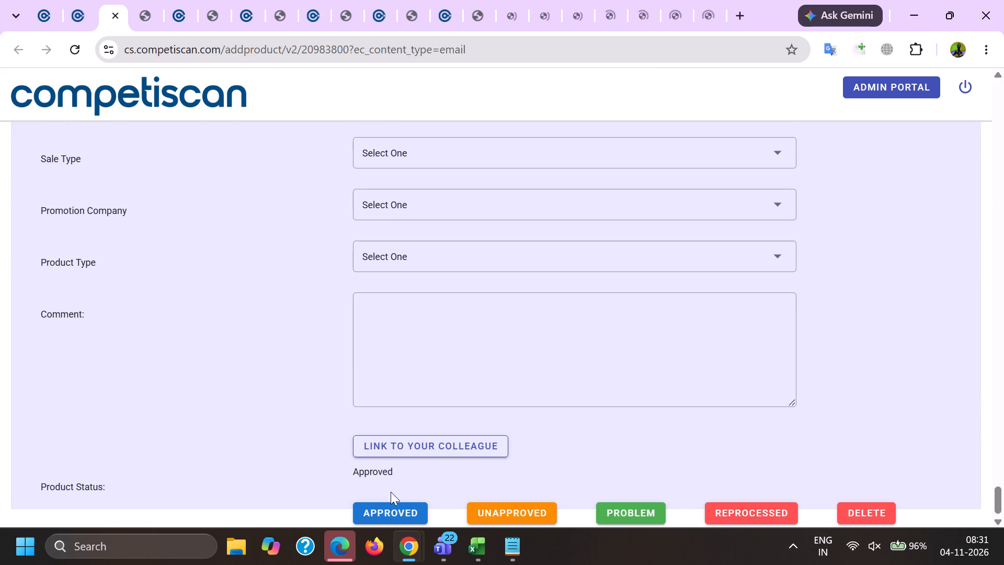
left_click(390, 517)
Examine the subject in the PDF of Macy's record 20983866 and check the record's companies, sectors and product headline.
left_click(211, 4)
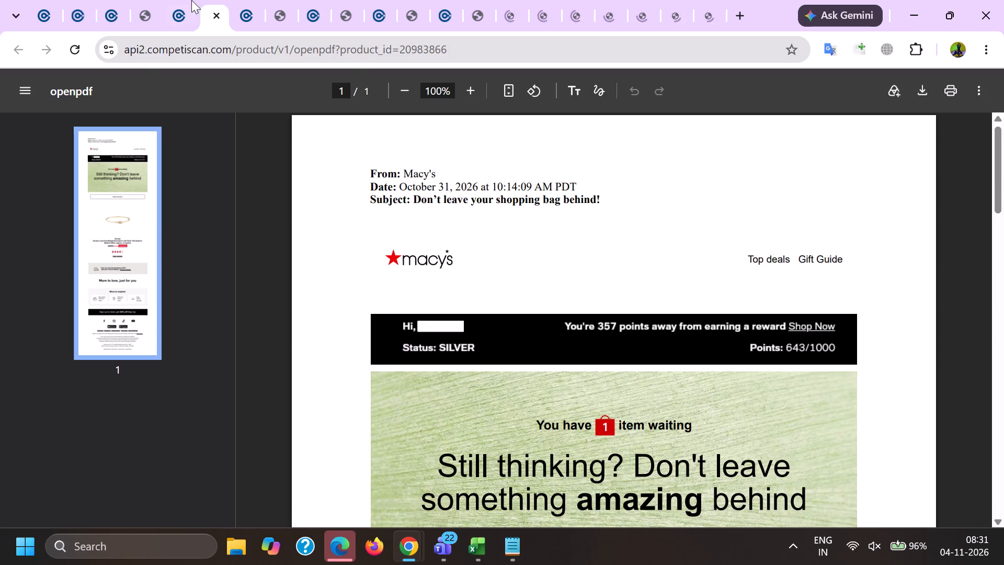
left_click(187, 0)
scroll(388, 267, "down", 4)
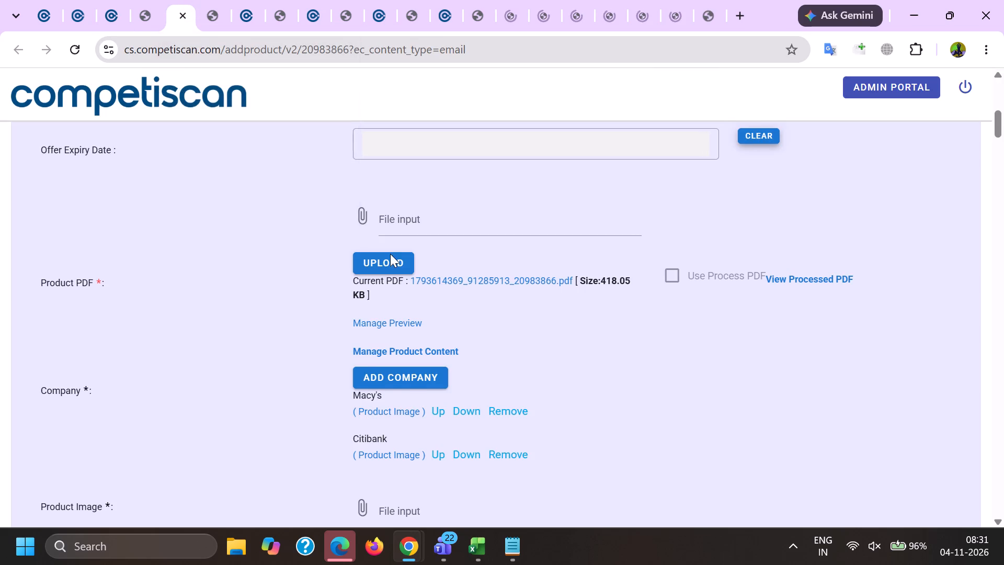
scroll(390, 254, "down", 2)
scroll(561, 291, "down", 5)
left_click_drag(580, 488, 580, 489)
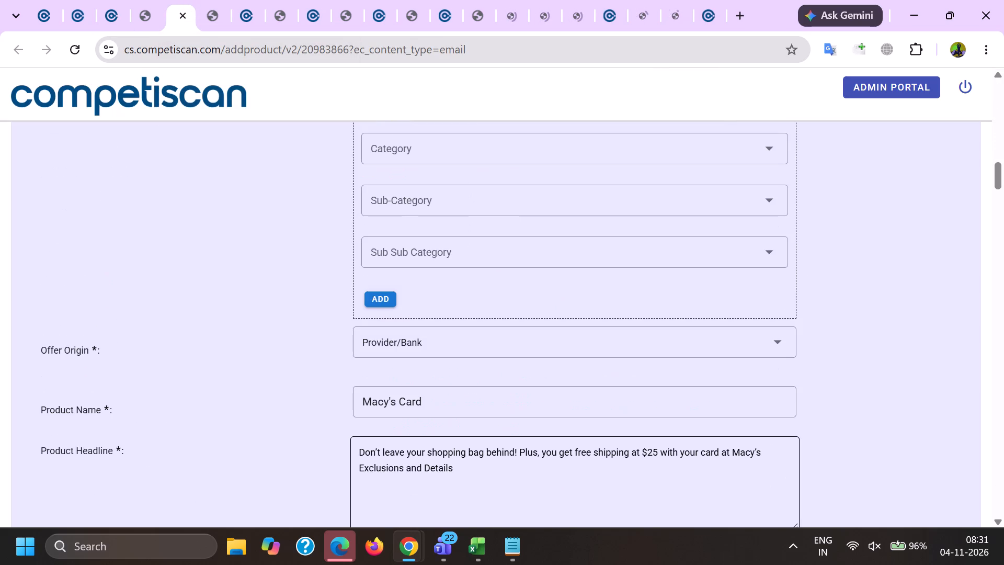
left_click_drag(580, 489, 238, 397)
scroll(408, 277, "down", 7)
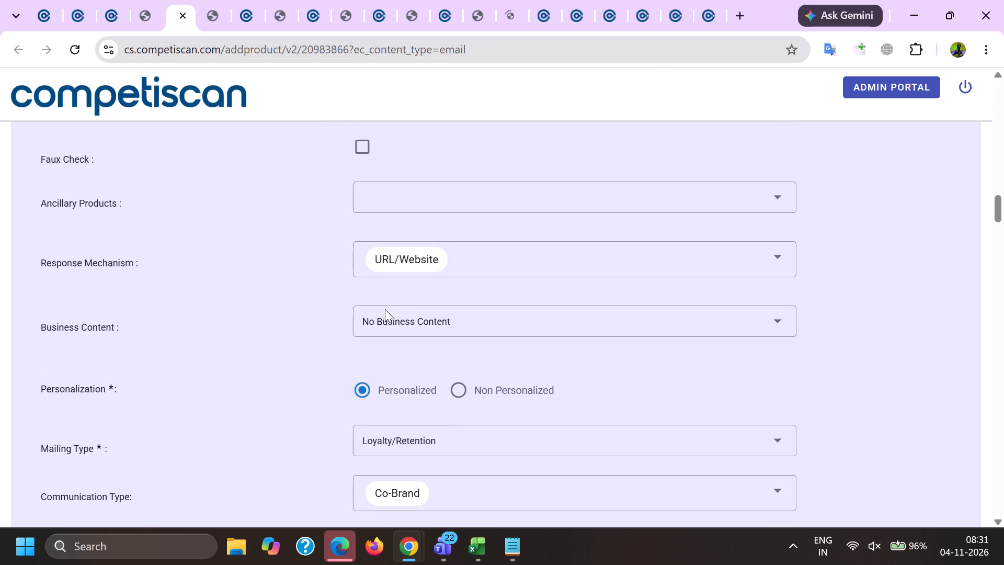
scroll(377, 314, "down", 11)
left_click(322, 332)
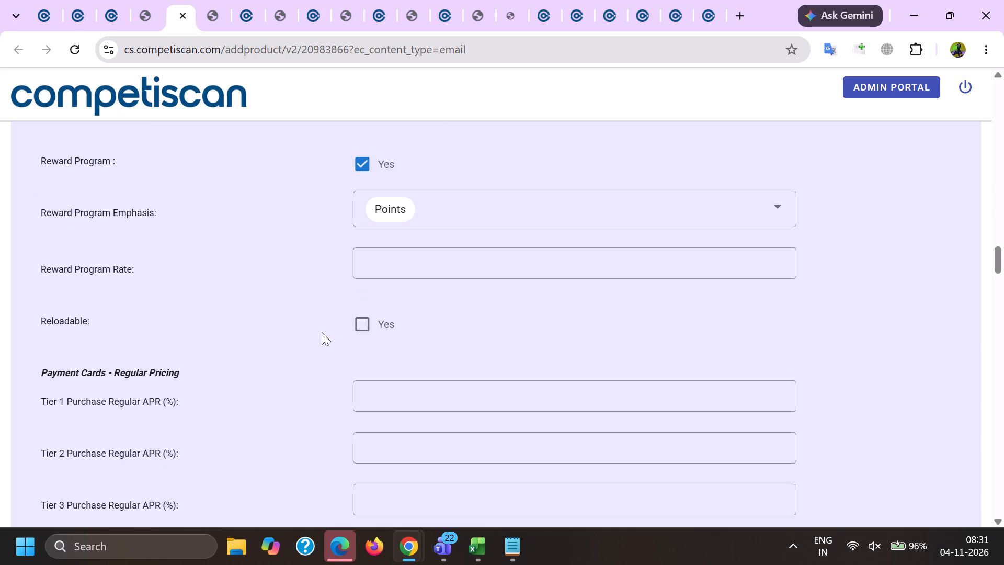
key("End")
scroll(321, 331, "up", 5)
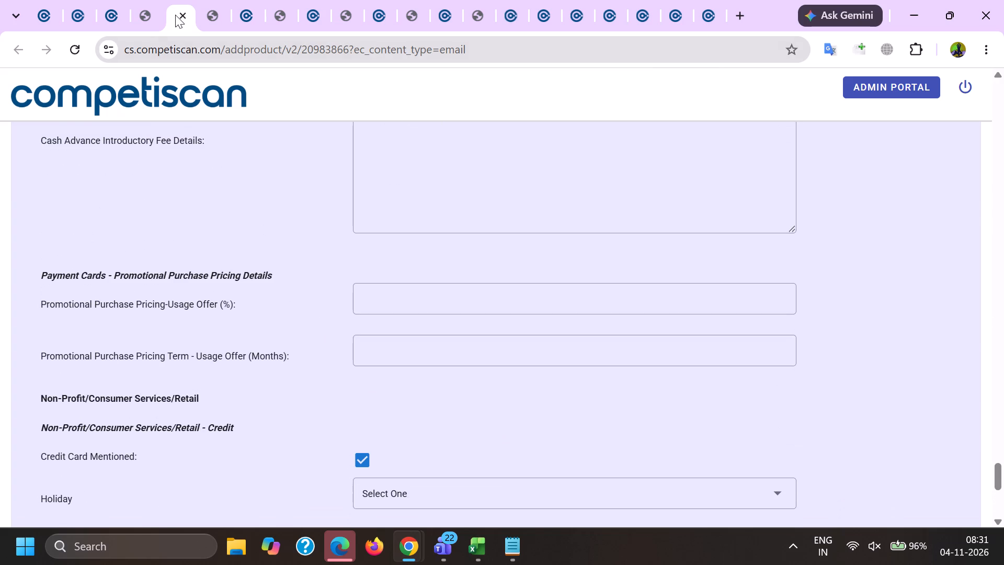
left_click(176, 14)
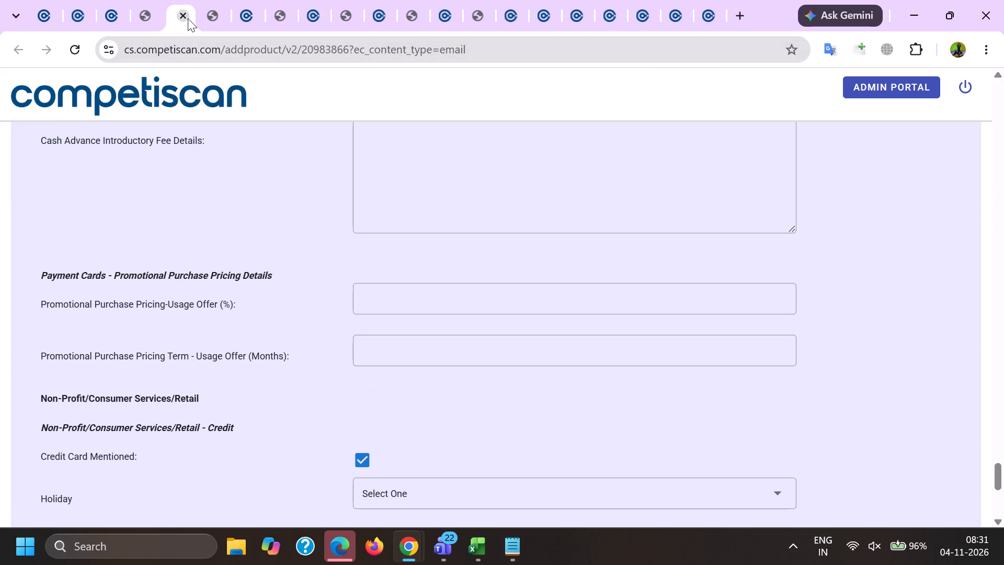
left_click(188, 18)
left_click(188, 18)
Examine the subject, new-card offer and fine print in the PDF of Macy's record 20983900 and check the record's product headline.
left_click(214, 0)
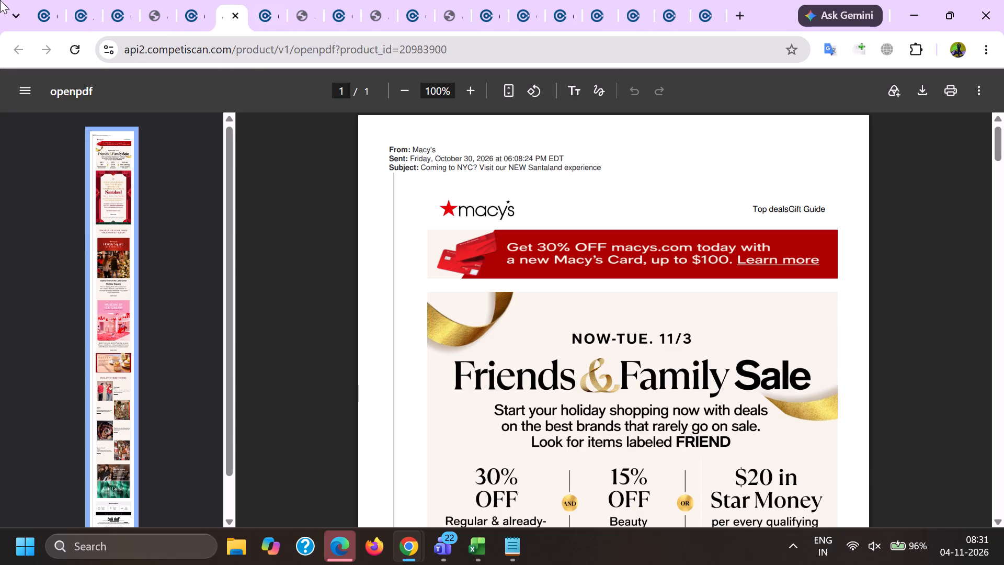
left_click_drag(1003, 151, 1003, 564)
left_click(206, 0)
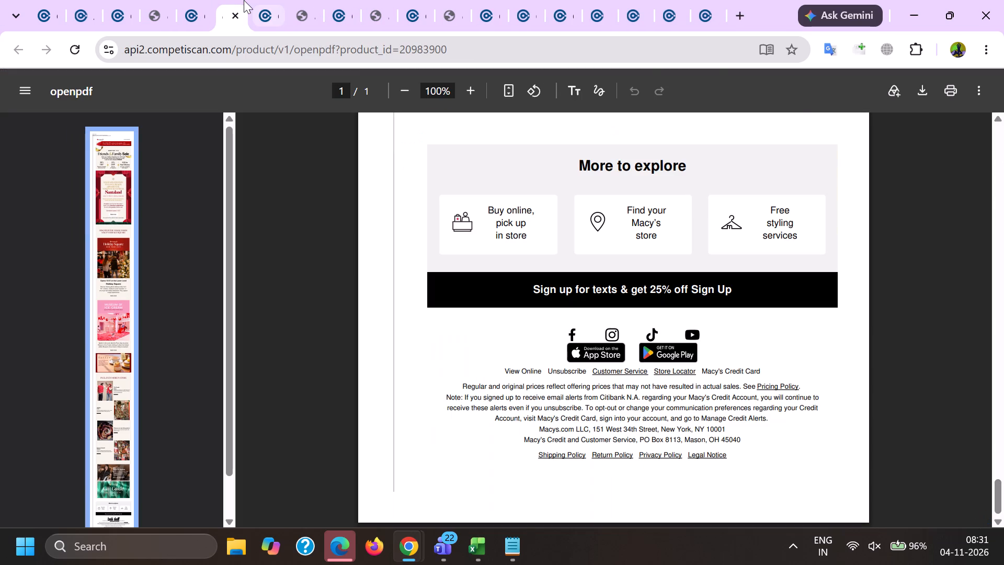
scroll(463, 264, "down", 13)
left_click_drag(542, 394, 542, 393)
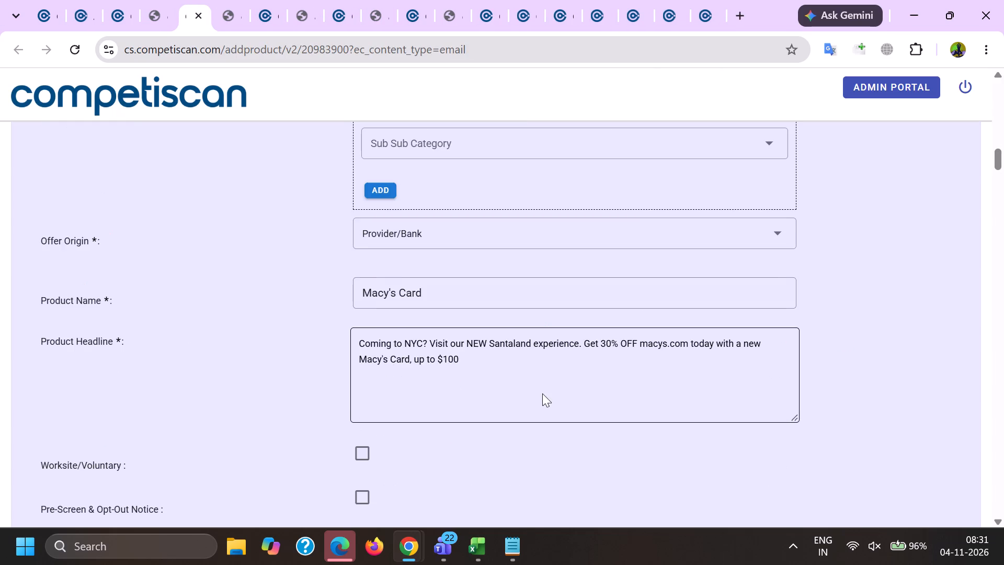
left_click_drag(542, 393, 219, 254)
Check the communication type, sign-on incentives and closing retail fields of record 20983900, and close the record and its PDF.
scroll(219, 252, "down", 4)
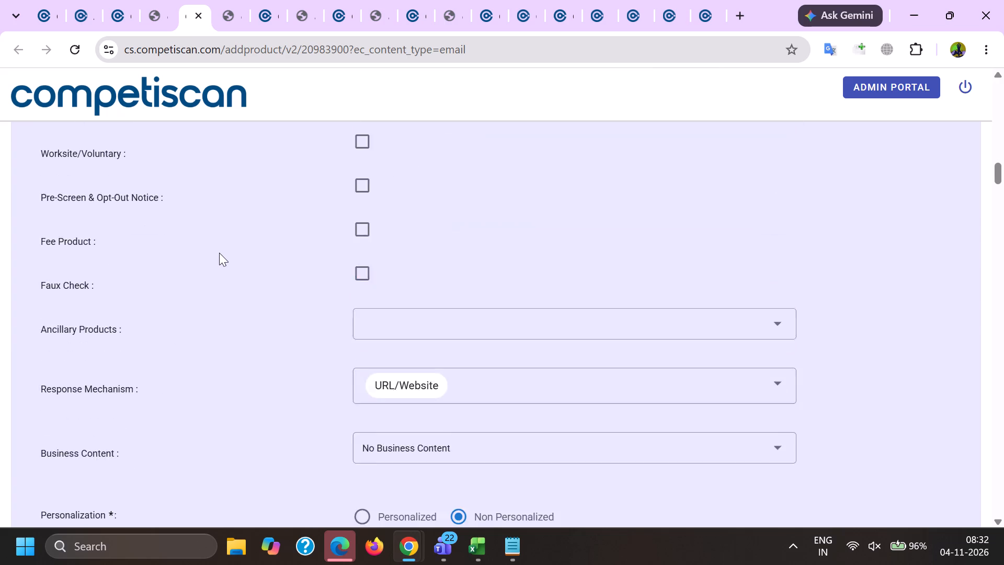
scroll(219, 253, "down", 6)
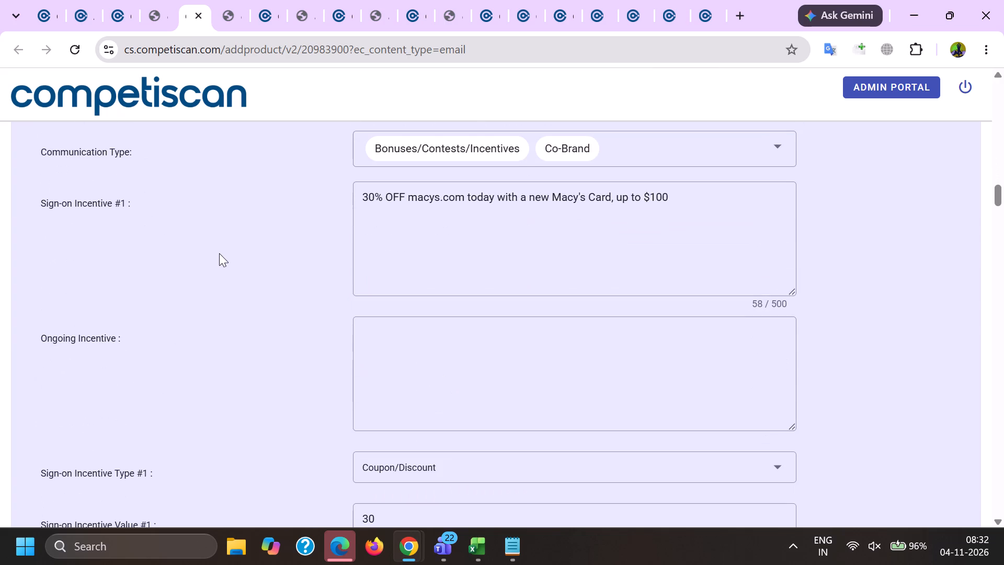
scroll(219, 253, "down", 20)
scroll(219, 253, "down", 3)
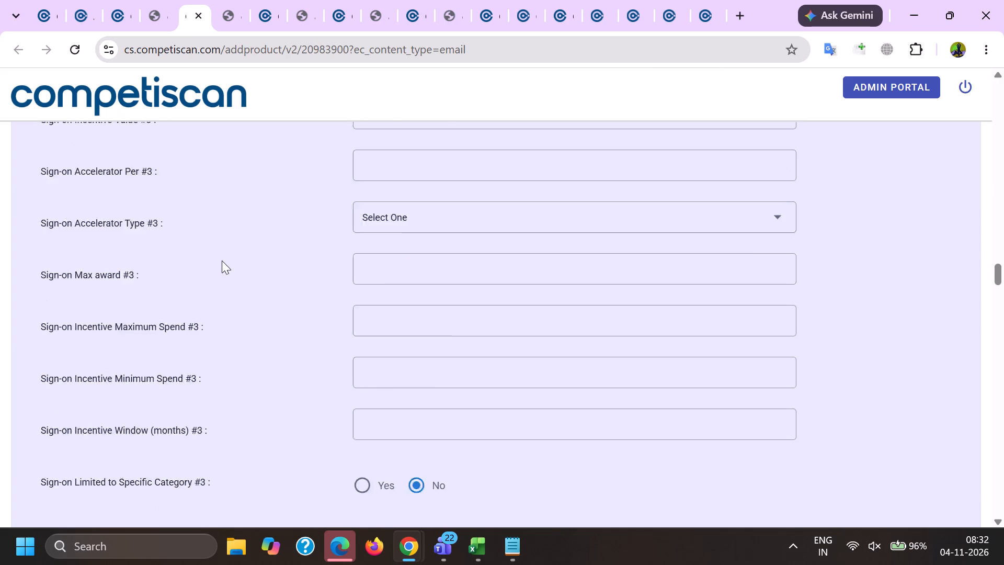
scroll(222, 261, "down", 8)
left_click(223, 267)
key("End")
scroll(223, 265, "up", 5)
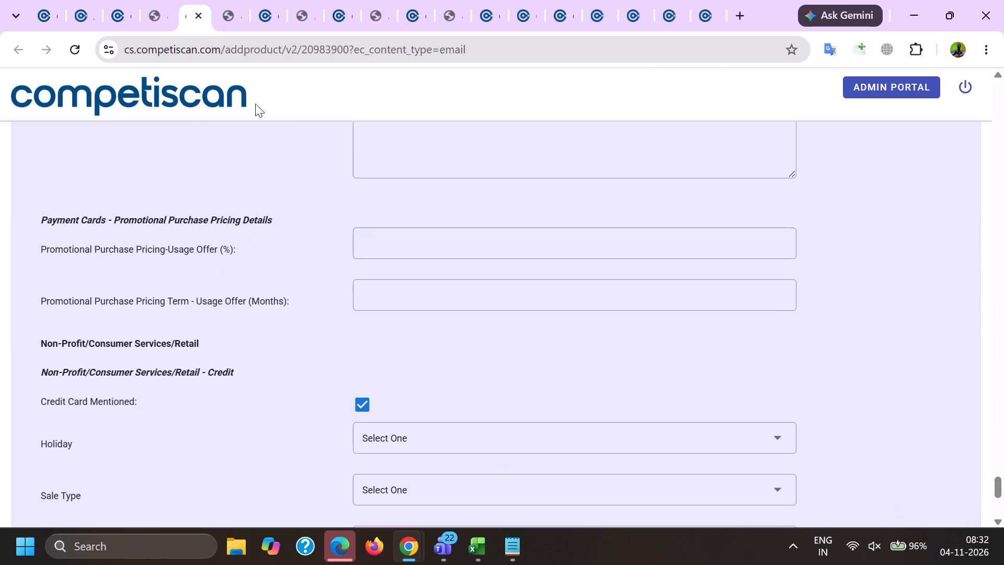
left_click(203, 16)
left_click(203, 16)
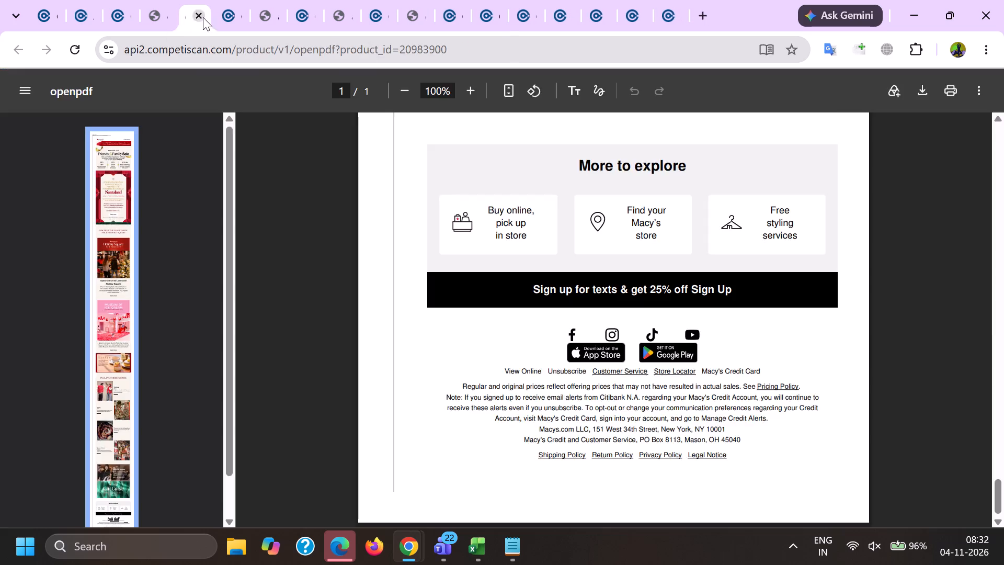
Examine the offer and fine print in the PDF of Macy's record 20983947 and check the record's companies, sectors and product headline.
left_click(219, 4)
left_click_drag(1002, 180, 1003, 219)
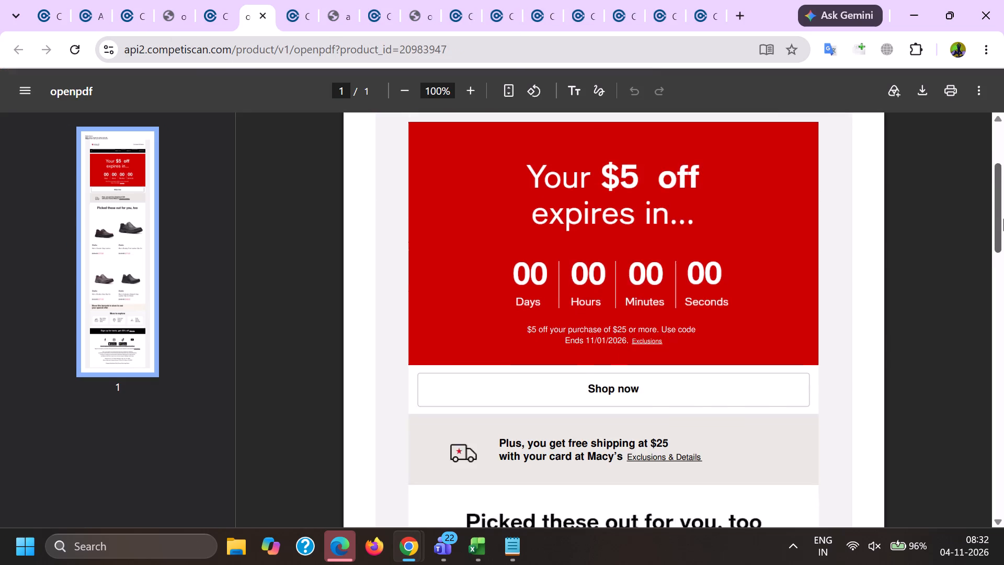
left_click_drag(1003, 219, 1003, 513)
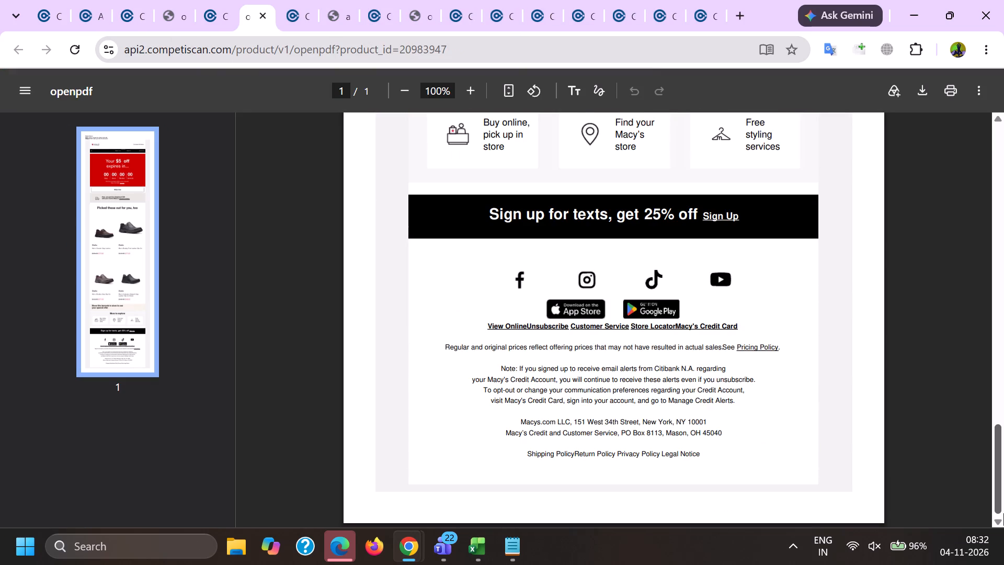
left_click_drag(1003, 513, 1002, 534)
left_click(216, 0)
scroll(639, 337, "down", 2)
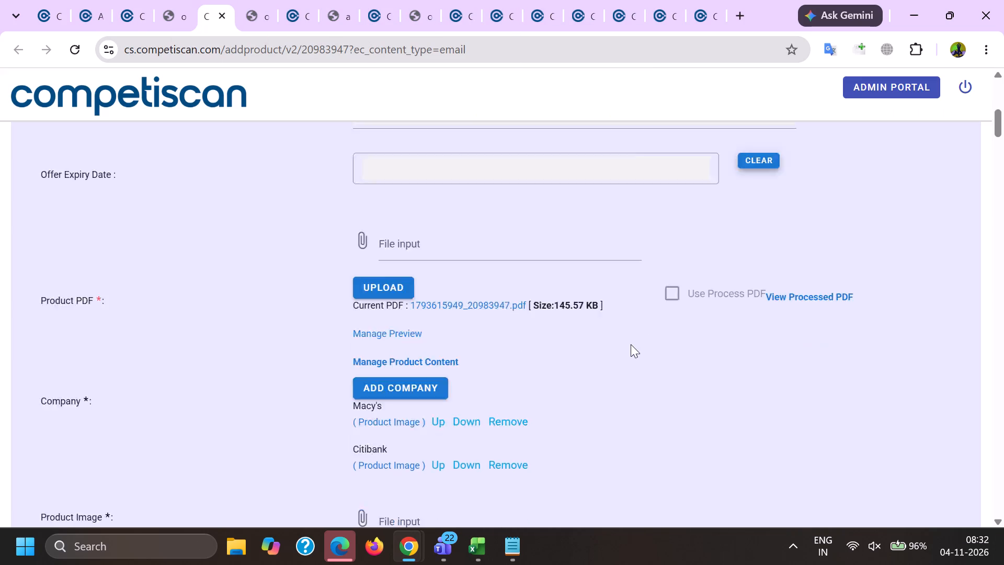
scroll(631, 344, "down", 5)
scroll(688, 276, "down", 5)
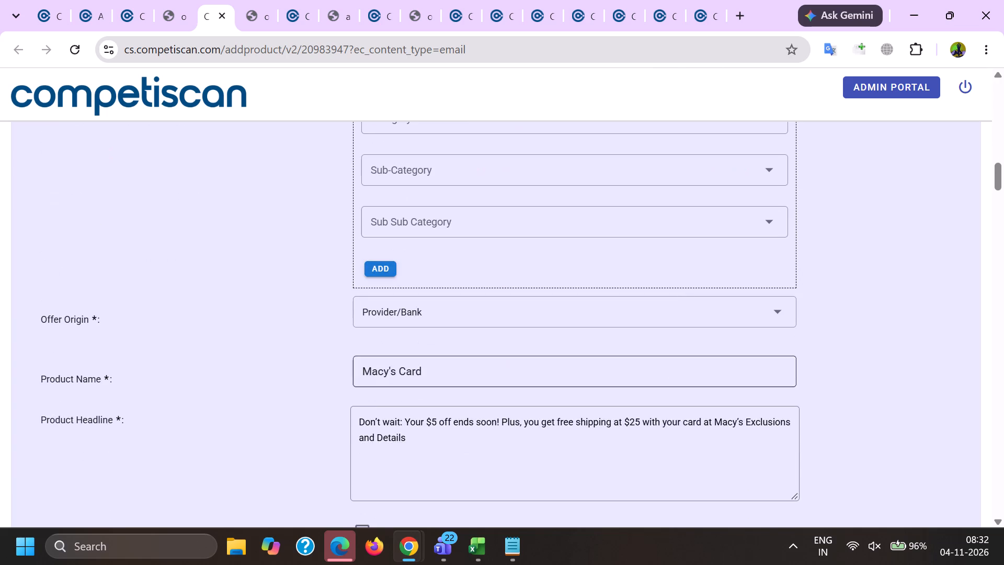
left_click_drag(660, 433, 239, 338)
scroll(313, 258, "down", 1)
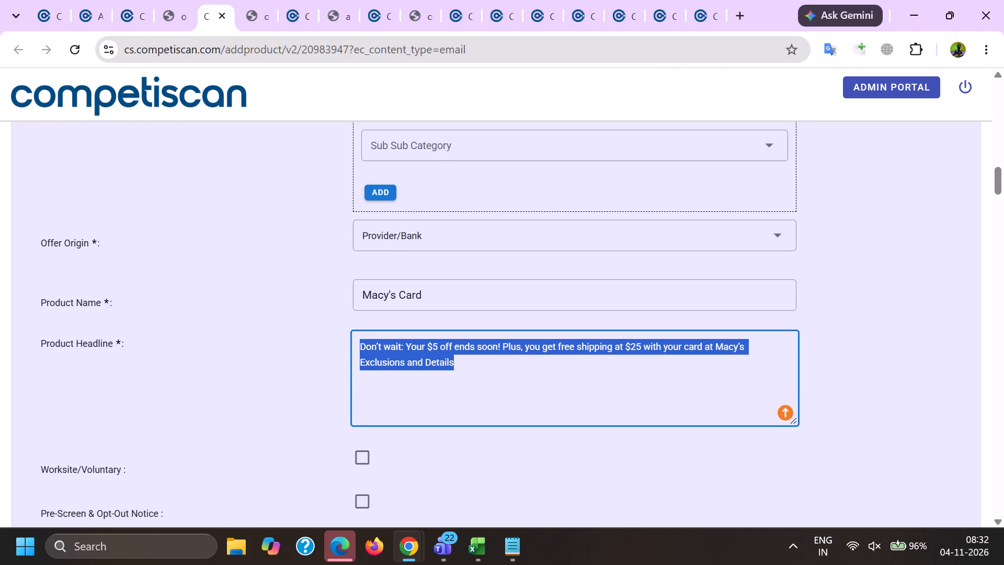
left_click_drag(796, 421, 1003, 499)
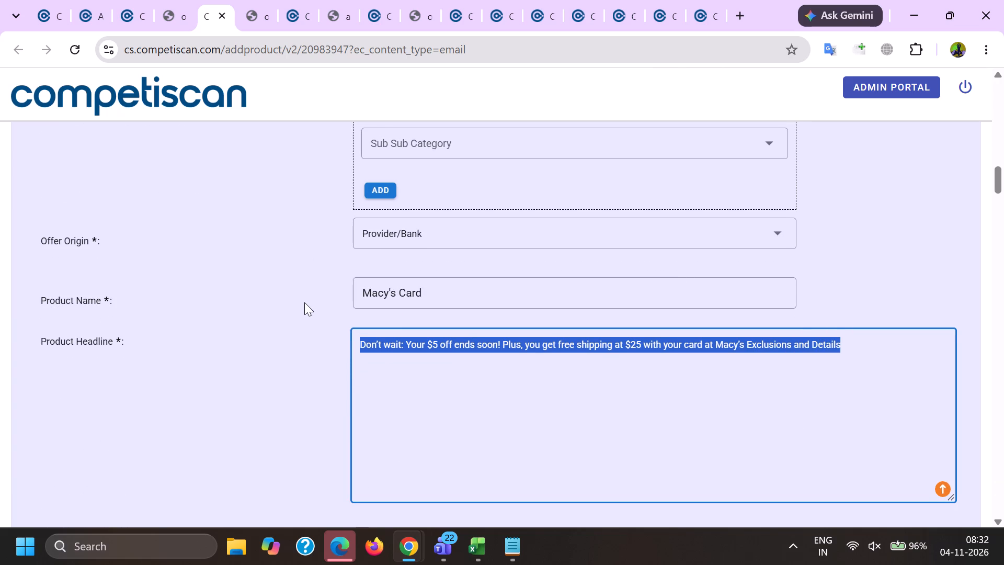
scroll(304, 300, "down", 17)
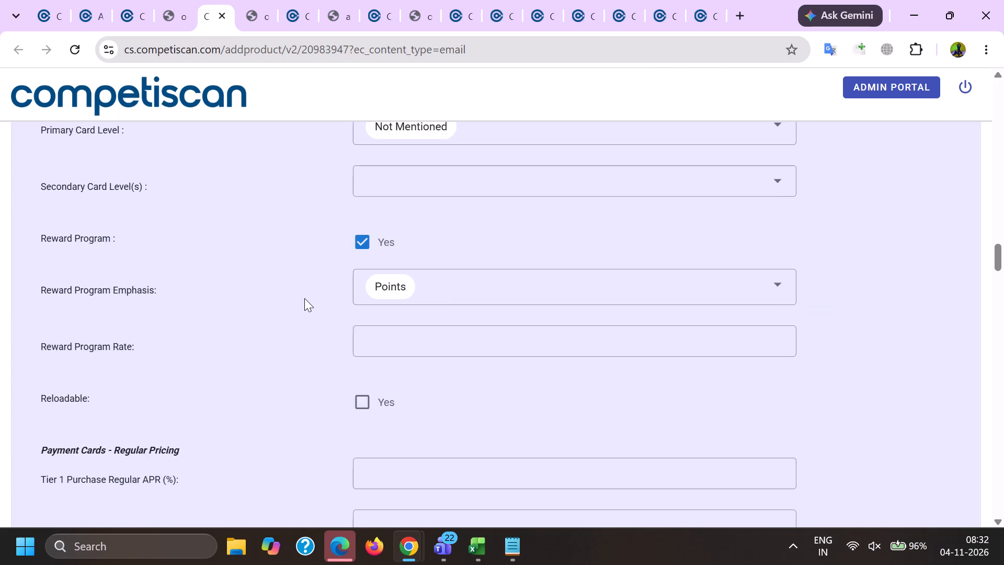
left_click(304, 296)
key("End")
scroll(304, 295, "up", 4)
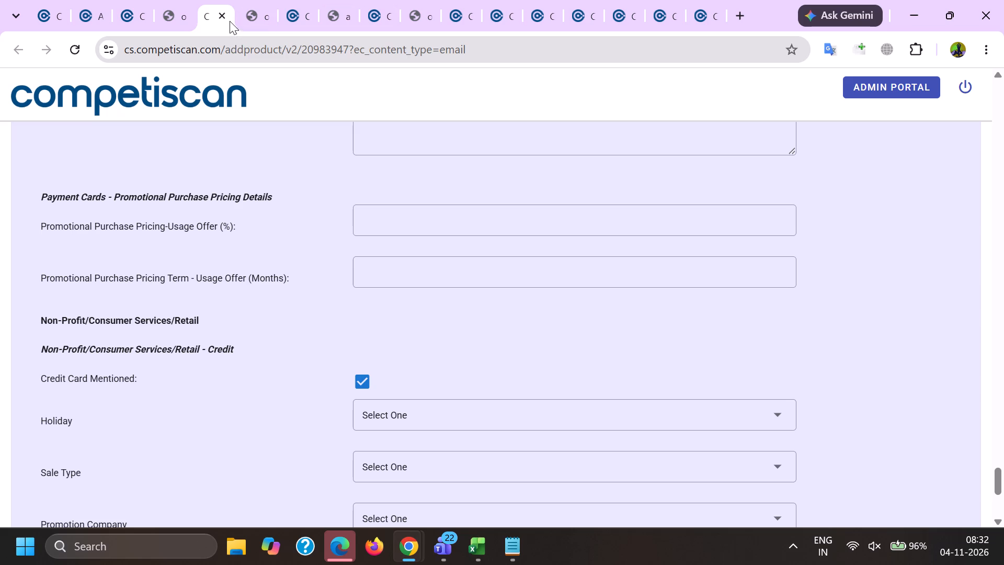
double_click(225, 17)
Examine the offer and fine print in the PDF of Macy's record 20983996 and check the record's sectors and product headline.
left_click(253, 0)
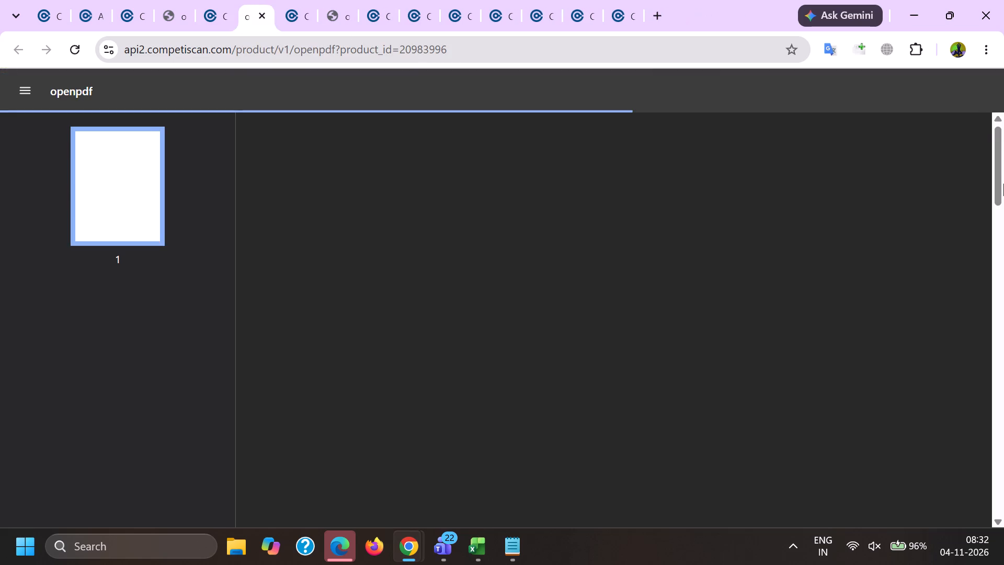
left_click_drag(1003, 172, 1003, 238)
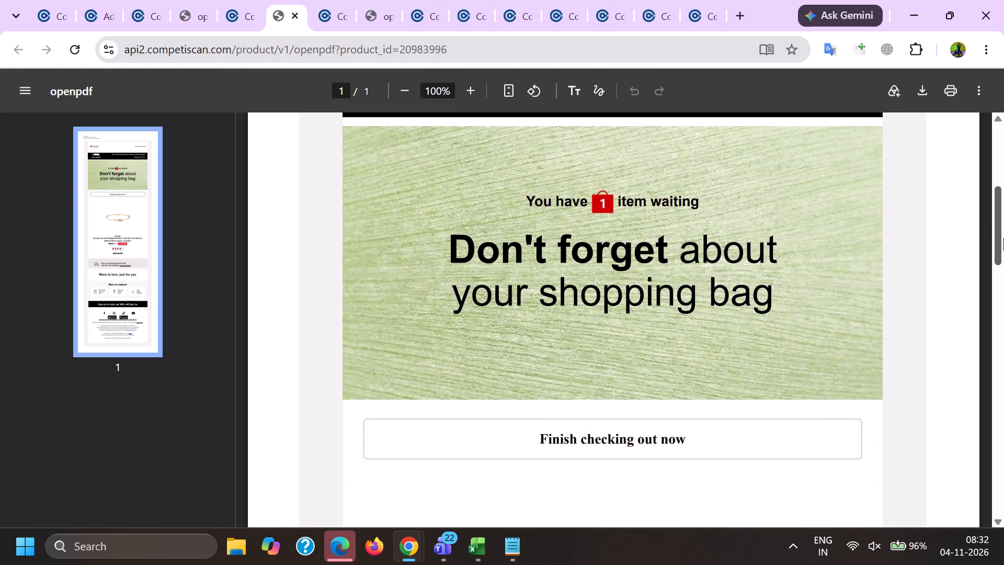
left_click_drag(1003, 238, 1003, 355)
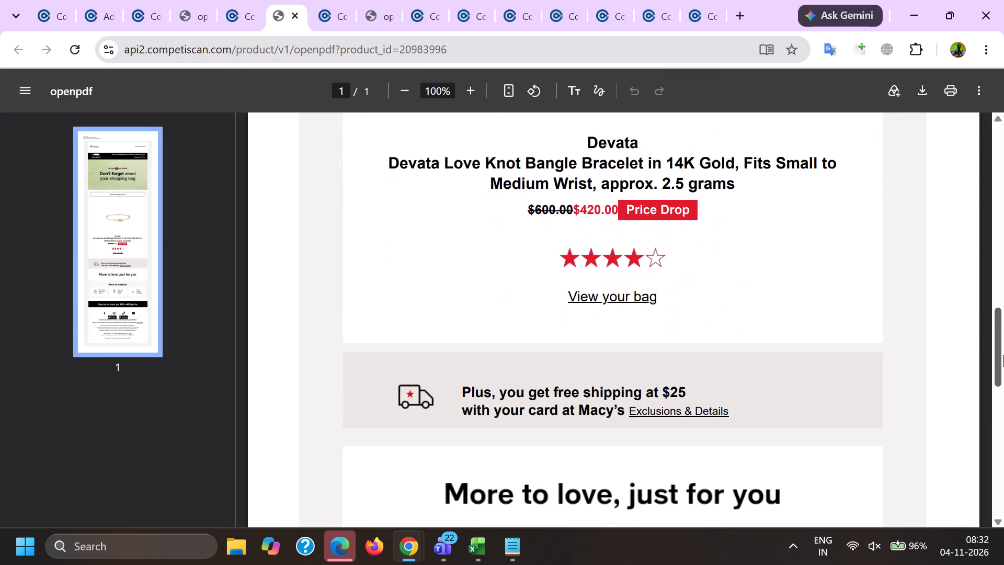
left_click_drag(1003, 355, 1003, 448)
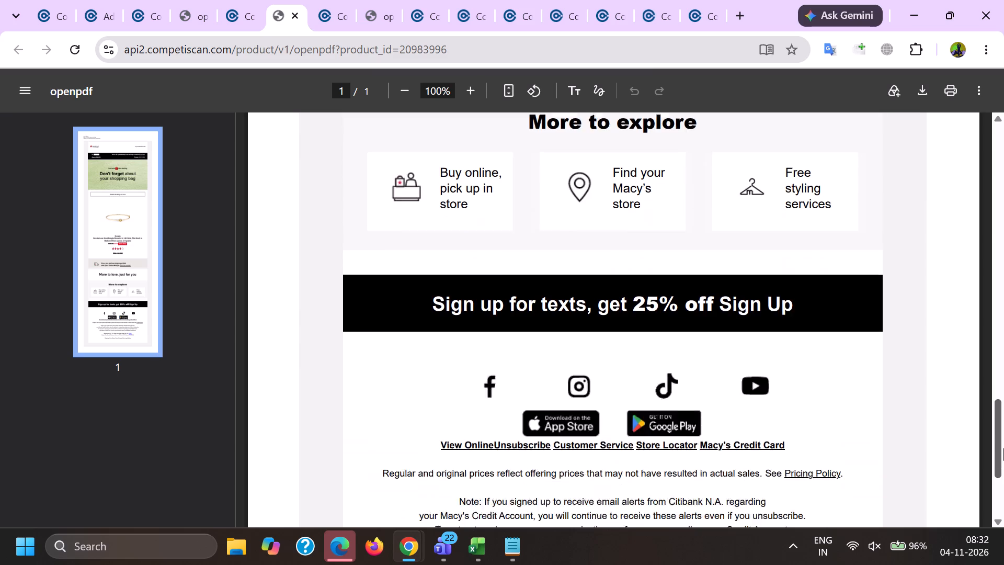
left_click_drag(1003, 448, 1003, 495)
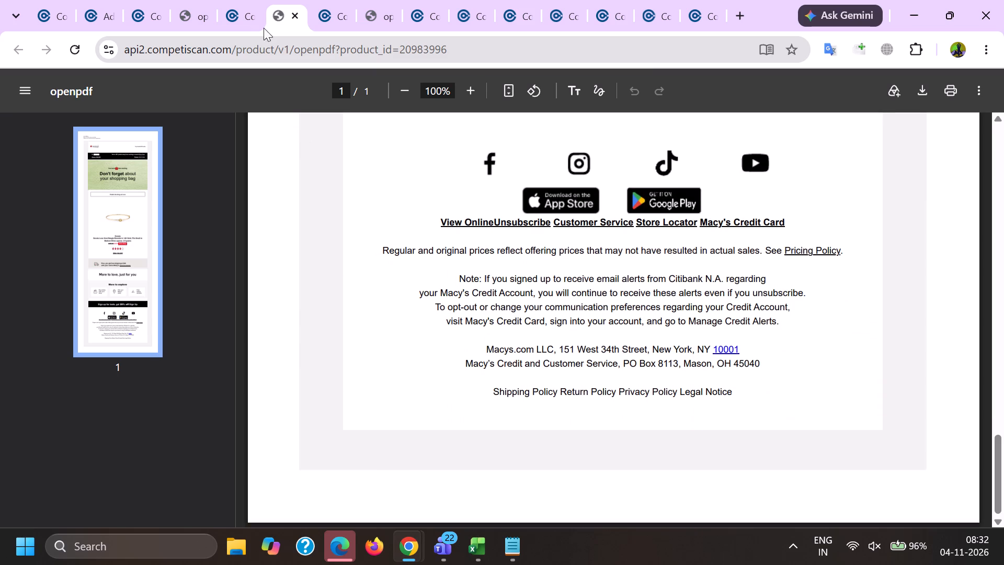
left_click(252, 0)
scroll(484, 261, "down", 8)
scroll(521, 304, "down", 3)
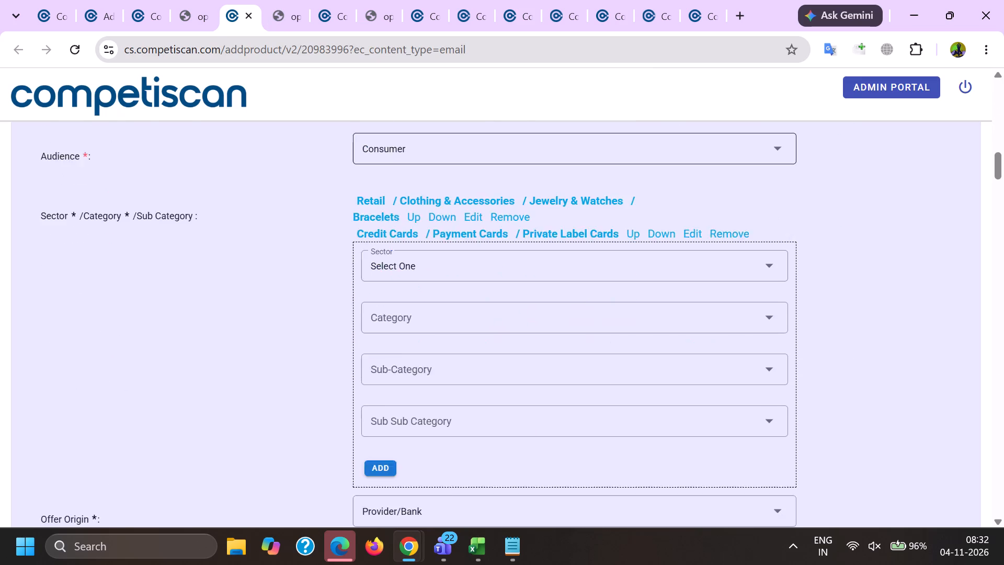
scroll(603, 290, "down", 3)
left_click_drag(644, 349, 56, 210)
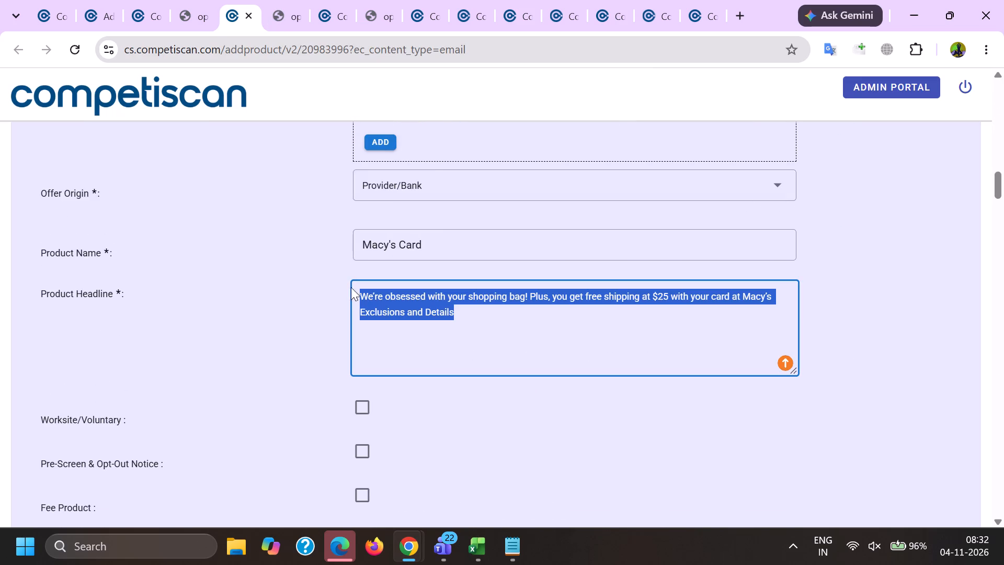
left_click_drag(796, 374, 1003, 432)
left_click(950, 338)
left_click_drag(933, 315, 5, 167)
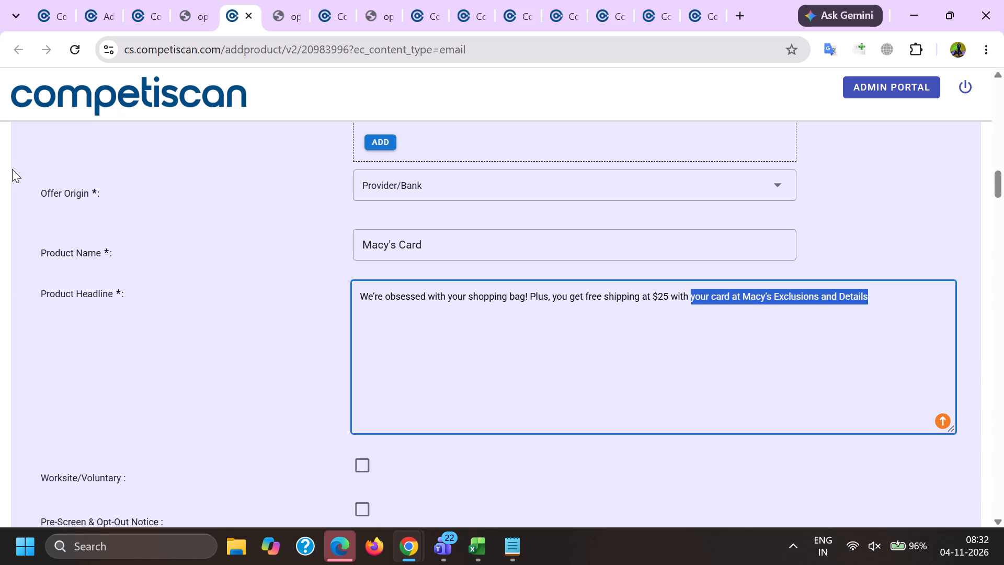
scroll(0, 157, "down", 14)
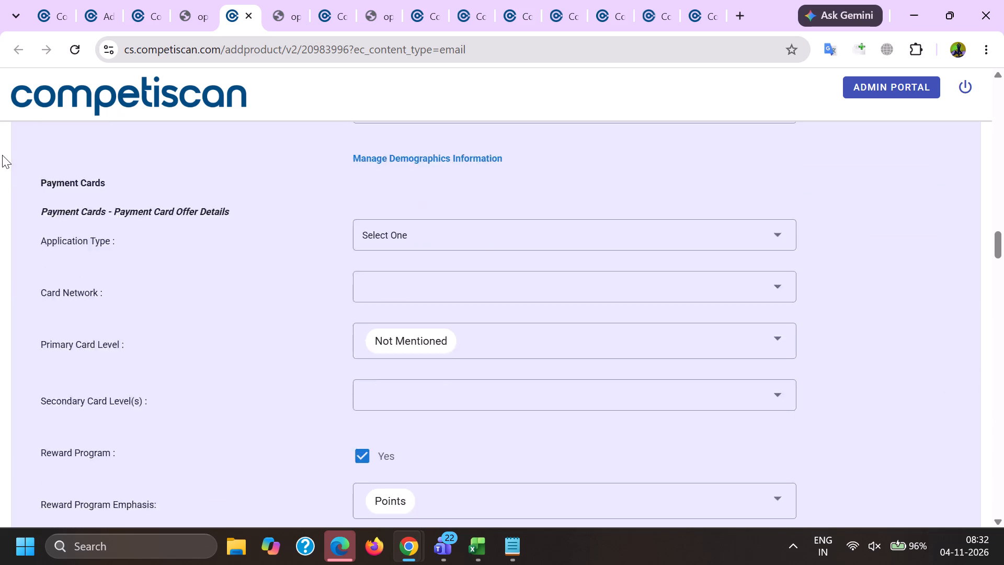
scroll(2, 155, "down", 4)
left_click(5, 155)
key("End")
scroll(5, 153, "up", 5)
scroll(42, 150, "down", 11)
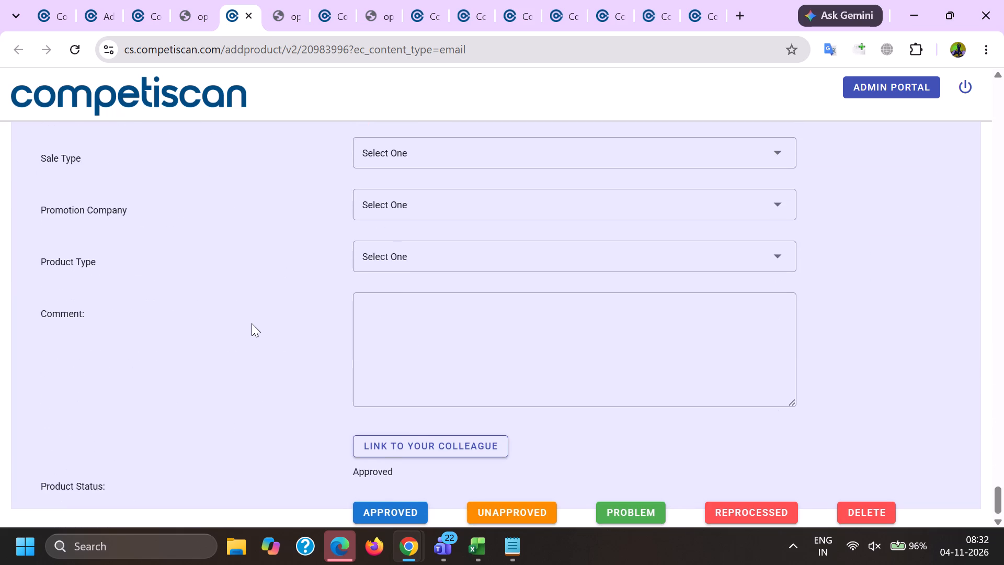
scroll(252, 323, "down", 3)
left_click(243, 13)
left_click(242, 13)
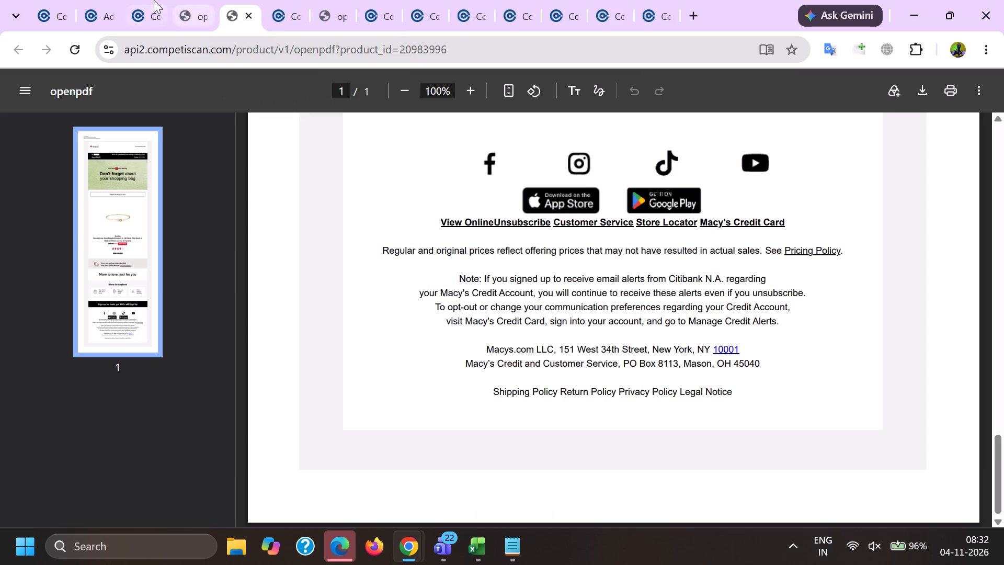
left_click(143, 2)
left_click(187, 0)
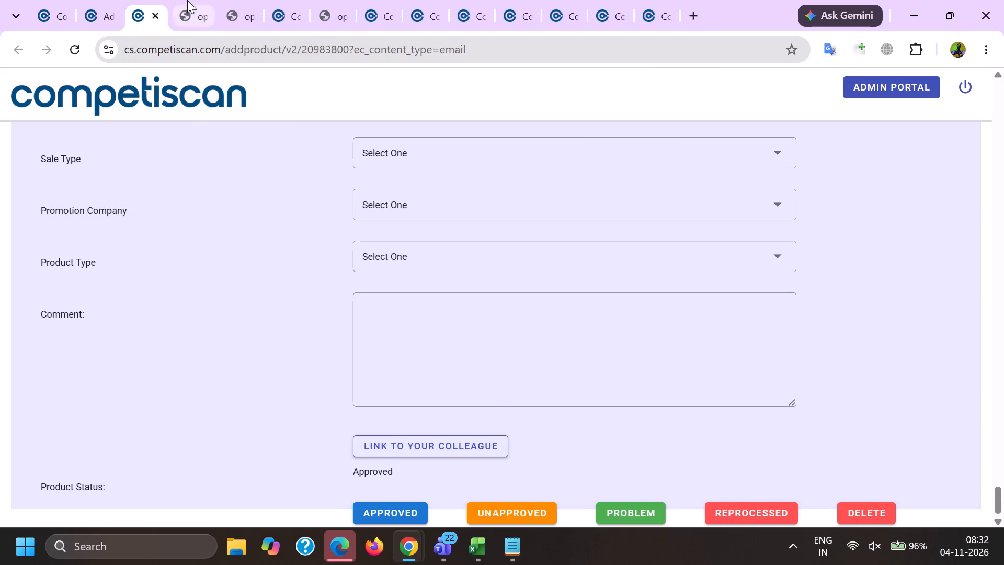
left_click(152, 0)
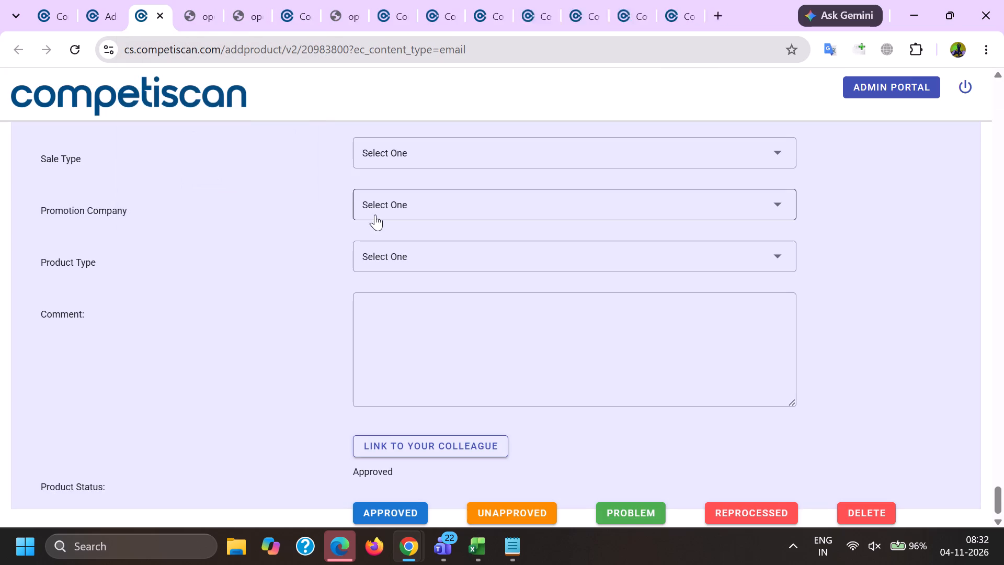
scroll(371, 218, "up", 16)
left_click(81, 52)
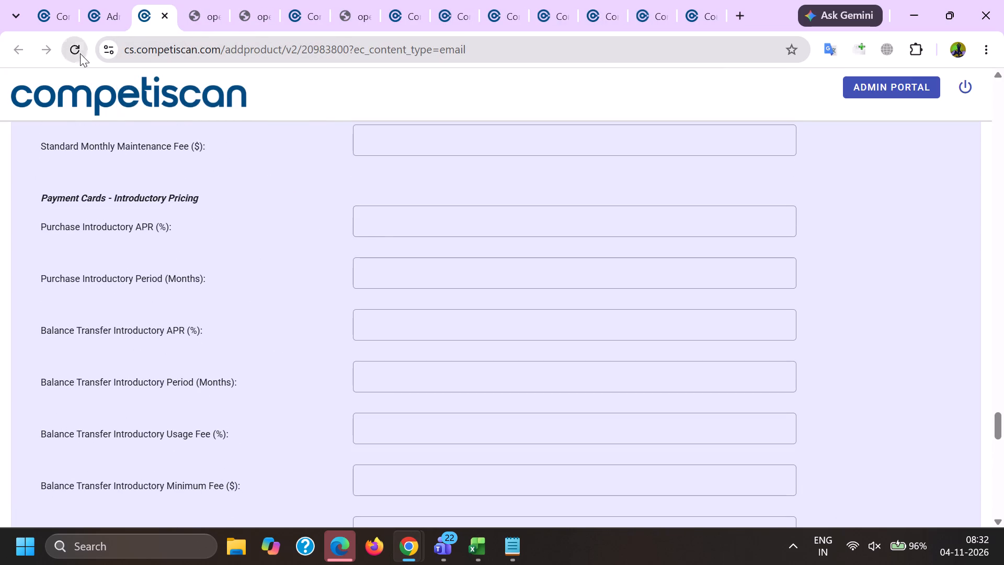
left_click(291, 0)
left_click(259, 0)
left_click(260, 11)
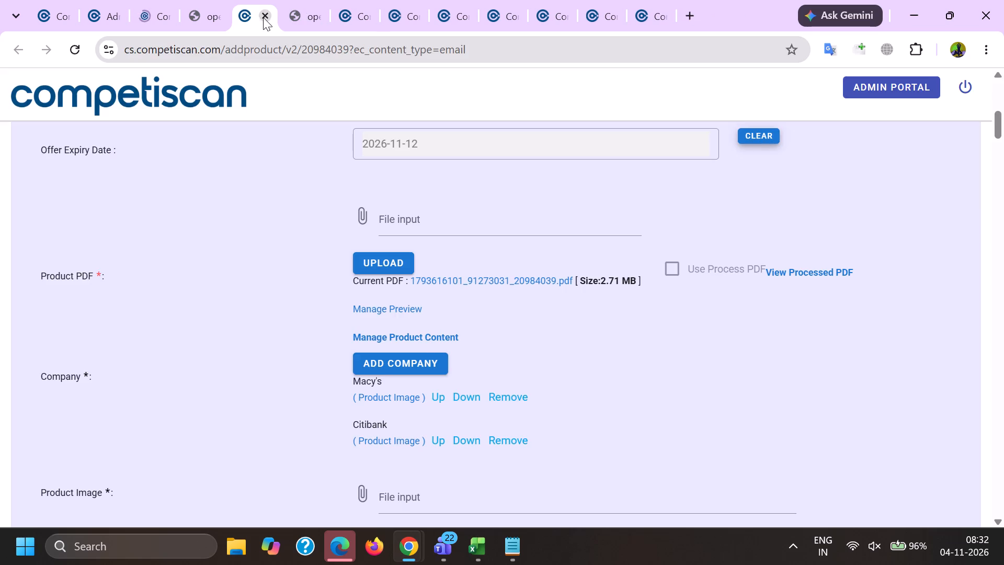
Examine the sale offer and card financing terms in the PDF of Macy's record 20984039 and check the record's sectors and product headline.
left_click(303, 2)
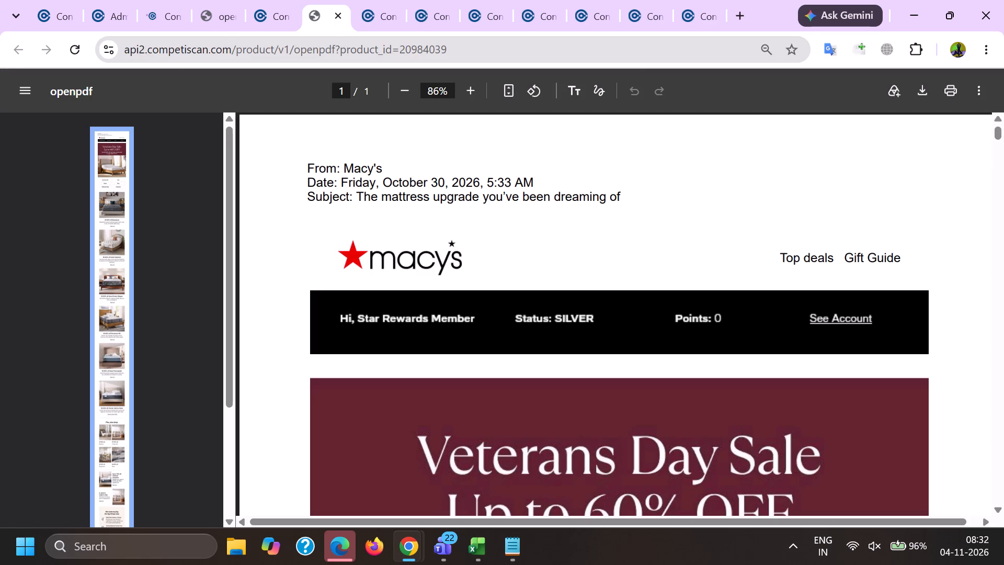
left_click(261, 0)
scroll(409, 189, "down", 6)
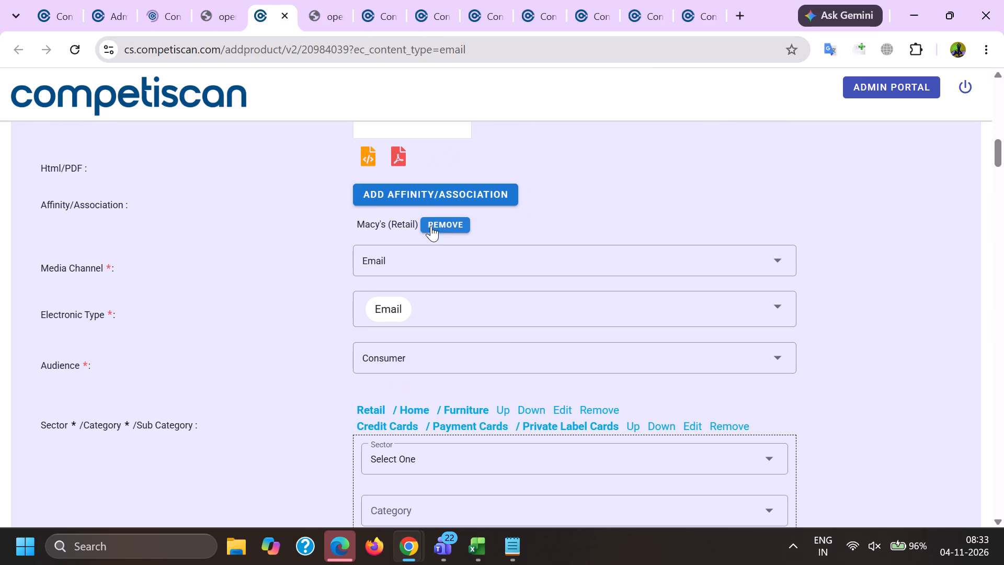
scroll(579, 257, "down", 5)
scroll(622, 323, "down", 1)
left_click_drag(606, 379, 294, 316)
left_click(316, 0)
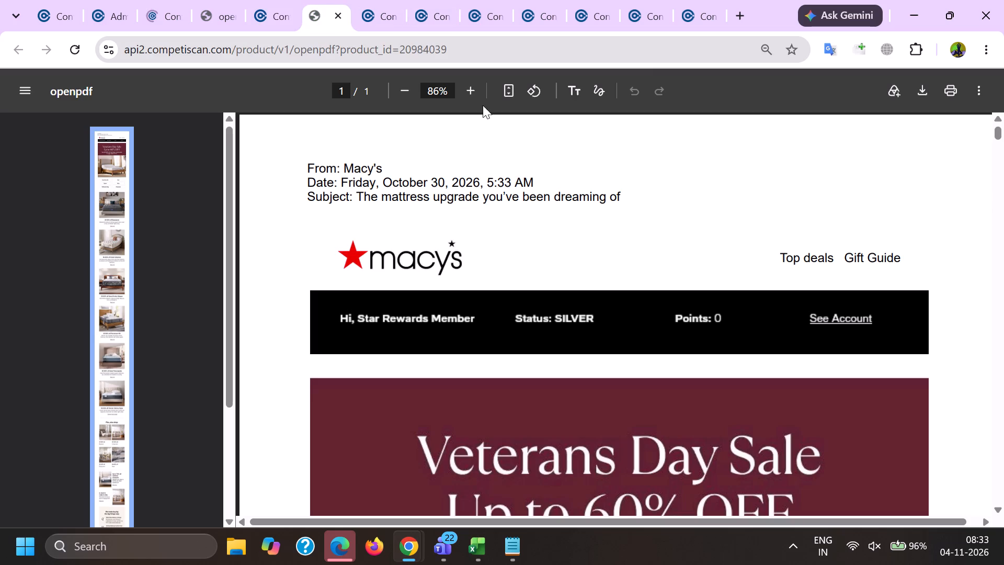
scroll(1000, 256, "down", 20)
scroll(1000, 256, "down", 6)
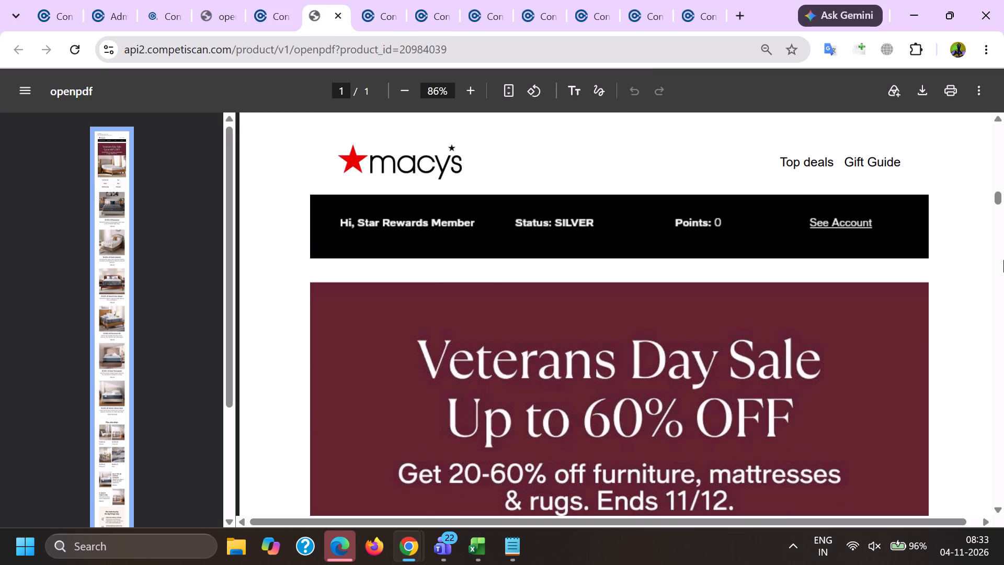
left_click_drag(998, 197, 995, 457)
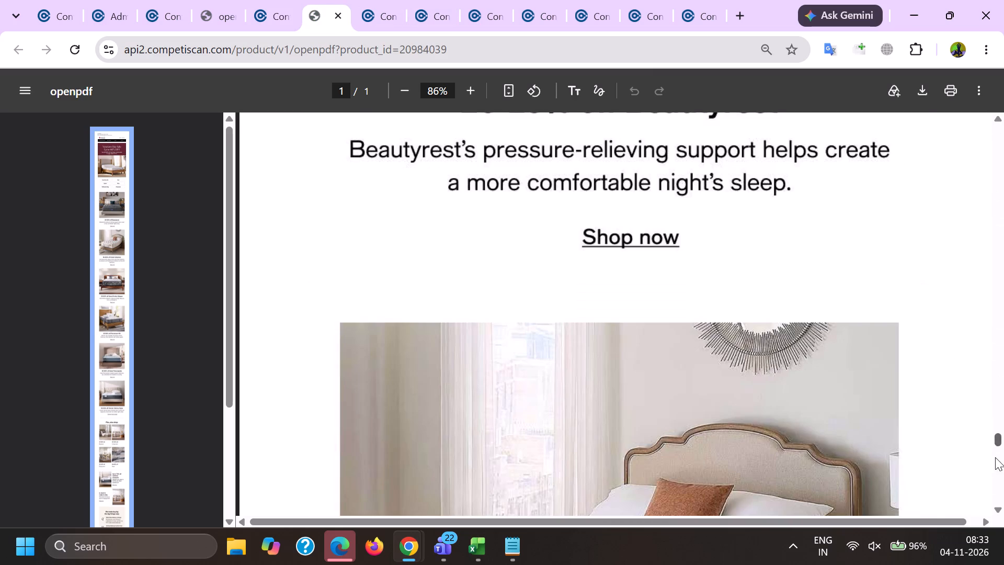
left_click_drag(995, 457, 1003, 514)
scroll(670, 333, "up", 10)
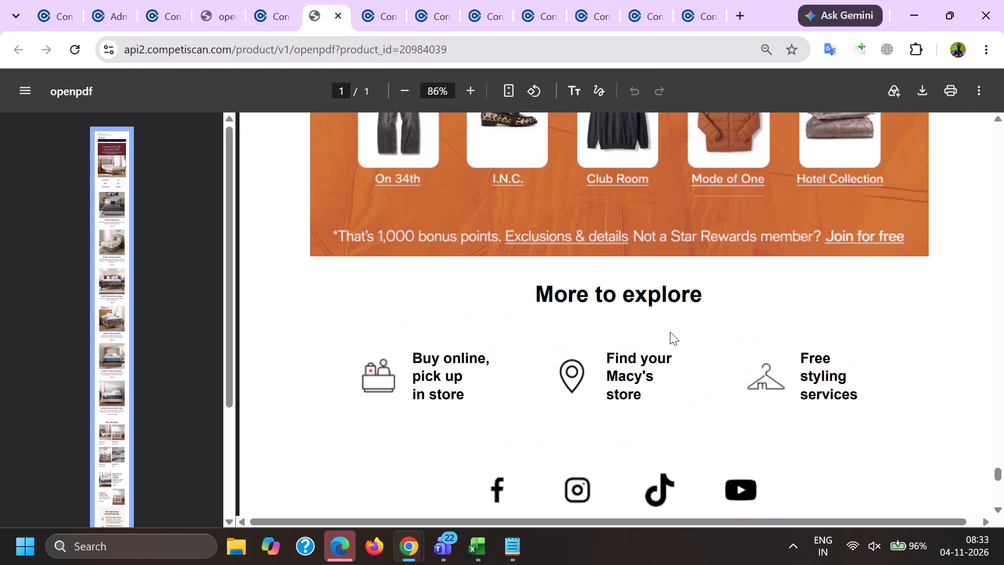
scroll(670, 332, "up", 7)
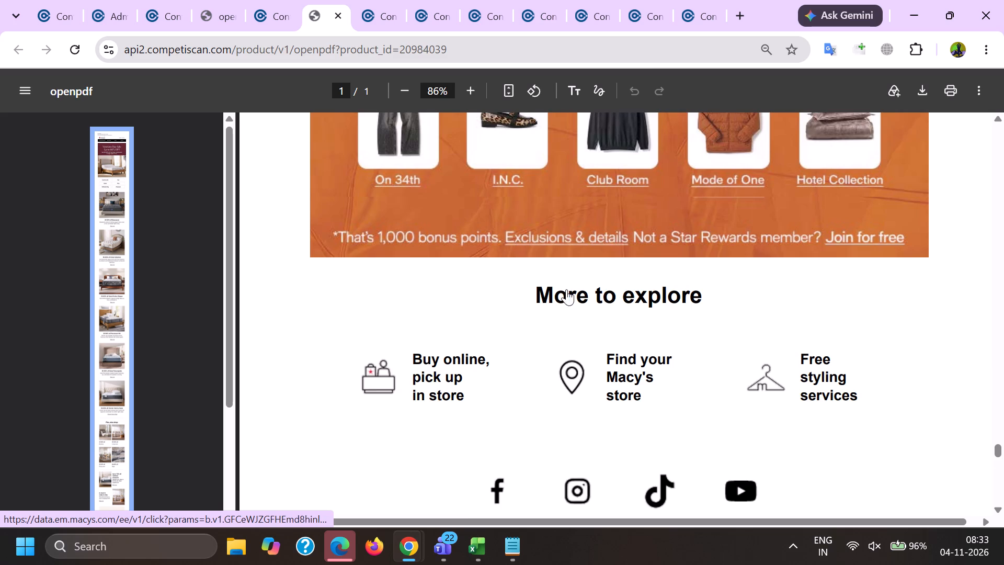
Add another Credit Cards / Payment Cards entry to the sector categories of record 20984039.
left_click(257, 0)
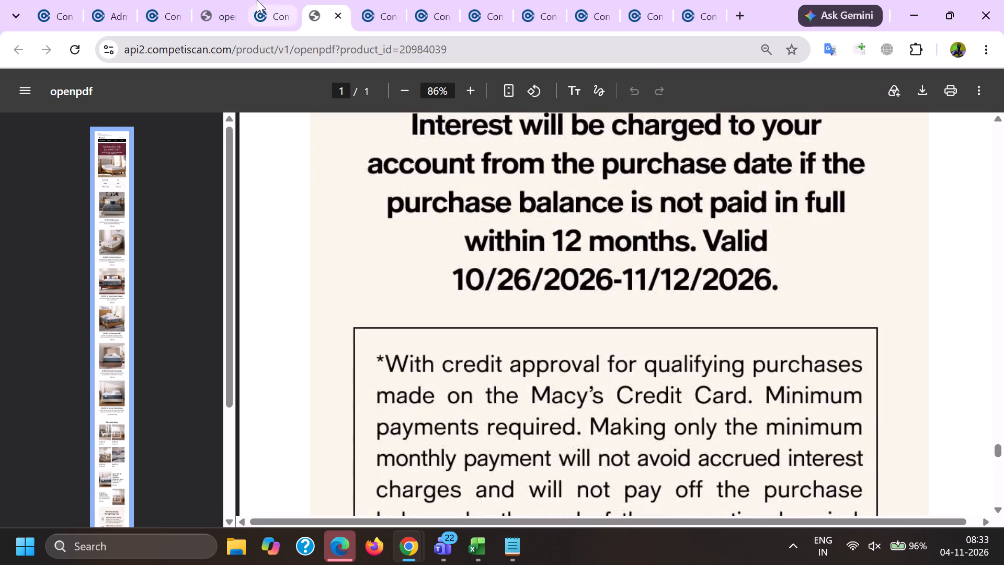
scroll(413, 280, "up", 15)
scroll(409, 284, "down", 13)
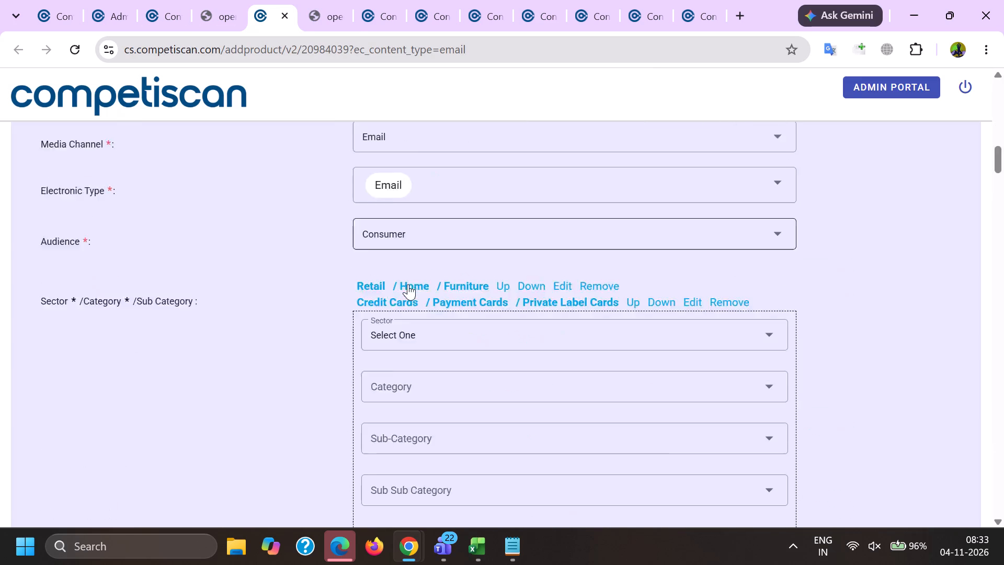
scroll(361, 277, "up", 1)
left_click(381, 232)
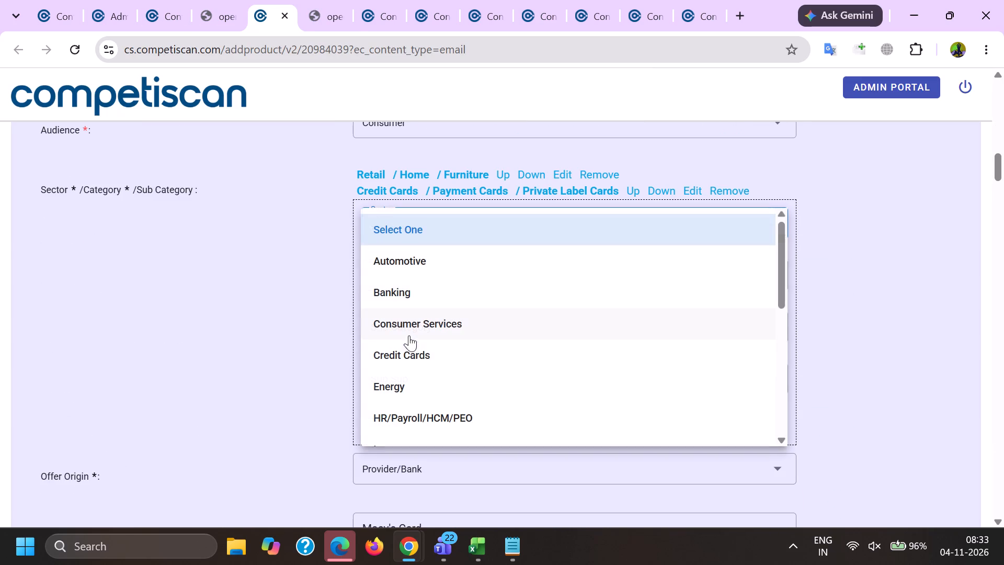
left_click(410, 352)
left_click(348, 327)
left_click(391, 277)
left_click(378, 339)
left_click(387, 319)
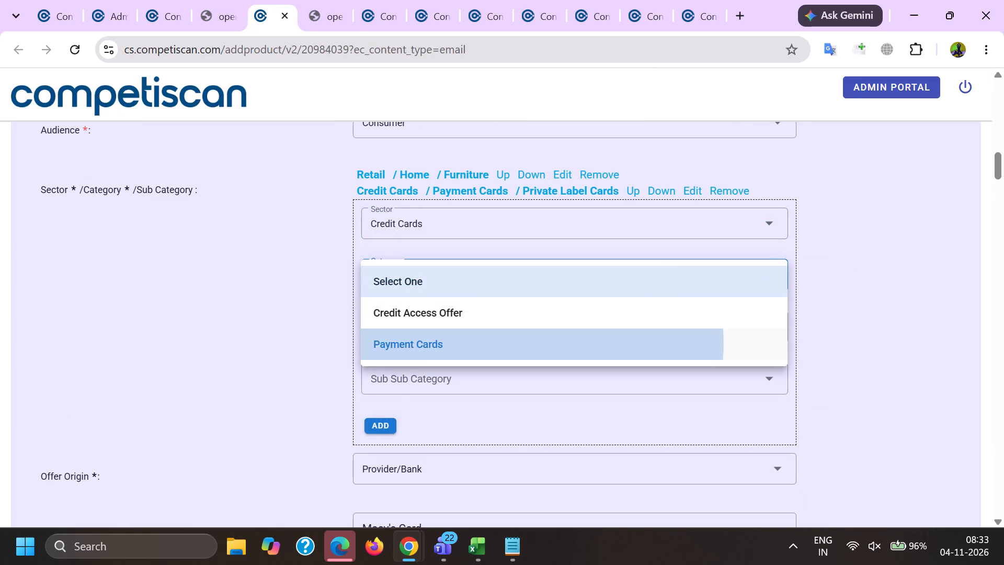
scroll(395, 181, "down", 2)
left_click(425, 342)
left_click(317, 318)
left_click(378, 268)
scroll(410, 157, "down", 2)
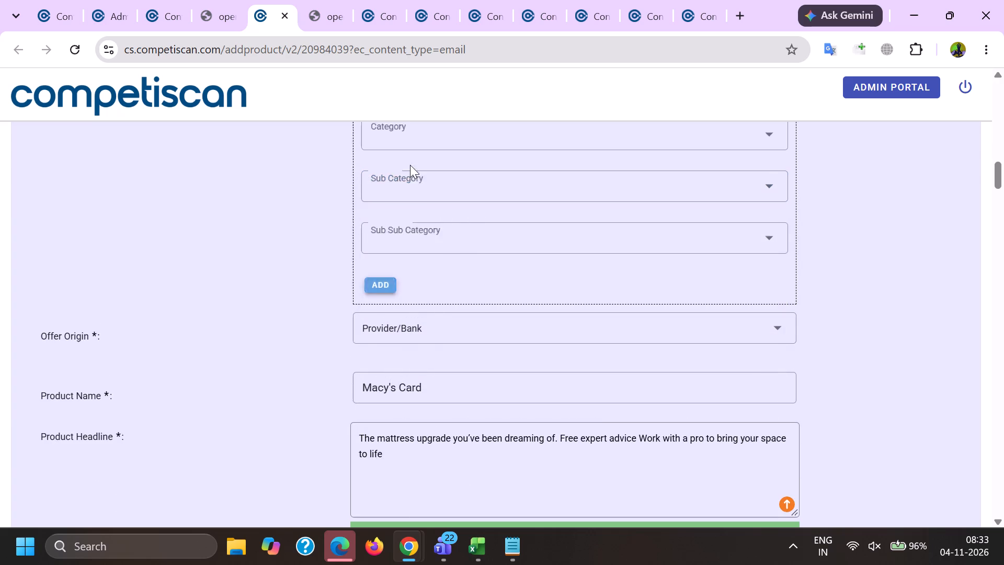
Check the headline, communication type, reward program and pricing fields of record 20984039, and approve the record.
left_click_drag(436, 321, 178, 205)
scroll(231, 210, "down", 10)
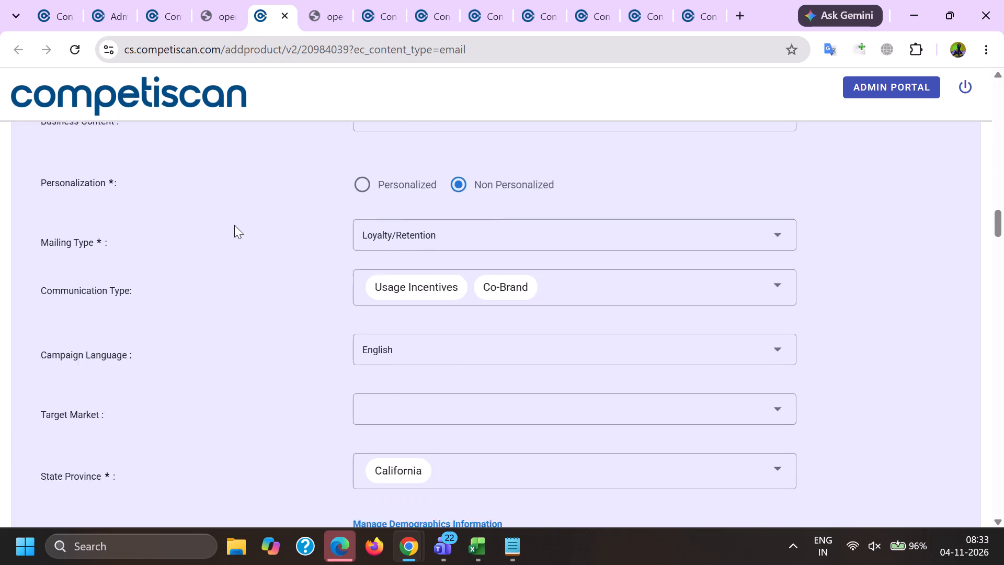
scroll(255, 237, "down", 7)
left_click(256, 255)
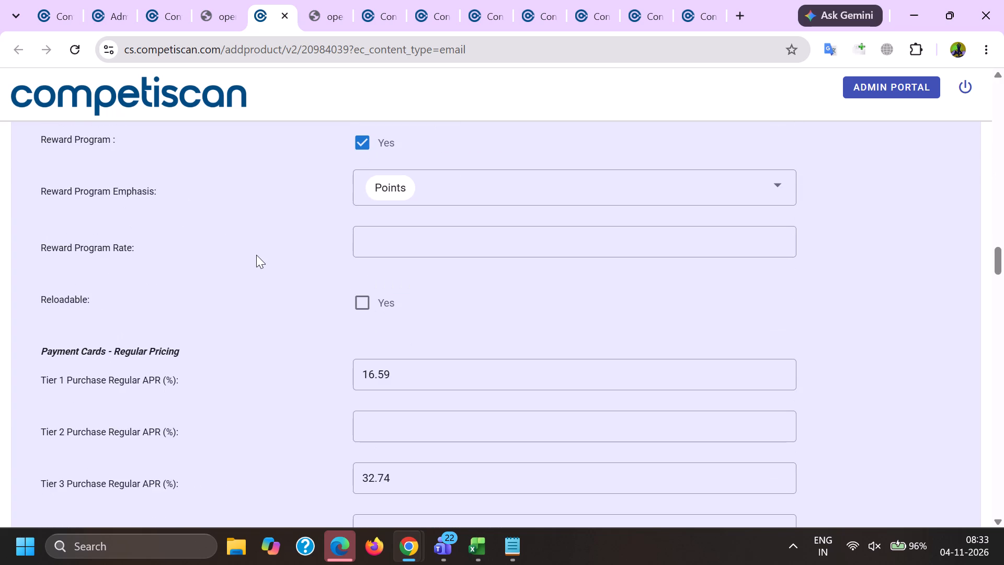
scroll(256, 254, "down", 4)
left_click(256, 261)
scroll(256, 259, "down", 4)
left_click(255, 263)
key("End")
scroll(280, 303, "down", 5)
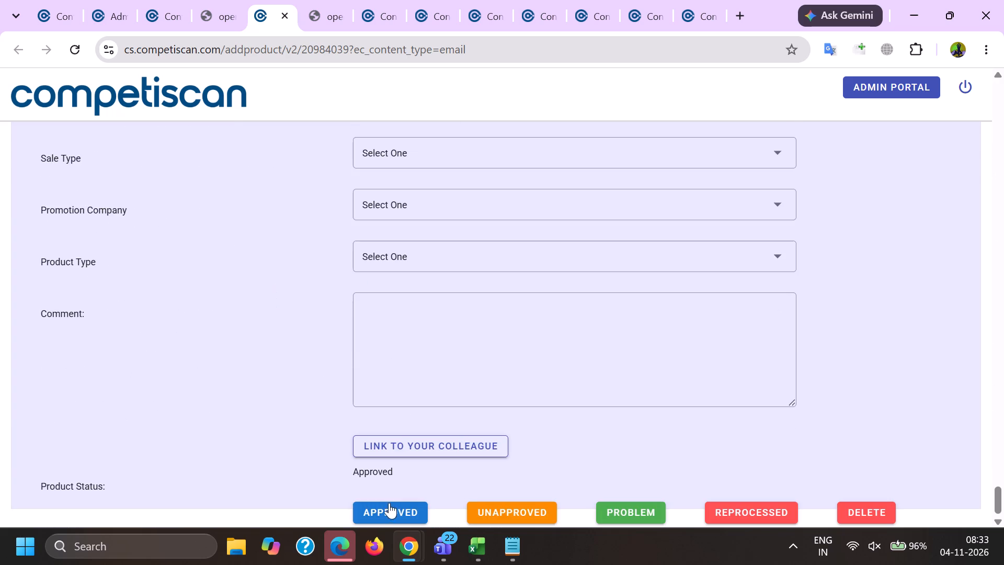
left_click(398, 515)
left_click(172, 10)
scroll(386, 251, "up", 3)
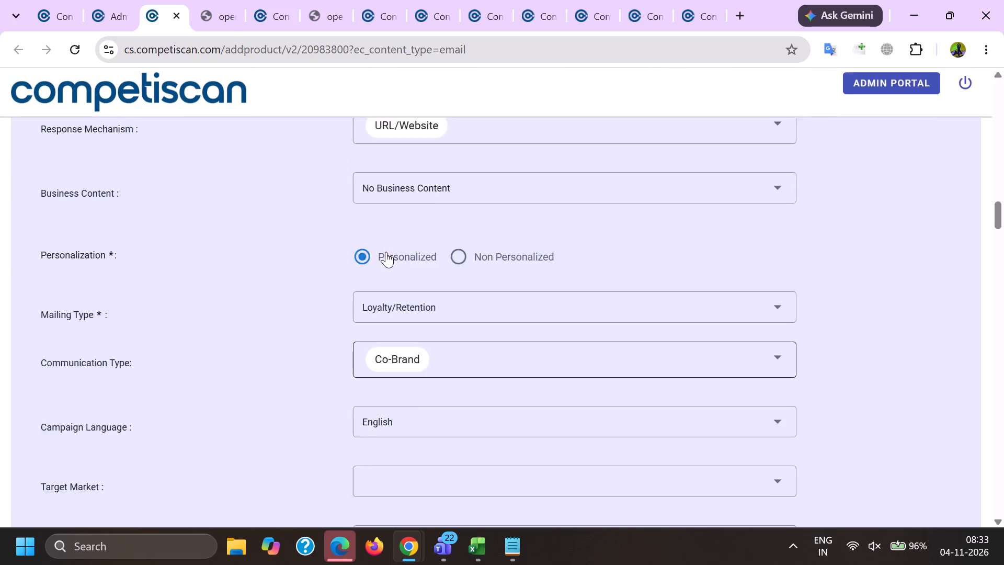
scroll(386, 252, "up", 8)
scroll(451, 348, "down", 3)
left_click_drag(515, 322, 5, 204)
scroll(138, 230, "up", 10)
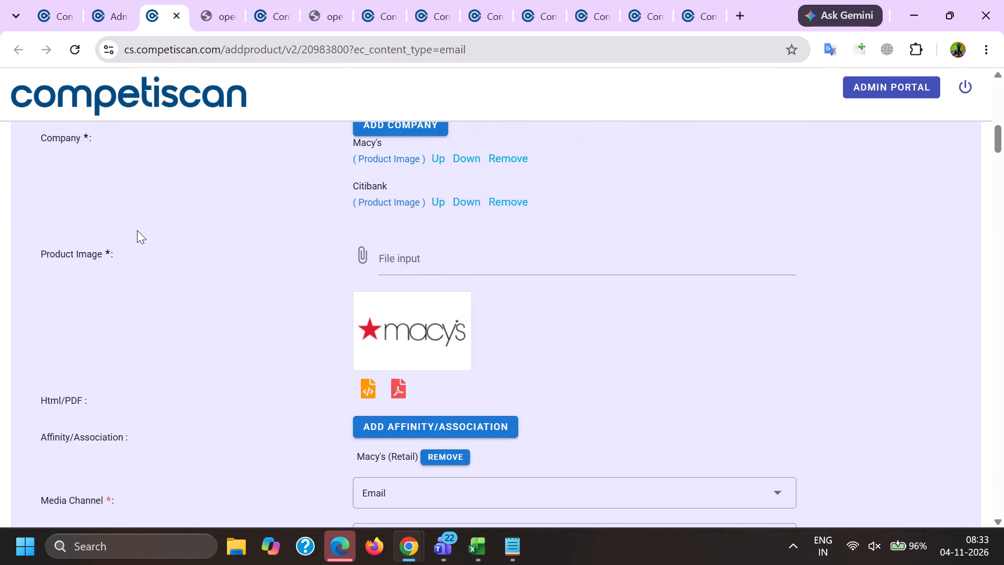
scroll(136, 230, "down", 20)
scroll(136, 230, "down", 7)
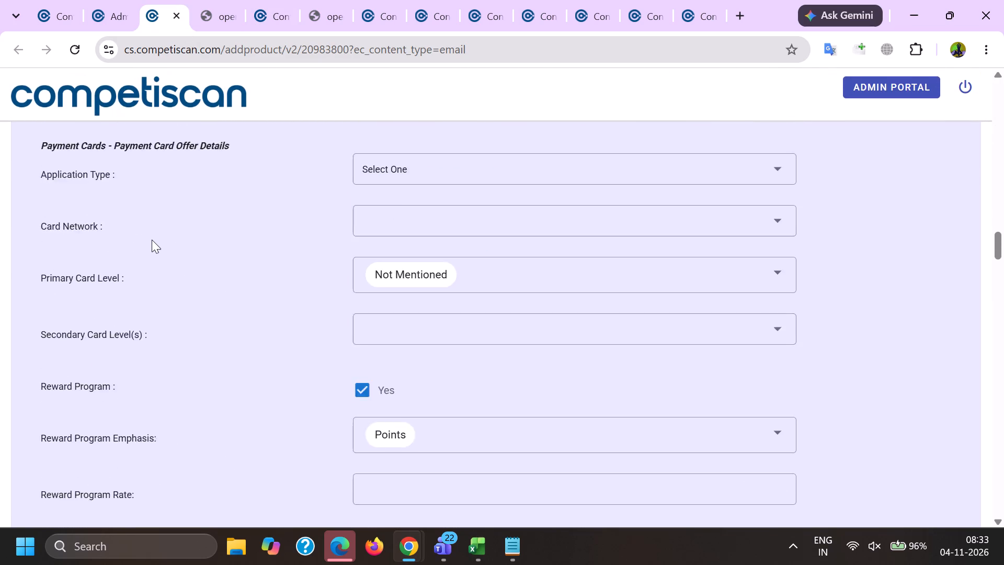
left_click(152, 240)
key("End")
scroll(189, 173, "up", 1)
double_click(176, 17)
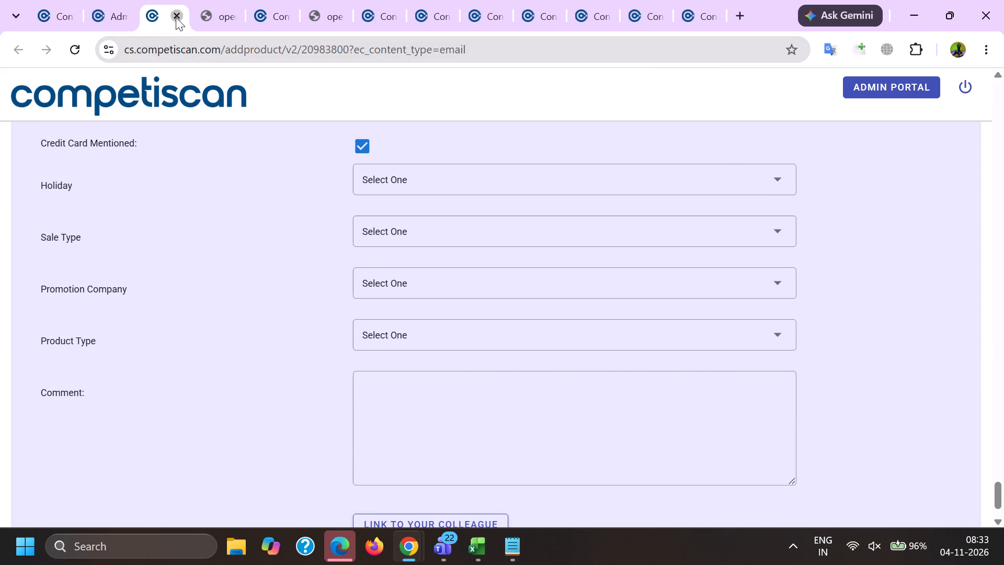
Open the product PDFs of Macy's record 20984175 and CashSprintPro records 20984218, 20984227 and 20984233.
left_click(229, 0)
left_click(275, 0)
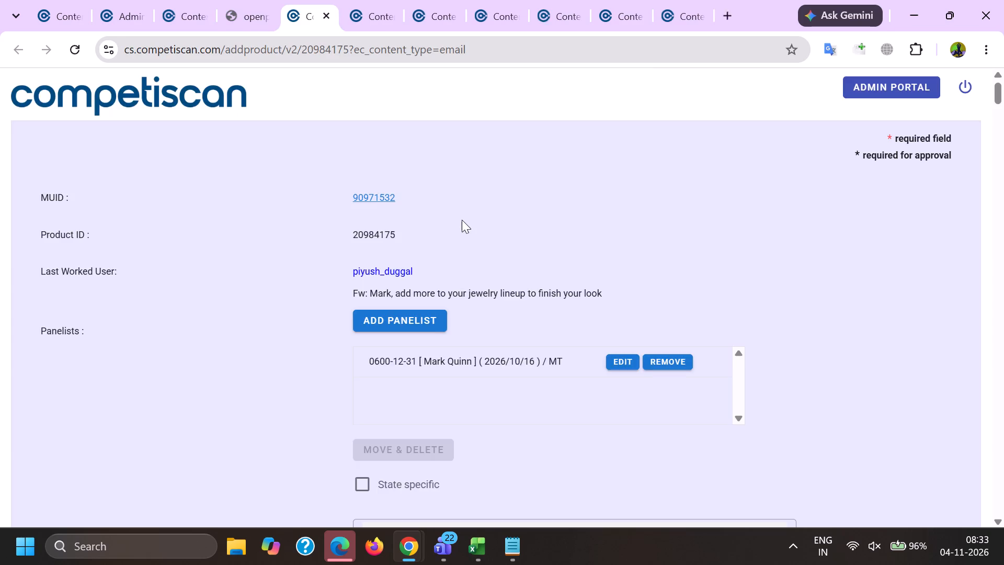
scroll(462, 220, "down", 6)
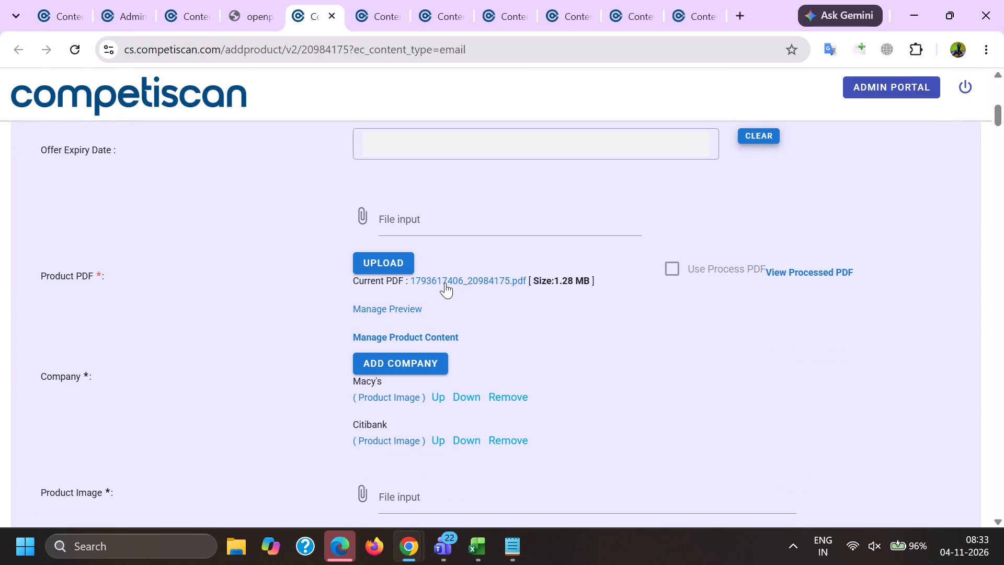
left_click(445, 282, "ctrl")
key("ctrl+Tab")
key("ctrl+Tab")
scroll(445, 282, "down", 5)
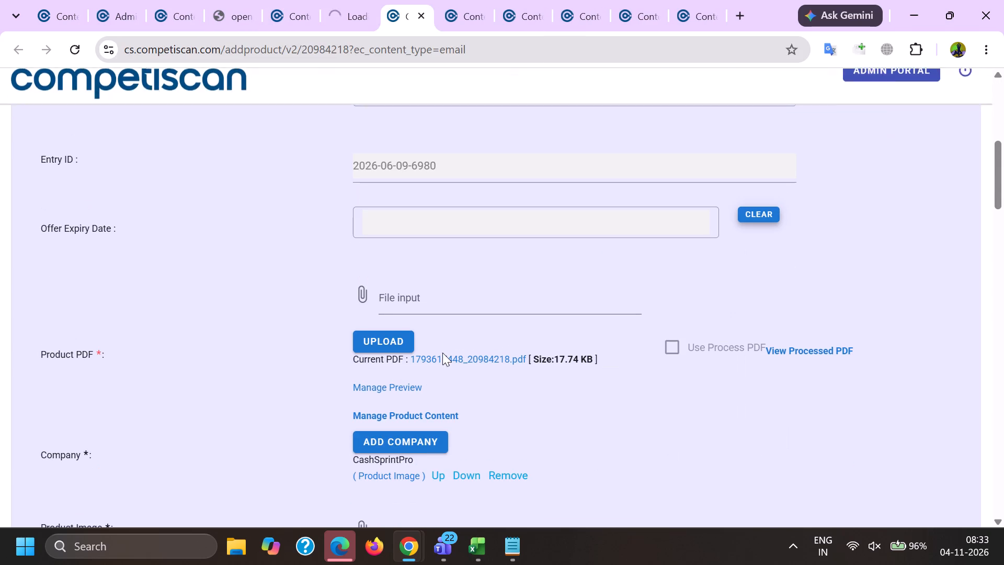
left_click(442, 361, "ctrl")
key("ctrl+Tab")
key("ctrl+Tab")
scroll(450, 253, "down", 6)
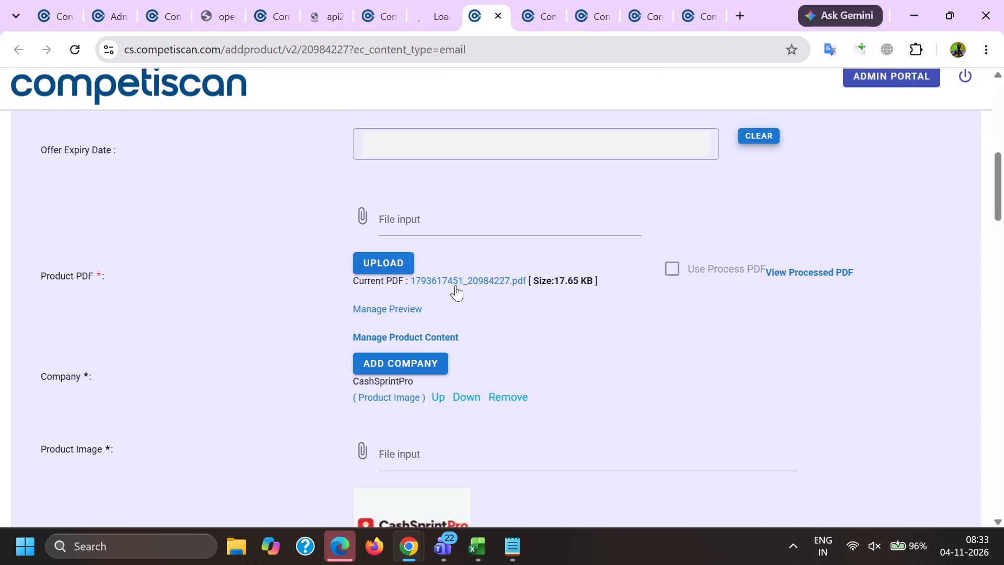
left_click(454, 283, "ctrl")
key("ctrl+Tab")
key("ctrl+Tab")
scroll(454, 281, "down", 5)
left_click(461, 364, "ctrl")
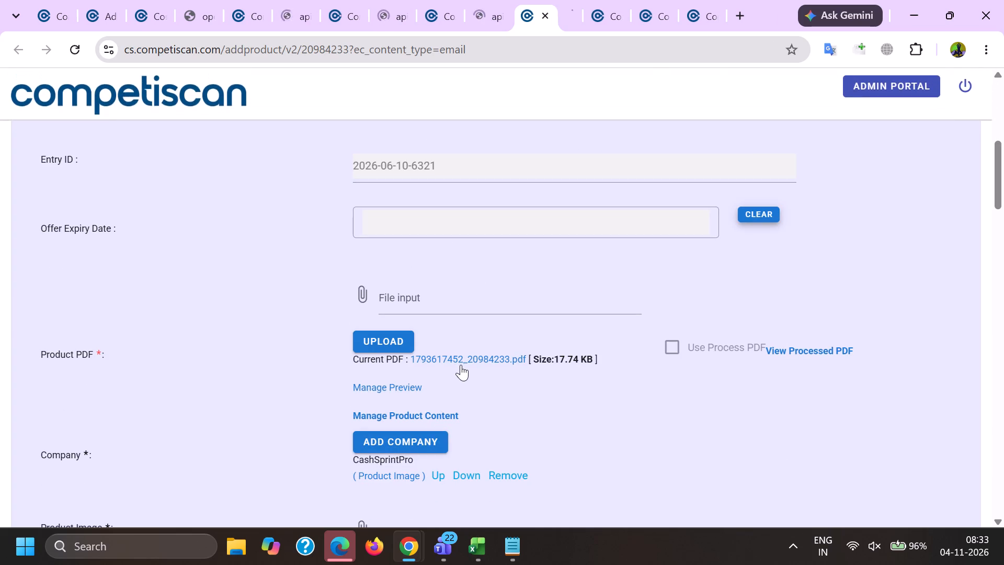
key("ctrl+Tab")
key("ctrl+Tab")
scroll(468, 325, "down", 5)
left_click(464, 360, "ctrl")
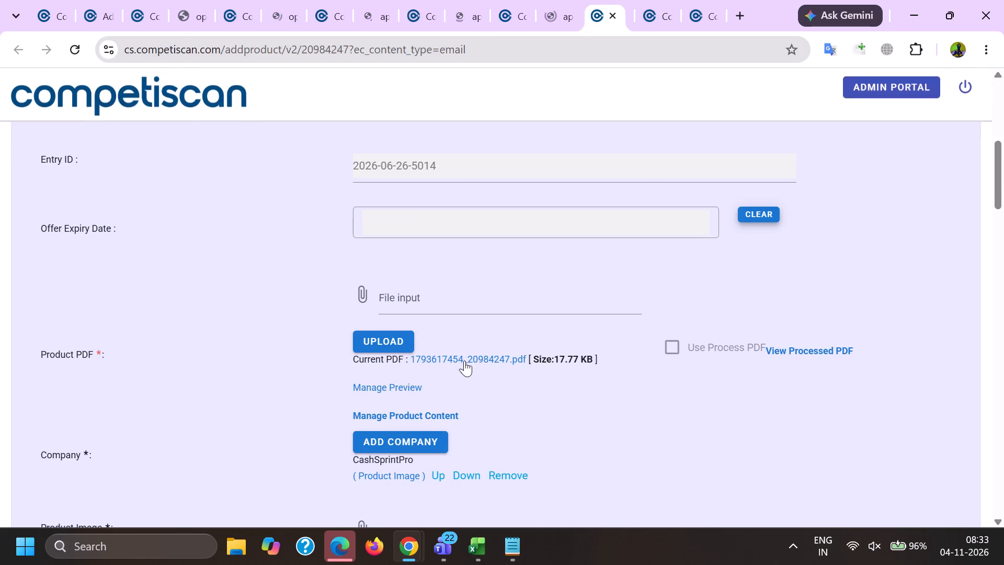
key("ctrl+Tab")
key("ctrl+Tab")
scroll(464, 336, "down", 6)
left_click(469, 275, "ctrl")
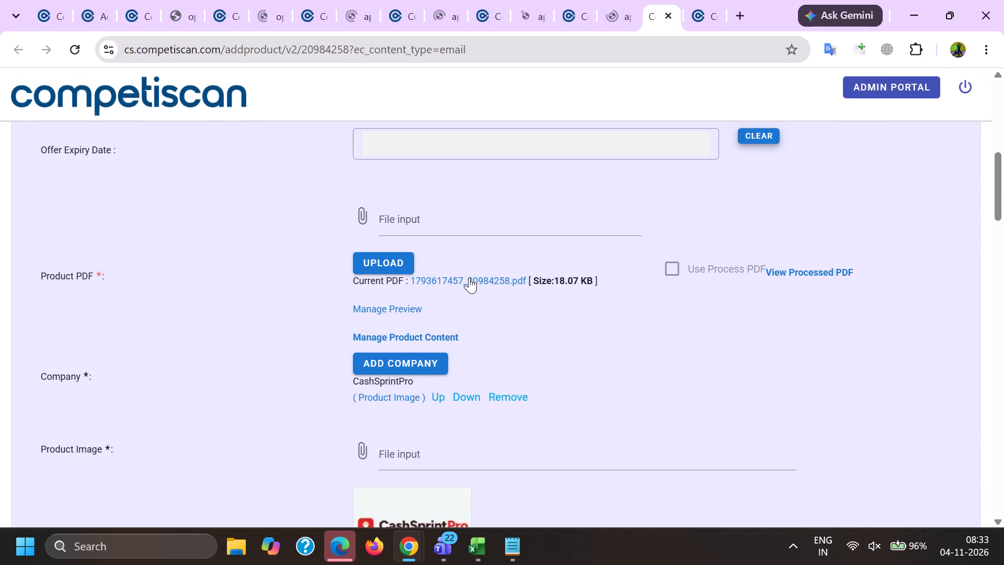
key("ctrl+Tab")
key("ctrl+Tab")
key("ctrl+Tab")
left_click(704, 9)
scroll(530, 236, "down", 5)
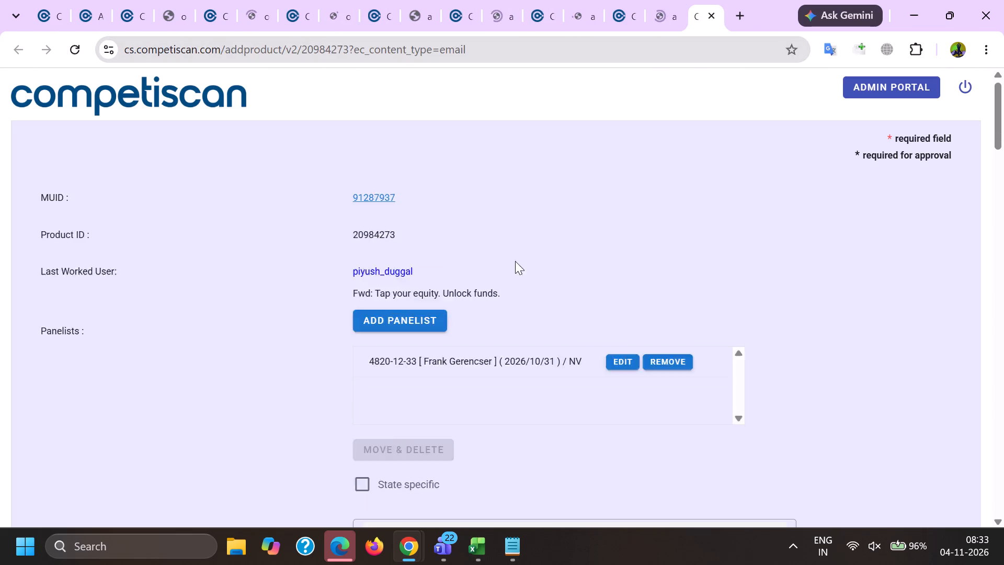
left_click(454, 360, "ctrl")
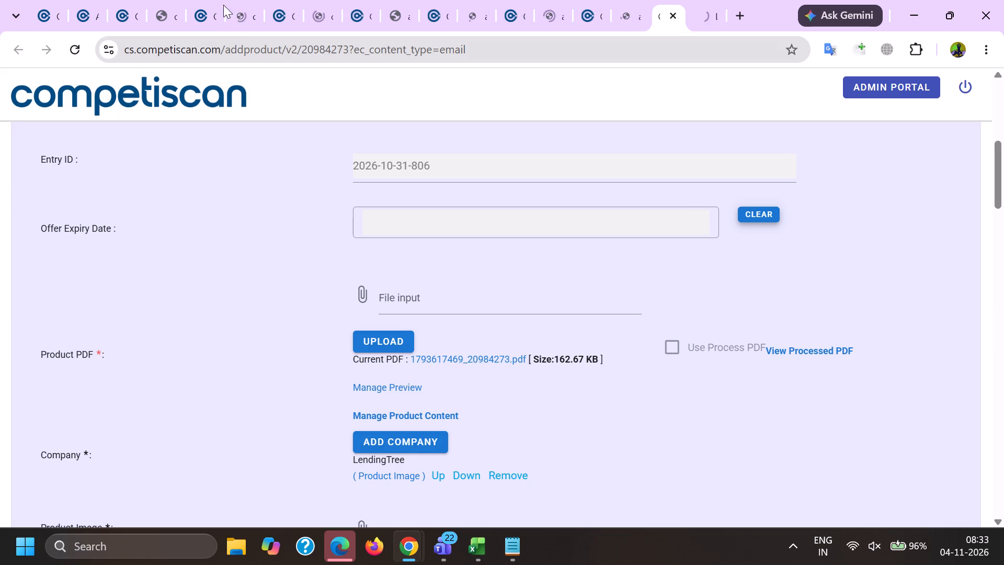
Examine the card offer in the PDF of Macy's record 20984175 and check the record's sectors and product headline.
left_click(150, 0)
left_click(128, 0)
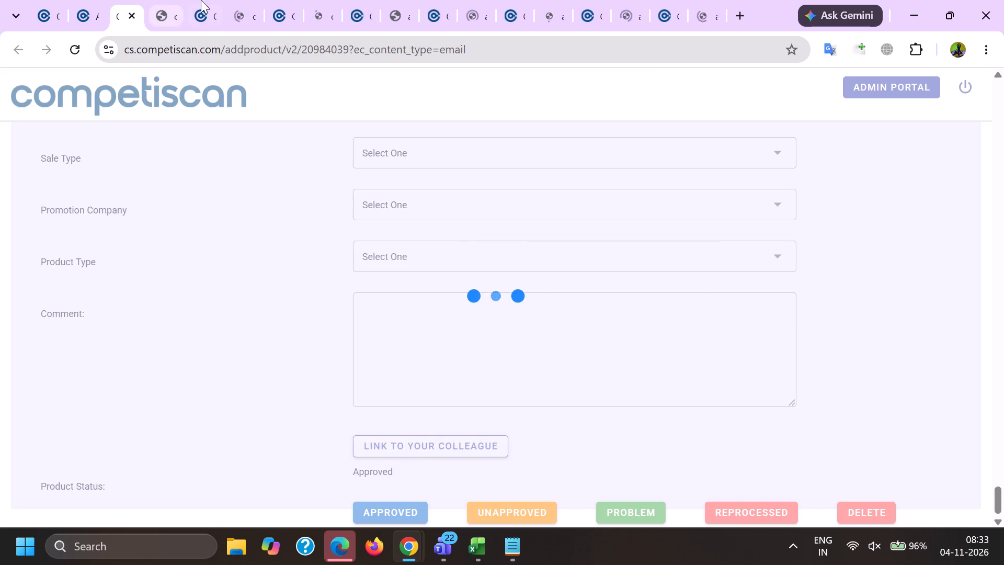
left_click(201, 0)
left_click(227, 0)
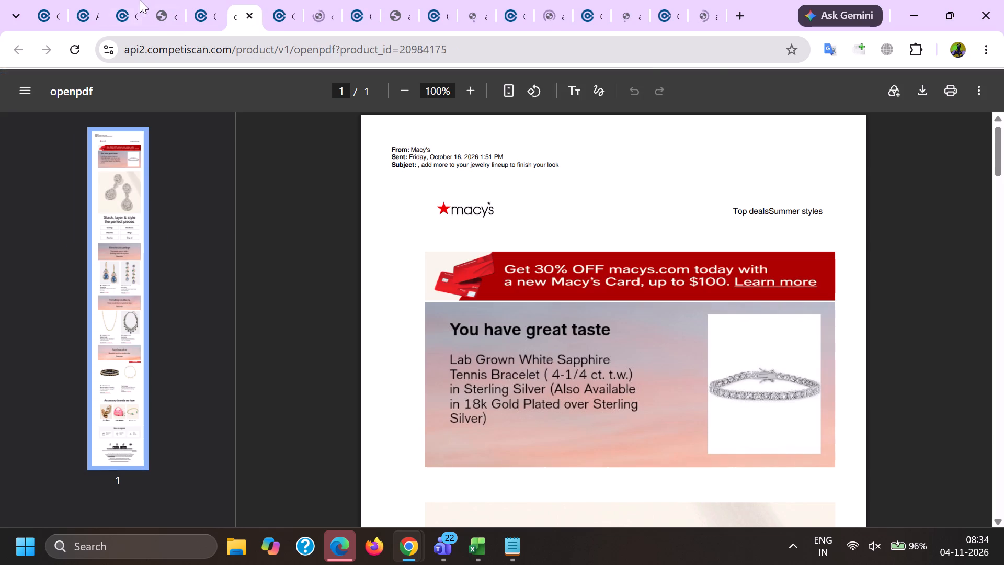
left_click(212, 0)
scroll(486, 236, "down", 6)
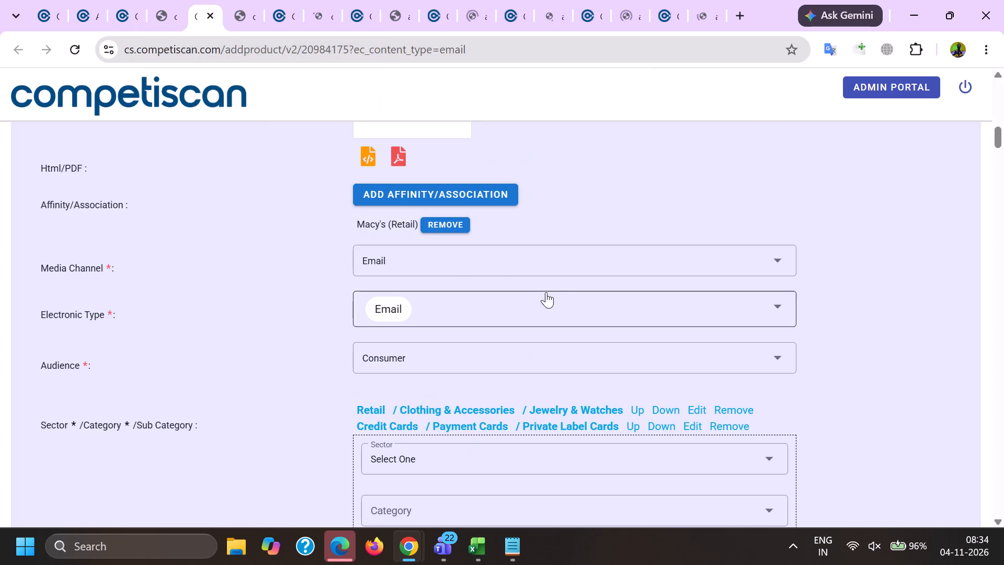
scroll(587, 266, "down", 5)
left_click_drag(595, 470, 280, 315)
scroll(293, 312, "down", 9)
scroll(290, 316, "down", 14)
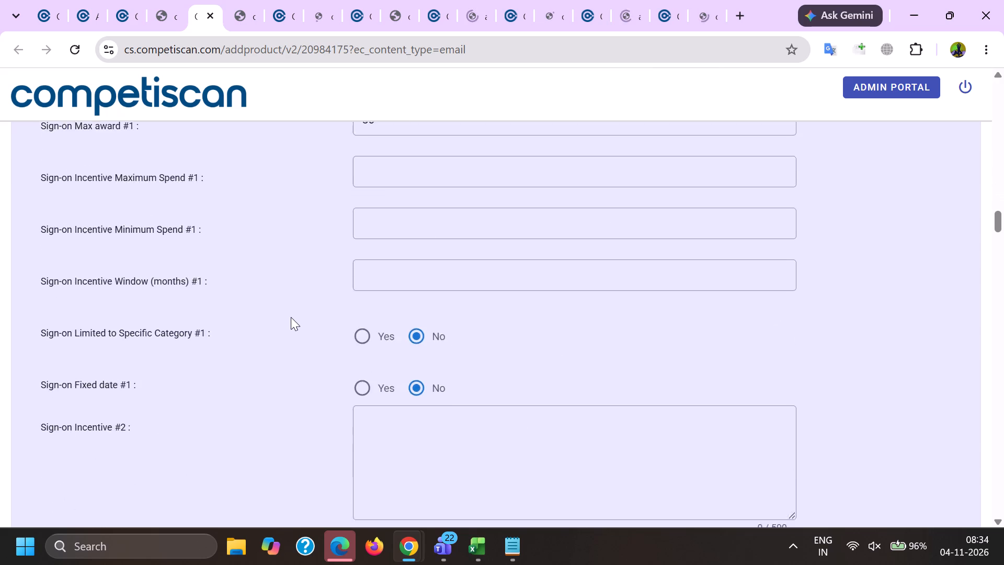
scroll(291, 317, "down", 14)
left_click(293, 317)
scroll(294, 317, "down", 4)
left_click(293, 320)
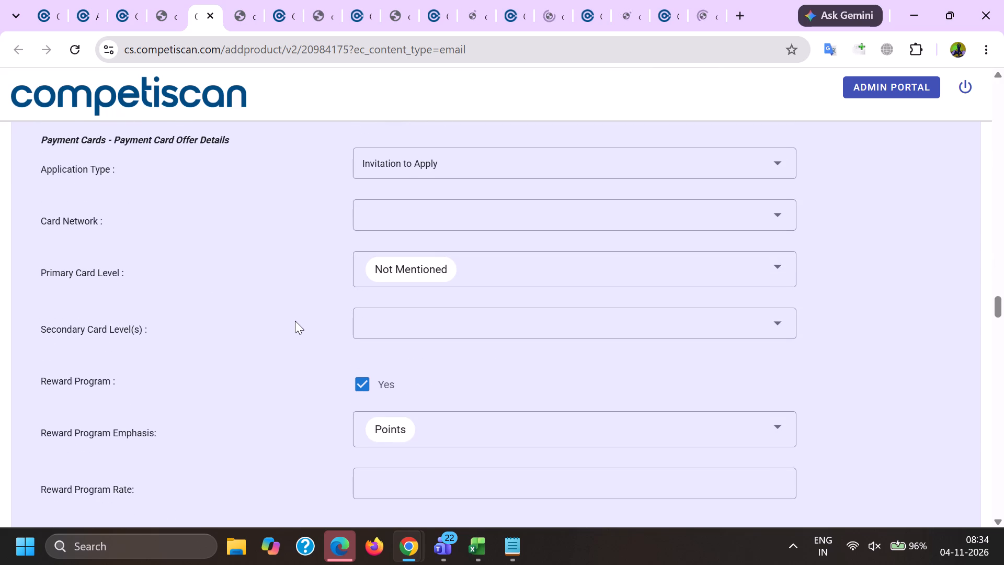
key("End")
scroll(294, 320, "up", 5)
double_click(212, 15)
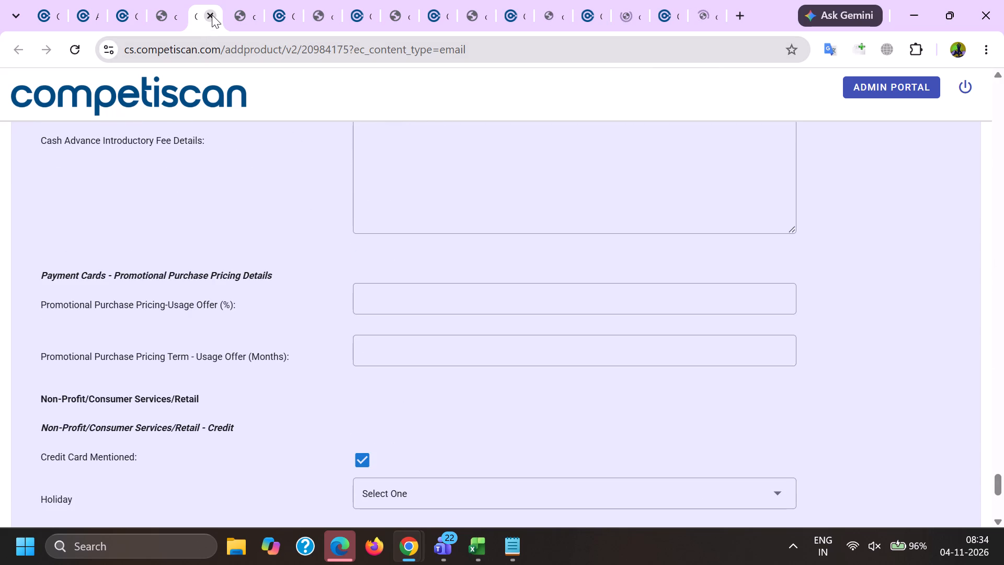
Check the sector and product headline of CashSprintPro record 20984218 against its PDF, and close both.
left_click(248, 0)
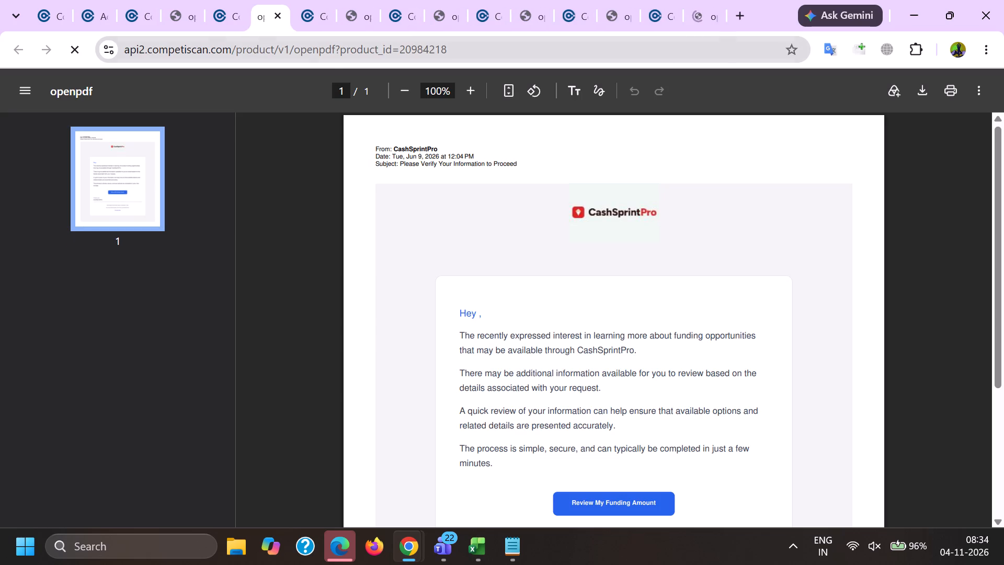
left_click(236, 0)
scroll(413, 236, "down", 9)
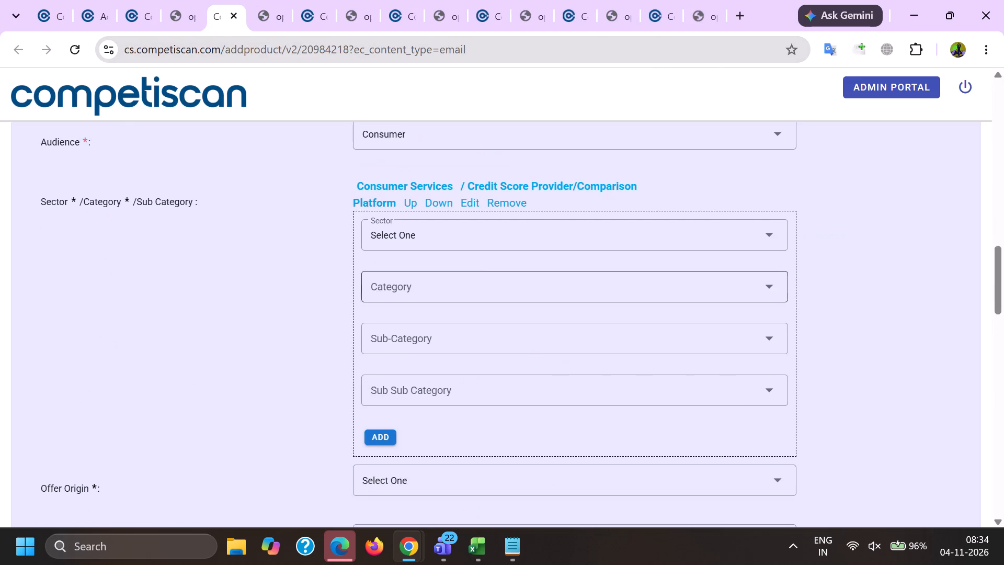
scroll(483, 266, "down", 4)
left_click_drag(545, 319, 126, 193)
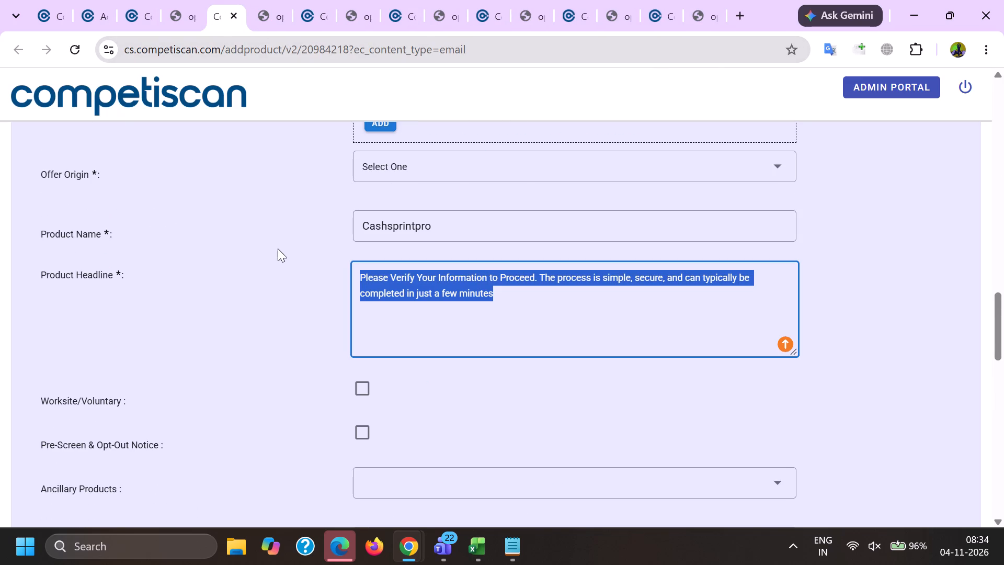
scroll(278, 248, "down", 8)
double_click(236, 13)
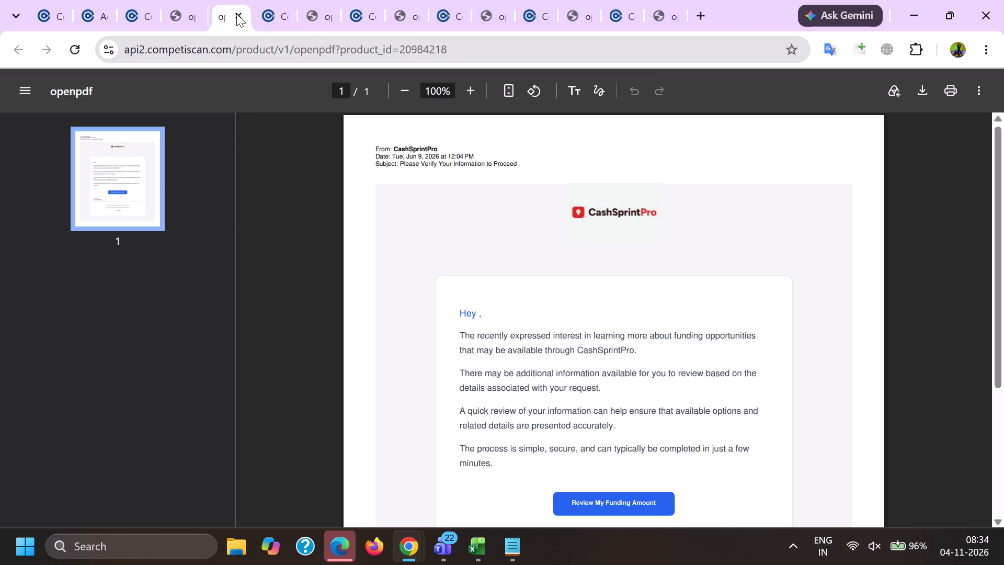
Check the headline, mailing details and sector of CashSprintPro record 20984227 against its PDF, and close both.
left_click(264, 0)
scroll(497, 206, "down", 9)
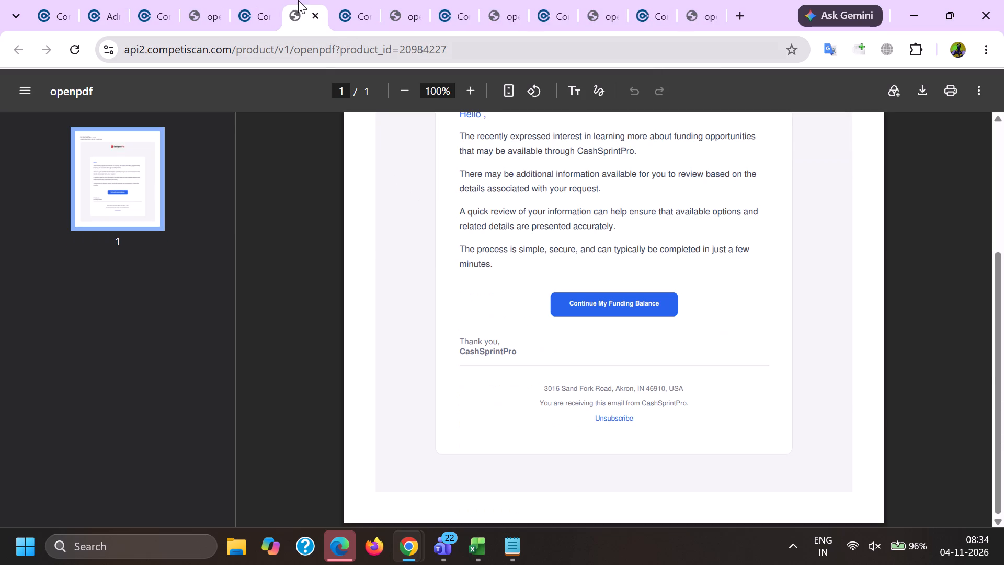
left_click(256, 0)
scroll(374, 219, "down", 11)
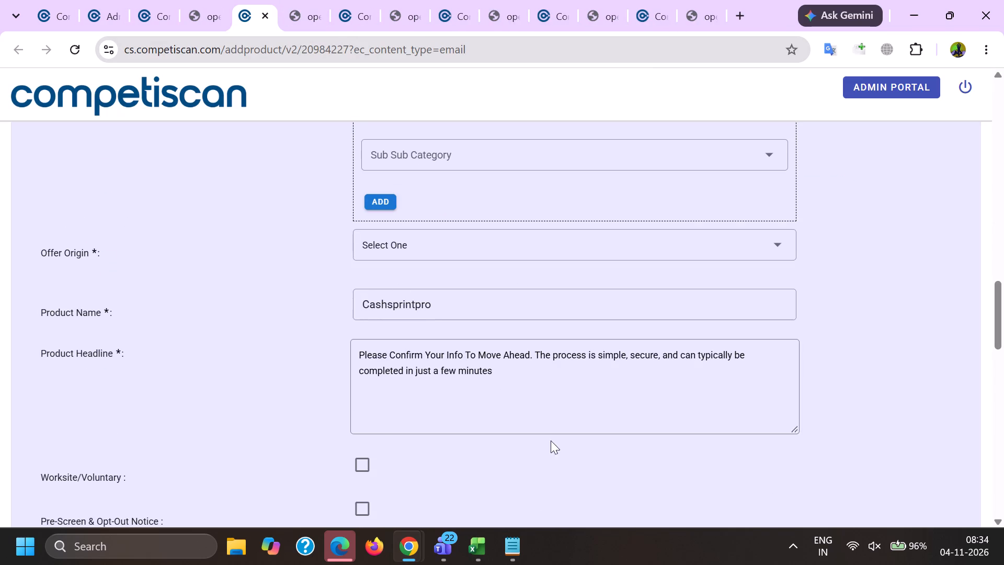
left_click_drag(580, 403, 186, 330)
scroll(188, 331, "down", 5)
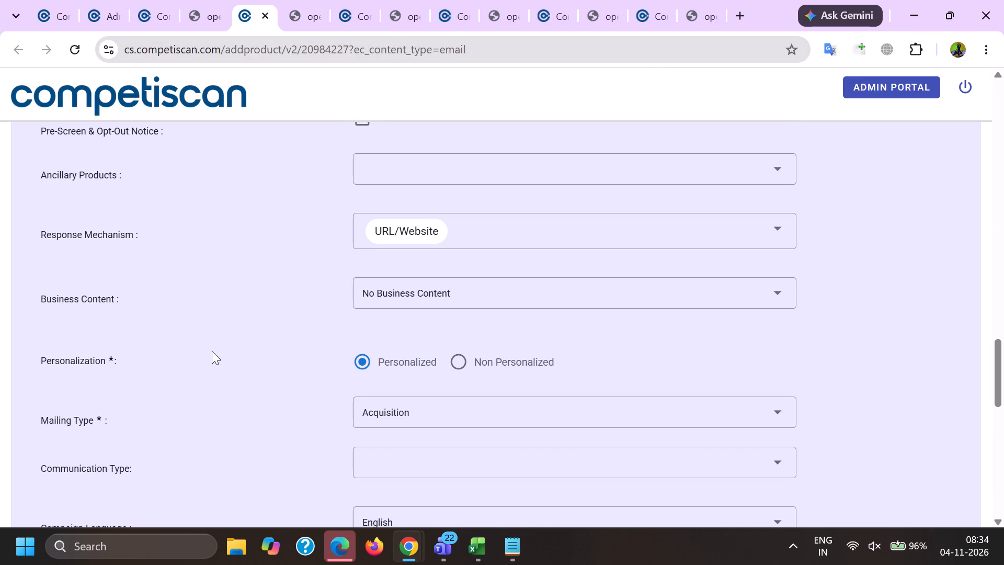
scroll(214, 354, "up", 8)
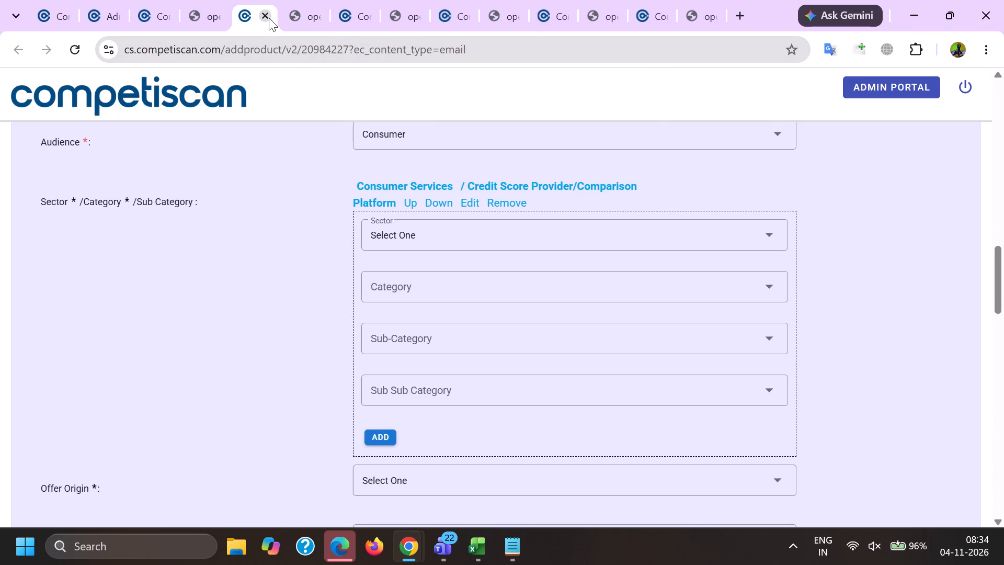
double_click(269, 17)
Check the product headline and mailing details of CashSprintPro record 20984233 against its PDF, and close both.
left_click(289, 1)
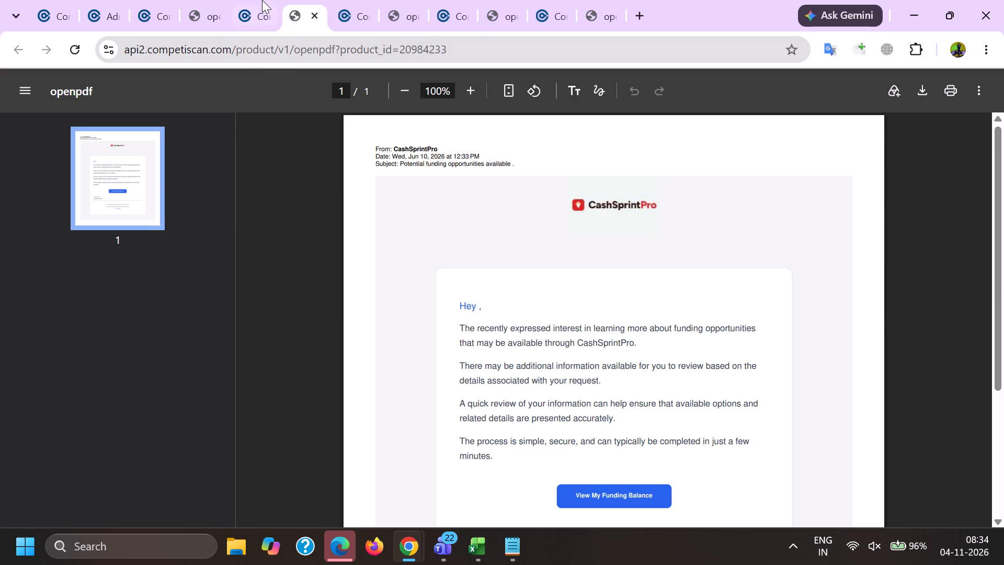
left_click(260, 0)
scroll(431, 323, "down", 12)
left_click_drag(514, 365, 506, 355)
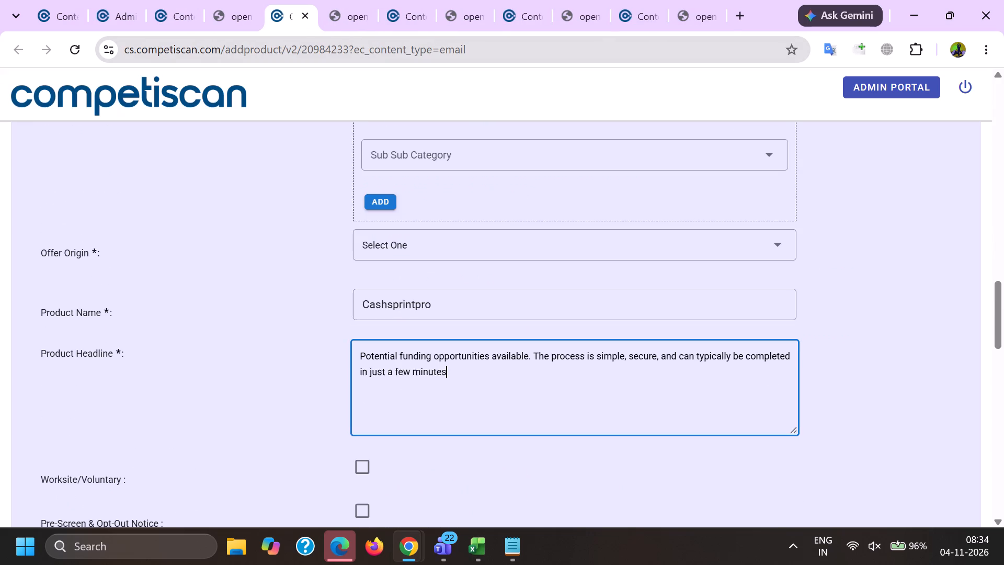
left_click_drag(506, 355, 194, 231)
scroll(195, 232, "down", 6)
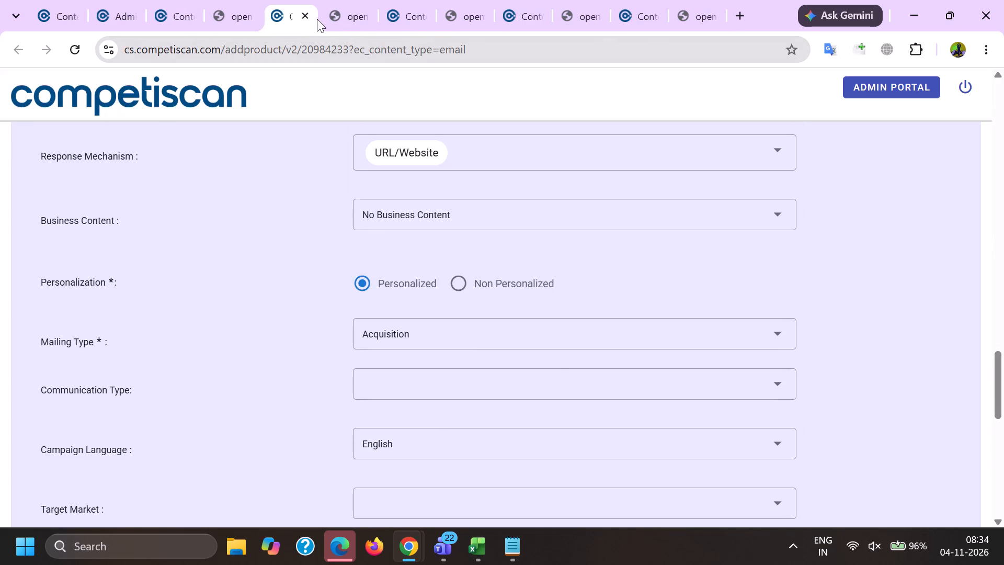
double_click(307, 16)
left_click(337, 0)
scroll(344, 189, "down", 7)
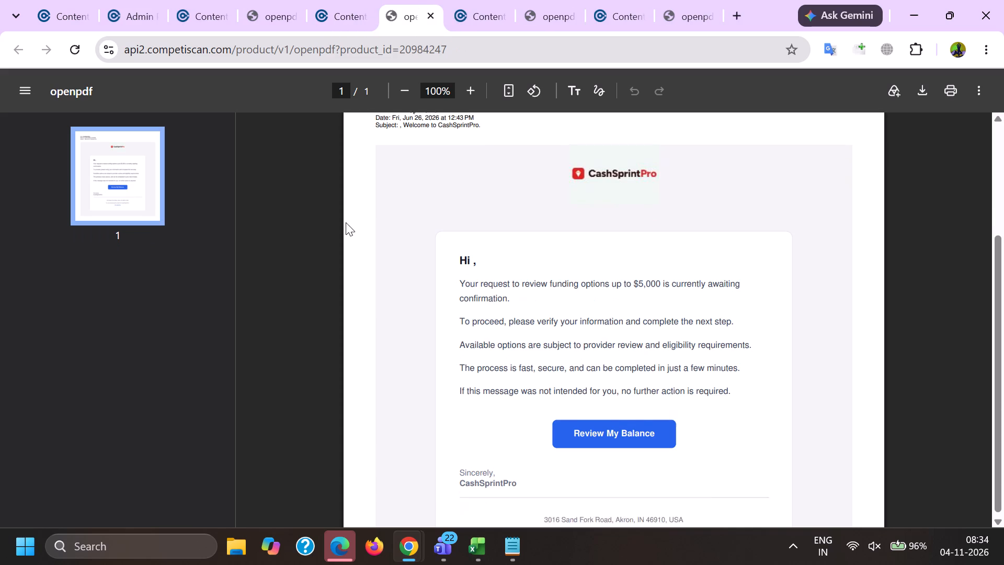
scroll(346, 222, "down", 8)
left_click(347, 0)
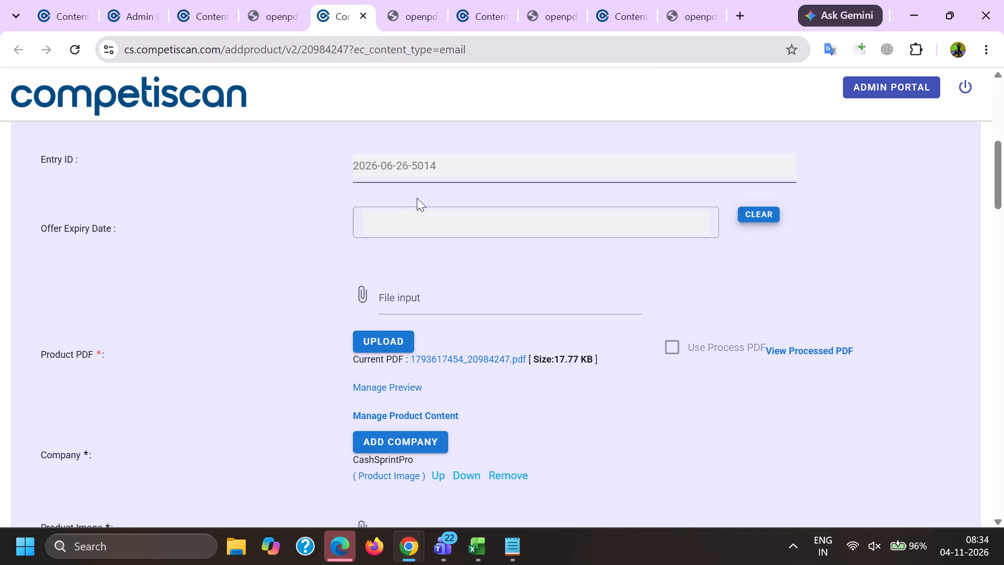
scroll(375, 320, "down", 16)
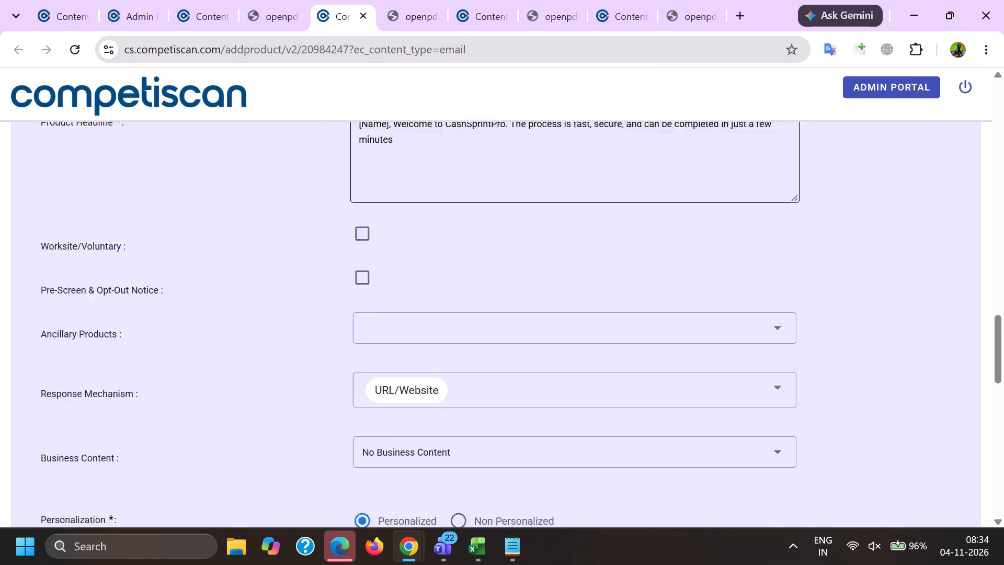
scroll(372, 338, "down", 20)
scroll(372, 338, "down", 1)
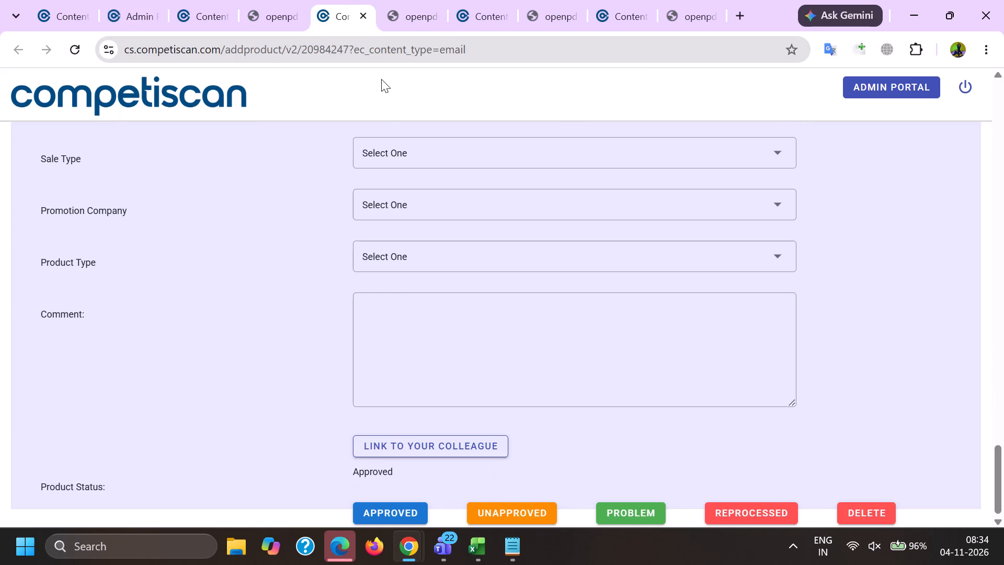
double_click(367, 20)
Check CashSprintPro record 20984258 against its PDF and correct its headline's spacing and punctuation to "Your Payday Funds May Be Waiting. Complete a quick request".
left_click(402, 0)
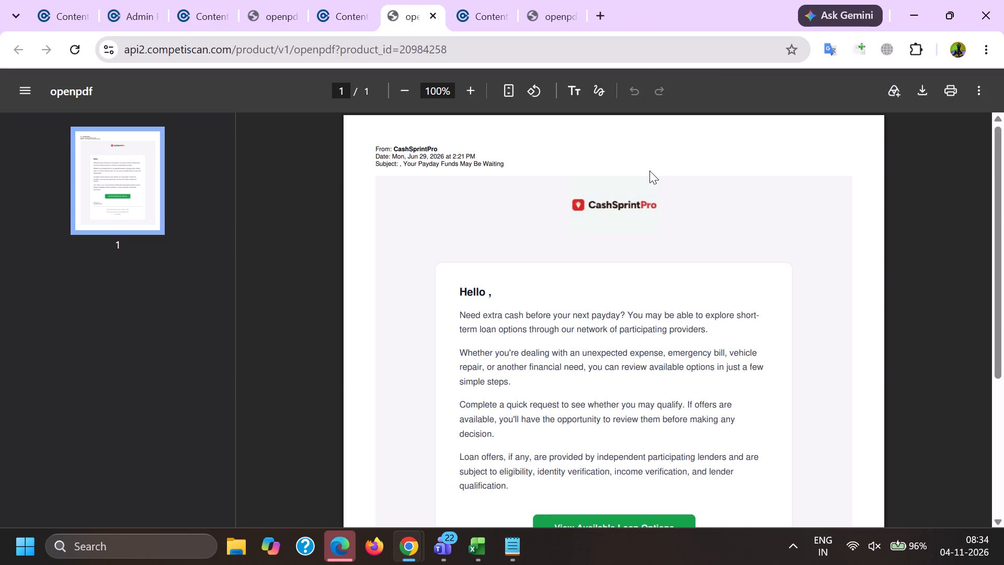
left_click(426, 0)
scroll(551, 323, "down", 7)
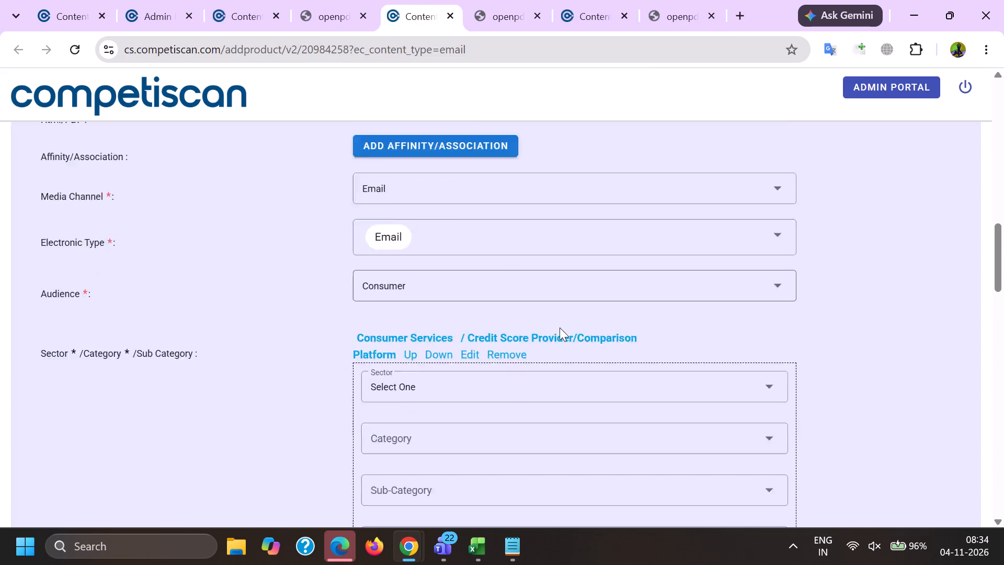
scroll(560, 327, "down", 10)
scroll(550, 314, "up", 4)
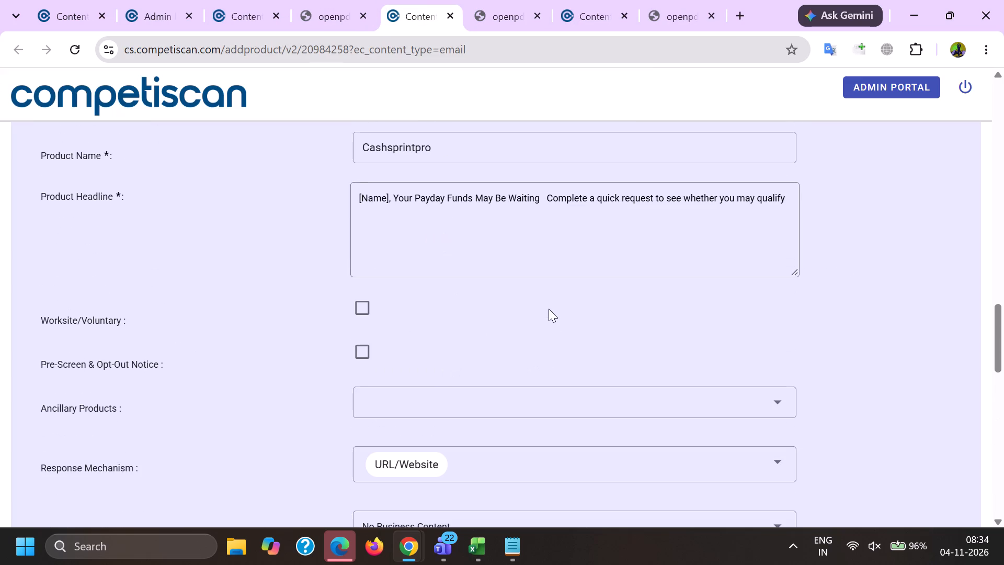
left_click(546, 200)
key("BackSpace")
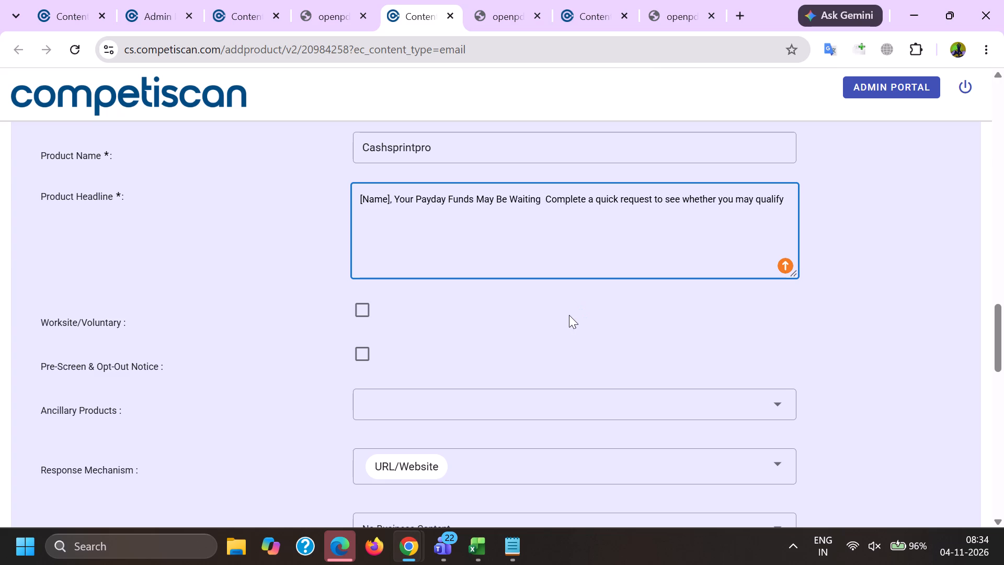
key("BackSpace")
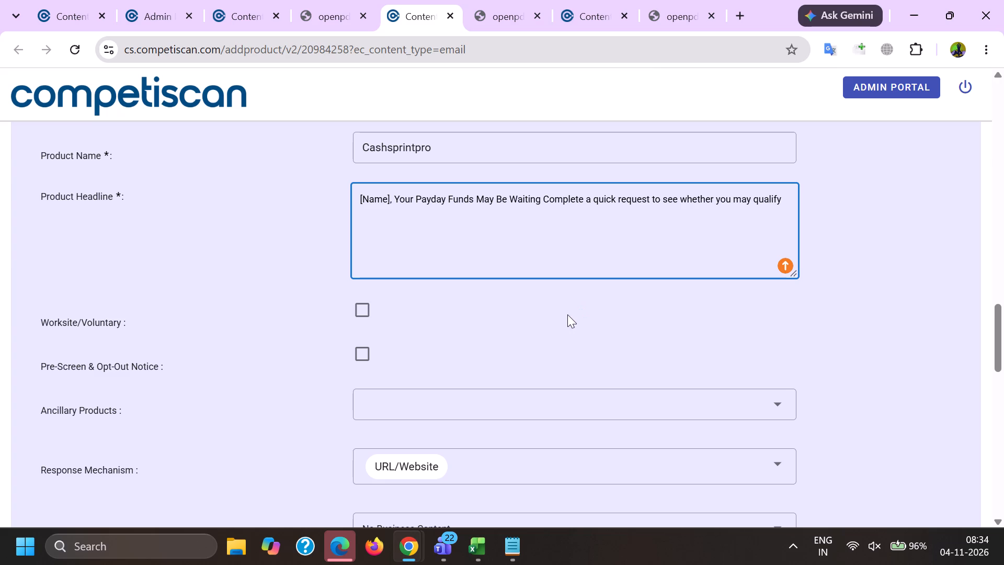
scroll(567, 313, "up", 20)
scroll(561, 291, "down", 10)
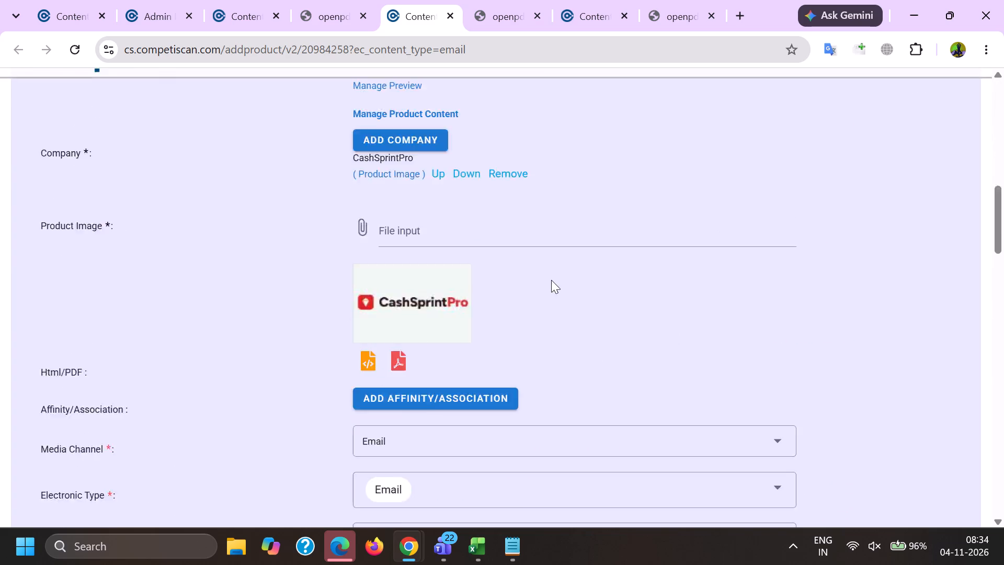
scroll(551, 280, "down", 9)
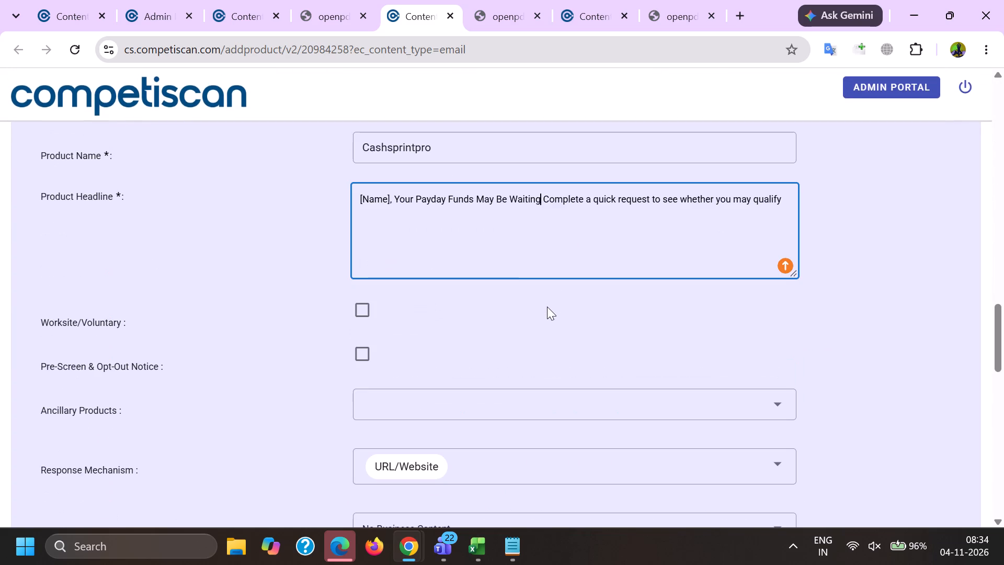
key("period")
scroll(515, 266, "down", 4)
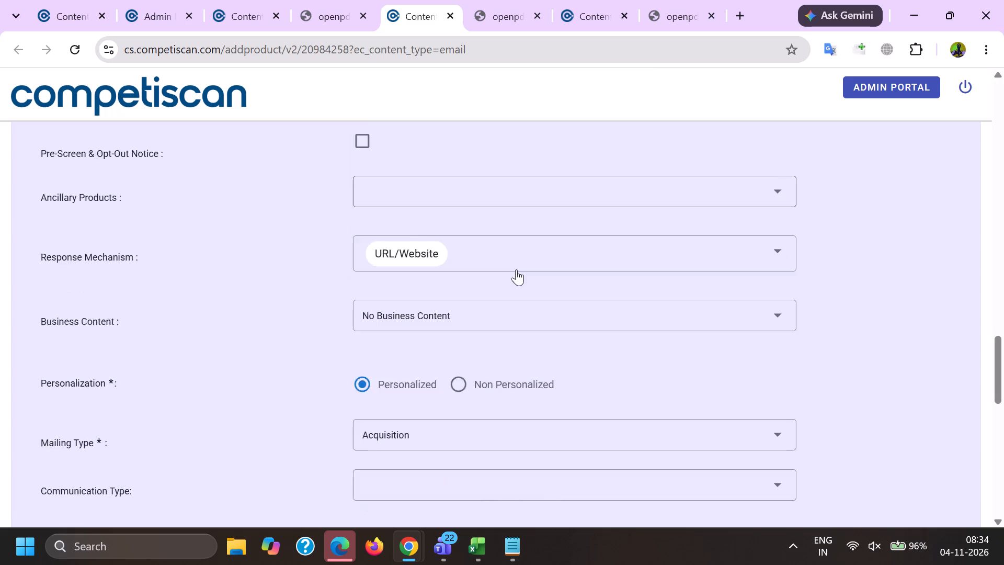
scroll(516, 269, "down", 17)
left_click(384, 515)
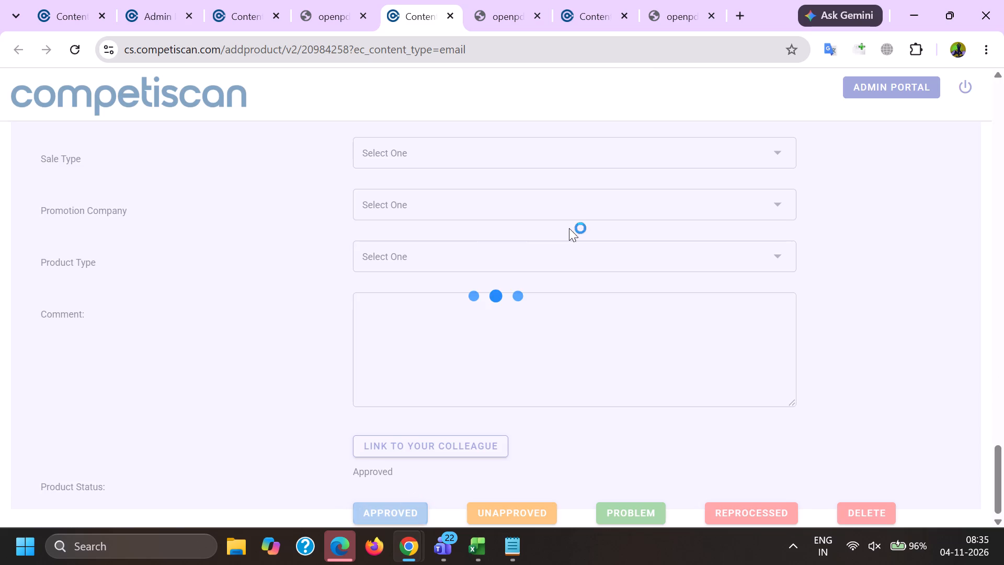
Check the sector and product headline of LendingTree record 20984273 against its PDF, close both, and return to record 20984258.
left_click(608, 0)
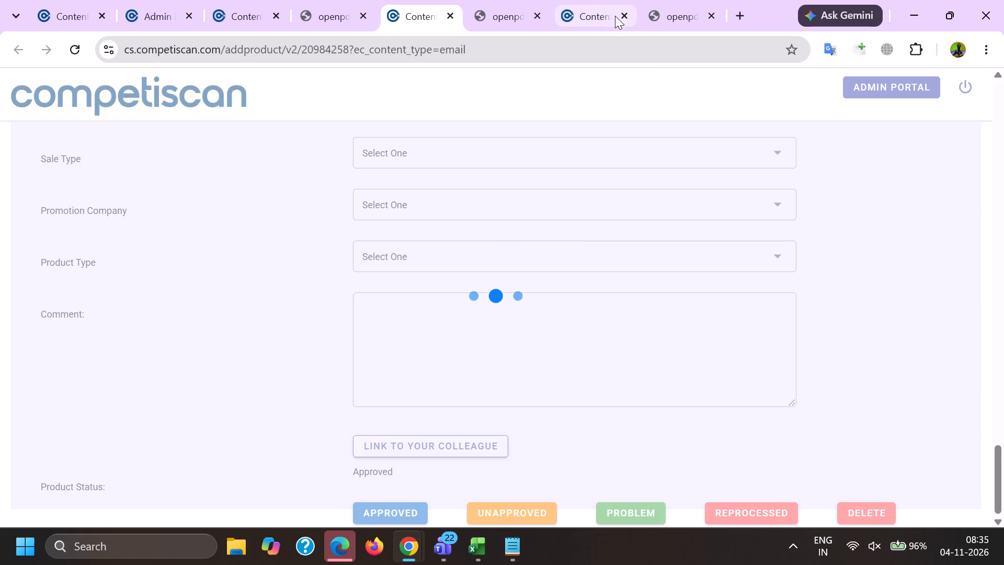
left_click(651, 0)
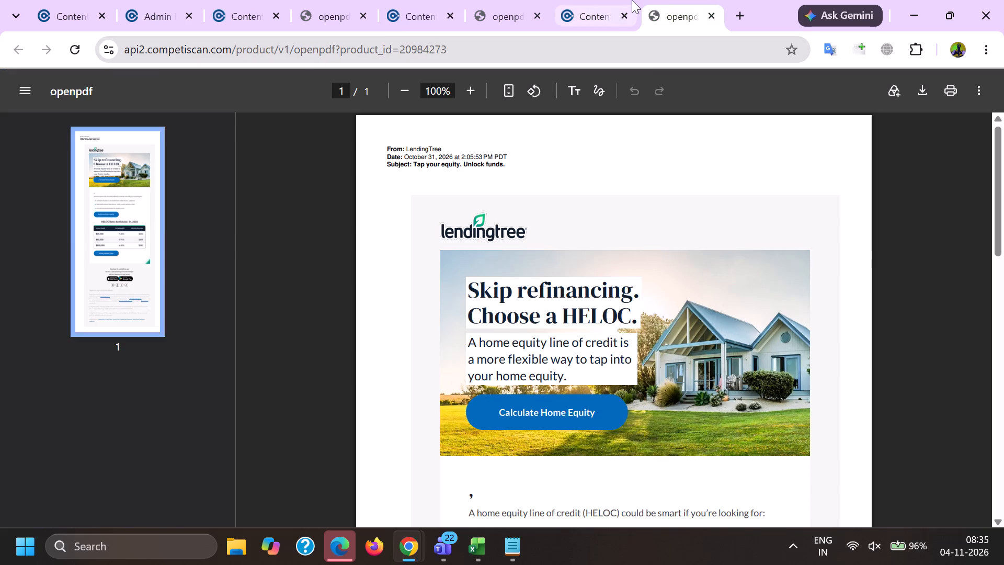
left_click(632, 0)
scroll(578, 292, "down", 12)
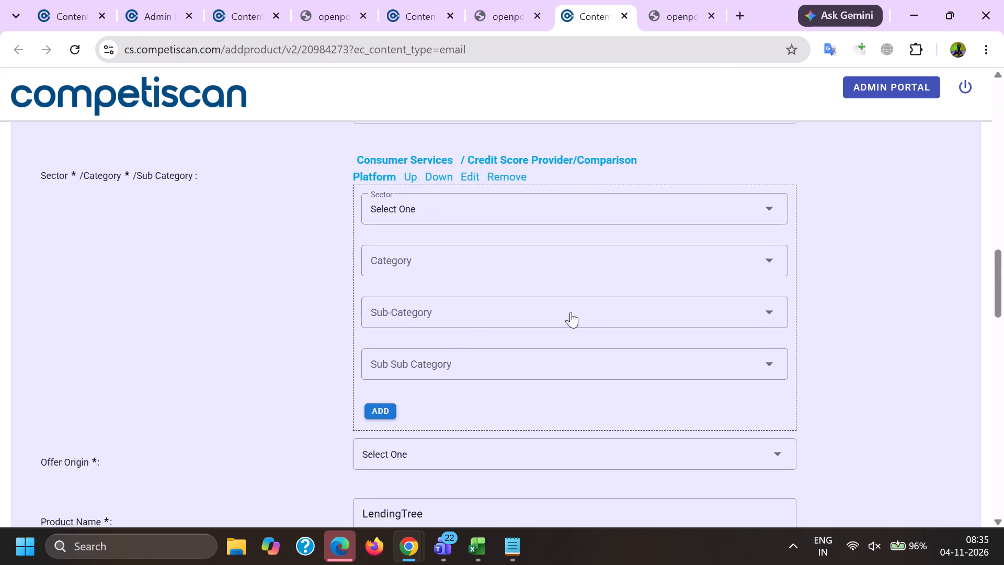
left_click(787, 333)
left_click_drag(749, 361, 1, 303)
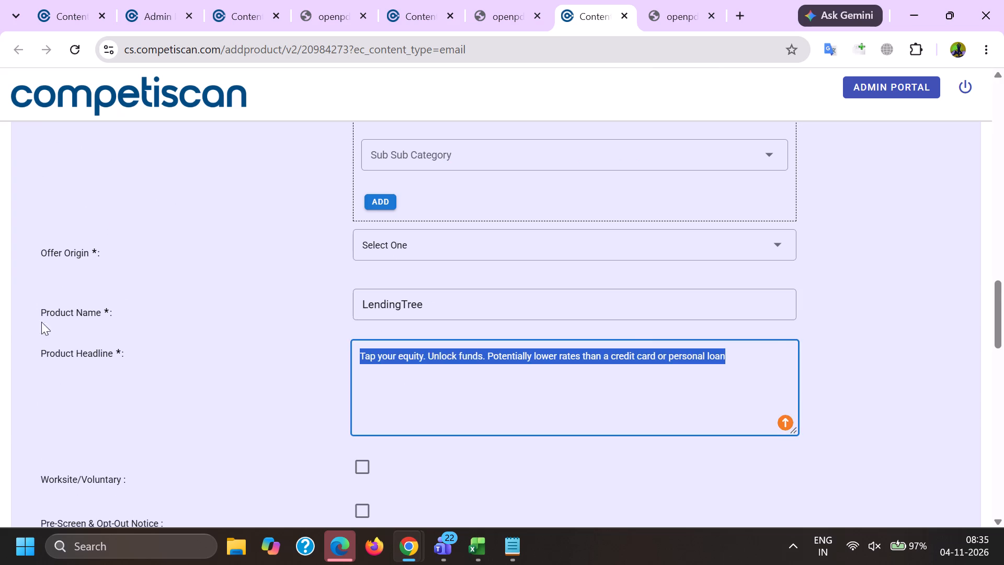
scroll(278, 356, "down", 12)
left_click(628, 15)
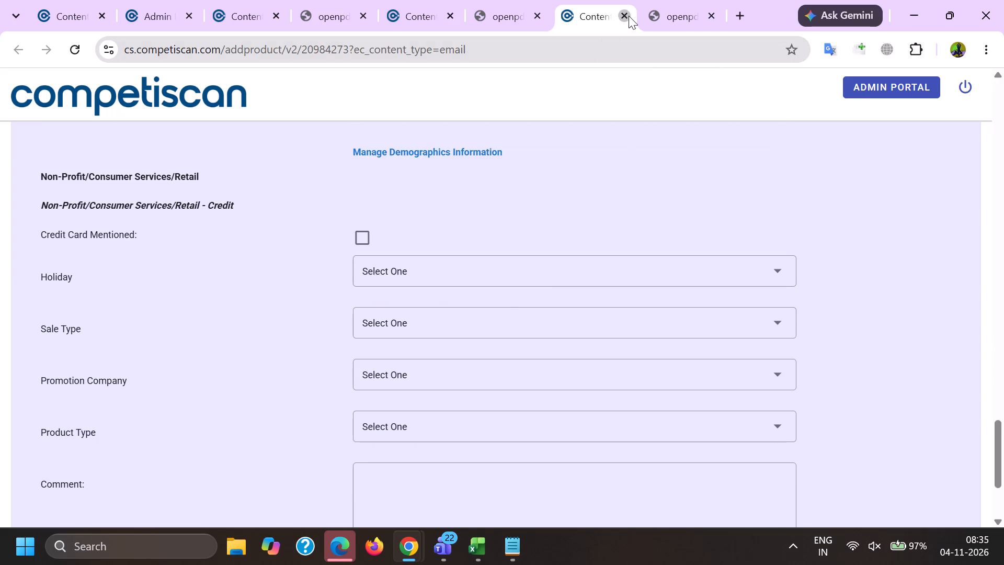
left_click(628, 16)
left_click(499, 0)
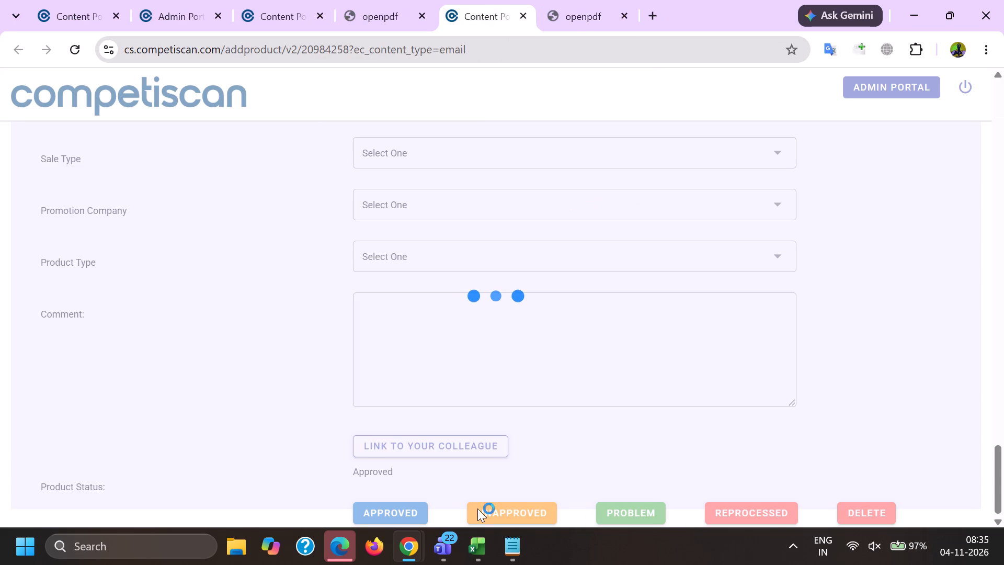
Copy the record links from 20984218 through 20984273 from the may 26 sheet in Excel and open them all in Chrome.
left_click(481, 552)
left_click(665, 452)
scroll(636, 404, "down", 2)
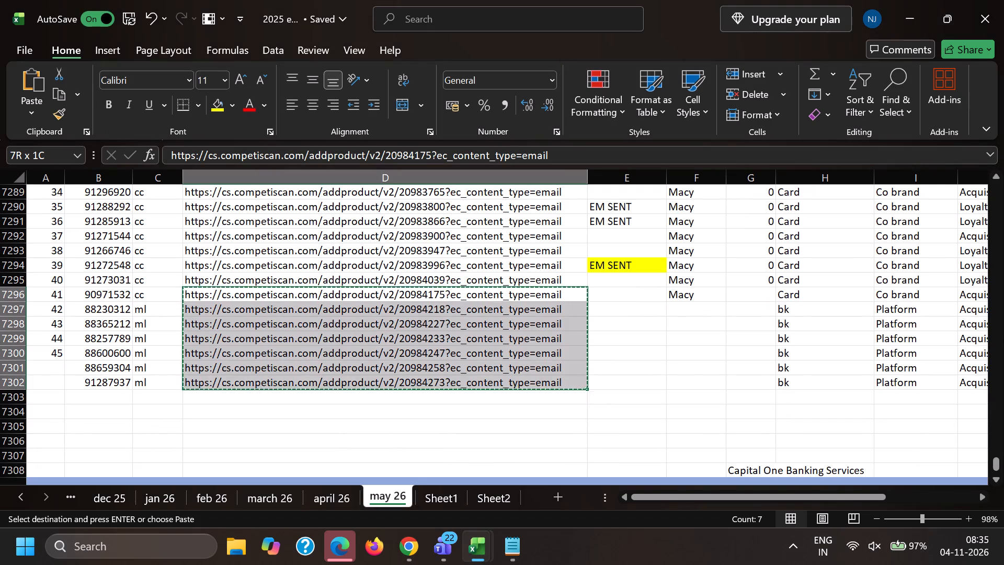
left_click(577, 312)
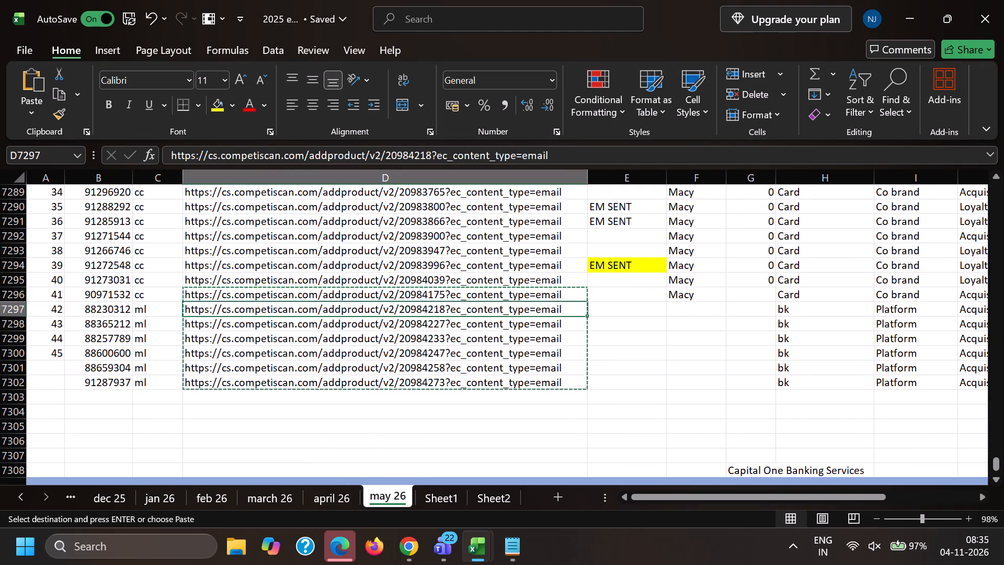
key("ctrl+shift+Down")
key("ctrl+c")
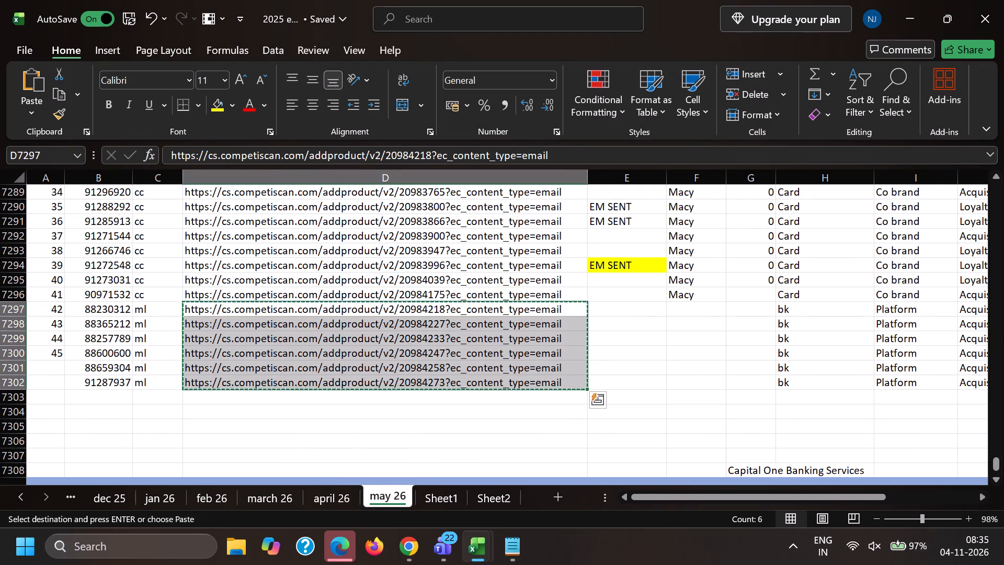
key("alt+Tab")
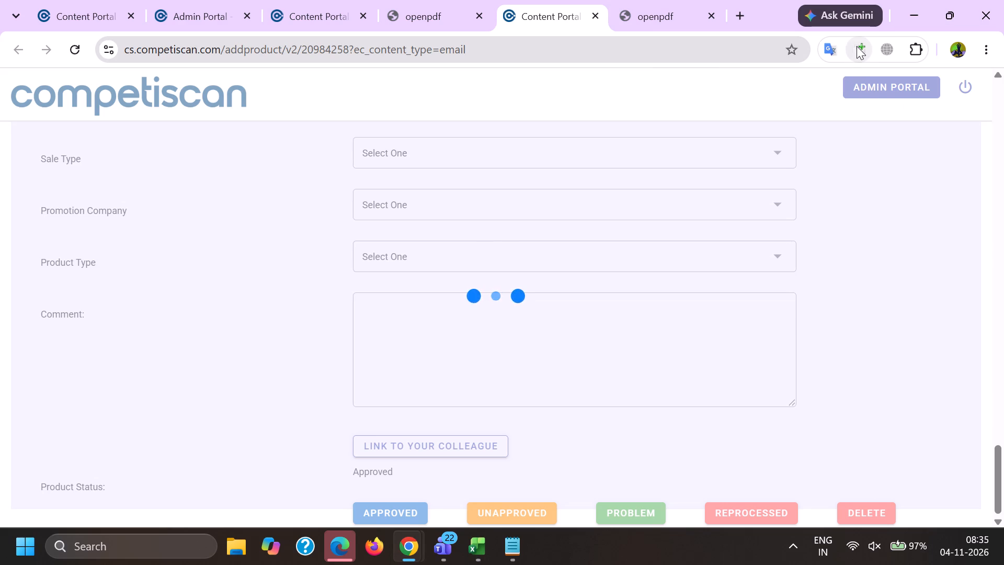
left_click(857, 46)
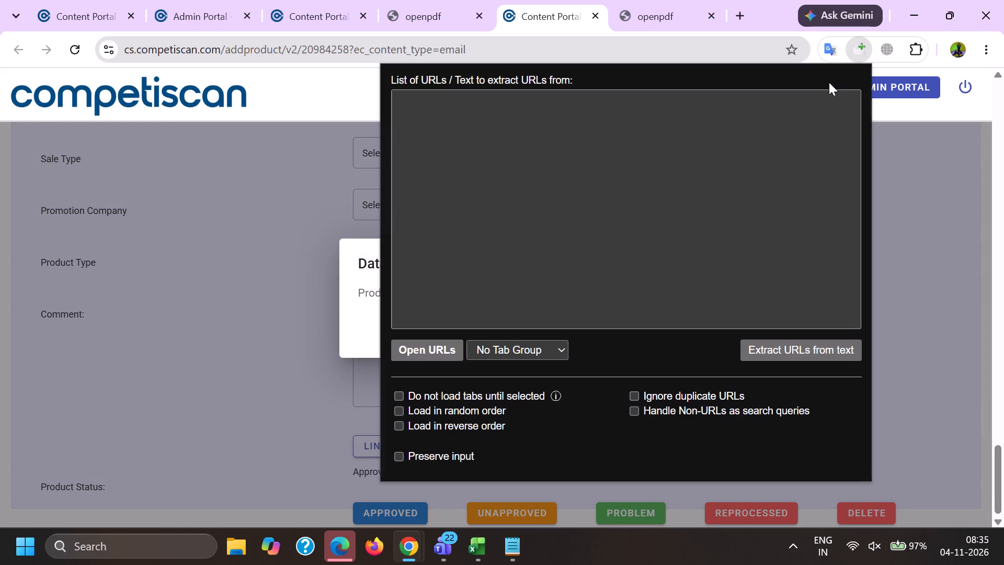
left_click(616, 138)
key("ctrl+v")
left_click(440, 356)
left_click(255, 325)
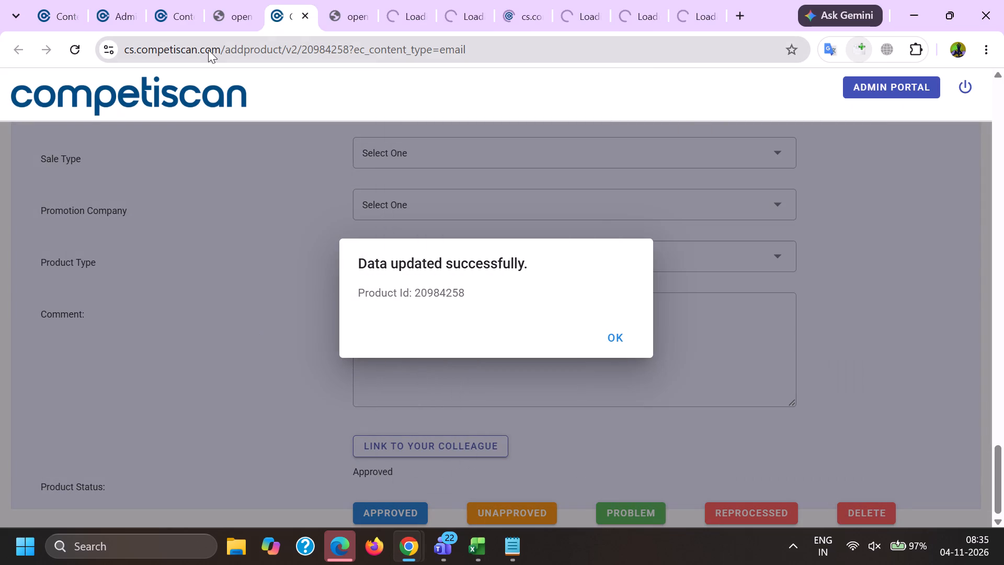
Close the already reviewed record and PDF tabs that remain before the newly opened records.
left_click(172, 0)
double_click(187, 13)
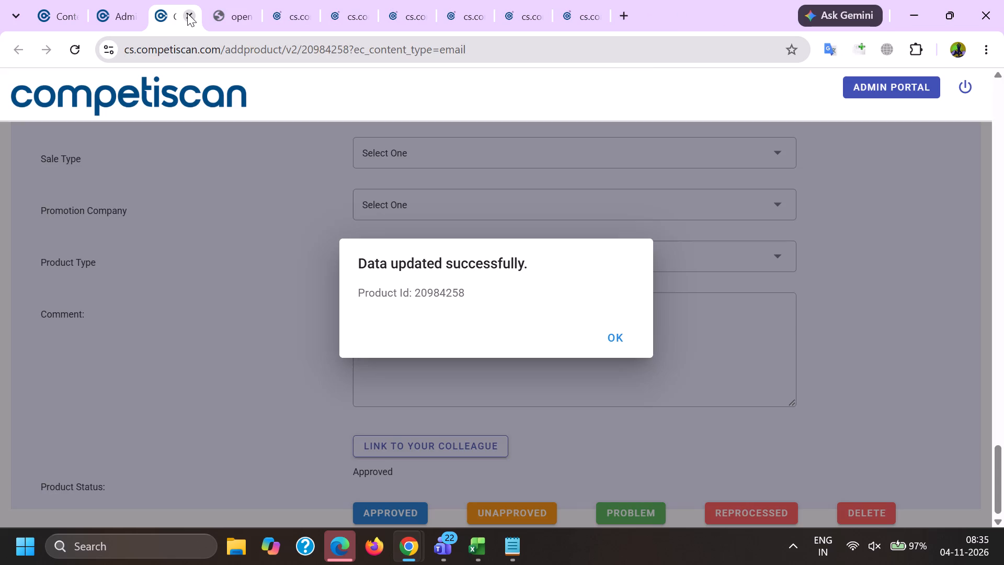
double_click(187, 13)
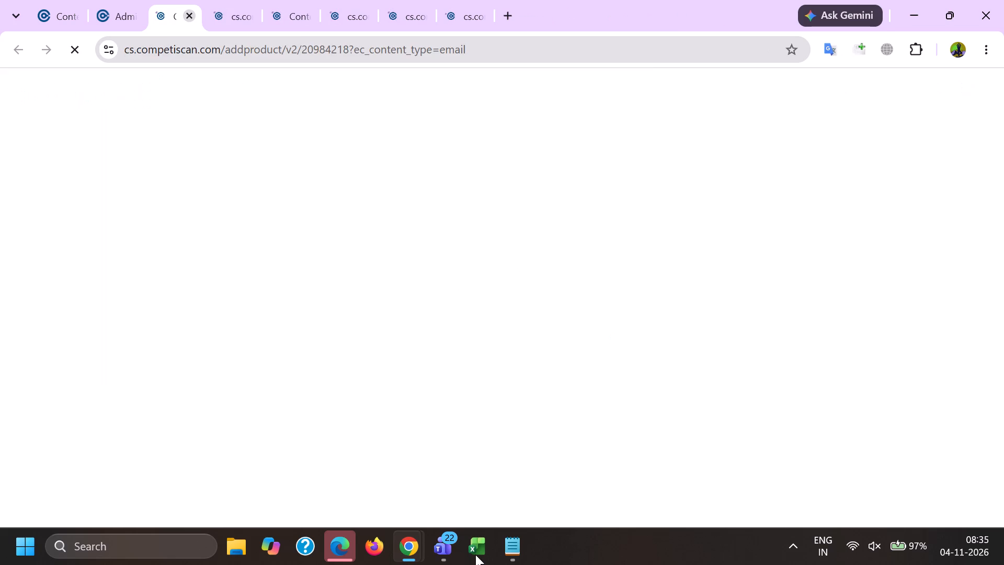
Copy the Resample link column from the Resample format workbook and open all its managepdf links, 20979577 through 20984273, in the main Chrome window.
left_click(409, 564)
left_click(578, 483)
scroll(613, 384, "up", 9)
key("ctrl+c")
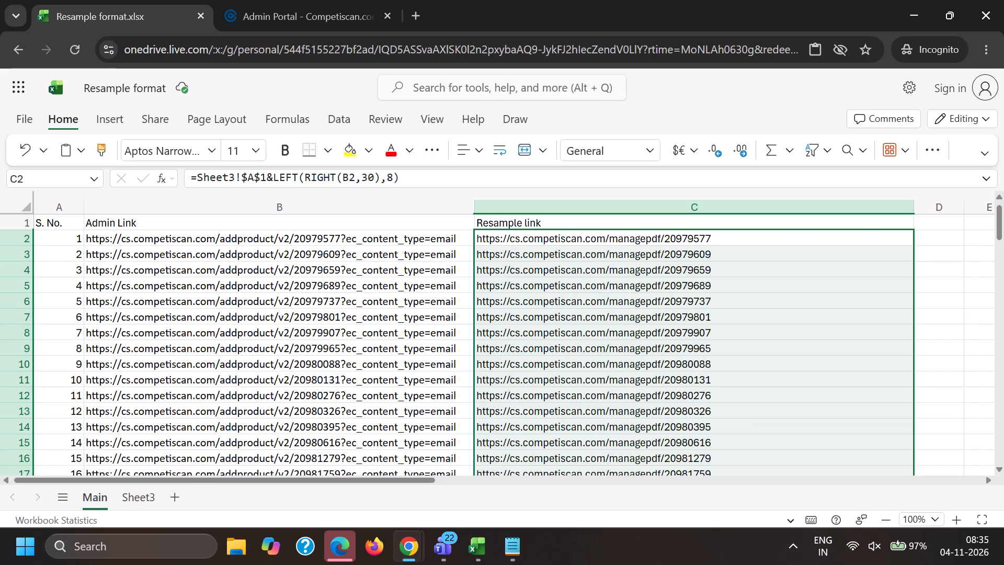
key("alt+Tab")
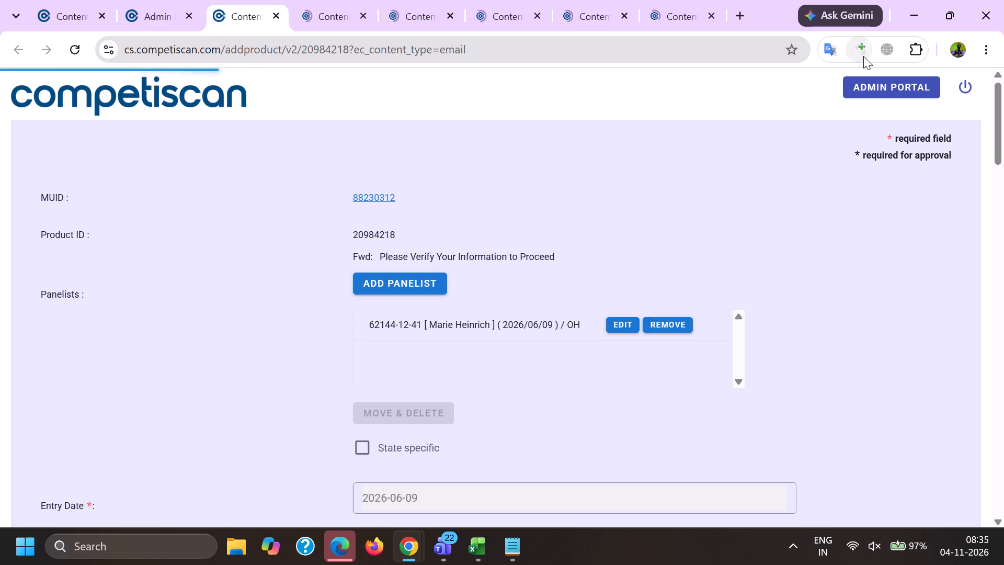
left_click(864, 56)
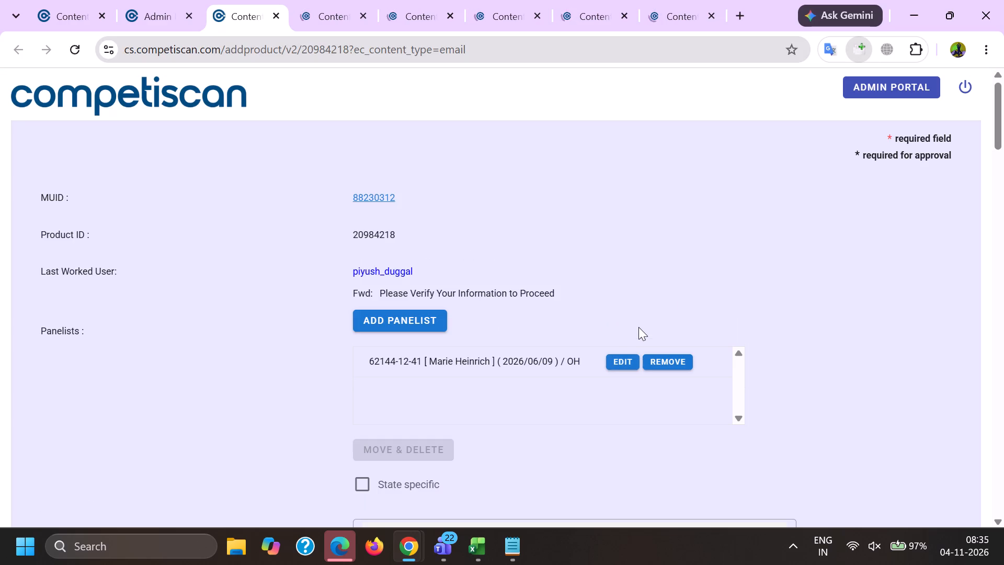
left_click(573, 238)
key("ctrl+v")
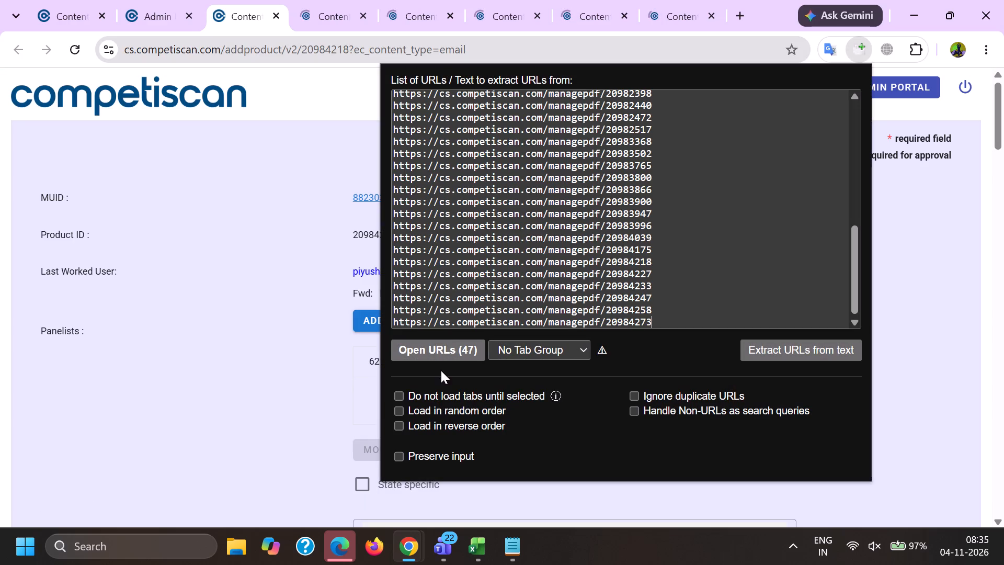
left_click(429, 356)
left_click(215, 335)
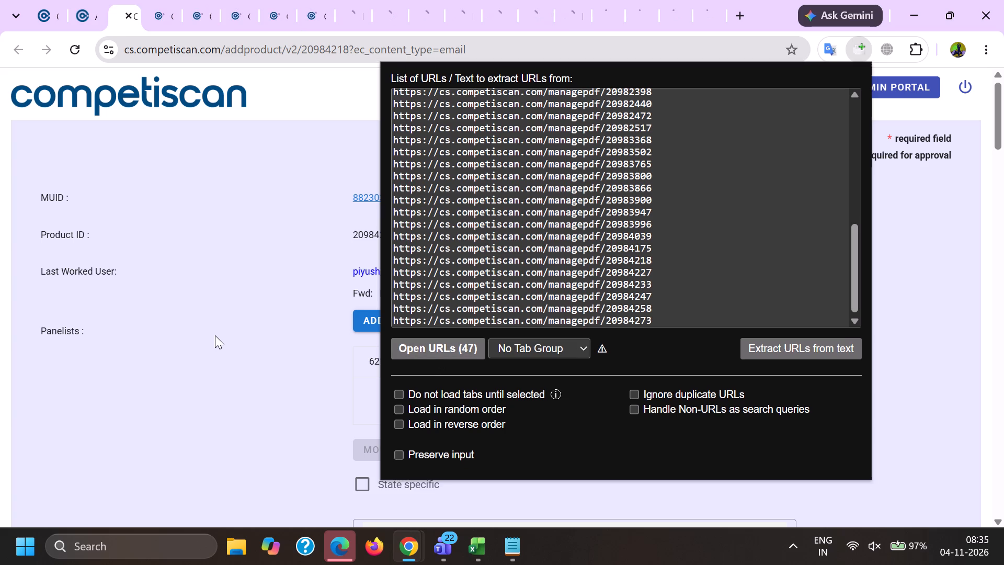
Recheck the product headline of CashSprintPro record 20984218 and close the record.
scroll(213, 304, "down", 14)
scroll(394, 317, "down", 5)
left_click_drag(539, 238, 124, 120)
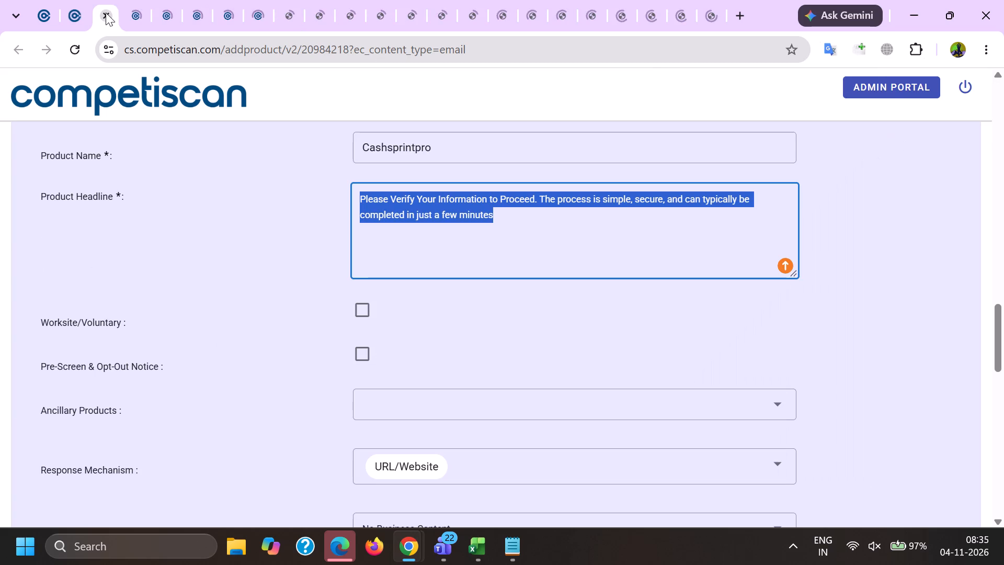
left_click(106, 13)
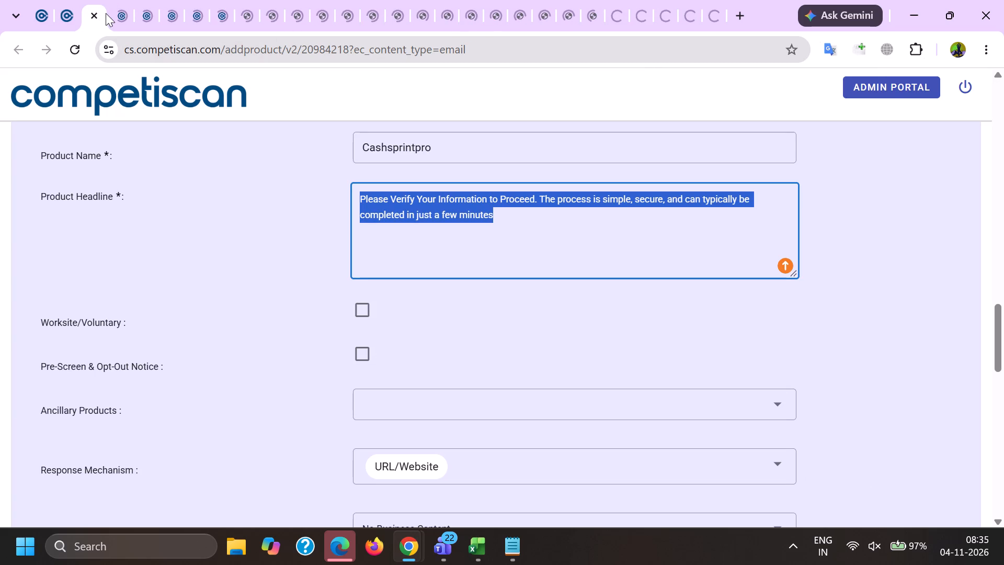
left_click(94, 17)
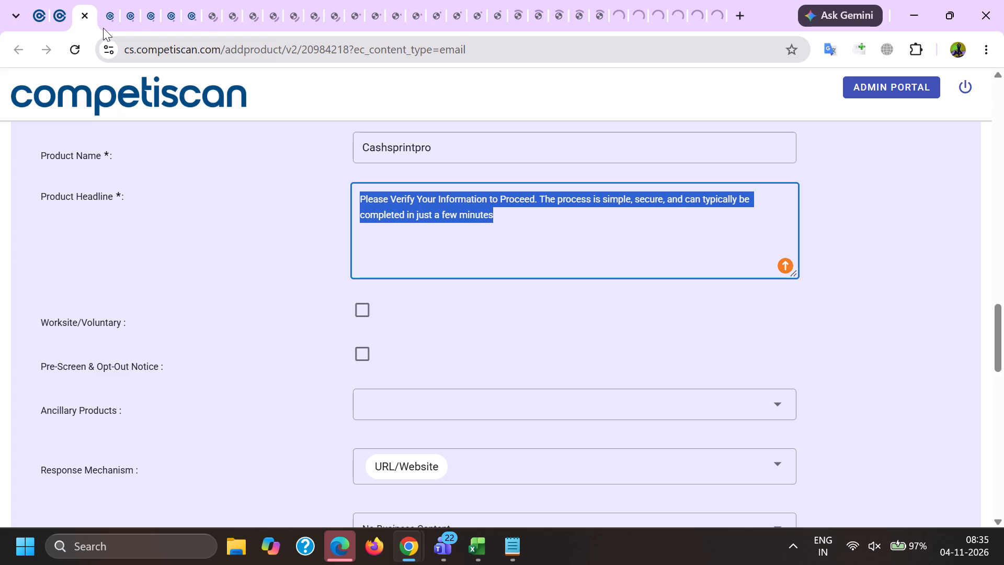
left_click(79, 13)
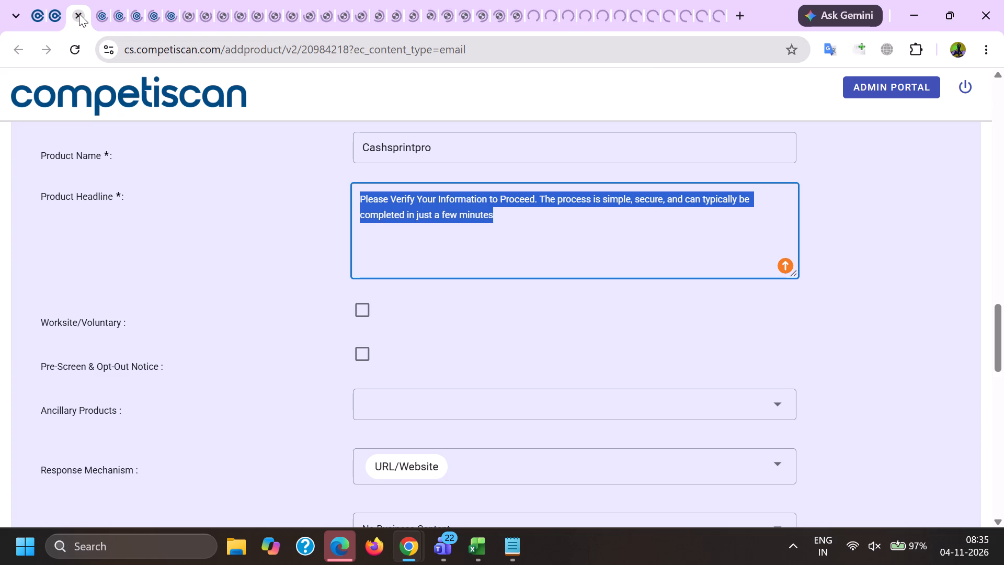
Recheck the product headline of CashSprintPro record 20984227 and close the record.
scroll(429, 207, "down", 3)
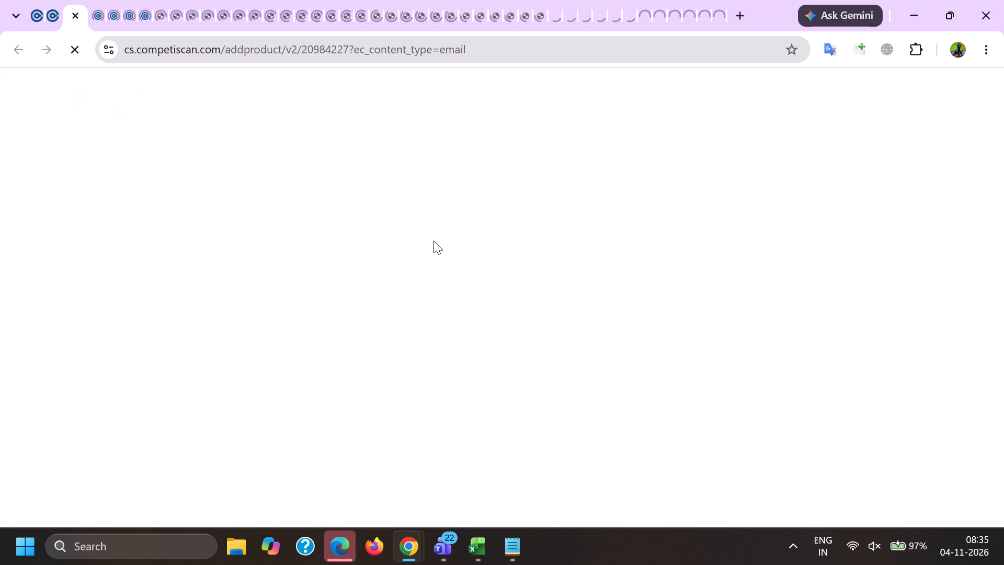
scroll(433, 241, "down", 12)
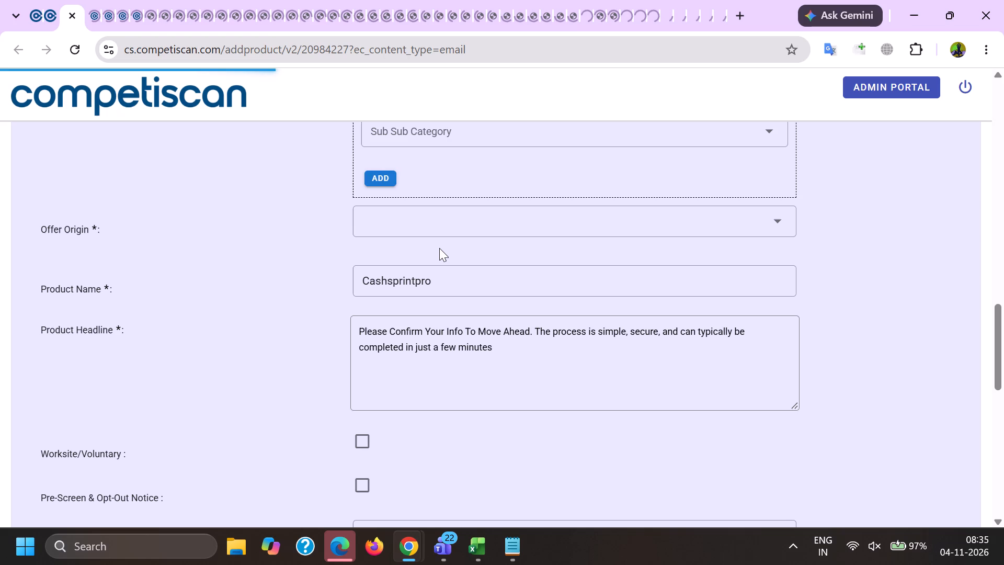
left_click_drag(524, 385, 120, 282)
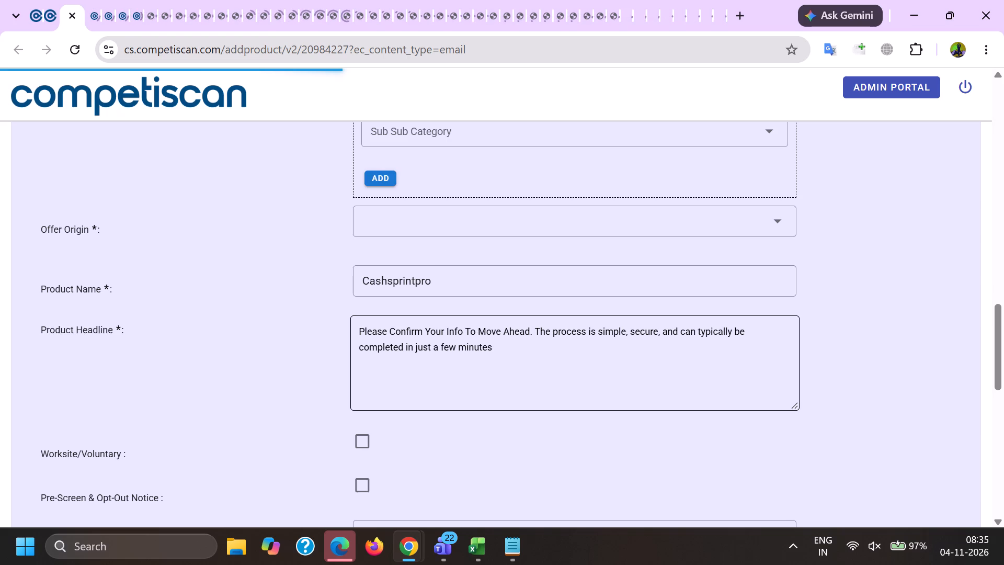
left_click(72, 15)
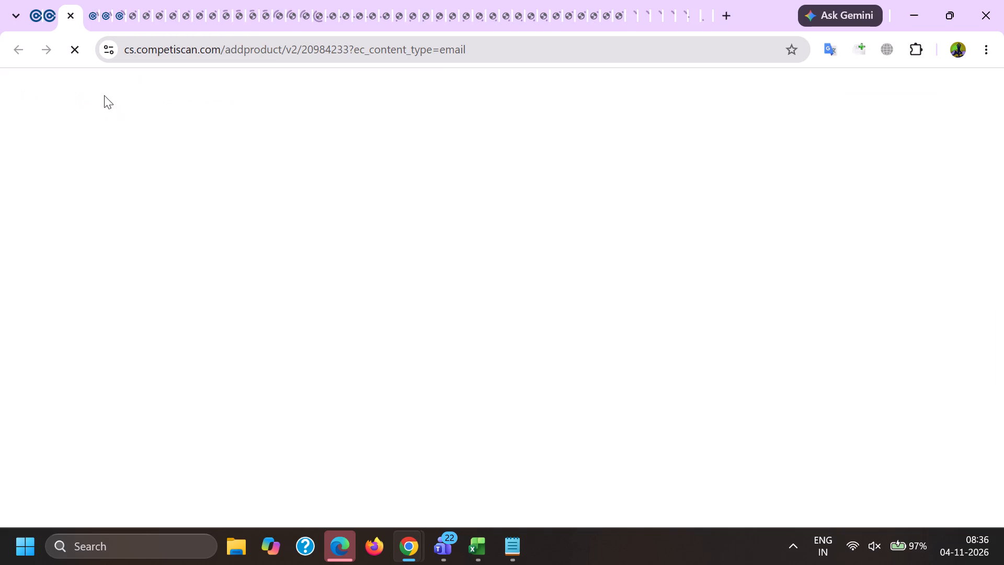
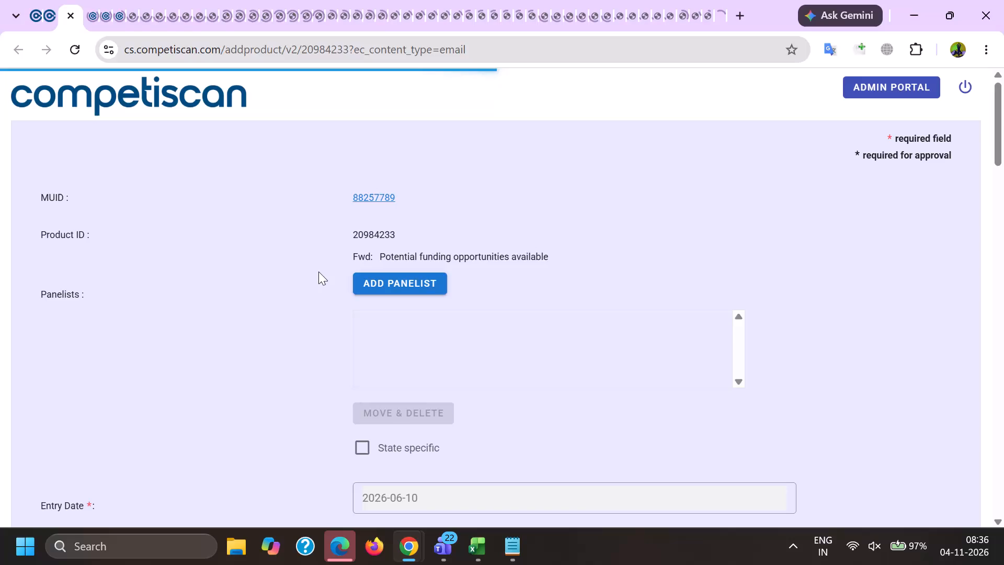
Recheck the product headline of CashSprintPro record 20984233 and close the record.
scroll(318, 272, "down", 15)
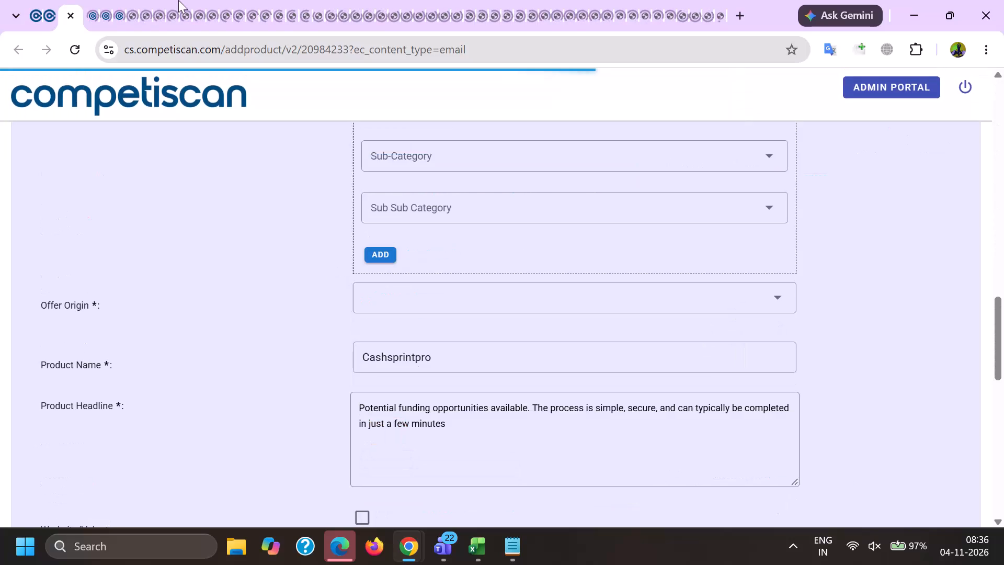
left_click(71, 17)
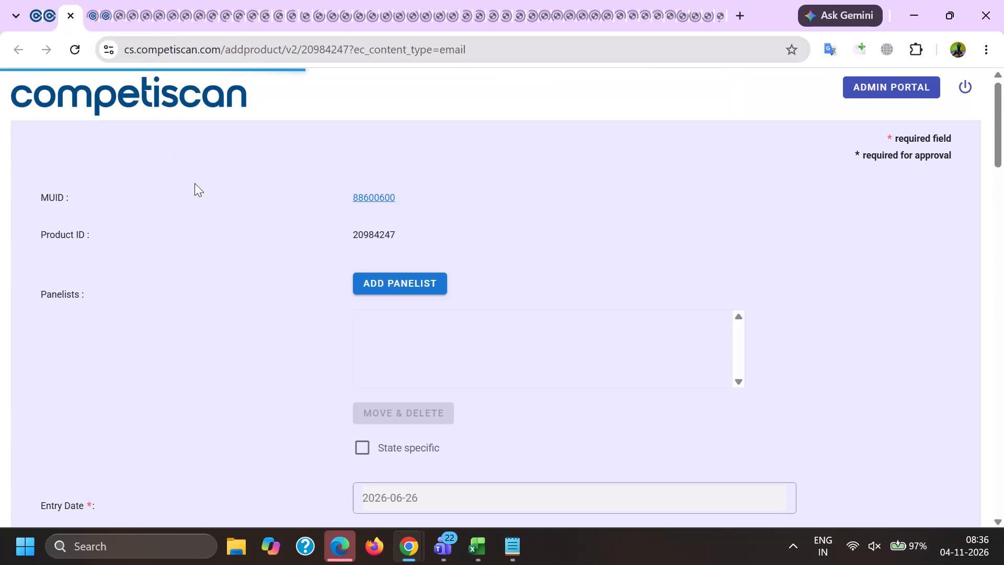
scroll(199, 191, "down", 5)
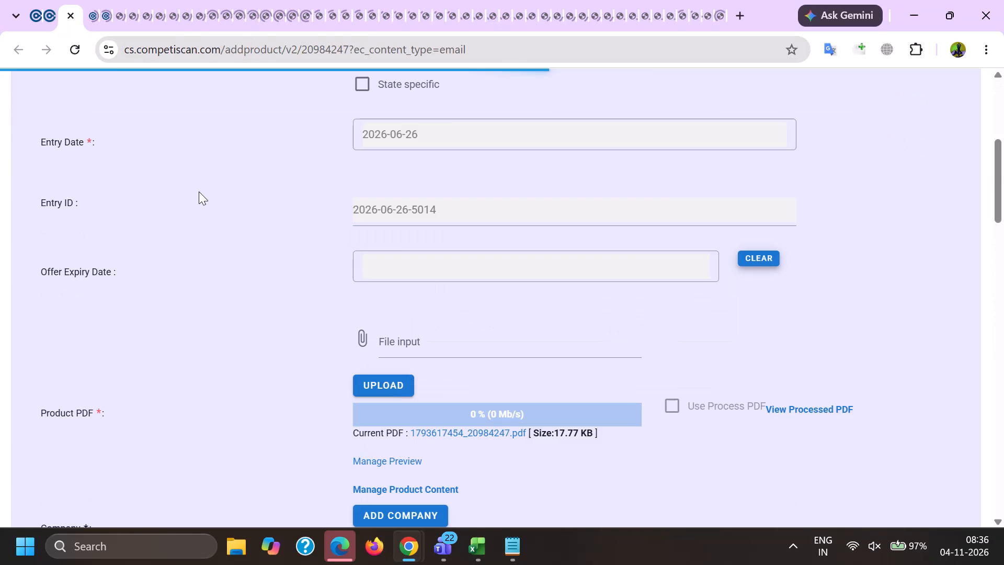
scroll(199, 191, "down", 10)
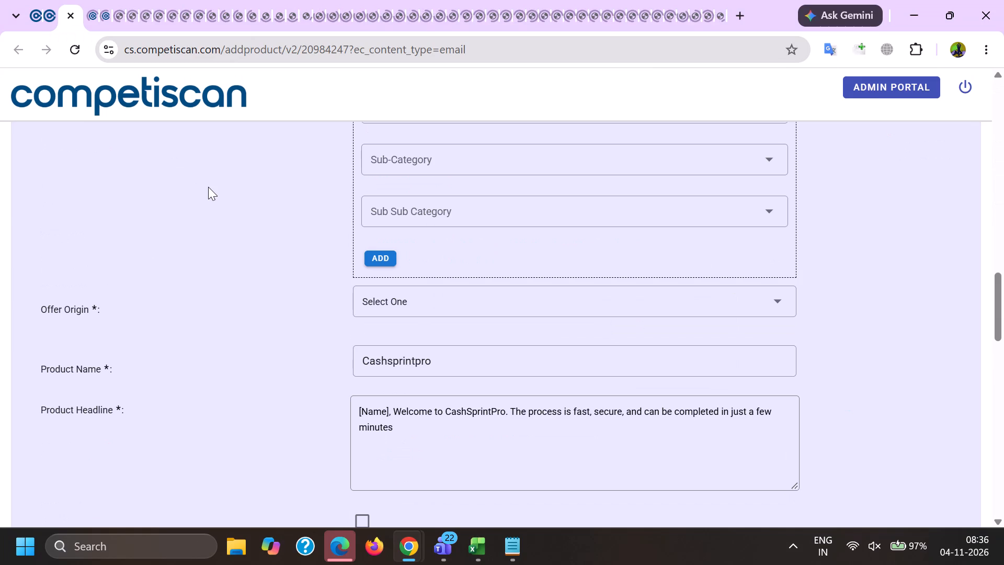
scroll(208, 187, "down", 9)
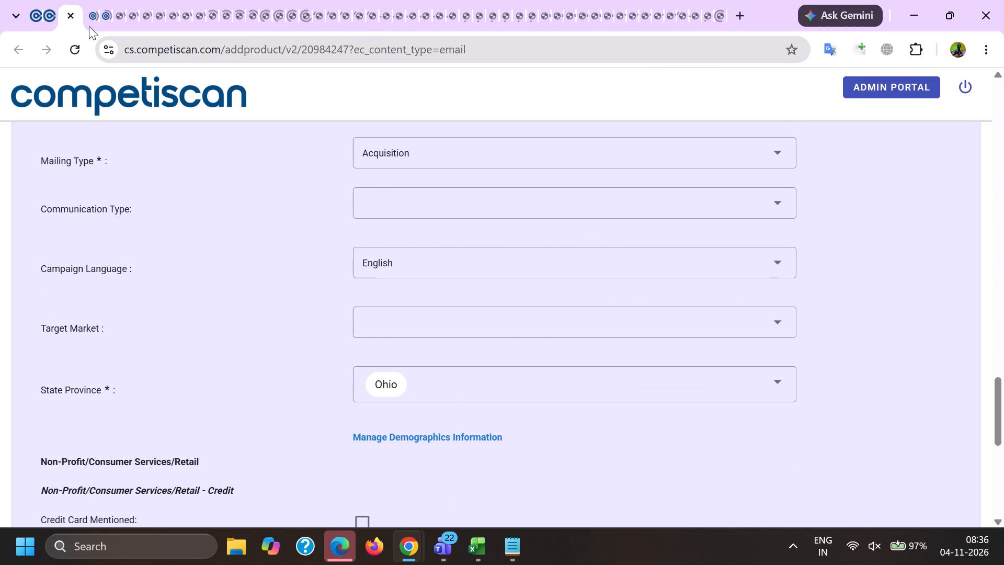
left_click(73, 16)
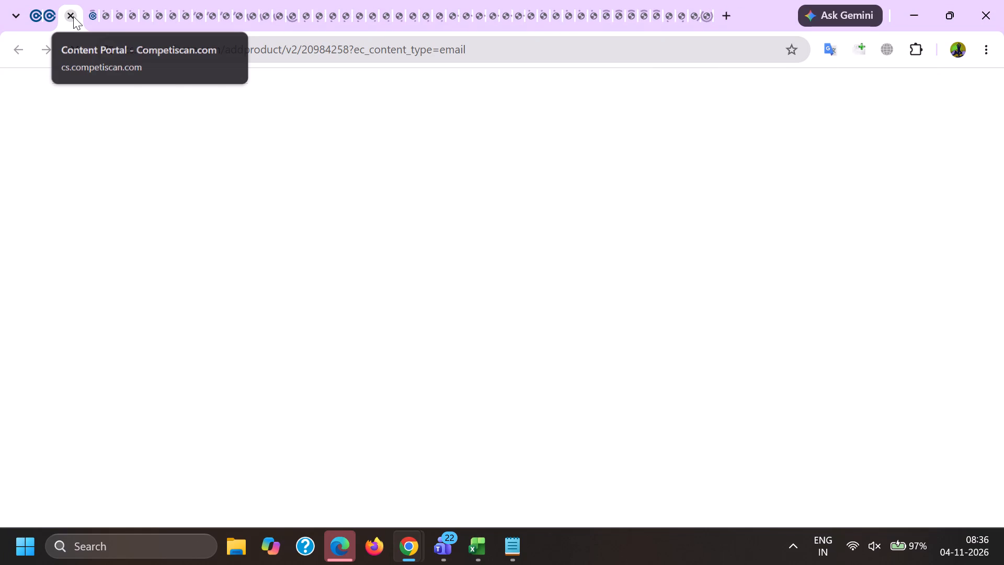
scroll(336, 197, "down", 10)
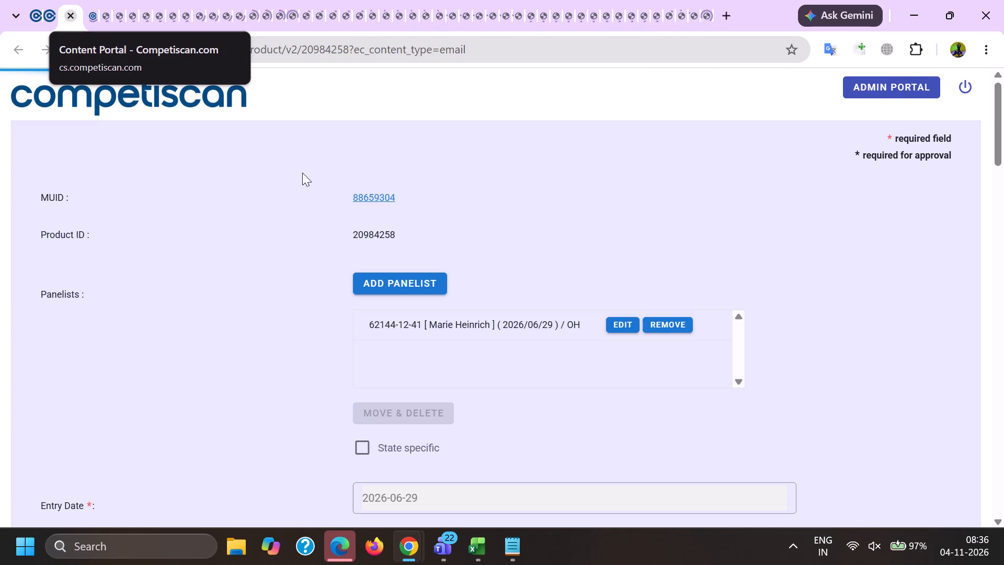
scroll(302, 173, "down", 5)
scroll(329, 236, "down", 7)
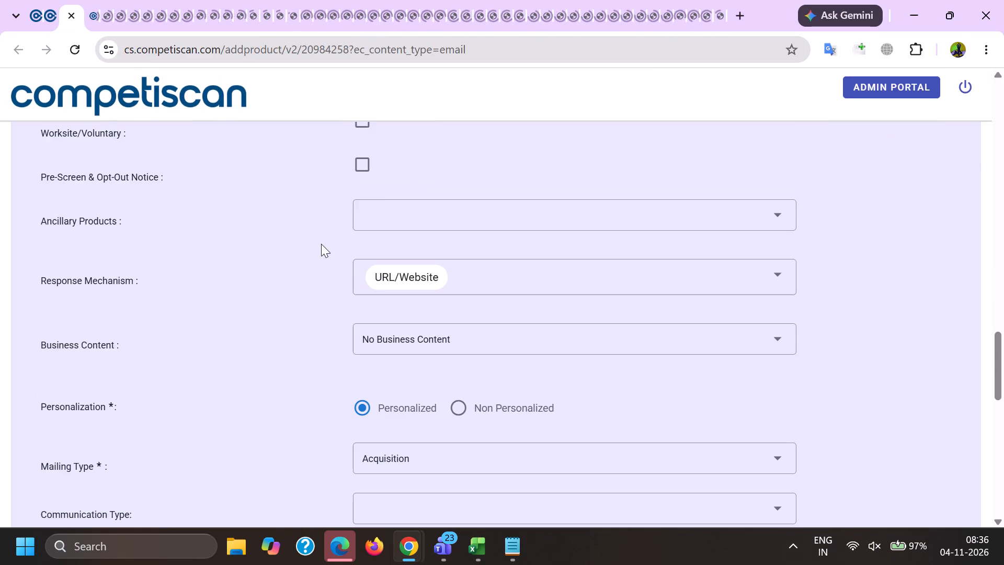
scroll(321, 244, "down", 2)
left_click(75, 20)
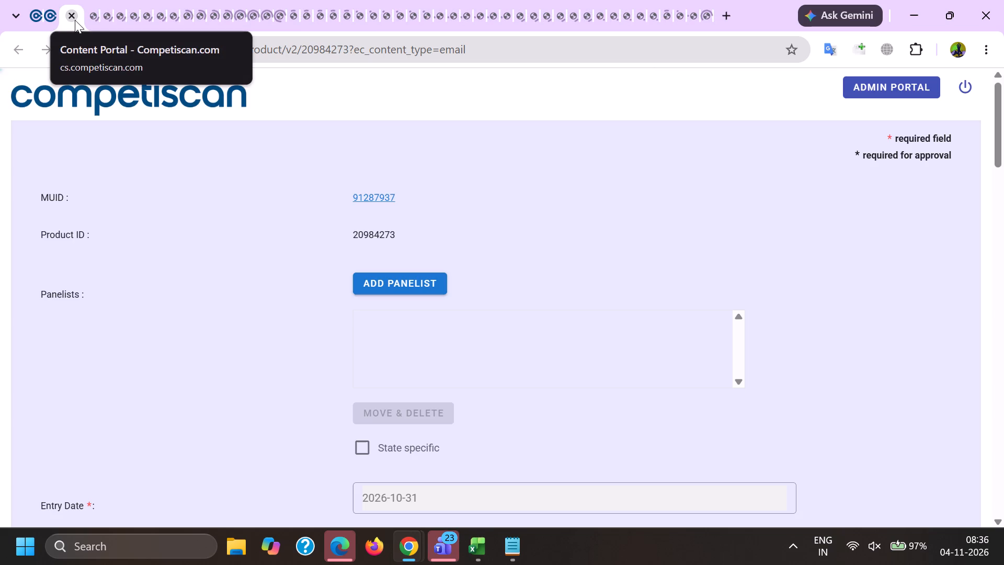
scroll(447, 325, "down", 13)
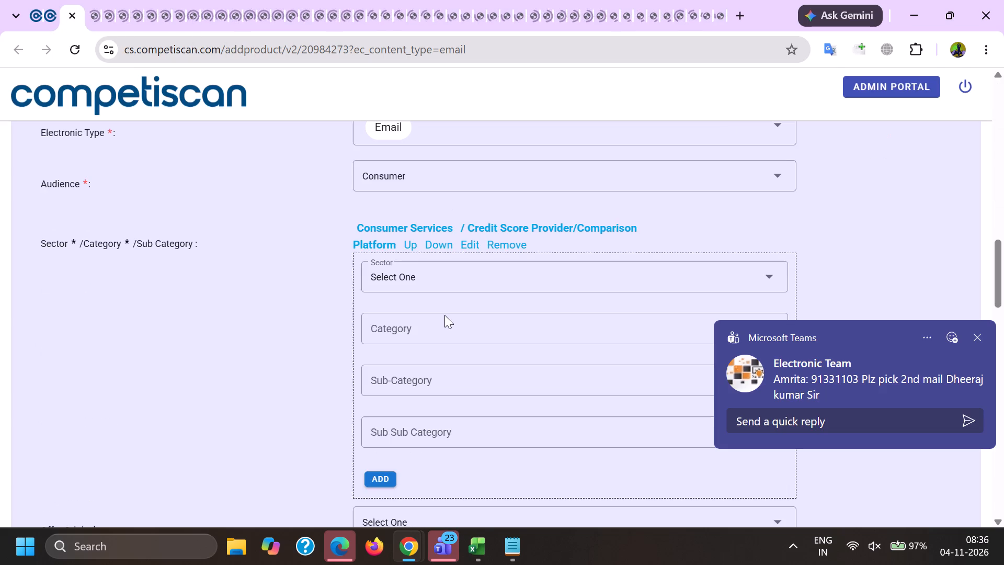
scroll(444, 315, "down", 5)
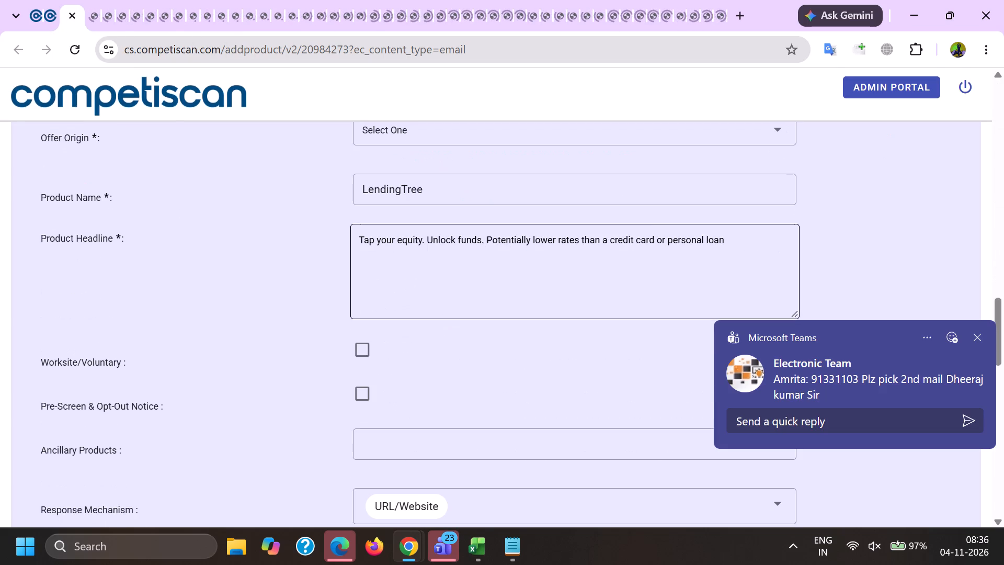
left_click_drag(743, 238, 31, 186)
scroll(53, 204, "down", 5)
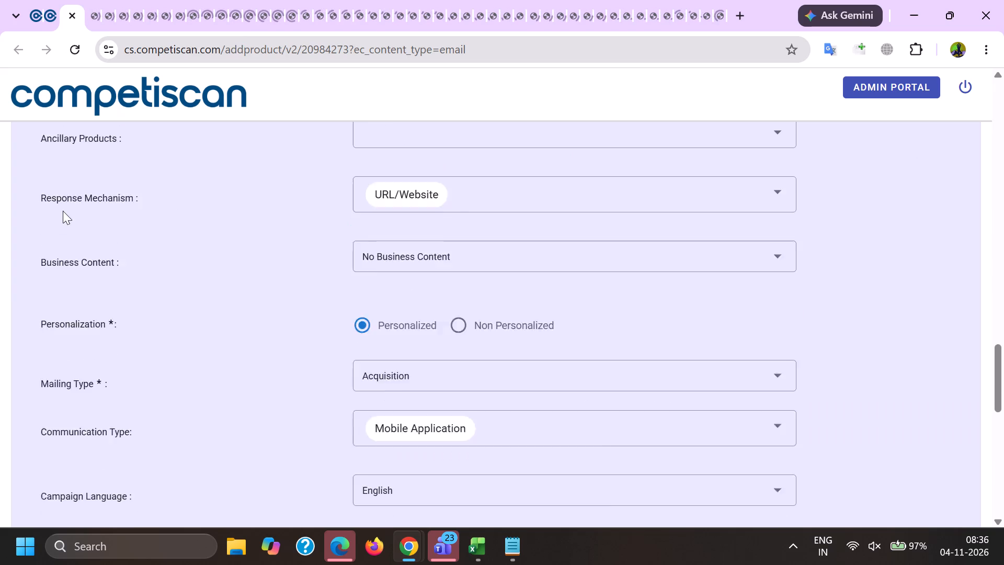
scroll(63, 211, "down", 1)
left_click(72, 19)
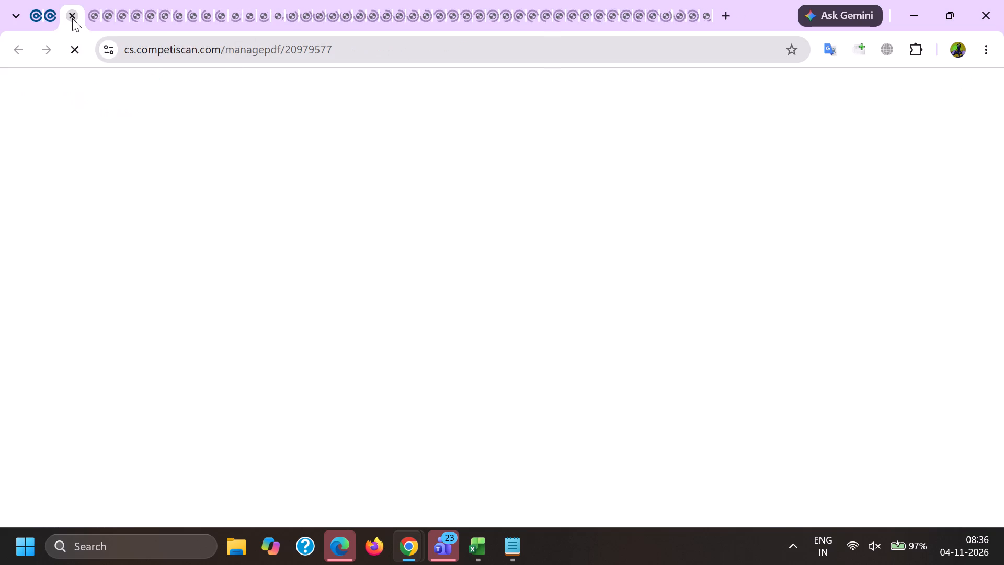
Close the managepdf page of product 20979577.
left_click(72, 18)
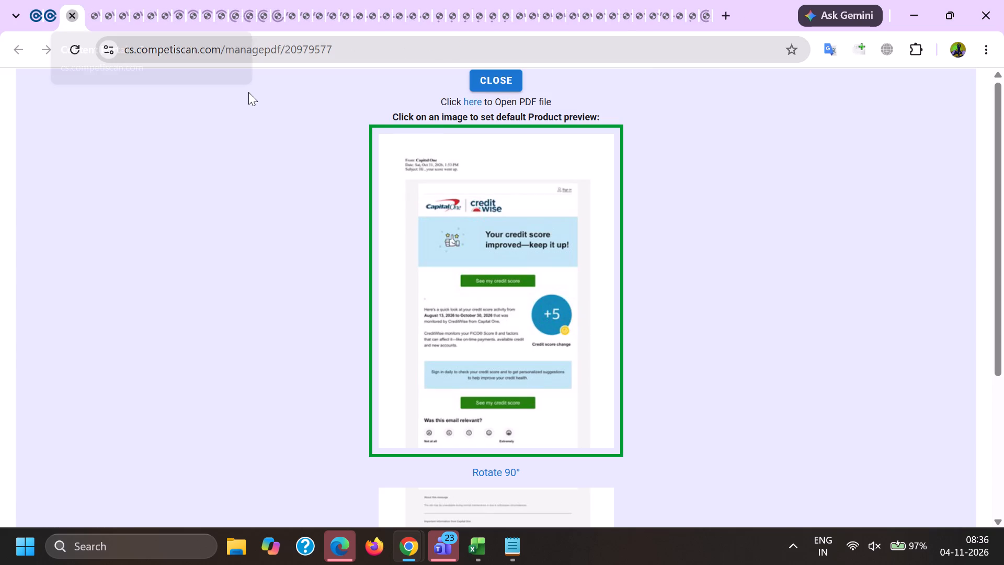
Run Resample Try #3 on the Capital One Shopping PDF of product 20979609.
key("End")
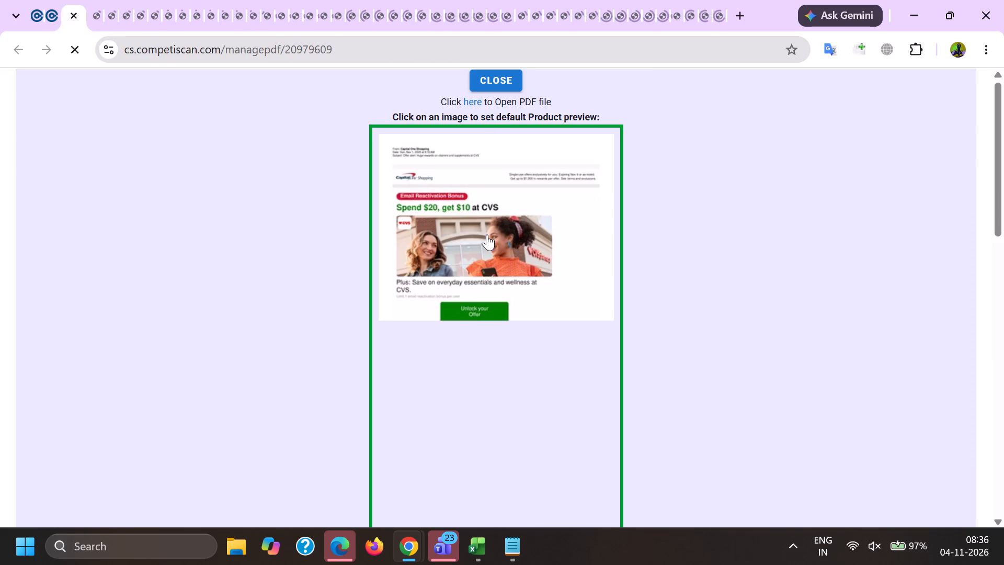
scroll(520, 375, "down", 4)
key("End")
key("End")
left_click(536, 499)
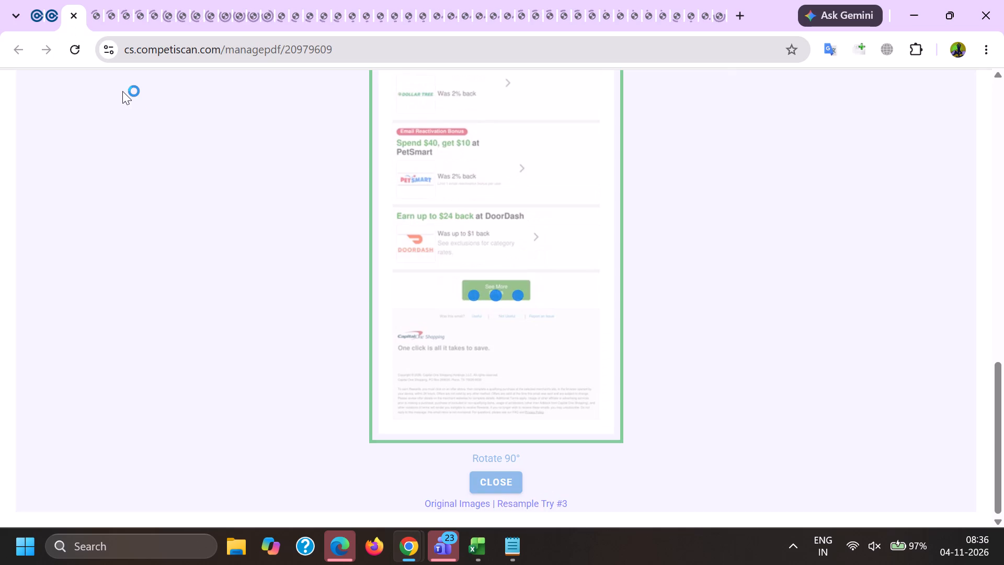
Switch to the managepdf page of product 20979659 and run Resample Try #3 on its PDF.
key("ctrl+Tab")
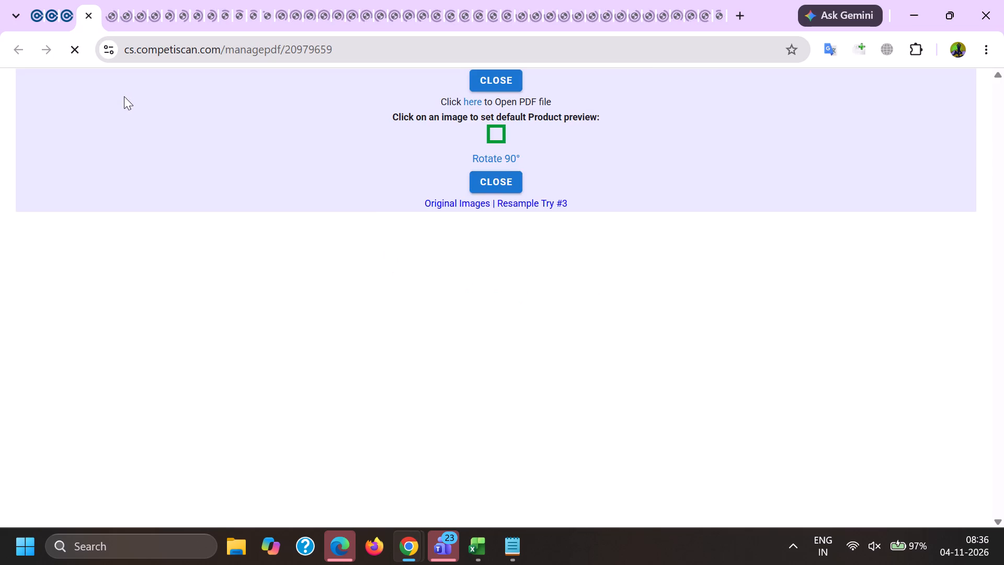
key("End")
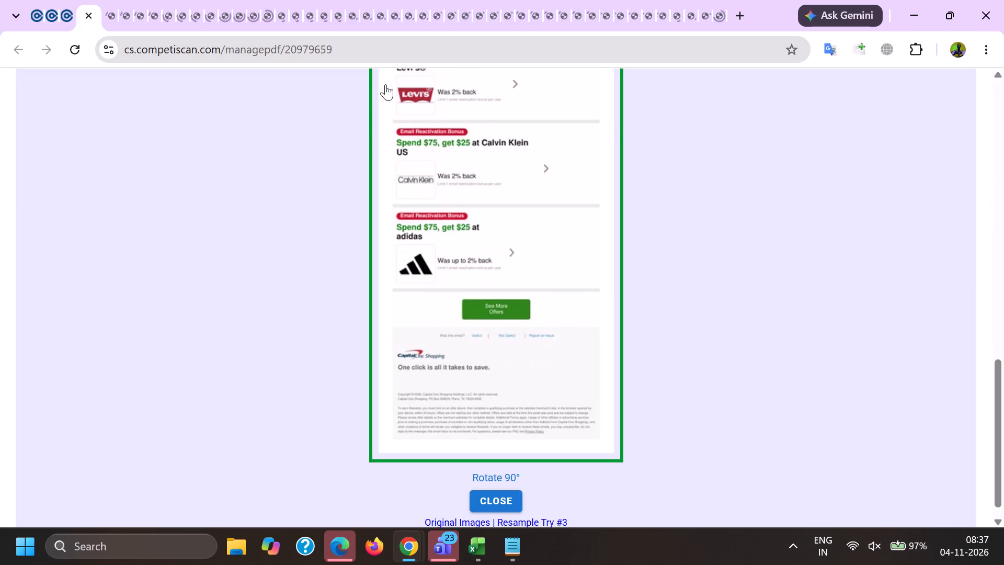
scroll(376, 74, "down", 5)
left_click(526, 498)
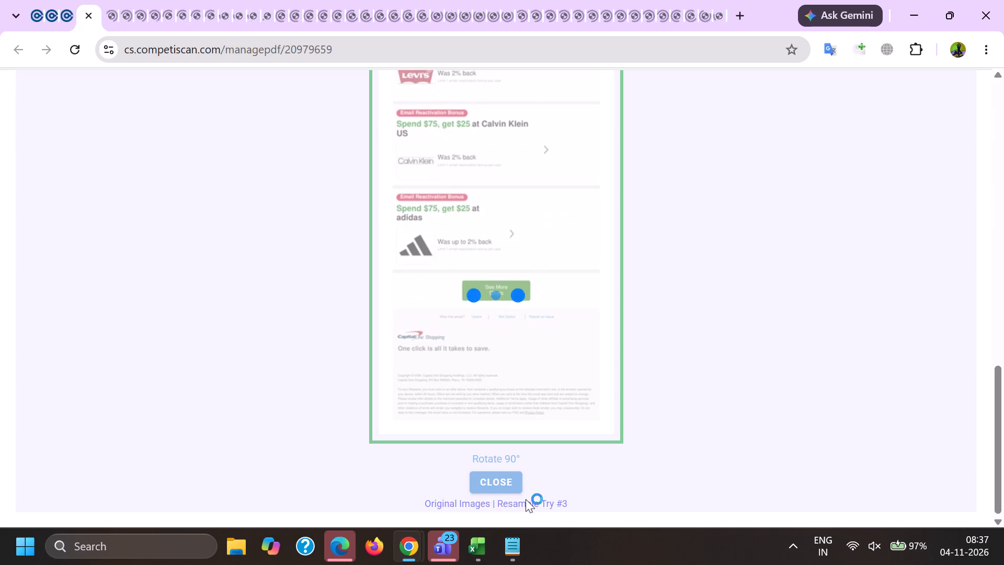
Switch to the managepdf page of product 20979689 and run Resample Try #3 on its PDF.
key("ctrl+Tab")
scroll(524, 492, "down", 20)
scroll(524, 492, "down", 7)
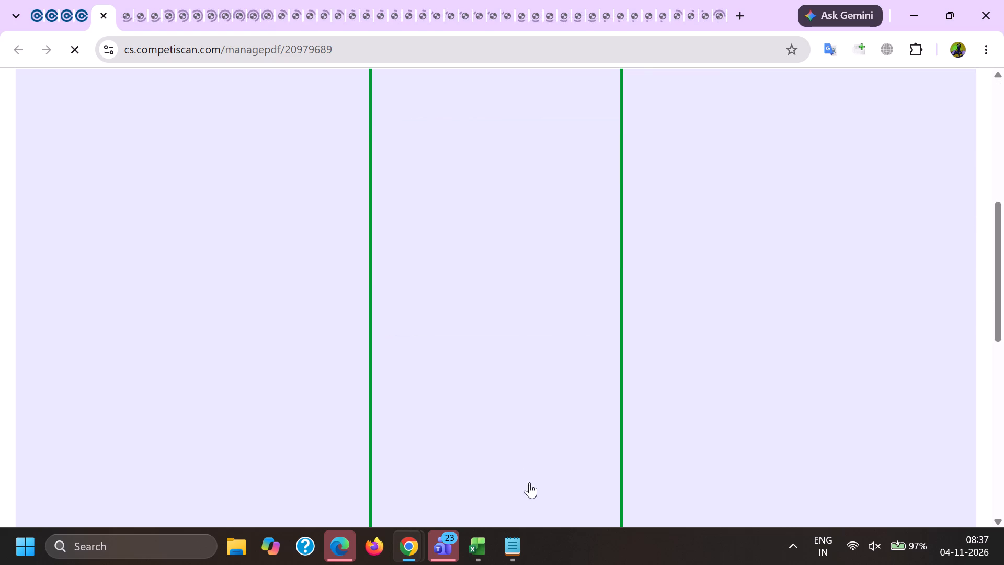
scroll(529, 482, "down", 12)
left_click(531, 506)
Switch to the managepdf page of product 20979737 and run Resample Try #3 on its PDF.
key("ctrl+Tab")
scroll(532, 504, "down", 5)
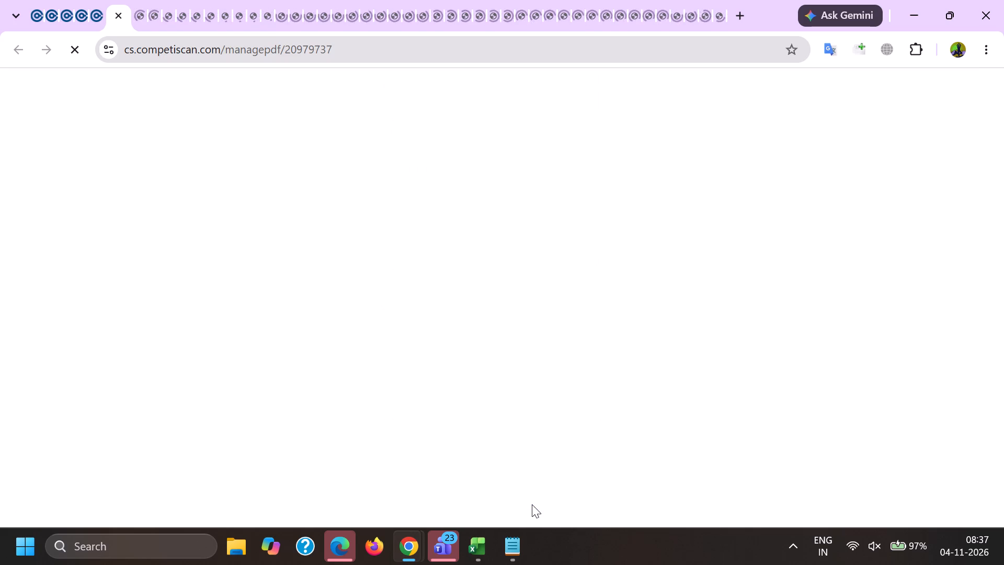
scroll(532, 504, "down", 20)
scroll(532, 504, "down", 20)
scroll(532, 504, "down", 1)
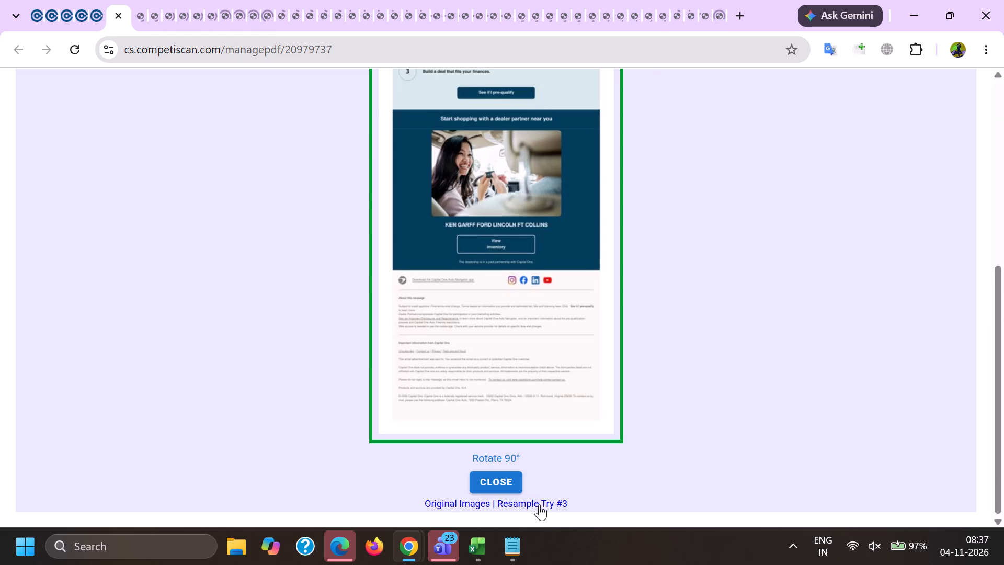
left_click(539, 504)
Switch to the managepdf page of product 20979801 and run Resample Try #3 on its Capital One 360 Checking PDF.
key("ctrl+Tab")
scroll(539, 501, "down", 20)
scroll(539, 501, "down", 13)
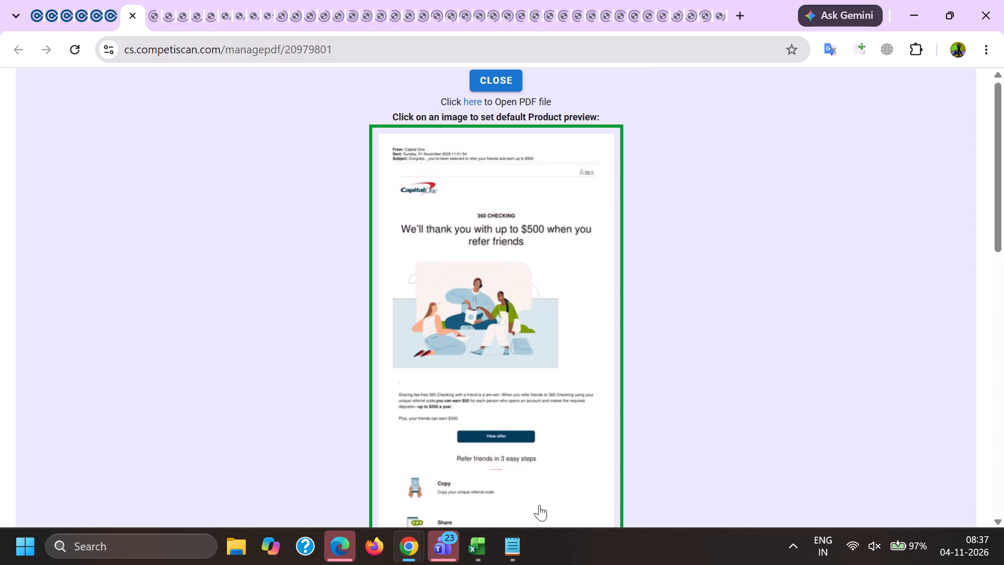
scroll(539, 505, "down", 20)
scroll(539, 505, "down", 20)
scroll(539, 505, "down", 8)
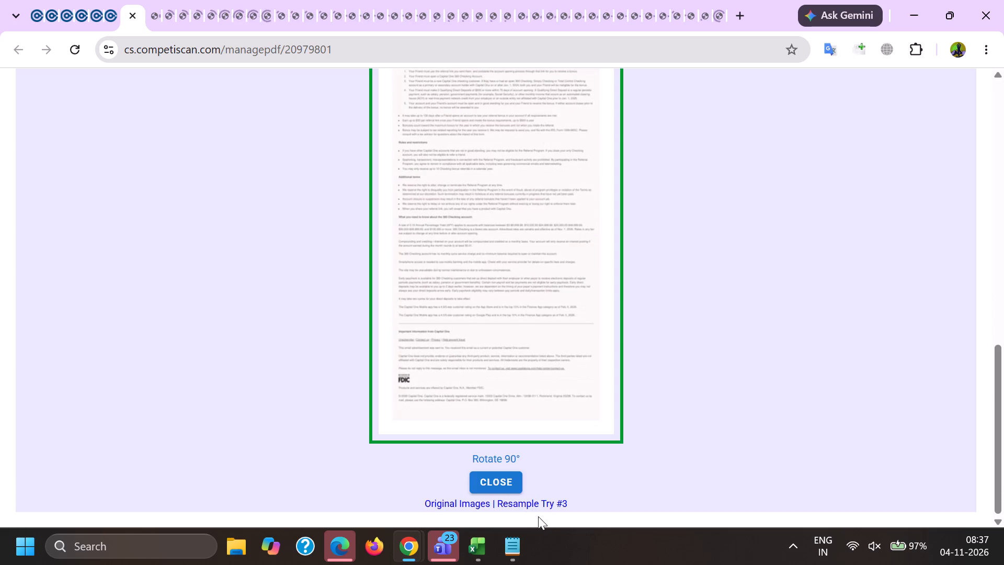
scroll(538, 516, "down", 3)
left_click(524, 501)
Switch to the managepdf page of product 20979907 and run Resample Try #3 on its PDF.
key("ctrl+Tab")
scroll(523, 499, "down", 13)
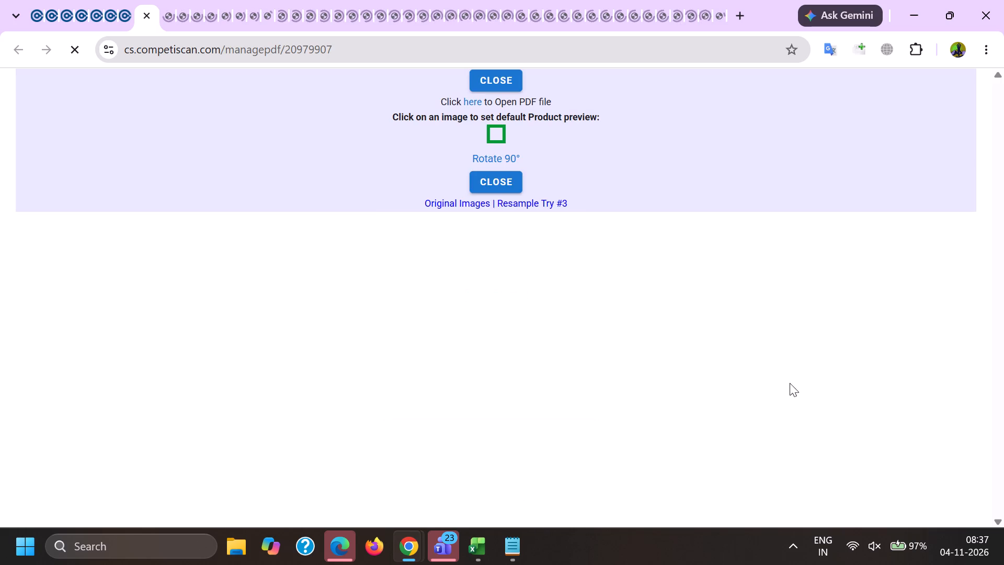
left_click_drag(1003, 173, 1003, 564)
scroll(509, 464, "down", 4)
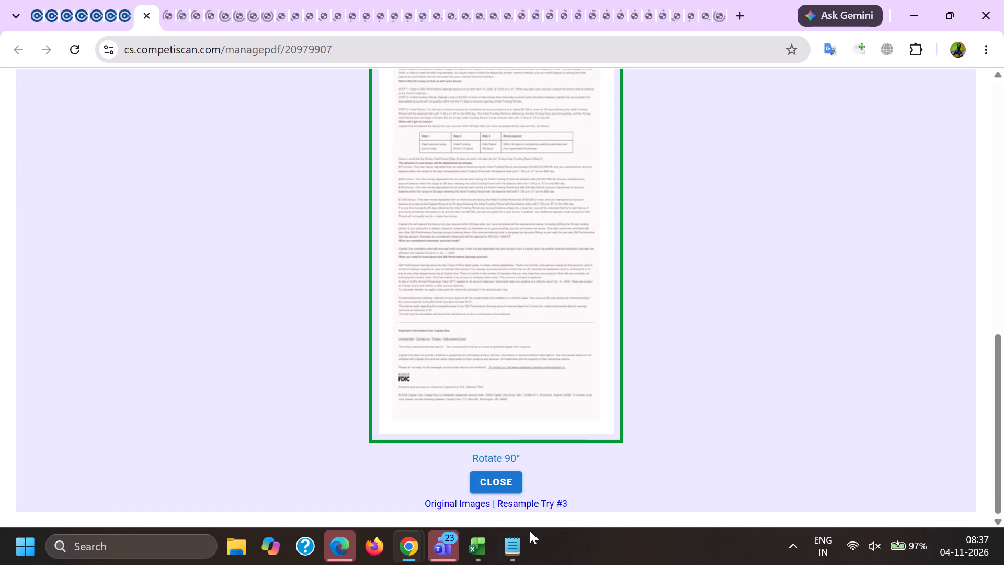
left_click(522, 504)
Switch to the managepdf page of product 20979965 and run Resample Try #3 on its PDF.
key("ctrl+Tab")
scroll(522, 487, "down", 10)
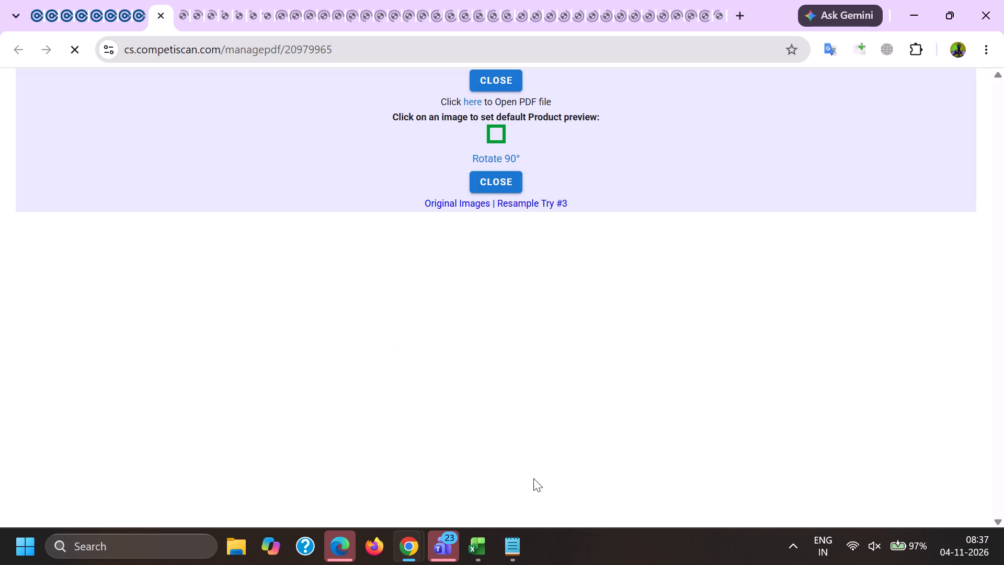
scroll(533, 478, "down", 15)
left_click(542, 501)
Switch to the managepdf page of product 20980088 and run Resample Try #3 on its PDF.
key("ctrl+Tab")
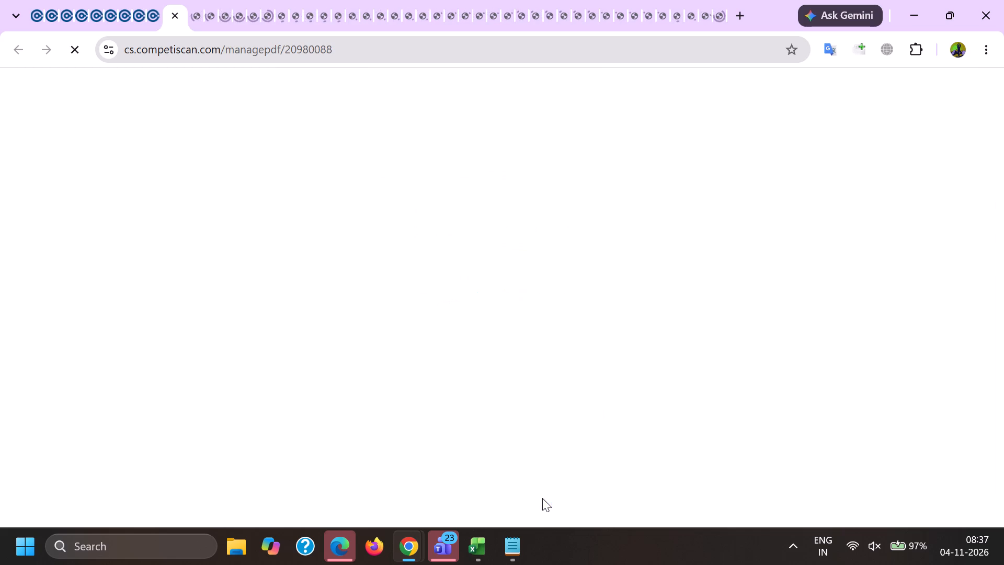
scroll(542, 496, "down", 20)
scroll(542, 496, "down", 20)
scroll(542, 496, "down", 8)
scroll(550, 492, "up", 1)
scroll(550, 493, "down", 3)
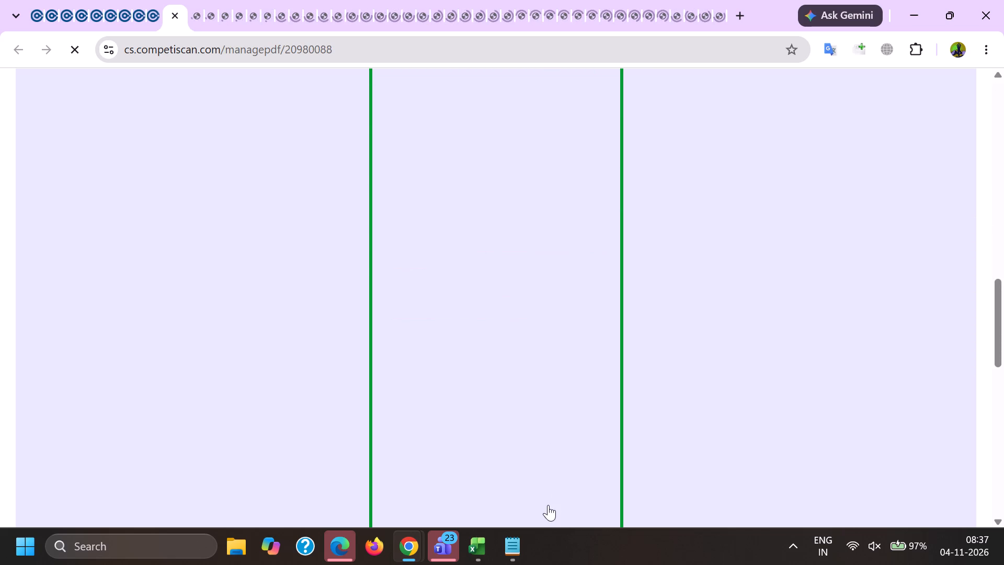
scroll(548, 505, "down", 11)
left_click(543, 507)
Switch to the managepdf page of product 20980131 and run Resample Try #3 on its Pottery Barn Teen PDF.
key("ctrl+Tab")
scroll(543, 502, "down", 15)
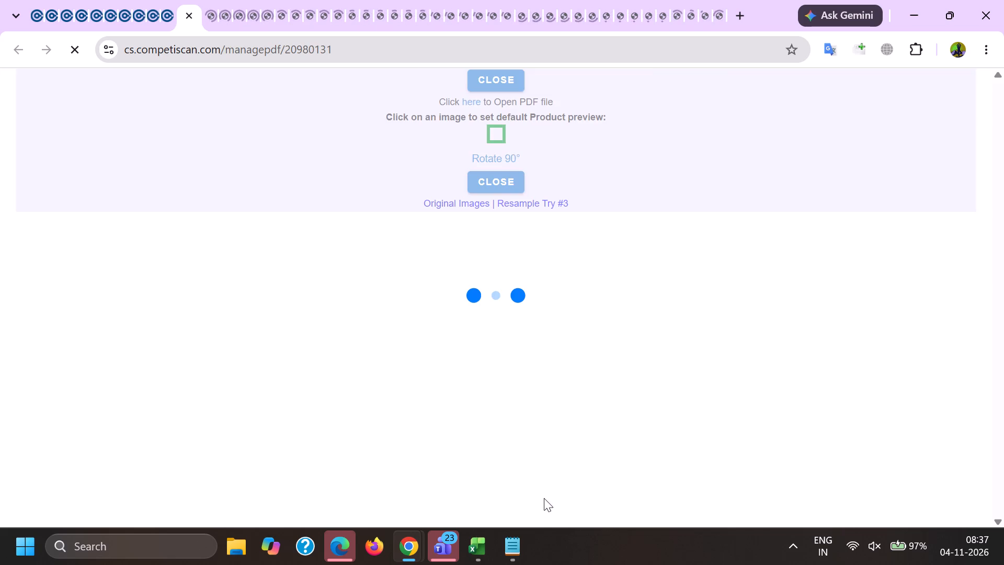
scroll(544, 498, "down", 20)
scroll(544, 498, "down", 20)
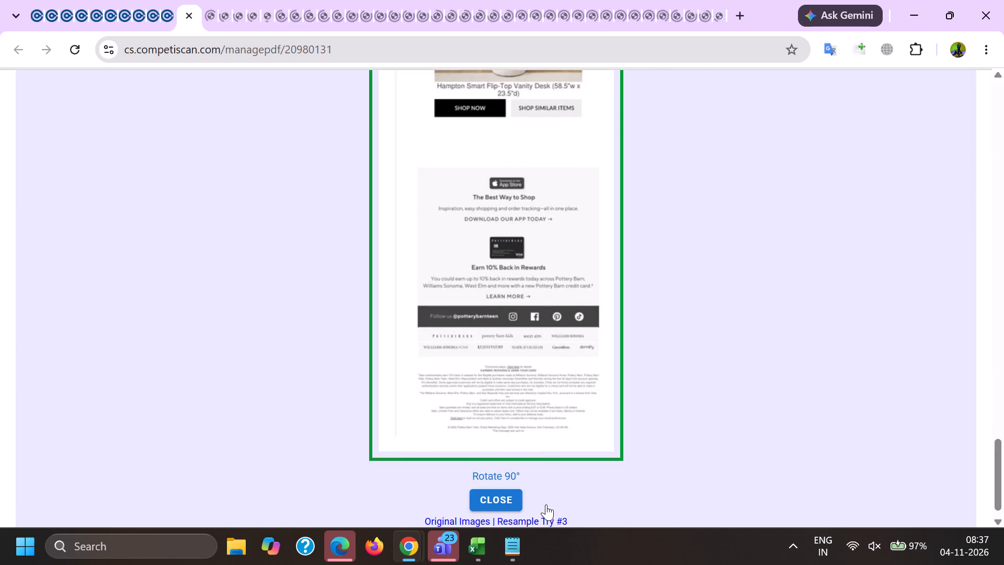
scroll(546, 504, "down", 4)
left_click(545, 503)
Switch to the managepdf page of product 20980276 and run Resample Try #3 on its Pottery Barn Teen PDF.
key("ctrl+Tab")
scroll(544, 501, "down", 17)
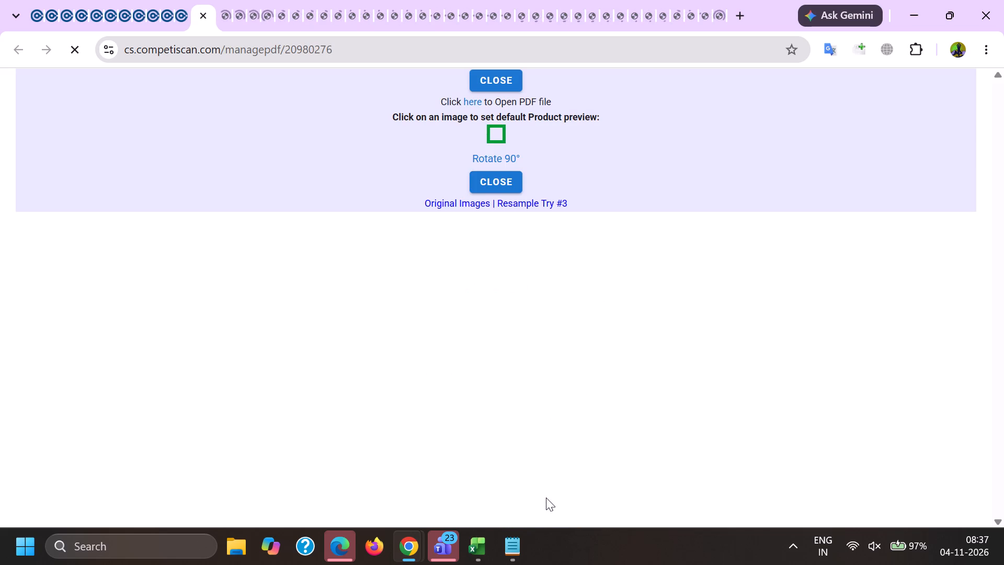
scroll(546, 498, "down", 20)
scroll(546, 498, "down", 3)
scroll(546, 495, "up", 1)
scroll(546, 495, "down", 8)
left_click(546, 501)
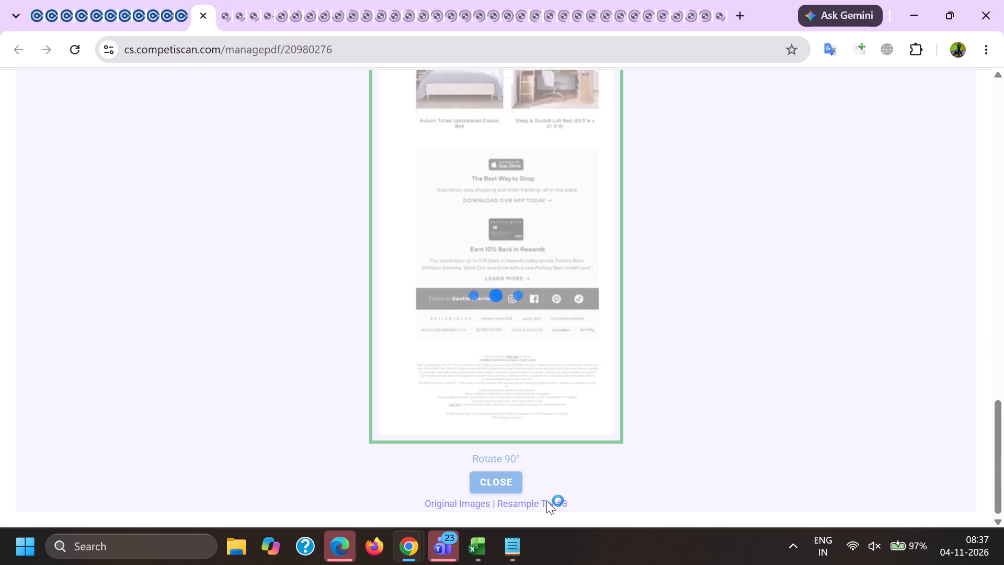
Switch to the managepdf page of product 20980326 and run Resample Try #3 on its Pottery Barn Teen PDF.
key("ctrl+Tab")
scroll(546, 499, "down", 20)
scroll(546, 499, "down", 17)
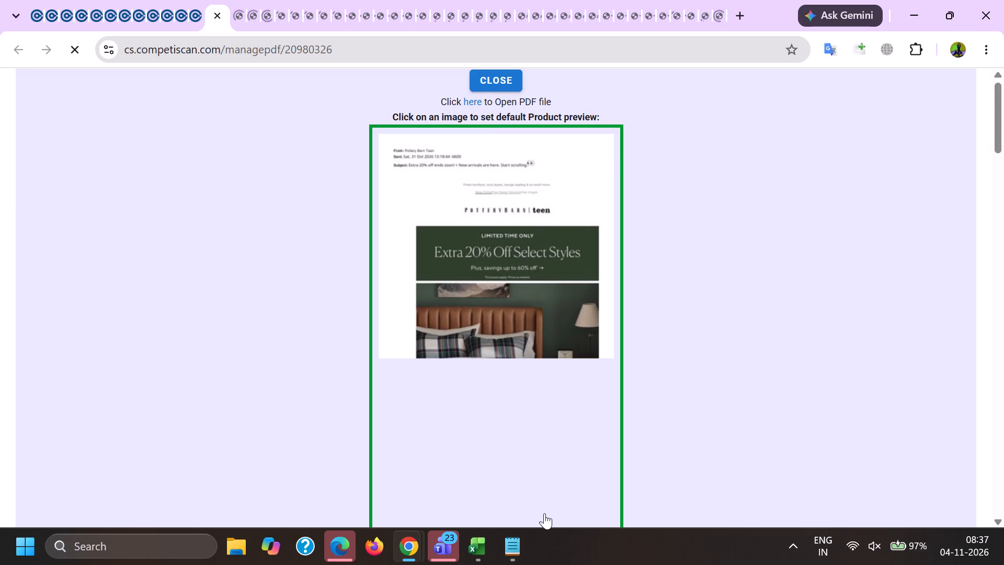
scroll(544, 513, "down", 20)
scroll(544, 513, "down", 20)
scroll(544, 513, "down", 4)
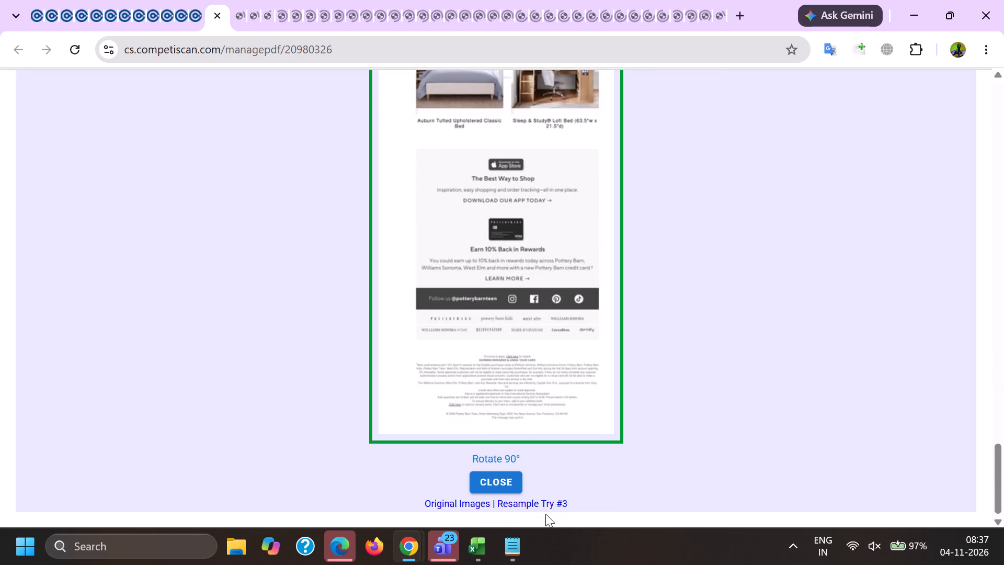
left_click(540, 499)
Switch to the managepdf page of product 20980395 and run Resample Try #3 on its PDF.
key("ctrl+Tab")
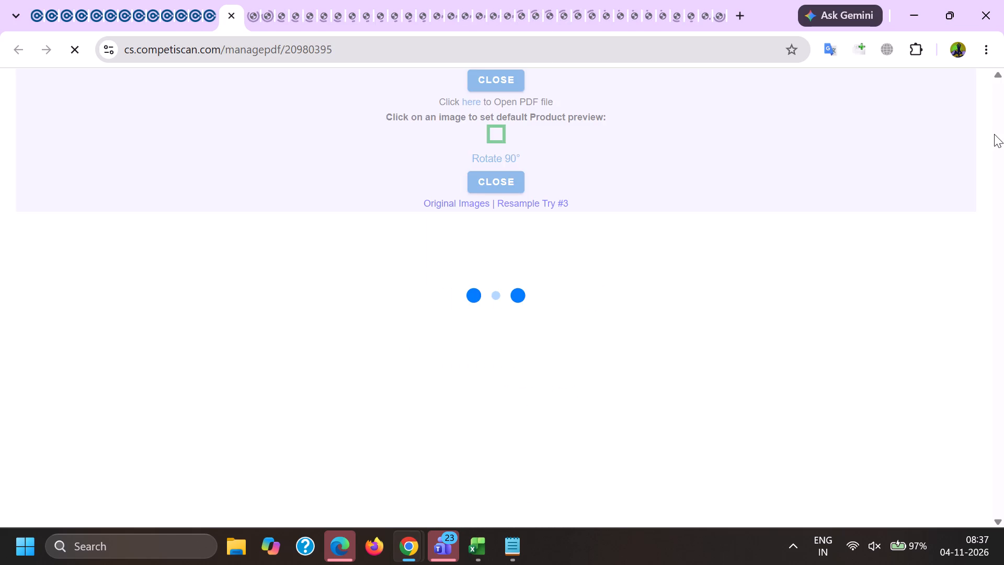
left_click_drag(1000, 100, 1003, 564)
scroll(576, 479, "down", 12)
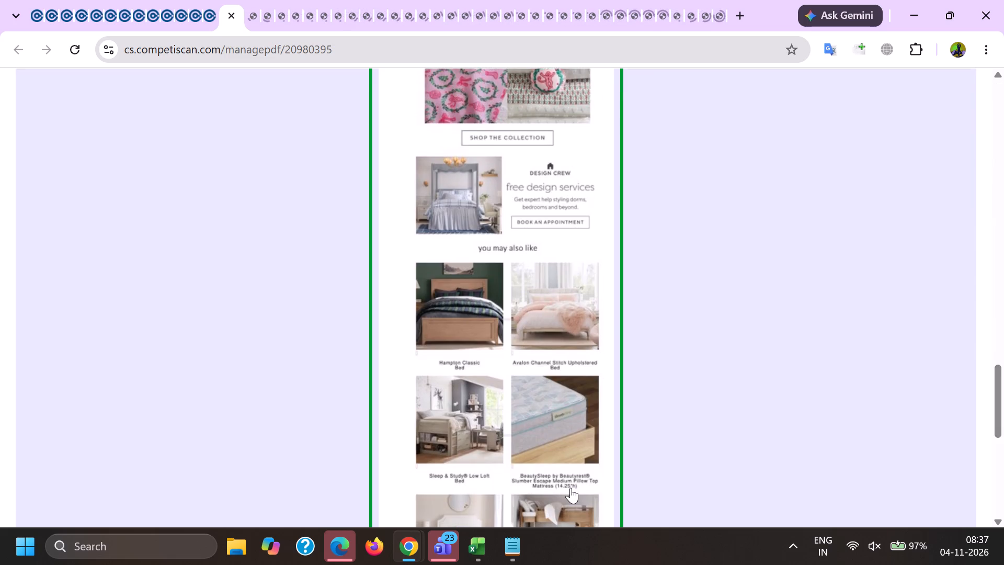
left_click(528, 498)
Switch to the managepdf page of product 20980616 and run Resample Try #3 on its Capital One PDF.
key("ctrl+Tab")
scroll(528, 498, "down", 12)
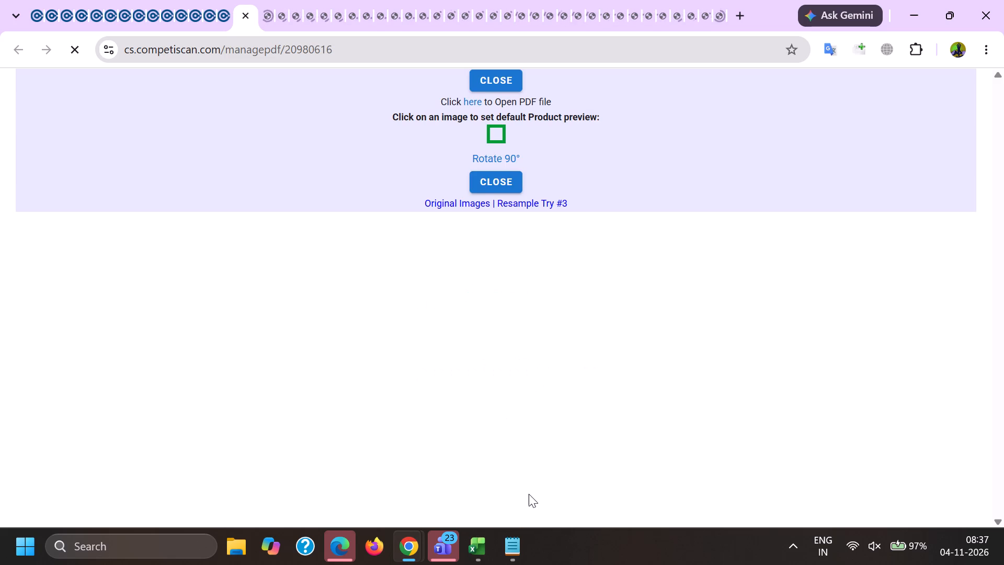
scroll(529, 494, "down", 20)
scroll(529, 494, "down", 10)
left_click(535, 503)
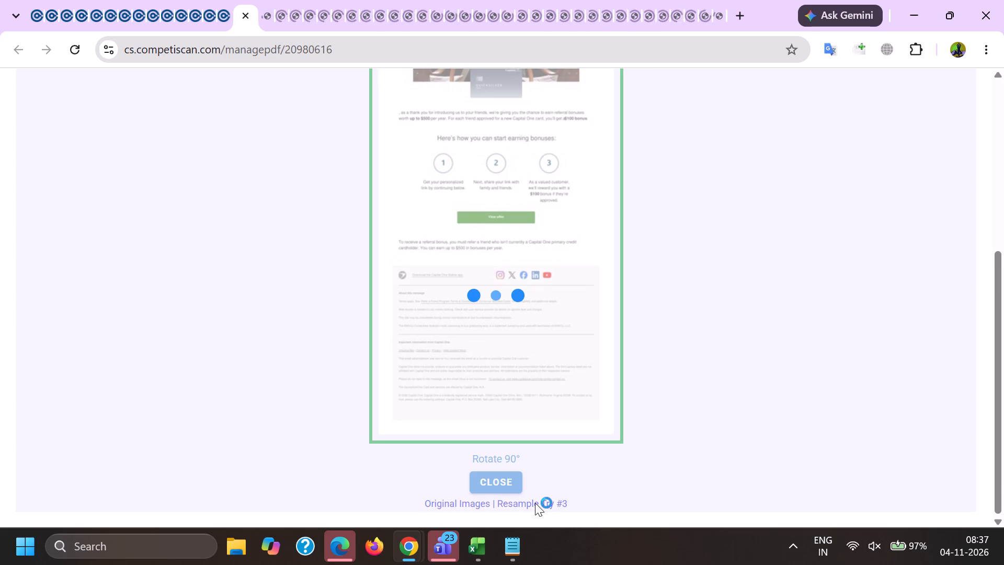
Switch to the managepdf page of product 20981279 and run Resample Try #3 on its Capital One PDF.
key("ctrl+Tab")
scroll(472, 356, "down", 3)
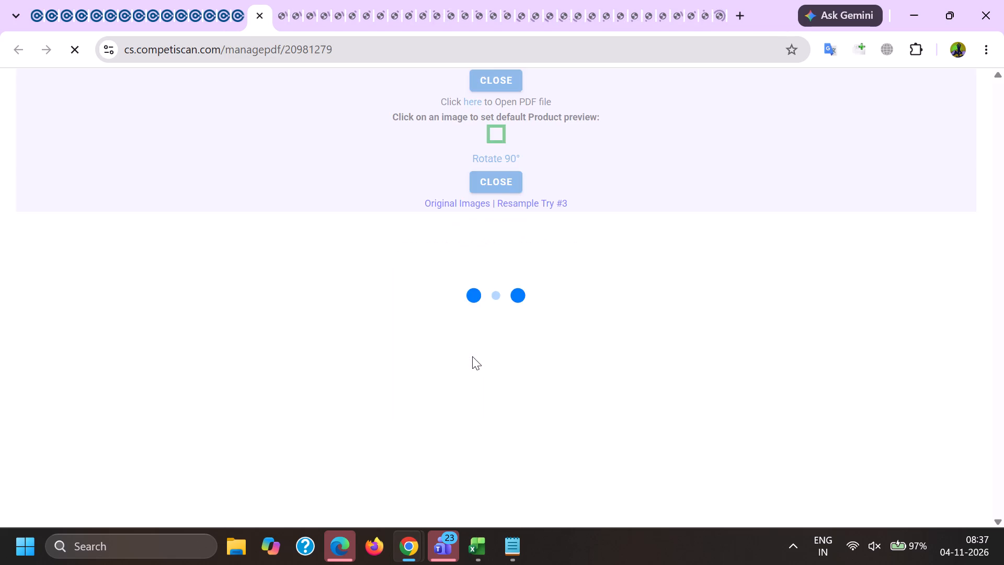
scroll(472, 356, "down", 20)
scroll(472, 356, "down", 9)
left_click(532, 504)
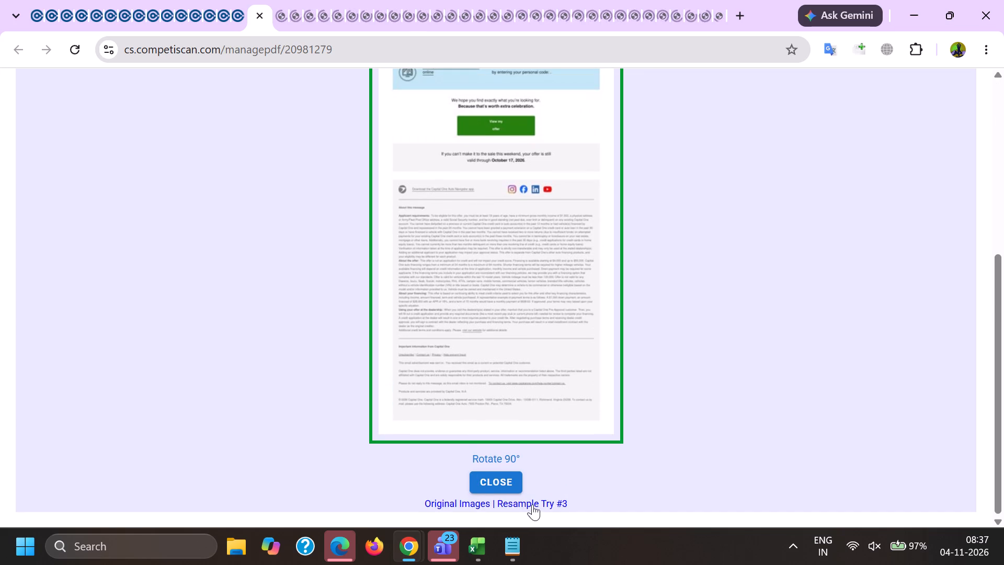
Switch to the managepdf page of product 20981759 and run Resample Try #3 on its Pottery Barn Kids PDF.
key("ctrl+Tab")
scroll(533, 501, "down", 20)
scroll(533, 501, "down", 6)
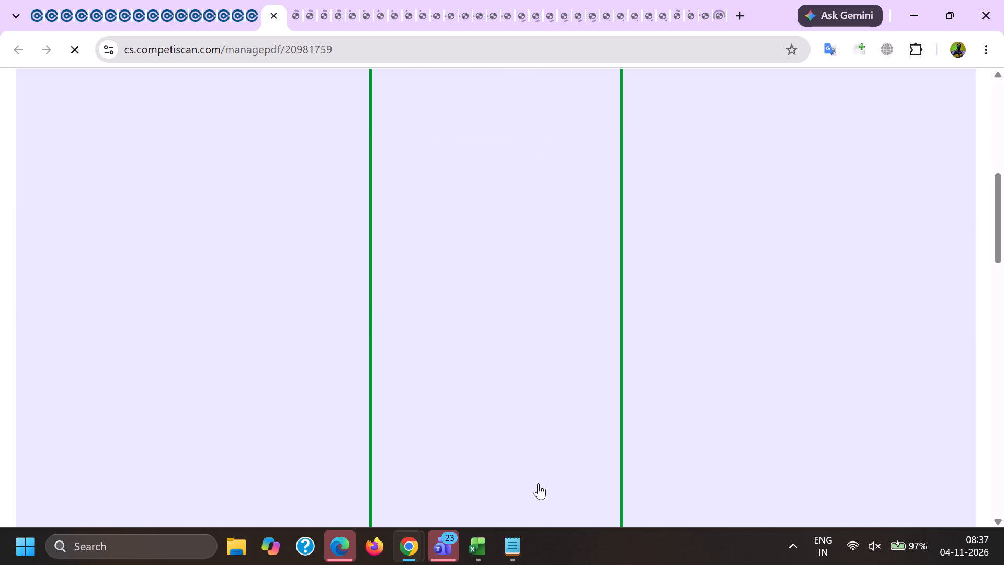
scroll(538, 483, "down", 20)
scroll(538, 483, "down", 5)
left_click(541, 503)
Switch to the managepdf page of product 20981789 and run Resample Try #3 on its LendingTree PDF.
key("ctrl+Tab")
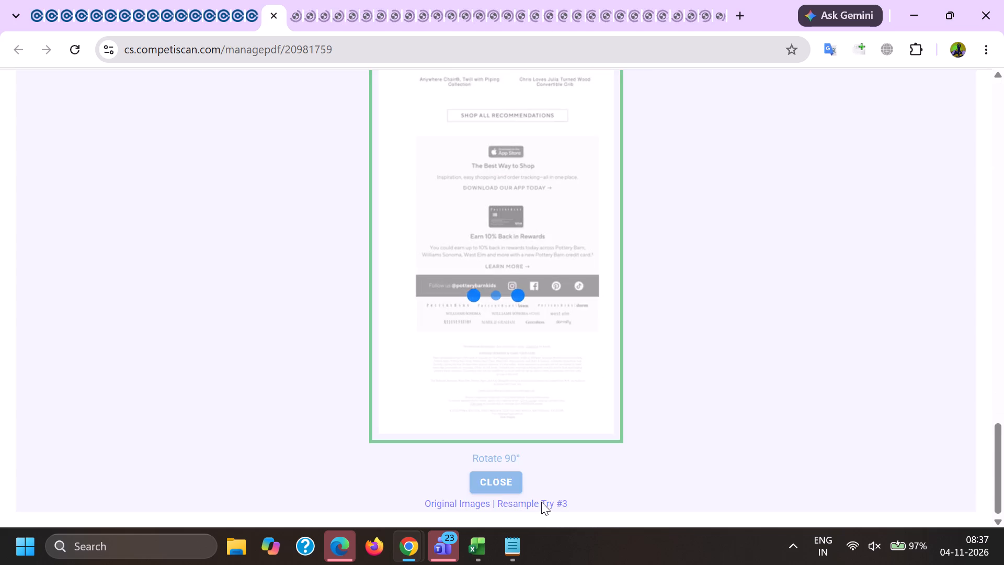
scroll(541, 500, "down", 20)
scroll(541, 500, "down", 19)
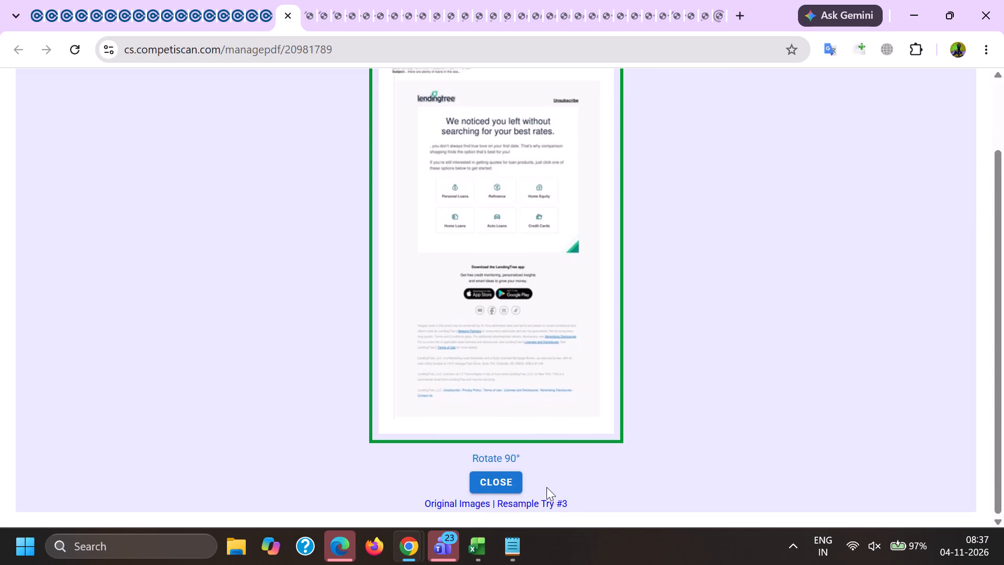
left_click(546, 503)
Switch to the managepdf page of product 20981839 and run Resample Try #3 on its Pottery Barn PDF.
key("ctrl+Tab")
scroll(546, 499, "down", 18)
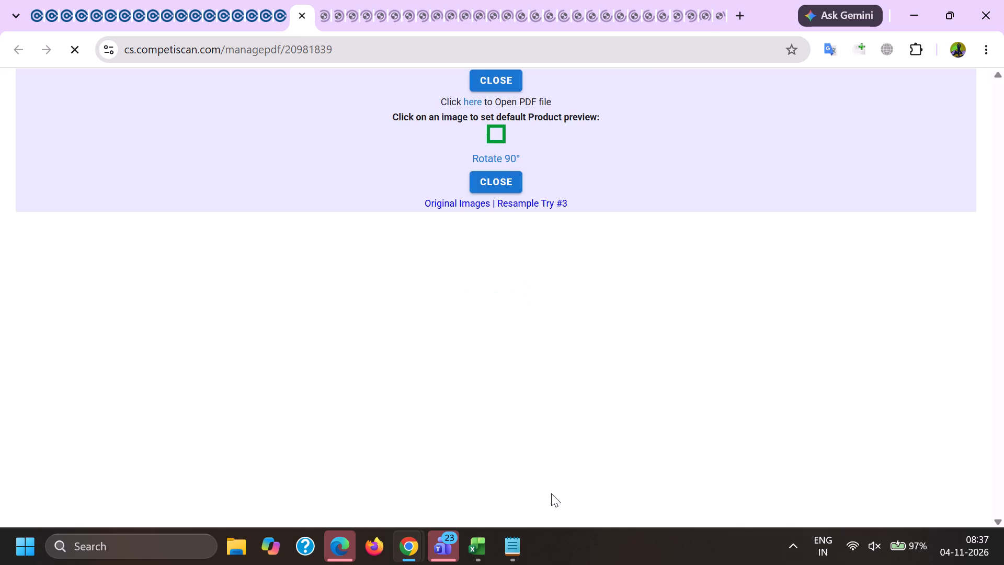
scroll(551, 493, "down", 20)
scroll(551, 493, "down", 10)
left_click(551, 505)
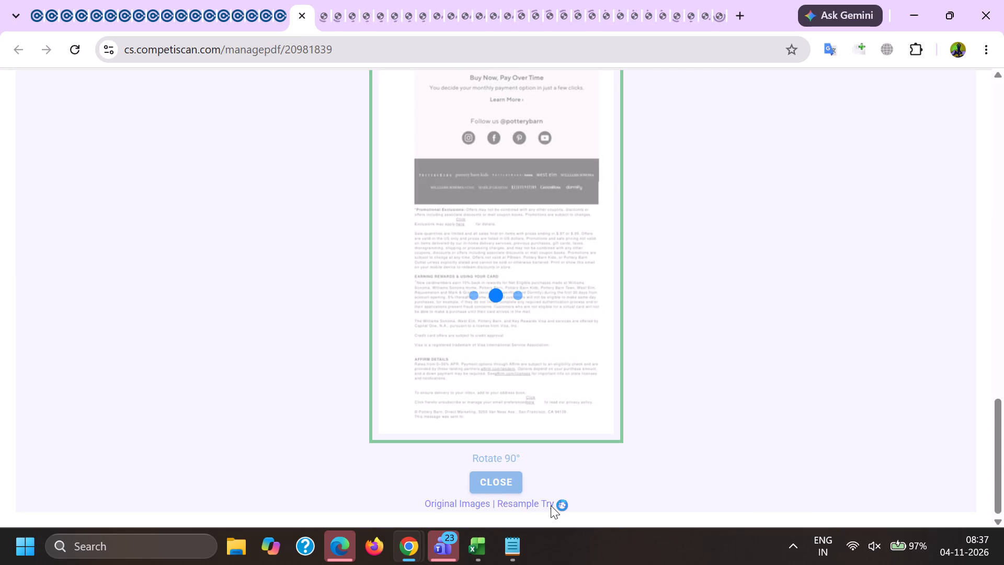
Switch to the managepdf page of product 20981881 and run Resample Try #3 on its Pottery Barn PDF.
key("ctrl+Tab")
scroll(550, 503, "down", 20)
scroll(550, 503, "down", 19)
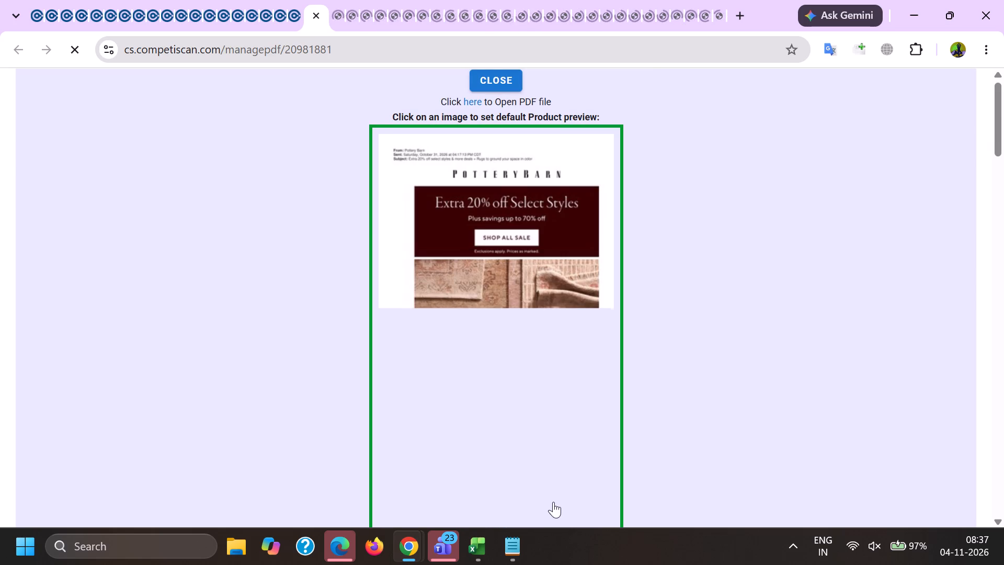
scroll(553, 502, "down", 20)
scroll(553, 502, "down", 20)
scroll(553, 502, "down", 8)
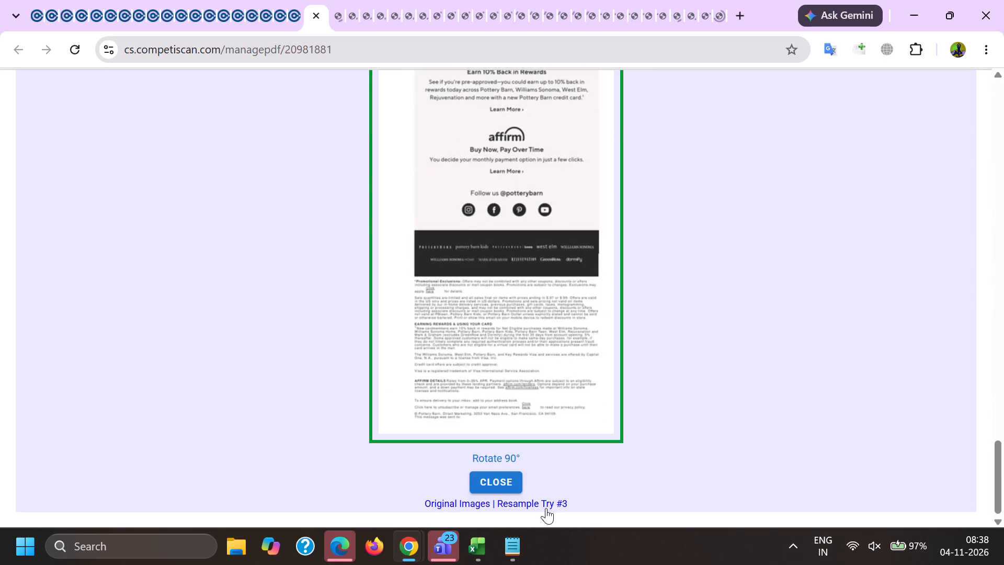
left_click(546, 507)
Switch to the managepdf page of product 20981916 and run Resample Try #3 on its Pottery Barn PDF.
key("ctrl+Tab")
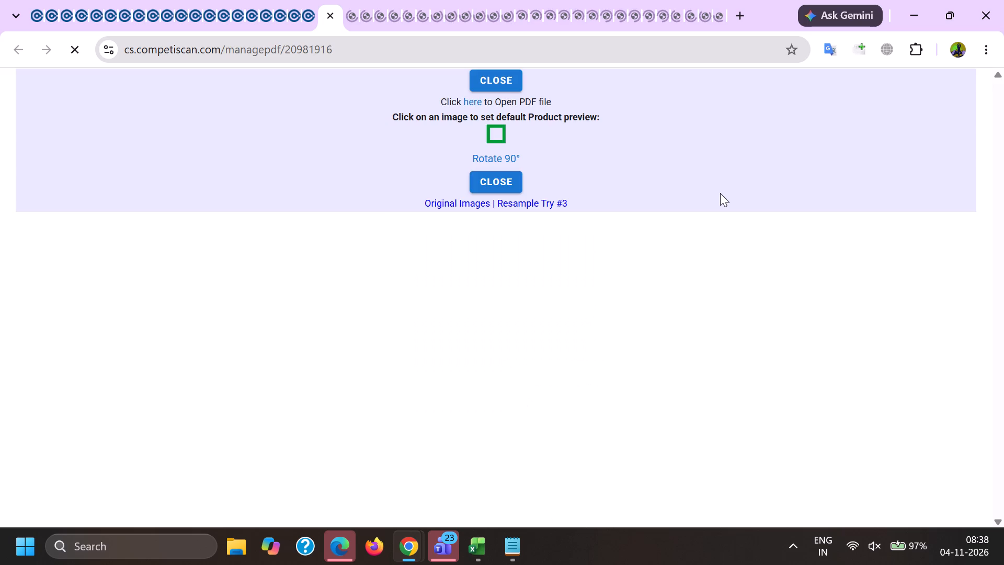
left_click_drag(1003, 146, 1003, 564)
scroll(615, 453, "down", 5)
scroll(597, 491, "up", 1)
scroll(594, 498, "down", 3)
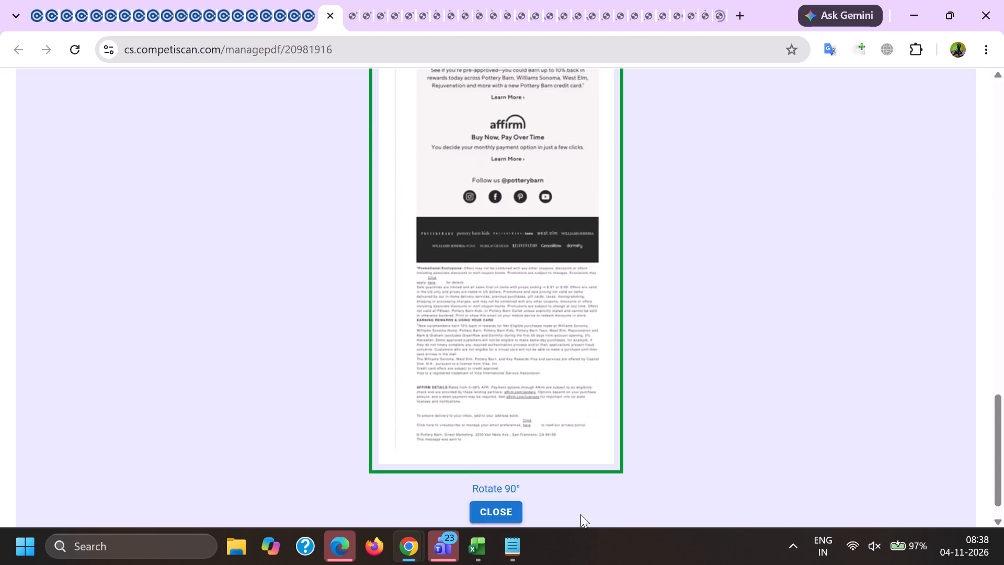
scroll(580, 514, "down", 3)
left_click(563, 503)
Switch to the managepdf page of product 20981983 and run Resample Try #3 on its Pottery Barn PDF.
key("ctrl+Tab")
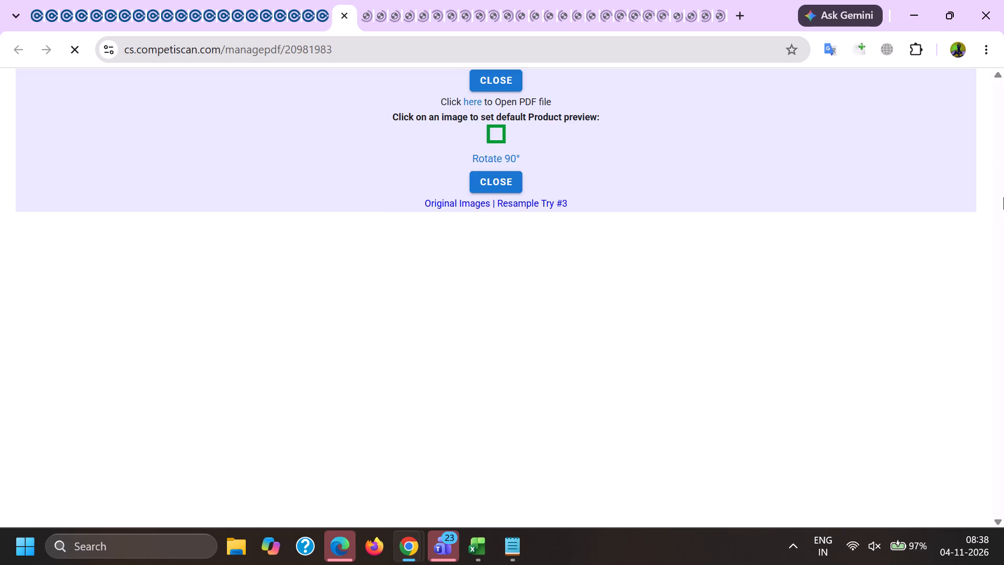
left_click_drag(1003, 125, 1003, 563)
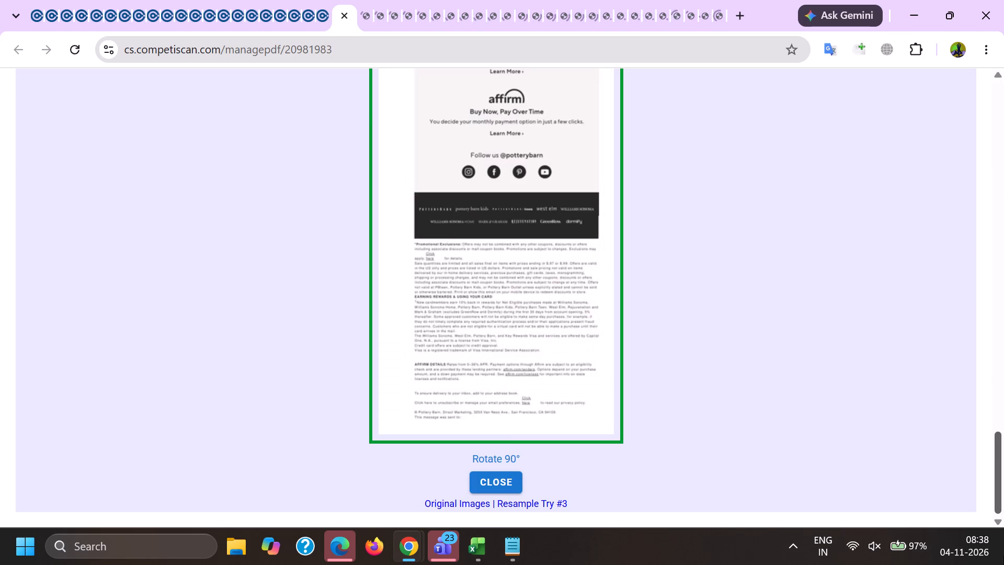
scroll(512, 412, "down", 5)
left_click(535, 501)
Close the six managepdf pages from product 20982023 through 20982270 without resampling their PDFs.
key("ctrl+Tab")
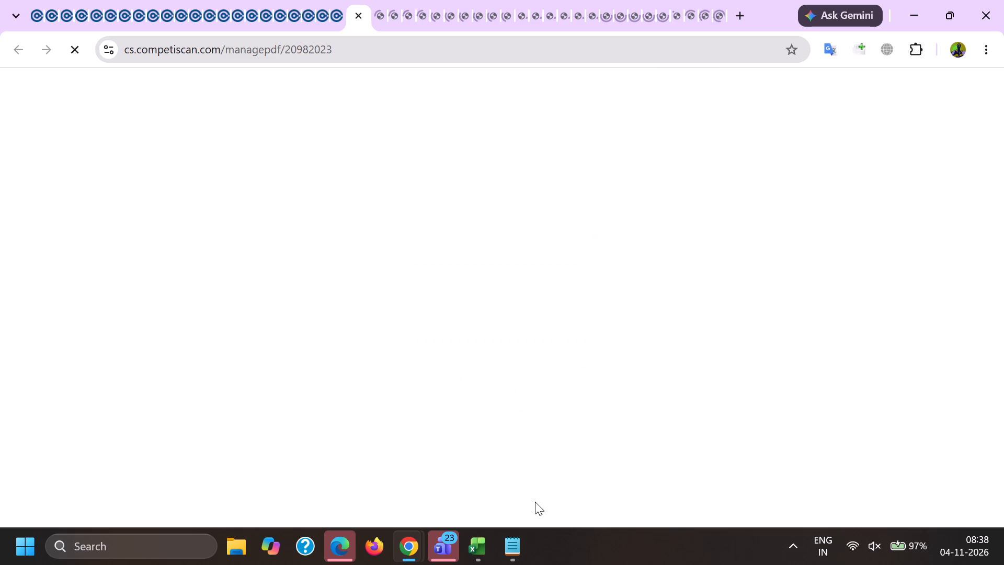
scroll(728, 306, "down", 8)
key("ctrl+Tab")
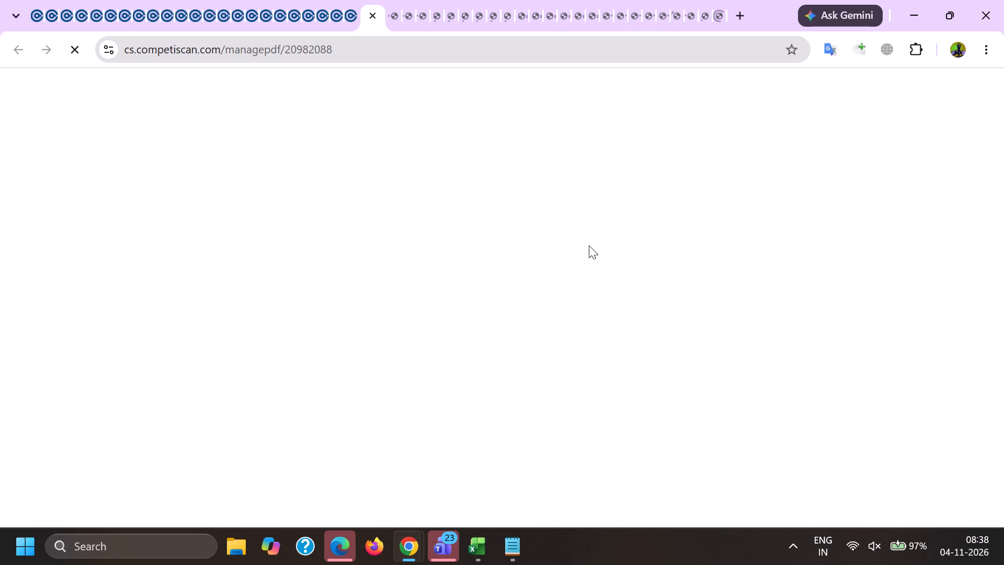
key("ctrl+Tab")
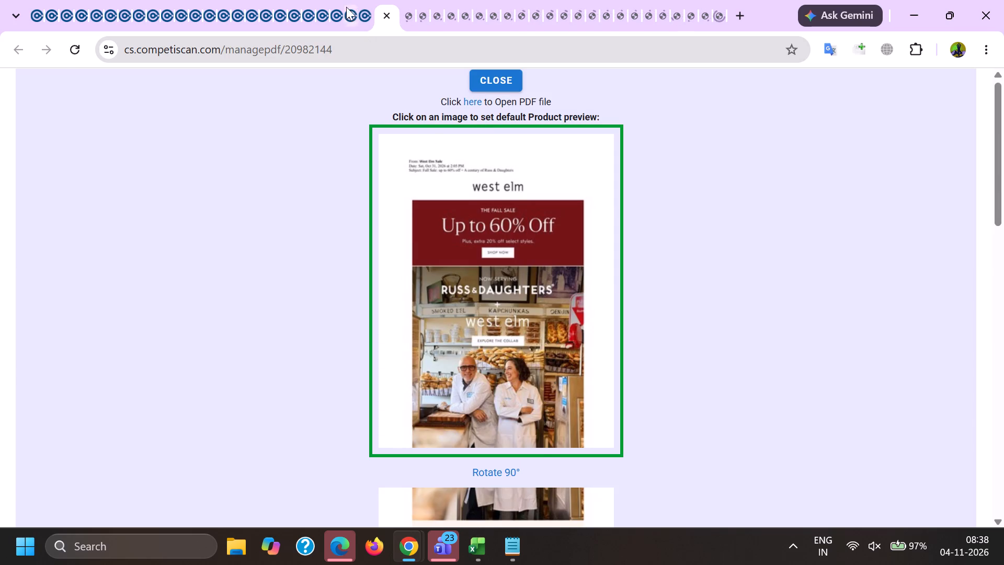
left_click(346, 7)
left_click(359, 14)
left_click(359, 16)
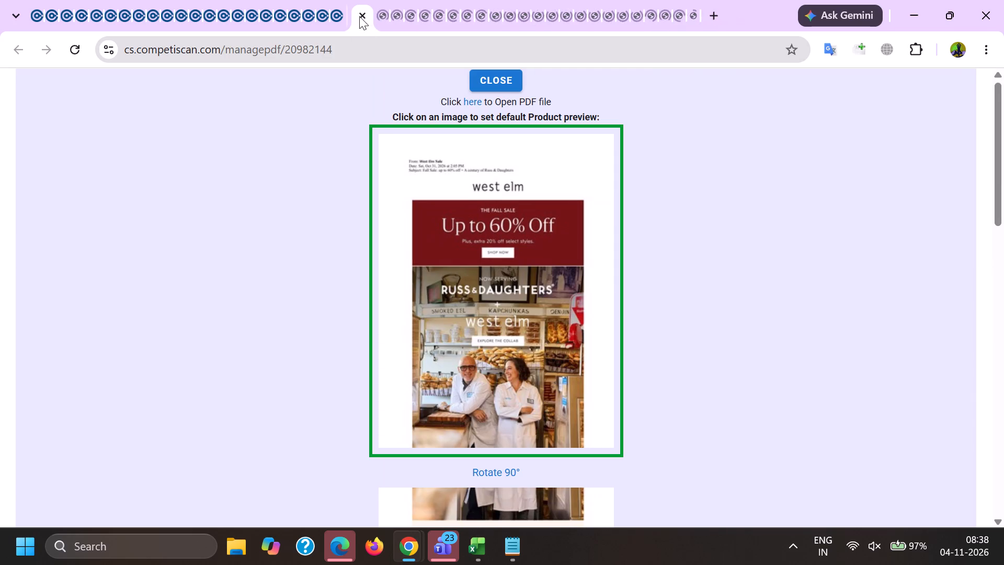
left_click(359, 15)
left_click(359, 15)
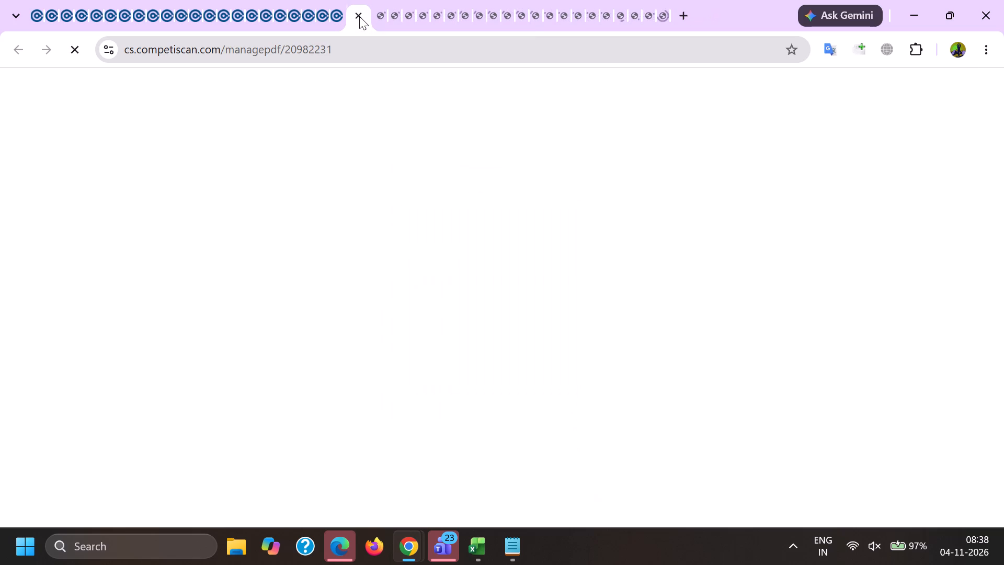
left_click(359, 14)
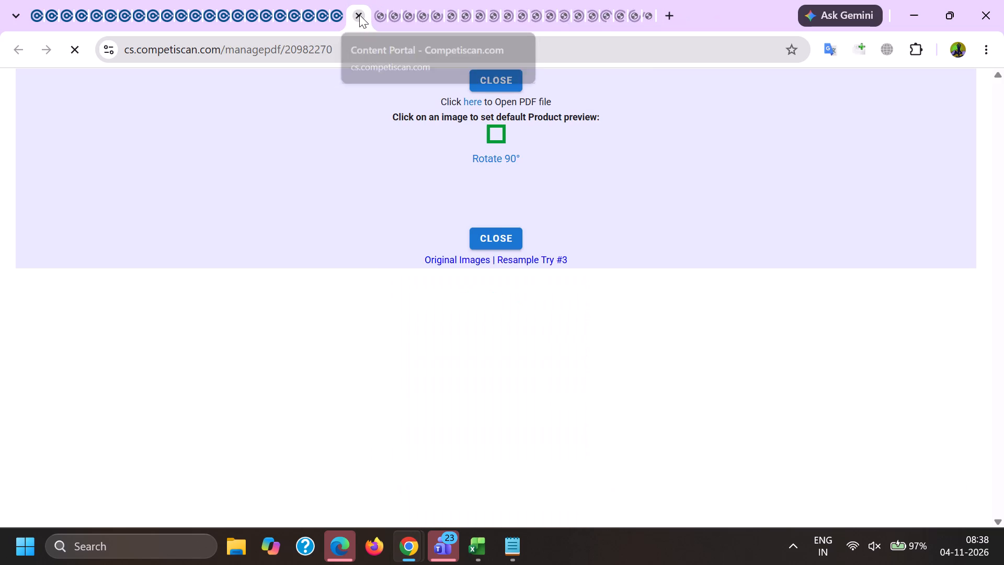
left_click(359, 15)
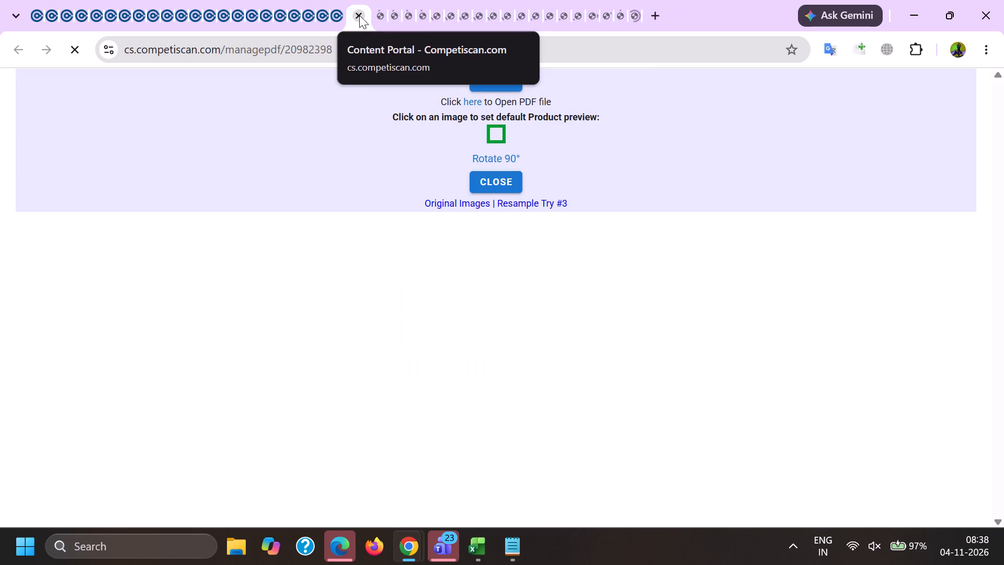
Run Resample Try #3 on the Pottery Barn Kids PDF of product 20982398.
left_click(693, 376)
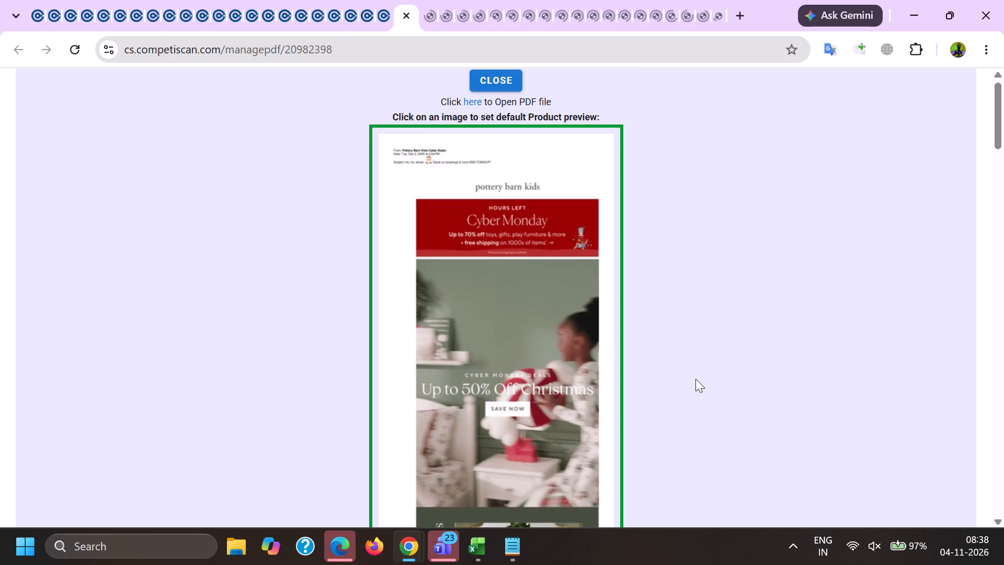
key("End")
scroll(557, 476, "down", 5)
left_click(511, 502)
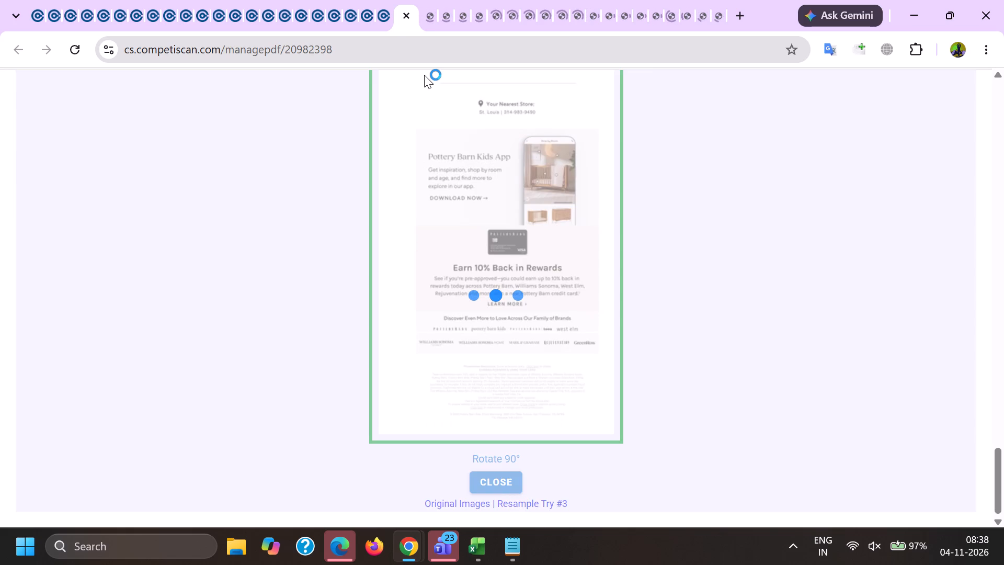
Switch to the managepdf page of product 20982440 and run Resample Try #3 on its Pottery Barn Kids PDF.
left_click(438, 0)
left_click(418, 0)
scroll(486, 308, "down", 5)
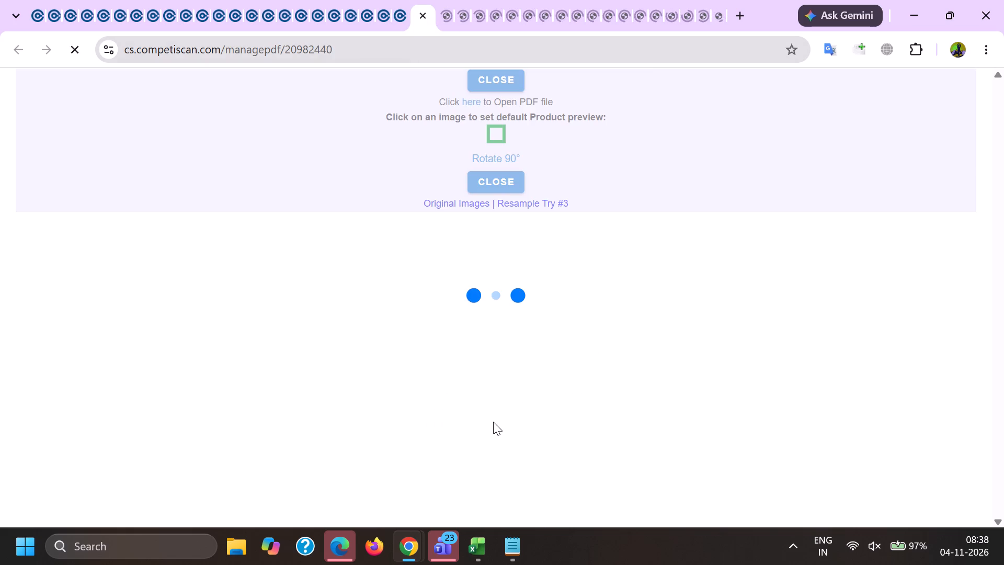
scroll(493, 422, "down", 8)
scroll(493, 423, "up", 1)
scroll(493, 424, "down", 17)
scroll(513, 448, "up", 1)
scroll(513, 450, "down", 11)
key("End")
scroll(532, 481, "down", 6)
left_click(528, 505)
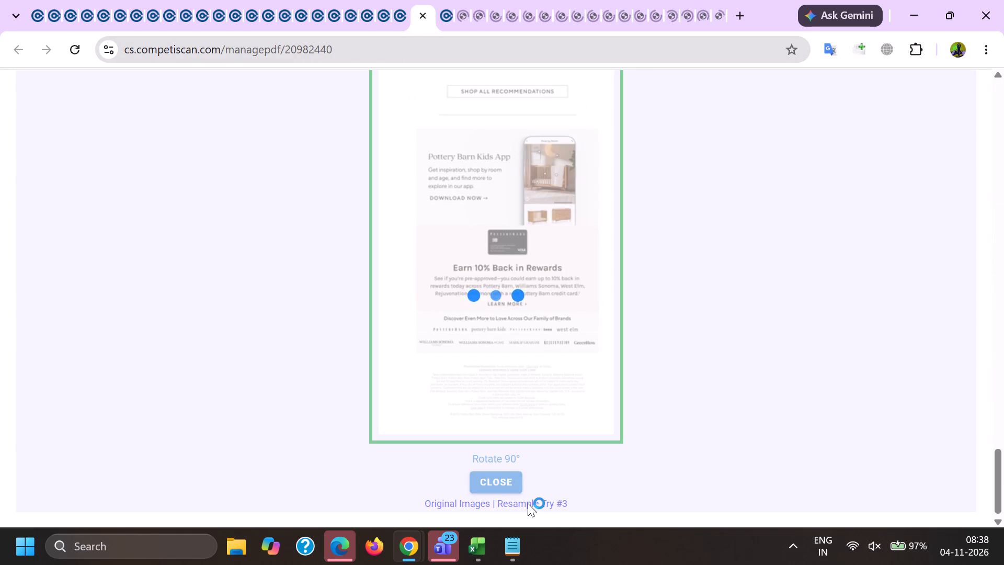
Switch to the managepdf page of product 20982472 and run Resample Try #3 on its Pottery Barn Kids PDF.
key("ctrl+Tab")
left_click(679, 466)
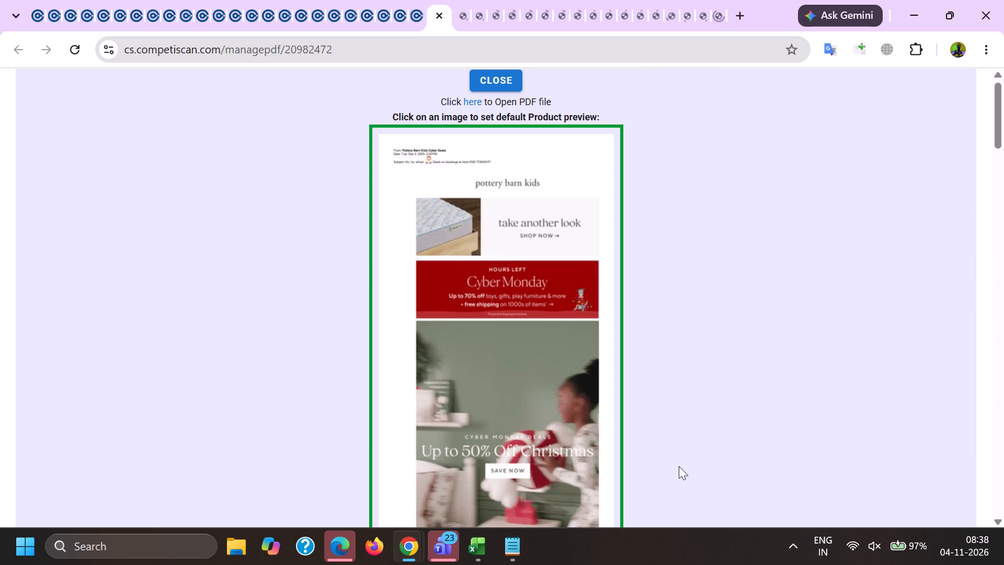
key("End")
scroll(582, 502, "down", 6)
left_click(535, 506)
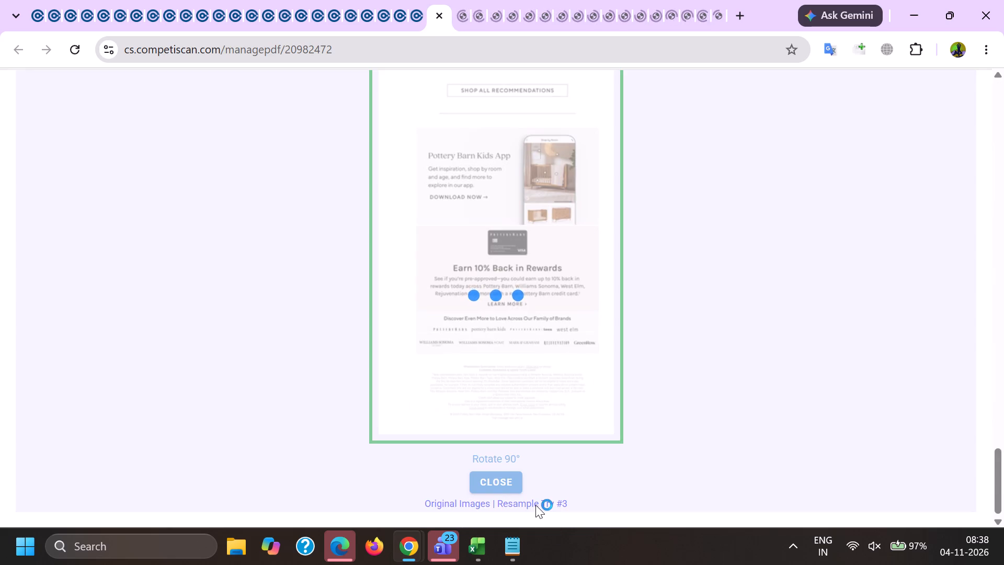
Switch to the managepdf page of product 20982517 and run Resample Try #3 on its Pottery Barn Kids PDF.
key("ctrl+Tab")
key("End")
scroll(534, 504, "down", 6)
key("End")
key("End")
left_click(524, 506)
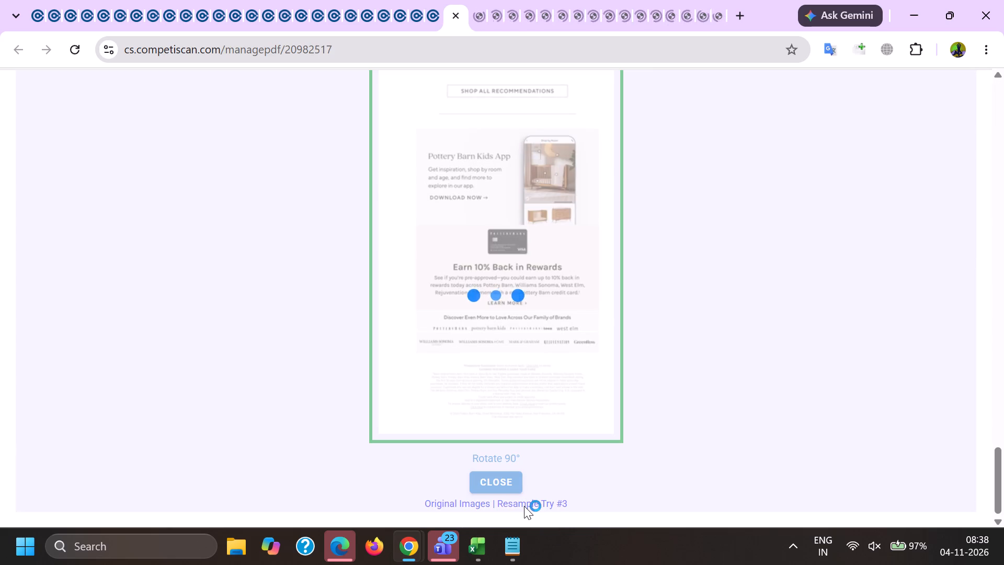
Switch to the managepdf page of product 20983368 and run Resample Try #3 on its Macy's PDF.
key("ctrl+Tab")
key("End")
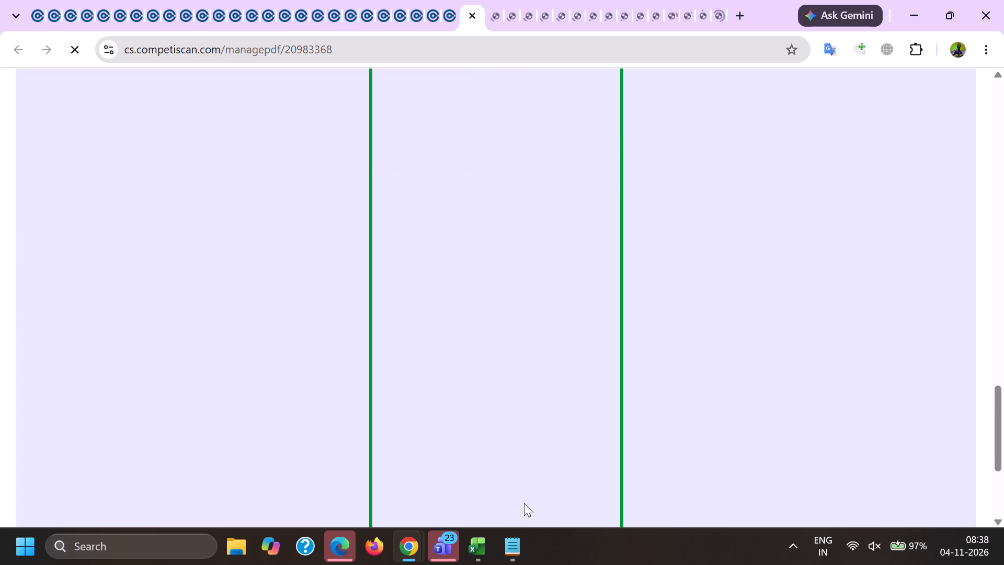
key("End")
left_click(524, 506)
Switch to the managepdf page of product 20983502 and run Resample Try #3 on its Macy's PDF.
key("ctrl+Tab")
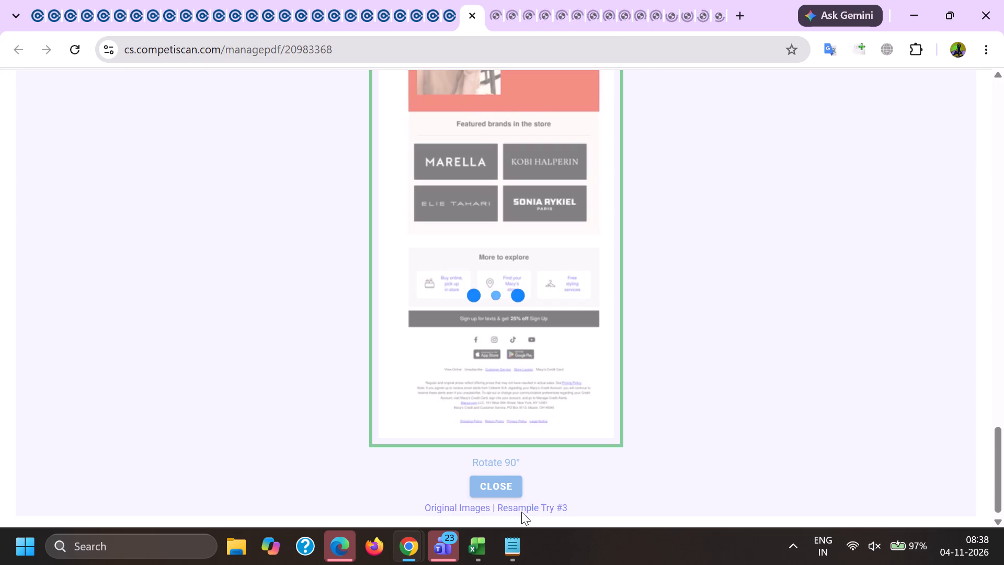
key("End")
key("End")
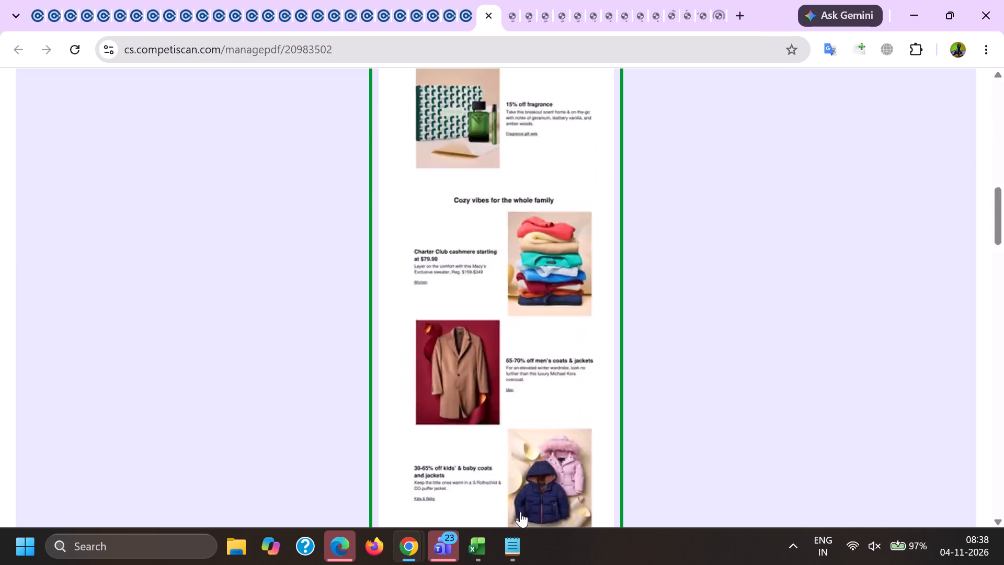
scroll(520, 511, "down", 9)
left_click(517, 505)
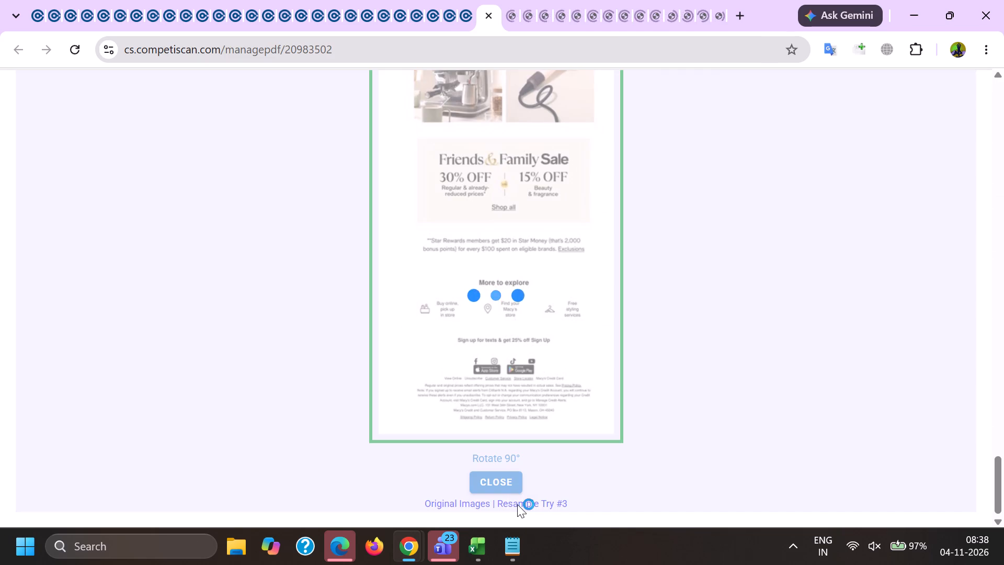
Switch to the managepdf page of product 20983765 and run Resample Try #3 on its Macy's PDF.
key("ctrl+Tab")
scroll(517, 503, "down", 20)
scroll(517, 503, "down", 10)
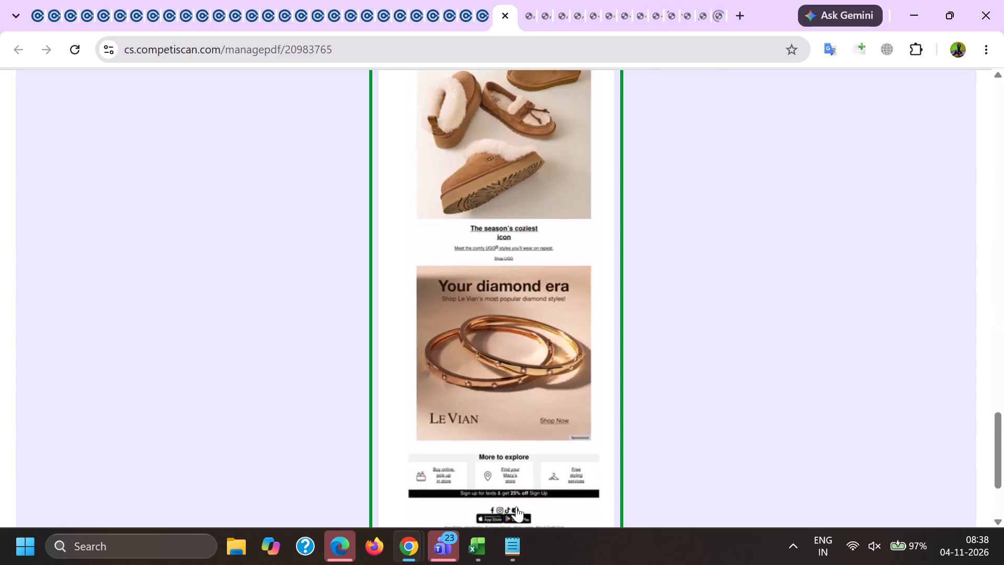
scroll(516, 506, "down", 8)
left_click(516, 505)
Skip products 20983800 and 20983866, and run Resample Try #3 on the Macy's PDF of product 20983900.
key("ctrl+Tab")
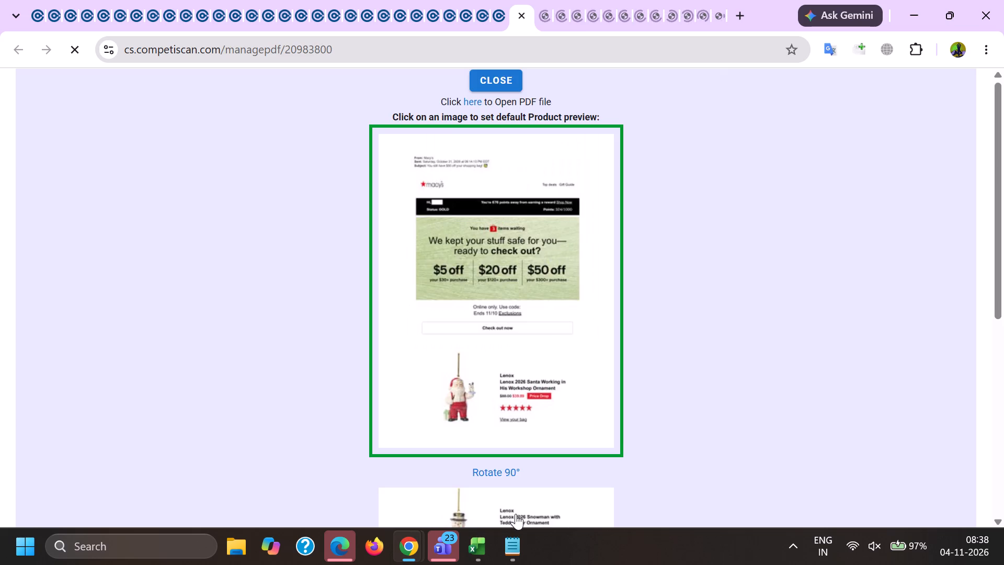
key("End")
key("ctrl+Tab")
key("End")
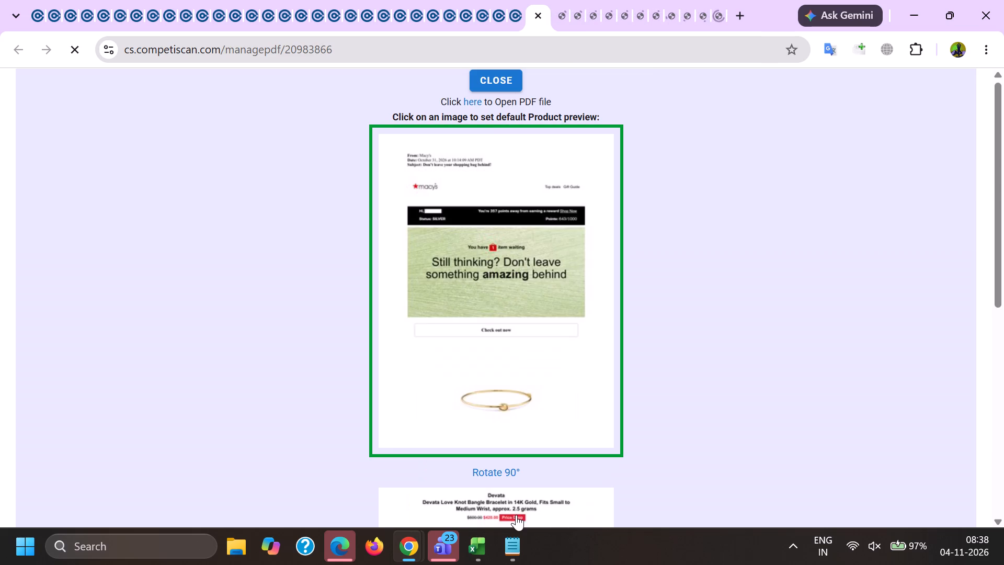
key("ctrl+Tab")
key("End")
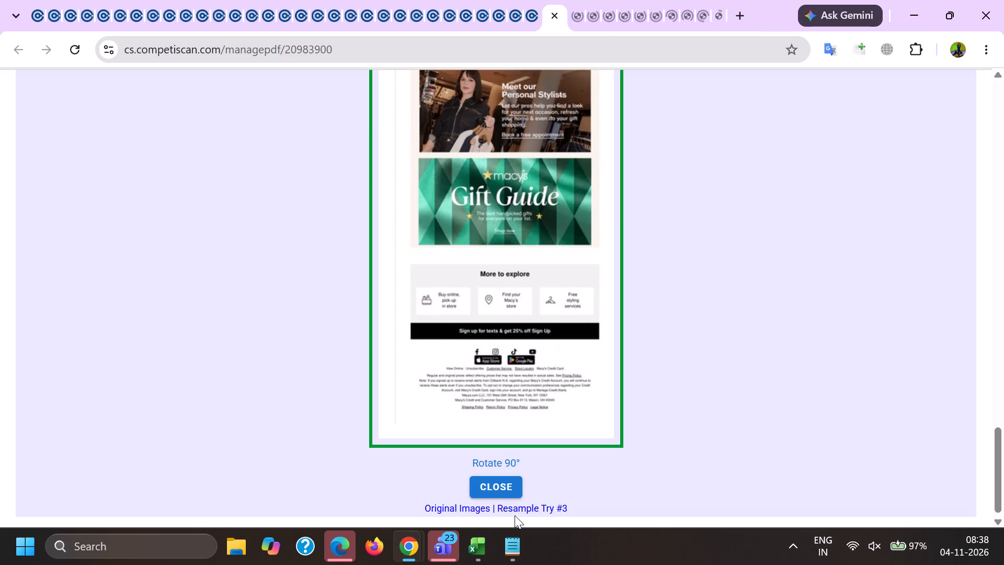
left_click(529, 508)
Switch to the managepdf page of product 20983947 and run Resample Try #3 on its Macy's PDF.
key("ctrl+Tab")
key("End")
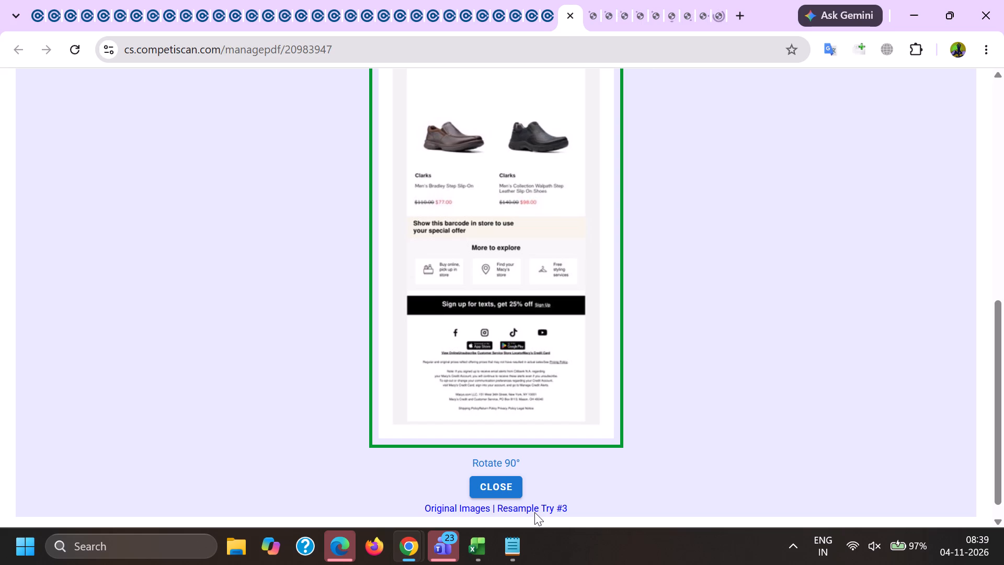
scroll(533, 511, "down", 1)
left_click(542, 496)
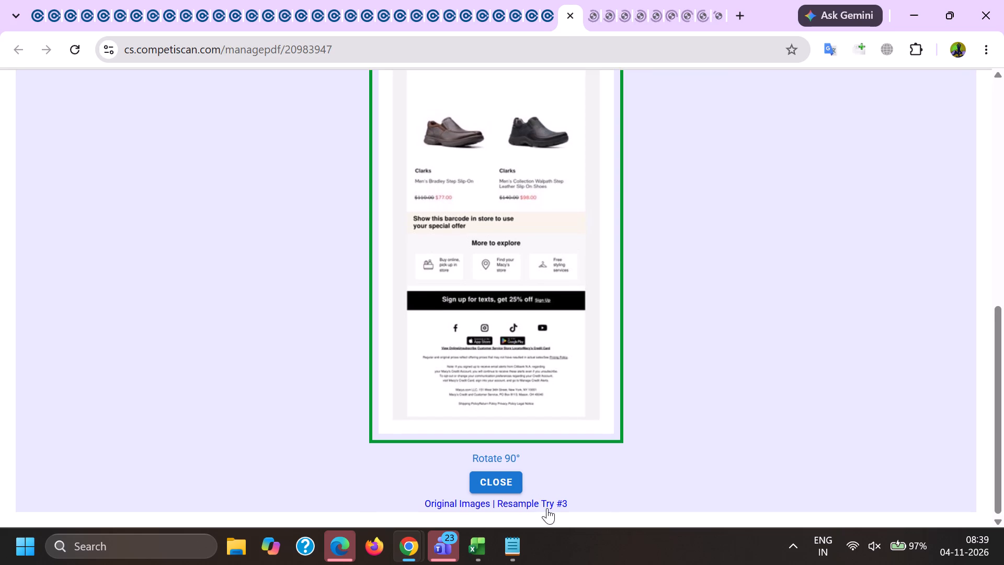
left_click(547, 507)
Skip product 20983996 and the one after it, and run Resample Try #3 on product 20984175's Macy's PDF.
key("ctrl+Tab")
key("End")
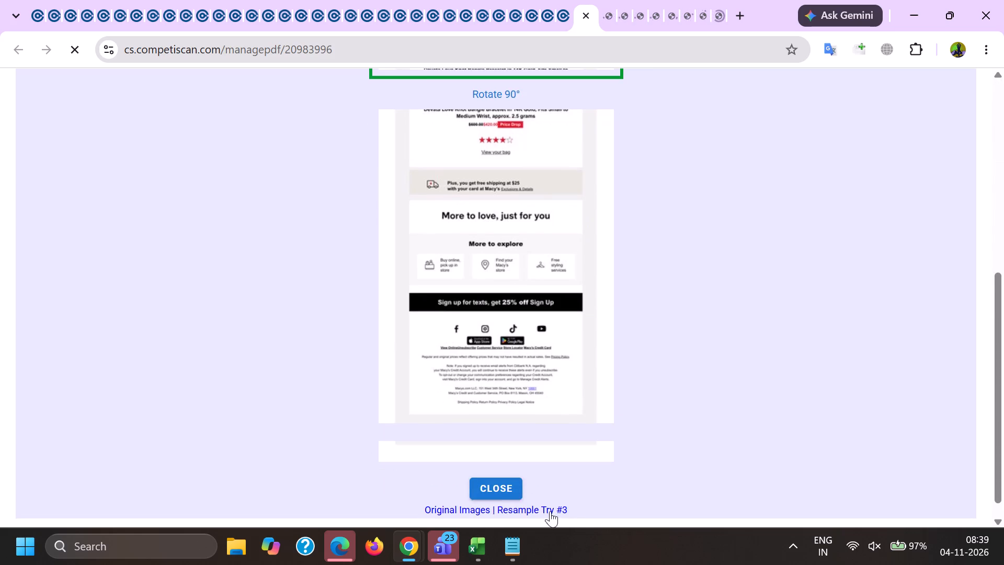
key("ctrl+Tab")
key("ctrl+Tab")
scroll(546, 509, "down", 2)
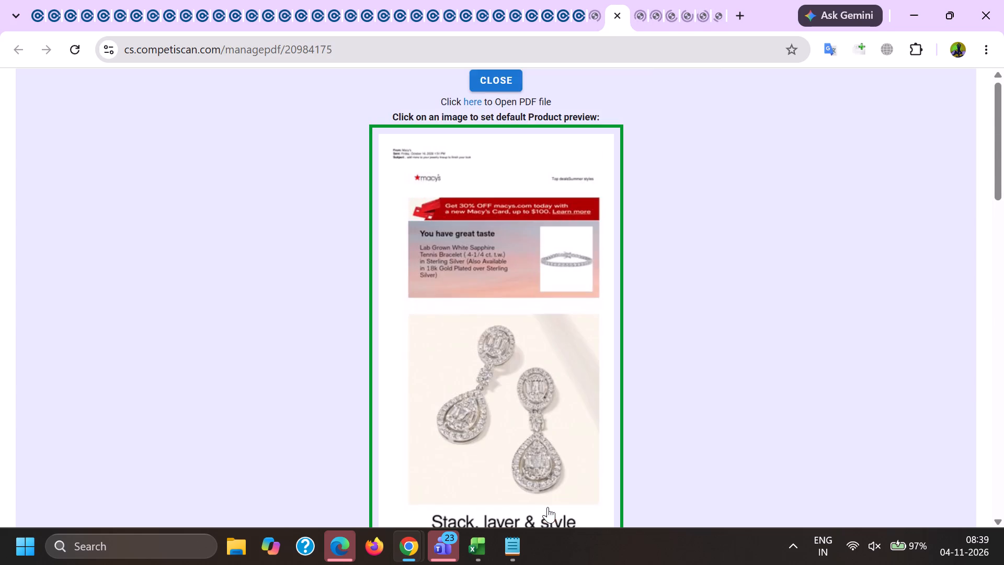
scroll(547, 507, "down", 20)
scroll(547, 507, "down", 1)
left_click(548, 504)
Run Resample Try #3 on the CashSprintPro PDFs of products 20984218 and 20984227.
key("ctrl+Tab")
scroll(548, 500, "down", 5)
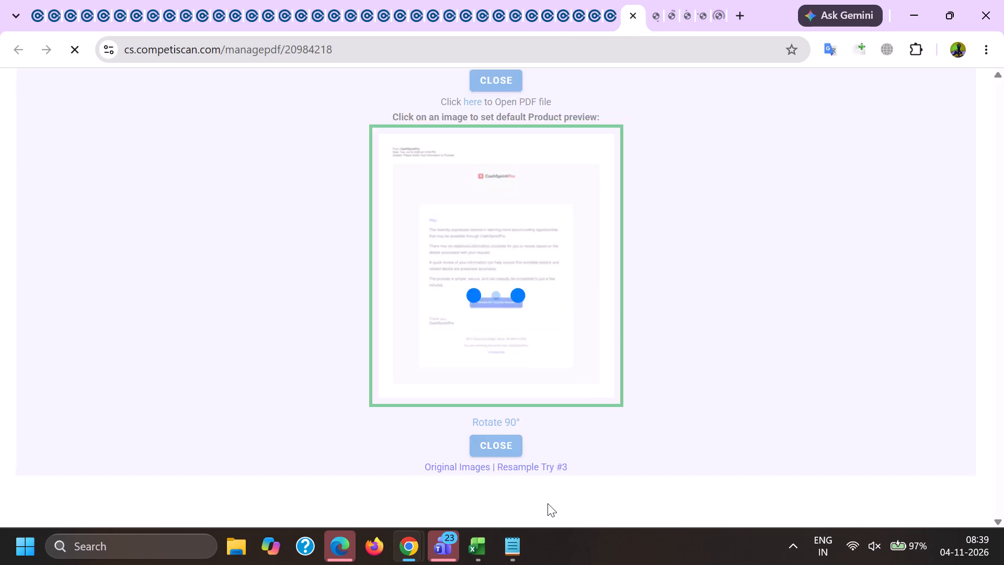
scroll(547, 503, "down", 8)
left_click(542, 462)
key("ctrl+Tab")
scroll(542, 462, "down", 6)
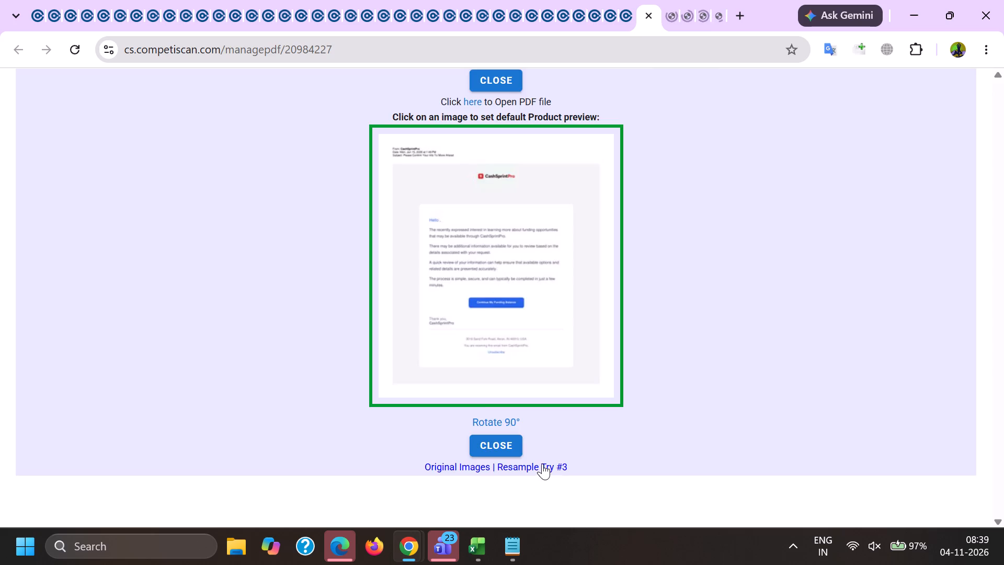
left_click(542, 464)
Run Resample Try #3 on the CashSprintPro PDFs of products 20984233, 20984247 and 20984258.
key("ctrl+Tab")
scroll(542, 462, "down", 6)
left_click(542, 463)
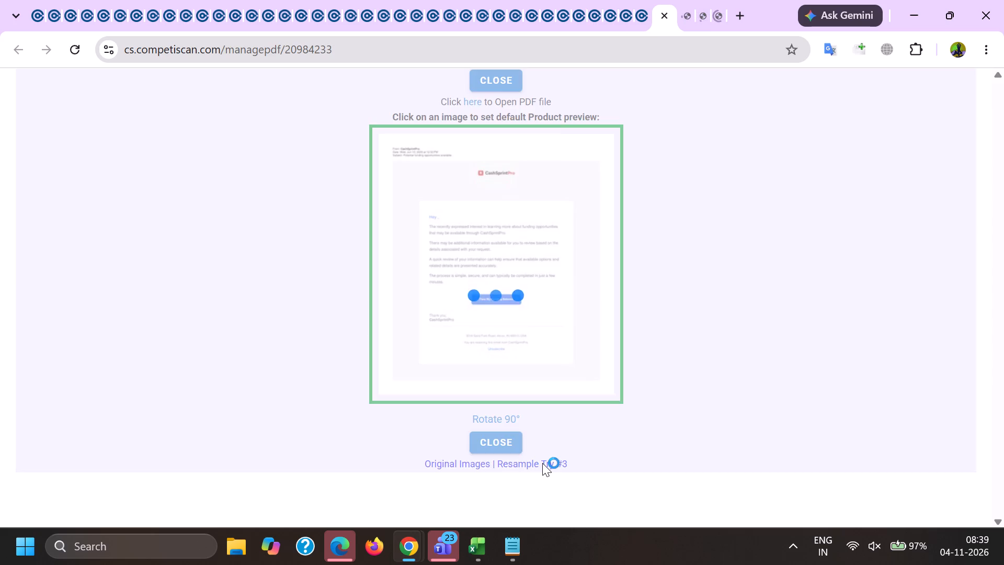
key("ctrl+Tab")
scroll(542, 460, "down", 5)
left_click(542, 455)
key("ctrl+Tab")
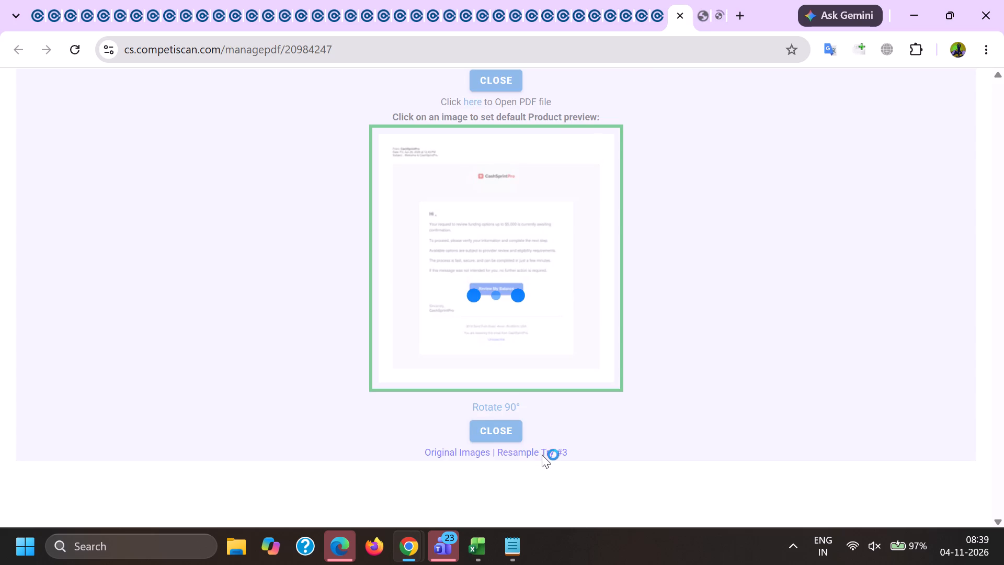
scroll(542, 452, "down", 8)
left_click(548, 481)
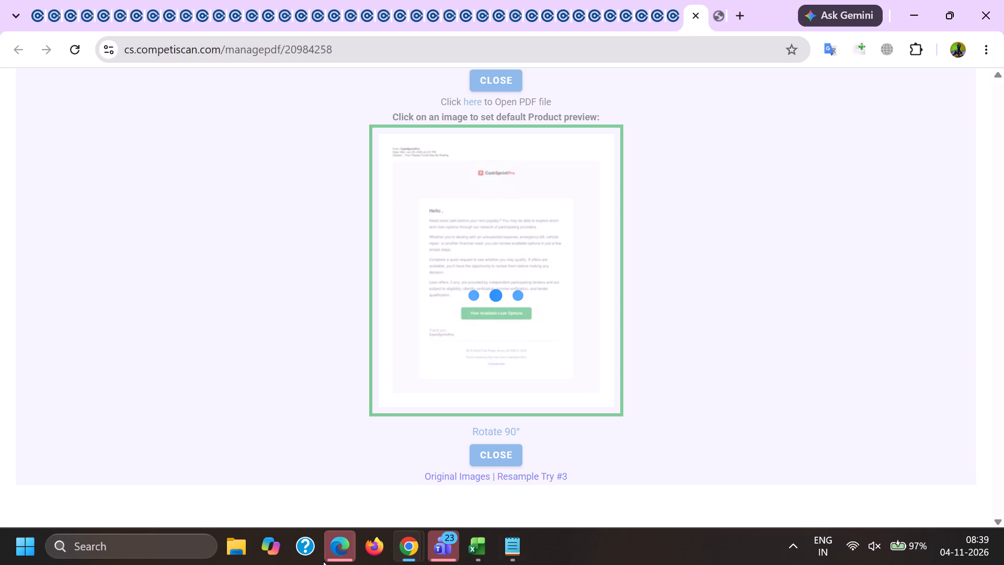
Switch to the managepdf page of product 20984273 and run Resample Try #3 on its LendingTree PDF.
key("ctrl+Tab")
scroll(317, 438, "down", 11)
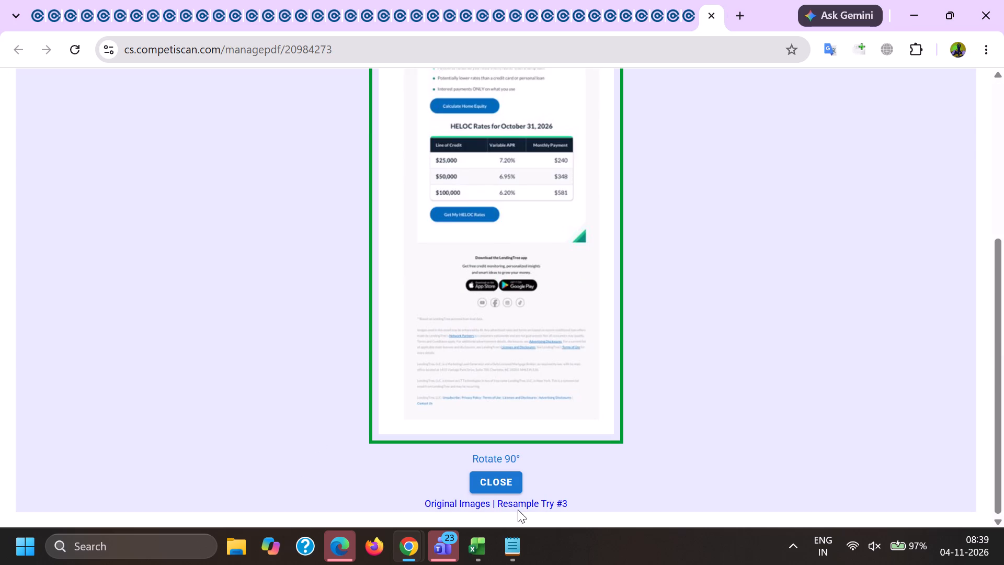
left_click(519, 502)
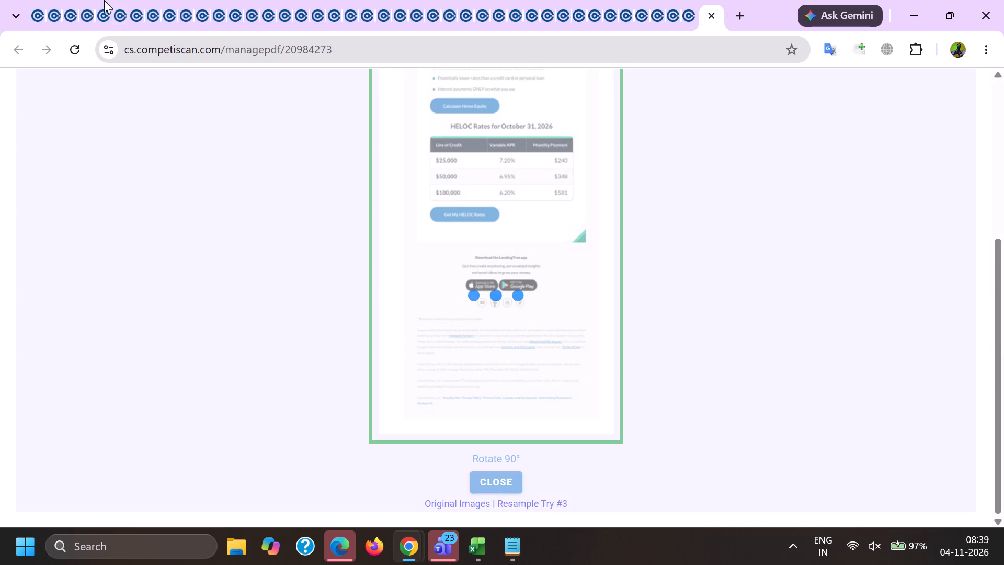
Close every managepdf tab through product 20984273, keeping only the Content Portal and Admin Portal tabs.
left_click(90, 0)
left_click(70, 0)
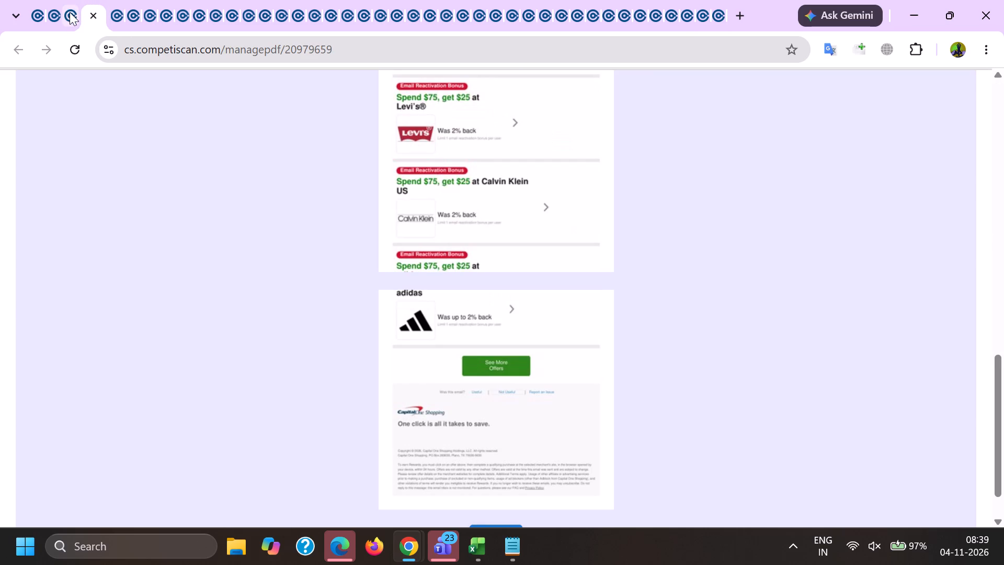
double_click(77, 18)
triple_click(77, 18)
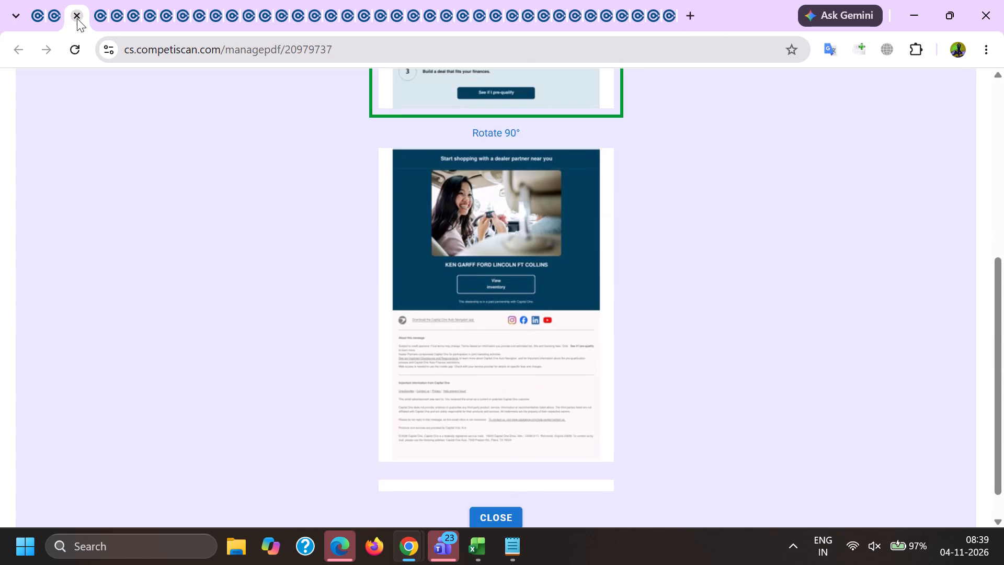
left_click(77, 18)
left_click(77, 18)
left_click(76, 17)
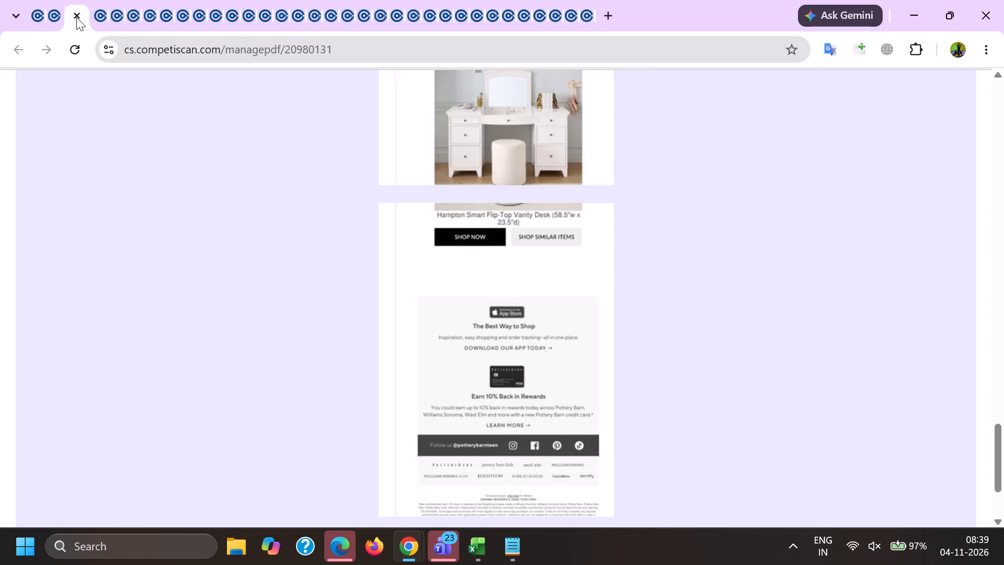
triple_click(76, 17)
triple_click(76, 17)
triple_click(76, 16)
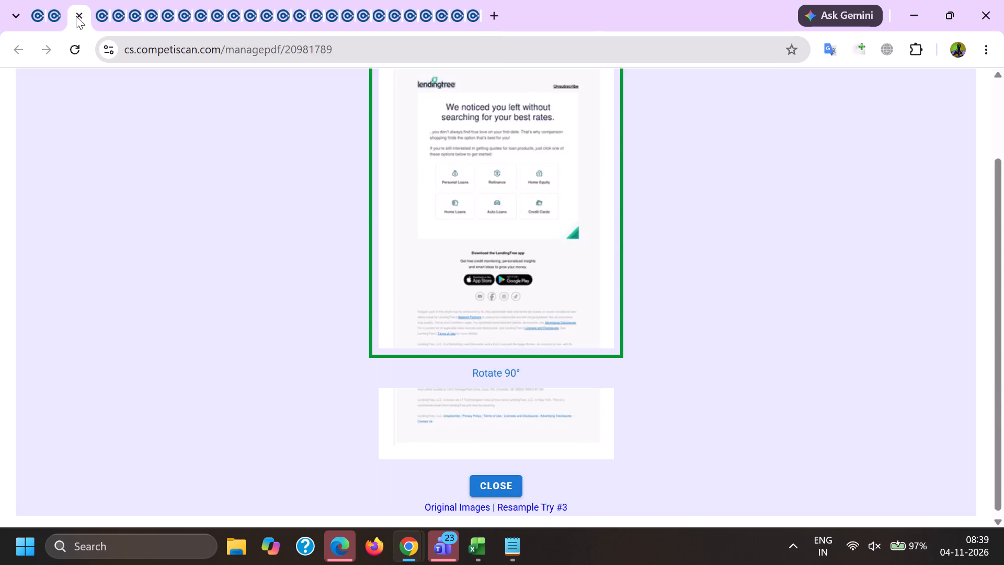
triple_click(76, 15)
triple_click(76, 15)
left_click(76, 14)
triple_click(76, 14)
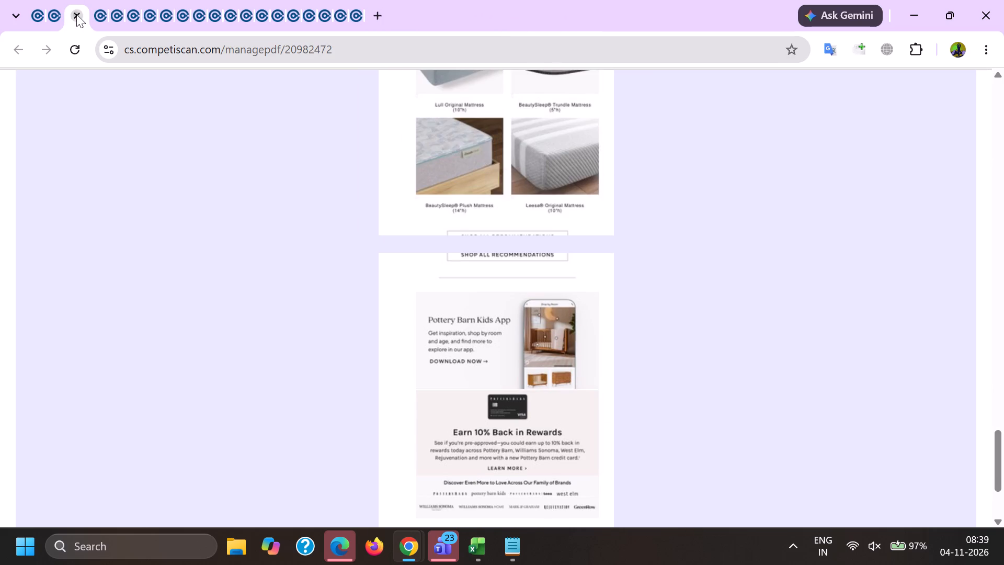
triple_click(76, 14)
triple_click(76, 14)
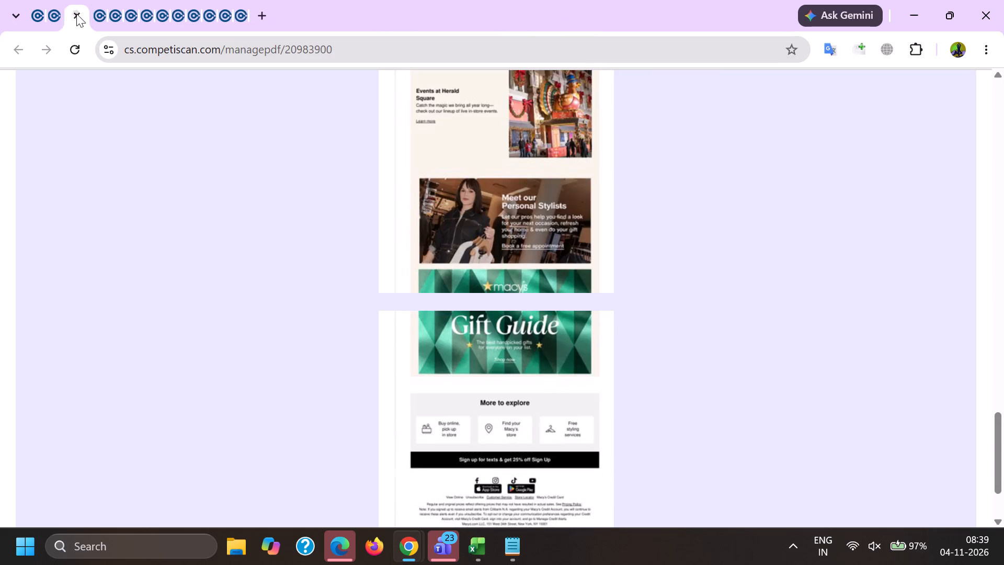
triple_click(76, 13)
left_click(76, 13)
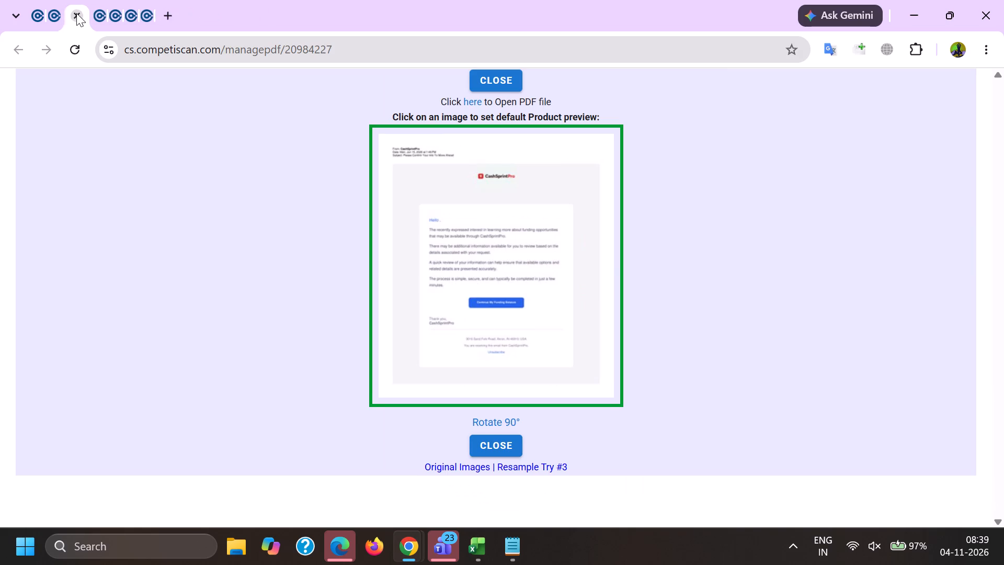
left_click(76, 13)
left_click(76, 13)
left_click(76, 13)
left_click(76, 13)
left_click(76, 13)
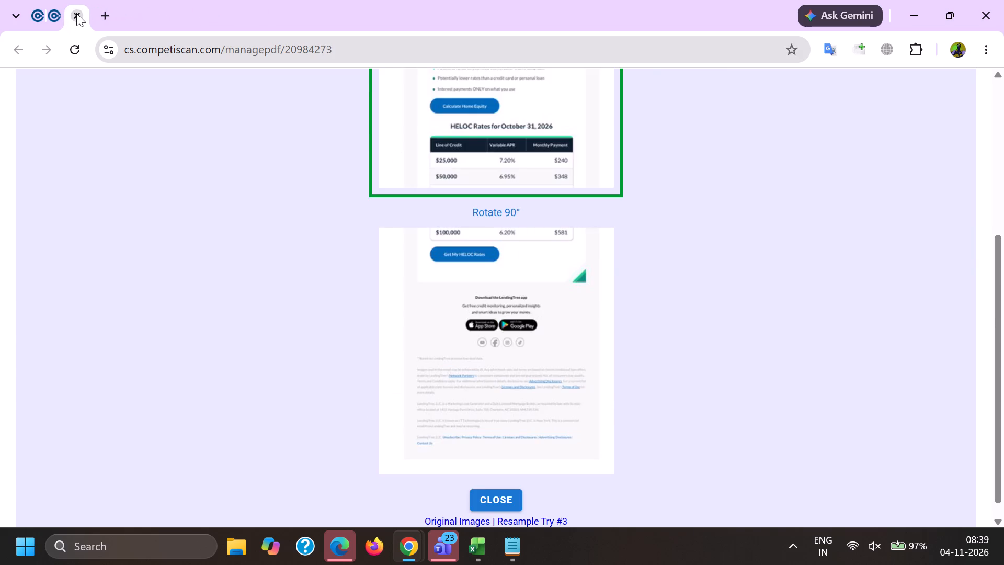
Open the Content Portal from the Admin Portal's Published Product page.
scroll(858, 109, "up", 6)
left_click(866, 97, "ctrl")
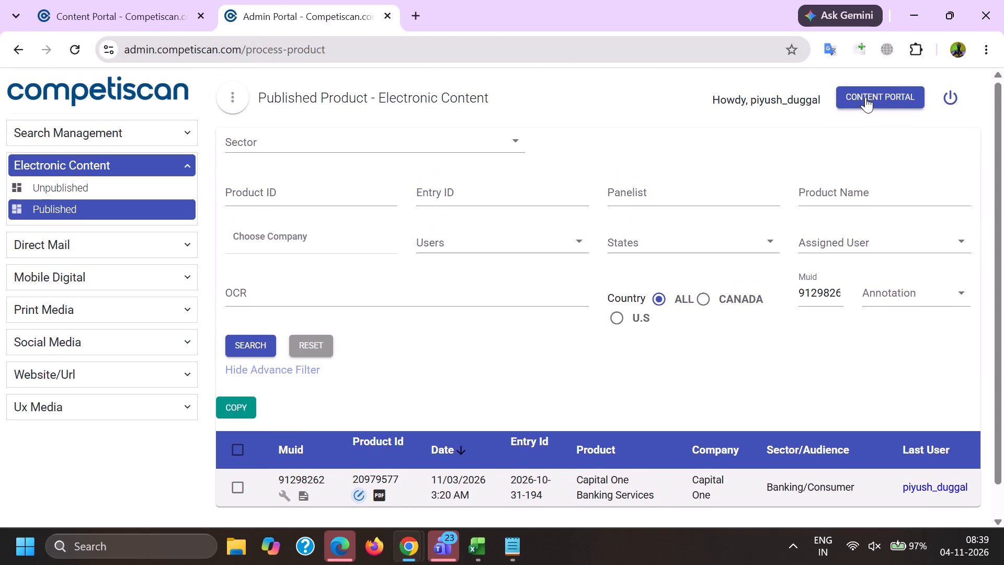
Launch Firefox and close the Edge window showing a new tab.
double_click(382, 553)
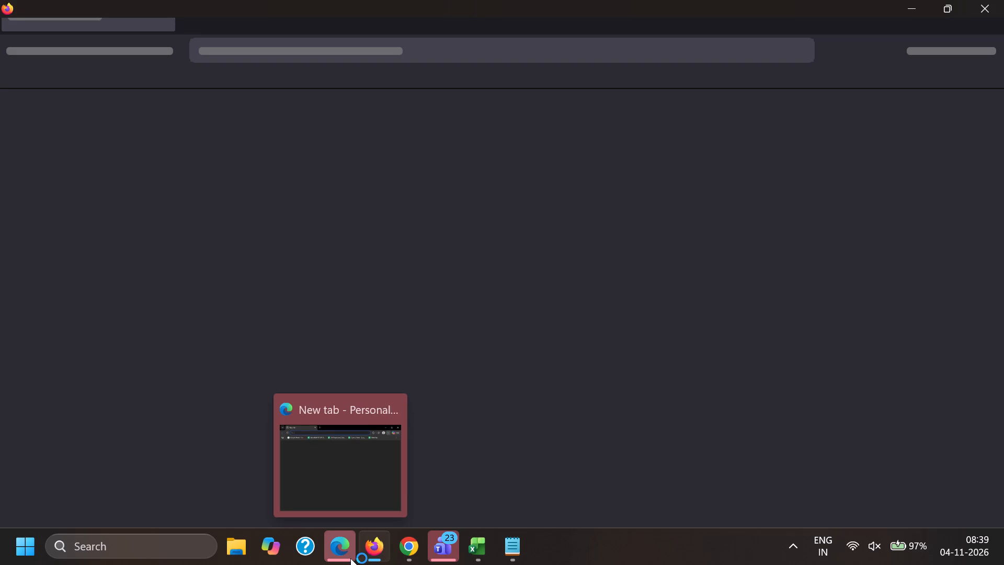
left_click(392, 411)
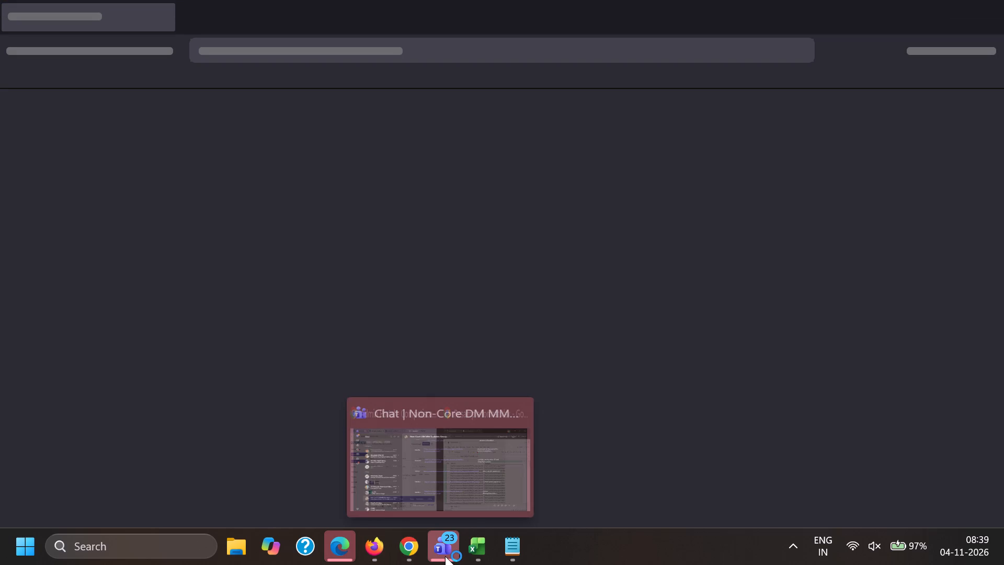
Switch to the Excel tracking workbook and go to the 02-Nov-26 section of the may 26 sheet.
left_click(470, 546)
left_click(705, 490)
scroll(310, 367, "down", 11)
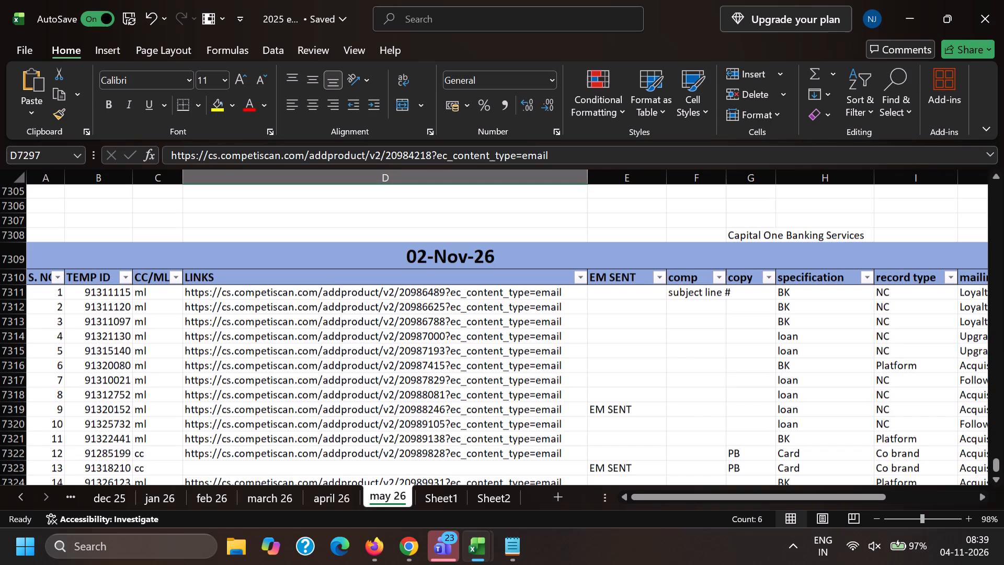
scroll(306, 367, "down", 4)
scroll(307, 374, "up", 11)
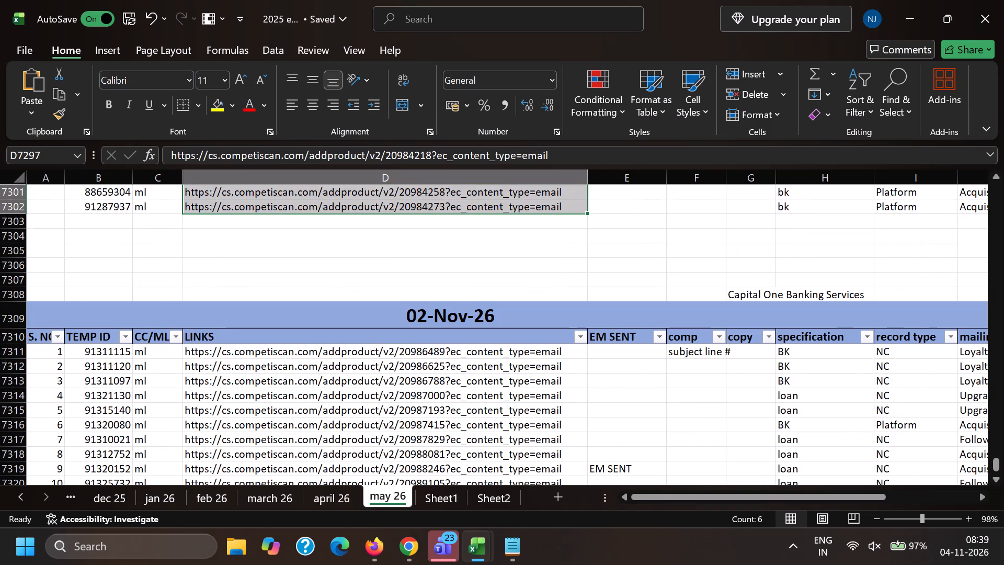
Copy the section header block from rows 7308–7310 of the may 26 sheet to A7361, below the last entries.
left_click(48, 290)
key("ctrl+shift+Down")
key("ctrl+shift+Down")
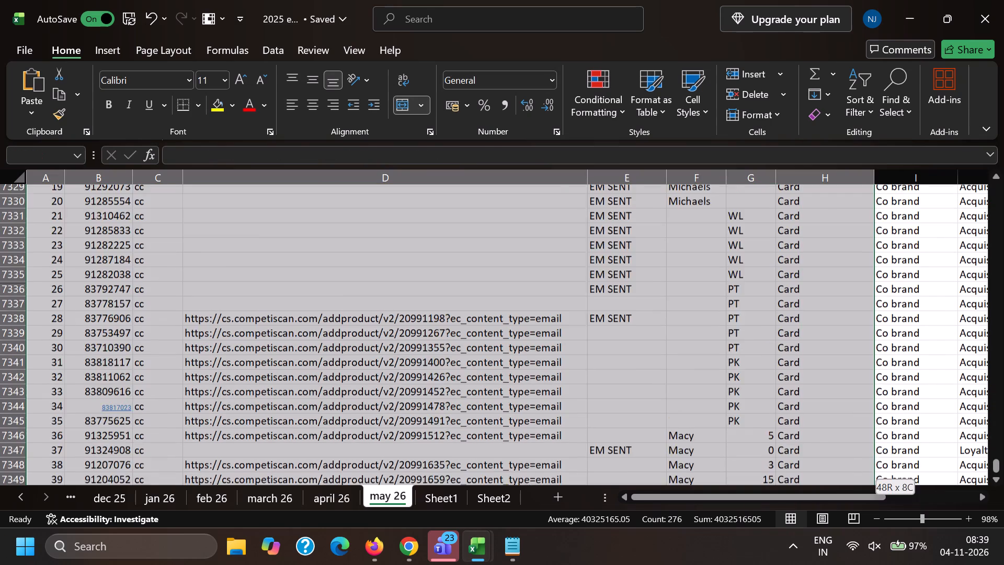
key("ctrl+shift+Up")
key("ctrl+shift+Right")
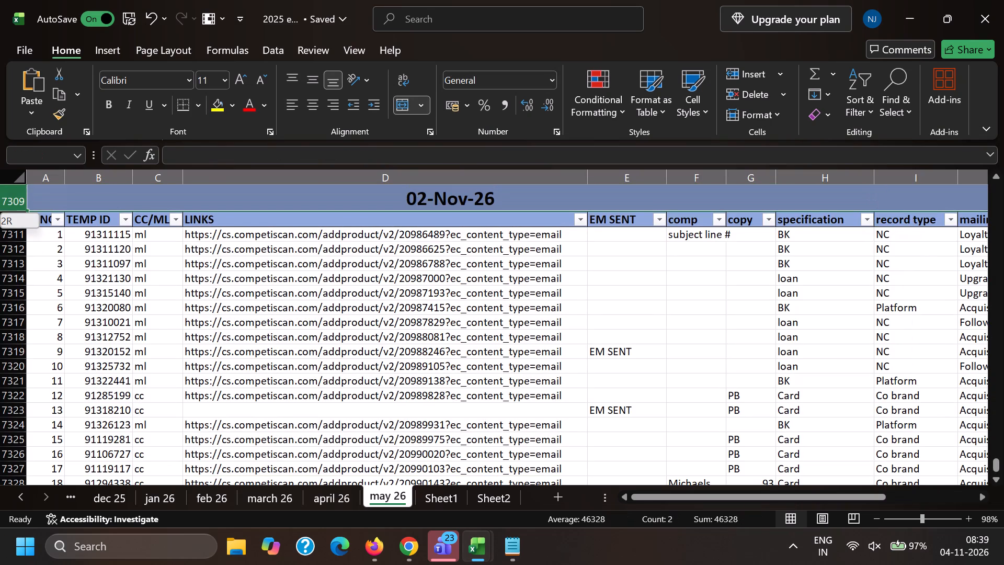
key("shift+Down")
key("ctrl+x")
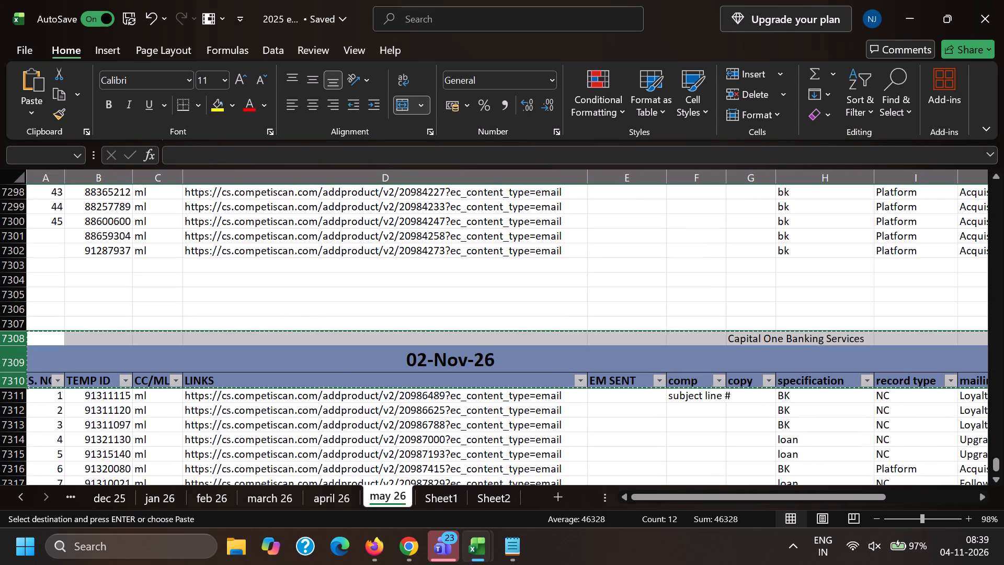
key("ctrl+c")
key("ctrl+c")
scroll(300, 296, "down", 16)
left_click(56, 417)
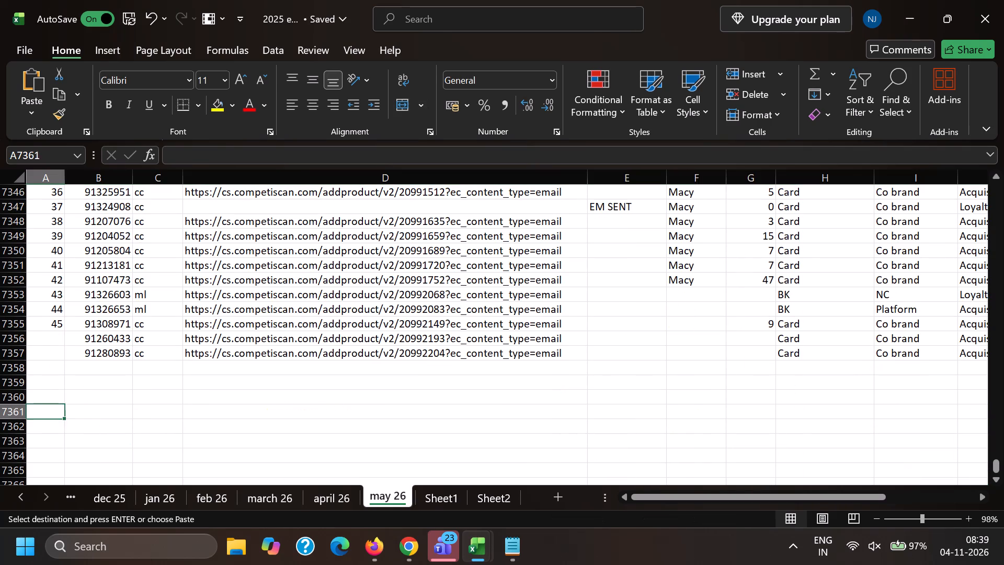
key("ctrl+v")
scroll(380, 326, "down", 3)
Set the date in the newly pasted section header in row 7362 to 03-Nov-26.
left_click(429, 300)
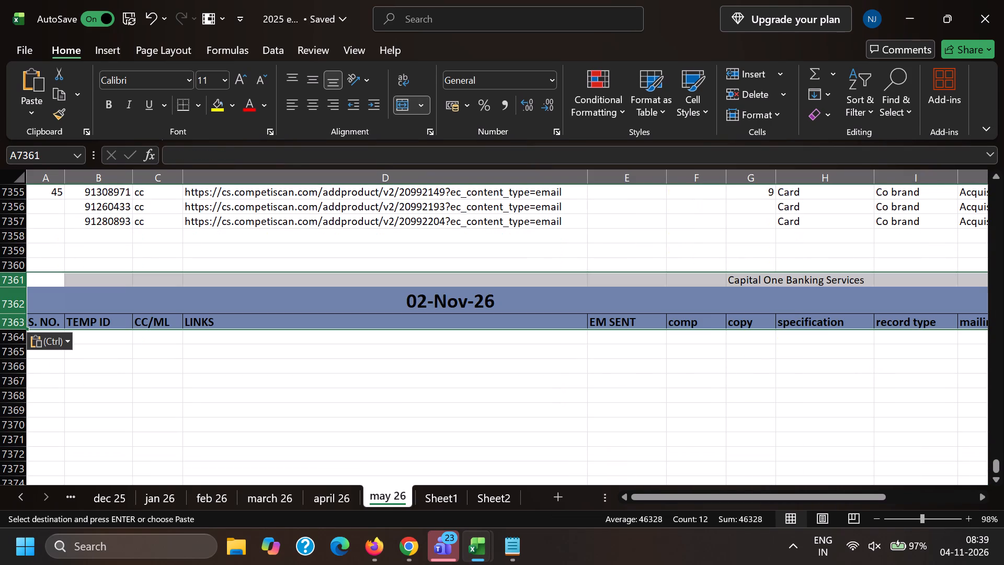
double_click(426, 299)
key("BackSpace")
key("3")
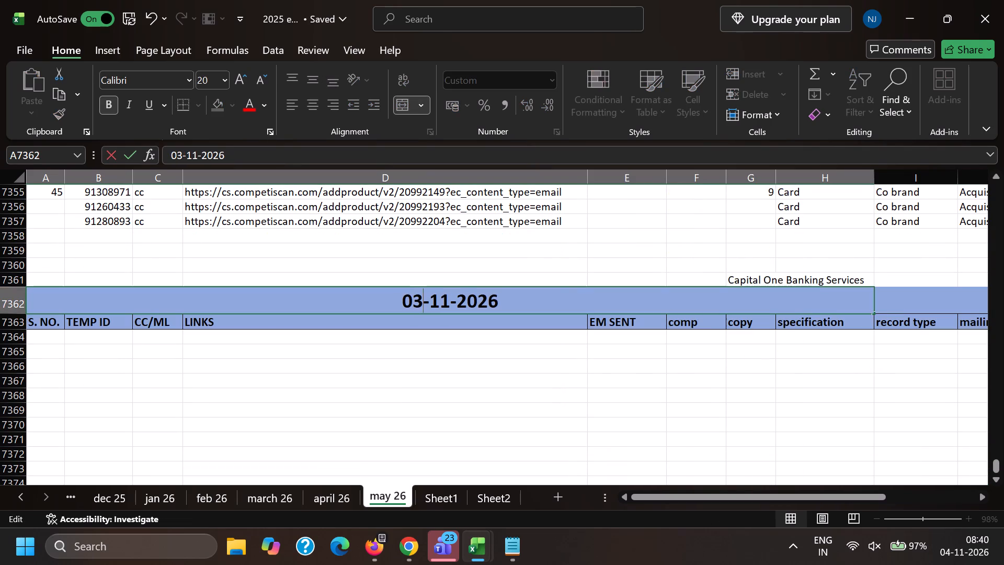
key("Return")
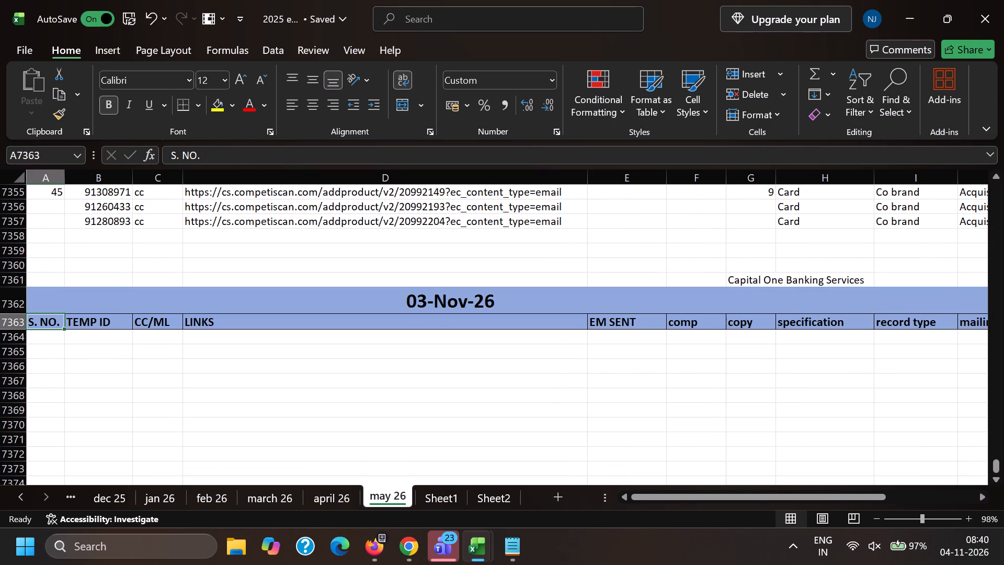
Set the date in the new section header in row 7362 to 04-Nov-26.
double_click(426, 300)
key("Left")
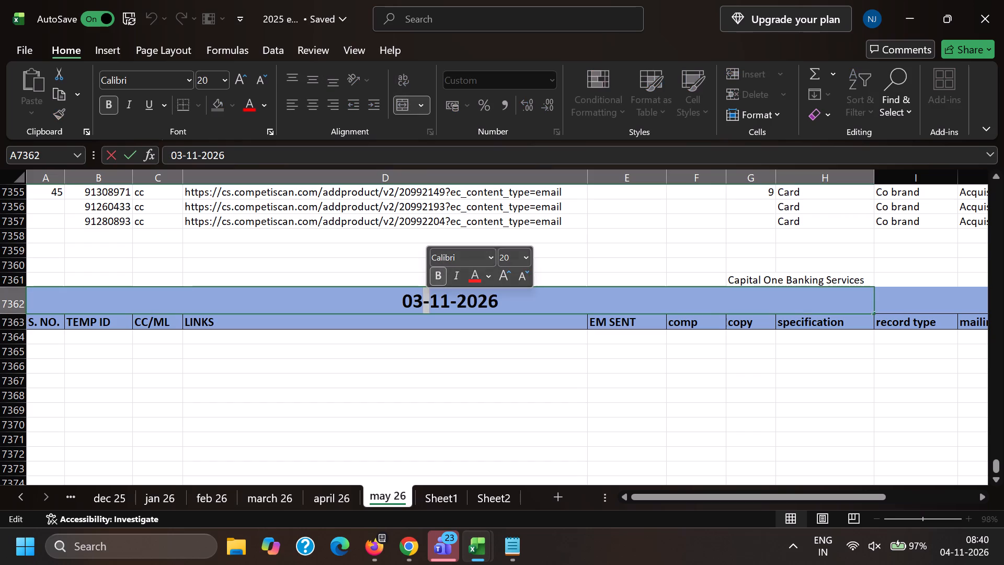
key("BackSpace")
key("4")
key("Return")
Set the date in the section header in row 7309 to 03-Nov-26.
scroll(437, 303, "up", 10)
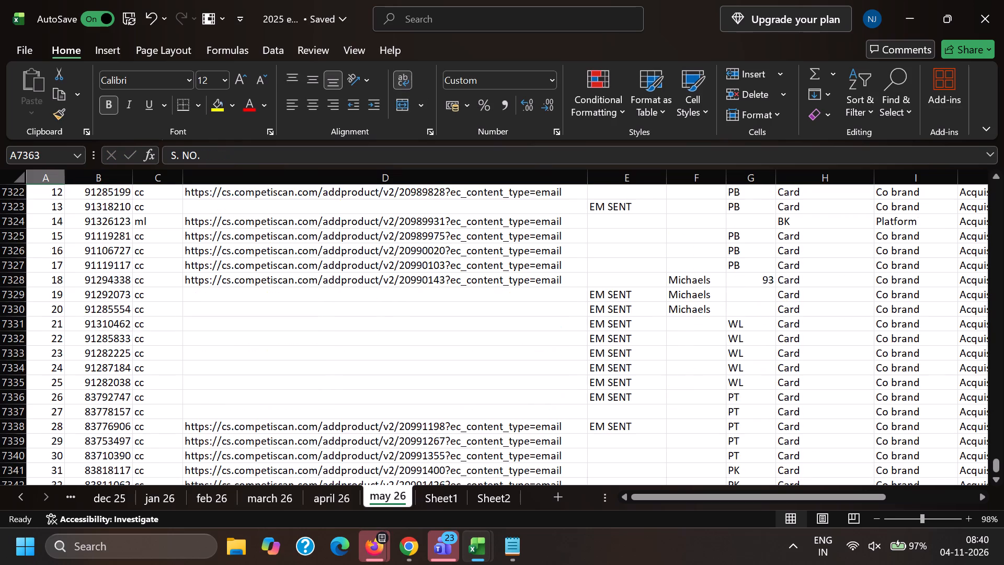
scroll(433, 311, "up", 9)
double_click(423, 355)
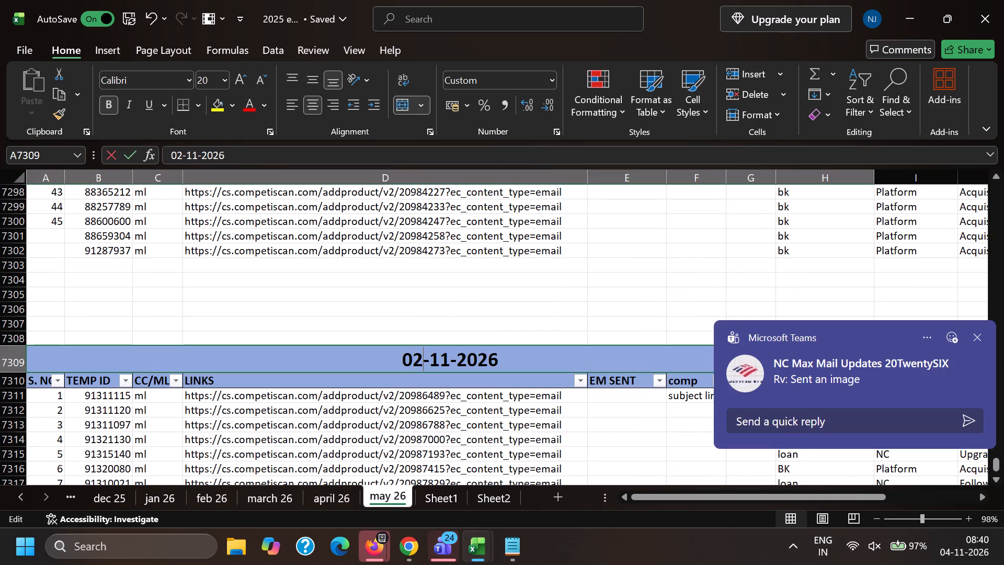
key("BackSpace")
key("3")
key("Return")
Review the preceding dated sections and check them against the system calendar.
scroll(425, 361, "up", 4)
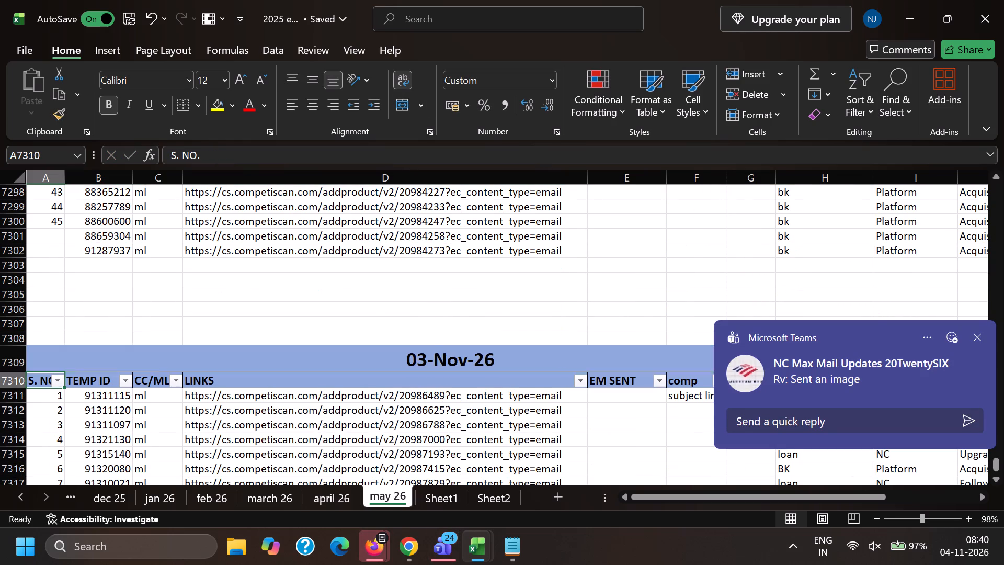
scroll(425, 361, "up", 13)
scroll(421, 301, "up", 12)
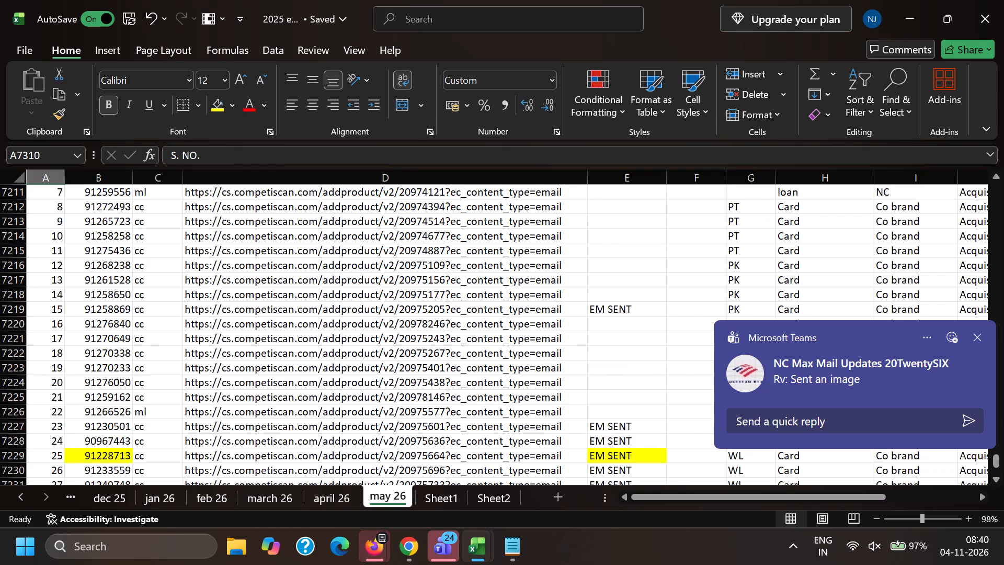
scroll(420, 300, "up", 10)
scroll(419, 296, "down", 14)
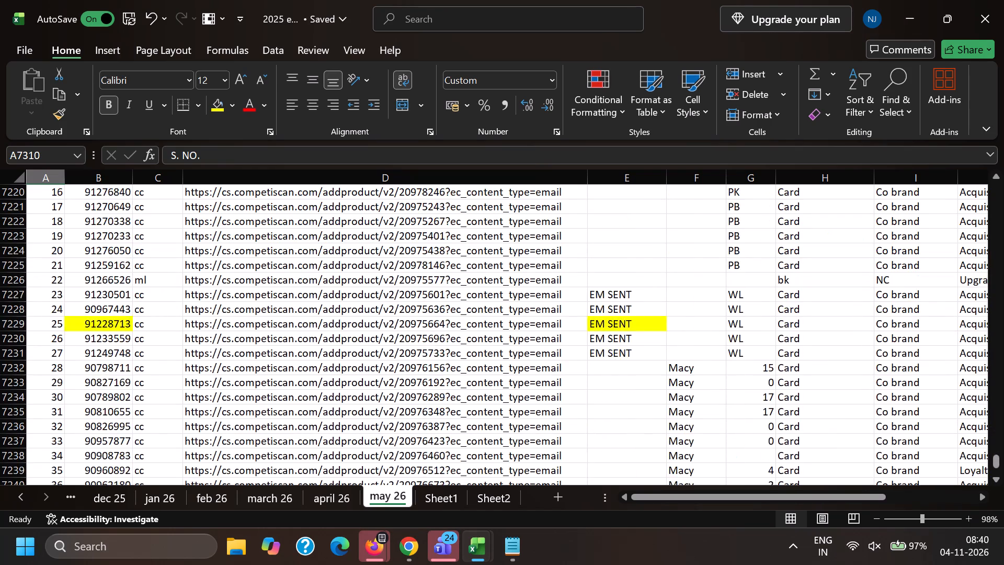
scroll(419, 297, "down", 6)
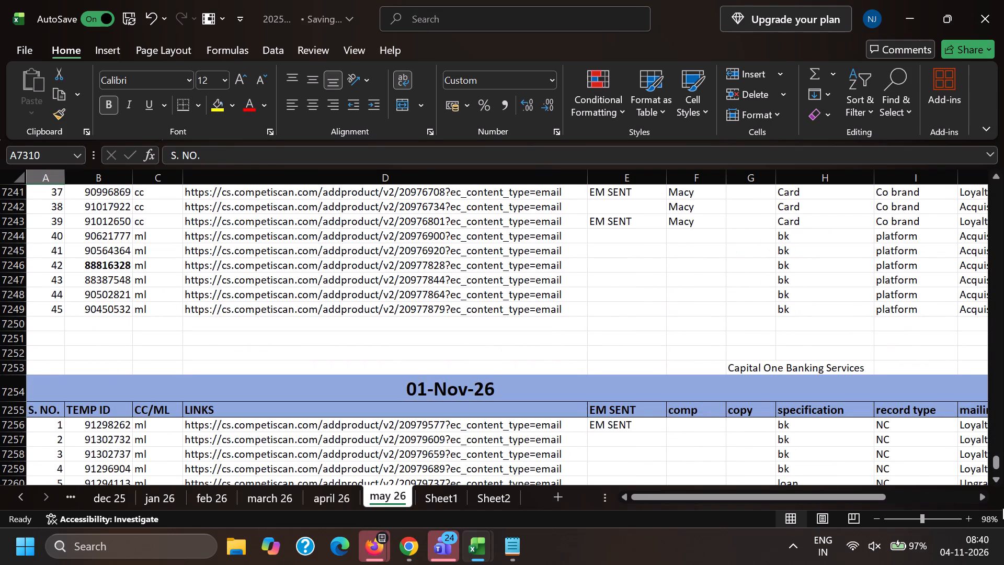
left_click(961, 544)
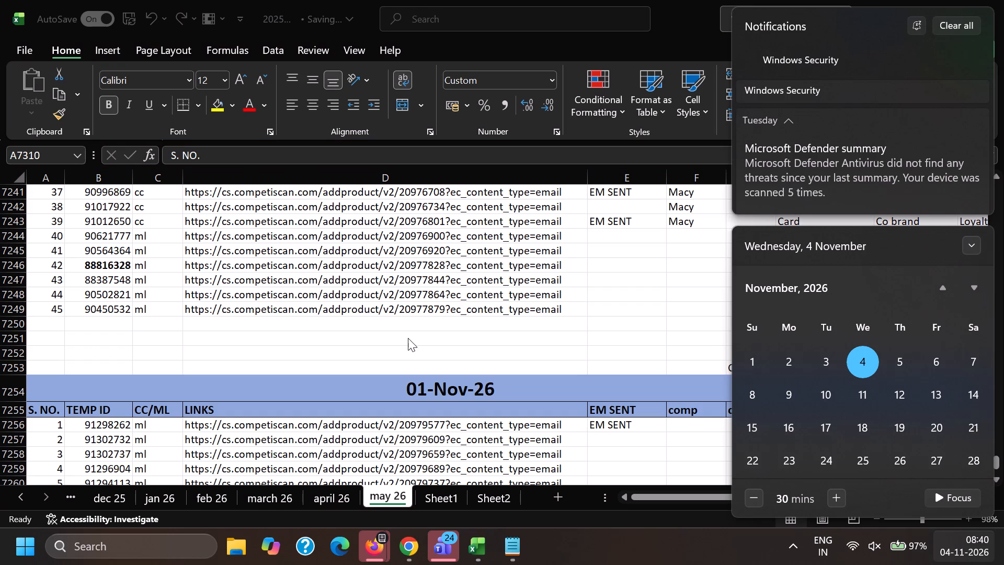
Set the date in the section header in row 7254 to 02-Nov-26.
double_click(409, 382)
scroll(420, 391, "up", 5)
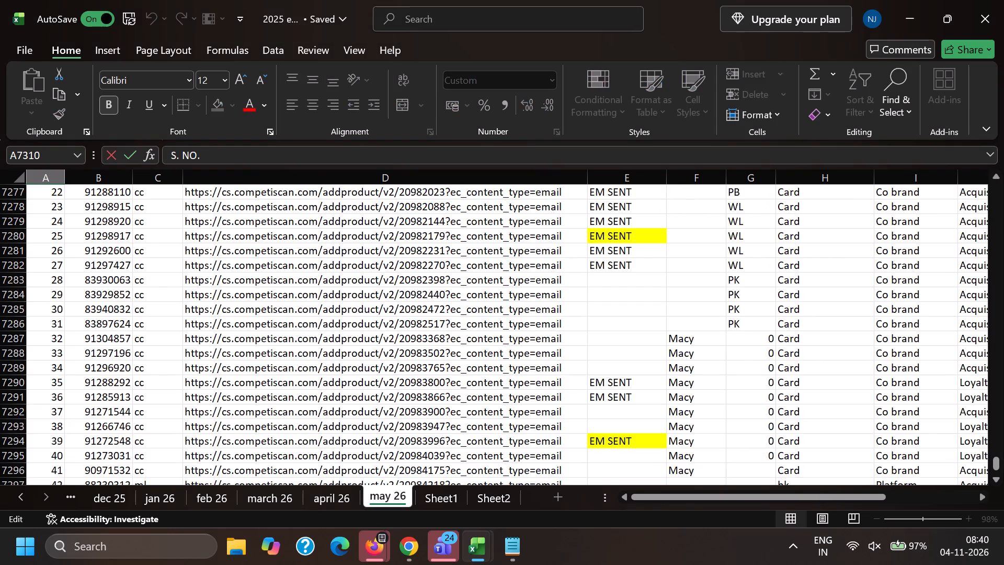
scroll(417, 344, "up", 8)
double_click(430, 218)
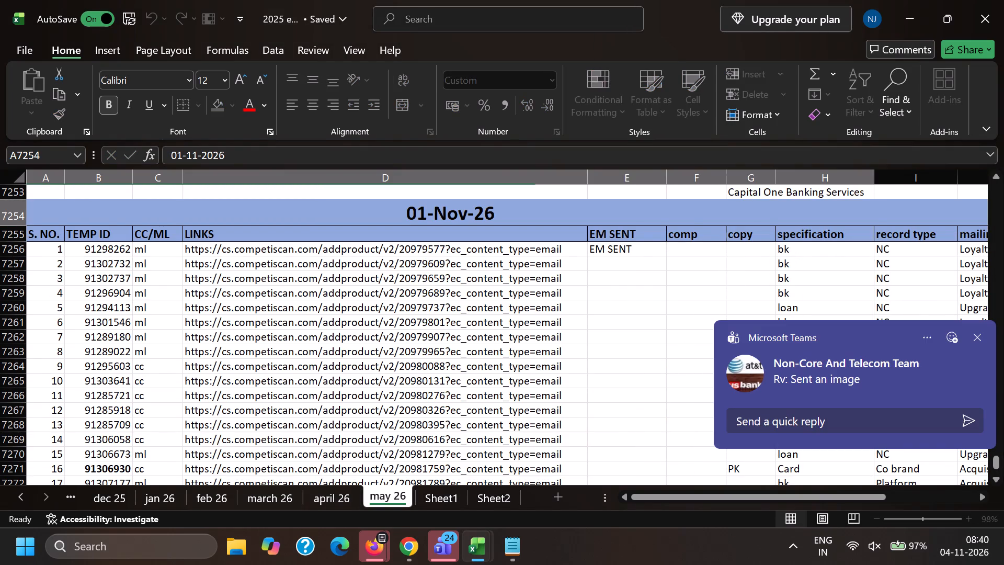
key("Left")
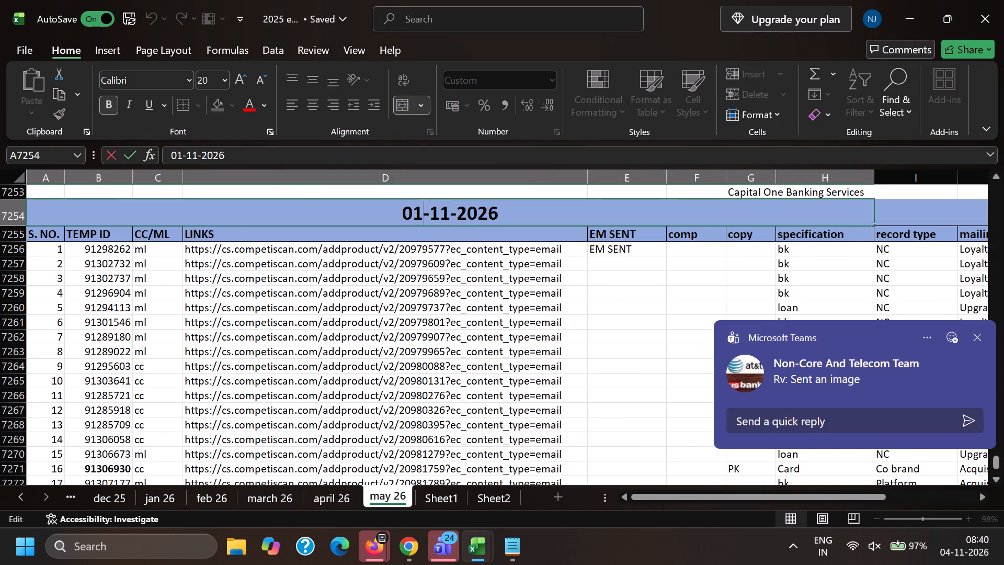
key("BackSpace")
key("2")
key("Return")
Copy temp ID 91318210 from the 03-Nov-26 section and search for it by Muid in the Admin Portal's published products.
scroll(412, 210, "down", 13)
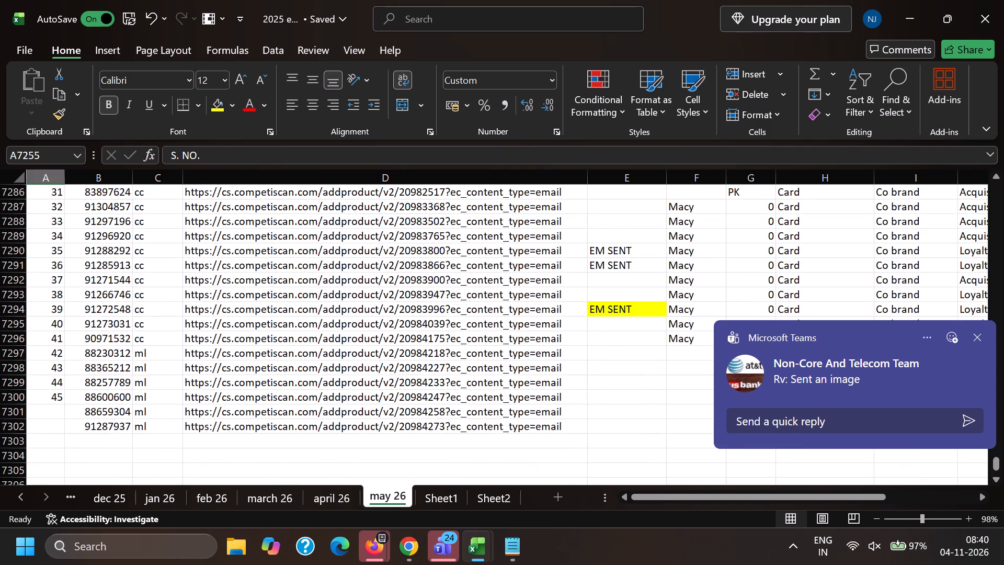
scroll(297, 277, "down", 13)
scroll(181, 333, "up", 5)
left_click(100, 295)
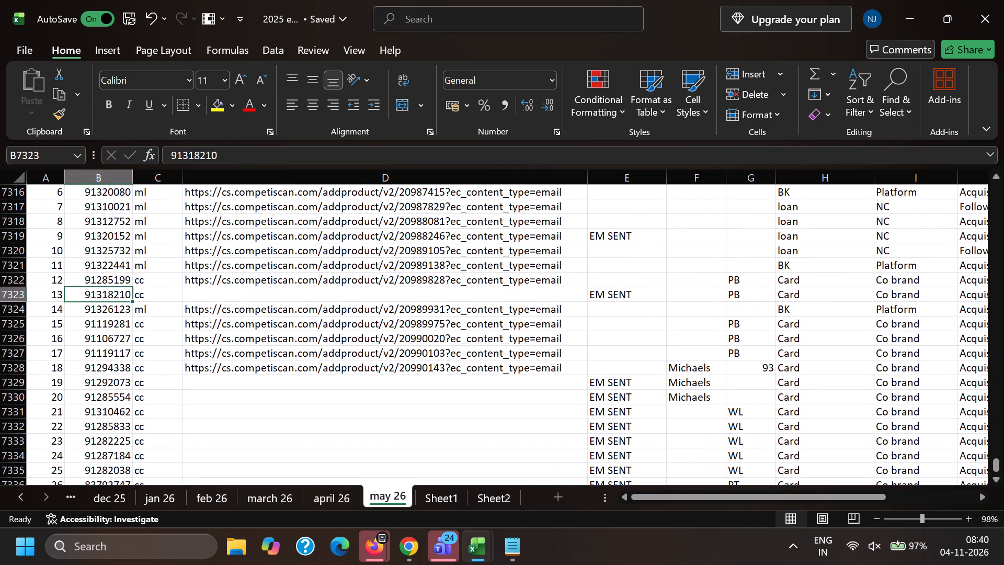
key("ctrl+c")
scroll(239, 311, "up", 11)
scroll(240, 304, "down", 6)
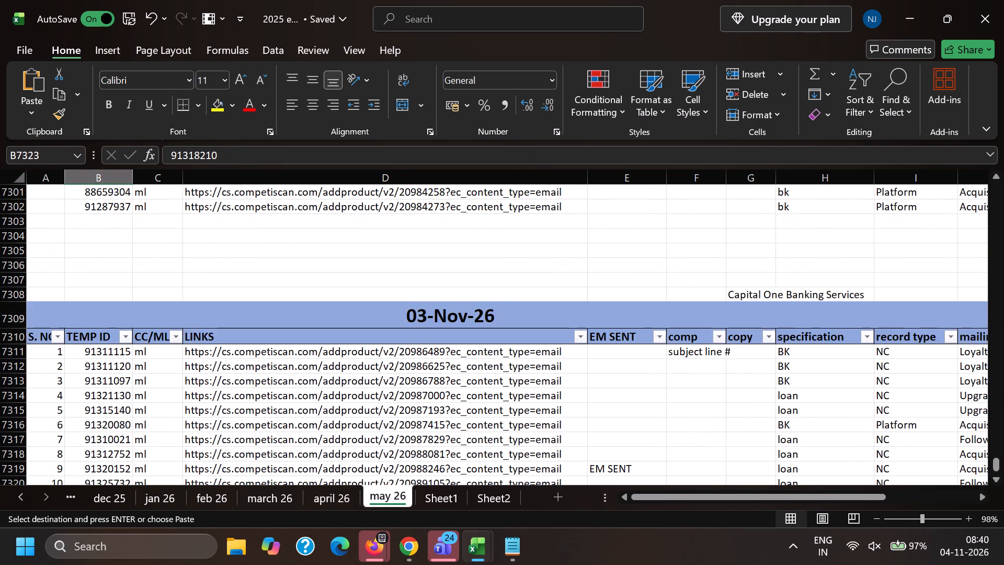
scroll(244, 309, "down", 20)
scroll(244, 309, "down", 3)
scroll(252, 310, "up", 12)
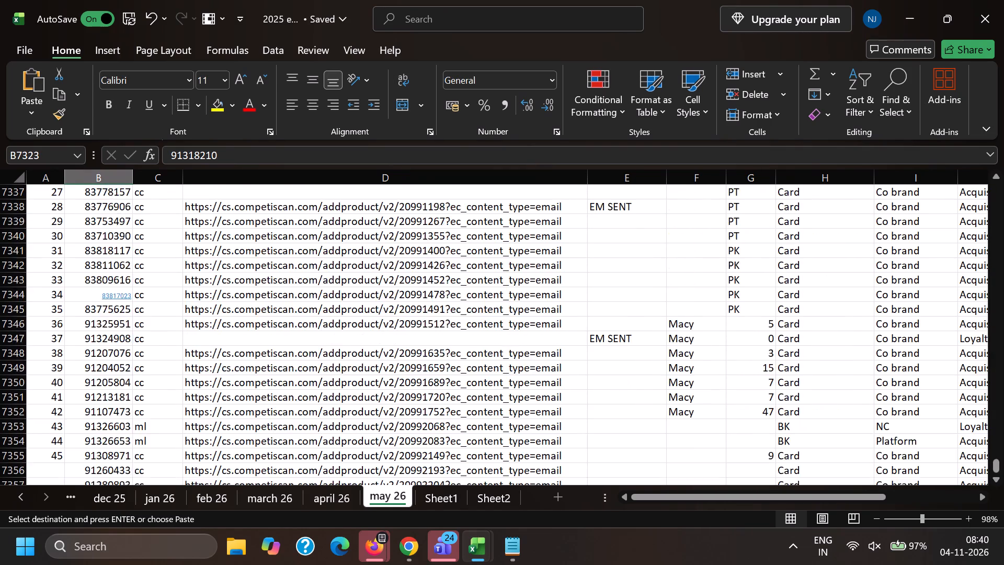
scroll(258, 320, "up", 8)
key("super+Tab")
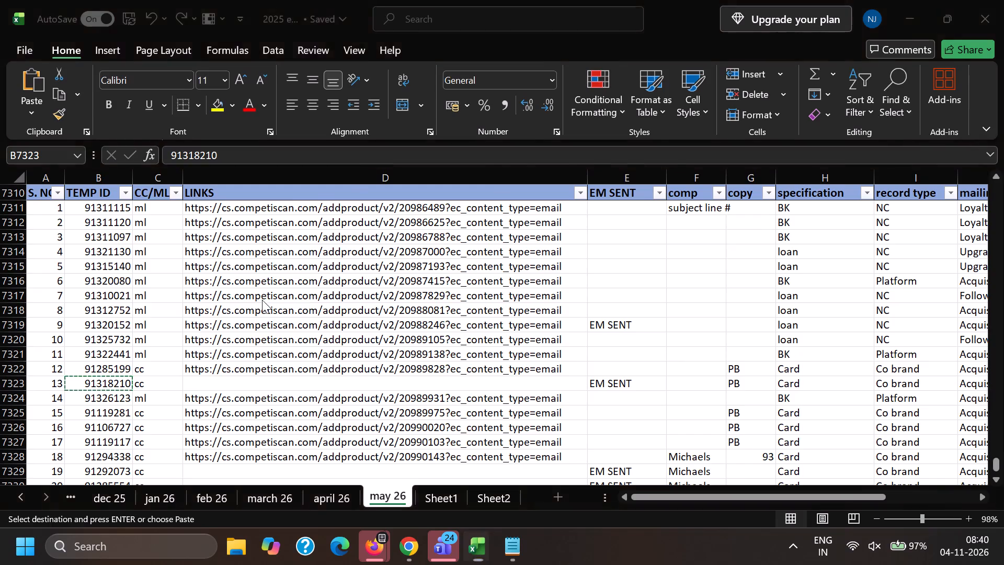
left_click(718, 141)
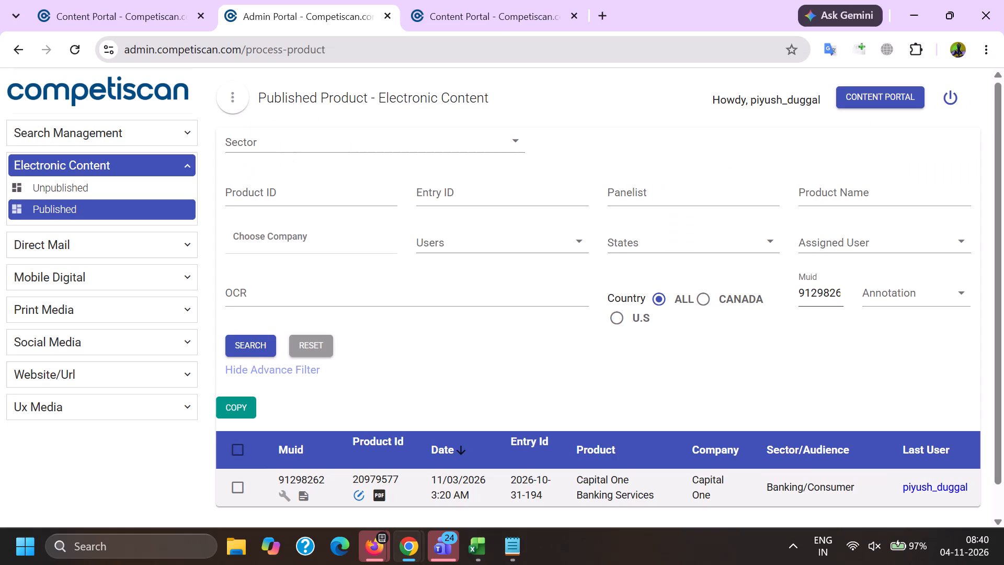
left_click(818, 292)
key("ctrl+v")
key("Return")
scroll(309, 319, "down", 5)
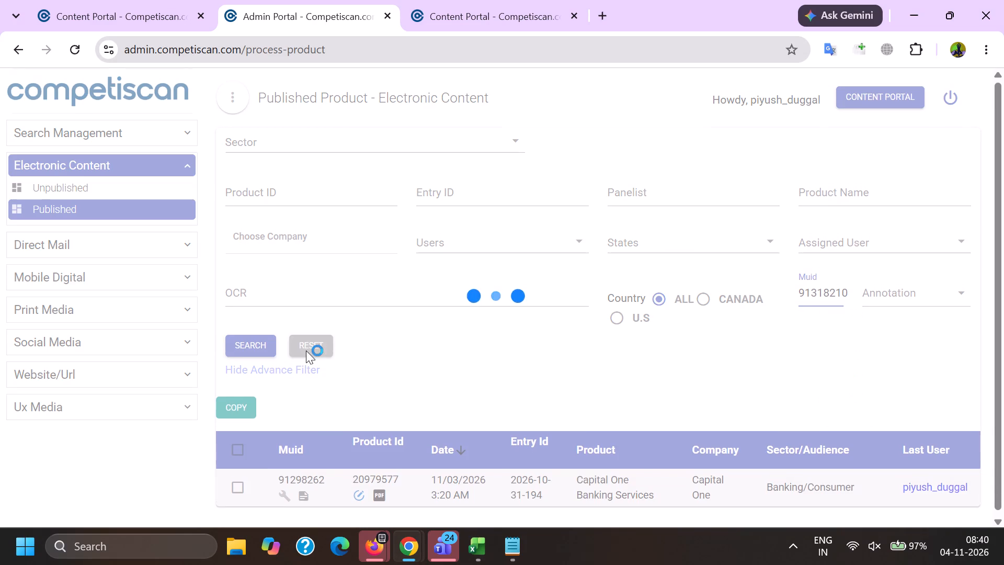
scroll(306, 351, "down", 5)
Open product 20989873 for editing and copy its page URL into LINKS cell D7323 of the Excel tracking sheet.
left_click(359, 492, "ctrl")
left_click(691, 0)
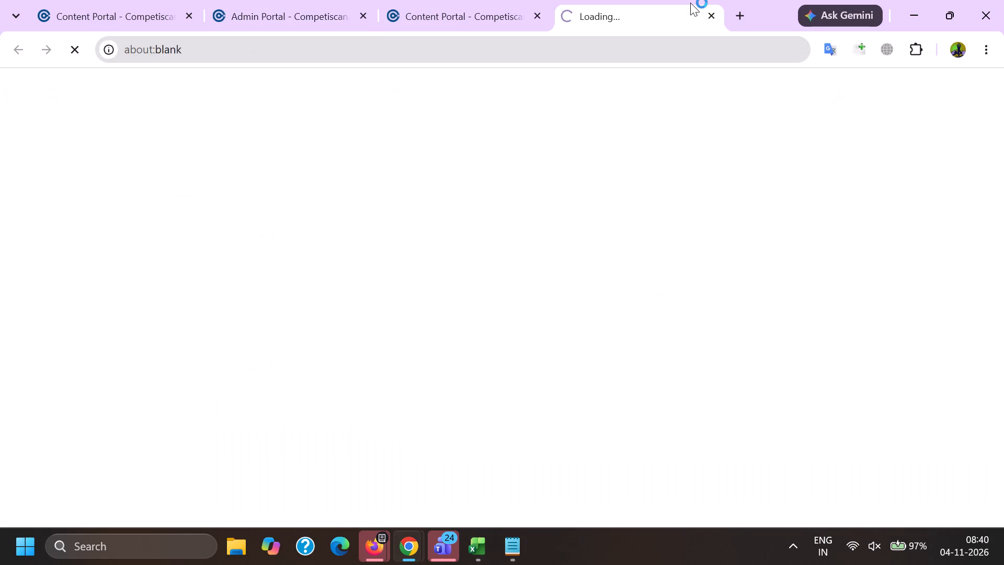
triple_click(564, 51)
key("ctrl+c")
key("alt+Tab")
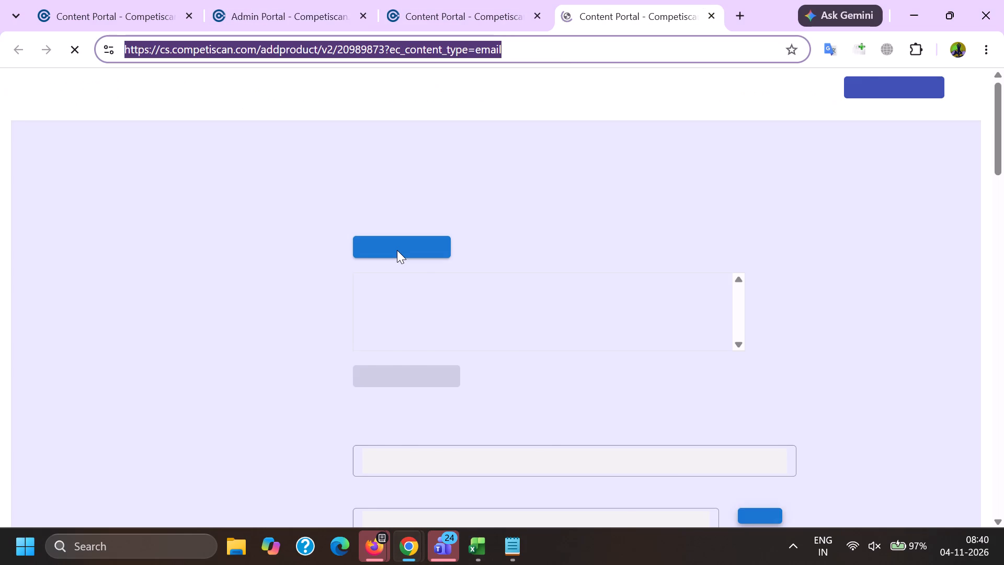
key("Tab")
key("Tab")
key("ctrl+v")
Copy temp ID 91292073 from row 7329 and search for it by Muid in the Admin Portal's published products.
scroll(112, 286, "down", 5)
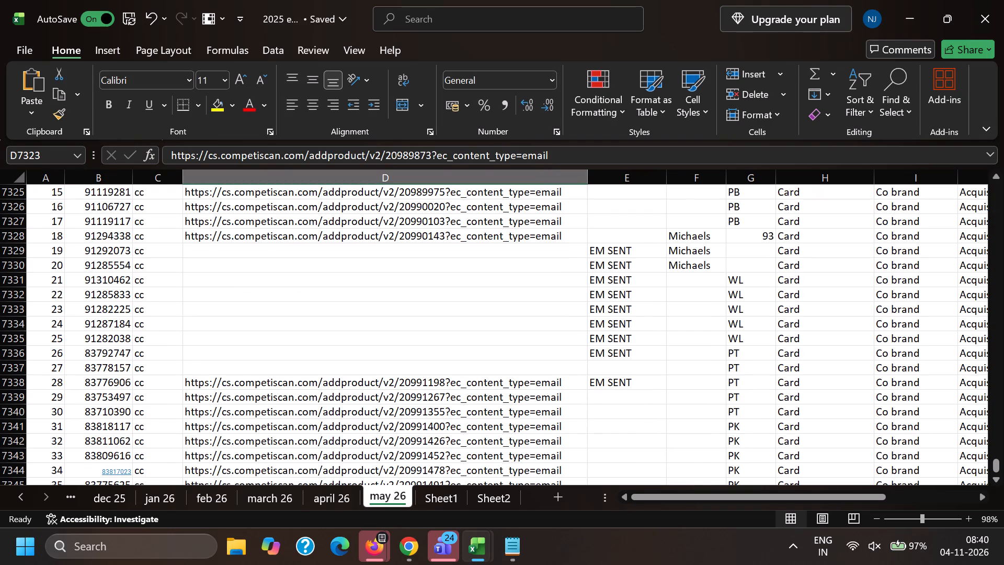
left_click(95, 248)
key("ctrl+c")
key("Tab")
key("alt+Tab")
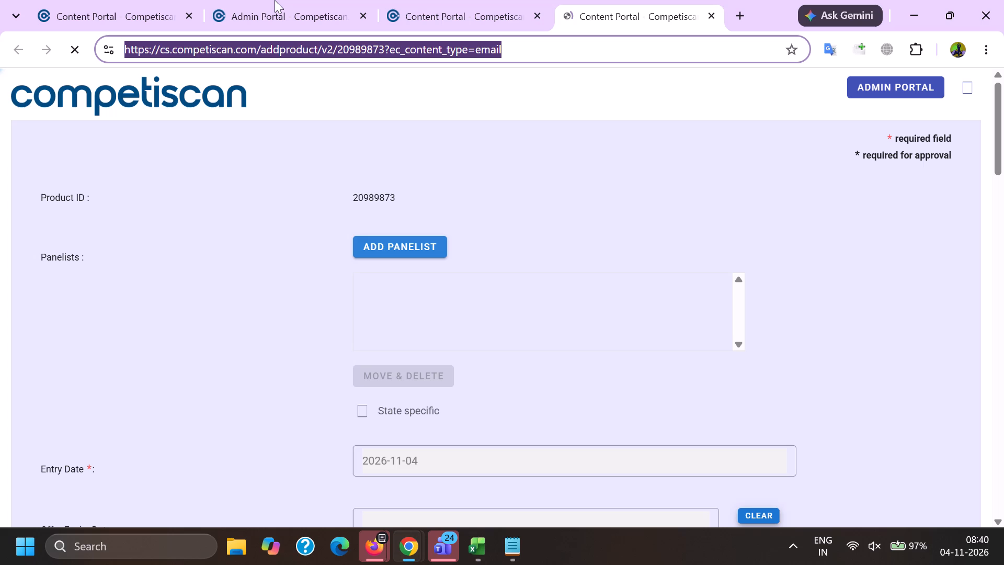
left_click(274, 0)
left_click(820, 288)
key("ctrl+v")
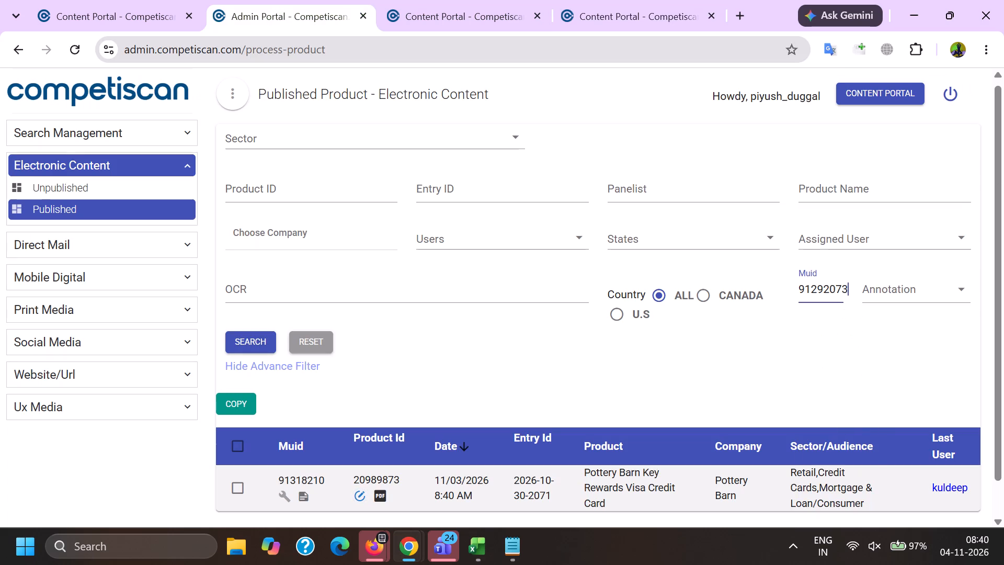
key("Return")
Close the two Content Portal tabs that follow the Admin Portal tab.
double_click(538, 16)
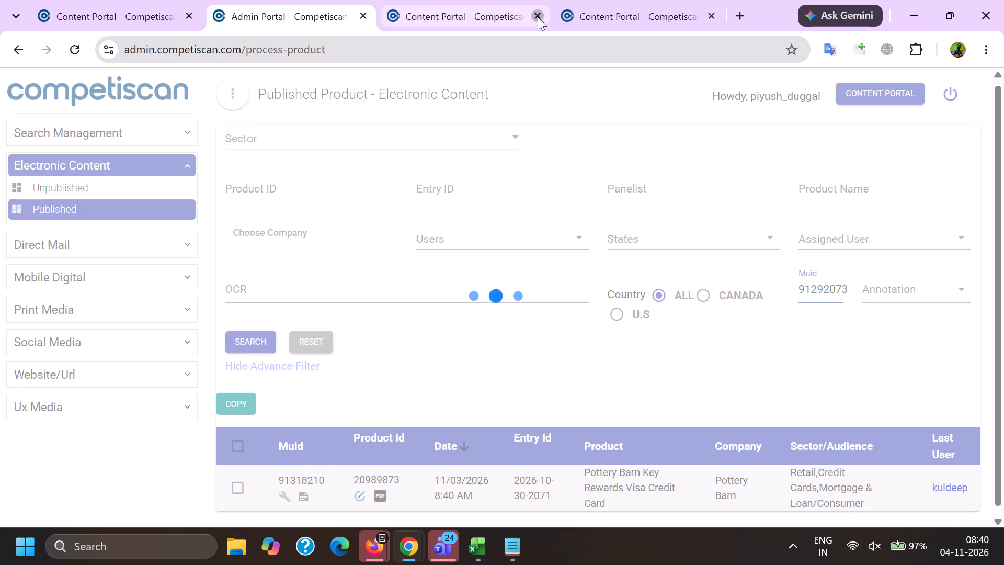
left_click(538, 16)
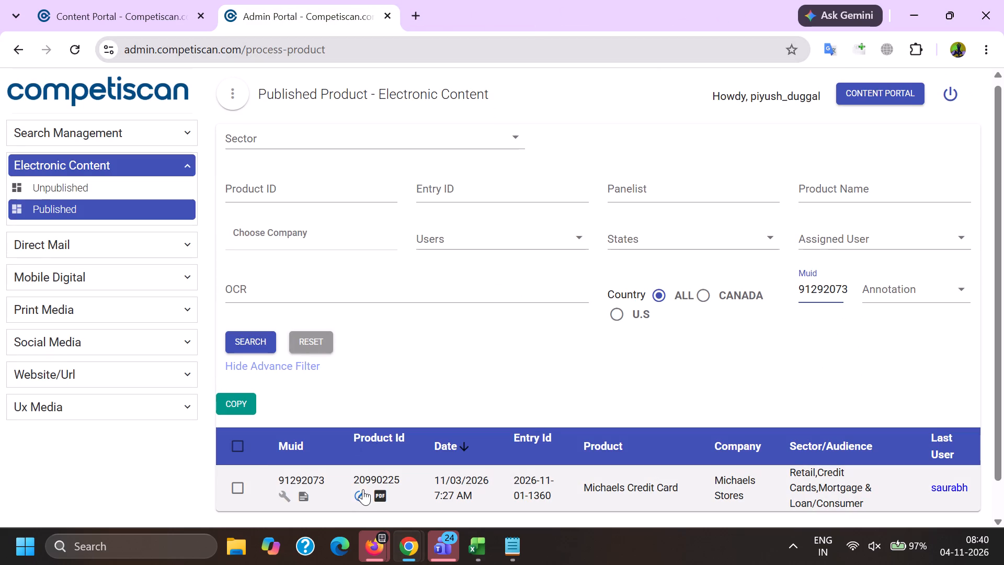
Open product 20990225 for editing and copy its page URL into LINKS cell D7329 of the Excel tracking sheet.
left_click(363, 489, "ctrl")
left_click(492, 0)
triple_click(504, 53)
key("ctrl+c")
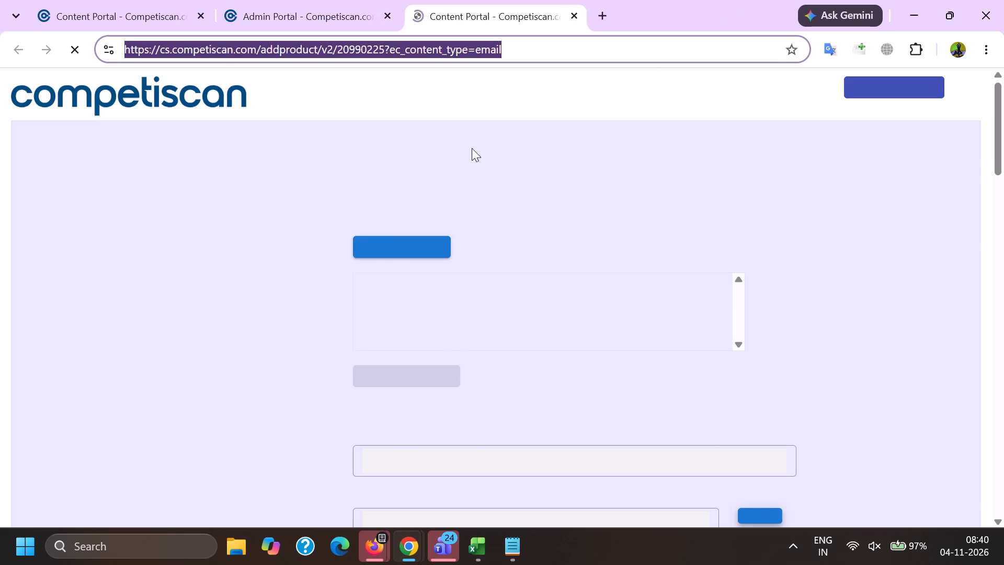
key("alt+Tab")
key("Tab")
key("Tab")
left_click(287, 254)
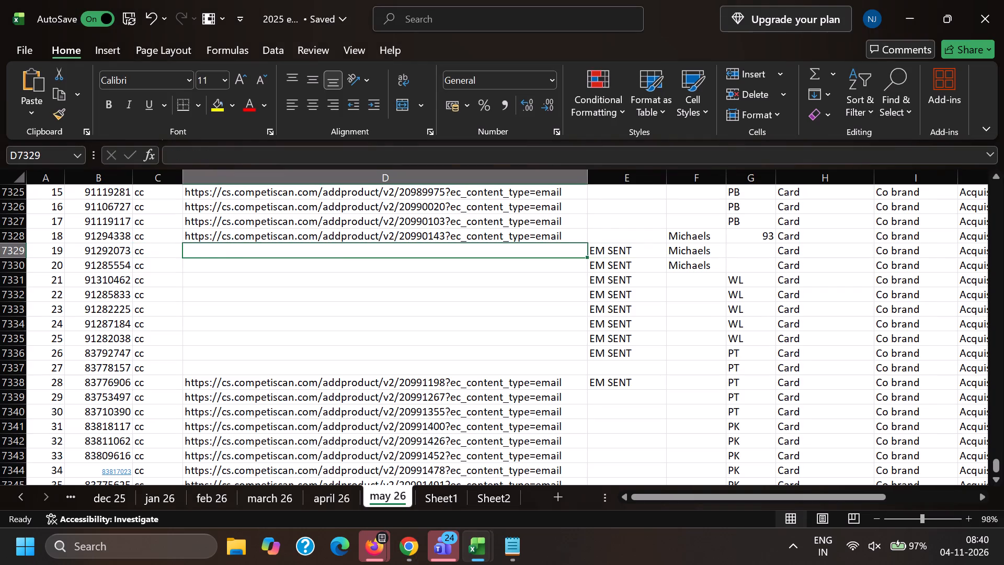
key("ctrl+v")
Copy temp ID 91285554 from row 7330, search for it by Muid in the Admin Portal's published products, and close the leftover Content Portal tab.
left_click(111, 270)
key("ctrl+c")
key("alt+Tab")
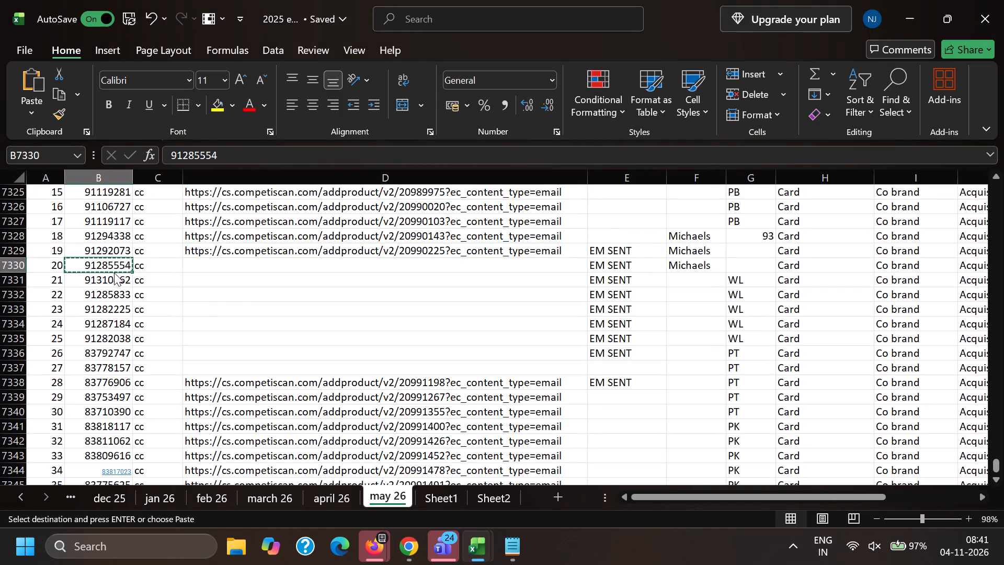
left_click(317, 0)
left_click(808, 291)
key("ctrl+v")
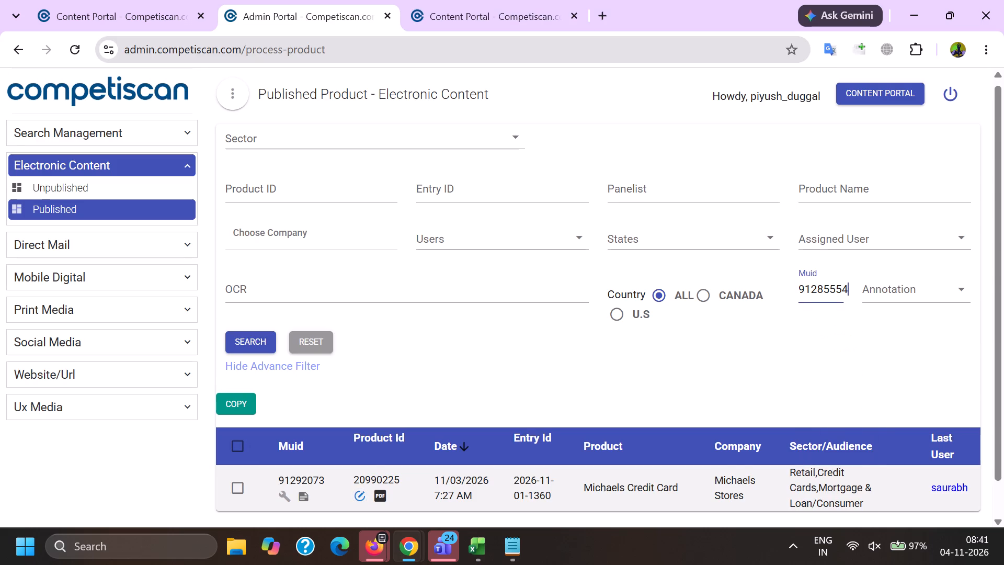
key("Return")
left_click(575, 13)
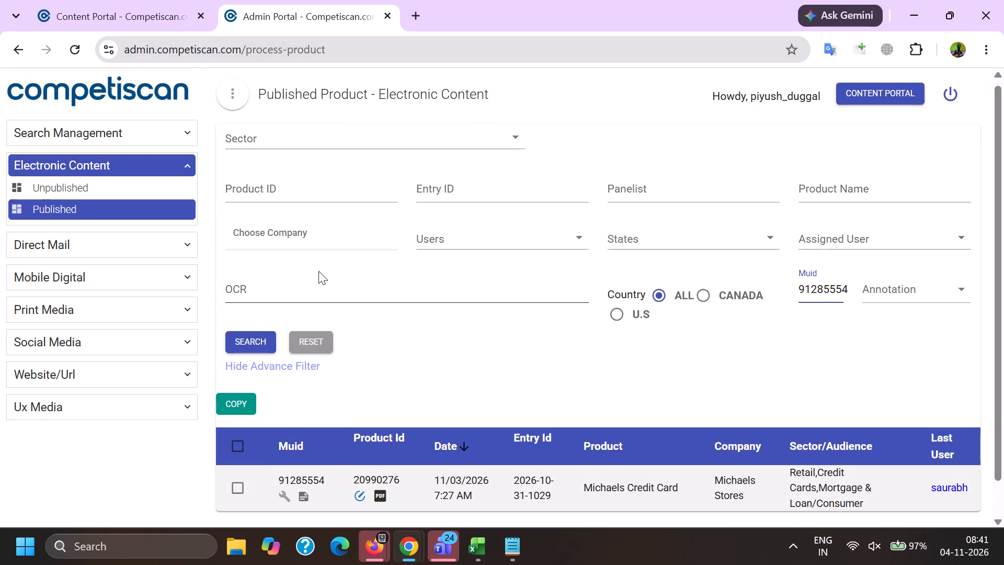
Open product 20990276 for editing and copy its page URL into LINKS cell D7330 of the Excel tracking sheet.
left_click(355, 493, "ctrl")
left_click(478, 0)
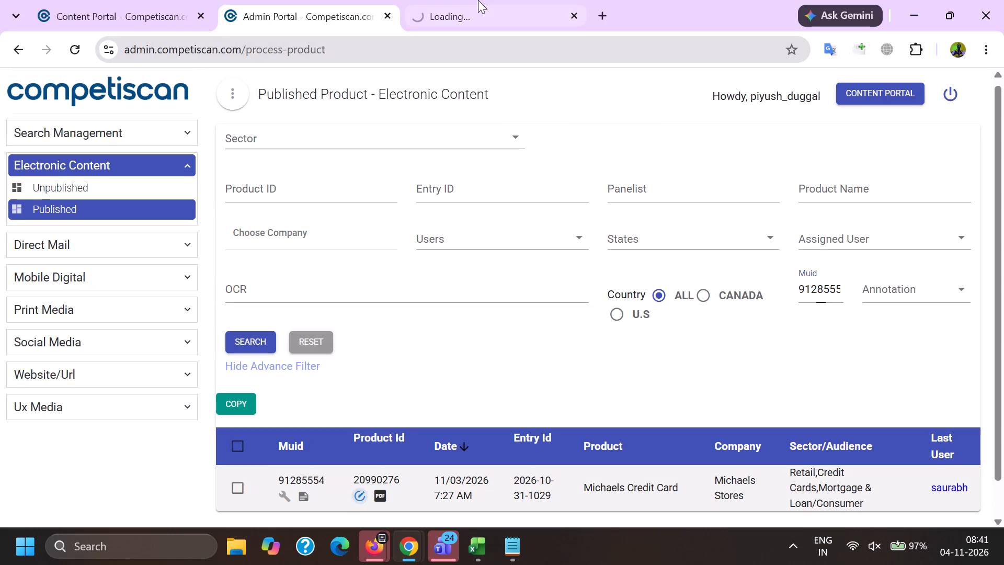
triple_click(488, 44)
key("ctrl+c")
key("alt+Tab")
key("Tab")
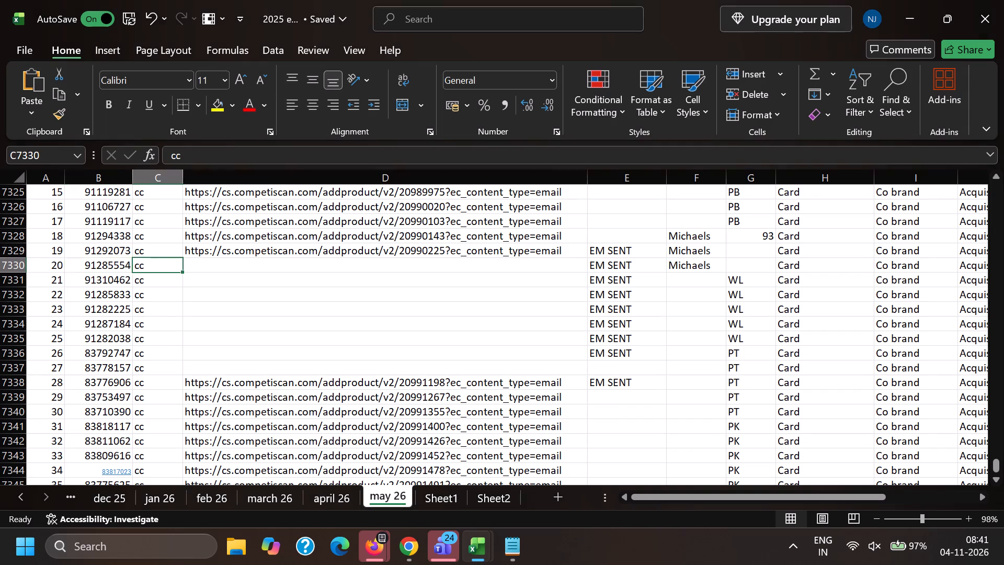
key("Tab")
key("ctrl+v")
Copy temp ID 91310462 from row 7331 and search for it by Muid in the Admin Portal's published products.
left_click(125, 284)
key("ctrl+c")
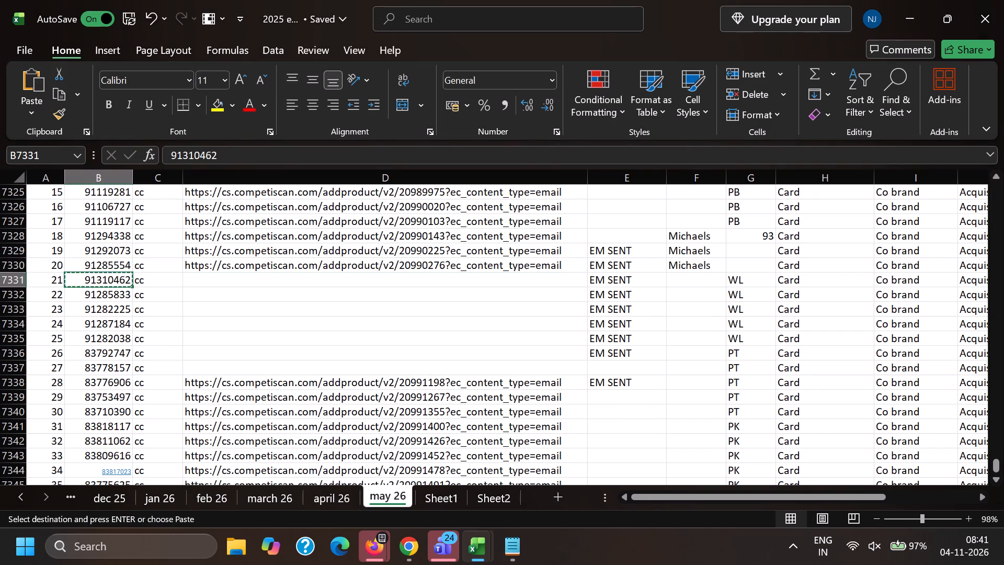
key("alt+Tab")
left_click(287, 0)
left_click(826, 287)
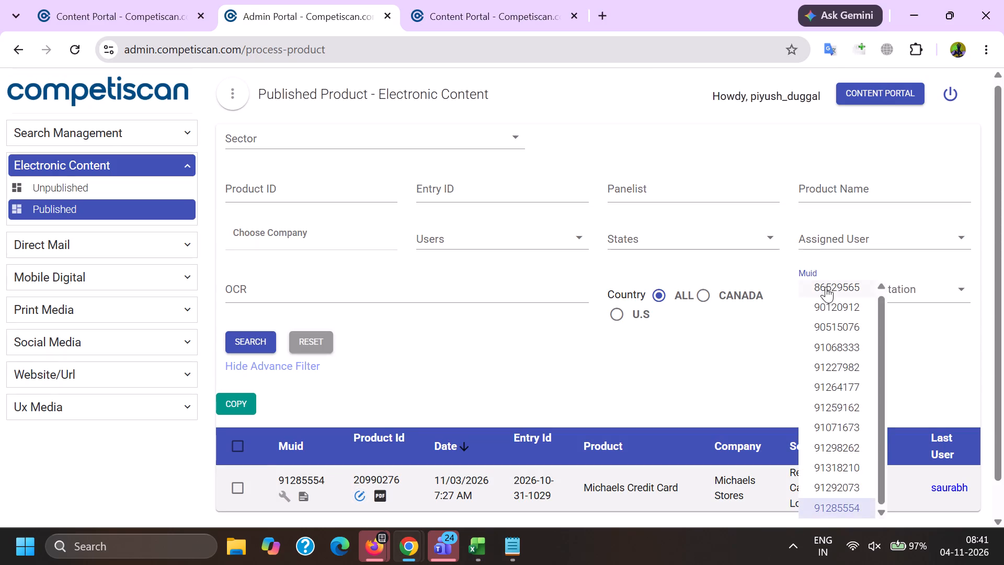
key("ctrl+v")
key("Return")
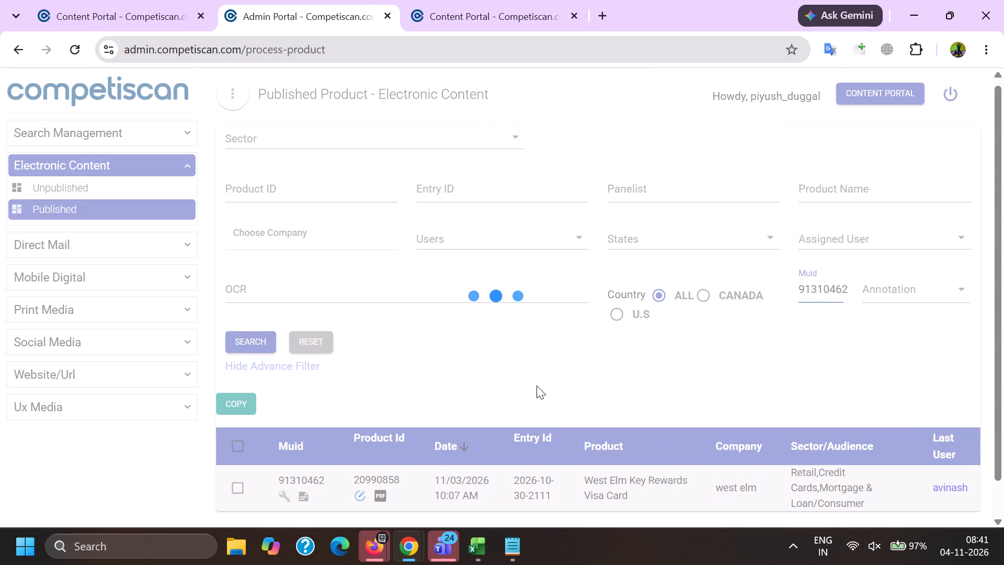
Open product 20990858 for editing and copy its page URL into LINKS cell D7331 of the Excel tracking sheet.
left_click(357, 492, "ctrl")
left_click(678, 0)
triple_click(649, 53)
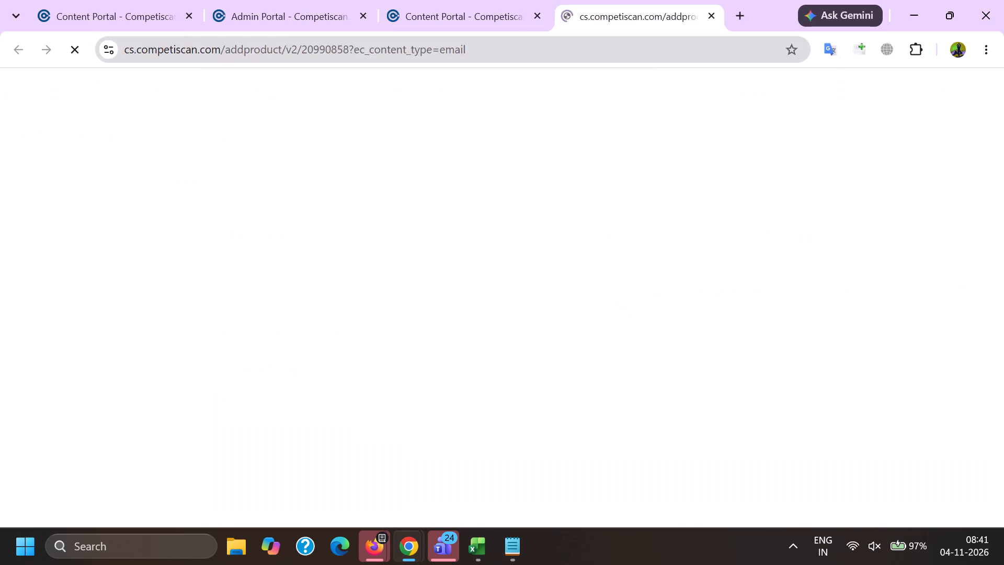
key("ctrl+c")
key("alt+Tab")
key("Tab")
key("Tab")
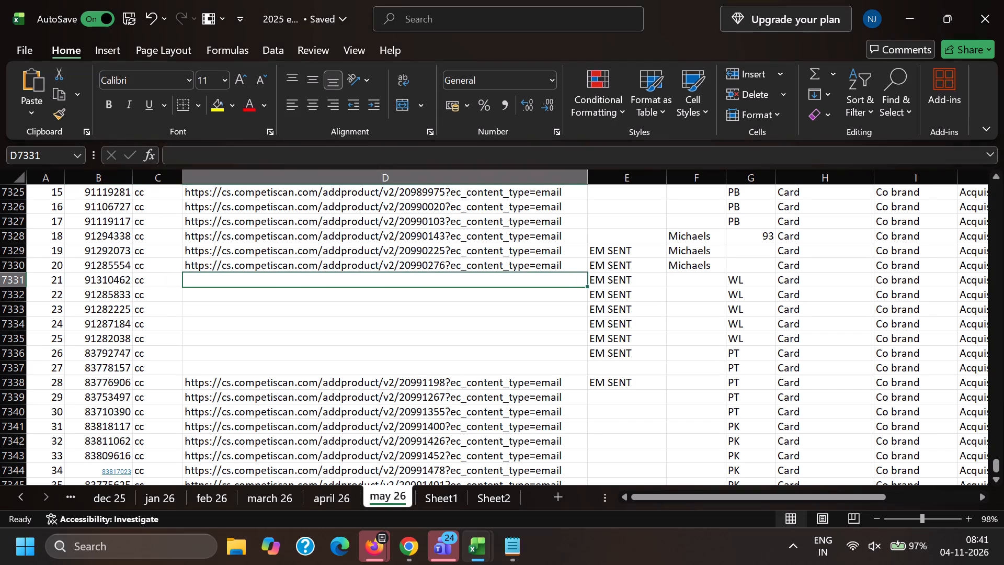
key("ctrl+v")
Copy temp ID 91285833 from row 7332 and search for it by Muid in the Admin Portal's published products.
left_click(96, 300)
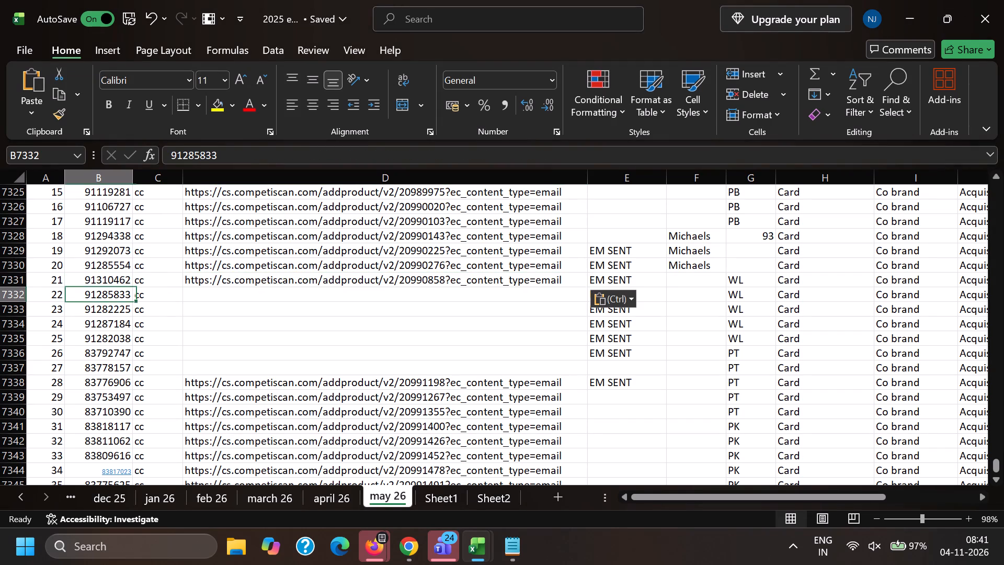
key("ctrl+c")
key("alt+Tab")
left_click(416, 0)
left_click(307, 0)
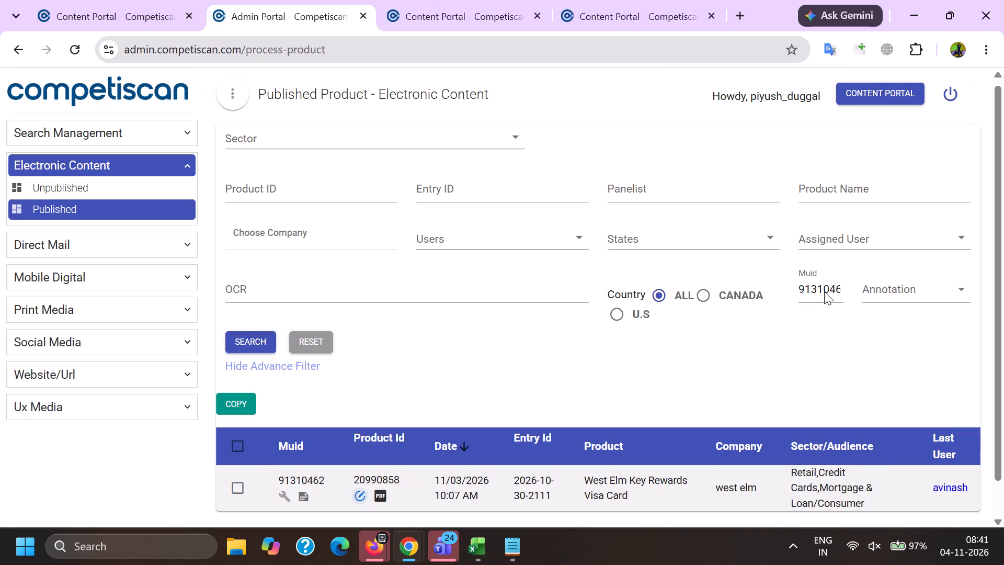
left_click(819, 287)
key("ctrl+v")
key("Return")
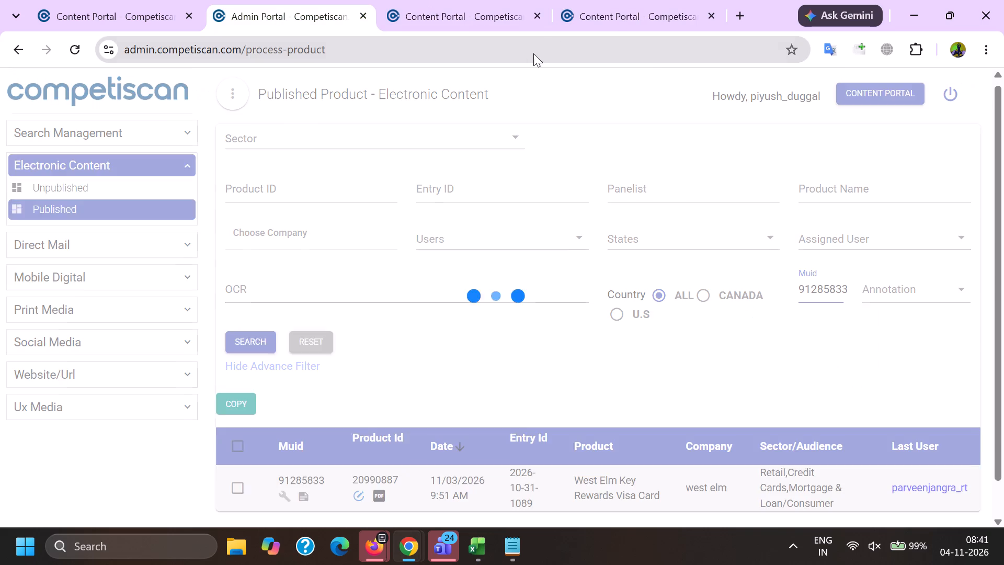
Close the two Content Portal tabs that follow the Admin Portal tab.
left_click(537, 25)
double_click(537, 18)
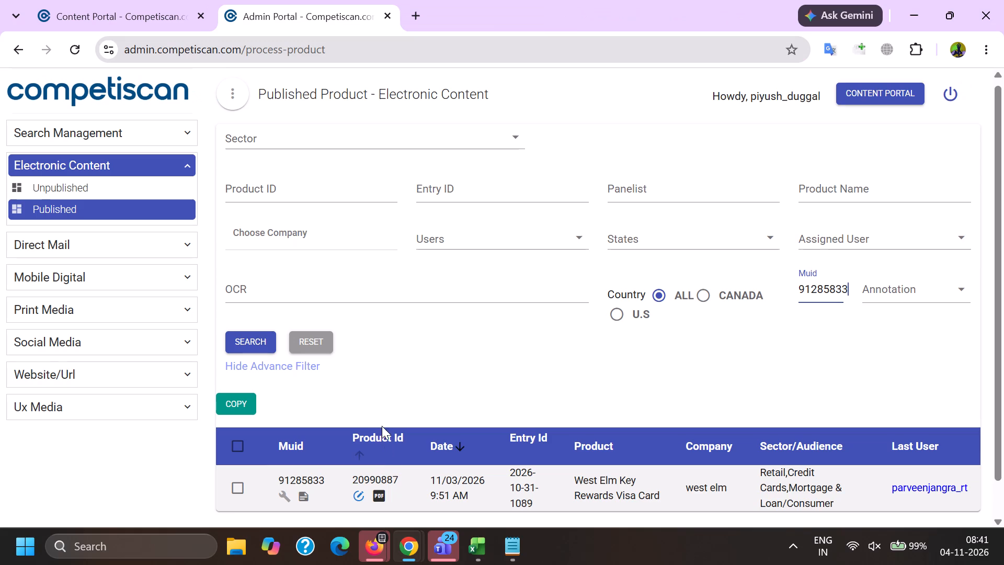
Open product 20990887 for editing and copy its page URL into LINKS cell D7332 of the Excel tracking sheet.
scroll(382, 426, "down", 4)
left_click(364, 457, "ctrl")
left_click(455, 0)
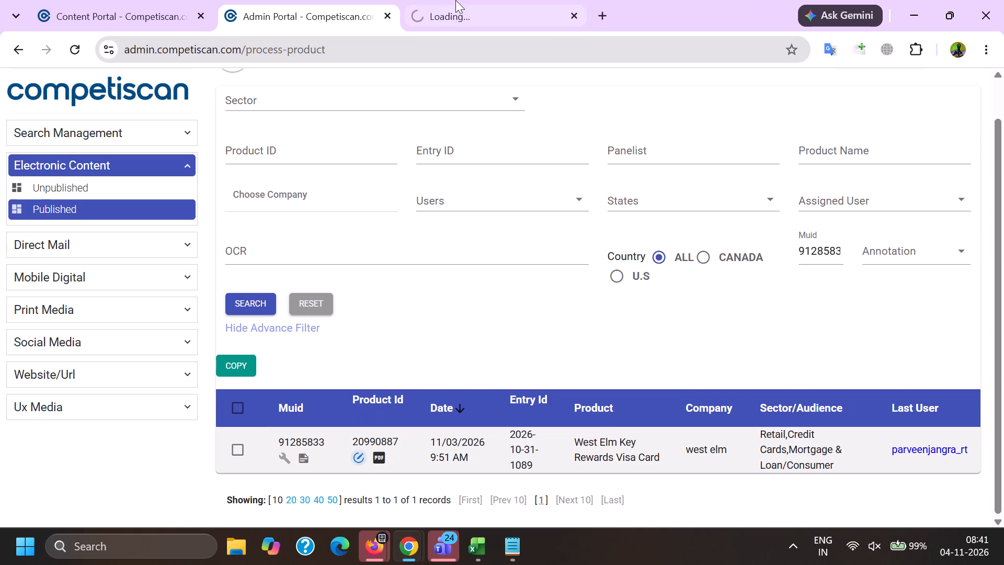
triple_click(503, 53)
key("ctrl+c")
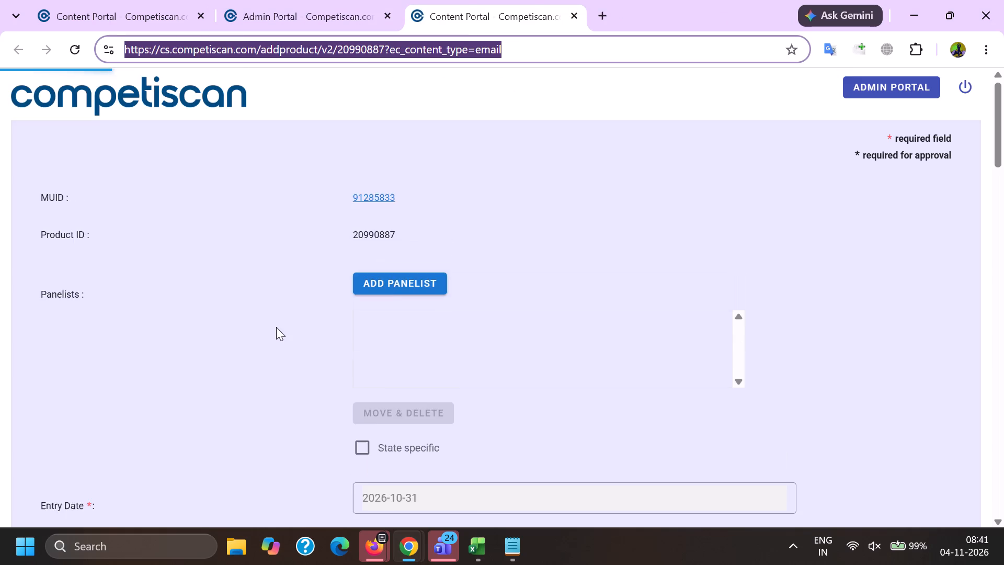
key("alt+Tab")
key("Tab")
key("Tab")
key("ctrl+v")
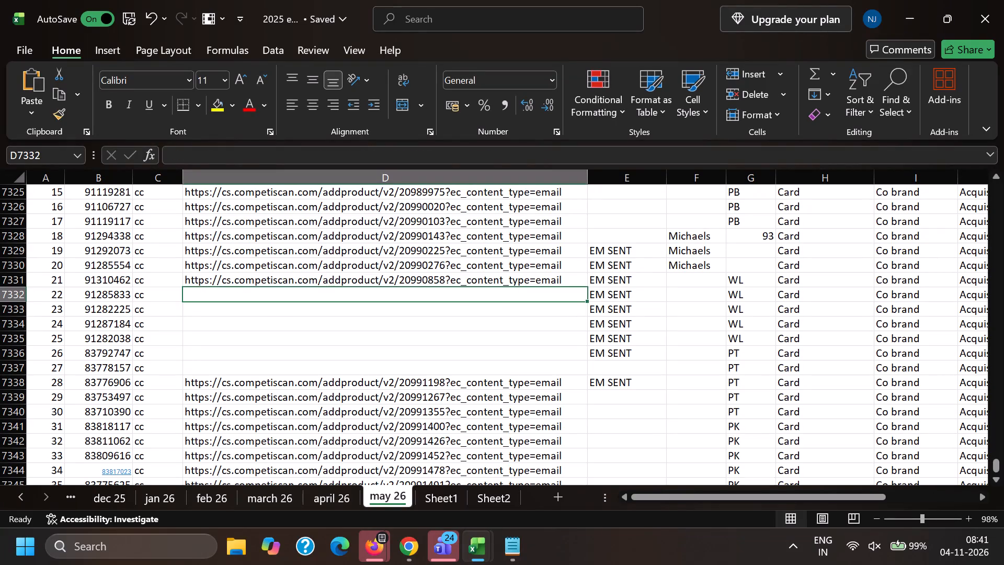
Copy temp ID 91282225 from row 7333 and search for it by Muid in the Admin Portal's published products.
left_click(102, 309)
key("ctrl+c")
key("alt+Tab")
left_click(511, 155)
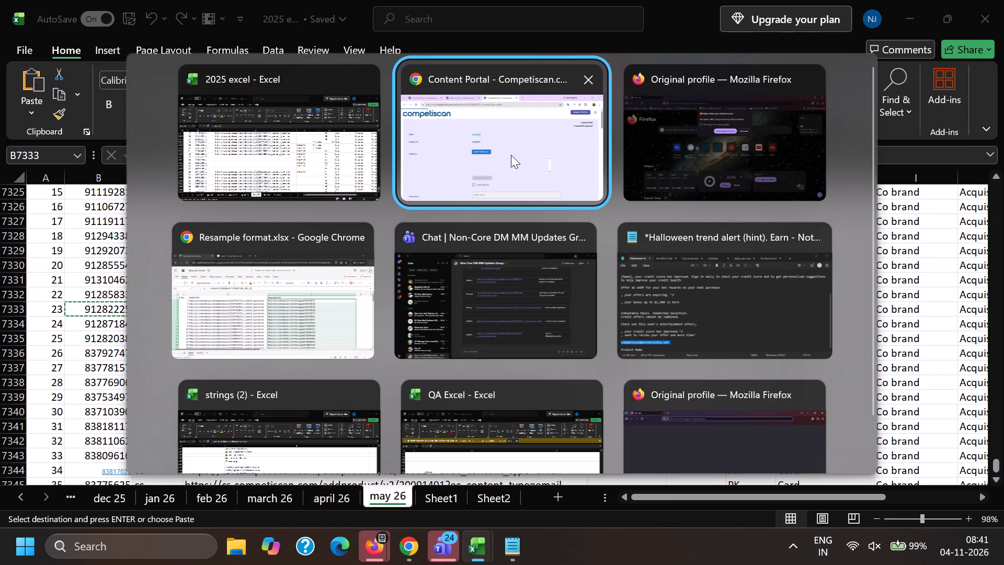
left_click(301, 0)
left_click(813, 246)
key("ctrl+v")
key("Return")
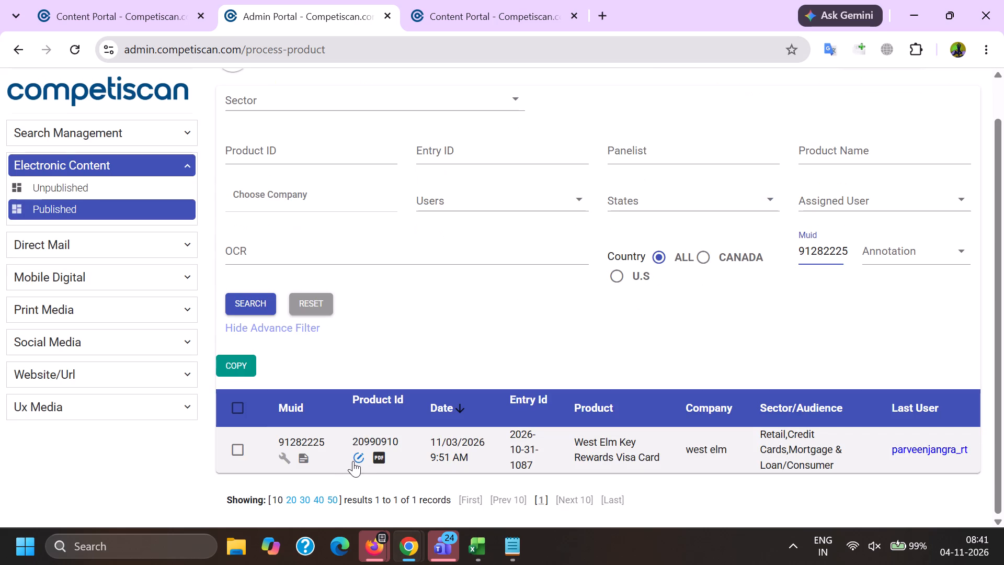
Open product 20990910 for editing and copy its page URL into LINKS cell D7333 of the Excel tracking sheet.
left_click(353, 460, "ctrl")
left_click(628, 0)
triple_click(625, 54)
key("ctrl+c")
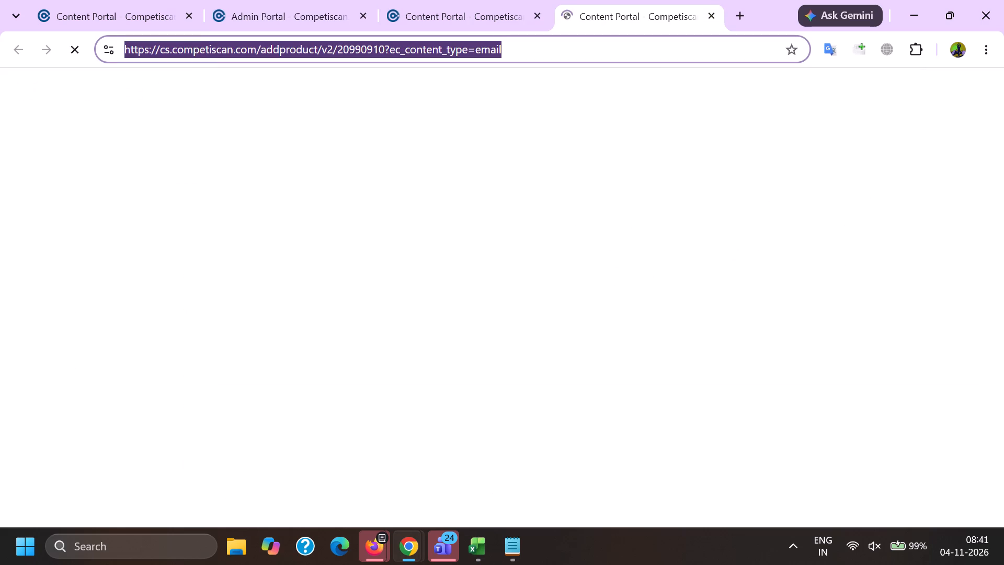
key("alt+Tab")
key("Tab")
key("Tab")
key("ctrl+v")
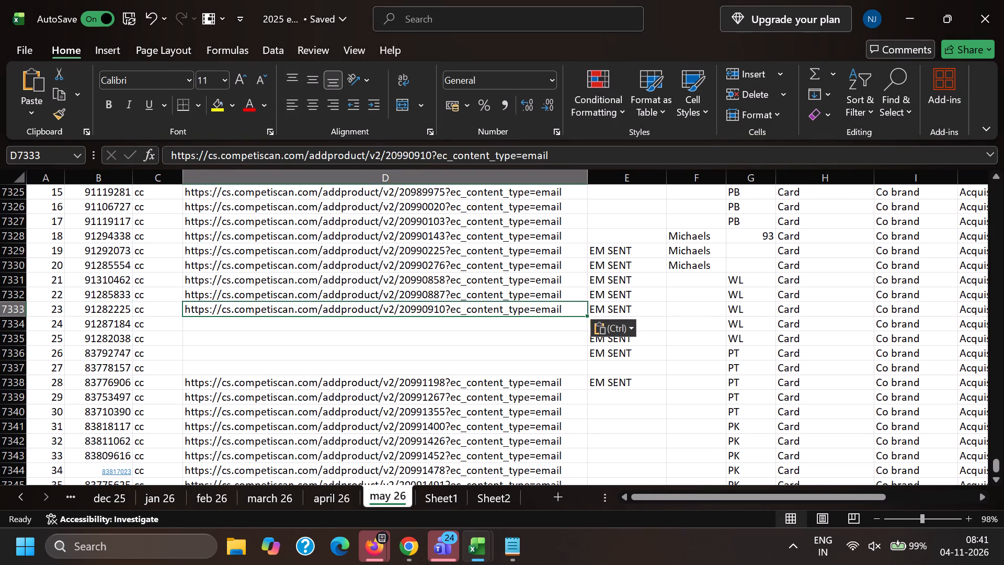
Copy temp ID 91287184 from row 7334 and search for it by Muid in the Admin Portal's published products.
left_click(109, 326)
key("ctrl+c")
key("alt+Tab")
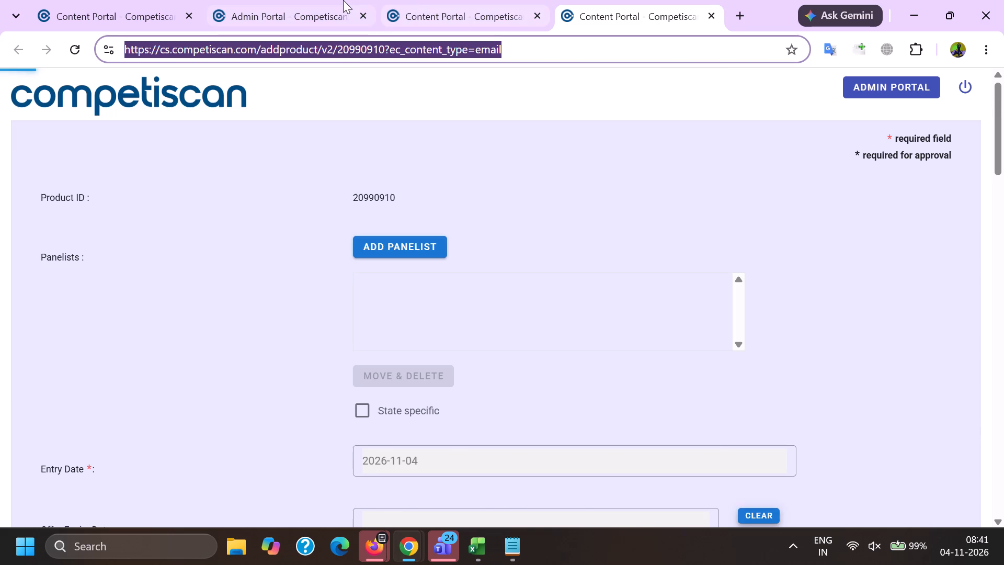
left_click(343, 0)
left_click(814, 251)
key("ctrl+v")
key("Return")
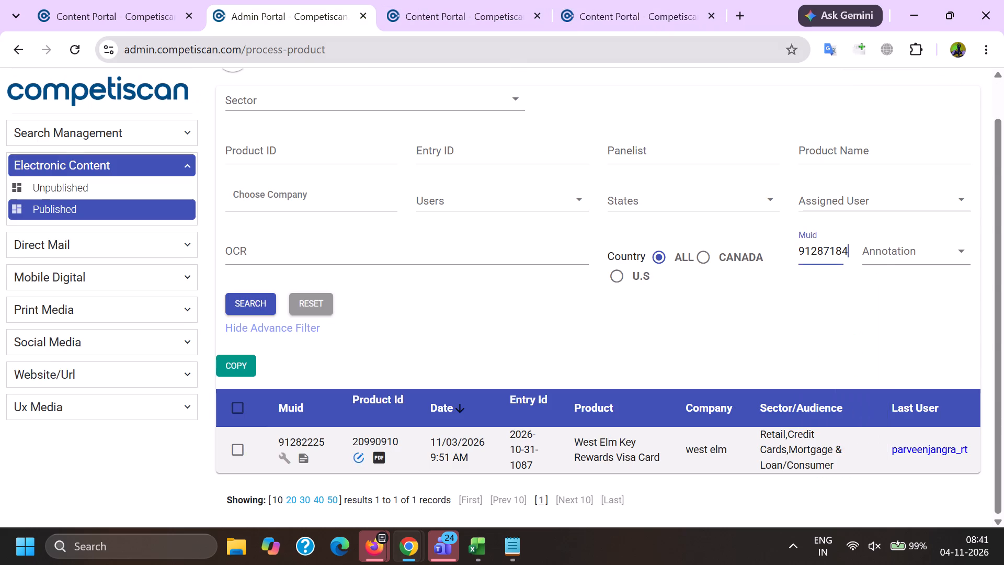
Close the two Content Portal tabs that follow the Admin Portal tab.
double_click(536, 20)
left_click(536, 20)
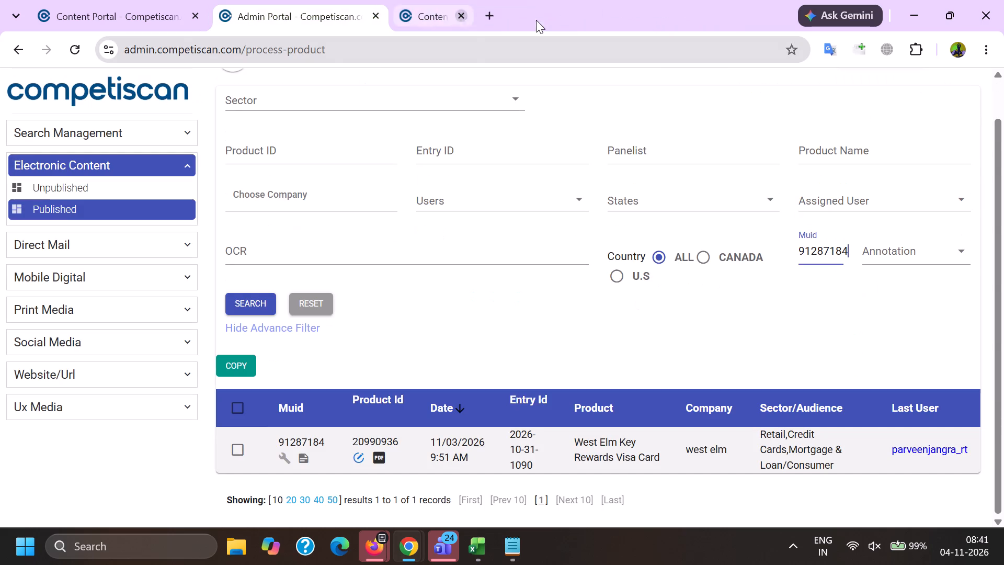
Open product 20990936 for editing and copy its page URL into LINKS cell D7334 of the Excel tracking sheet.
left_click(362, 457, "ctrl")
left_click(465, 0)
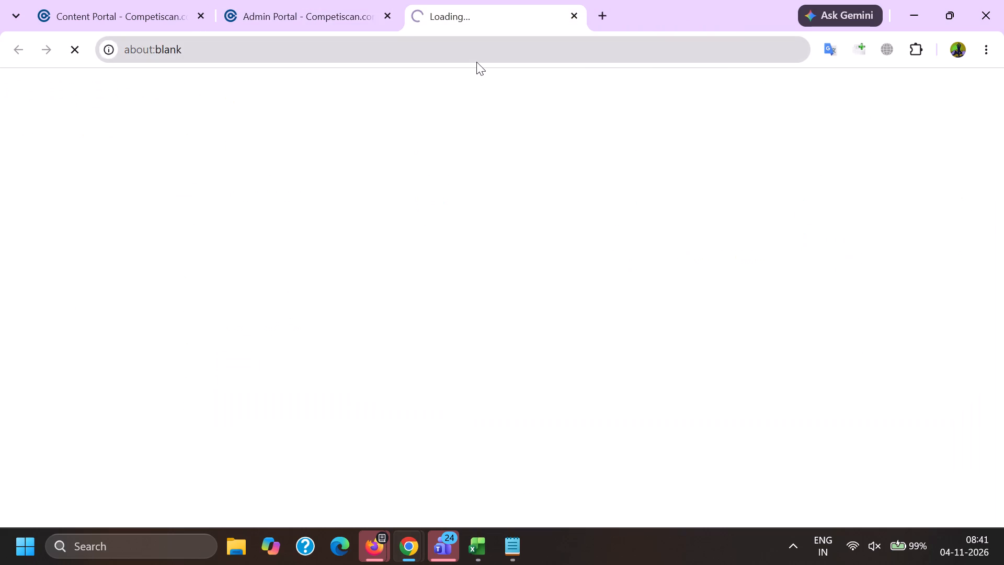
triple_click(476, 62)
key("ctrl+c")
key("ctrl+a")
key("ctrl+c")
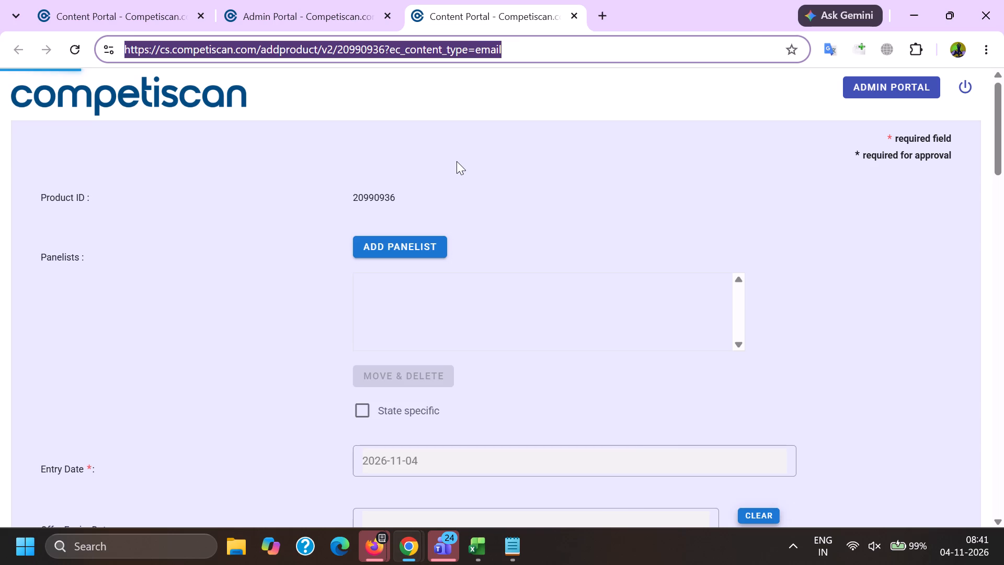
key("alt+Tab")
key("Tab")
key("Tab")
left_click(469, 144)
key("Tab")
key("Tab")
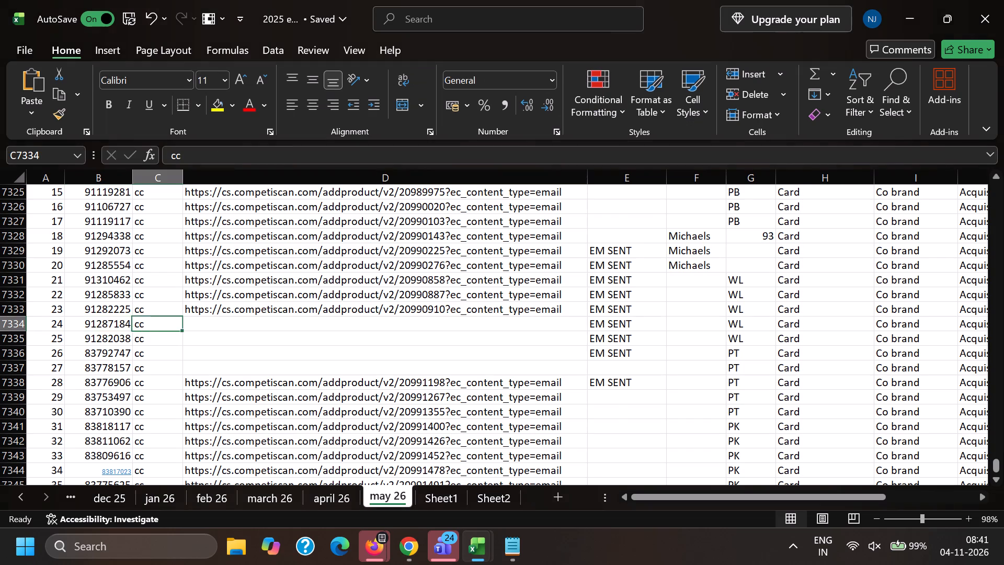
key("ctrl+v")
Copy temp ID 91282038 from row 7335 and search for it by Muid in the Admin Portal's published products.
left_click(98, 343)
key("ctrl+c")
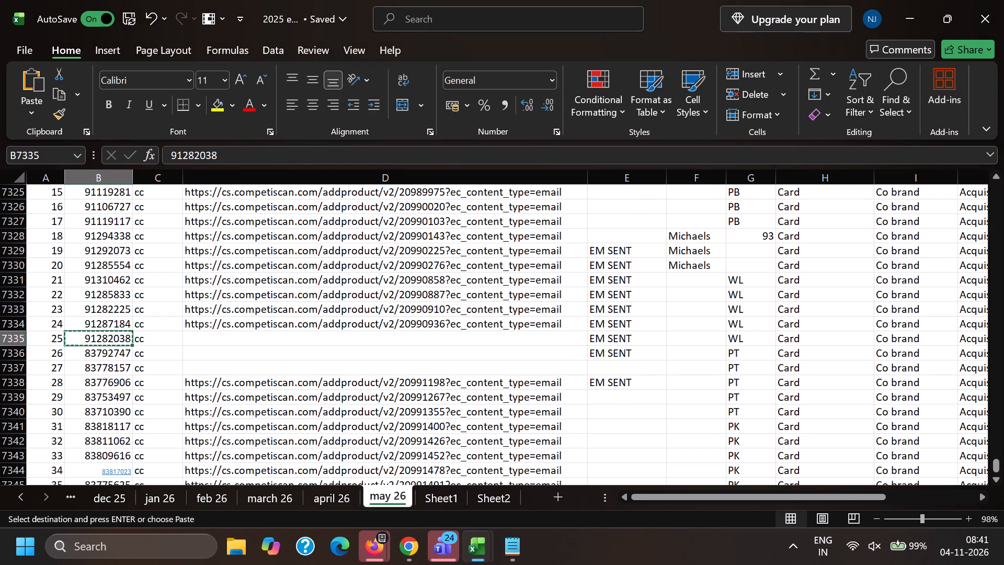
key("alt+Tab")
left_click(263, 4)
left_click(807, 252)
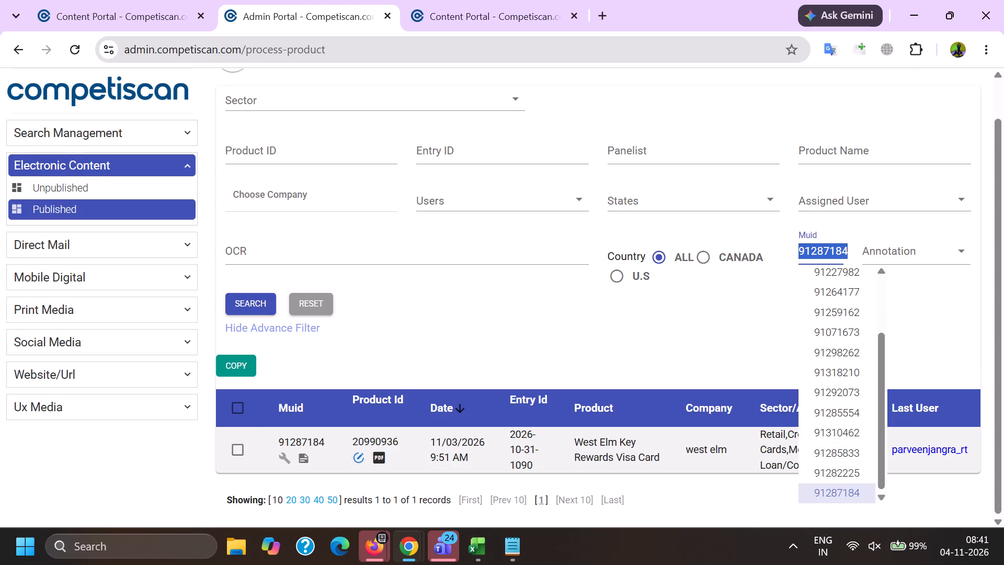
key("ctrl+v")
key("Return")
Open product 20990965 for editing and copy its page URL into LINKS cell D7335 of the Excel tracking sheet.
scroll(363, 252, "down", 6)
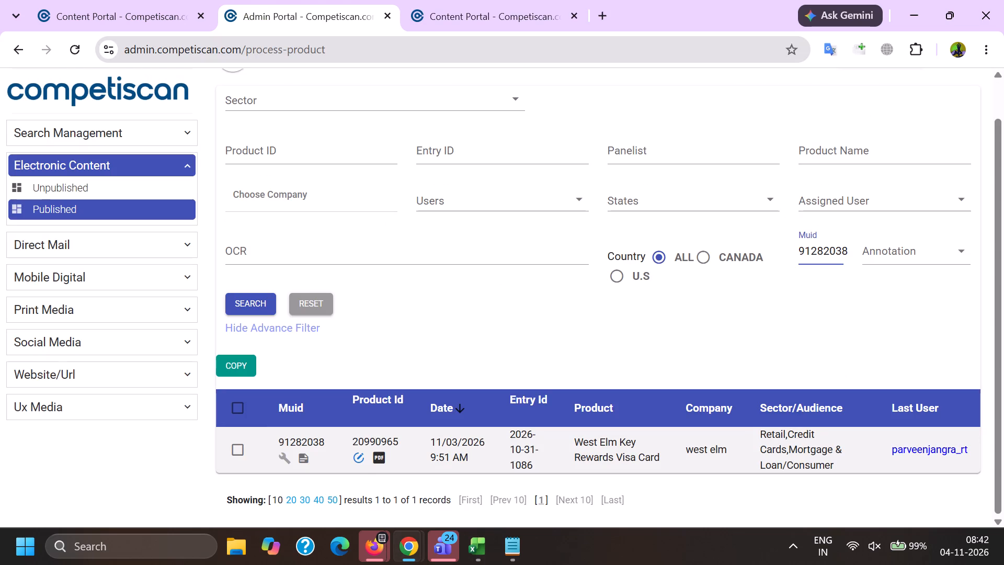
left_click(361, 454, "ctrl")
left_click(673, 0)
triple_click(654, 48)
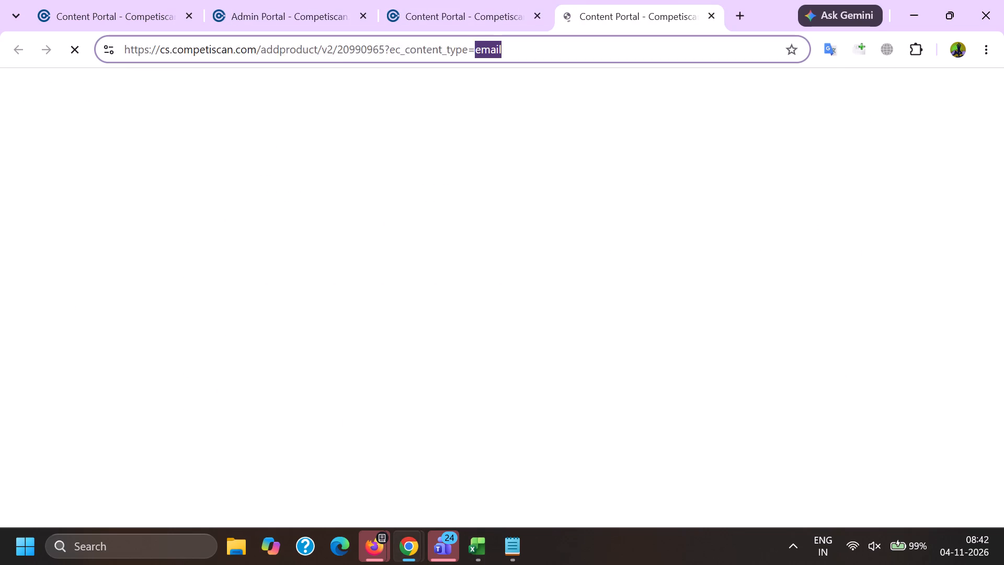
key("ctrl+c")
key("alt+Tab")
key("Tab")
key("Tab")
key("ctrl+v")
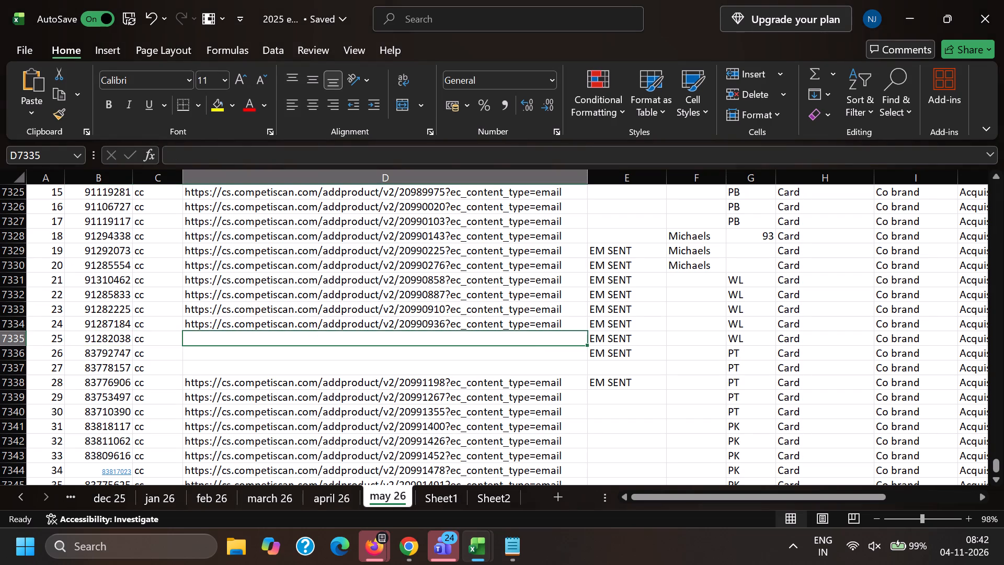
Copy temp ID 83792747 from row 7336 and search for it by Muid in the Admin Portal's published products.
left_click(94, 360)
key("ctrl+c")
key("alt+Tab")
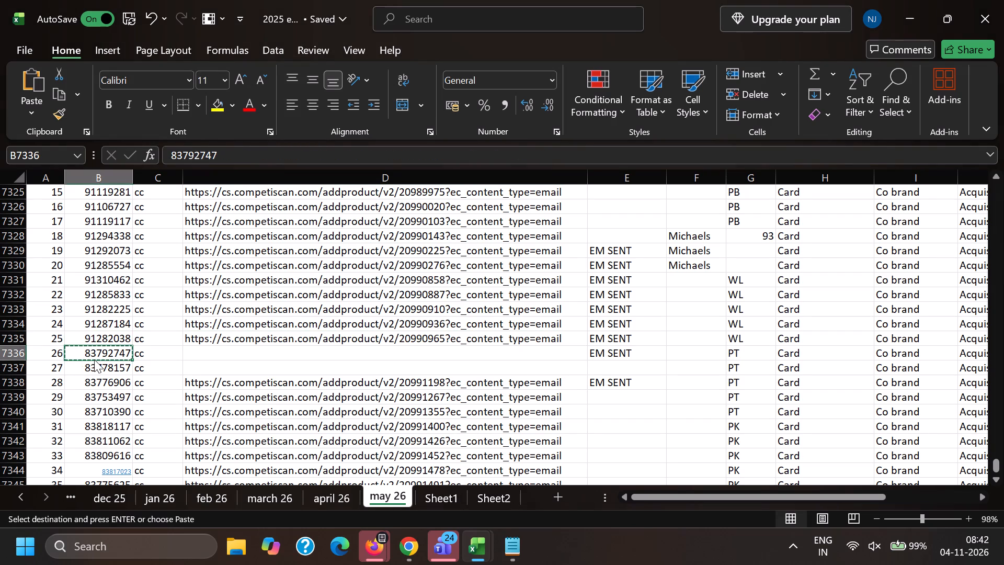
left_click(254, 0)
left_click(812, 251)
key("ctrl+v")
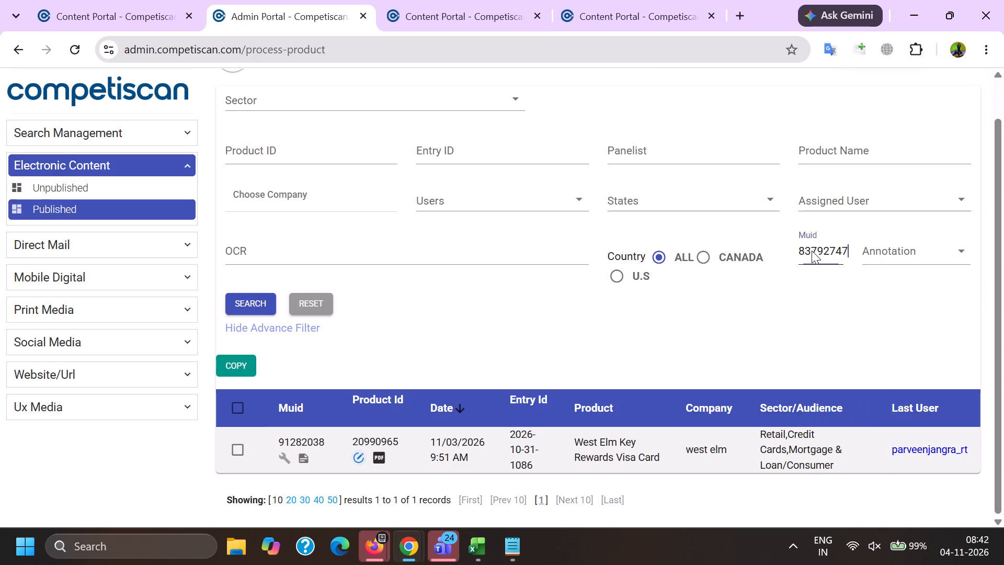
key("Return")
scroll(60, 355, "down", 6)
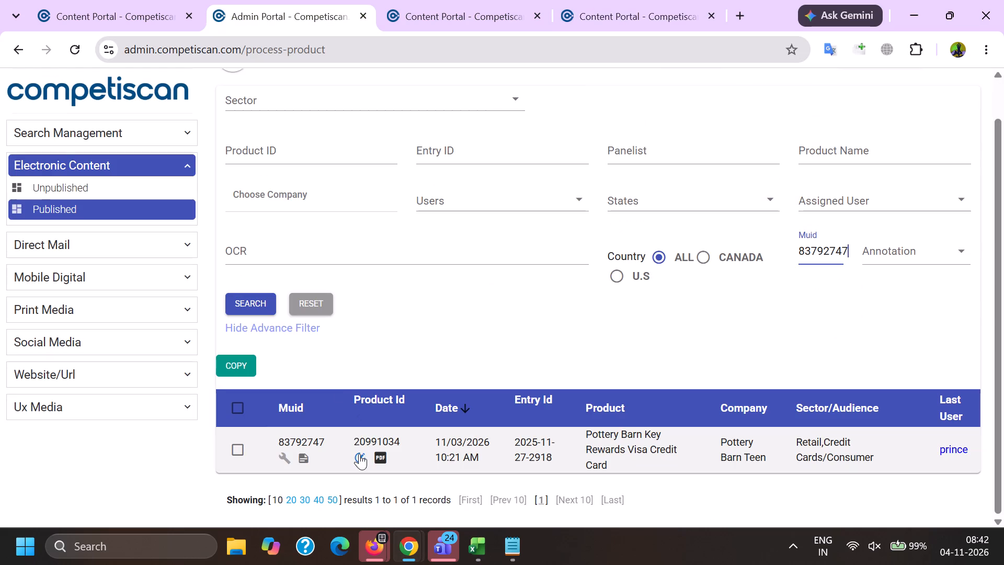
Open product 20991034 for editing and copy its page URL into LINKS cell D7336 of the Excel tracking sheet.
left_click(359, 454, "ctrl")
left_click(678, 0)
double_click(660, 36)
left_click(659, 41)
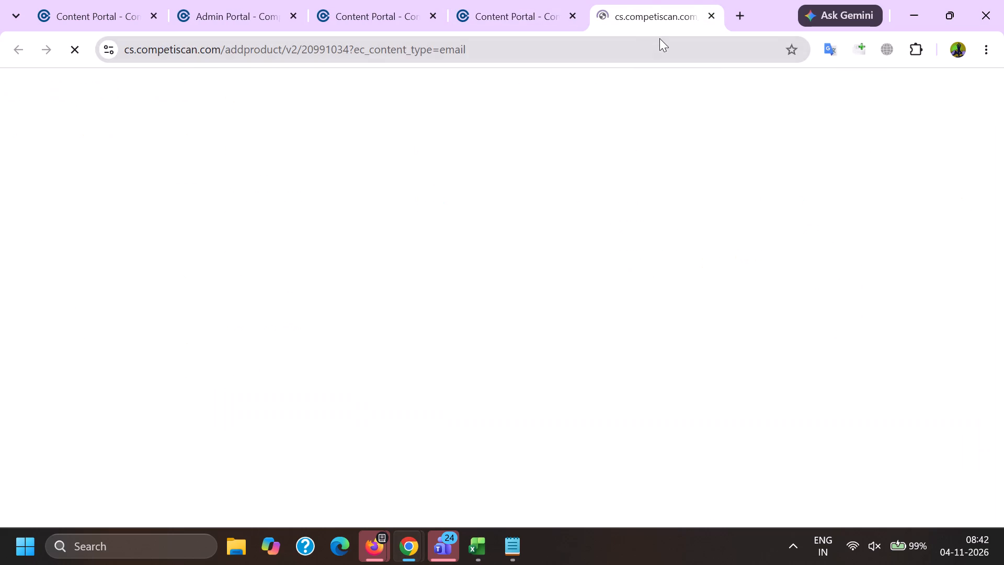
triple_click(658, 44, "ctrl")
triple_click(657, 49, "ctrl")
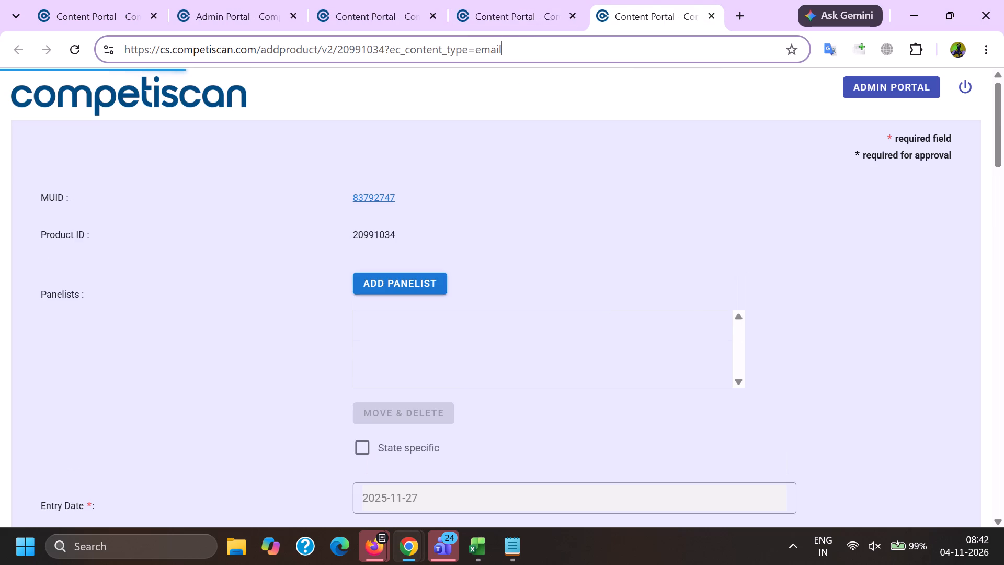
key("ctrl+c")
key("alt+Tab")
key("Tab")
key("Tab")
key("ctrl+v")
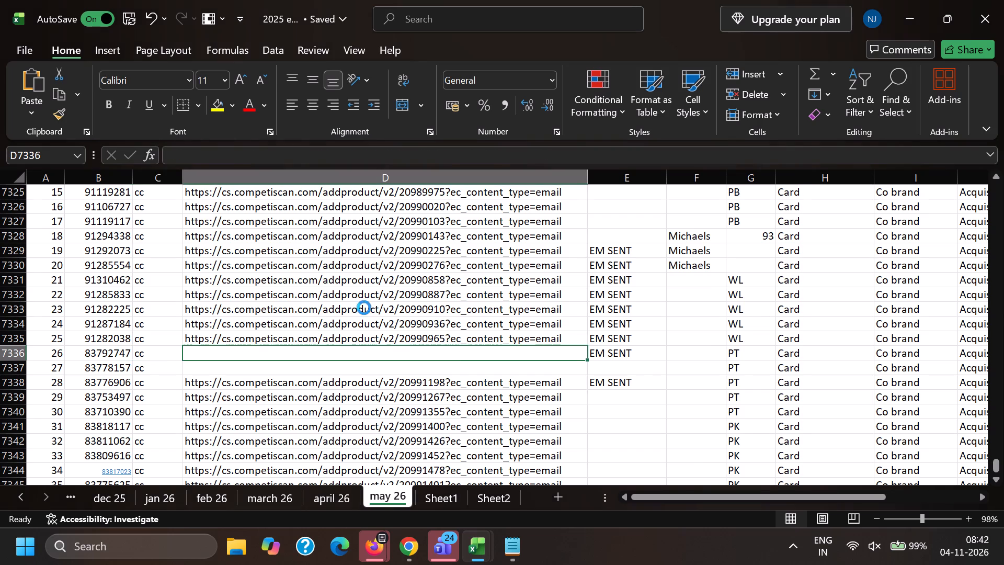
Copy temp ID 83778157 from row 7337 and search for it by Muid in the Admin Portal's published products.
left_click(97, 371)
key("ctrl+c")
key("alt+Tab")
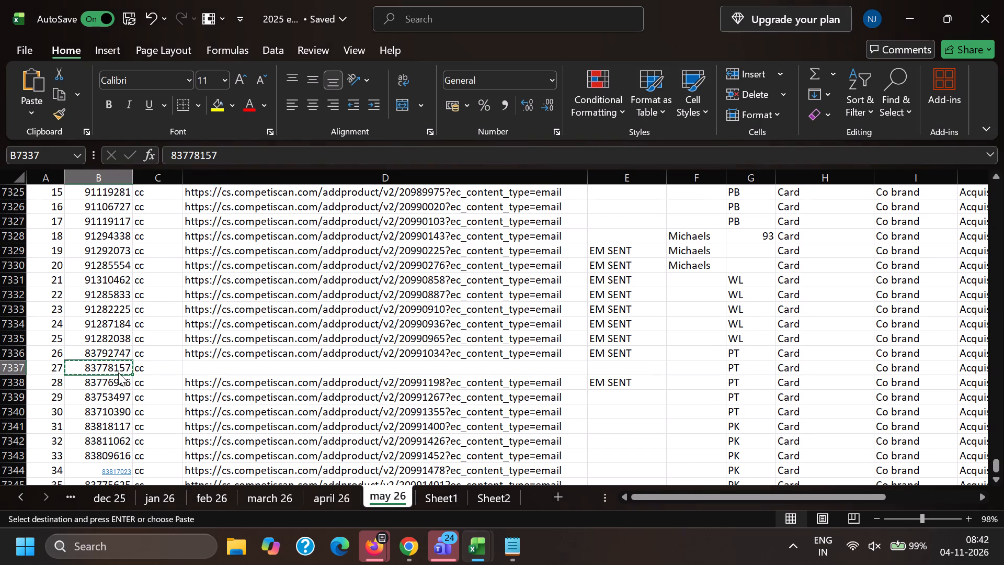
left_click(288, 0)
left_click(813, 248)
key("ctrl+v")
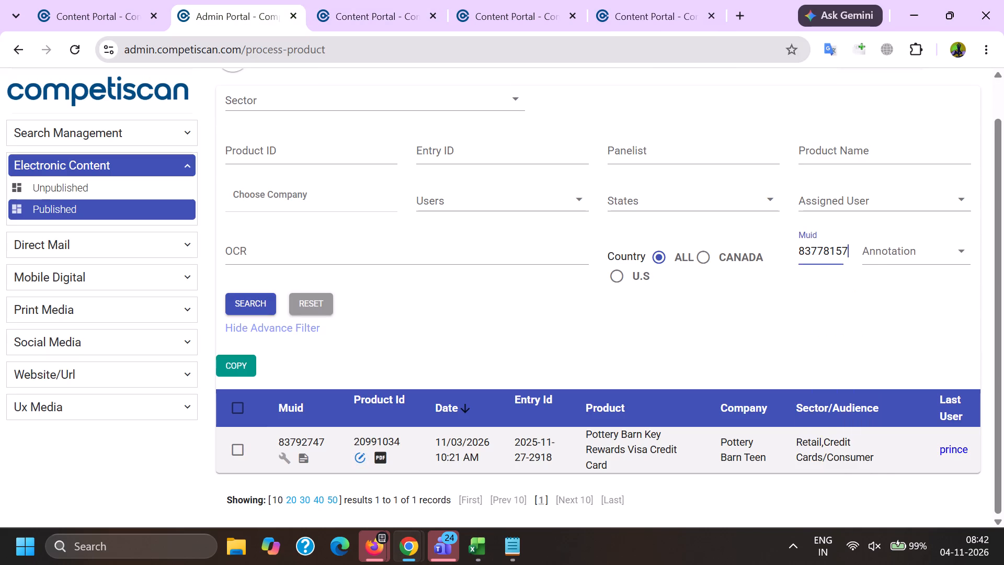
key("Return")
triple_click(428, 17)
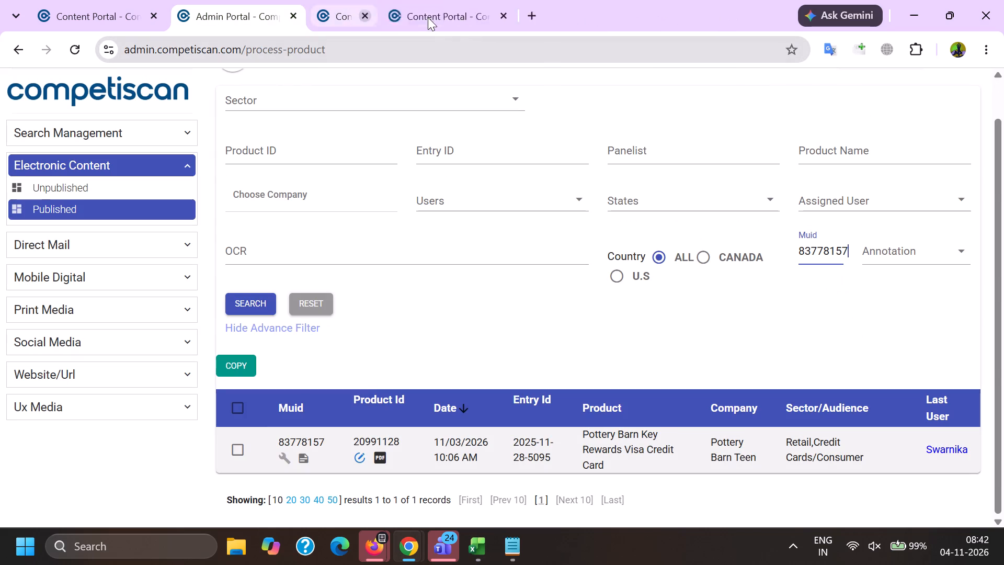
Open product 20991128 for editing and copy its page URL into LINKS cell D7337 of the Excel tracking sheet.
left_click(361, 453, "ctrl")
left_click(483, 0)
left_click(516, 64)
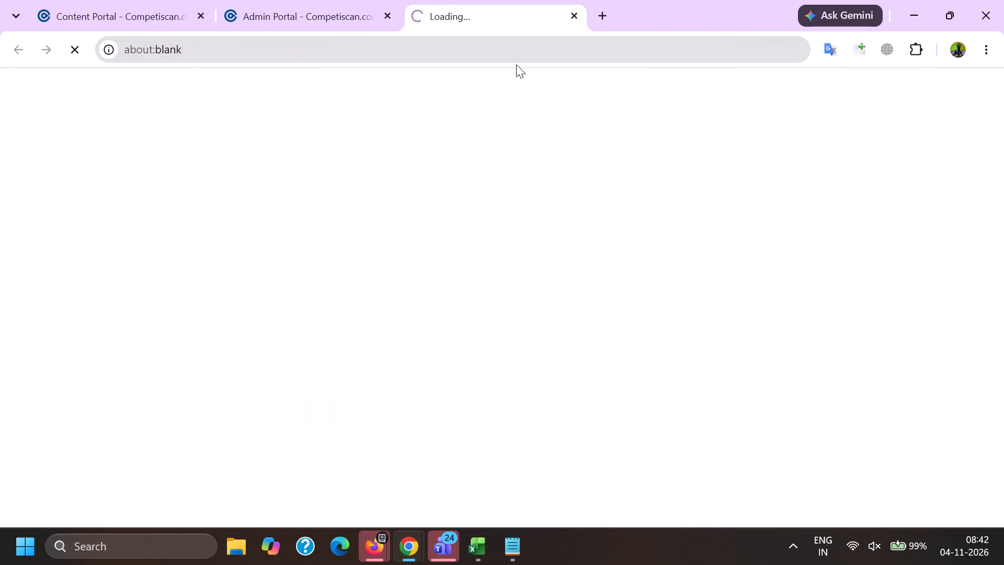
triple_click(507, 53)
key("ctrl+c")
key("alt+Tab")
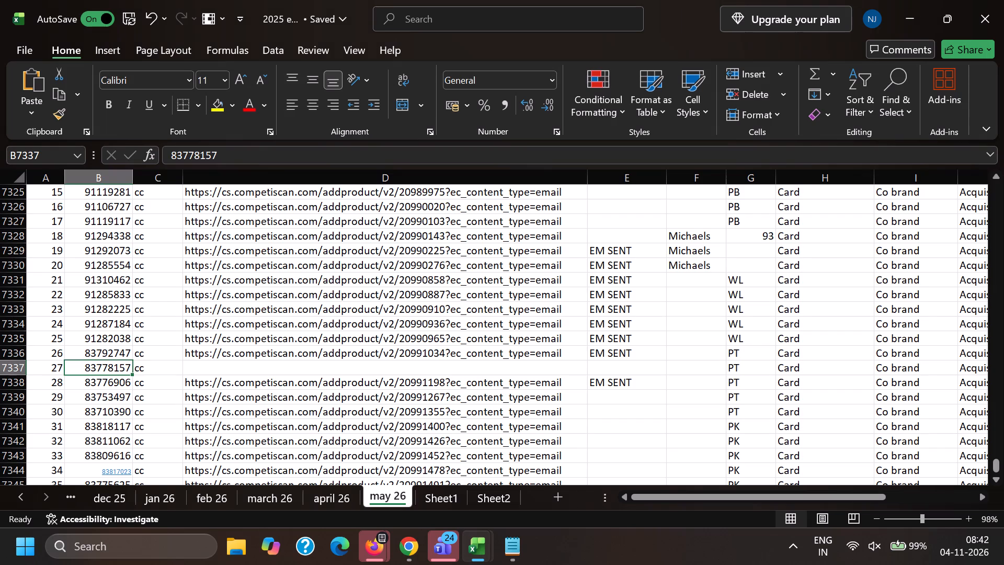
key("Tab")
key("Tab")
key("ctrl+v")
Check the 03-Nov-26 LINKS cells D7311 to D7346 for repeated URLs with a Duplicate Values conditional formatting rule.
left_click(471, 332)
scroll(405, 378, "up", 6)
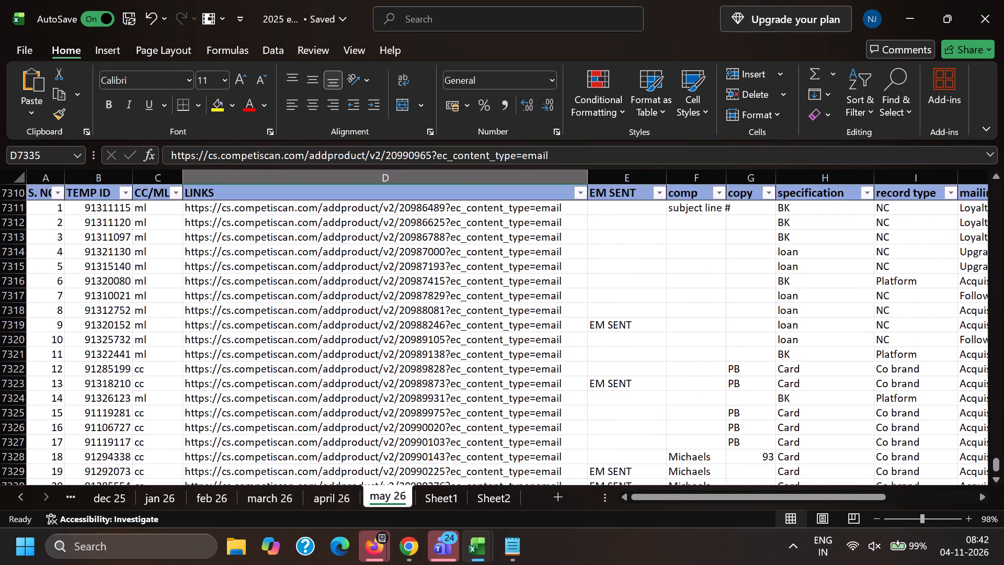
scroll(370, 346, "up", 2)
left_click(301, 354)
key("ctrl+shift+Down")
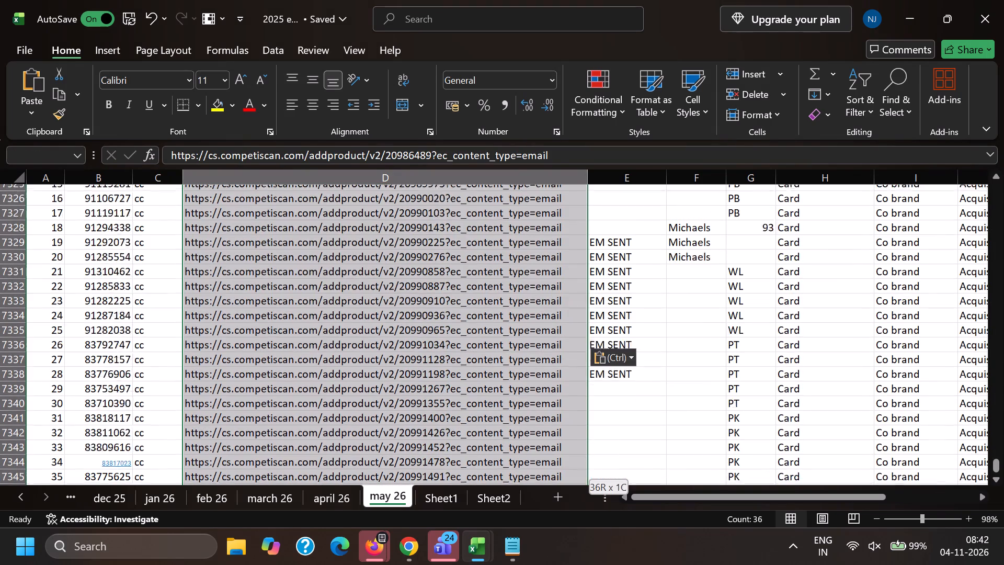
left_click(584, 86)
left_click(614, 136)
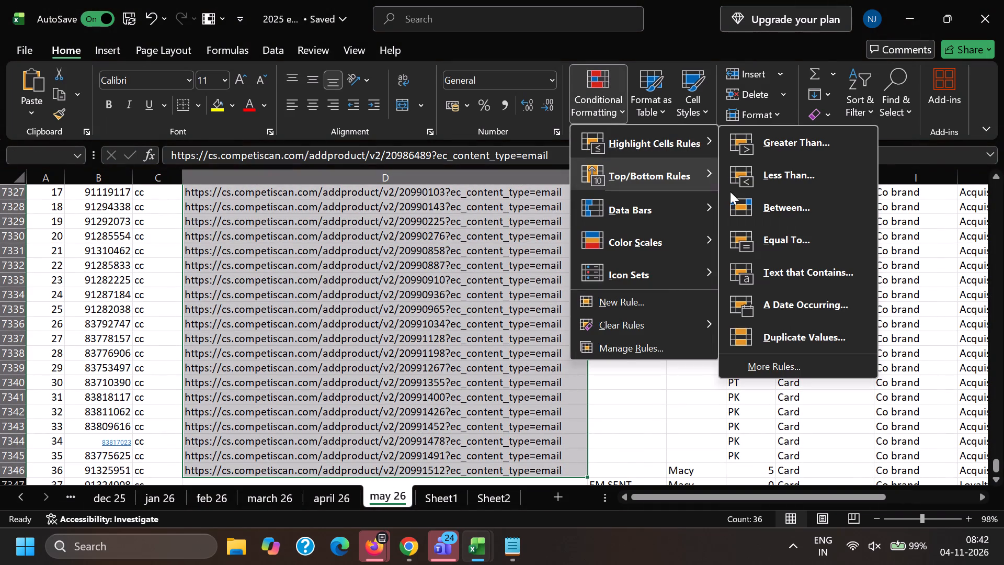
left_click(800, 343)
left_click(534, 299)
scroll(334, 331, "up", 8)
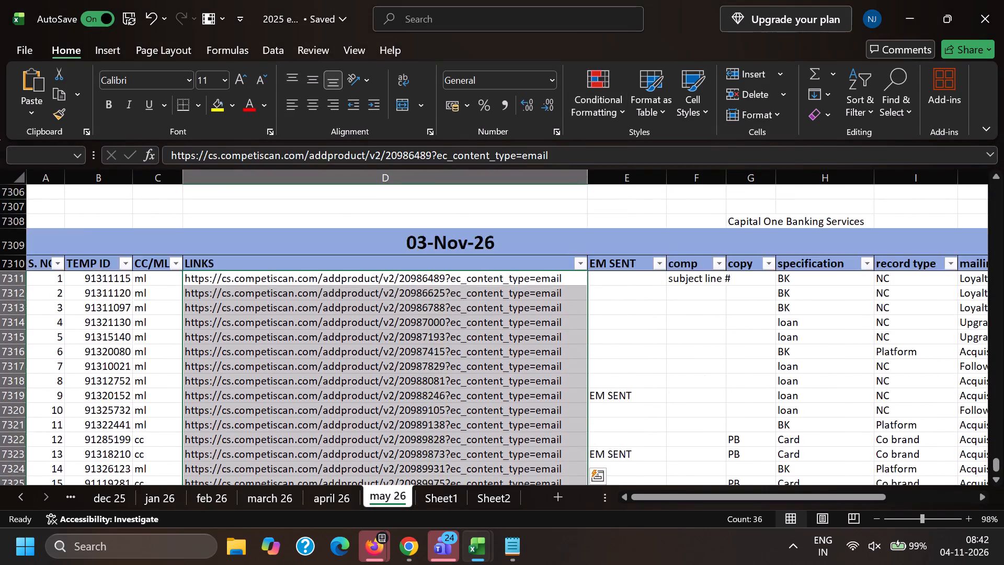
scroll(334, 330, "up", 4)
scroll(337, 329, "down", 13)
scroll(244, 321, "up", 1)
scroll(244, 322, "down", 8)
scroll(290, 375, "up", 4)
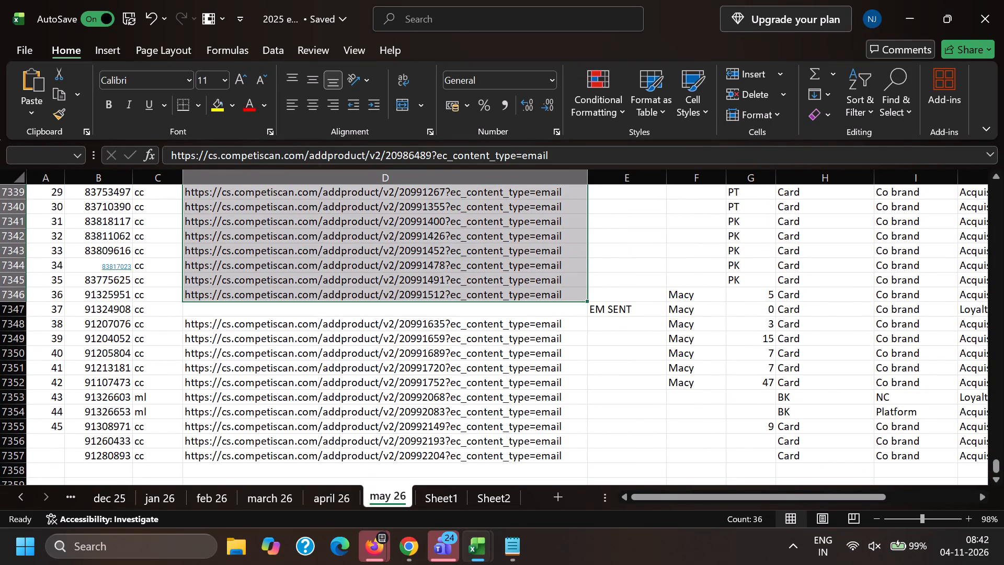
Copy temp ID 91324908 from row 7347 and search for it by Muid in the Admin Portal's published products.
left_click(89, 313)
key("ctrl+c")
key("alt+Tab")
left_click(299, 0)
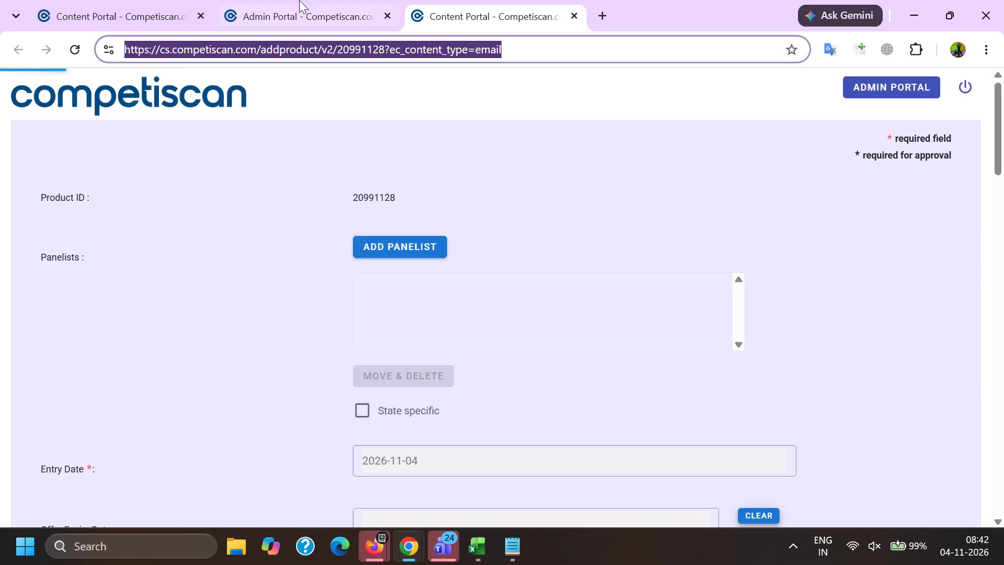
left_click(826, 251)
key("ctrl+v")
key("Return")
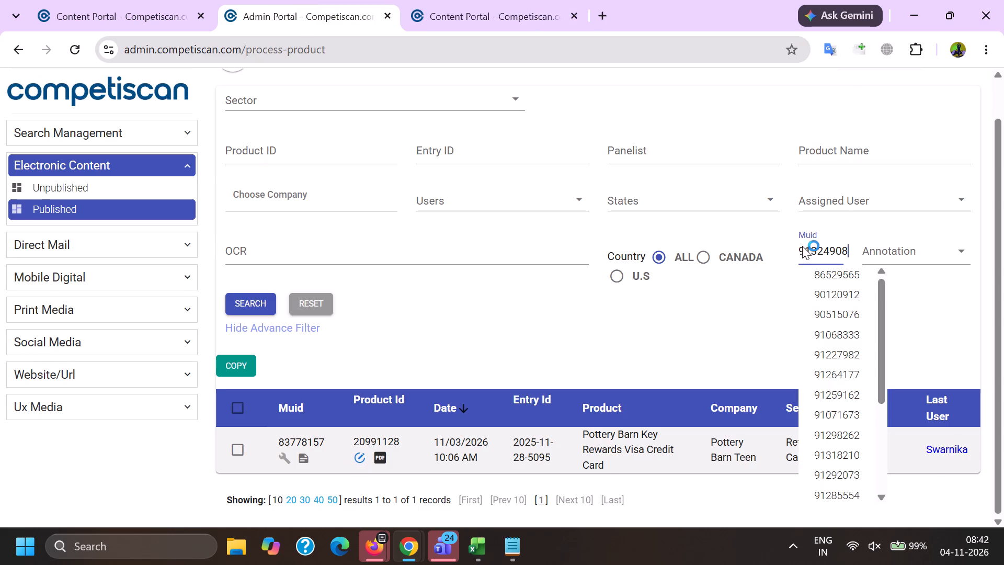
Open product 20991531 for editing and copy its page URL into LINKS cell D7347 of the Excel tracking sheet.
scroll(328, 276, "down", 5)
left_click(360, 465, "ctrl")
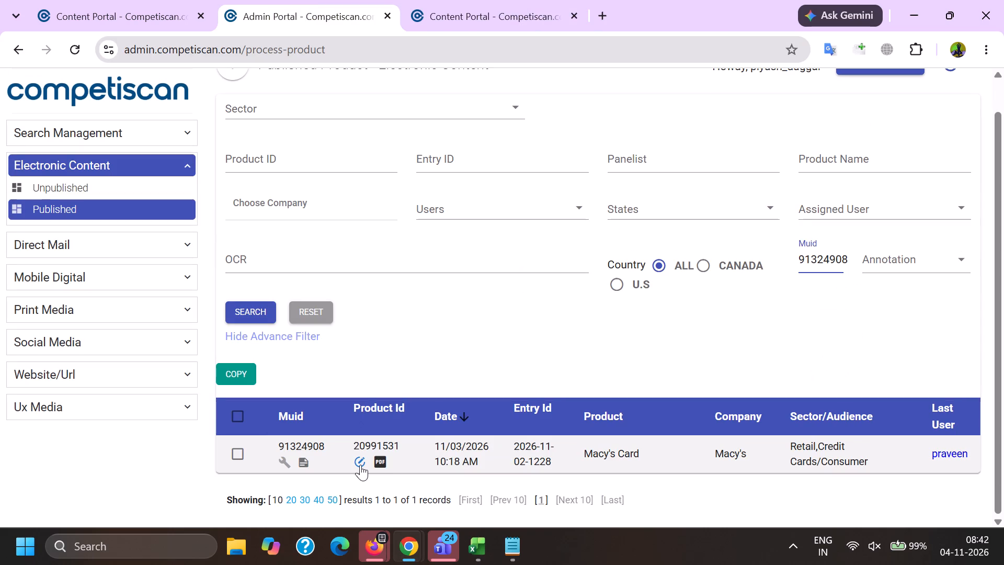
left_click_drag(627, 0, 627, 6)
triple_click(623, 49)
key("ctrl+c")
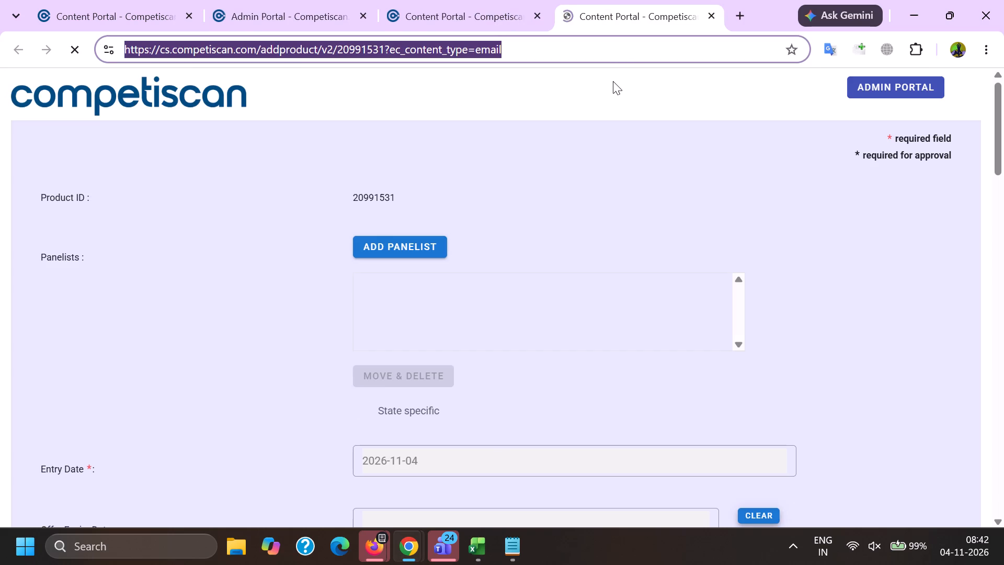
key("alt+Tab")
key("Tab")
key("Tab")
key("ctrl+v")
left_click(429, 270)
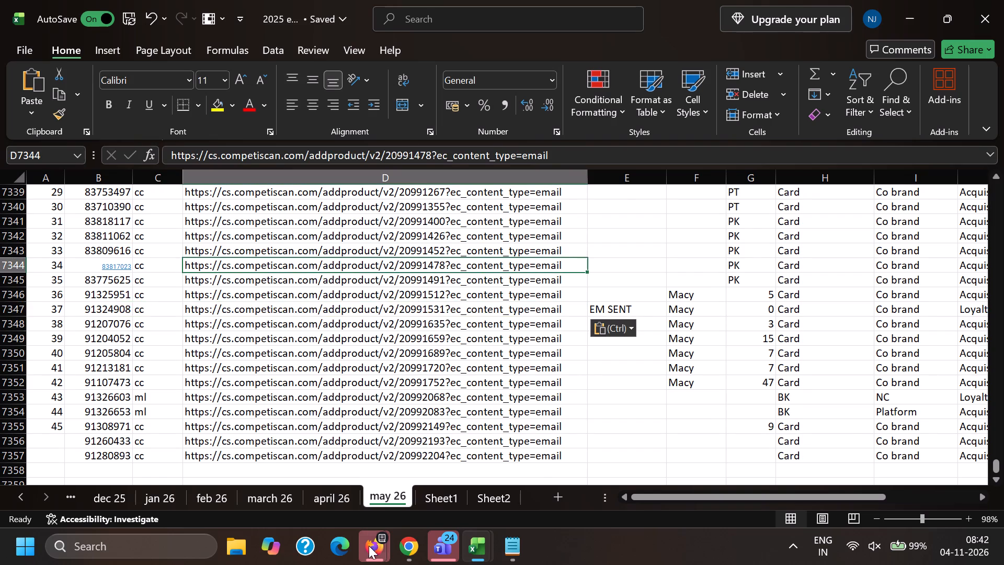
Switch to Firefox and open the bookmarked Competiscan Content Portal.
left_click(369, 544)
left_click(282, 475)
left_click(596, 184)
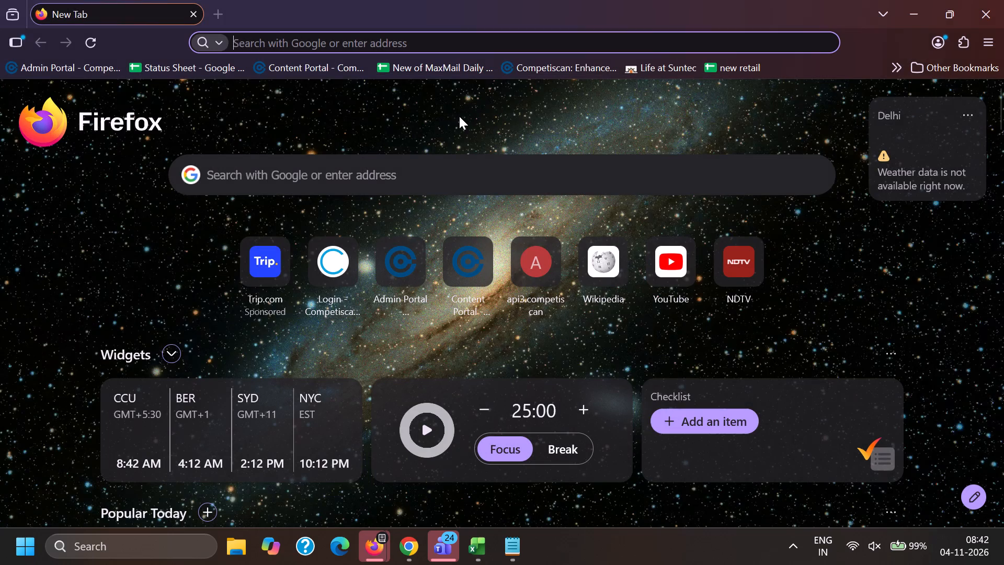
left_click(284, 75)
left_click(362, 544)
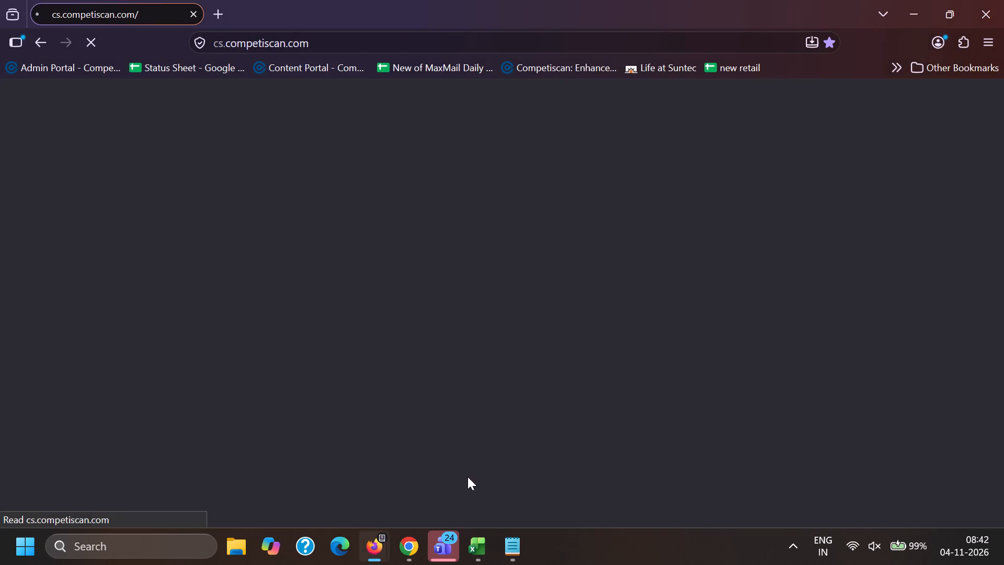
left_click(531, 415)
Switch from Firefox to one of the open Chrome windows.
left_click(403, 544)
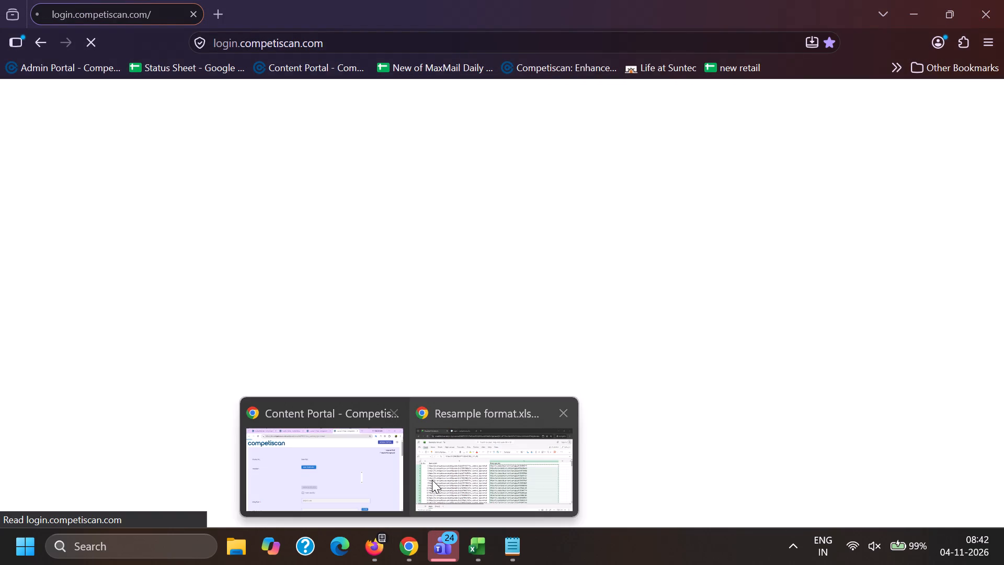
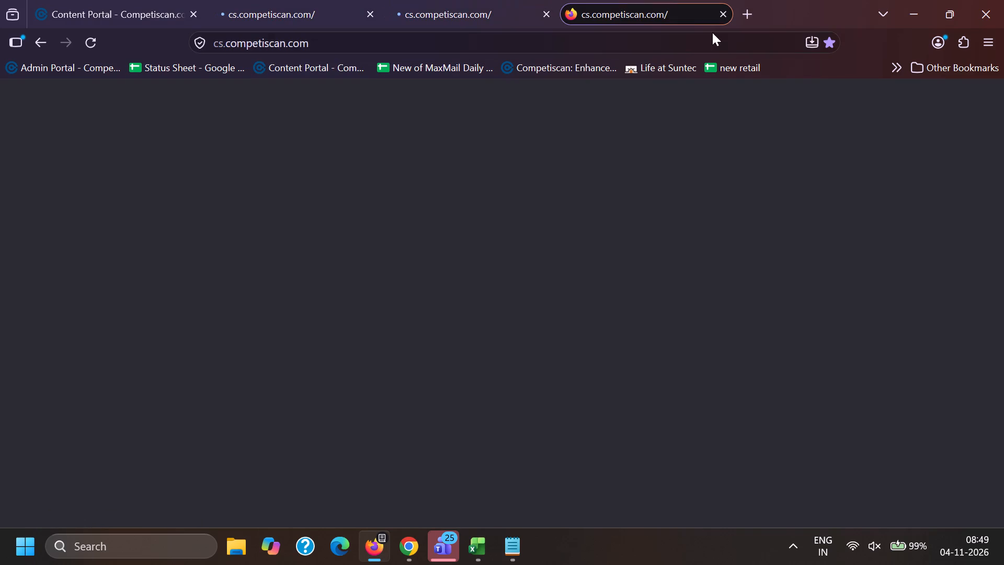
Open the Content Portal in an additional browser tab.
left_click(736, 8)
left_click(283, 71)
left_click(238, 9)
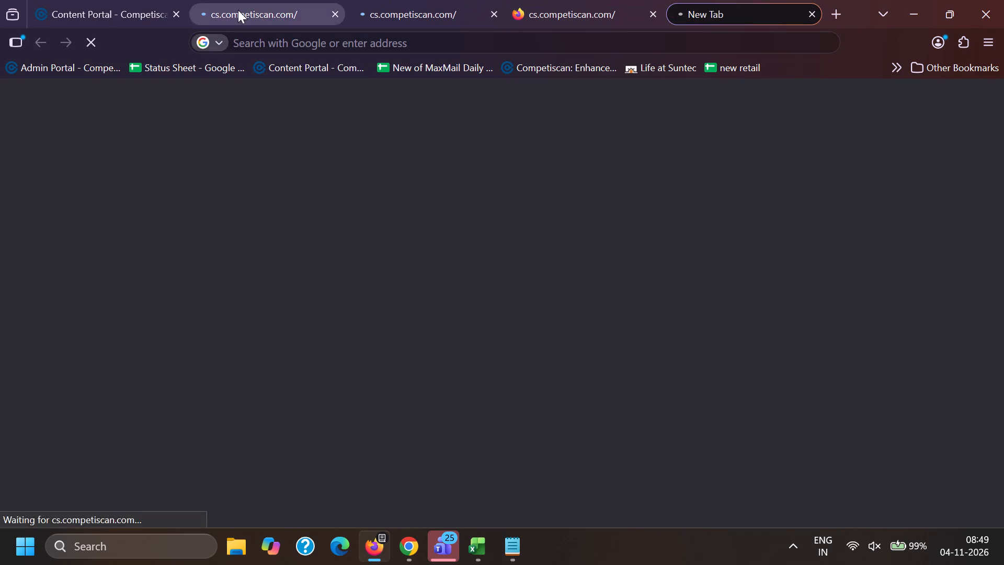
In the first Content Portal tab, search "Capital one" in both subject and body, with the location filter set to All.
left_click(98, 0)
scroll(253, 323, "down", 5)
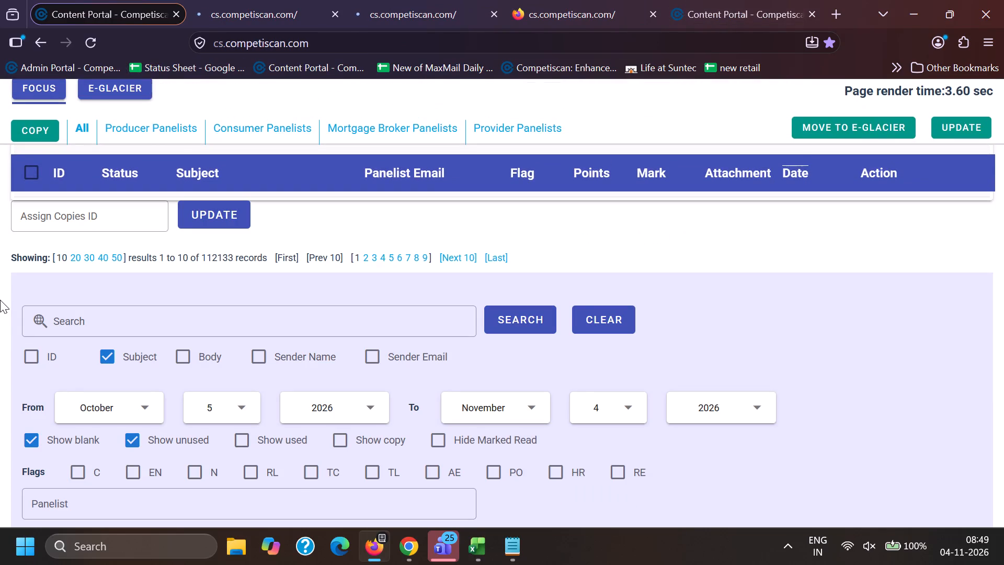
left_click(191, 351)
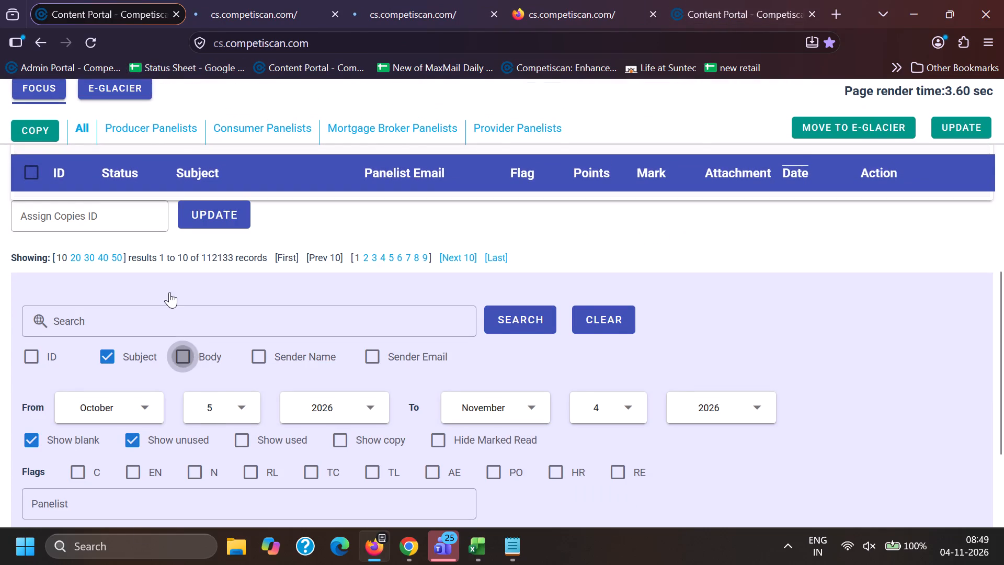
scroll(169, 292, "down", 3)
left_click(193, 421)
scroll(193, 422, "up", 2)
left_click(104, 340)
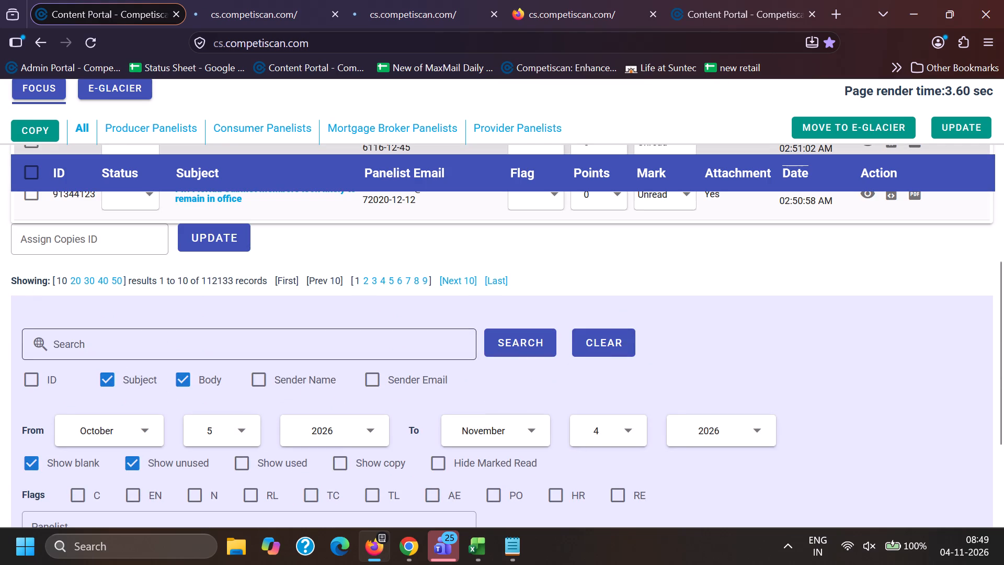
key("shift+quotedbl")
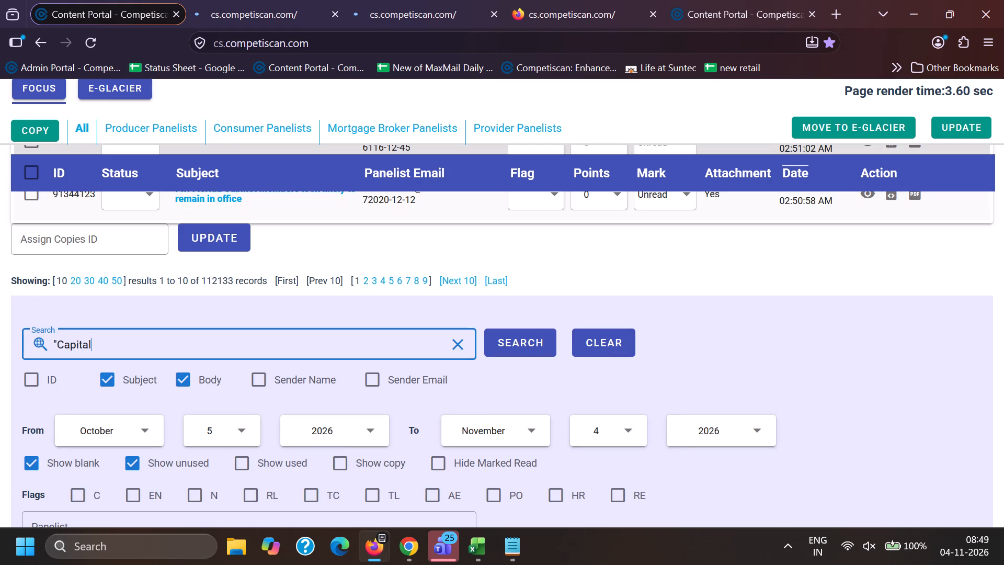
key("Return")
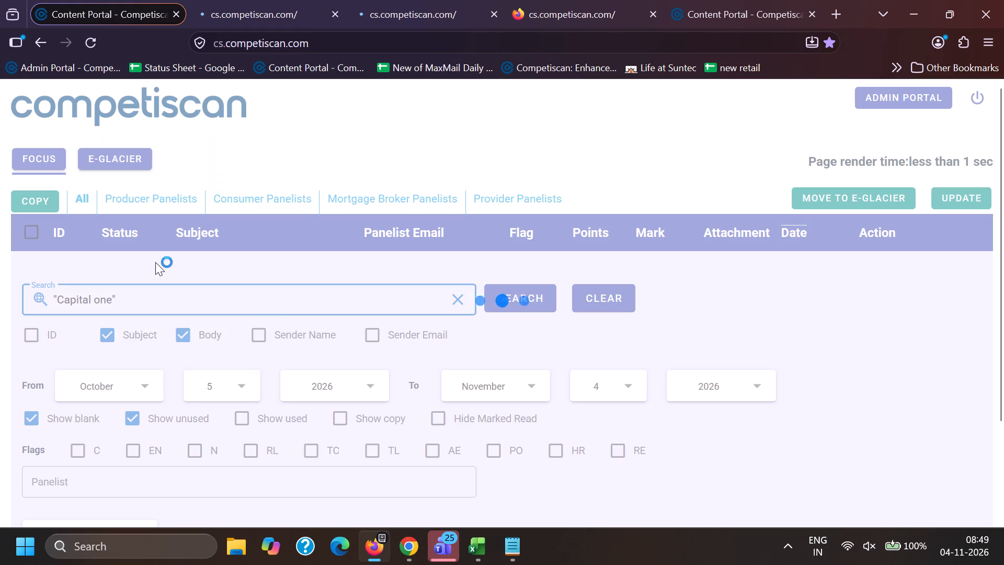
left_click(264, 0)
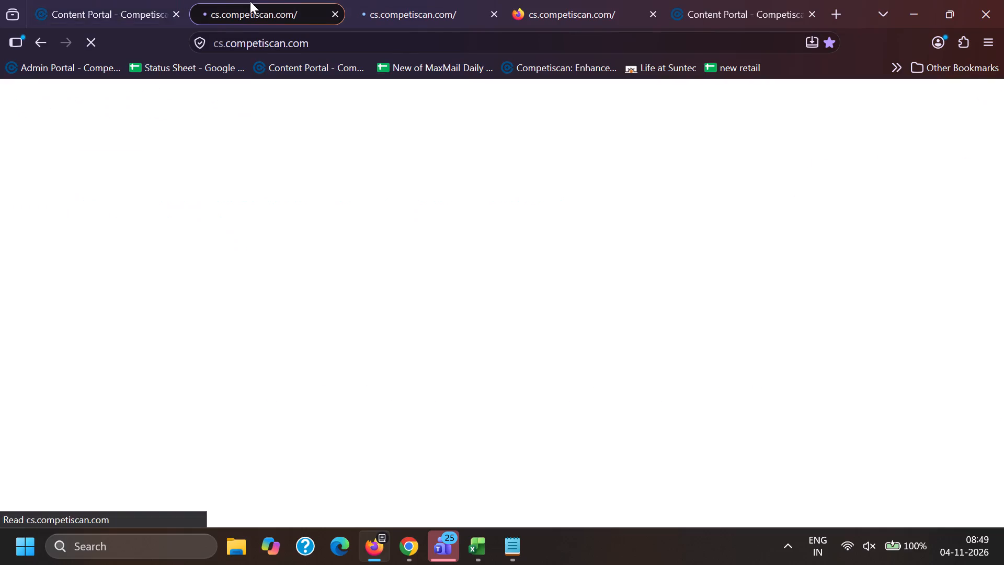
left_click(96, 0)
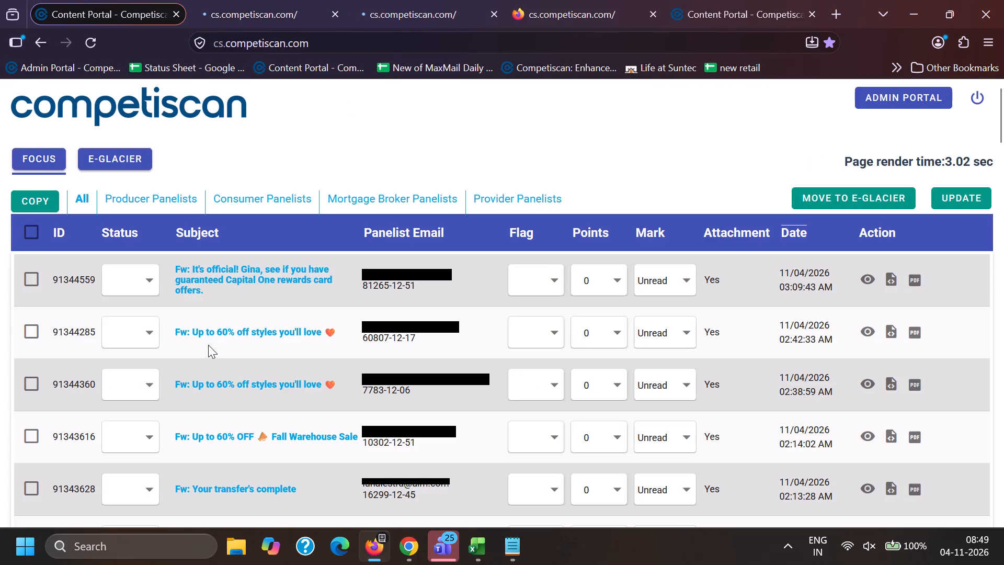
Copy the subject text "See your latest review from CreditWise" from email 91343730 in the results.
scroll(208, 345, "down", 2)
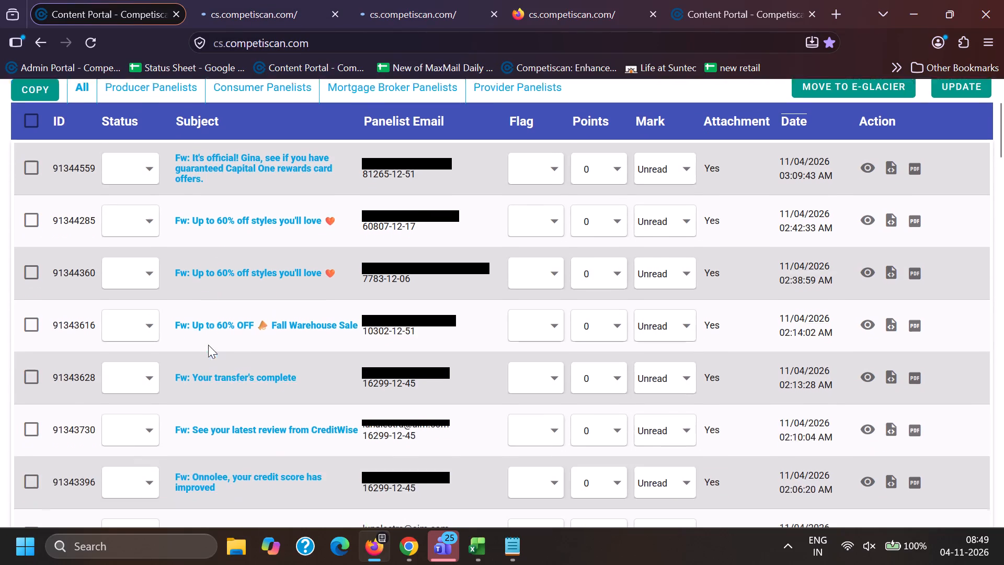
left_click_drag(191, 209, 355, 218)
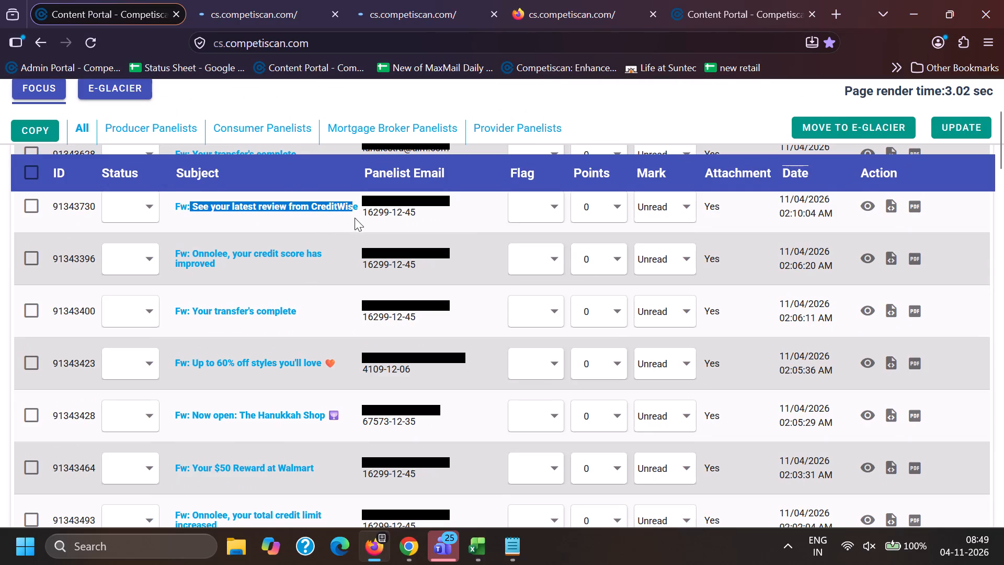
left_click_drag(355, 218, 357, 217)
key("ctrl+c")
key("ctrl+c")
In Chrome's Content Portal, blank the From and To dates, set the location to All, and include used emails.
left_click(408, 550)
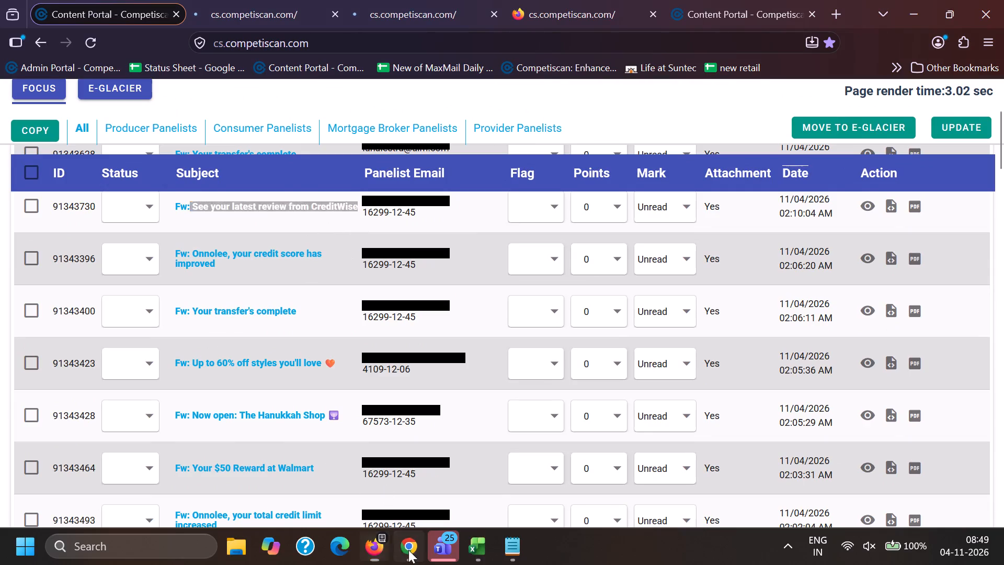
left_click(305, 0)
scroll(286, 266, "down", 17)
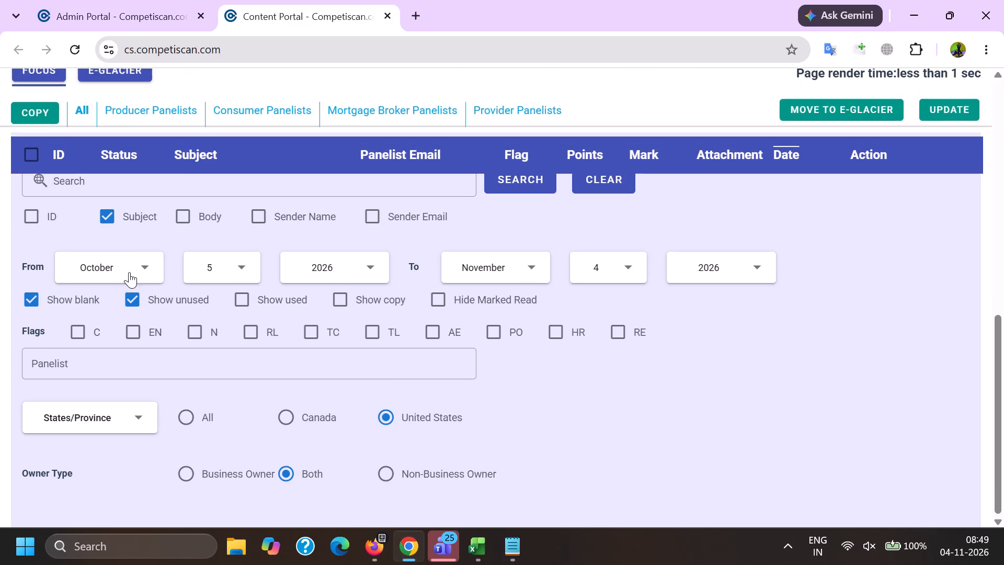
left_click(129, 271)
left_click(129, 270)
left_click(129, 270)
double_click(214, 267)
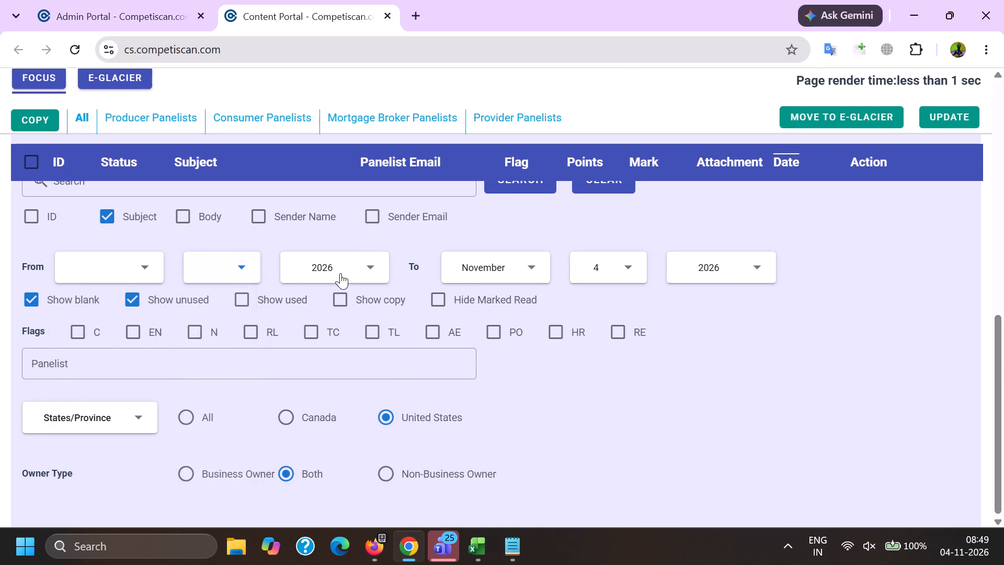
double_click(340, 273)
scroll(340, 268, "up", 6)
left_click(341, 265)
double_click(467, 263)
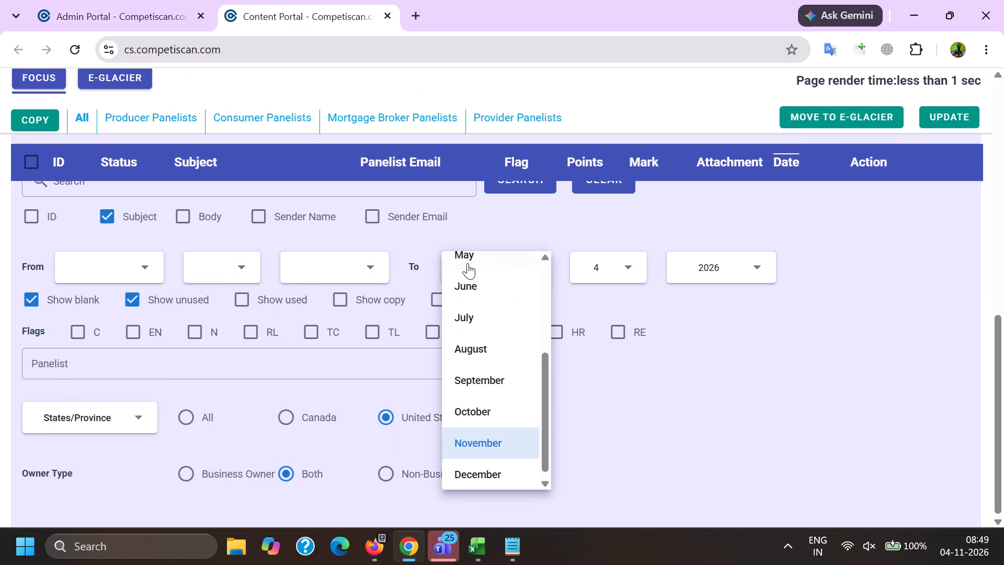
scroll(467, 263, "up", 7)
left_click(467, 261)
double_click(588, 270)
double_click(710, 261)
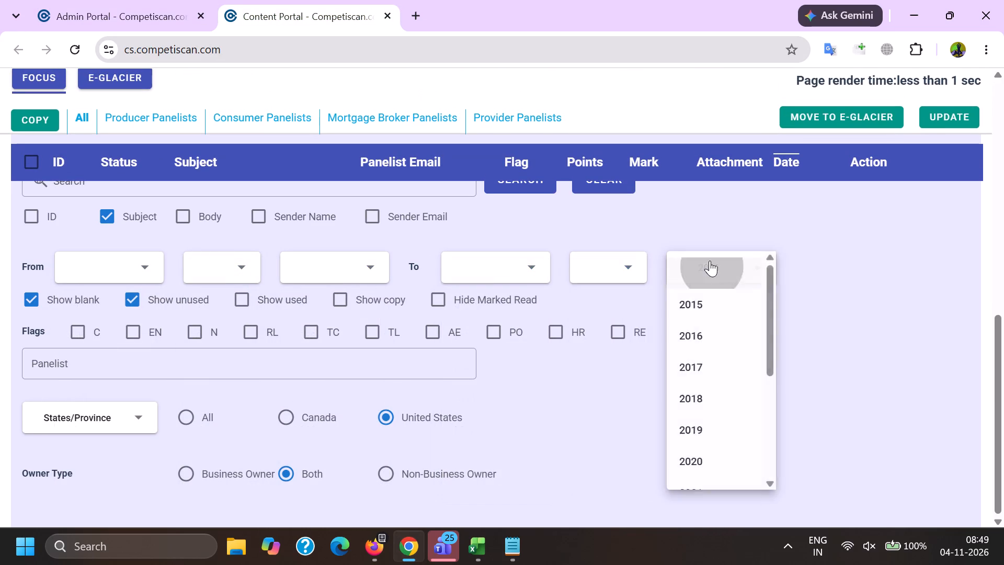
left_click(204, 417)
left_click(250, 290)
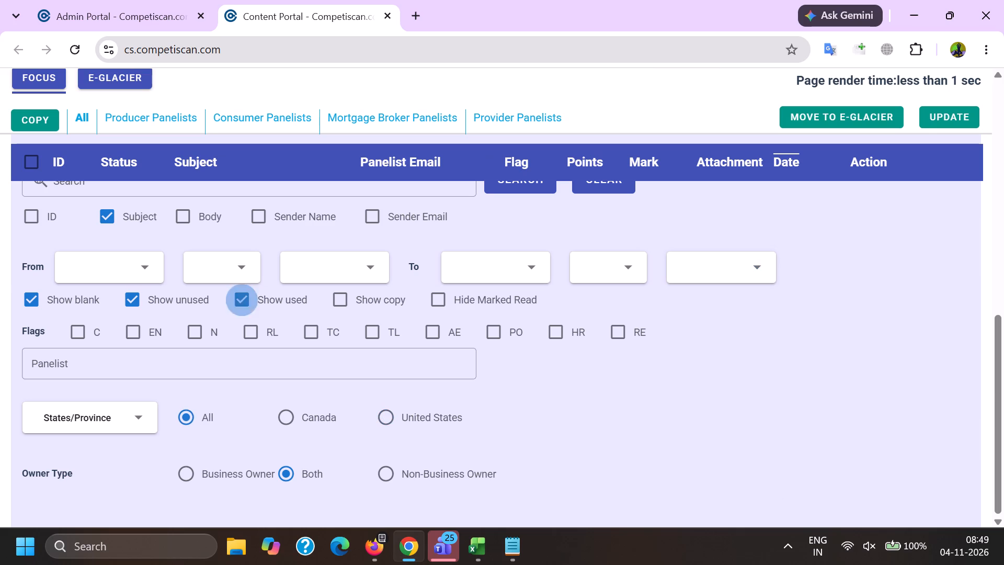
Search email subjects for the copied phrase "See your latest review from CreditWise" in quotation marks.
scroll(250, 359, "up", 2)
left_click(236, 338)
key("shift+quotedbl")
key("ctrl+v")
key("shift+quotedbl")
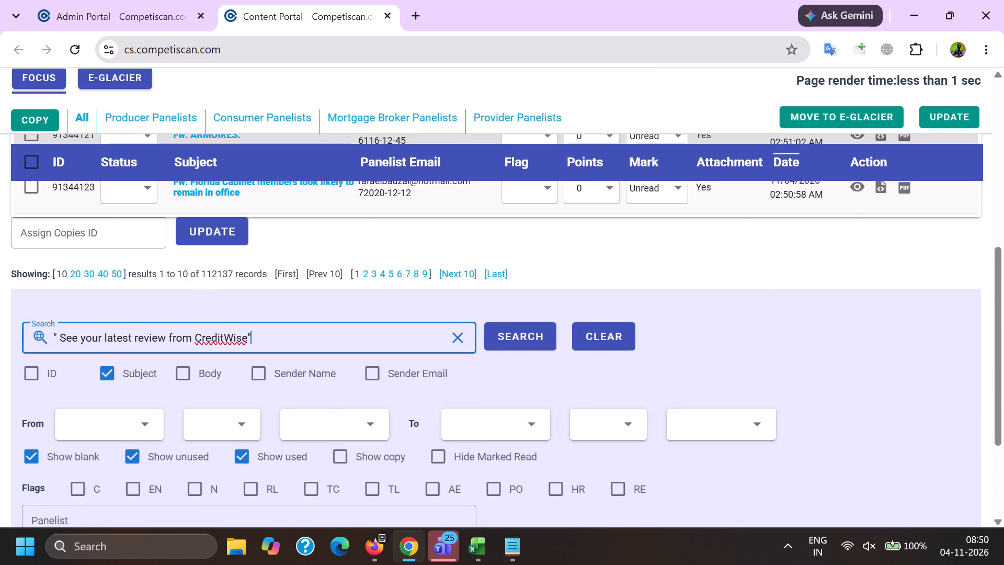
key("Return")
Return to the Capital One results in Firefox and copy "your credit score has improved" from the subject of email 91343396.
key("alt+Tab")
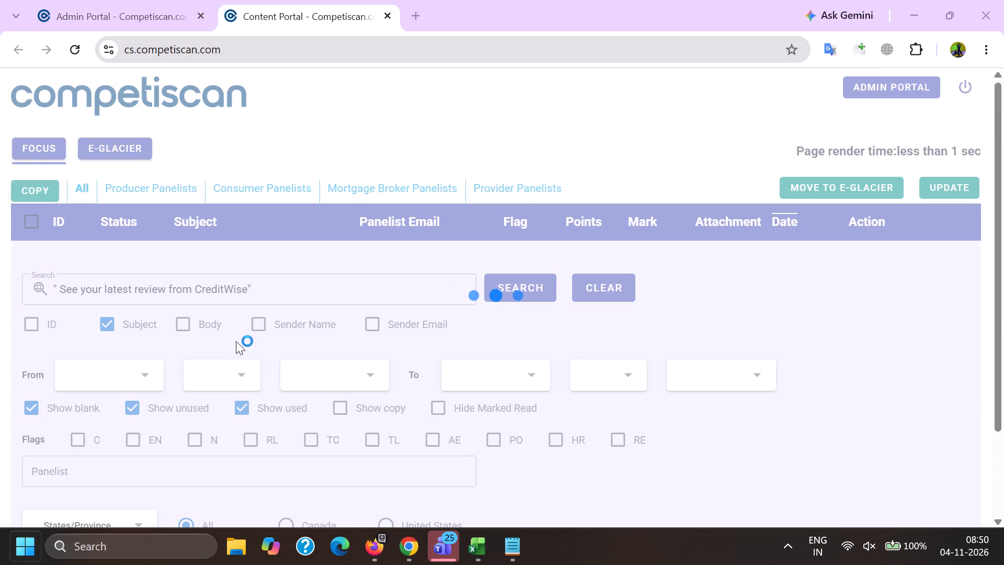
left_click(373, 551)
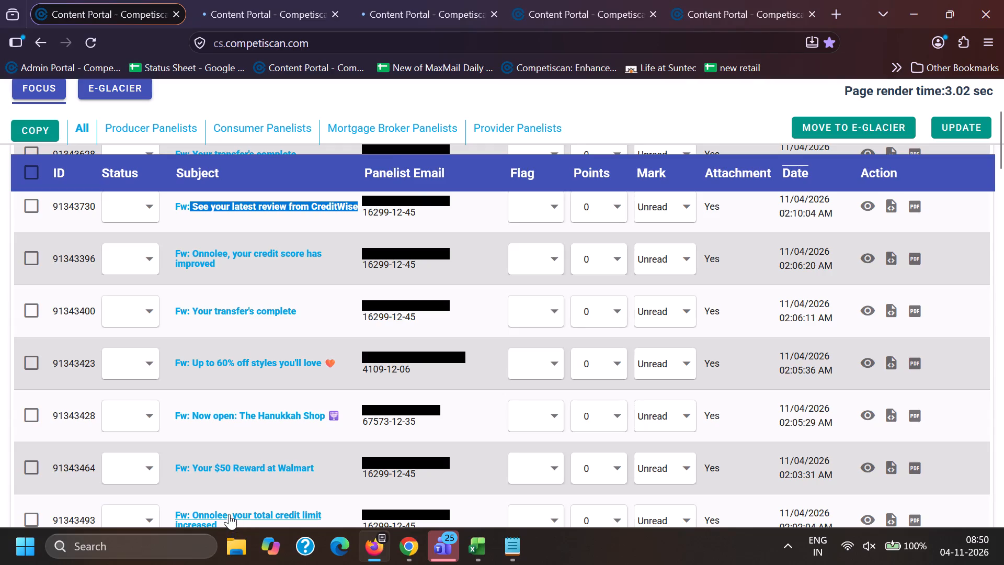
left_click_drag(230, 256, 256, 275)
key("ctrl+c")
Back in Chrome's CreditWise results, open the unread email 91343730.
key("alt+Tab")
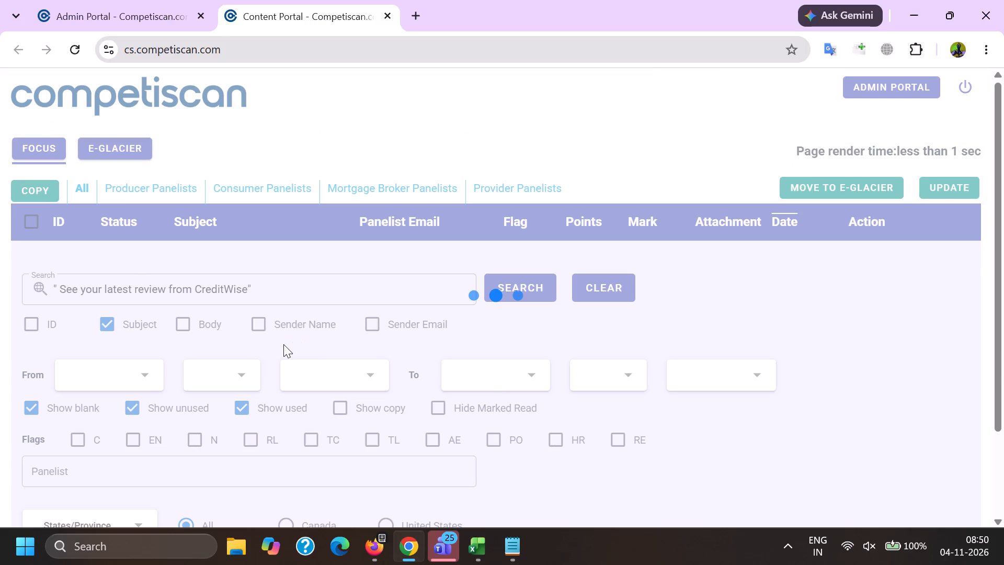
left_click(285, 265, "ctrl")
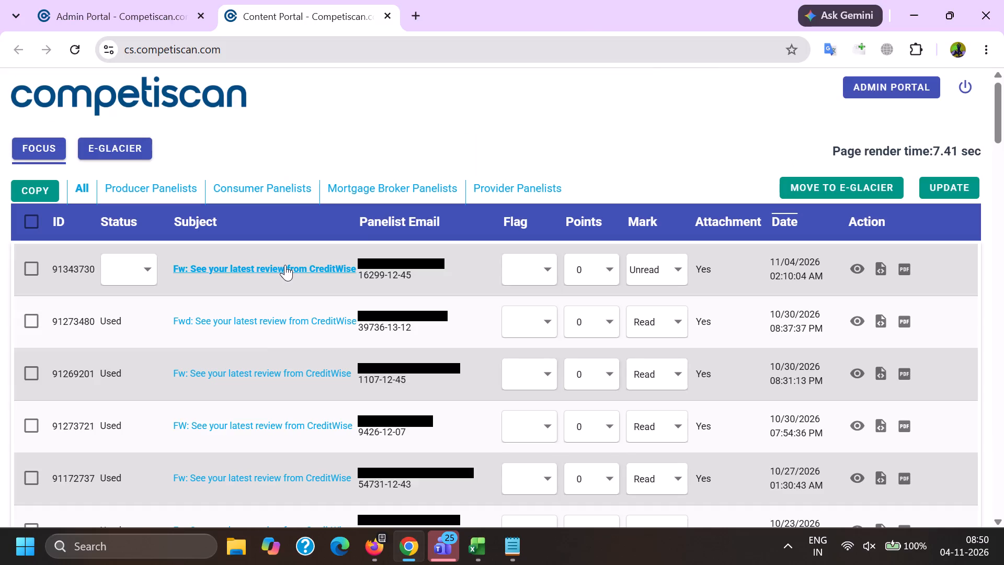
Replace the Chrome portal's search phrase with the copied "your credit score has improved" in quotation marks and run the search.
scroll(285, 265, "down", 15)
scroll(258, 363, "up", 1)
scroll(258, 363, "down", 15)
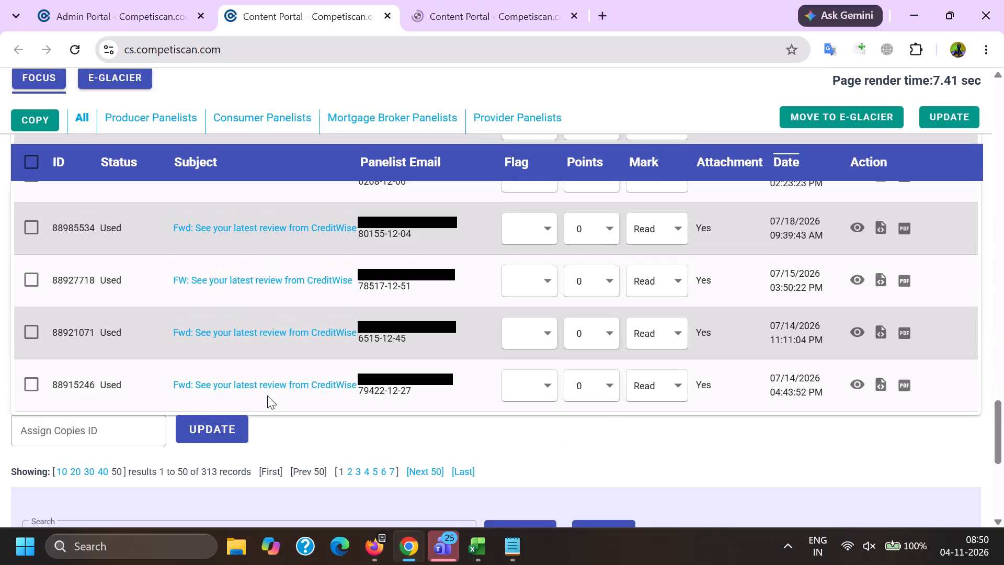
scroll(267, 395, "down", 2)
left_click_drag(284, 380, 1, 364)
key("BackSpace")
key("shift+quotedbl")
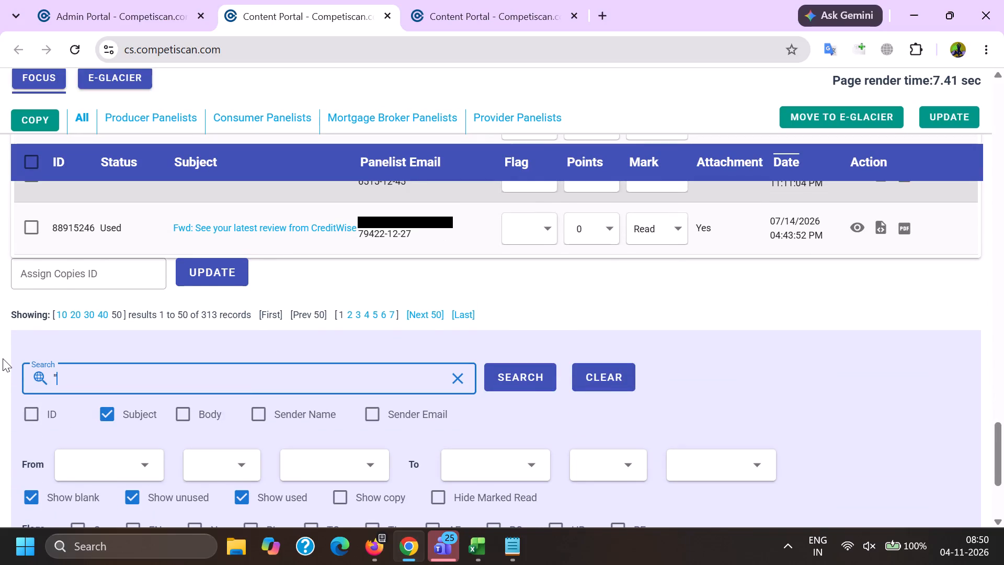
key("ctrl+v")
key("shift+quotedbl")
key("Return")
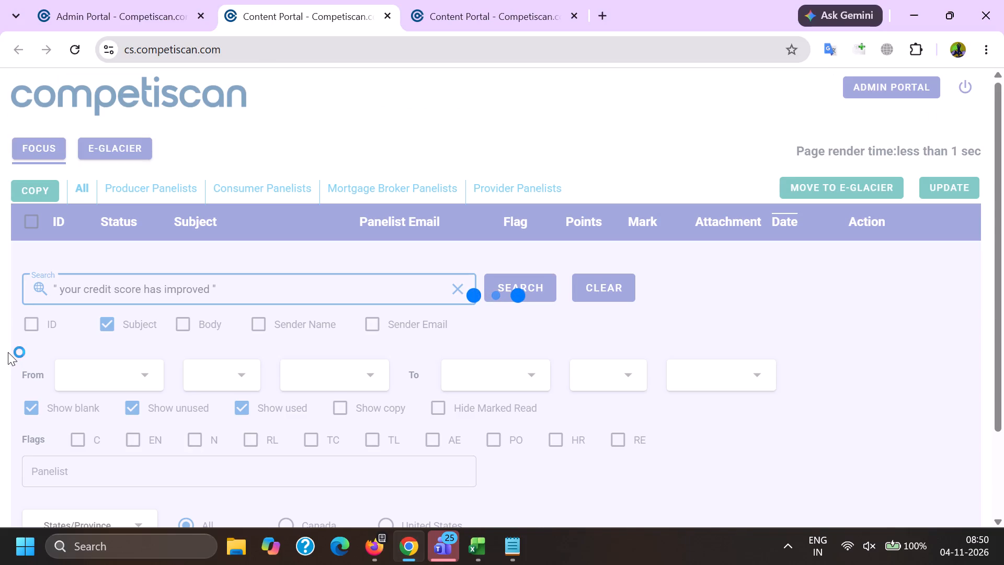
scroll(168, 393, "down", 1)
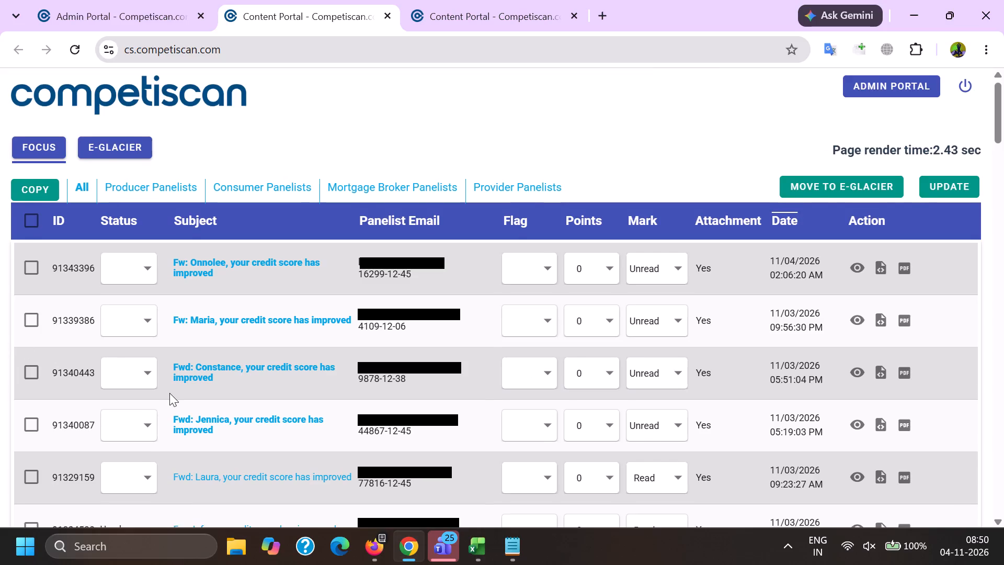
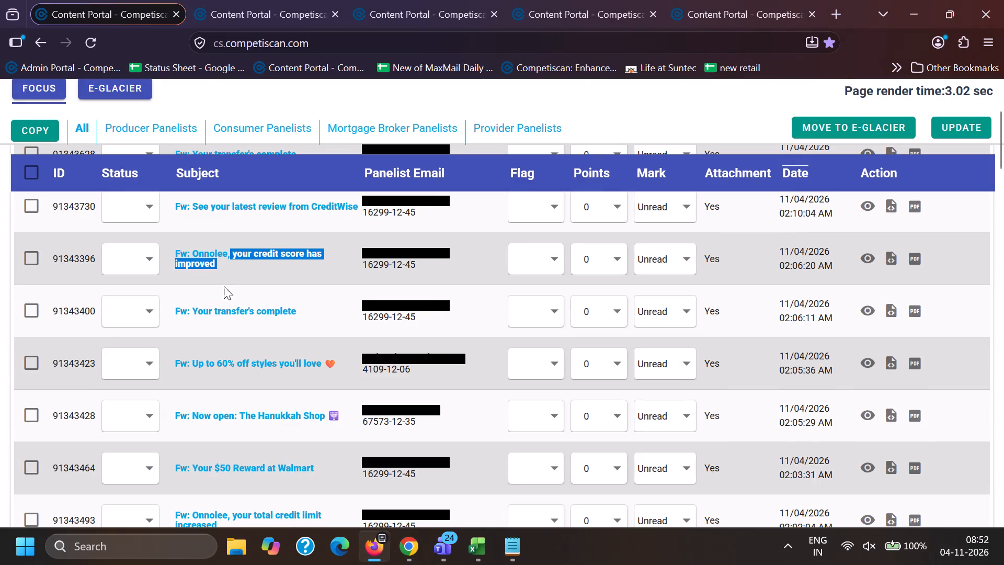
Copy the phrase "Your credit score has changed-here's how" from the subject of email 91341935.
scroll(242, 348, "down", 3)
scroll(249, 394, "down", 2)
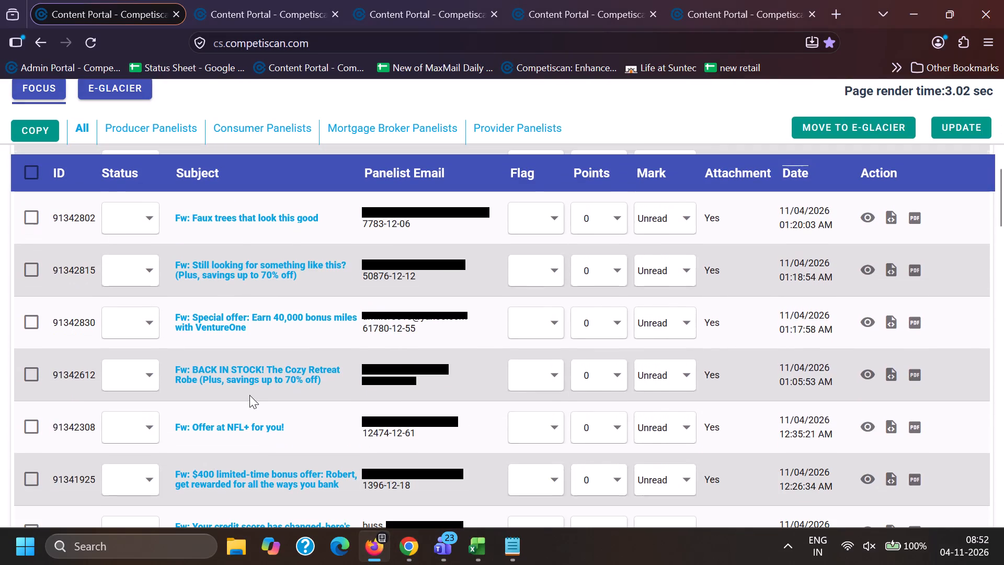
scroll(249, 395, "down", 2)
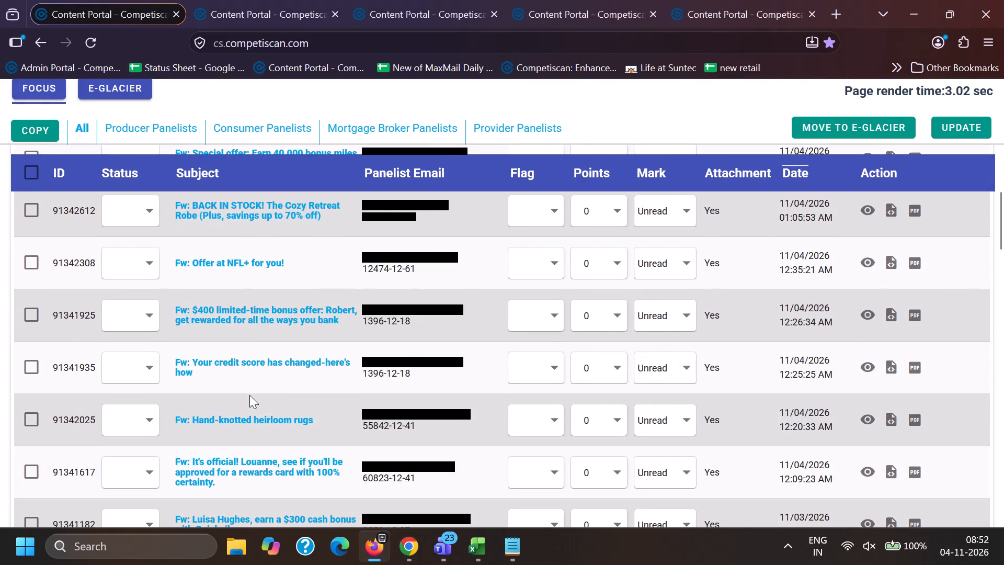
left_click_drag(189, 357, 221, 380)
key("ctrl+c")
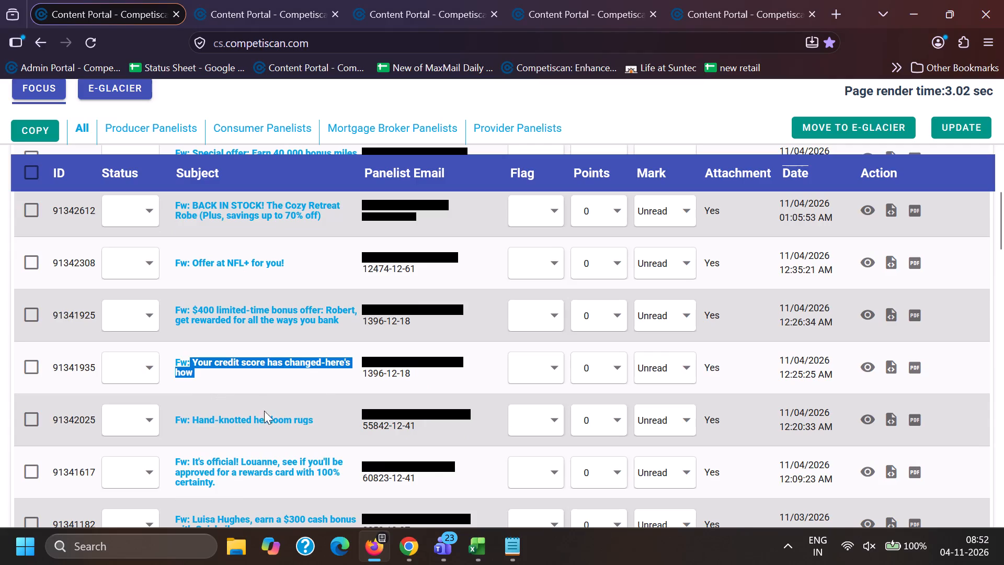
Copy the highlighted "Your credit score has changed-here's how" and replace the search phrase in Chrome's Content Portal with it.
key("ctrl+c")
left_click(411, 549)
scroll(191, 393, "down", 18)
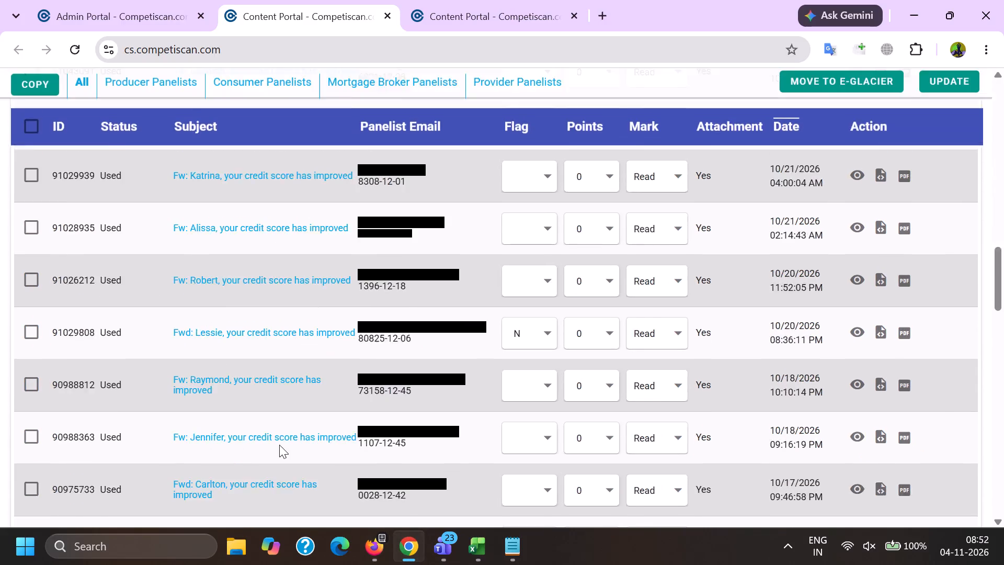
scroll(279, 445, "down", 6)
scroll(279, 445, "up", 1)
scroll(279, 445, "down", 7)
left_click_drag(303, 374, 1, 350)
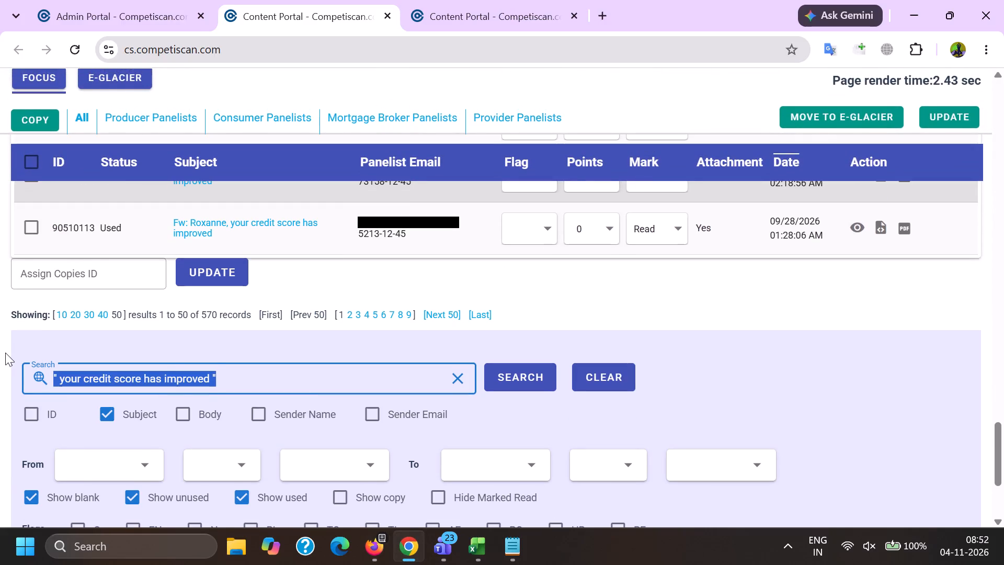
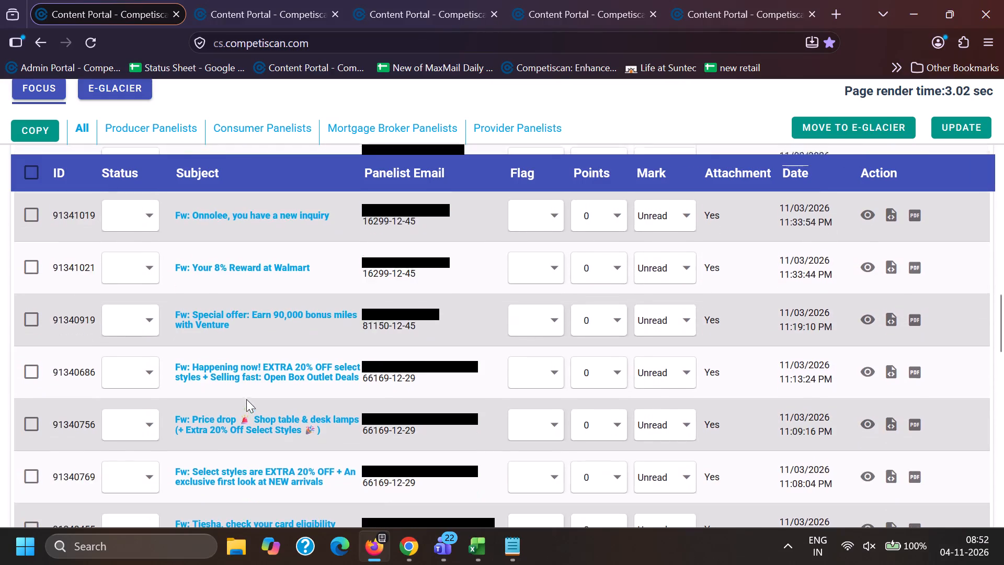
Look through the remaining "Capital one" search results in Firefox down to the end of the page.
scroll(246, 399, "down", 3)
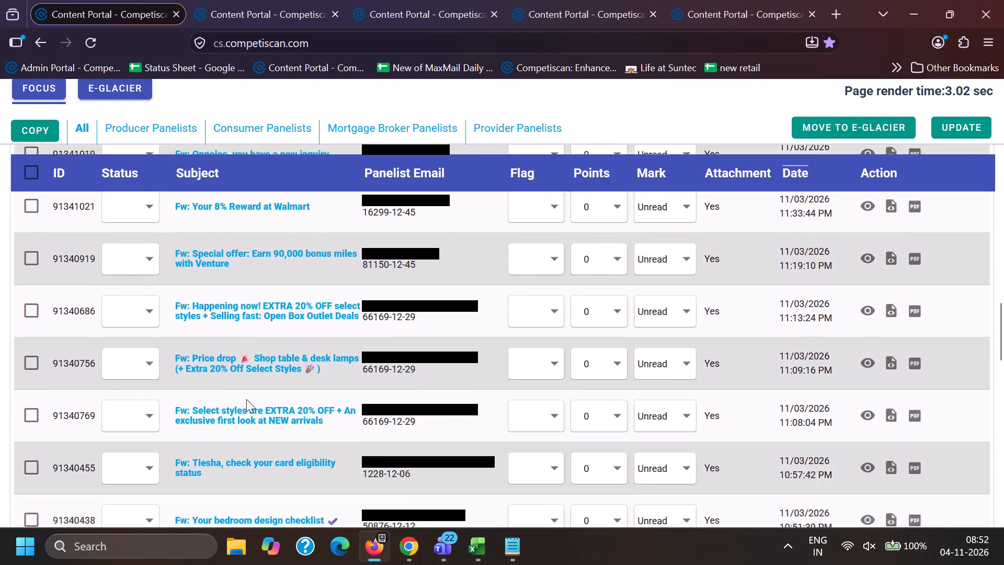
scroll(246, 399, "down", 5)
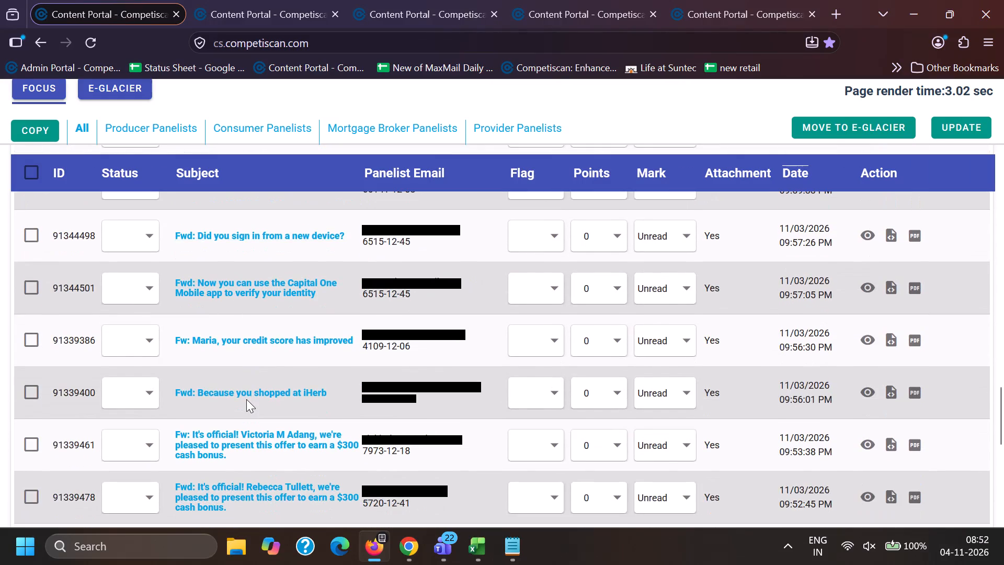
scroll(246, 399, "down", 3)
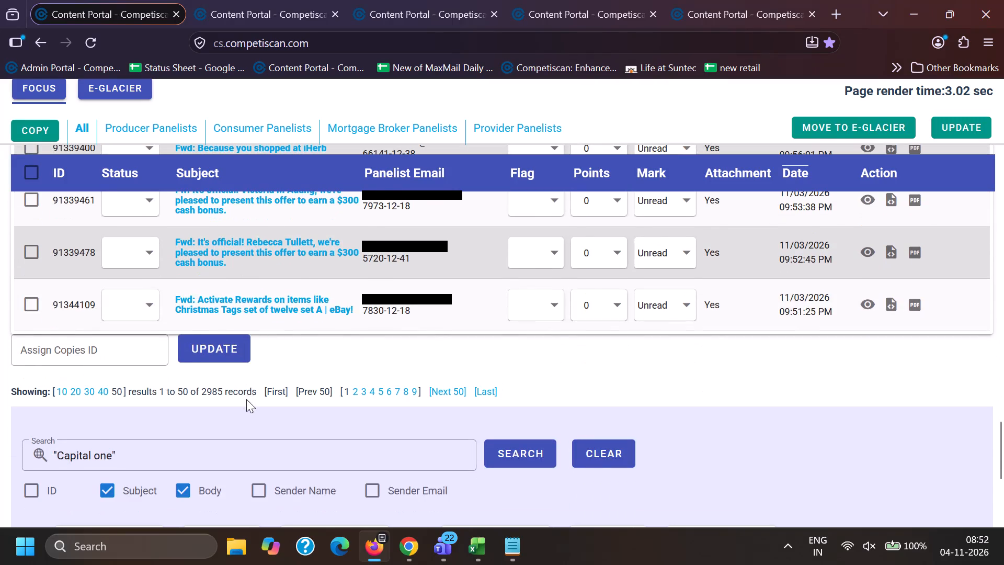
Copy the Capital One Shopping sender address from cell B200 of the strings workbook in Excel.
left_click(312, 0)
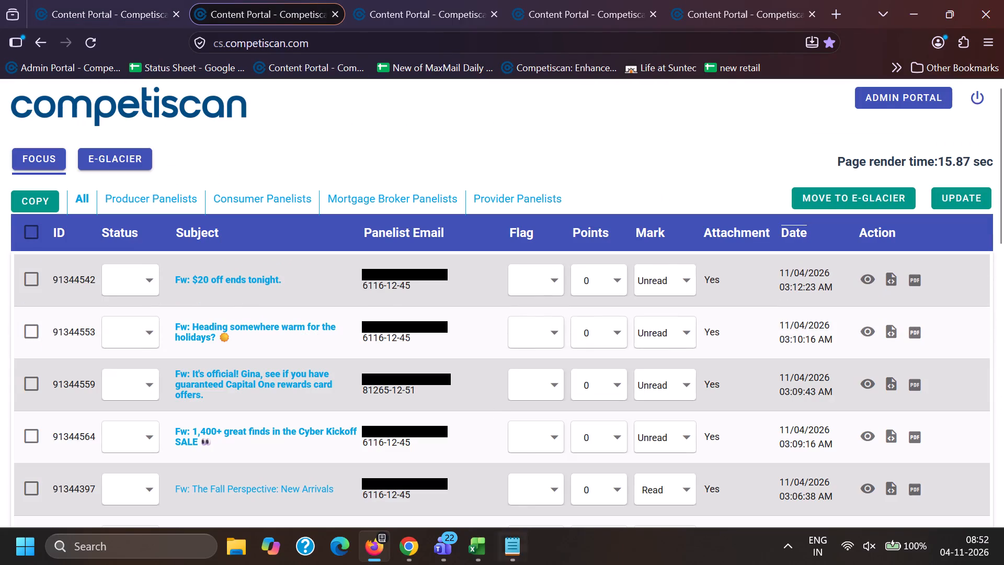
left_click(463, 542)
left_click(469, 477)
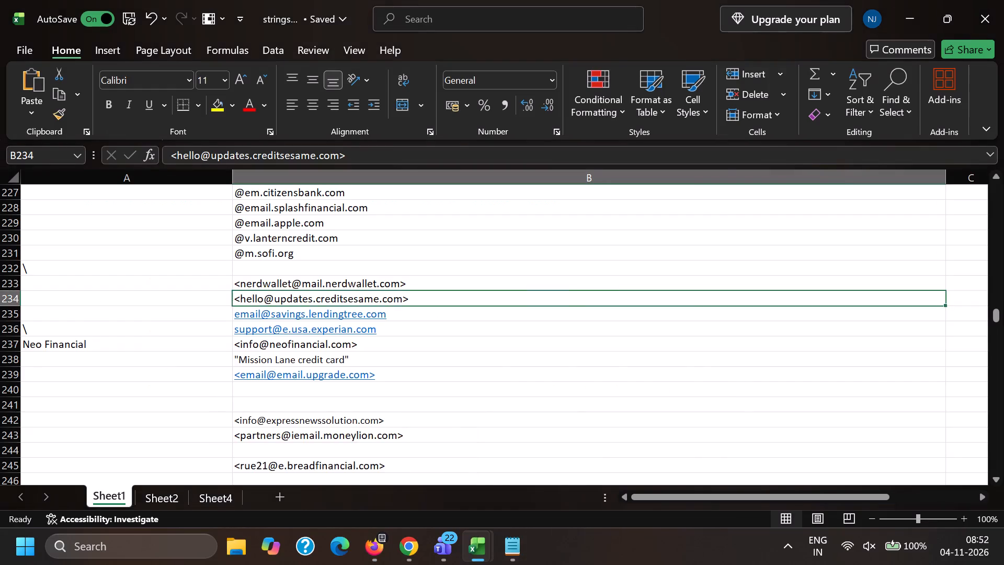
scroll(371, 367, "up", 10)
left_click(430, 235)
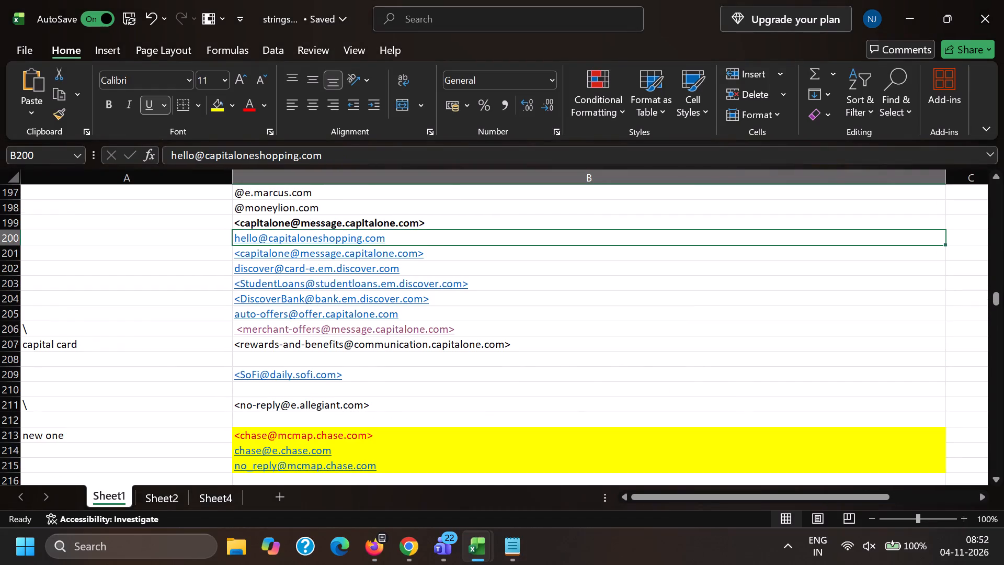
key("ctrl+c")
In Firefox's second portal tab, include Body and all regions and search for the copied Capital One Shopping address in quotation marks.
key("alt+Tab")
scroll(211, 308, "down", 6)
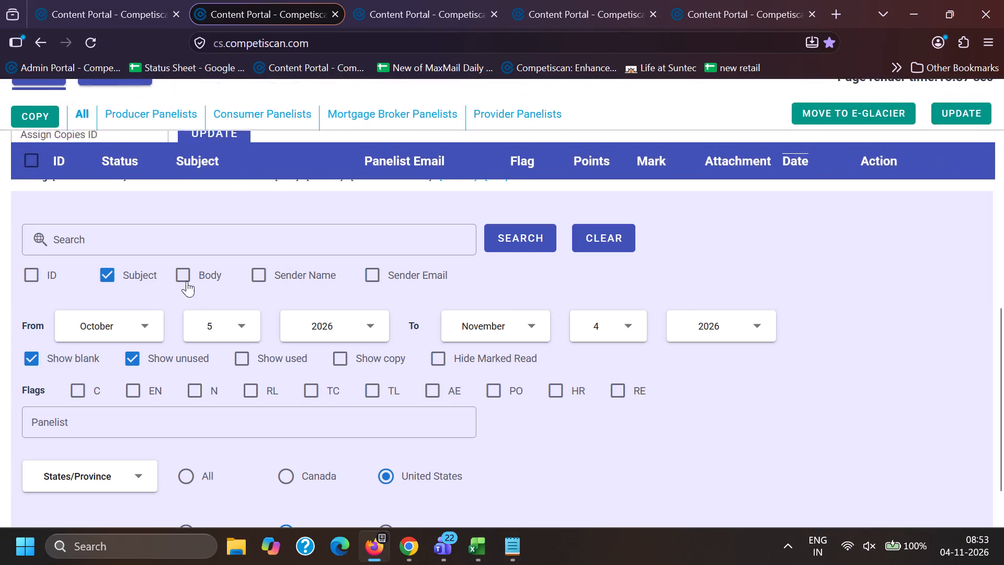
left_click(180, 273)
left_click(199, 475)
left_click(221, 246)
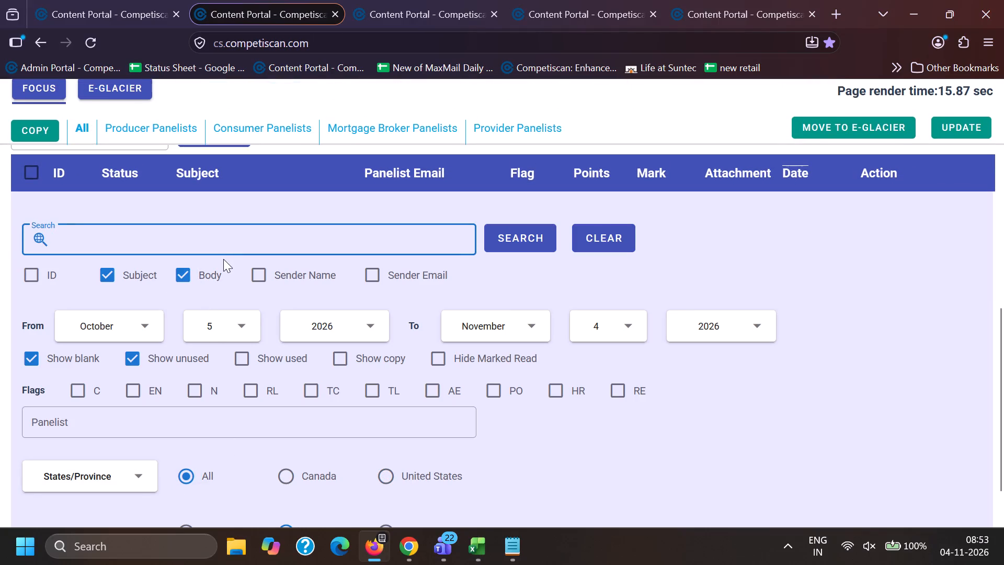
key("shift+quotedbl")
key("ctrl+v")
key("shift+quotedbl")
key("Return")
Back in the strings workbook, copy the Discover card sender address from cell B202.
key("alt+Tab")
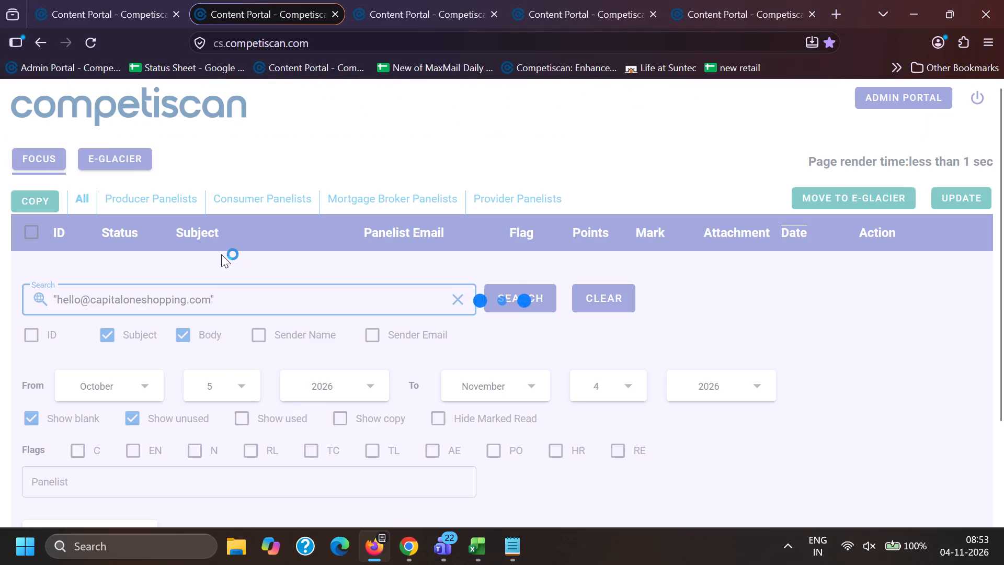
left_click(438, 312)
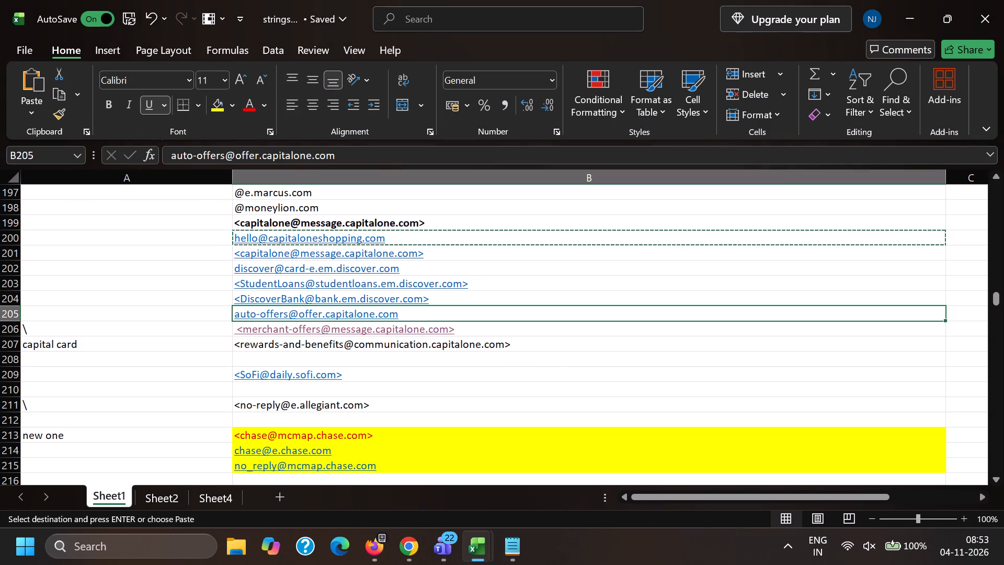
left_click(431, 266)
key("ctrl+c")
In Firefox's third portal tab, include Body and all regions and search for the copied Discover card address in quotation marks.
key("alt+Tab")
left_click(415, 0)
scroll(226, 313, "down", 4)
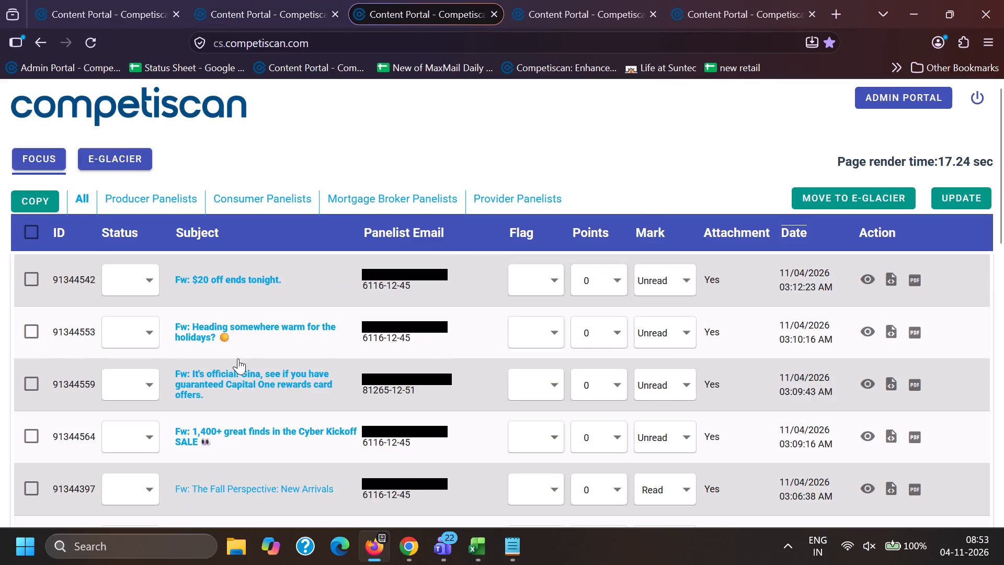
scroll(238, 358, "down", 2)
left_click(199, 280)
left_click(207, 475)
scroll(351, 512, "up", 2)
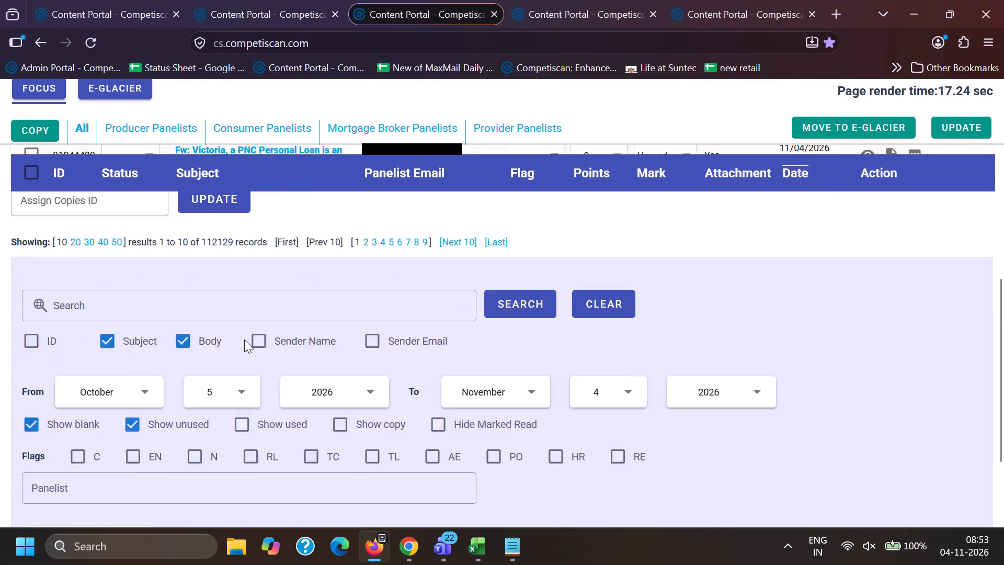
left_click(281, 400)
key("shift+quotedbl")
key("ctrl+v")
key("shift+quotedbl")
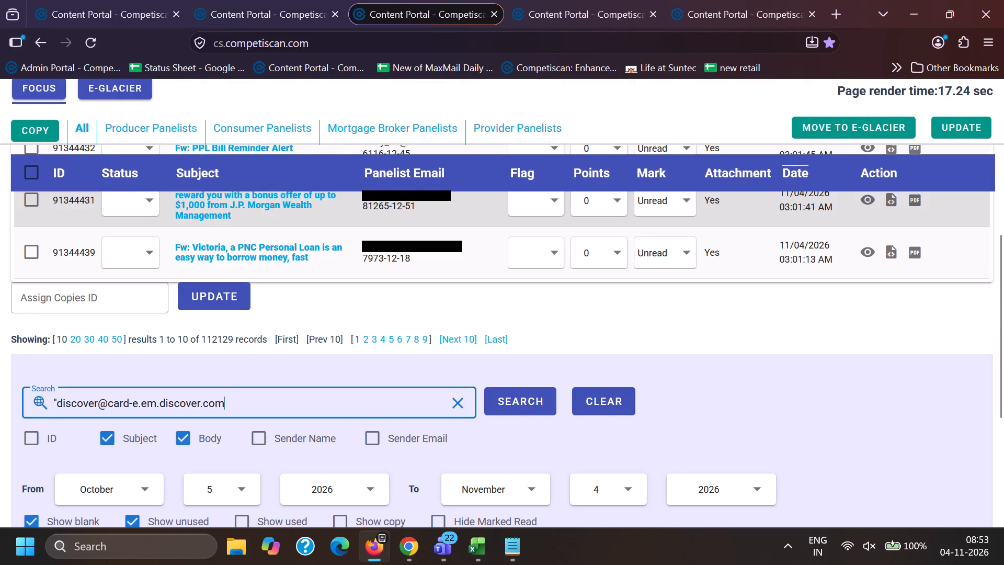
key("Return")
Back in the strings workbook, copy the Capital One auto-offers sender address from cell B205.
key("alt+Tab")
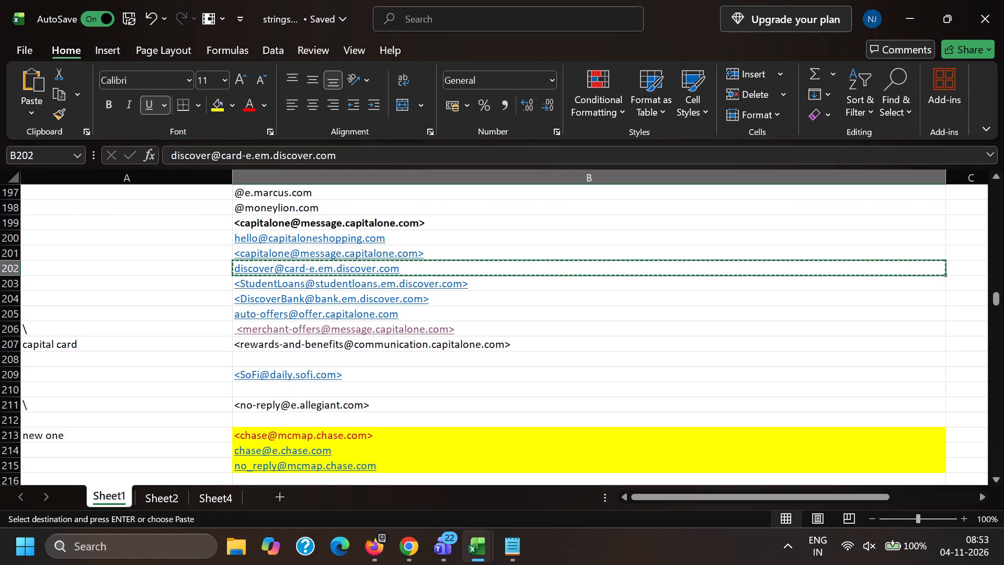
left_click(453, 311)
key("ctrl+c")
In Firefox's fourth portal tab, include Body and all regions and search for the copied Capital One auto-offers address in quotation marks.
key("alt+Tab")
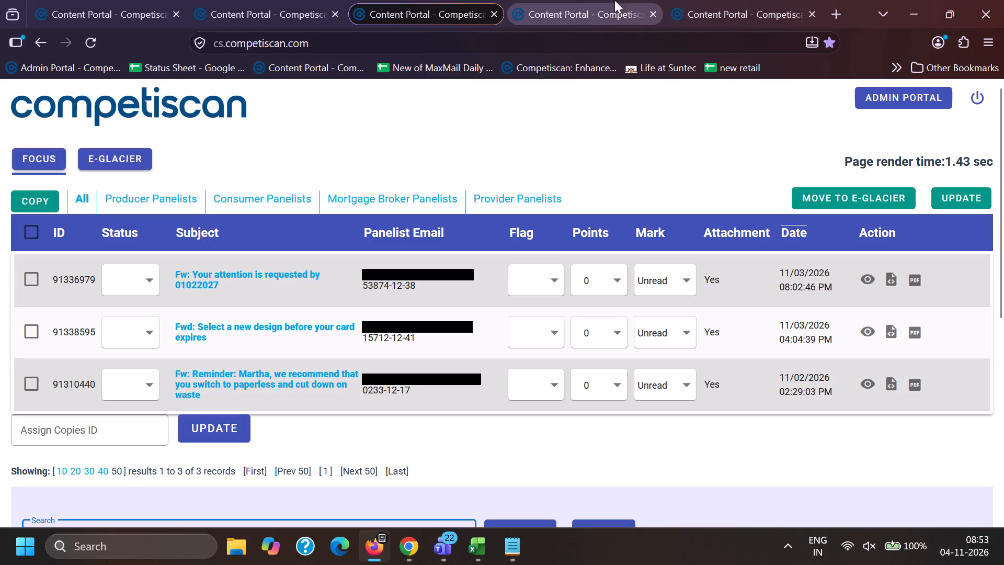
left_click(590, 0)
scroll(221, 202, "down", 5)
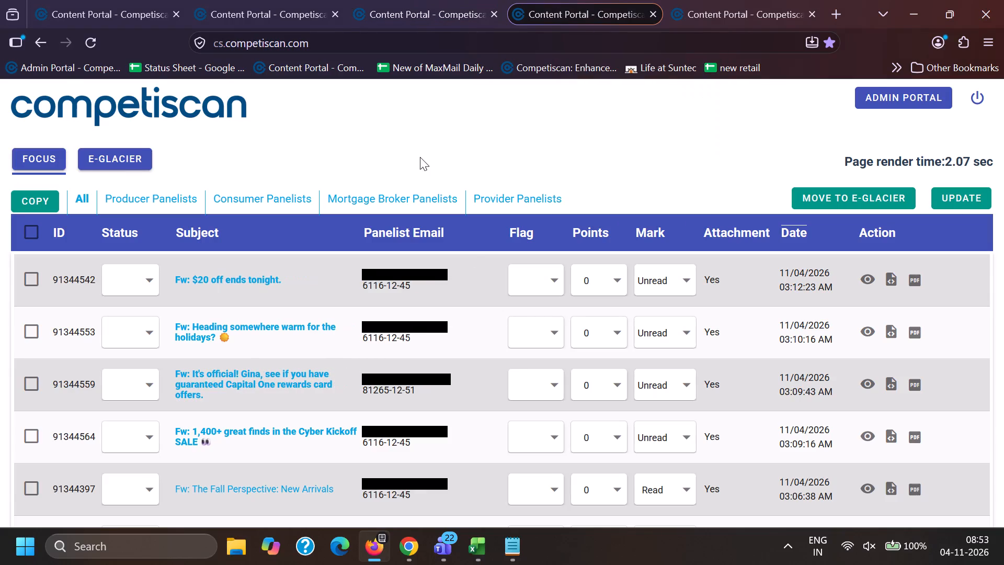
scroll(204, 374, "down", 4)
left_click(188, 221)
left_click(191, 417)
scroll(195, 417, "up", 2)
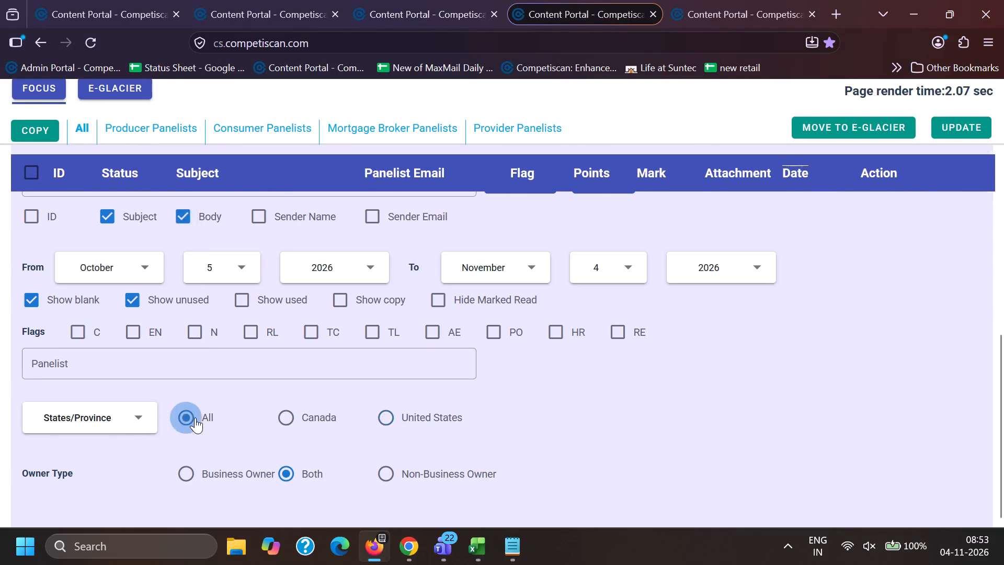
left_click(219, 344)
key("shift+quotedbl")
key("ctrl+v")
key("shift+quotedbl")
key("Return")
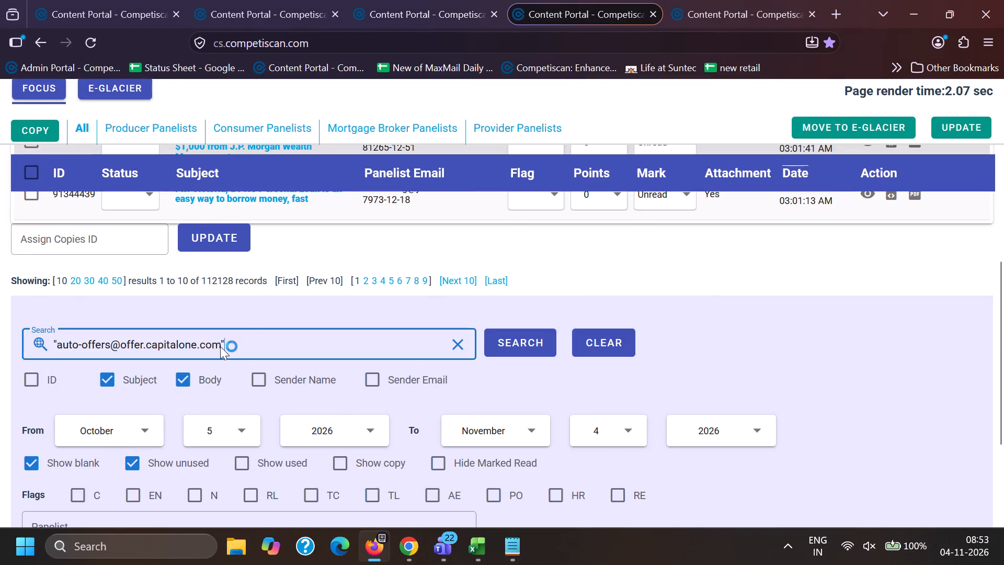
Check the Discover card search results and look through the Capital One auto-offers results for unread emails.
left_click(384, 0)
left_click(503, 0)
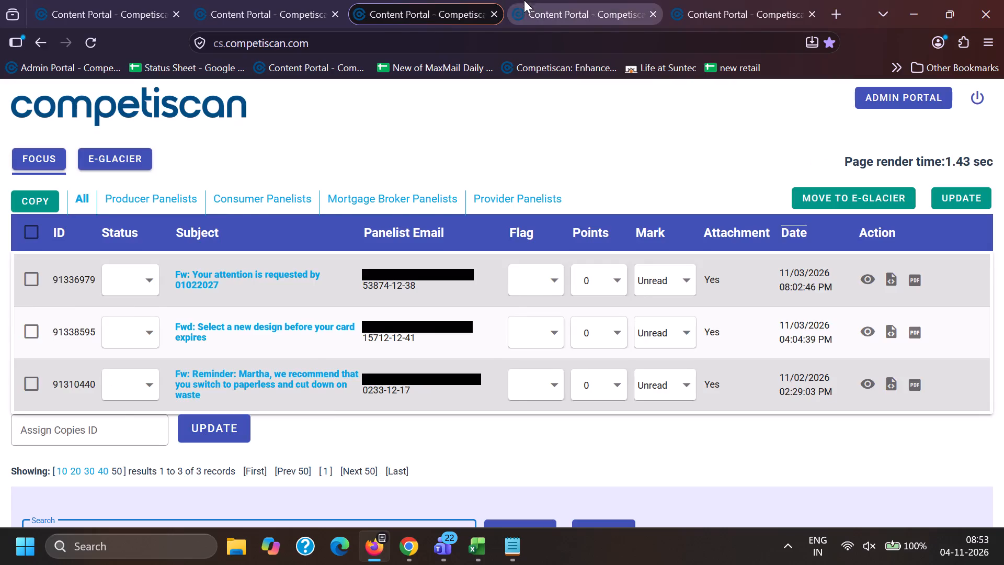
left_click(524, 0)
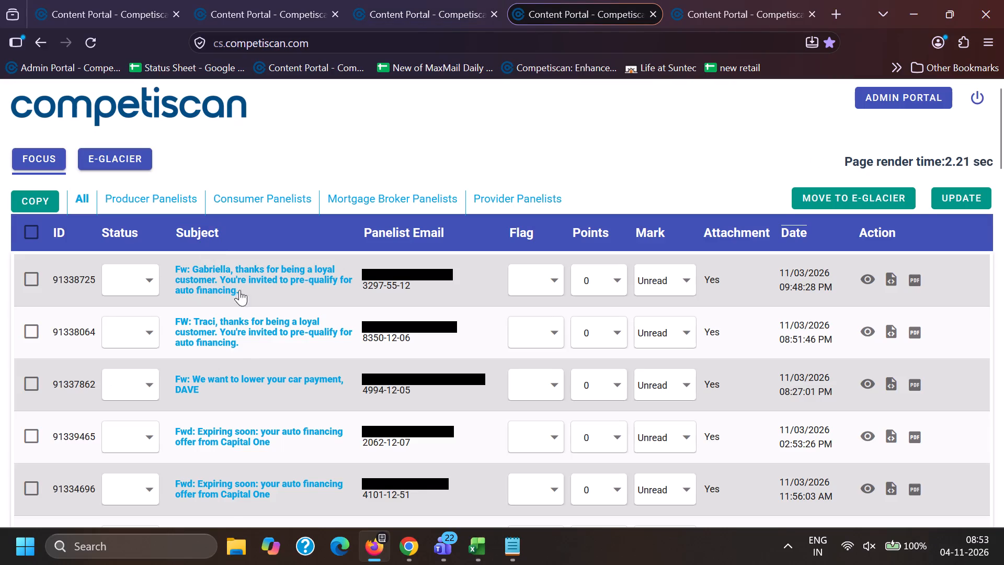
scroll(240, 373, "down", 1)
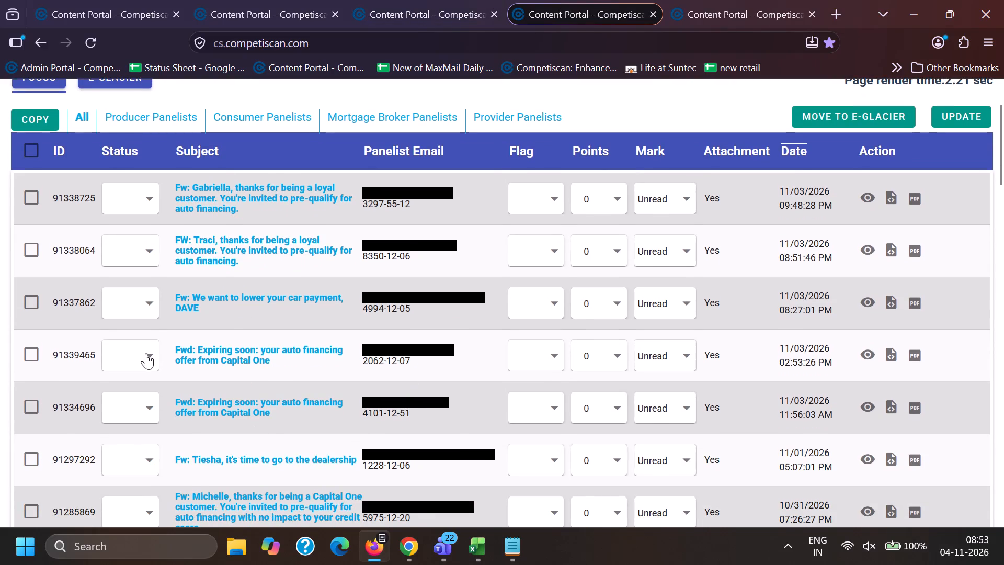
scroll(146, 356, "down", 1)
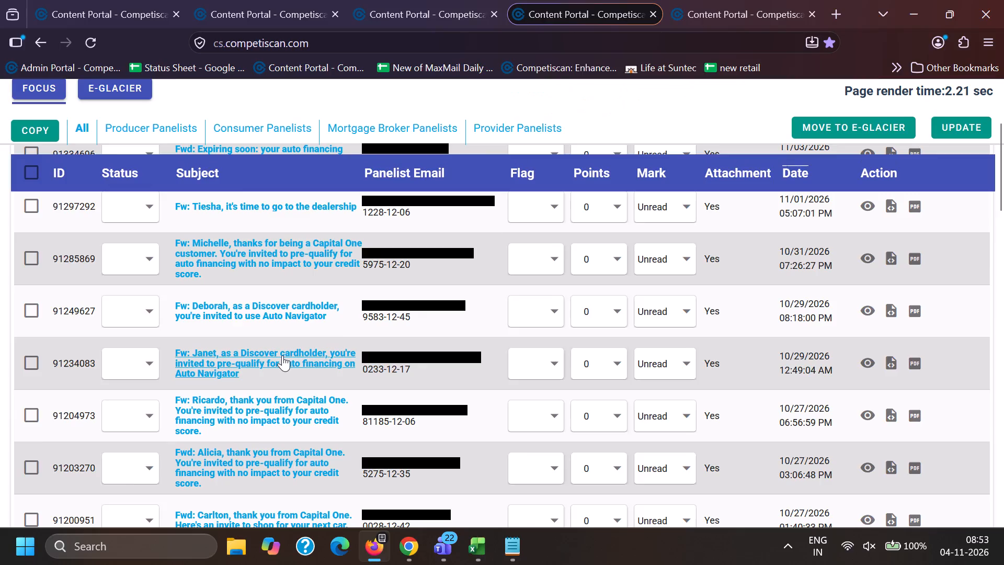
Back in the strings workbook, copy the Capital One merchant-offers sender address from cell B206.
key("alt+Tab")
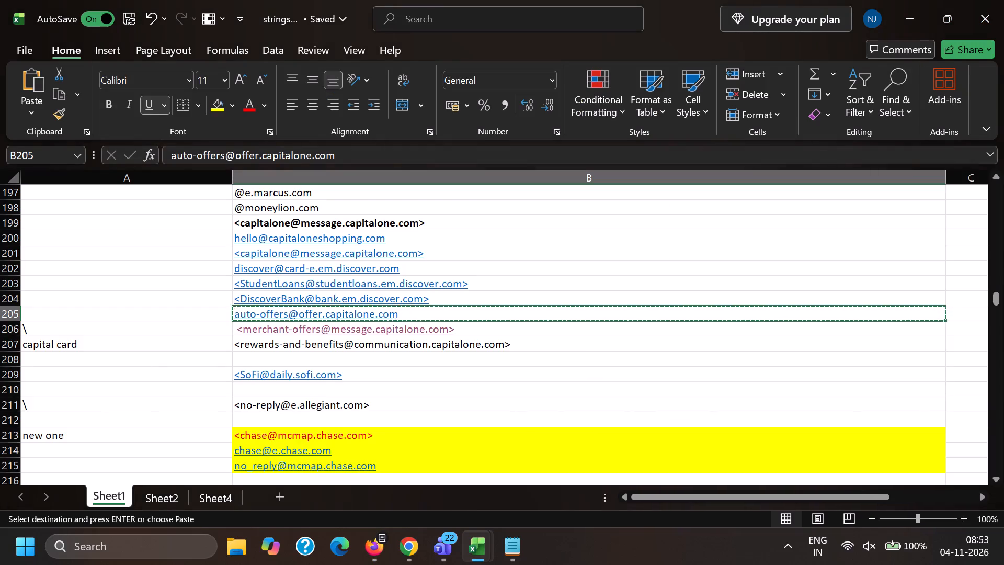
left_click(488, 330)
key("ctrl+c")
In Firefox's fifth portal tab, include Body and all regions and search for the copied merchant-offers address in quotation marks.
key("alt+Tab")
left_click(688, 0)
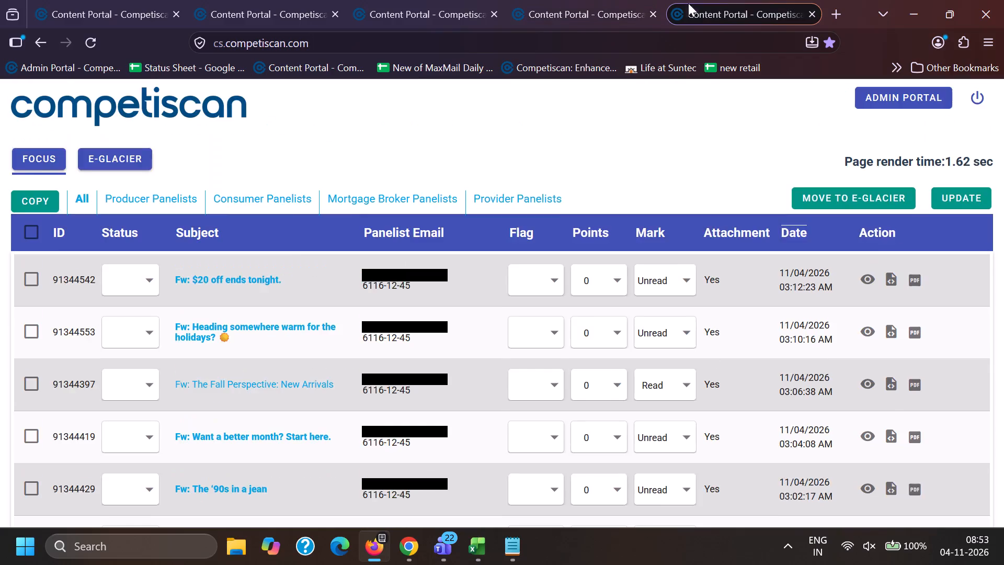
scroll(147, 321, "down", 6)
left_click(193, 275)
left_click(194, 474)
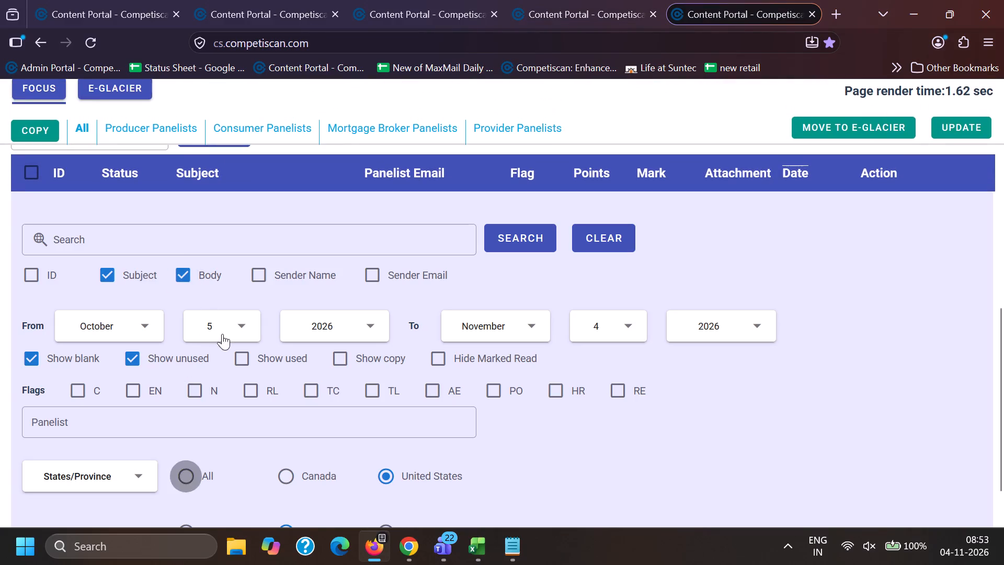
left_click(200, 235)
key("shift+quotedbl")
key("ctrl+v")
key("shift+quotedbl")
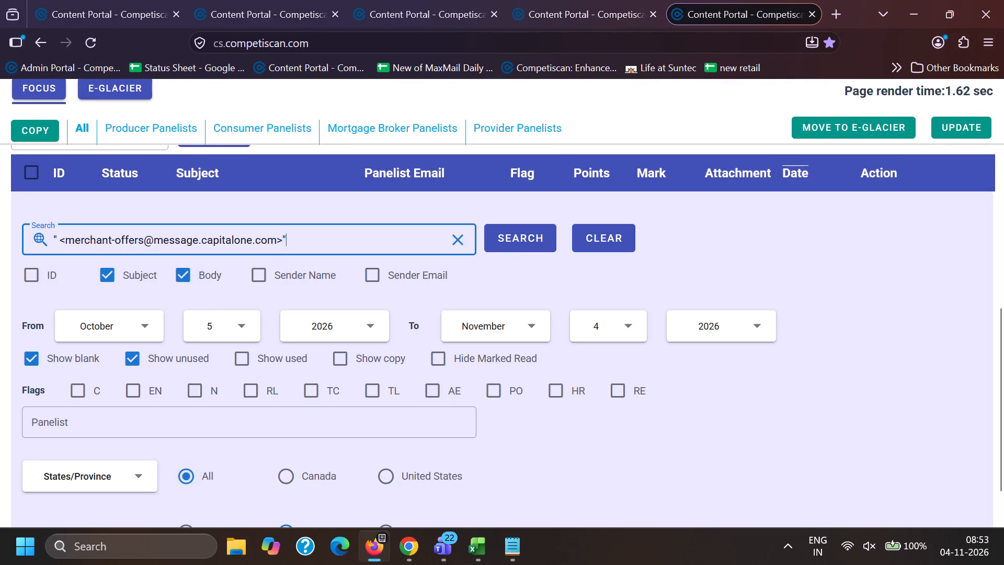
key("Return")
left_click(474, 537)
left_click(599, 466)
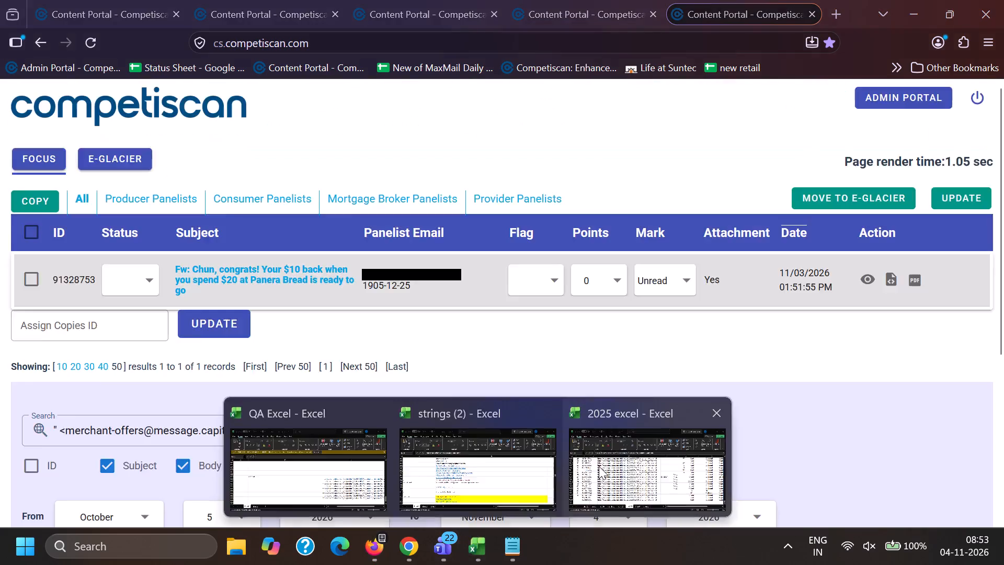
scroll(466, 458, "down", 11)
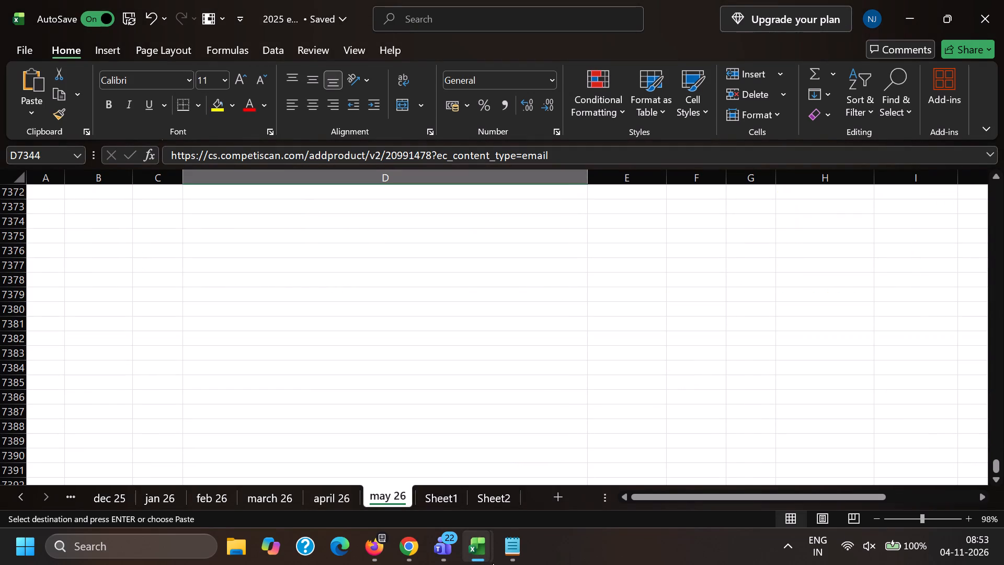
Switch to the strings workbook and copy the Chase sender address from the highlighted cell B213.
left_click(493, 562)
left_click(484, 468)
scroll(301, 380, "down", 4)
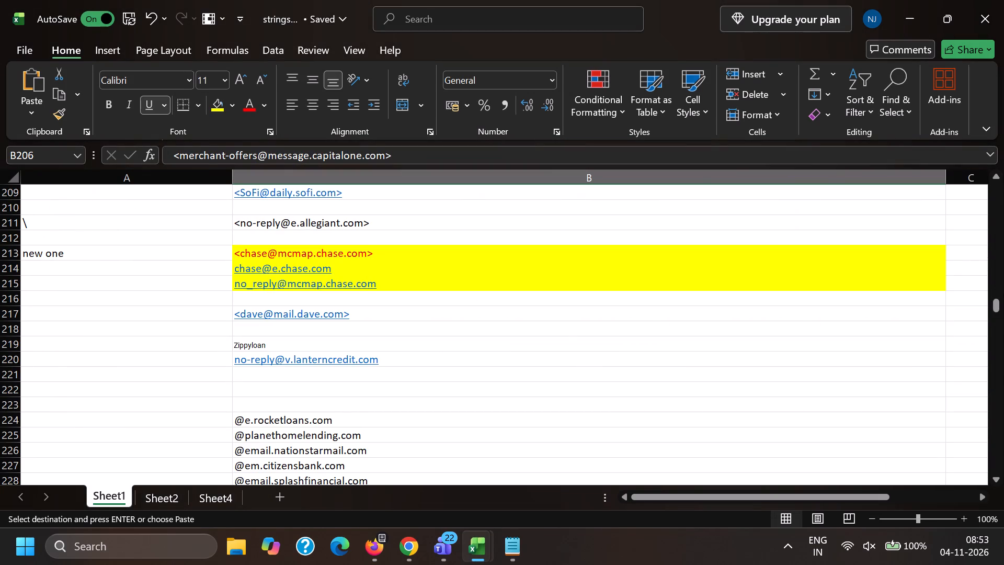
left_click(388, 255)
key("ctrl+c")
In Chrome, examine the "Your credit score has changed-here's how" results and open the unread email 91341935.
left_click(415, 564)
scroll(176, 355, "down", 2)
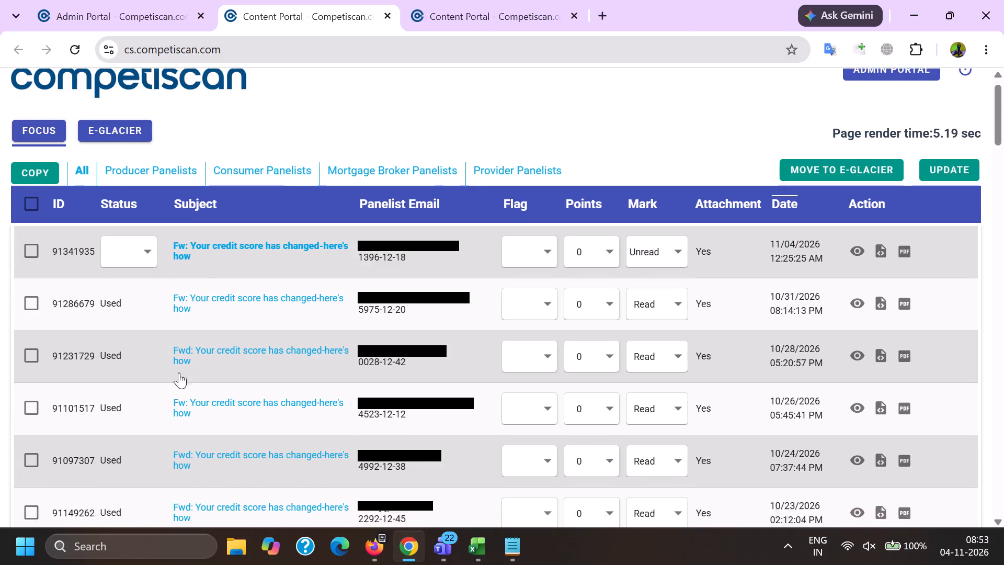
scroll(179, 372, "down", 15)
scroll(249, 403, "up", 20)
scroll(249, 403, "up", 6)
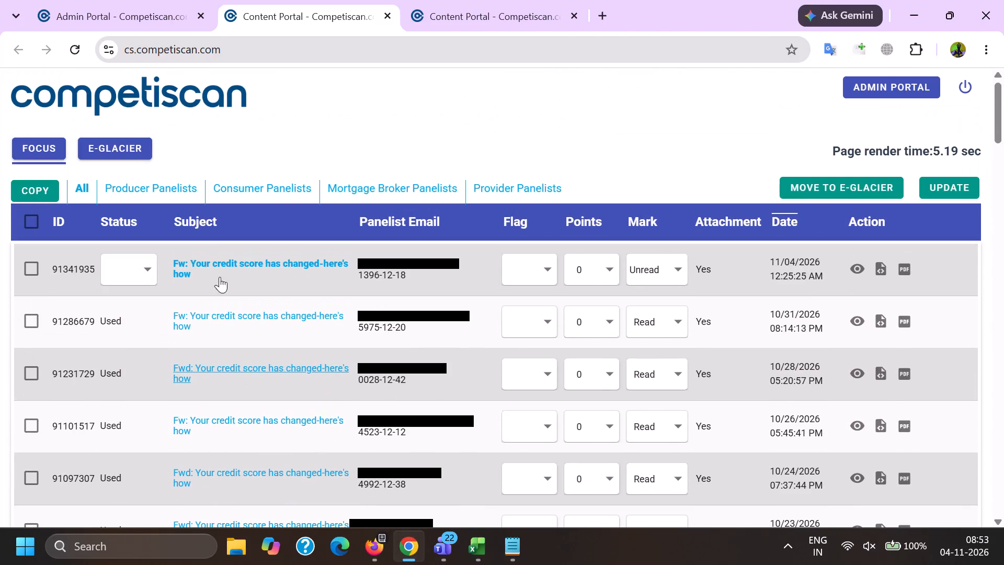
scroll(220, 277, "up", 1)
left_click(220, 260, "ctrl")
scroll(292, 338, "down", 4)
scroll(311, 401, "up", 1)
scroll(315, 409, "down", 2)
left_click(407, 563)
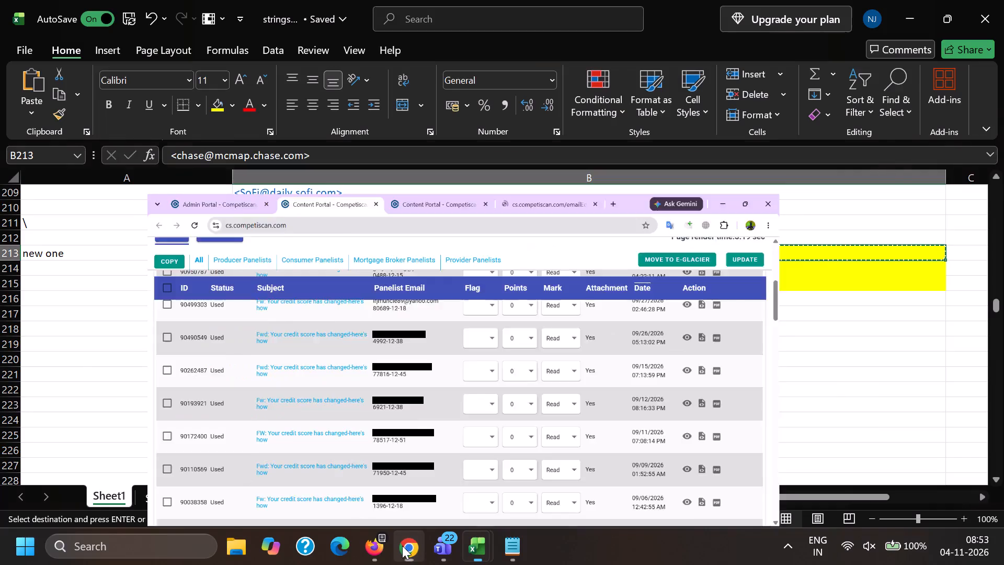
In Firefox's fifth portal tab, replace the merchant-offers search phrase with the copied Chase address in quotation marks and run the search.
left_click(378, 552)
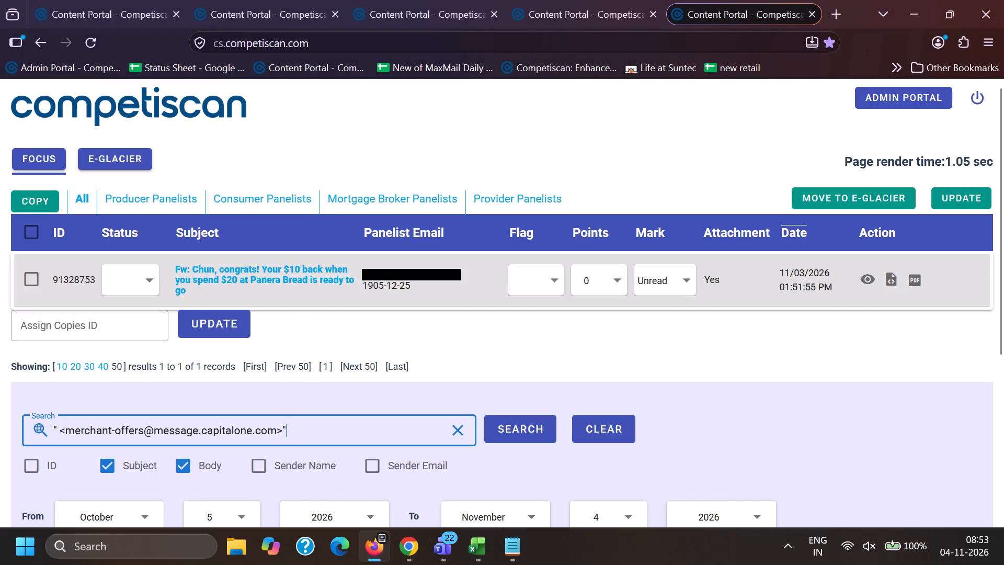
left_click_drag(313, 430, 0, 356)
key("BackSpace")
key("shift+quotedbl")
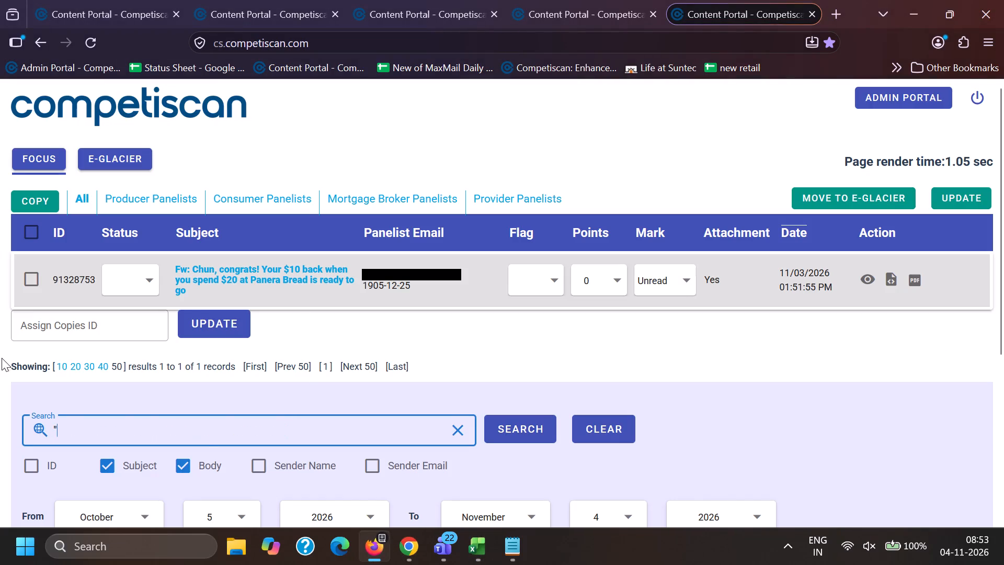
key("ctrl+v")
key("shift+quotedbl")
key("Return")
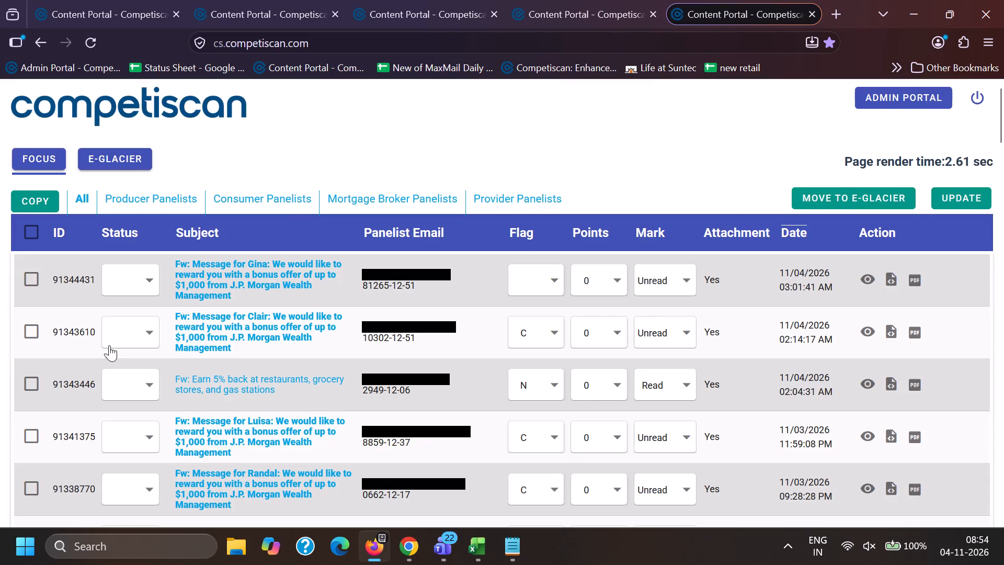
Examine the Chase address search results in Firefox's fifth portal tab and the Capital One car-shopping results in the fourth tab.
scroll(110, 344, "down", 4)
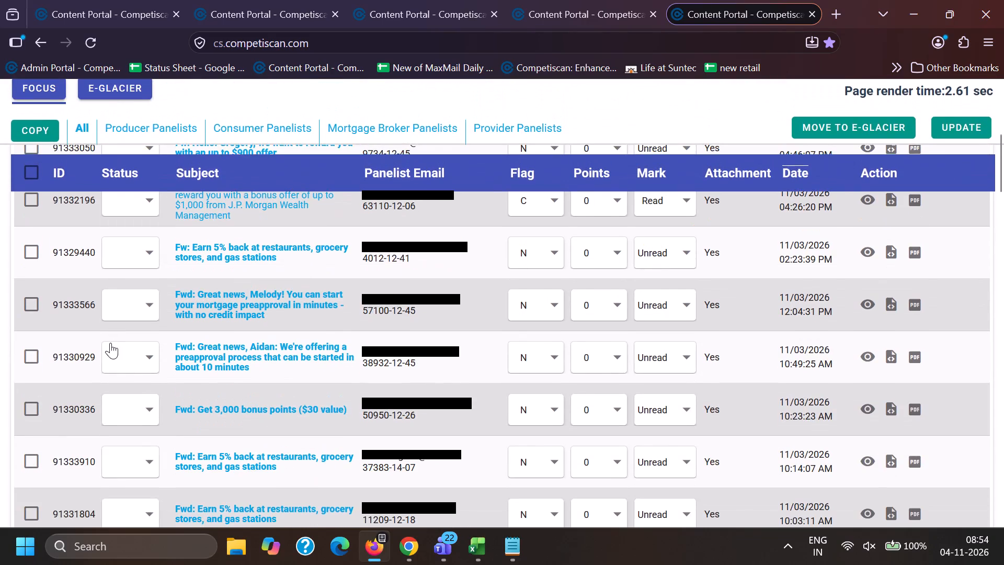
scroll(110, 343, "down", 4)
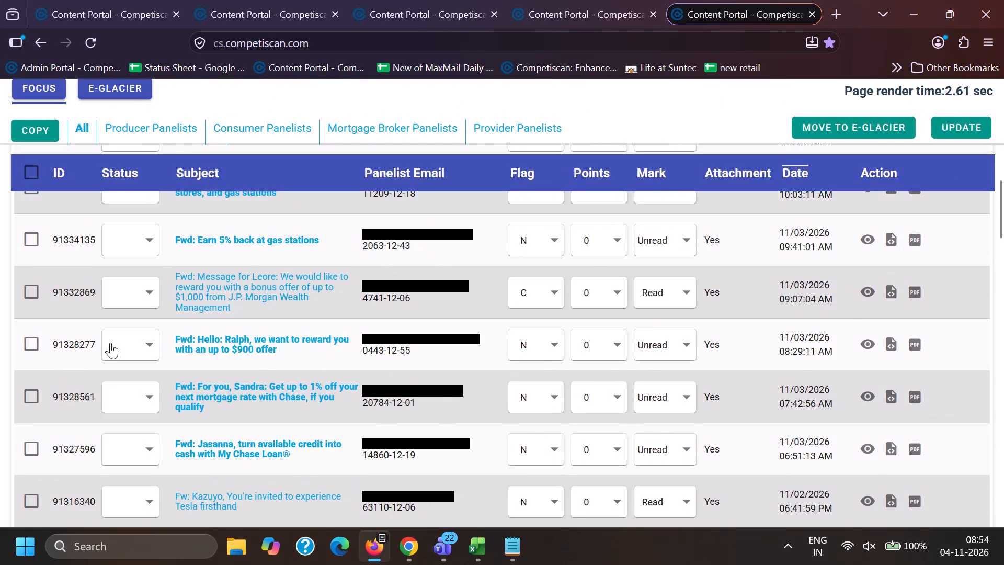
scroll(110, 341, "down", 6)
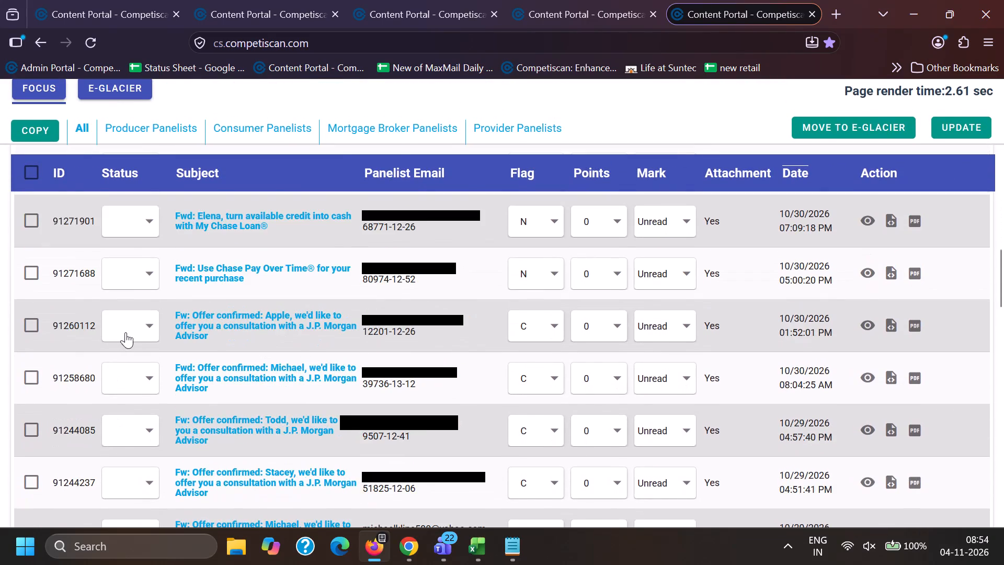
scroll(128, 332, "down", 2)
left_click(591, 0)
scroll(119, 375, "down", 6)
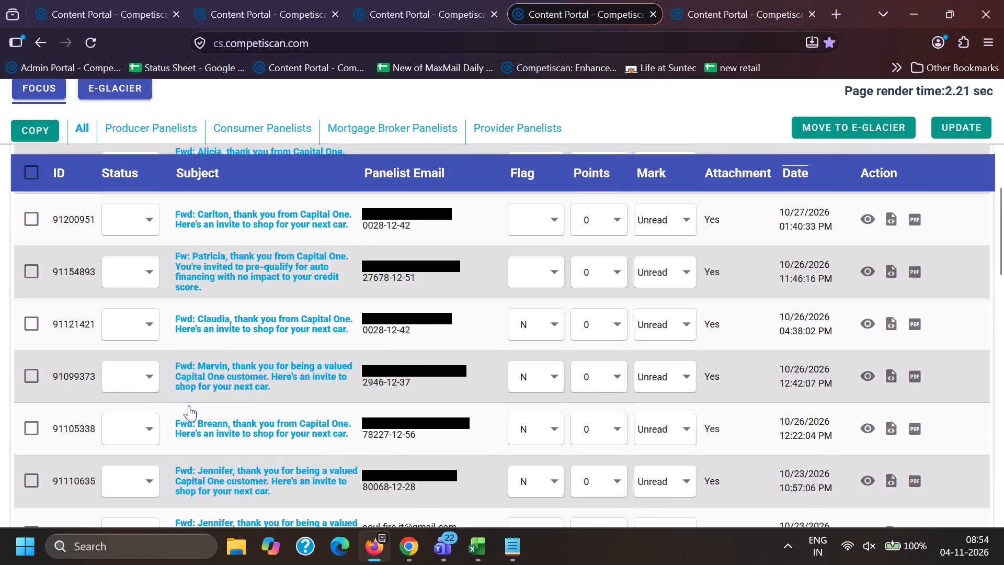
scroll(189, 405, "down", 5)
In Firefox's second portal tab, rerun the quoted Capital One Shopping address search with Subject and Body included.
left_click(307, 0)
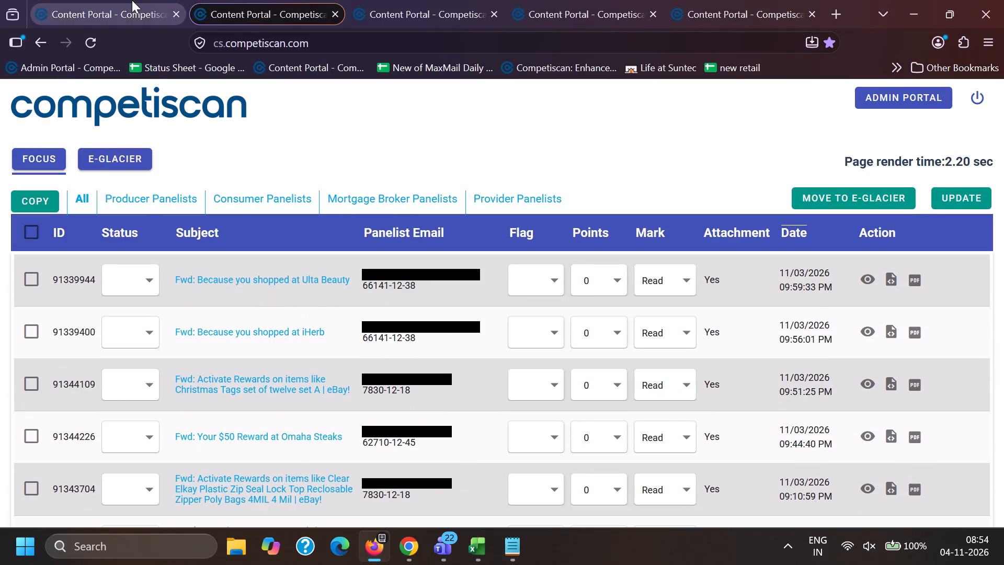
left_click(132, 0)
left_click(302, 0)
scroll(265, 311, "down", 20)
scroll(265, 311, "down", 2)
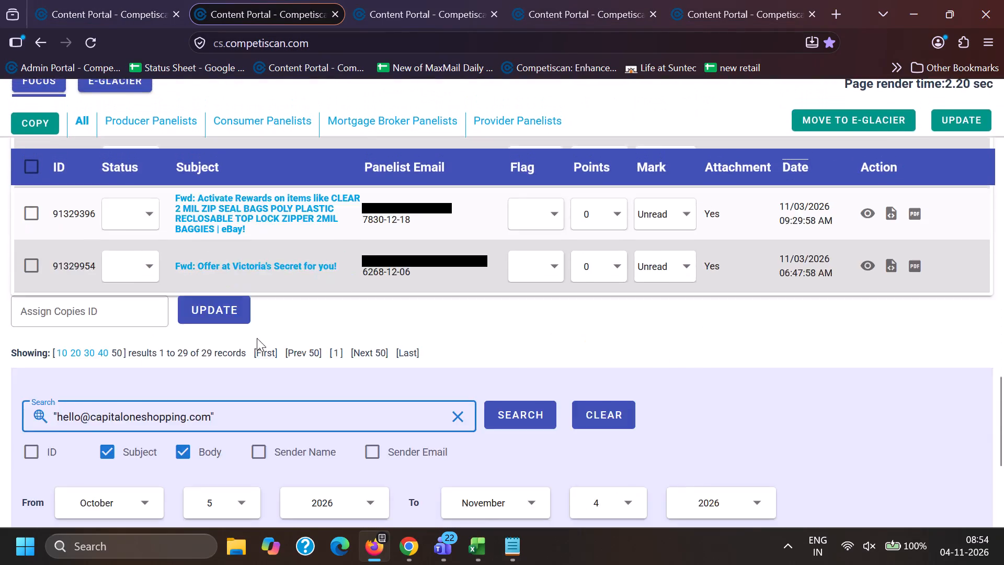
scroll(269, 368, "up", 4)
left_click(520, 501)
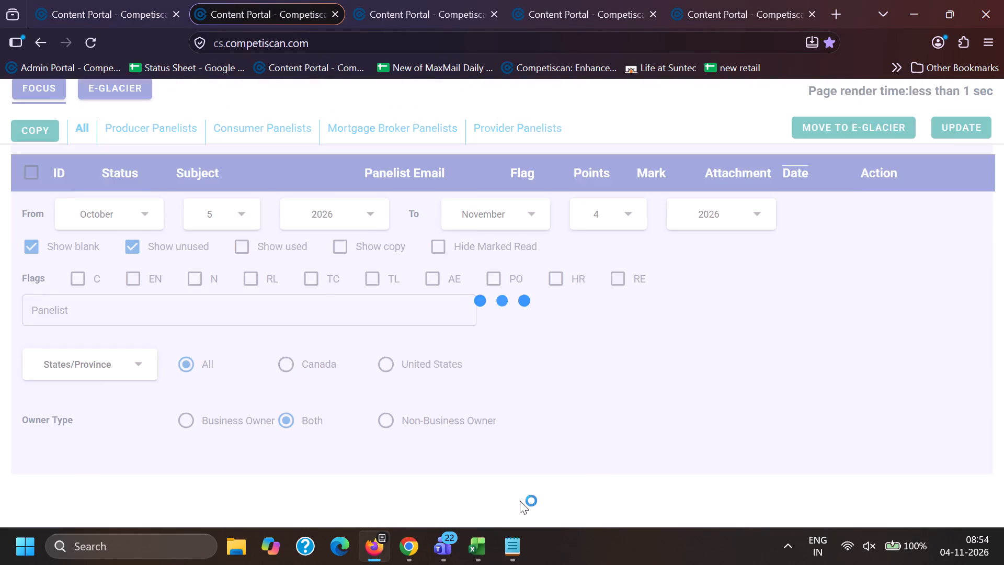
Switch to Notepad and look through the saved phrases in the Halloween trend, Get $10 and daily use notes.
left_click(504, 547)
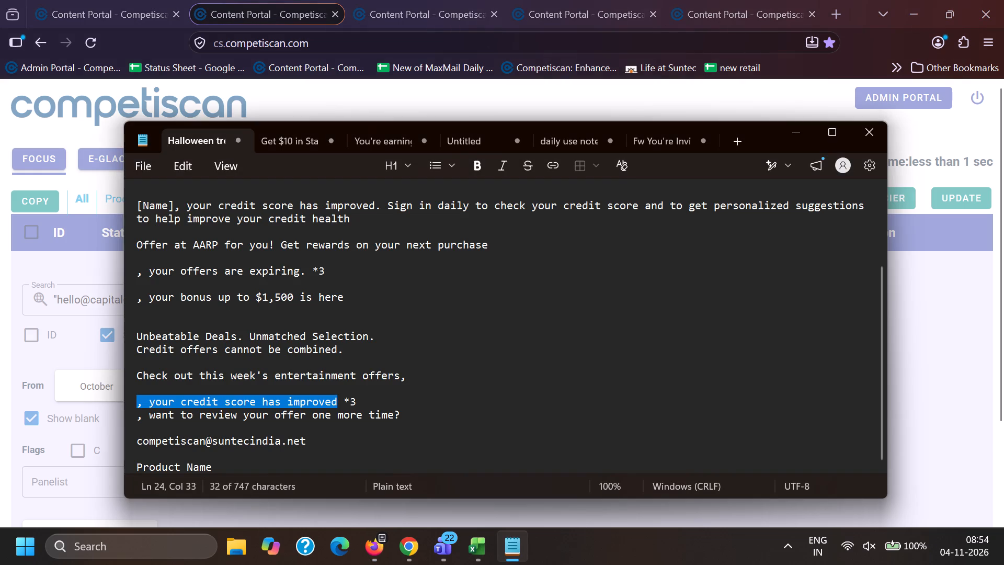
scroll(166, 338, "up", 3)
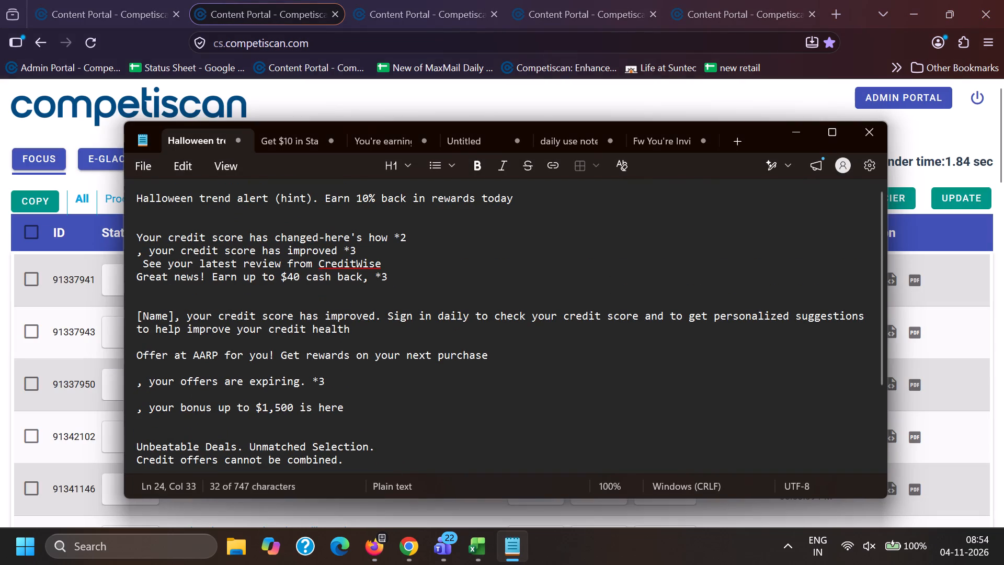
scroll(161, 334, "up", 7)
scroll(236, 352, "up", 2)
scroll(278, 346, "up", 2)
left_click(291, 142)
scroll(375, 278, "down", 5)
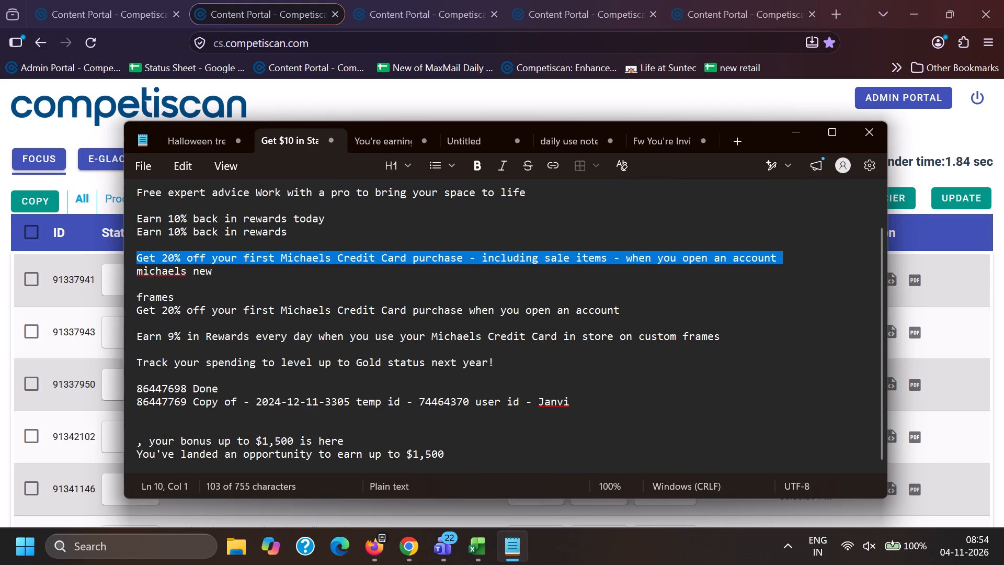
left_click(548, 138)
scroll(229, 316, "down", 3)
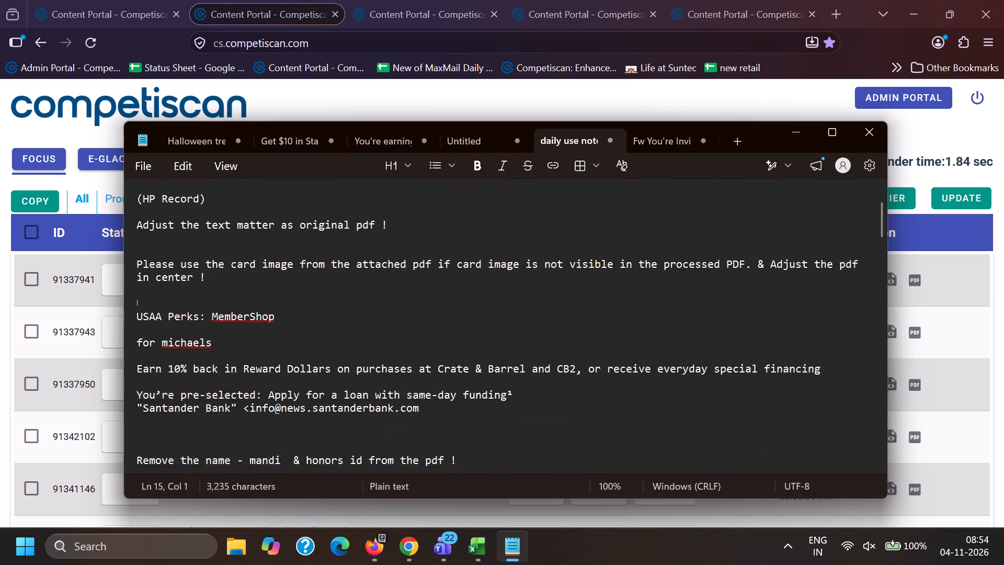
Select the saved subject line "Your new credit card is waiting for you, . It can help your credit score too!" in the daily use notes.
scroll(165, 340, "down", 10)
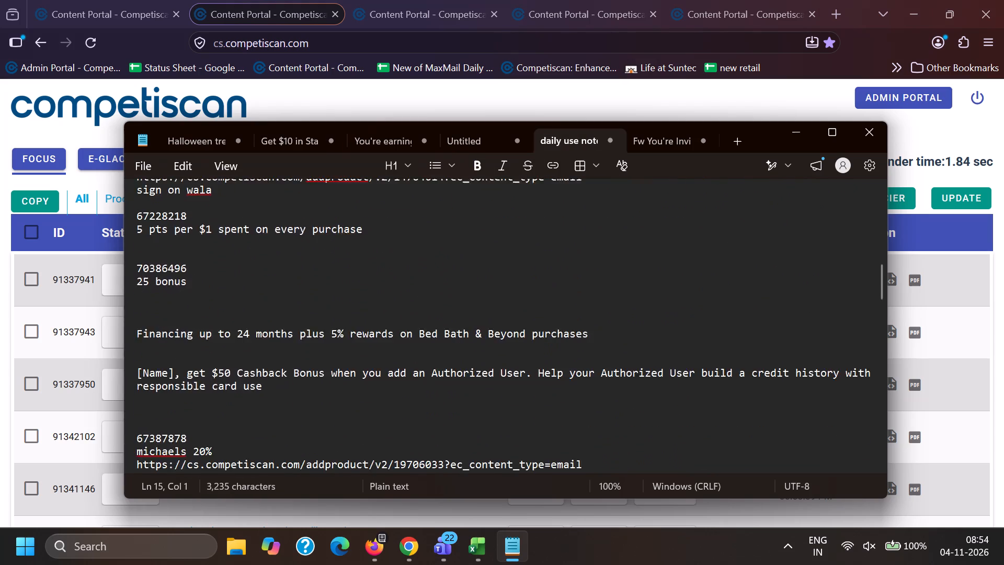
scroll(166, 370, "down", 3)
scroll(173, 298, "up", 1)
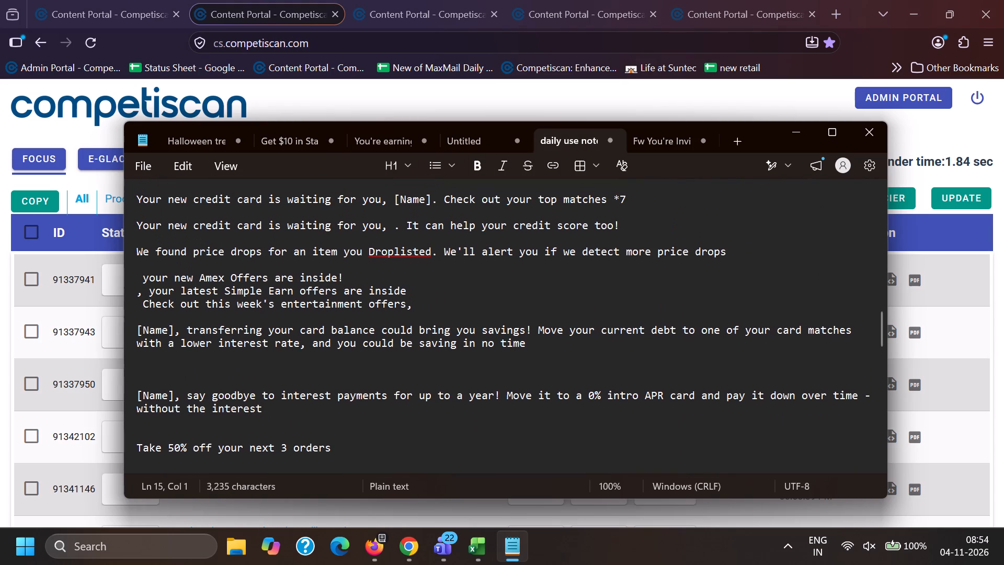
left_click_drag(140, 222, 266, 236)
double_click(142, 225)
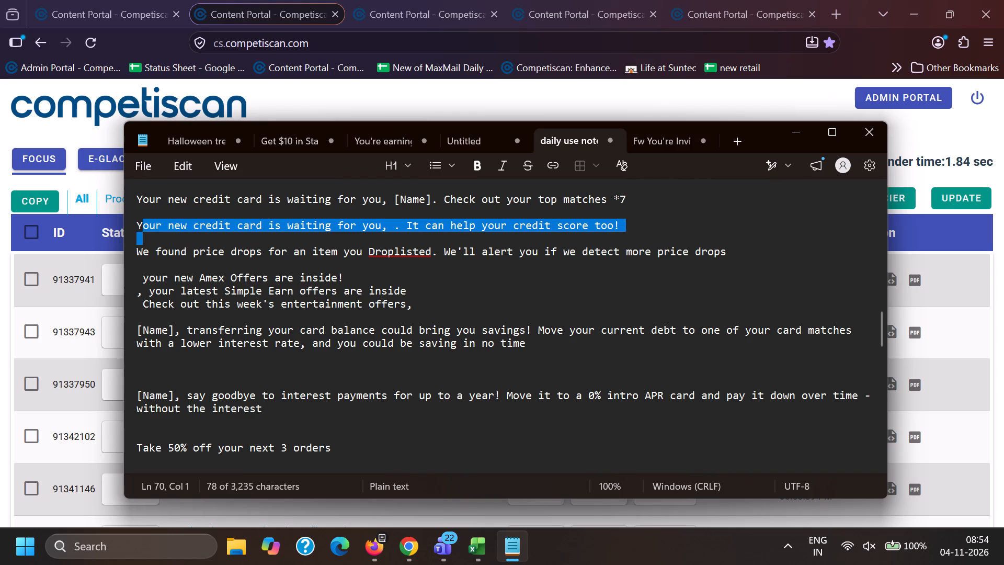
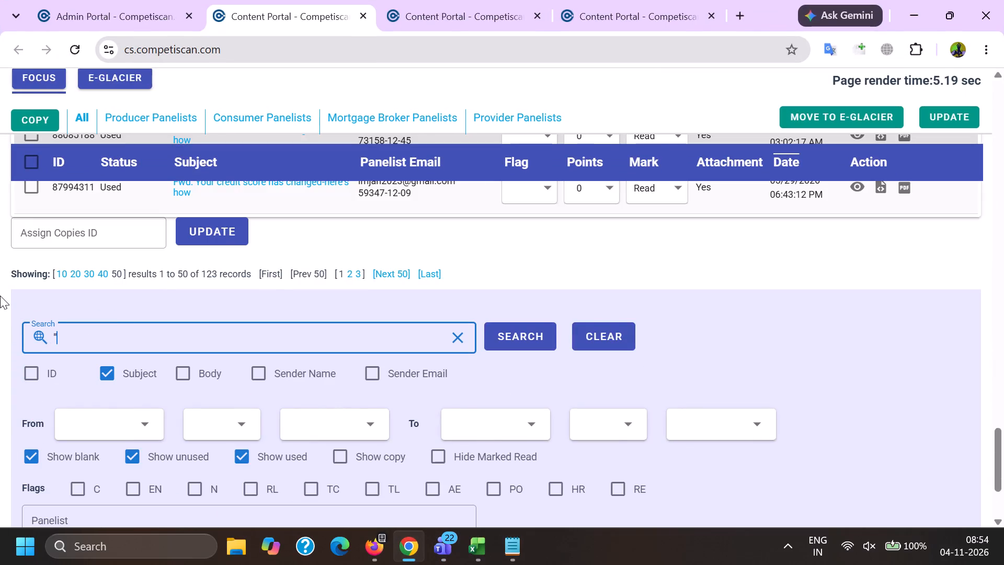
Search the email subjects for the exact phrase "Your new credit card is waiting for you".
key("ctrl+v")
key("shift+quotedbl")
key("Return")
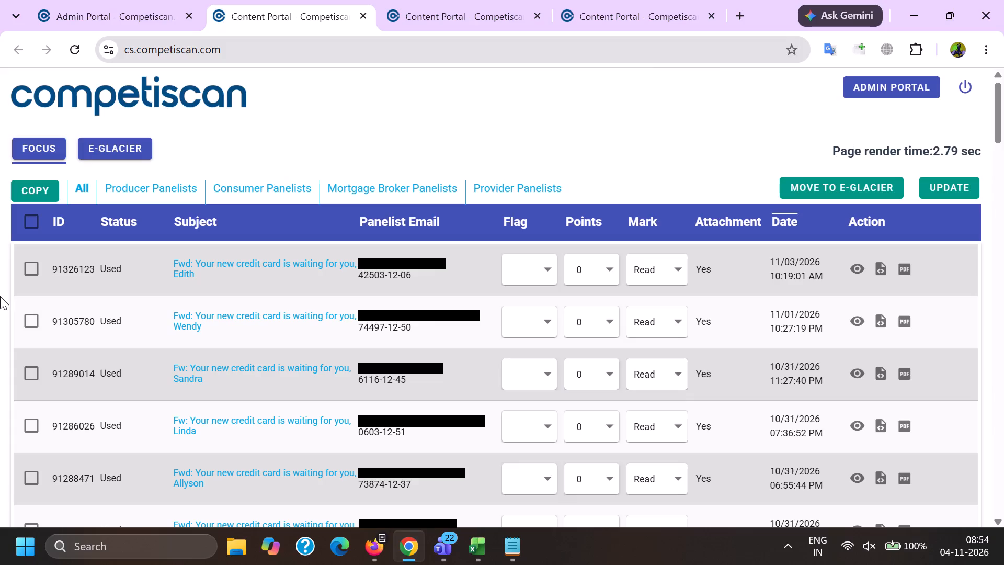
Switch to Firefox and rerun the "Capital one" search and the Capital One Shopping sender search for October 5 to November 4, 2026.
left_click(383, 552)
scroll(213, 368, "down", 10)
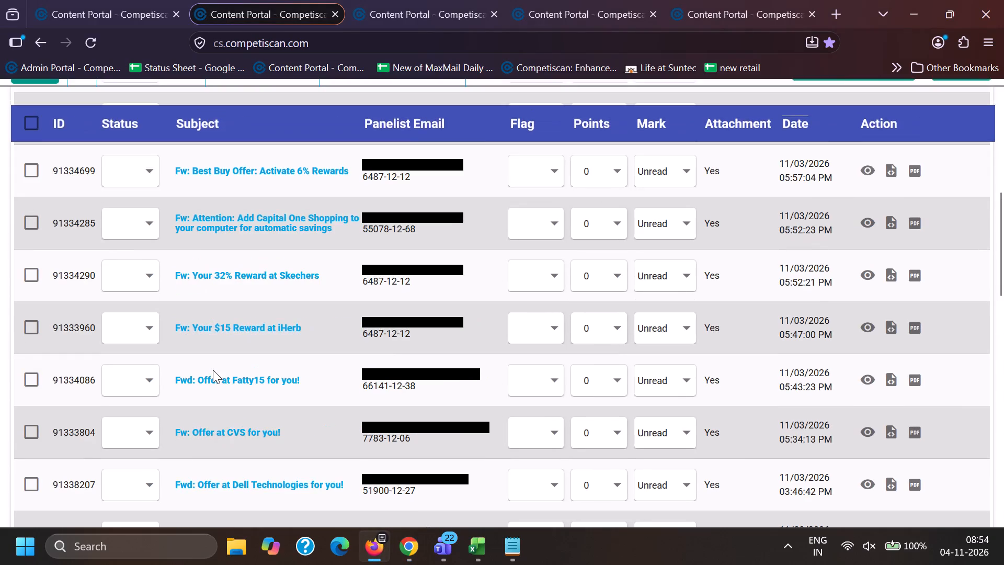
scroll(213, 372, "down", 6)
scroll(212, 375, "up", 3)
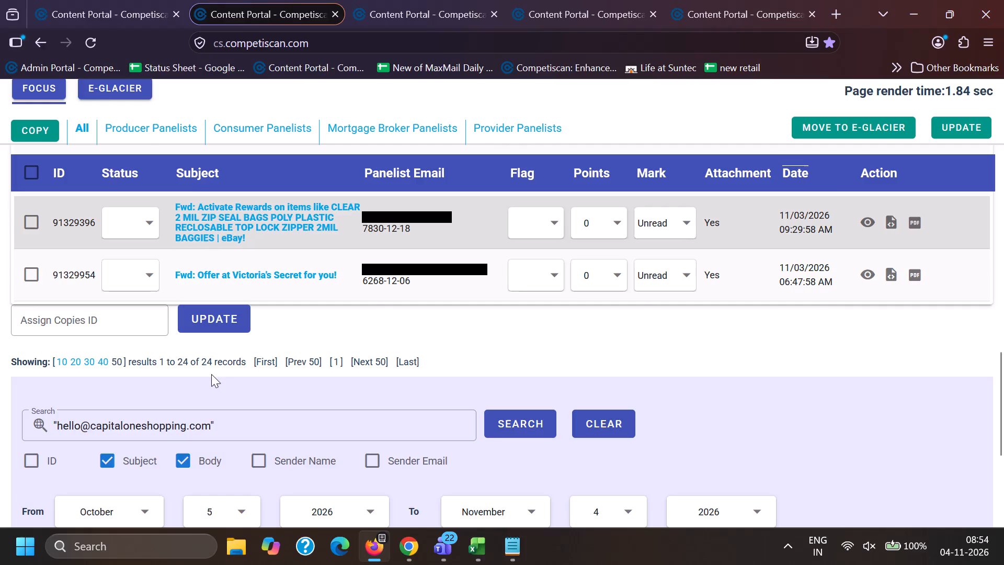
left_click(134, 0)
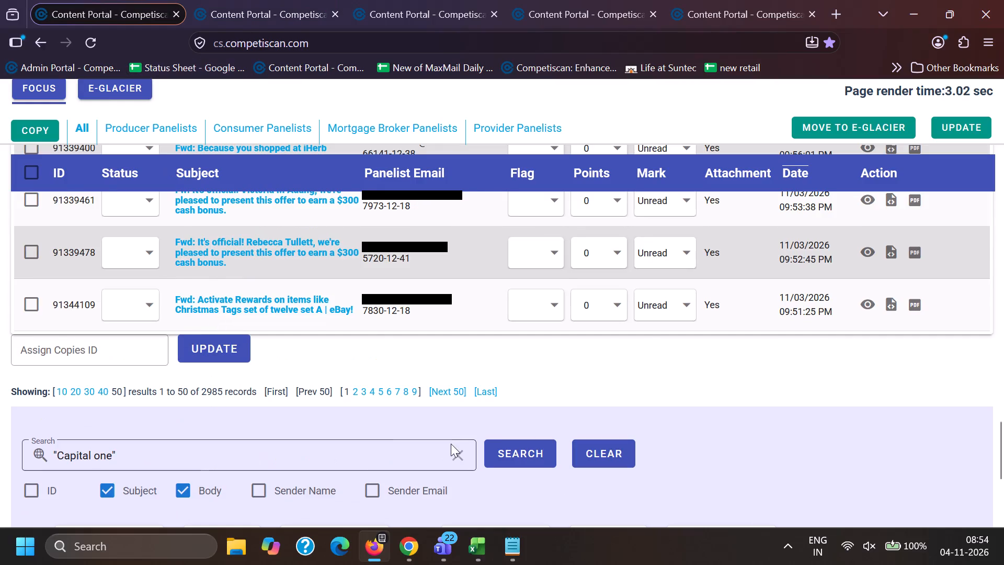
left_click(530, 452)
left_click(239, 0)
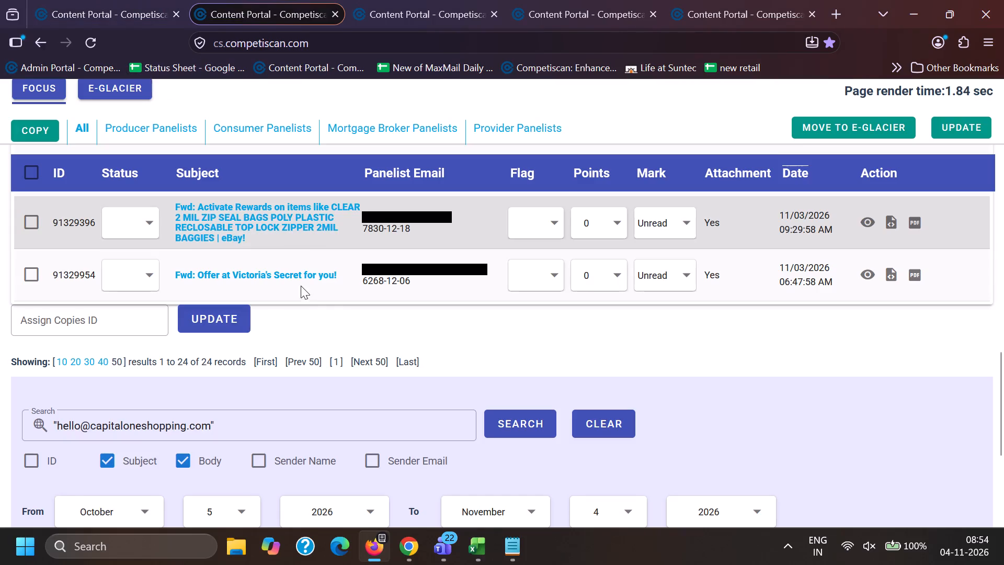
left_click(530, 424)
left_click(447, 0)
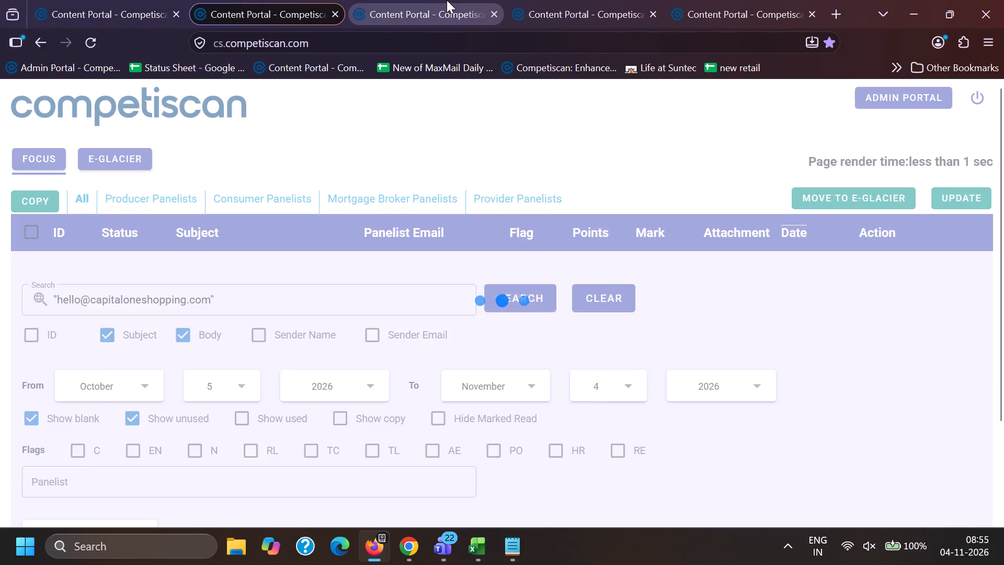
left_click(537, 0)
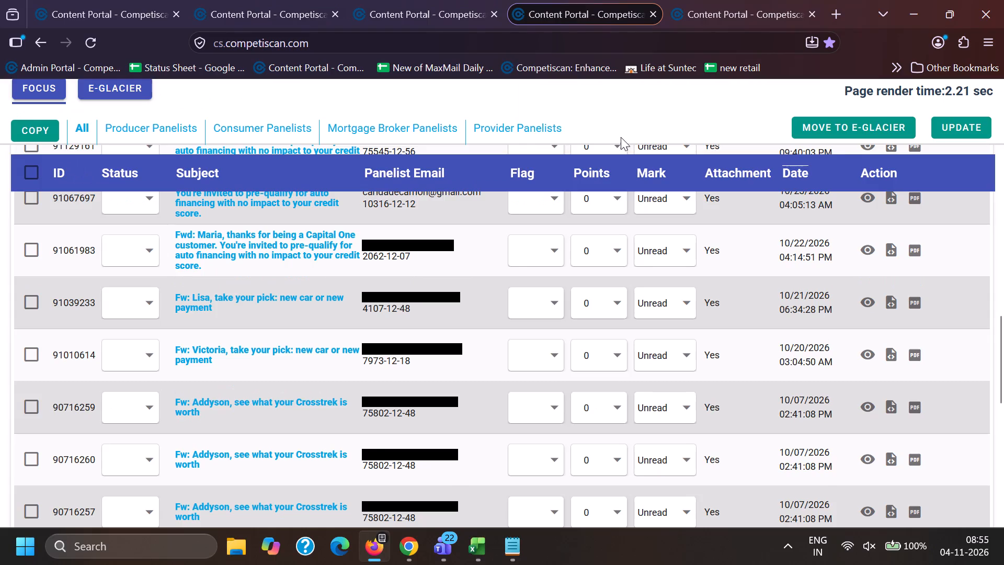
left_click(705, 1)
left_click(122, 0)
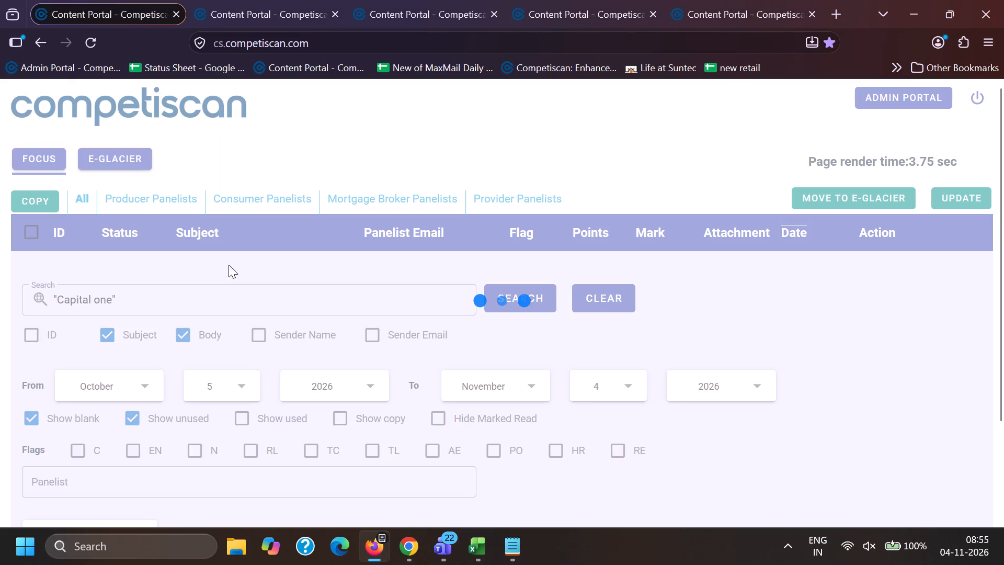
Review the subject lines on the first page of the refreshed "Capital one" results for emails worth checking.
scroll(259, 374, "down", 6)
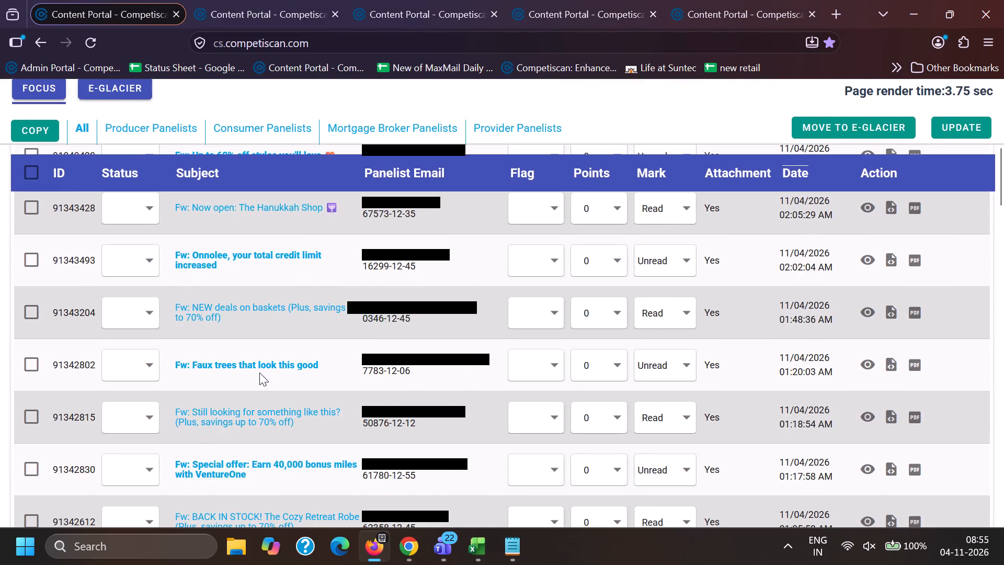
scroll(259, 372, "down", 6)
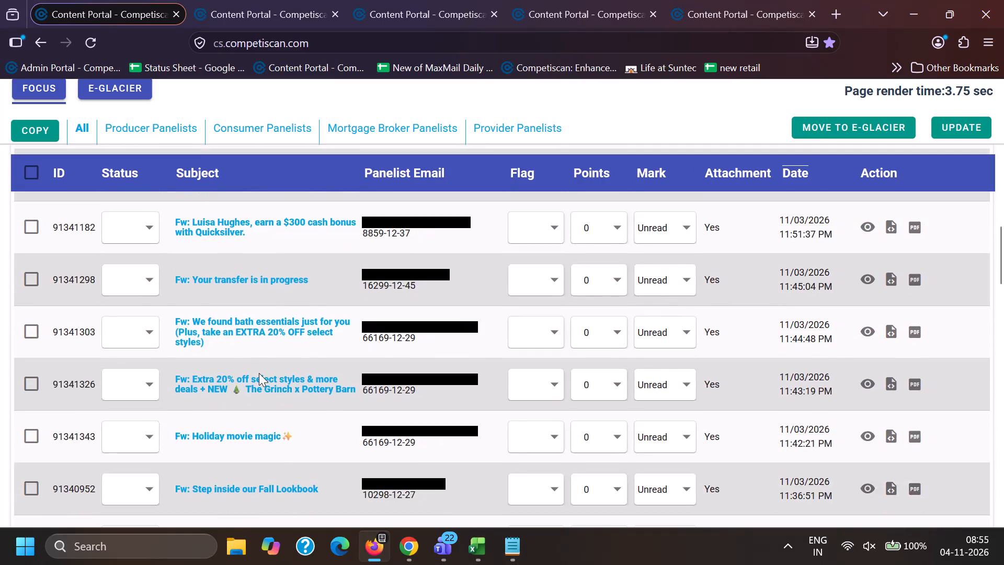
scroll(259, 373, "down", 5)
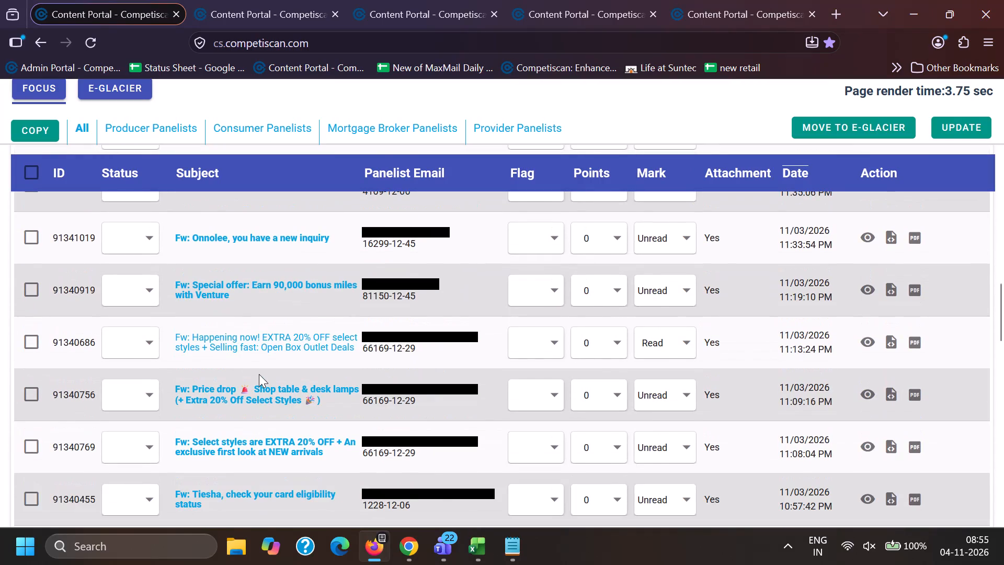
scroll(259, 374, "down", 7)
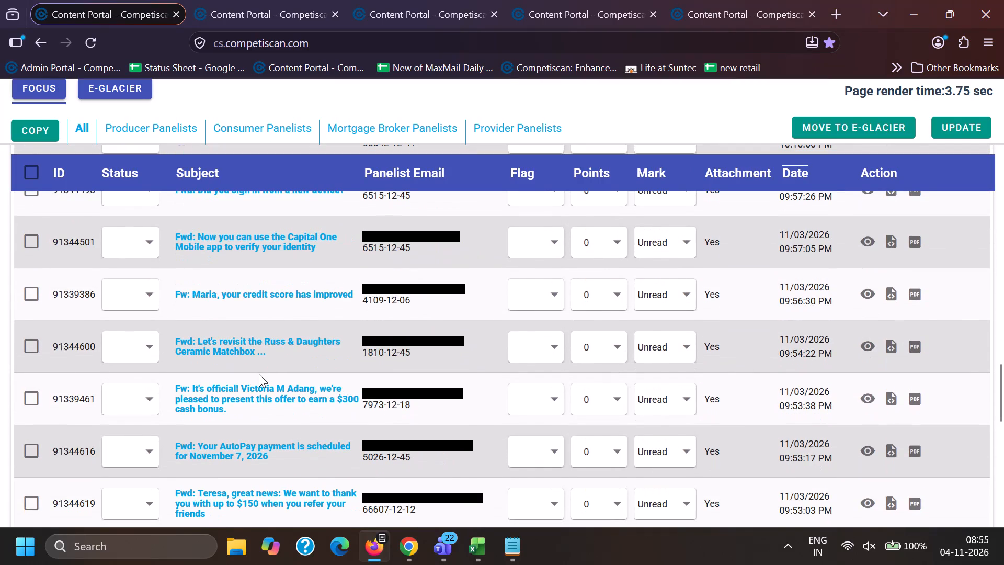
scroll(259, 374, "down", 5)
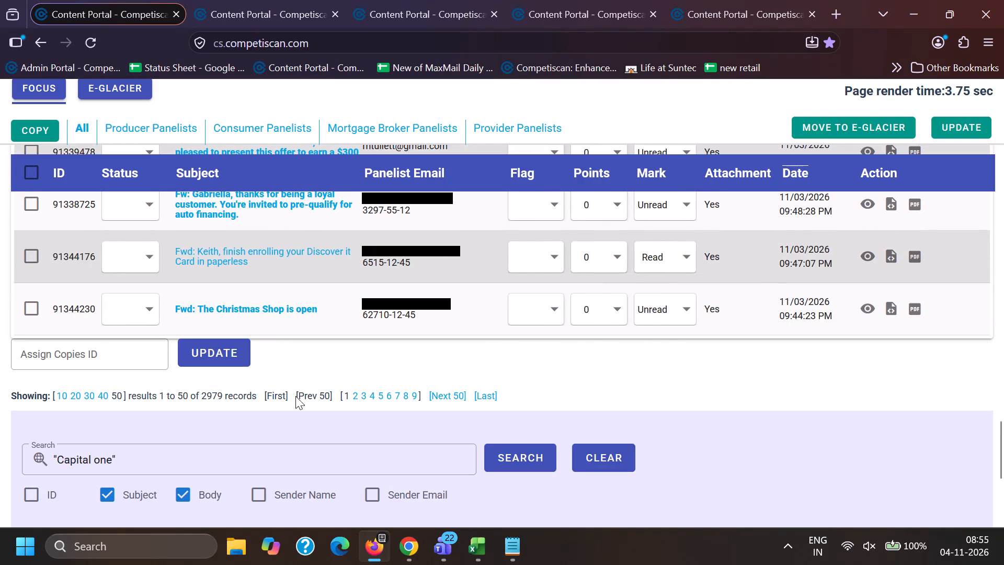
Go to page 3 of the "Capital one" results and review its subject lines for candidate emails.
left_click(362, 391)
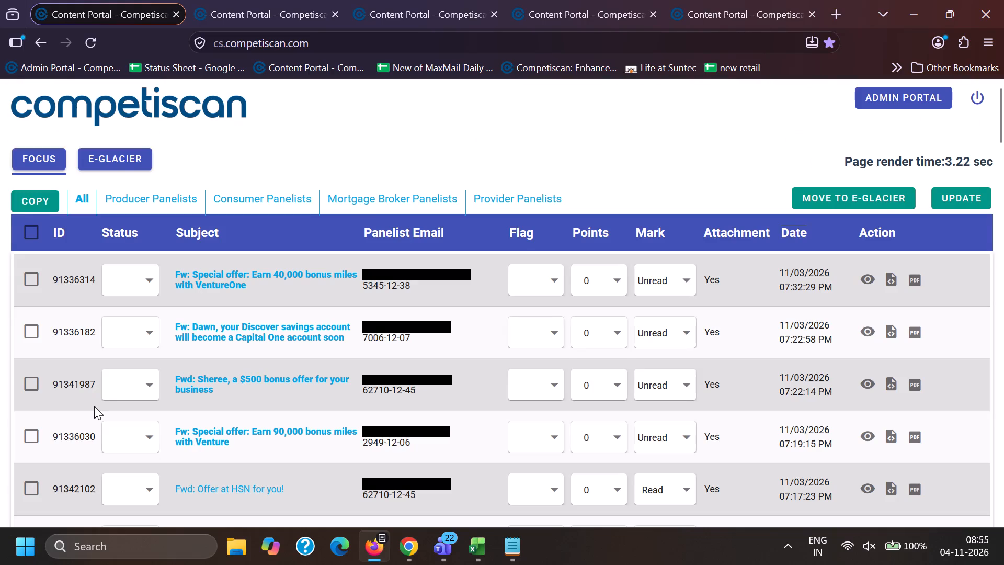
scroll(94, 406, "down", 2)
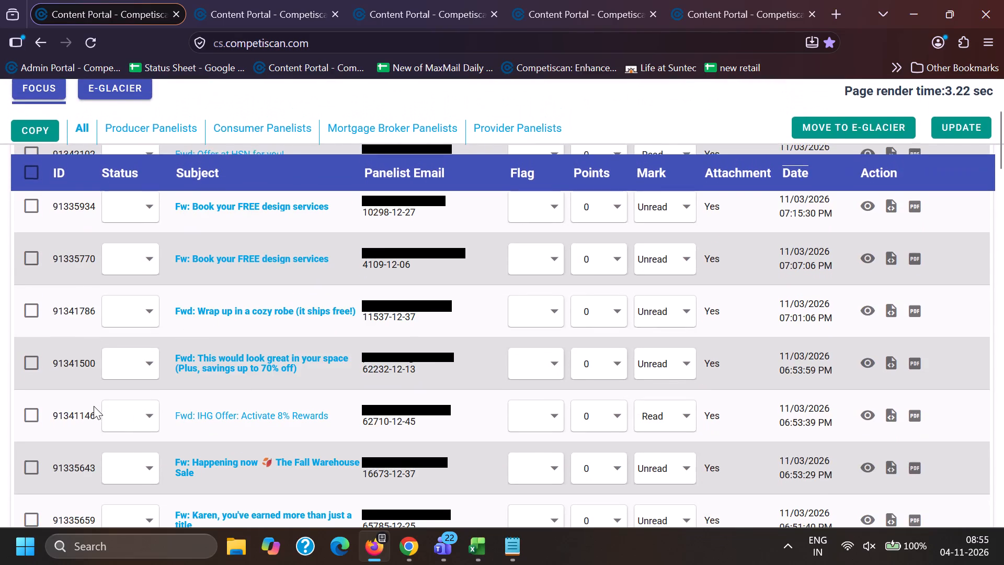
scroll(158, 420, "down", 2)
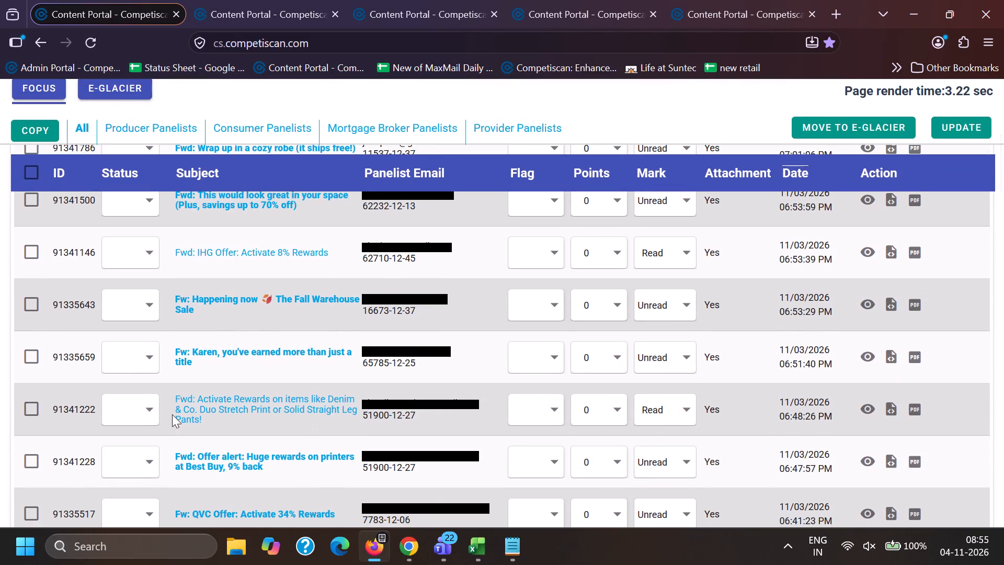
scroll(172, 414, "down", 4)
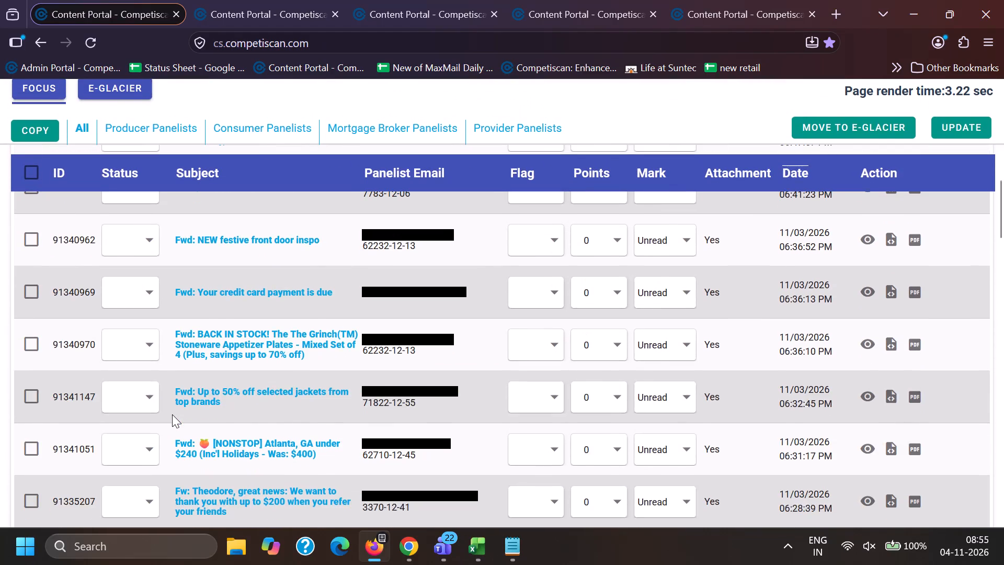
scroll(172, 414, "down", 2)
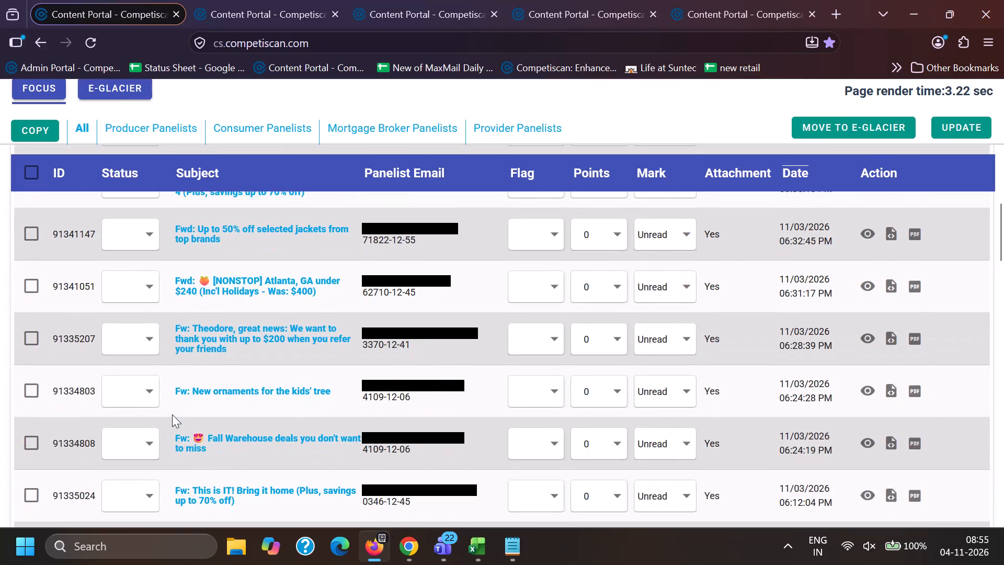
scroll(172, 414, "down", 4)
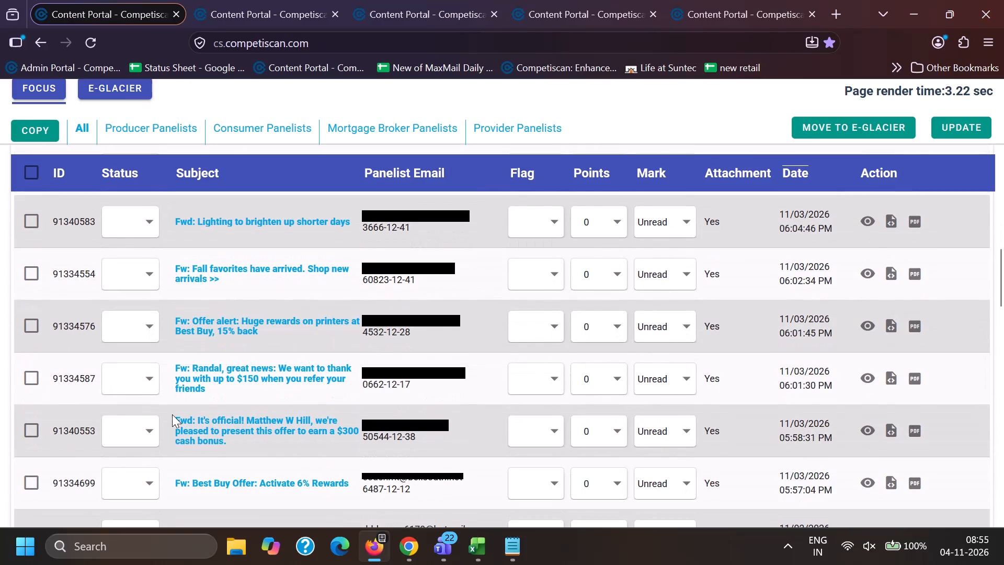
scroll(172, 414, "down", 4)
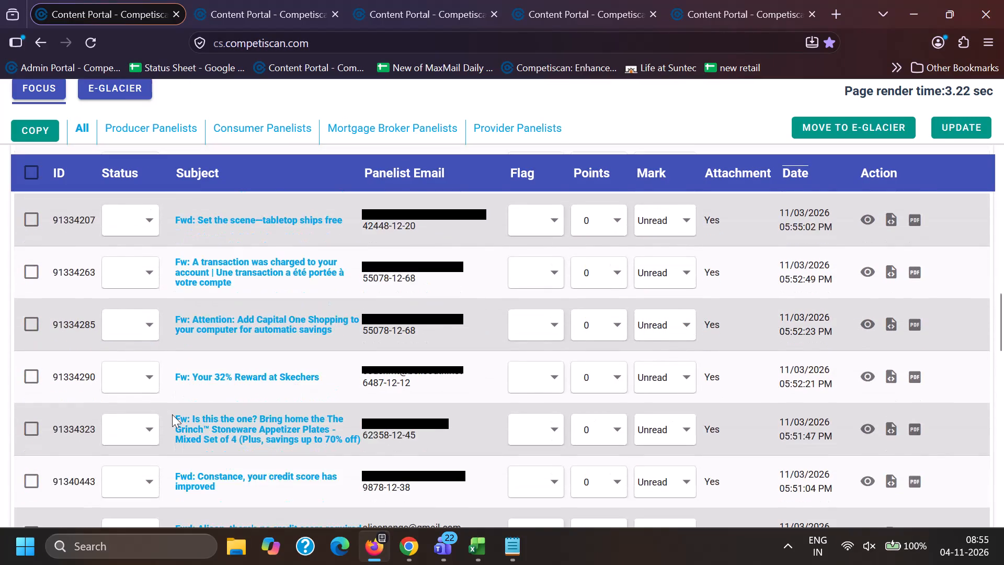
scroll(172, 414, "down", 1)
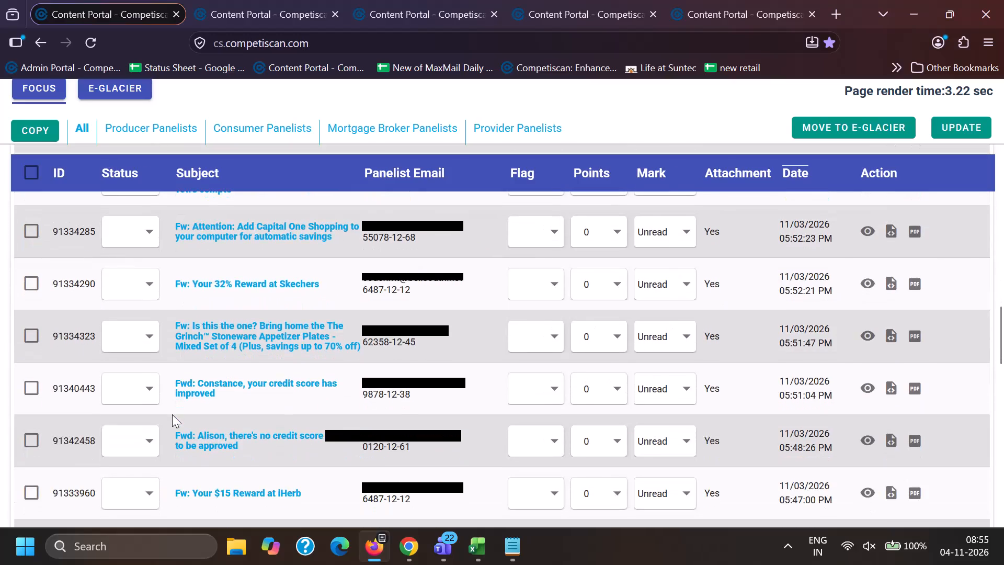
scroll(172, 414, "down", 3)
scroll(172, 414, "up", 2)
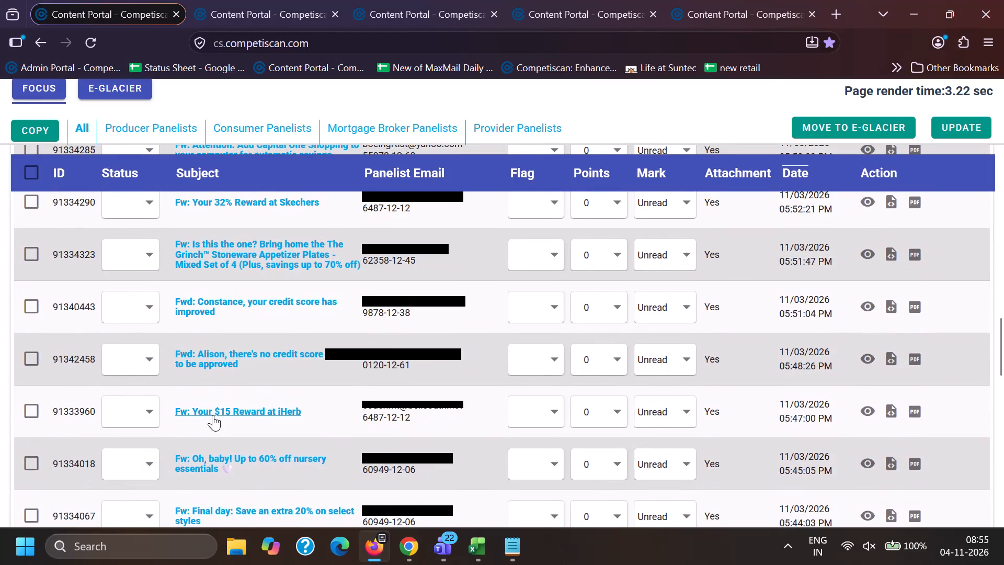
Copy "there's no credit score required to be approved" from email 91342458's subject and search for it as an exact phrase in Chrome.
left_click_drag(223, 345, 223, 344)
left_click_drag(223, 344, 256, 372)
key("ctrl+c")
key("ctrl+c")
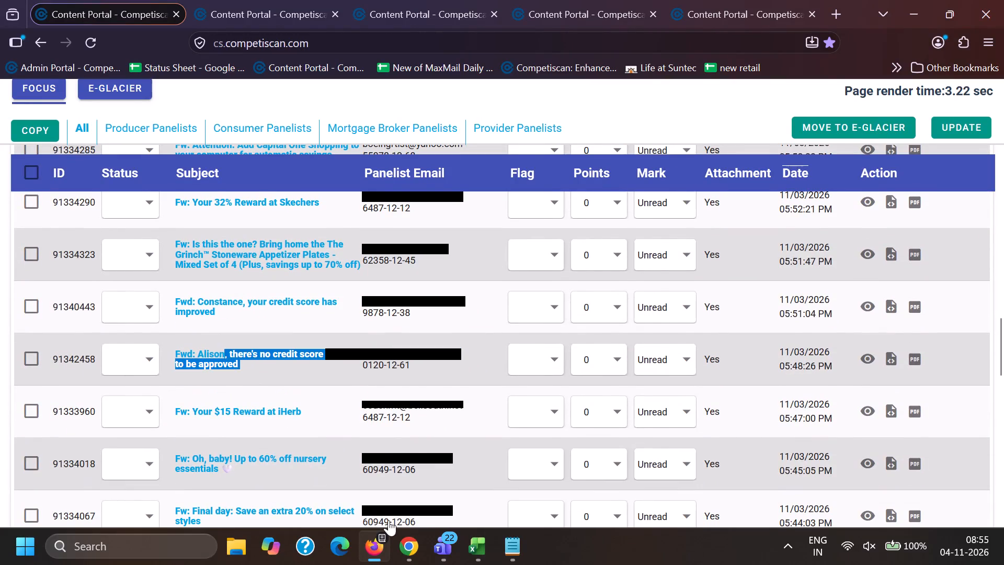
left_click(406, 536)
scroll(205, 340, "down", 20)
scroll(205, 340, "down", 1)
scroll(242, 386, "up", 1)
scroll(242, 387, "down", 6)
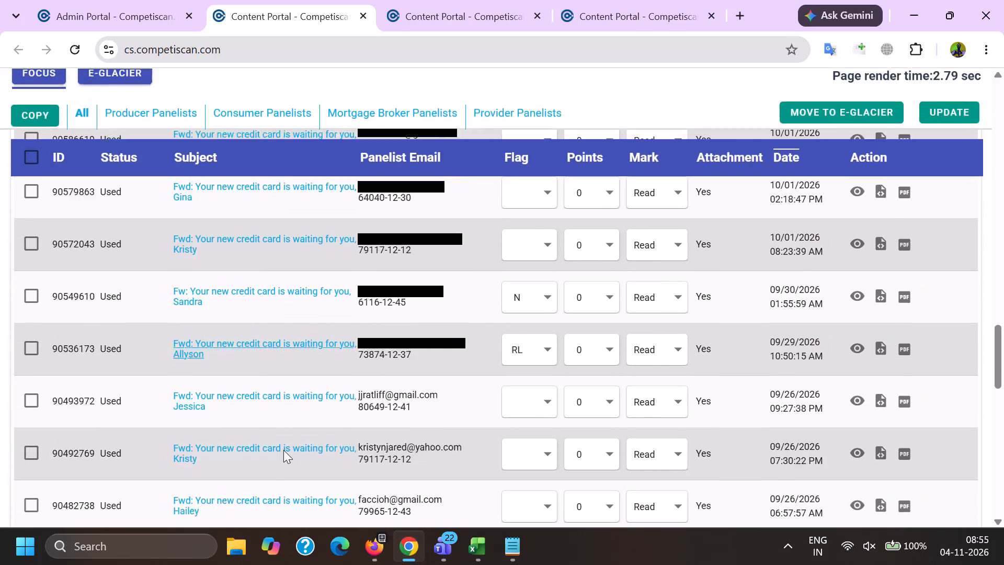
scroll(284, 442, "down", 7)
scroll(281, 390, "up", 2)
left_click_drag(307, 383, 0, 327)
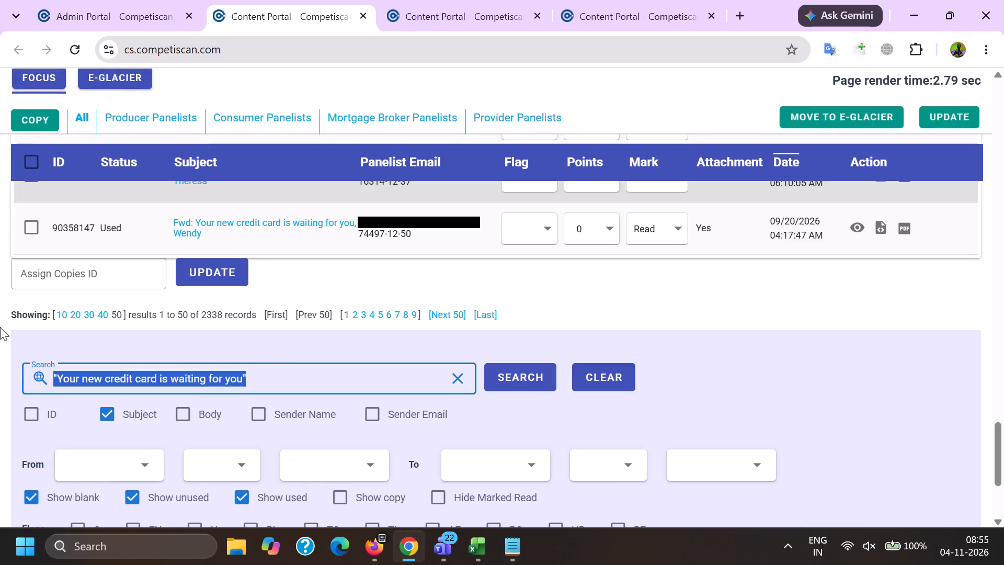
left_click_drag(0, 327, 1, 327)
key("BackSpace")
key("shift+quotedbl")
key("ctrl+v")
key("shift+quotedbl")
key("Return")
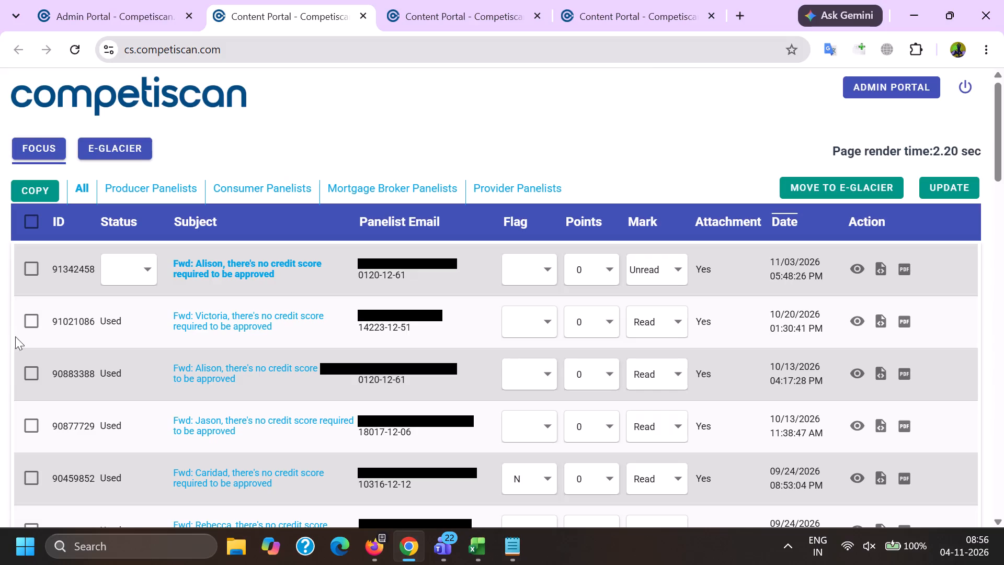
Preview email 91342458 and examine its sender, date and card offer content, closing the preview when finished.
left_click(852, 276)
left_click(852, 273)
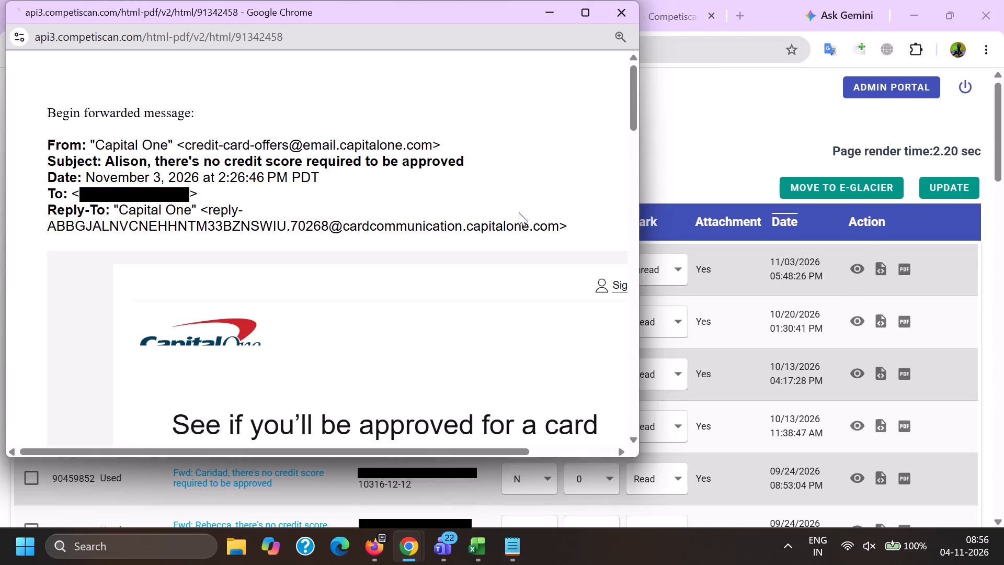
scroll(457, 193, "down", 15)
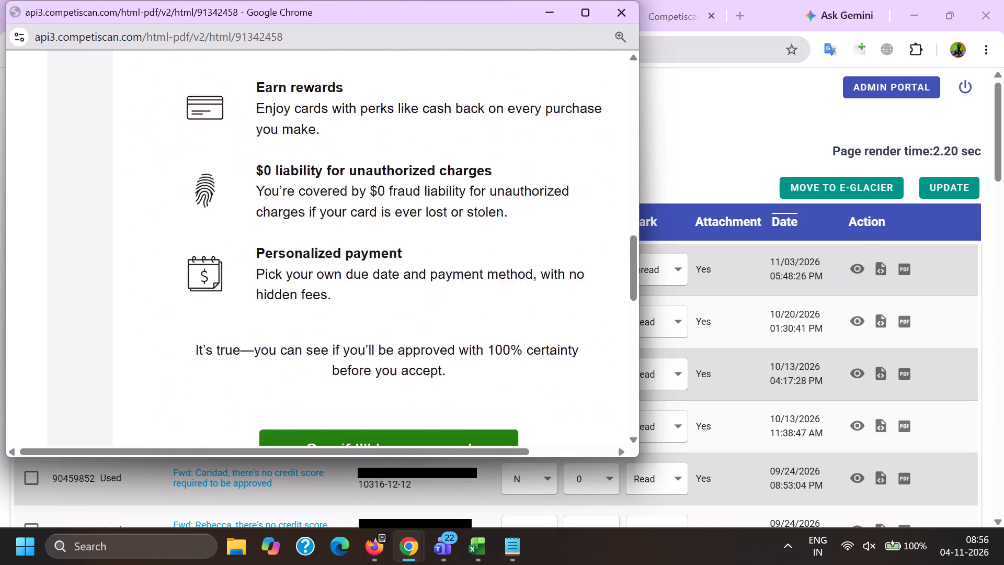
left_click(771, 165)
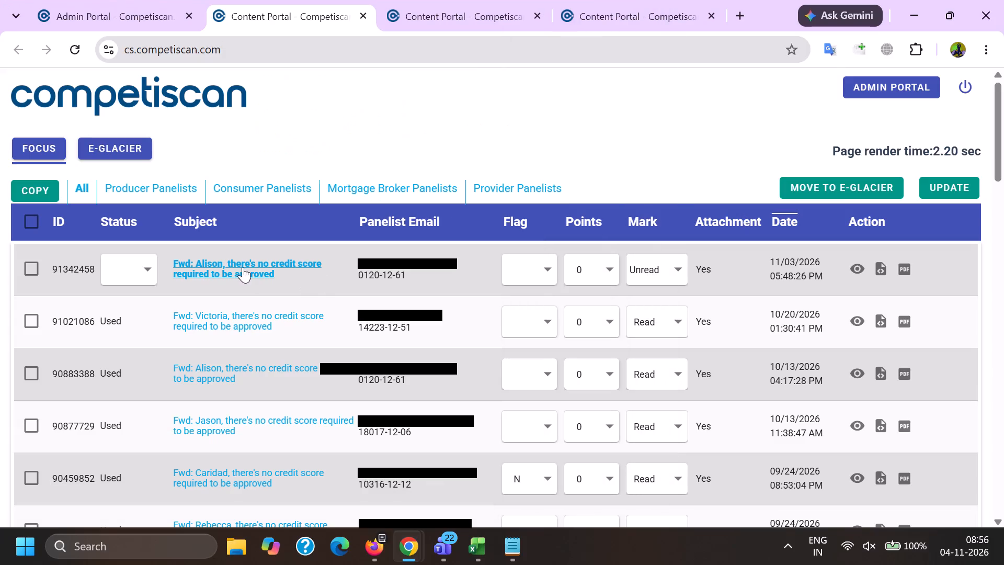
Open email 91342458 in the email editor.
left_click(240, 269, "ctrl")
Check the Capital One emails already open in the editor, reading through "Your credit score has changed-here's how".
left_click(404, 0)
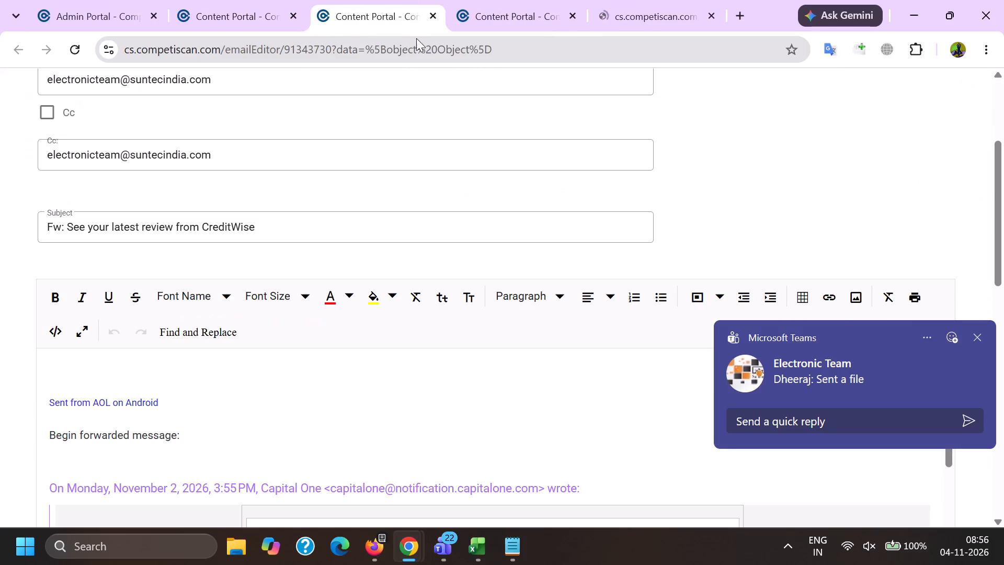
left_click(486, 0)
scroll(298, 297, "down", 3)
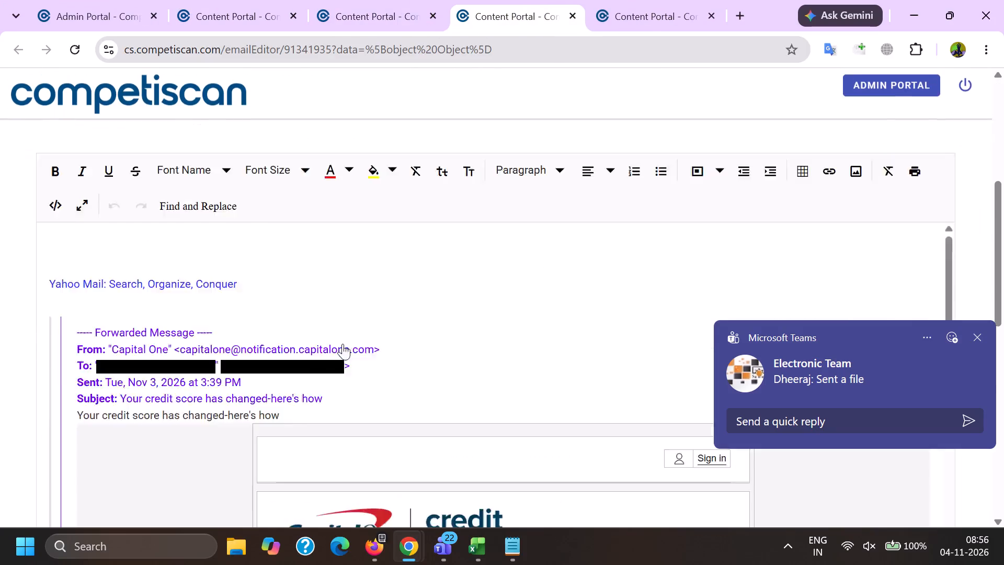
scroll(343, 344, "down", 17)
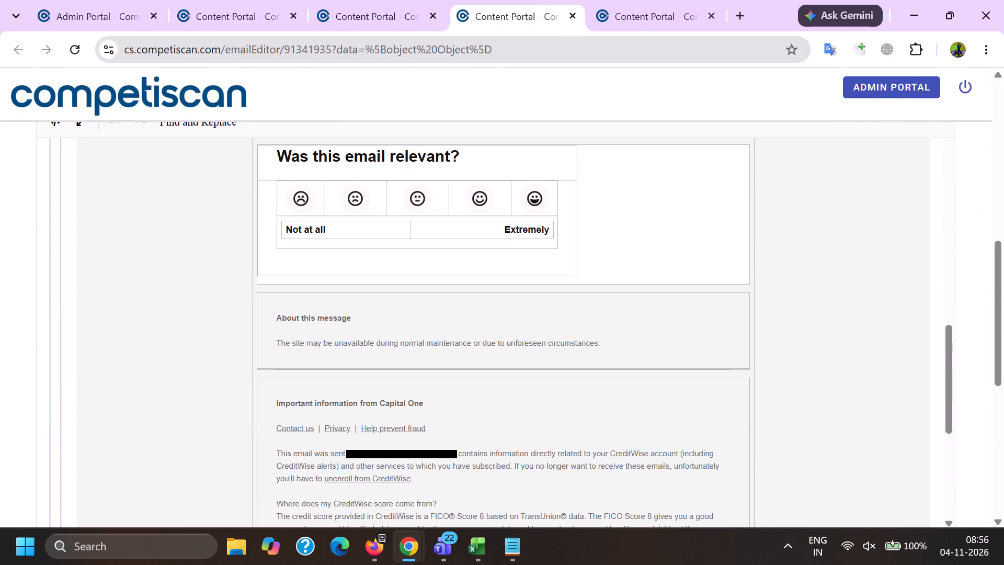
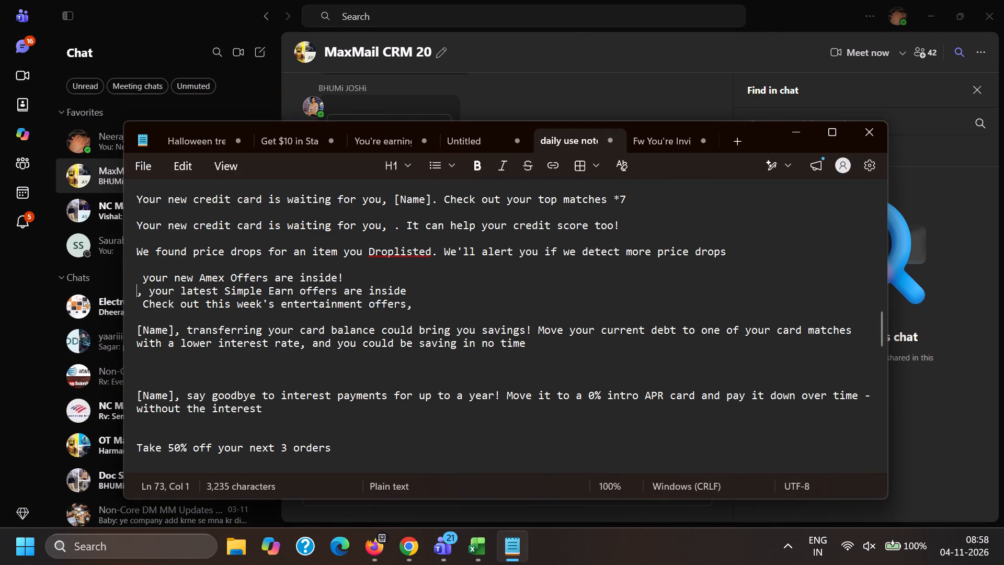
Copy ", your latest Simple Earn offers are inside" from the daily use notes and search email subjects for it as an exact phrase in Chrome.
left_click_drag(140, 296, 418, 284)
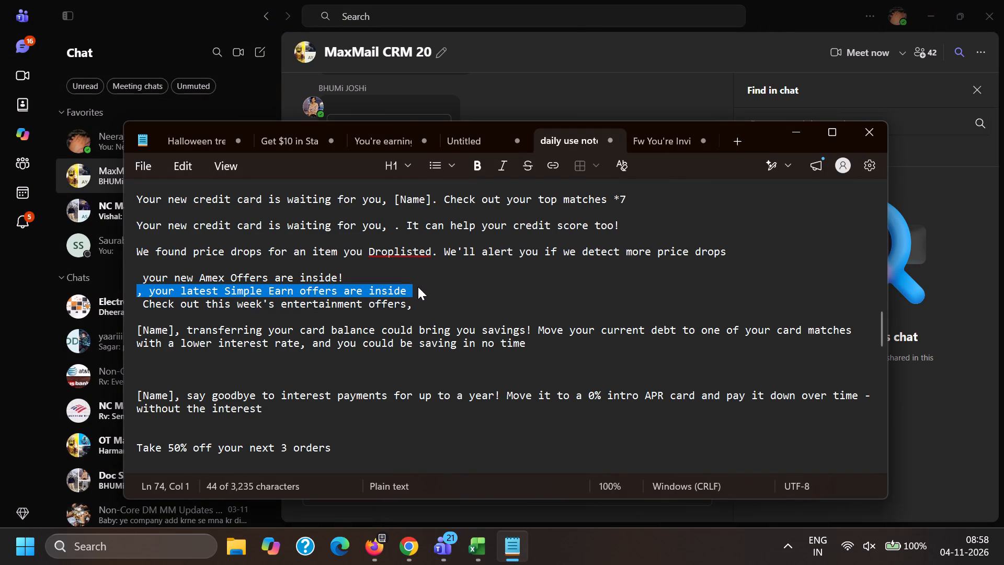
key("ctrl+c")
left_click(410, 534)
left_click(292, 472)
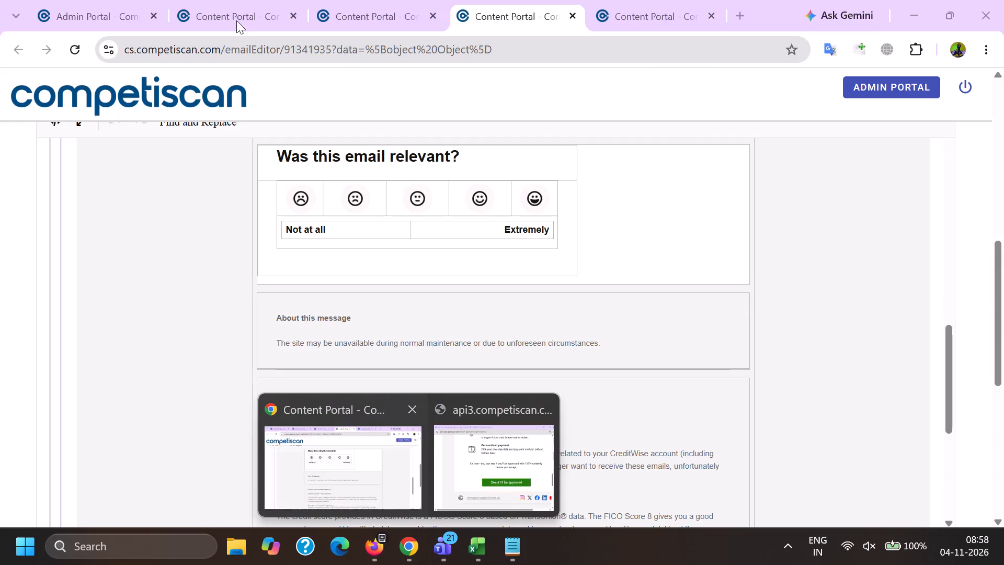
left_click(226, 0)
scroll(276, 351, "down", 17)
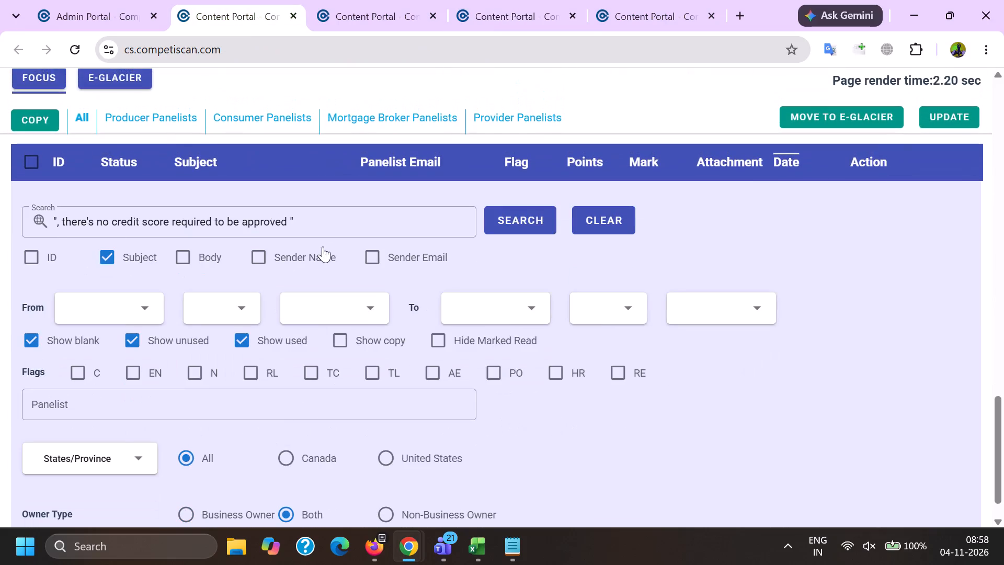
left_click_drag(338, 227, 58, 203)
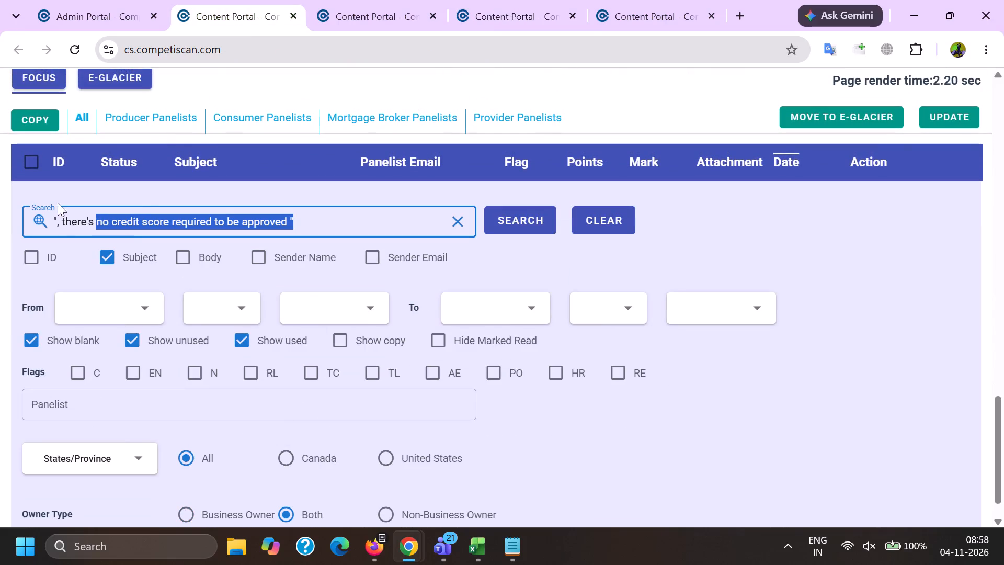
left_click_drag(58, 203, 35, 208)
key("BackSpace")
key("shift+quotedbl")
key("ctrl+v")
key("shift+quotedbl")
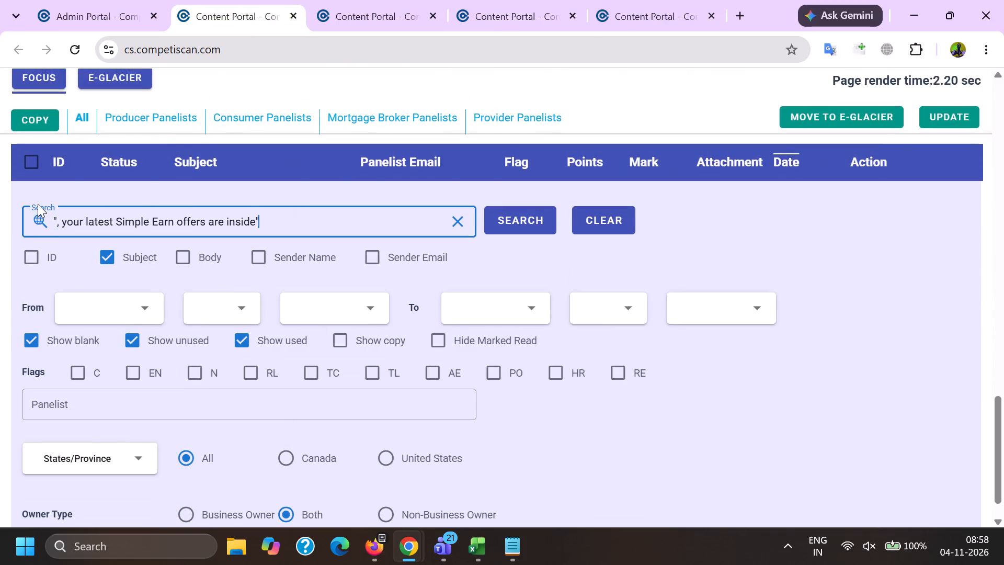
key("Return")
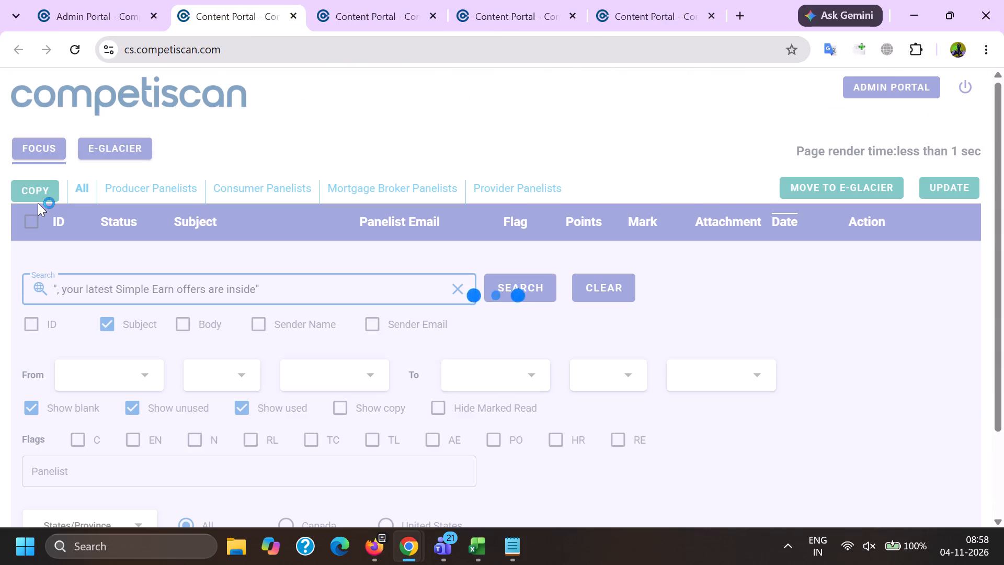
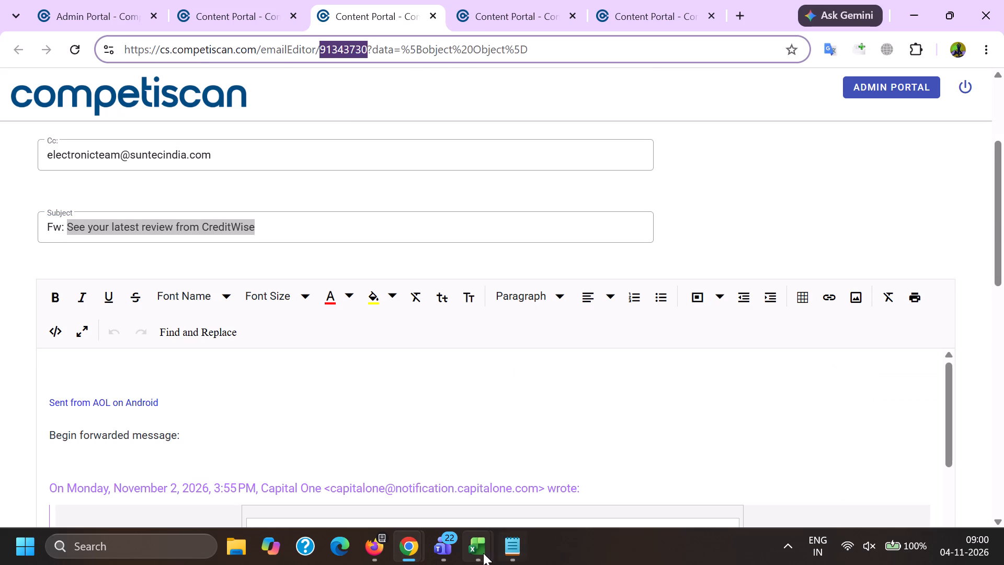
In the Excel log, enter temp ID 91343730 with CC/ML value "ml" in the first row under 04-Nov-26.
left_click(477, 549)
left_click(579, 490)
scroll(86, 338, "up", 5)
left_click(110, 309)
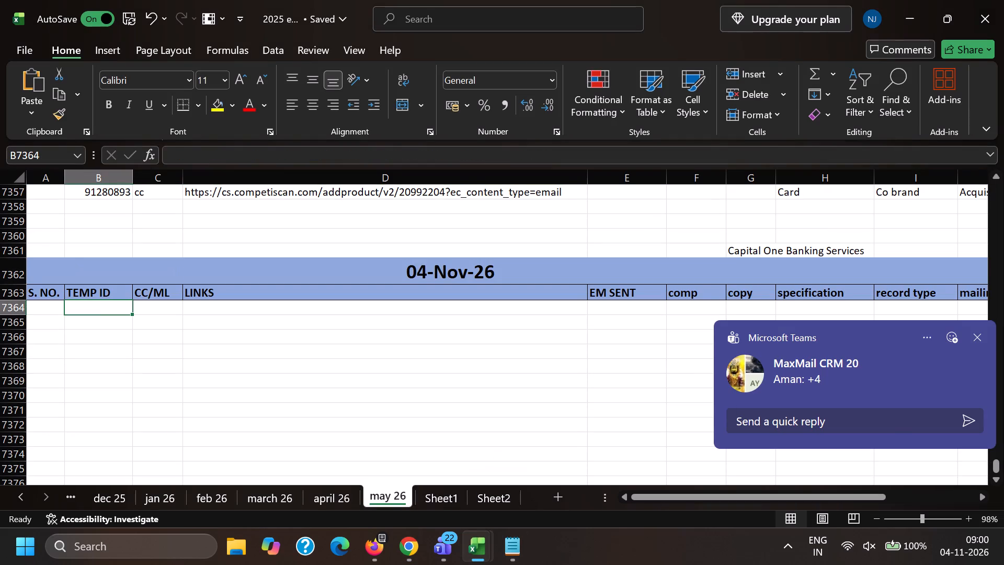
key("ctrl+v")
left_click(175, 308)
key("m")
key("l")
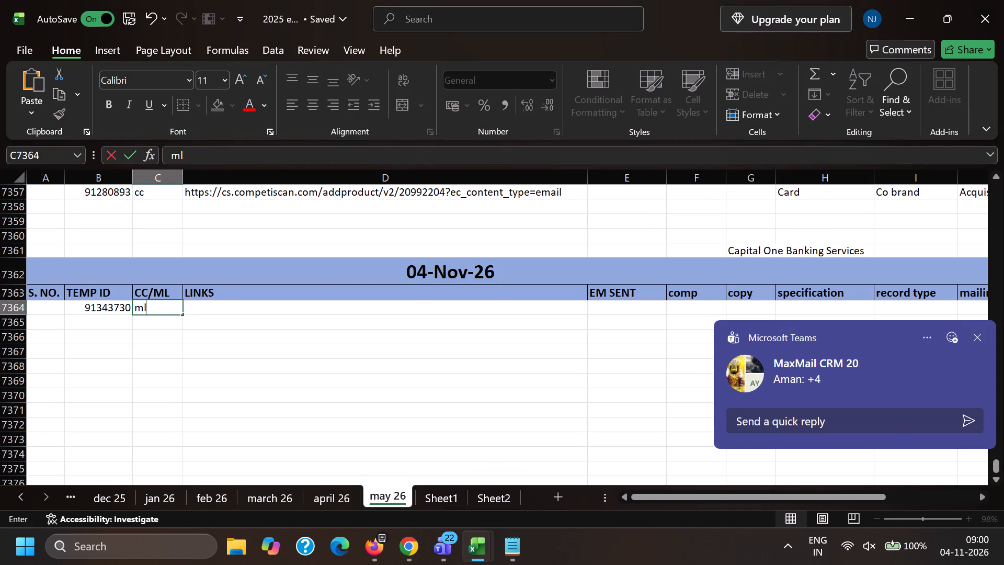
Fill the same row with specification "bk" and record type "NC".
key("Right")
key("Right")
key("Right")
key("Right")
key("Right")
key("b")
key("k")
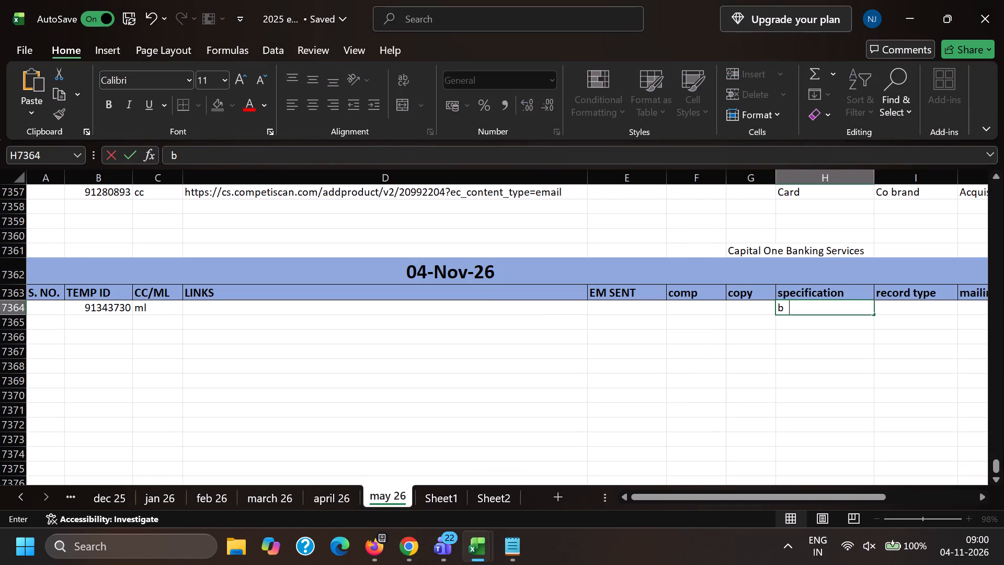
key("n")
key("c")
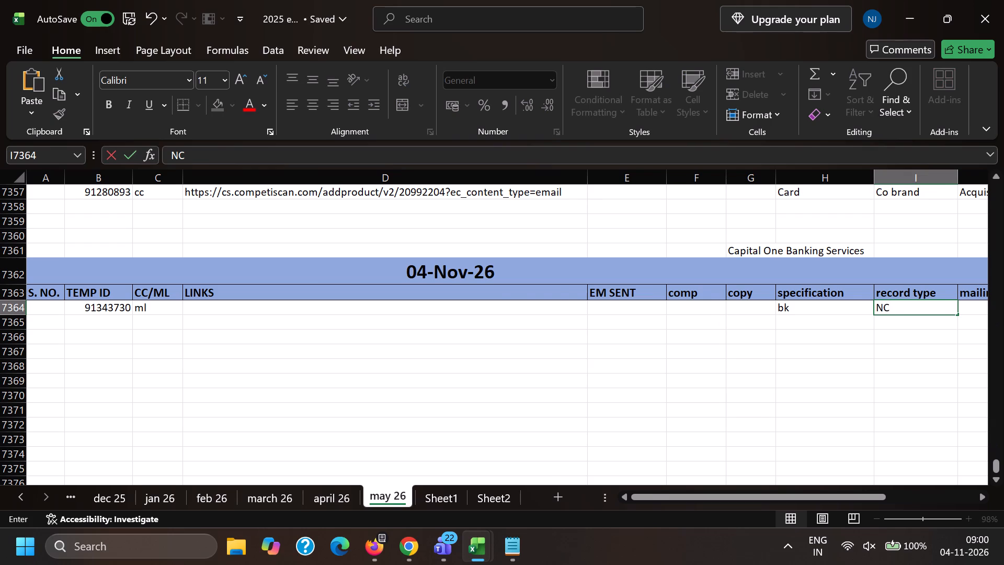
key("Right")
Copy the mailing type Loyalty from an earlier entry into the new row's mailing type cell.
scroll(599, 319, "up", 4)
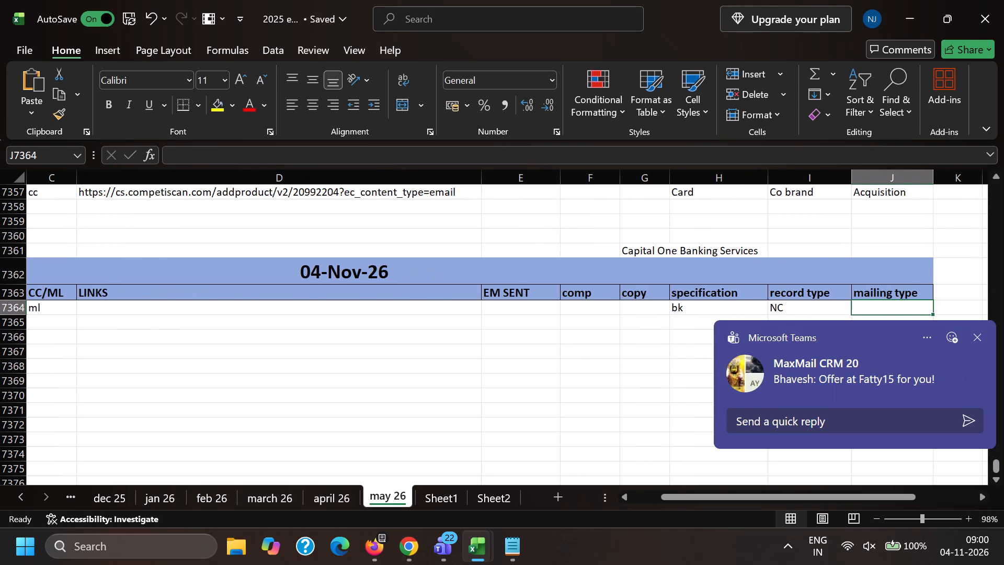
scroll(599, 319, "up", 1)
left_click(876, 269)
key("ctrl+c")
scroll(756, 266, "down", 4)
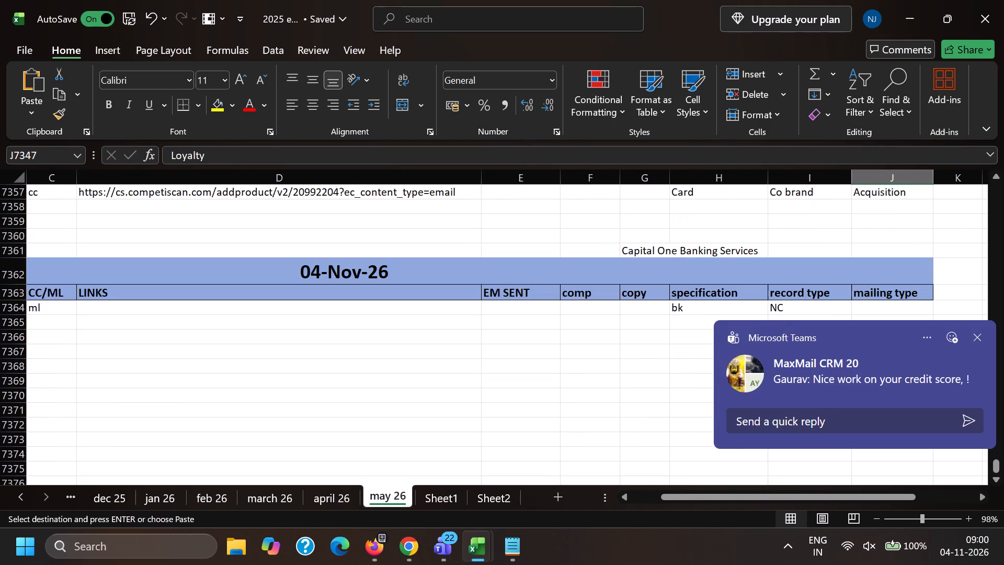
scroll(774, 276, "down", 3)
scroll(825, 262, "up", 1)
left_click(867, 260)
key("ctrl+v")
left_click(499, 343)
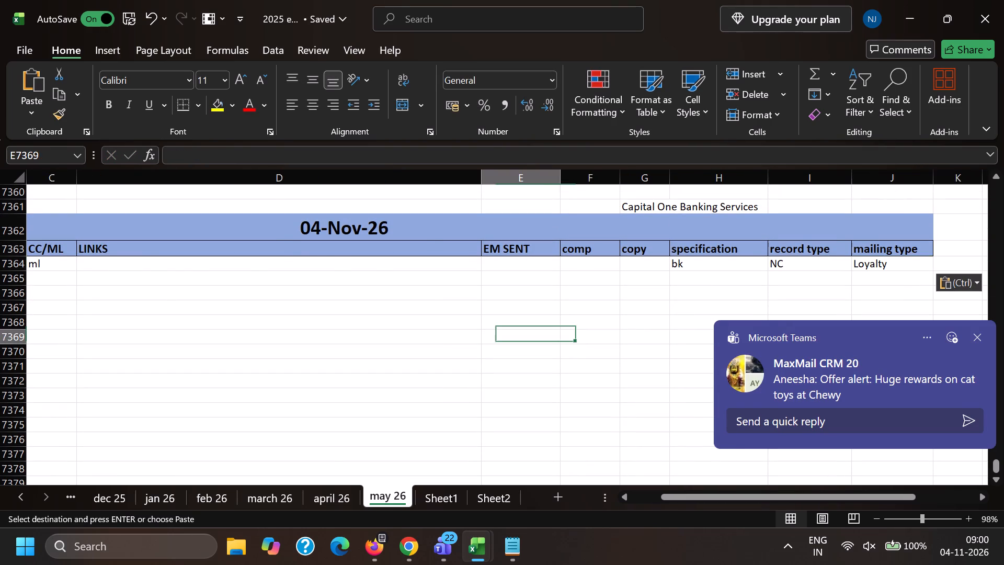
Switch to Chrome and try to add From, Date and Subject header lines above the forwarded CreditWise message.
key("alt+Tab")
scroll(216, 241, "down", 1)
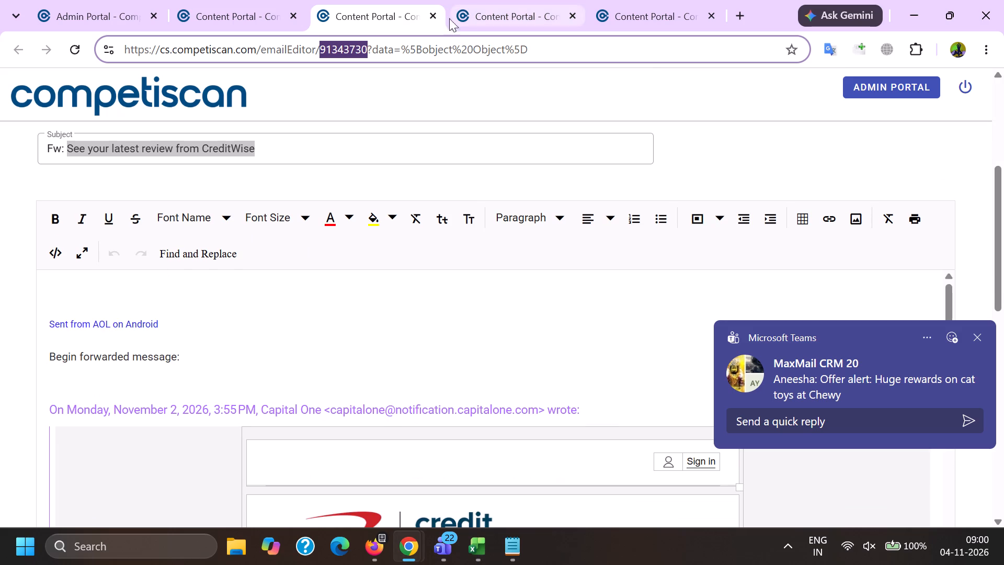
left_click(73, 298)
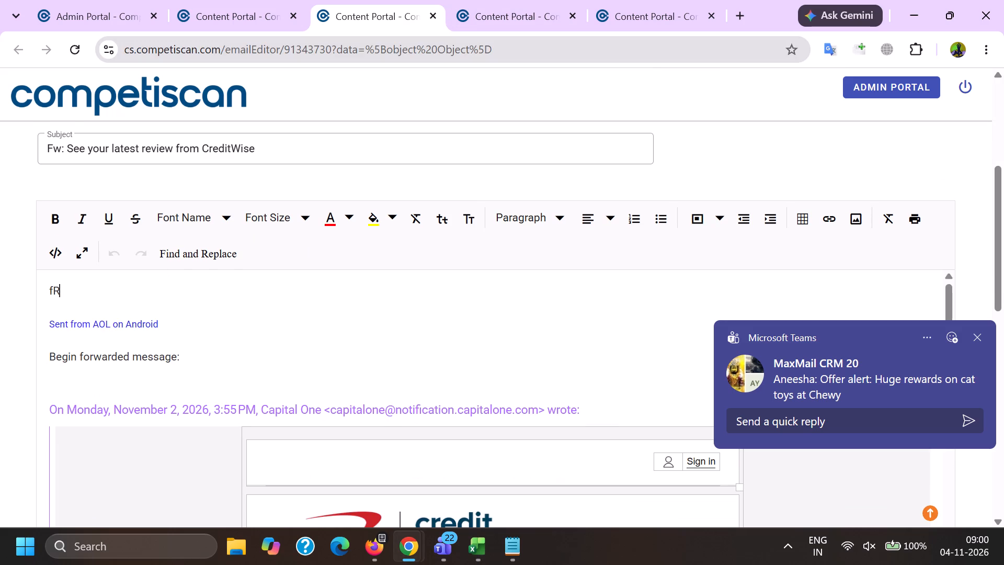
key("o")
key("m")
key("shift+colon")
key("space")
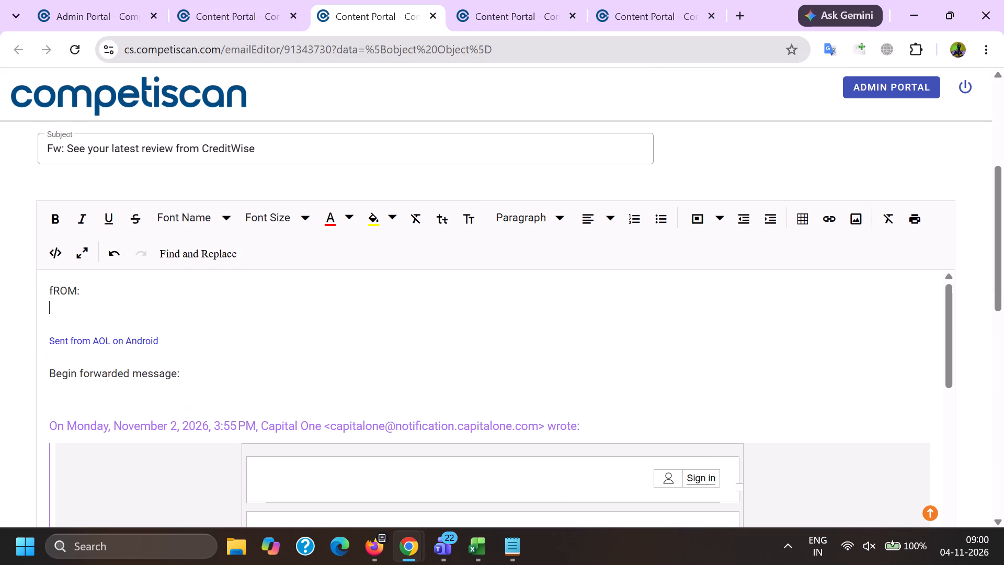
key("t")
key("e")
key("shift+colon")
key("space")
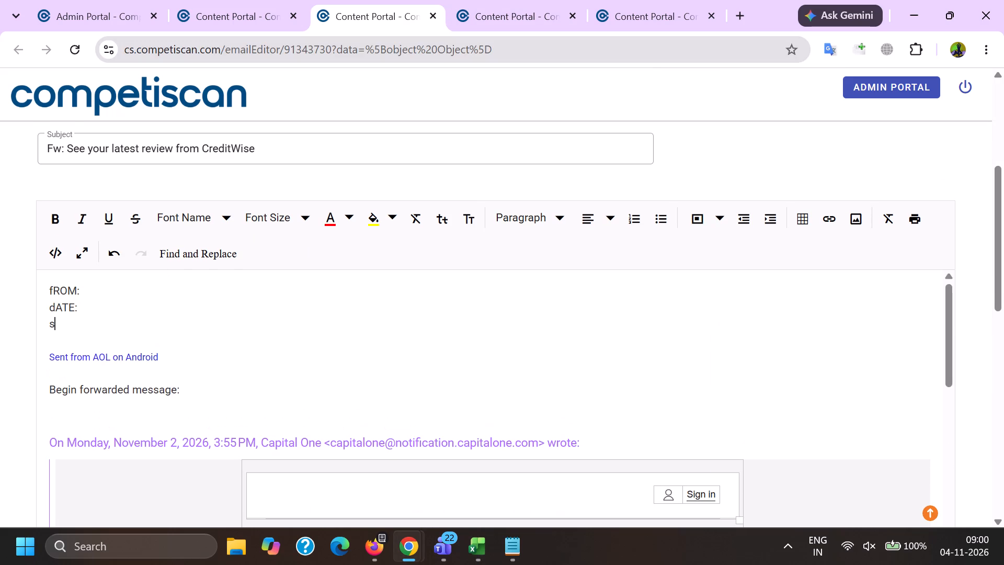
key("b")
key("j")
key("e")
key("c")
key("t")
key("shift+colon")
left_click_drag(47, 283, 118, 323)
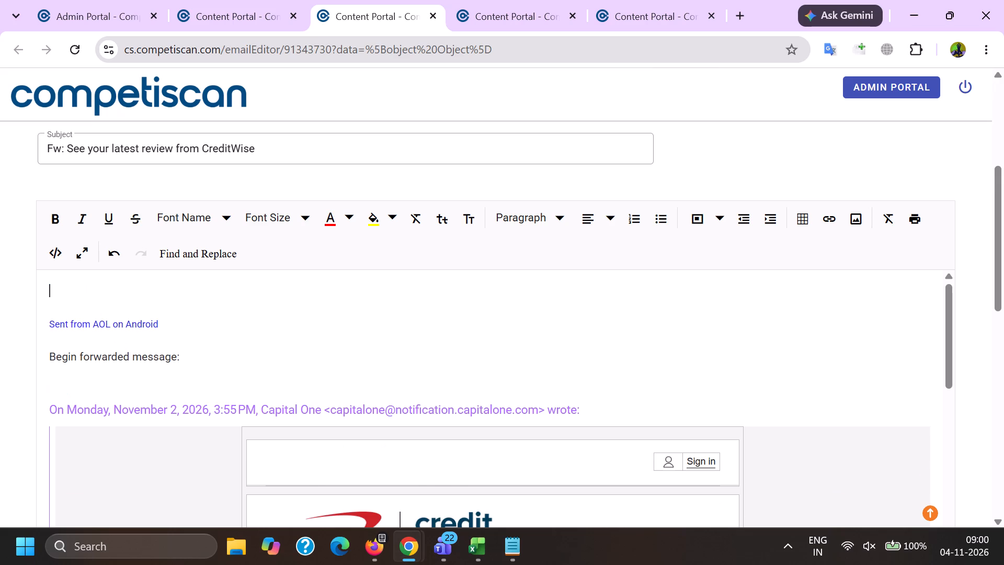
Add the header labels "From:", "Date:" and "Subject:" on separate lines at the start of the email body.
key("o")
key("m")
key("shift+colon")
key("space")
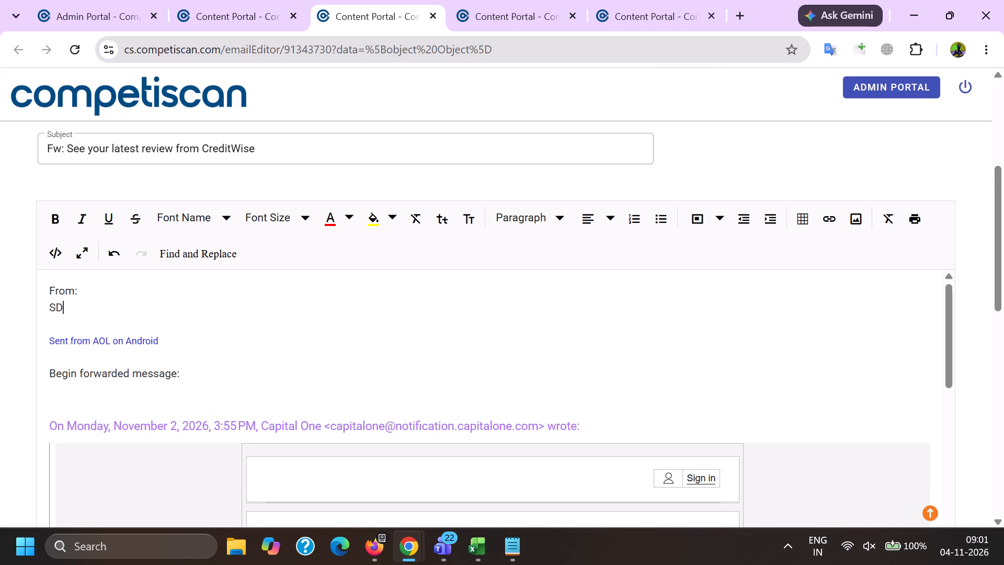
key("BackSpace")
key("BackSpace")
key("e")
key("w")
key("BackSpace")
key("BackSpace")
key("BackSpace")
key("BackSpace")
key("BackSpace")
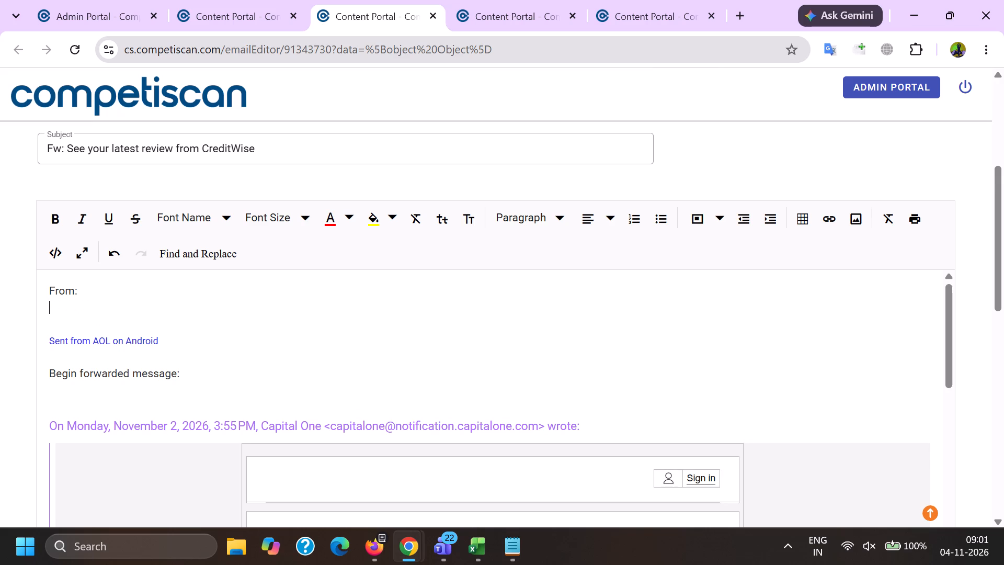
key("t")
key("e")
key("shift+colon")
key("space")
key("shift+Return")
key("u")
key("b")
key("j")
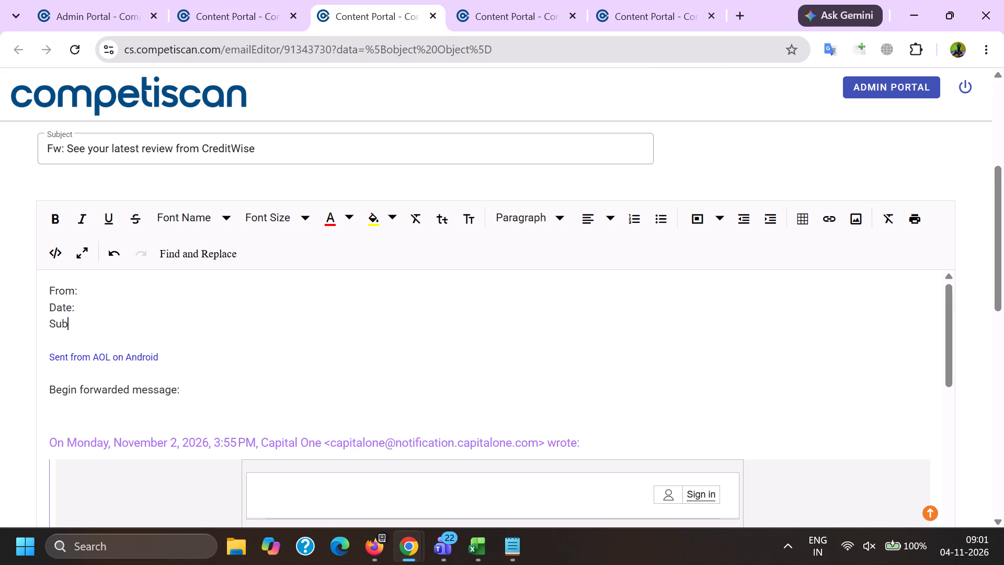
key("e")
key("c")
key("t")
key("shift+colon")
key("space")
Fill From with "Capital One" and Date with "Monday, November 2, 2026, 3:55 PM", copied from the forwarding line.
double_click(278, 444)
left_click(313, 447, "shift")
key("ctrl+c")
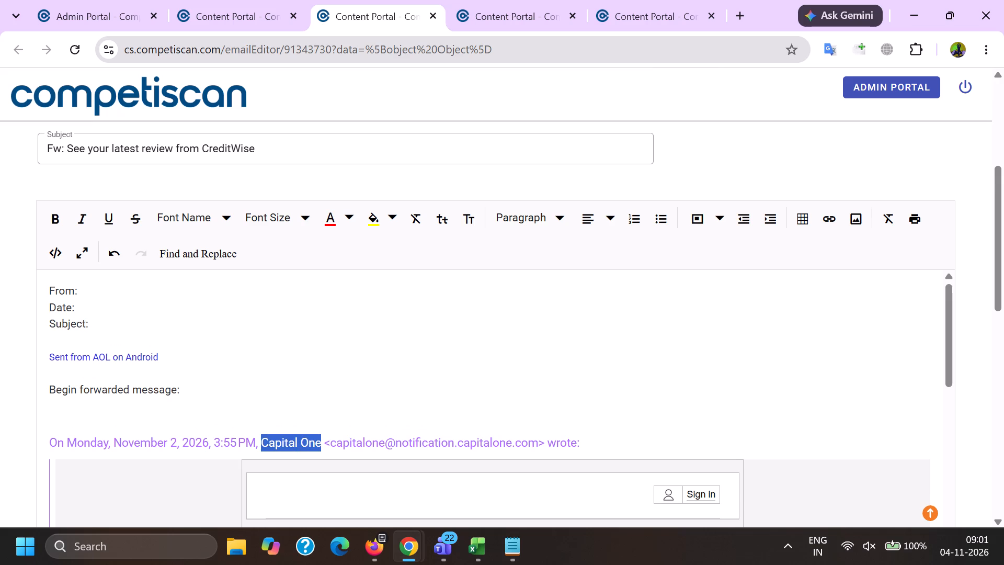
left_click(97, 291)
key("ctrl+v")
left_click(93, 302)
left_click_drag(69, 445, 69, 444)
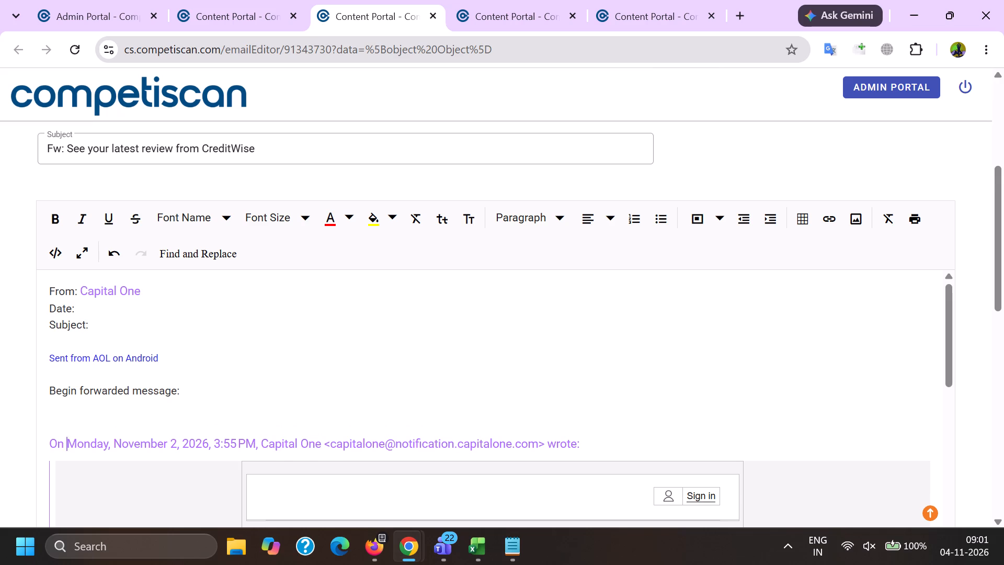
left_click_drag(69, 444, 256, 445)
key("ctrl+c")
left_click(102, 303)
key("ctrl+v")
Copy "See your latest review from CreditWise" from the email's listed subject into the body's Subject line.
left_click(101, 331)
scroll(109, 329, "up", 4)
left_click_drag(226, 191, 226, 190)
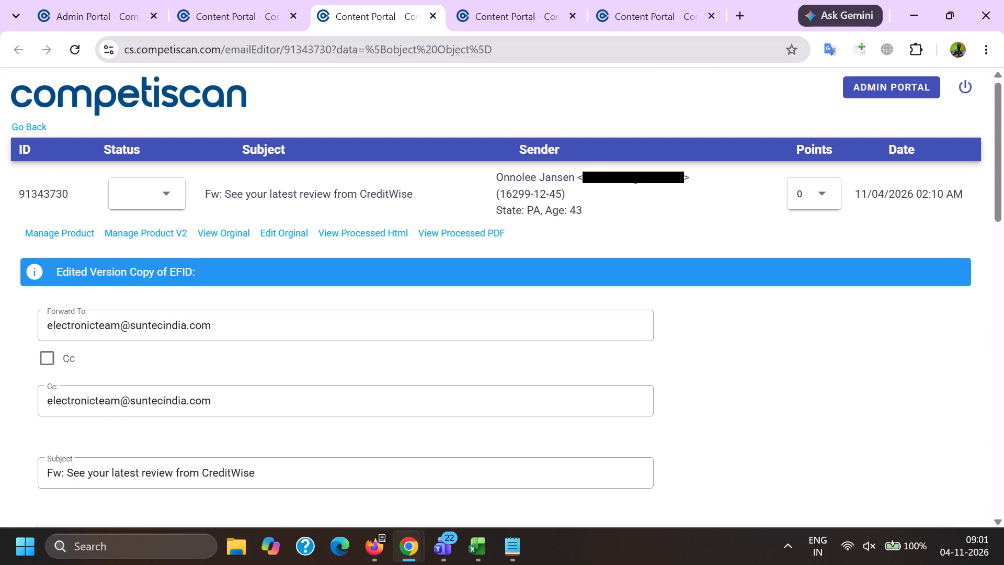
left_click_drag(226, 190, 430, 210)
key("ctrl+c")
scroll(136, 329, "up", 1)
scroll(135, 332, "down", 2)
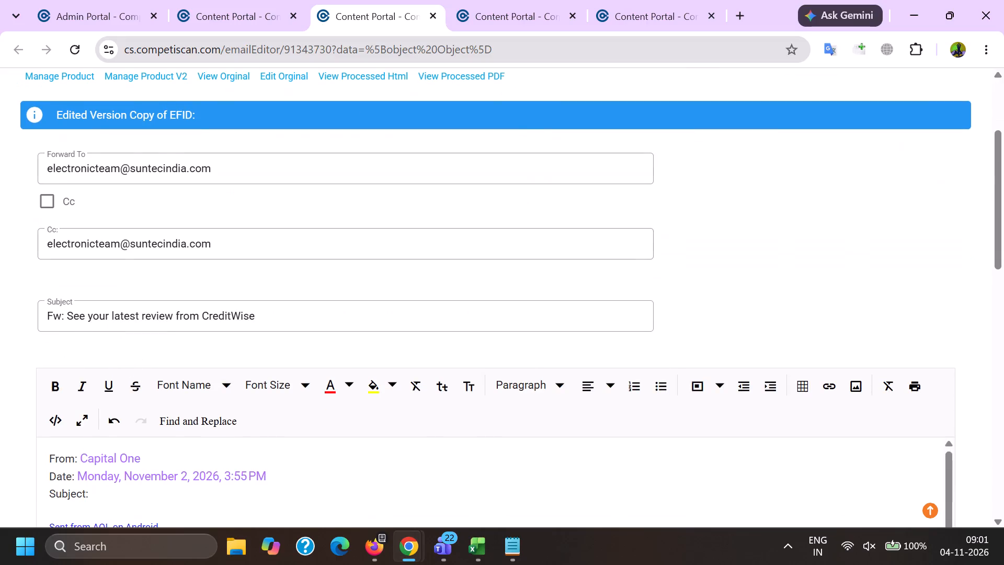
left_click(102, 494)
key("ctrl+v")
Delete the text from "Sent from AOL on Android" through the "On Monday... wrote:" line below the new header.
scroll(177, 264, "down", 2)
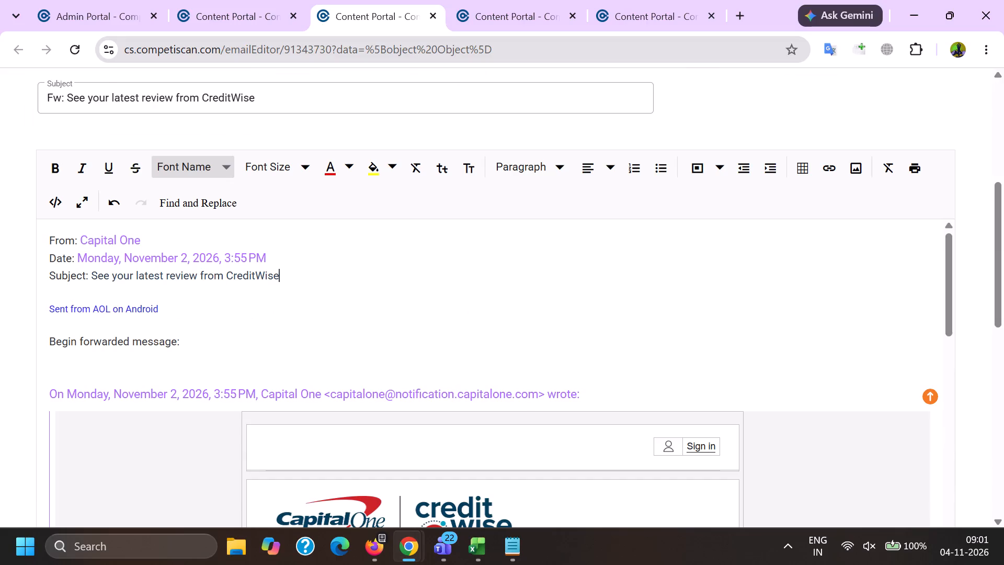
left_click_drag(581, 387, 31, 297)
key("BackSpace")
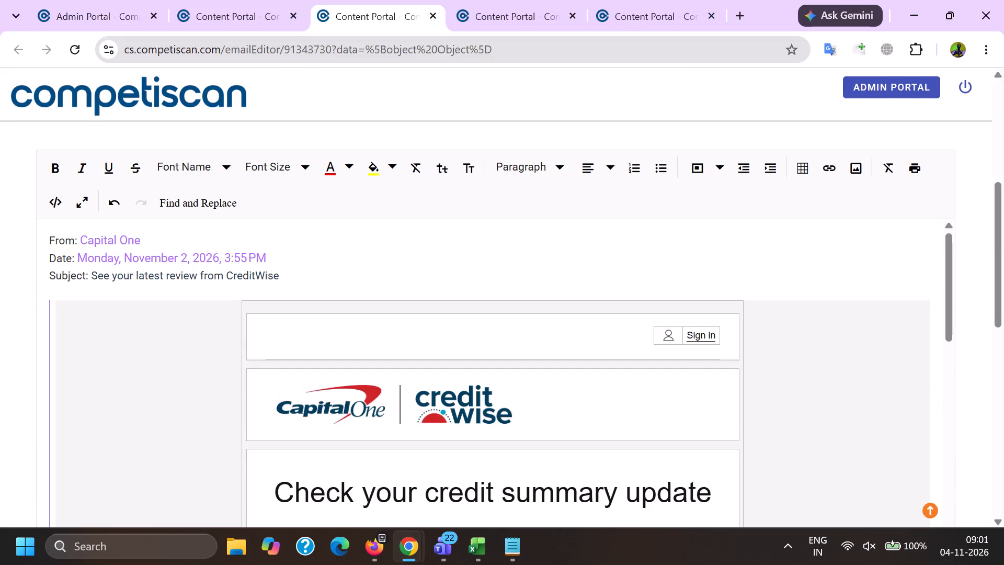
Set the font colour of the From, Date and Subject header lines to black.
left_click_drag(330, 278, 0, 186)
left_click(349, 161)
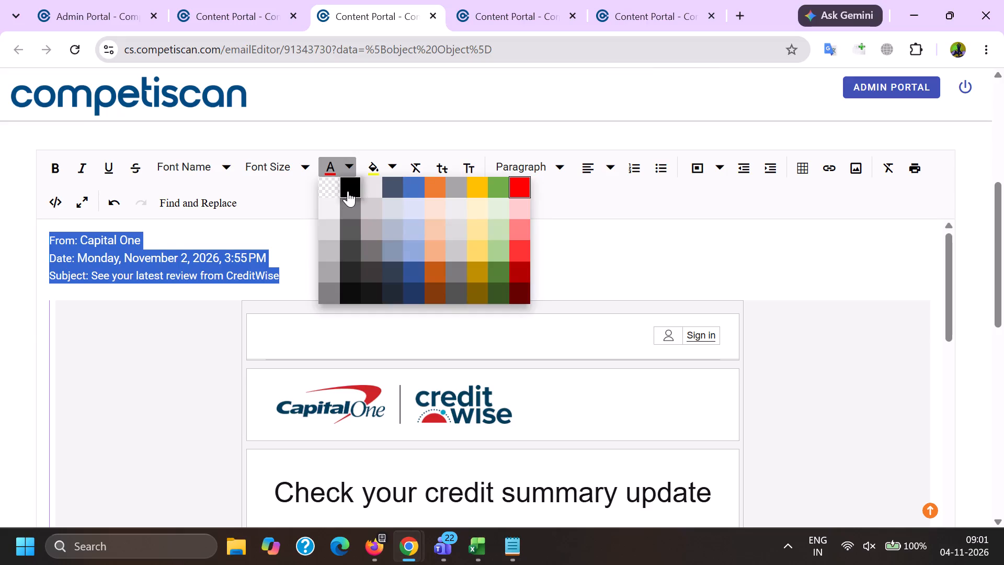
left_click(348, 191)
left_click(340, 333)
Examine the rest of the CreditWise email body down to the "Important information from Capital One" section.
scroll(341, 334, "down", 3)
scroll(352, 367, "down", 20)
scroll(352, 367, "down", 2)
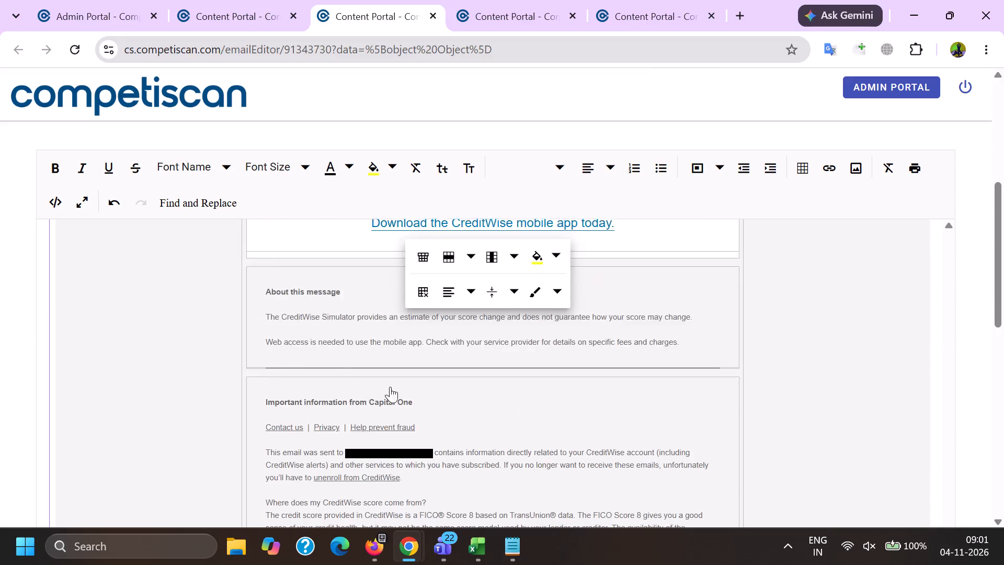
scroll(376, 408, "up", 4)
scroll(390, 402, "down", 4)
scroll(335, 413, "up", 1)
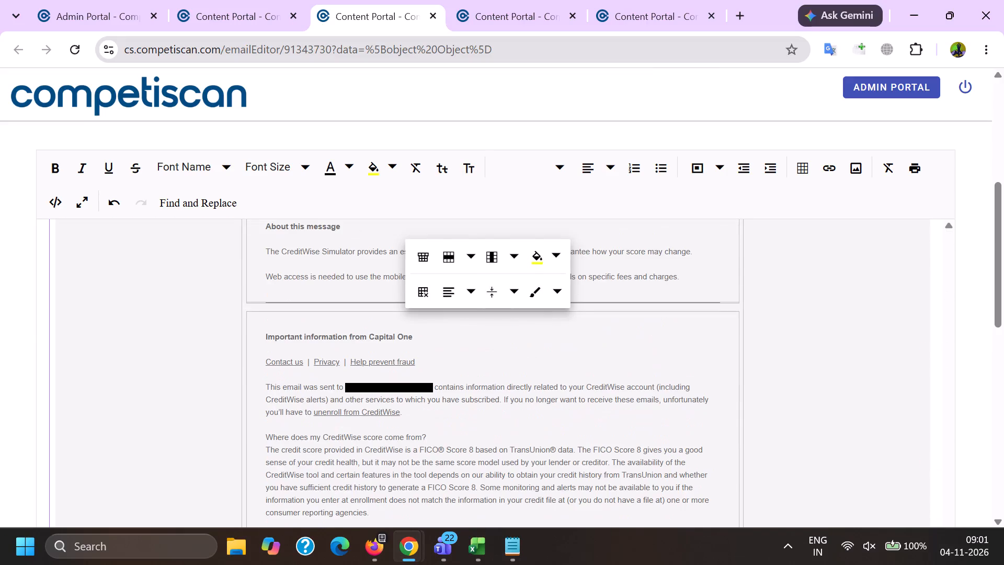
right_click(318, 359)
left_click(362, 165)
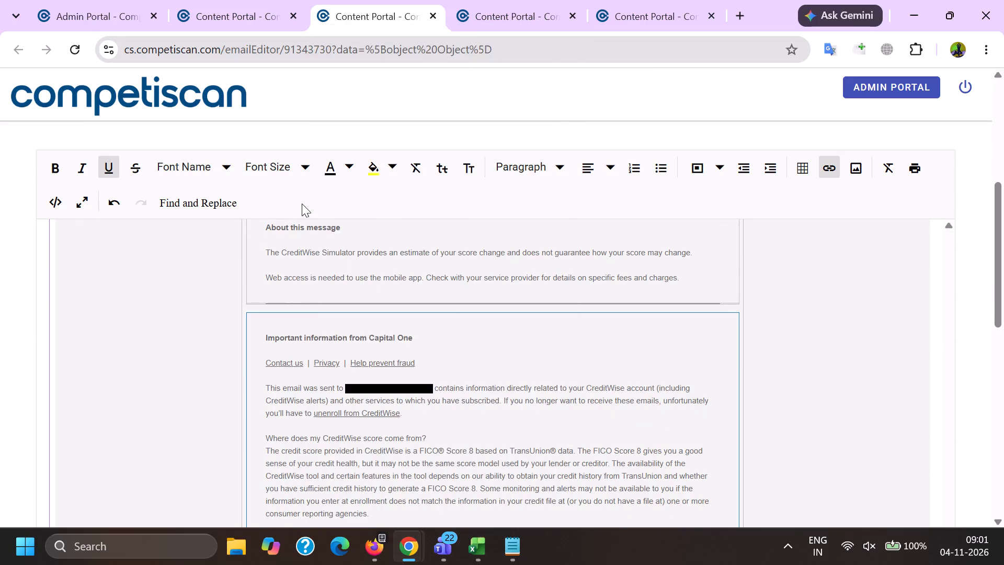
Remove all links from the CreditWise email body.
scroll(0, 313, "up", 1)
scroll(0, 314, "down", 4)
left_click(85, 517)
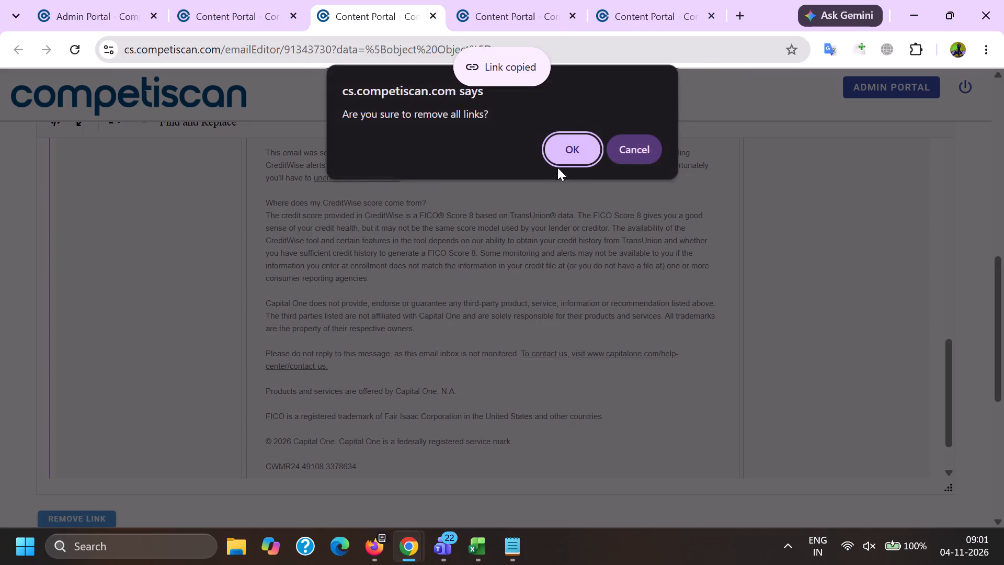
left_click(566, 154)
Link the "Privacy" text under "Important information from Capital One" to the copied web address, opening in a new window.
scroll(399, 389, "up", 2)
left_click(317, 284)
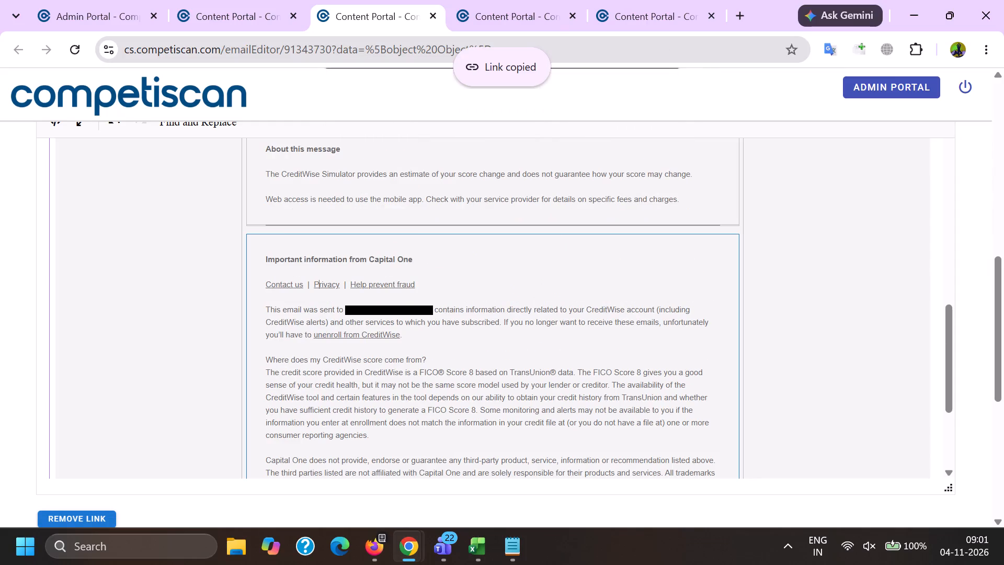
key("ctrl+k")
key("ctrl+v")
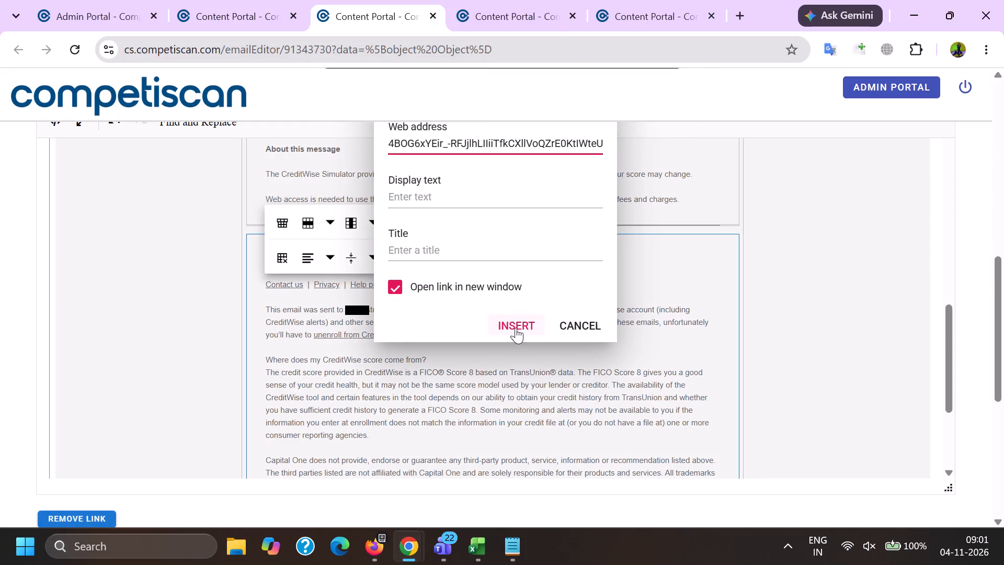
left_click(516, 327)
Delete the recipient's address from the "This email was sent to" sentence in the Capital One information section.
scroll(451, 106, "down", 20)
scroll(451, 106, "down", 1)
scroll(397, 251, "up", 1)
scroll(397, 251, "down", 8)
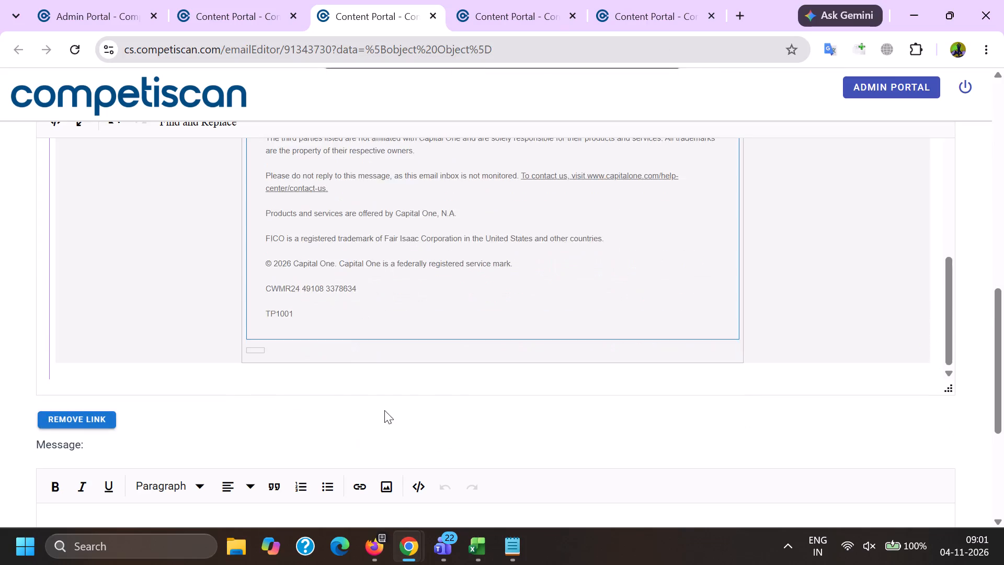
scroll(384, 419, "up", 4)
left_click_drag(347, 286, 425, 285)
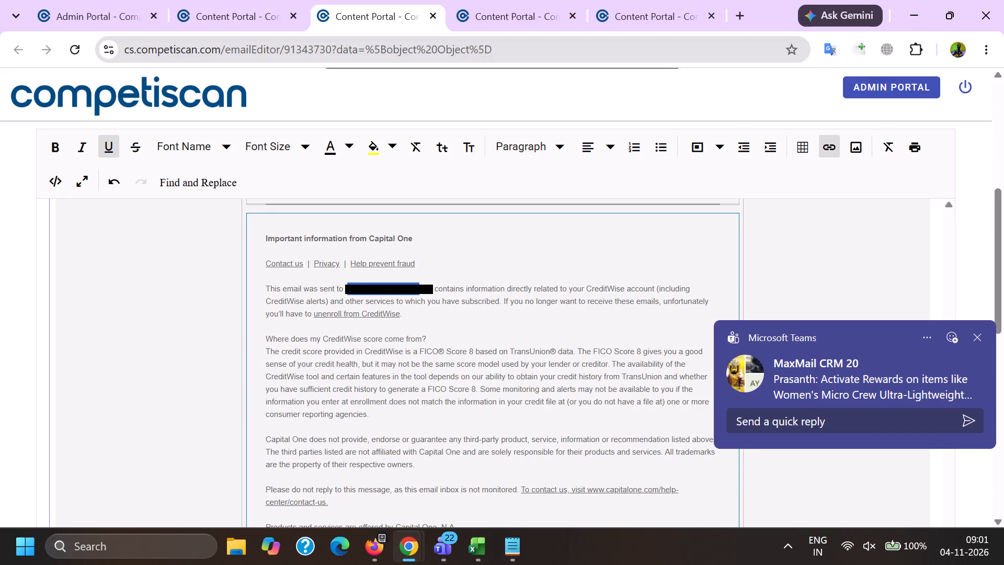
left_click_drag(425, 285, 419, 290)
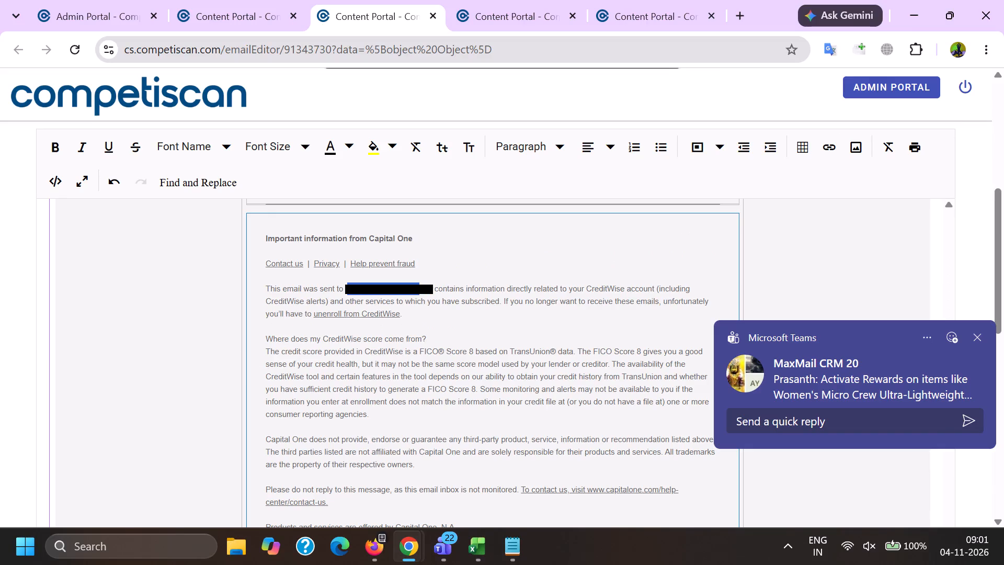
key("BackSpace")
key("BackSpace")
scroll(336, 308, "down", 6)
scroll(314, 409, "up", 2)
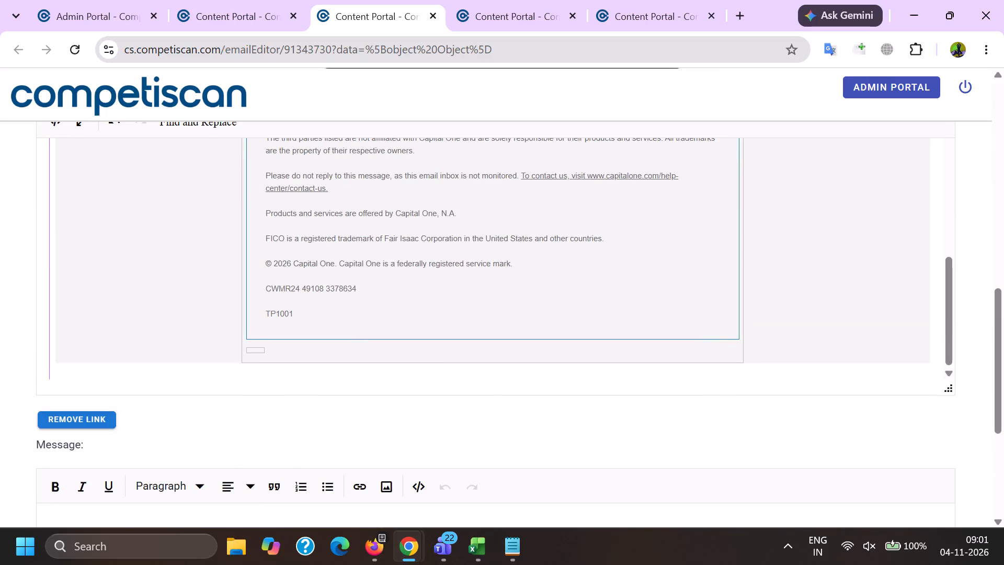
left_click_drag(268, 288, 326, 312)
key("BackSpace")
Save the edited email's product info without sending it.
scroll(478, 365, "down", 5)
left_click(383, 390)
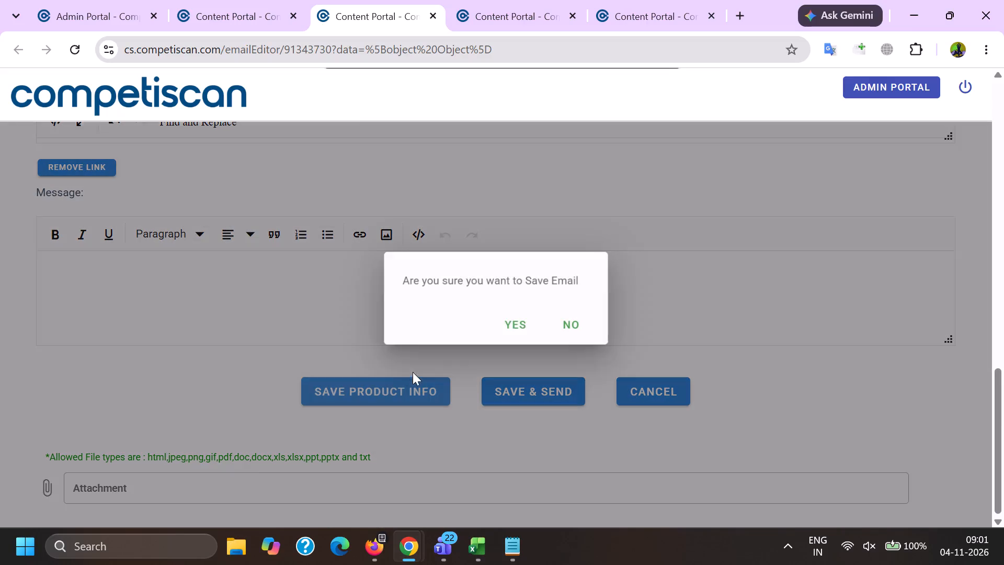
left_click(519, 317)
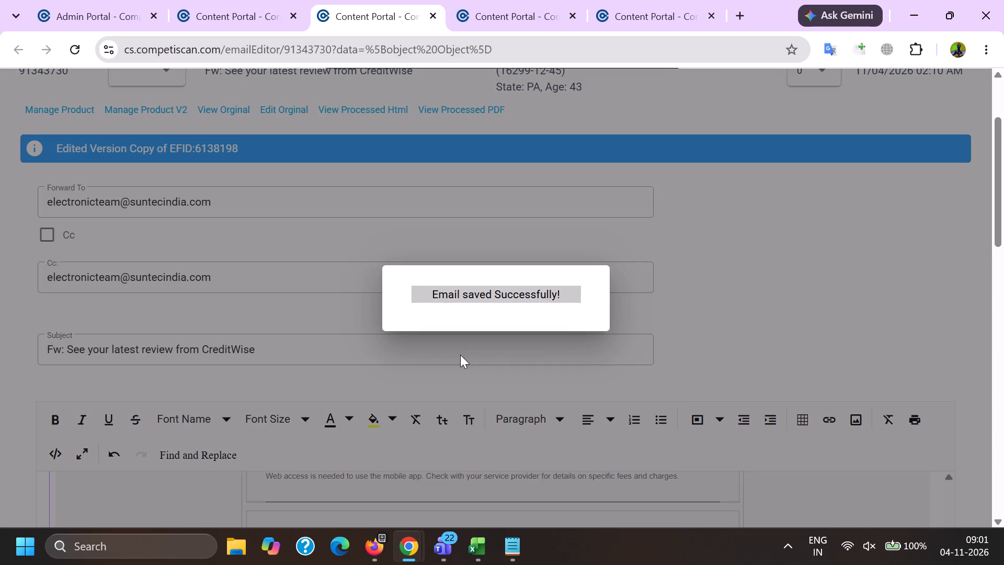
left_click(0, 225)
Open the Manage Product page for the saved CreditWise email.
left_click(71, 116)
Append a period and the body's "Check your credit score and other key factors with the CreditWise app." to the email's Subject header line.
left_click(816, 245)
scroll(268, 248, "down", 5)
scroll(314, 338, "up", 2)
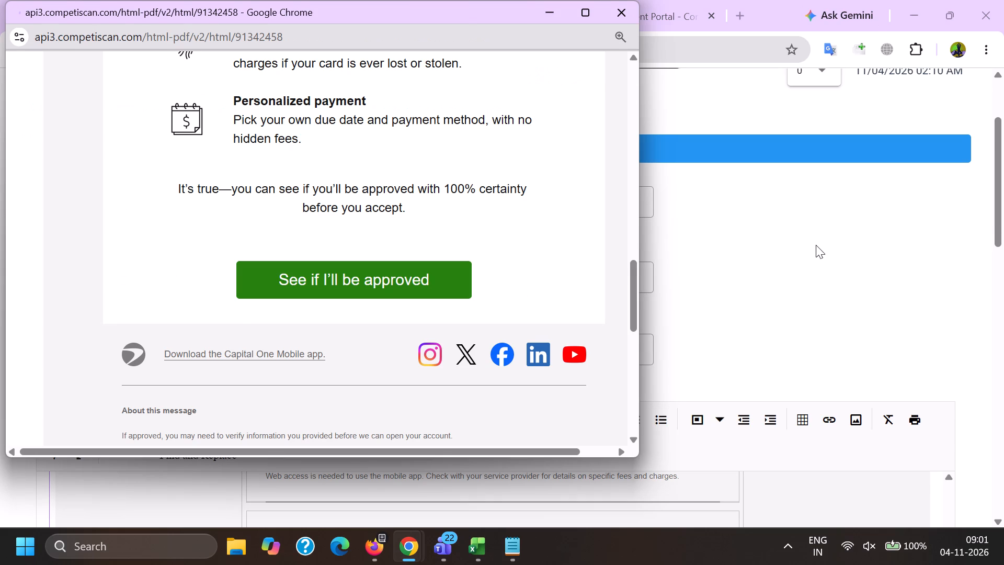
scroll(816, 245, "up", 5)
left_click_drag(273, 424, 611, 417)
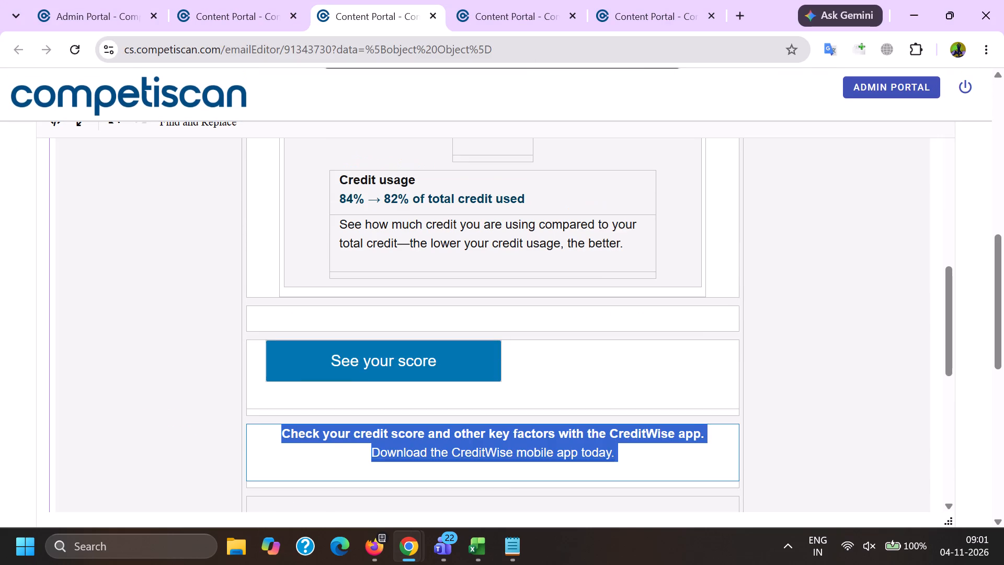
left_click_drag(611, 417, 704, 431)
key("ctrl+c")
scroll(389, 365, "up", 11)
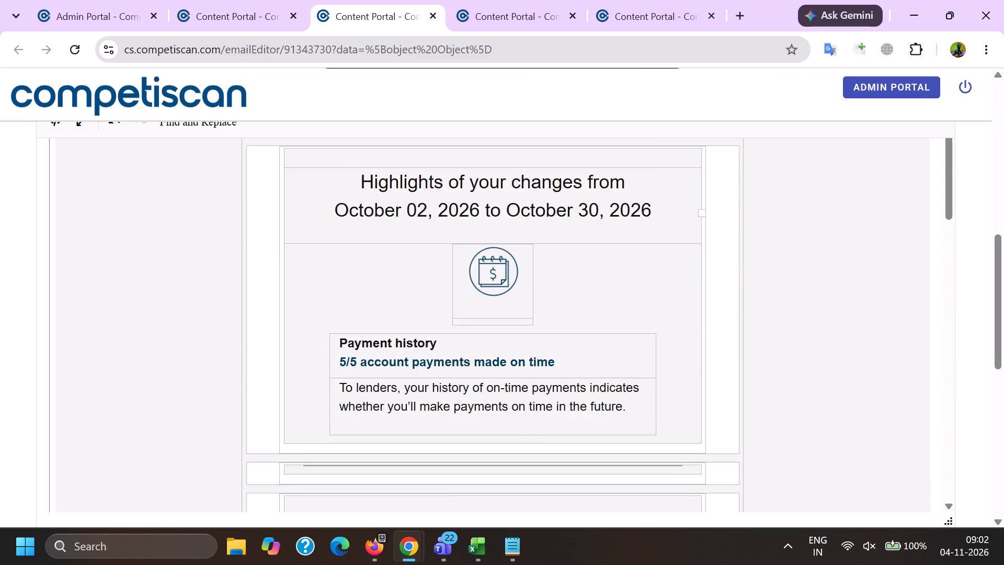
scroll(191, 323, "up", 4)
scroll(181, 371, "up", 3)
left_click(299, 330)
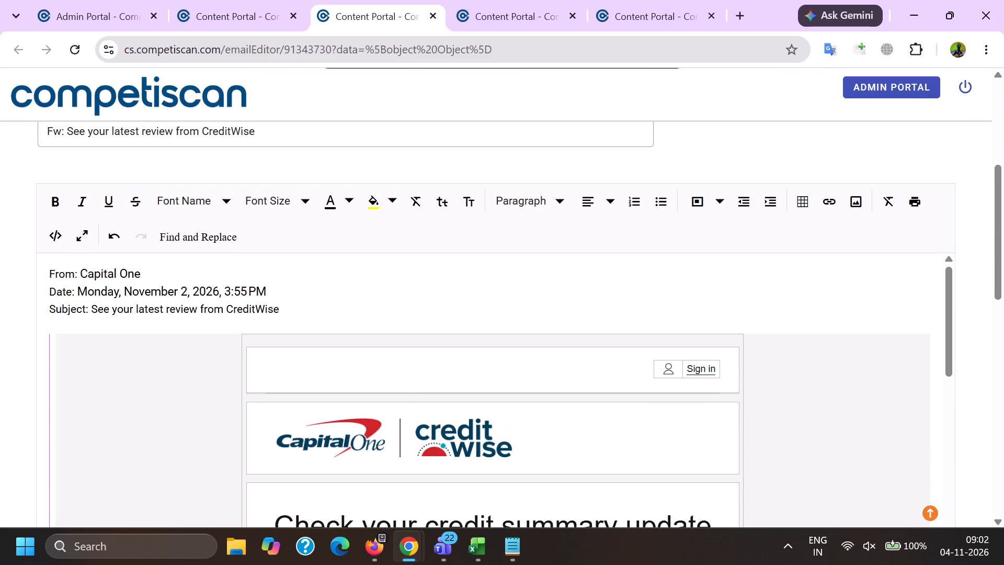
key("Left")
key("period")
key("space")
key("ctrl+v")
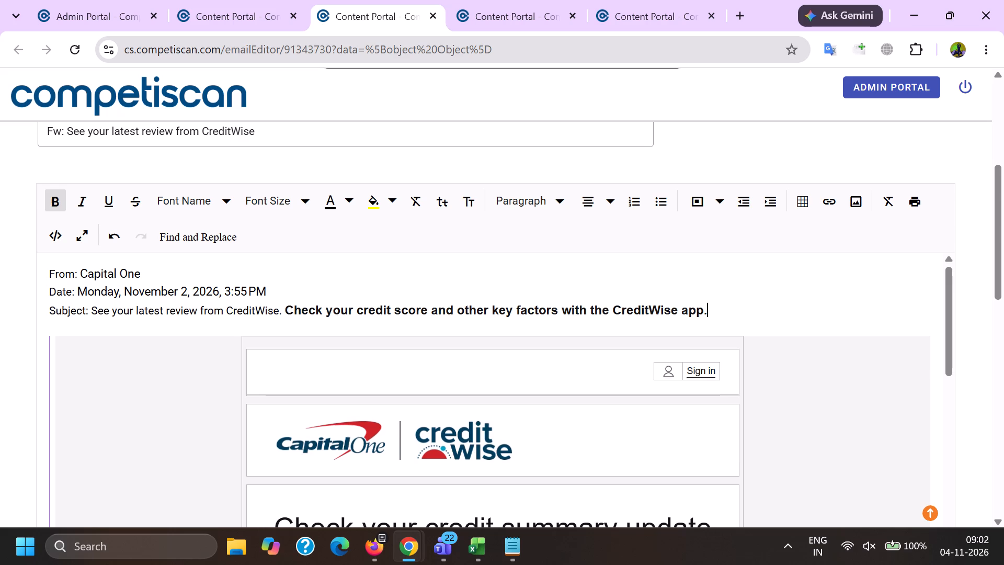
Copy the combined subject text from the Subject header line and undo the pasted CreditWise app sentence.
left_click_drag(94, 313, 97, 313)
left_click_drag(97, 313, 719, 314)
key("ctrl+c")
key("ctrl+z")
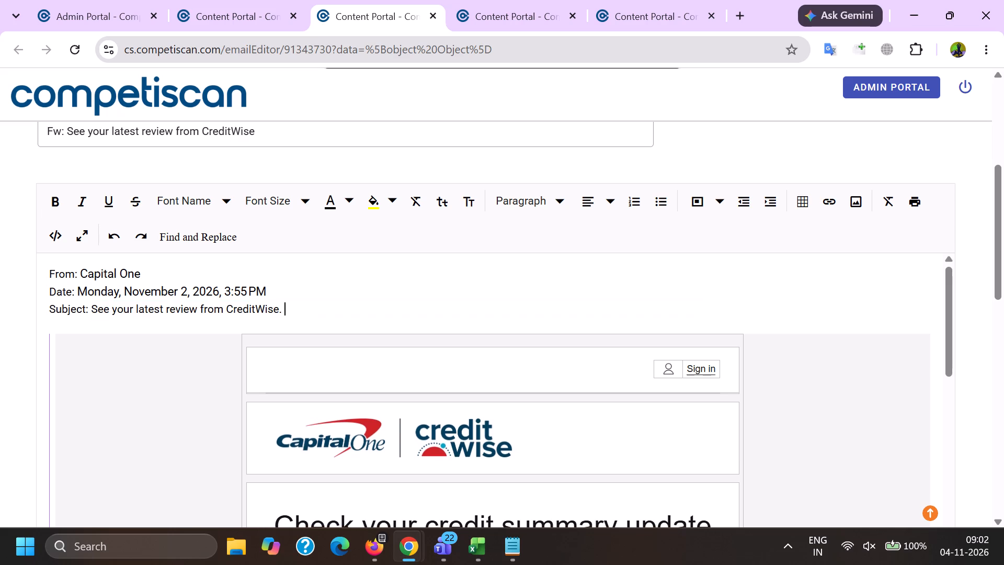
Switch to the CreditWise email's product window and open the Product Image link for the company Capital One.
key("alt+Tab")
scroll(282, 170, "down", 5)
left_click(253, 282)
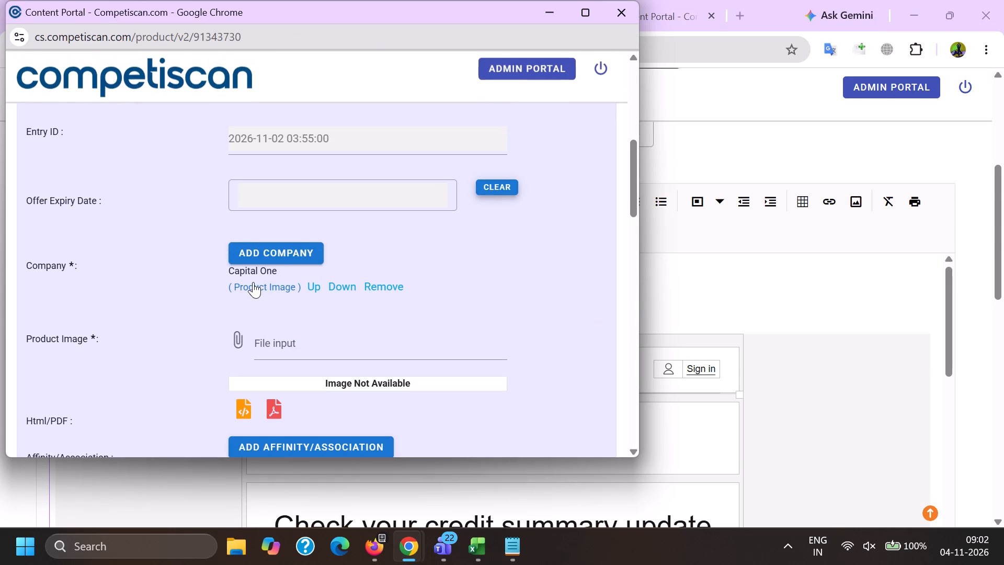
In the product form, choose a sector, set the category to Banking Services, and add the classification.
scroll(291, 205, "down", 4)
left_click(292, 318)
left_click(262, 406)
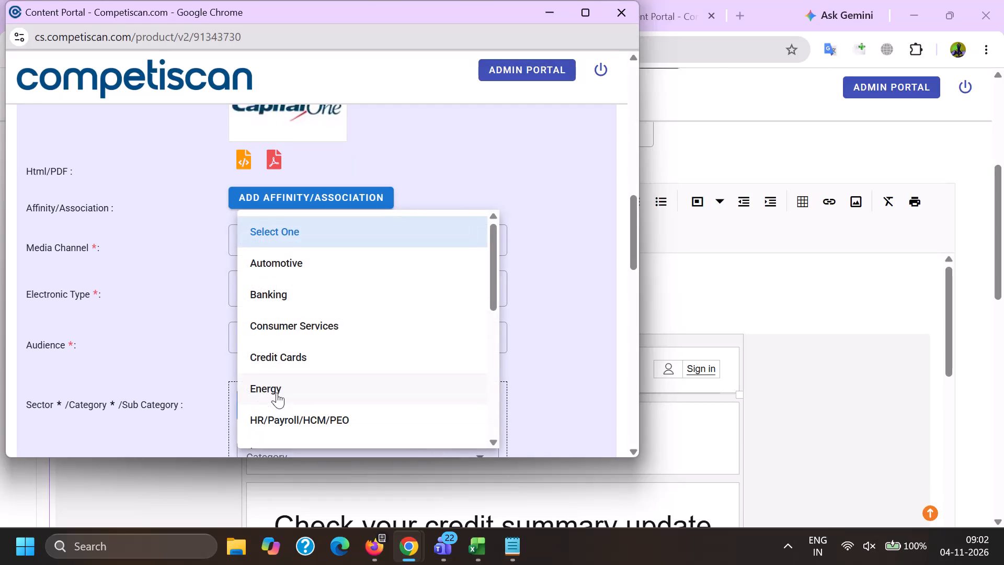
left_click(294, 314)
left_click(269, 405)
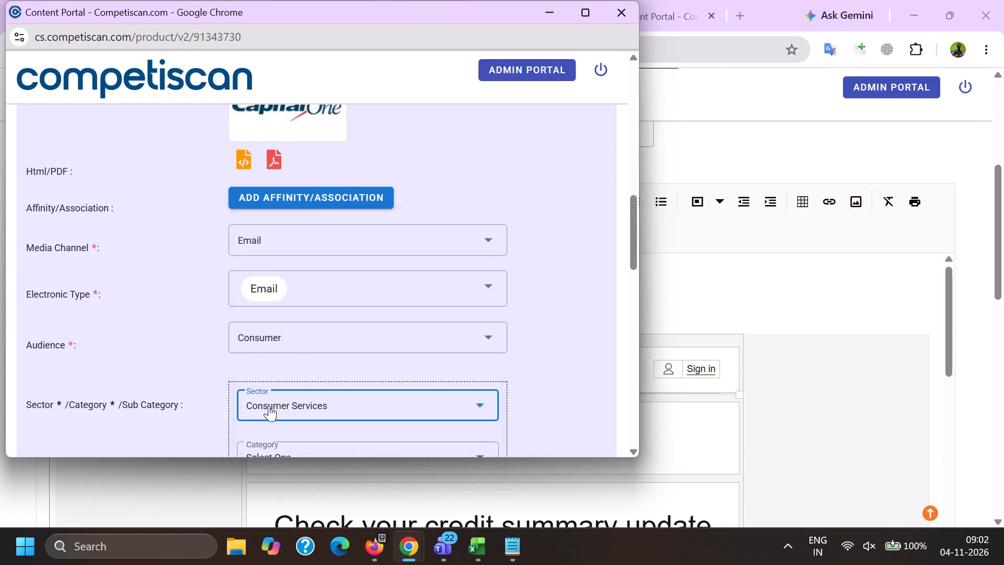
scroll(323, 199, "down", 1)
left_click(283, 220)
left_click(195, 250)
left_click(291, 376)
scroll(317, 242, "down", 1)
left_click(310, 291)
left_click(109, 293)
scroll(311, 245, "down", 2)
left_click(260, 288)
Replace the product headline with "See your latest review from CreditWise. Check your credit score and other key factors with the CreditWise app.".
scroll(374, 169, "down", 2)
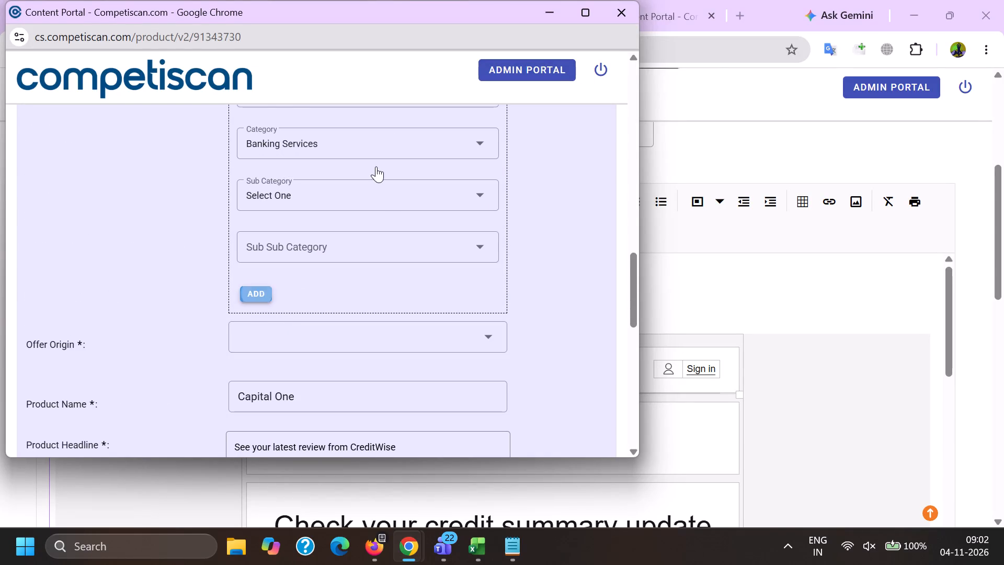
left_click_drag(416, 347, 3, 298)
key("ctrl+v")
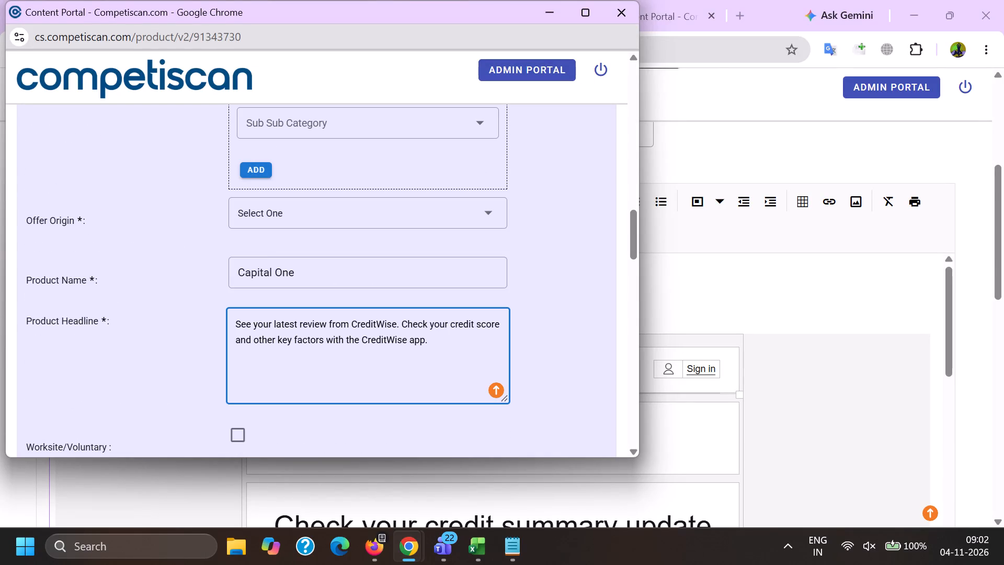
Remove the final period from the product headline and set the Offer Origin to Provider/Bank.
key("BackSpace")
left_click(271, 205)
left_click(269, 279)
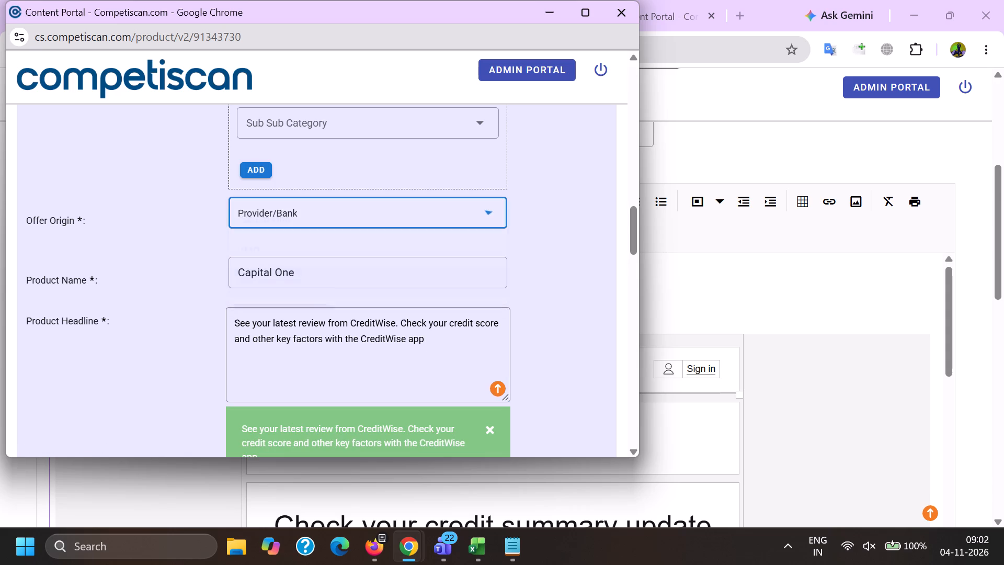
Copy "Capital One Banking Services" from the Excel log and replace the Product Name in the portal form with it.
left_click(468, 540)
left_click(659, 473)
scroll(669, 419, "up", 3)
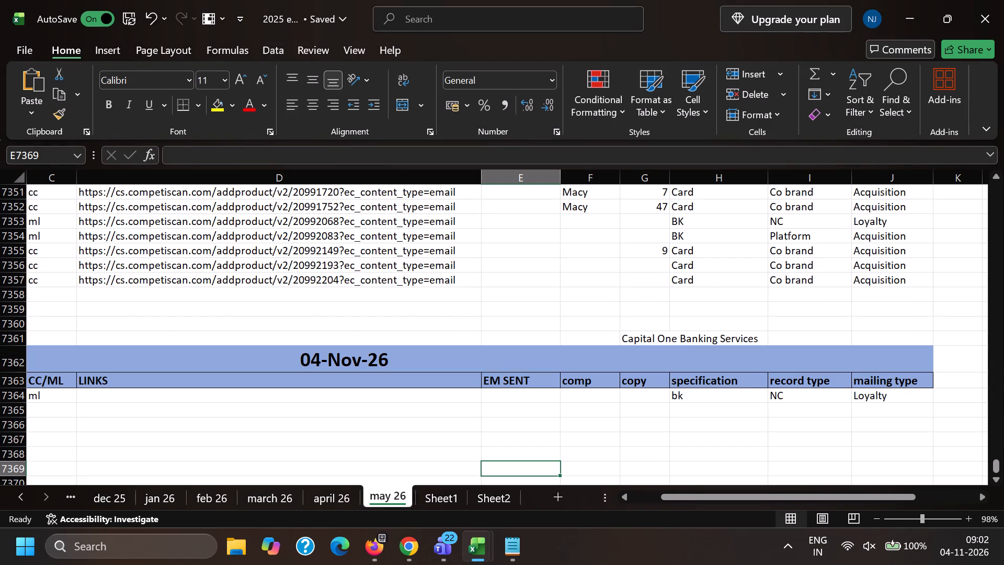
left_click(634, 343)
key("ctrl+c")
key("alt+Tab")
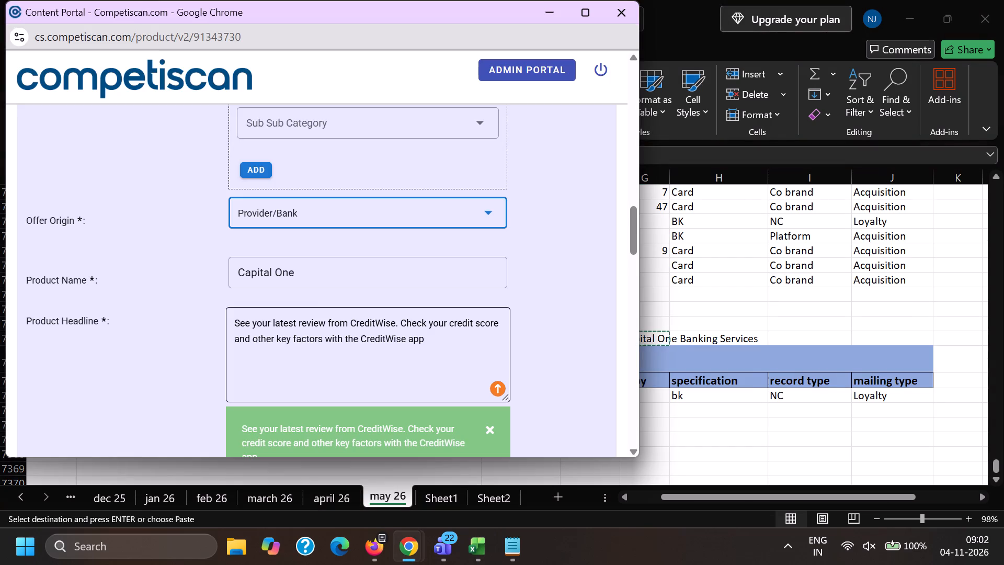
left_click_drag(302, 272, 63, 273)
key("ctrl+v")
Set the Response Mechanism to URL/Website and the Mailing Type to Loyalty/Retention.
scroll(288, 200, "down", 5)
left_click(269, 367)
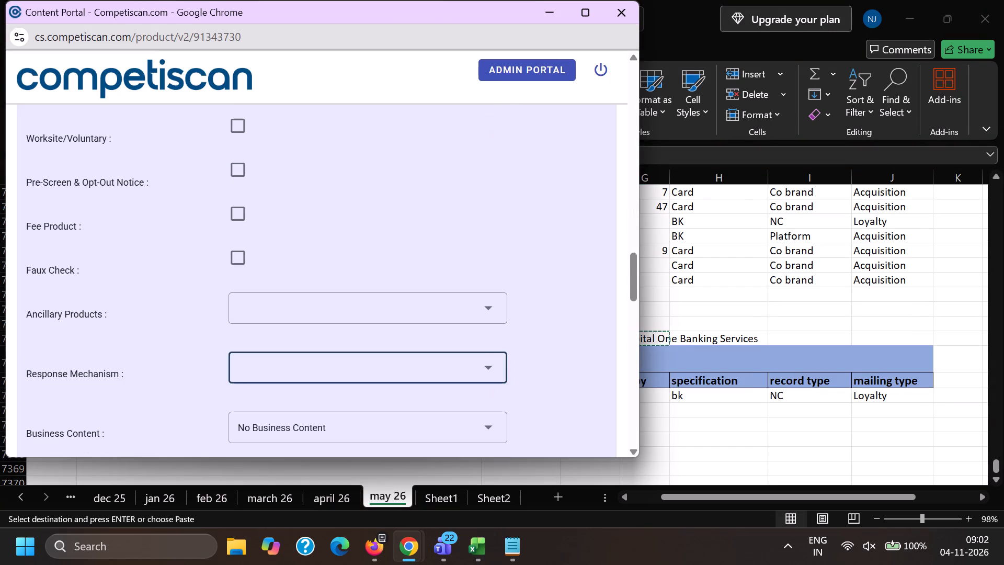
scroll(285, 224, "down", 9)
left_click(312, 345)
left_click(148, 316)
left_click(253, 316)
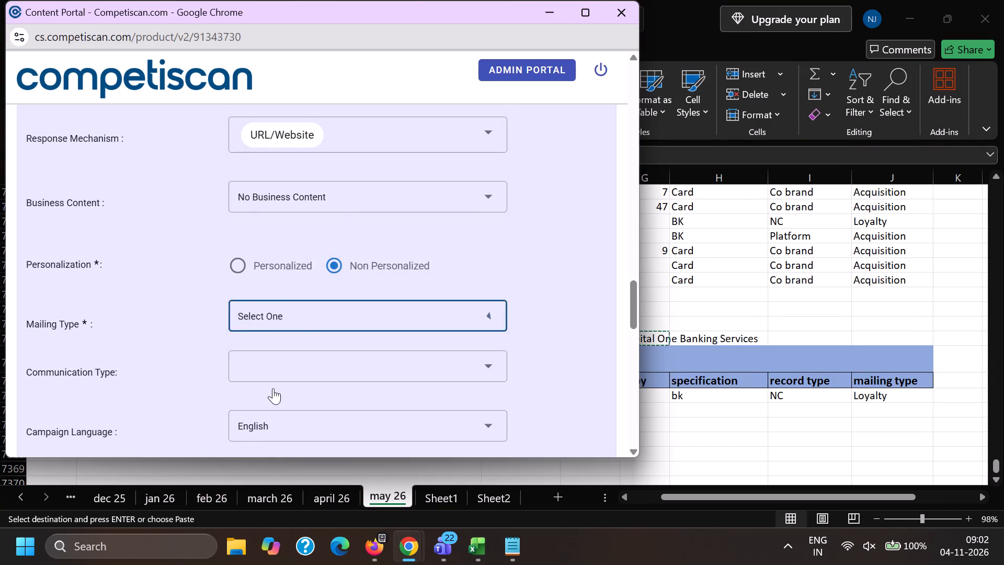
left_click(304, 346)
left_click(175, 331)
Choose an option for Ancillary Products in the product form.
scroll(266, 328, "up", 3)
left_click(285, 317)
scroll(300, 207, "down", 2)
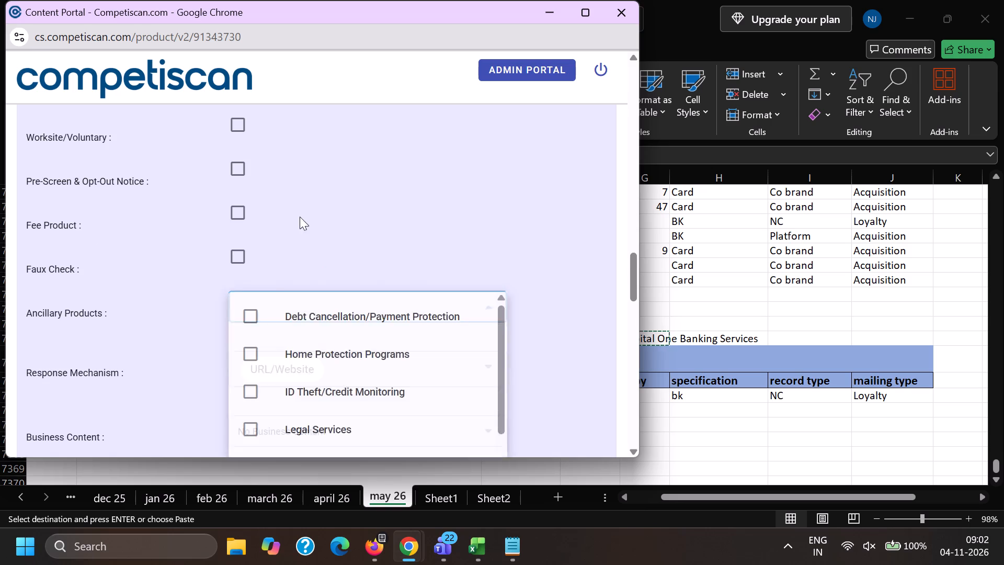
left_click(301, 233)
left_click(46, 279)
Choose Online Web Tools/Software as a Communication Type and look through the other communication types.
scroll(135, 218, "down", 2)
left_click(268, 293)
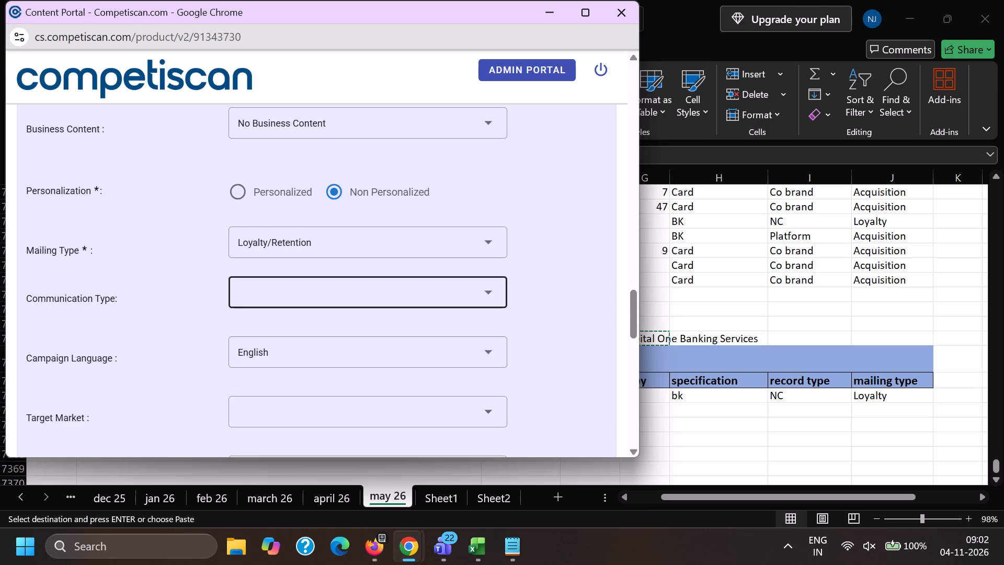
scroll(269, 218, "down", 13)
left_click(324, 409)
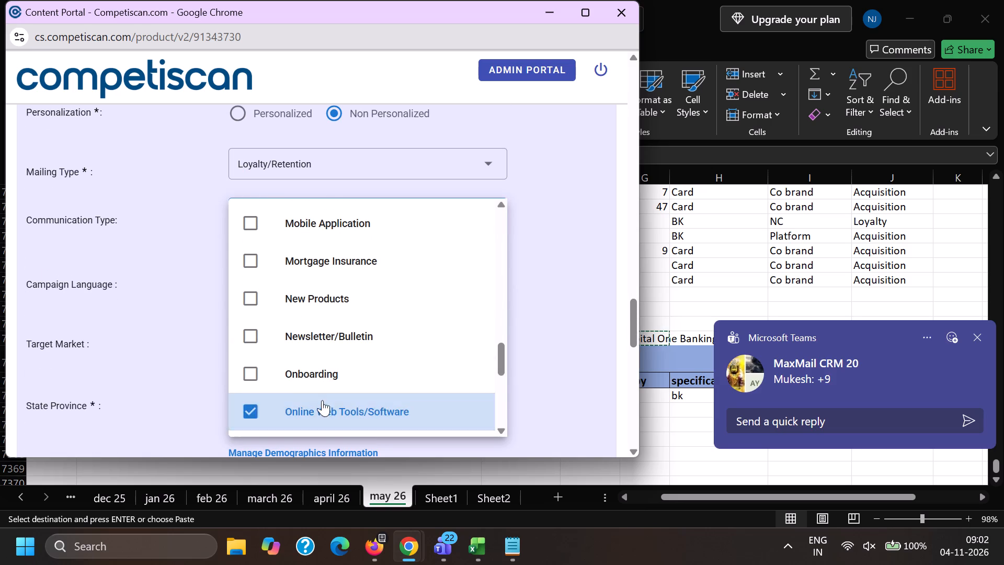
scroll(322, 400, "down", 7)
scroll(317, 372, "up", 8)
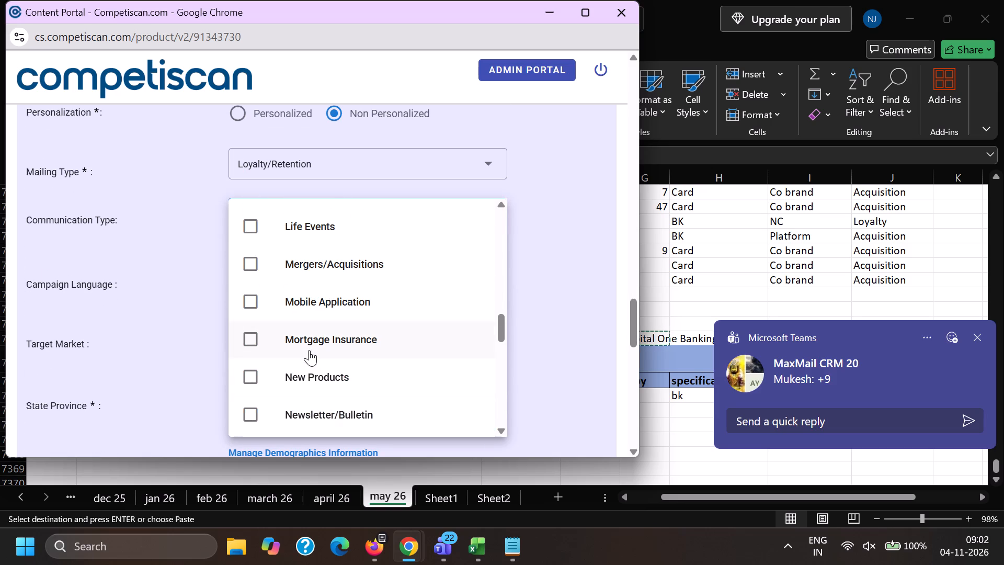
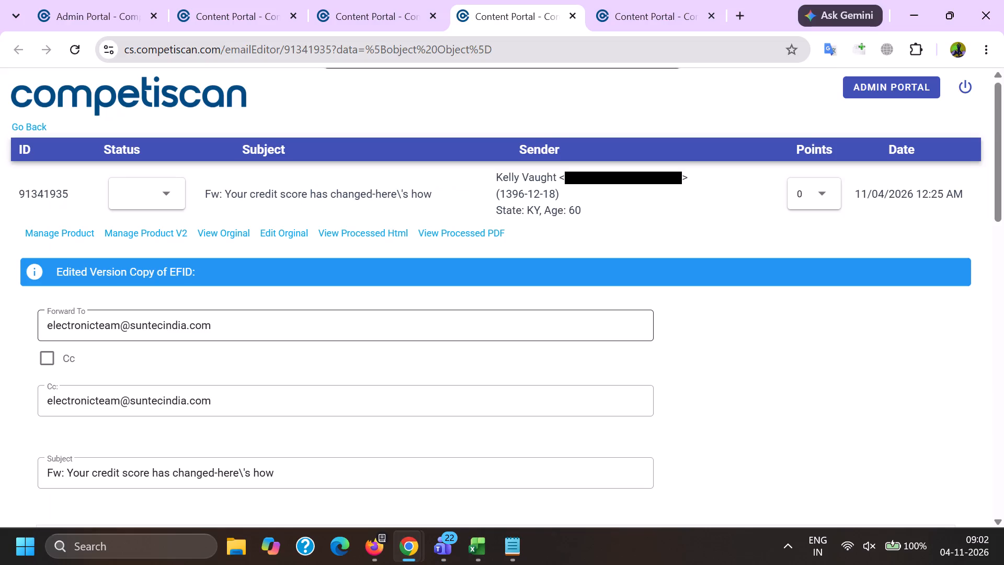
Copy the subject text "Your credit score has changed-here\'s how" without the "Fw:" prefix from the email editor.
left_click_drag(69, 468, 366, 455)
key("ctrl+c")
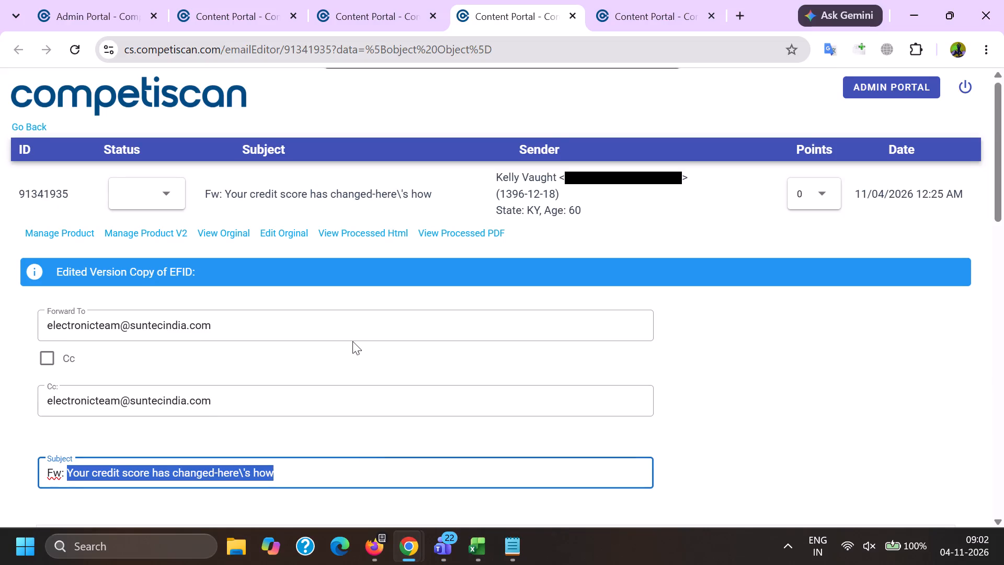
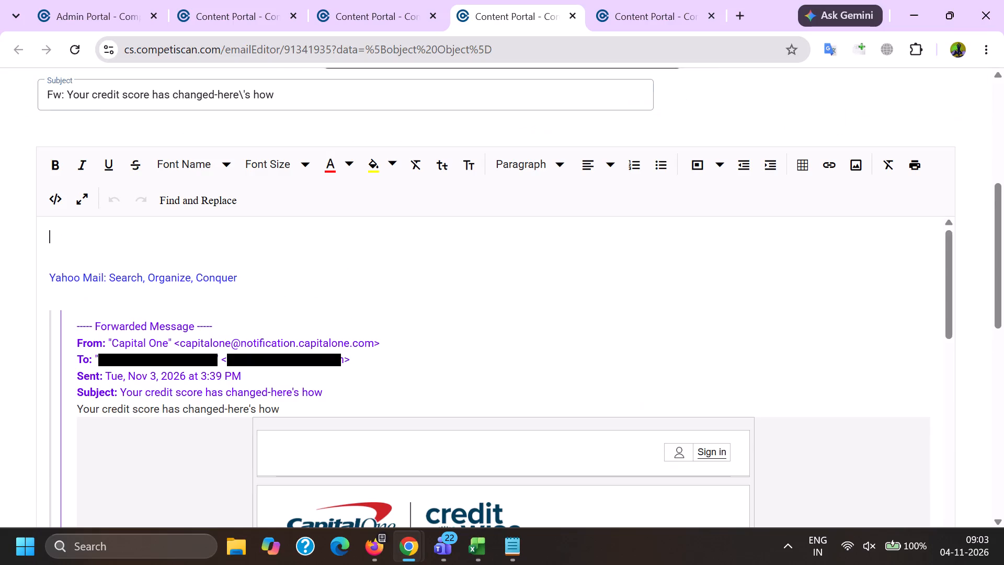
Find "from" in the email's HTML source and delete all the Yahoo signature and forwarded-message code preceding it.
scroll(136, 359, "up", 4)
scroll(49, 383, "down", 2)
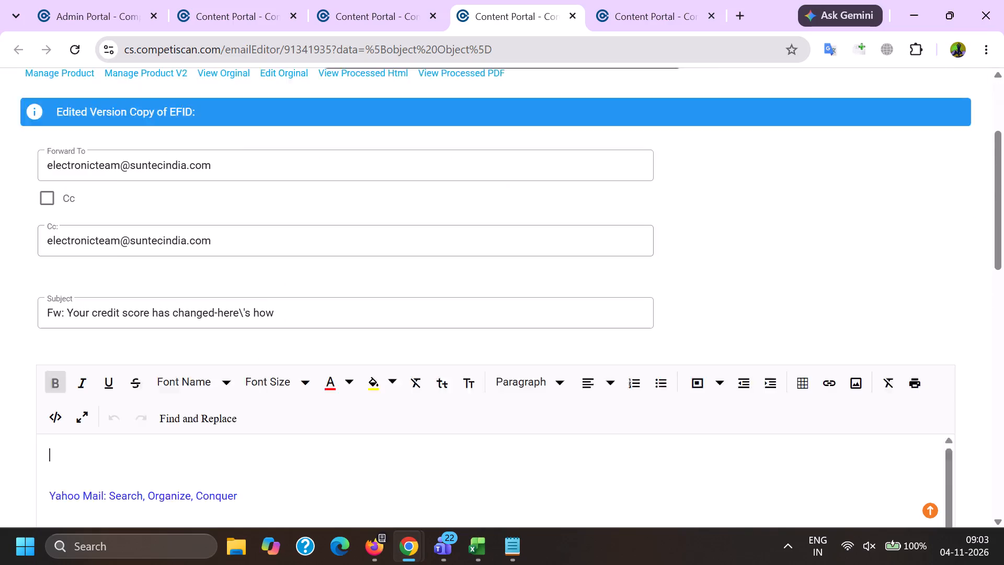
left_click(61, 351)
left_click_drag(945, 279, 955, 169)
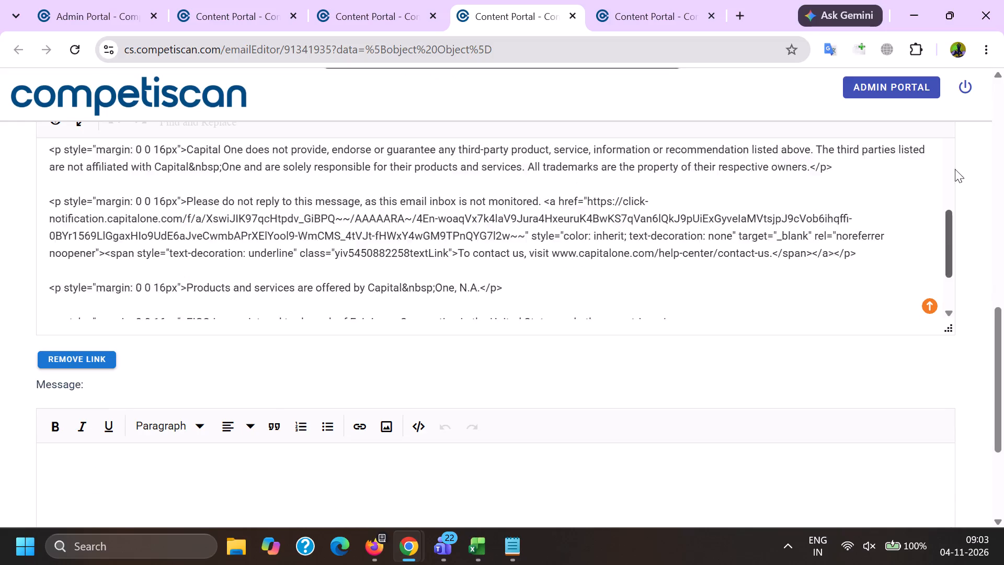
left_click_drag(955, 169, 954, 155)
scroll(862, 436, "up", 4)
left_click_drag(950, 447, 943, 99)
key("ctrl+f")
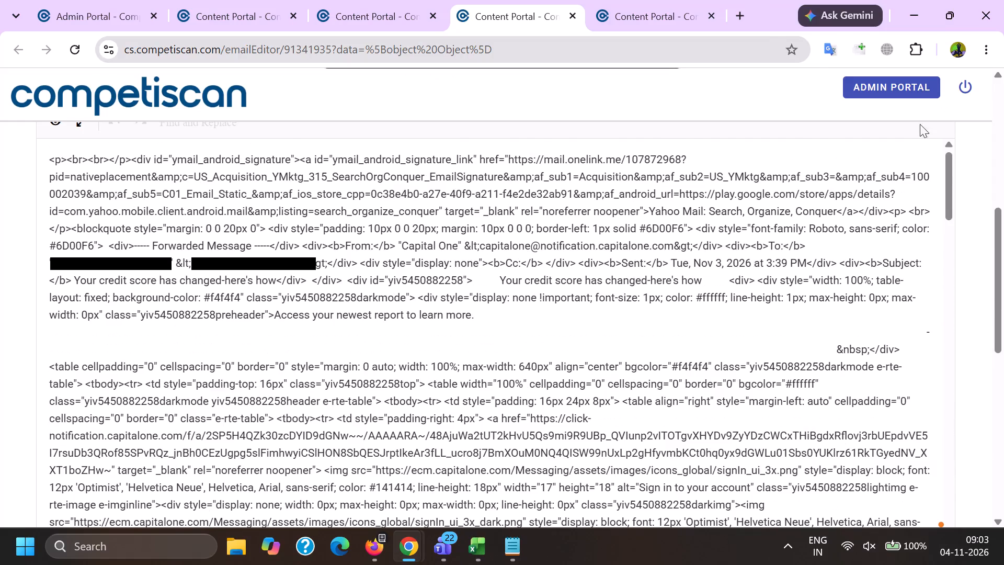
key("f")
key("r")
type("om")
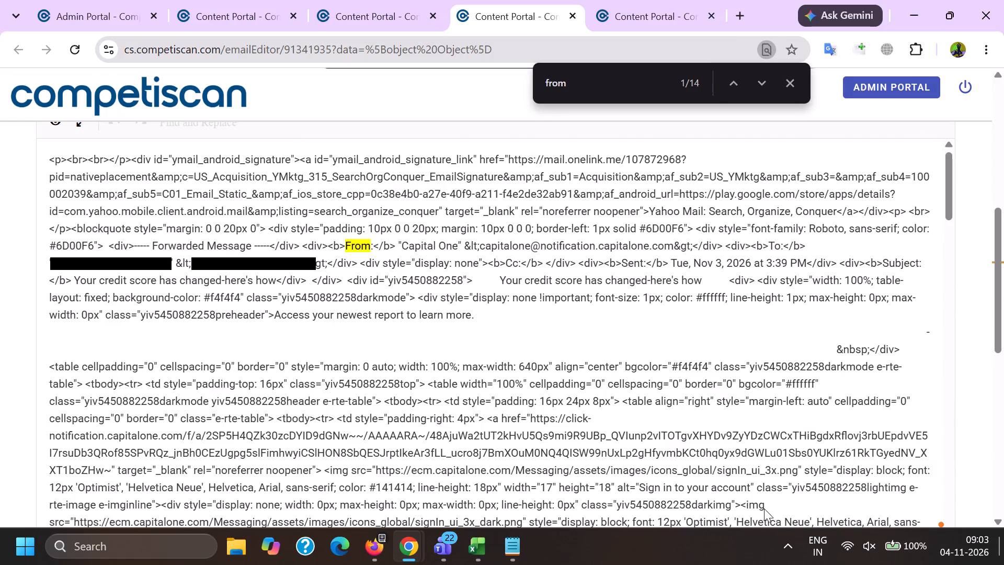
left_click_drag(344, 244, 343, 244)
left_click_drag(343, 244, 0, 55)
key("BackSpace")
left_click(55, 342)
Delete the To line with the recipient's details from the email header.
scroll(100, 158, "down", 1)
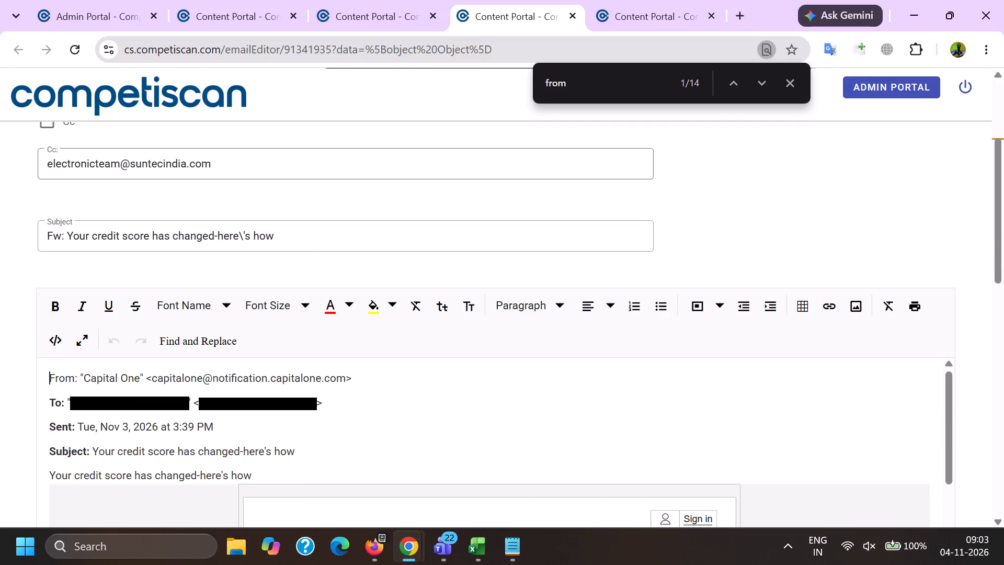
left_click_drag(52, 321, 362, 327)
key("BackSpace")
key("BackSpace")
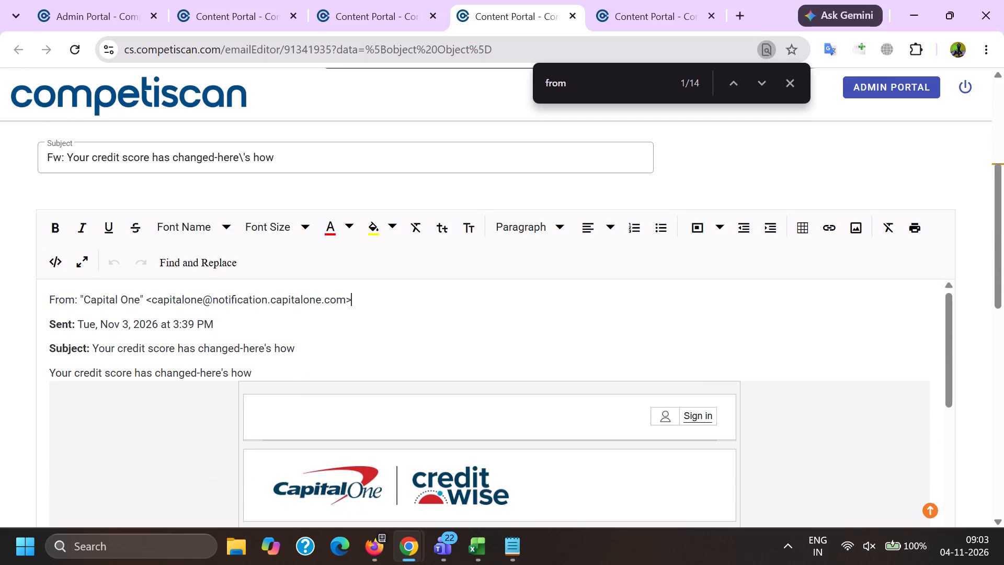
Strip the sender's email address and the quotation marks from the From line, keeping only "From: Capital One".
left_click_drag(143, 301, 364, 301)
key("BackSpace")
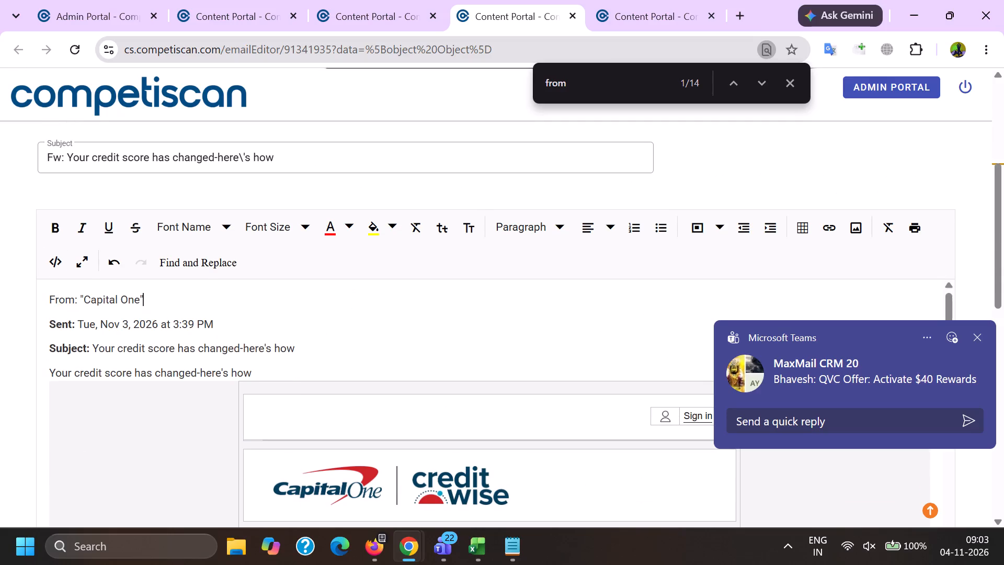
key("BackSpace")
left_click(85, 297)
key("BackSpace")
Close the paragraph gaps so the From, Sent and Subject lines sit directly beneath one another.
left_click(43, 327)
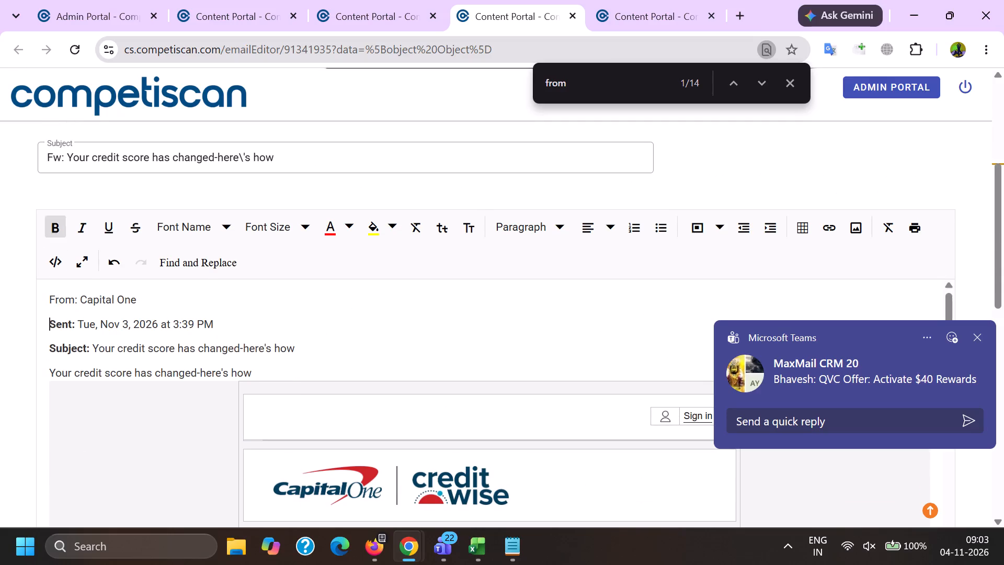
key("BackSpace")
key("BackSpace")
key("shift+Return")
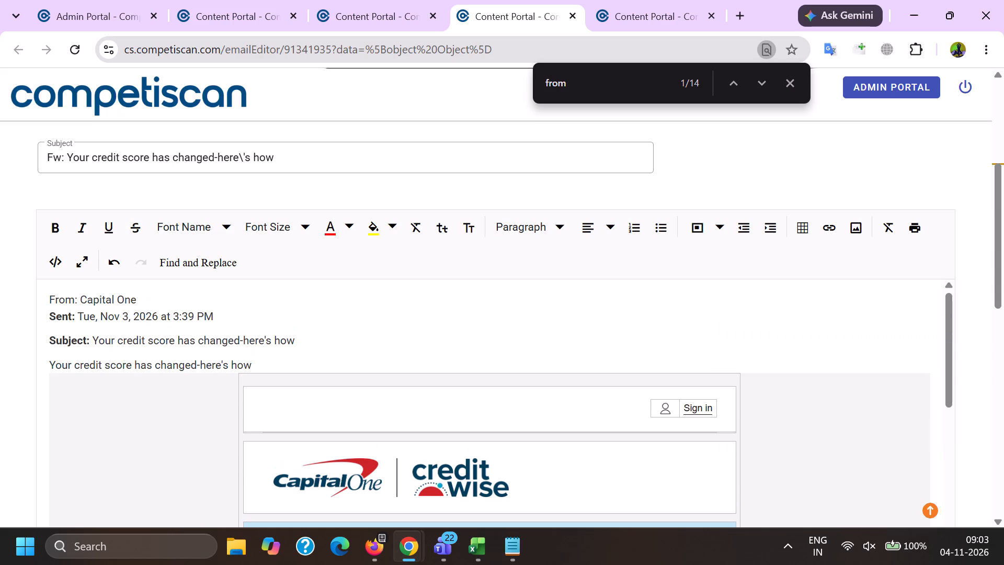
left_click(41, 345)
key("BackSpace")
key("BackSpace")
key("shift+Return")
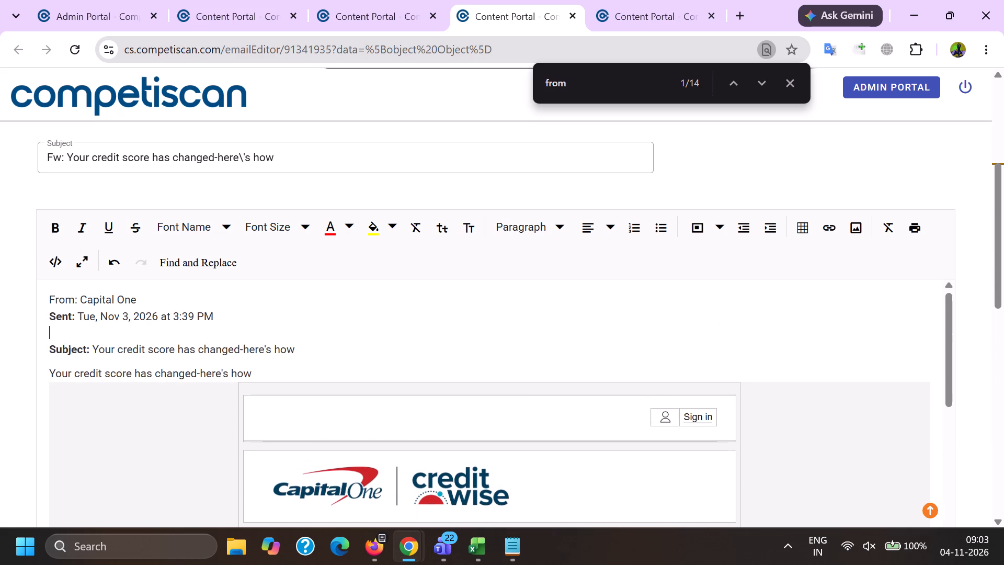
key("BackSpace")
Delete the repeated "Your credit score has changed-here's how" line below the Subject line.
left_click_drag(290, 355, 43, 340)
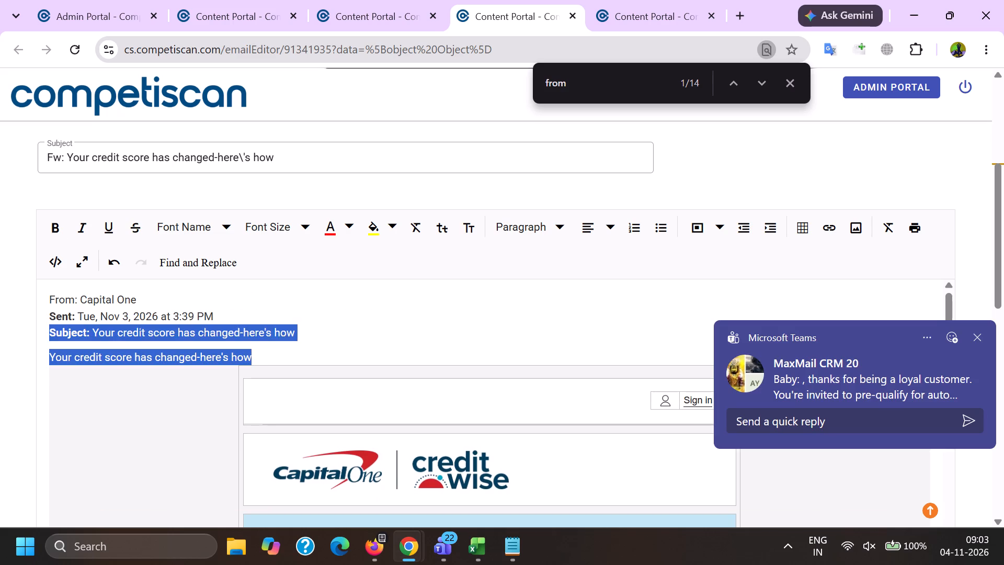
left_click_drag(43, 340, 39, 356)
key("BackSpace")
Remove the recipient's first name from the greeting and search the page for other occurrences of it.
scroll(416, 220, "down", 2)
scroll(361, 335, "down", 4)
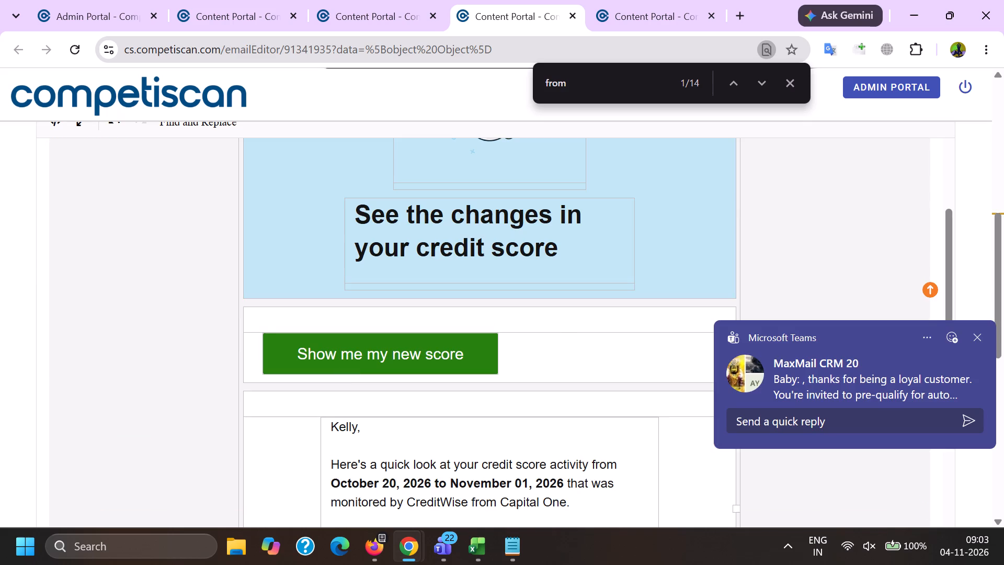
double_click(342, 431)
key("ctrl+c")
key("BackSpace")
key("ctrl+f")
key("ctrl+v")
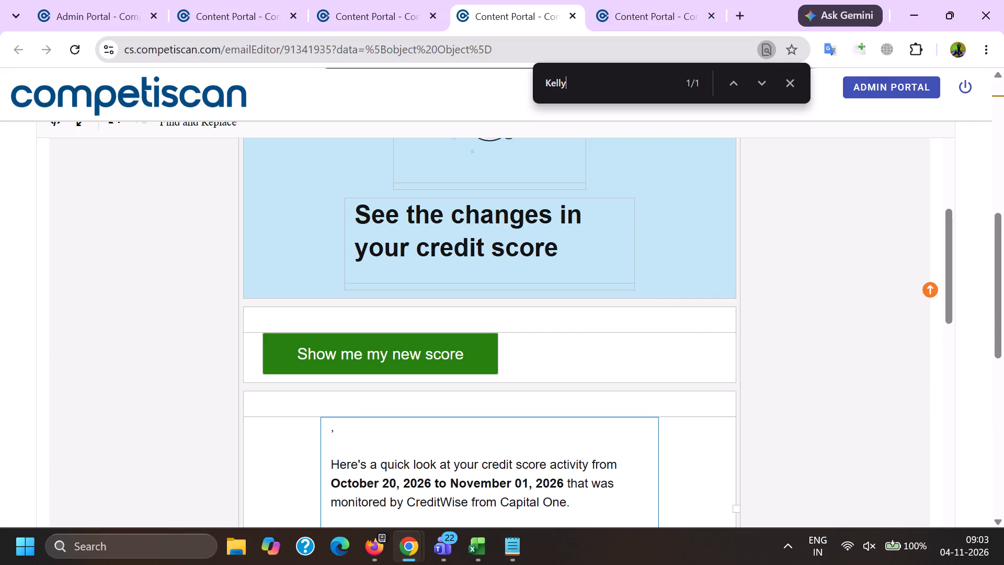
key("Return")
key("Return")
key("Return")
key("Return")
key("Return")
key("Return")
Copy the address of the Privacy link in the Capital One footer, and remove the email's links.
scroll(446, 367, "down", 16)
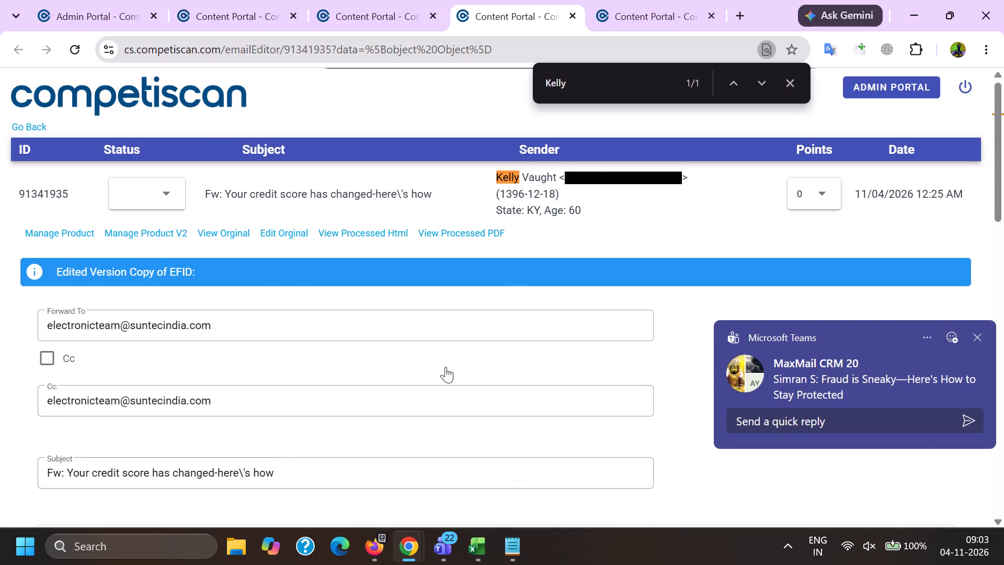
scroll(446, 367, "down", 5)
scroll(371, 446, "up", 2)
right_click(329, 324)
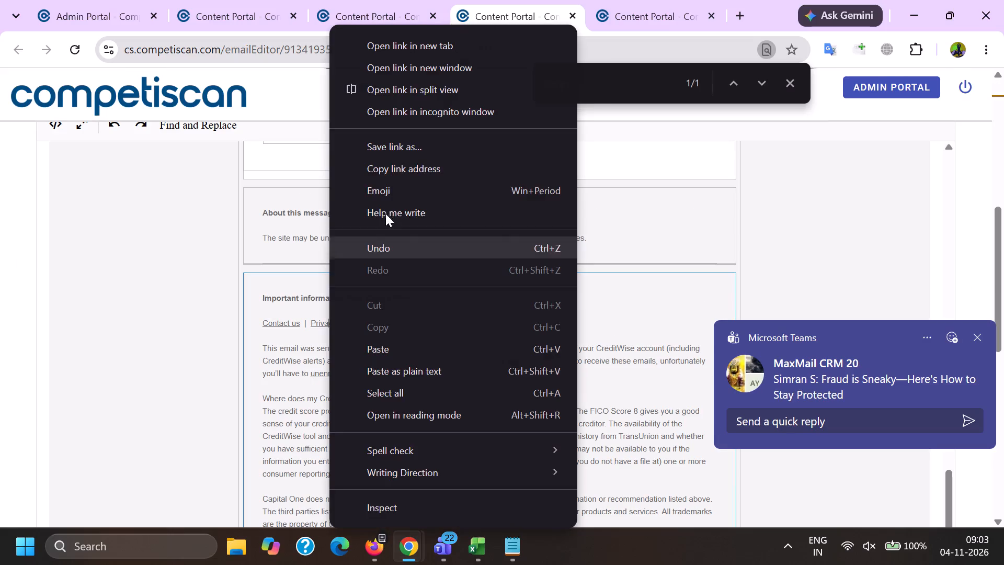
left_click(390, 171)
scroll(2, 163, "down", 3)
left_click(106, 445)
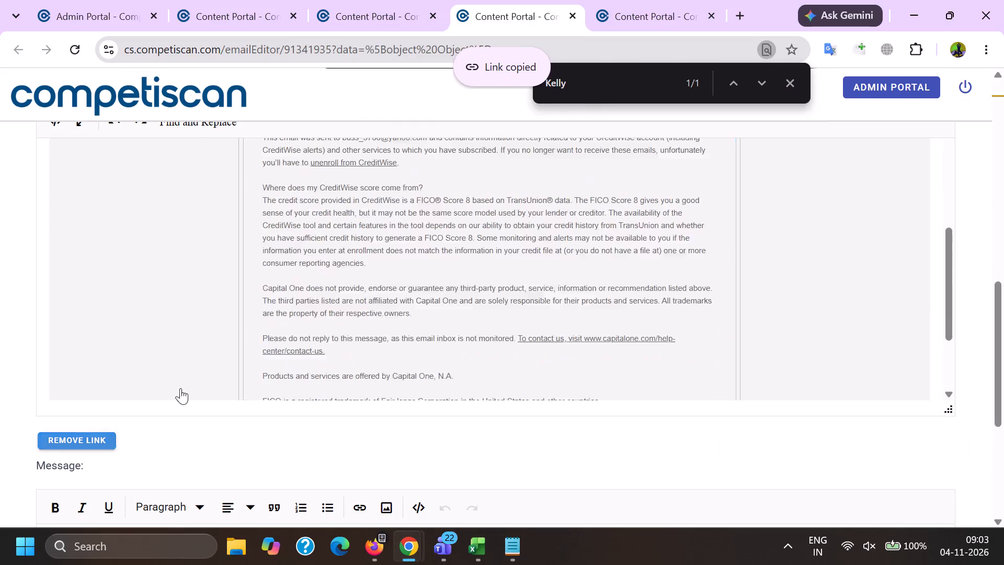
Insert the copied web address as a link at the word Privacy in the footer, opening in a new window.
left_click(575, 156)
scroll(450, 314, "up", 3)
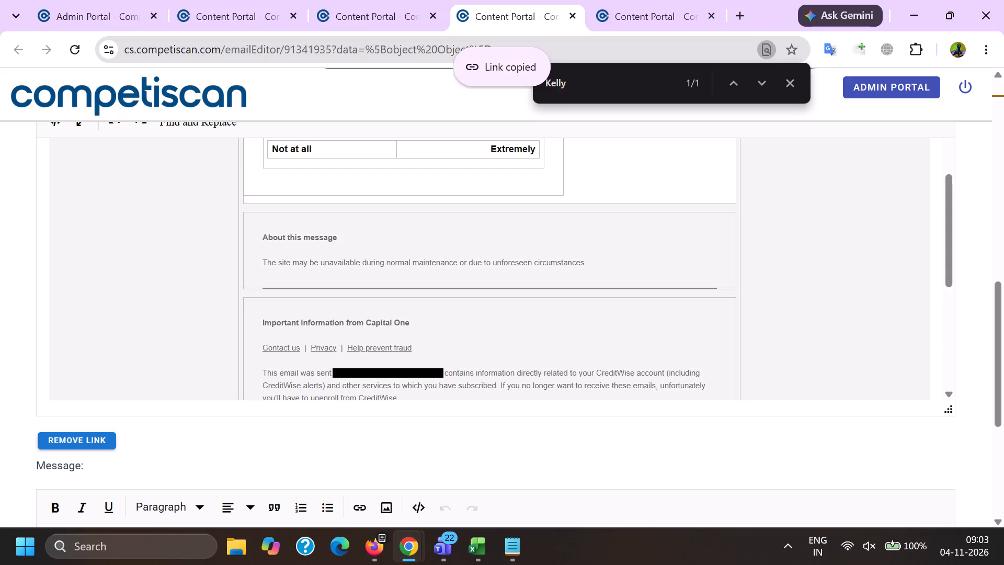
left_click(315, 349)
key("ctrl+k")
key("ctrl+v")
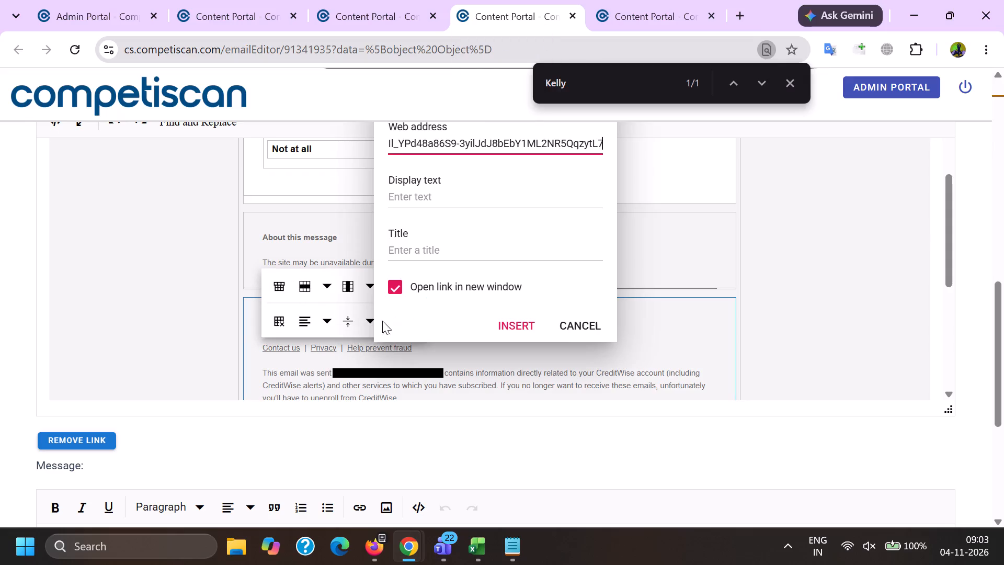
left_click(524, 319)
Delete the recipient's email address from the "This email was sent to" sentence in the footer.
scroll(516, 204, "down", 4)
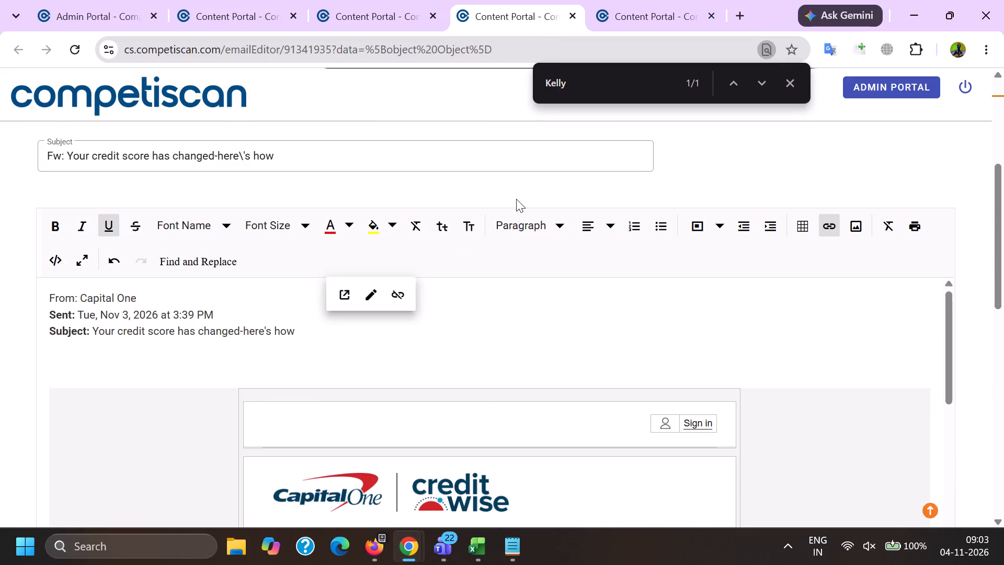
scroll(516, 199, "down", 18)
scroll(385, 376, "up", 2)
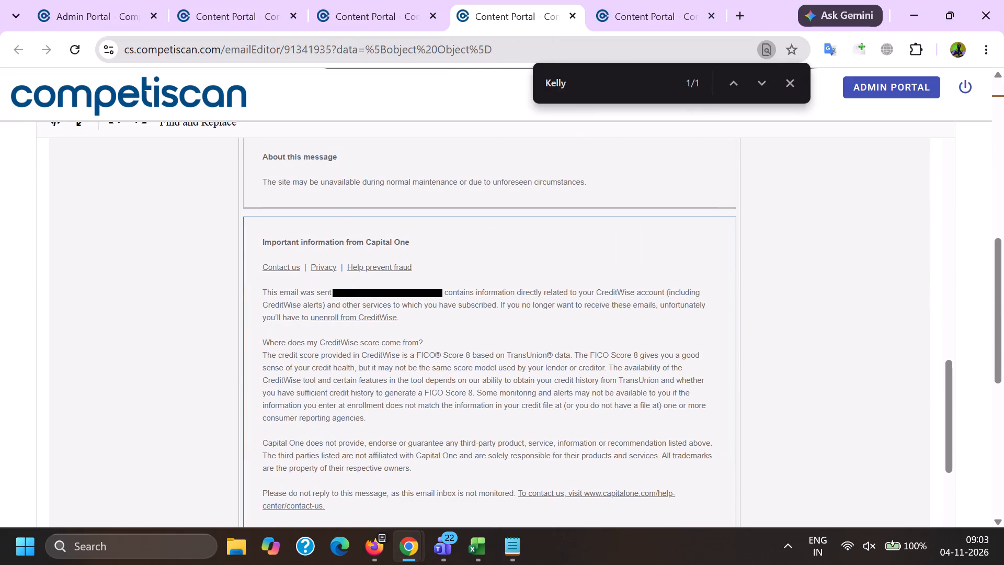
left_click_drag(344, 291, 426, 290)
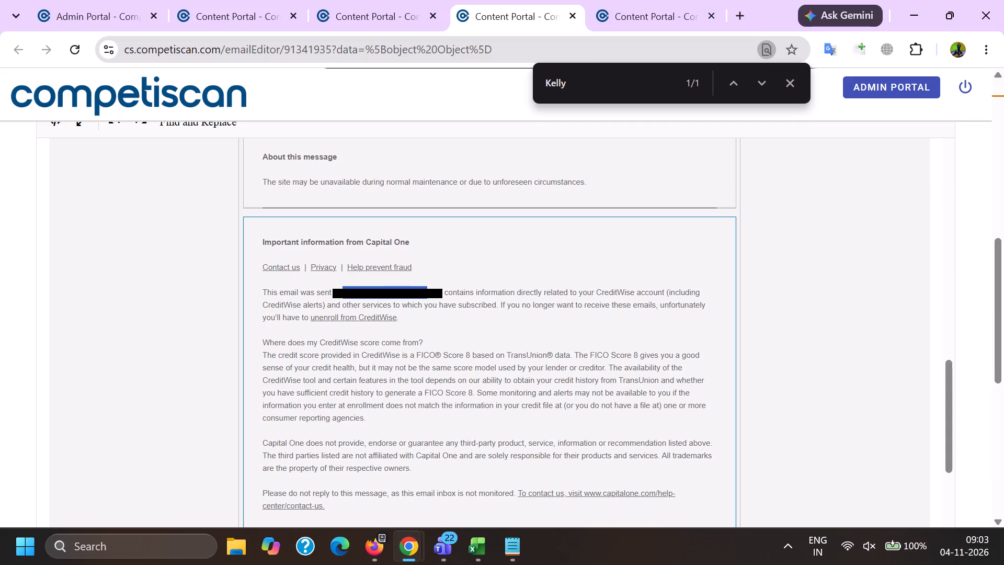
left_click_drag(426, 290, 428, 291)
key("BackSpace")
Delete the reference codes beginning with SE3794 and OID2118 below the copyright line at the end of the email.
scroll(197, 310, "down", 1)
scroll(198, 473, "down", 2)
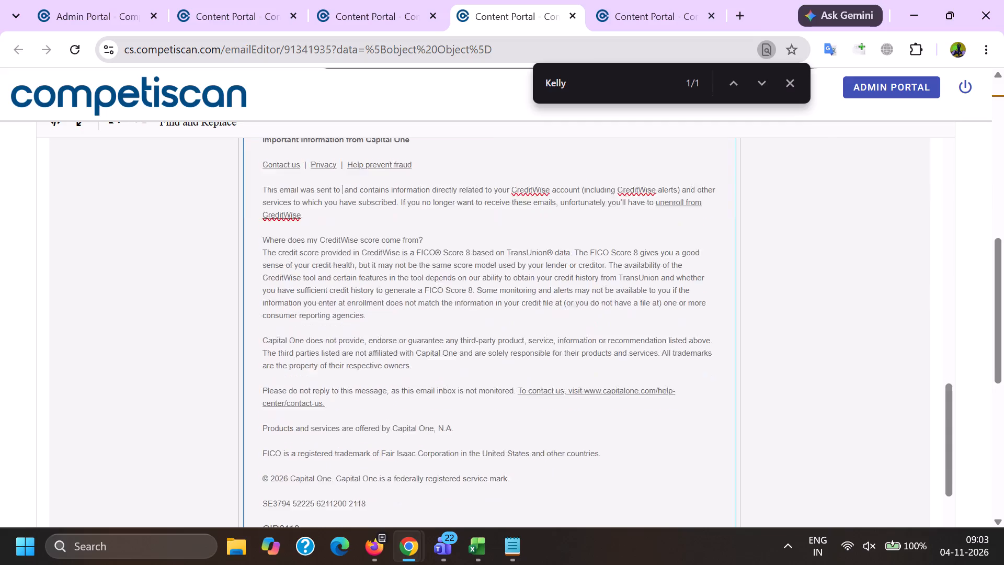
left_click(176, 382)
left_click(206, 398)
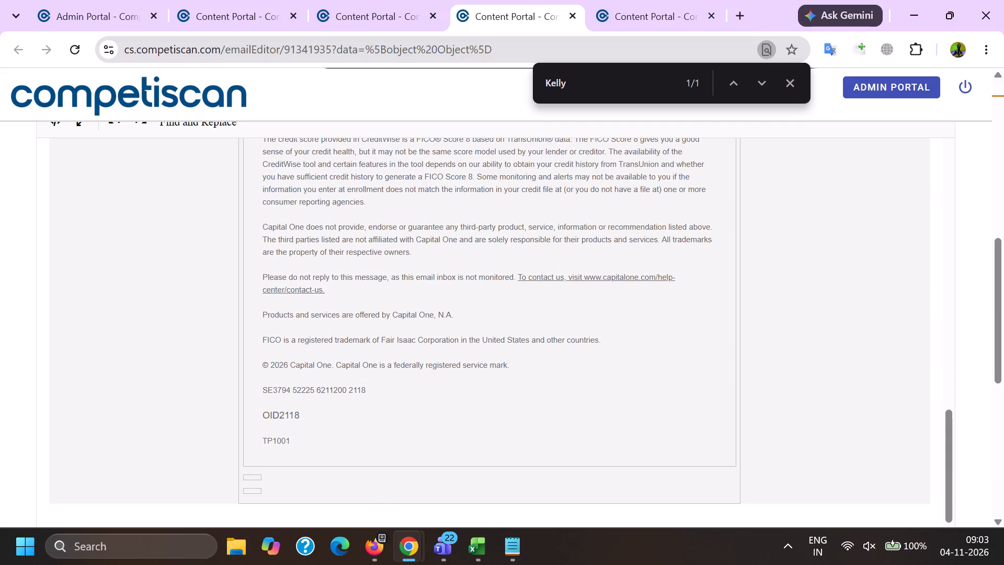
left_click_drag(261, 389, 306, 426)
key("BackSpace")
Save the product info for the cleaned Capital One credit score email.
scroll(370, 354, "down", 11)
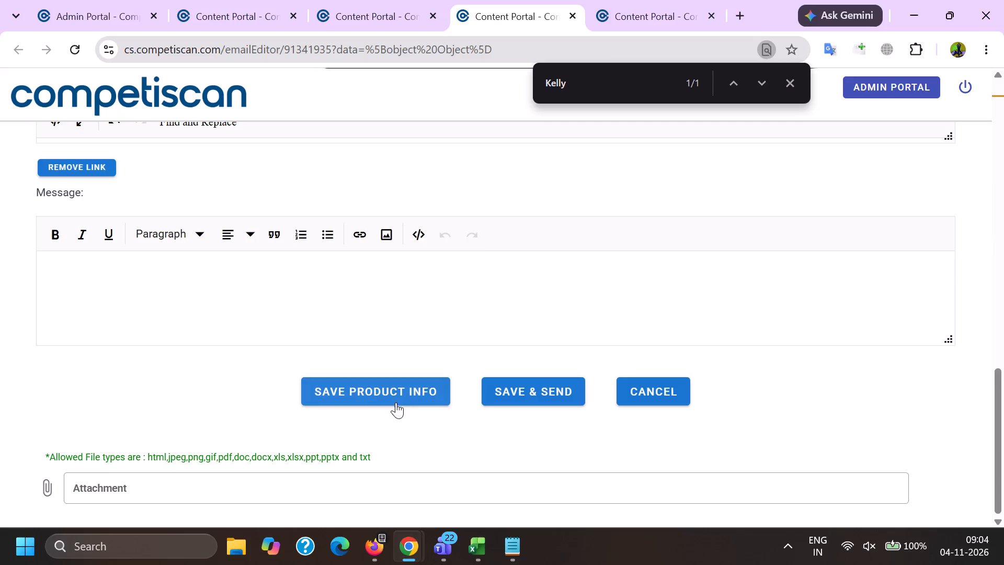
left_click(395, 398)
left_click(508, 327)
Open the processed PDF of email 91343730, "See your latest review from CreditWise".
left_click(391, 0)
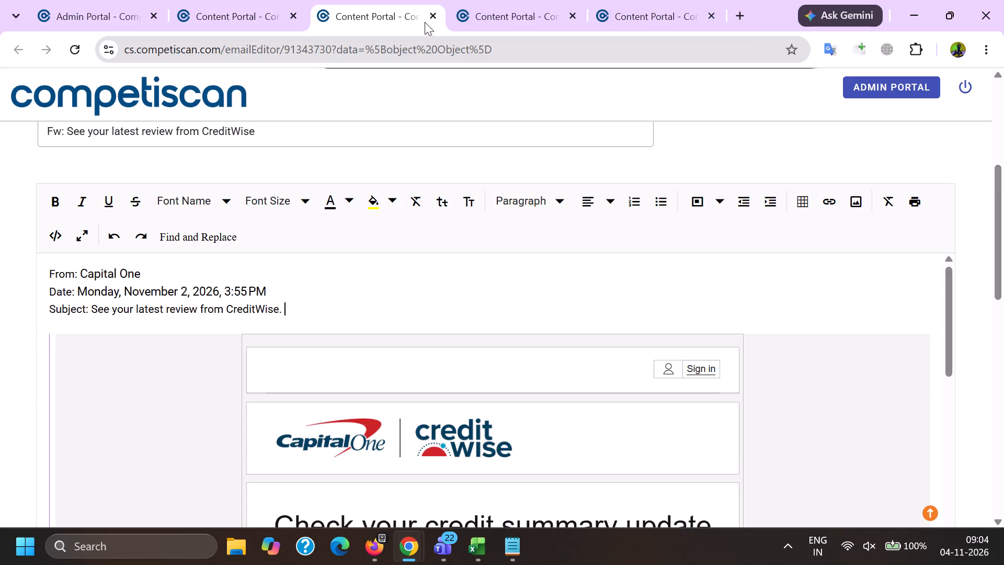
scroll(437, 275, "up", 5)
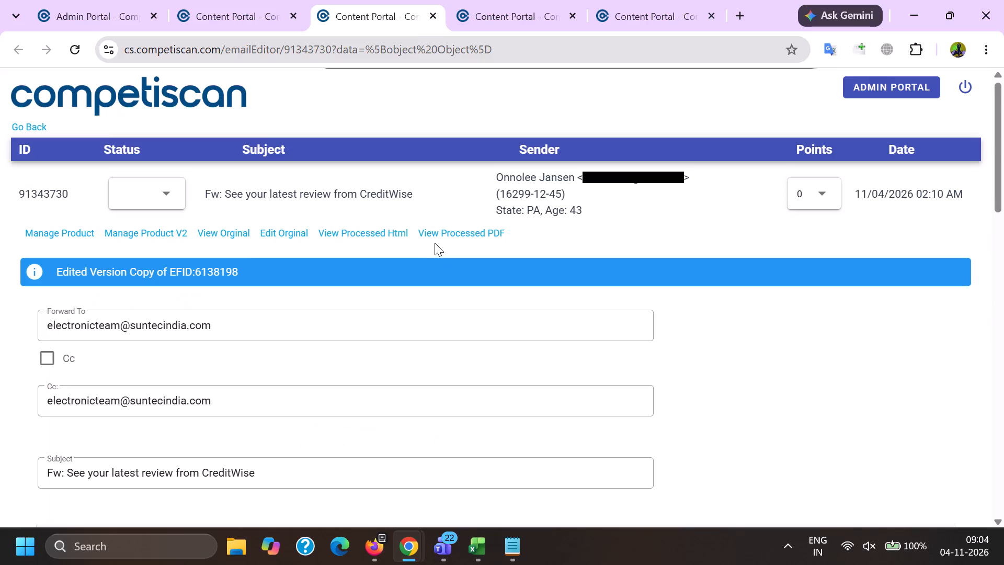
left_click(431, 232, "ctrl")
Return to email 91341935 and open its product record.
left_click(519, 0)
left_click(29, 267)
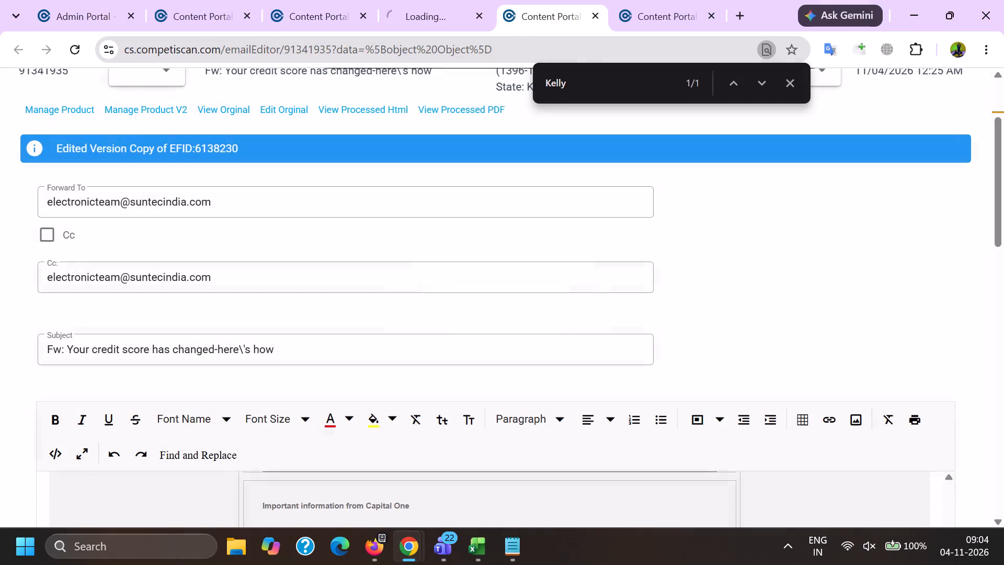
double_click(57, 102)
Add a period after the Subject text and paste a copy of the email's "Sign in daily to check your credit score…" sentence there.
key("alt+Tab")
scroll(254, 285, "down", 5)
scroll(255, 377, "up", 8)
left_click_drag(293, 223, 645, 301)
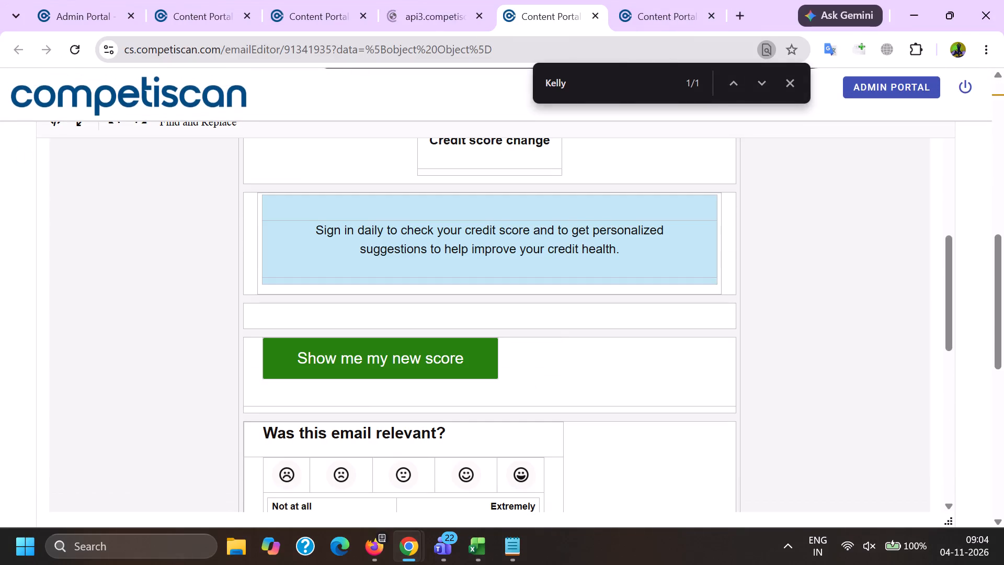
key("ctrl+c")
scroll(267, 334, "up", 15)
scroll(302, 377, "up", 2)
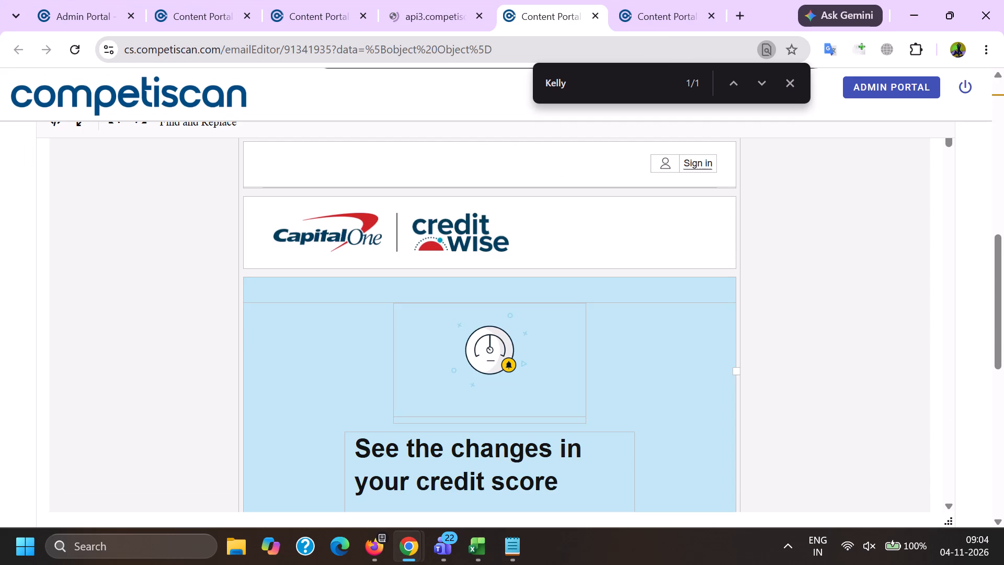
left_click(363, 252)
key("Left")
key("period")
key("space")
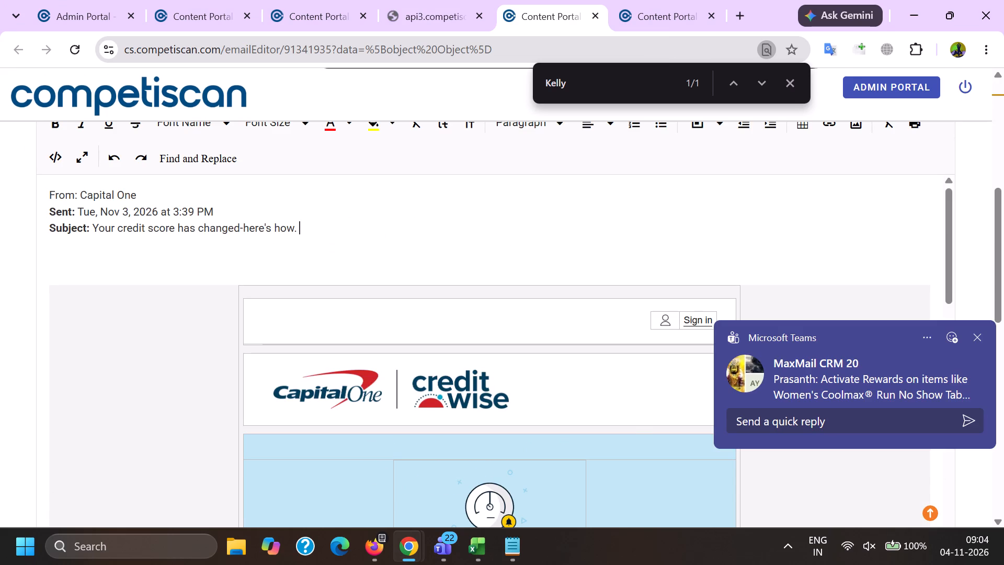
key("ctrl+v")
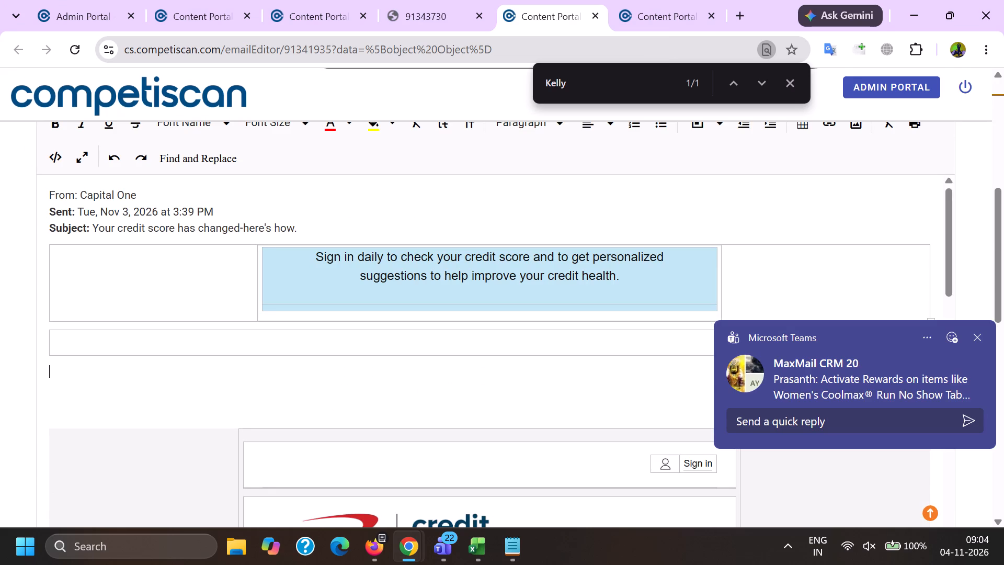
Copy the subject text together with the pasted "Sign in daily" sentence, and undo the paste in the email.
left_click_drag(93, 223, 647, 306)
key("ctrl+c")
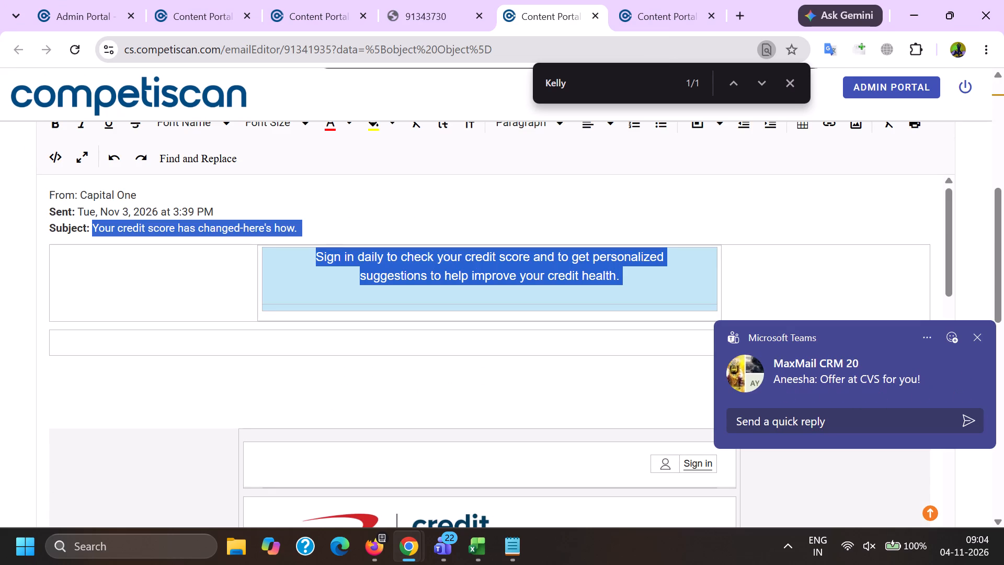
key("ctrl+z")
In the product record of email 91341935, add the sector Banking with the category Banking Services.
key("alt+Tab")
scroll(353, 190, "down", 6)
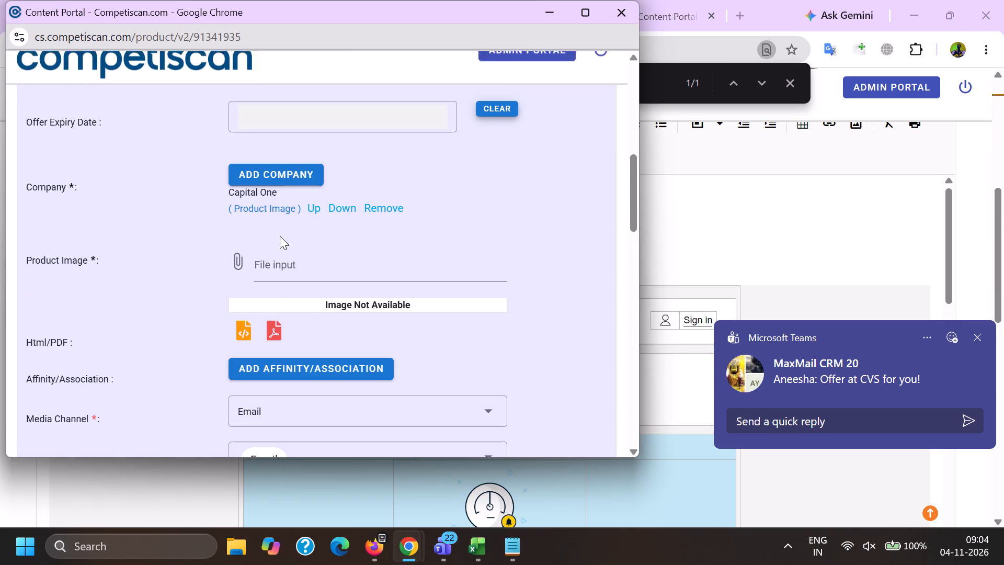
left_click(269, 210)
scroll(272, 213, "down", 5)
left_click(285, 182)
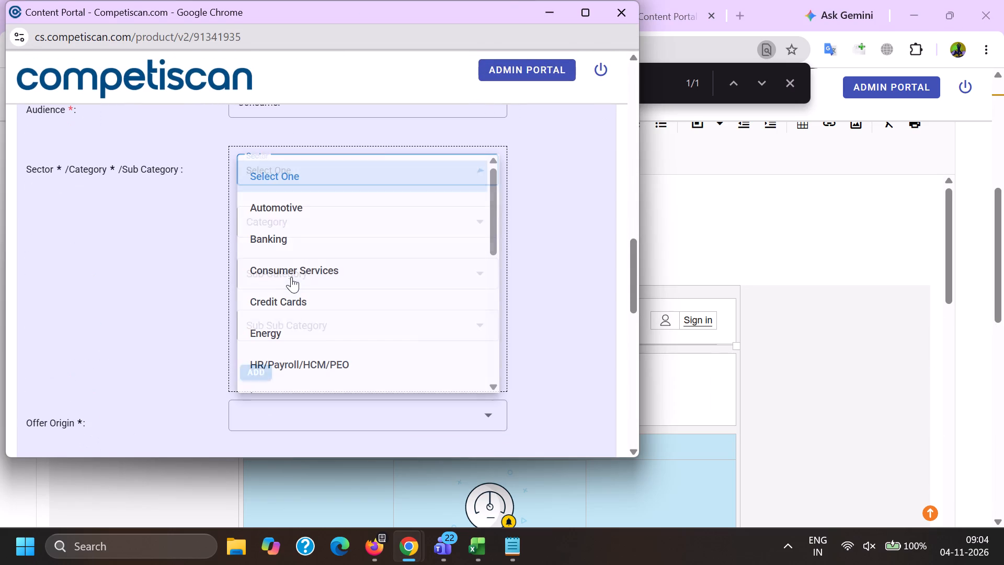
left_click(299, 268)
left_click_drag(106, 257, 112, 257)
left_click(282, 175)
left_click(280, 235)
left_click_drag(181, 235, 190, 235)
left_click(295, 223)
left_click(334, 266)
left_click_drag(140, 264, 149, 276)
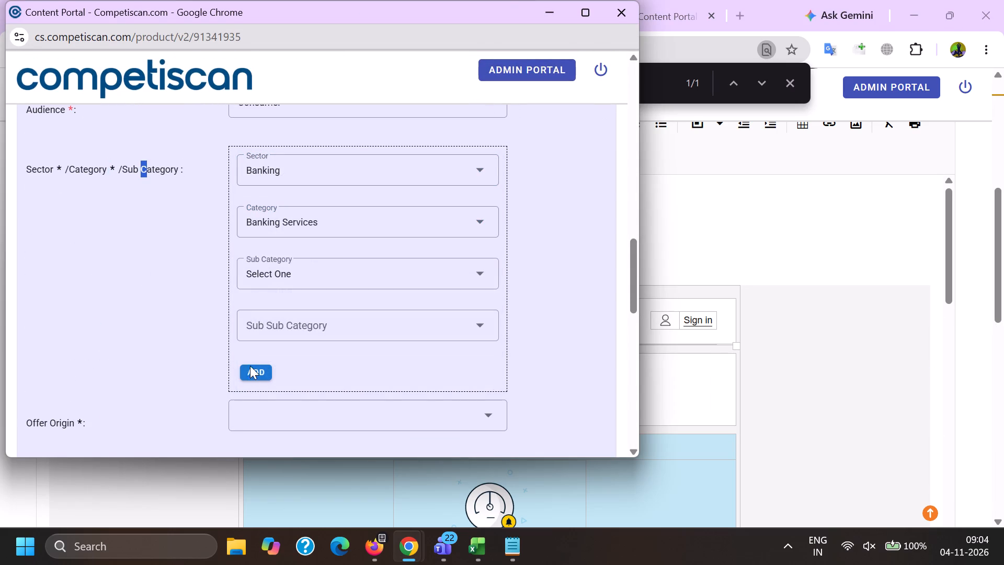
left_click(250, 376)
Set the Offer Origin to Provider/Bank.
scroll(282, 234, "down", 2)
left_click(258, 298)
left_click(276, 358)
Replace the Product Headline with the copied subject and "Sign in daily" sentence, joined into one paragraph without blank lines or a final period.
left_click_drag(469, 403, 4, 325)
key("ctrl+v")
scroll(471, 256, "down", 1)
key("BackSpace")
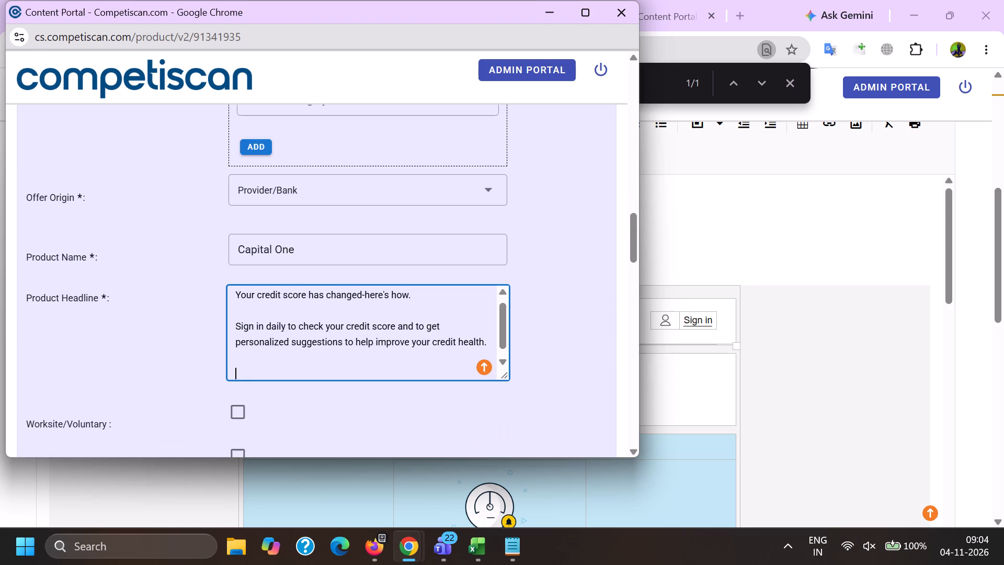
key("BackSpace")
key("BackSpace")
key("BackSpace")
left_click(241, 317)
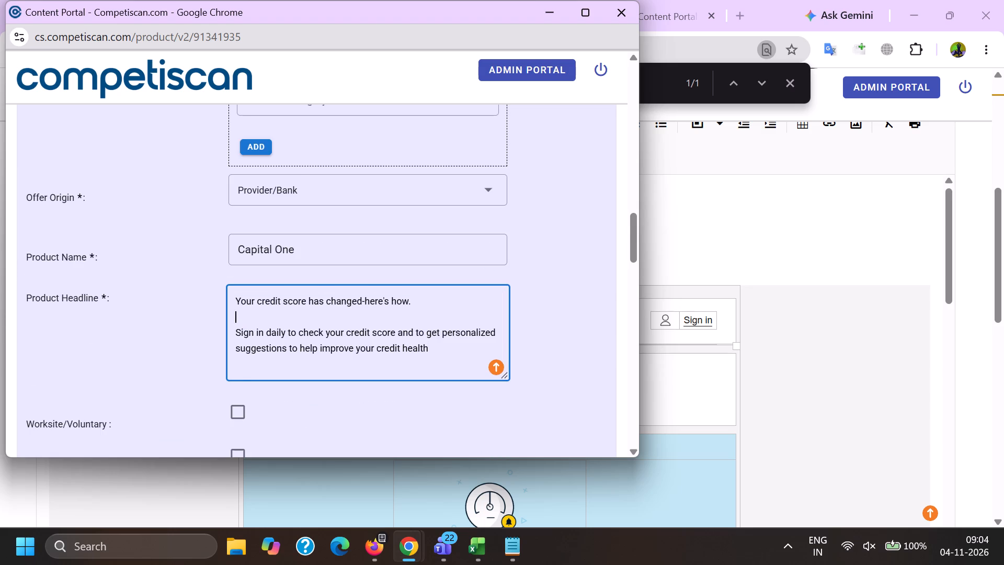
key("BackSpace")
left_click(434, 296)
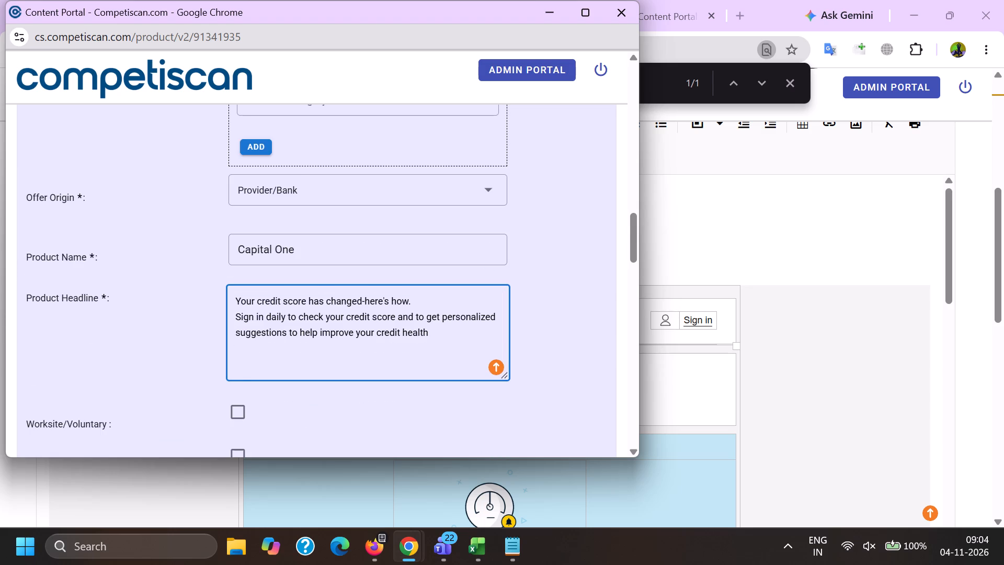
key("Right")
key("BackSpace")
Copy "Capital One Banking Services" from the 2025 excel workbook and paste it over the record's Product Name.
left_click(478, 548)
left_click(657, 461)
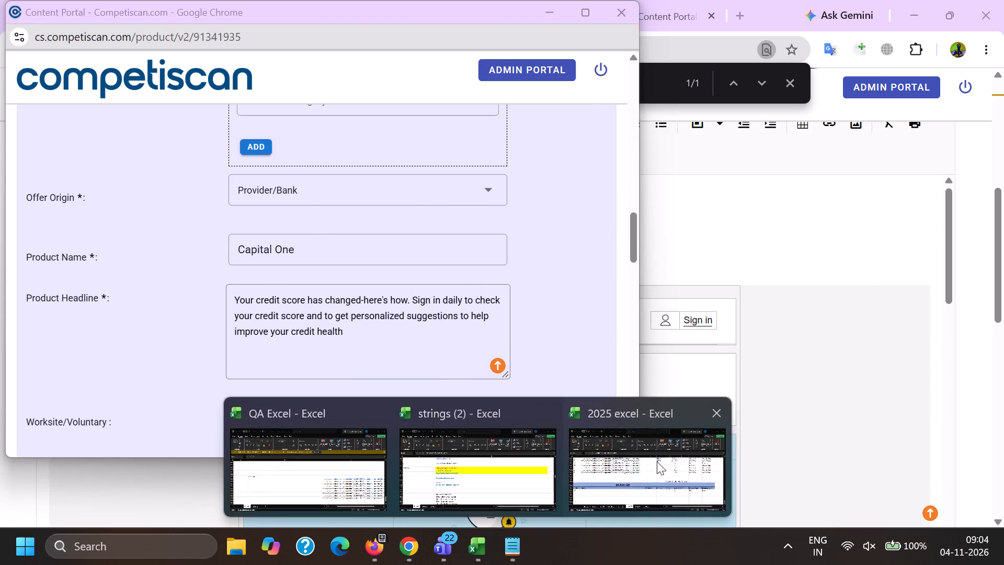
key("ctrl+c")
key("alt+Tab")
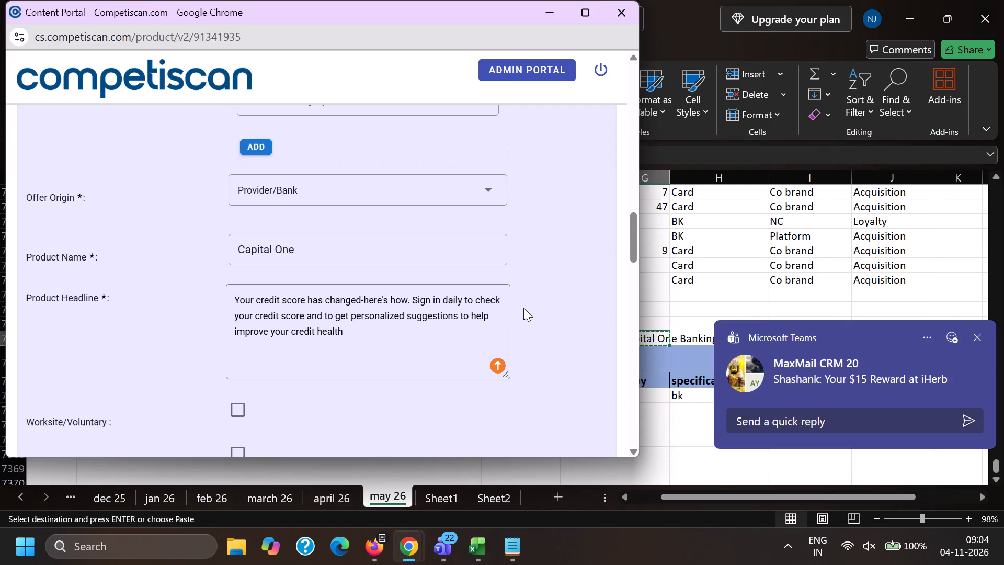
left_click_drag(389, 255, 136, 216)
key("ctrl+v")
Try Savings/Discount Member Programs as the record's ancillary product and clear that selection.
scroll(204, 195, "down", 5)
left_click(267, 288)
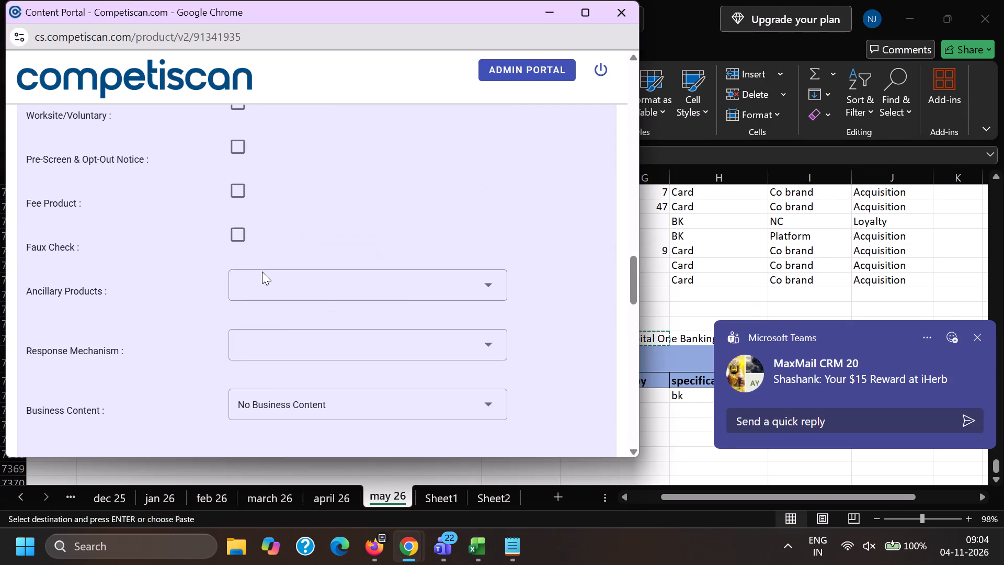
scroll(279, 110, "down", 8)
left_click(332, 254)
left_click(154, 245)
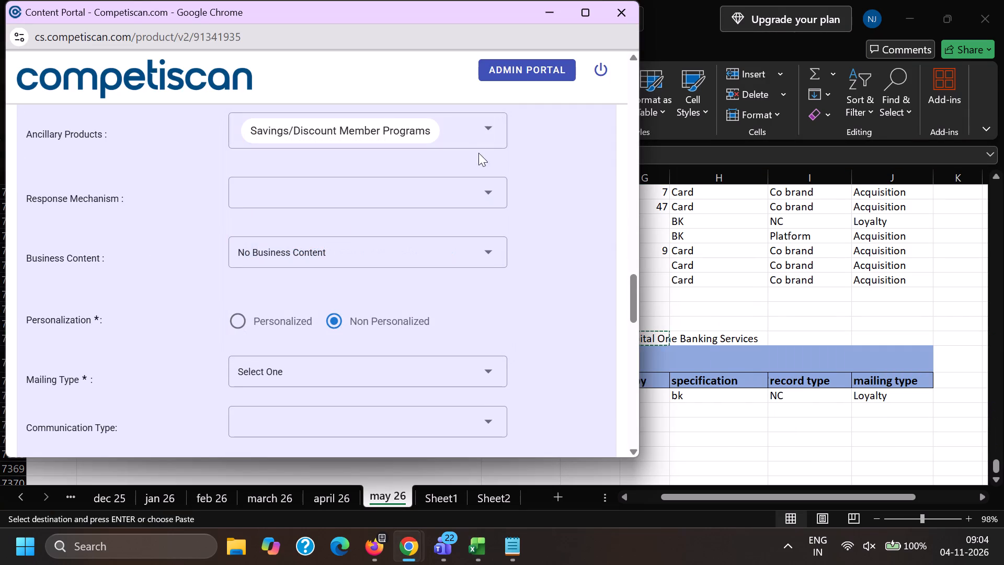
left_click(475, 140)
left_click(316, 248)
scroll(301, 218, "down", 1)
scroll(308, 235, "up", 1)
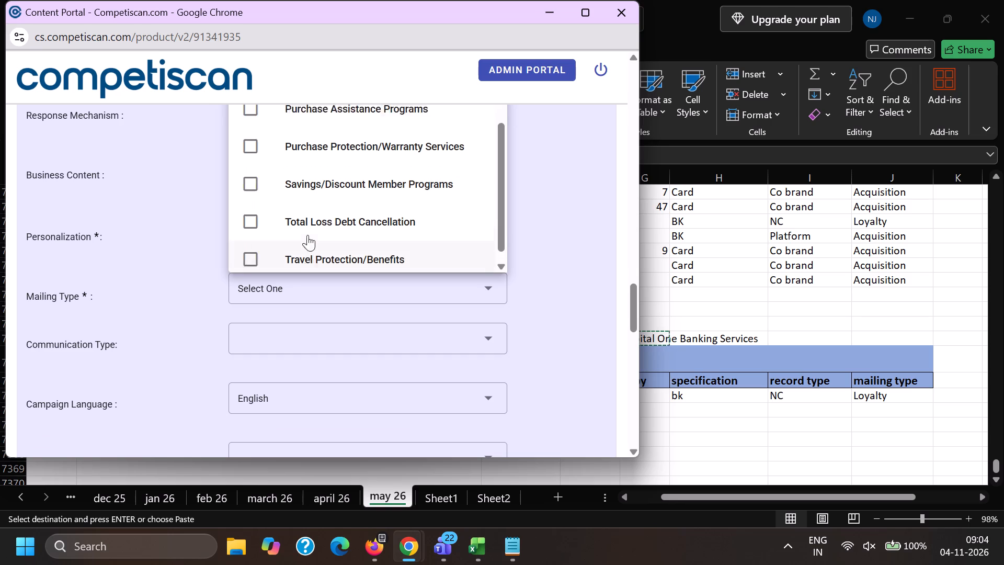
Choose ID Theft/Credit Monitoring as the record's ancillary product and URL/Website as its response mechanism.
scroll(307, 235, "up", 1)
left_click(312, 142)
left_click_drag(152, 154, 158, 155)
scroll(276, 320, "up", 1)
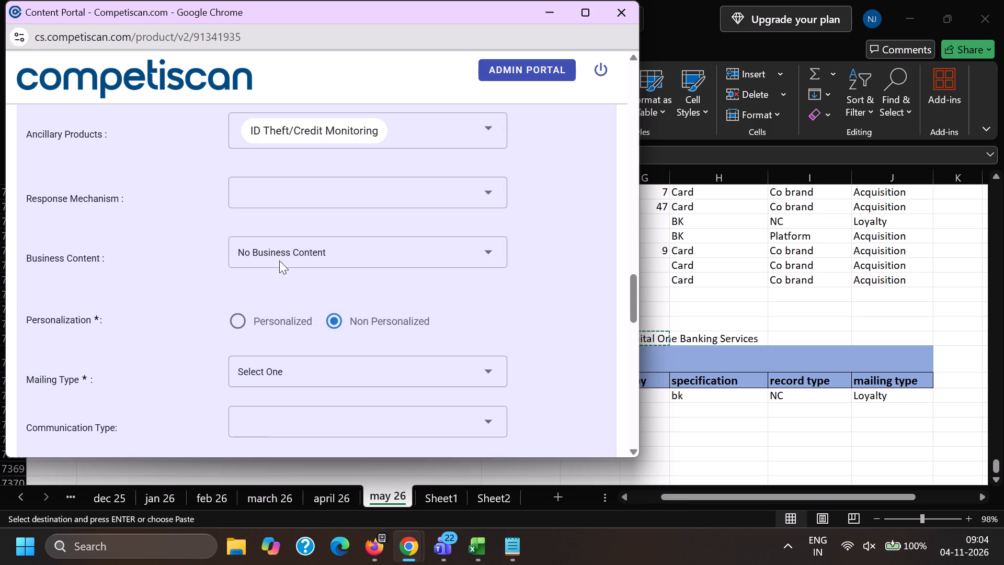
left_click(263, 198)
scroll(303, 359, "down", 5)
left_click(317, 385)
left_click_drag(151, 364, 182, 364)
Mark the record as Personalized and set its Mailing Type to Loyalty/Retention.
left_click(239, 333)
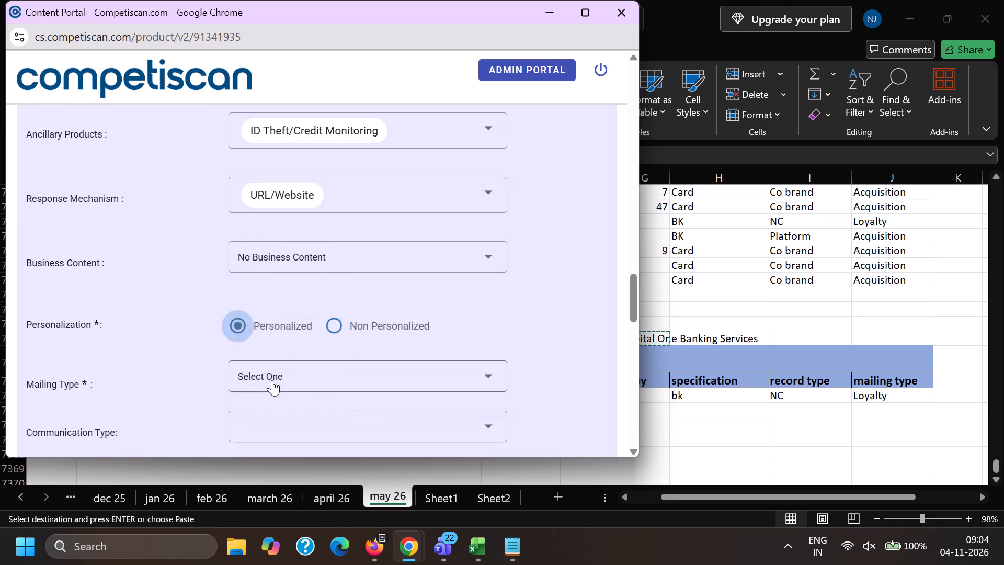
left_click(272, 380)
left_click(294, 342)
left_click(195, 349)
Set the record's Communication Type to Online Web Tools/Software.
scroll(233, 266, "down", 2)
left_click(249, 267)
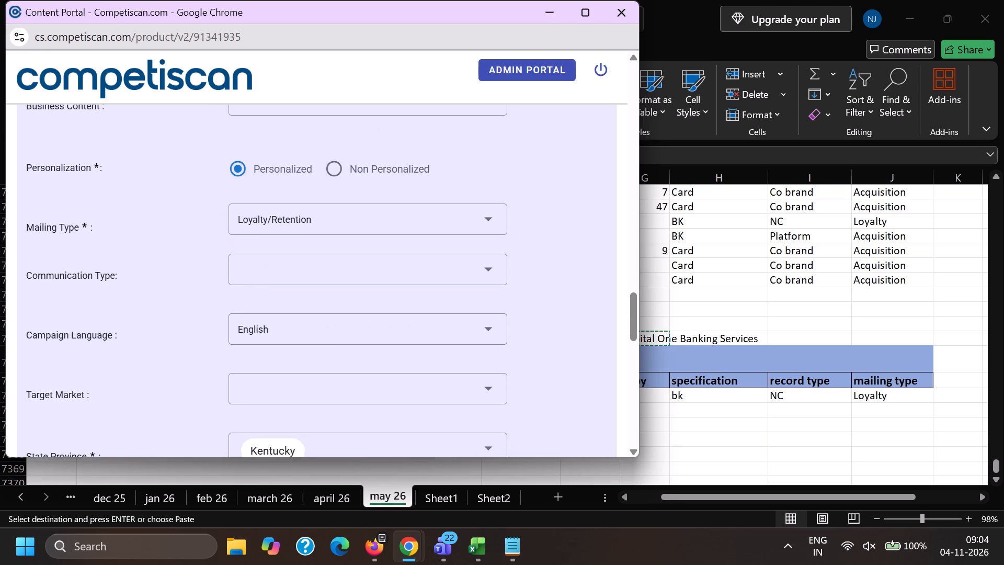
scroll(282, 158, "down", 10)
scroll(314, 315, "down", 5)
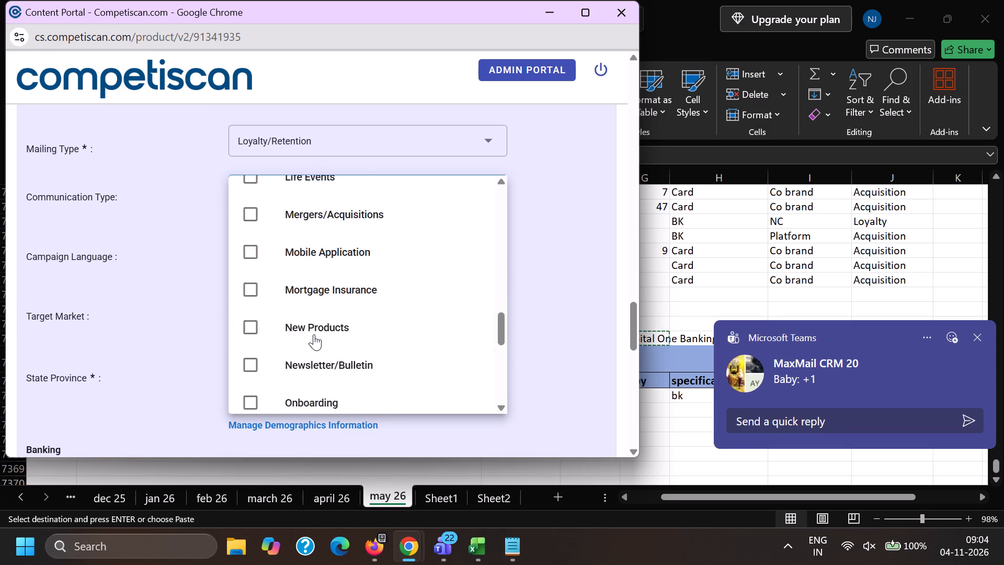
scroll(323, 332, "down", 1)
left_click(323, 333)
double_click(132, 315)
Submit the completed product record from the end of the form.
key("End")
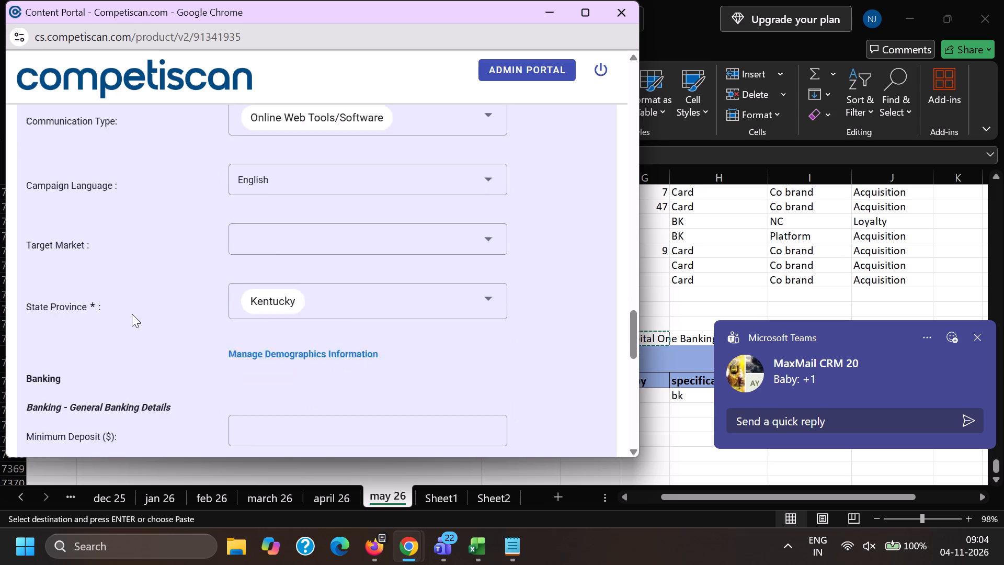
scroll(234, 364, "down", 5)
left_click(269, 442)
Switch to Firefox, refresh the first Content Portal tab's Focus email list and rerun the second tab's Capital One Shopping search.
left_click(384, 554)
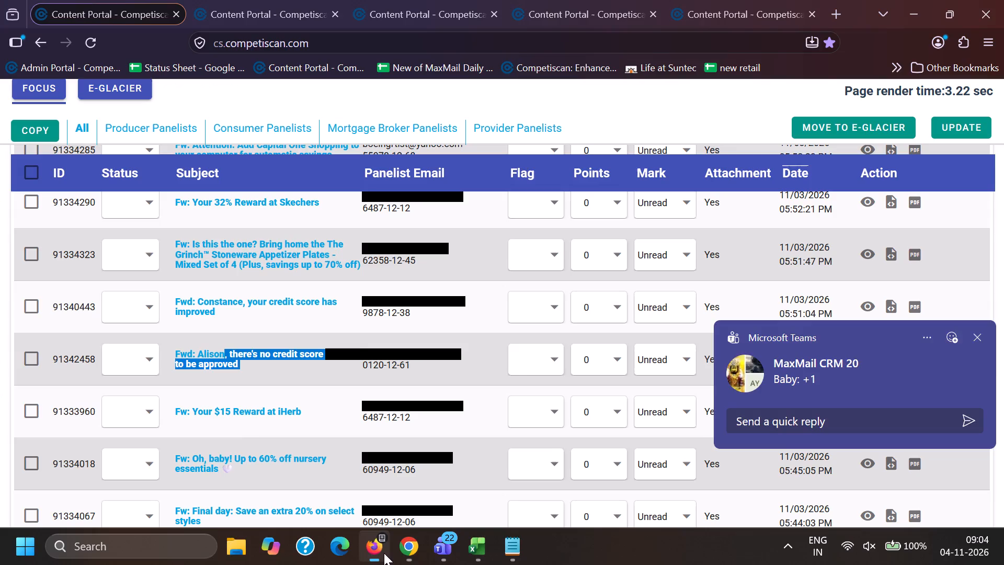
left_click(52, 93)
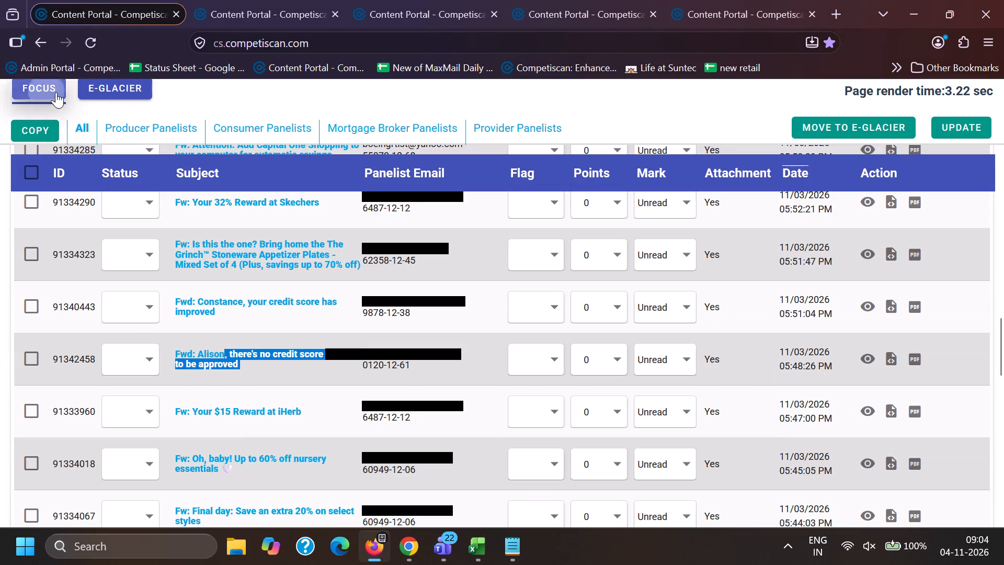
left_click(318, 0)
scroll(162, 243, "down", 10)
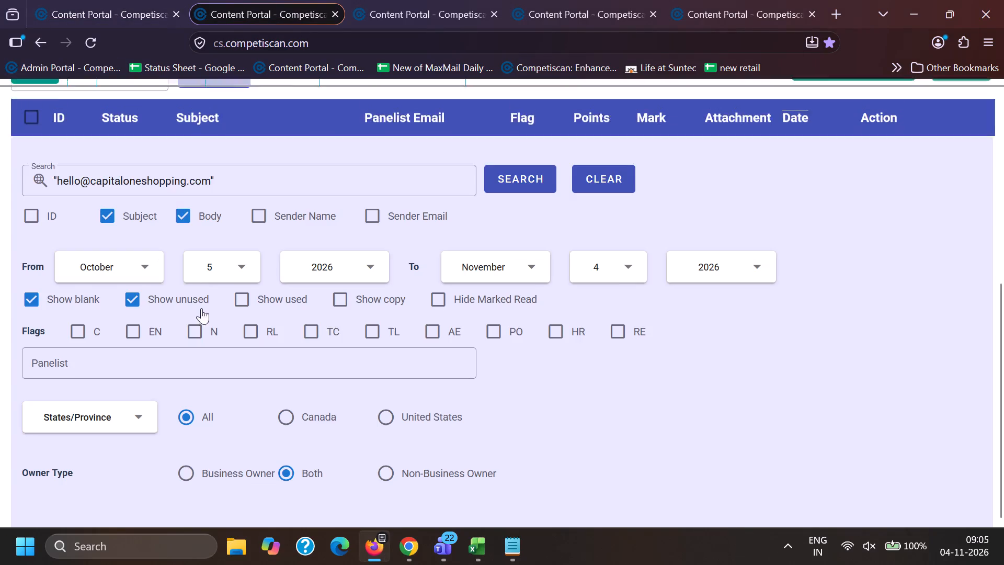
scroll(201, 308, "down", 2)
scroll(200, 354, "up", 1)
left_click(494, 265)
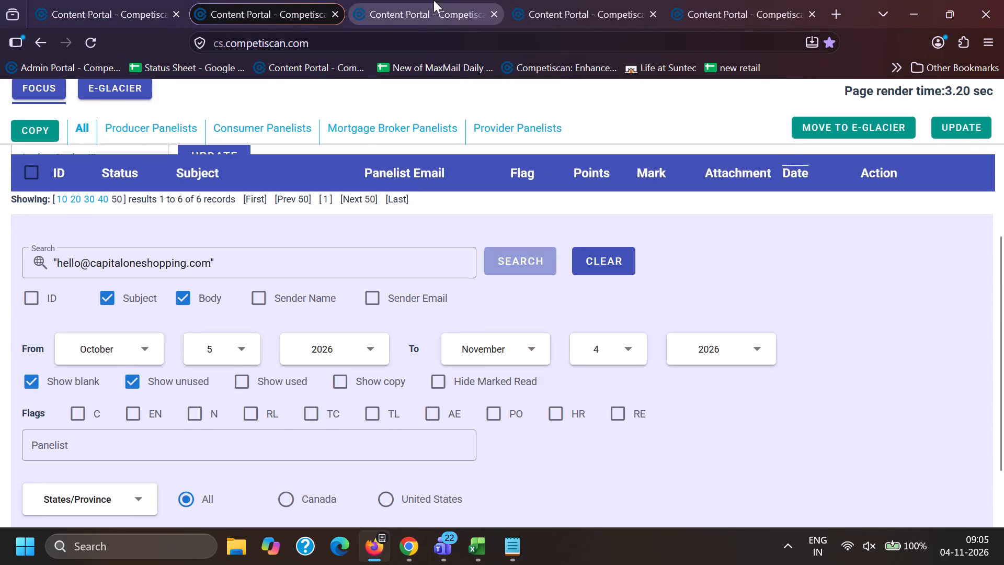
Refresh the Focus email lists in the third and fourth Content Portal tabs to check for new Capital One emails.
left_click(431, 0)
left_click(27, 166)
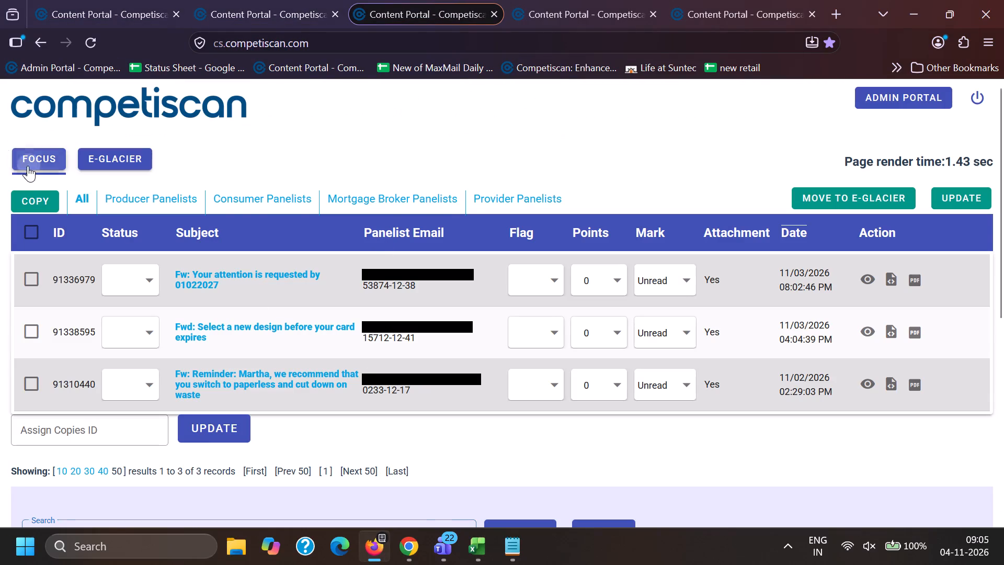
left_click(220, 0)
left_click(139, 0)
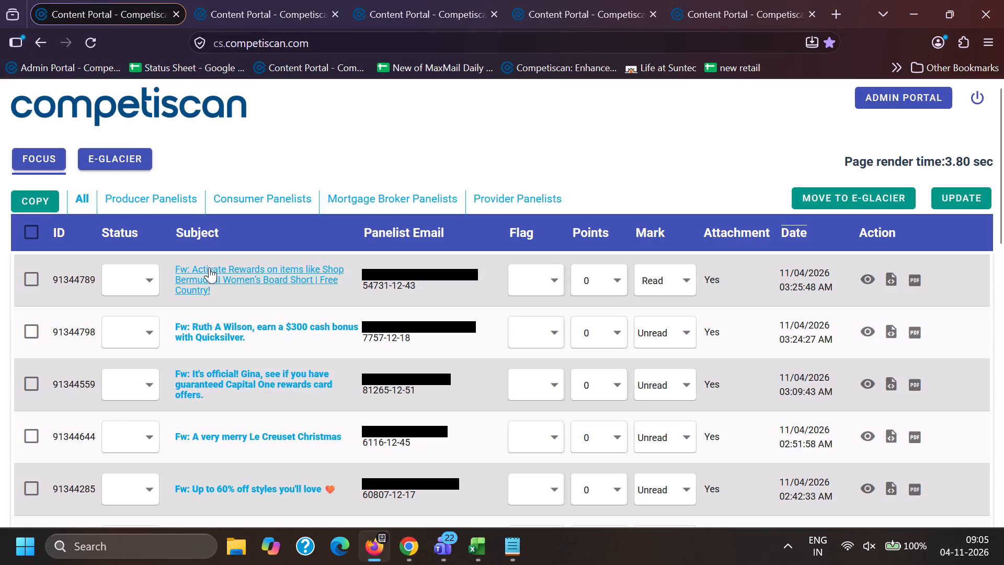
left_click(405, 29)
left_click(404, 24)
left_click(572, 0)
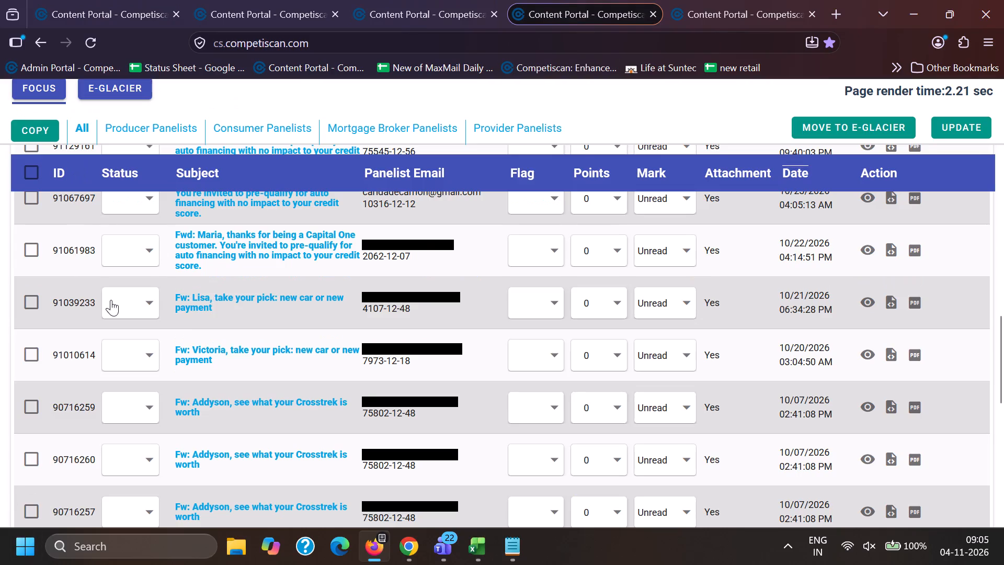
scroll(108, 299, "up", 20)
scroll(108, 299, "up", 2)
left_click(50, 165)
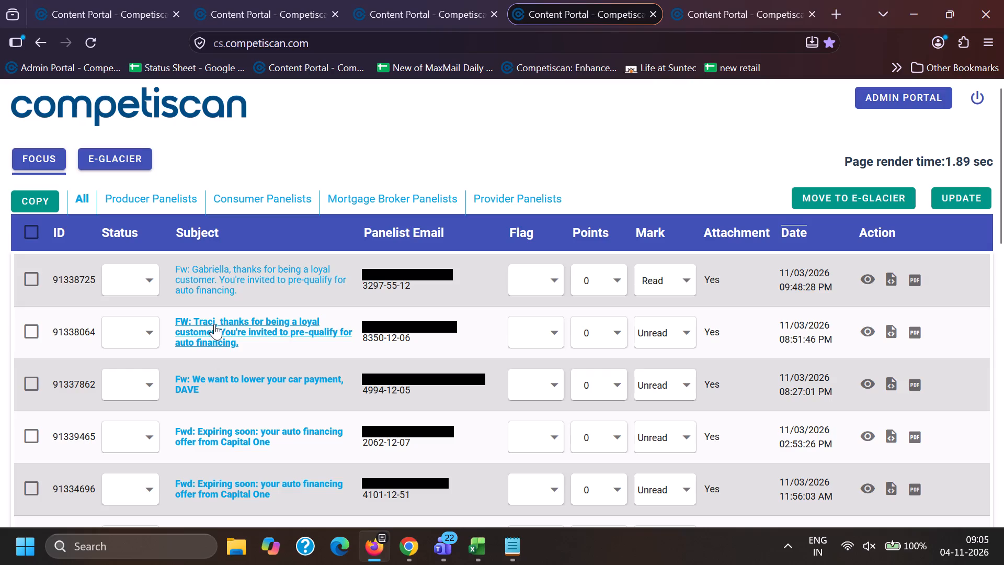
Copy the subject "Expiring soon: your auto financing offer from Capital One" from email 91339465.
left_click_drag(195, 417, 198, 419)
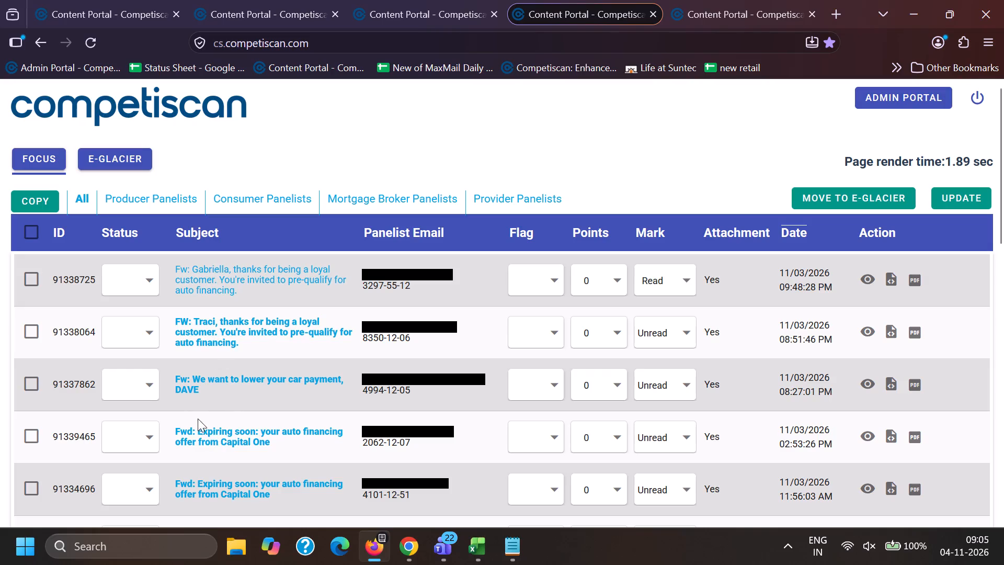
left_click_drag(198, 419, 291, 449)
key("ctrl+c")
key("ctrl+c")
View the original content of emails 91334696 and 91339465, examining the auto financing offer.
left_click(866, 487)
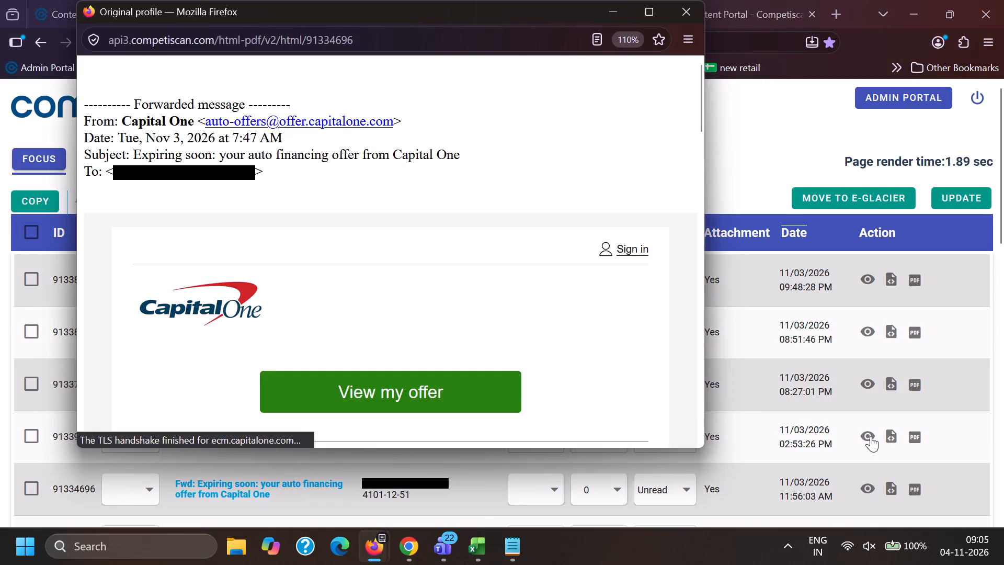
left_click(871, 436)
scroll(363, 275, "down", 16)
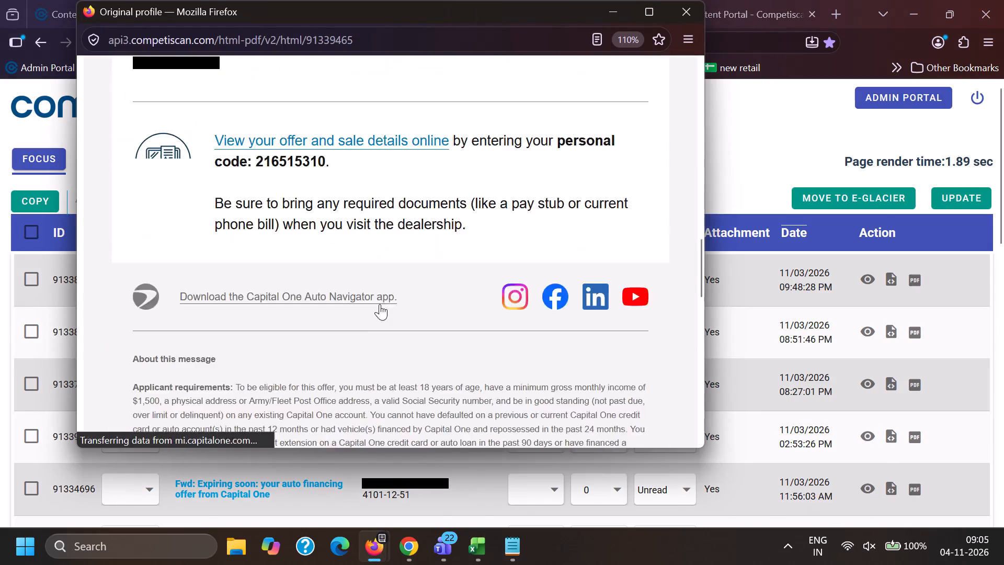
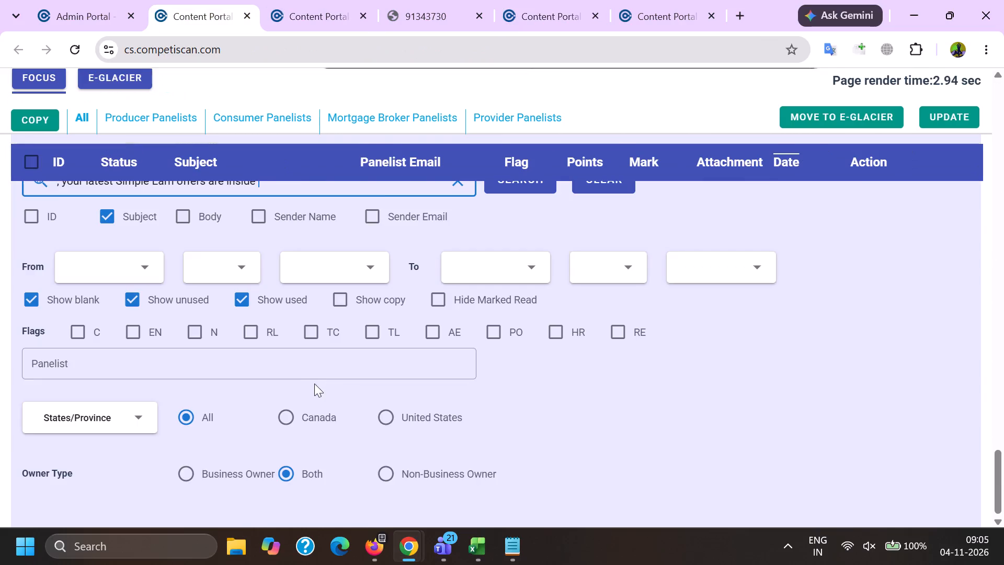
Search the email subjects for the exact phrase "Expiring soon: your auto financing offer from Capital One".
scroll(298, 419, "up", 2)
left_click_drag(336, 336, 0, 309)
key("BackSpace")
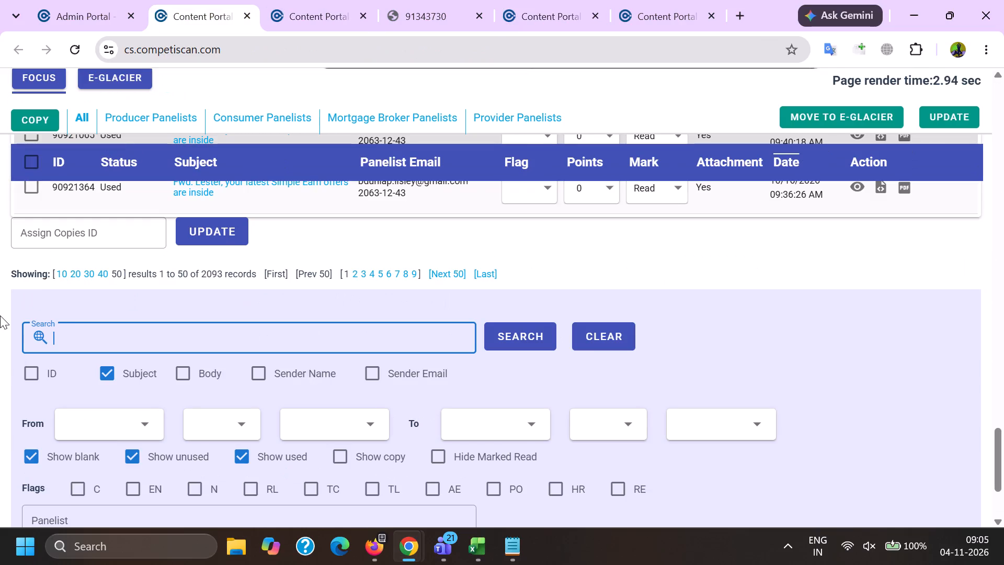
key("shift+quotedbl")
key("ctrl+v")
key("shift+quotedbl")
key("Return")
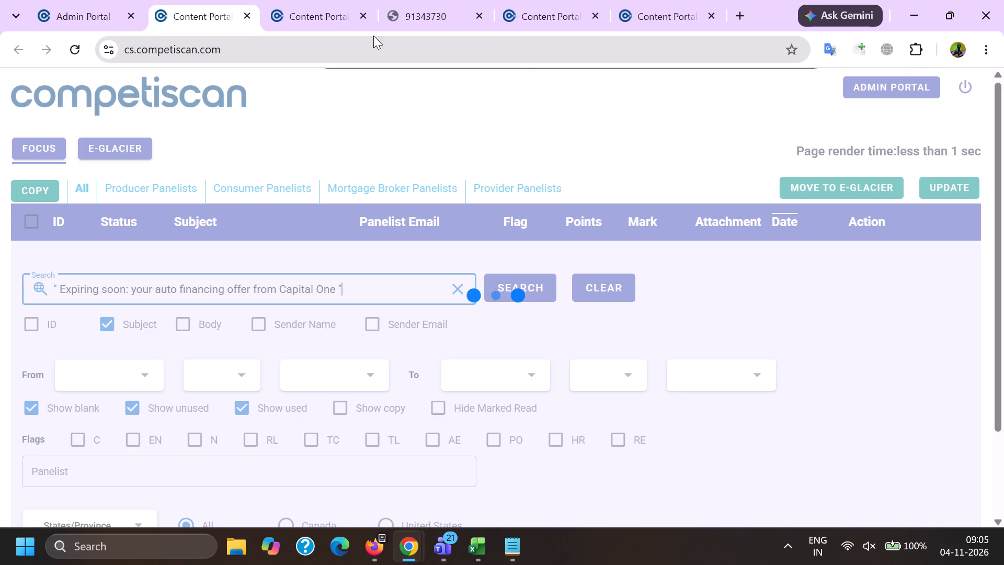
Close the email editor and processed PDF of email 91343730.
left_click(461, 0)
left_click(318, 0)
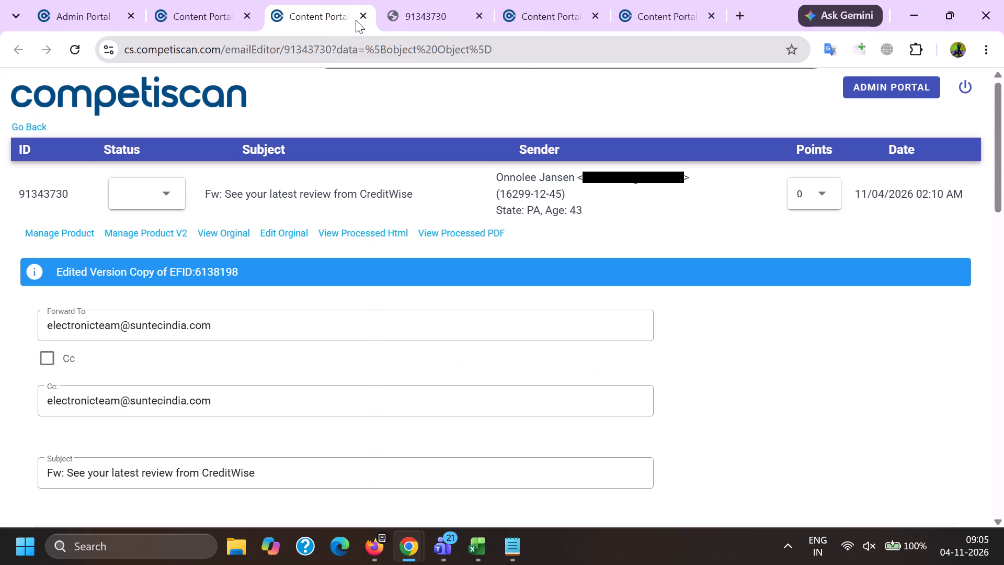
left_click(375, 16)
left_click(368, 15)
left_click(368, 15)
Open the processed PDF of email 91341935 from its email editor.
scroll(397, 106, "up", 3)
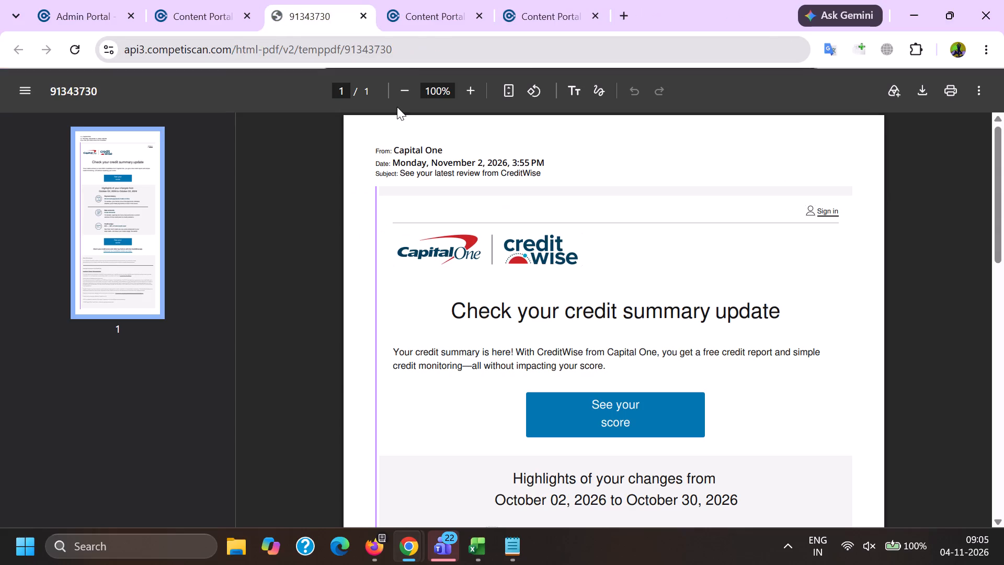
scroll(397, 107, "up", 2)
scroll(429, 217, "up", 20)
scroll(429, 217, "up", 2)
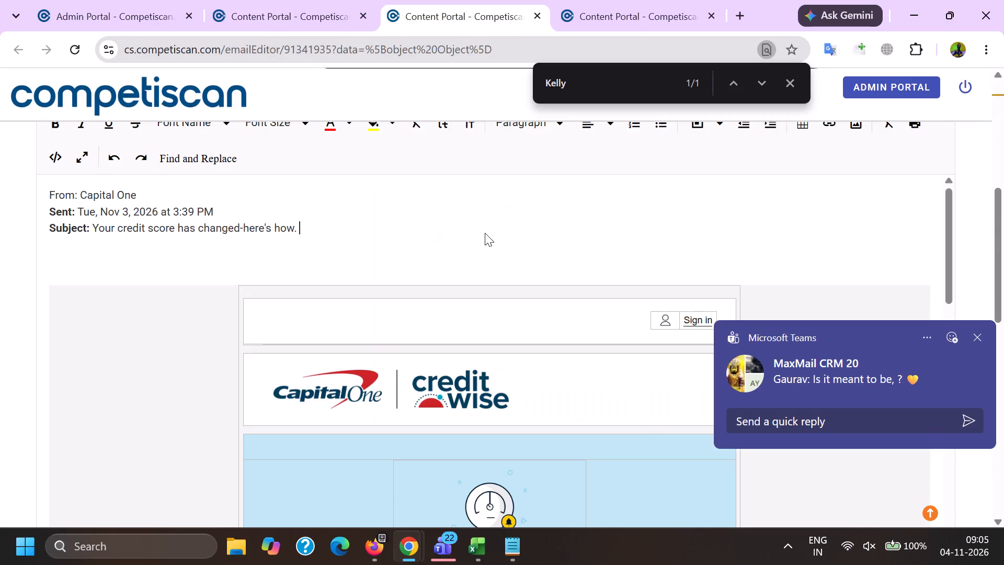
scroll(485, 233, "up", 15)
left_click(438, 231, "ctrl")
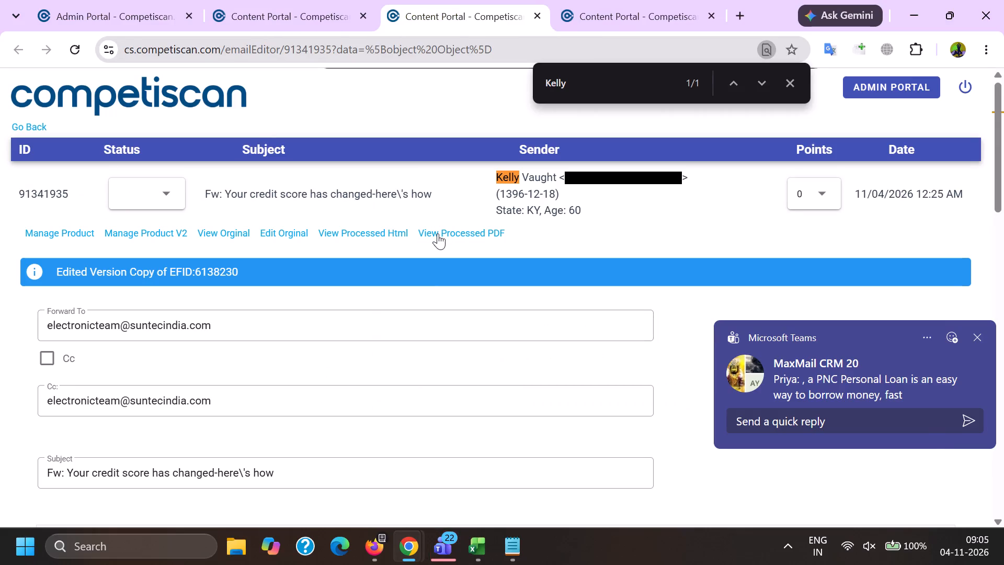
double_click(307, 52)
key("ctrl+c")
left_click(476, 555)
left_click(626, 487)
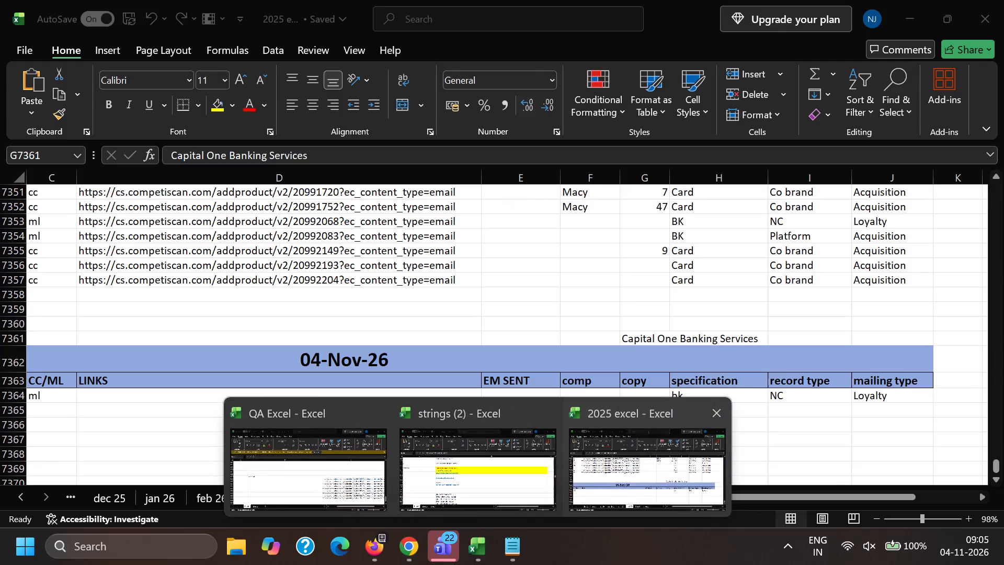
left_click(61, 405)
key("Left")
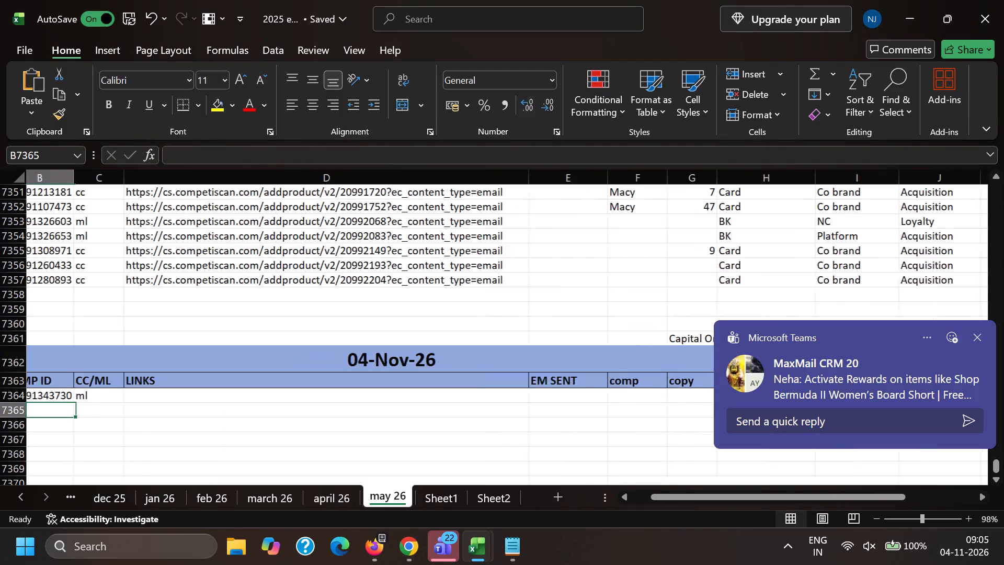
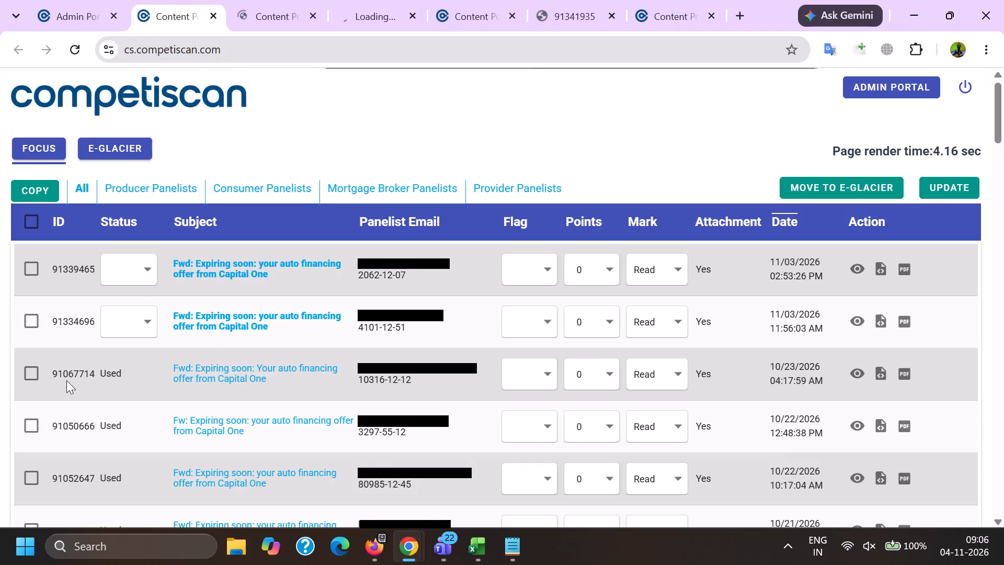
Copy the email ID 91067714 from the email list and close the email editor and processed PDF of email 91341935.
key("ctrl+c")
left_click(519, 0)
left_click(602, 8)
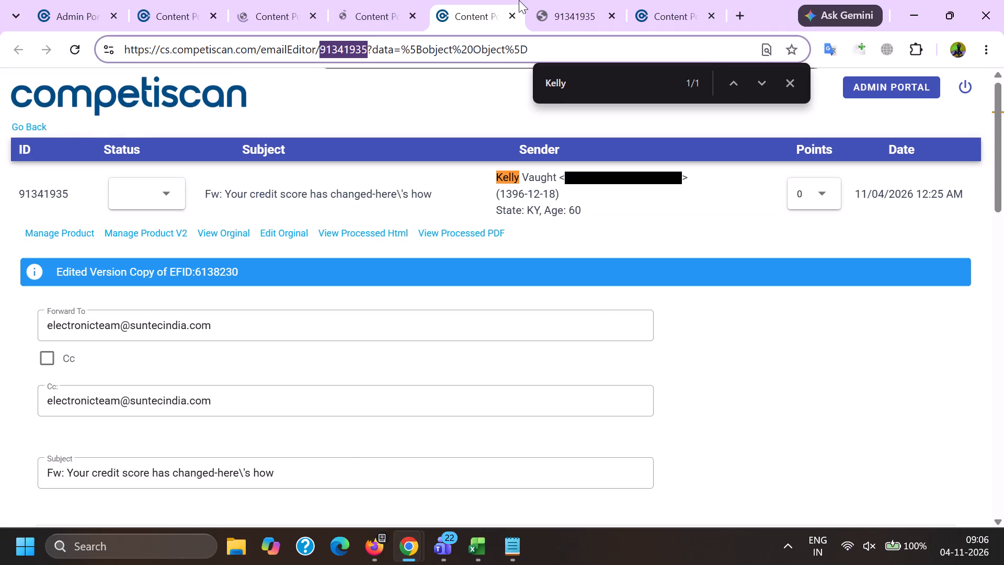
left_click(508, 2)
left_click(516, 17)
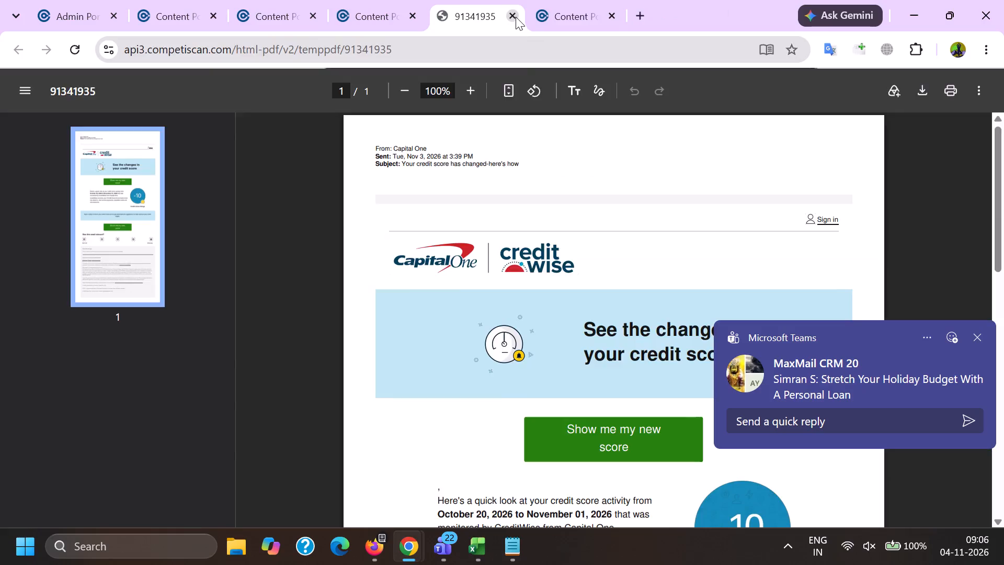
left_click(516, 17)
Open the bookmarked Competiscan admin site in a new tab, close the spare Content Portal tab, and submit the saved login.
left_click(540, 17)
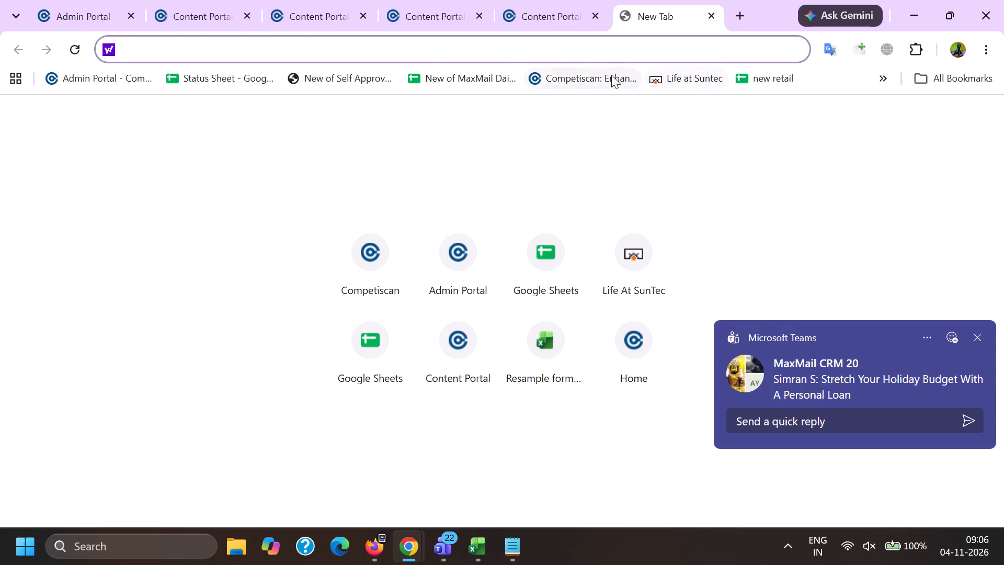
left_click(610, 75)
left_click(561, 0)
left_click(595, 18)
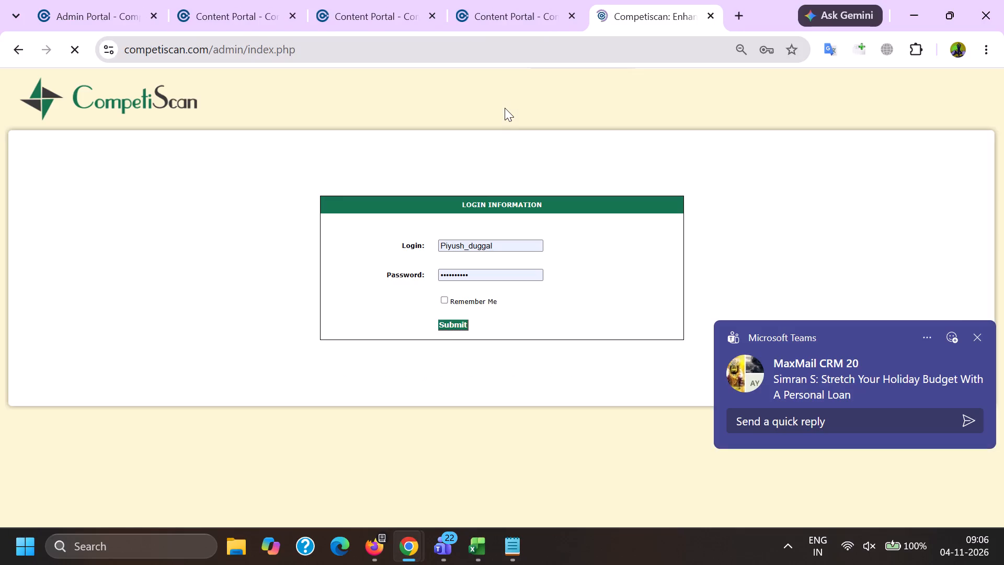
left_click(461, 322)
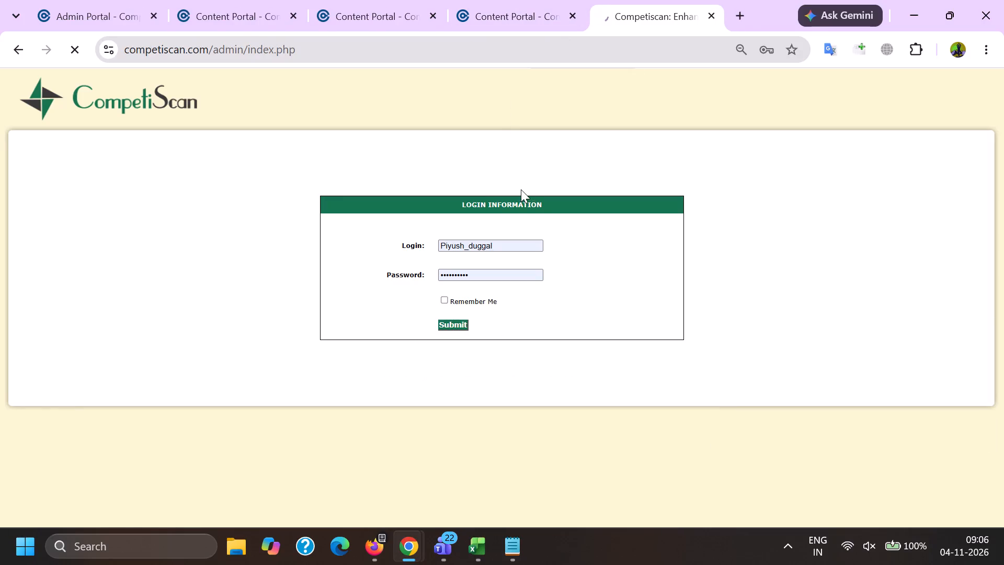
Search the temp product management list for temp ID 91067714.
scroll(1, 332, "down", 5)
scroll(4, 335, "up", 1)
scroll(19, 343, "down", 1)
scroll(81, 364, "down", 1)
scroll(83, 373, "up", 2)
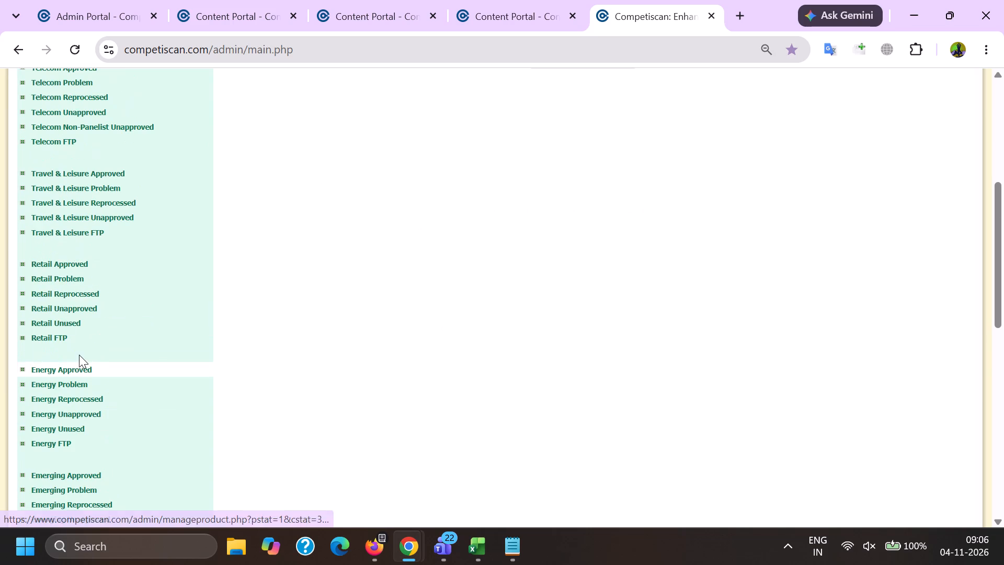
scroll(69, 330, "down", 4)
left_click(60, 269)
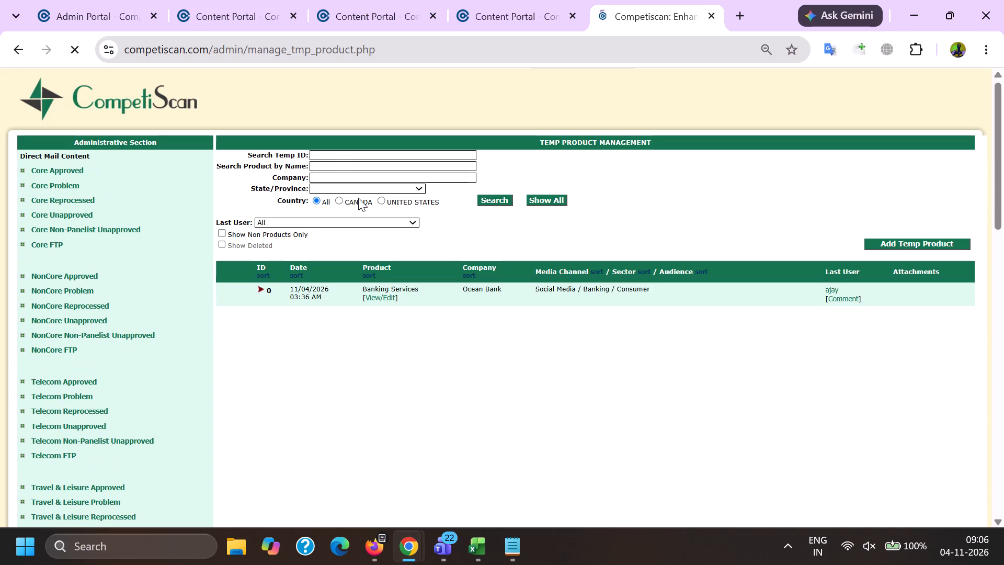
left_click(334, 161)
left_click(327, 157)
key("ctrl+v")
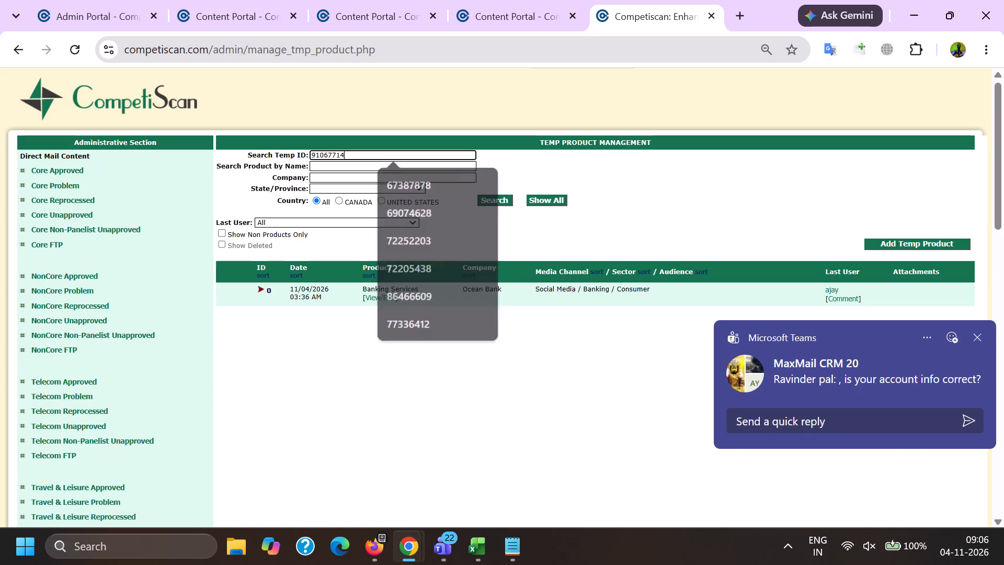
key("Return")
left_click(234, 0)
left_click(340, 0)
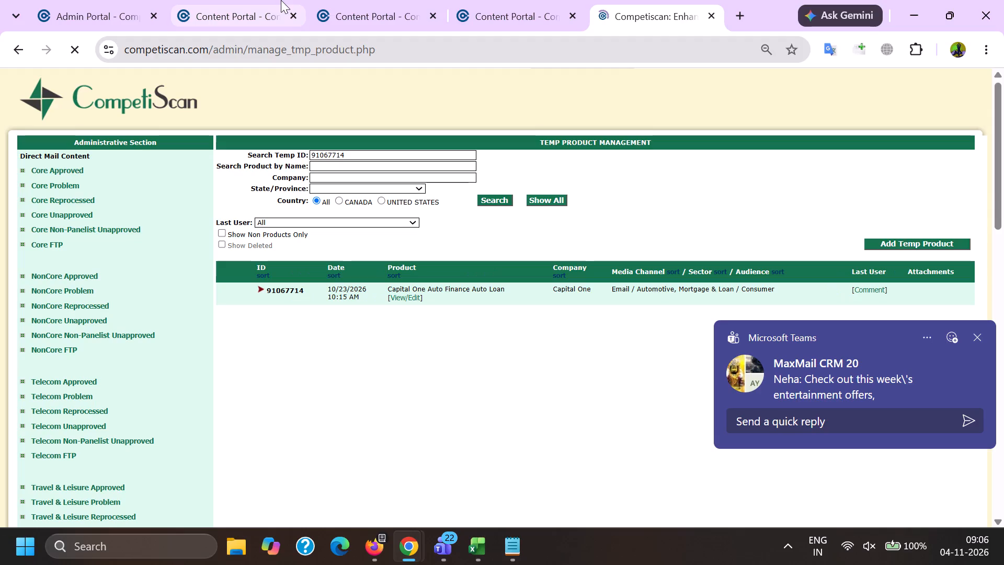
double_click(304, 48)
key("ctrl+c")
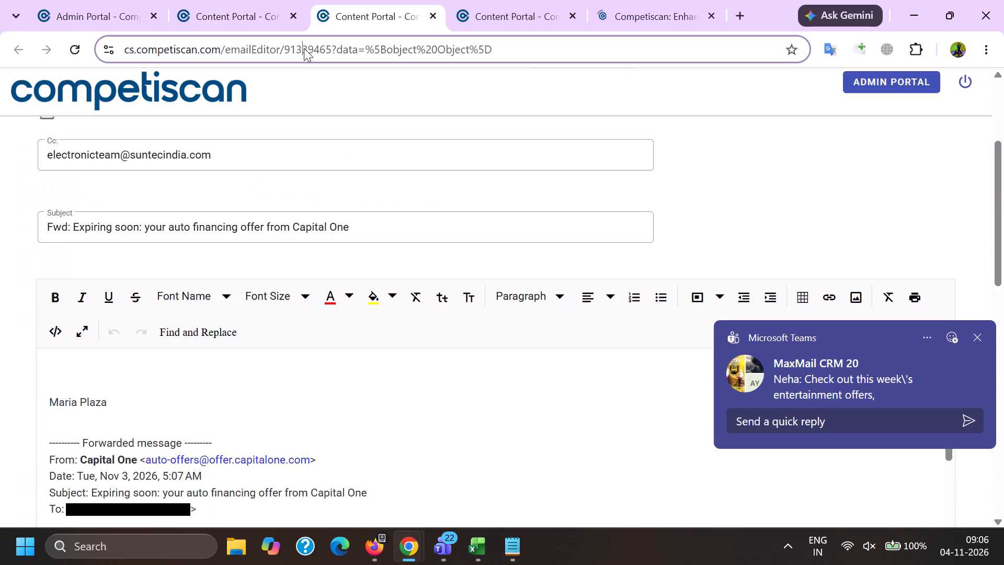
left_click(486, 556)
left_click(639, 449)
left_click(632, 469)
scroll(204, 324, "down", 2)
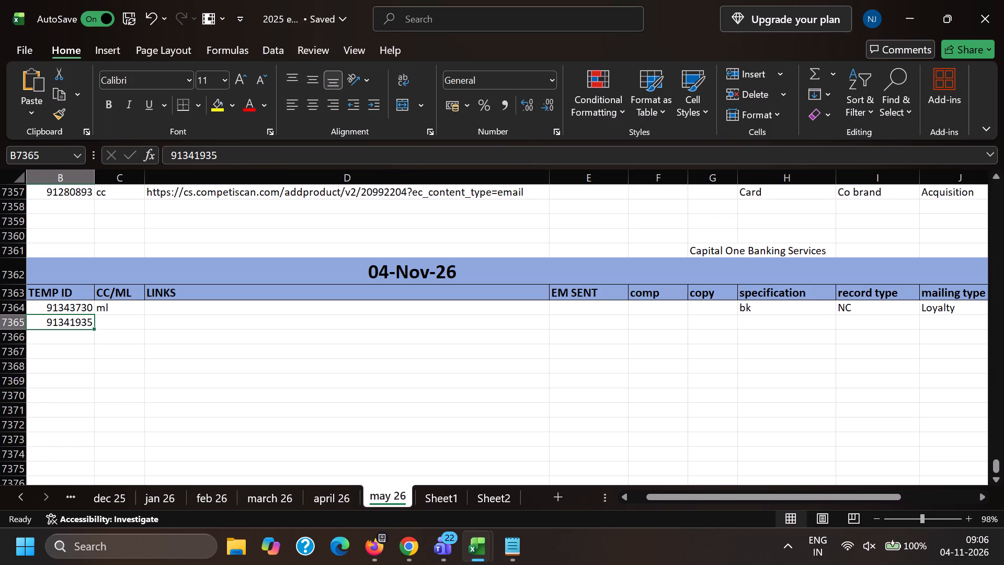
left_click(79, 338)
key("ctrl+v")
Enter ml in the CC/ML column for emails 91339465 and 91341935.
left_click(125, 337)
key("m")
key("l")
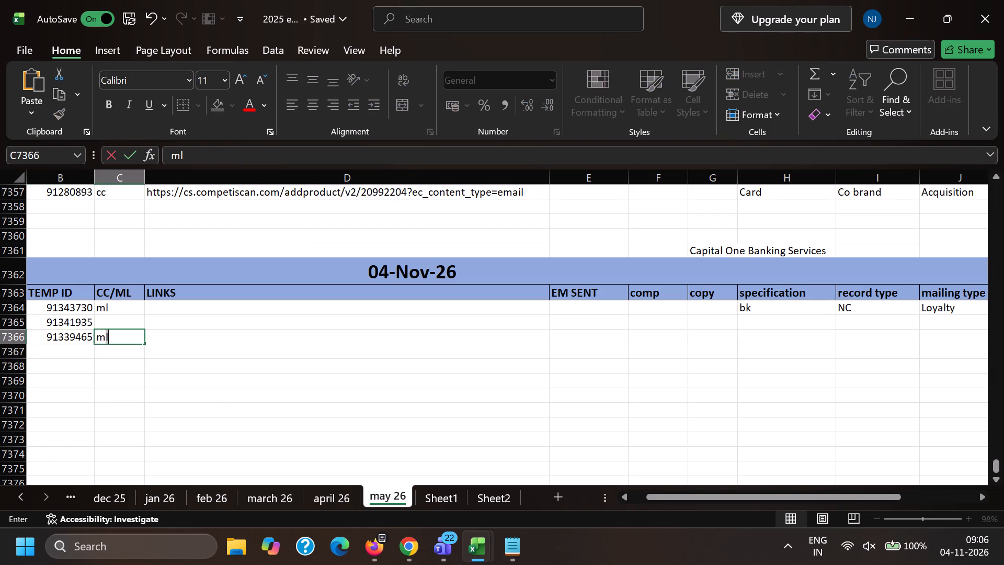
key("Up")
key("m")
key("l")
key("Right")
key("Right")
key("Right")
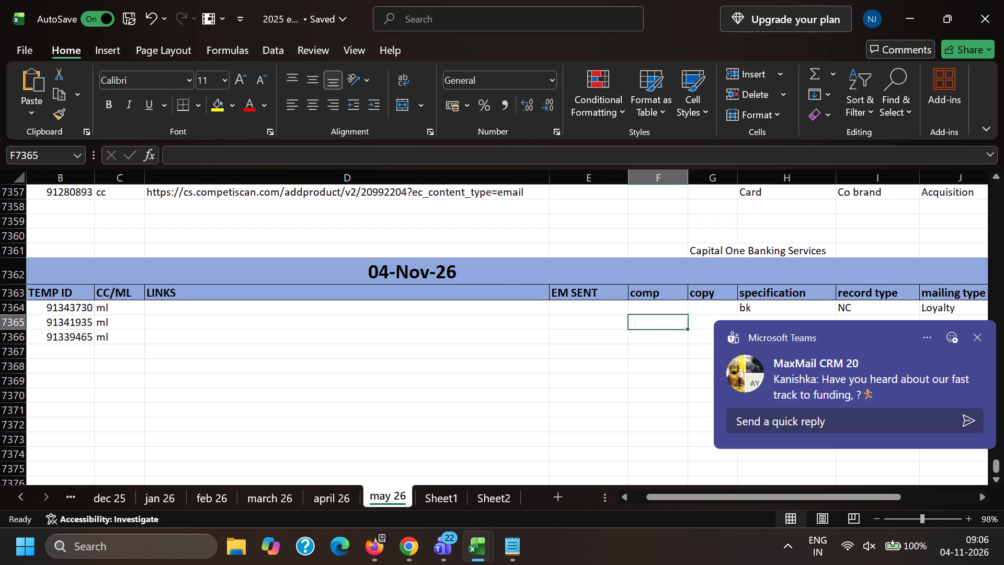
key("Right")
key("Up")
key("Right")
key("shift+Right")
key("shift+Right")
key("ctrl+c")
key("Down")
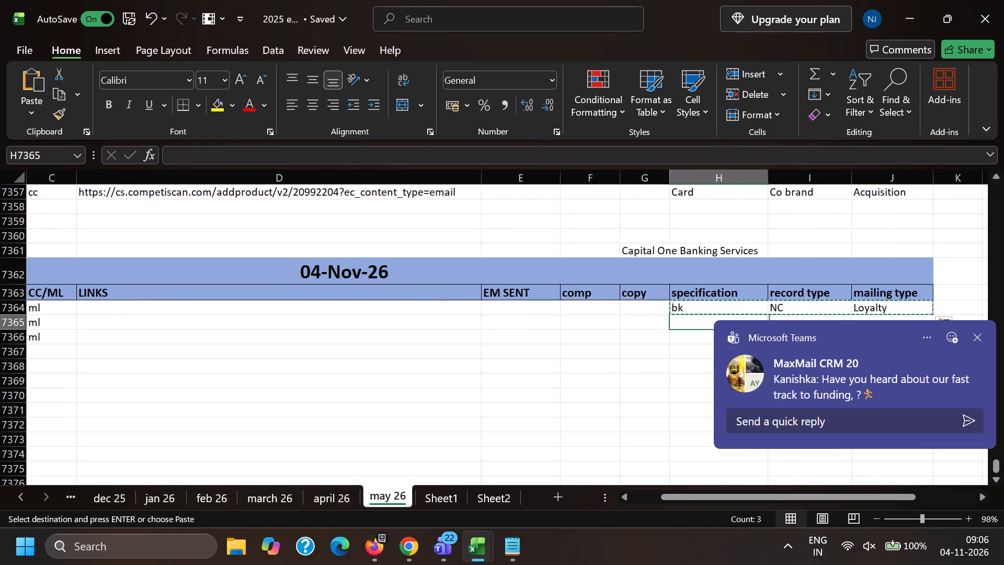
key("ctrl+v")
key("Down")
key("a")
key("n")
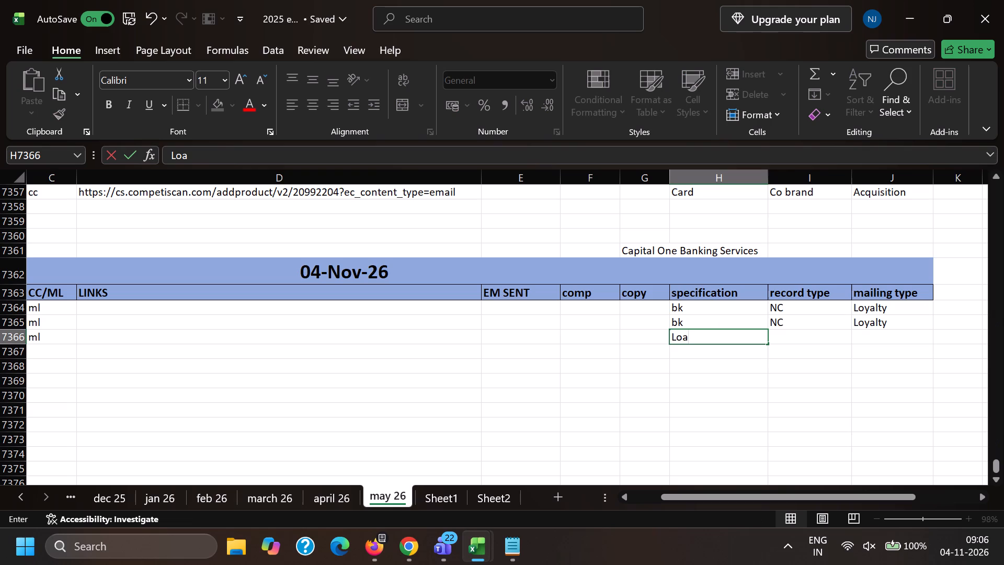
key("Right")
key("n")
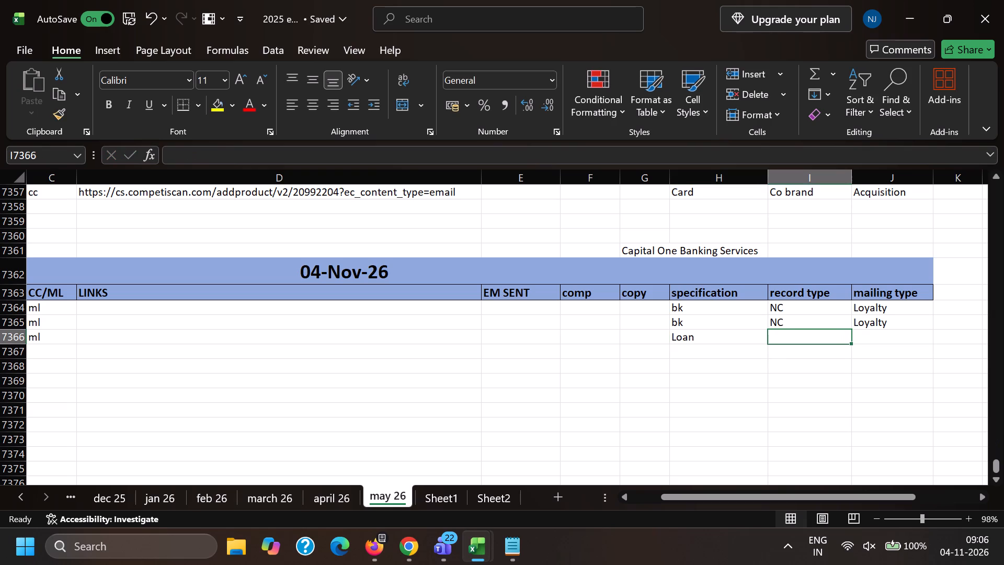
key("Right")
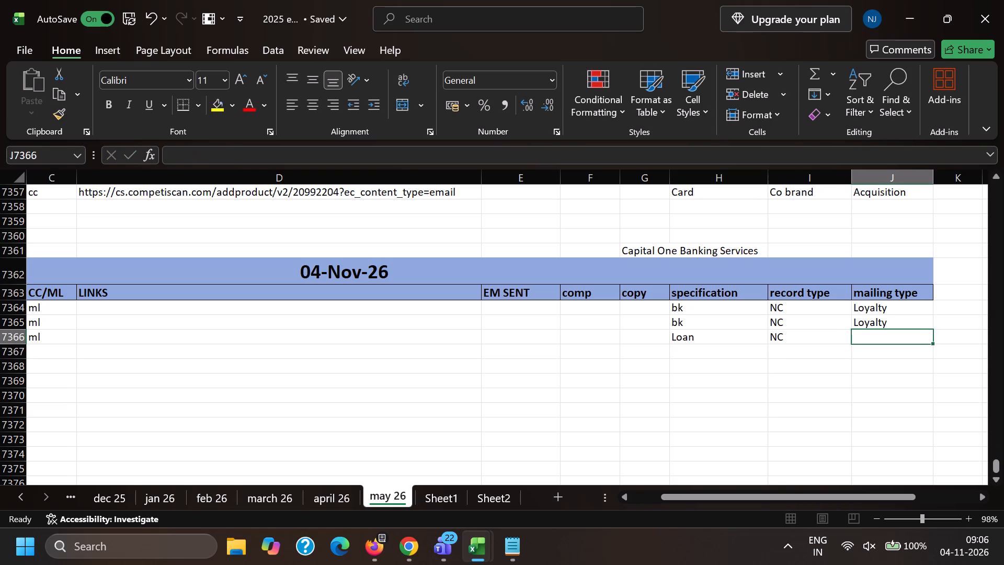
key("alt+Tab")
scroll(89, 233, "down", 2)
left_click_drag(236, 287, 0, 184)
key("BackSpace")
left_click_drag(140, 234, 349, 231)
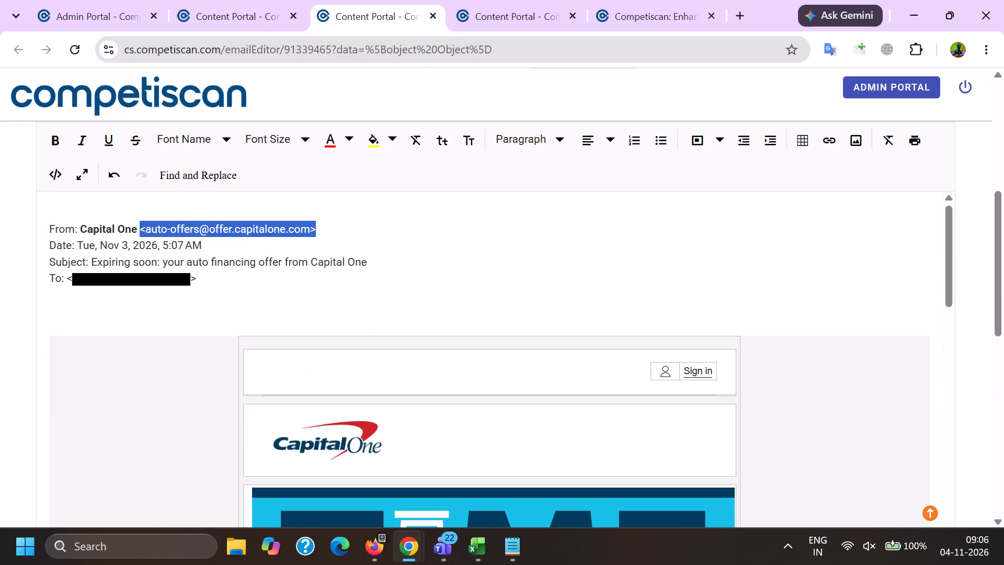
key("BackSpace")
left_click_drag(260, 286, 36, 274)
key("BackSpace")
Delete the recipient's name from the greeting and search the page for other occurrences of that name.
scroll(313, 167, "down", 7)
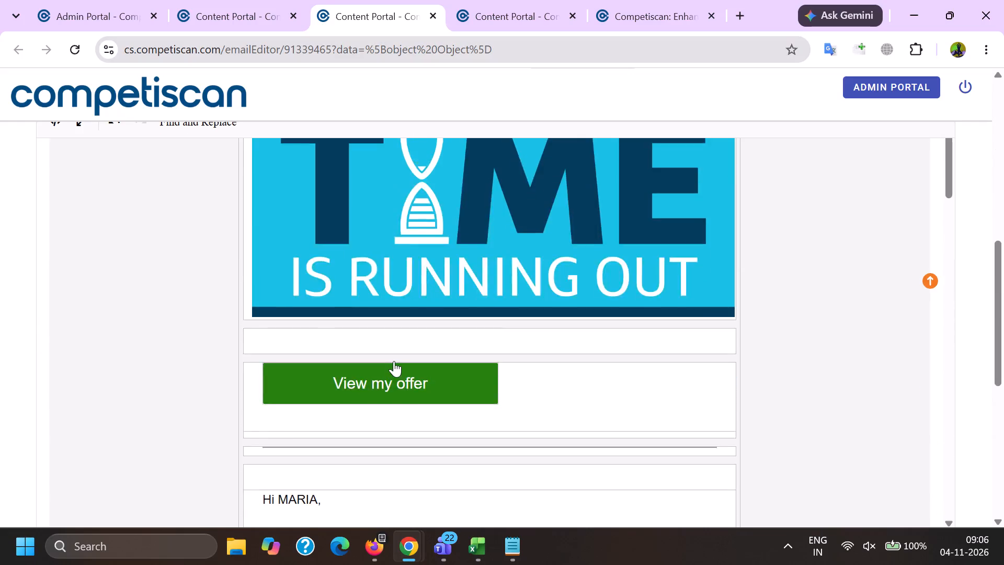
double_click(297, 342)
key("ctrl+c")
key("BackSpace")
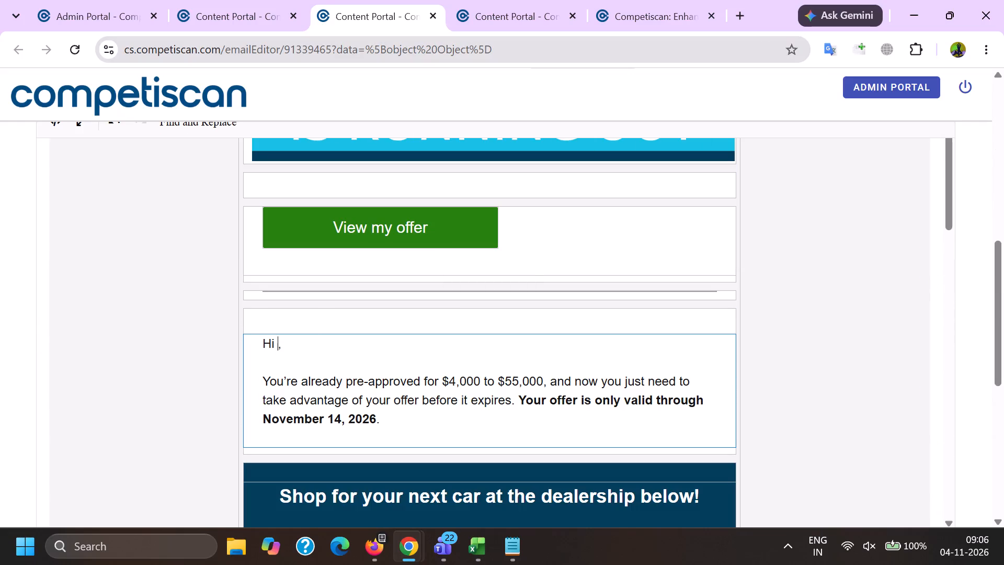
key("ctrl+f")
key("ctrl+v")
key("Return")
key("Return")
key("Return")
key("Return")
key("Return")
scroll(392, 276, "down", 6)
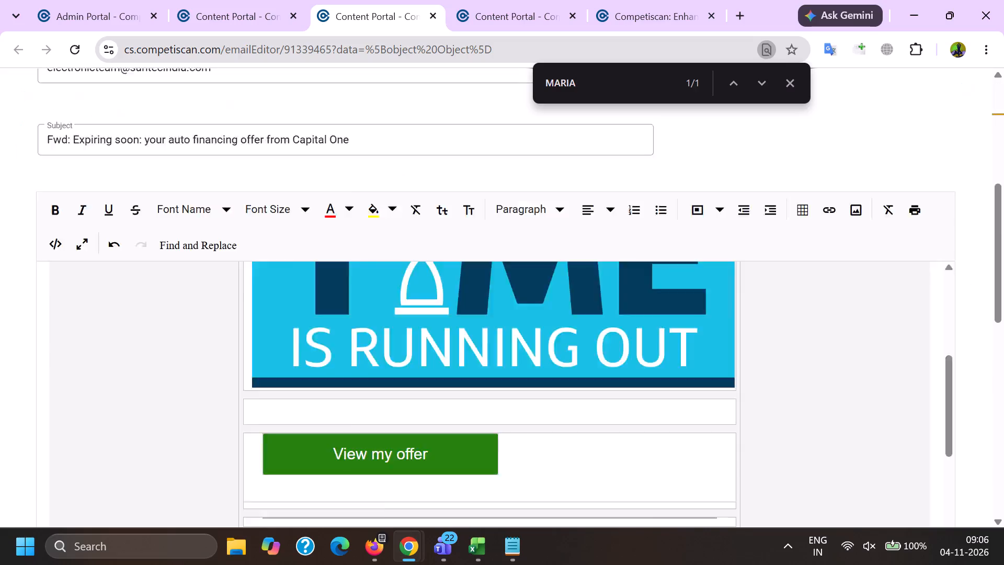
Delete the personal code from the sentence about viewing the offer and sale details online.
scroll(400, 376, "down", 5)
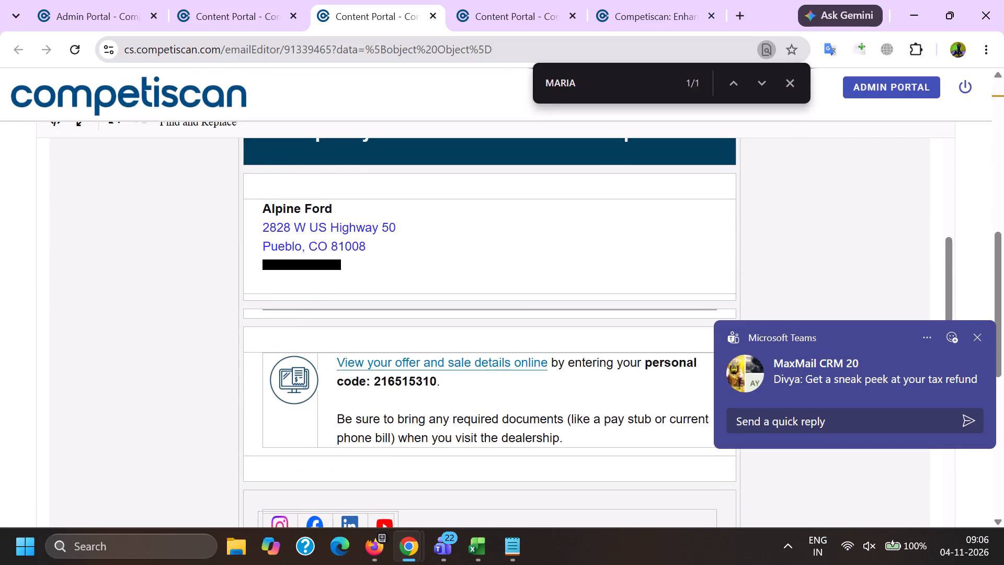
double_click(396, 392)
double_click(395, 384)
key("BackSpace")
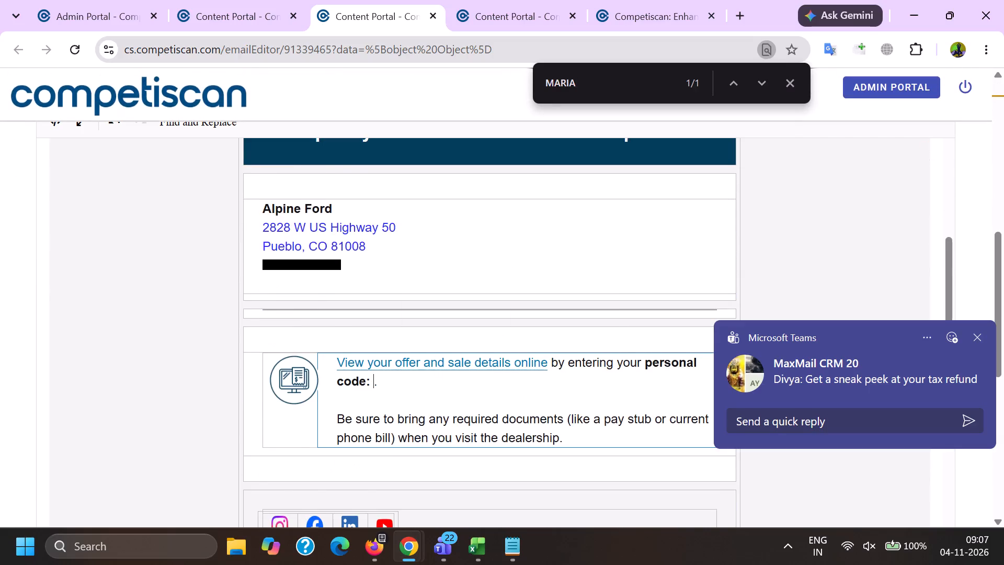
Remove the links from the email body after copying the Privacy link's address, and insert that address as a link on Privacy again.
scroll(395, 383, "down", 4)
scroll(372, 434, "down", 10)
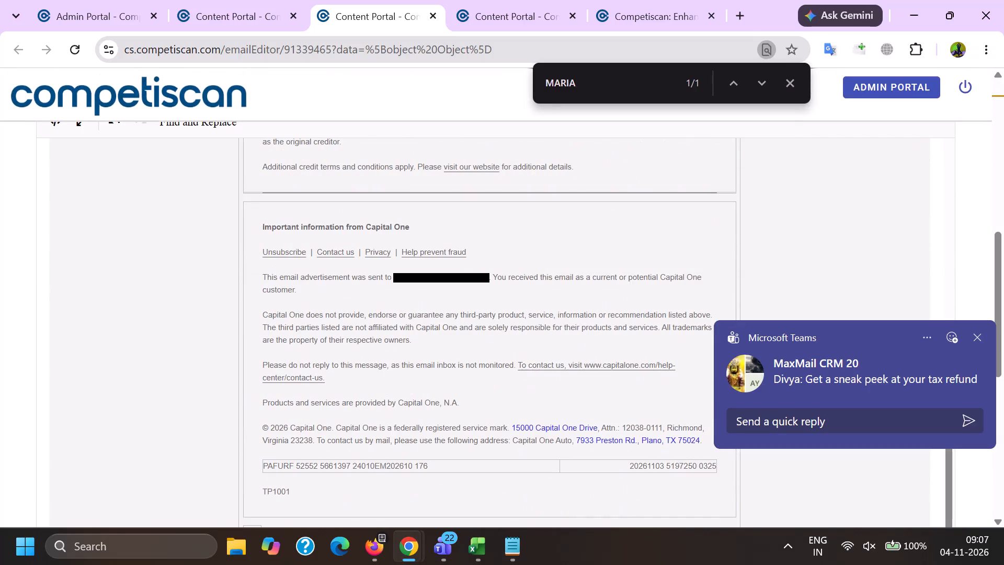
right_click(370, 255)
left_click(437, 171)
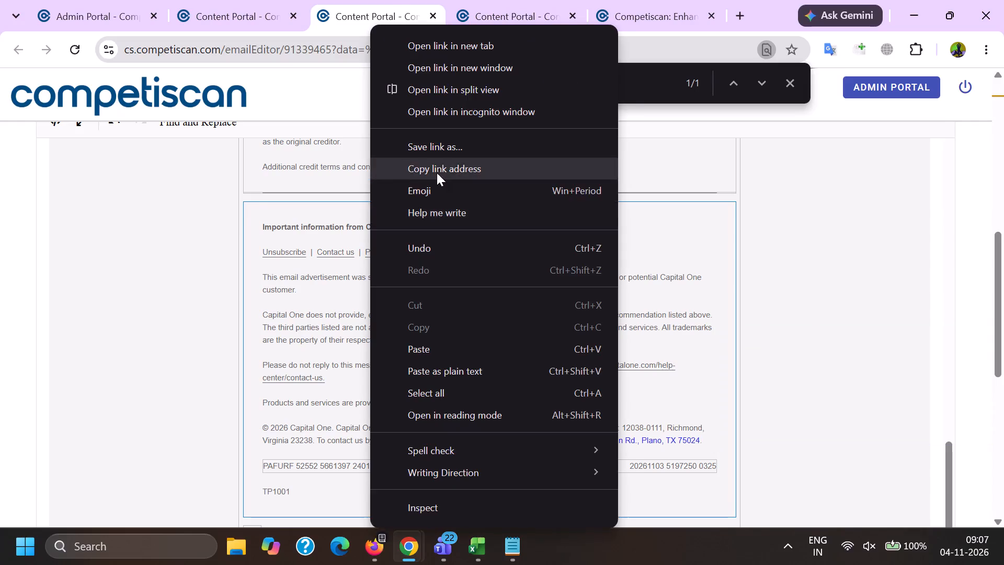
scroll(0, 277, "down", 3)
left_click(75, 352)
left_click(87, 359)
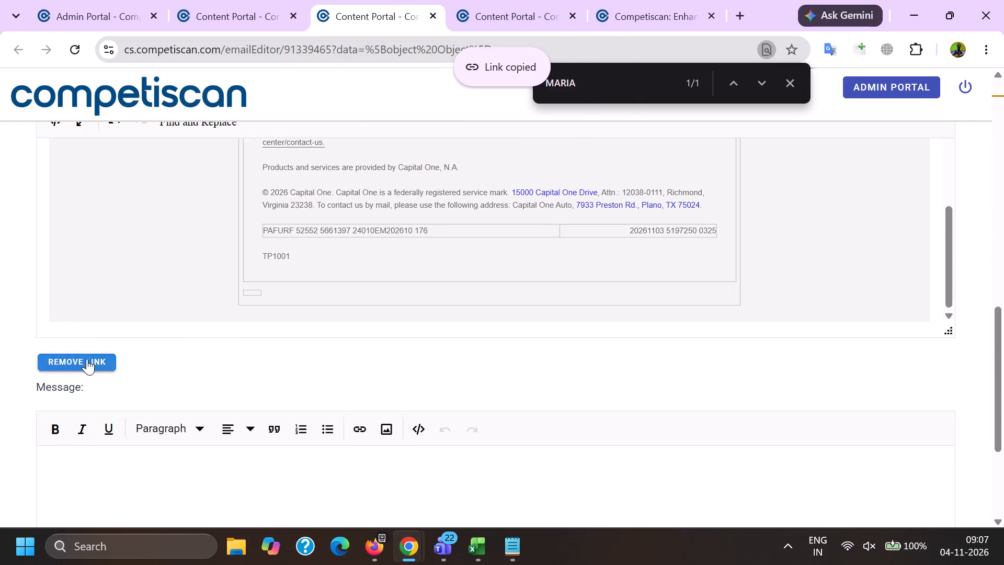
left_click(563, 149)
scroll(378, 443, "up", 3)
left_click(376, 249)
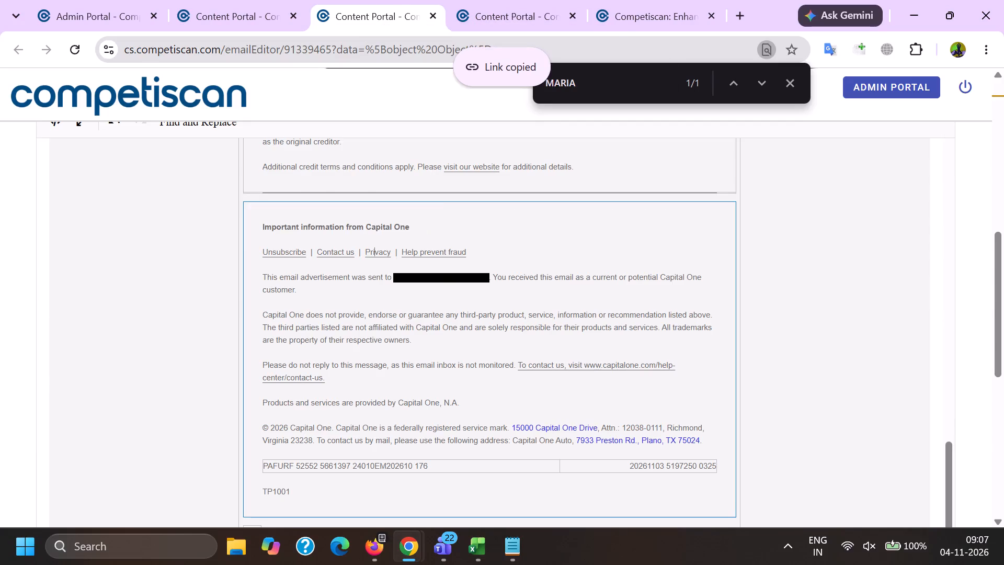
key("ctrl+k")
key("ctrl+v")
left_click(507, 308)
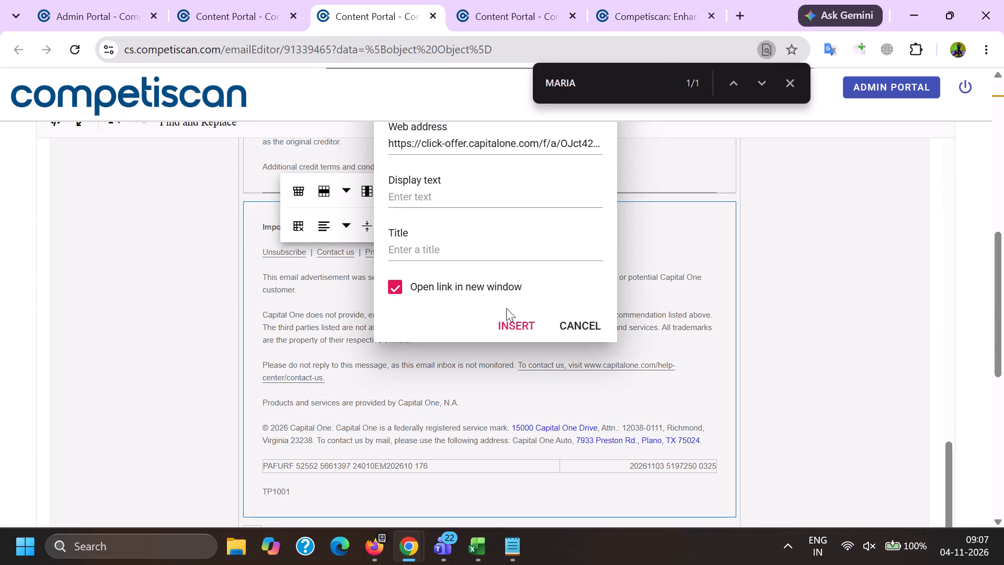
left_click(528, 323)
Delete the recipient's email address from the footer and the tracking codes with TP1001 at the end of the email.
scroll(404, 150, "down", 14)
scroll(367, 334, "up", 5)
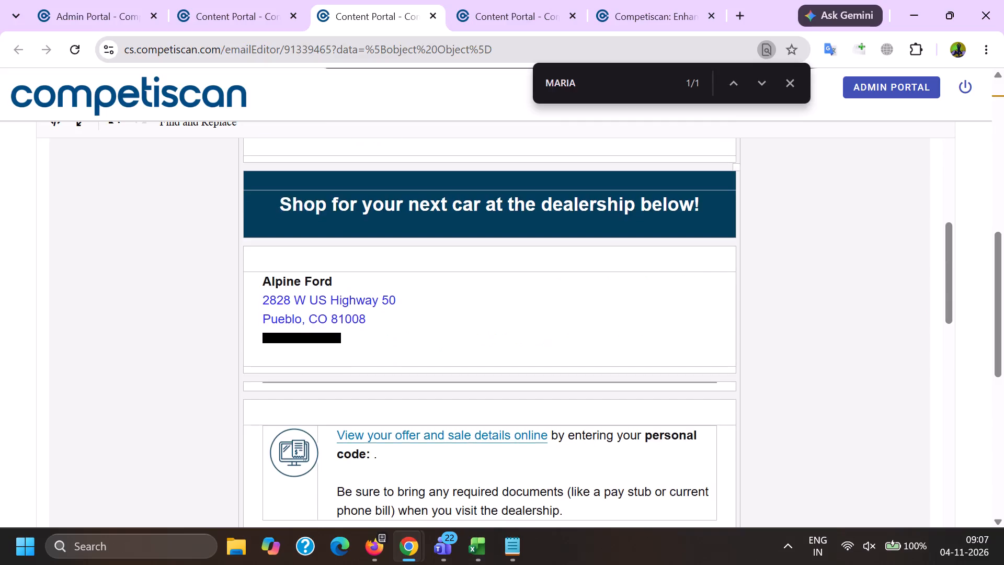
scroll(367, 356, "down", 16)
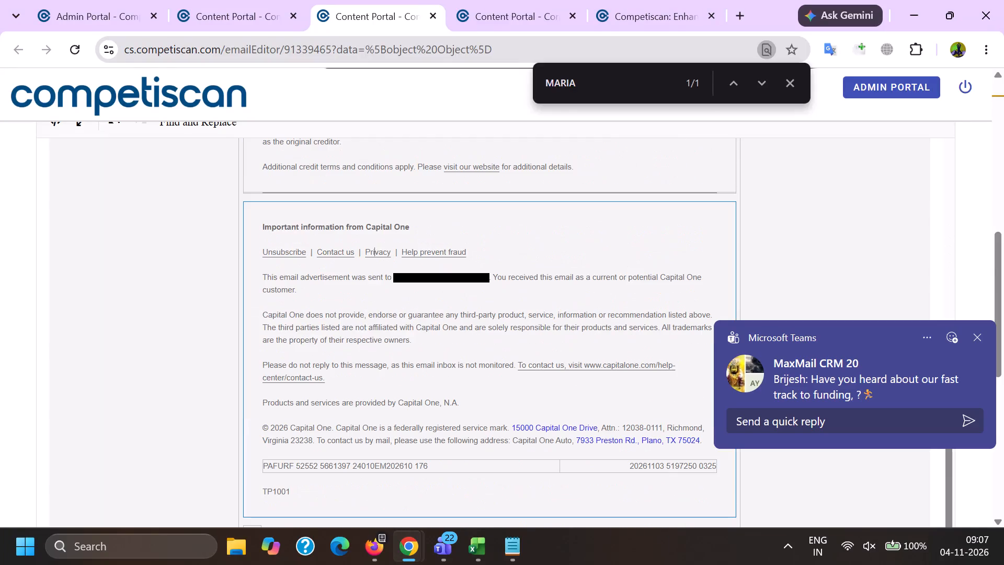
left_click_drag(398, 275, 482, 276)
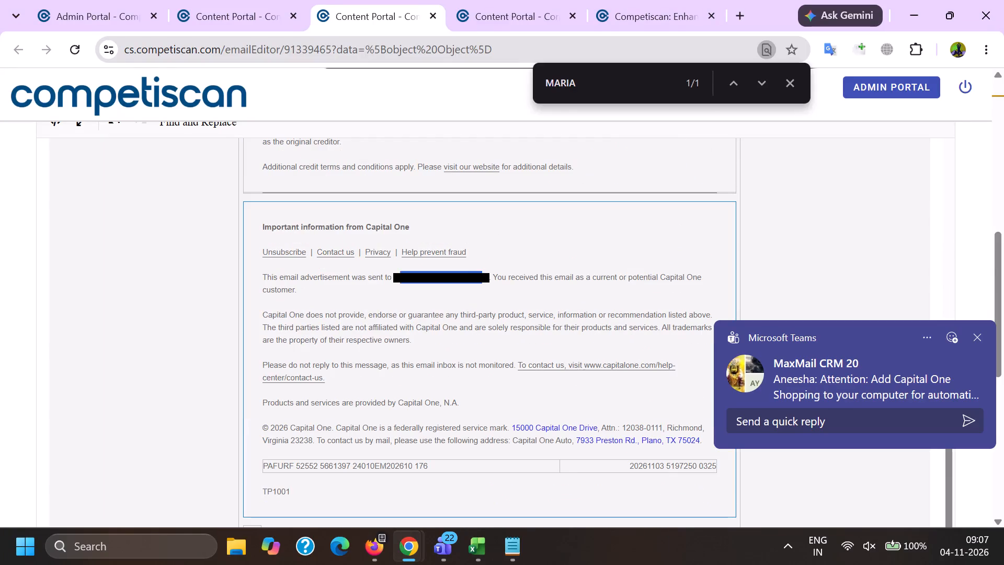
left_click_drag(482, 276, 486, 274)
key("BackSpace")
key("BackSpace")
scroll(313, 343, "down", 2)
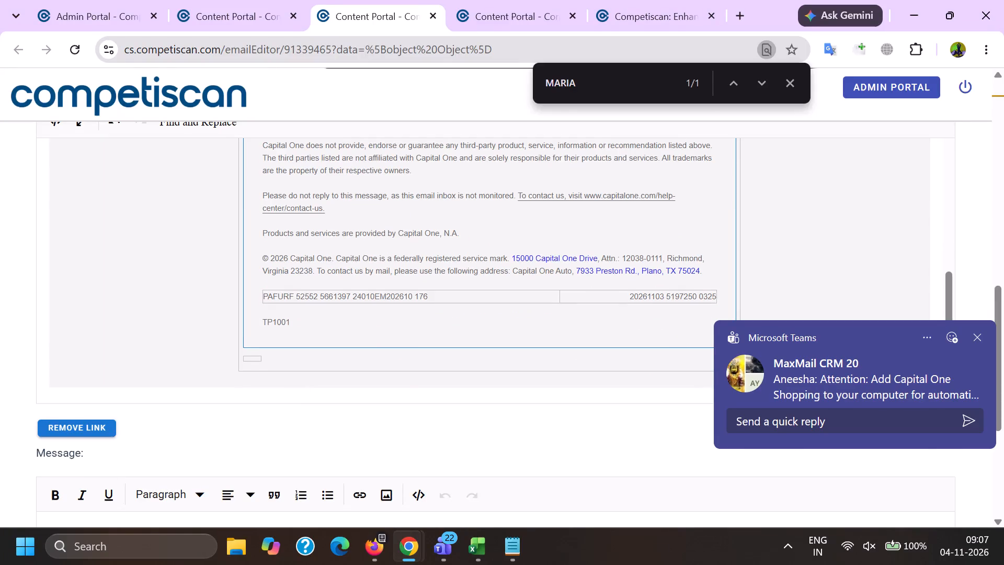
left_click_drag(264, 296, 341, 327)
key("BackSpace")
Save the product info of the cleaned email 91339465 and confirm saving.
scroll(362, 341, "down", 7)
left_click(368, 385)
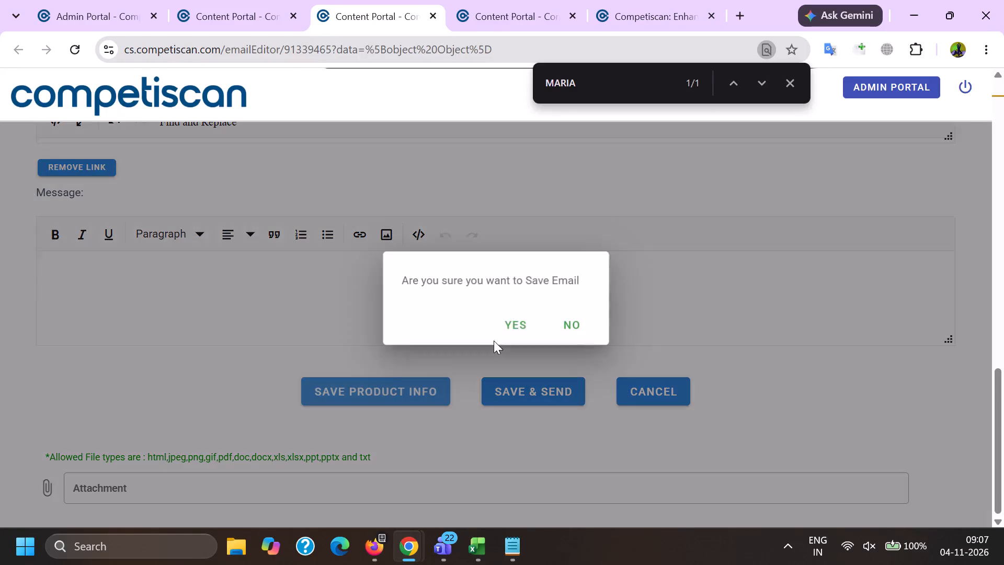
left_click(518, 311)
Open the reference temp product 91067714 for editing in a new tab and copy its product name from the search results.
left_click(698, 0)
left_click(402, 297, "ctrl")
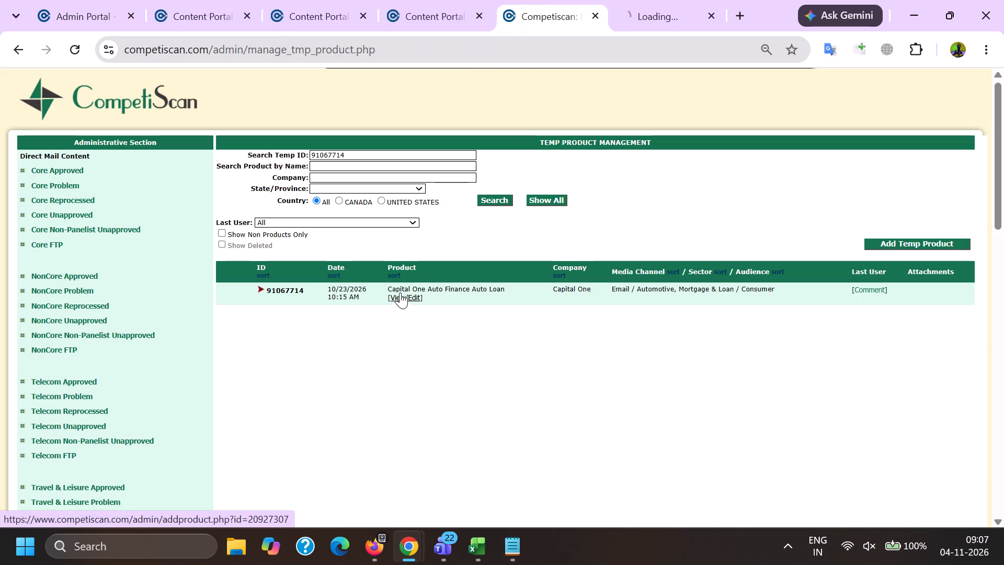
triple_click(399, 291)
key("ctrl+c")
key("alt+Tab")
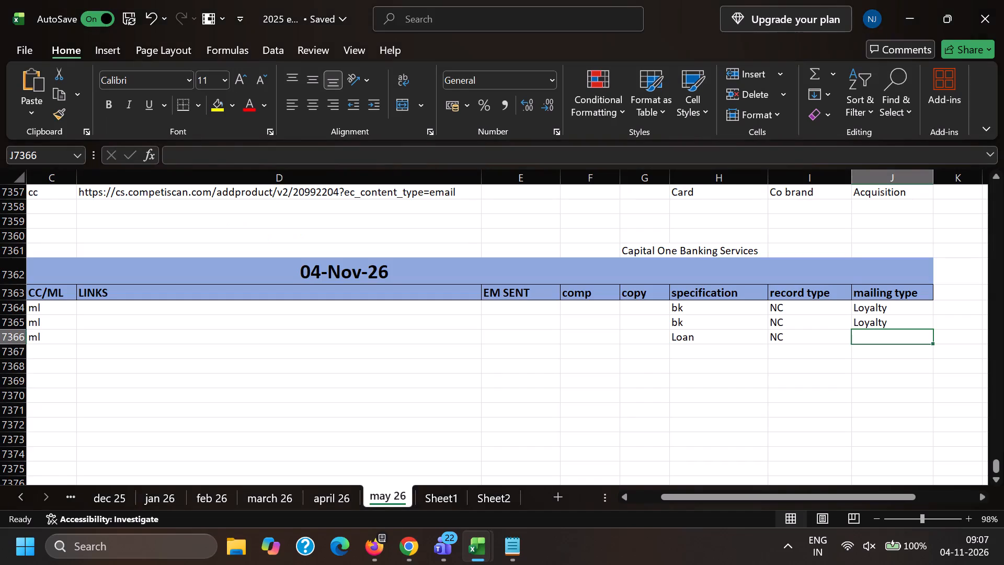
key("alt+Tab")
Return to the email 91339465 and open its product record in a separate window.
left_click(290, 0)
left_click(0, 222)
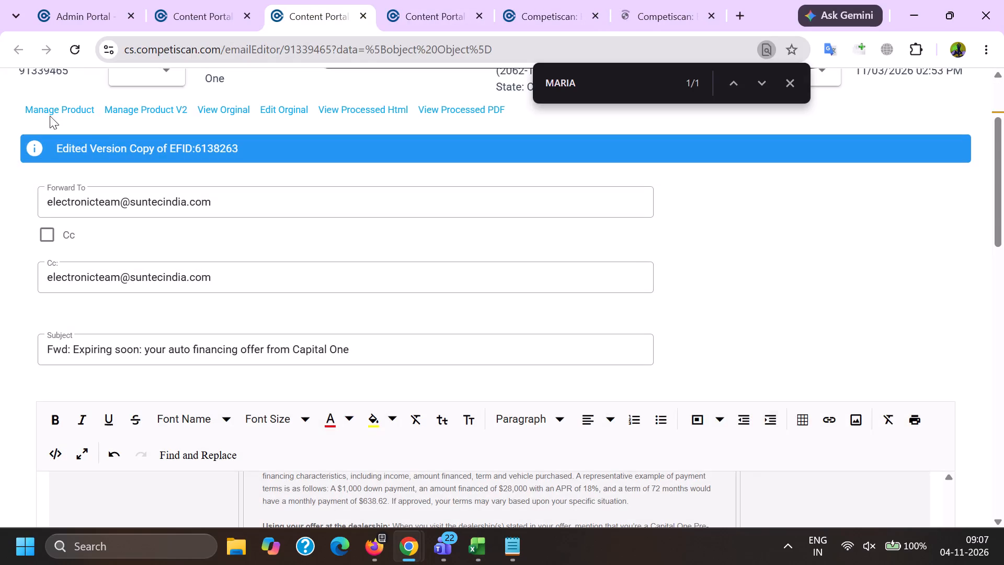
left_click(50, 114)
Check the offer's validity date in the email body and set the record's Offer Expiry Date to 2026-11-14.
key("alt+Tab")
scroll(188, 238, "down", 4)
scroll(161, 332, "up", 9)
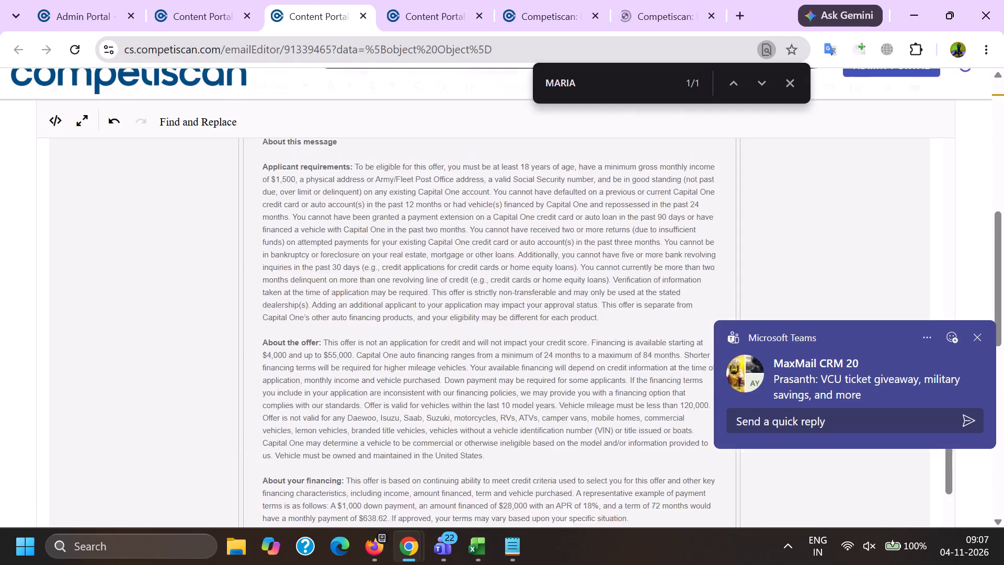
scroll(161, 325, "up", 6)
key("alt+Tab")
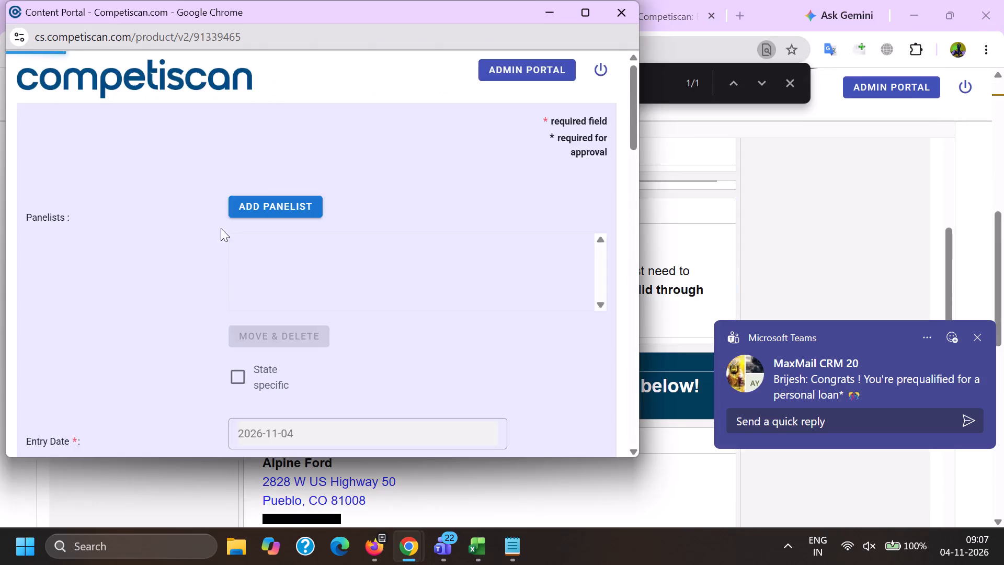
scroll(221, 228, "down", 3)
left_click(274, 215)
scroll(331, 304, "down", 6)
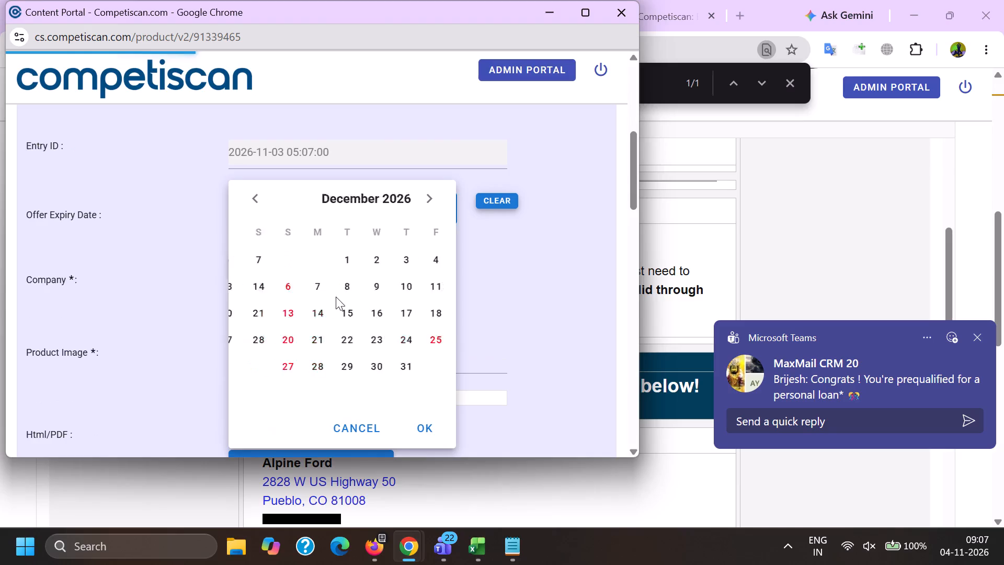
scroll(327, 296, "up", 5)
left_click(431, 253)
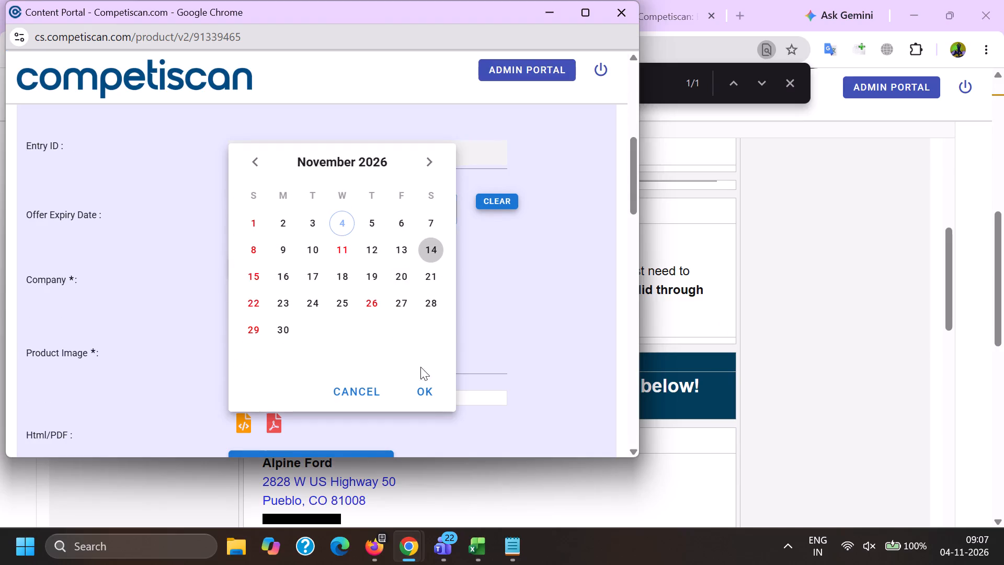
left_click(417, 386)
Search for "capital one auto" and add Capital One Auto Finance as a company on the product record.
left_click(284, 300)
left_click(274, 262)
key("c")
key("a")
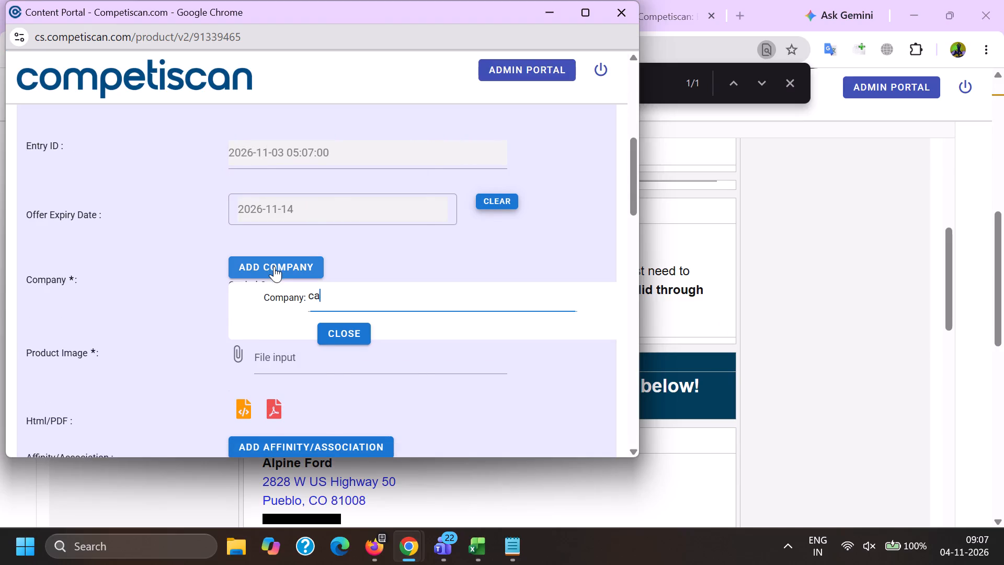
type("pi")
key("t")
key("a")
key("l")
key("space")
key("o")
key("n")
key("e")
key("space")
key("a")
key("u")
key("t")
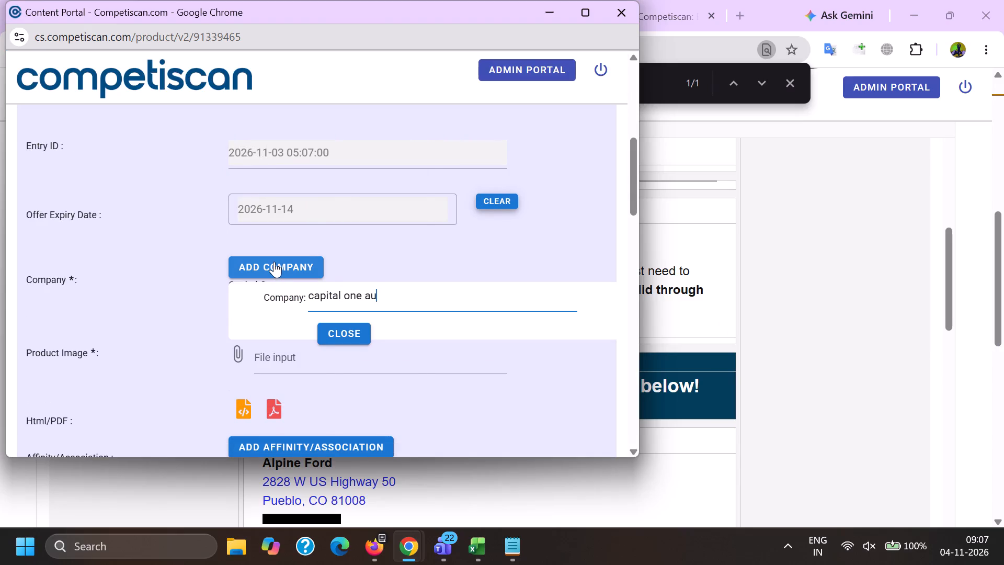
key("o")
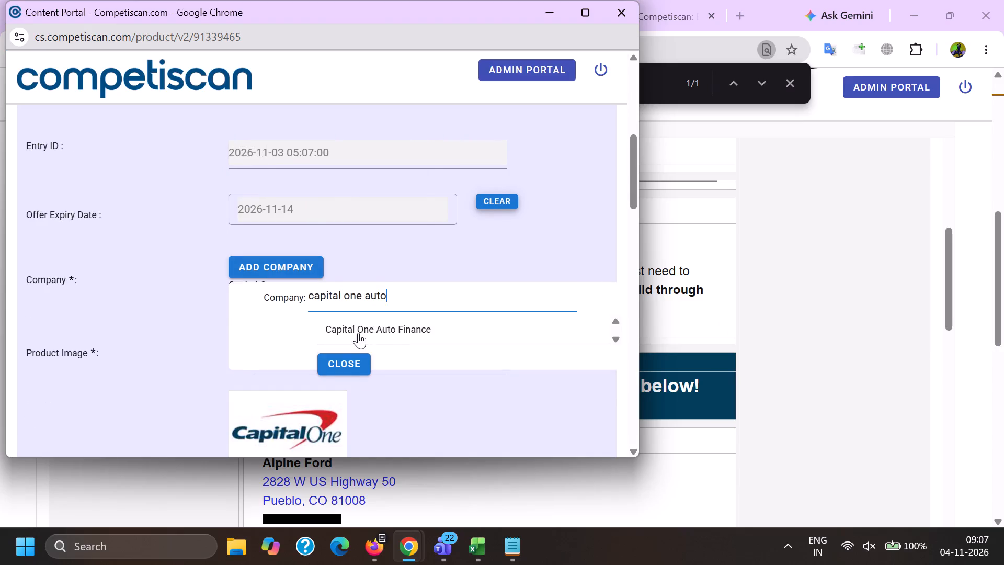
left_click(358, 333)
Set the Product Name to the copied "Capital One Auto Finance Auto Loan".
scroll(305, 250, "down", 3)
scroll(313, 329, "up", 3)
scroll(314, 330, "down", 5)
scroll(316, 333, "up", 1)
scroll(317, 319, "down", 4)
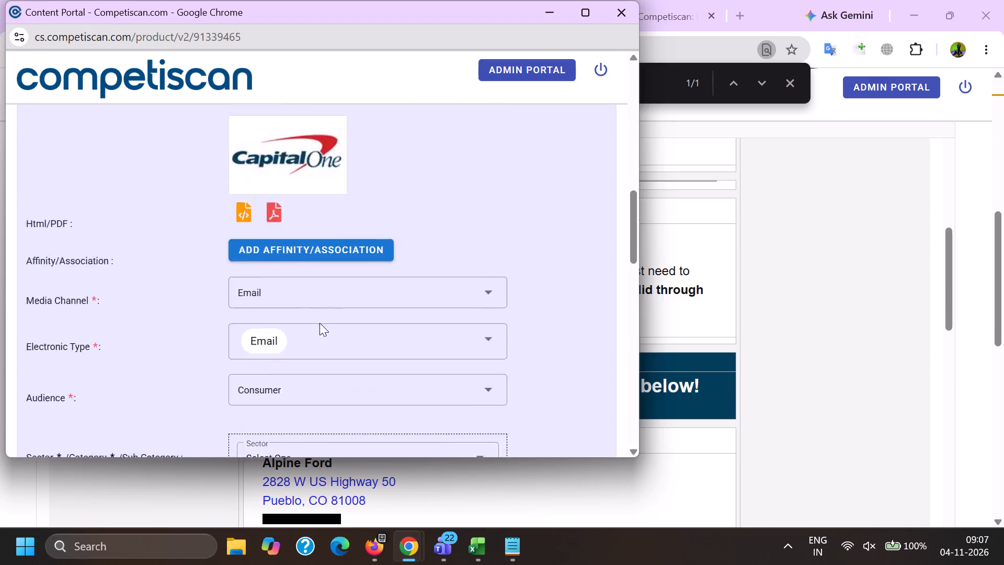
scroll(320, 323, "down", 2)
left_click_drag(348, 301, 48, 266)
key("ctrl+v")
Copy the reference record's headline into Product Headline: "Expiring soon: Your auto financing offer from Capital One. Take advantage of your offer before it expires".
key("alt+Tab")
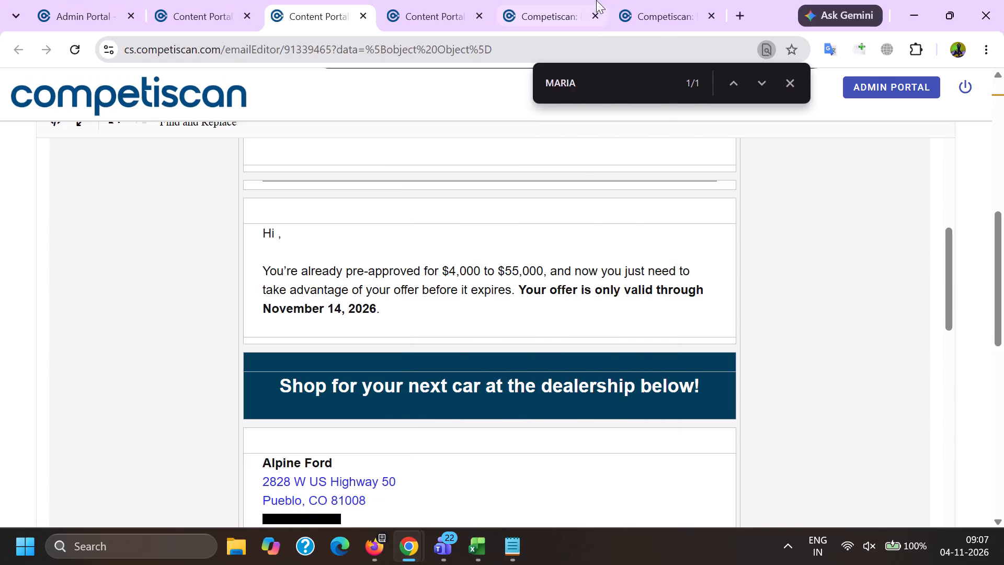
left_click(644, 0)
scroll(638, 397, "down", 4)
left_click_drag(618, 444, 320, 375)
key("ctrl+c")
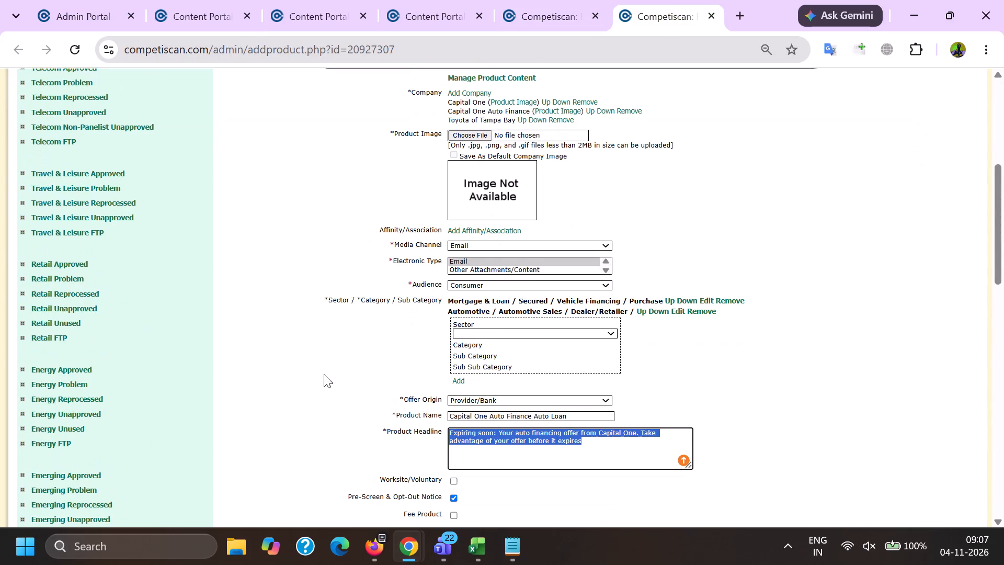
key("alt+Tab")
left_click_drag(486, 355, 67, 327)
key("ctrl+v")
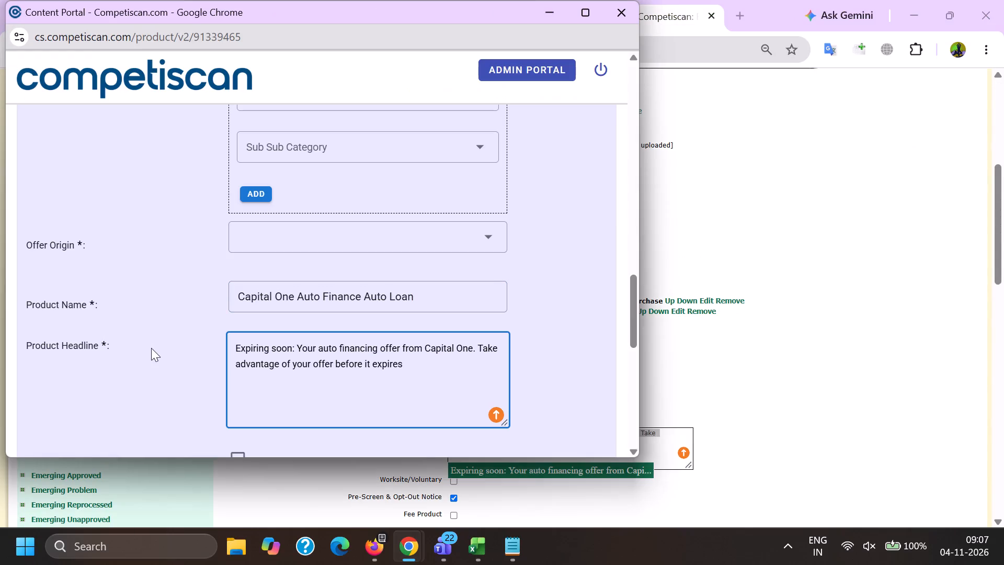
Check the reference record's sector, category and offer origin against the fields of the 91339465 product record.
key("alt+Tab")
key("alt+Tab")
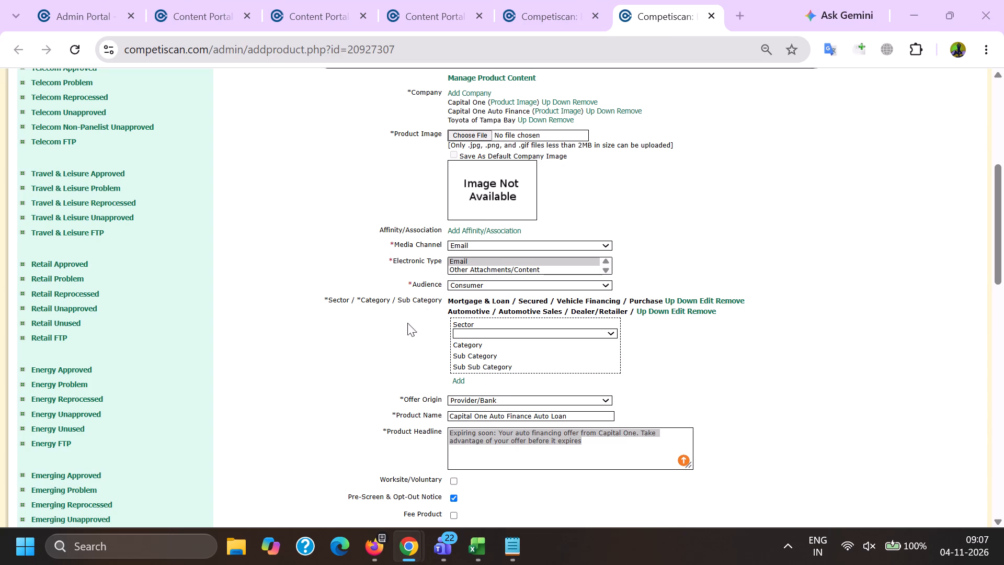
key("alt+Tab")
key("alt+Tab")
scroll(336, 256, "up", 3)
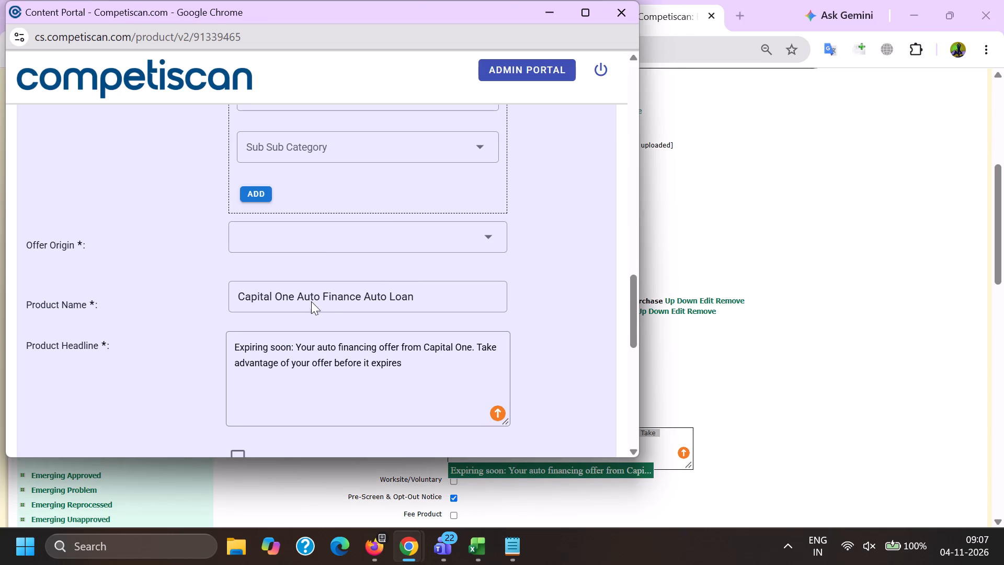
scroll(292, 310, "up", 4)
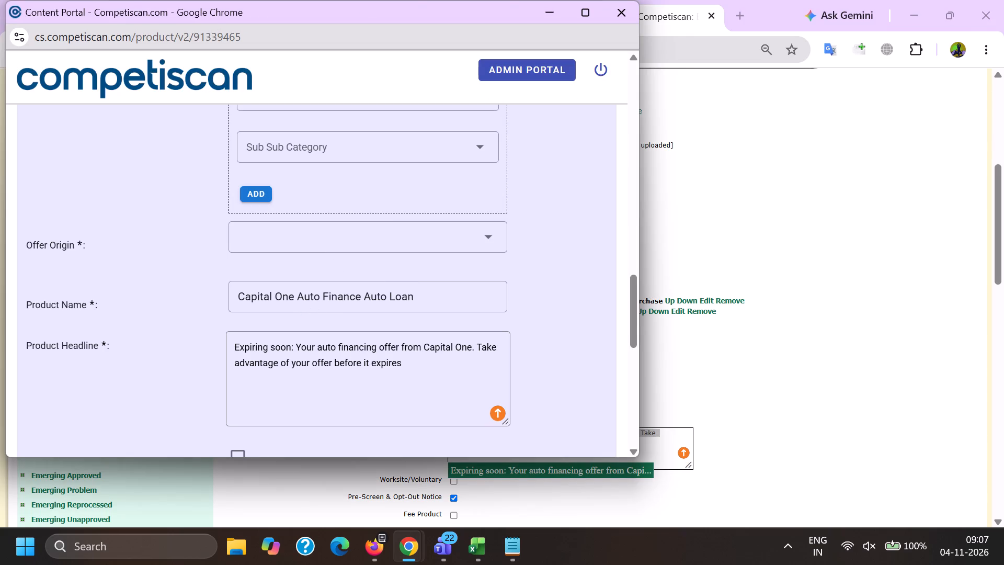
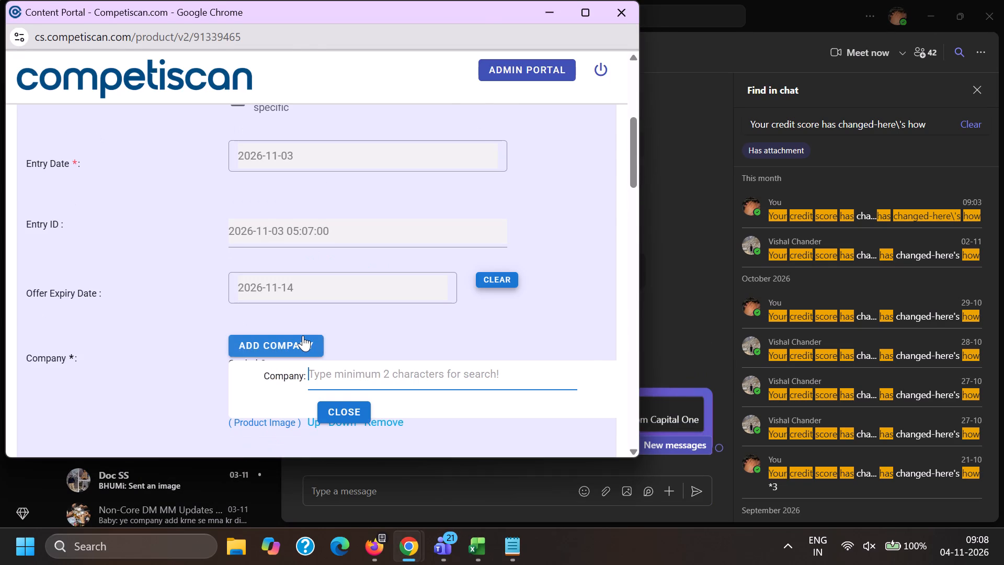
Copy the dealership name "Alpine Ford" from the email and add Alpine Ford, LLC as a company on the product record.
key("alt+Tab")
left_click(323, 0)
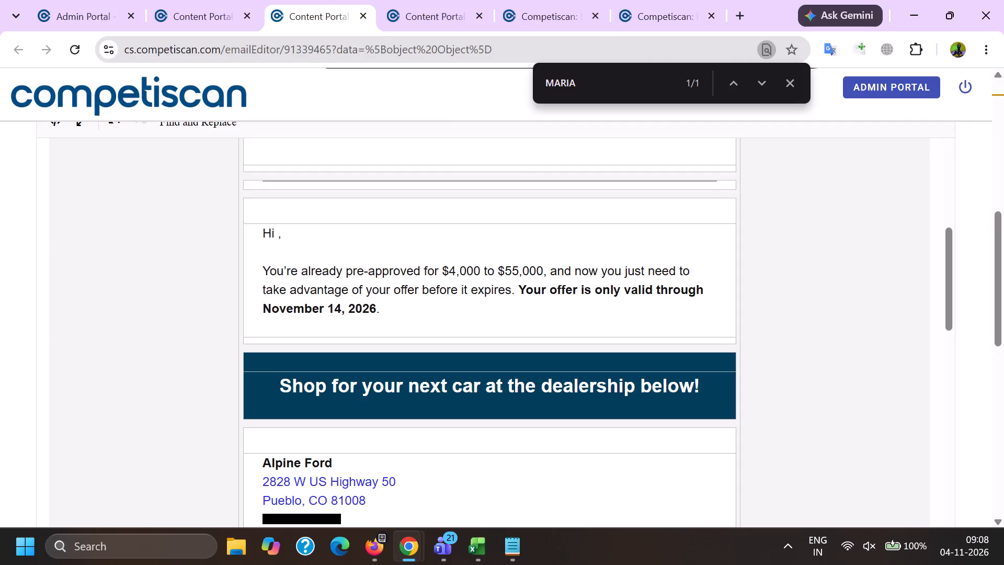
scroll(304, 413, "down", 1)
left_click_drag(262, 382, 353, 387)
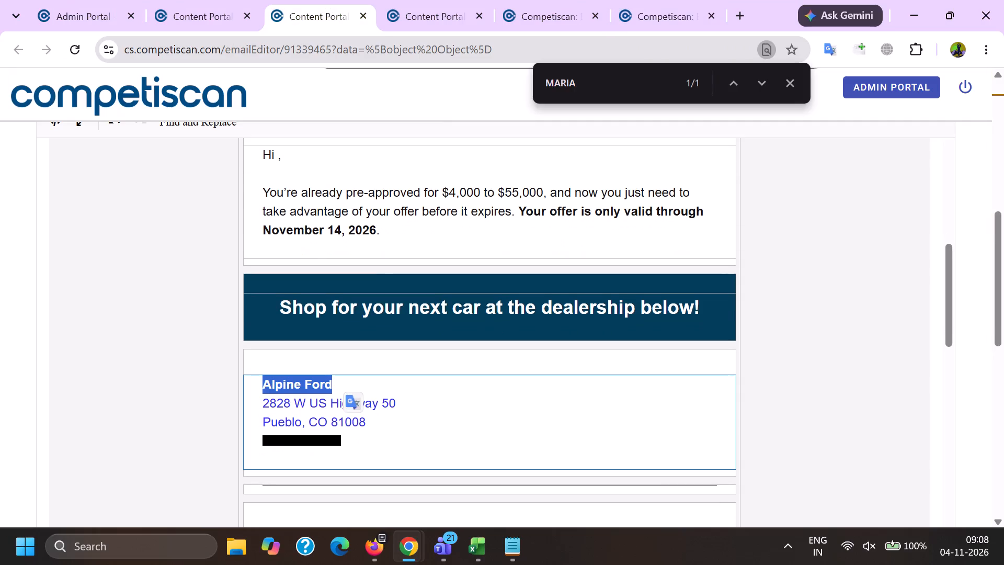
key("ctrl+c")
key("alt+Tab")
left_click_drag(470, 141, 470, 150)
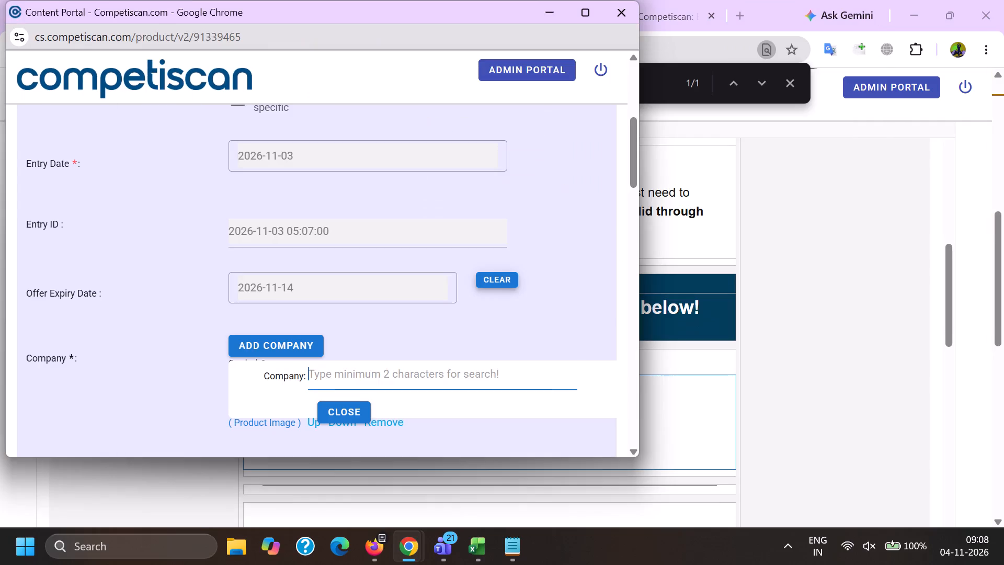
key("ctrl+v")
scroll(336, 219, "down", 1)
left_click(338, 332)
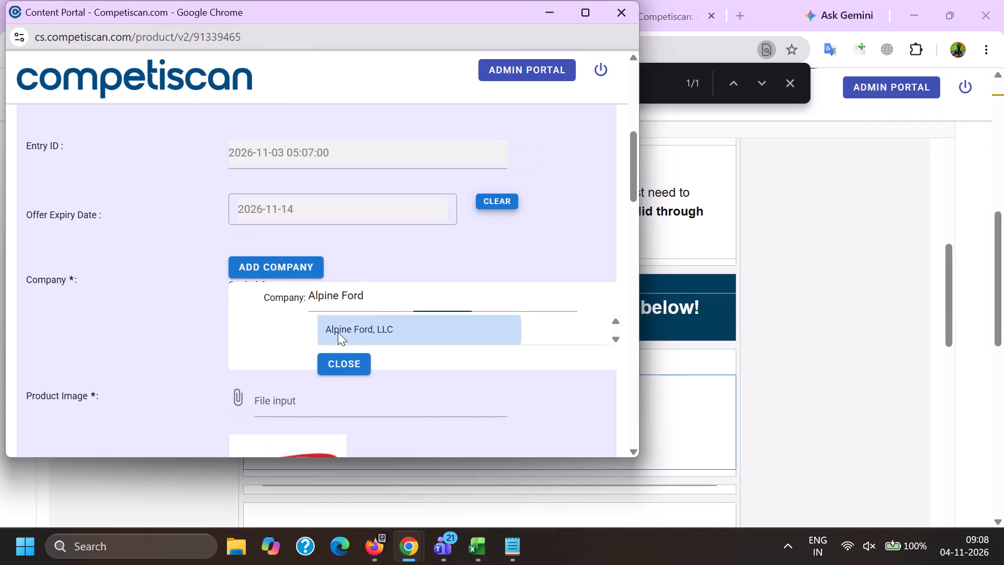
Add the classification Mortgage & Loan / Secured / Vehicle Financing / Purchase to the product record.
scroll(259, 324, "down", 8)
left_click(270, 187)
scroll(270, 209, "down", 2)
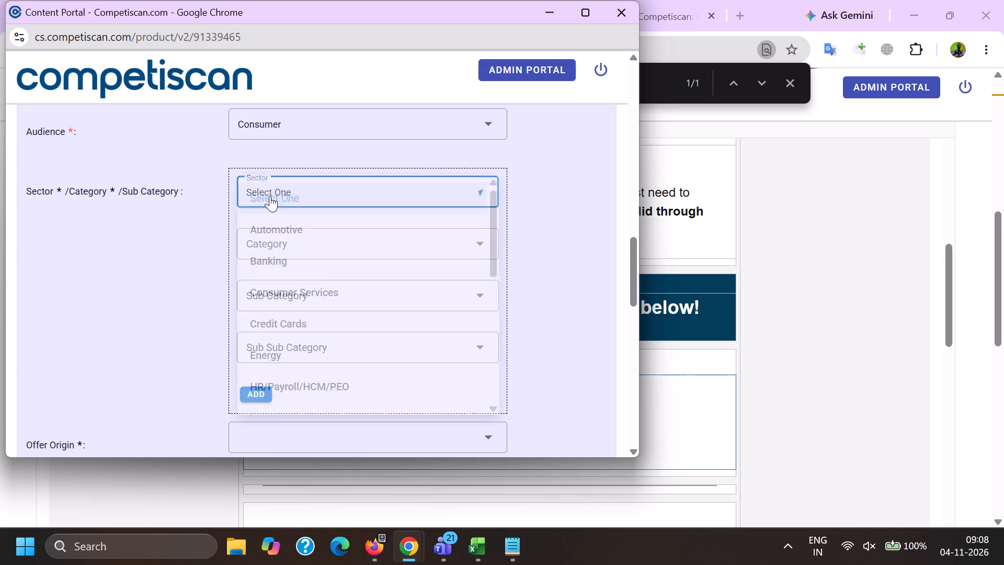
left_click(315, 322)
left_click_drag(158, 300, 185, 299)
left_click(268, 247)
scroll(254, 203, "down", 1)
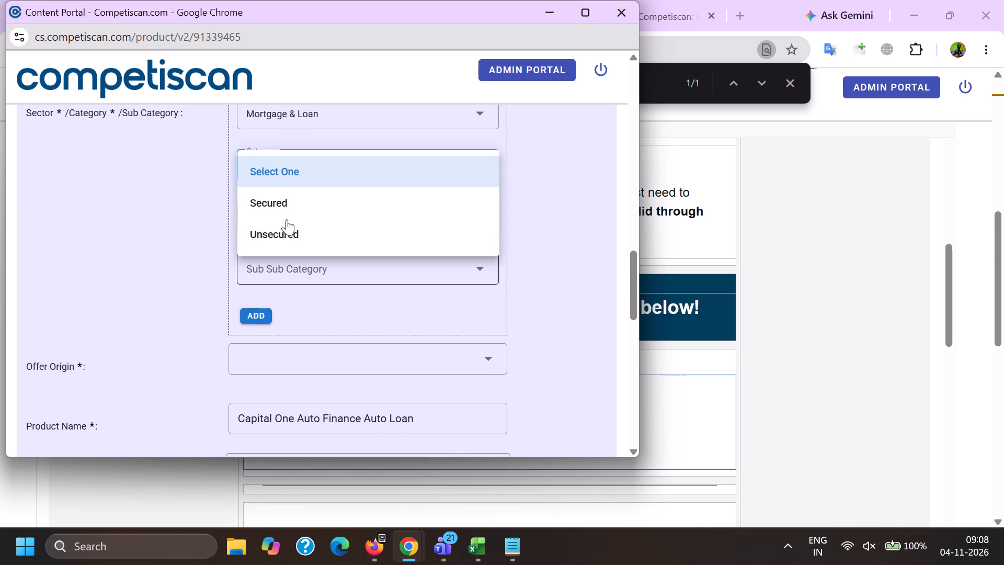
left_click(282, 200)
left_click_drag(159, 206, 176, 211)
left_click(281, 217)
scroll(300, 350, "down", 6)
left_click(309, 411)
left_click_drag(115, 366, 133, 363)
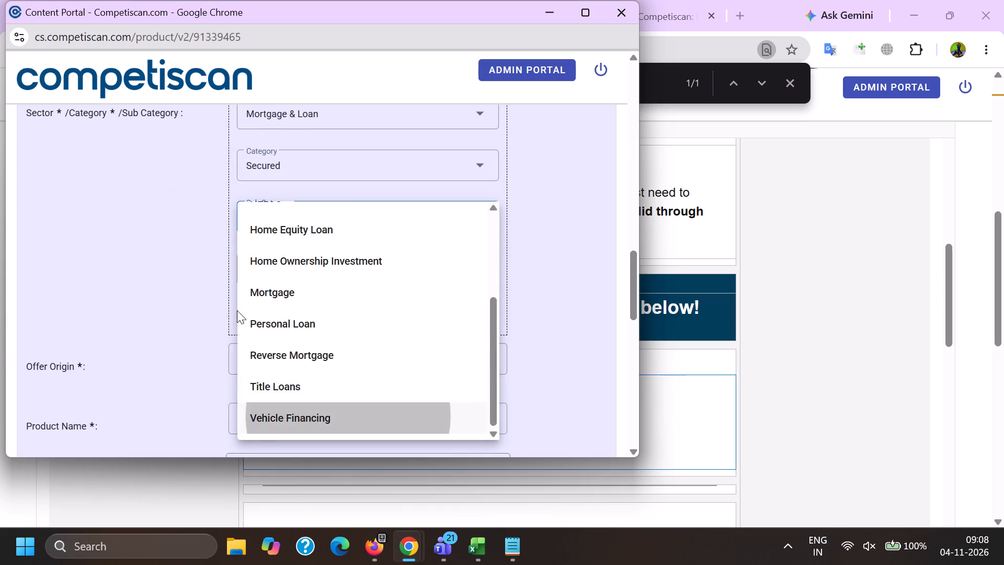
left_click(263, 267)
left_click(292, 333)
left_click_drag(142, 309, 178, 313)
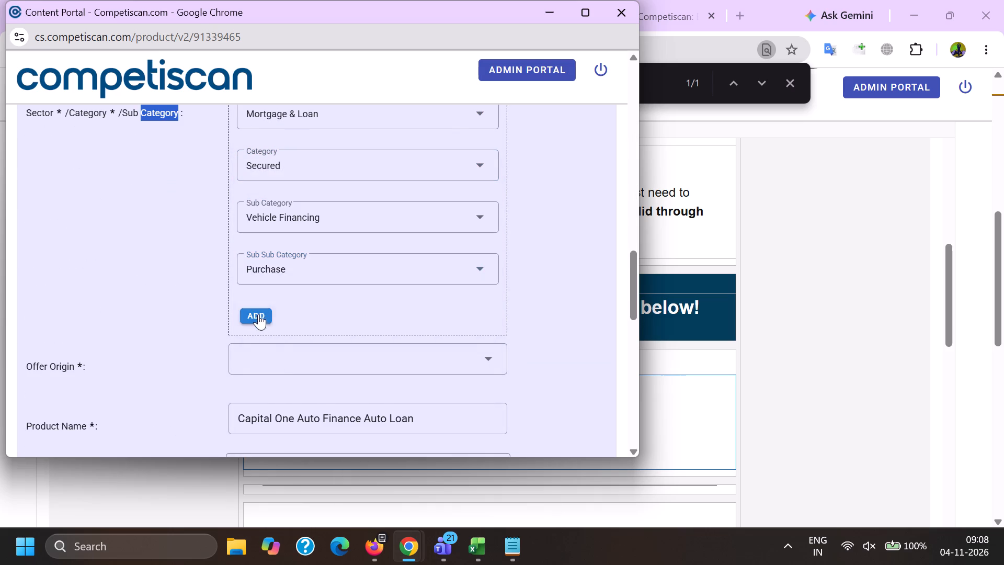
left_click(258, 314)
Add a second classification to the product record: Automotive / Automotive Sales / Dealer/Retailer.
scroll(286, 358, "up", 1)
left_click(277, 214)
scroll(263, 347, "up", 6)
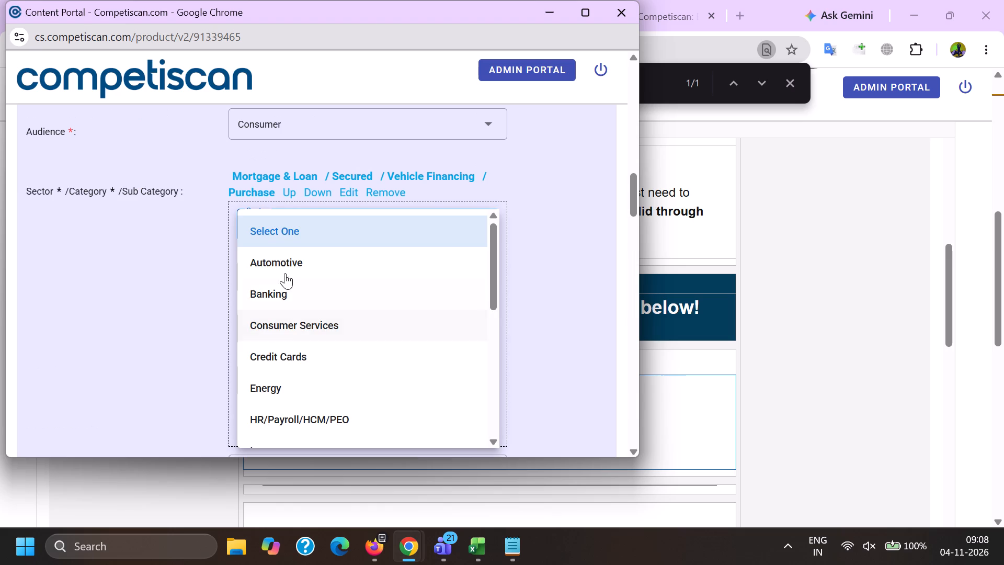
scroll(299, 339, "down", 1)
scroll(292, 315, "up", 4)
scroll(289, 331, "down", 2)
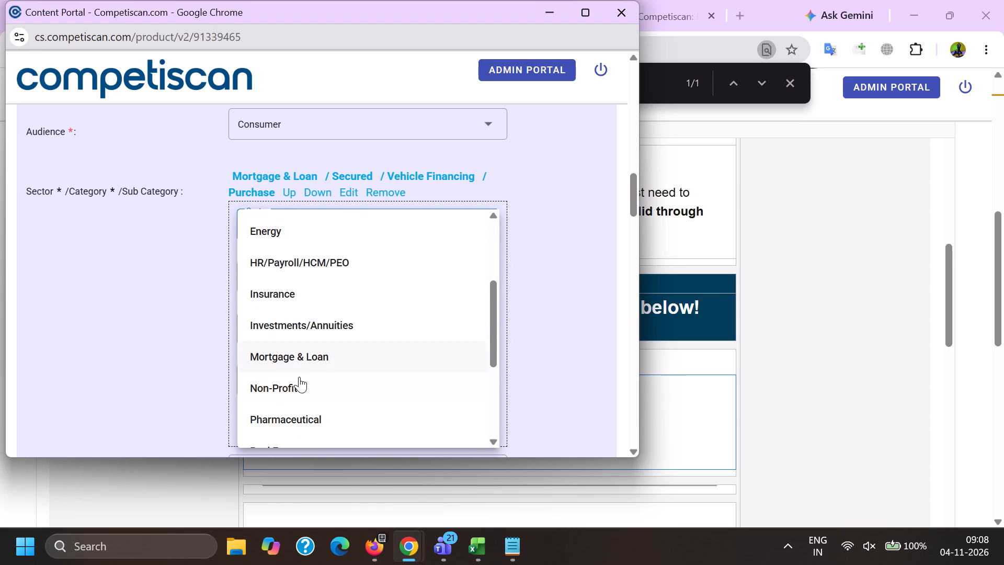
scroll(287, 291, "up", 6)
left_click(288, 264)
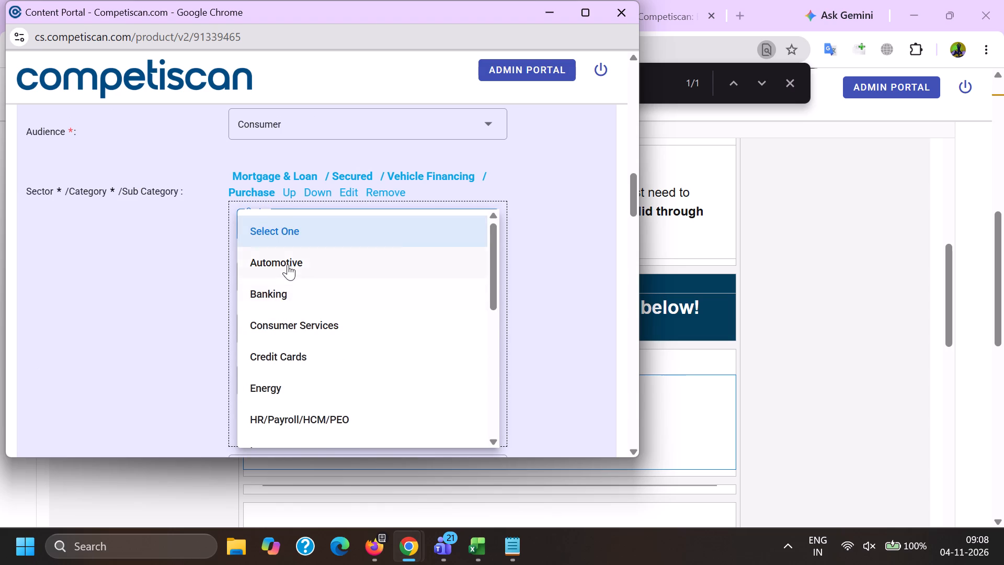
left_click_drag(176, 264, 185, 267)
left_click(303, 271)
left_click(316, 318)
left_click_drag(127, 320, 164, 329)
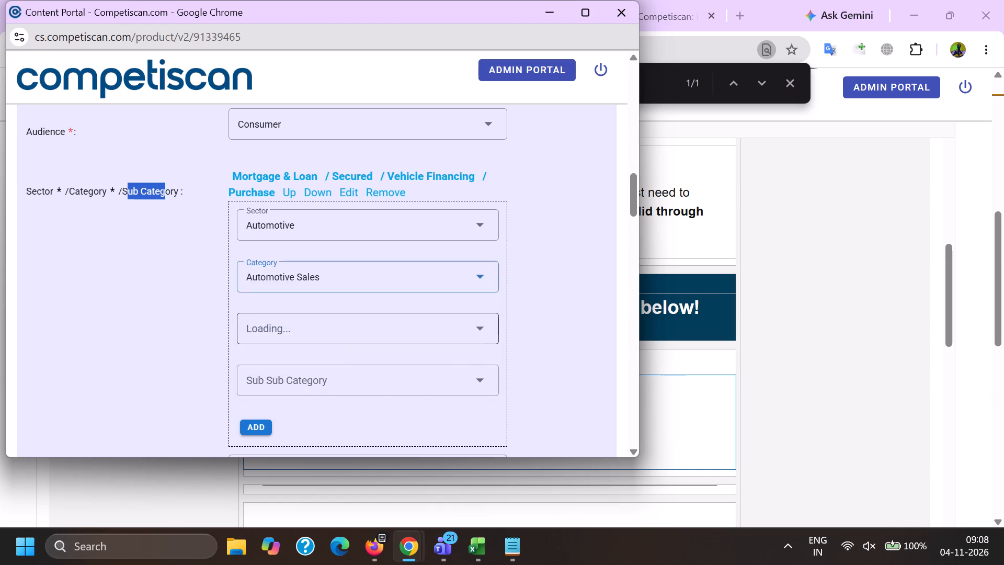
left_click(310, 330)
scroll(298, 210, "down", 1)
left_click(304, 291)
left_click_drag(170, 292, 184, 303)
left_click(260, 346)
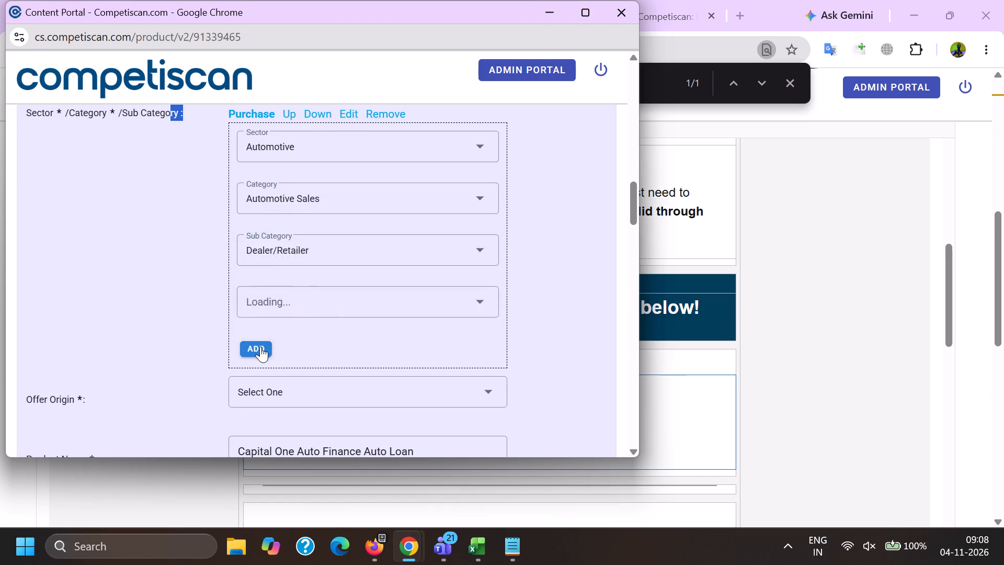
Choose the Offer Origin for the product record.
scroll(254, 256, "down", 2)
left_click(261, 277)
left_click(282, 340)
Set the product record's Response Mechanism to URL/Website.
scroll(278, 248, "down", 7)
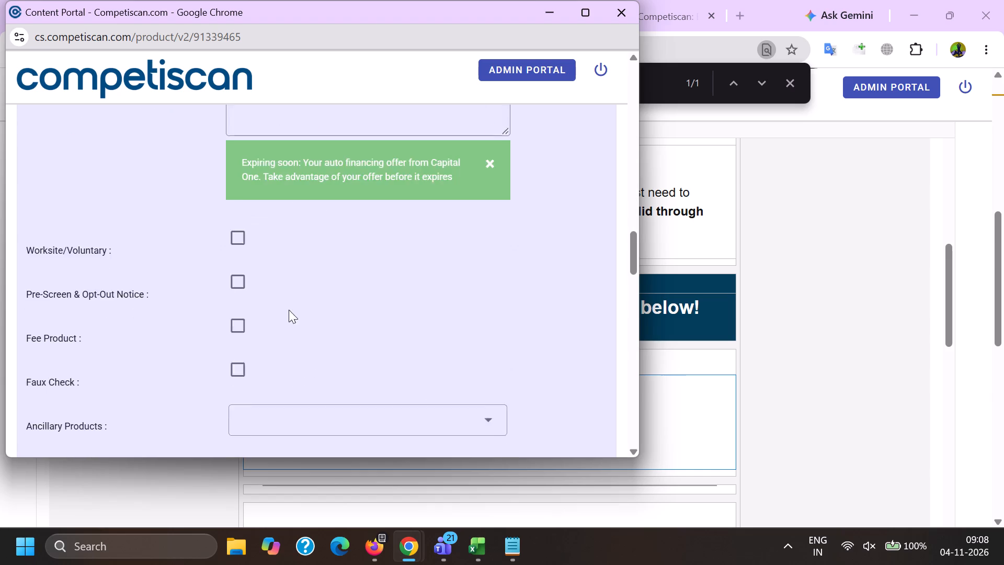
left_click(268, 255)
scroll(278, 209, "down", 1)
scroll(277, 340, "down", 6)
left_click(285, 367)
left_click_drag(150, 345, 156, 348)
Consult the reference record and set the product's Personalization to Personalized.
key("alt+Tab")
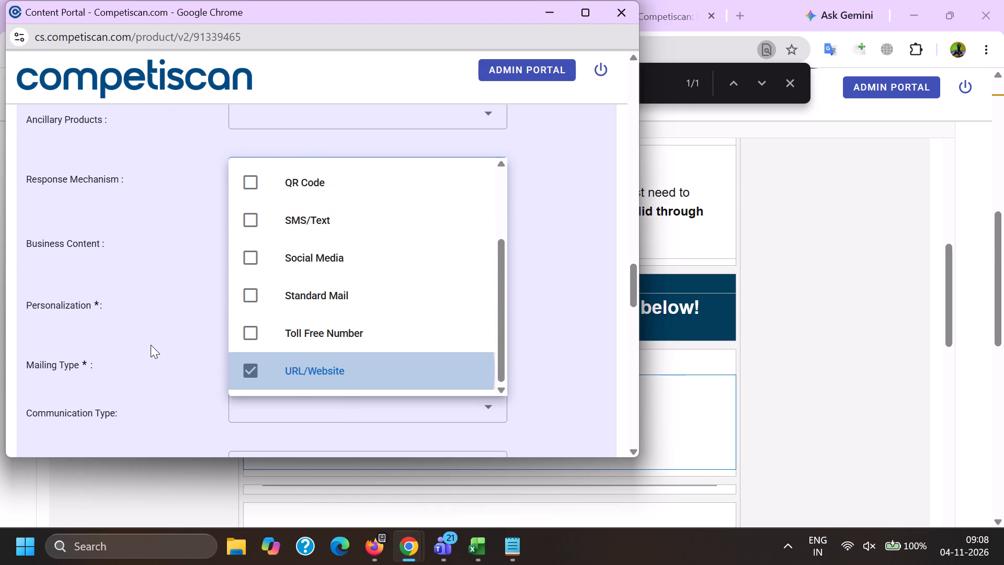
left_click(639, 0)
scroll(389, 261, "down", 6)
key("alt+Tab")
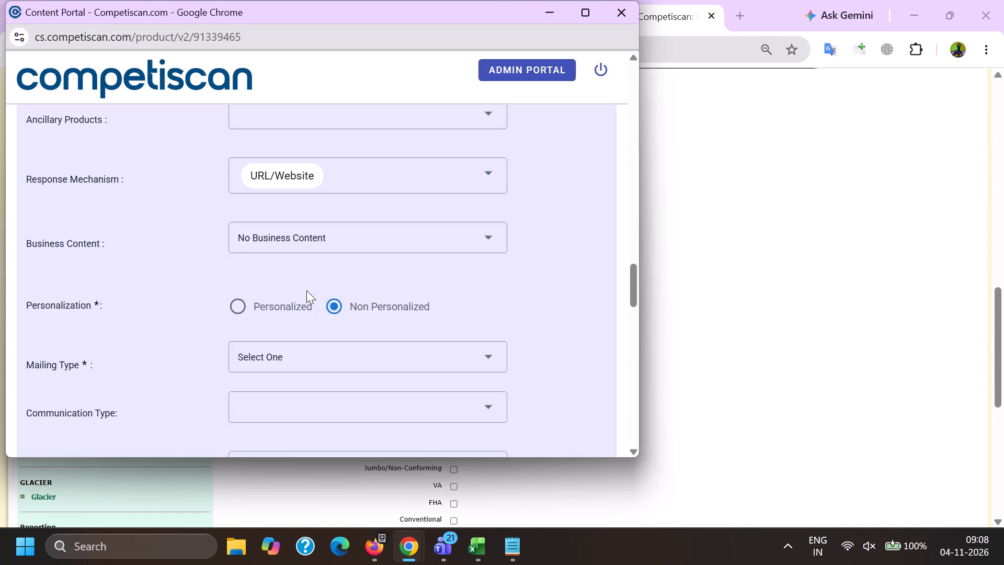
left_click(243, 314)
Set the Pre-Screen & Opt-Out Notice option, checking it against the disclosure text of the 91339465 email.
scroll(253, 341, "up", 2)
scroll(247, 167, "up", 1)
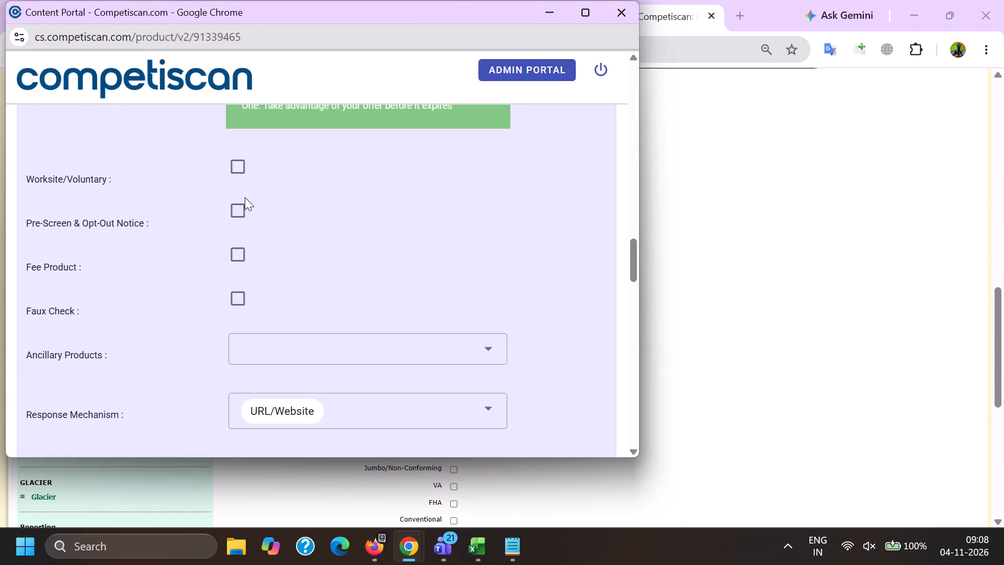
left_click(238, 218)
key("alt+Tab")
left_click(300, 0)
scroll(393, 281, "down", 7)
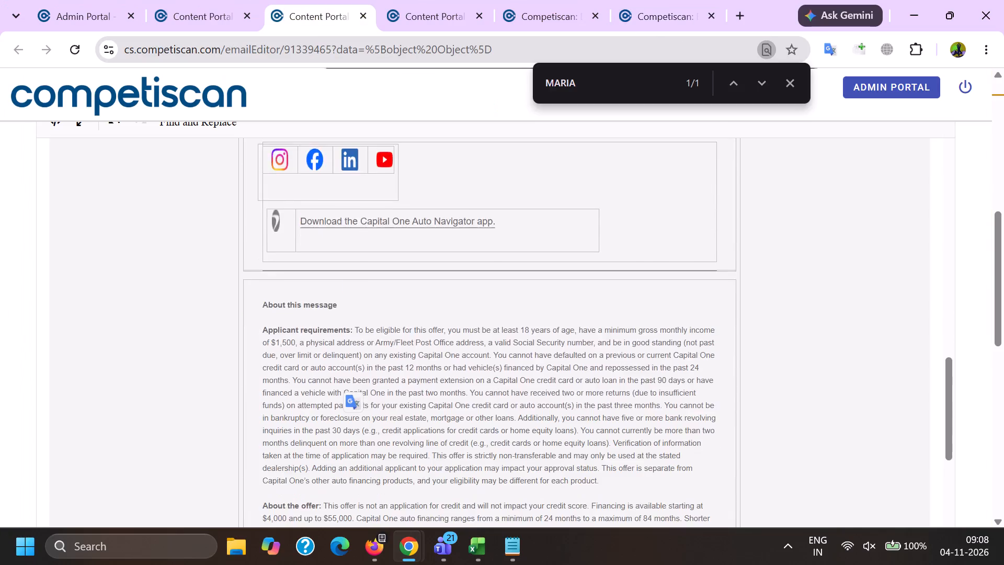
key("alt+Tab")
left_click(230, 210)
Set the Application Type to Pre-Approved after consulting the reference record, and submit the product record.
scroll(271, 223, "down", 8)
scroll(309, 274, "down", 2)
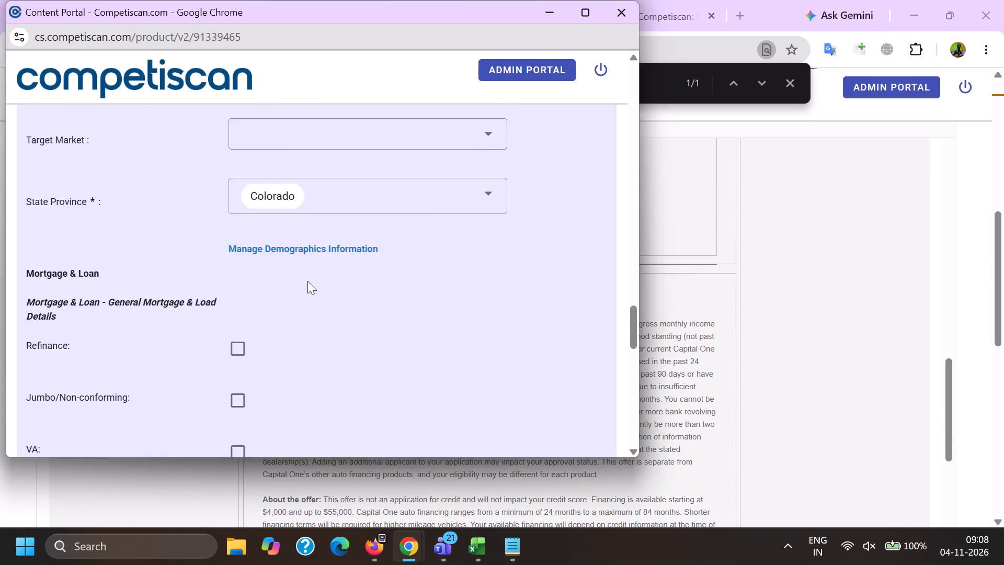
scroll(307, 281, "down", 6)
scroll(286, 303, "up", 4)
left_click(283, 381)
key("alt+Tab")
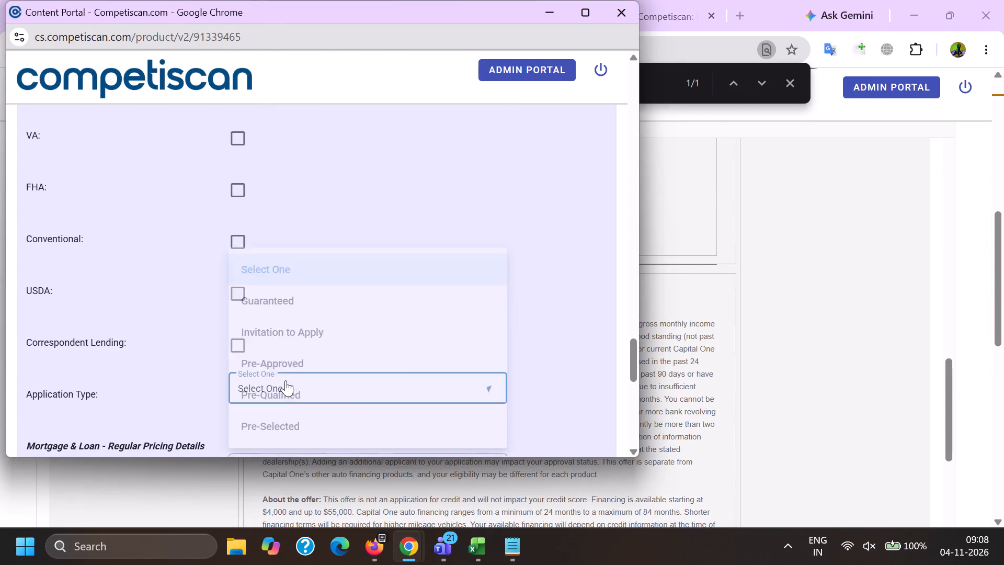
left_click(644, 0)
scroll(331, 281, "down", 4)
key("alt+Tab")
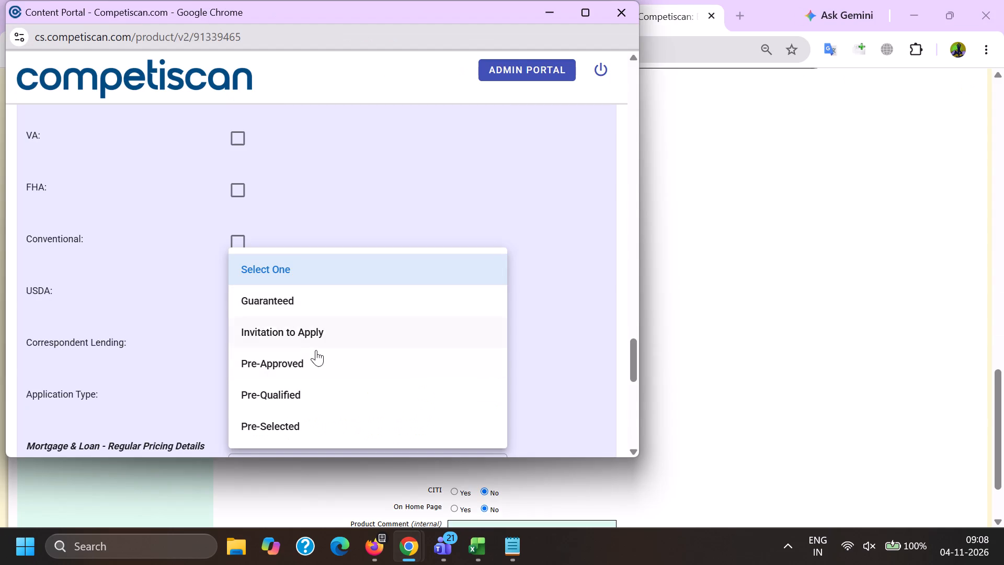
left_click(289, 356)
left_click(154, 345)
scroll(181, 337, "down", 2)
scroll(182, 343, "up", 1)
scroll(185, 346, "down", 16)
left_click(263, 446)
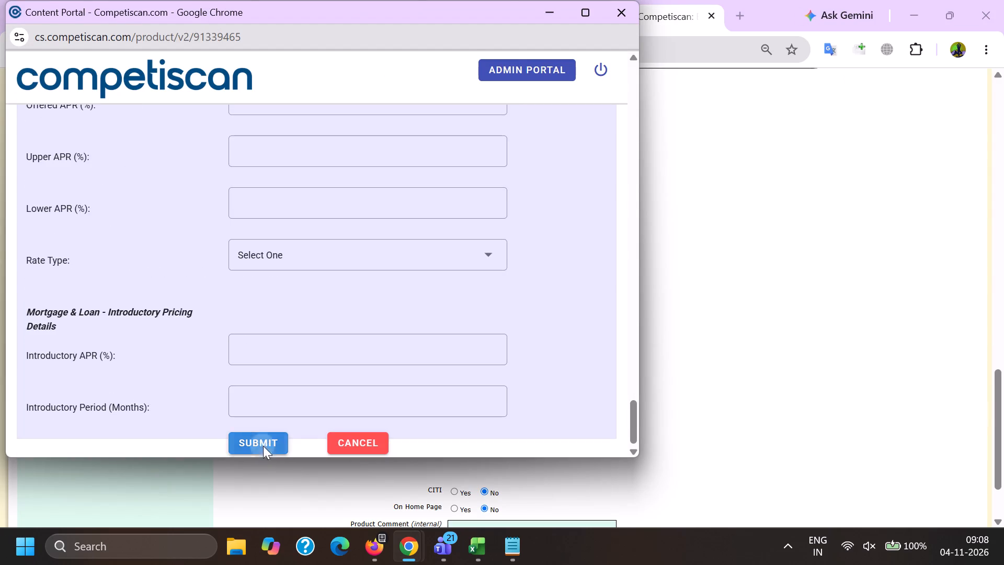
key("alt+Tab")
left_click(282, 0)
left_click(400, 0)
double_click(326, 52)
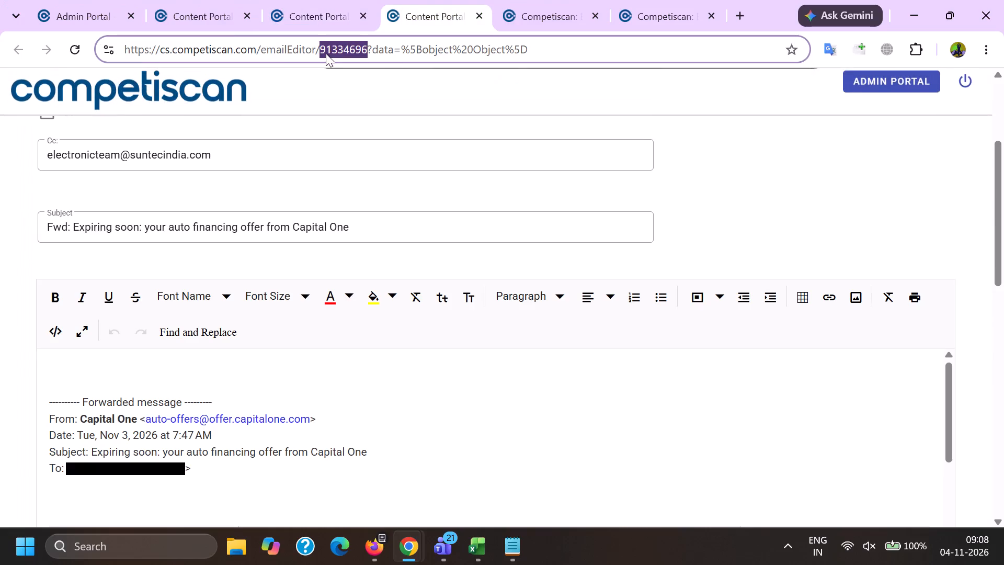
key("ctrl+c")
left_click(479, 554)
left_click(646, 469)
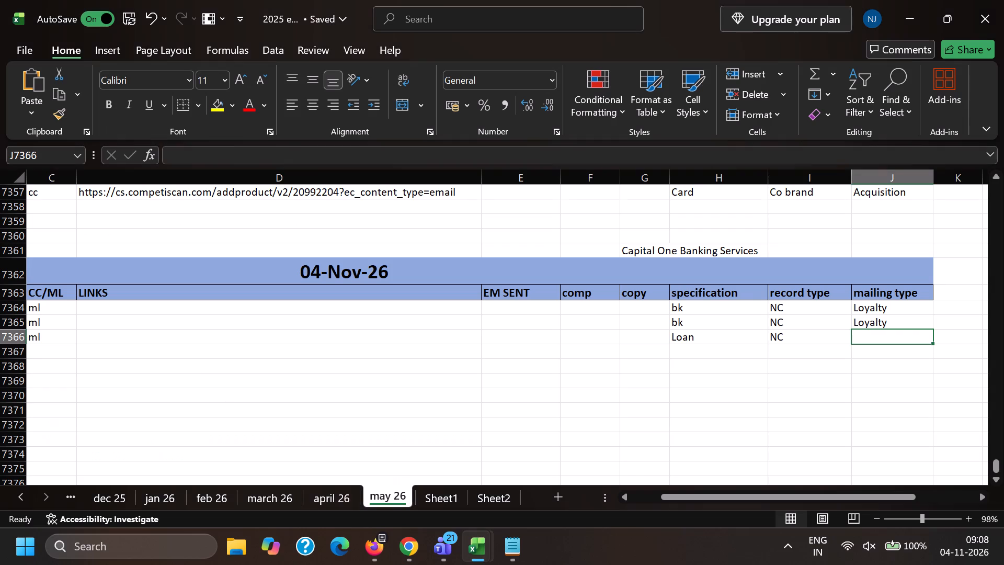
left_click(55, 358)
key("Left")
key("ctrl+v")
key("Right")
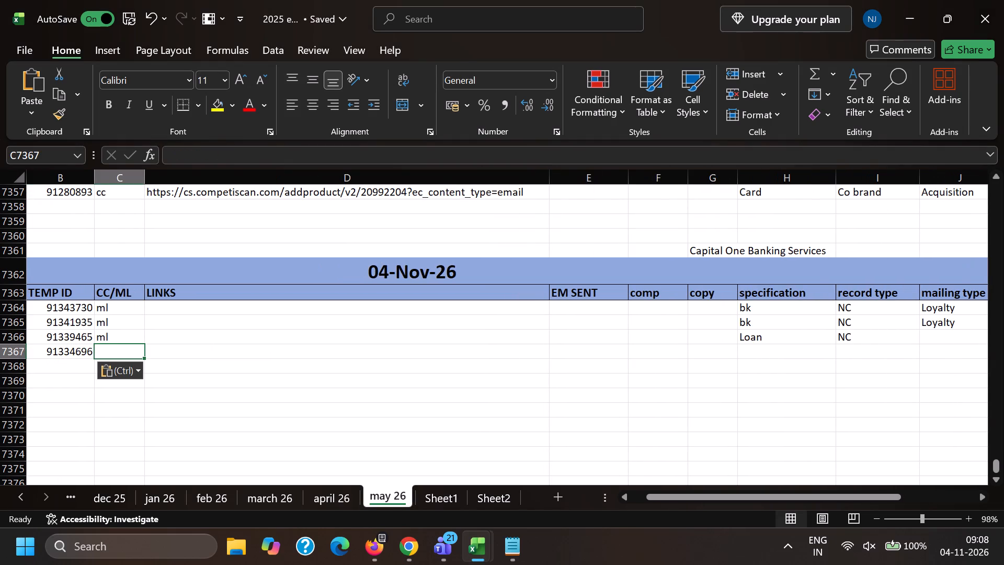
key("m")
key("l")
Copy the specification Loan and record type NC from the 91339465 row into the 91334696 row.
key("Right")
key("Right")
key("Right")
key("Right")
key("Right")
key("Up")
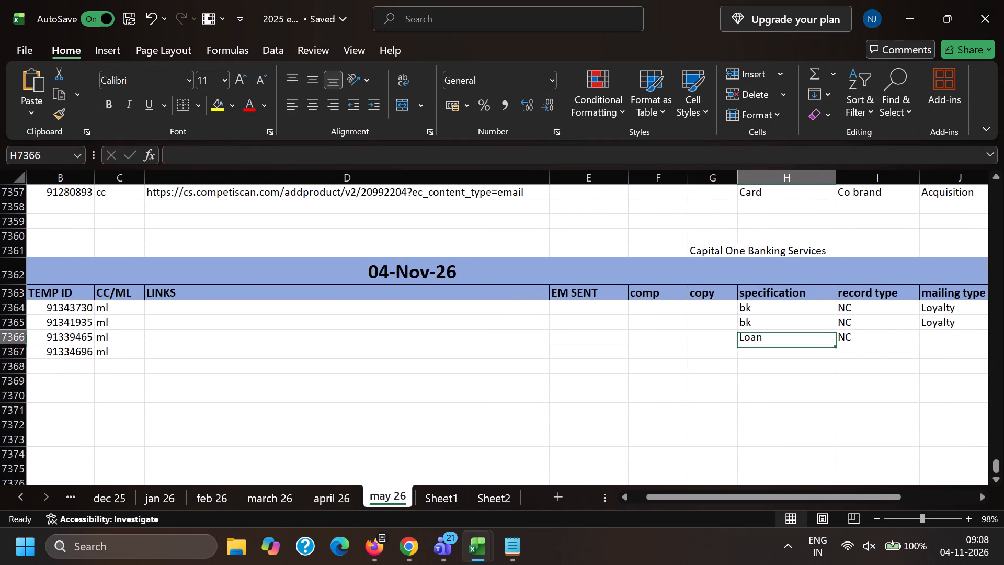
key("shift+Right")
key("ctrl+c")
key("Down")
key("ctrl+v")
key("Right")
key("Up")
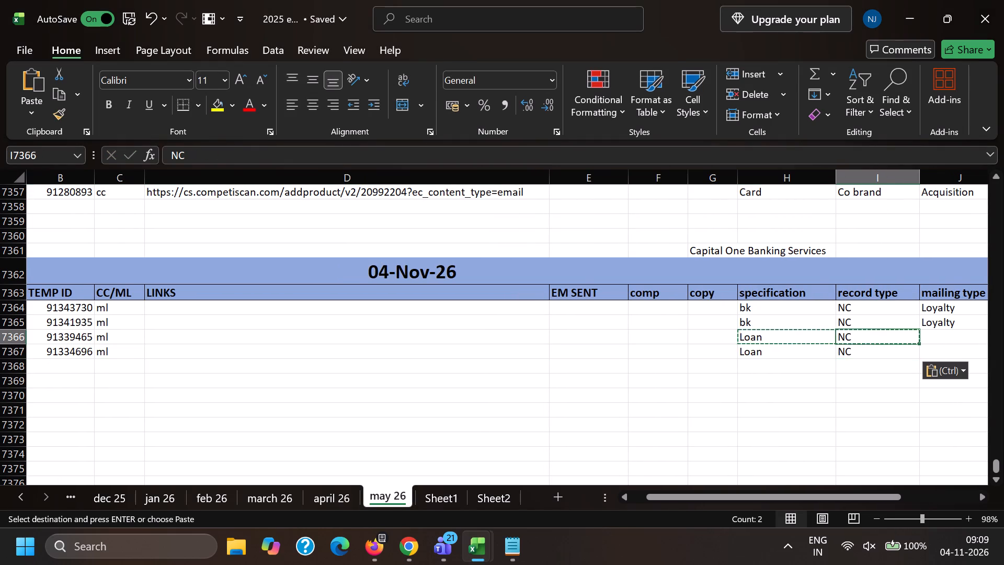
key("Right")
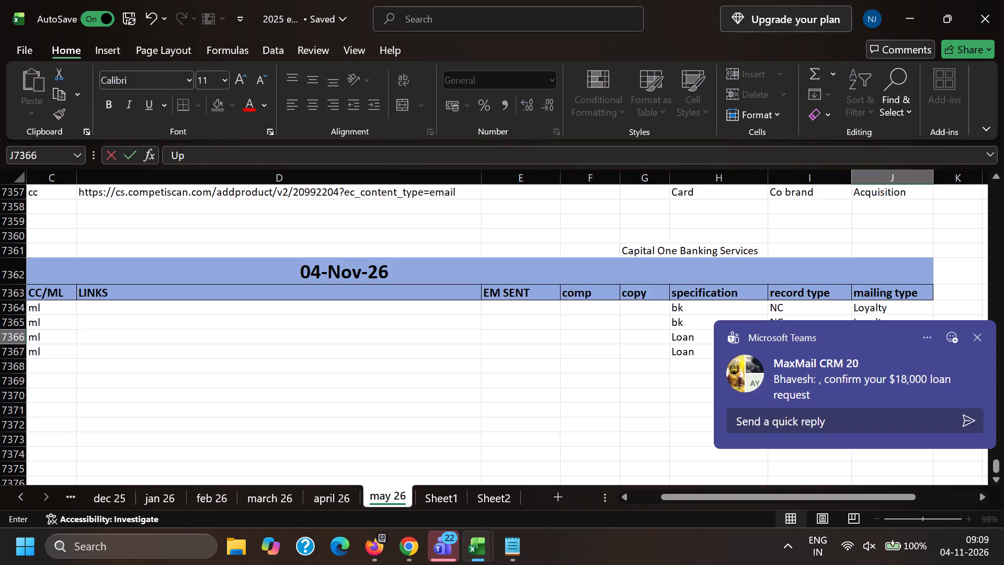
key("g")
key("r")
key("a")
key("d")
key("e")
key("Return")
key("u")
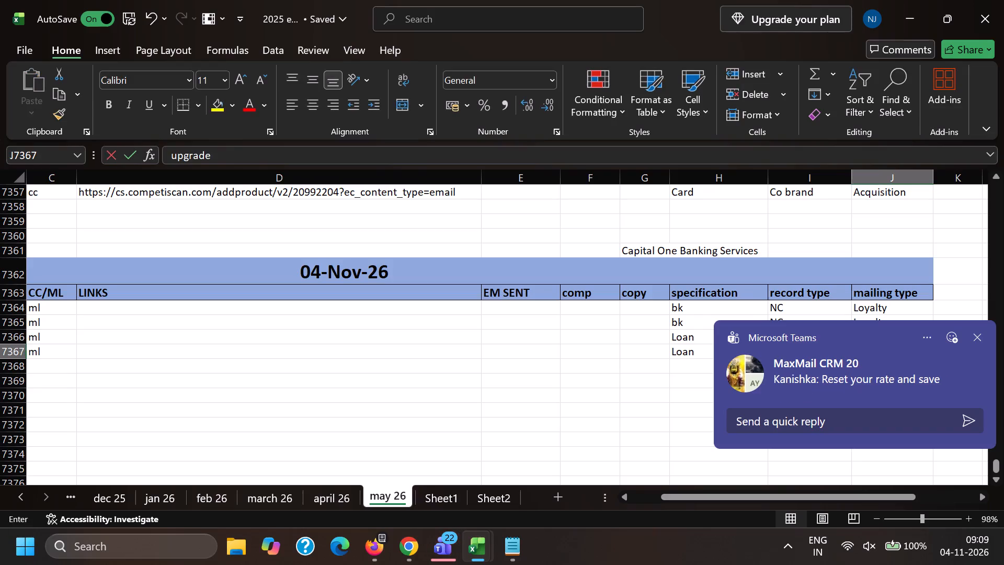
key("Return")
In the 91334696 email, delete the "Forwarded message" line, the sender's address and the recipient line from the header.
key("alt+Tab")
scroll(156, 264, "down", 1)
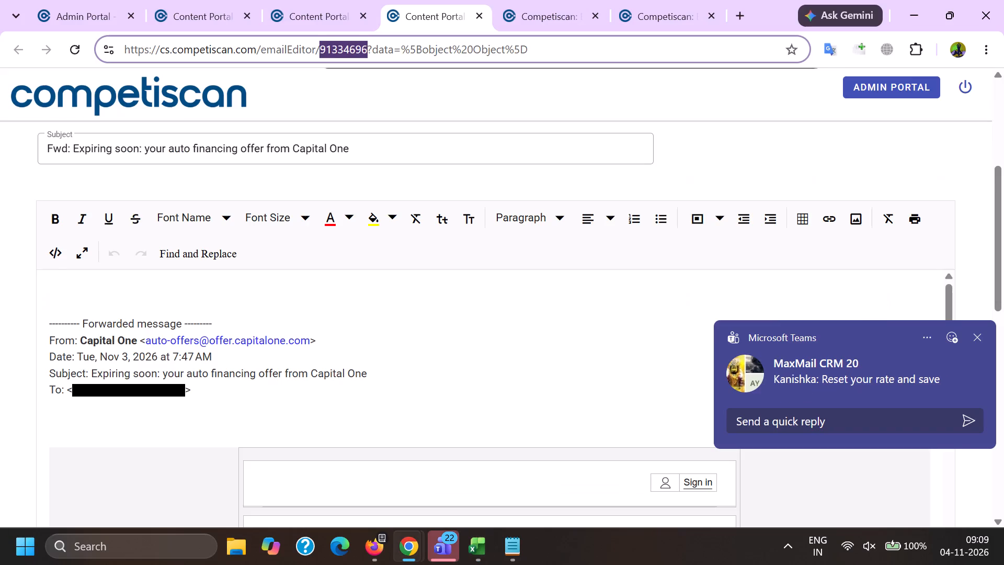
left_click_drag(220, 324, 0, 307)
key("BackSpace")
left_click_drag(141, 327, 351, 326)
key("BackSpace")
left_click_drag(290, 387, 36, 368)
key("BackSpace")
Cut the recipient's name out of the "Hi" greeting in the email body, keeping it copied for a search.
scroll(490, 276, "down", 4)
scroll(359, 462, "down", 2)
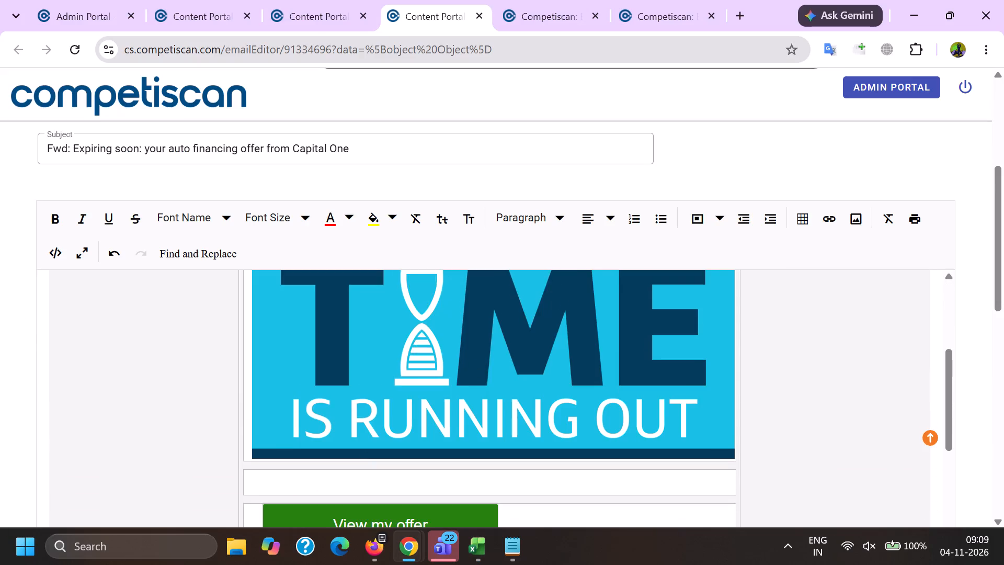
scroll(359, 460, "down", 1)
double_click(300, 404)
key("ctrl+c")
key("BackSpace")
Search the page for remaining occurrences of the recipient's first name.
key("ctrl+f")
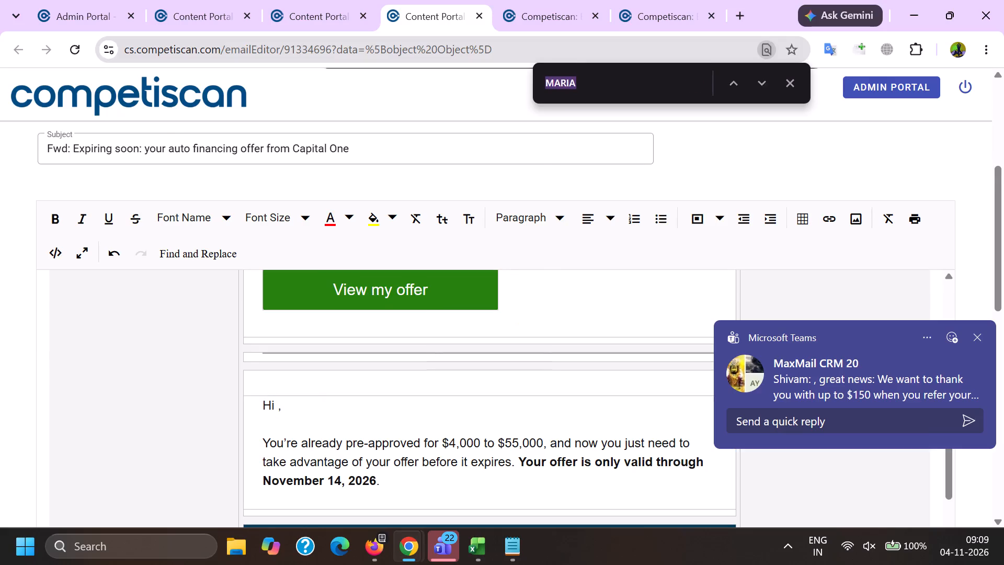
key("ctrl+v")
key("backslash")
key("Return")
key("Return")
key("Return")
key("BackSpace")
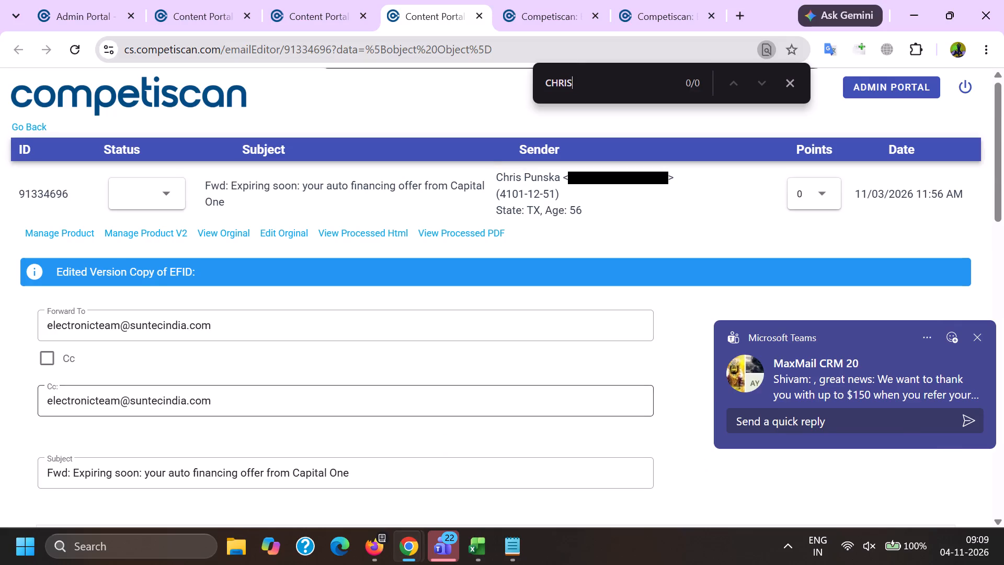
key("Return")
key("Return")
key("Return")
key("Return")
key("Return")
key("Return")
scroll(402, 293, "down", 4)
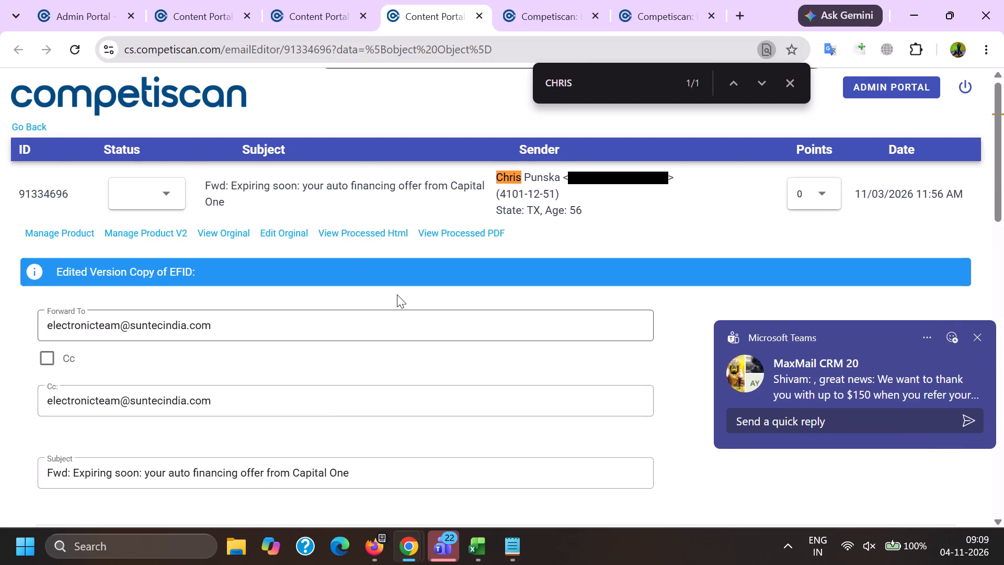
Delete the recipient's personal code number from the online offer details in the 91334696 email.
scroll(397, 295, "down", 6)
scroll(368, 392, "down", 3)
scroll(397, 401, "up", 4)
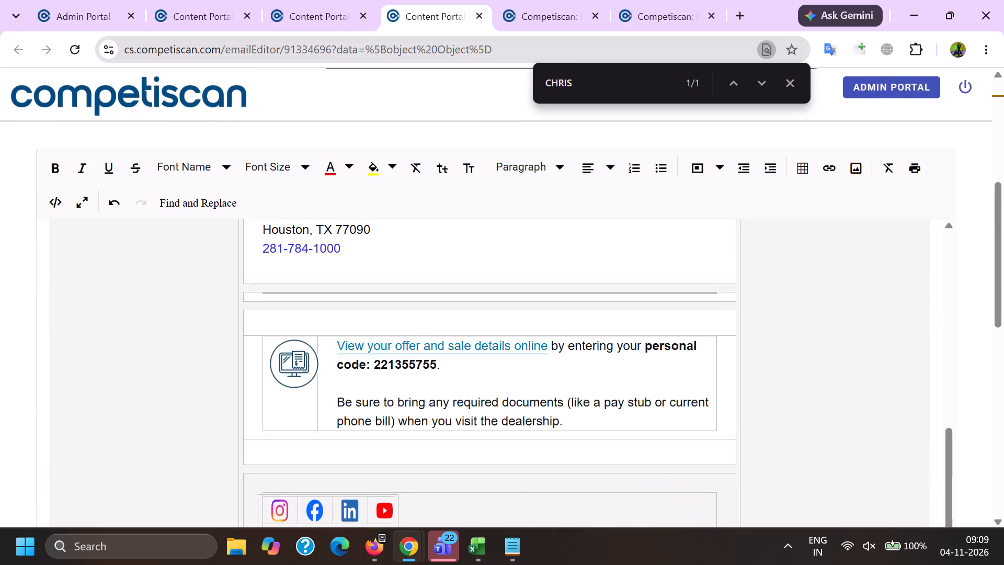
double_click(406, 364)
key("BackSpace")
Delete the recipient's email address from the "This email advertisement was sent to" line in the Capital One footer.
scroll(437, 417, "down", 11)
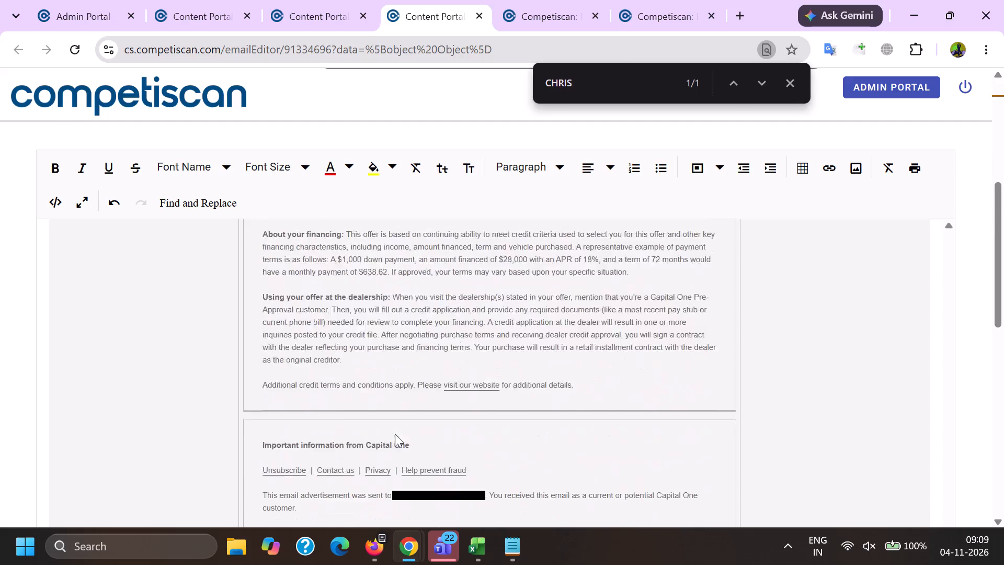
scroll(395, 434, "down", 4)
scroll(394, 390, "up", 2)
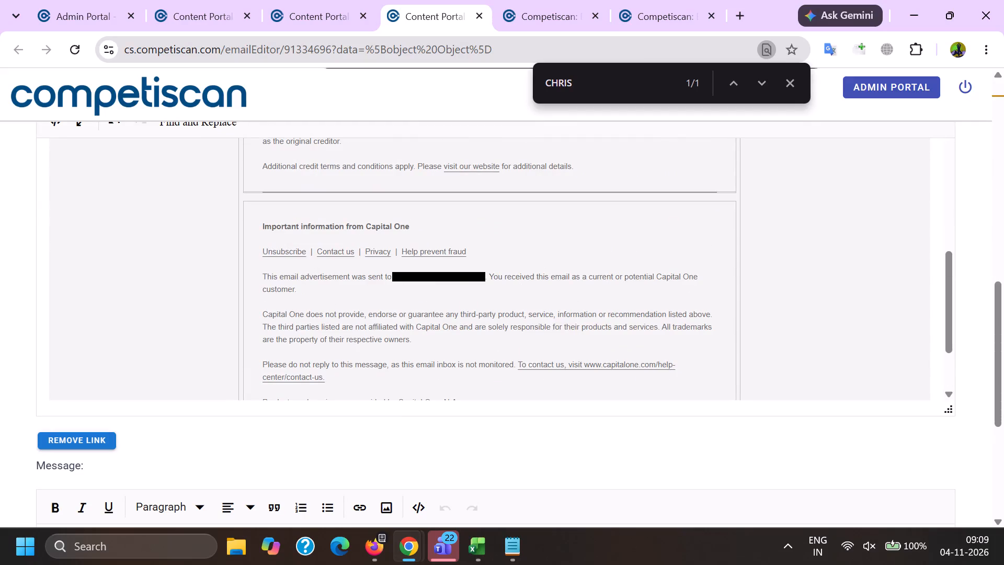
left_click_drag(393, 275, 483, 273)
key("BackSpace")
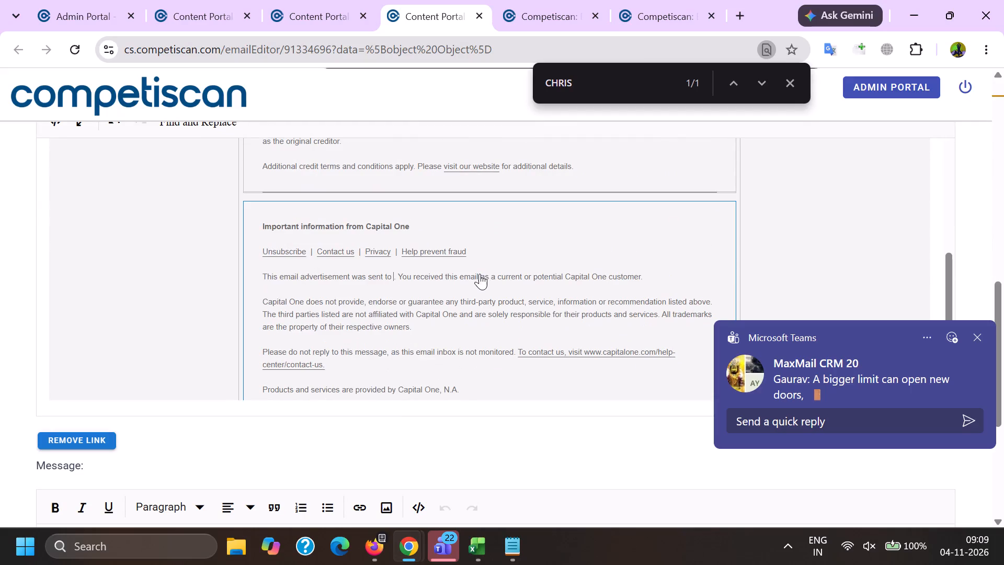
right_click(372, 254)
left_click(439, 164)
scroll(1, 324, "down", 1)
left_click(95, 351)
left_click(106, 358)
left_click_drag(567, 135, 567, 139)
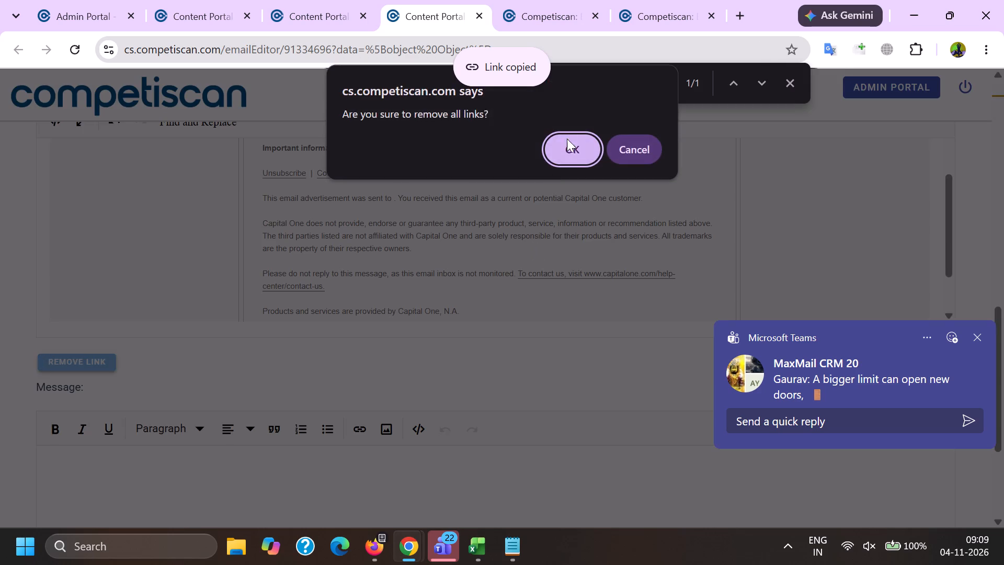
Go ahead with removing all links from the 91334696 email body.
left_click_drag(567, 139, 567, 141)
Insert the copied click-offer.capitalone.com link at the word Privacy in the Capital One footer, set to open in a new window.
scroll(418, 436, "up", 3)
left_click(380, 408)
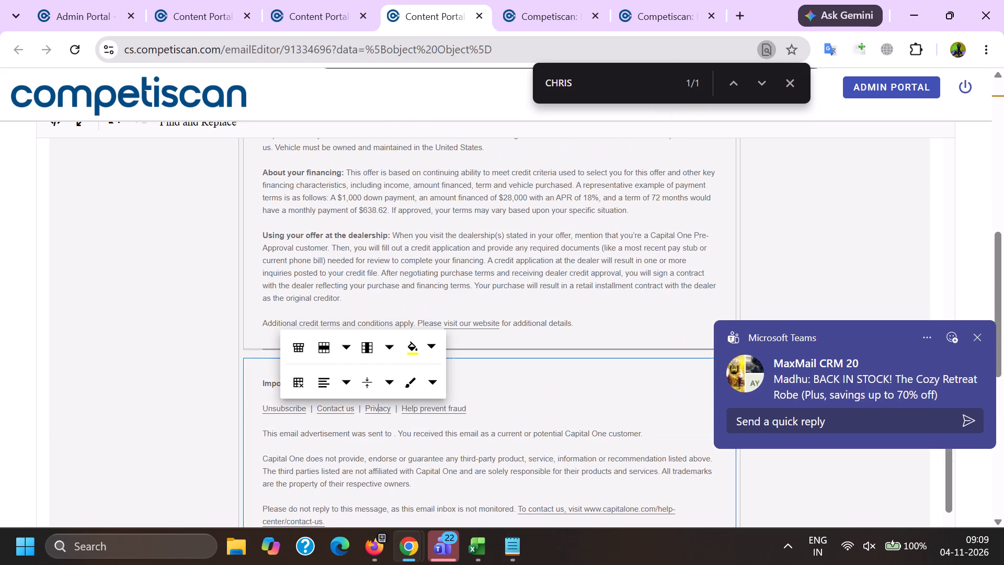
key("ctrl+k")
key("ctrl+v")
left_click(510, 325)
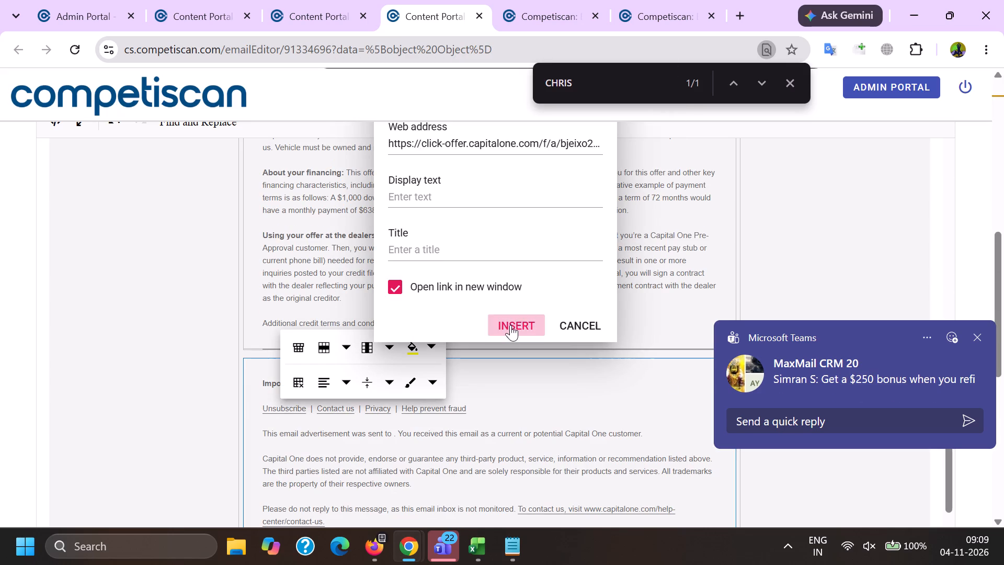
Delete the mailing code line beginning PAFURF at the bottom of the Capital One footer.
scroll(504, 323, "down", 17)
scroll(357, 360, "up", 11)
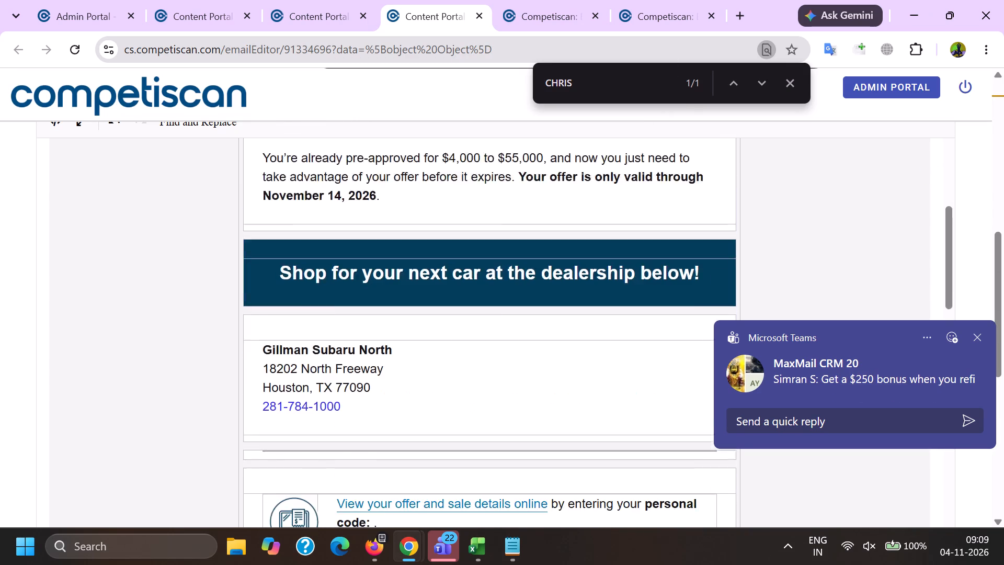
scroll(366, 357, "up", 2)
scroll(364, 355, "down", 19)
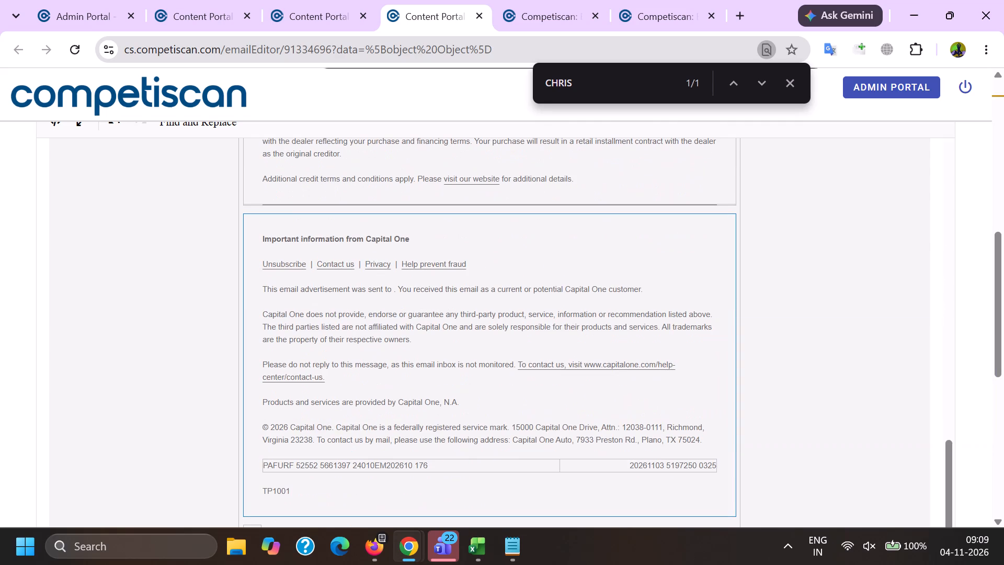
left_click_drag(260, 462, 315, 479)
key("BackSpace")
Save the product info of the cleaned 91334696 email.
scroll(407, 337, "down", 5)
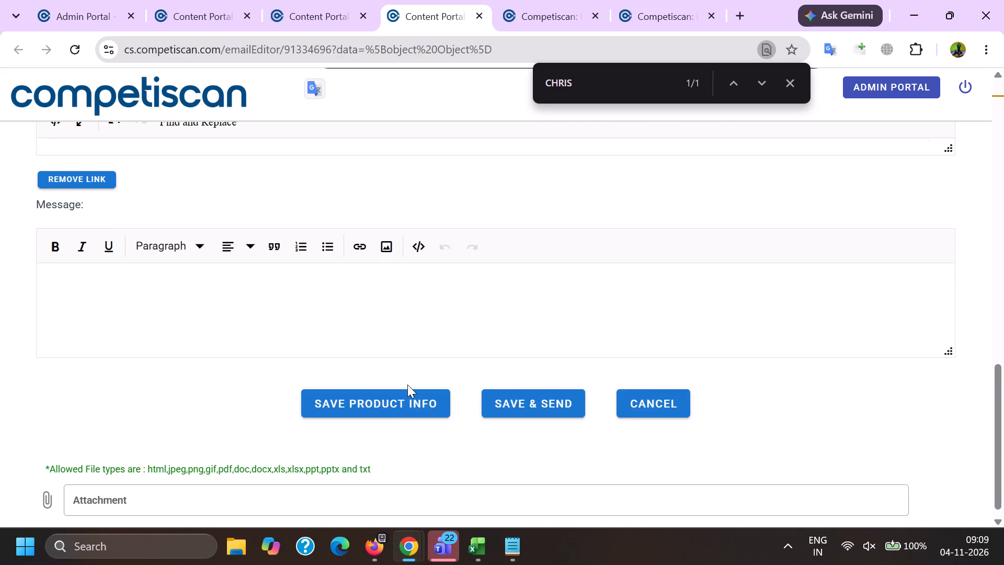
scroll(407, 385, "down", 3)
scroll(409, 399, "up", 1)
scroll(409, 399, "down", 2)
left_click(406, 403)
left_click(526, 315)
Switch to the strings (2) workbook in Excel and copy the LendingTree savings sender address from cell B235 of Sheet1.
left_click(464, 549)
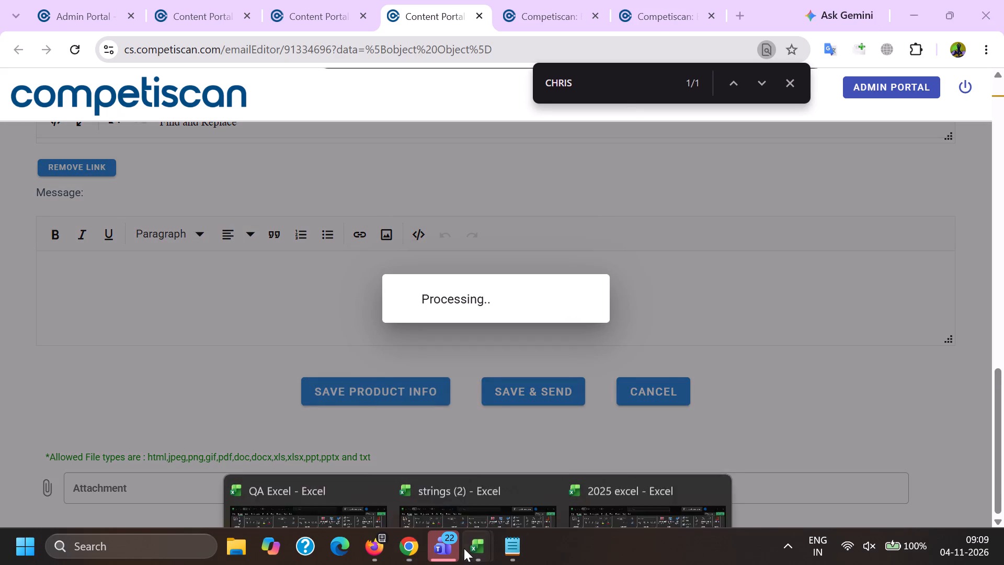
left_click(510, 480)
scroll(409, 359, "up", 7)
scroll(447, 392, "down", 9)
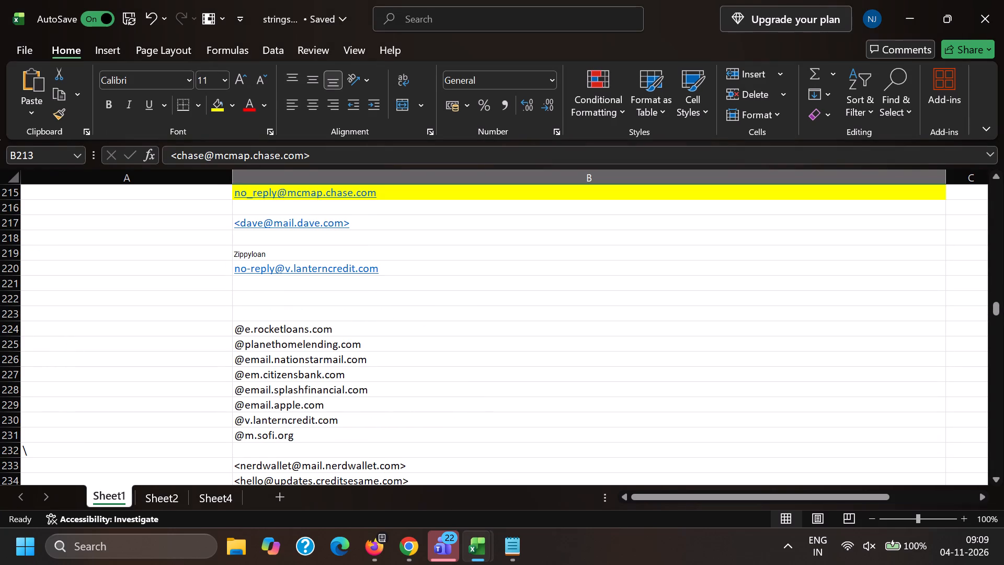
scroll(393, 374, "down", 3)
left_click(414, 370)
left_click(404, 359)
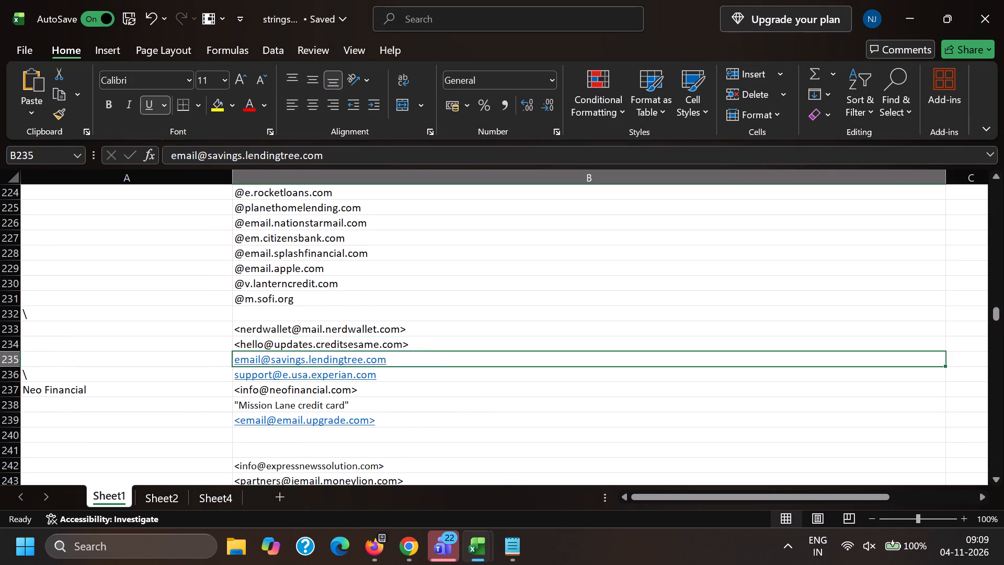
key("ctrl+c")
In the Firefox Content Portal tab with the Discover search, replace the search text with the copied LendingTree address in quotes and search.
left_click(374, 538)
left_click(288, 487)
left_click(407, 0)
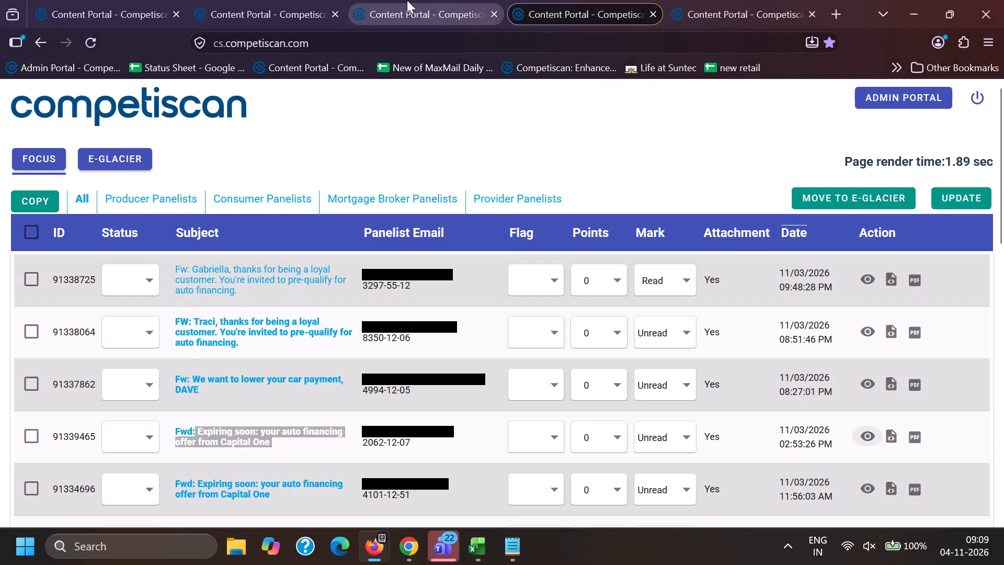
scroll(311, 323, "down", 4)
left_click_drag(318, 177, 0, 180)
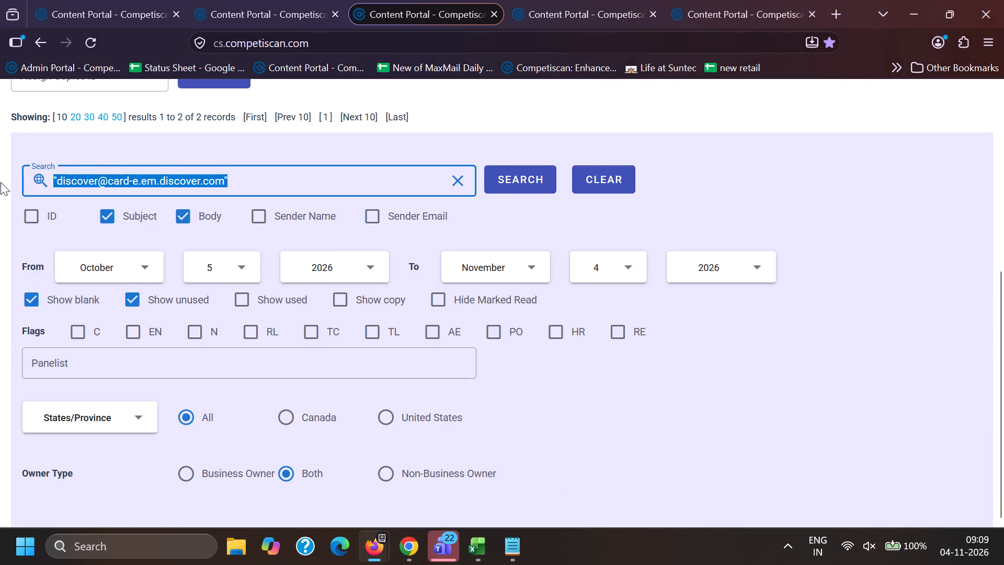
key("BackSpace")
key("shift+quotedbl")
key("ctrl+v")
key("shift+quotedbl")
key("Return")
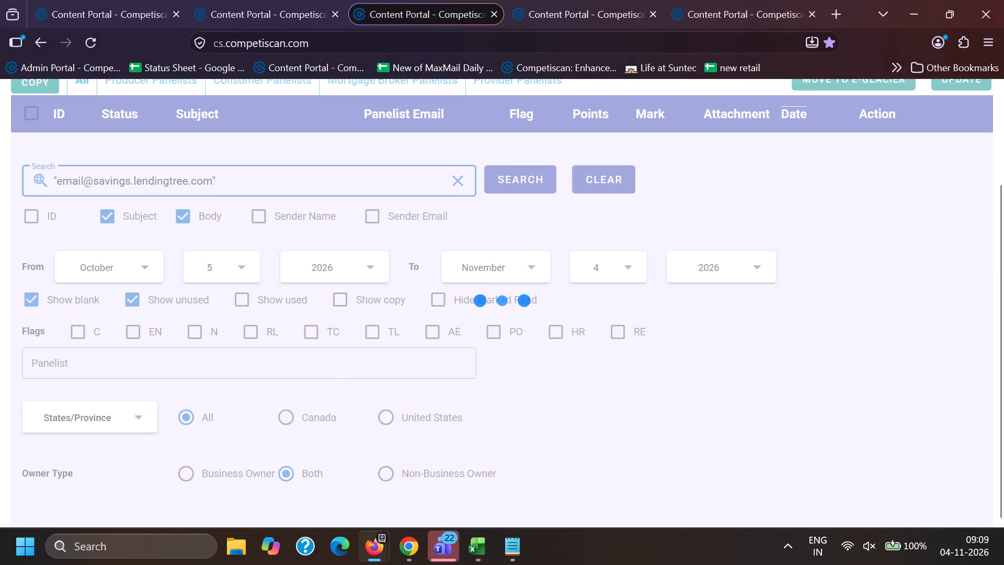
Back in Chrome, open the product management form for the 91334696 email.
key("alt+Tab")
key("alt+Tab")
key("alt+Tab")
left_click_drag(0, 275, 0, 265)
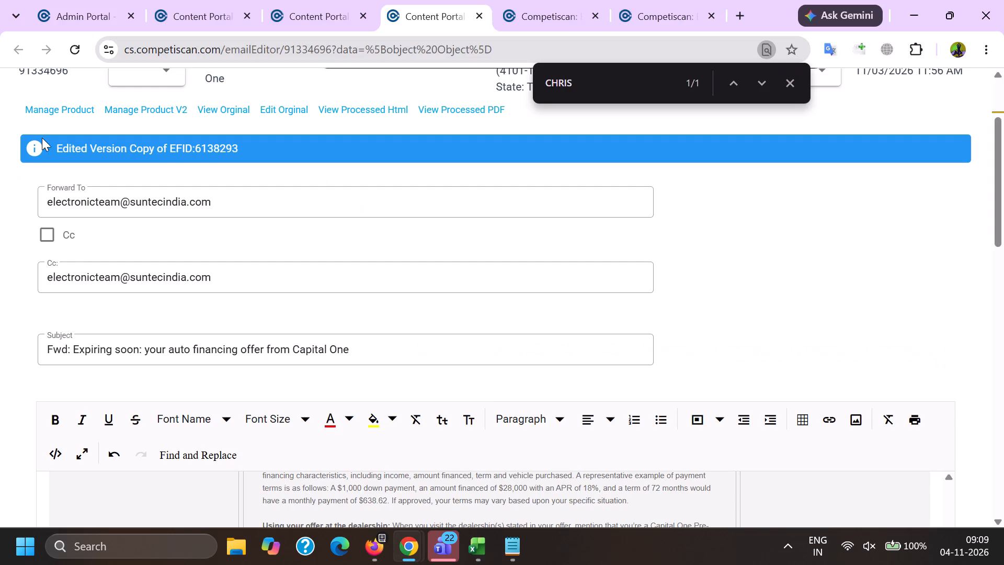
left_click(37, 107)
Copy the Product Headline from the existing product entry 20927307 and bring it to the 91334696 product form.
key("alt+Tab")
scroll(241, 193, "down", 5)
scroll(212, 307, "up", 10)
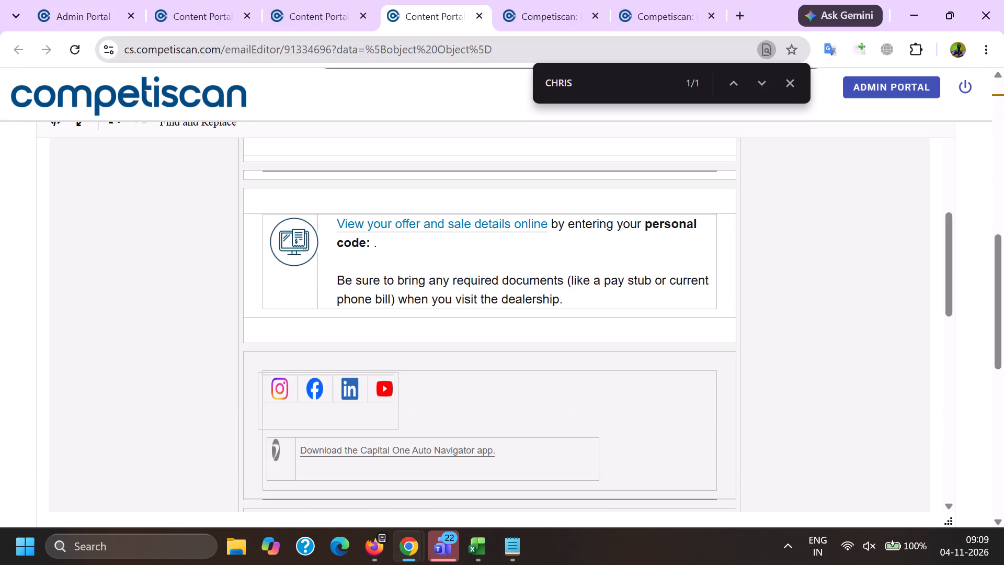
scroll(371, 321, "up", 2)
left_click(646, 0)
scroll(617, 311, "up", 10)
key("ctrl+c")
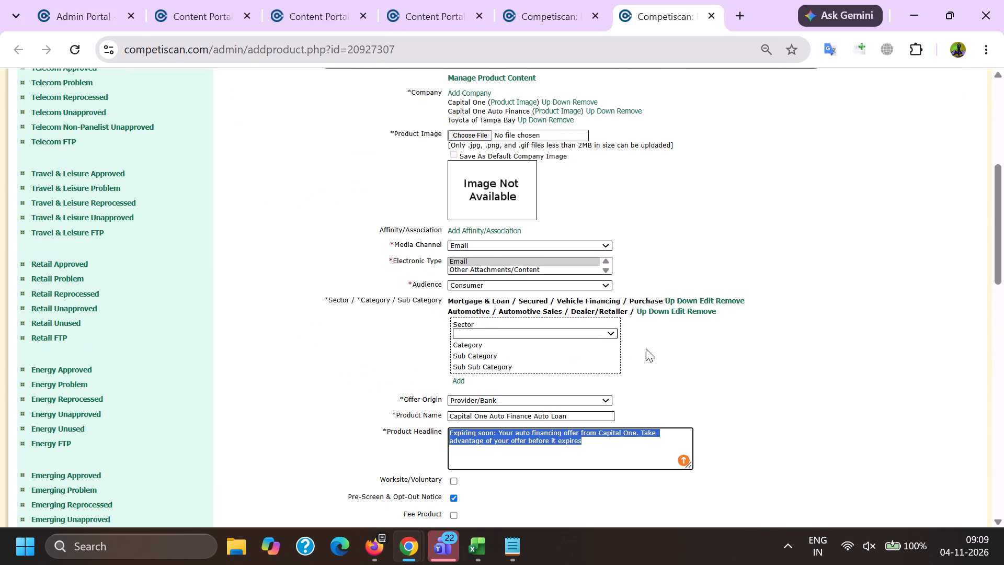
key("alt+Tab")
scroll(289, 227, "down", 5)
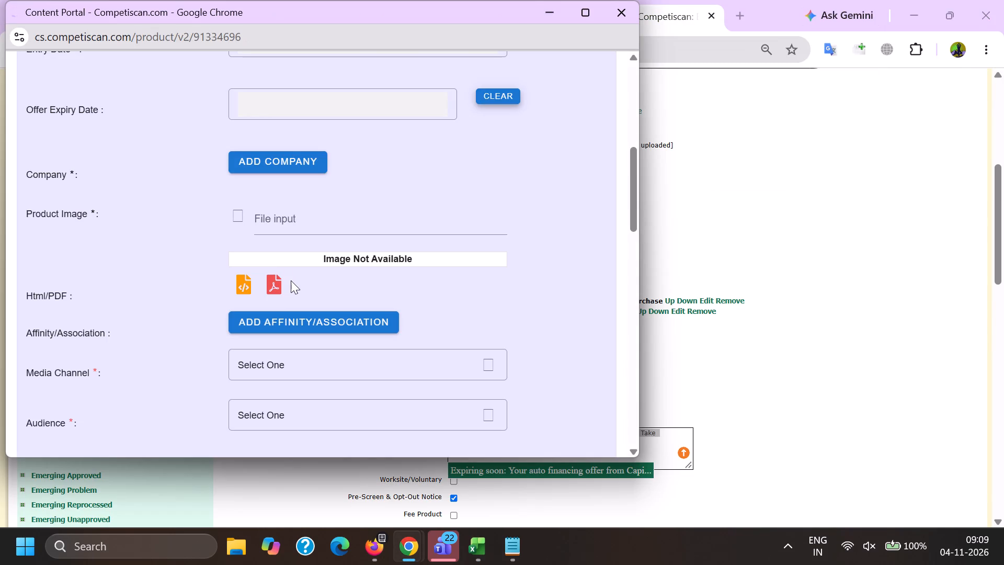
Set the product record's offer expiry date to 2026-11-14.
scroll(314, 254, "up", 3)
left_click(301, 439)
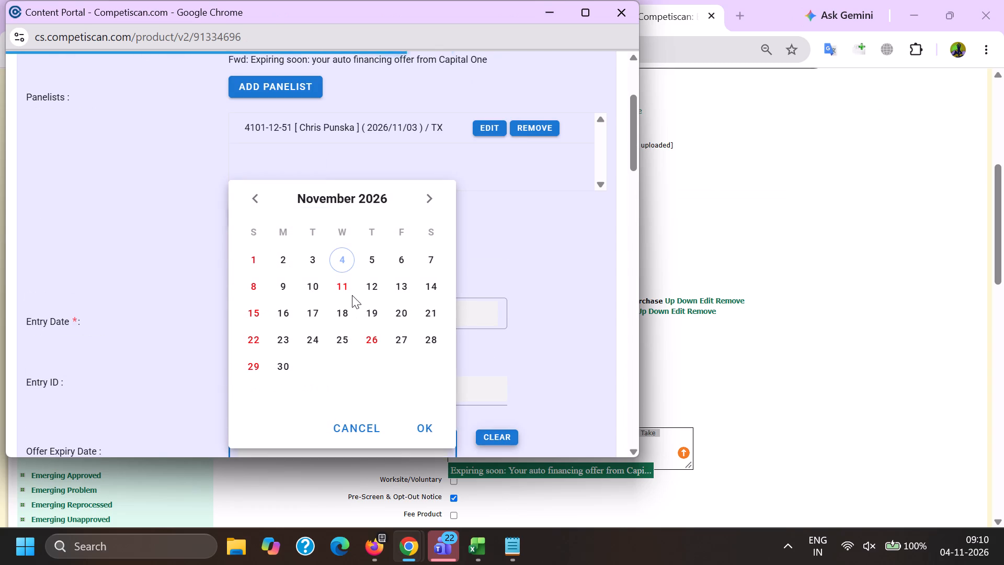
left_click(427, 289)
left_click(428, 250)
left_click(434, 405)
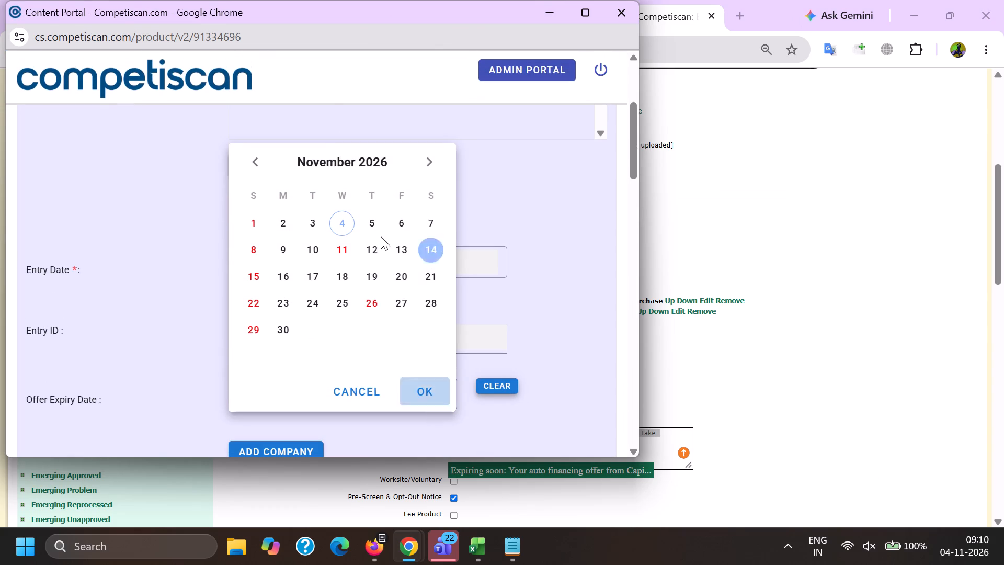
Start adding a company to the product record by searching for "capital one auto".
scroll(381, 238, "down", 2)
left_click(277, 327)
left_click(278, 300)
key("c")
key("a")
key("p")
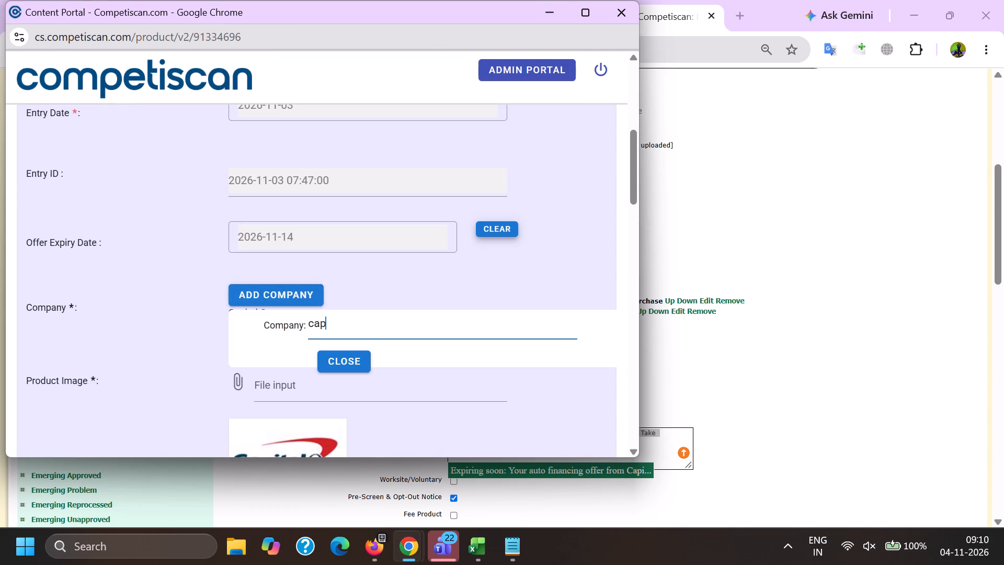
key("i")
key("t")
key("a")
key("l")
key("space")
key("o")
key("n")
key("e")
key("space")
key("a")
key("u")
key("t")
key("o")
Replace the product headline with the copied text "Expiring soon: Your auto financing offer from Capital One. Take advantage of your offer before it expires".
scroll(278, 302, "down", 8)
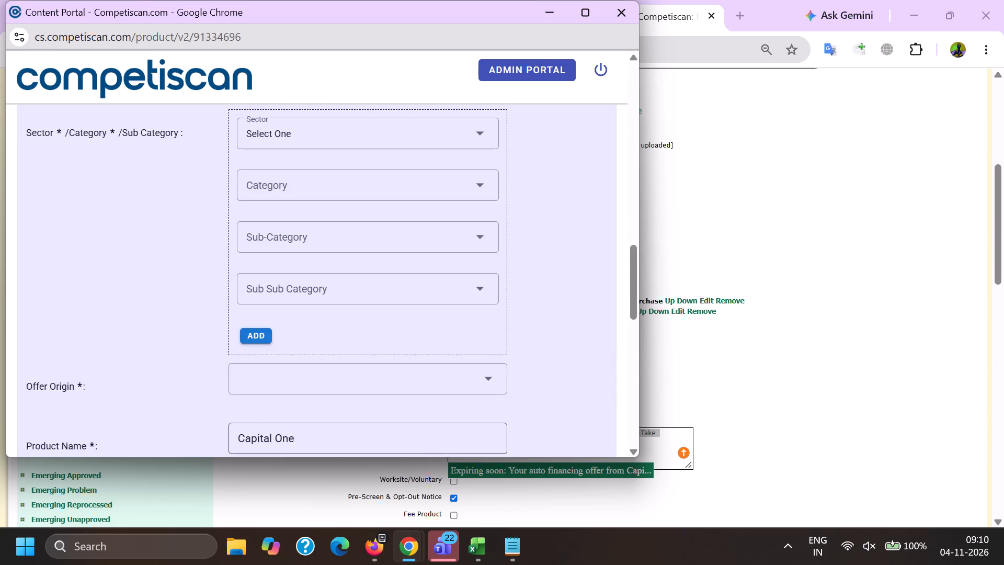
scroll(337, 379, "down", 3)
left_click_drag(467, 272, 0, 166)
key("ctrl+v")
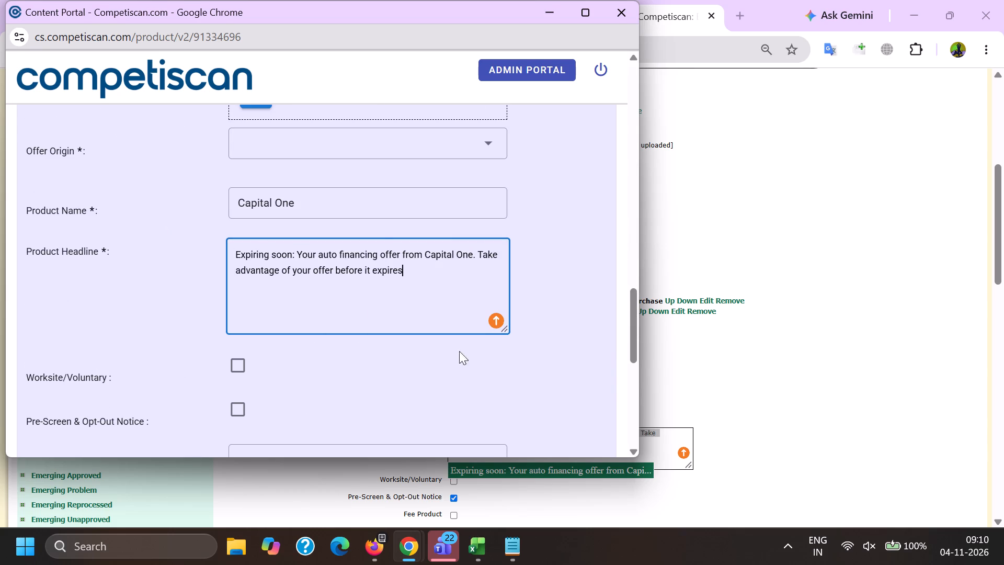
Copy "Capital One Auto Finance Auto Loan" from the existing product 20927307 and use it as the new record's product name.
key("alt+Tab")
left_click_drag(599, 415, 193, 369)
key("ctrl+c")
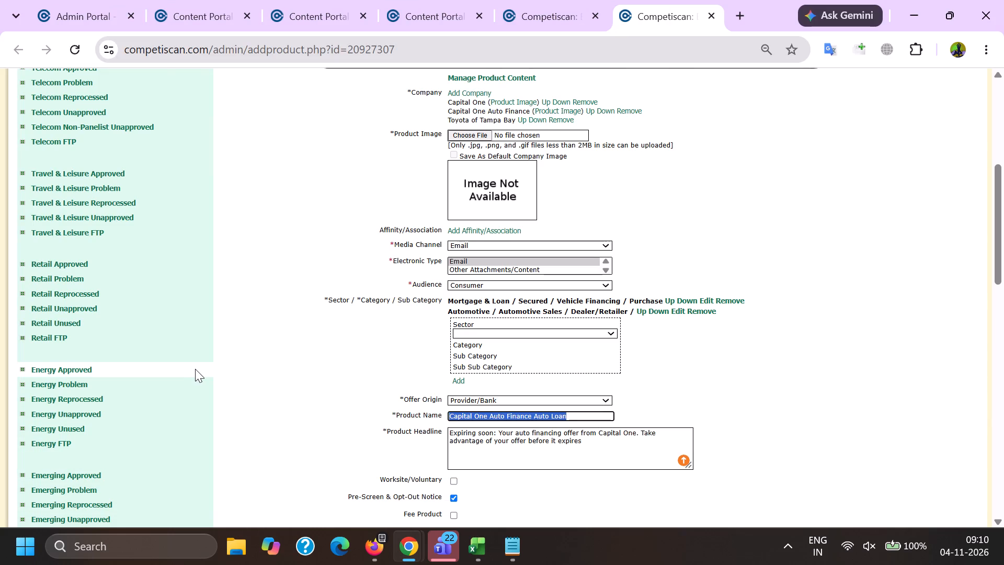
key("alt+Tab")
left_click_drag(331, 203, 177, 180)
key("ctrl+v")
Add Capital One Auto Finance from the company search results to the product record.
scroll(274, 370, "up", 4)
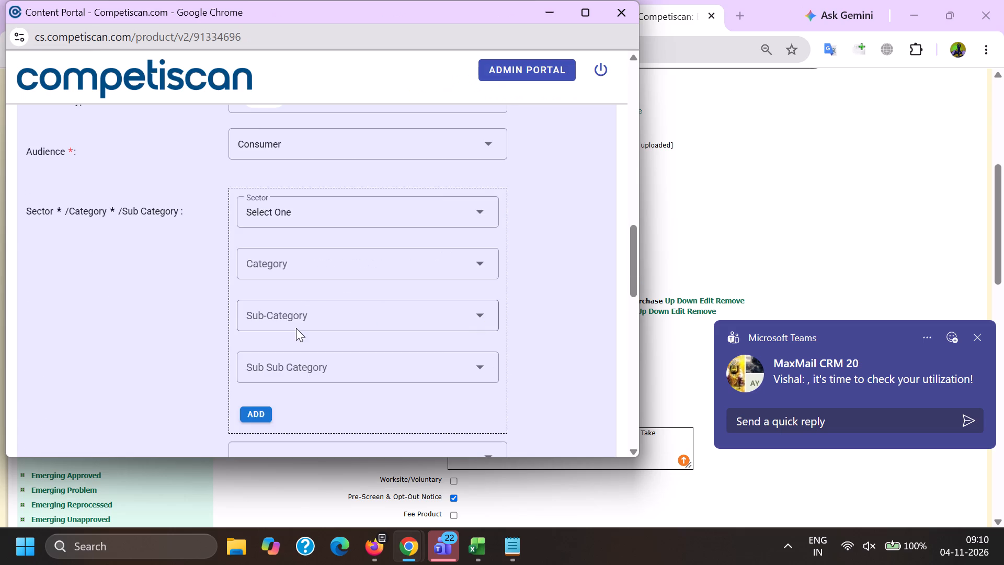
scroll(297, 323, "up", 6)
left_click(328, 287)
scroll(290, 198, "up", 1)
scroll(290, 198, "down", 7)
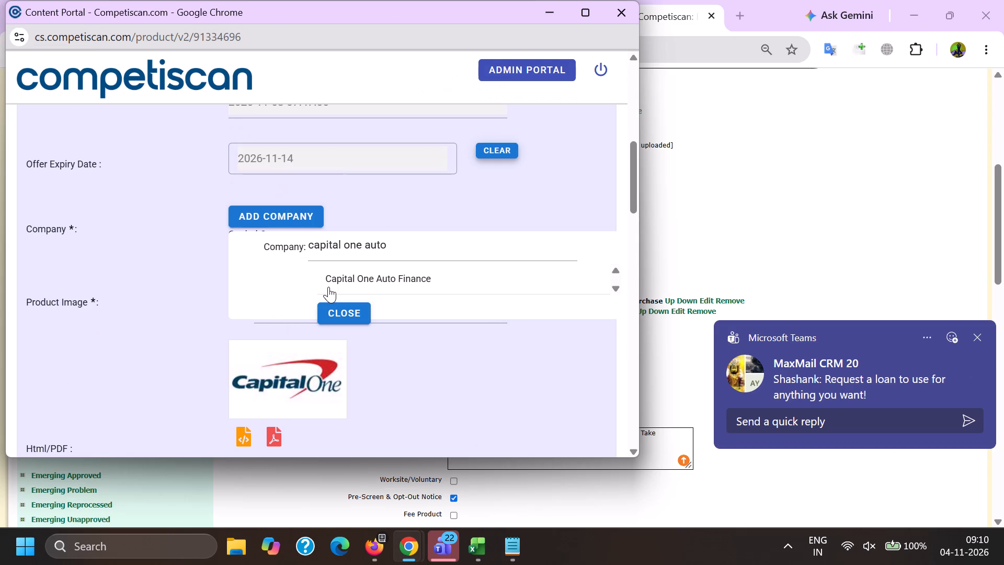
Add the sector classification Mortgage & Loan / Secured / Vehicle Financing / Purchase to the product record.
scroll(328, 287, "down", 1)
left_click(264, 178)
scroll(263, 188, "down", 3)
left_click(292, 229)
left_click_drag(127, 236, 161, 243)
left_click(273, 238)
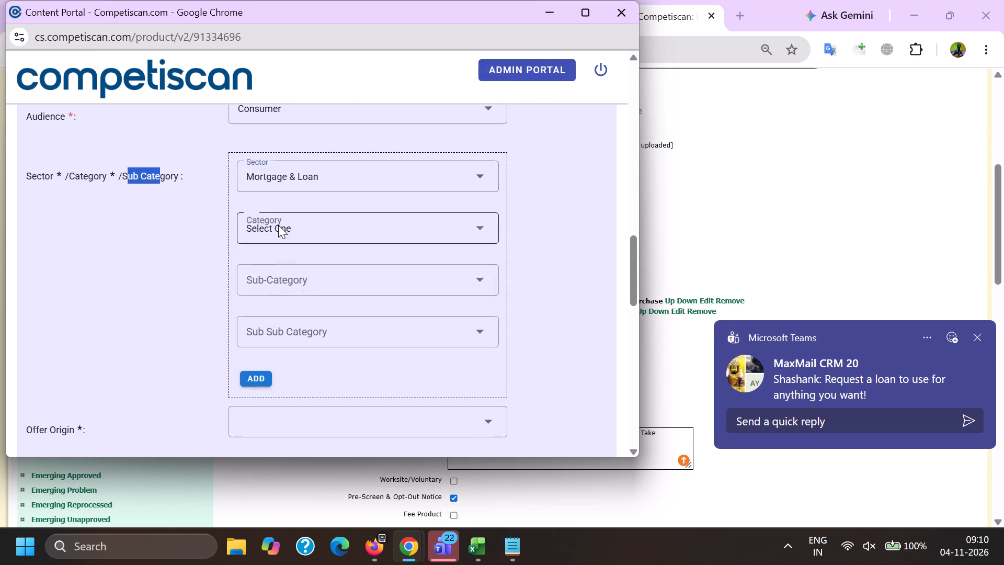
left_click(281, 262)
left_click_drag(115, 275, 139, 283)
left_click(312, 282)
scroll(280, 196, "down", 8)
left_click(292, 356)
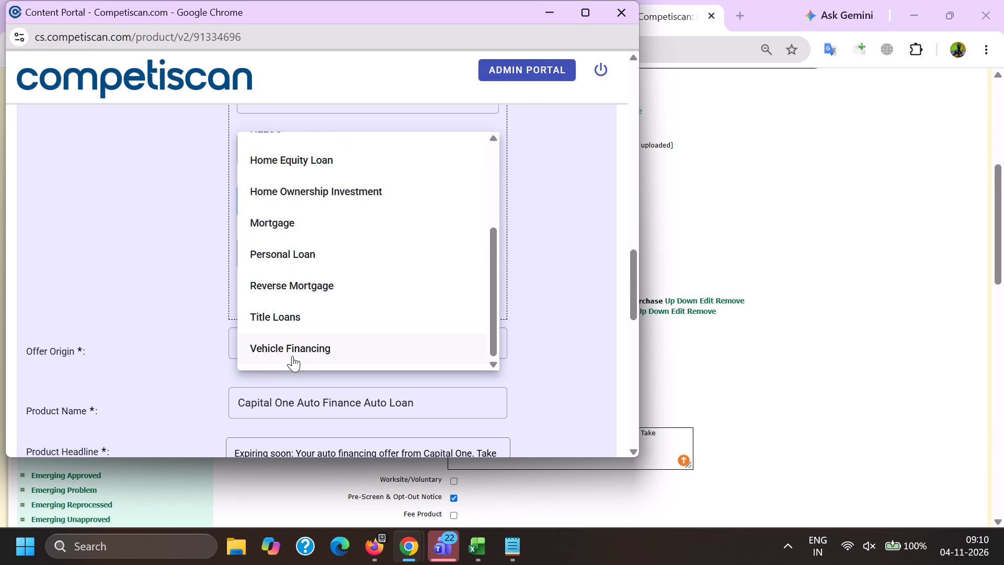
left_click_drag(138, 322, 154, 321)
left_click(291, 257)
left_click_drag(300, 321, 293, 321)
left_click_drag(177, 319, 186, 321)
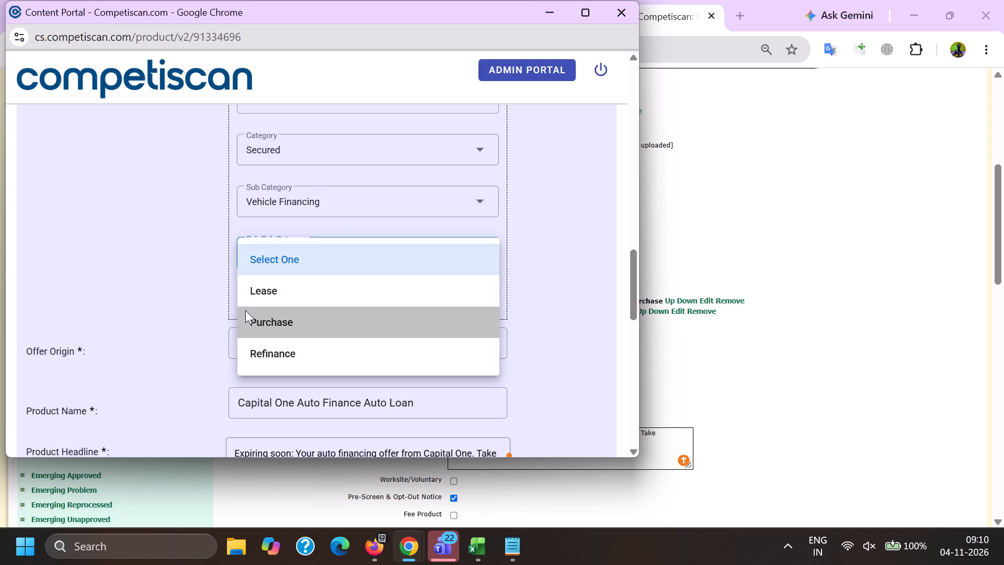
left_click(255, 301)
Set the offer origin to Provider/Bank.
scroll(261, 227, "down", 1)
left_click(275, 312)
left_click(275, 362)
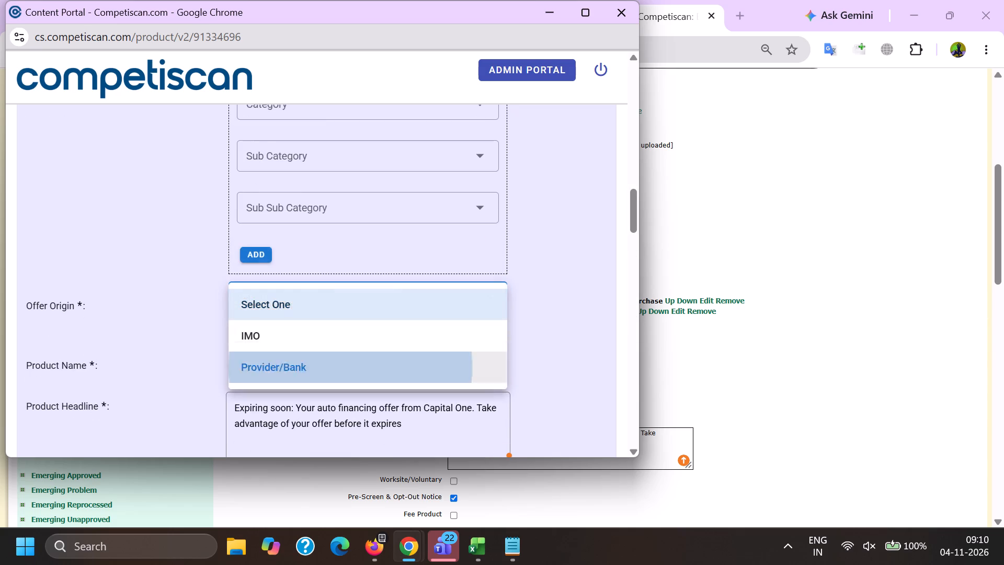
Select URL/Website as the response mechanism.
scroll(283, 209, "down", 7)
left_click(269, 278)
scroll(265, 166, "down", 8)
left_click(292, 327)
left_click_drag(119, 294, 149, 295)
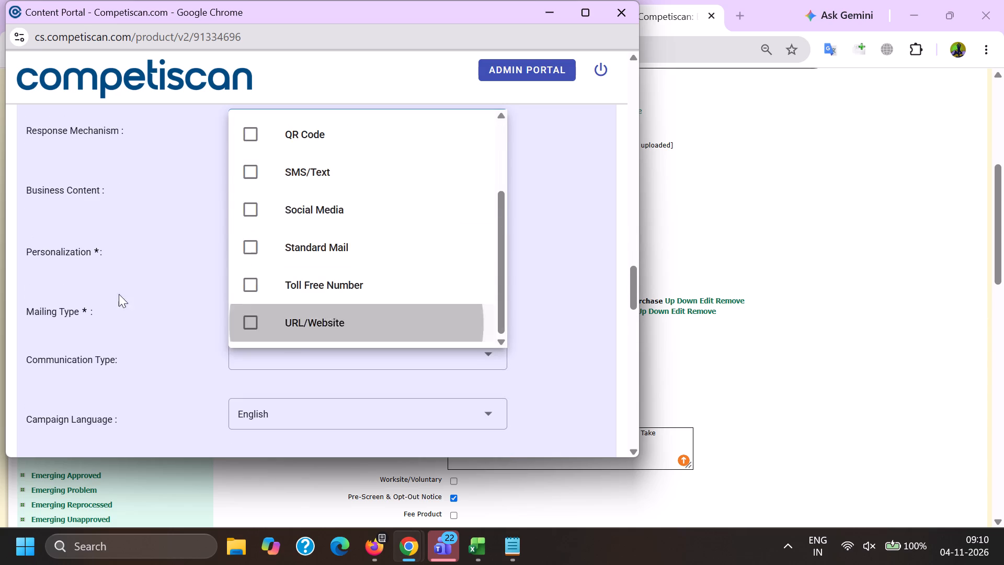
Fill in the personalization and mailing type fields of the product record.
left_click(236, 253)
left_click(272, 308)
left_click(308, 381)
left_click_drag(186, 379, 193, 382)
Set the application type to Pre-Approved and submit the product record.
scroll(276, 318, "down", 11)
left_click(273, 195)
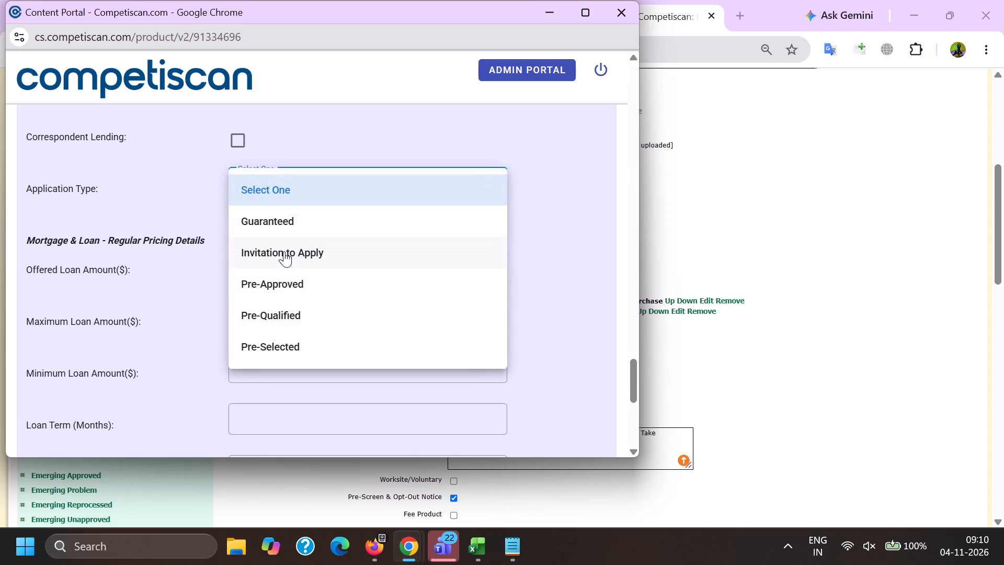
left_click(286, 285)
double_click(141, 296)
key("End")
scroll(246, 335, "down", 5)
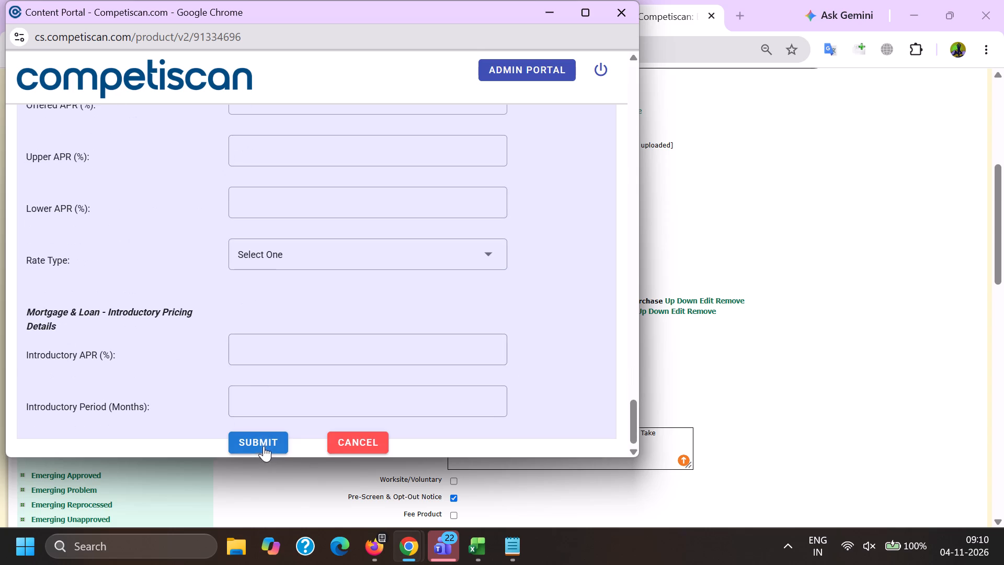
left_click(264, 446)
left_click(376, 541)
left_click(295, 474)
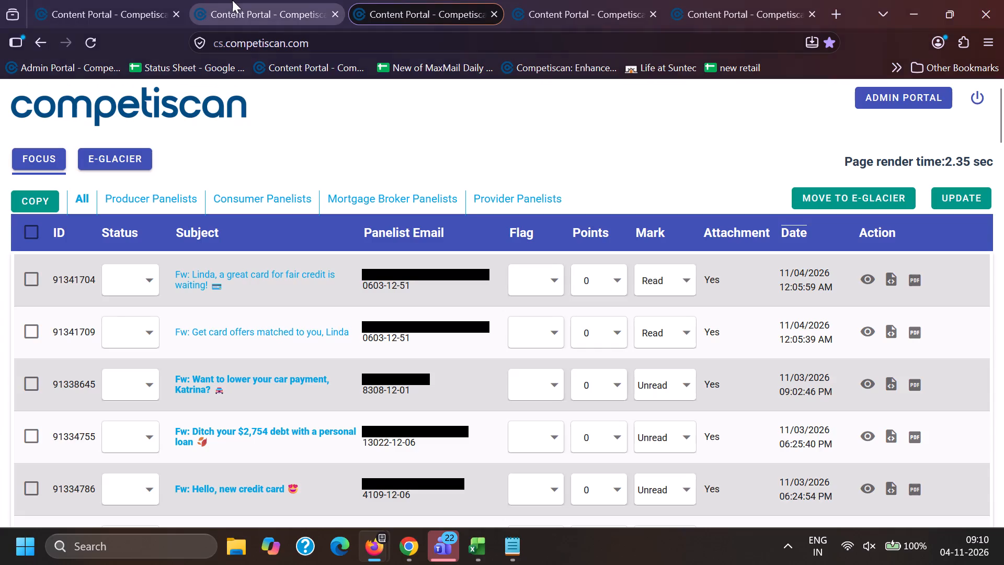
scroll(292, 308, "down", 1)
left_click_drag(190, 342, 204, 347)
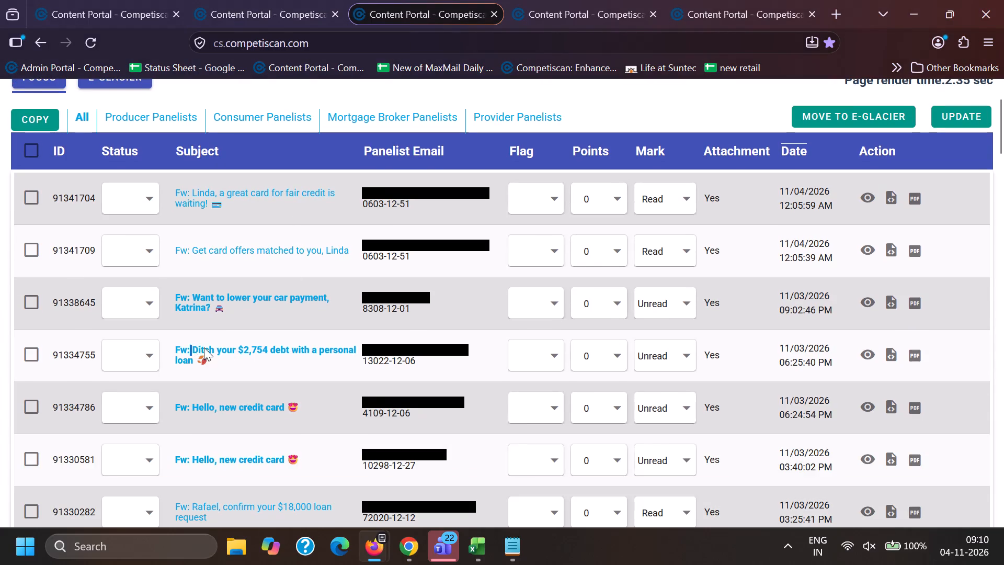
left_click_drag(204, 347, 240, 368)
key("ctrl+c")
key("ctrl+c")
In the Chrome Content Portal, search email subjects for the quoted phrase "Ditch your $2,754 debt with a personal loan".
left_click(405, 556)
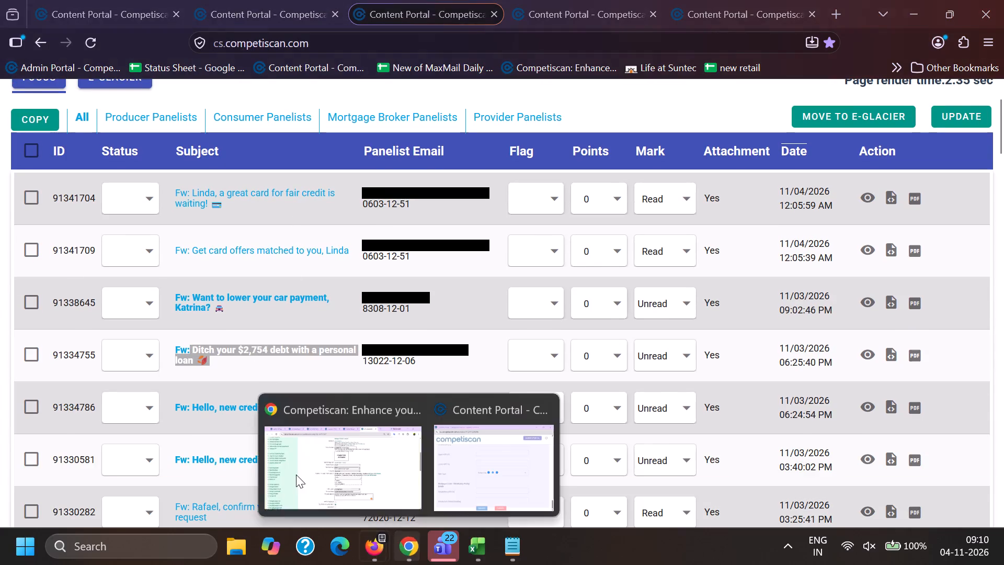
left_click(296, 474)
left_click(182, 0)
scroll(257, 355, "down", 20)
scroll(257, 355, "down", 6)
scroll(276, 432, "down", 7)
left_click_drag(363, 218, 0, 242)
key("BackSpace")
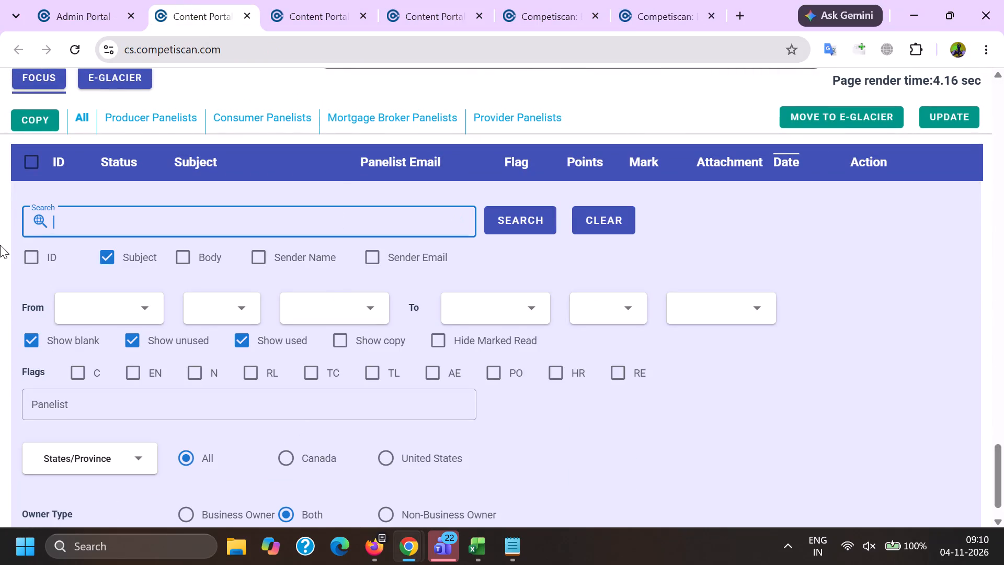
key("shift+quotedbl")
key("ctrl+v")
key("shift+quotedbl")
key("Return")
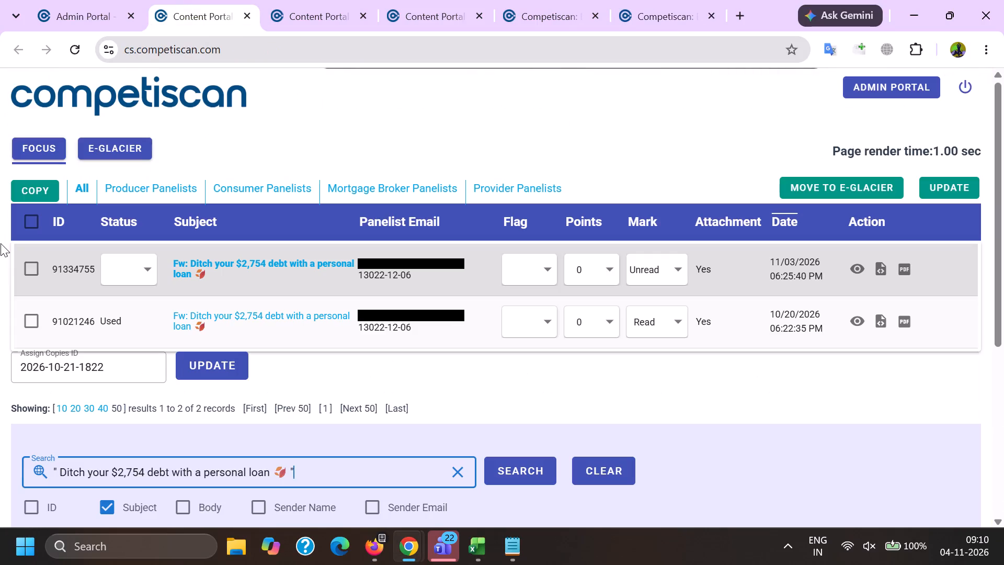
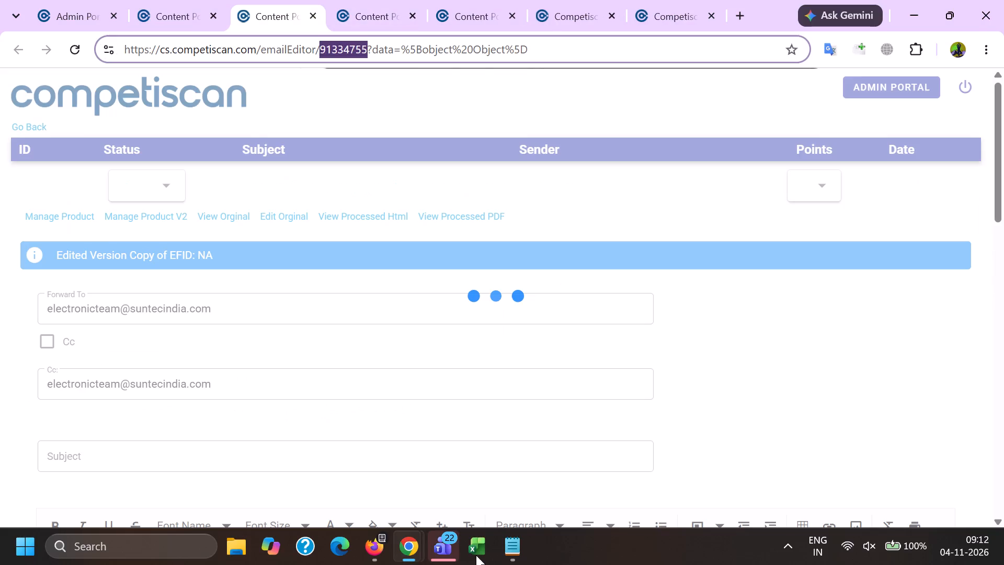
left_click(643, 471)
scroll(99, 267, "down", 3)
left_click(55, 222)
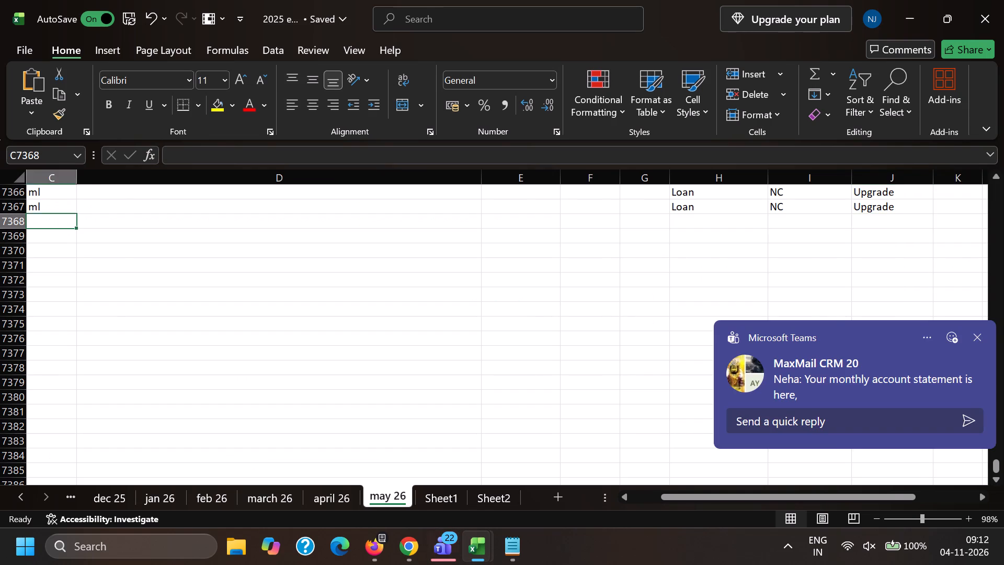
key("Left")
key("ctrl+v")
key("Right")
key("m")
key("l")
key("Right")
Fill in row 7368's specification as bk and its record type as Platform.
key("Right")
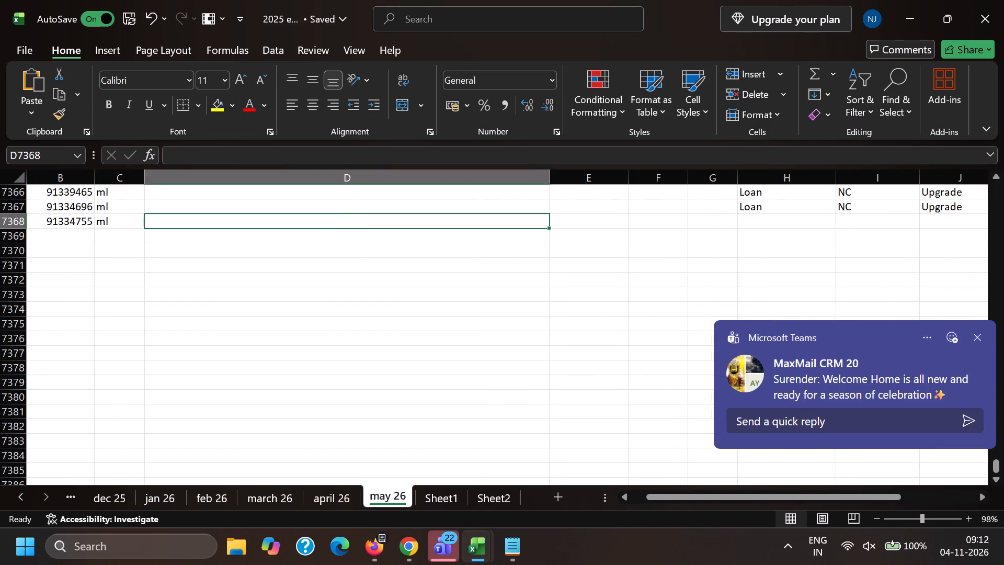
key("Right")
key("Right")
key("Right")
key("b")
key("Right")
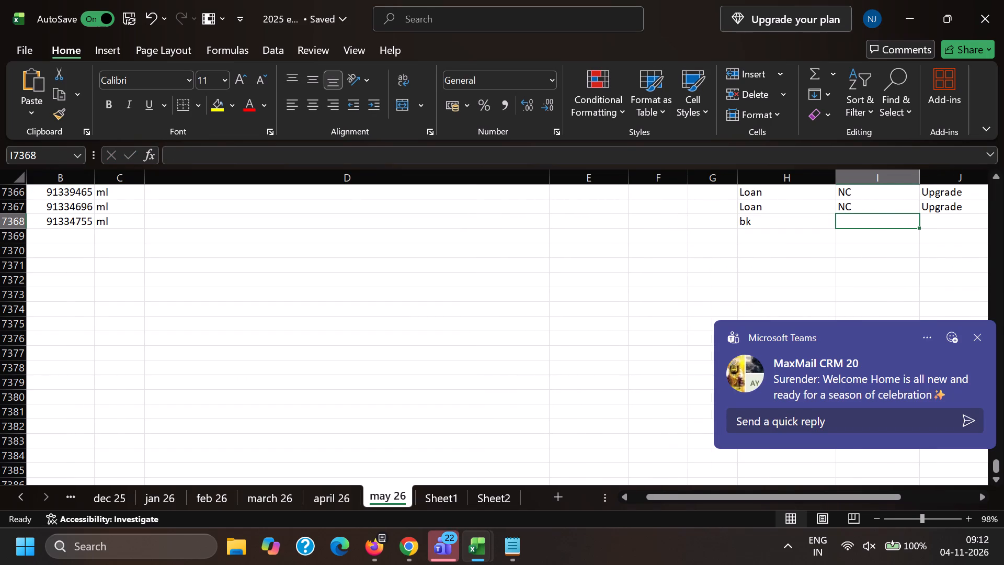
key("a")
key("t")
key("f")
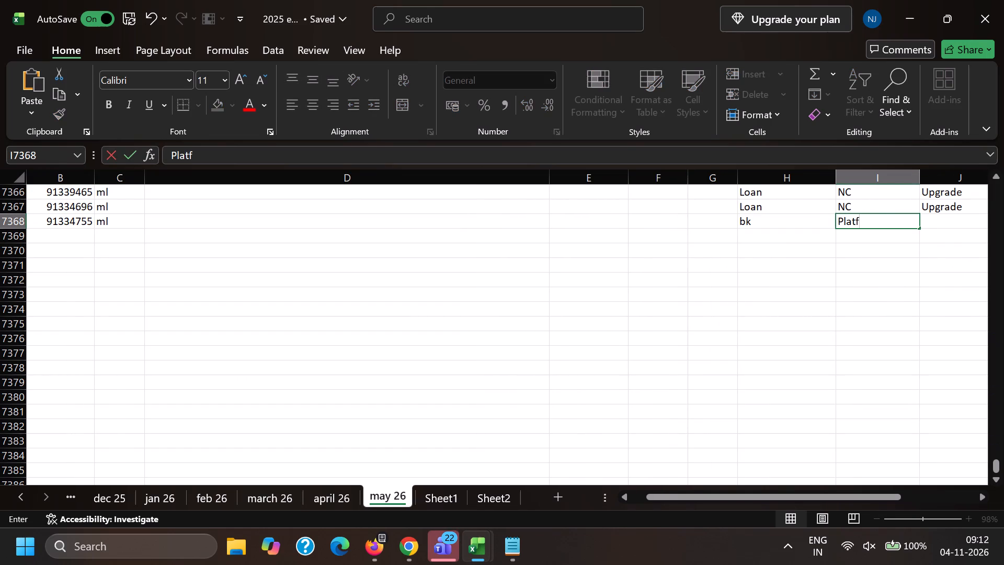
key("o")
key("r")
key("m")
key("Right")
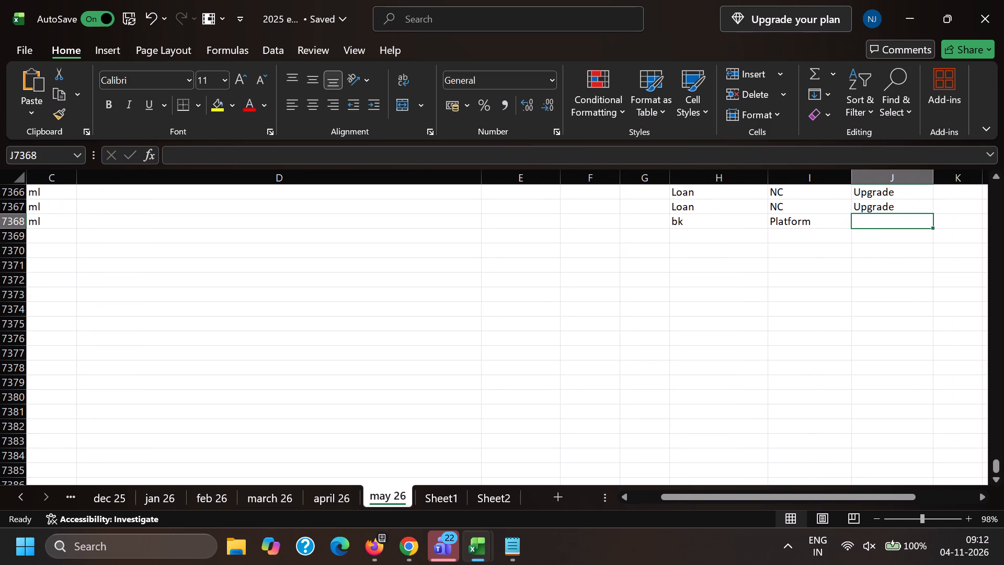
Copy the Acquisition mailing type from row 7357 into row 7368.
scroll(25, 282, "up", 5)
left_click(864, 279)
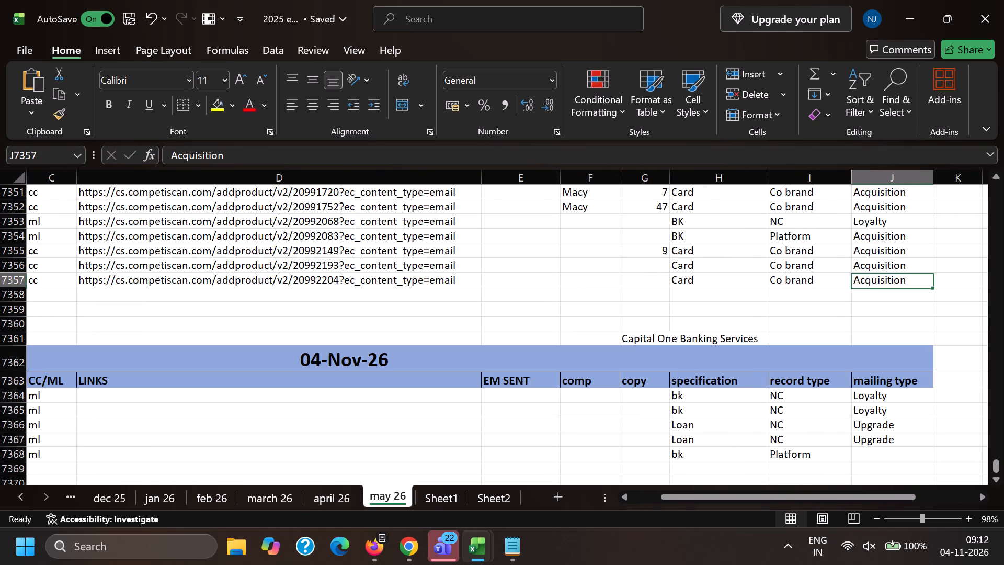
key("ctrl+c")
scroll(820, 319, "down", 2)
left_click(862, 368)
key("ctrl+v")
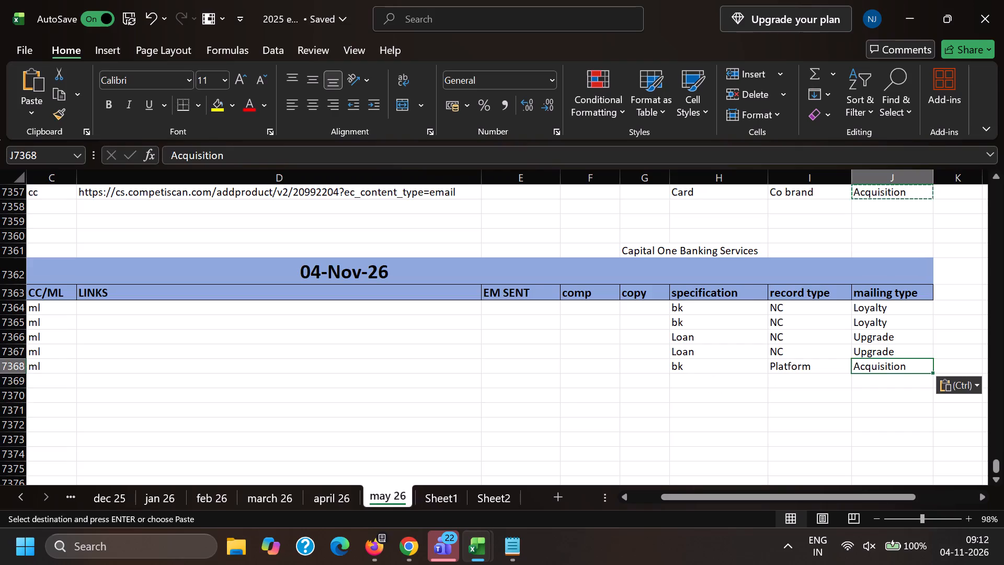
left_click(534, 408)
In Chrome, copy the From/Date/Subject header block from email 91339465 and paste it at the top of email 91334755's body.
key("alt+Tab")
scroll(187, 249, "down", 2)
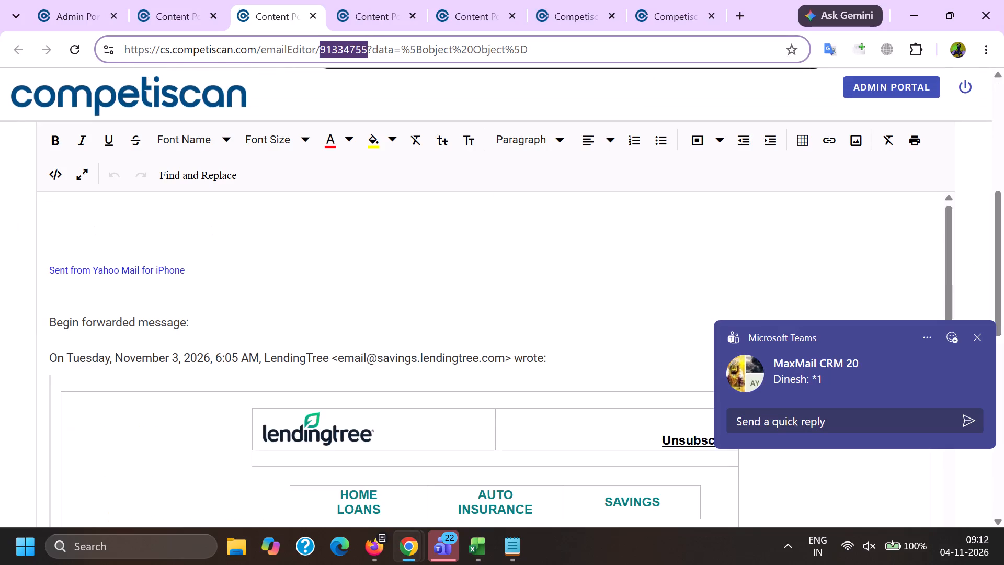
left_click(385, 0)
scroll(233, 354, "up", 13)
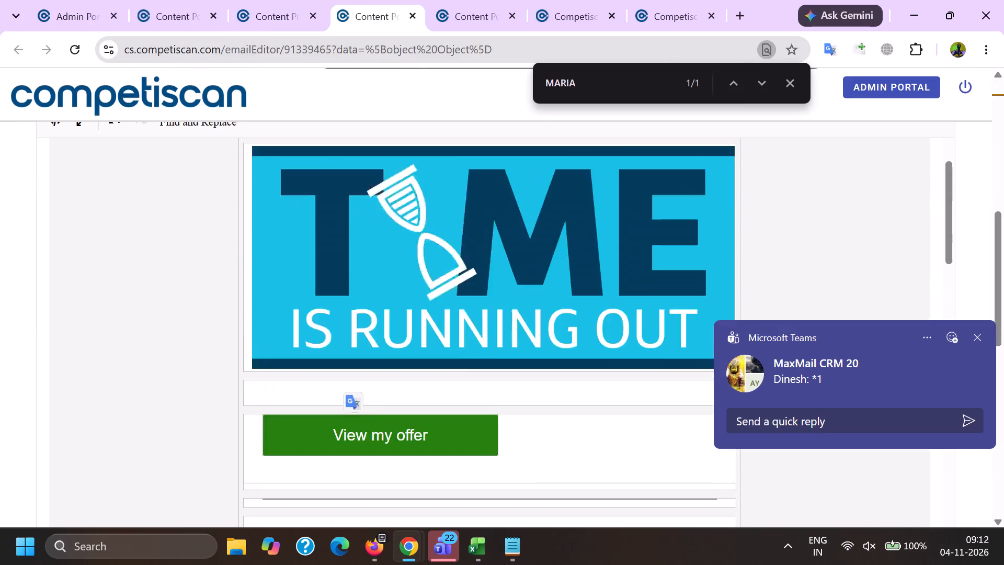
scroll(233, 341, "up", 8)
left_click_drag(380, 418, 0, 318)
key("ctrl+c")
left_click(287, 0)
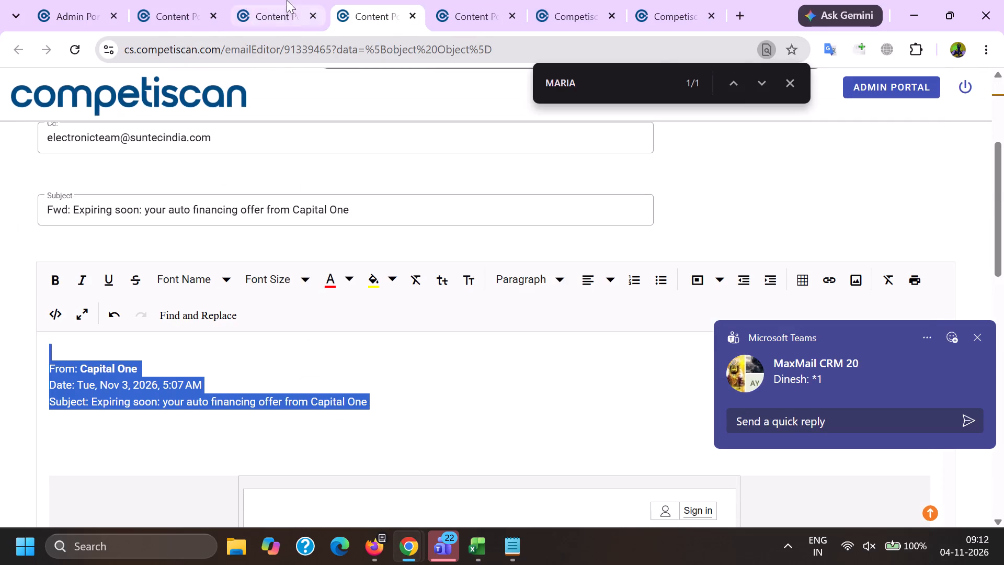
left_click(104, 263)
left_click(66, 230)
key("ctrl+v")
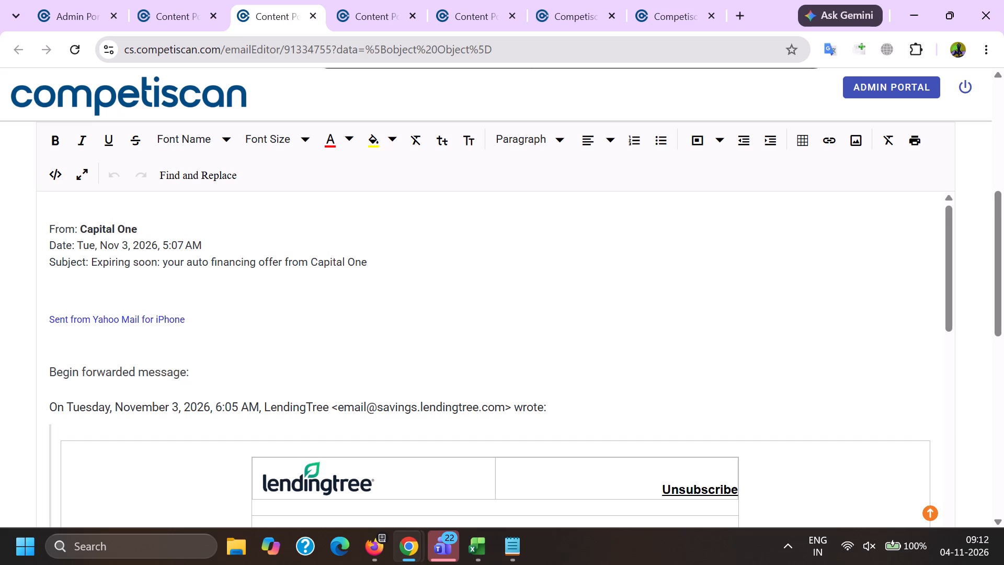
Copy the forwarded message's date "Tuesday, November 3, 2026, 6:05 AM" for the pasted header's Date line.
double_click(83, 406)
left_click(243, 400, "shift")
key("ctrl+c")
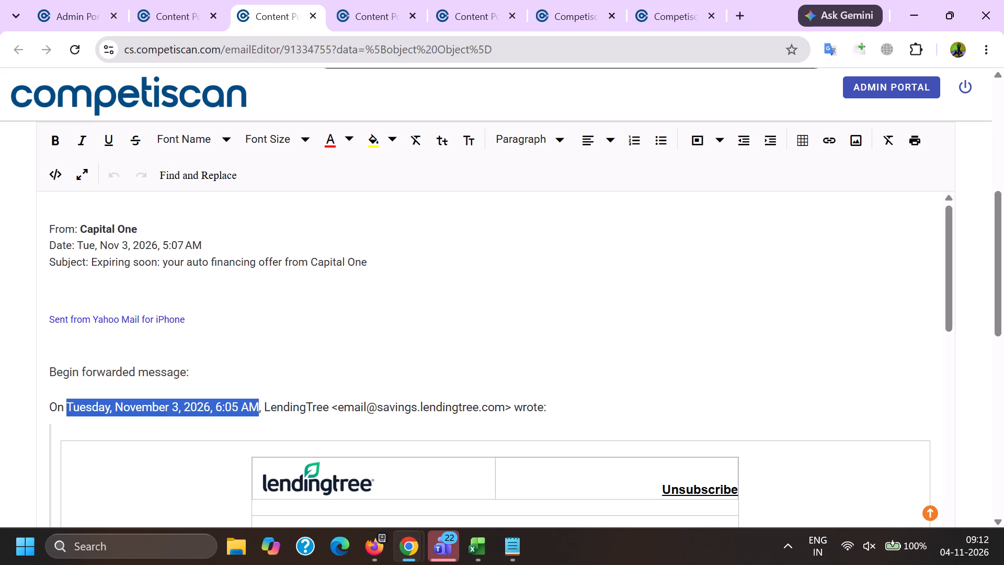
left_click_drag(81, 245, 101, 246)
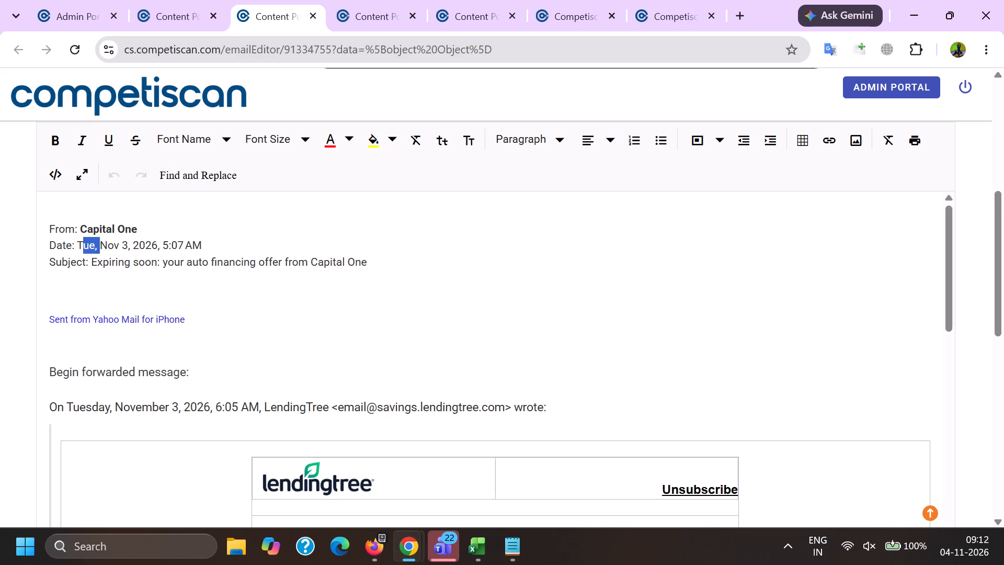
Replace the pasted header's date with "Tuesday, November 3, 2026, 6:05 AM" and close the extra gap above the Subject line.
double_click(83, 246)
left_click(219, 246, "shift")
key("ctrl+v")
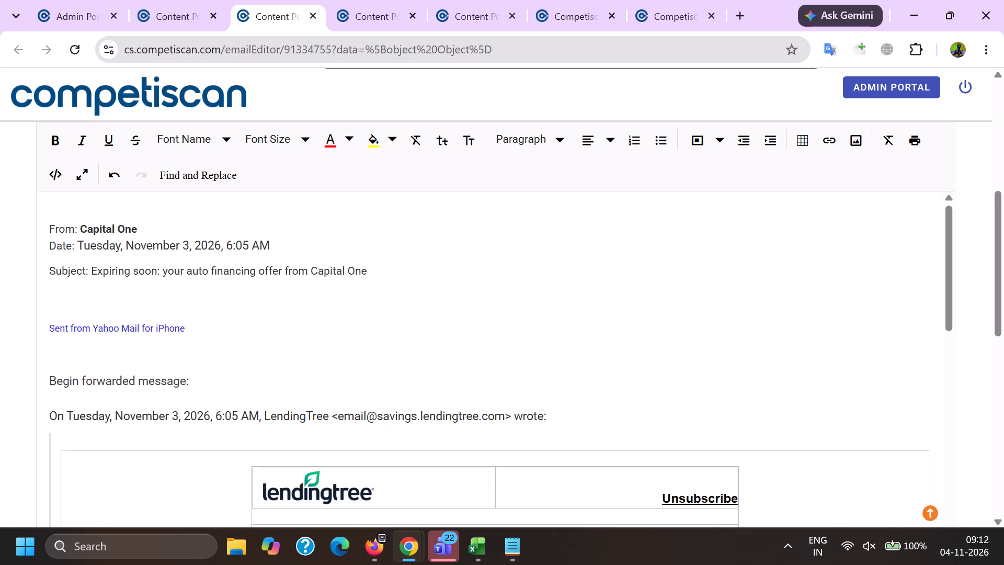
left_click(49, 272)
key("BackSpace")
key("shift+Return")
key("BackSpace")
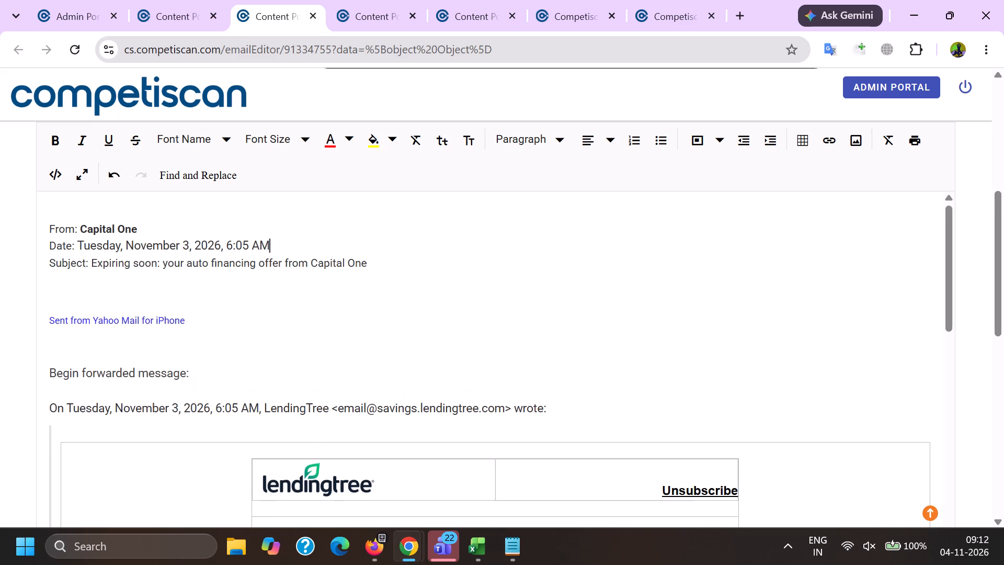
Replace Capital One in the header's From line with LendingTree, copied from the forwarded message line.
double_click(273, 404)
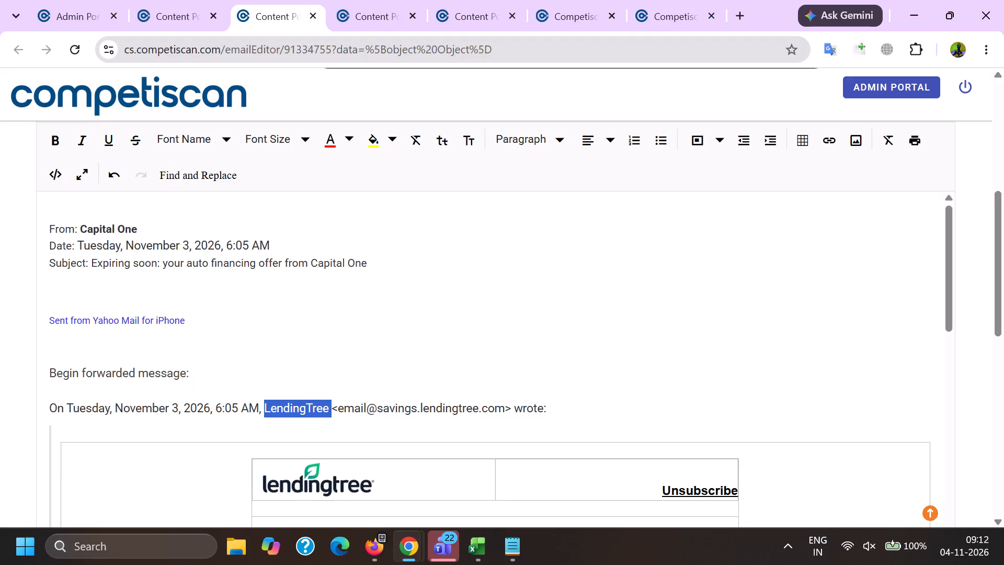
key("ctrl+c")
double_click(90, 230)
left_click(132, 228, "shift")
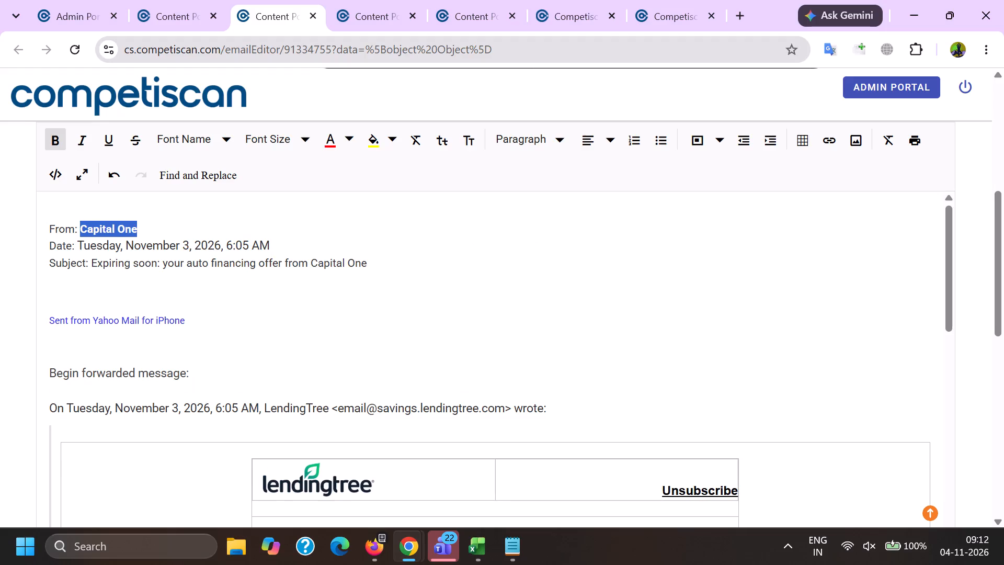
key("ctrl+v")
Replace the header's subject with "Ditch your $2,754 debt with a personal loan" and its emoji, copied from the email's subject without "Fw:".
scroll(139, 324, "up", 4)
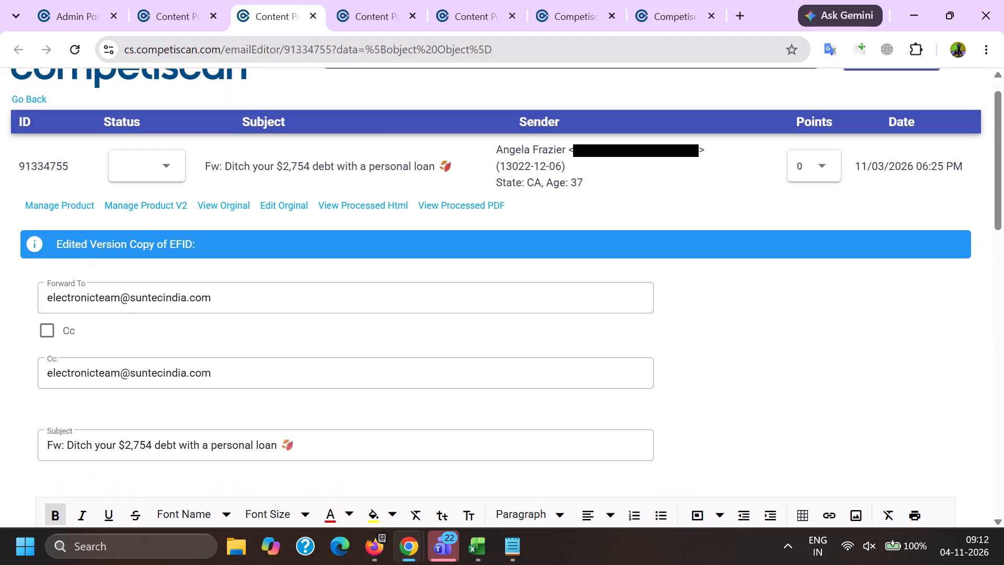
left_click_drag(227, 168, 451, 169)
key("ctrl+c")
scroll(217, 227, "down", 2)
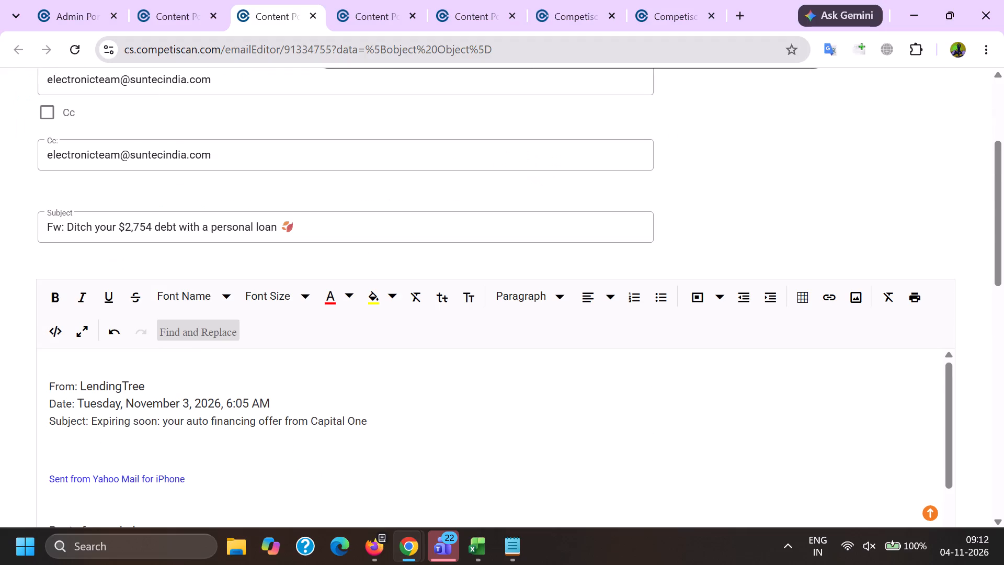
left_click_drag(93, 421, 419, 421)
key("ctrl+v")
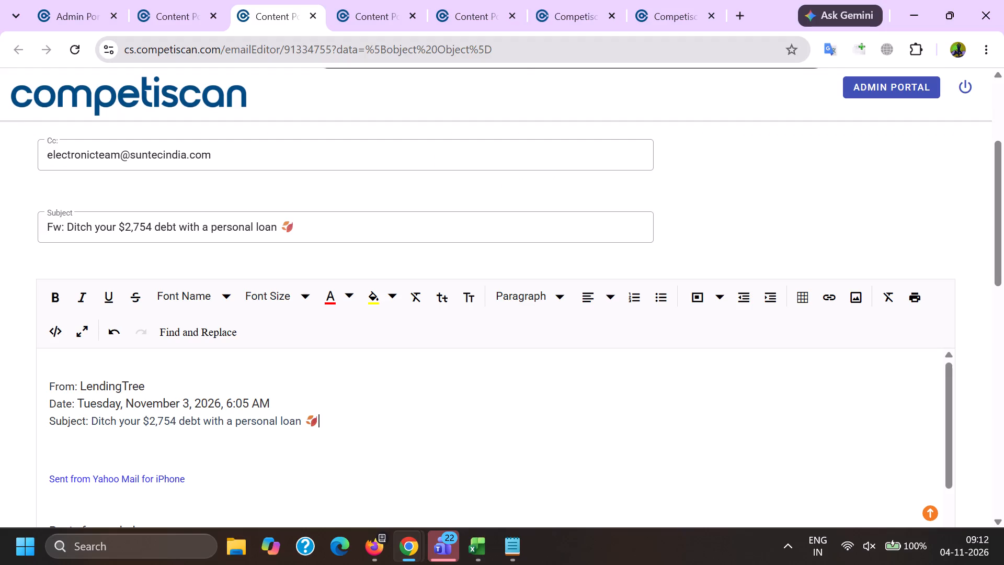
Delete the text between the header and the LendingTree content, from the Yahoo Mail signature through the "wrote:" line.
scroll(418, 226, "down", 2)
left_click_drag(600, 409, 47, 296)
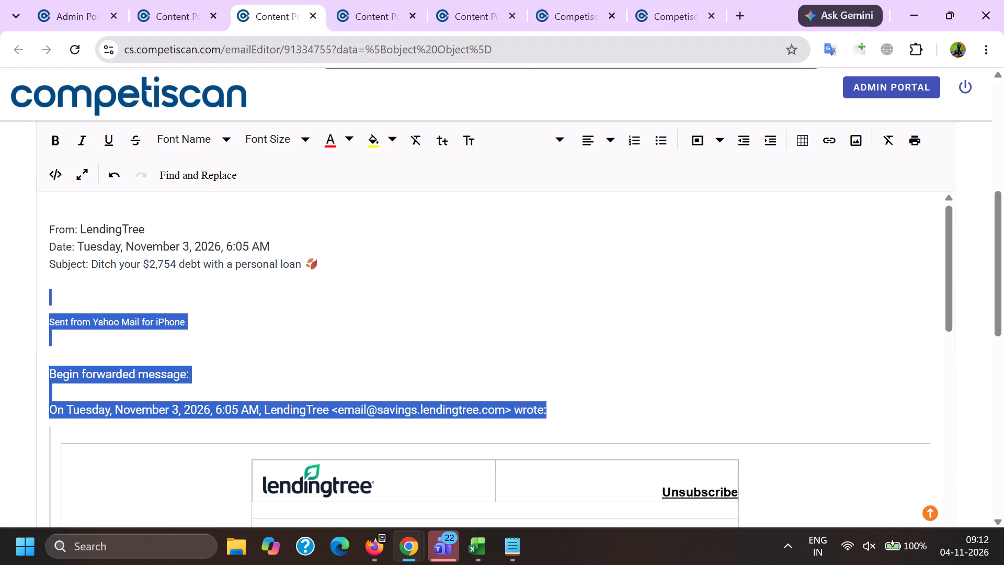
key("BackSpace")
key("BackSpace")
Delete the recipient's first name from the greeting above the loan table and search the page for further occurrences.
scroll(474, 348, "down", 4)
scroll(366, 401, "down", 2)
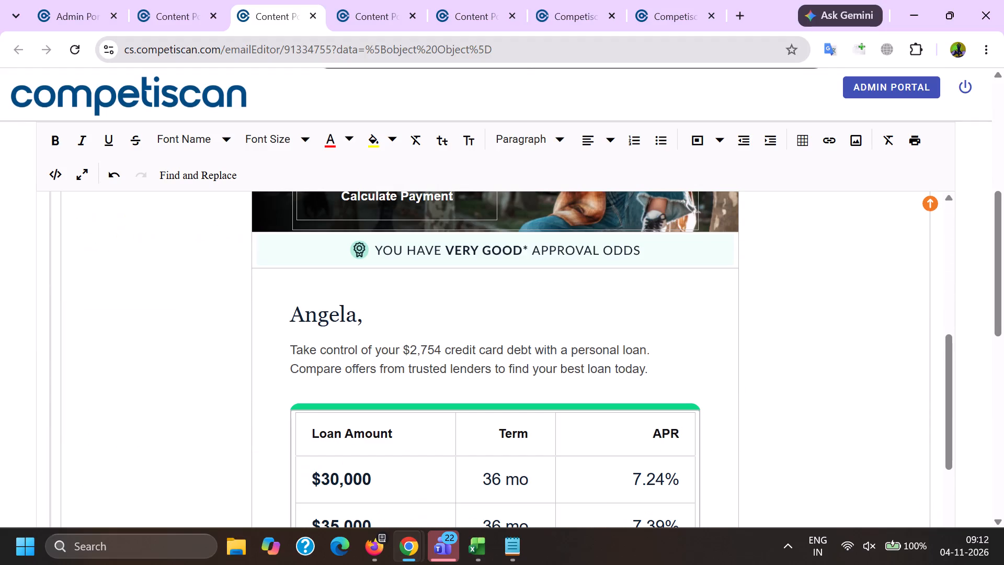
double_click(309, 314)
key("ctrl+c")
key("BackSpace")
key("ctrl+f")
key("ctrl+v")
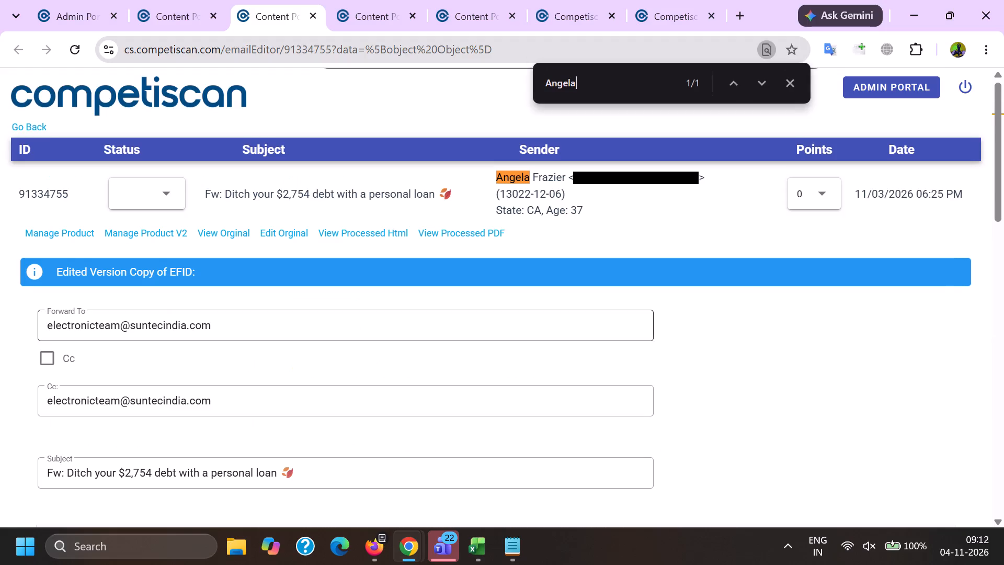
key("Return")
key("Return")
key("Return")
key("Return")
Copy the footer's Privacy Policy link address and remove the links from the email body.
scroll(328, 302, "down", 18)
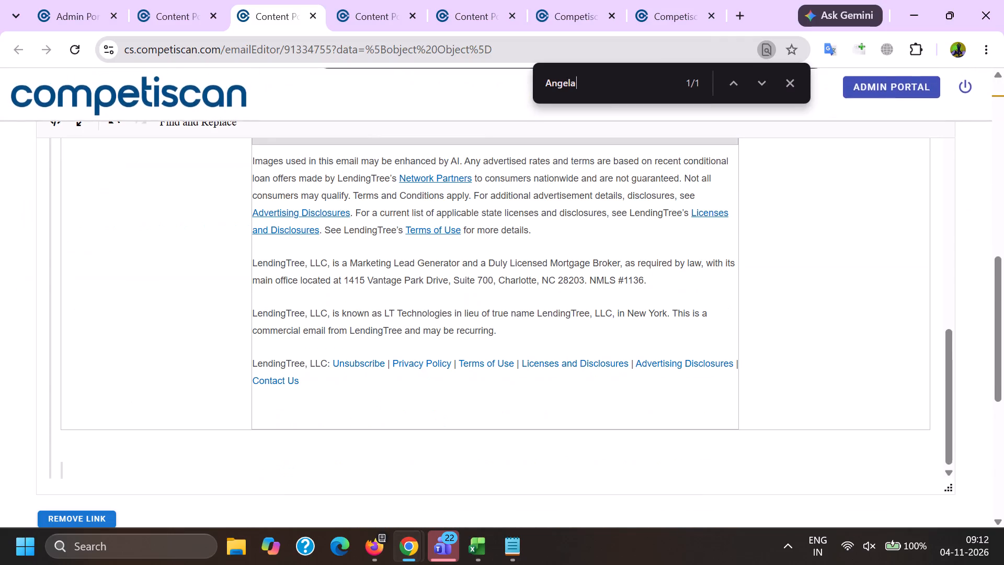
right_click(411, 360)
left_click(460, 162)
scroll(0, 252, "down", 2)
left_click(100, 360)
left_click(565, 157)
Insert the copied Privacy Policy address as a link in the footer beside Contact Us, opening in a new window.
scroll(411, 411, "up", 1)
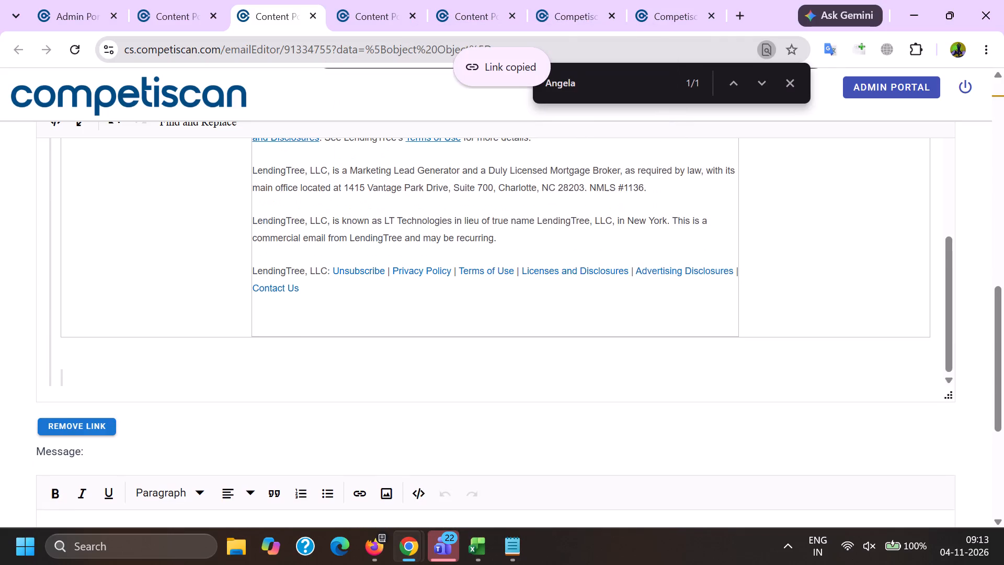
left_click(405, 286)
key("ctrl+k")
key("ctrl+v")
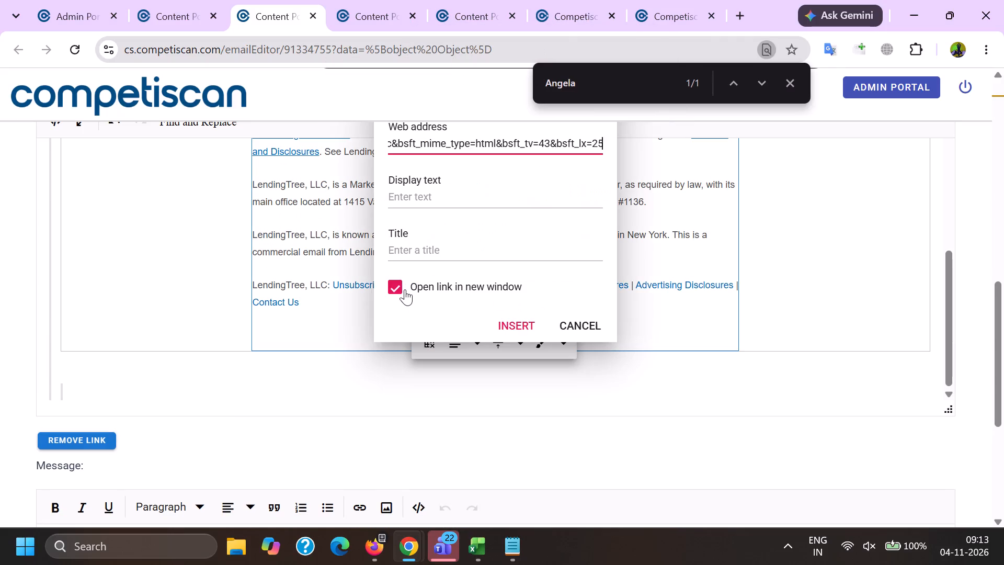
left_click(507, 325)
Save the product info for email 91334755.
scroll(0, 343, "down", 17)
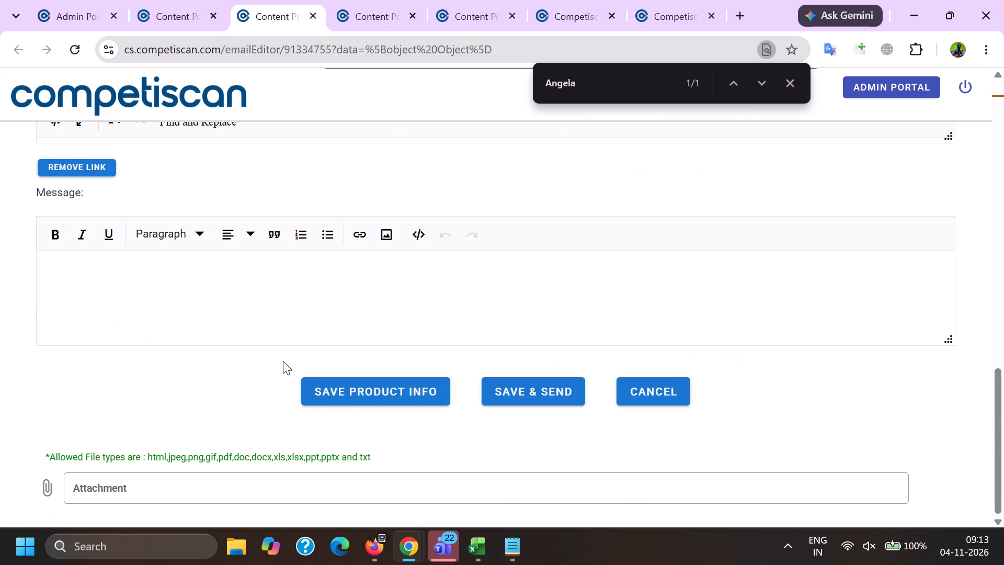
left_click(315, 376)
left_click(337, 394)
left_click(504, 321)
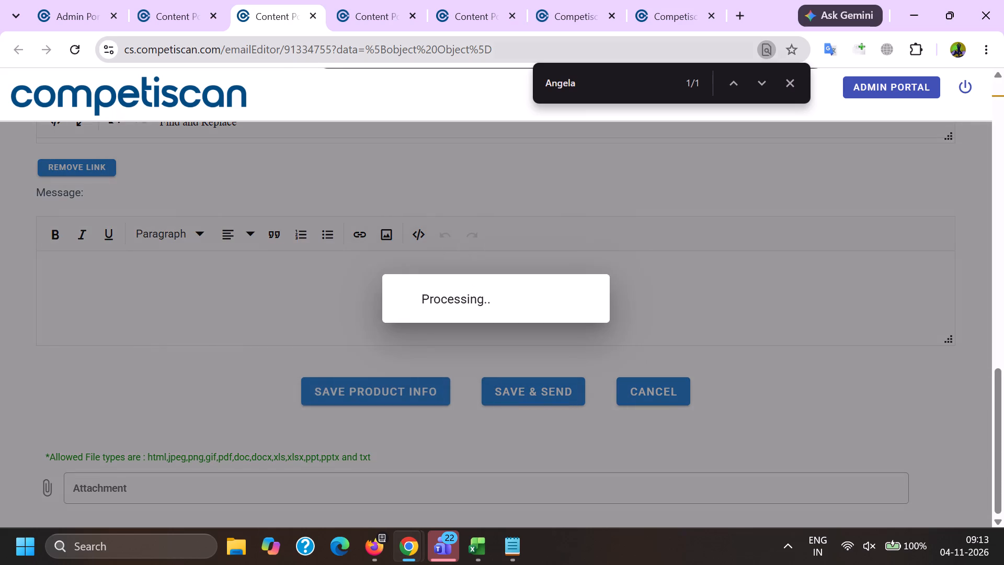
Copy the email ID 91334755 from the page address and switch to the may 26 sheet in Excel.
double_click(303, 52)
key("ctrl+c")
left_click(481, 560)
left_click(614, 502)
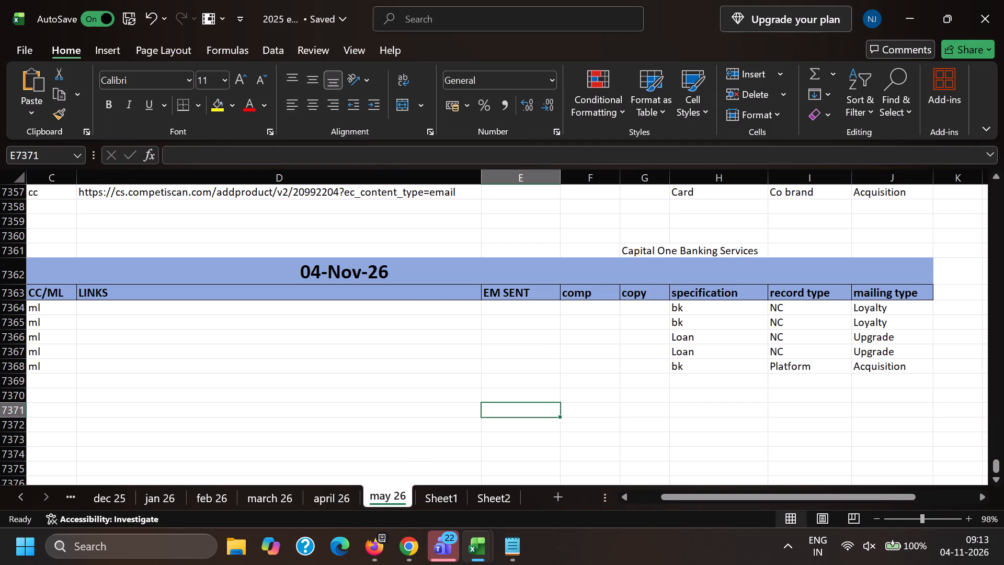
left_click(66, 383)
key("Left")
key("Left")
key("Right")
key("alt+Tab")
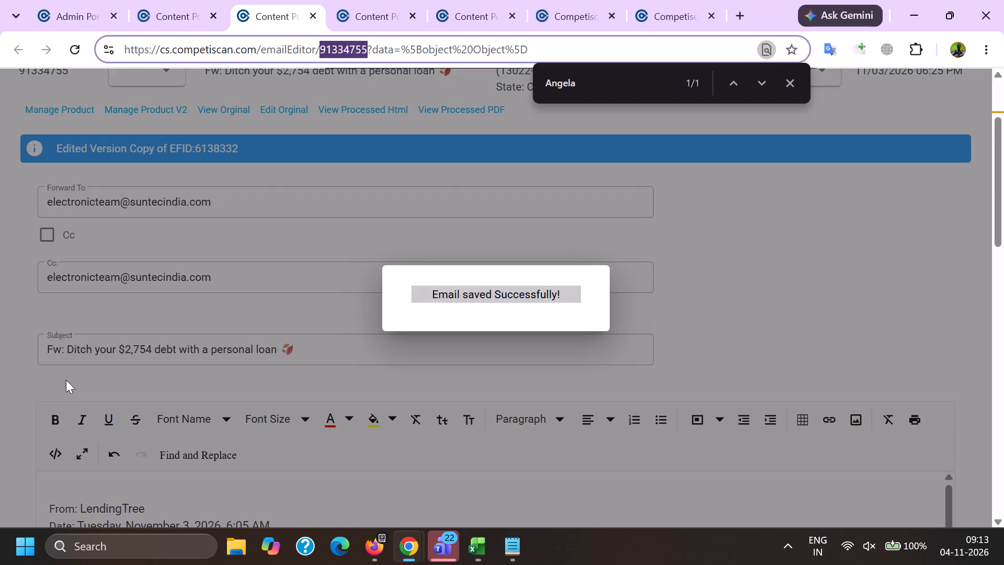
Open the product record of email 91334755, and return to its email editor.
left_click_drag(0, 334, 3, 326)
left_click(77, 110)
key("alt+Tab")
Apply a dark font colour to the white "Calculate Payment" text below the loan table in the email body.
scroll(169, 146, "down", 6)
scroll(260, 317, "up", 1)
scroll(259, 317, "down", 7)
scroll(311, 395, "up", 5)
scroll(232, 323, "down", 5)
scroll(298, 327, "down", 1)
scroll(301, 327, "up", 3)
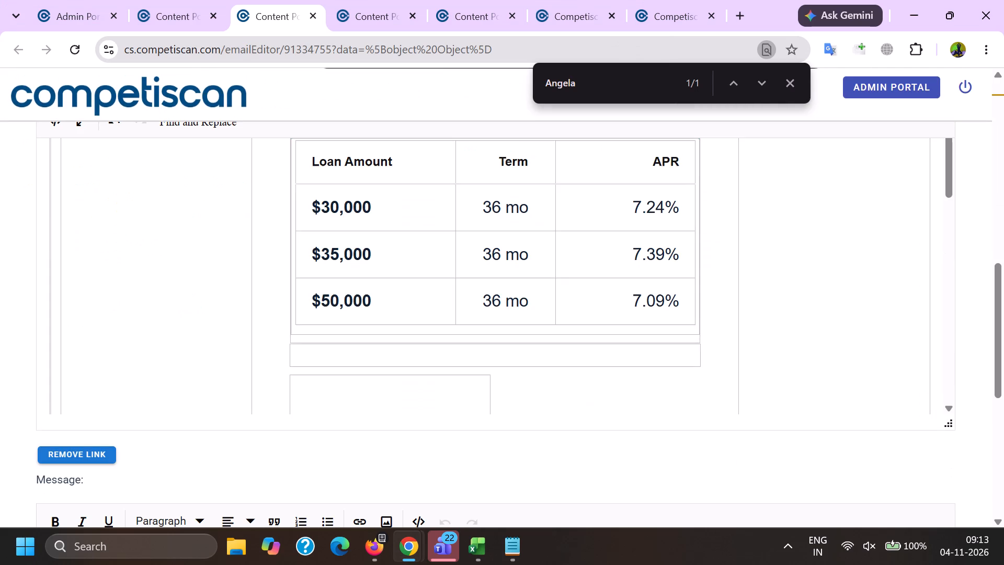
scroll(339, 326, "down", 5)
scroll(350, 314, "up", 3)
scroll(358, 313, "down", 2)
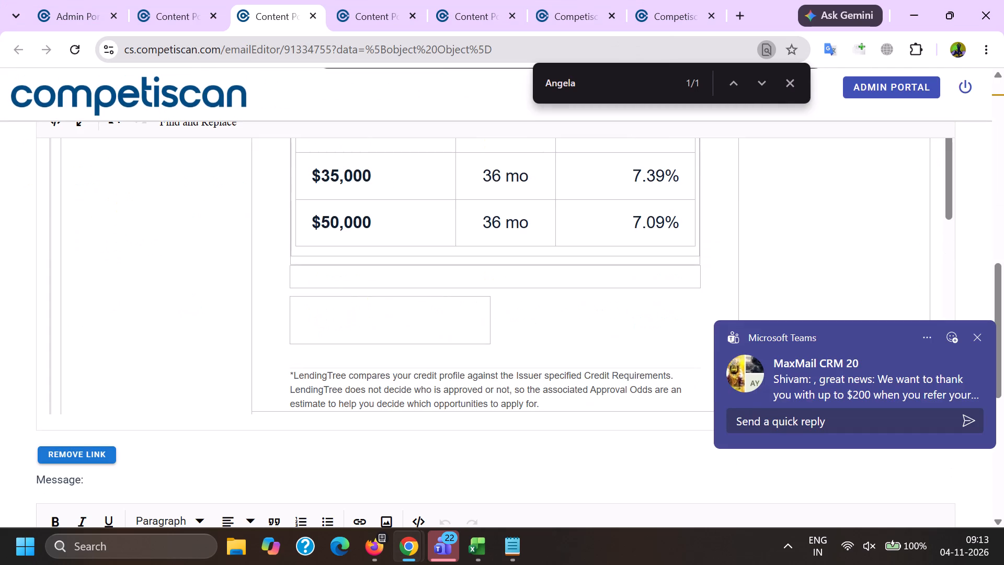
left_click_drag(341, 302, 454, 305)
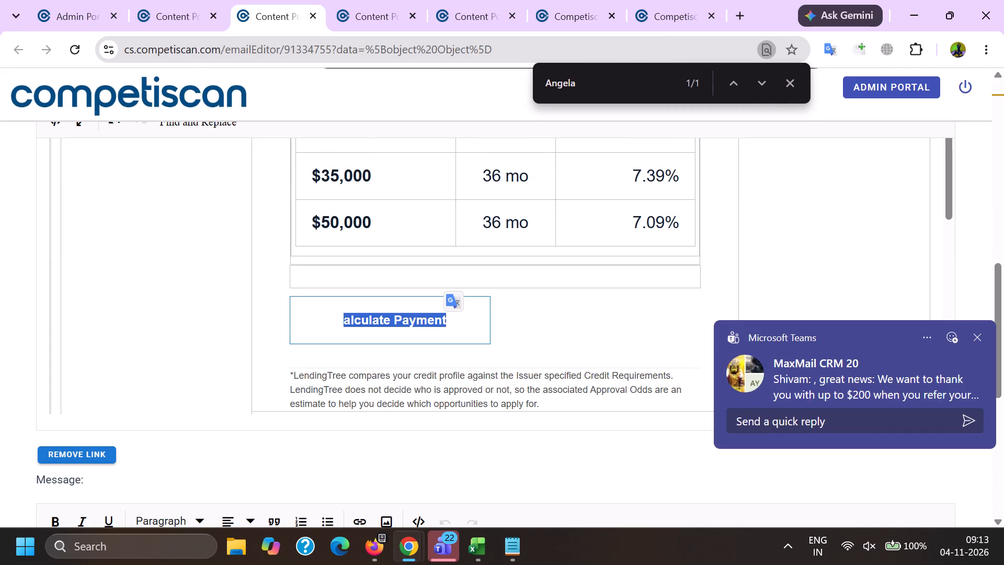
left_click_drag(286, 317, 440, 323)
scroll(0, 272, "up", 4)
scroll(390, 302, "down", 4)
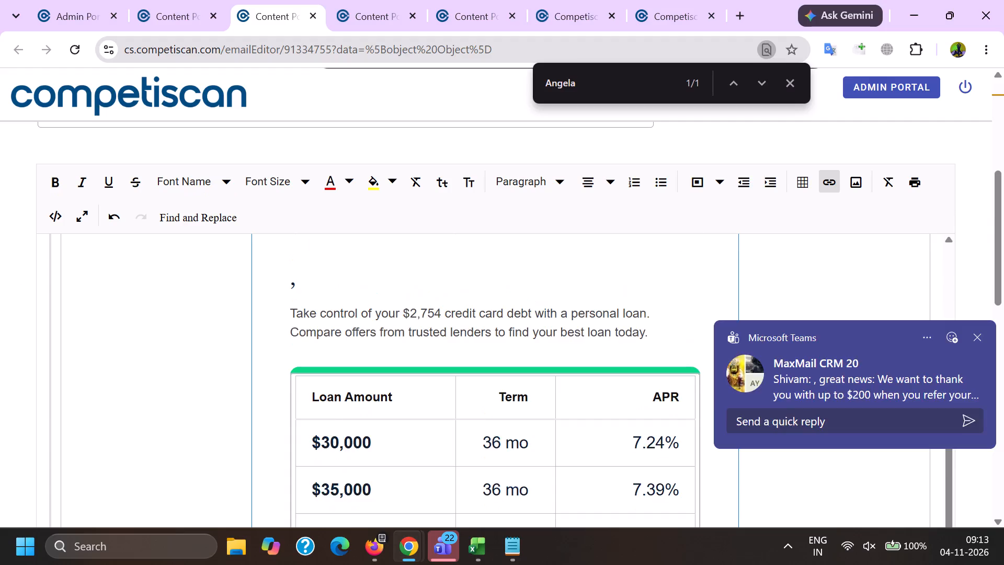
key("shift+Right")
scroll(512, 277, "up", 7)
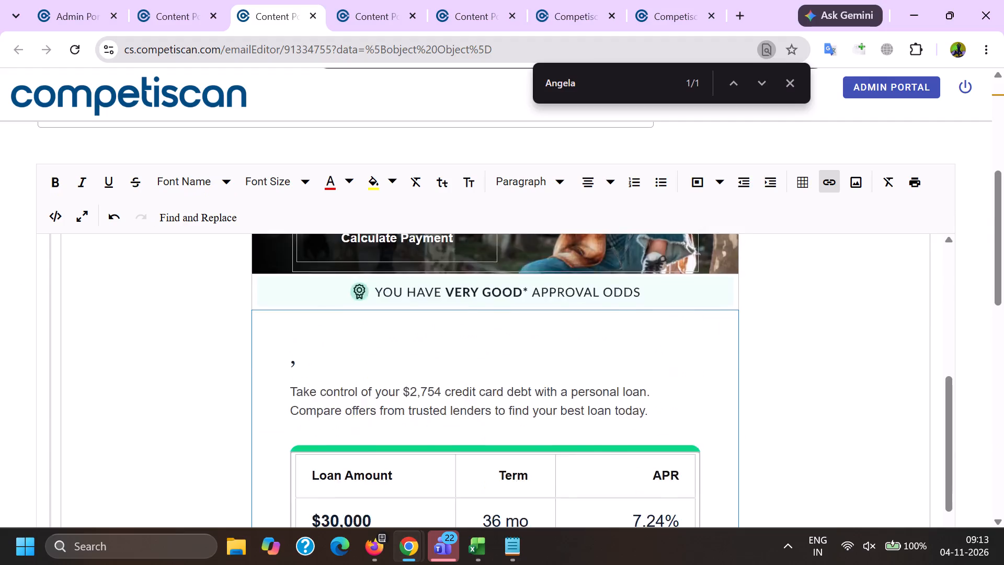
scroll(126, 238, "up", 3)
scroll(309, 229, "up", 4)
scroll(333, 319, "down", 3)
left_click(349, 246)
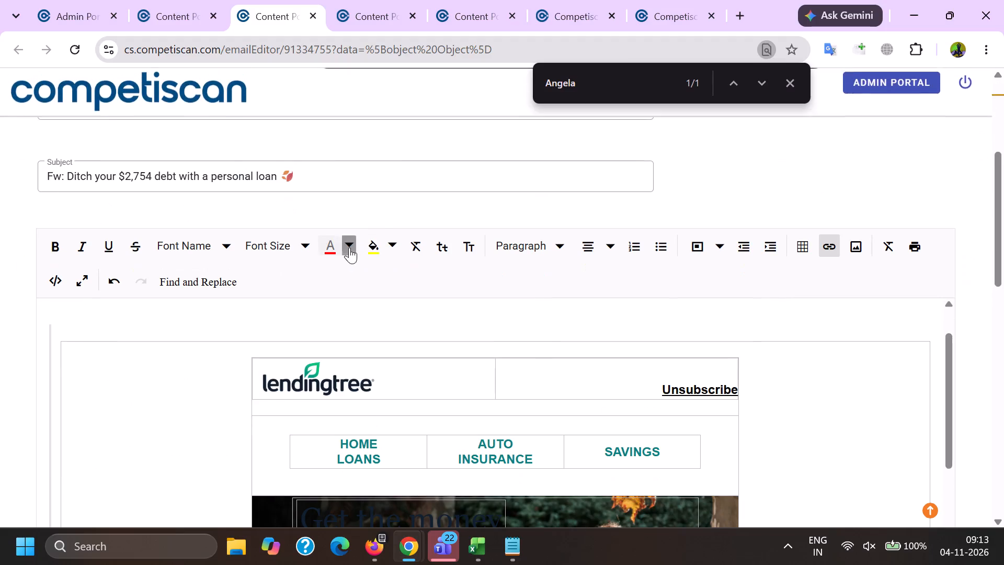
left_click(352, 270)
Save the edited email's product info.
left_click(147, 405)
scroll(0, 361, "down", 2)
scroll(0, 366, "up", 1)
scroll(0, 368, "down", 13)
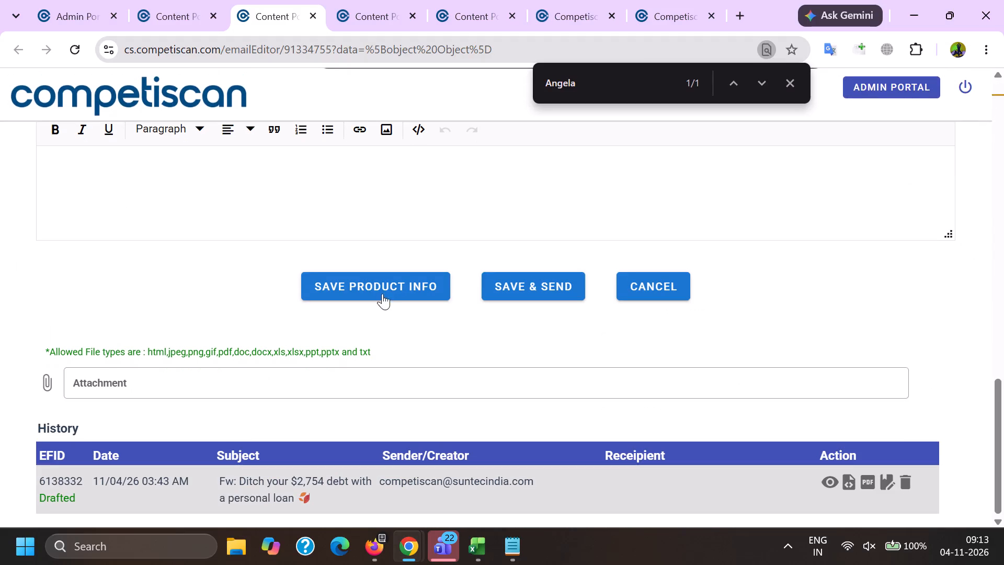
left_click(380, 290)
left_click(512, 321)
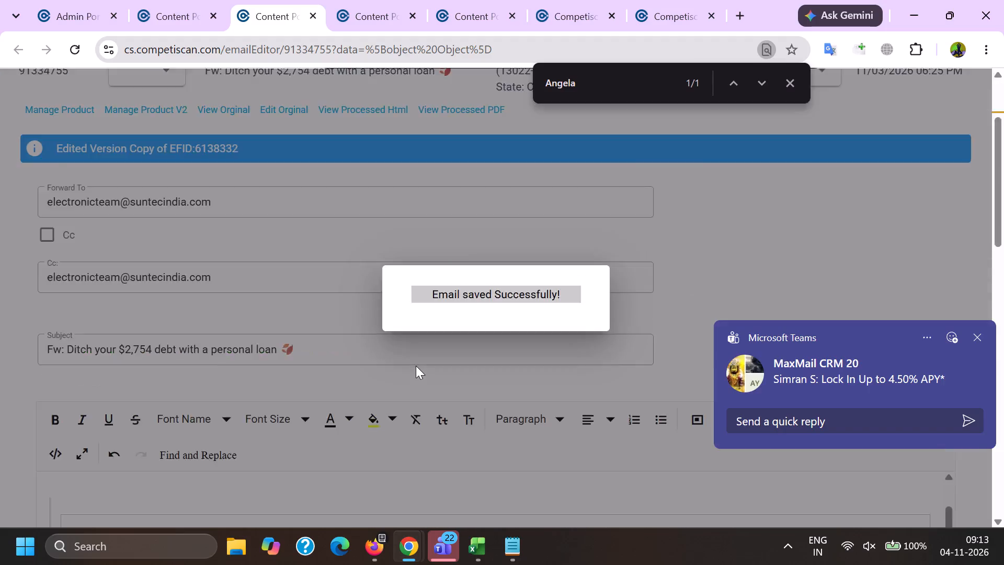
left_click(170, 343)
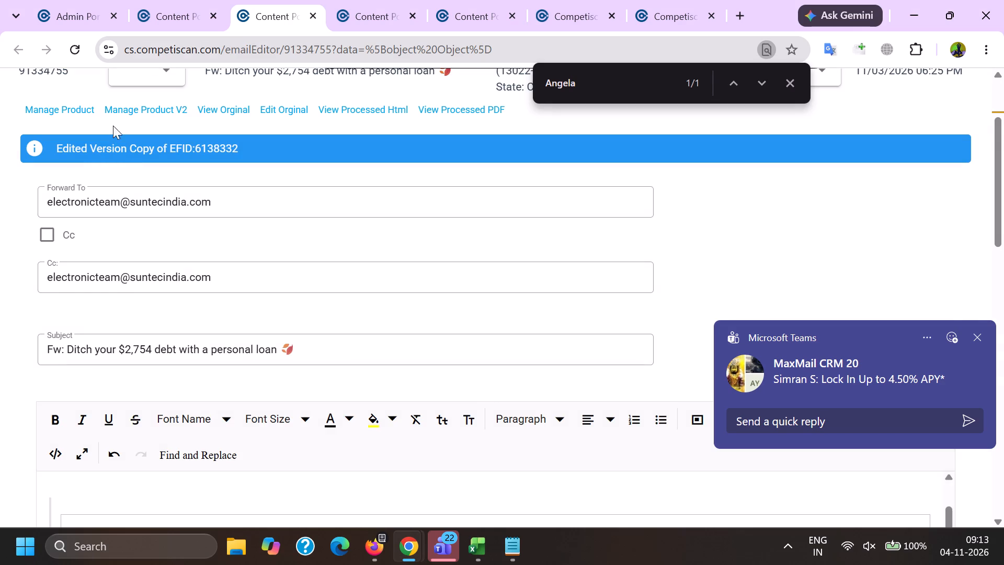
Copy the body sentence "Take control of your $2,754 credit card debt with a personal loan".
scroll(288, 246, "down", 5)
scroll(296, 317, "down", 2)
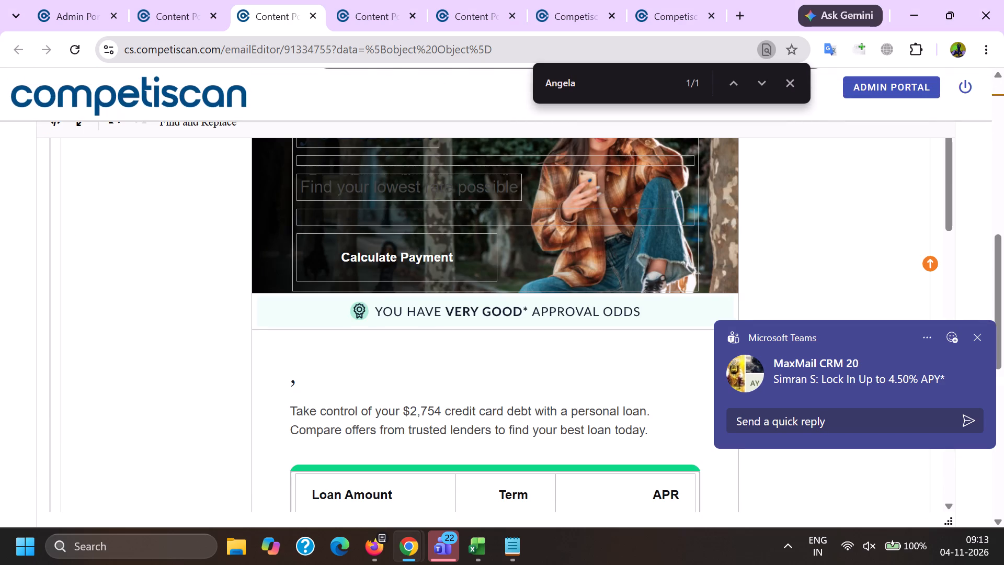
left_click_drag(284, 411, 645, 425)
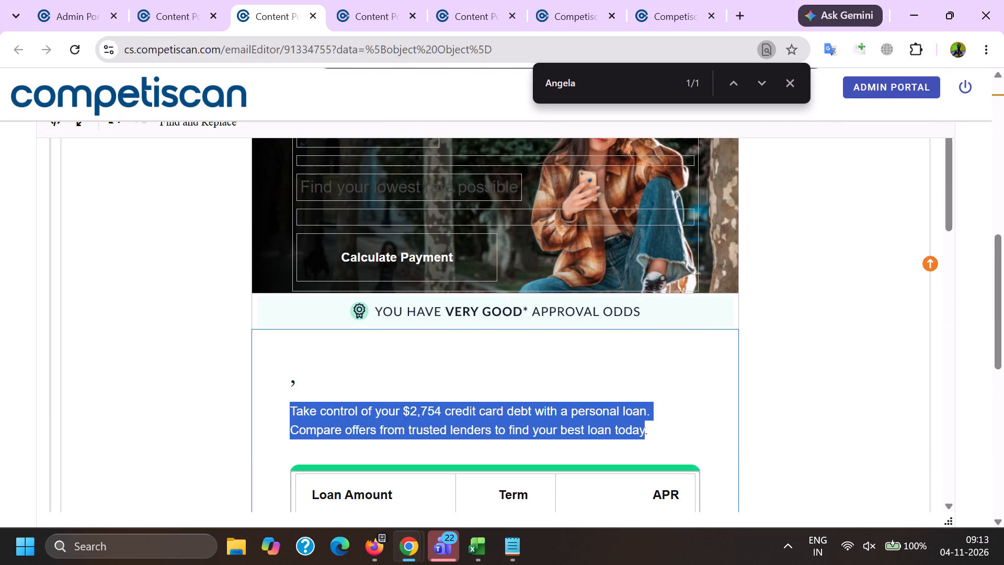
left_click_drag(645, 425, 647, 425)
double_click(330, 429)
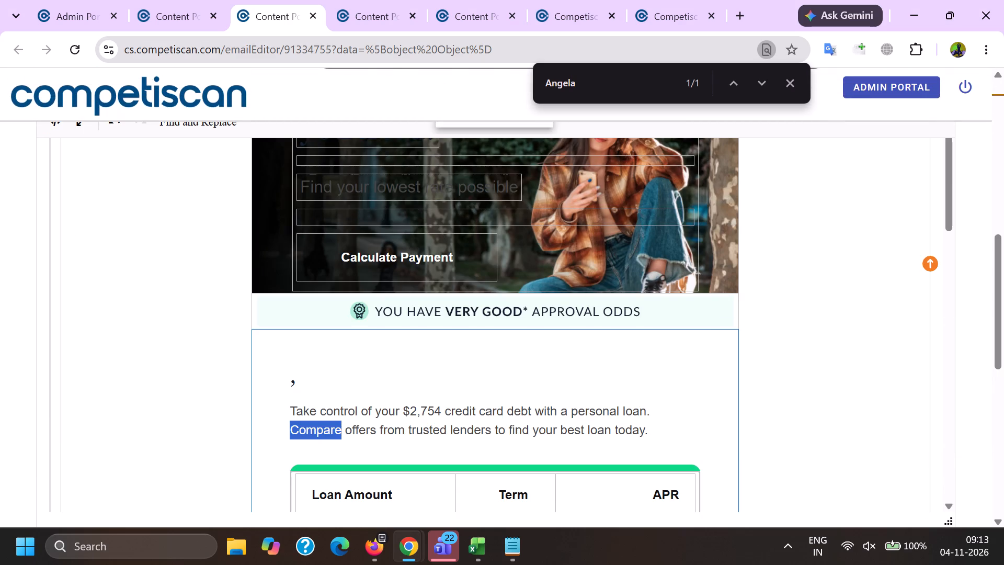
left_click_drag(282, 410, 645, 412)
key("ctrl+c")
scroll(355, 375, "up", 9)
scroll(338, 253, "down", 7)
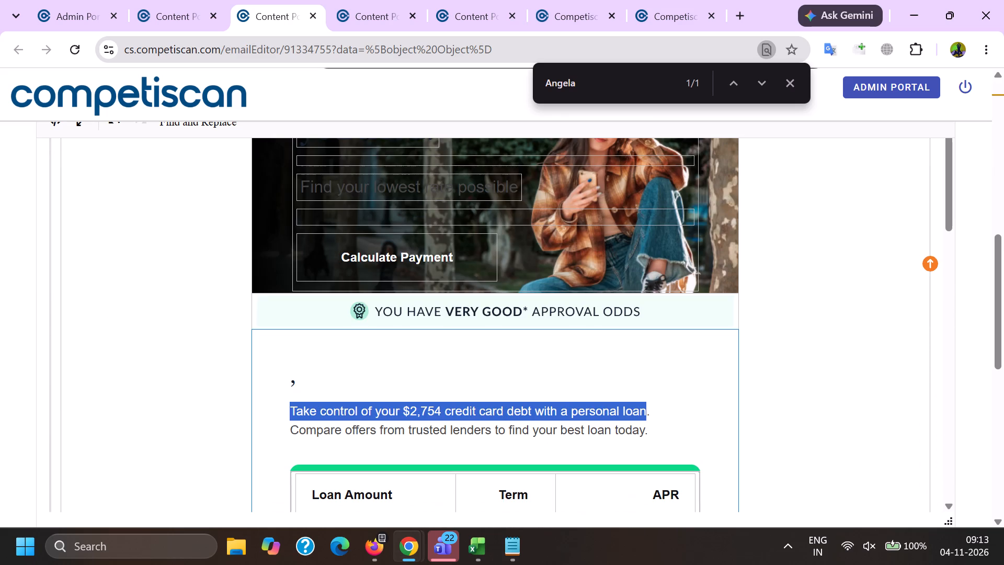
Replace the emoji ending the header's Subject line with a period and the body sentence "Compare offers from trusted lenders to find your best loan today.".
left_click_drag(281, 451, 483, 458)
left_click_drag(290, 431, 705, 440)
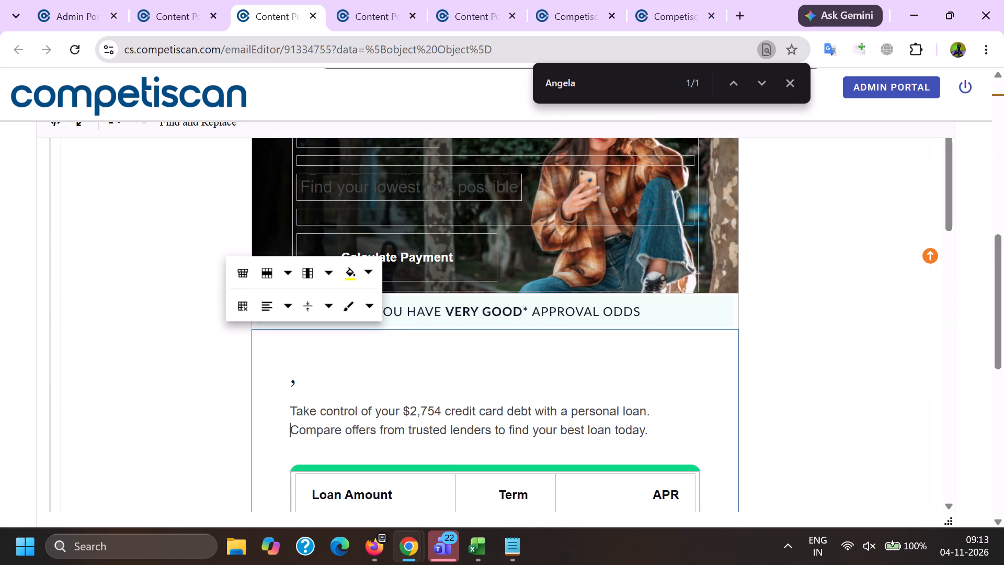
left_click_drag(705, 440, 703, 438)
key("ctrl+c")
scroll(450, 342, "up", 6)
left_click(426, 165)
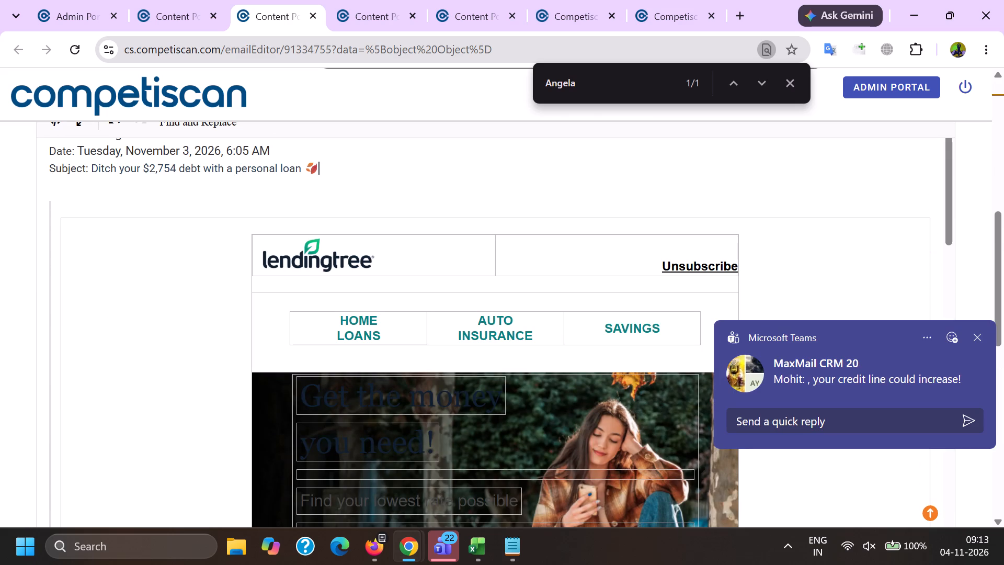
key("BackSpace")
key("BackSpace")
key("period")
key("space")
key("ctrl+v")
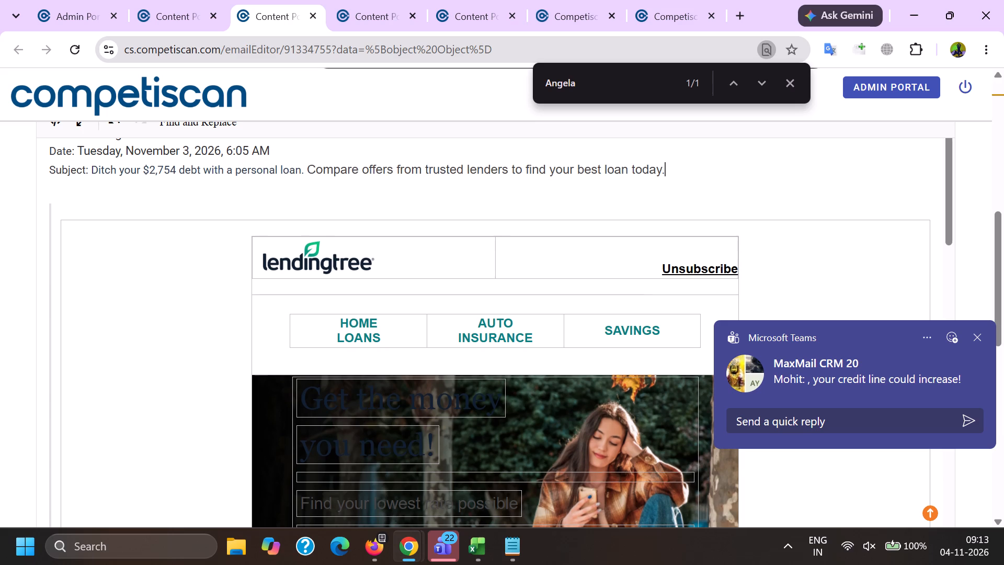
Copy the extended subject text from "Ditch your" through "best loan today", leaving out the final period.
left_click(100, 171)
left_click_drag(100, 171, 105, 171)
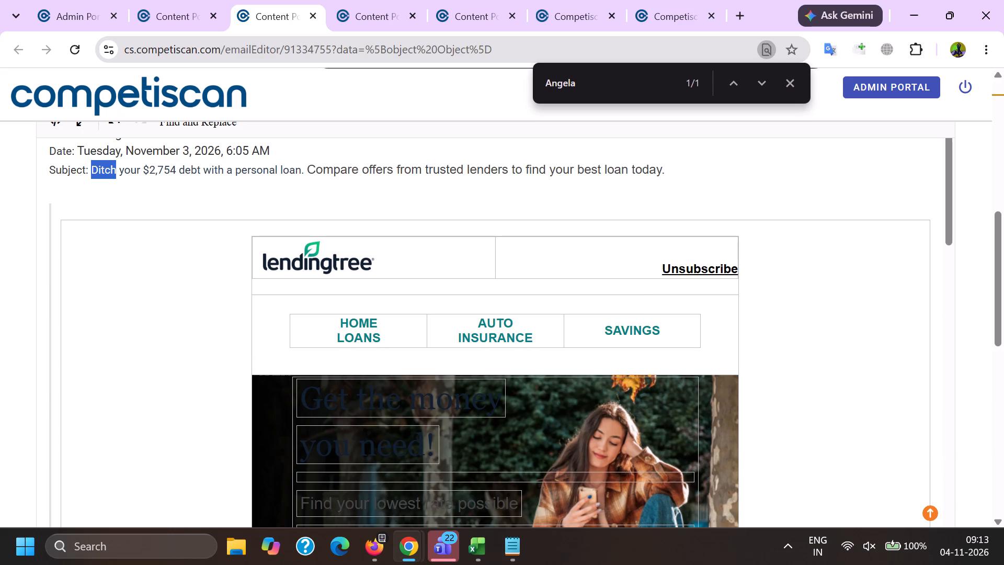
left_click(652, 160, "shift")
key("ctrl+c")
In the 91334755 product record, add the sector Consumer Services with the category Credit Score Provider/Comparison Platform.
key("alt+Tab")
scroll(282, 168, "down", 5)
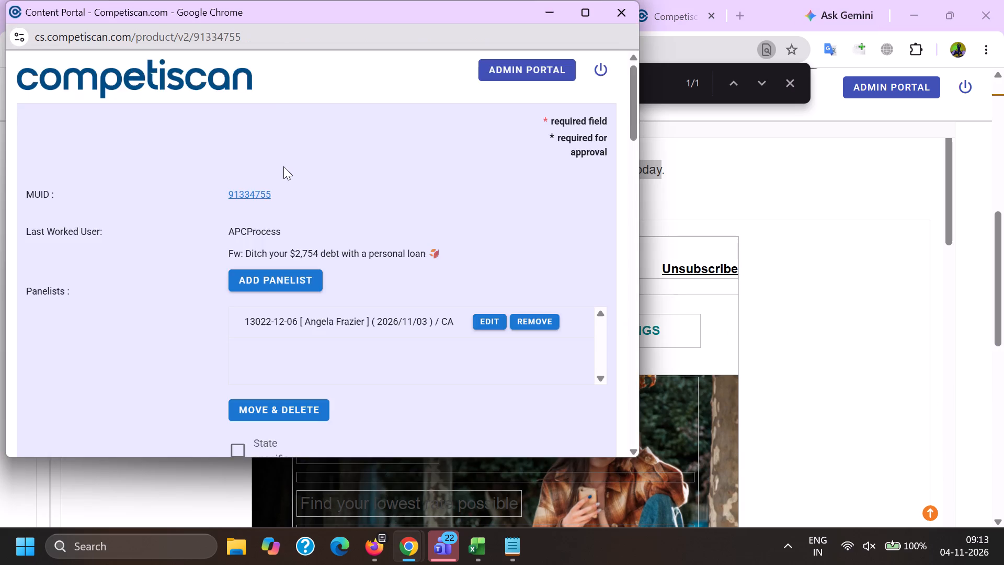
left_click(279, 290)
scroll(287, 234, "down", 5)
left_click(283, 324)
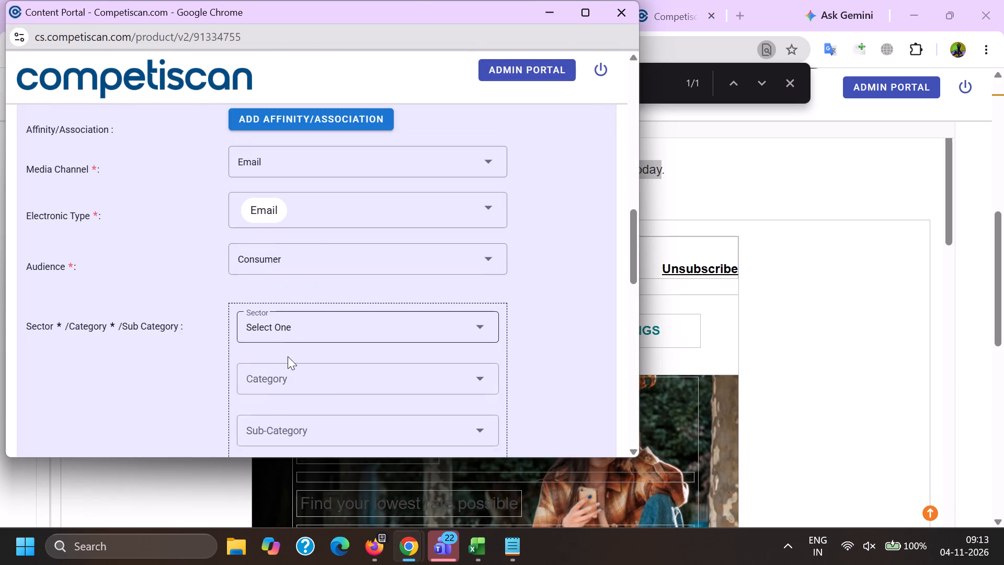
left_click(296, 322)
left_click_drag(142, 342, 165, 347)
left_click(274, 372)
scroll(324, 216, "down", 2)
left_click(325, 404)
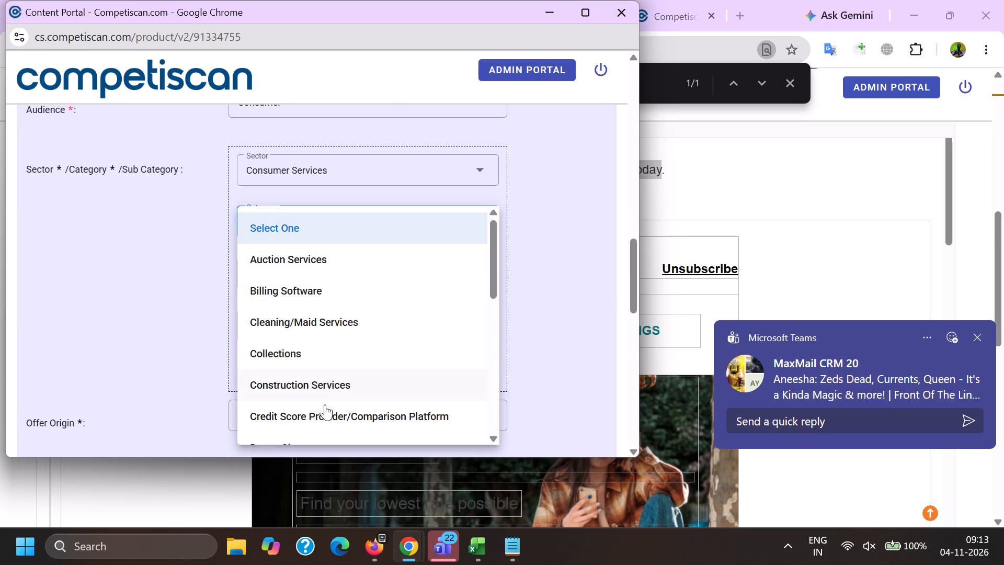
left_click_drag(169, 394, 183, 394)
left_click(262, 373)
Replace the Product Headline with the copied text "Ditch your $2,754 debt with a personal loan. Compare offers from trusted lenders to find your best loan today".
scroll(287, 229, "down", 3)
left_click_drag(426, 358, 4, 322)
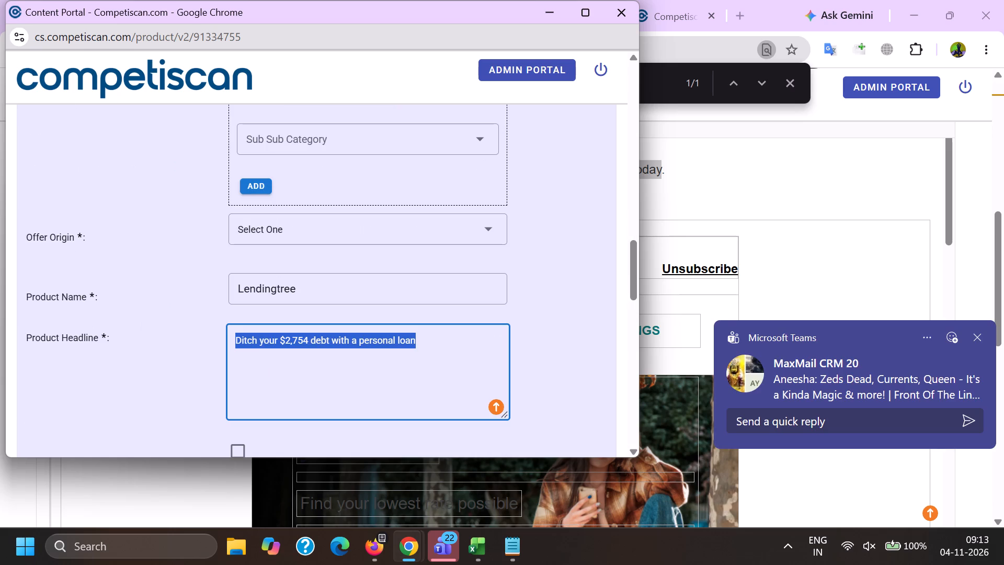
key("ctrl+v")
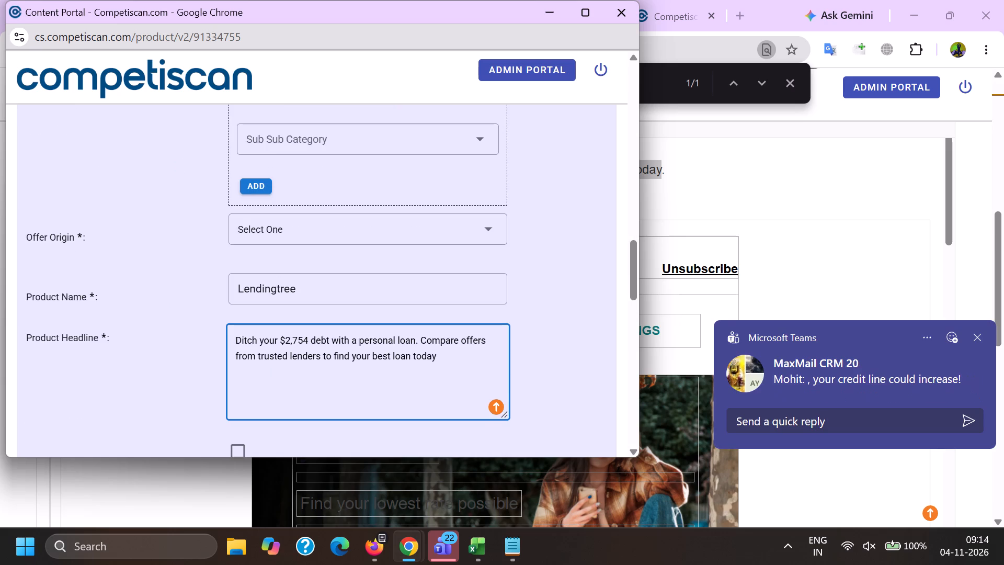
Retype the "t" that begins "tree" in the Product Name.
left_click(278, 291)
key("Right")
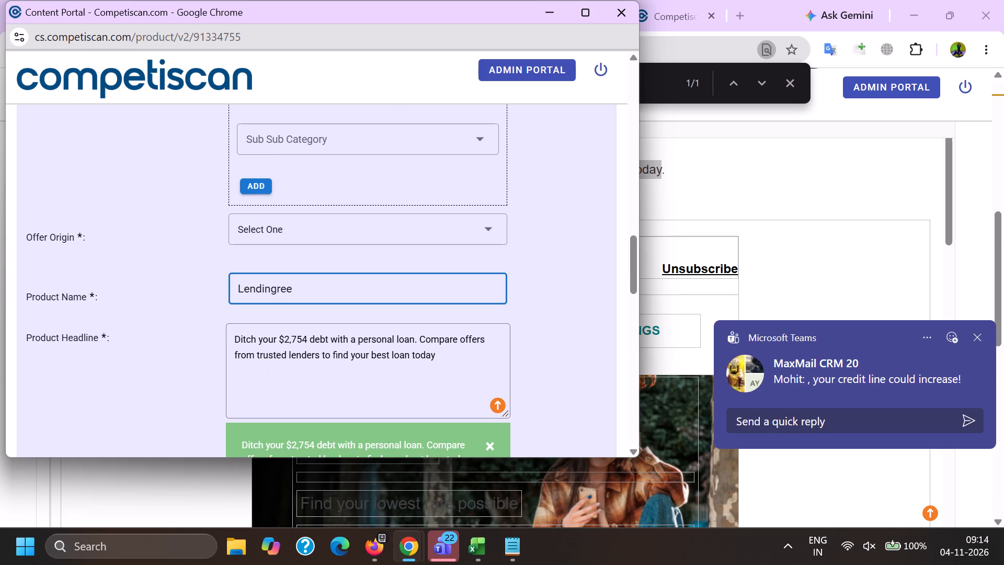
key("t")
Set the response mechanism to URL/Website, mark the mailing as Personalized, and set its mailing type to Acquisition.
scroll(344, 280, "down", 4)
left_click(282, 361)
scroll(322, 143, "down", 9)
left_click_drag(317, 333, 307, 332)
left_click_drag(86, 308, 114, 307)
left_click(233, 264)
left_click(272, 307)
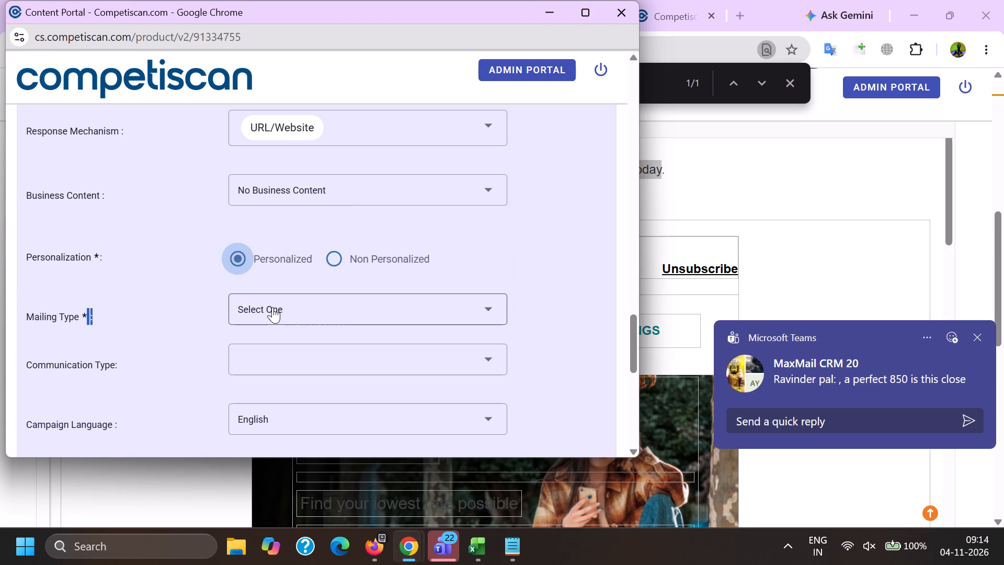
left_click(280, 269)
left_click_drag(122, 301, 143, 310)
Select the communication type Mobile Application and submit the 91334755 product record.
left_click(286, 364)
scroll(306, 230, "down", 6)
scroll(345, 332, "up", 1)
scroll(345, 334, "down", 7)
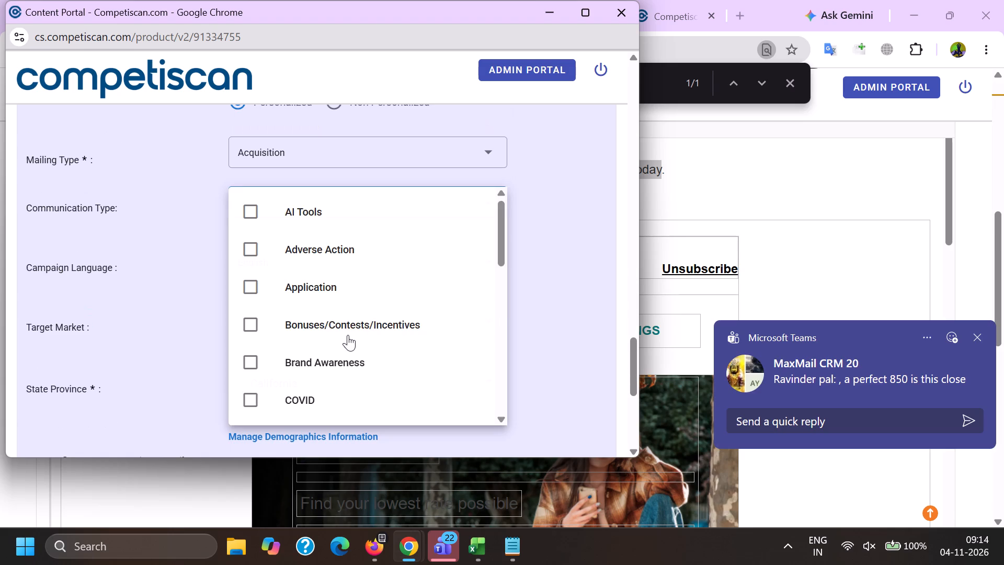
scroll(327, 327, "down", 2)
left_click(345, 252)
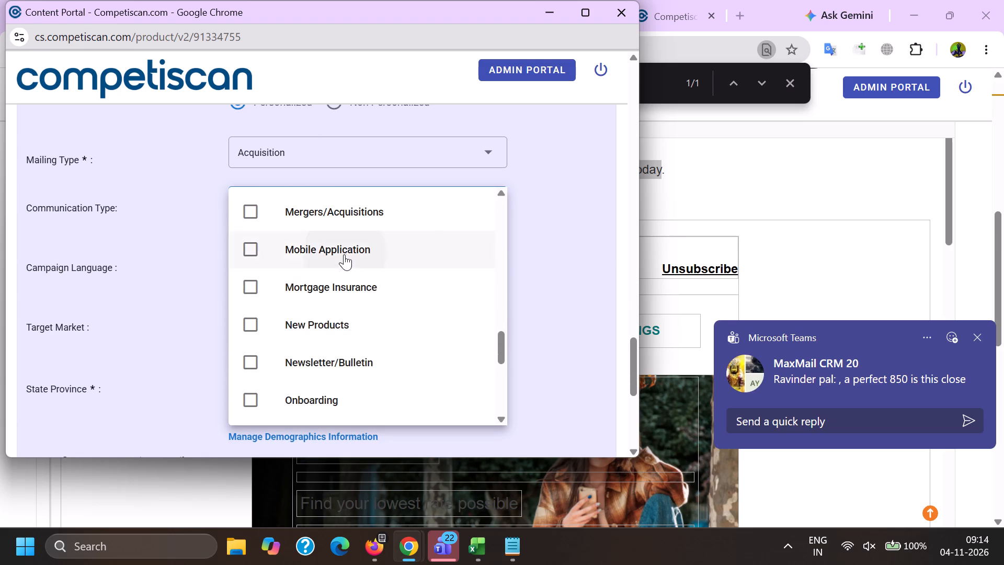
double_click(154, 258)
key("End")
scroll(319, 357, "down", 5)
left_click(264, 441)
Switch to the email list in Firefox and copy the "Hello, new credit card" subject of email 91334786, without the Fw: prefix.
left_click(370, 563)
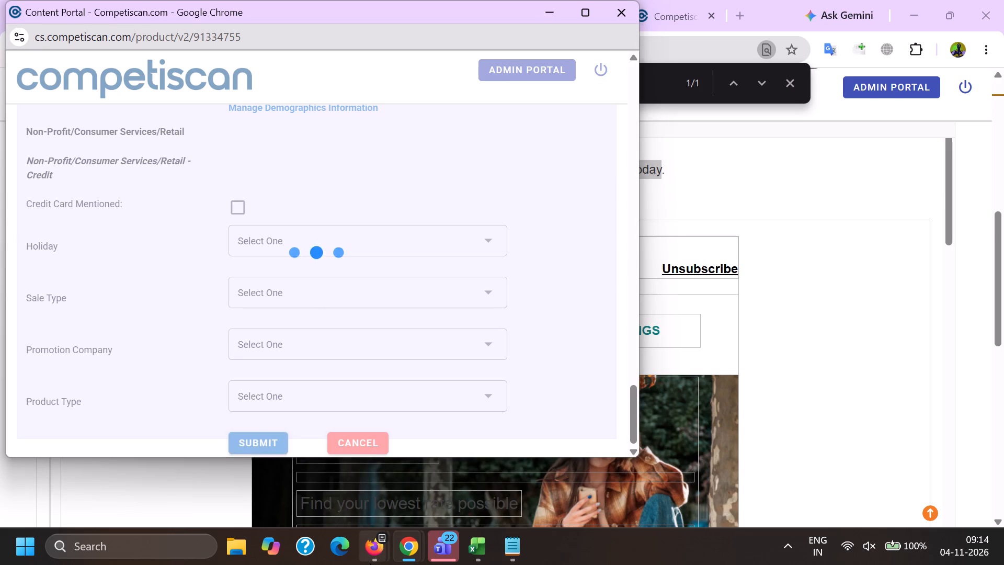
left_click(290, 491)
left_click_drag(195, 401, 342, 411)
key("ctrl+c")
key("ctrl+c")
Switch to the Chrome portal window and search email subjects for the copied "Hello, new credit card" text enclosed in quotation marks.
left_click(402, 540)
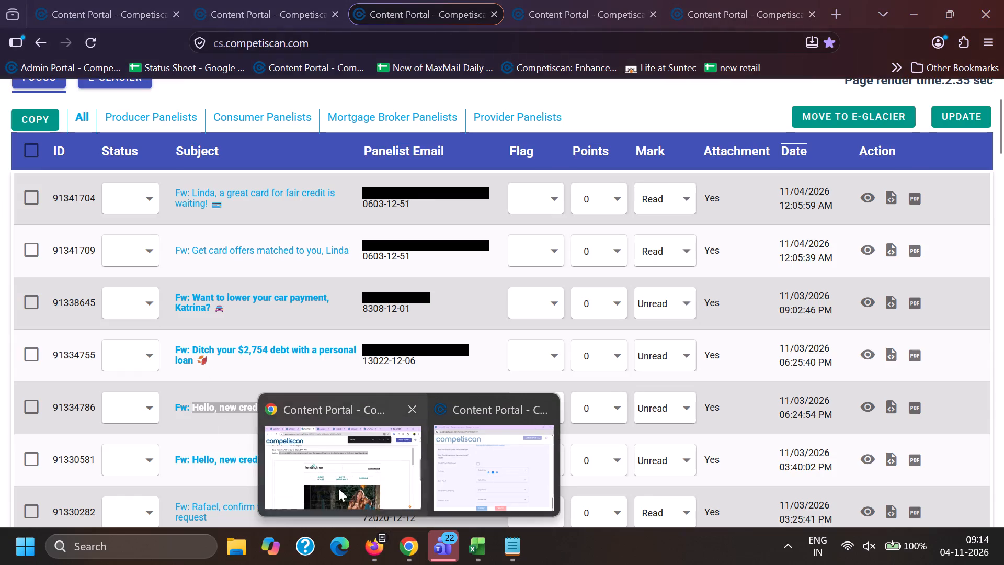
left_click(325, 480)
left_click(176, 0)
scroll(287, 238, "down", 3)
scroll(280, 296, "up", 1)
scroll(279, 300, "down", 2)
left_click_drag(339, 174, 0, 155)
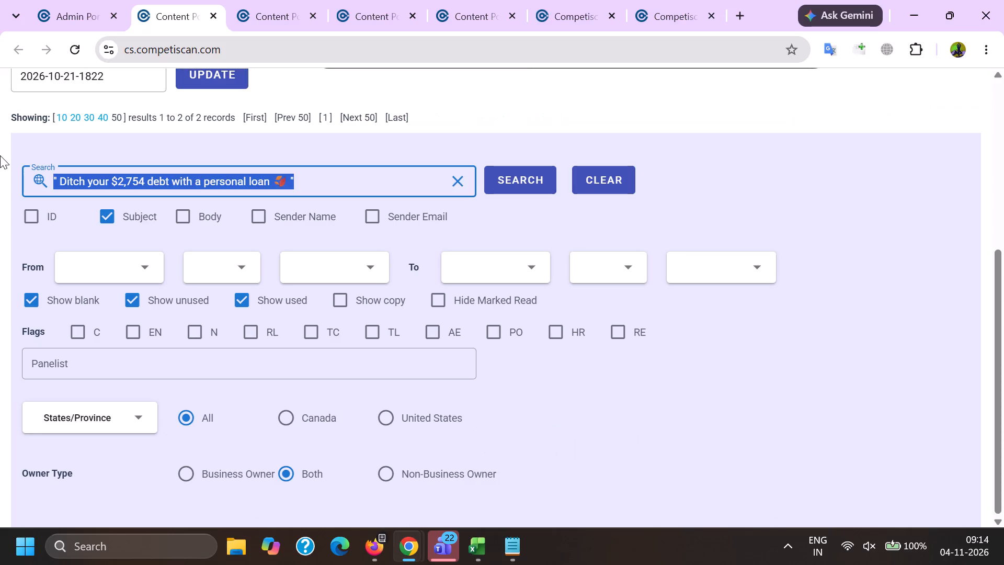
left_click_drag(0, 155, 1, 155)
key("BackSpace")
key("shift+quotedbl")
key("ctrl+v")
key("shift+quotedbl")
key("Return")
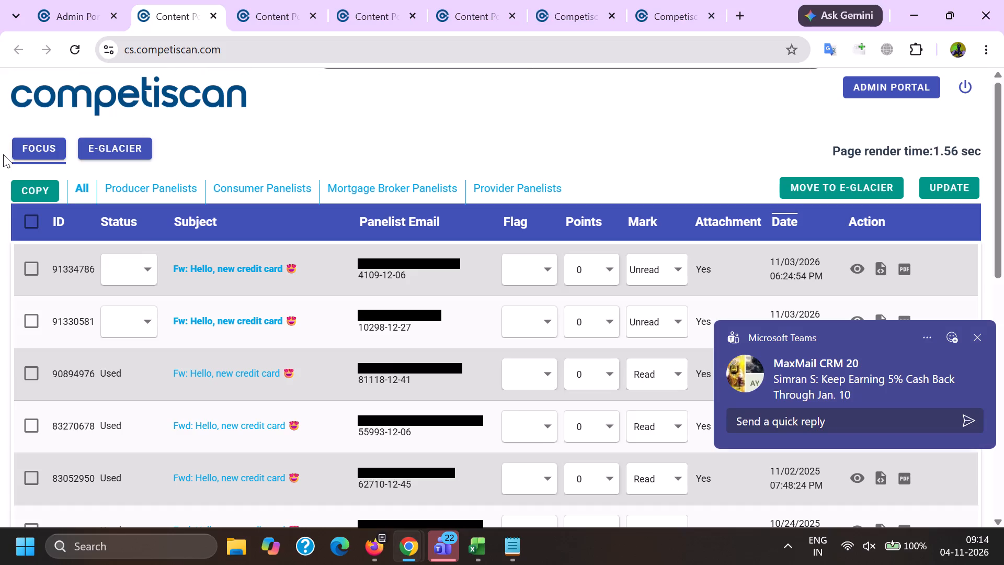
Preview emails 91330581 and 91334786 from the search results and look through the body content of each.
scroll(151, 239, "down", 1)
left_click(854, 245)
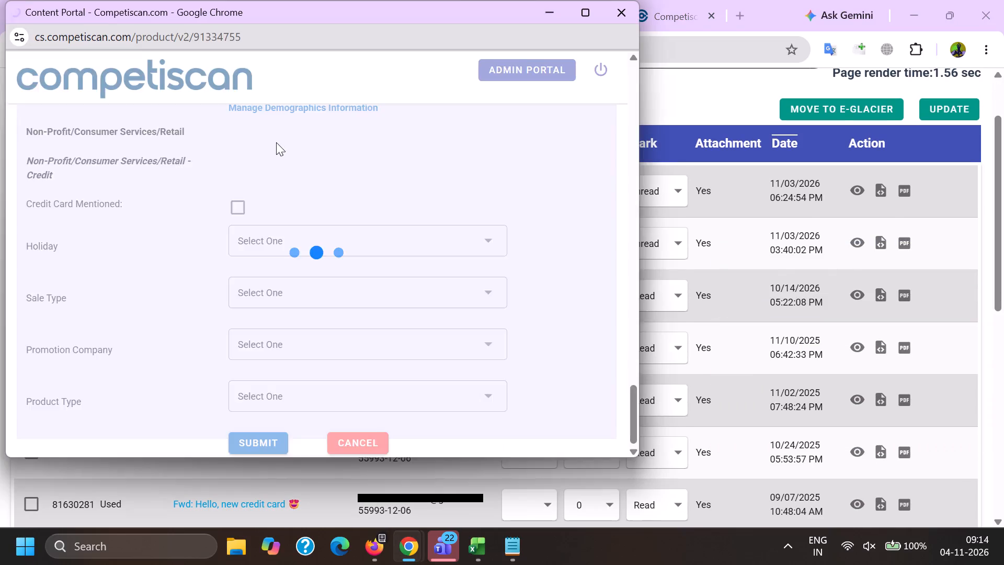
scroll(276, 139, "down", 1)
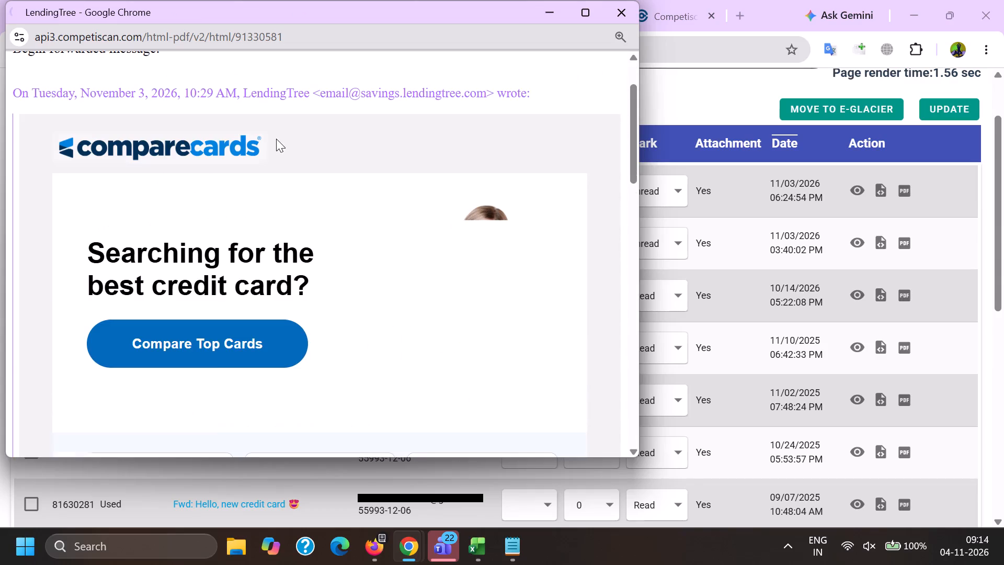
scroll(277, 146, "down", 8)
scroll(300, 214, "up", 8)
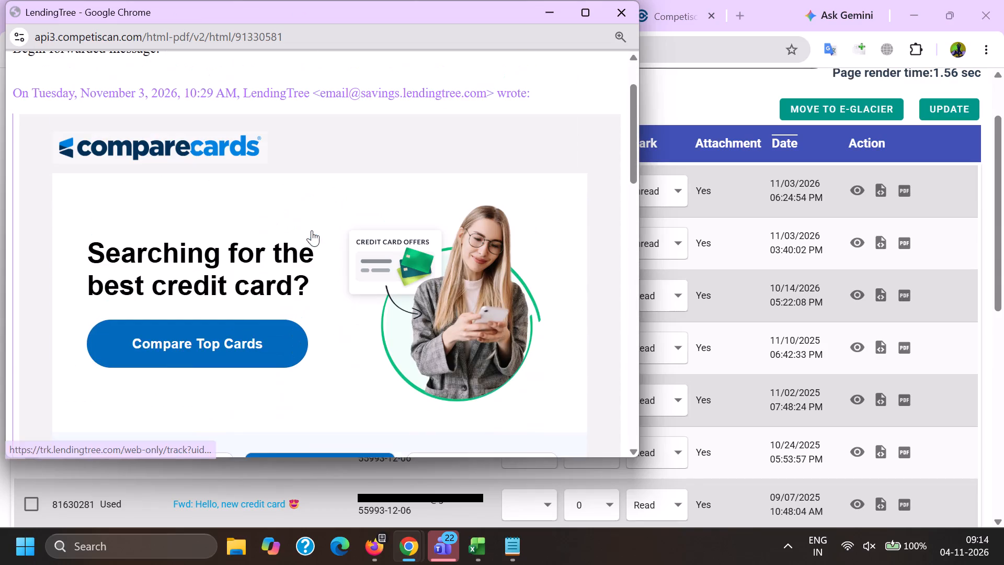
scroll(313, 228, "up", 3)
key("alt+Tab")
left_click(860, 194)
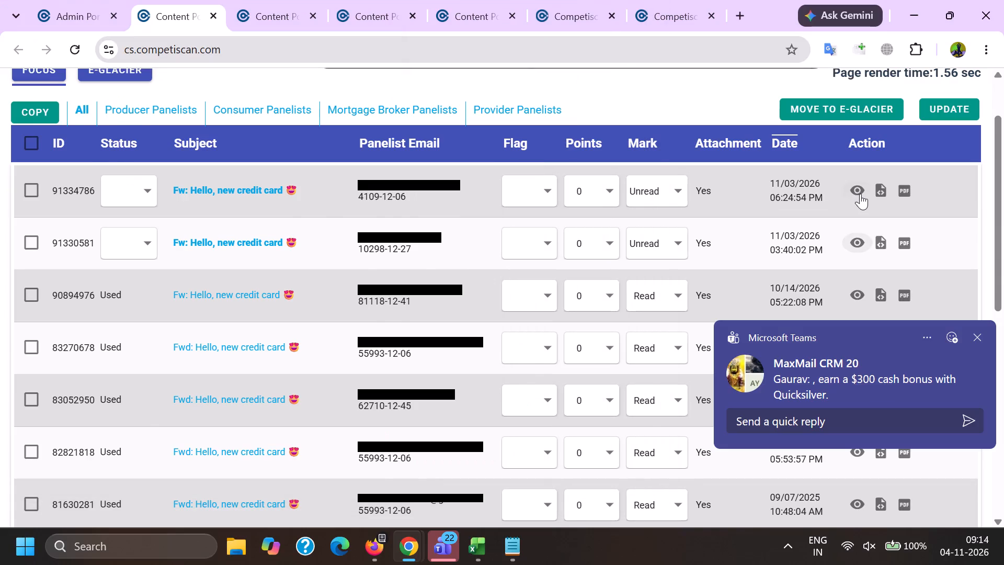
scroll(396, 238, "down", 8)
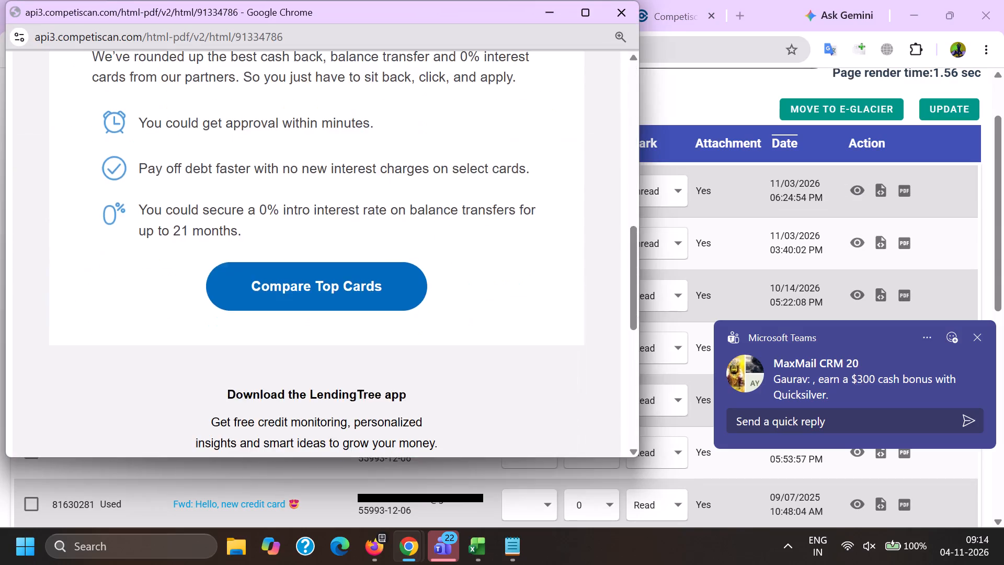
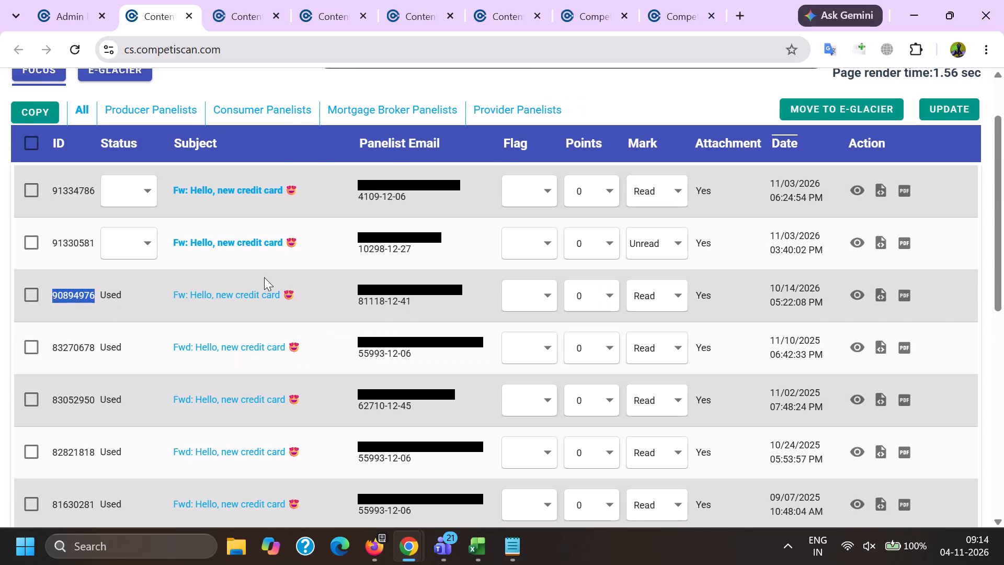
Search Temp Product Management for the temp ID 90894976 of the used "Hello, new credit card" email.
left_click(603, 0)
double_click(318, 157)
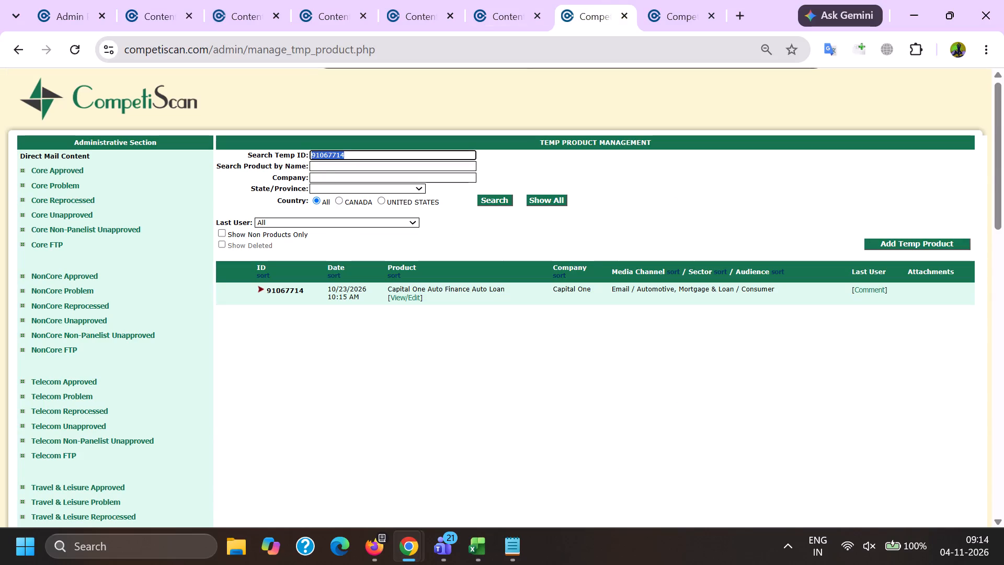
key("ctrl+v")
key("Return")
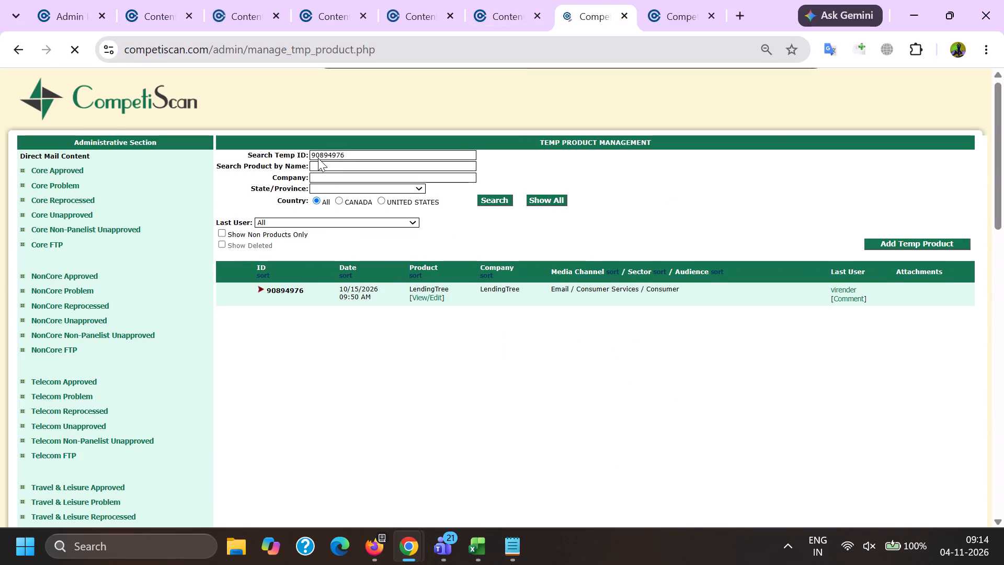
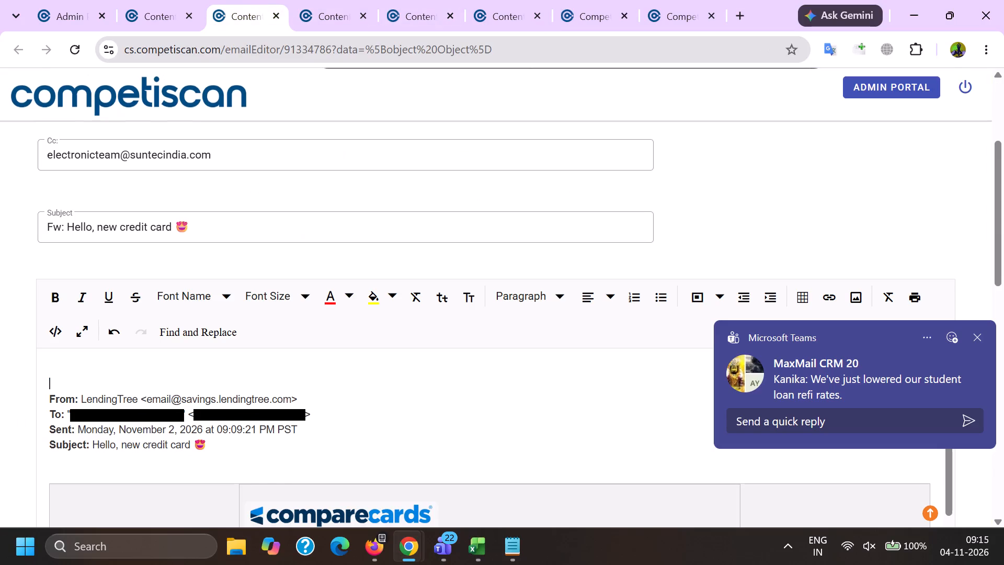
Delete the sender's e-mail address and the entire To line from the body header of the "Hello, new credit card" email.
left_click_drag(138, 395, 353, 411)
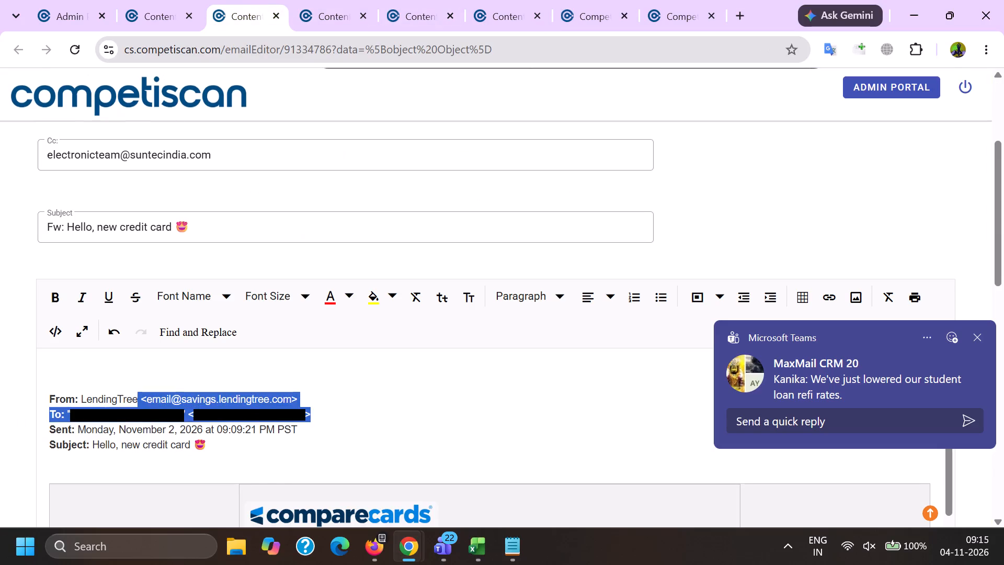
left_click_drag(353, 411, 353, 412)
key("BackSpace")
Copy the footer's Privacy Policy link address and remove all links from the email body.
scroll(329, 282, "down", 6)
scroll(286, 440, "down", 2)
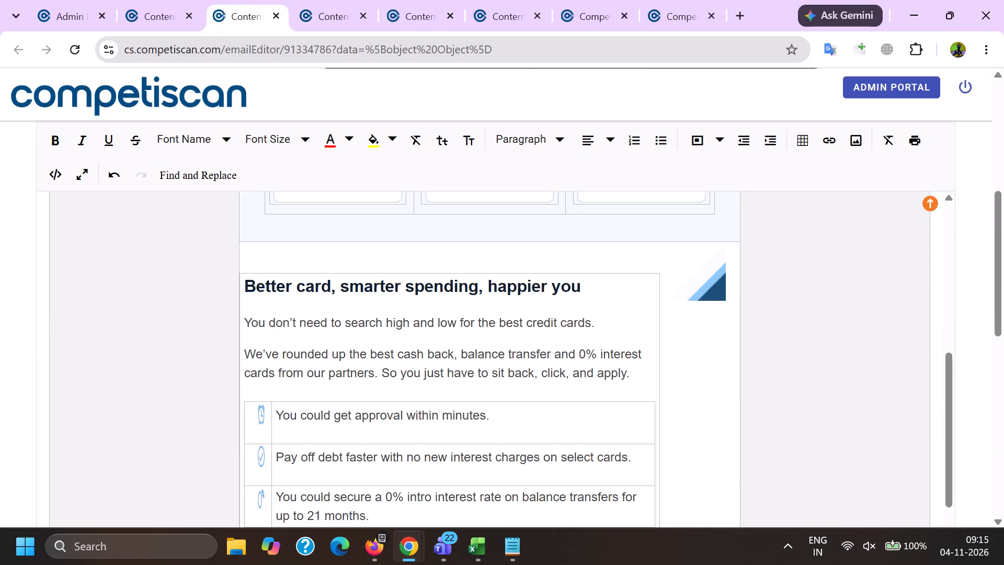
scroll(319, 366, "up", 5)
scroll(319, 365, "down", 7)
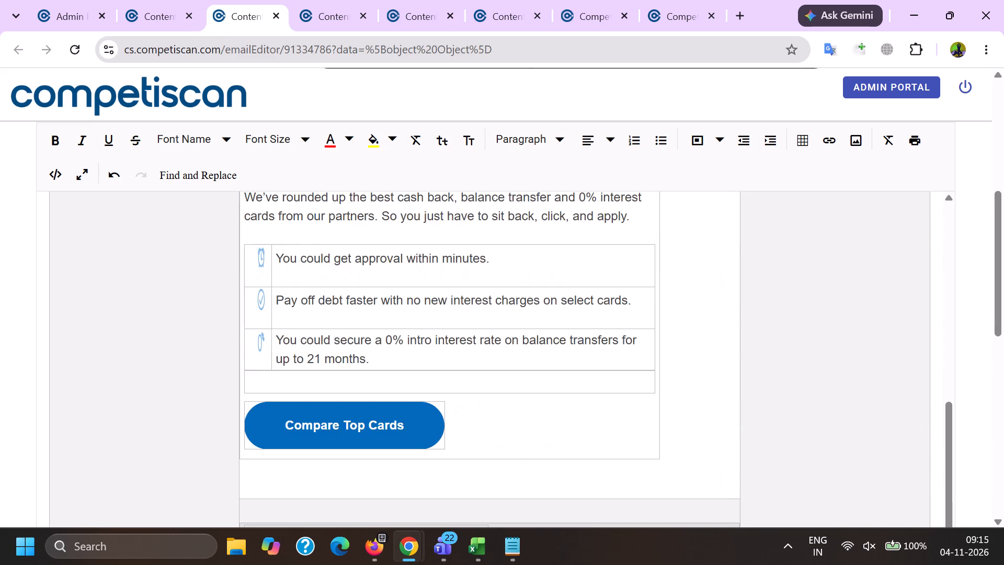
scroll(328, 370, "up", 2)
scroll(330, 361, "down", 9)
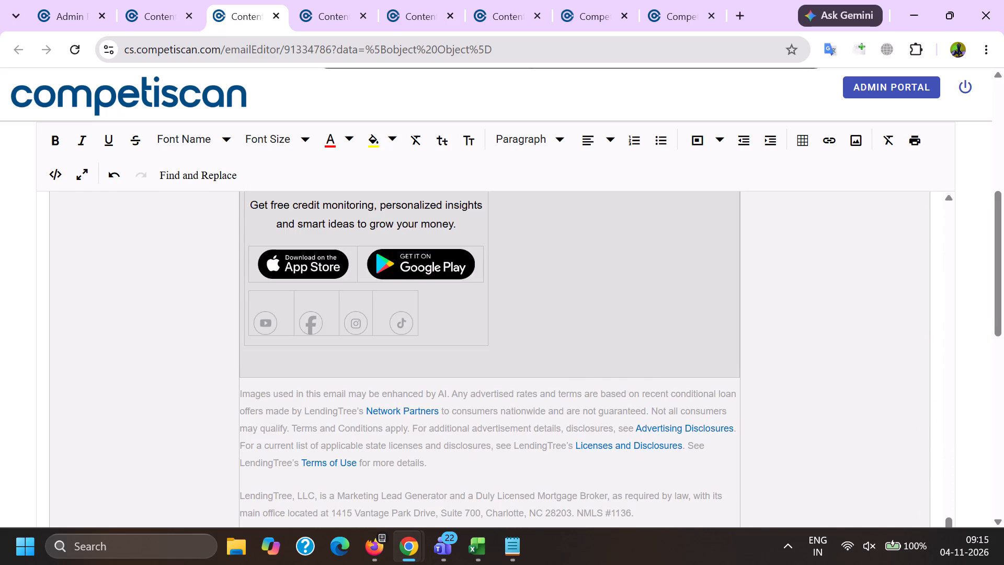
scroll(370, 433, "down", 4)
right_click(401, 280)
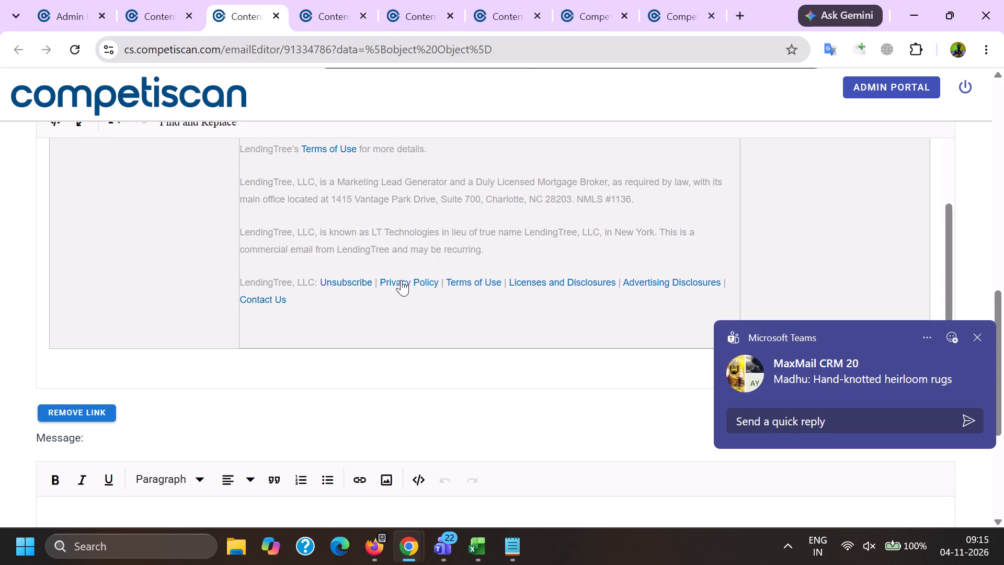
left_click(451, 163)
left_click(86, 416)
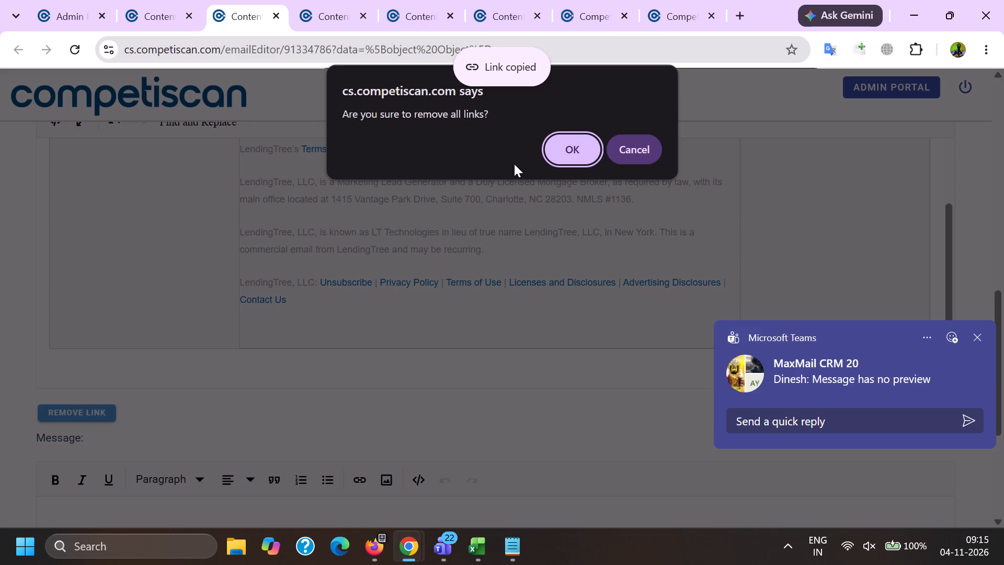
left_click(565, 160)
Insert the copied web address as a link on the footer's Privacy Policy text, set to open in a new window.
left_click(395, 282)
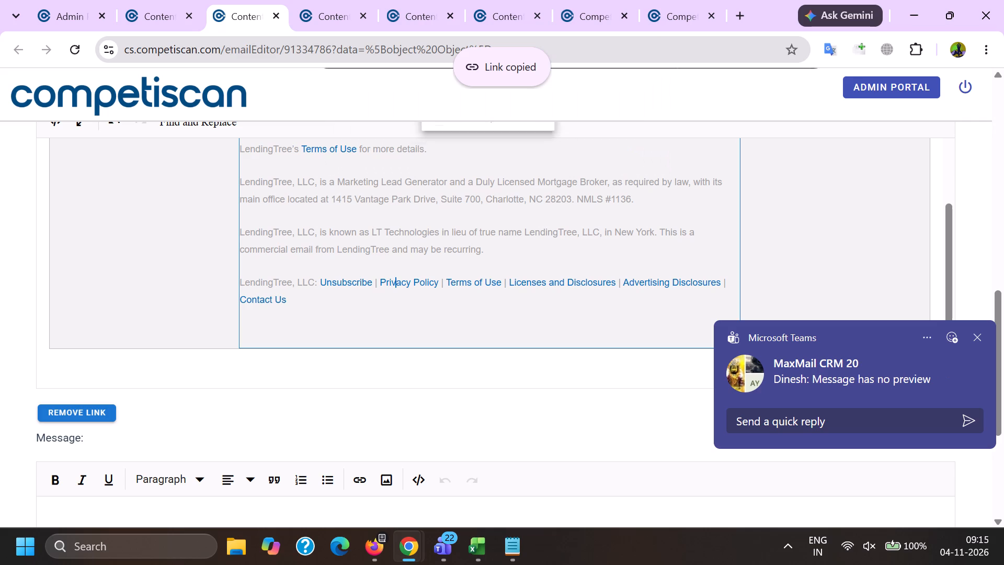
key("ctrl+k")
key("ctrl+v")
left_click(513, 315)
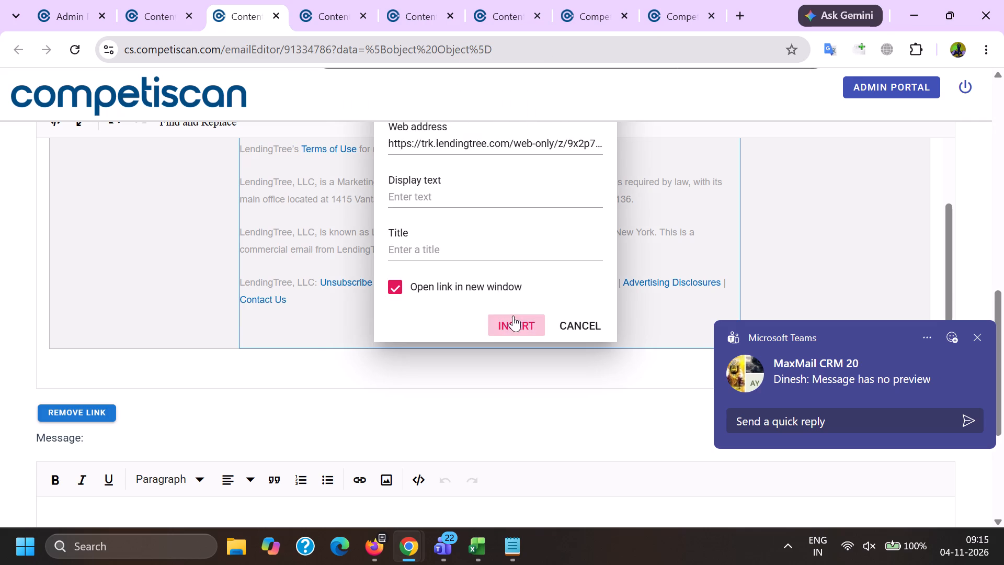
Save the product info of email 91334786 and confirm saving the email.
scroll(0, 258, "down", 18)
left_click(363, 387)
left_click(515, 335)
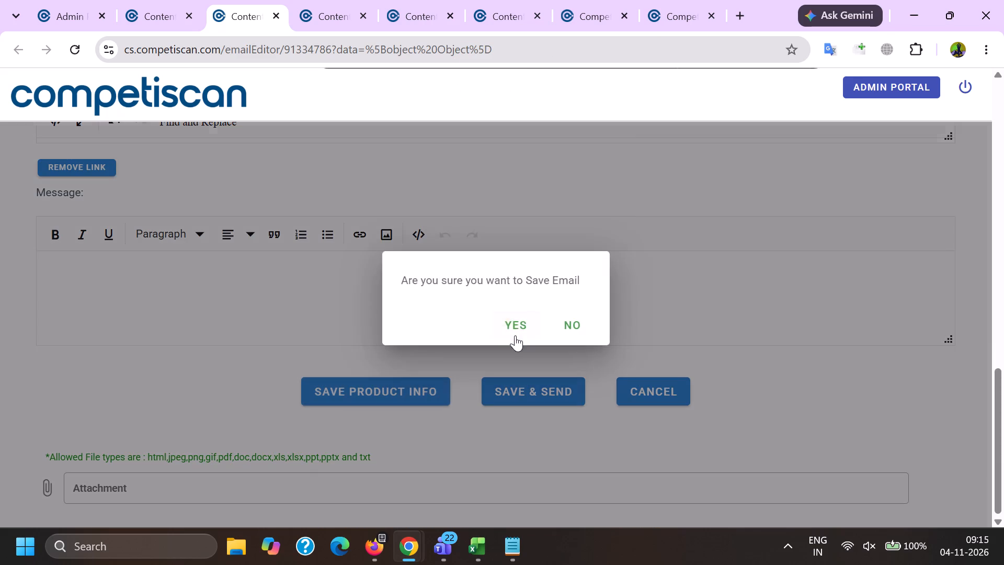
left_click(518, 0)
left_click(213, 0)
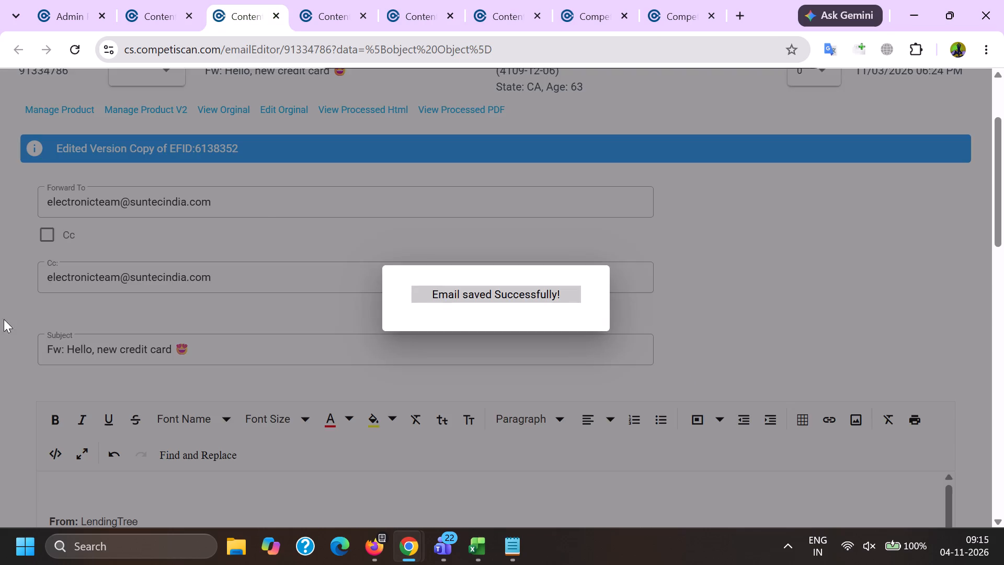
left_click_drag(4, 319, 8, 304)
Open Manage Product for the saved email 91334786.
left_click(70, 110)
Return to the portal window and bring up the open editor of LendingTree email 91334755.
key("alt+Tab")
left_click(335, 0)
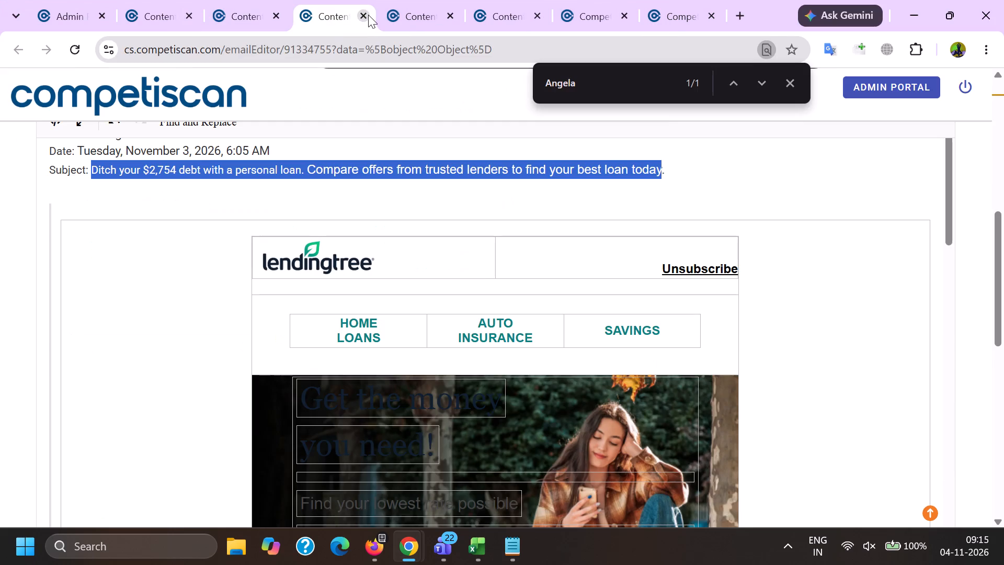
Close the editor tab of email 91334755 and the portal tab next to it.
left_click(368, 16)
left_click(367, 16)
Copy the full product headline from the existing LendingTree temp product record.
left_click(433, 0)
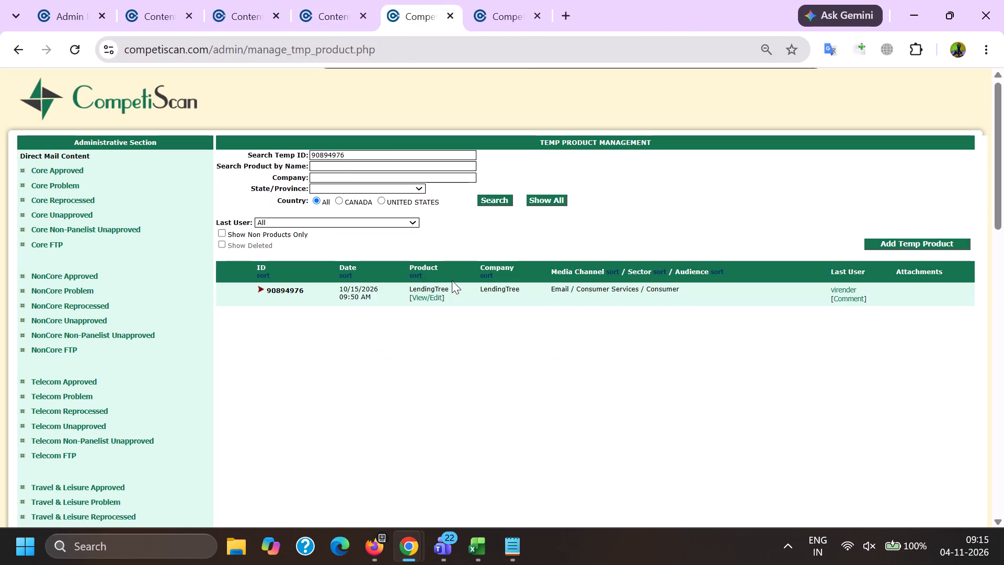
left_click(641, 0)
scroll(525, 393, "down", 5)
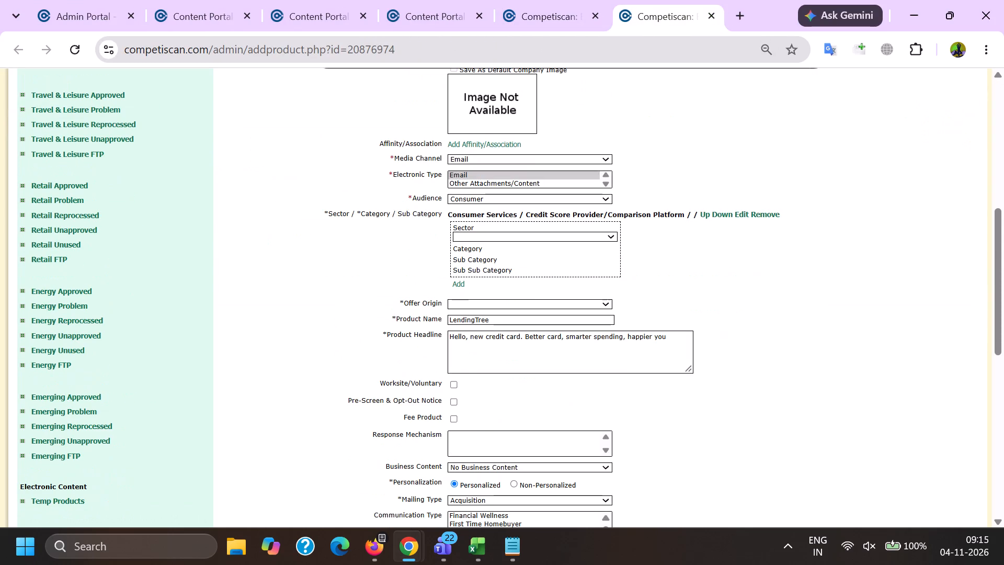
left_click_drag(669, 341, 139, 272)
key("ctrl+c")
In product form 91334786, add the Consumer Services sector with the reference record's category, Credit Score Provider/Comparison Platform.
key("alt+Tab")
scroll(248, 251, "down", 5)
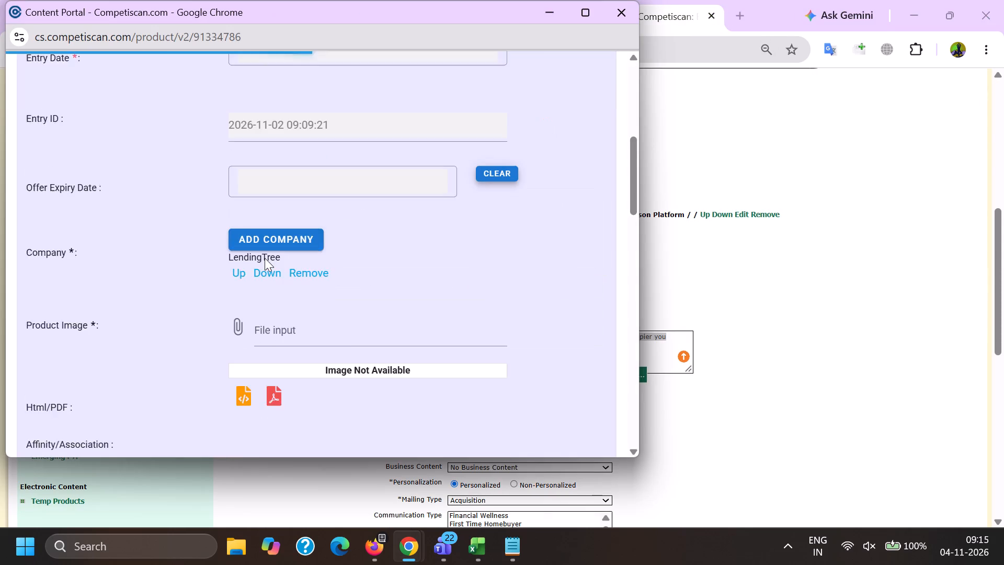
left_click(278, 248)
scroll(278, 243, "down", 7)
left_click(284, 139)
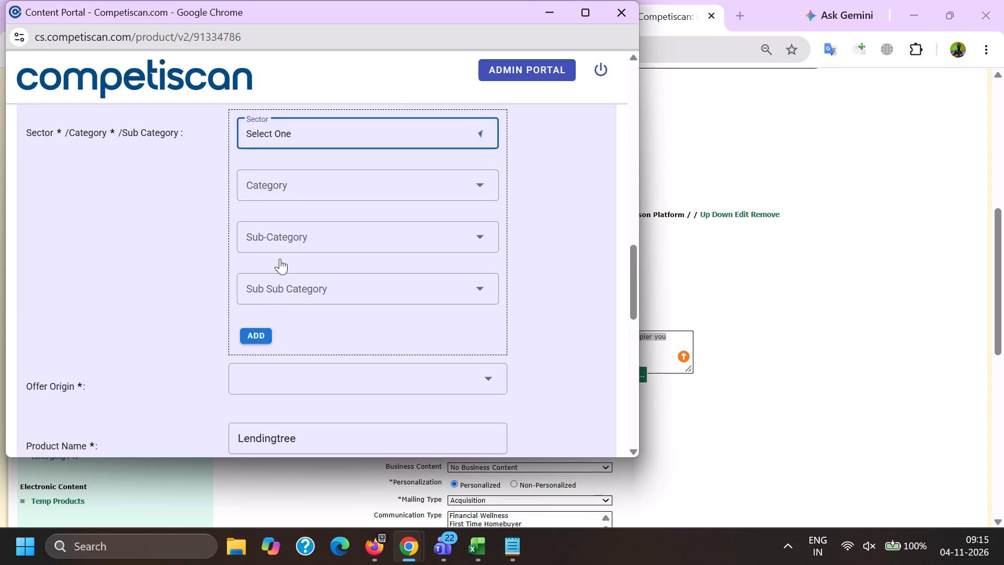
left_click_drag(315, 239, 309, 240)
left_click_drag(132, 224, 155, 224)
left_click(267, 204)
left_click(263, 184)
scroll(280, 305, "down", 6)
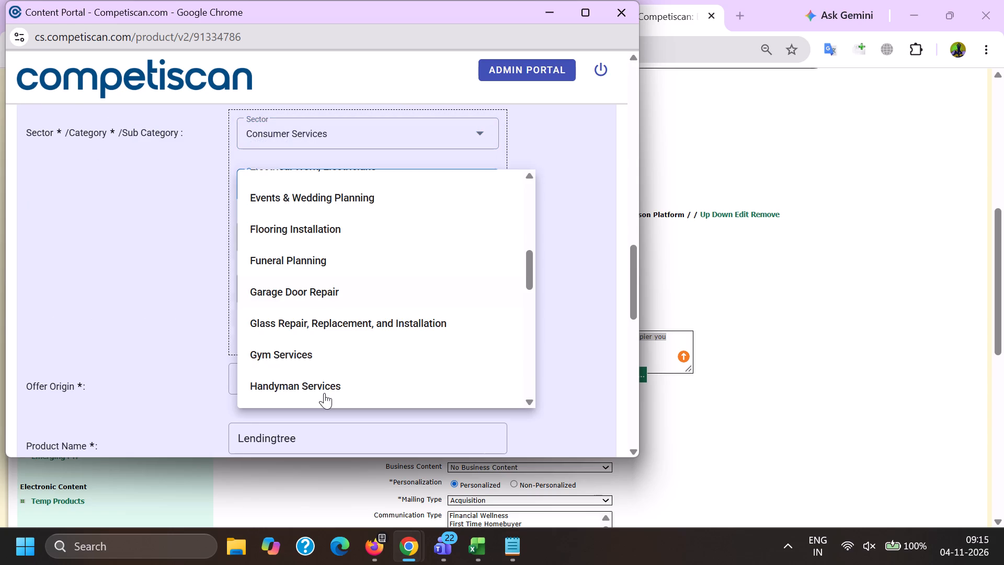
left_click(324, 393)
left_click(303, 186)
scroll(334, 311, "up", 4)
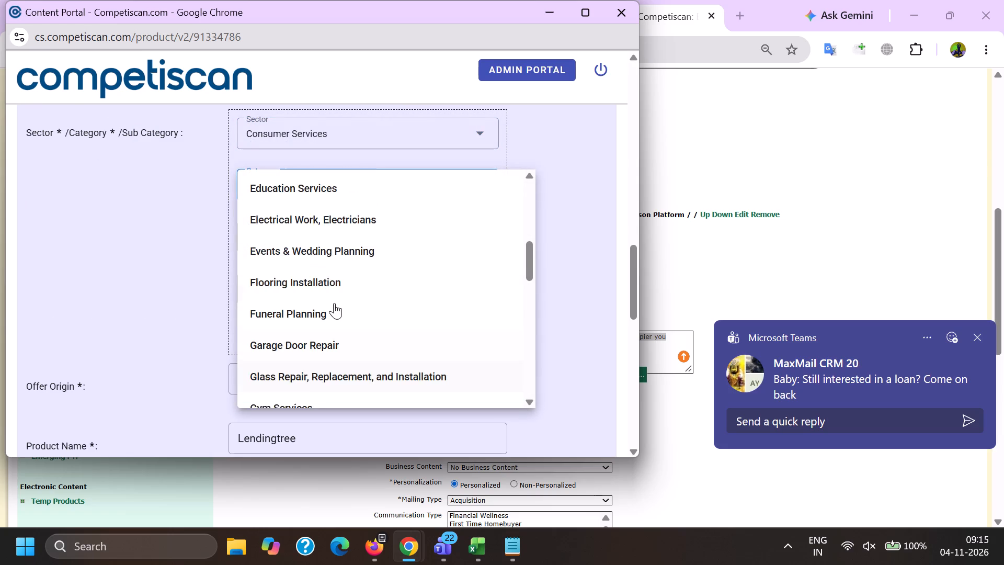
scroll(334, 303, "up", 1)
left_click(357, 379)
left_click(41, 334)
left_click(266, 338)
Replace the product headline with "Hello, new credit card. Better card, smarter spending, happier you".
scroll(267, 208, "down", 3)
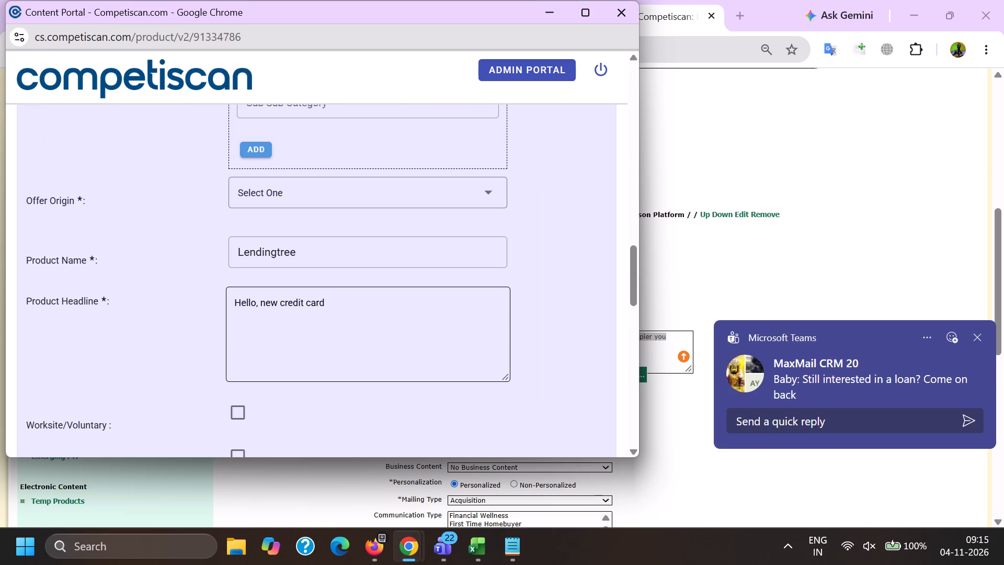
left_click_drag(391, 352, 12, 287)
key("ctrl+v")
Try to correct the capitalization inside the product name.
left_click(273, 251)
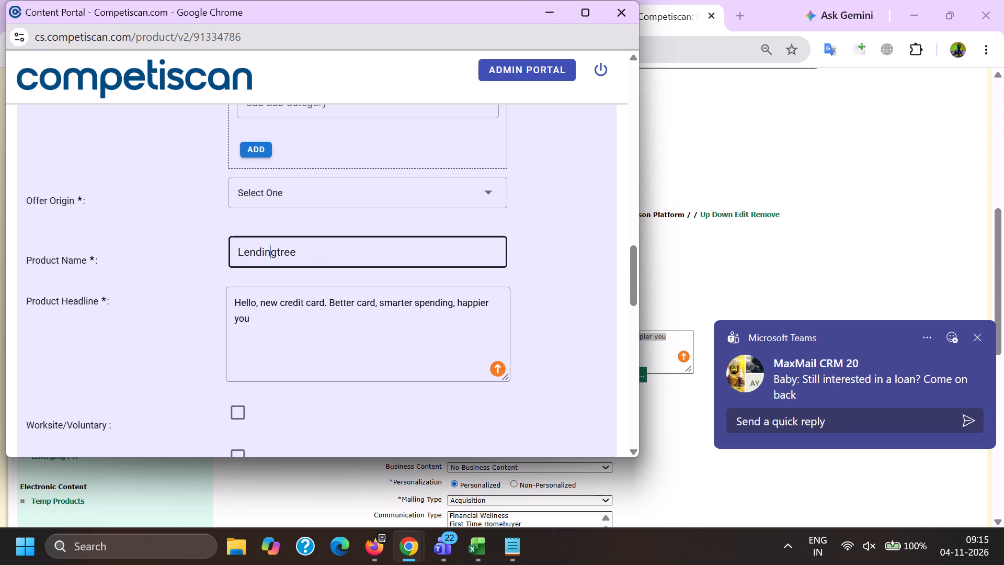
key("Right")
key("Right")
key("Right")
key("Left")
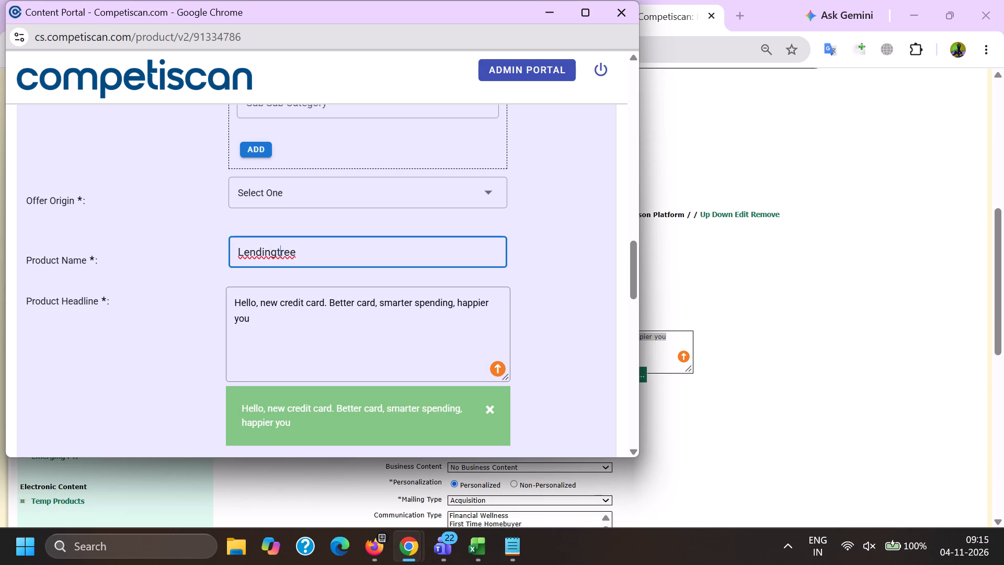
Set the response mechanism to URL/Website.
scroll(322, 255, "down", 4)
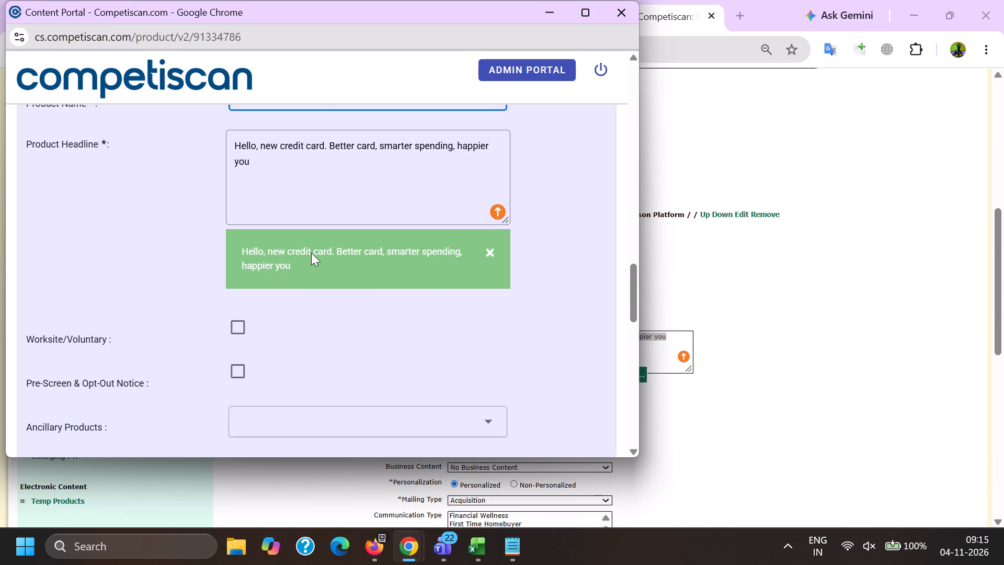
scroll(311, 253, "down", 2)
left_click(275, 164)
scroll(300, 296, "down", 5)
left_click(320, 346)
left_click(198, 344)
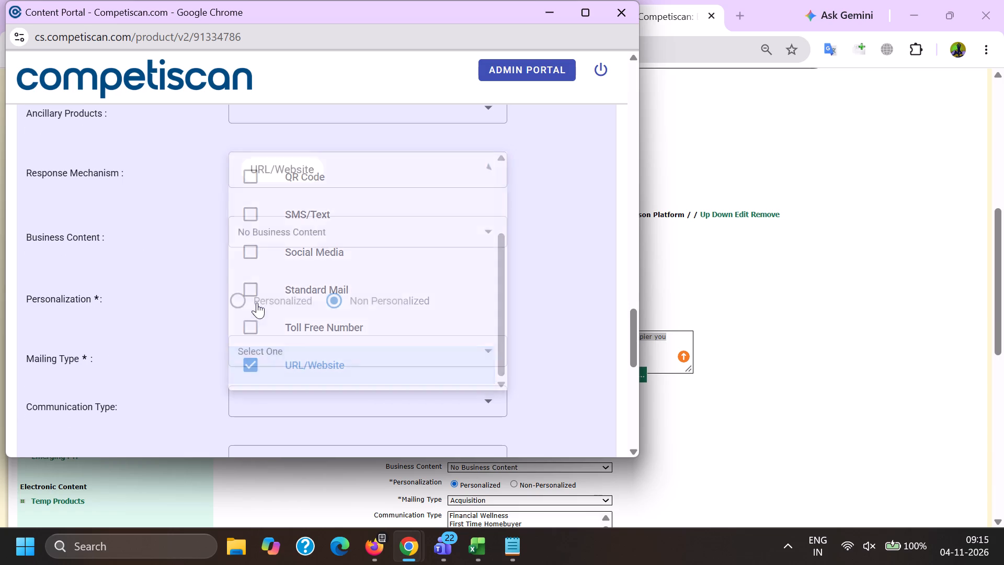
Mark the product as Personalized and set its mailing type to Acquisition.
left_click(245, 297)
left_click(267, 348)
left_click_drag(275, 272, 273, 276)
left_click(200, 293)
Correct the product name to LendingTree.
scroll(251, 325, "up", 3)
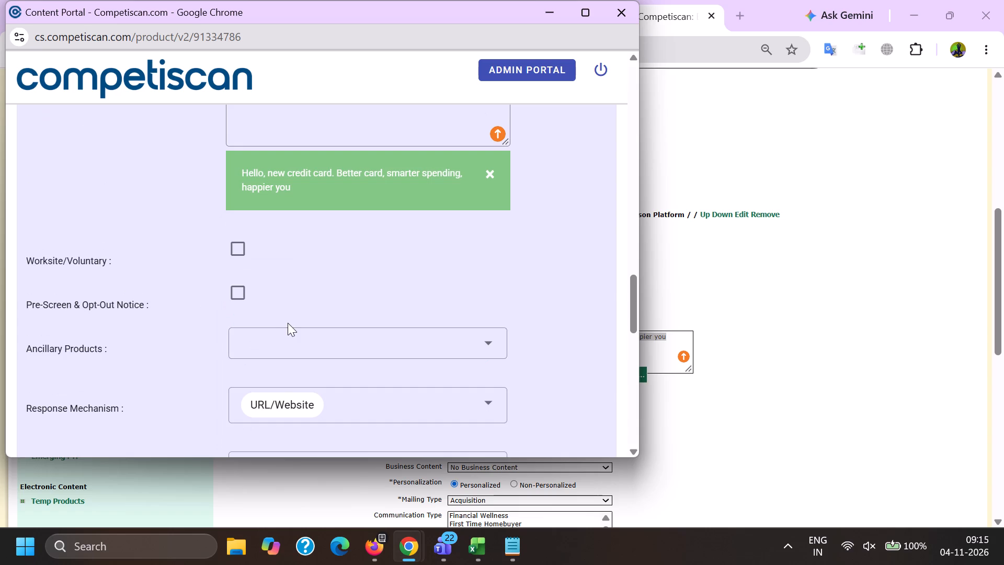
scroll(274, 334, "up", 4)
left_click(286, 329)
key("Left")
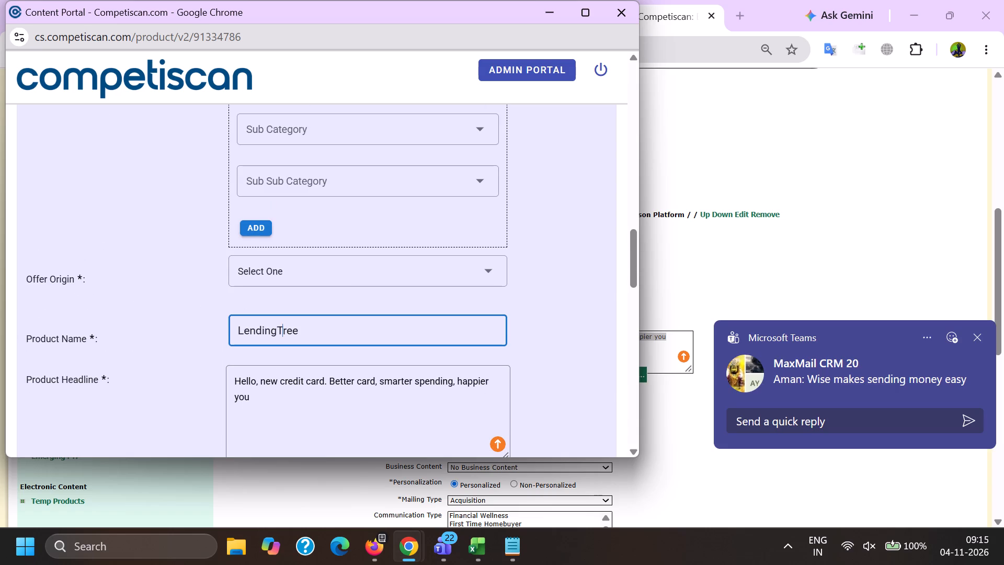
Check the body of email 91334786 in its editor and set the product's personalization to Non Personalized.
key("alt+Tab")
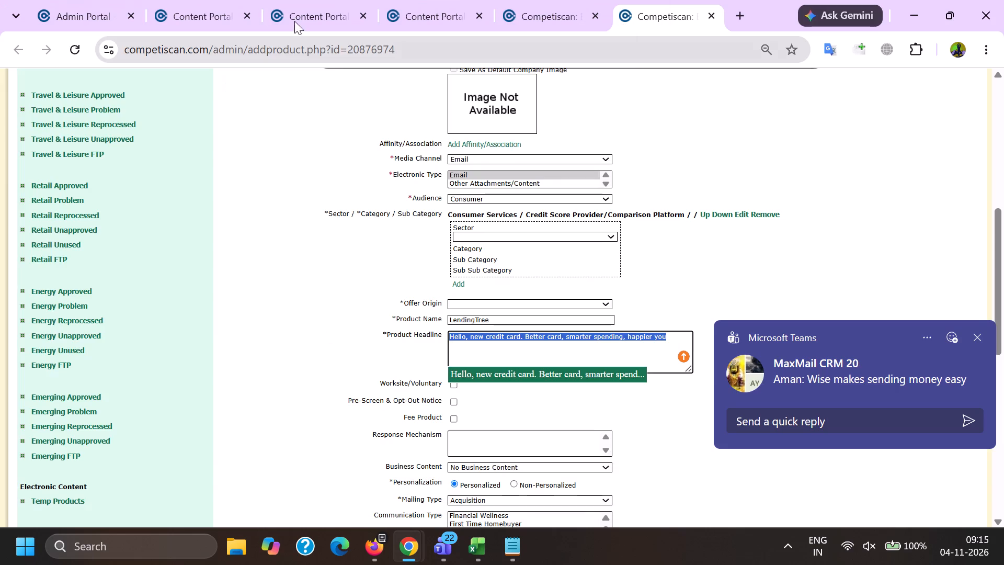
left_click(291, 0)
scroll(305, 267, "down", 4)
scroll(321, 311, "down", 7)
scroll(320, 314, "up", 1)
scroll(320, 315, "down", 2)
key("alt+Tab")
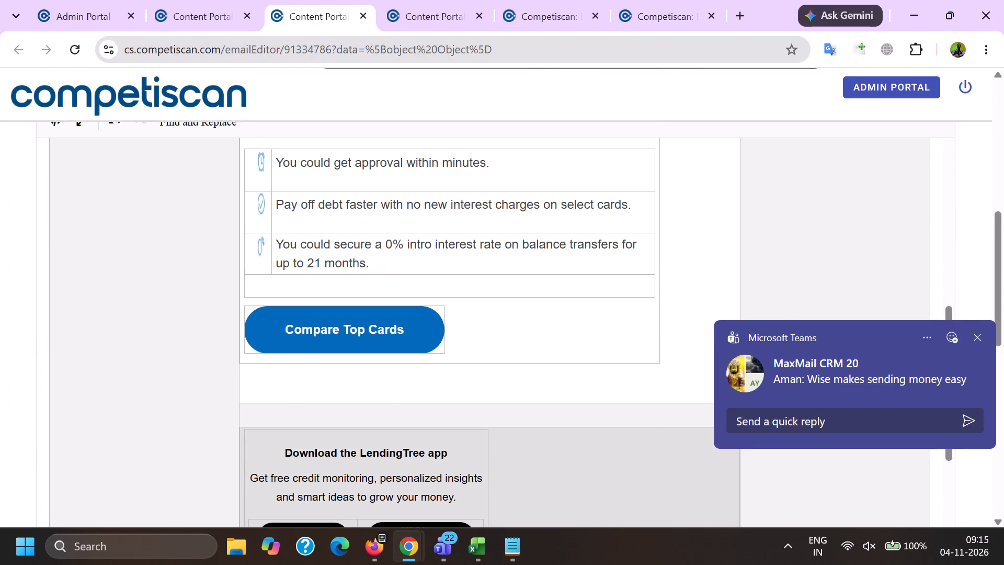
scroll(325, 337, "down", 9)
left_click(327, 149)
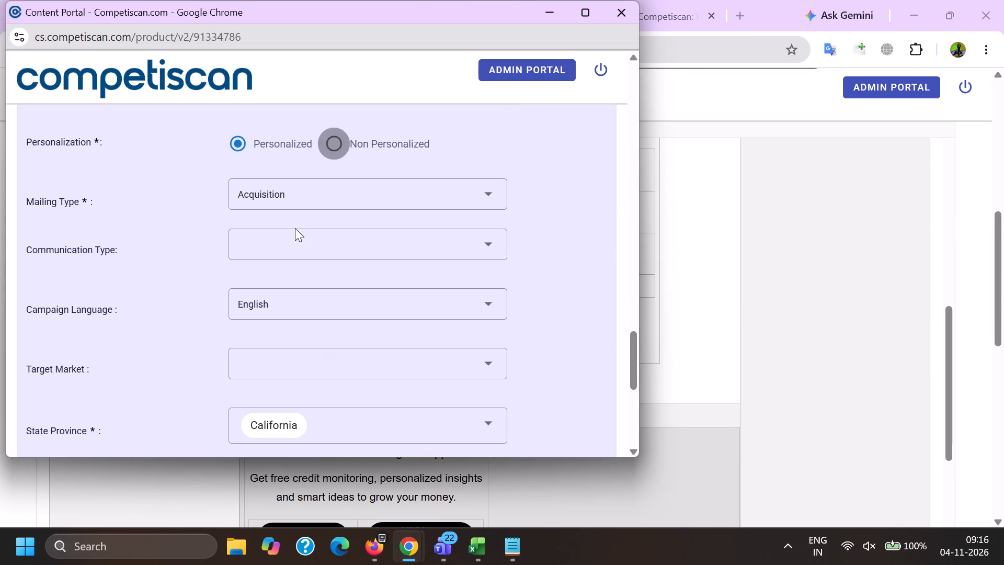
Set the communication type to Mobile Application.
left_click(287, 242)
scroll(347, 341, "down", 17)
scroll(303, 380, "up", 3)
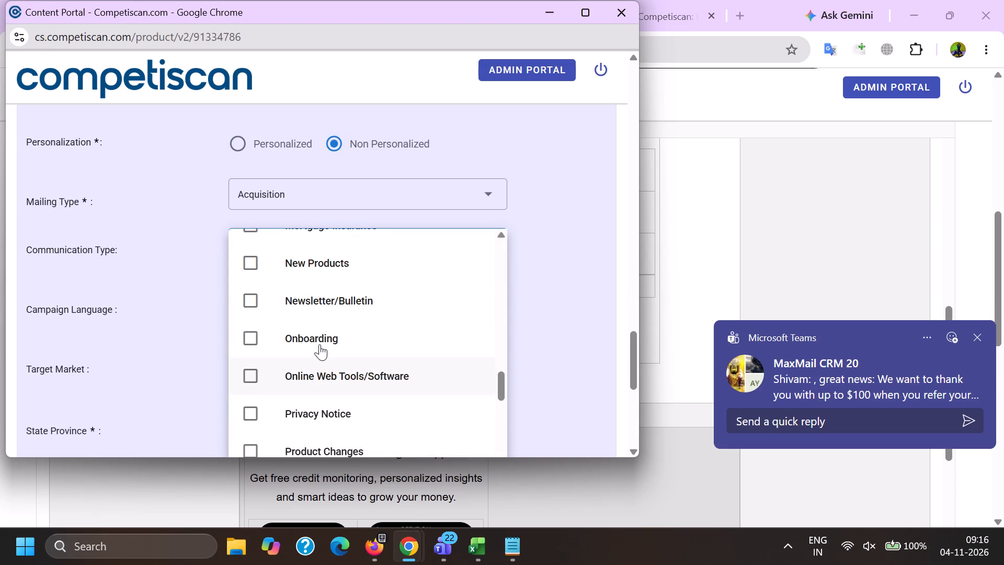
scroll(311, 398, "up", 1)
left_click(317, 268)
left_click(162, 278)
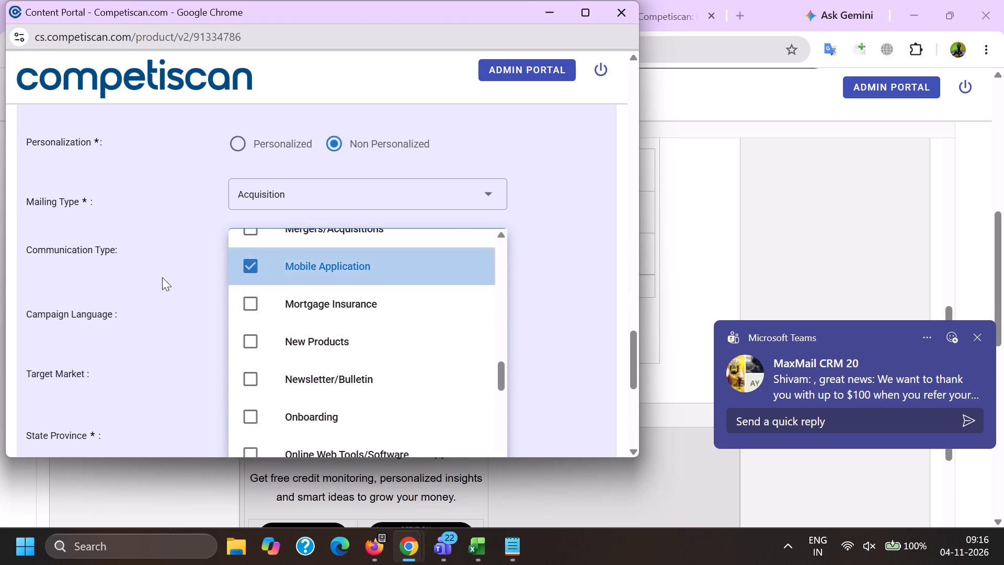
Submit the completed product record for email 91334786.
key("End")
scroll(254, 396, "down", 11)
left_click(273, 441)
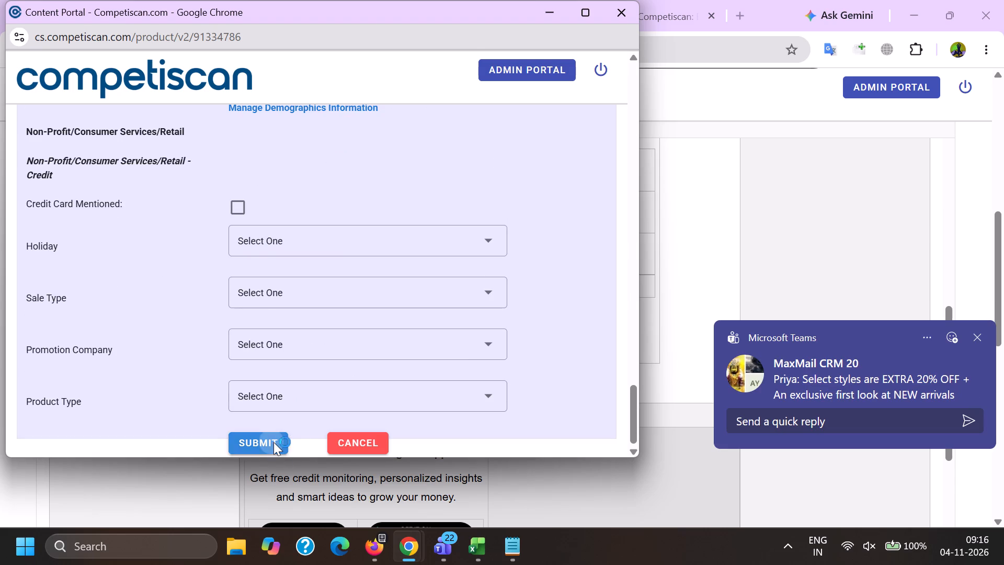
Switch to the Firefox email list and select "what if you could borrow $94k from your home?" in the subject of email 91330319.
left_click(373, 546)
left_click(268, 472)
scroll(224, 369, "down", 1)
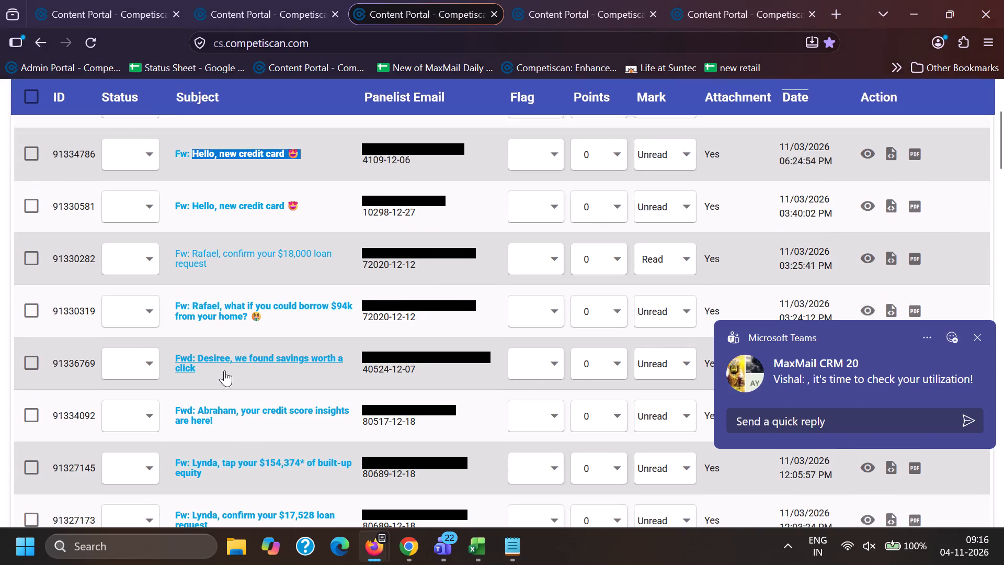
left_click_drag(222, 304, 268, 323)
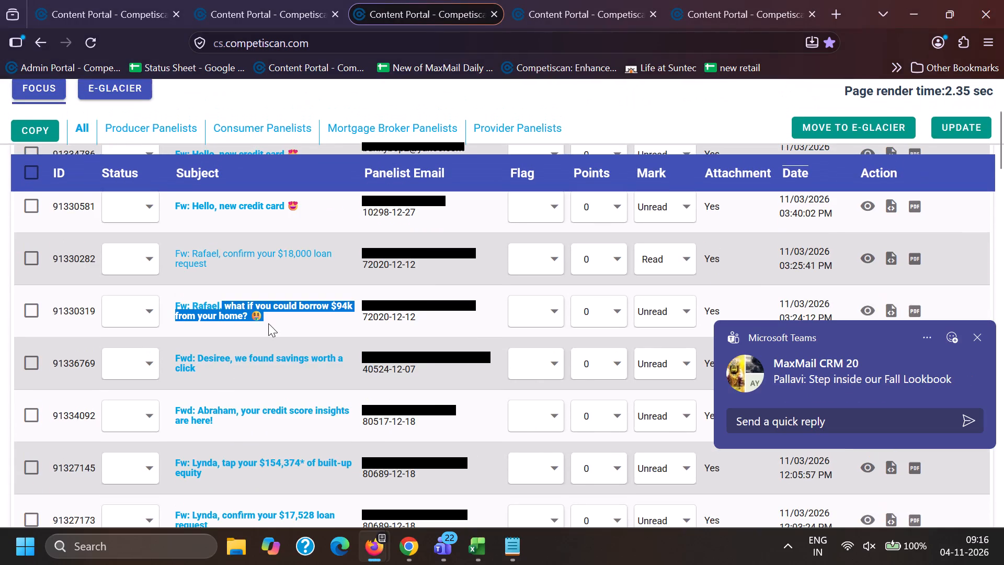
Copy the selected subject text of email 91330319 and search Chrome's Content Portal subjects for the quoted phrase "what if you could borrow $94k from your home?".
left_click_drag(268, 323, 268, 324)
key("ctrl+c")
key("ctrl+c")
left_click(400, 556)
left_click_drag(307, 480, 305, 475)
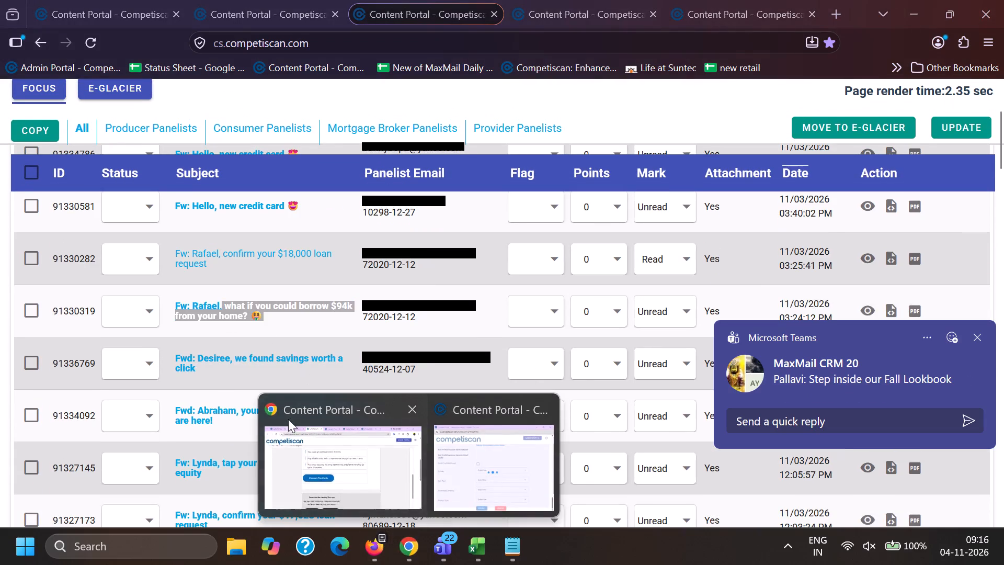
left_click(173, 0)
scroll(242, 266, "down", 12)
scroll(254, 424, "up", 2)
left_click_drag(288, 342, 0, 349)
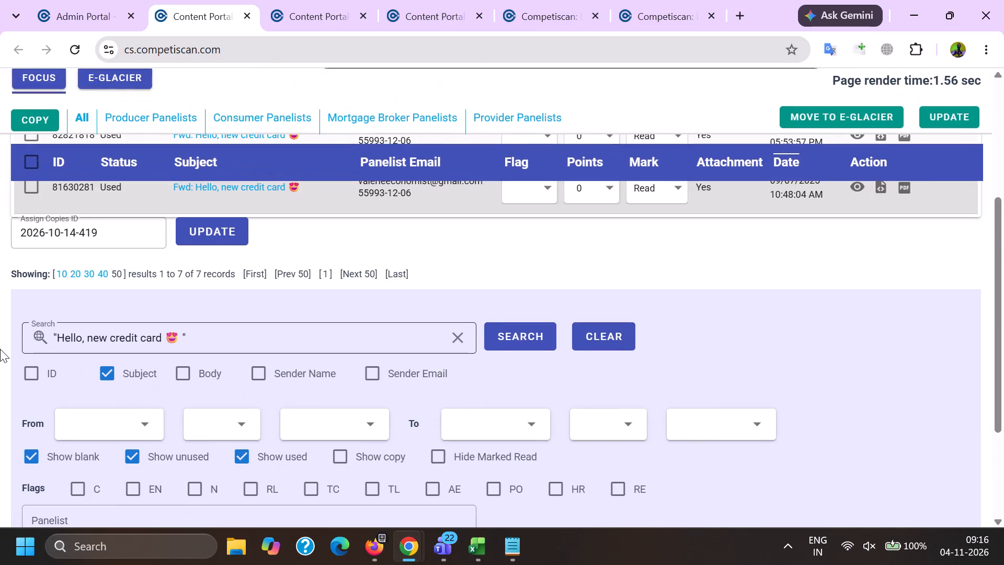
left_click_drag(0, 349, 2, 349)
key("BackSpace")
key("shift+quotedbl")
key("ctrl+v")
key("shift+quotedbl")
key("Return")
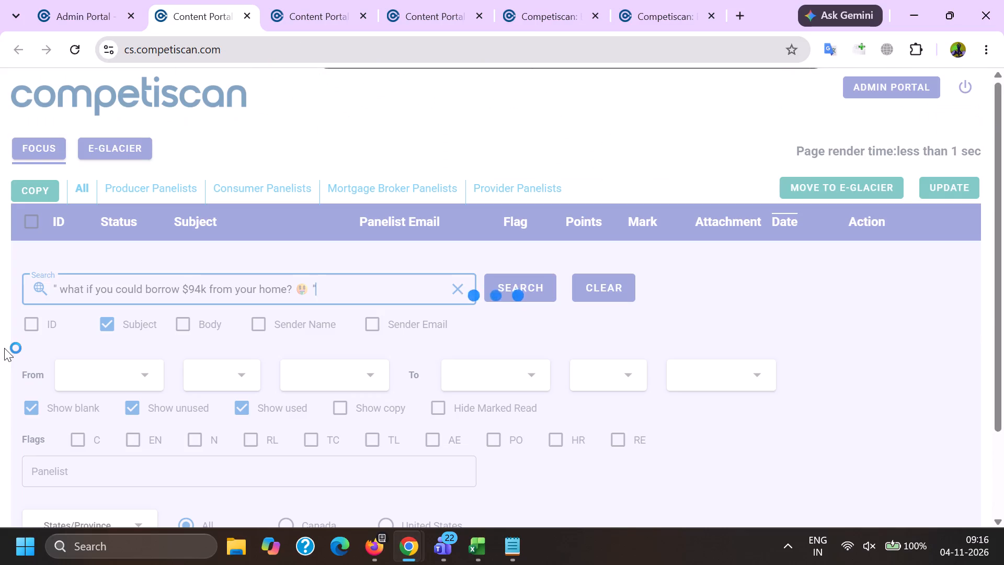
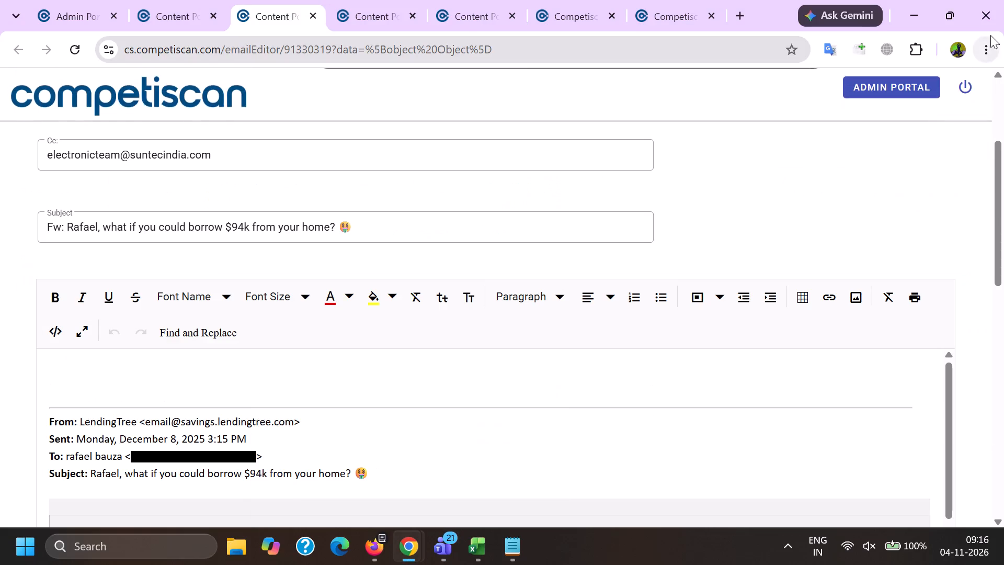
Open a new incognito window in Chrome.
left_click(989, 43)
left_click(857, 134)
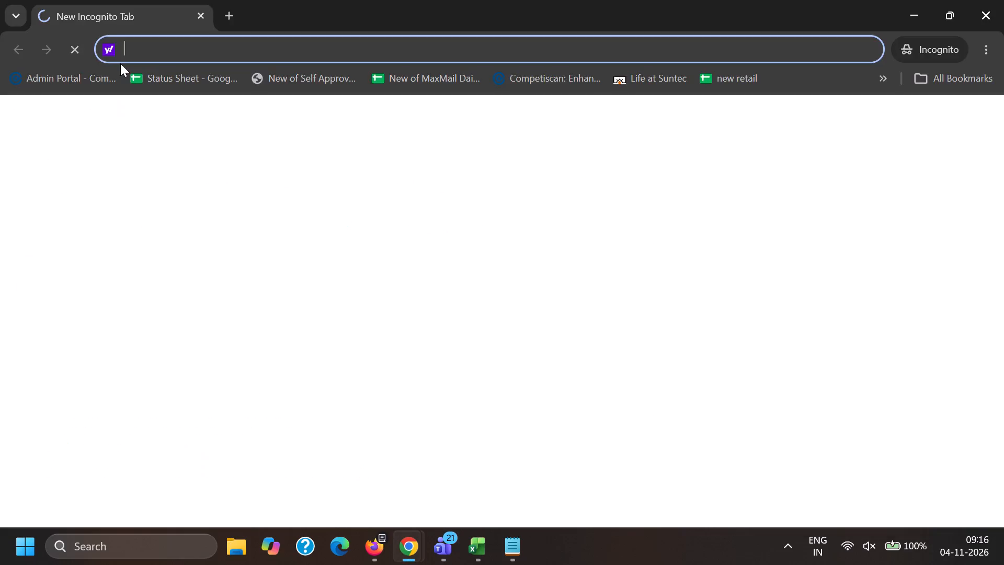
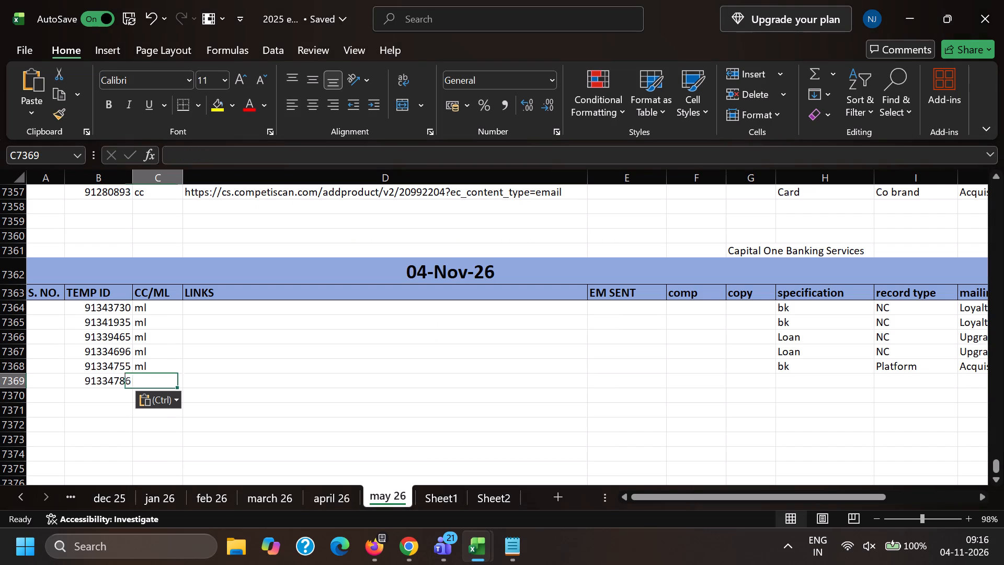
key("m")
key("l")
key("Right")
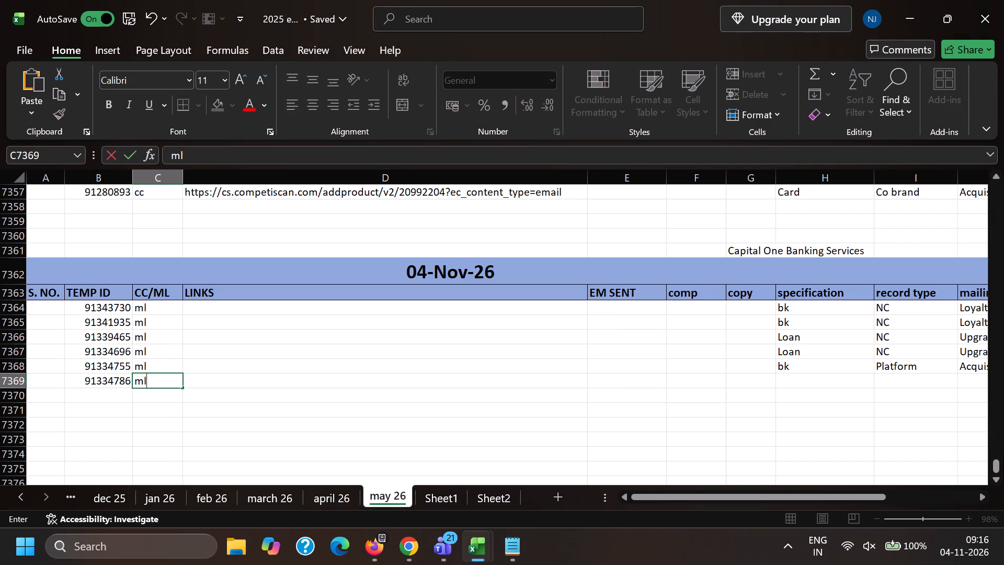
Copy the bk, Platform and Acquisition entries from row 7368 into rows 7369 and 7370.
key("Right")
key("Right")
key("Right")
key("Right")
key("Up")
key("shift+Right")
key("shift+Right")
key("ctrl+c")
key("Down")
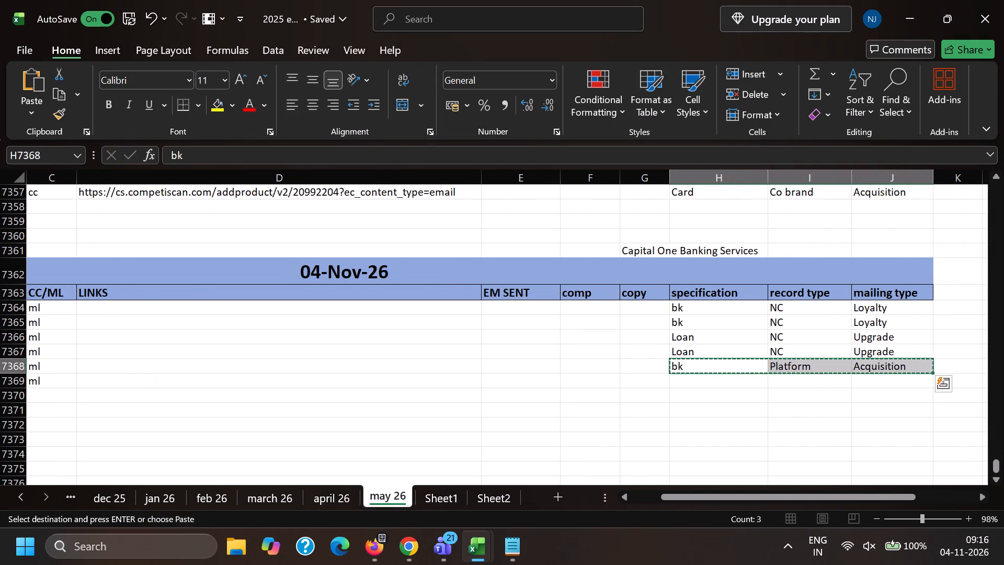
key("ctrl+v")
key("Down")
key("ctrl+v")
key("Left")
key("Left")
key("Left")
key("Left")
key("Left")
key("Left")
key("Left")
key("Left")
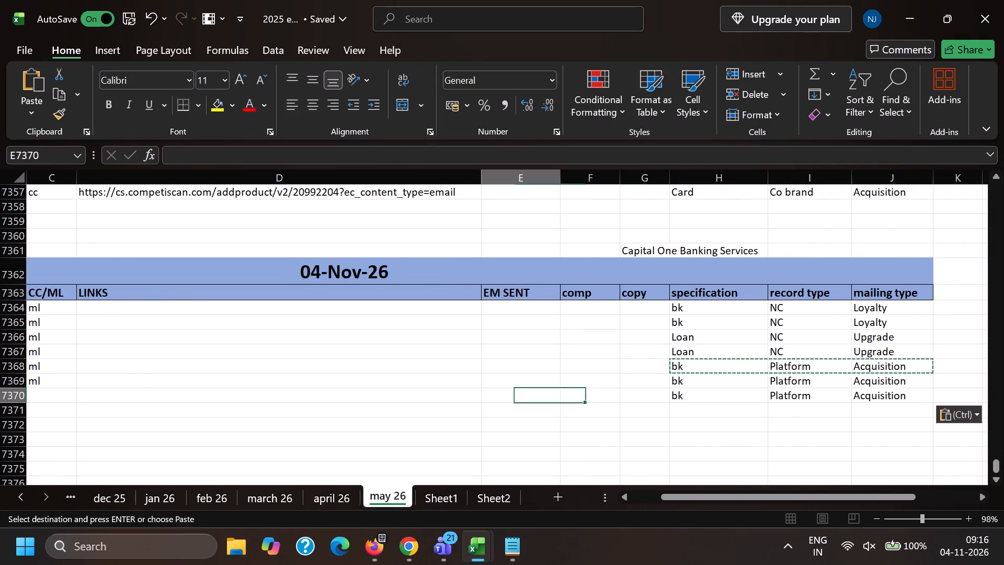
Switch to Chrome, close the email editors for 91334786 and 91334696, and view the record of product 20876974.
key("alt+Tab")
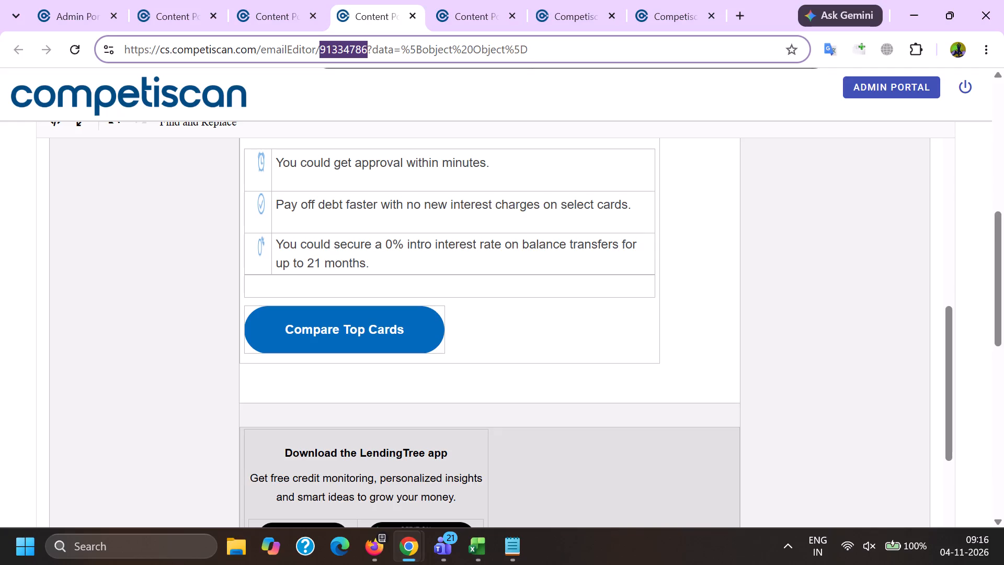
scroll(318, 364, "up", 17)
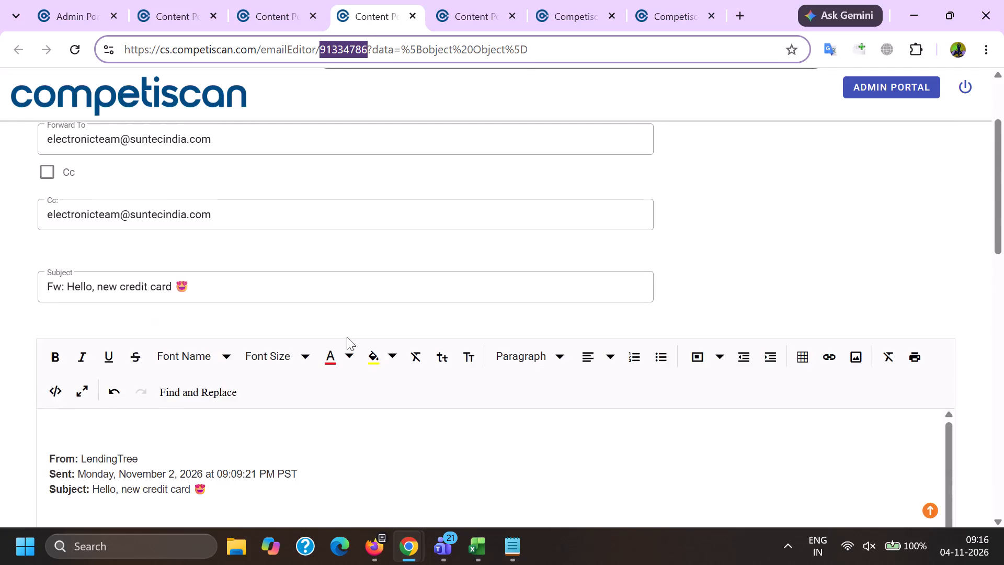
left_click(413, 18)
left_click(413, 18)
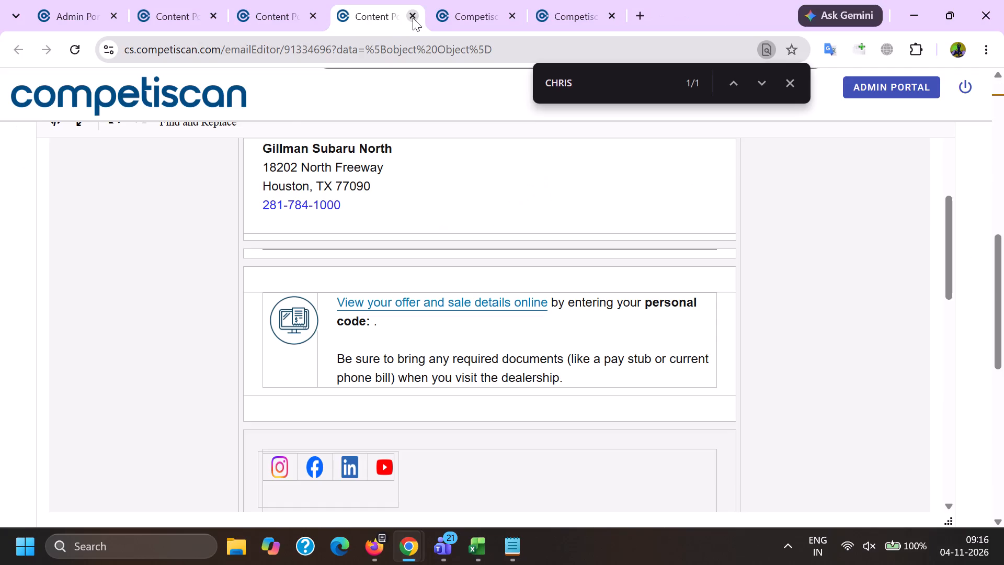
left_click(447, 0)
scroll(469, 251, "up", 6)
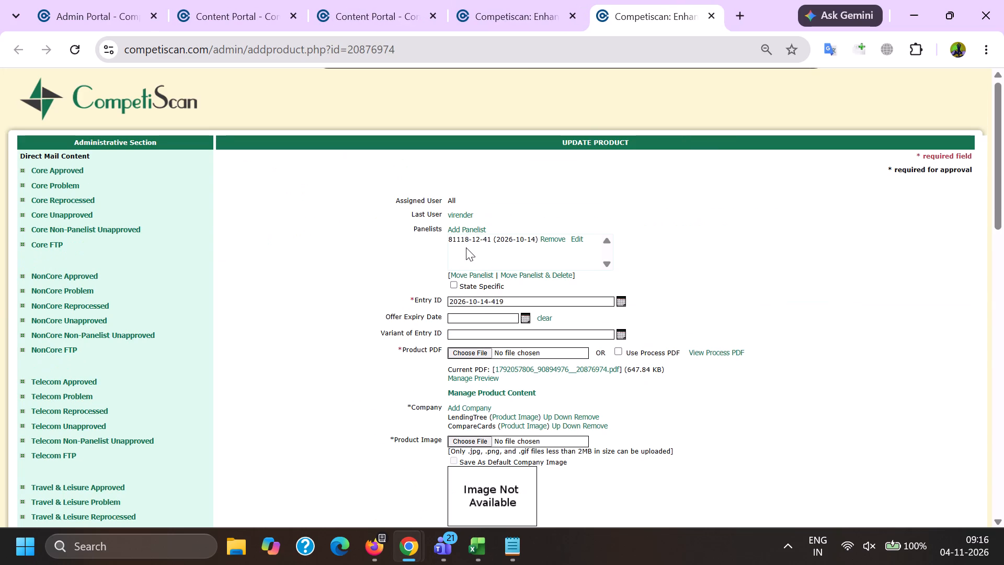
Switch to the incognito Chrome window and open the unpublished Electronic Content products in the admin portal.
left_click(410, 547)
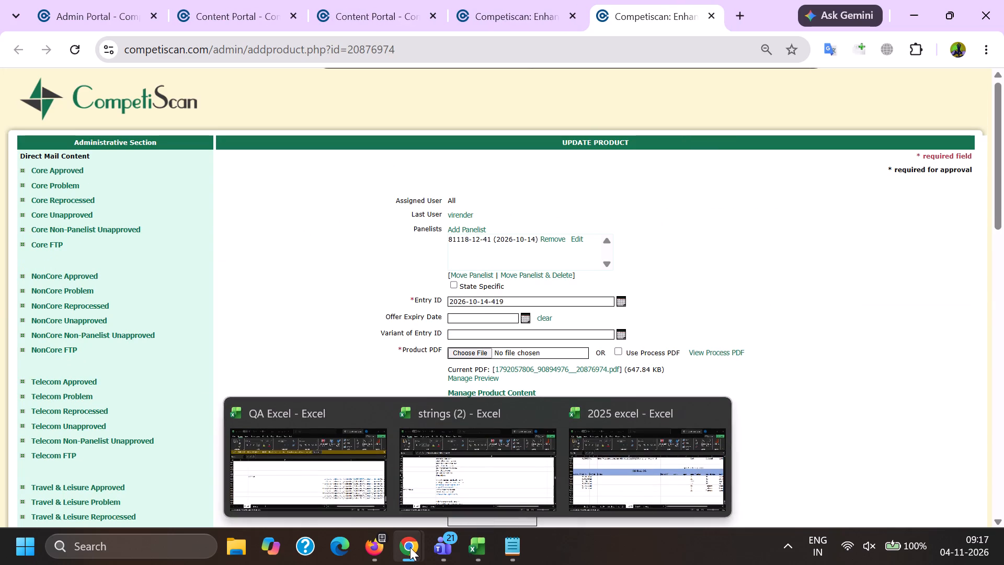
left_click(516, 456)
left_click(105, 165)
left_click(88, 191)
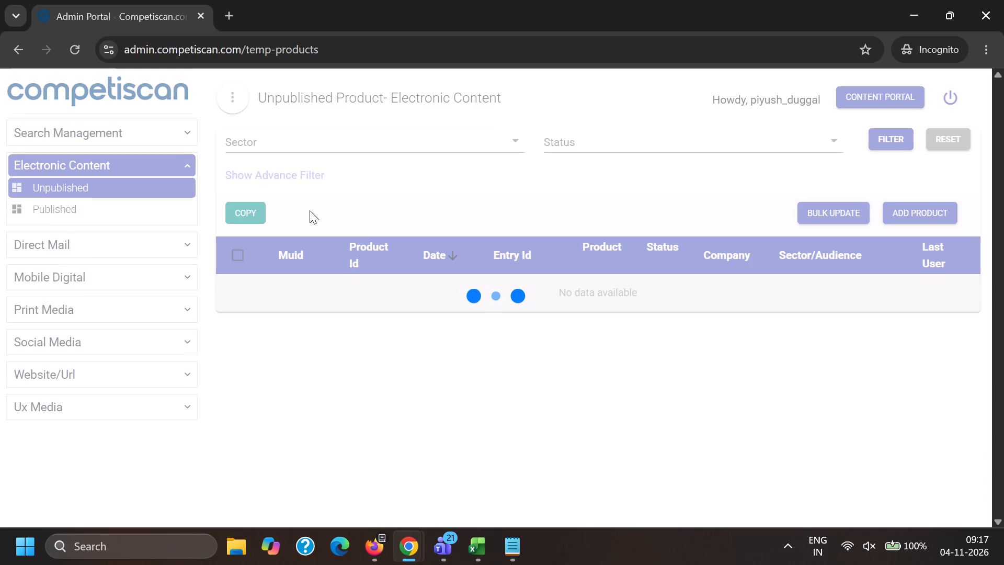
Filter the unpublished products with the advanced filter by the signed-in user's own account name.
left_click(271, 159)
left_click(280, 173)
left_click(451, 244)
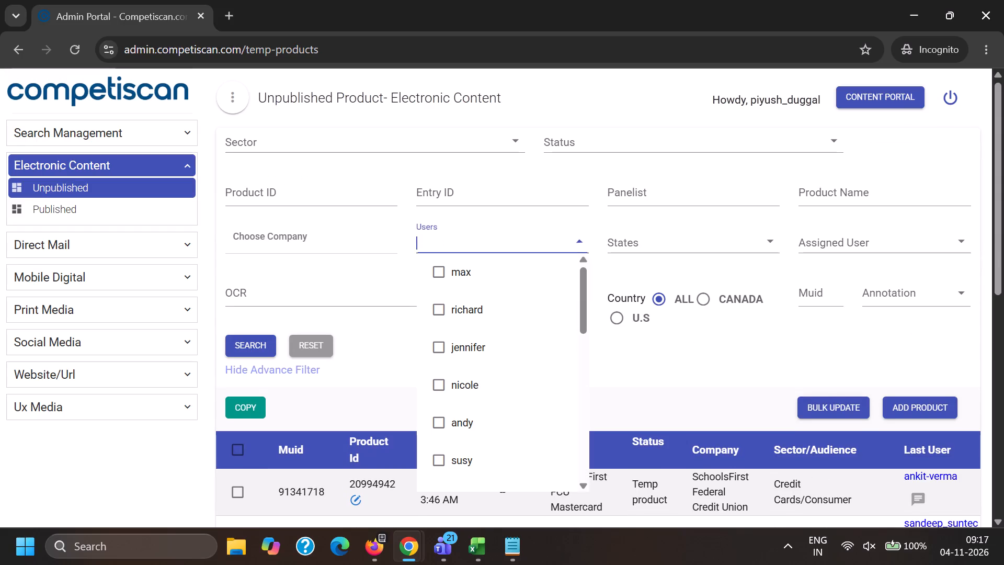
key("p")
key("i")
key("y")
key("u")
key("s")
key("h")
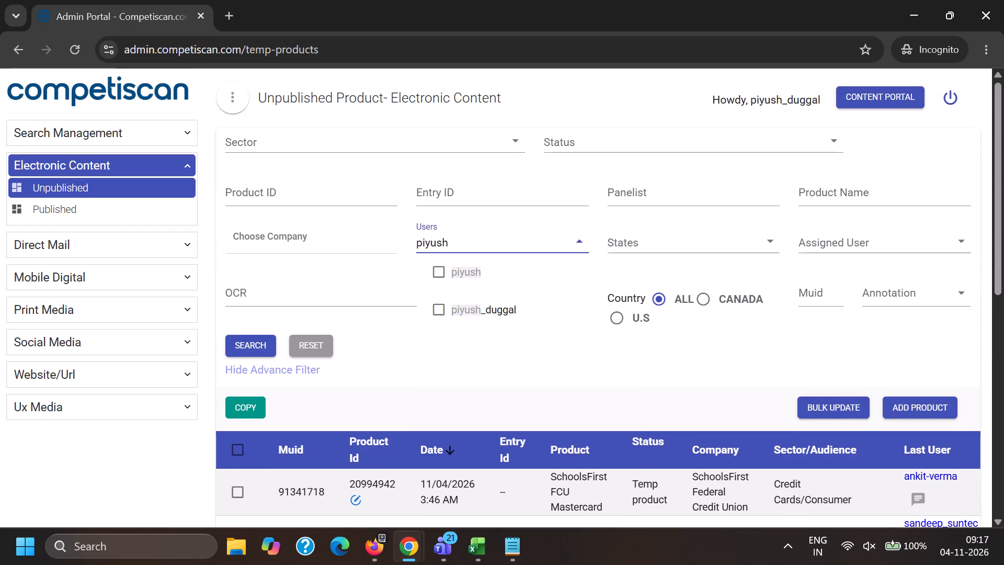
key("Down")
key("Down")
key("Return")
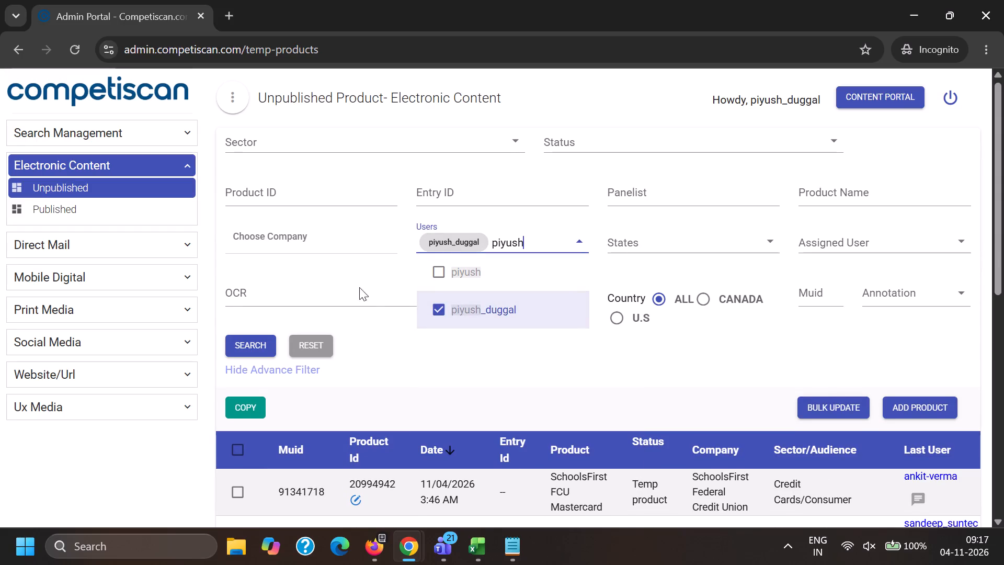
left_click(240, 346)
Open the product records of emails 91343730, 91341935, 91339465, 91334696, 91334755 and 91334786 for editing.
scroll(300, 273, "down", 2)
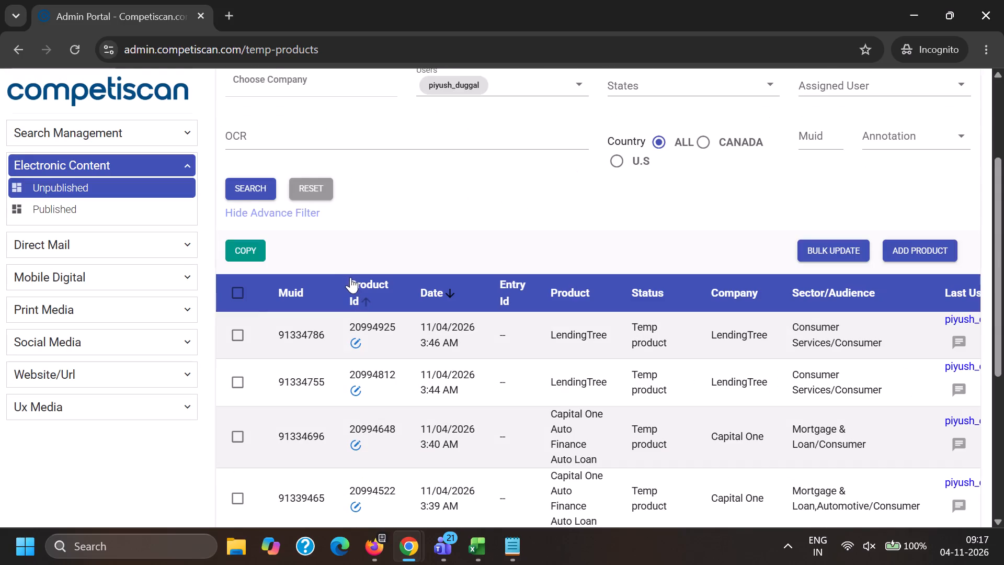
scroll(387, 351, "down", 3)
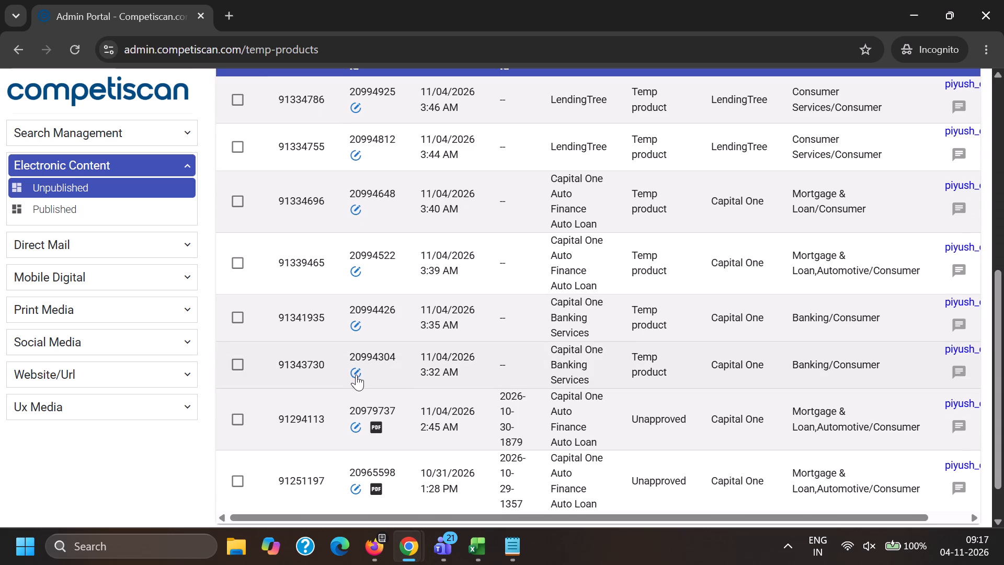
left_click(356, 373, "ctrl")
left_click(357, 324, "ctrl")
left_click(356, 271, "ctrl")
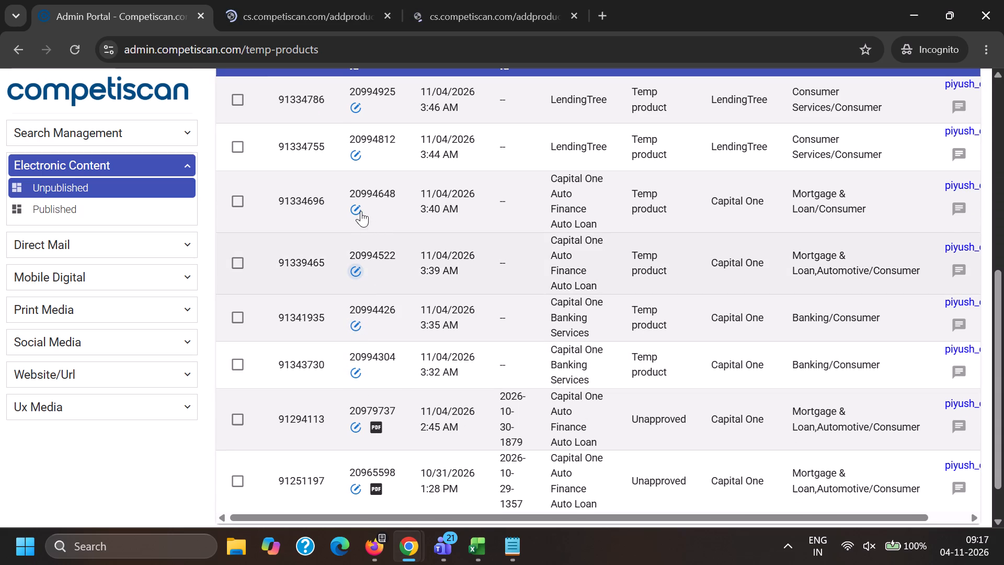
left_click(359, 209, "ctrl")
left_click(358, 160, "ctrl")
left_click(357, 110, "ctrl")
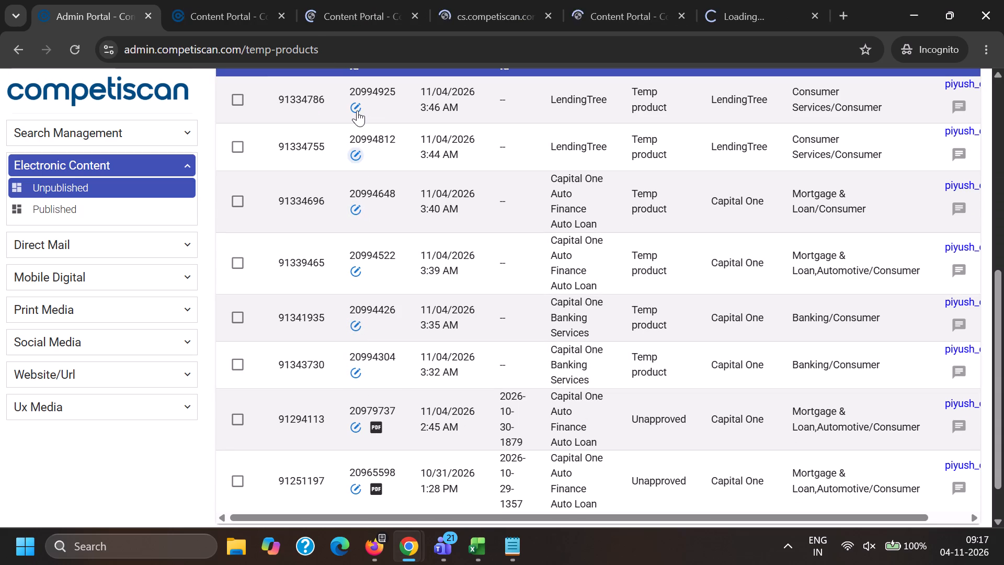
Copy the link of product record 20994304 into the LINKS cell for email 91343730 in the Excel log.
left_click(184, 0)
triple_click(250, 51)
key("ctrl+c")
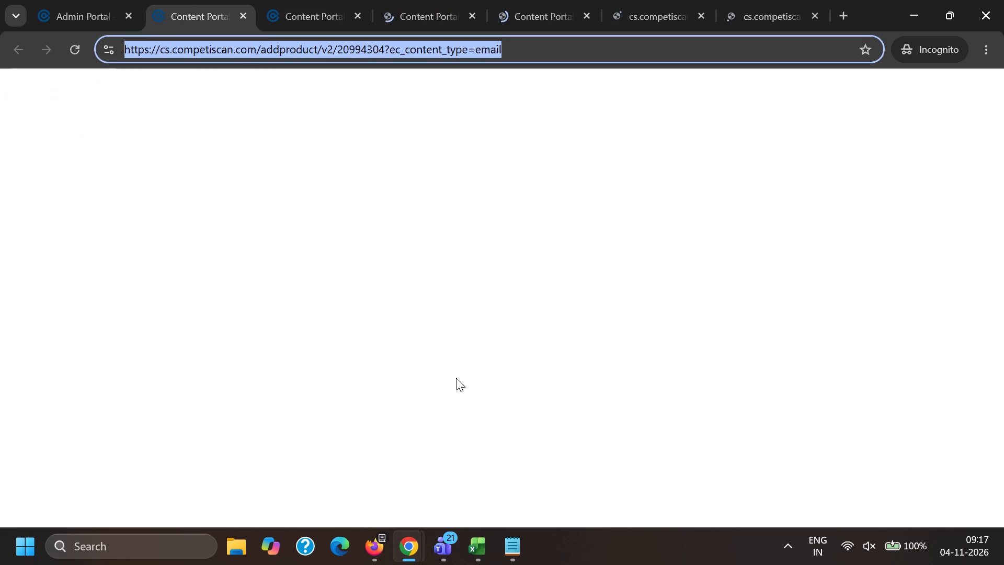
left_click(484, 556)
left_click(594, 492)
left_click(303, 308)
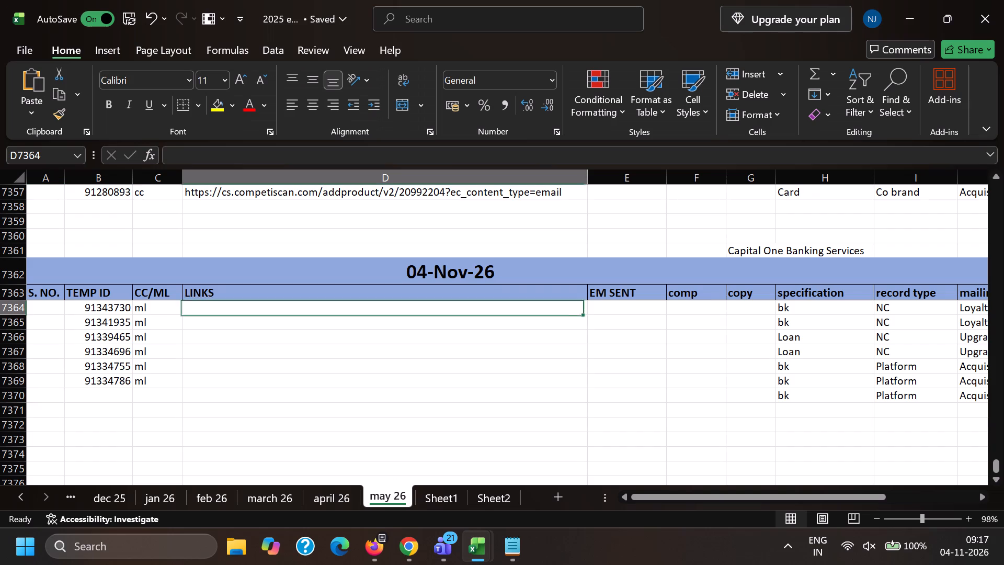
key("ctrl+v")
Copy the link of product record 20994426 into the Excel LINKS cell for email 91341935.
left_click(328, 327)
key("alt+Tab")
left_click(336, 0)
triple_click(339, 62)
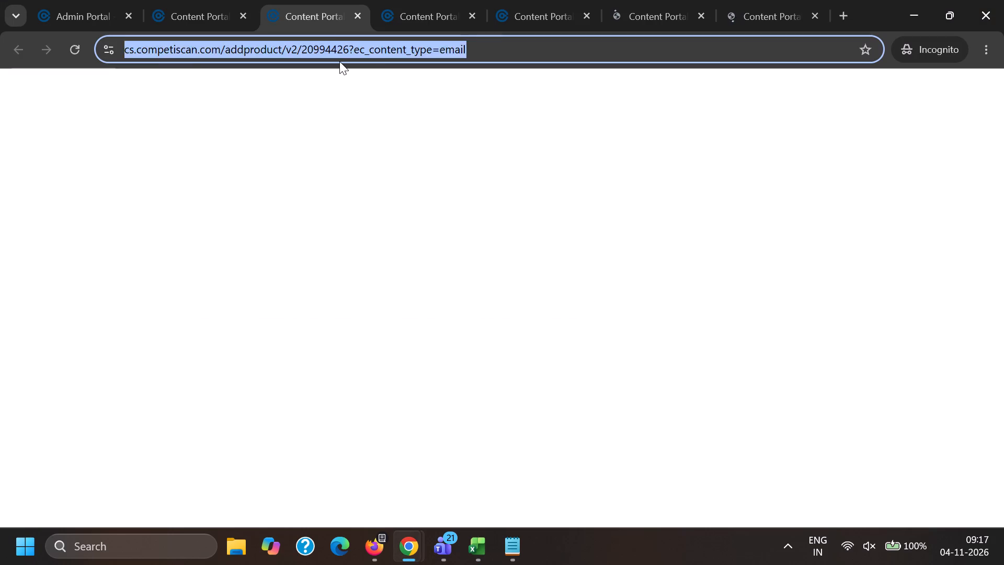
key("ctrl+c")
key("alt+Tab")
left_click(554, 130, "ctrl")
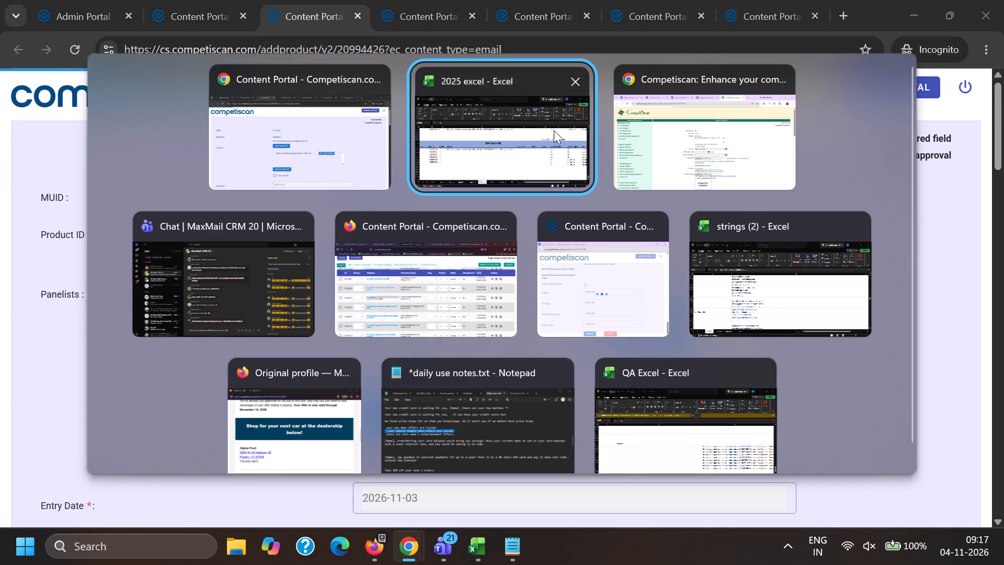
key("ctrl+v")
Copy the link of product record 20994522 into the Excel LINKS cell for email 91339465.
left_click(276, 338)
key("alt+Tab")
left_click(425, 0)
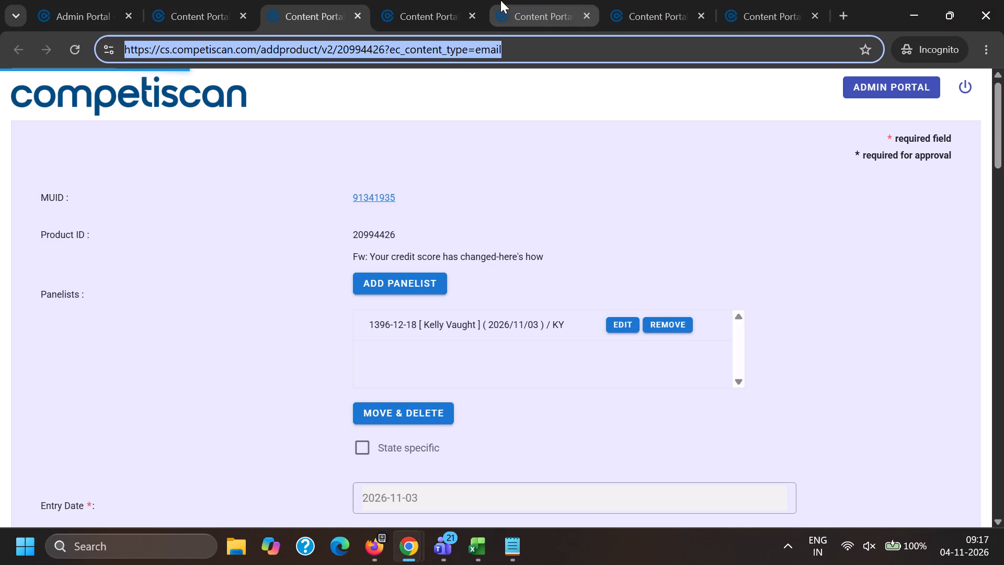
triple_click(454, 62)
key("ctrl+c")
key("ctrl+a")
key("ctrl+c")
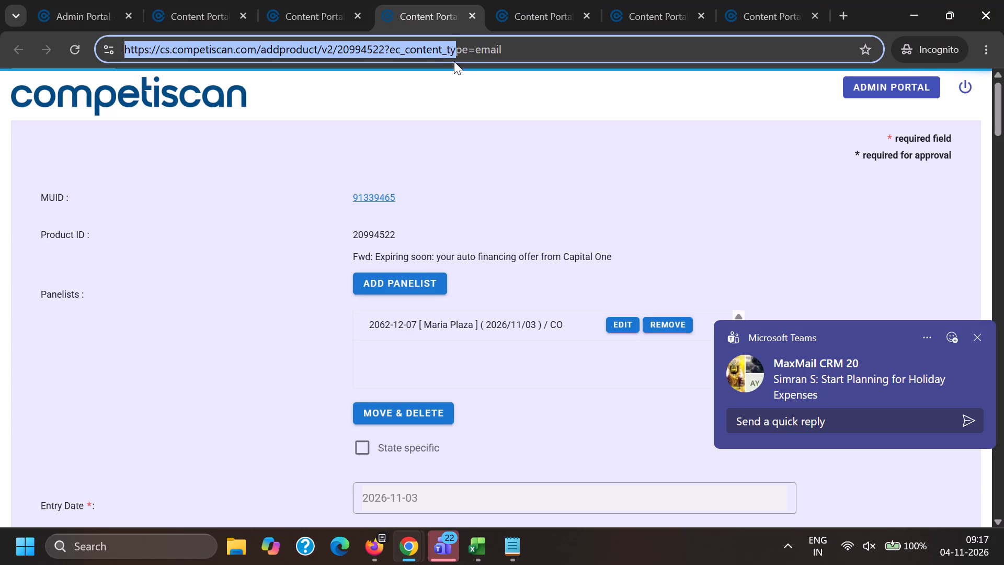
key("alt+Tab")
key("ctrl+v")
Copy the link of product record 20994648 into the Excel LINKS cell for email 91334696.
left_click(267, 355)
key("alt+Tab")
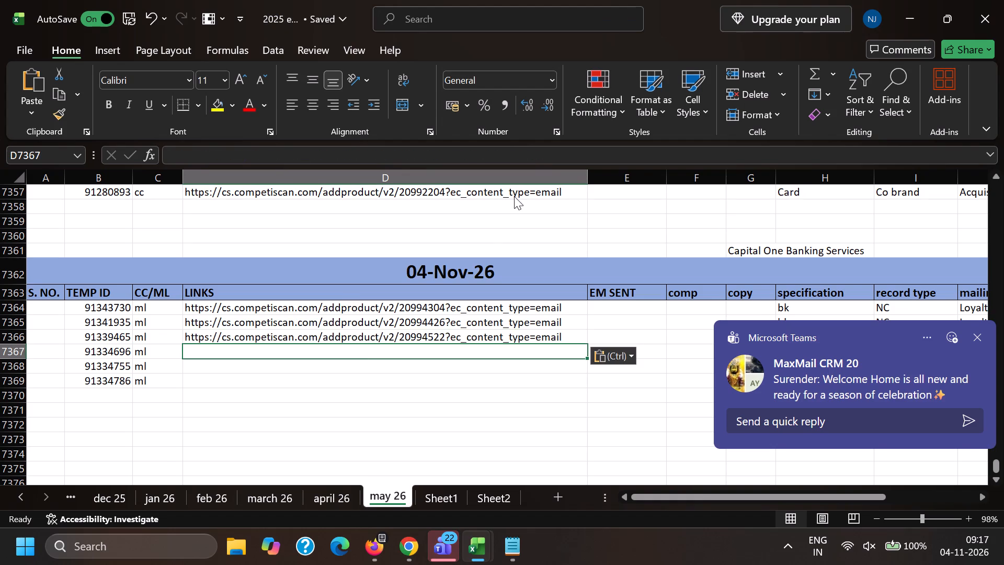
left_click_drag(544, 0, 544, 7)
triple_click(553, 51)
key("ctrl+c")
key("alt+Tab")
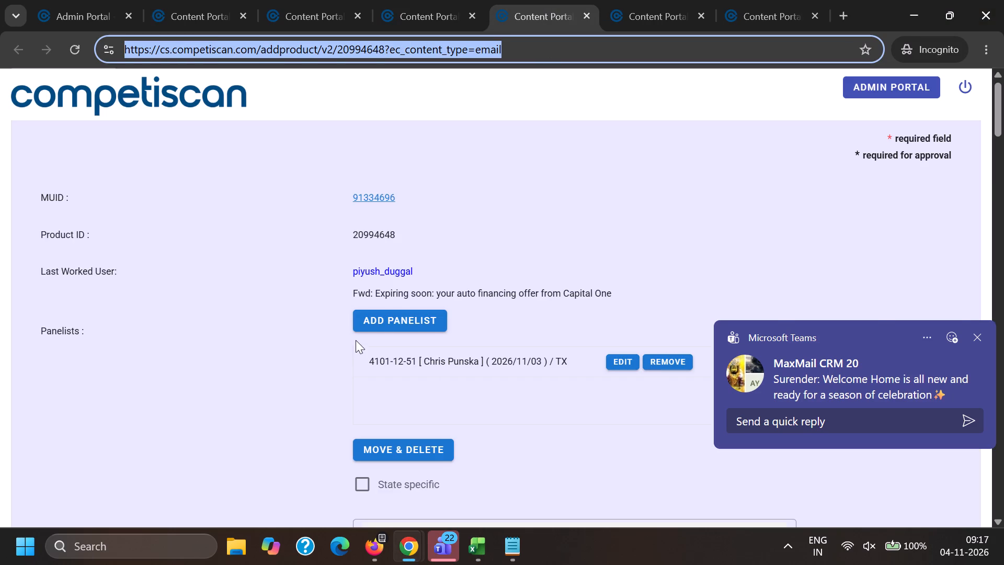
key("ctrl+v")
Copy the link of product record 20994812 into the Excel LINKS cell for email 91334755.
left_click(278, 368)
key("alt+Tab")
left_click(639, 0)
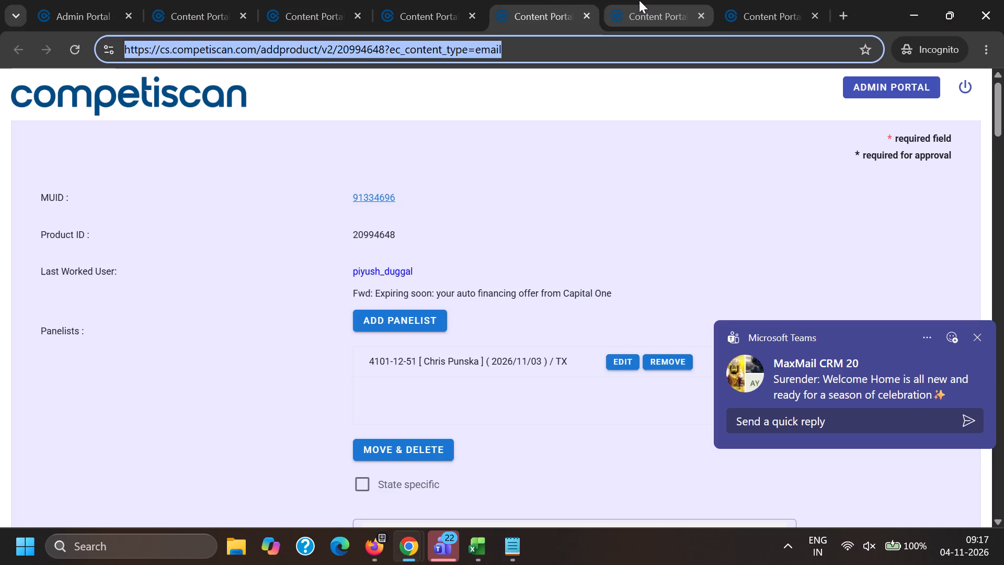
left_click(634, 61)
triple_click(620, 53)
key("ctrl+c")
key("alt+Tab")
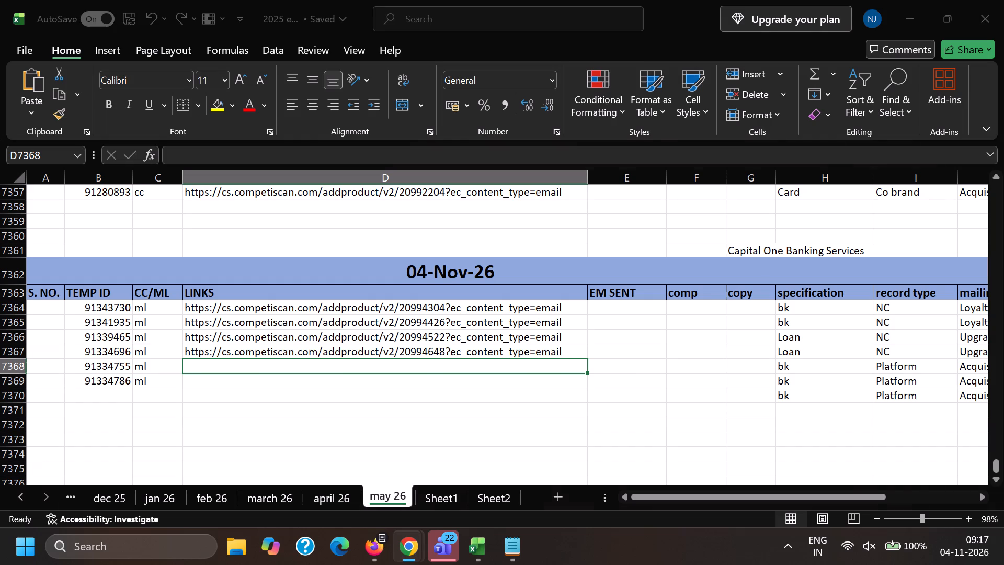
key("ctrl+v")
Copy the link of product record 20994925 into the Excel LINKS cell for email 91334786.
left_click(324, 381)
key("alt+Tab")
left_click(739, 0)
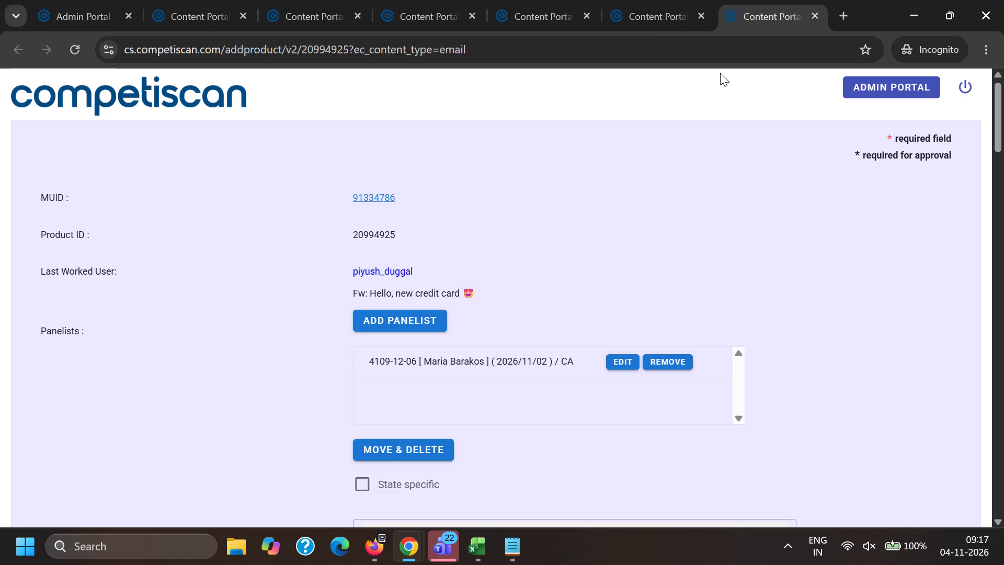
triple_click(666, 60)
key("ctrl+c")
key("alt+Tab")
key("ctrl+v")
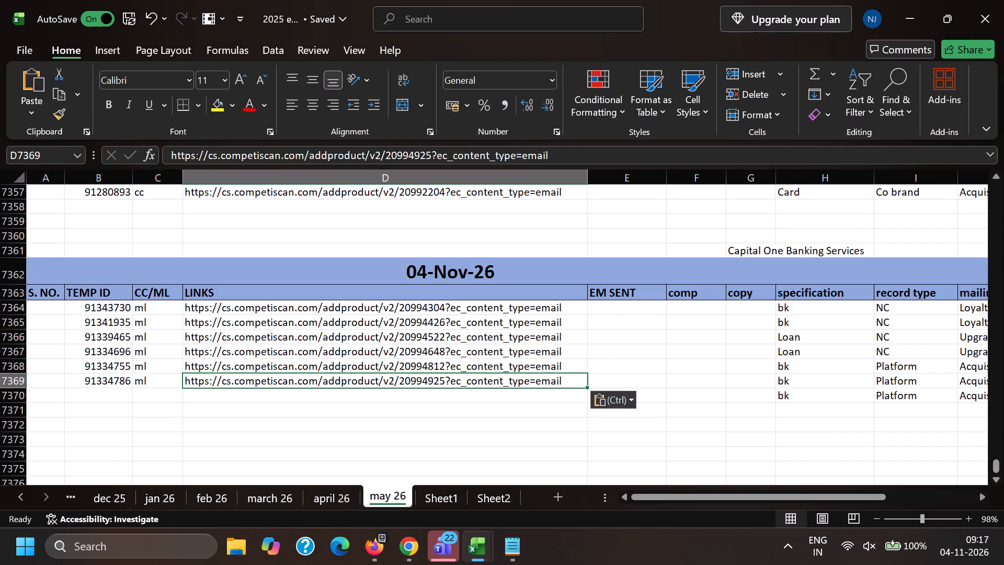
left_click(358, 343)
Switch back to Chrome and add CompareCards as a second company on product record 20994925.
key("alt+Tab")
scroll(573, 113, "down", 5)
left_click(411, 336)
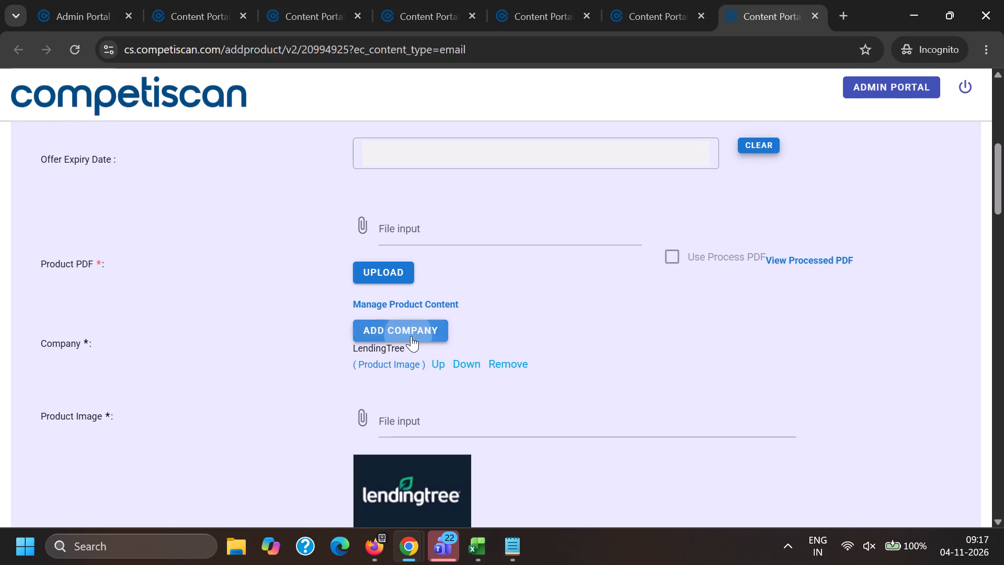
key("c")
key("o")
key("m")
key("p")
key("a")
key("r")
key("e")
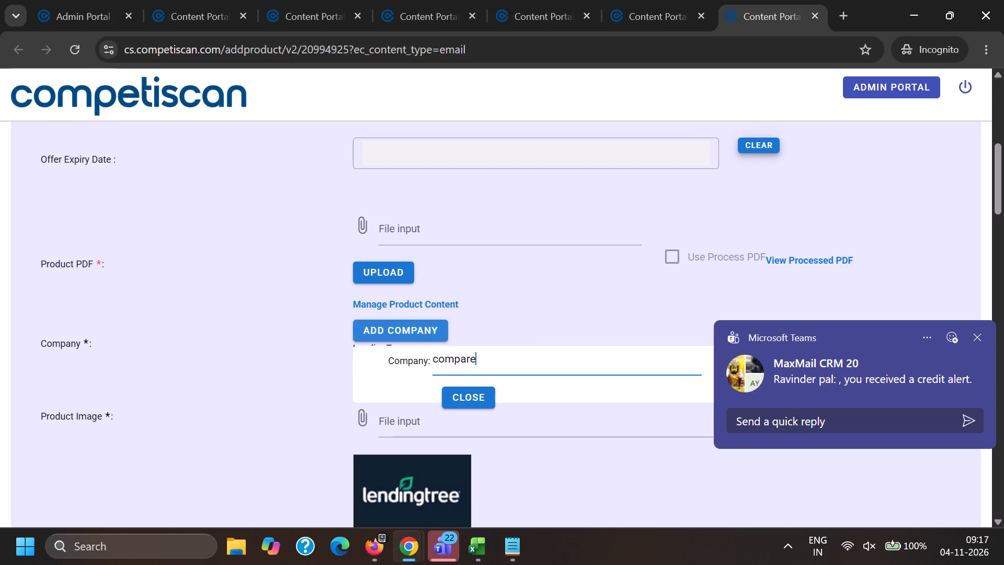
key("c")
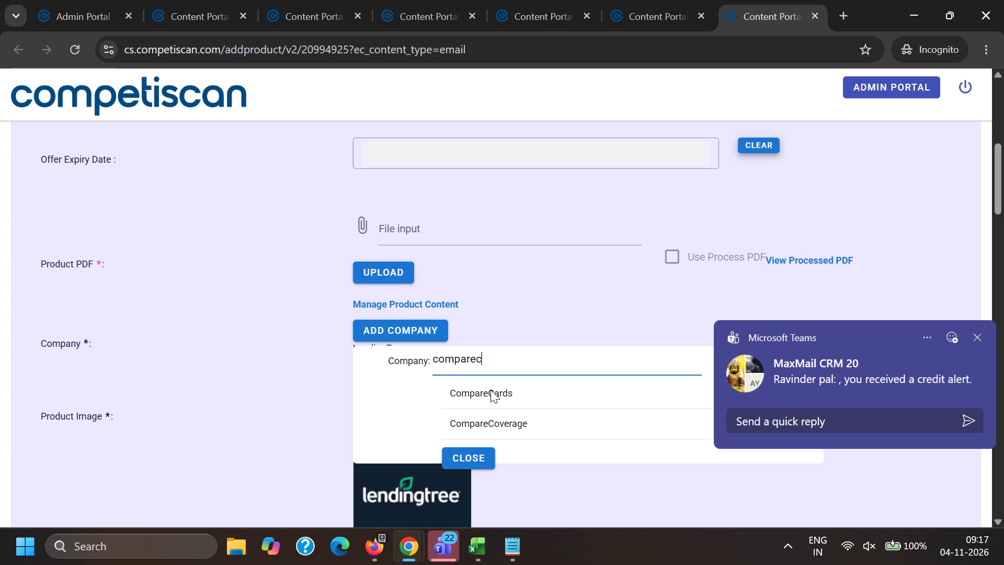
left_click(490, 391)
left_click(500, 400)
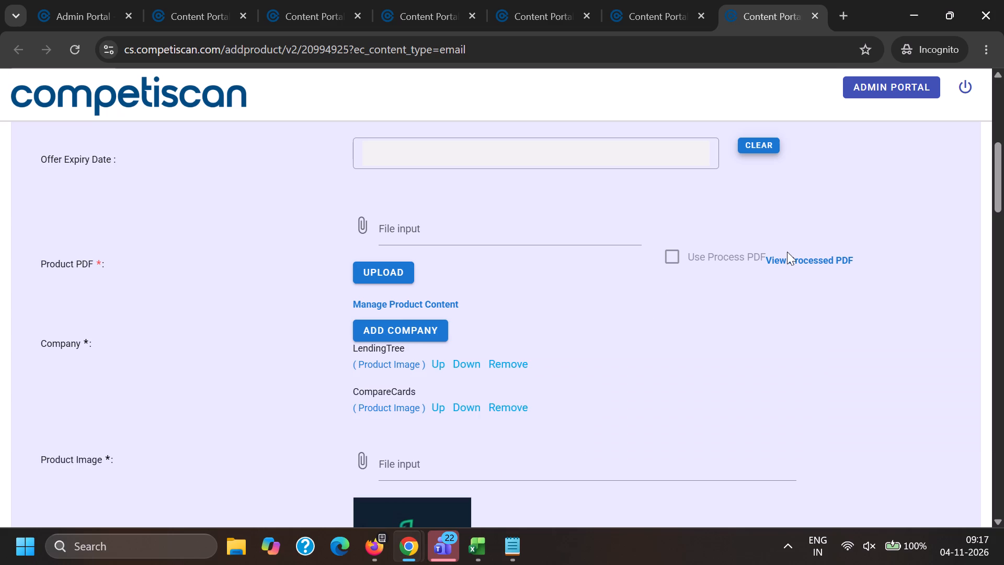
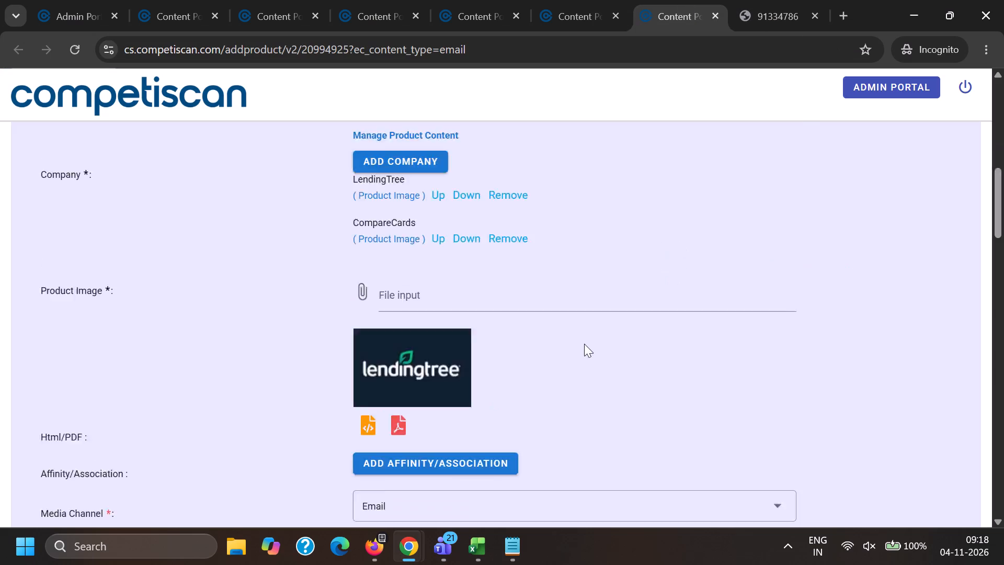
Save product record 20994925 with its added company.
scroll(545, 366, "down", 6)
left_click(407, 532)
left_click(545, 468)
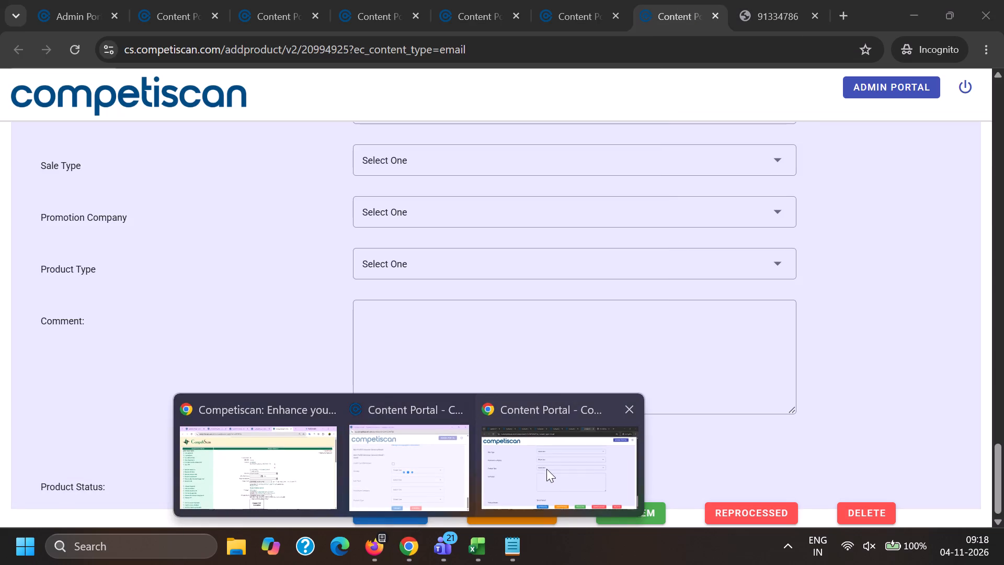
left_click(379, 511)
Open the processed PDFs of product records 20994304, 20994426 and 20994522, each from its own record page.
left_click(144, 0)
scroll(458, 187, "down", 5)
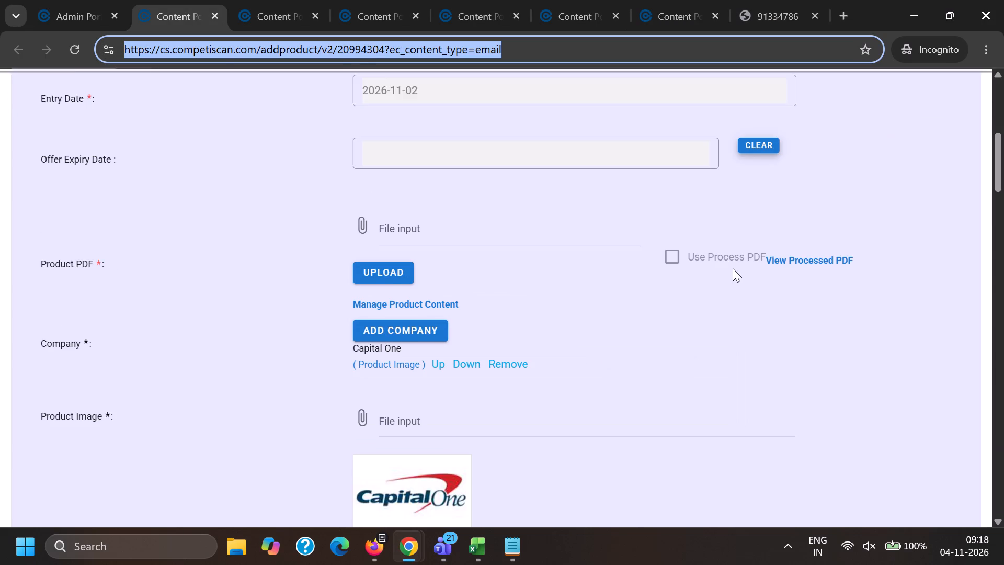
left_click(791, 263, "ctrl")
key("ctrl+Tab")
key("ctrl+Tab")
scroll(753, 253, "down", 5)
left_click(790, 258, "ctrl")
key("ctrl+Tab")
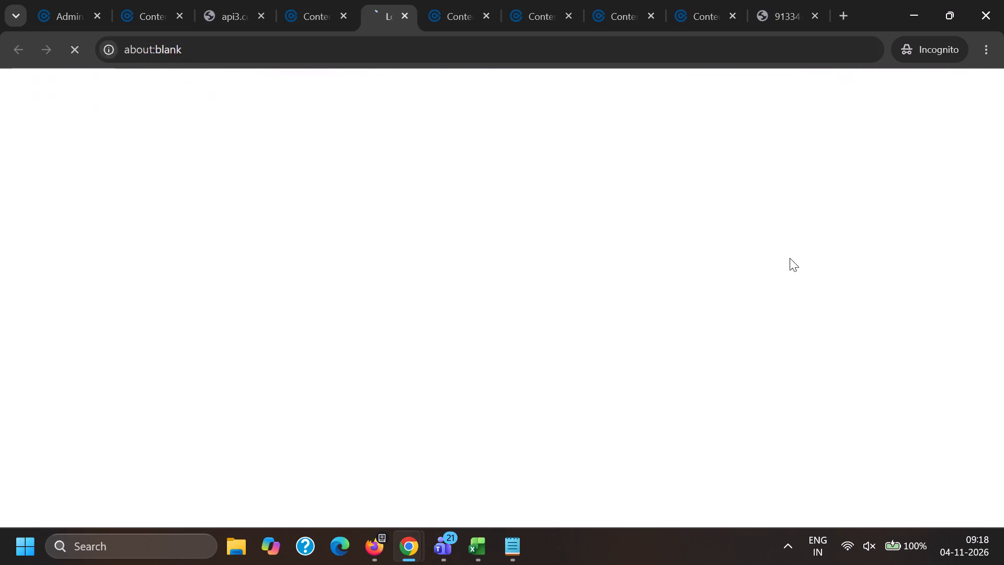
key("ctrl+Tab")
scroll(754, 251, "down", 5)
left_click(773, 262, "ctrl")
Open the processed PDFs of product records 20994648 and 20994812 from their record pages.
key("ctrl+Tab")
key("ctrl+Tab")
scroll(714, 248, "down", 5)
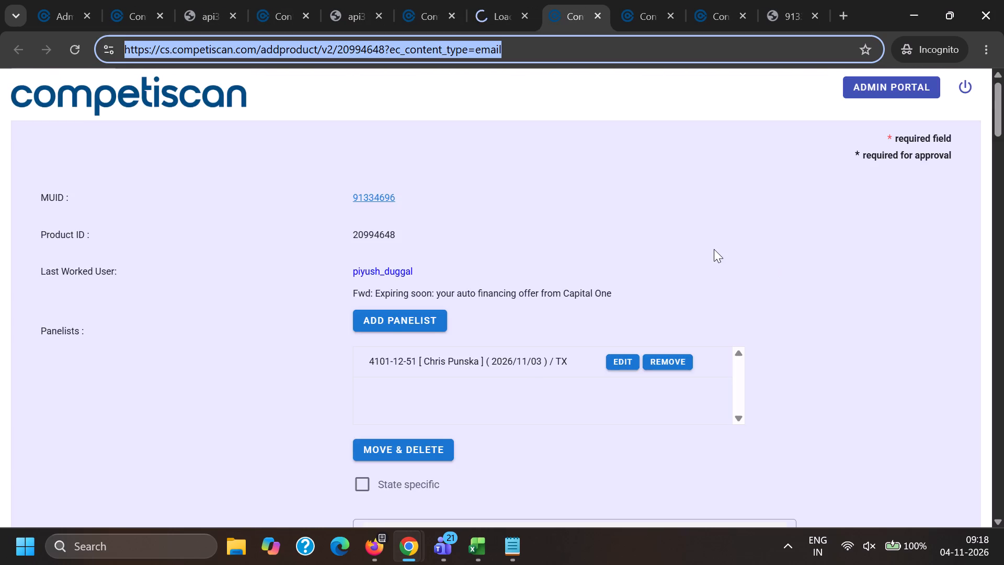
left_click(774, 260, "ctrl")
key("ctrl+Tab")
key("ctrl+Tab")
scroll(768, 257, "down", 6)
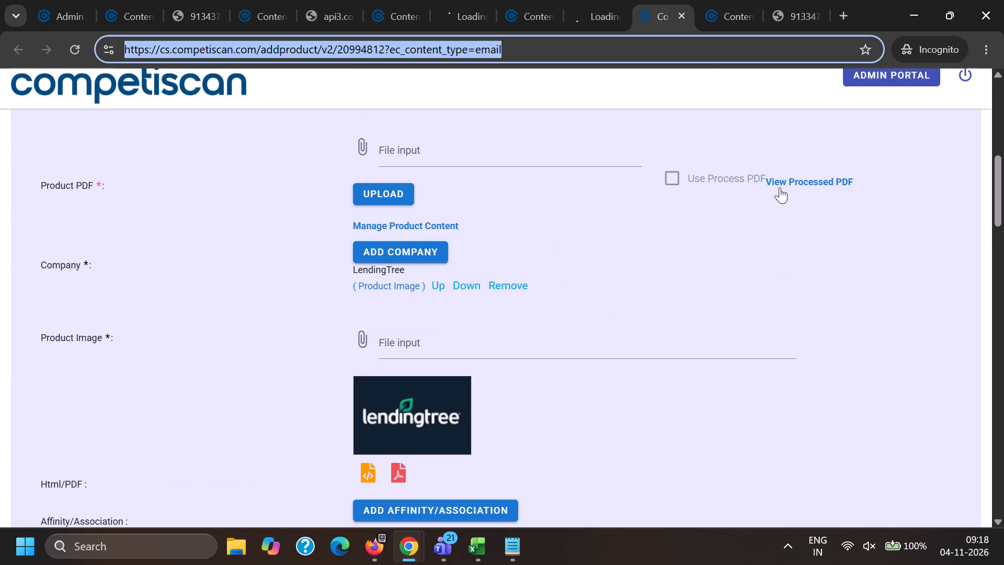
left_click(780, 186, "ctrl")
Copy email ID 91330319 from its Content Portal editor page into the Excel log's TEMP ID column and enter ml as its CC/ML value.
left_click(417, 543)
left_click(265, 445)
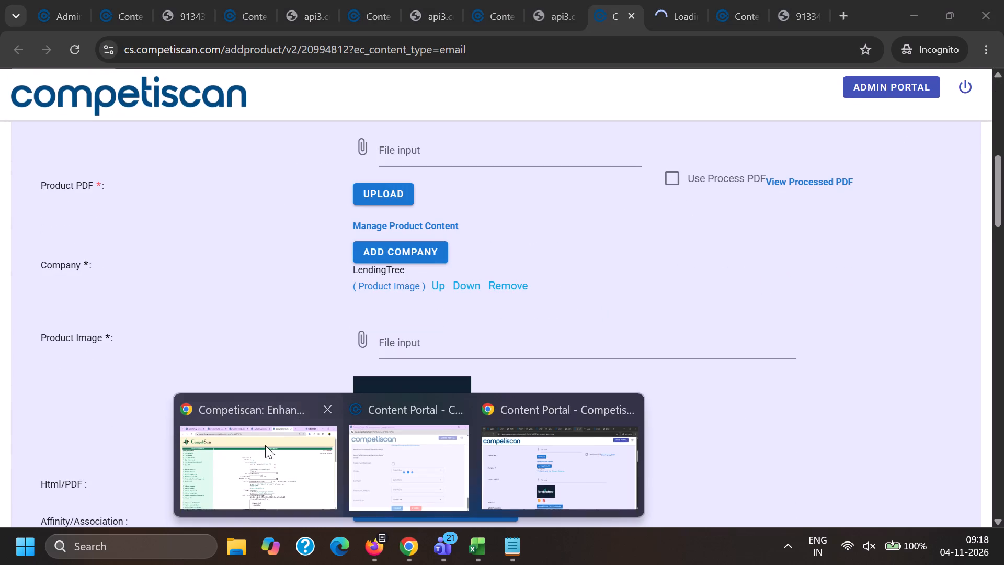
left_click(230, 0)
left_click(401, 0)
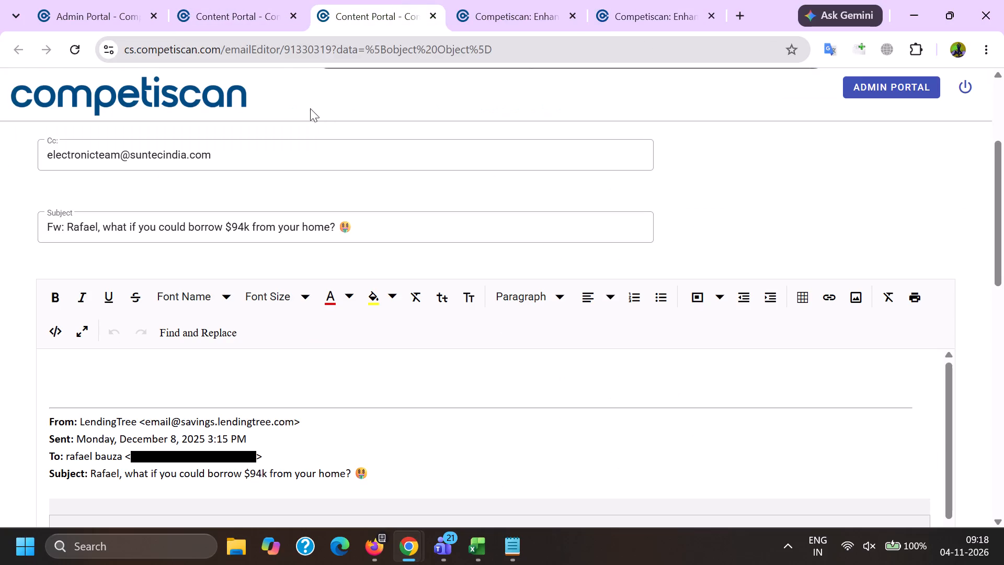
double_click(306, 53)
key("ctrl+c")
left_click(482, 532)
left_click(589, 496)
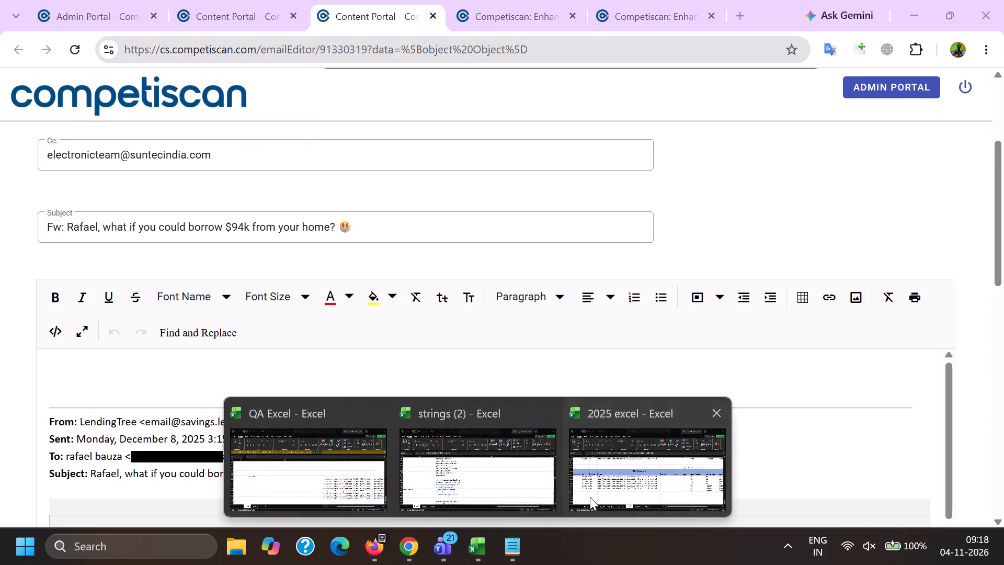
left_click(121, 392)
key("ctrl+v")
left_click(161, 396)
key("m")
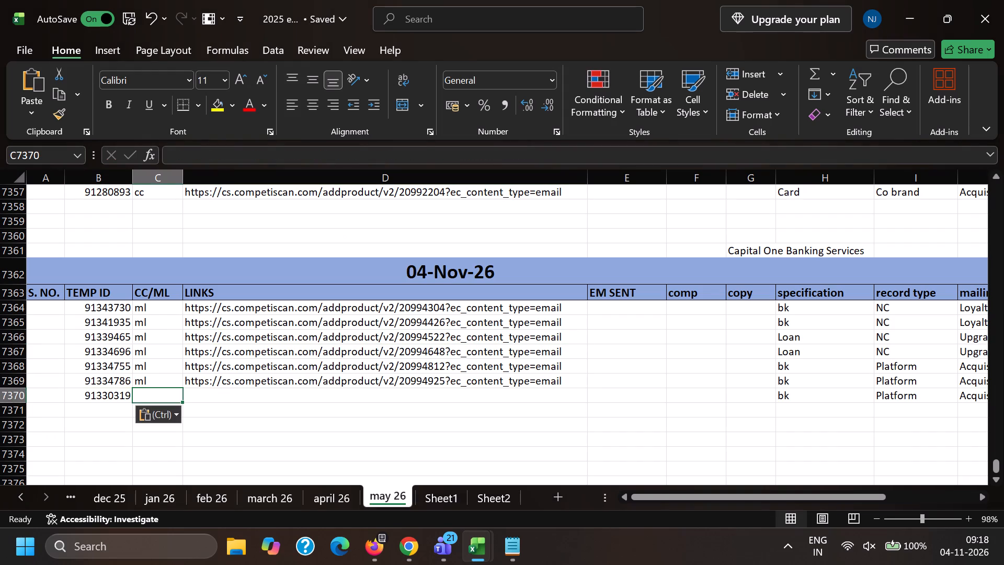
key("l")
key("Right")
key("Right")
key("Right")
key("Right")
key("Right")
Switch back to Chrome and remove the horizontal divider line above the forwarded LendingTree header in email 91330319.
key("alt+Tab")
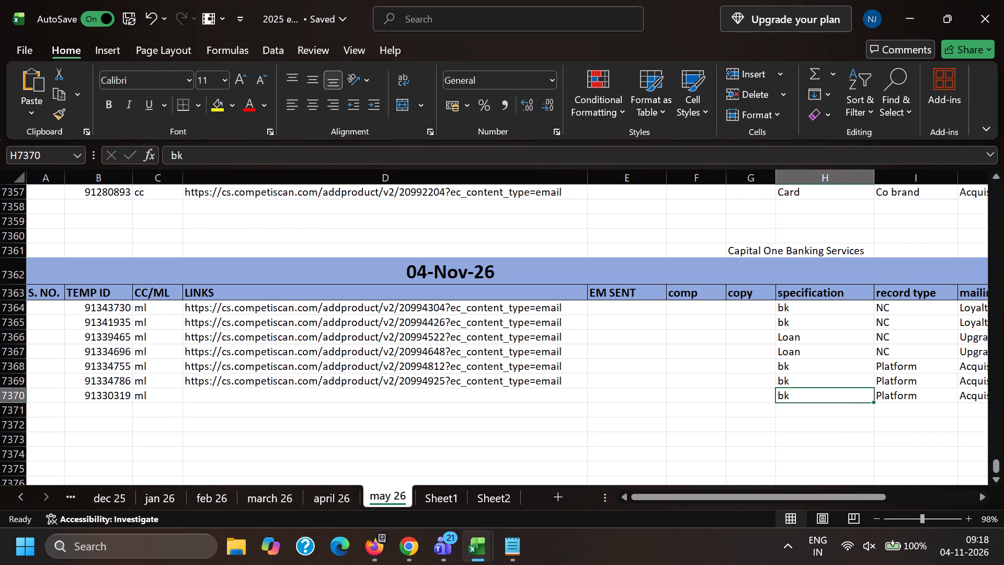
left_click(38, 425)
key("Return")
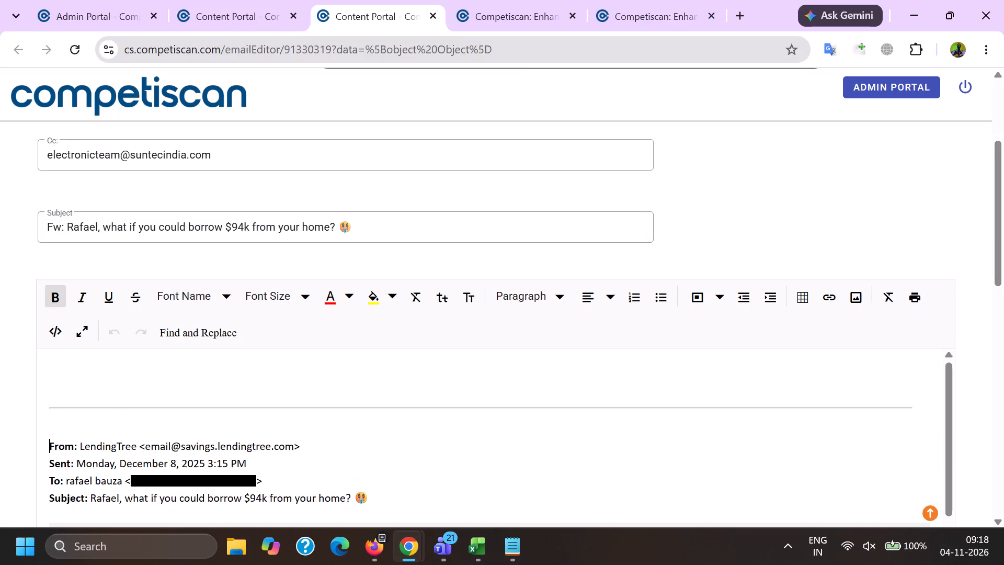
key("Return")
left_click(38, 424)
key("Return")
key("backslash")
key("BackSpace")
key("BackSpace")
key("BackSpace")
scroll(81, 276, "down", 2)
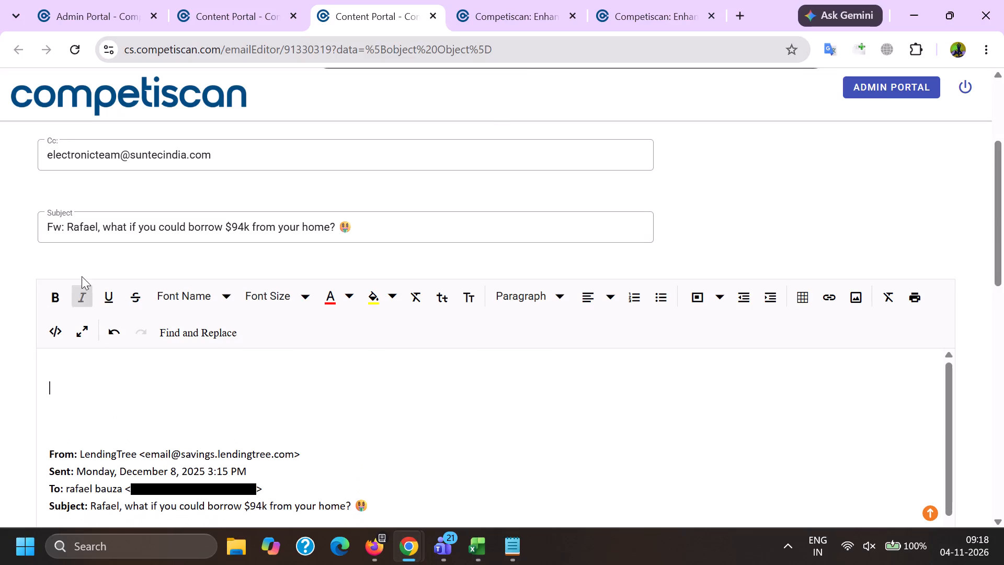
Delete the recipient line and the sender's email address from the header of the email body.
scroll(82, 276, "down", 1)
left_click_drag(49, 255, 335, 252)
key("BackSpace")
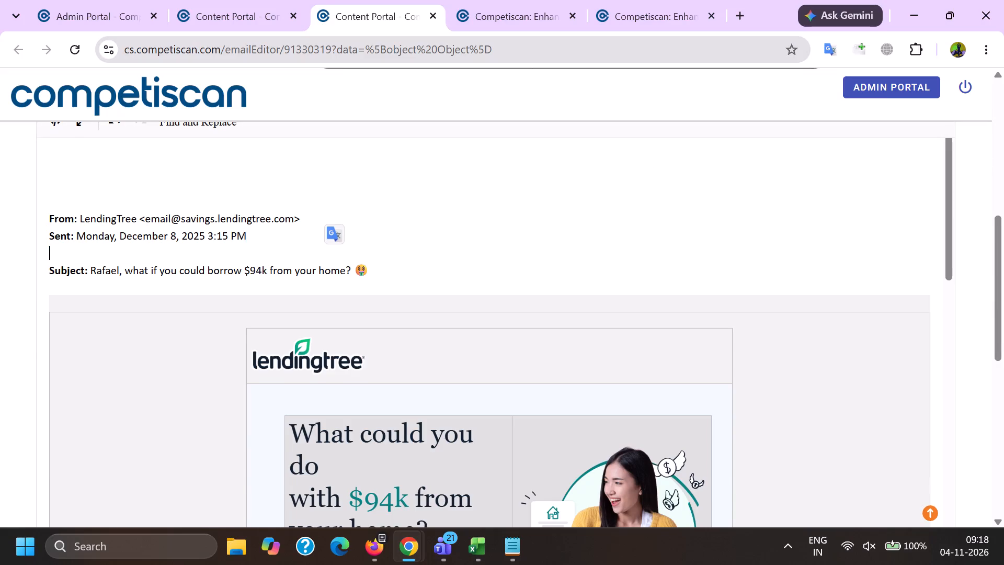
key("BackSpace")
left_click_drag(140, 220, 306, 220)
key("BackSpace")
Copy the recipient's first name from the header's subject line and delete it there.
scroll(368, 209, "down", 1)
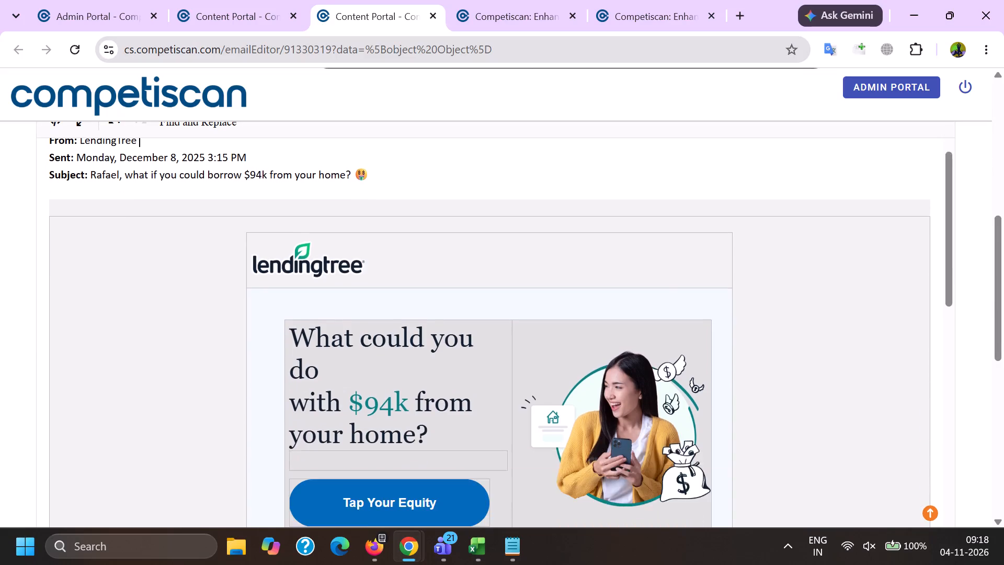
scroll(130, 284, "up", 1)
double_click(98, 258)
key("ctrl+c")
key("BackSpace")
Search the page for the recipient's first name and delete it from the greeting in the email body.
key("ctrl+f")
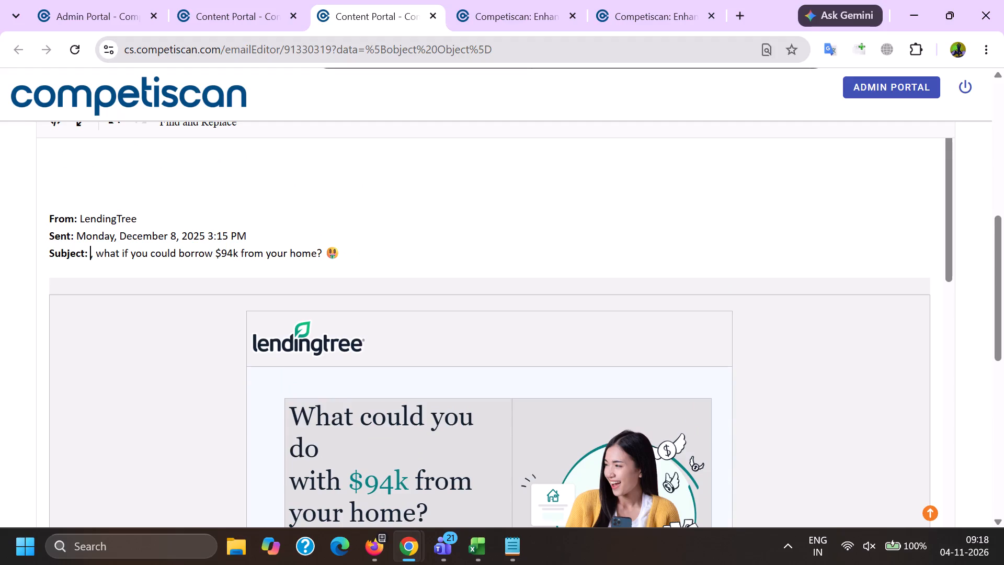
key("ctrl+v")
key("Return")
key("Return")
key("Return")
key("Return")
key("Return")
key("Return")
key("Return")
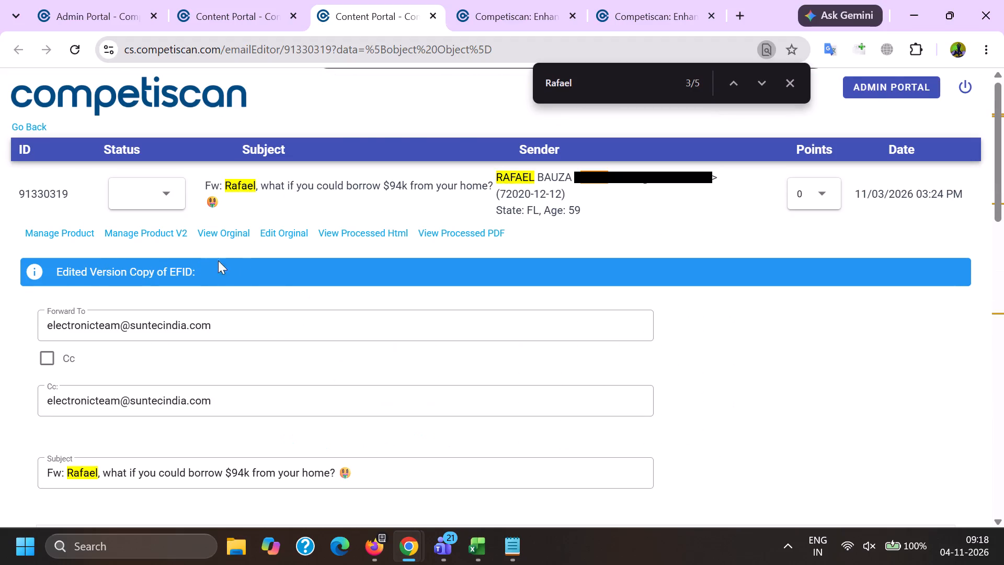
key("Return")
key("Return")
double_click(292, 236)
key("BackSpace")
Copy the address of the privacy link in the email footer and remove all links from the email.
scroll(344, 284, "down", 6)
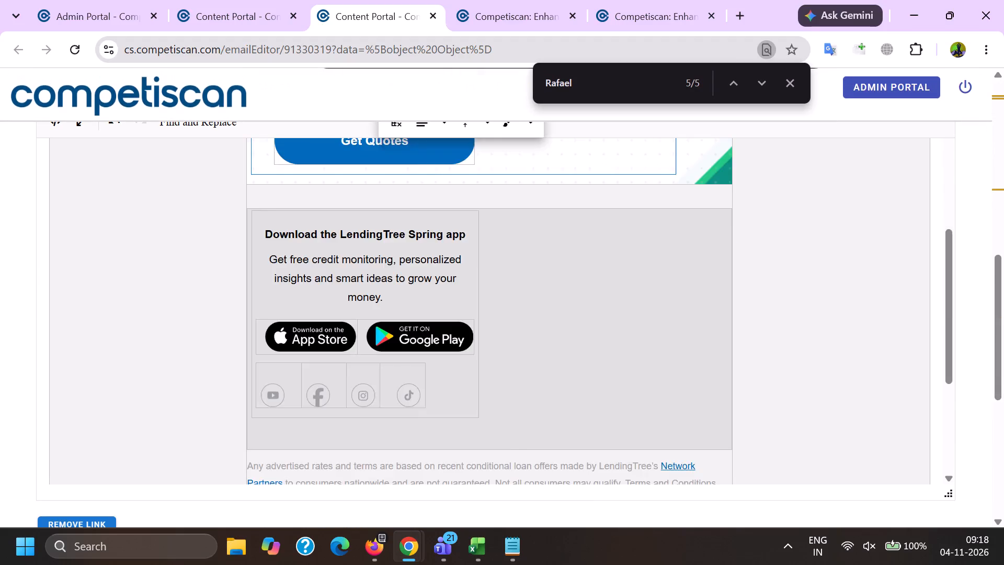
scroll(365, 298, "down", 4)
right_click(403, 389)
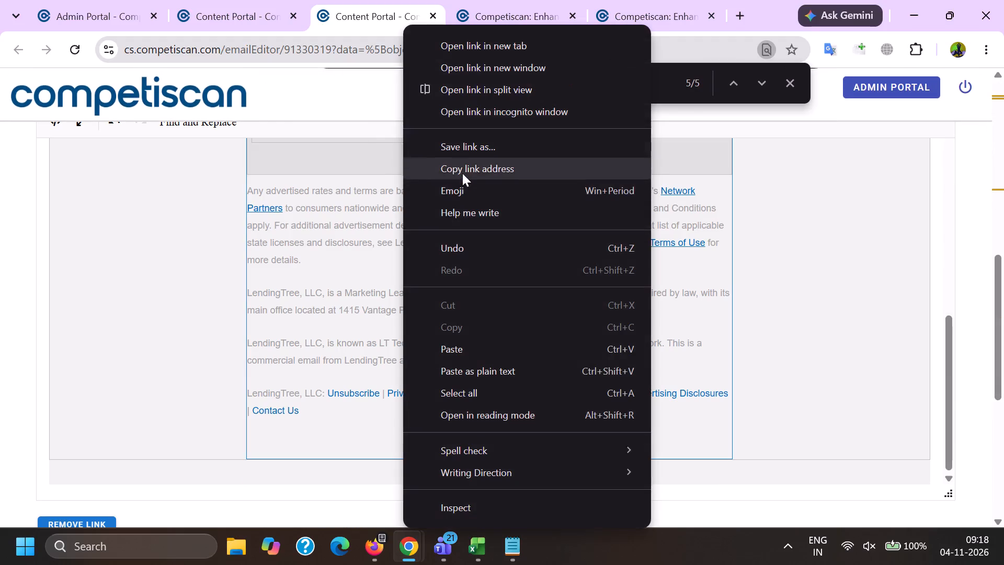
left_click(462, 173)
scroll(1, 356, "down", 3)
left_click(88, 291)
left_click(566, 161)
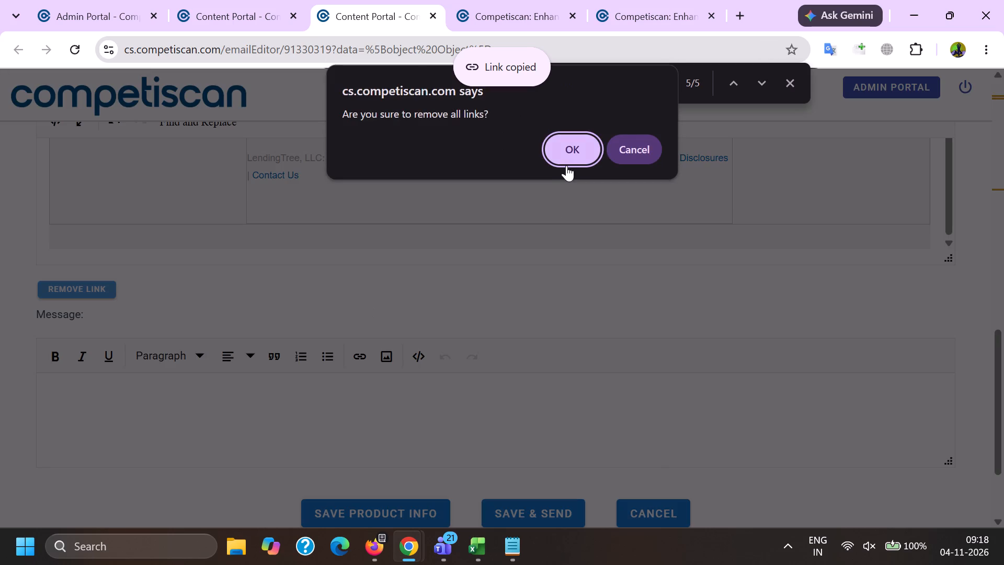
Insert a link with the copied address at the privacy text in the email footer.
scroll(403, 453, "up", 2)
left_click(402, 319)
key("ctrl+k")
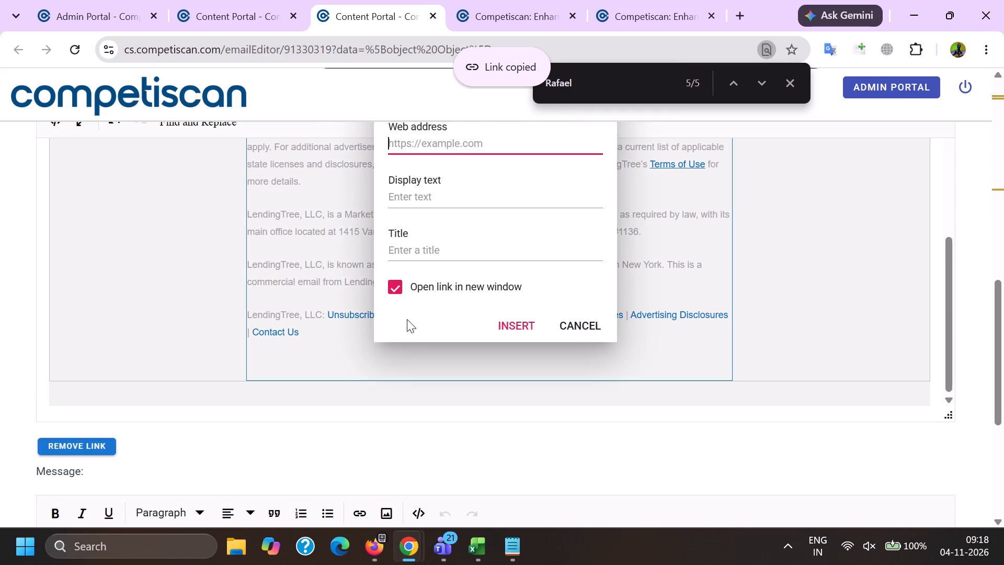
key("ctrl+v")
left_click(517, 326)
Save the cleaned email's product info.
scroll(0, 317, "down", 11)
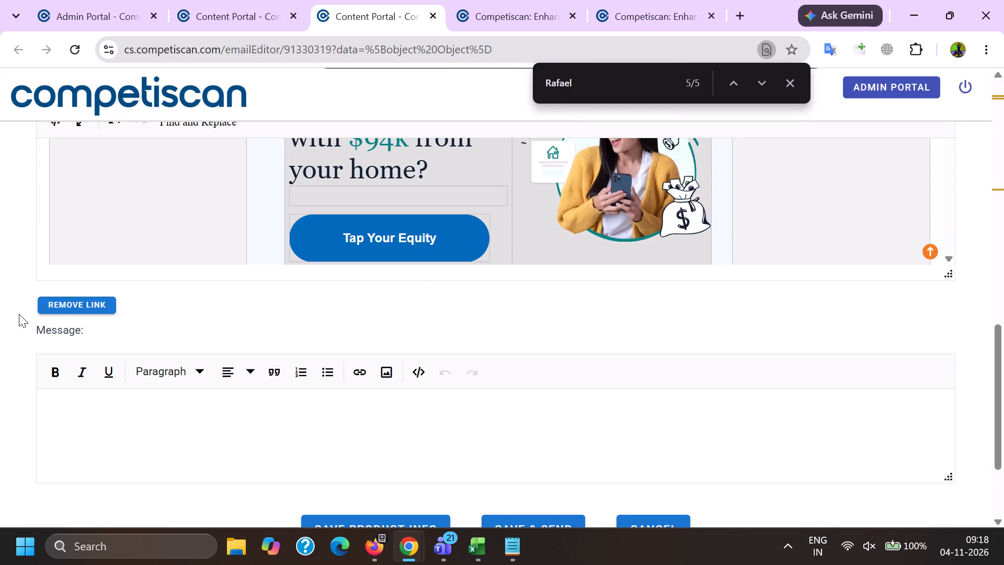
scroll(19, 314, "down", 5)
left_click(323, 390)
left_click(521, 326)
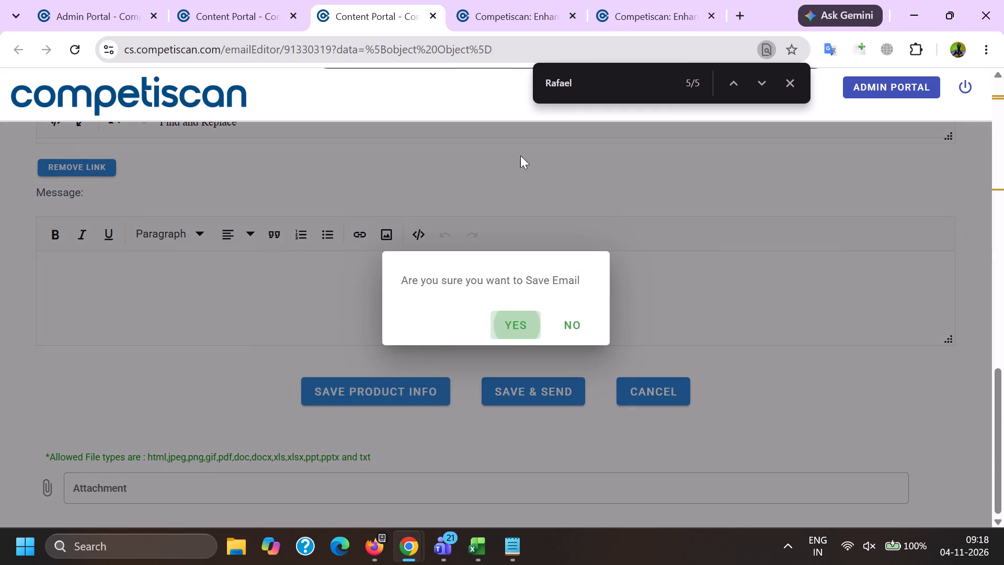
left_click(528, 0)
Open the product form of email 91330319 and return to the email editor.
left_click(377, 0)
left_click_drag(0, 246, 1, 239)
left_click(69, 106)
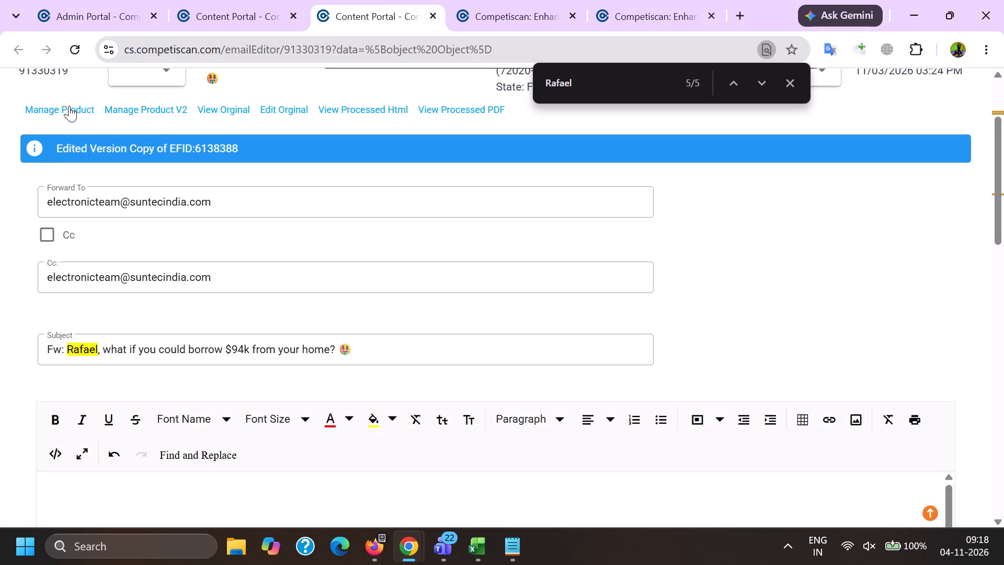
left_click(729, 256)
Copy the heading "Cover an emergency expense" from the email body and paste it over the emoji ending the header's subject line.
scroll(219, 199, "down", 5)
left_click(116, 286)
scroll(282, 298, "down", 8)
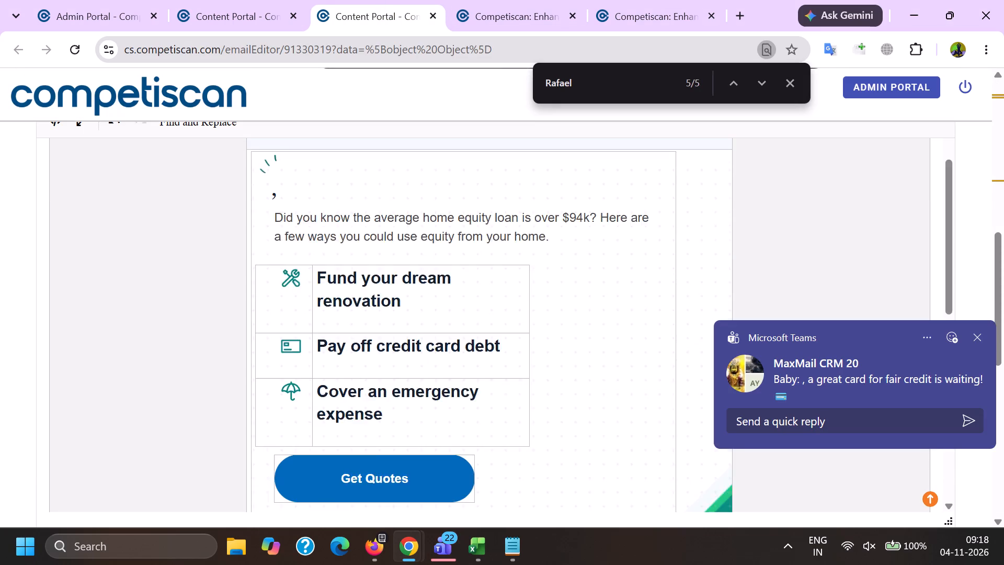
scroll(403, 324, "up", 4)
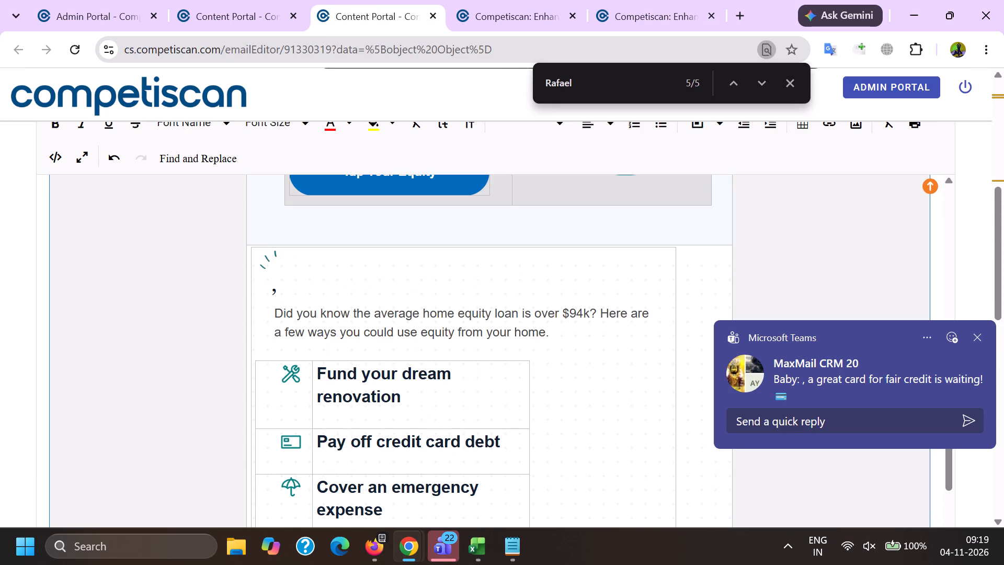
triple_click(351, 489)
key("ctrl+c")
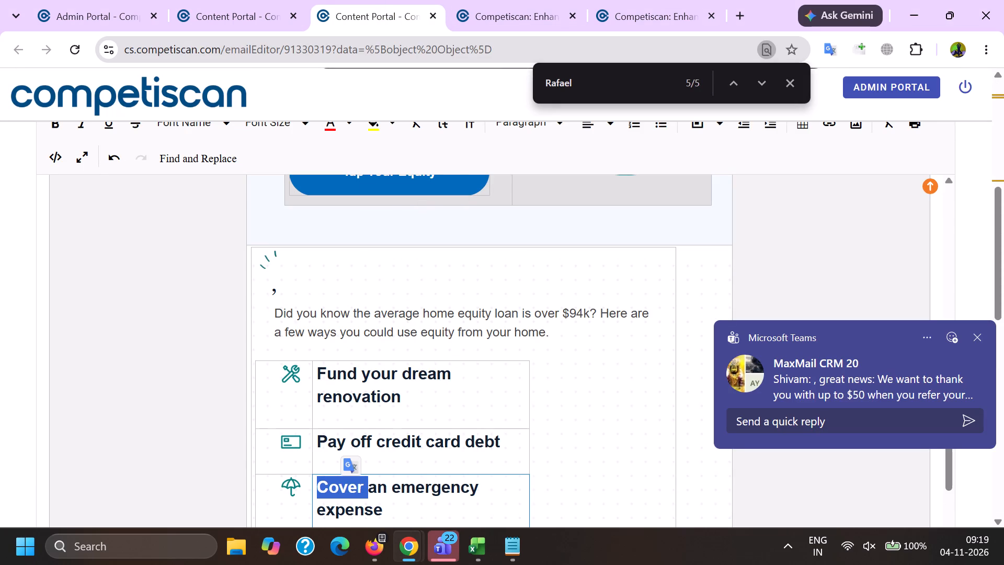
triple_click(351, 486)
key("ctrl+c")
scroll(298, 378, "up", 6)
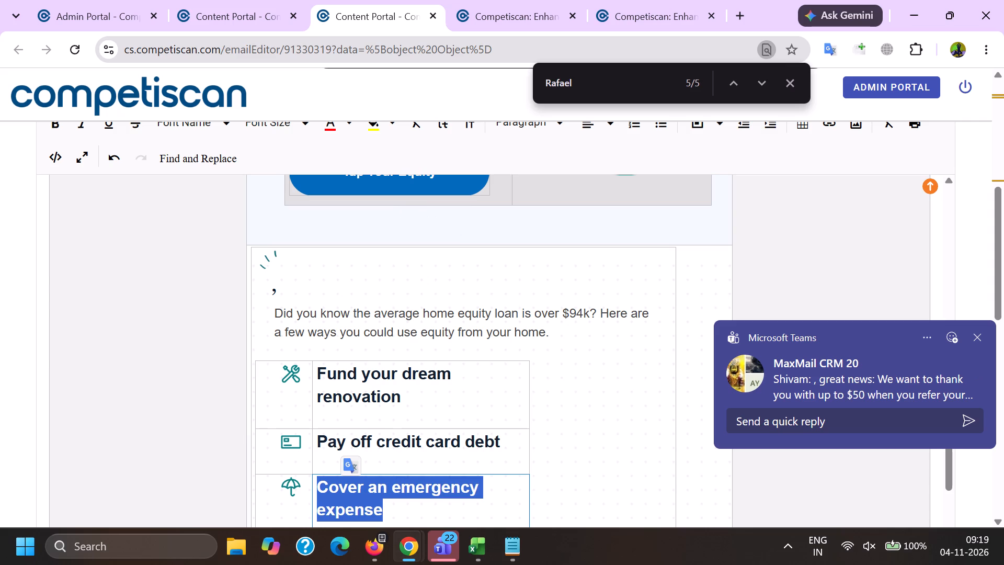
left_click(400, 319)
key("BackSpace")
key("space")
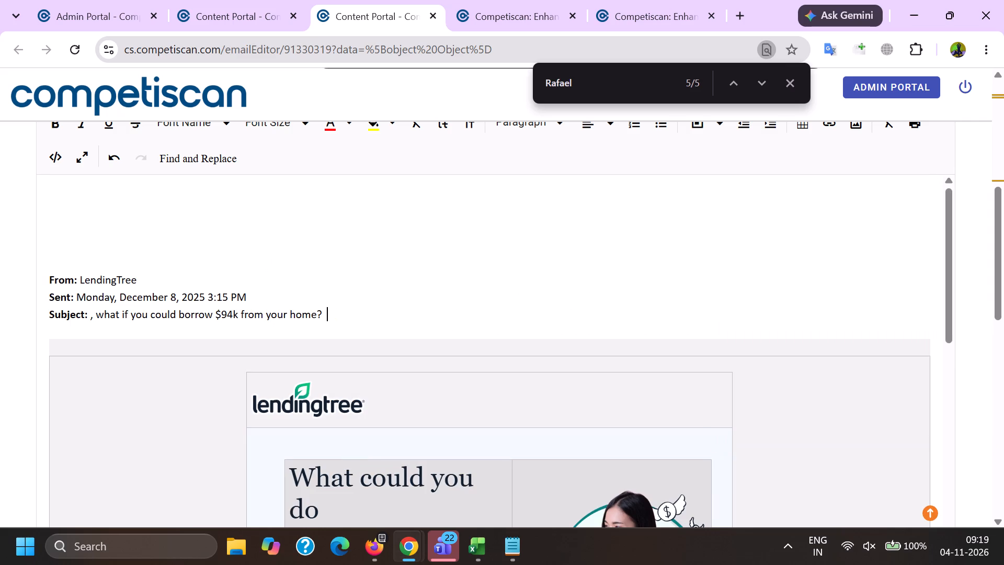
key("Insert")
key("BackSpace")
key("ctrl+v")
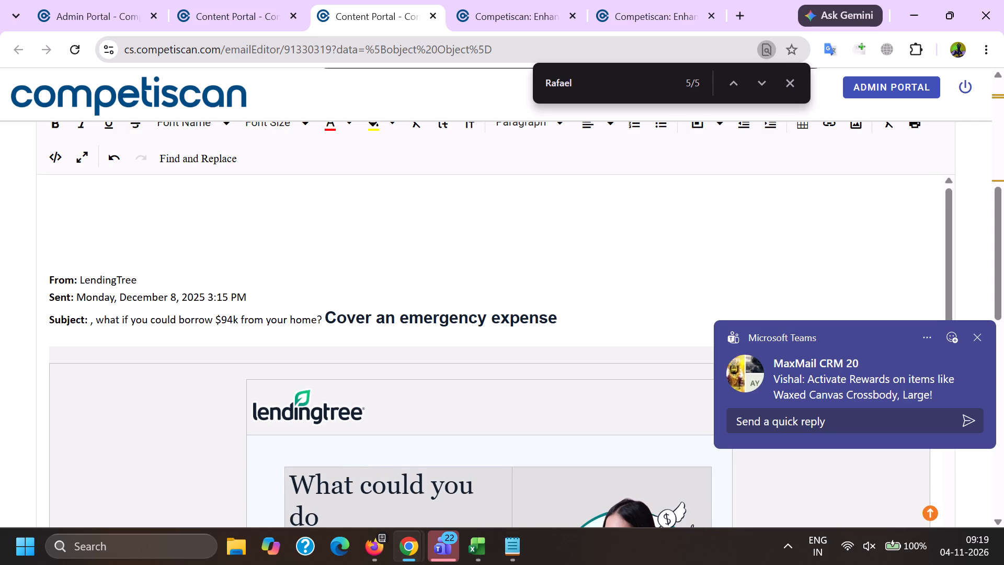
Copy the combined subject text, starting at the comma, and undo the pasted heading.
left_click_drag(90, 321, 558, 320)
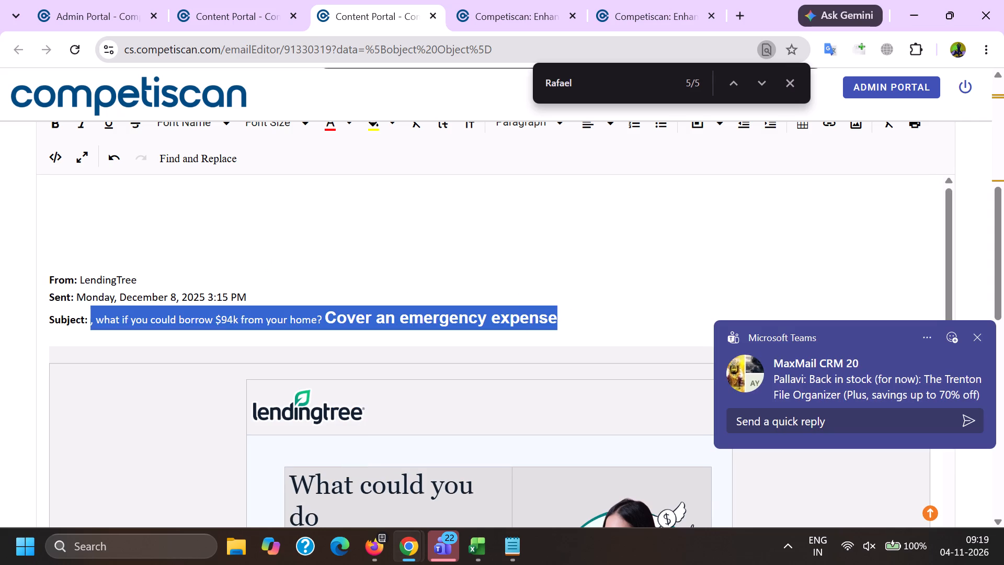
key("ctrl+c")
key("ctrl+z")
Switch to the product form of email 91330319 and use LendingTree's product image.
key("alt+Tab")
scroll(248, 216, "down", 5)
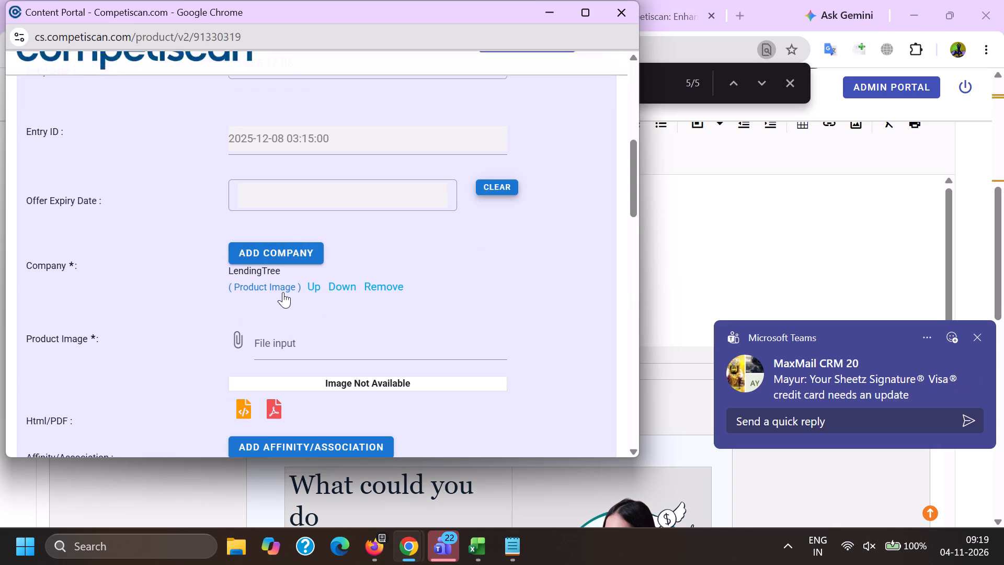
left_click(279, 289)
Add the sector Consumer Services with the category Credit Score Provider/Comparison Platform to the product.
scroll(286, 223, "down", 7)
left_click(280, 162)
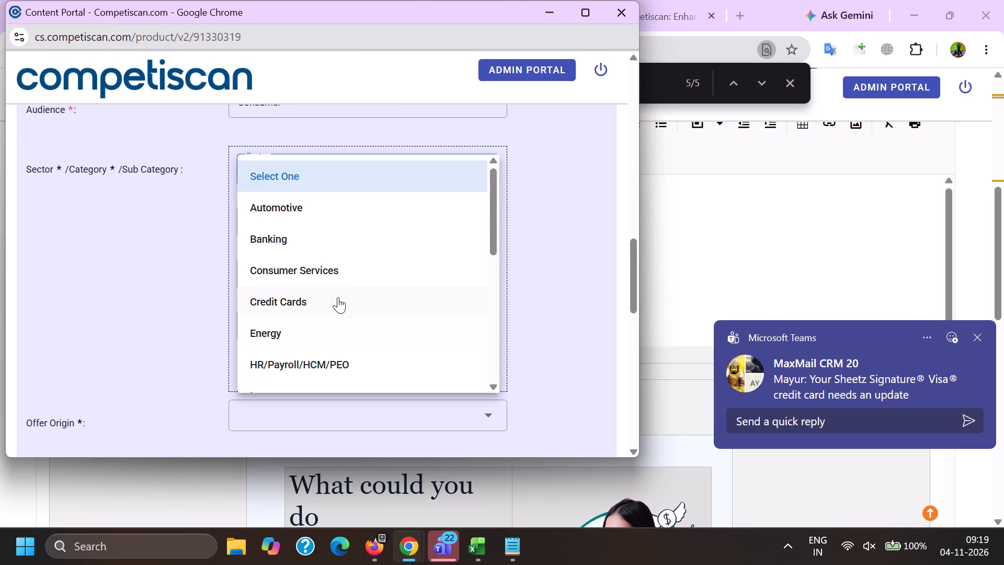
left_click(335, 271)
left_click_drag(185, 264, 200, 263)
left_click(291, 229)
left_click(353, 403)
left_click_drag(141, 393, 154, 391)
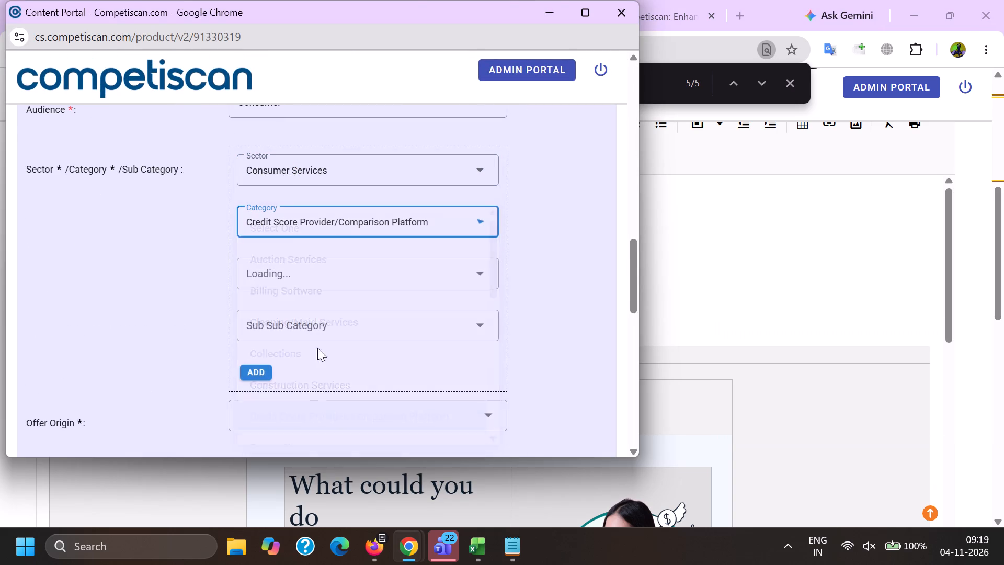
left_click(259, 371)
Replace the product headline with "[Name], what if you could borrow $94k from your home? Cover an emergency expense".
scroll(303, 221, "down", 4)
left_click_drag(505, 276, 22, 247)
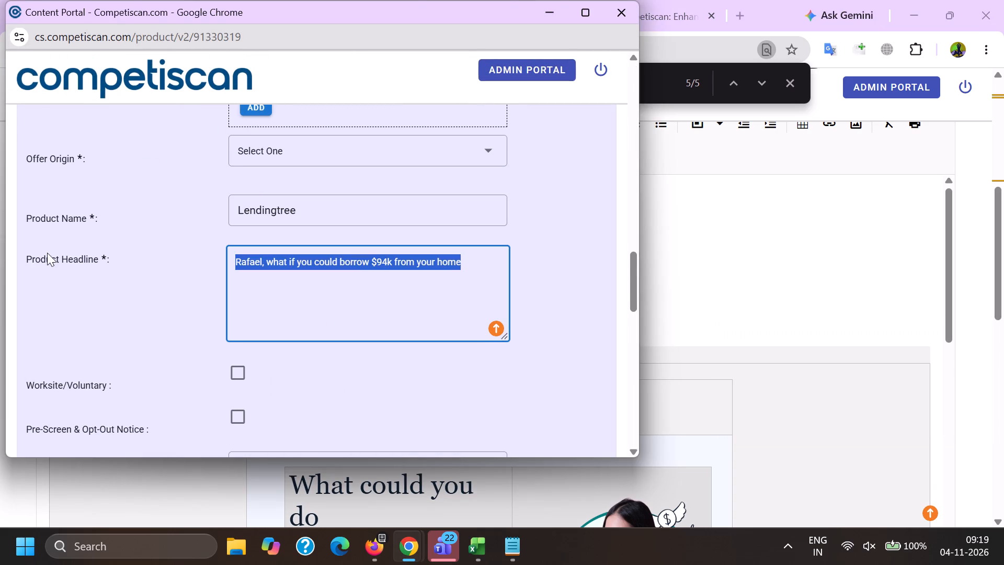
key("ctrl+v")
left_click(231, 264)
key("BackSpace")
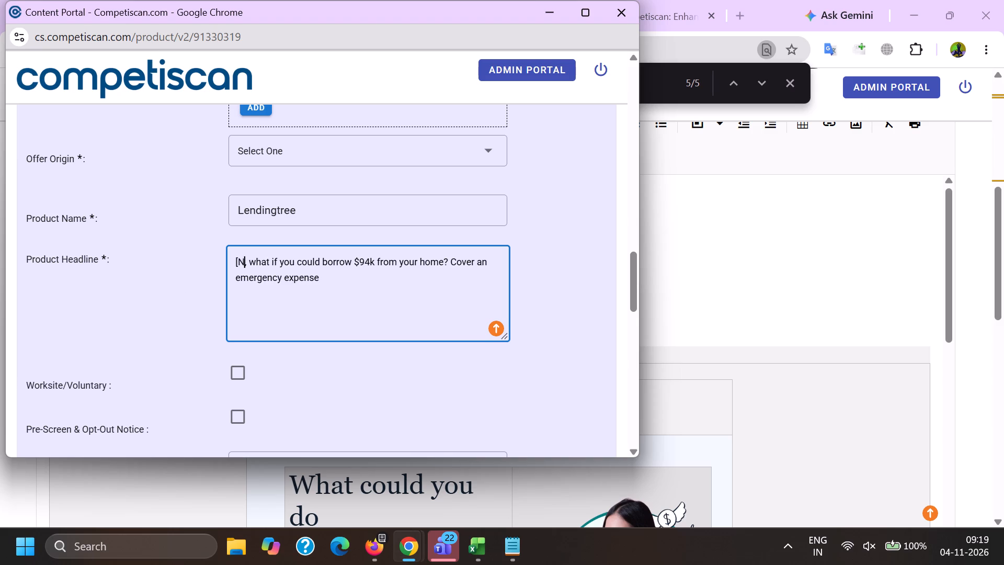
key("a")
key("m")
key("e")
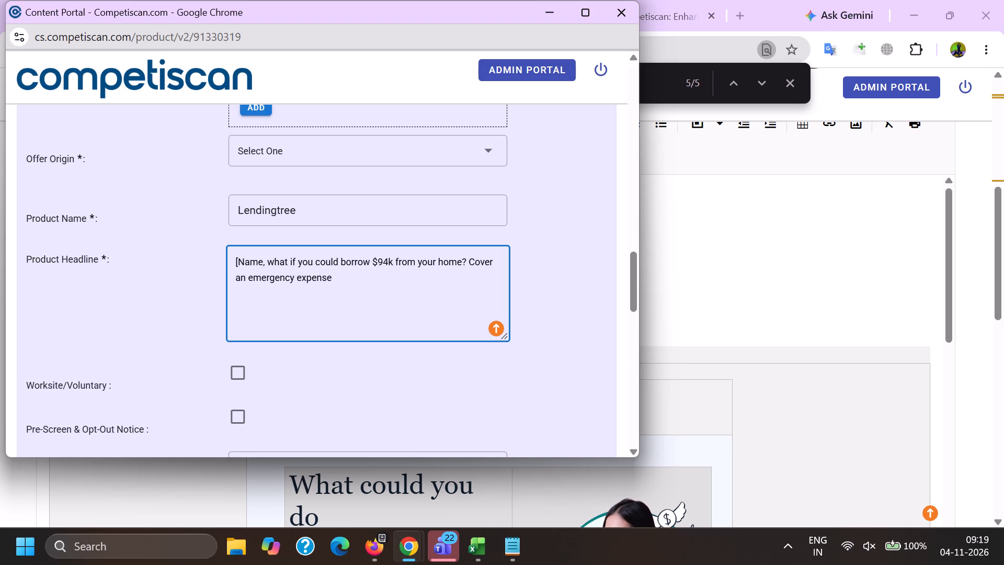
key("bracketright")
left_click(280, 212)
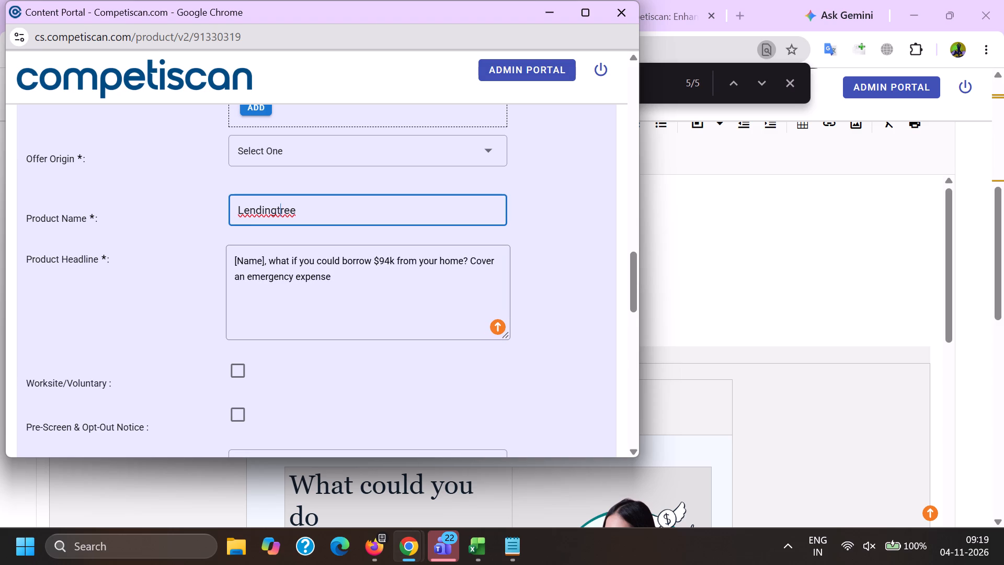
Set the response mechanism to URL/Website and the personalization to Personalized.
scroll(276, 218, "down", 4)
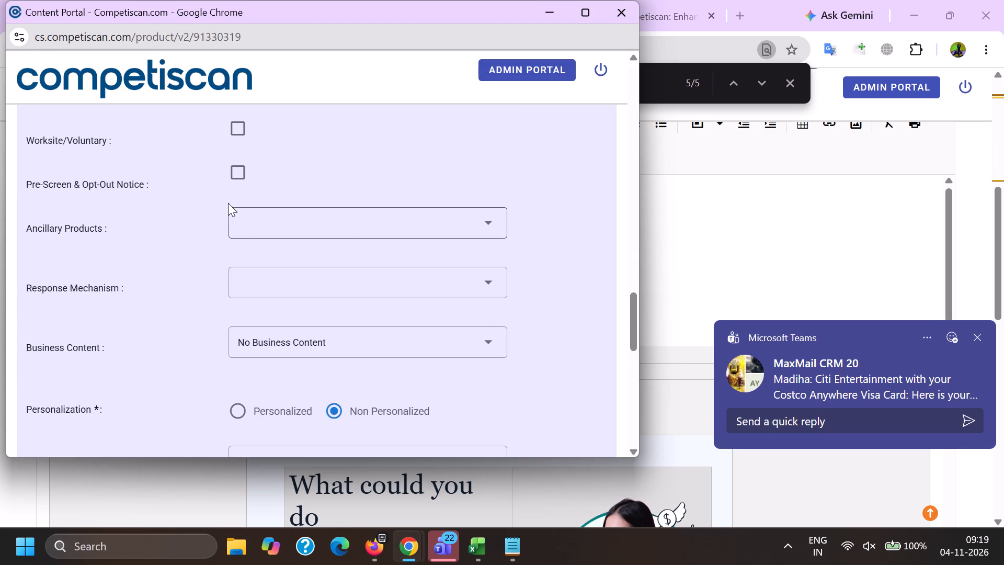
left_click(286, 281)
scroll(269, 122, "down", 8)
left_click(291, 315)
left_click_drag(183, 292, 188, 293)
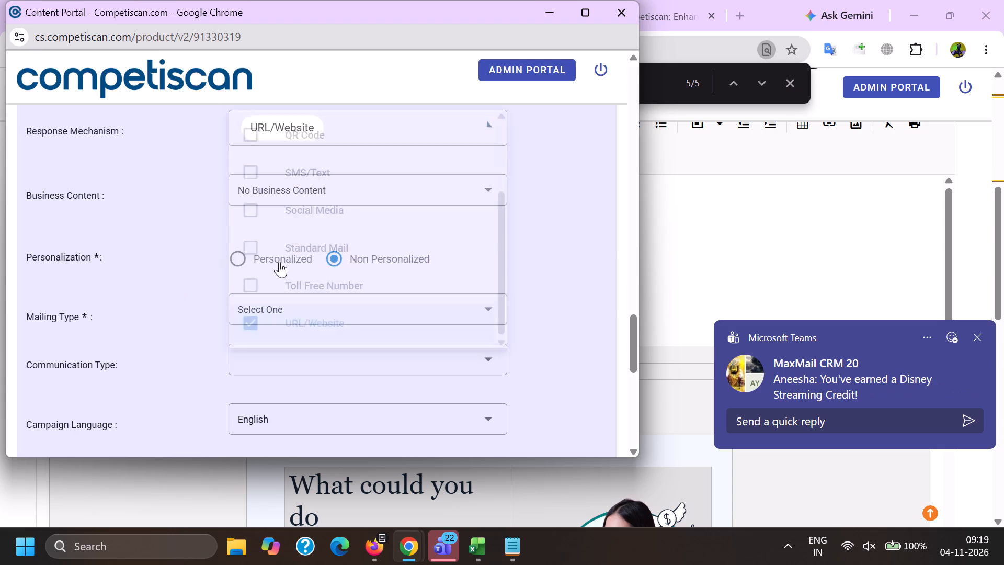
left_click(275, 260)
Set the mailing type to Acquisition and the communication type to Mobile Application.
left_click(298, 307)
left_click(277, 280)
left_click(181, 302)
left_click(301, 365)
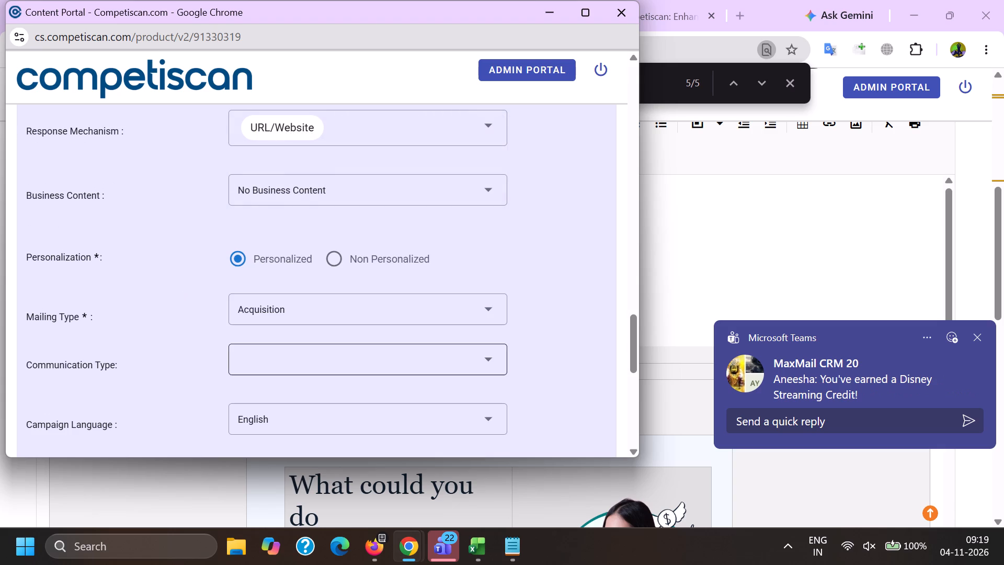
scroll(304, 234, "down", 14)
left_click(320, 267)
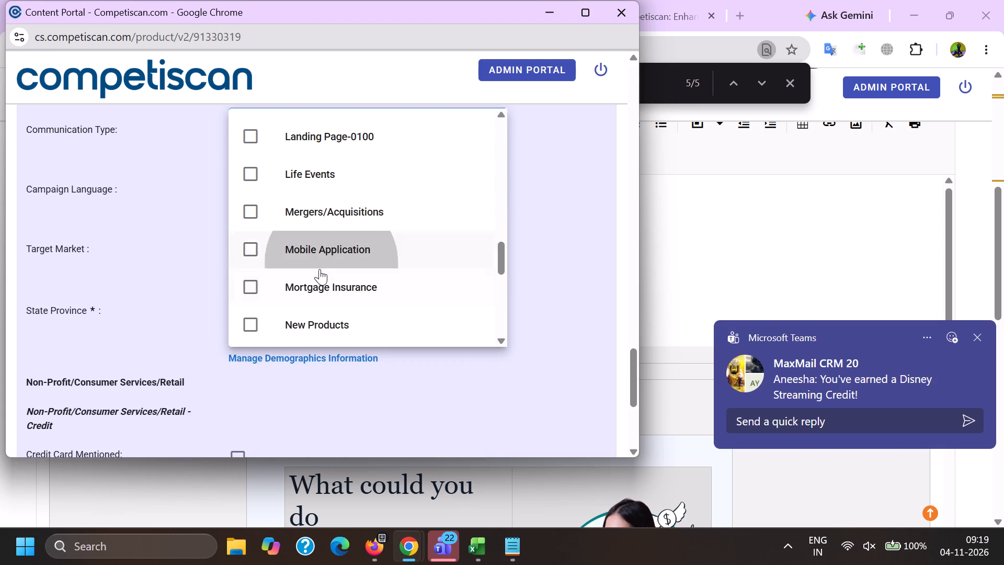
double_click(137, 253)
key("End")
scroll(276, 278, "down", 6)
left_click(270, 440)
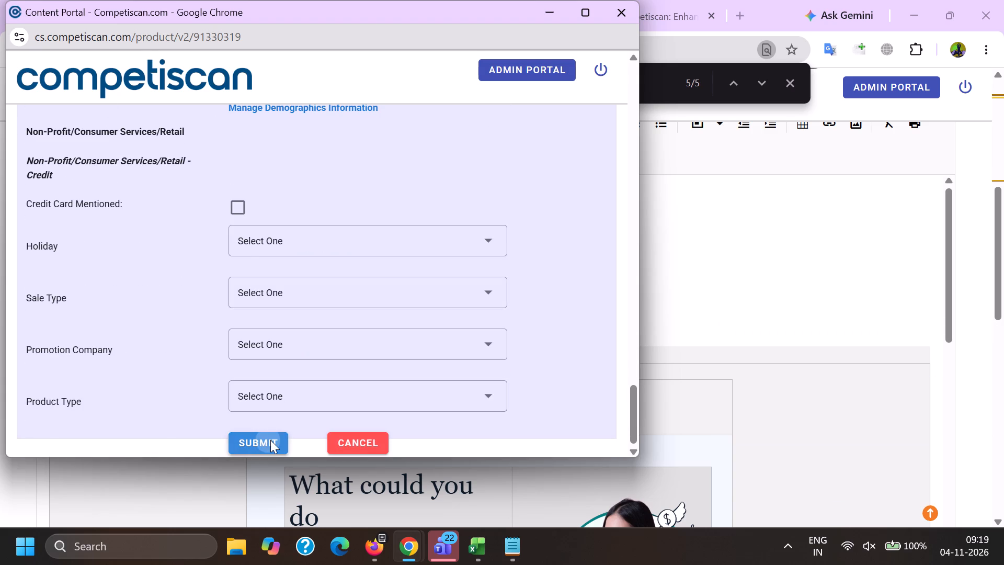
Copy the subject phrase of email 91336769 in Firefox and search the email subjects in Chrome for ", we found savings worth a click".
left_click(379, 553)
left_click(282, 475)
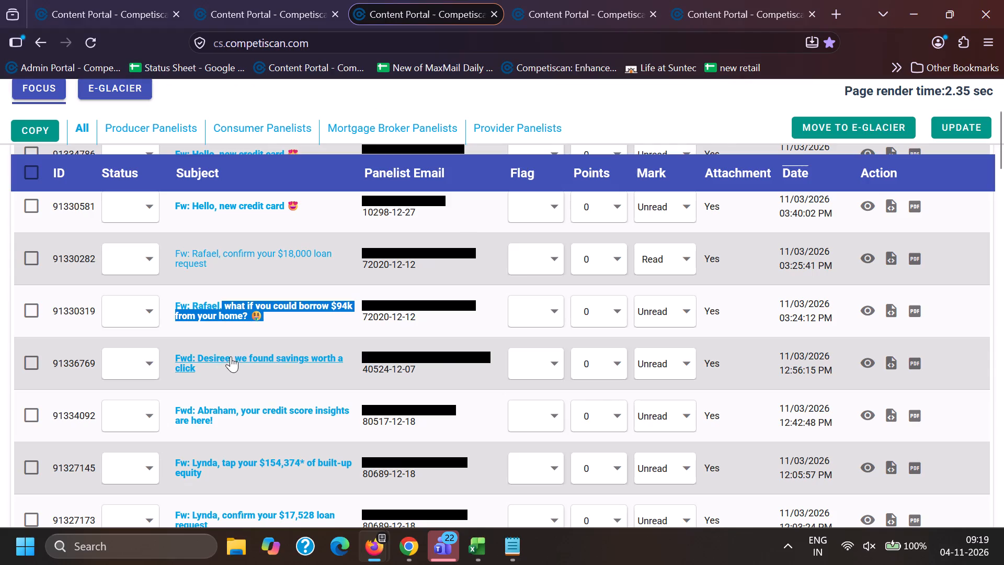
left_click_drag(230, 354, 243, 371)
key("ctrl+c")
key("ctrl+c")
left_click(408, 552)
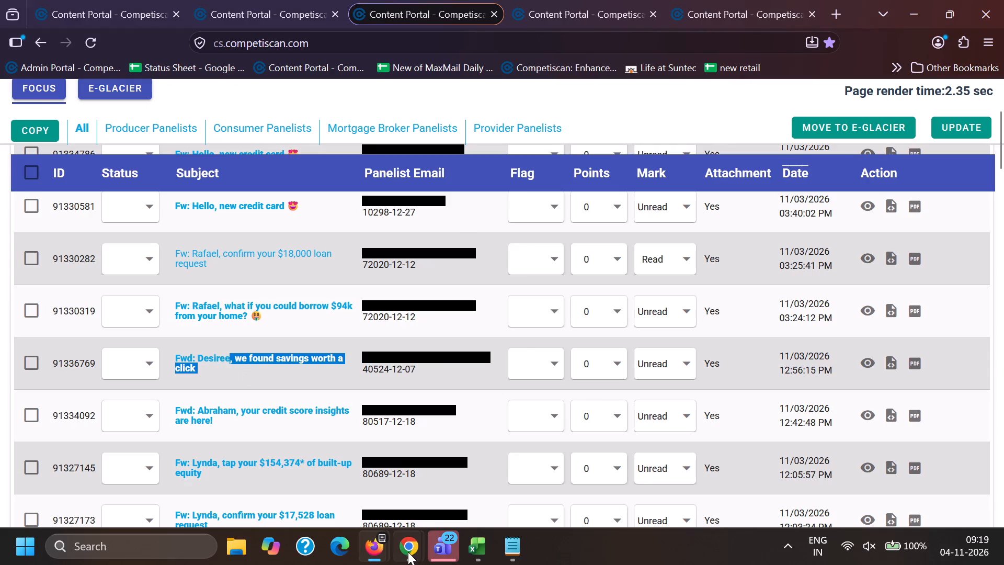
left_click_drag(246, 477, 246, 466)
left_click(233, 0)
scroll(342, 301, "down", 12)
scroll(354, 335, "up", 1)
scroll(355, 338, "down", 1)
scroll(311, 409, "up", 2)
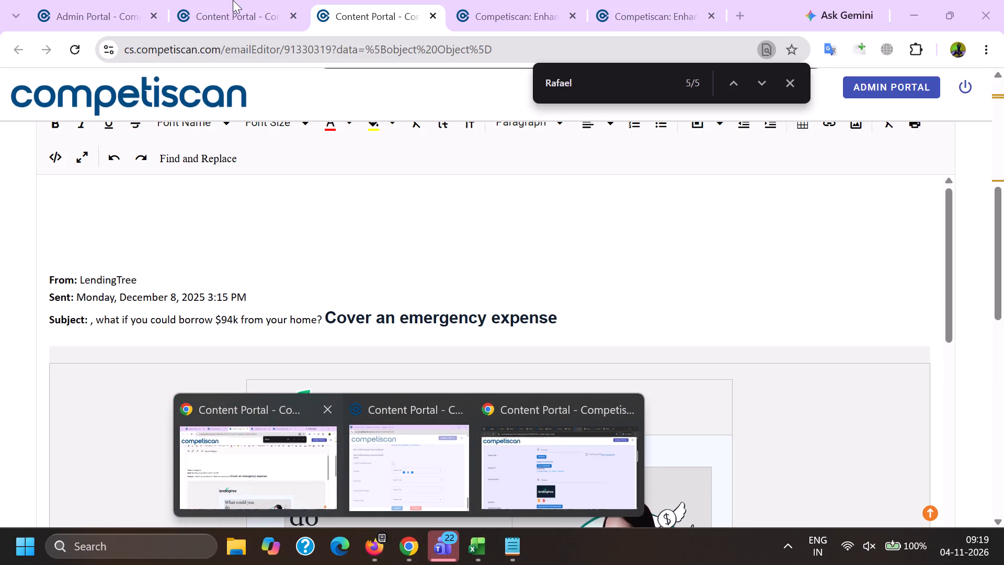
left_click_drag(341, 342, 0, 312)
key("BackSpace")
key("shift+quotedbl")
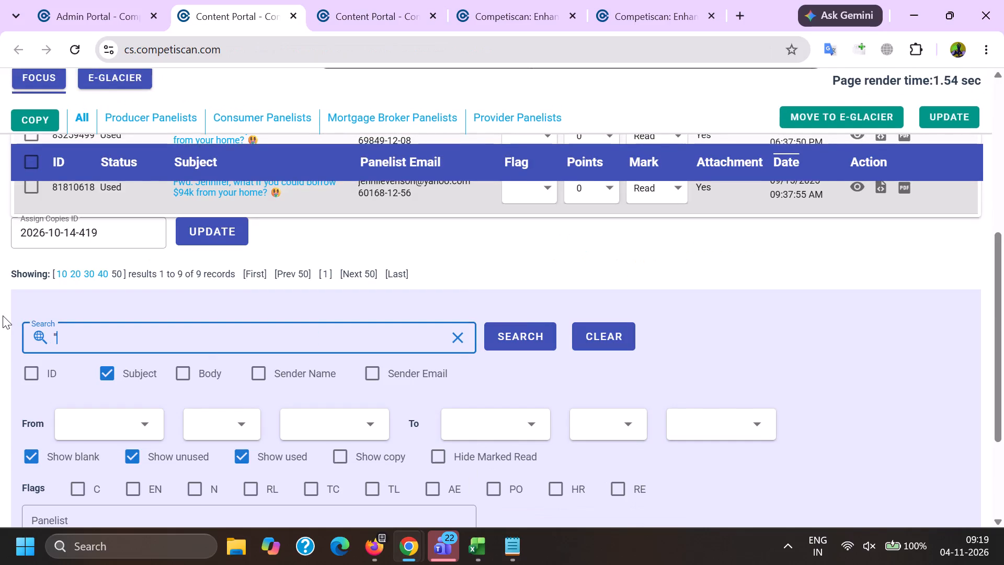
key("ctrl+v")
type("{\"")
key("BackSpace")
key("BackSpace")
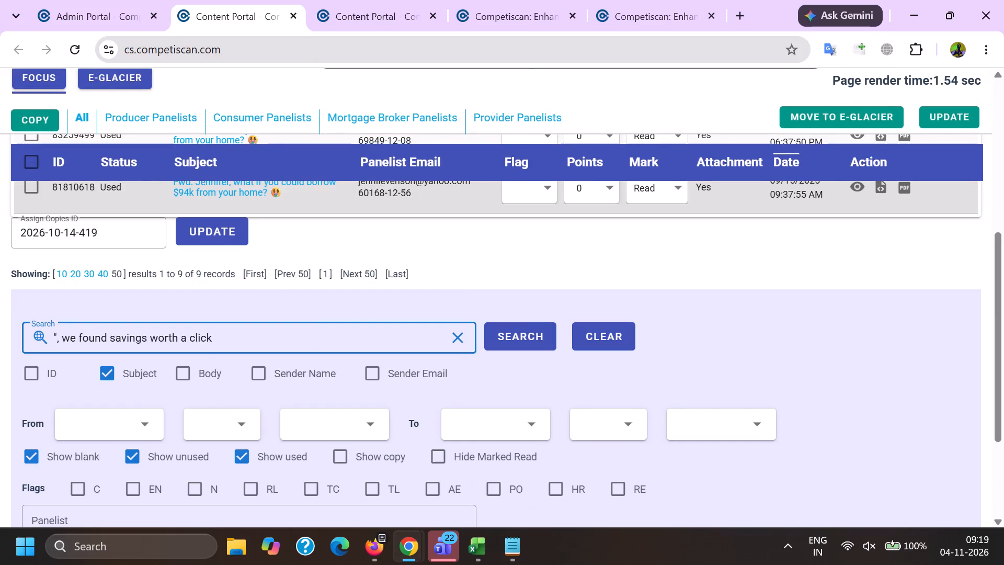
key("shift+quotedbl")
key("Return")
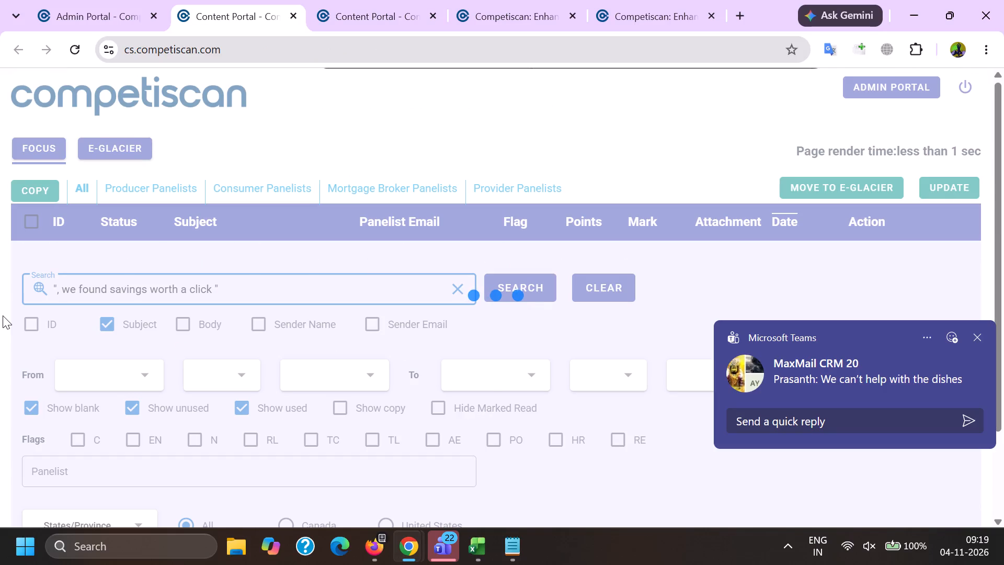
Switch to Firefox and refresh the list of card and loan emails.
key("alt+Tab")
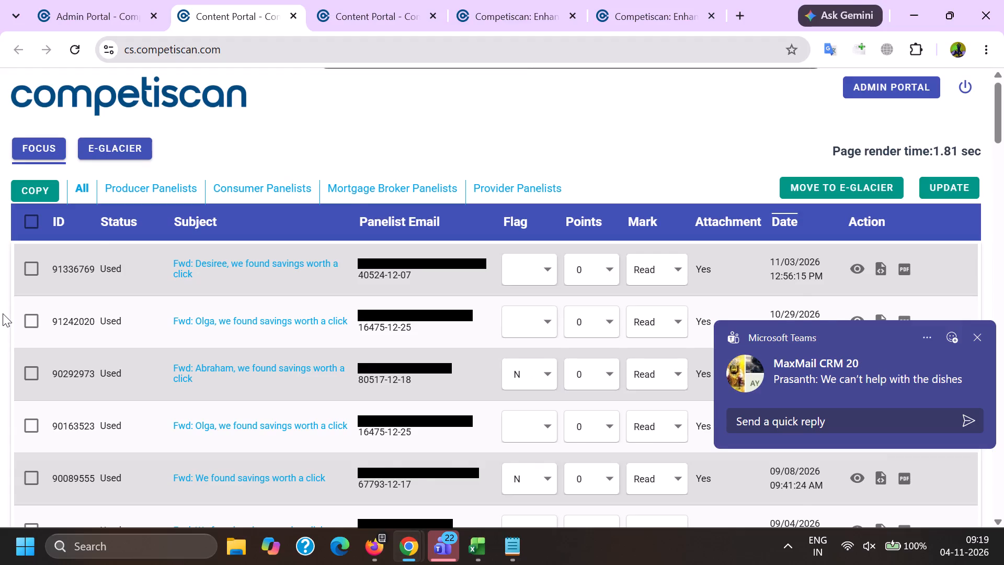
scroll(59, 191, "up", 2)
left_click(45, 159)
left_click(266, 0)
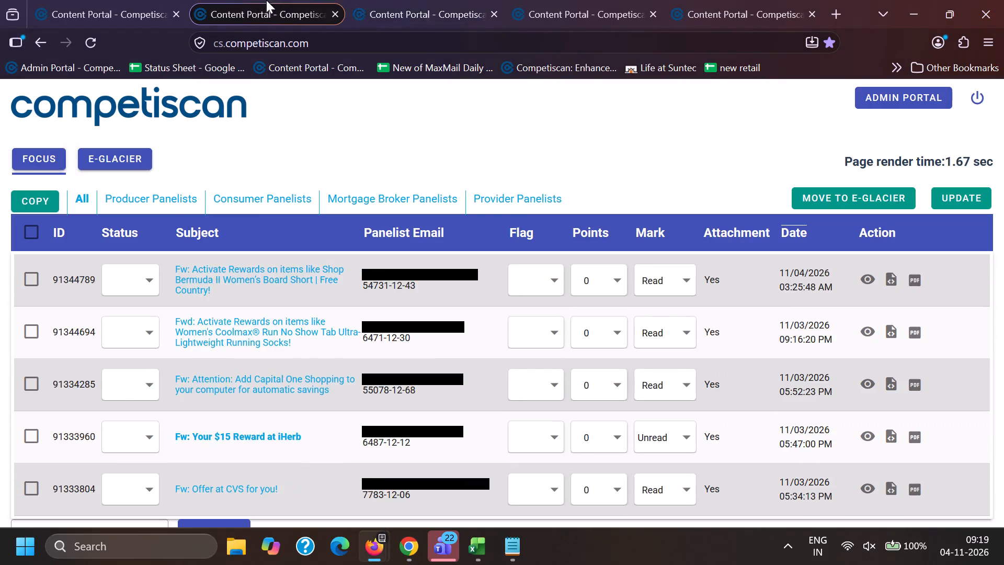
left_click(407, 0)
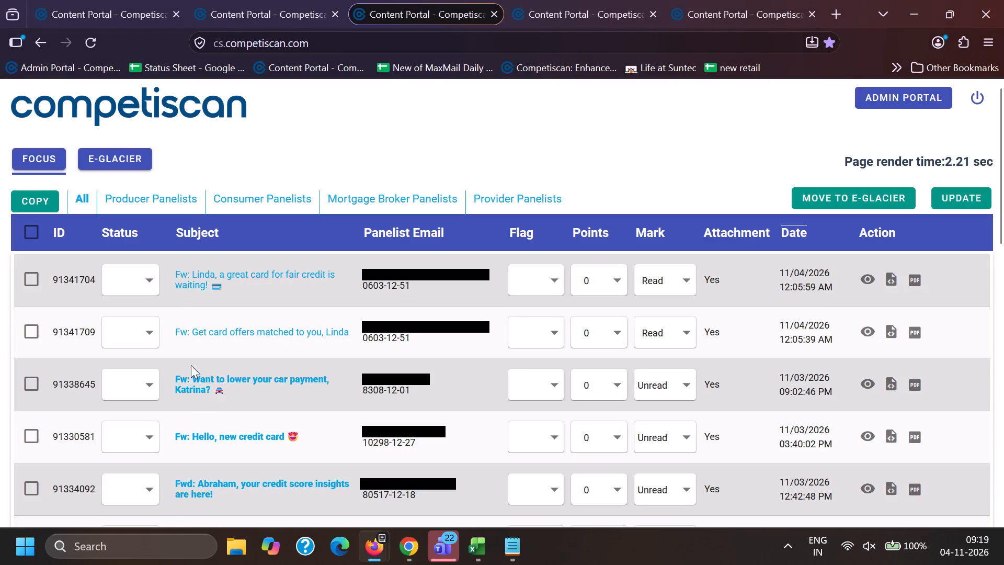
Copy the subject phrase "Want to lower your car payment," from email 91338645 and preview that email's content.
left_click_drag(191, 363, 345, 376)
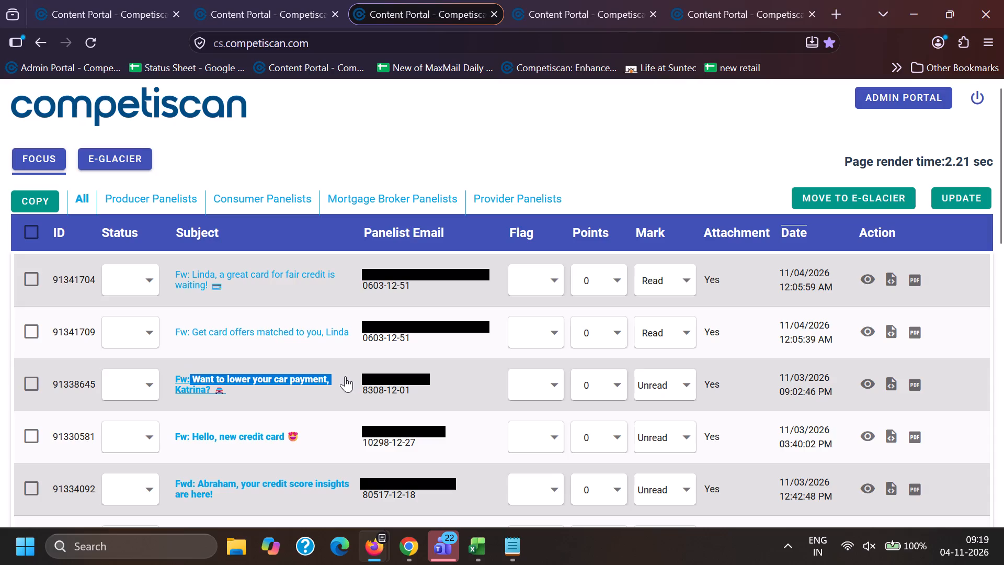
left_click_drag(345, 376, 347, 376)
key("ctrl+c")
key("ctrl+c")
left_click(867, 378)
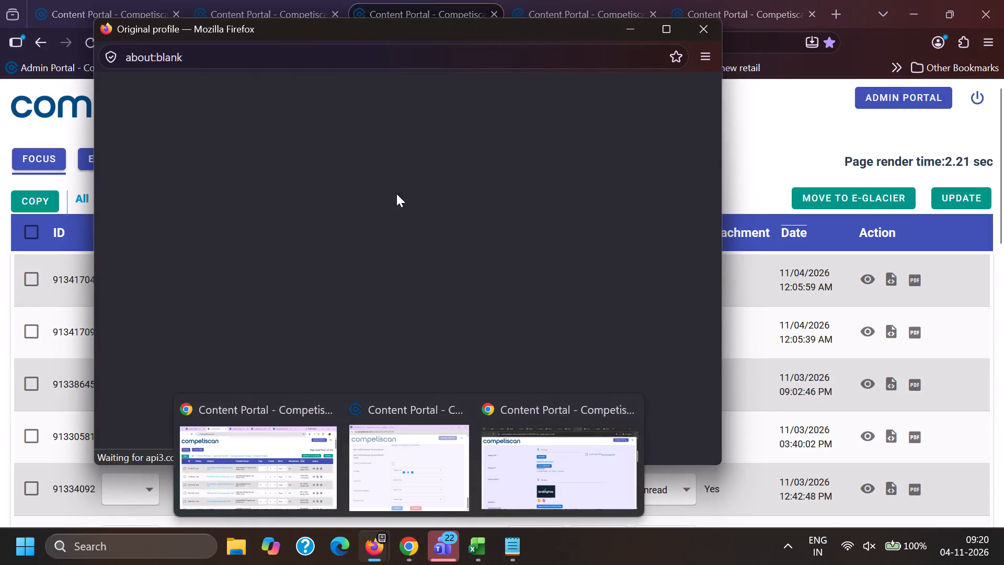
scroll(396, 217, "down", 5)
scroll(393, 275, "down", 4)
scroll(390, 300, "up", 11)
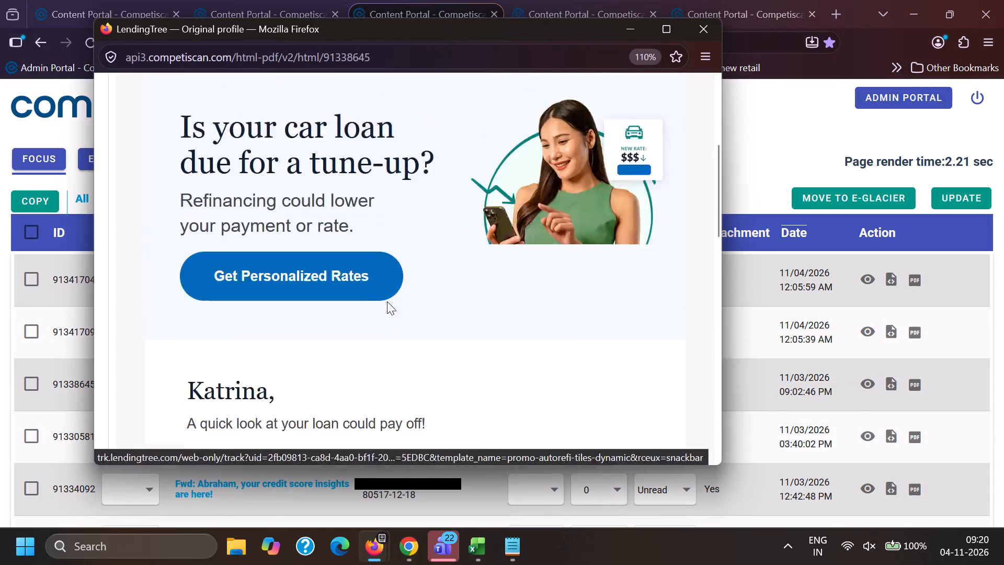
Switch to Chrome and search the email subjects for the exact phrase "Want to lower your car payment,".
left_click(398, 546)
left_click(267, 464)
scroll(260, 359, "down", 5)
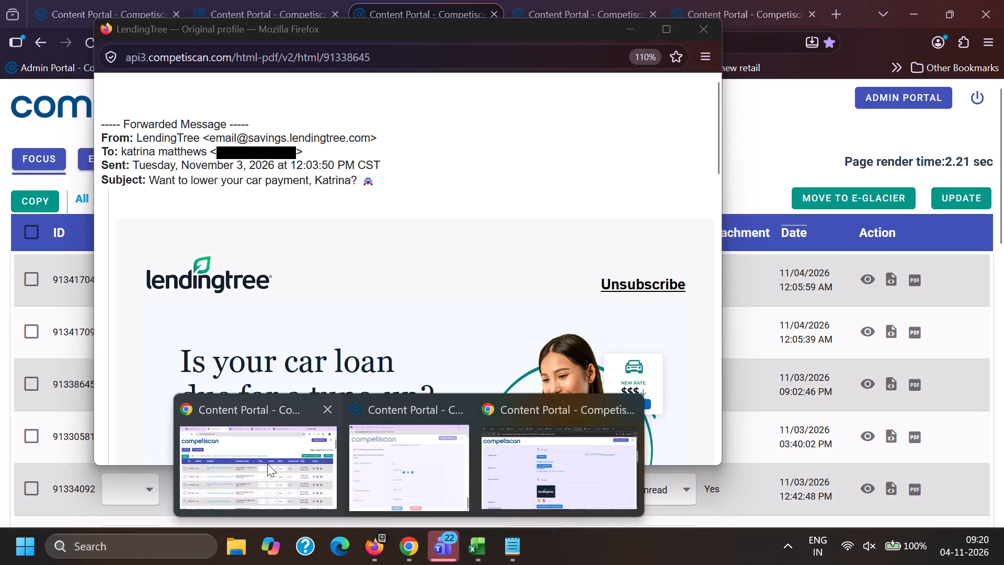
scroll(267, 464, "down", 20)
scroll(302, 443, "down", 5)
left_click_drag(314, 464, 0, 438)
key("BackSpace")
key("shift+quotedbl")
key("ctrl+v")
key("shift+quotedbl")
key("Return")
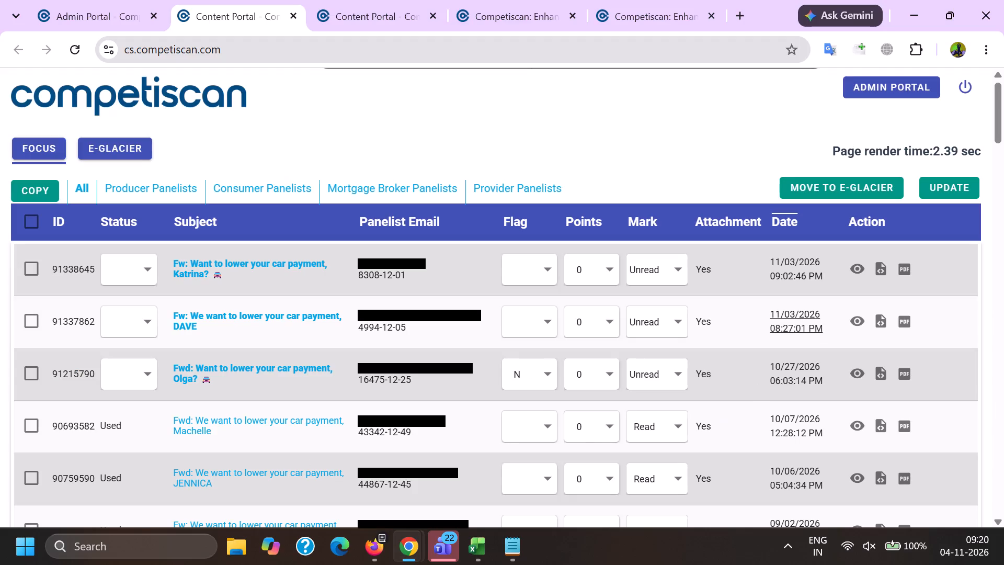
Preview email 91337862, "We want to lower your car payment", to check its sender and content.
left_click(850, 322)
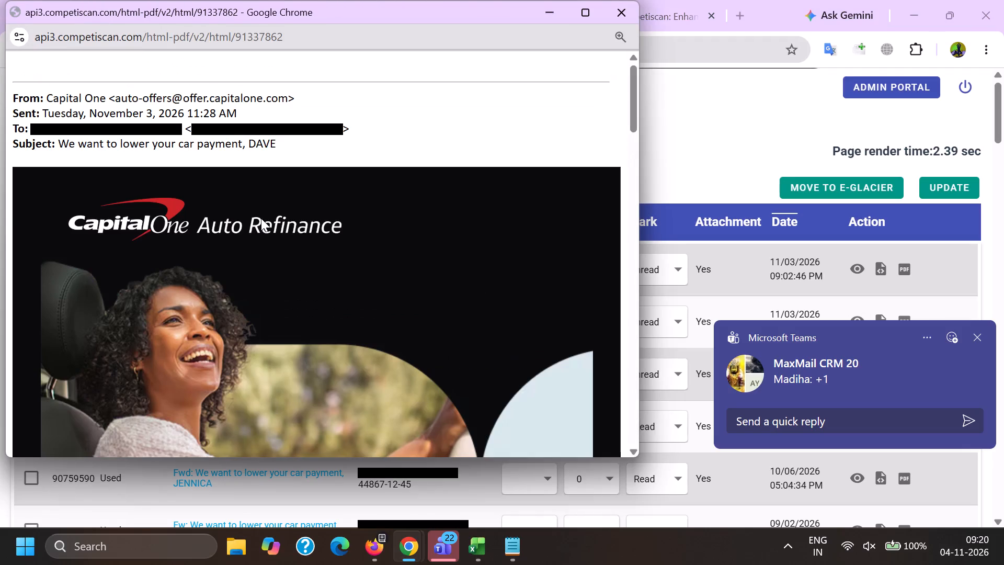
scroll(261, 218, "down", 12)
key("alt+Tab")
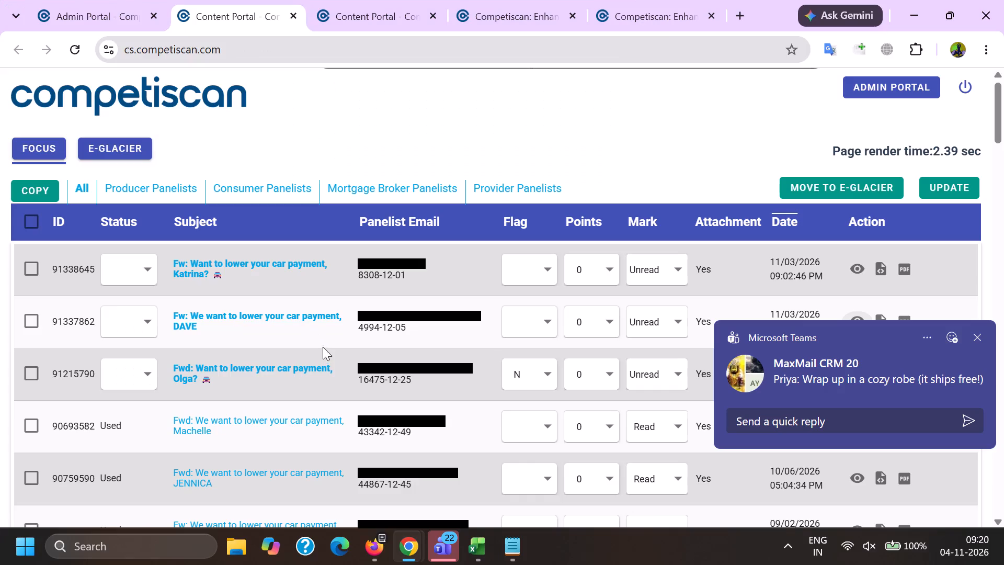
Open email 91338645, "Want to lower your car payment", from the search results in the email editor.
left_click(252, 263, "ctrl")
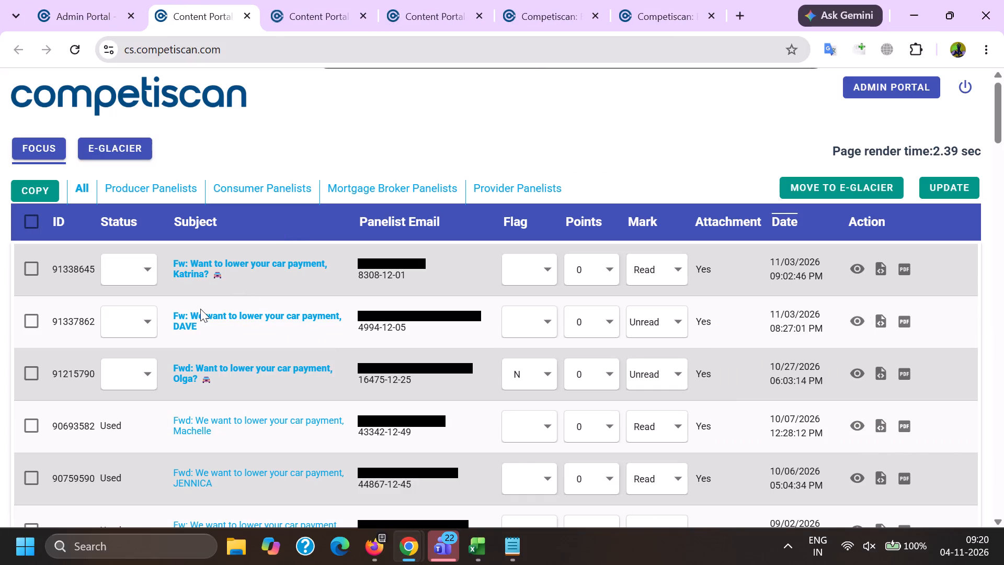
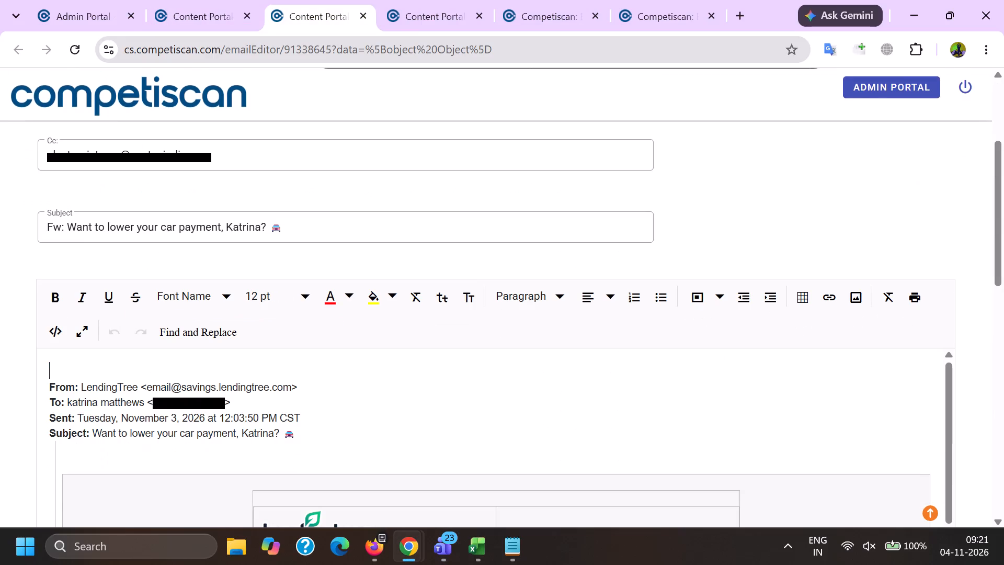
Delete the sender's email address and the To line from the forwarded header of email 91338645.
left_click_drag(141, 388, 275, 401)
key("BackSpace")
Find the recipient's first name throughout the email and delete it from the body's subject line and the greeting.
scroll(380, 199, "down", 2)
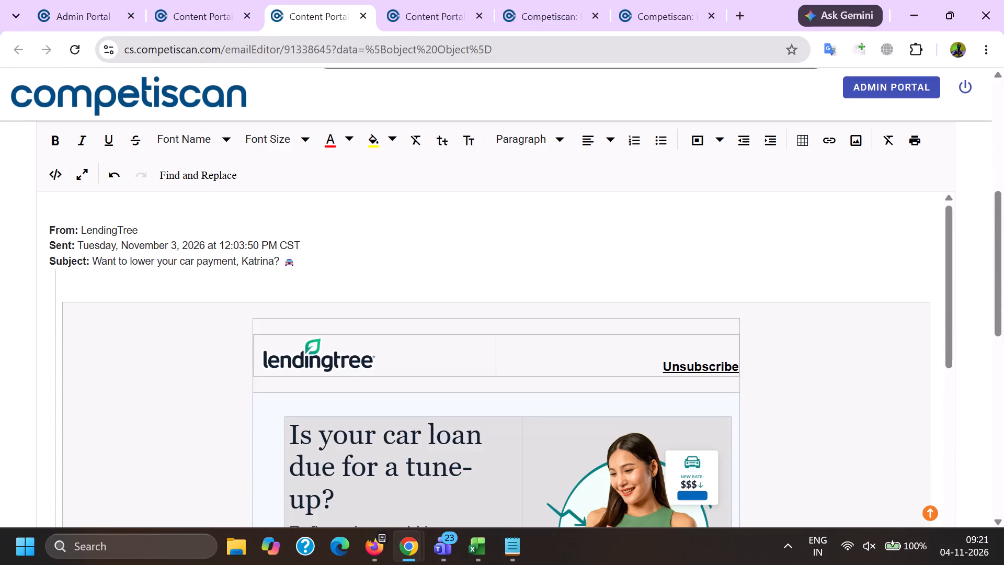
double_click(255, 260)
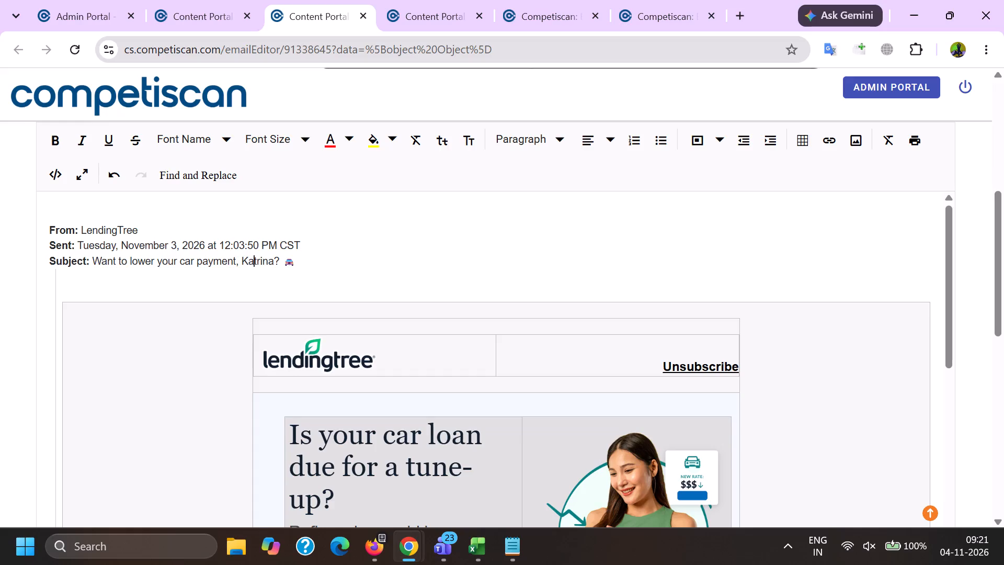
key("ctrl+c")
key("BackSpace")
key("ctrl+f")
key("ctrl+v")
key("Return")
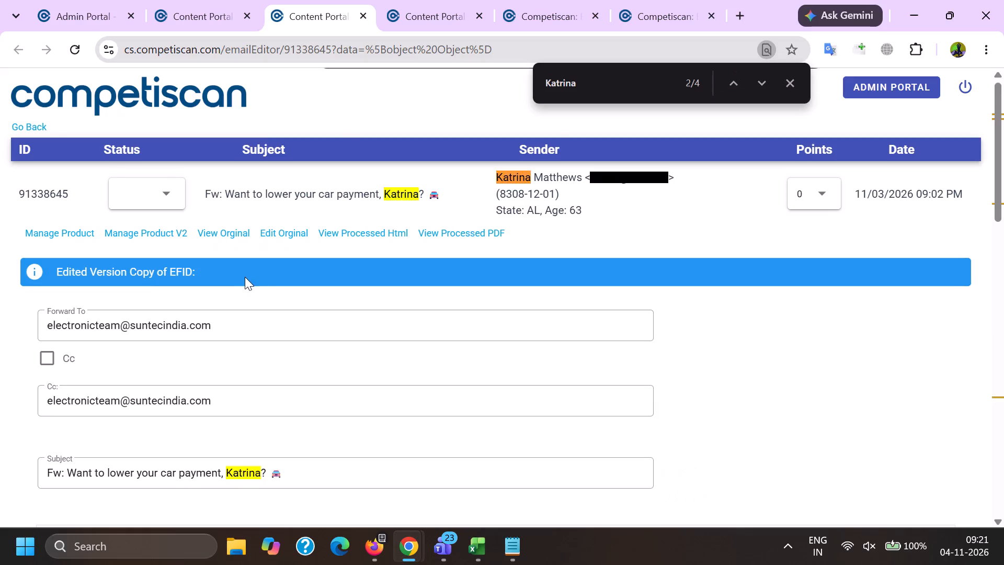
key("Return")
key("Return")
key("Return")
key("Return")
key("Return")
key("Return")
double_click(323, 234)
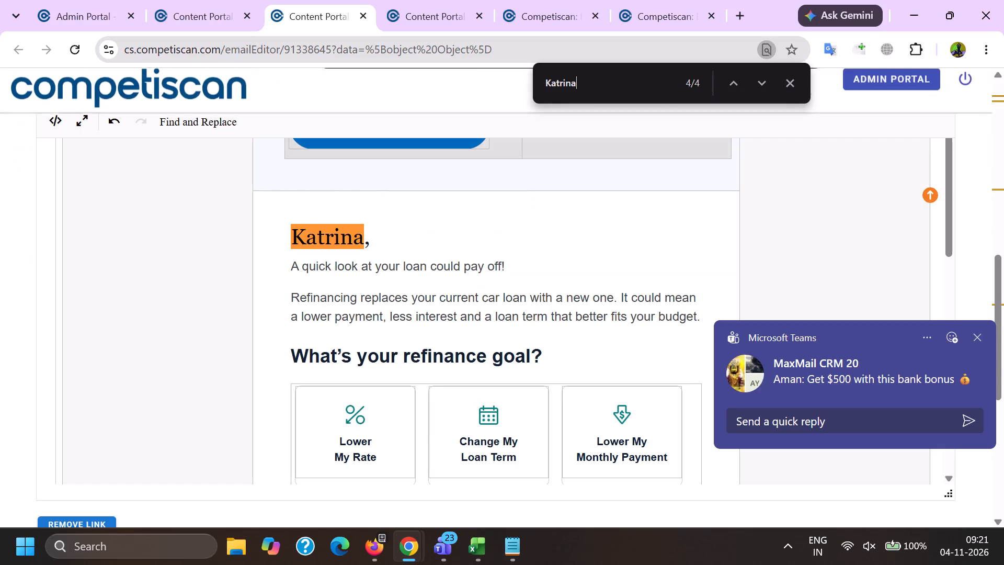
key("BackSpace")
Remove the email body's links and re-link the footer's "Privacy Policy" text to its copied original address.
scroll(383, 285, "down", 10)
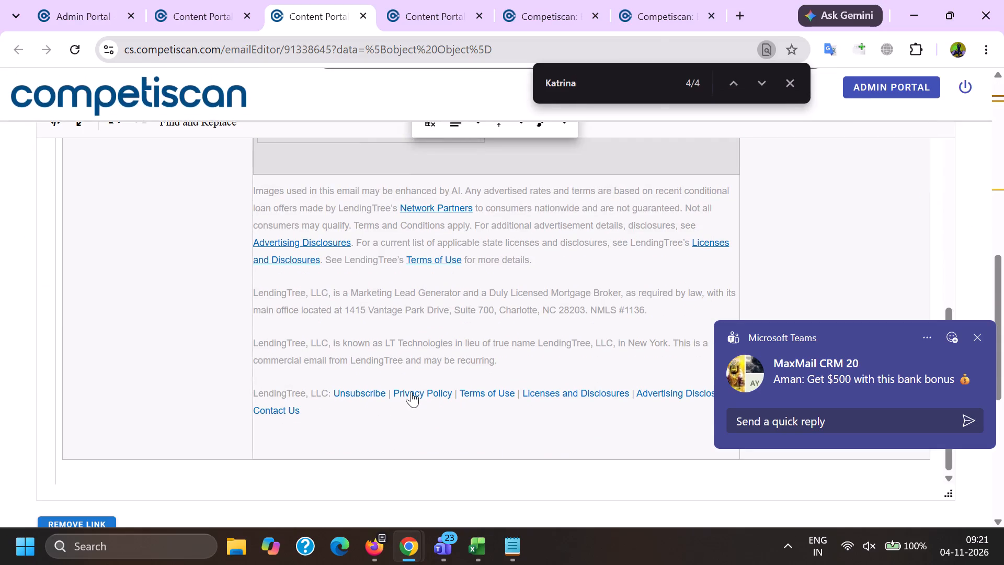
right_click(410, 391)
left_click(473, 172)
scroll(1, 166, "down", 3)
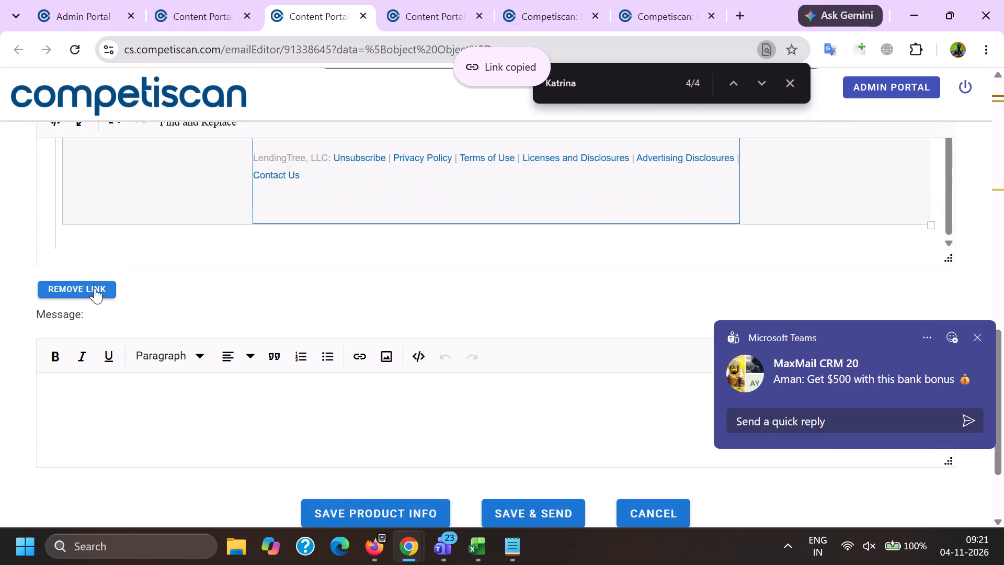
left_click(95, 288)
left_click(566, 144)
scroll(430, 381, "up", 2)
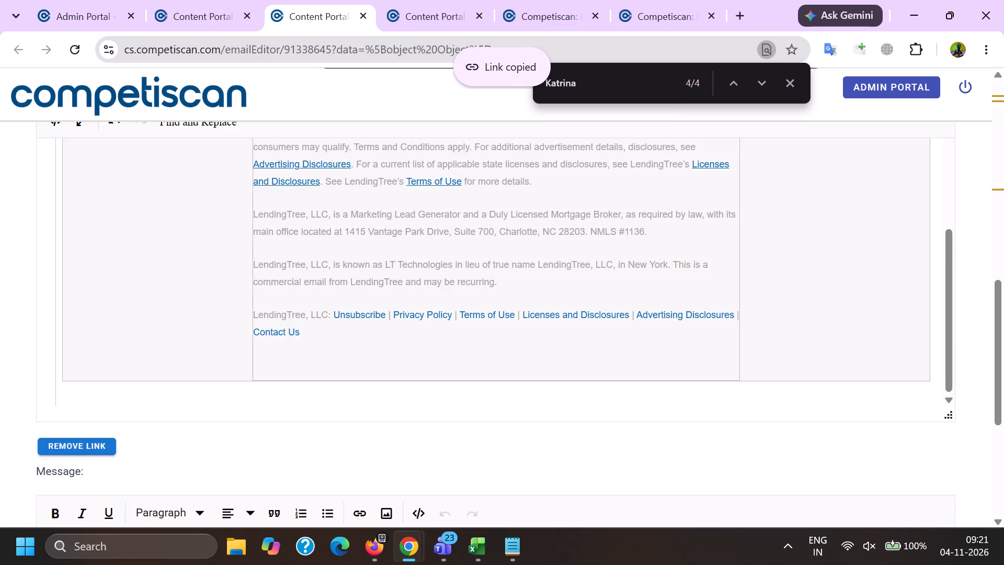
left_click(421, 319)
key("ctrl+l")
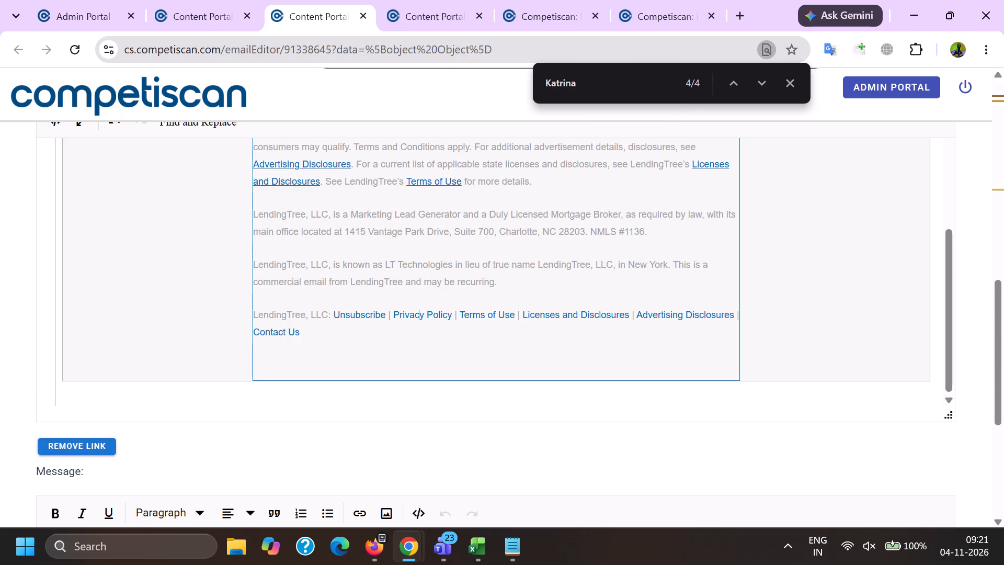
key("ctrl+k")
key("ctrl+v")
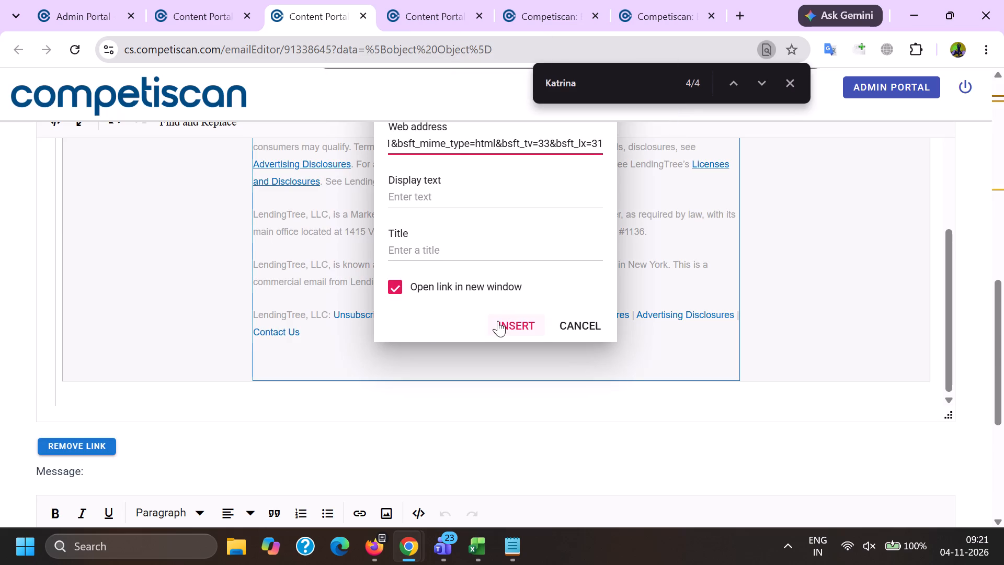
left_click(498, 321)
Save the cleaned email 91338645 with its product info.
scroll(0, 42, "down", 19)
left_click(398, 413)
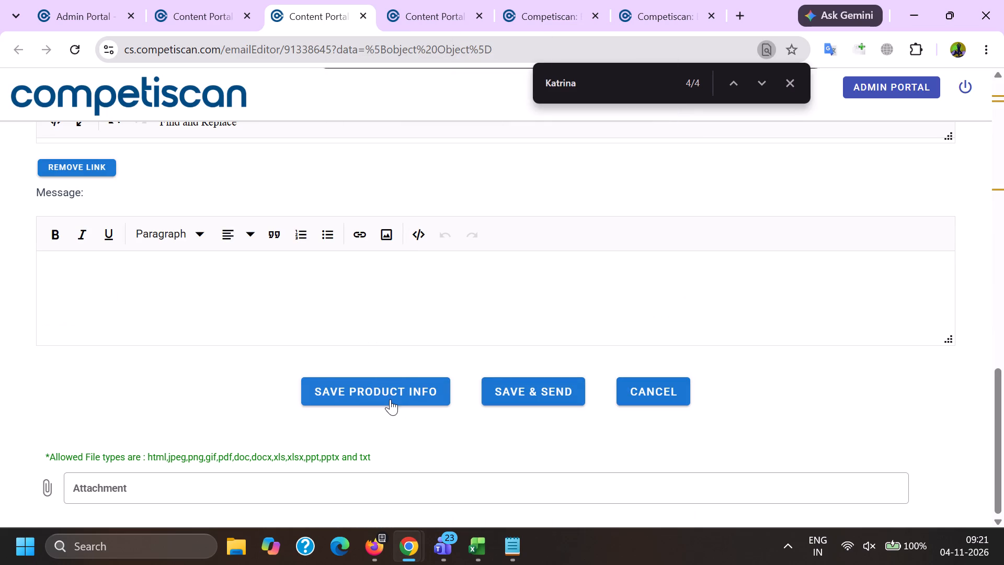
left_click(390, 399)
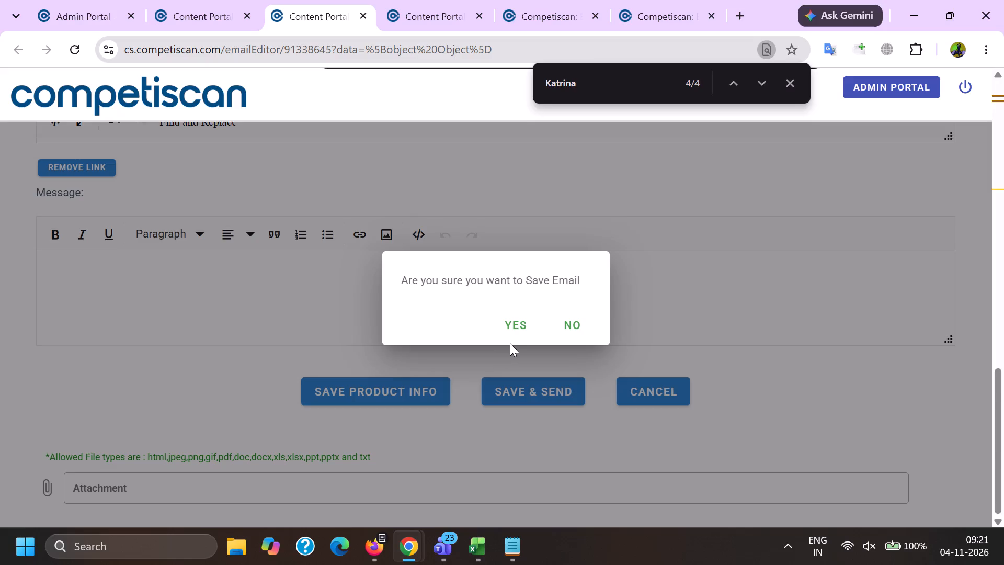
left_click(511, 327)
Open email 91337862, "We want to lower your car payment", from the search results and move its tab ahead of the results tab.
left_click(250, 0)
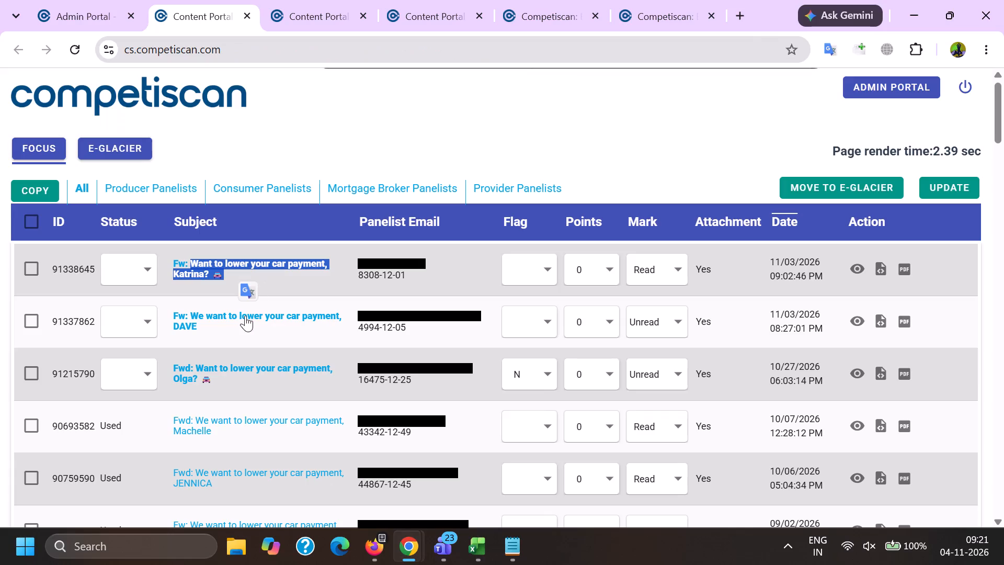
left_click(237, 312, "ctrl")
left_click_drag(360, 0, 157, 0)
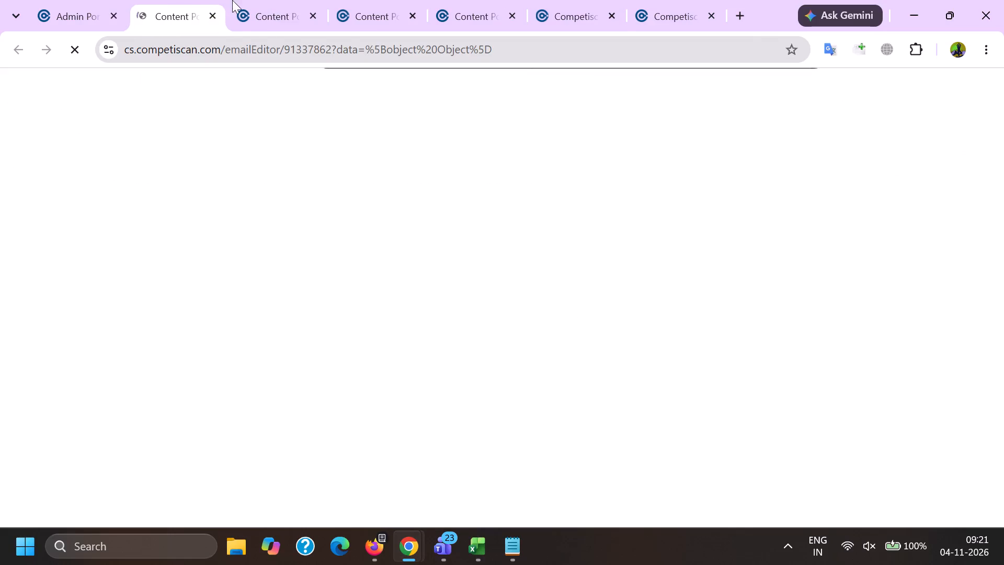
Return to email 91338645 and open its product record.
left_click(259, 0)
left_click(361, 0)
left_click_drag(8, 262, 8, 254)
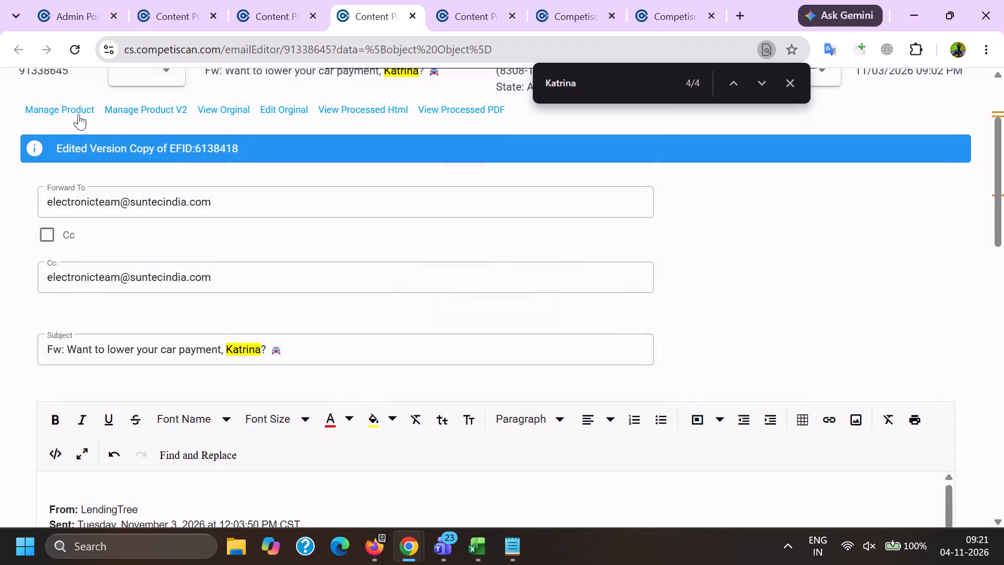
left_click(73, 113)
Copy a headline combining the body's subject text with "Refinancing replaces your current car loan with a new one", undoing the temporary addition to the email.
key("alt+Tab")
scroll(223, 201, "down", 4)
scroll(307, 388, "down", 4)
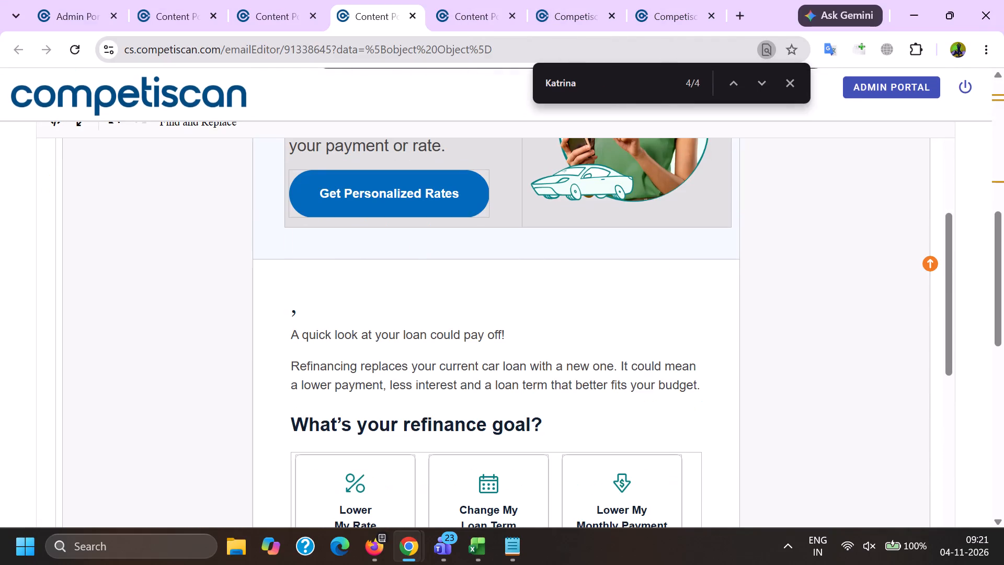
left_click_drag(284, 366, 612, 364)
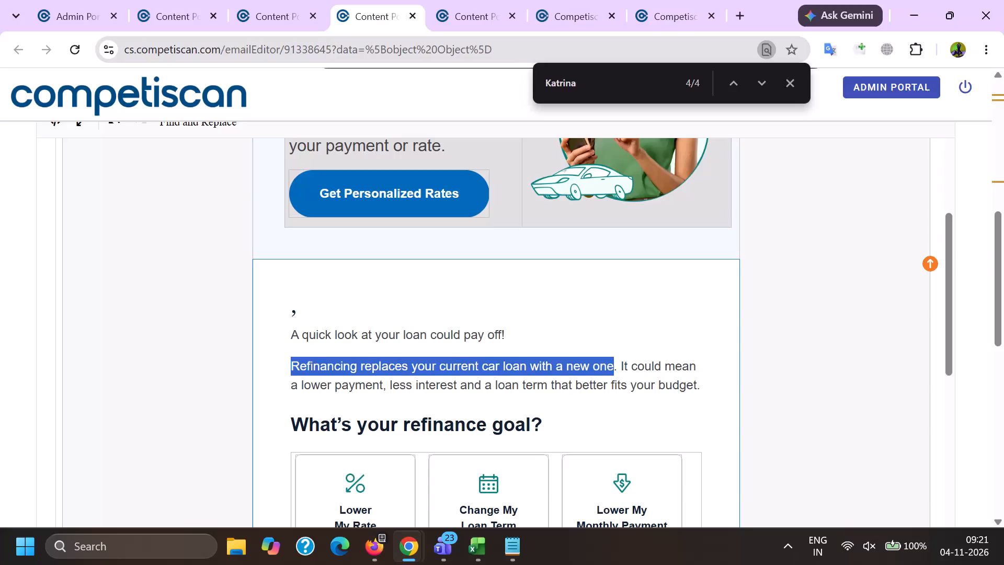
left_click_drag(612, 364, 612, 367)
key("ctrl+c")
scroll(301, 360, "up", 8)
left_click(380, 395)
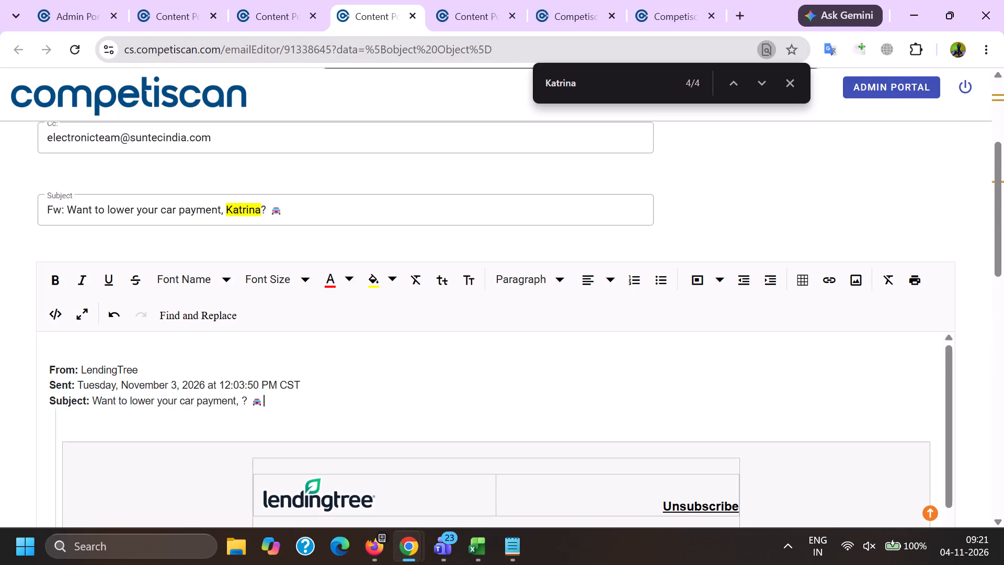
key("BackSpace")
key("ctrl+v")
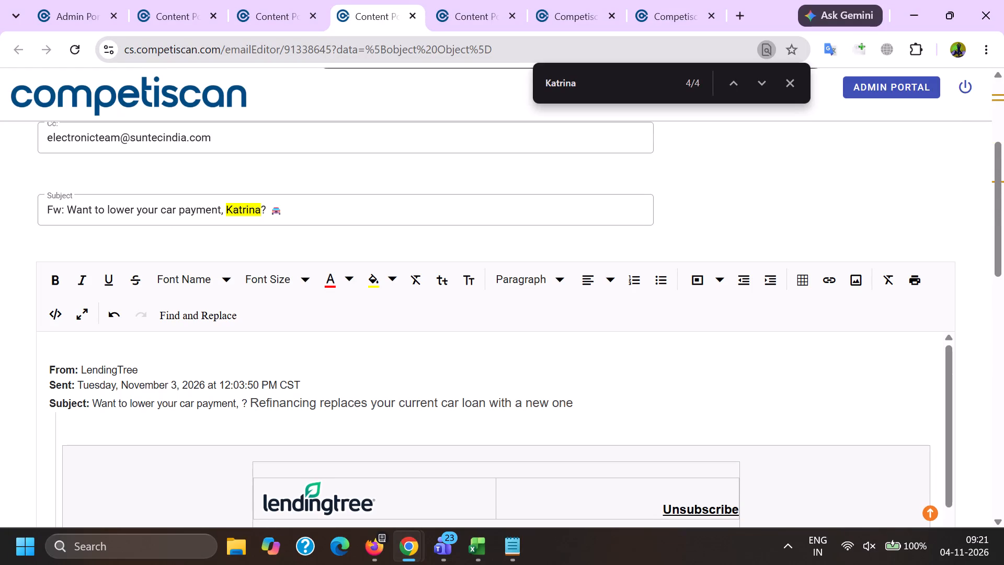
left_click_drag(93, 401, 618, 408)
key("ctrl+c")
key("ctrl+z")
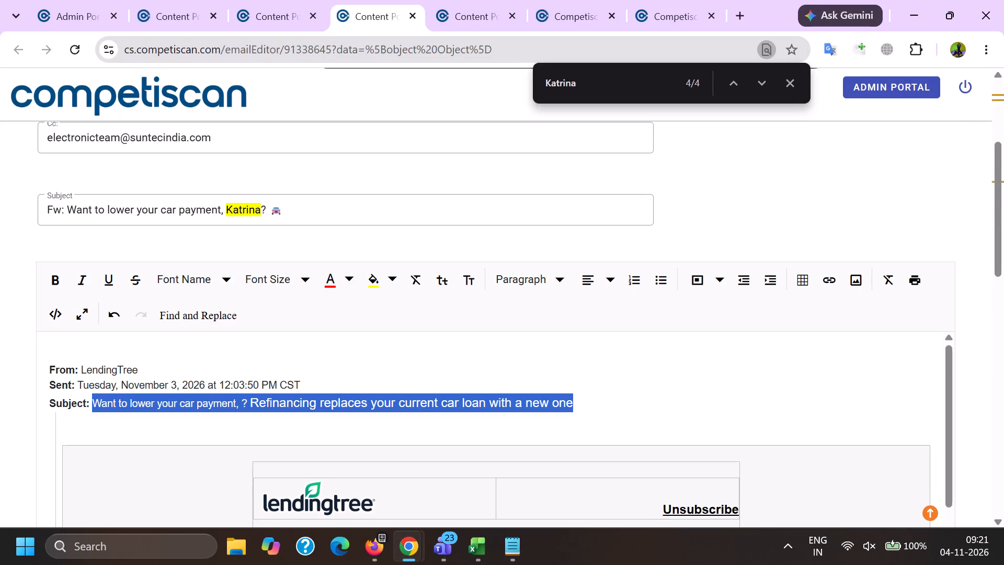
In the product record, choose electronic type Email, sector Consumer Services and category Credit Score Provider/Comparison Platform.
key("alt+Tab")
scroll(326, 217, "down", 5)
left_click(271, 288)
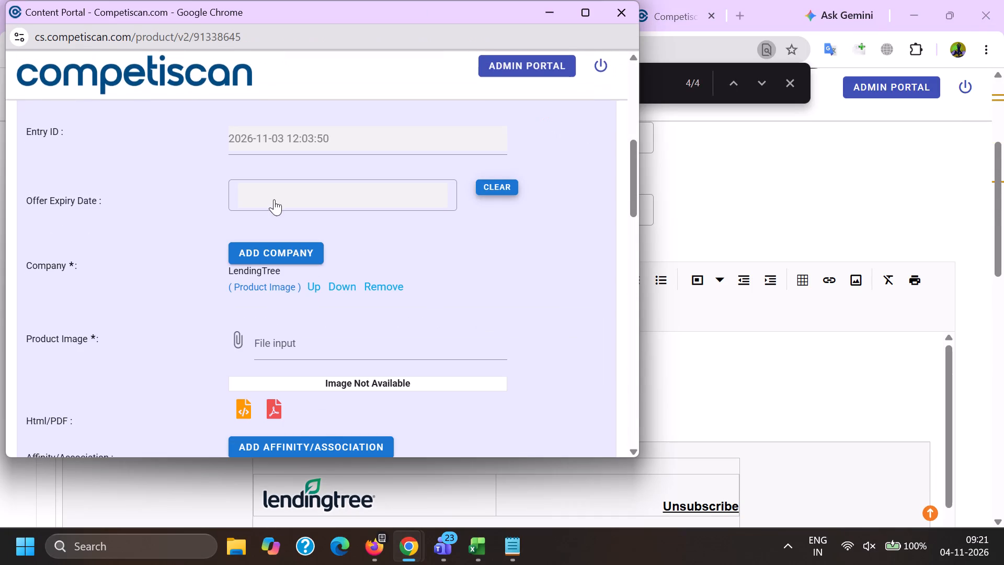
scroll(273, 201, "down", 6)
left_click(291, 257)
left_click(289, 326)
left_click_drag(149, 309, 157, 310)
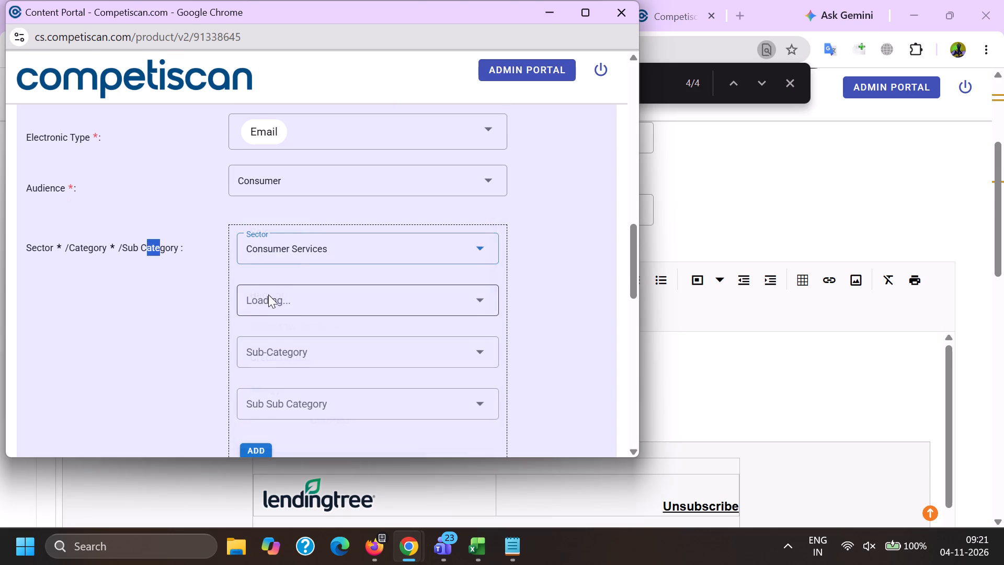
left_click(268, 295)
scroll(294, 204, "down", 1)
left_click(342, 347)
left_click_drag(81, 312, 96, 317)
left_click(261, 378)
Set the product headline to "Want to lower your car payment, [Name]? Refinancing replaces your current car loan with a new one".
scroll(265, 269, "down", 3)
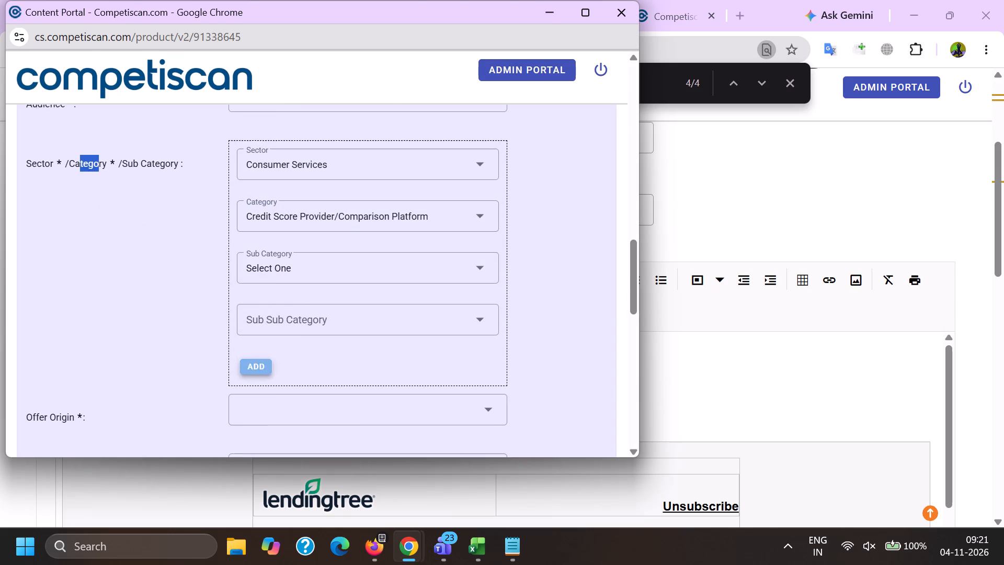
left_click_drag(442, 344, 1, 322)
key("ctrl+v")
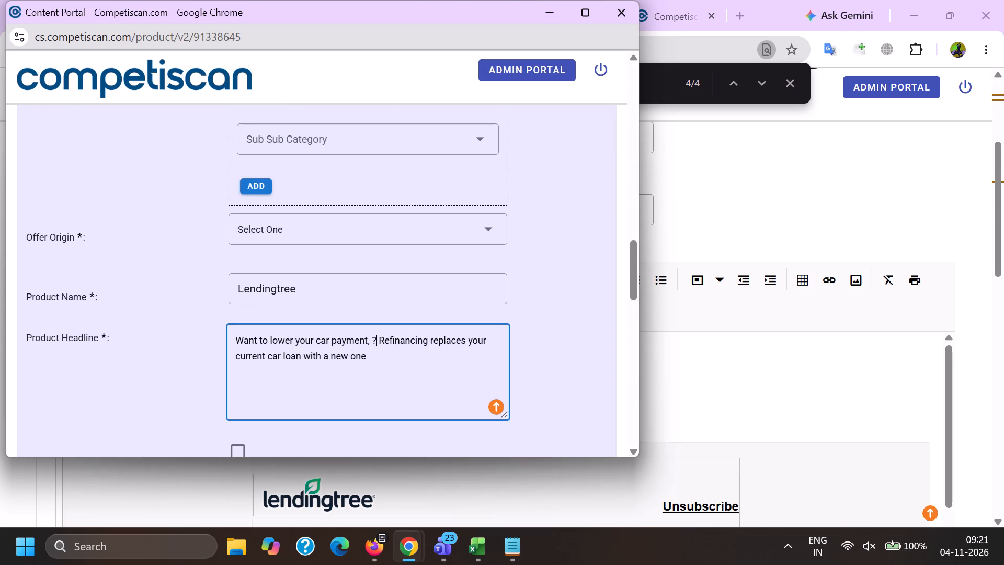
left_click(375, 336)
key("Left")
key("m")
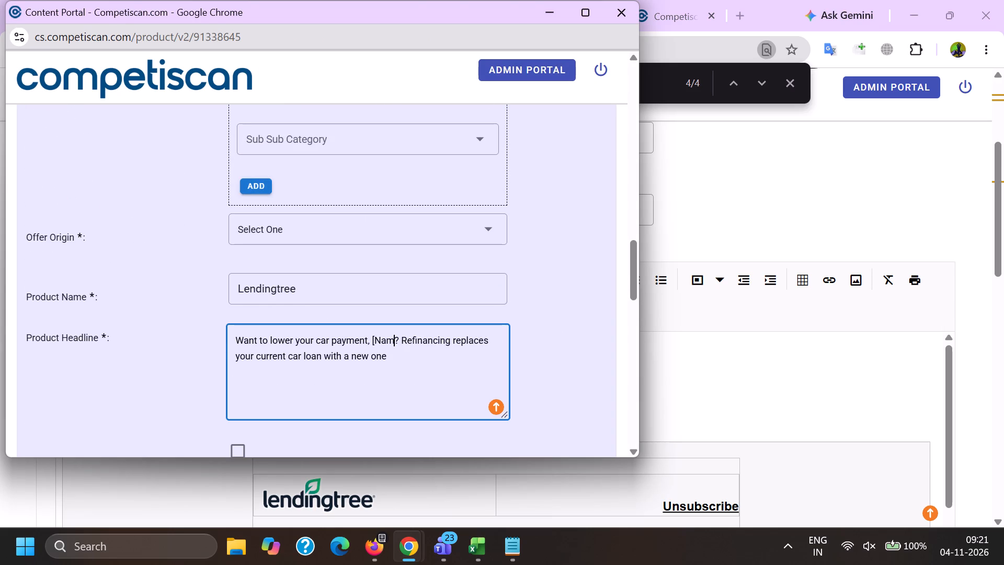
key("e")
key("bracketright")
Correct the spelling of the product name to match the company name, LendingTree.
left_click(282, 290)
key("Left")
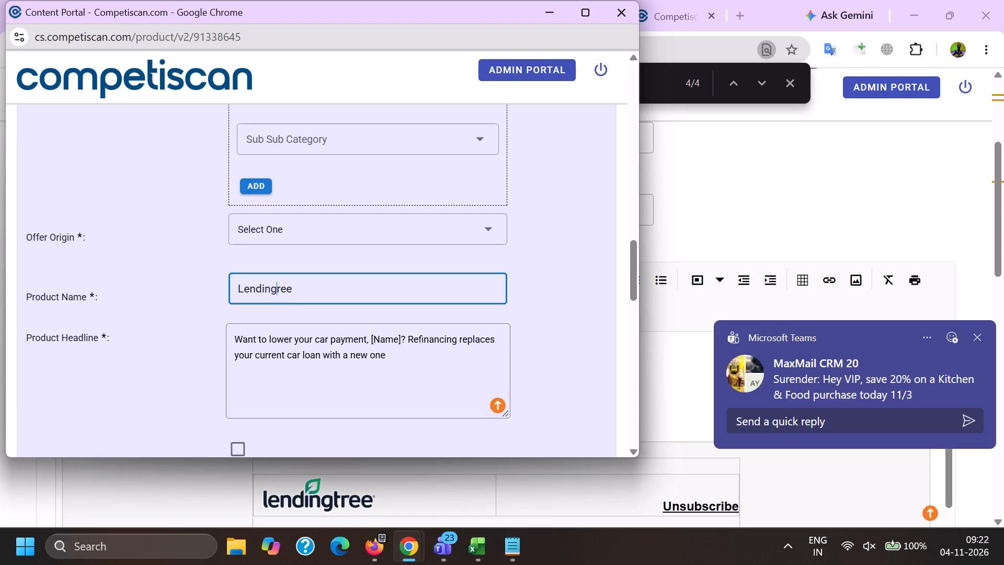
Set the response mechanism to URL/Website, personalization to Personalized and mailing type to Acquisition.
scroll(351, 294, "down", 4)
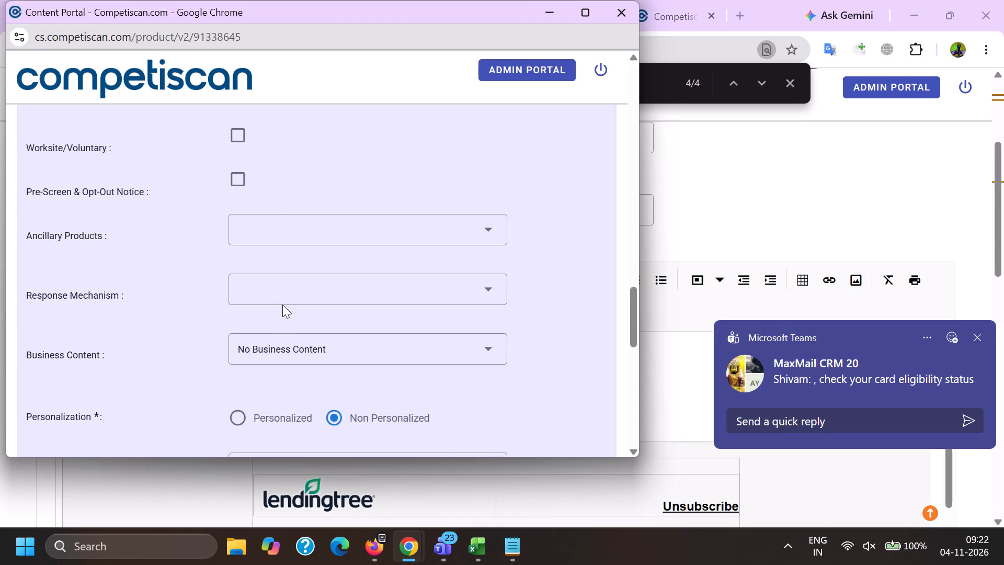
left_click(282, 305)
scroll(351, 131, "down", 1)
left_click(256, 211)
scroll(292, 375, "down", 6)
left_click(310, 413)
left_click_drag(134, 377, 141, 377)
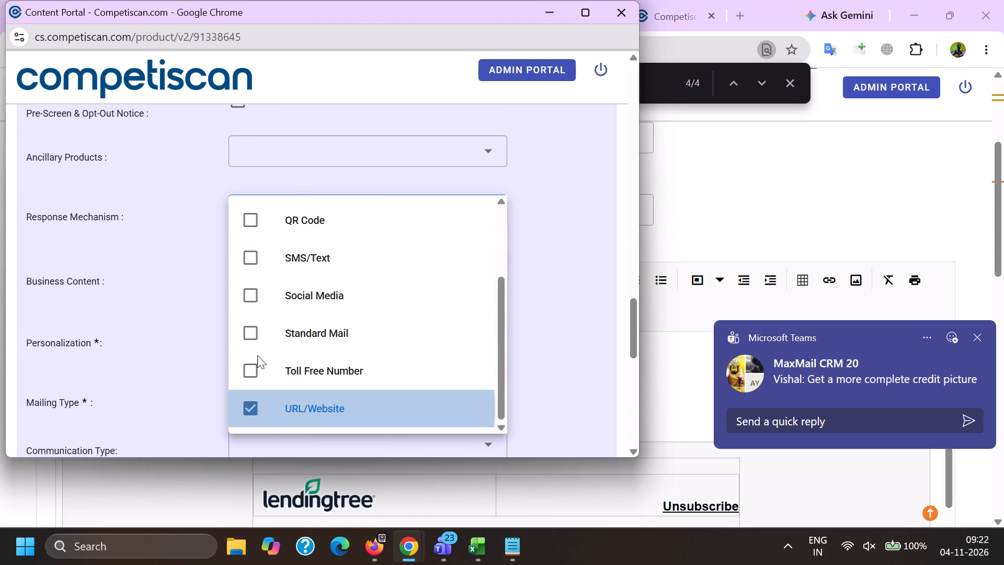
left_click(239, 344)
left_click(280, 403)
left_click(286, 275)
left_click_drag(144, 311, 155, 311)
Set the communication type to Mobile Application.
scroll(229, 227, "down", 2)
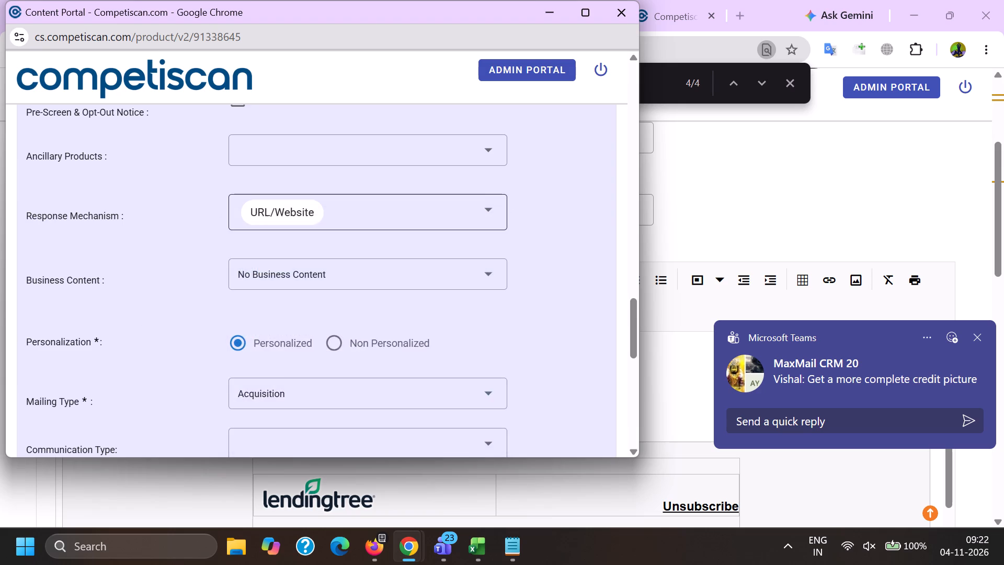
left_click(265, 293)
scroll(292, 208, "down", 12)
scroll(318, 281, "down", 1)
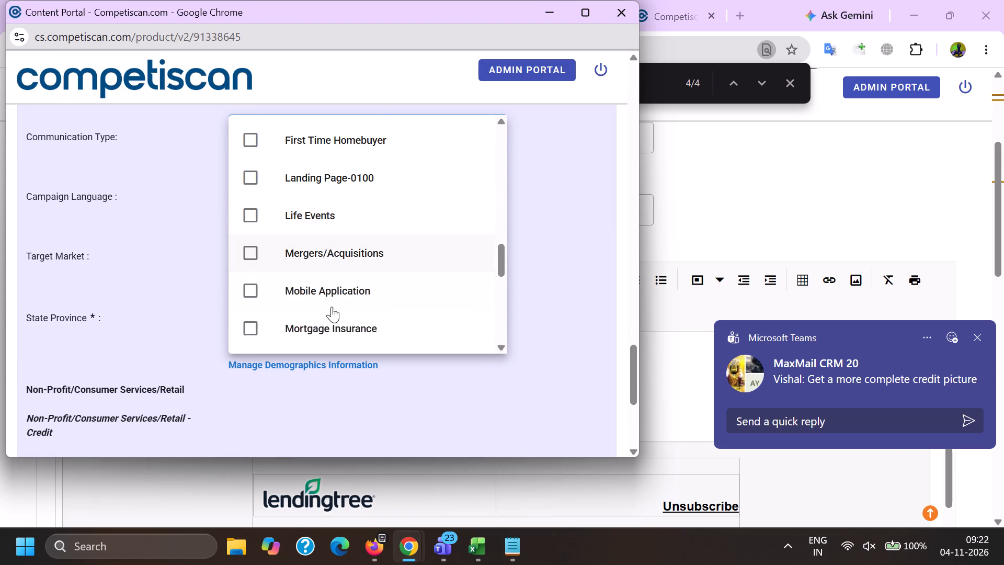
left_click(324, 263)
left_click(155, 250)
Check the LendingTree email's body and review the filled-in fields of its product record.
left_click(710, 382)
scroll(519, 388, "down", 8)
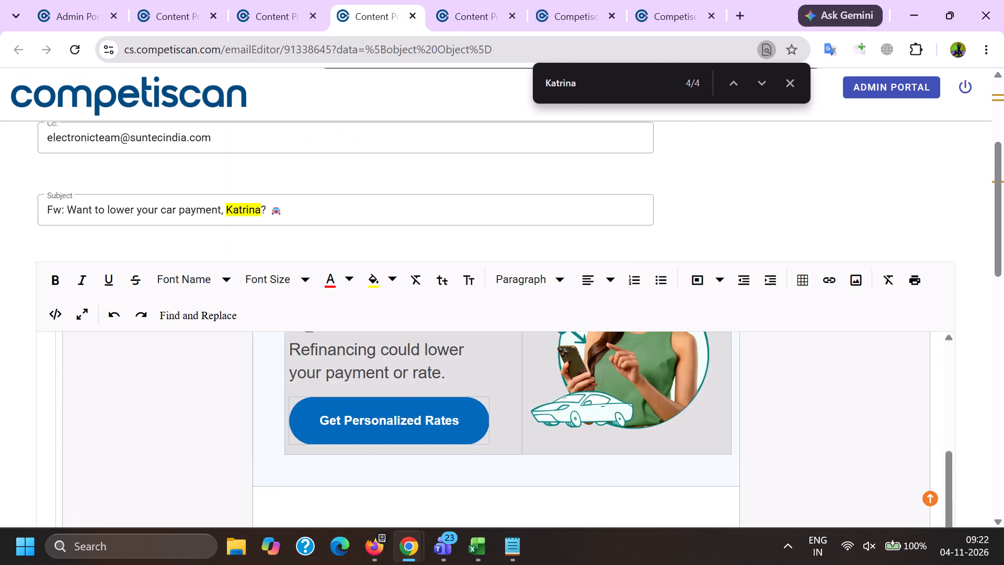
scroll(516, 388, "down", 6)
key("alt+Tab")
scroll(241, 323, "up", 5)
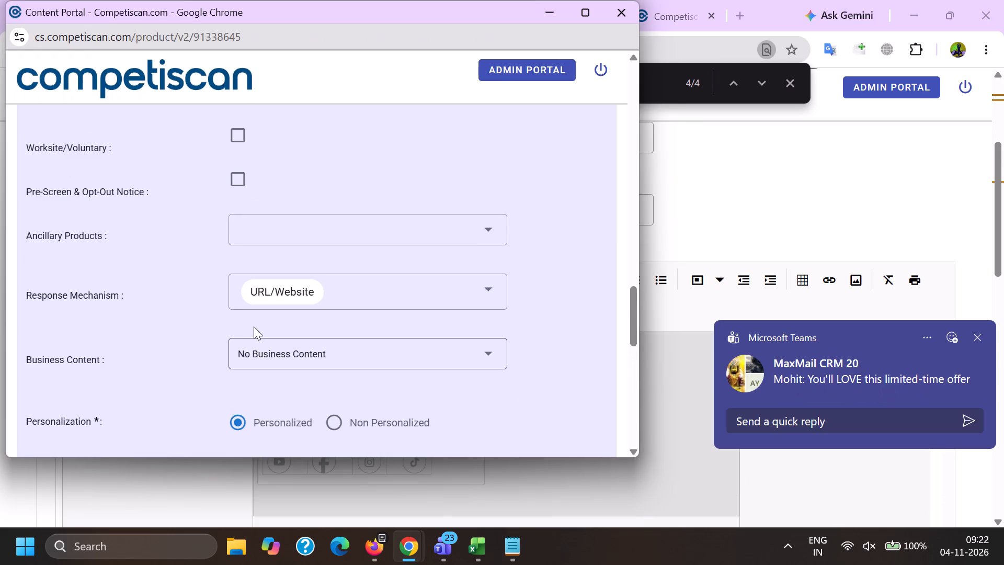
scroll(254, 321, "up", 1)
scroll(246, 282, "down", 12)
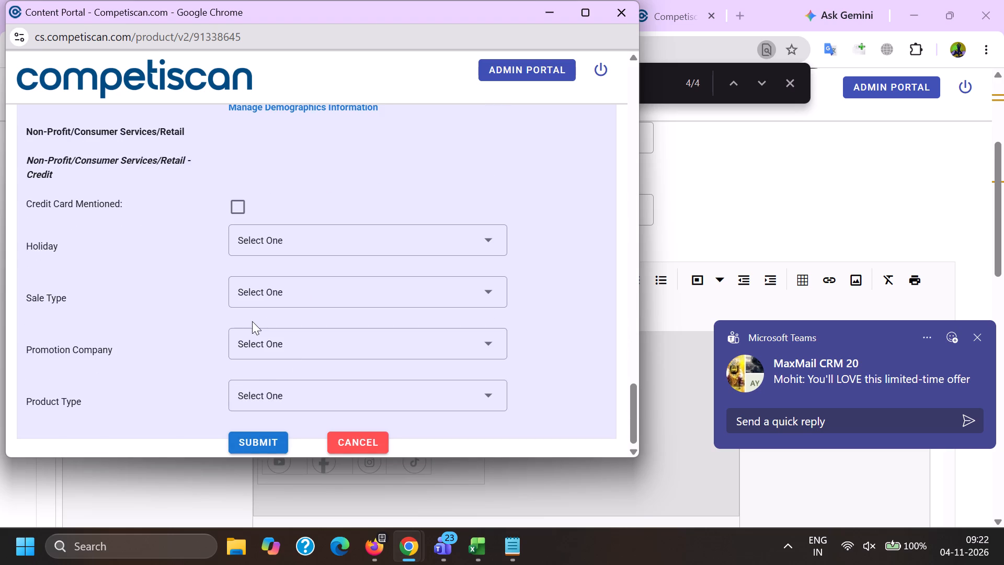
scroll(276, 432, "down", 1)
scroll(269, 382, "up", 6)
scroll(269, 378, "down", 2)
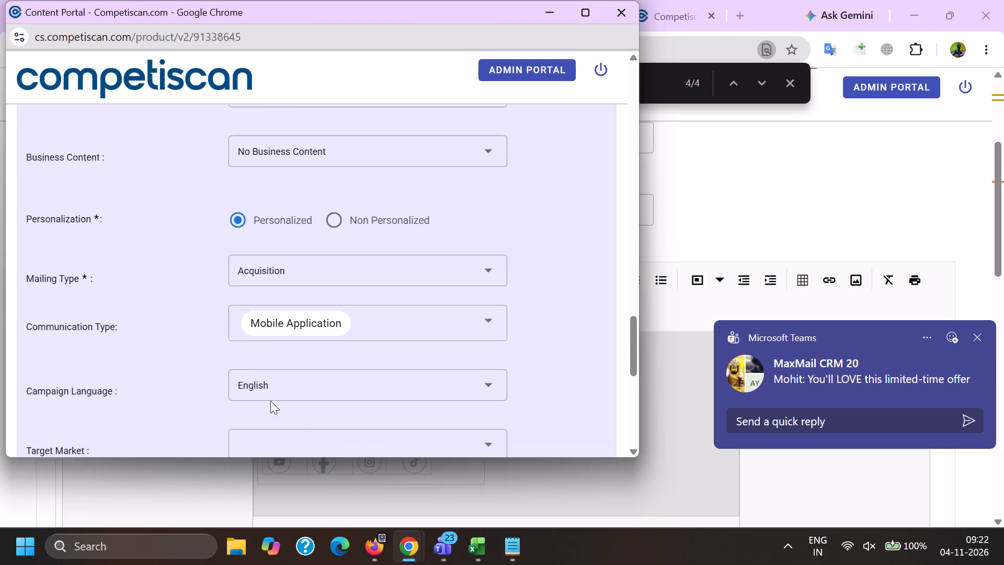
scroll(270, 401, "down", 8)
left_click(261, 434)
Switch to the Content Portal window in Firefox.
left_click(379, 549)
left_click(257, 483)
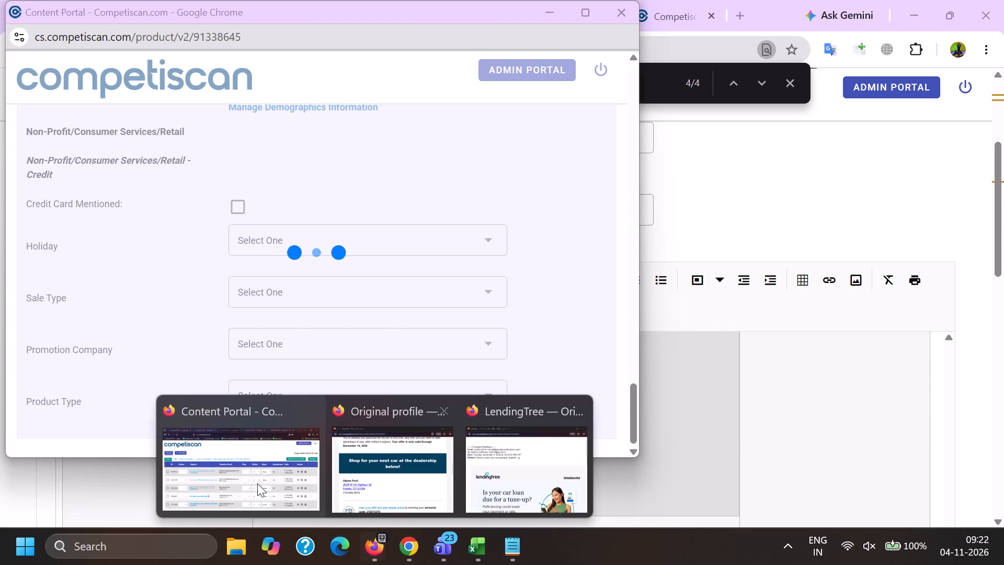
scroll(119, 454, "down", 1)
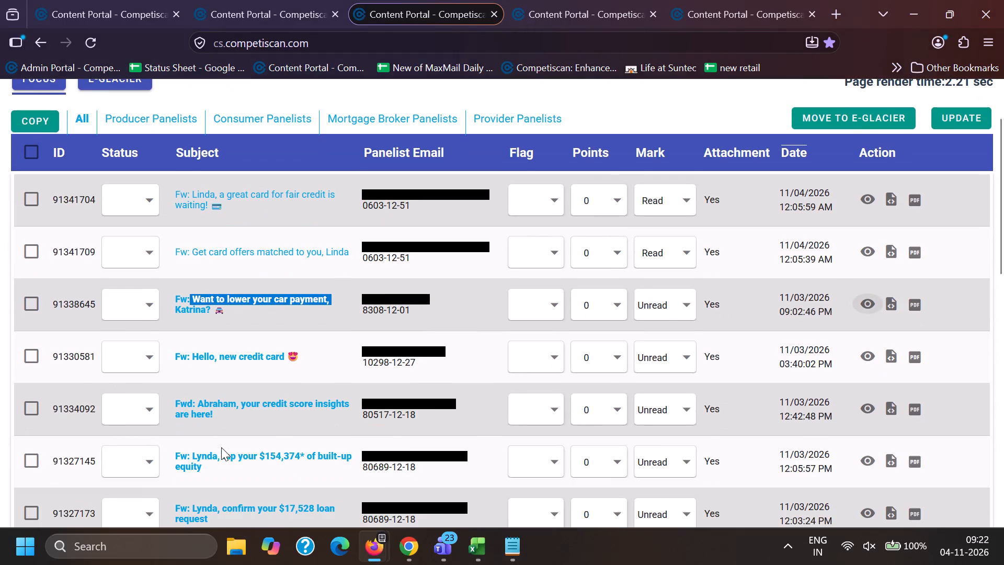
left_click_drag(215, 443, 234, 463)
key("ctrl+c")
key("ctrl+c")
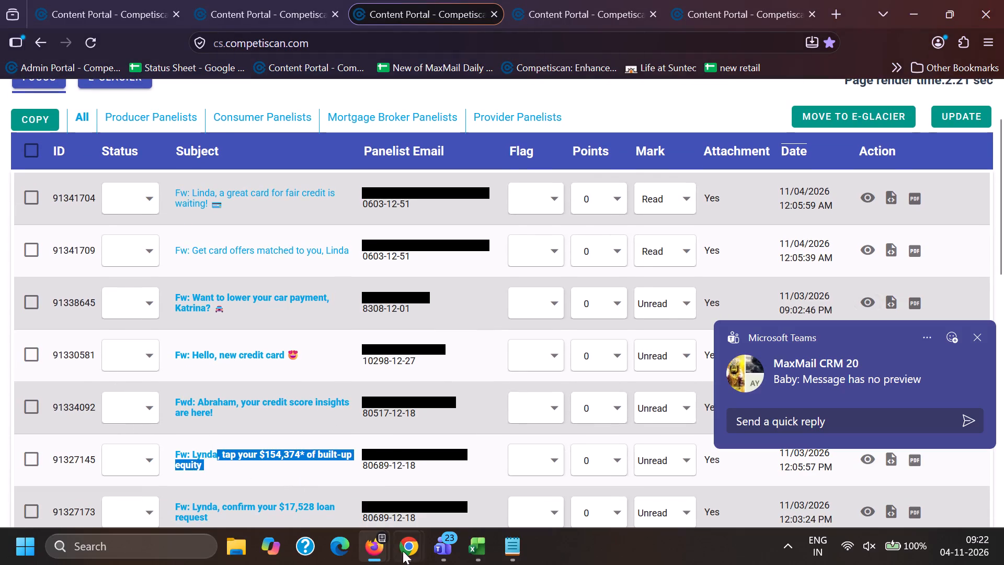
Switch to the Content Portal list in Chrome and search subjects for the quoted phrase ", tap your $154,374* of built-up equity".
left_click(405, 550)
left_click(268, 469)
left_click(136, 0)
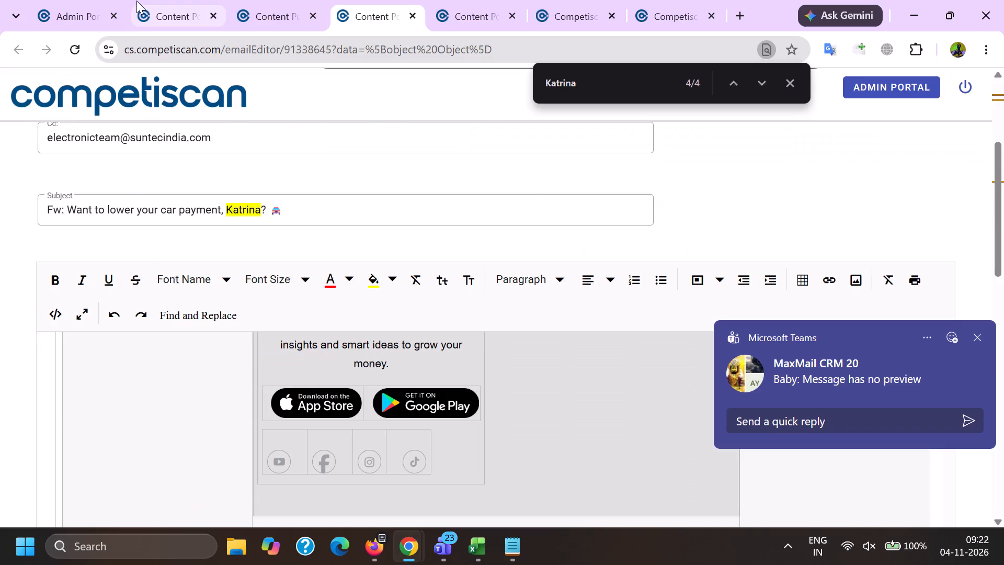
left_click(285, 0)
scroll(261, 338, "down", 11)
scroll(271, 413, "down", 10)
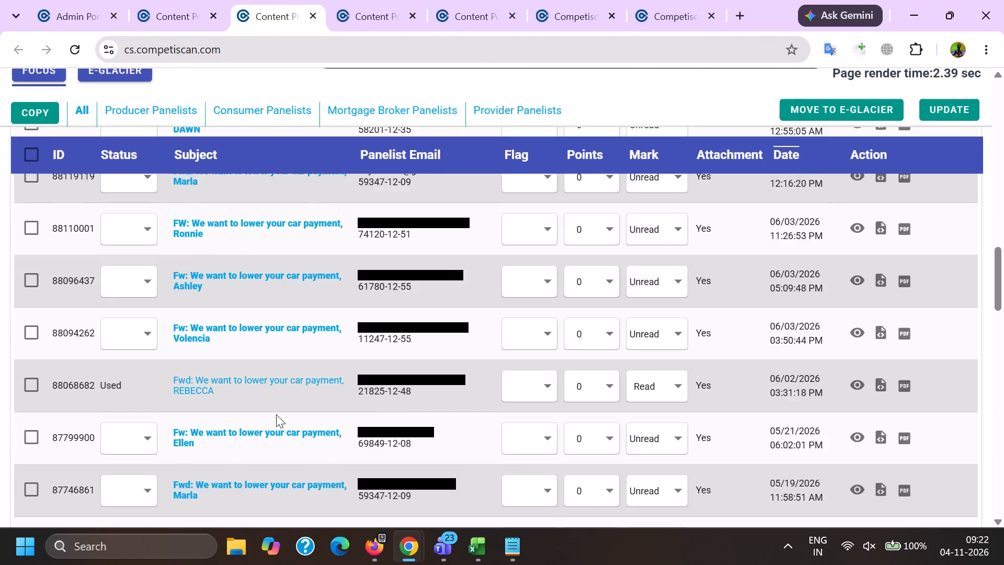
scroll(276, 414, "down", 10)
left_click_drag(323, 375, 4, 363)
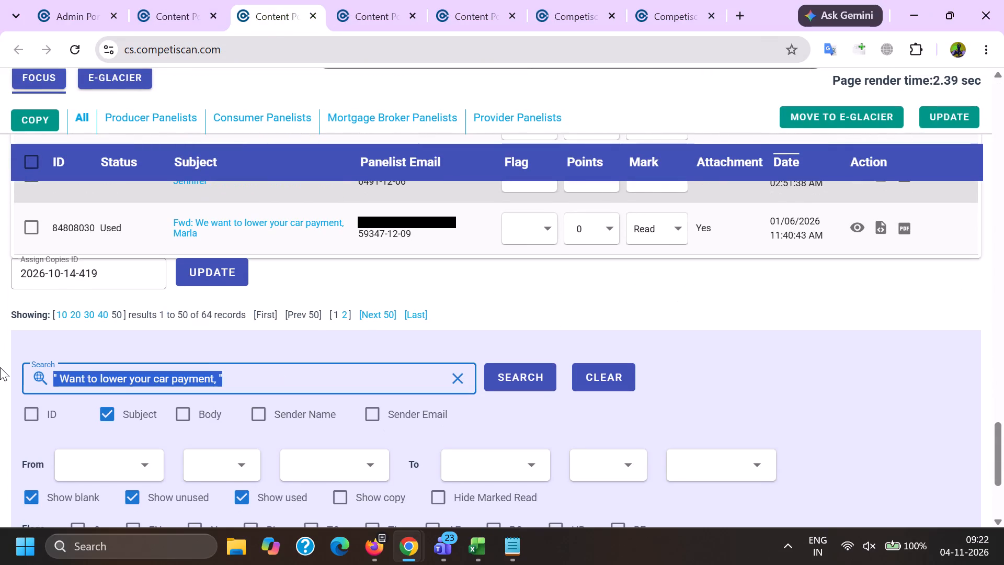
key("BackSpace")
key("shift+quotedbl")
key("ctrl+v")
key("shift+quotedbl")
key("Return")
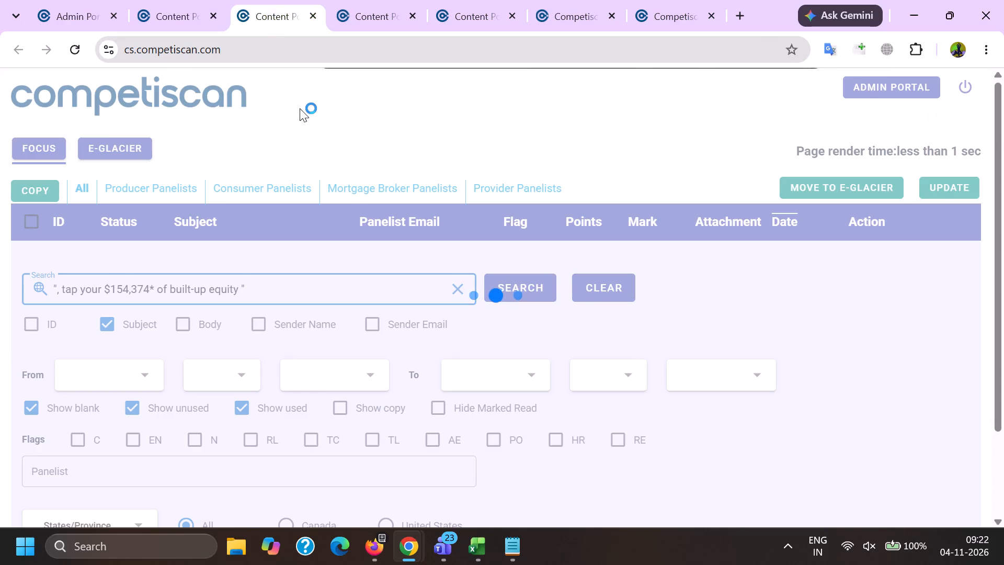
left_click(396, 0)
left_click(279, 0)
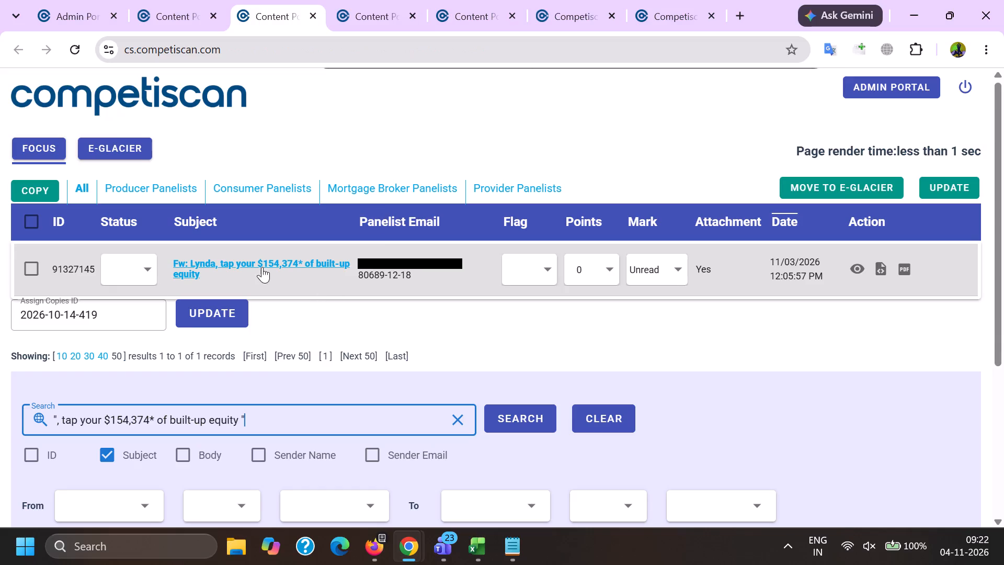
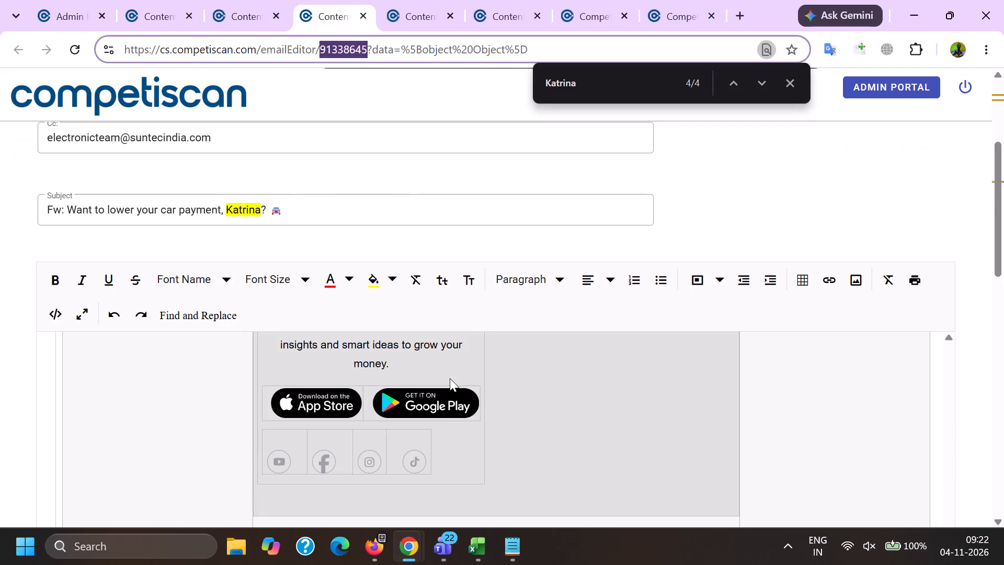
Log email 91338645 in row 7371 of the Excel tracker with ml, bk, Platform and Acquisition.
left_click(488, 549)
left_click(610, 501)
left_click(117, 410)
key("ctrl+v")
left_click(159, 410)
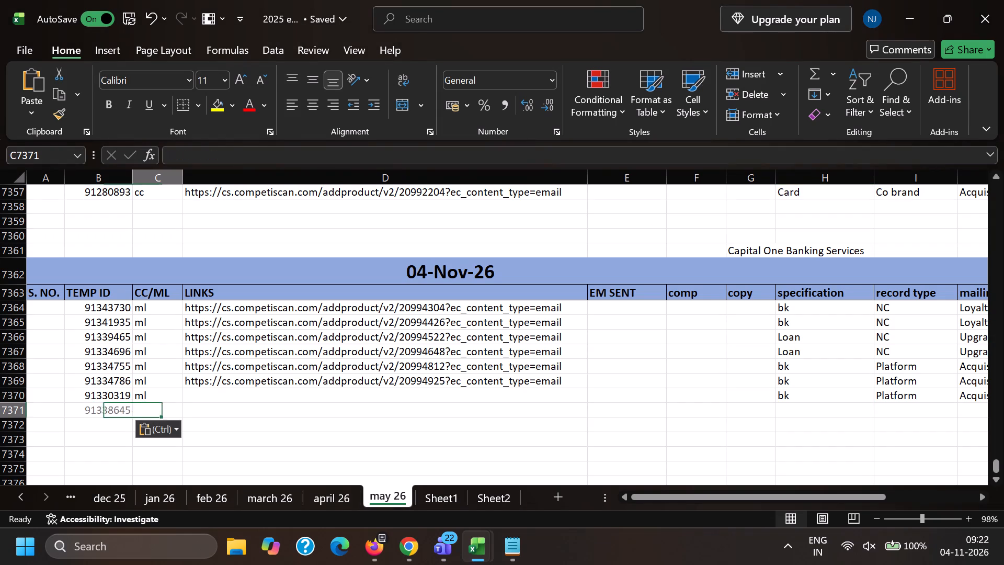
key("m")
key("l")
key("Right")
key("Right")
key("Right")
key("Right")
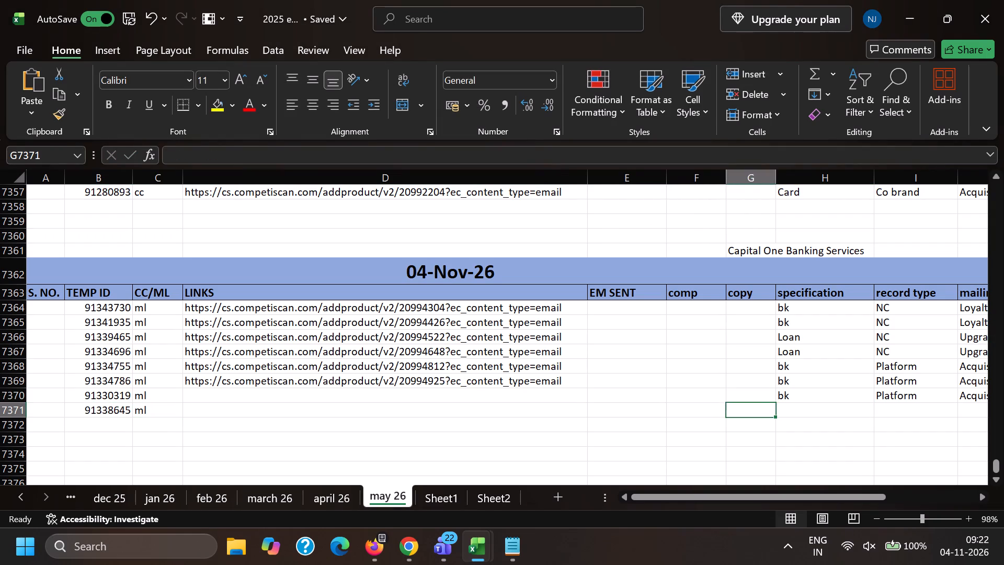
key("Right")
key("b")
key("Right")
key("p")
key("Right")
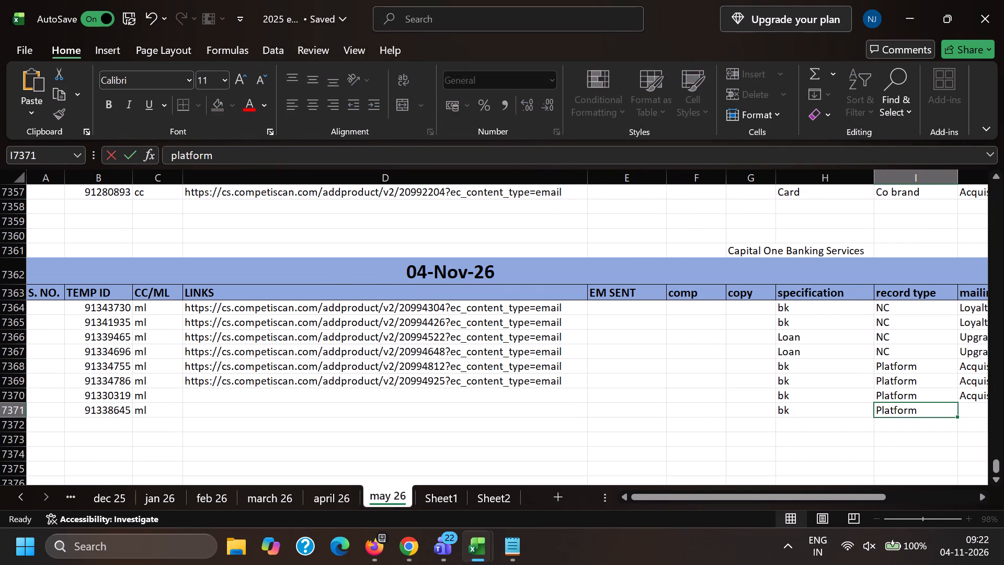
key("a")
key("Down")
key("Left")
Return to the regular Chrome window and close the 91338645 email editor tab and the content portal tab after it.
key("alt+Tab")
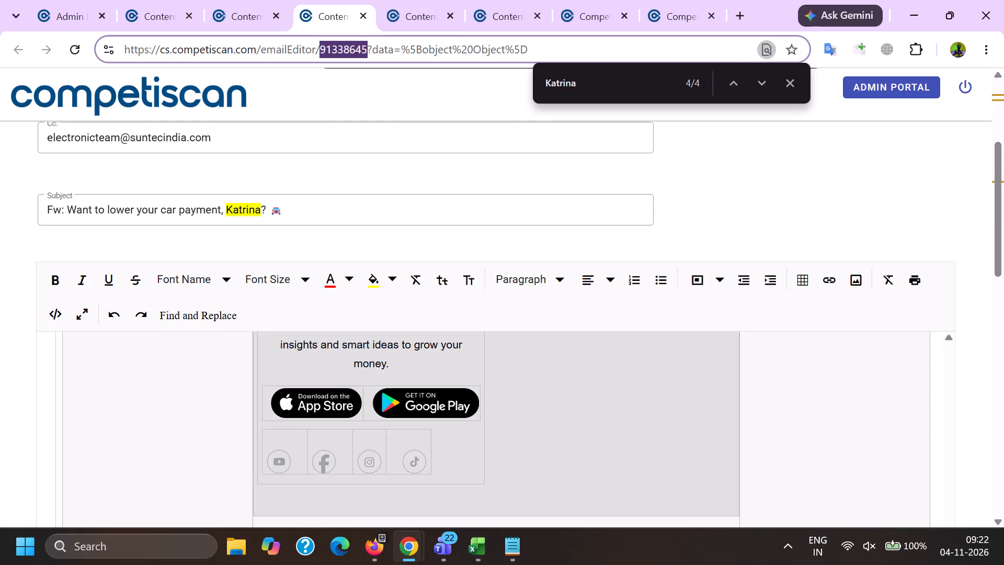
left_click(409, 0)
left_click(335, 0)
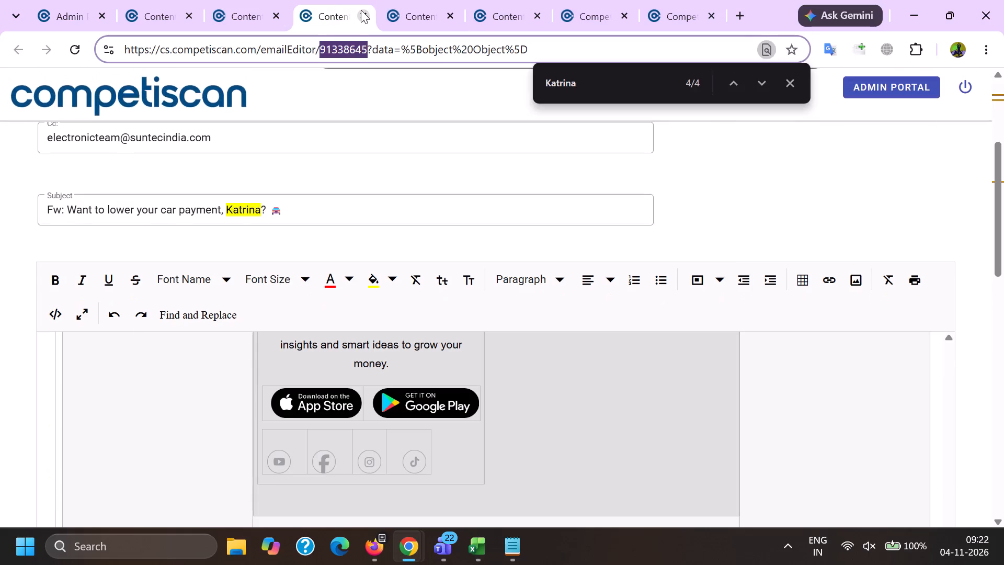
left_click(361, 10)
left_click(436, 0)
left_click(450, 16)
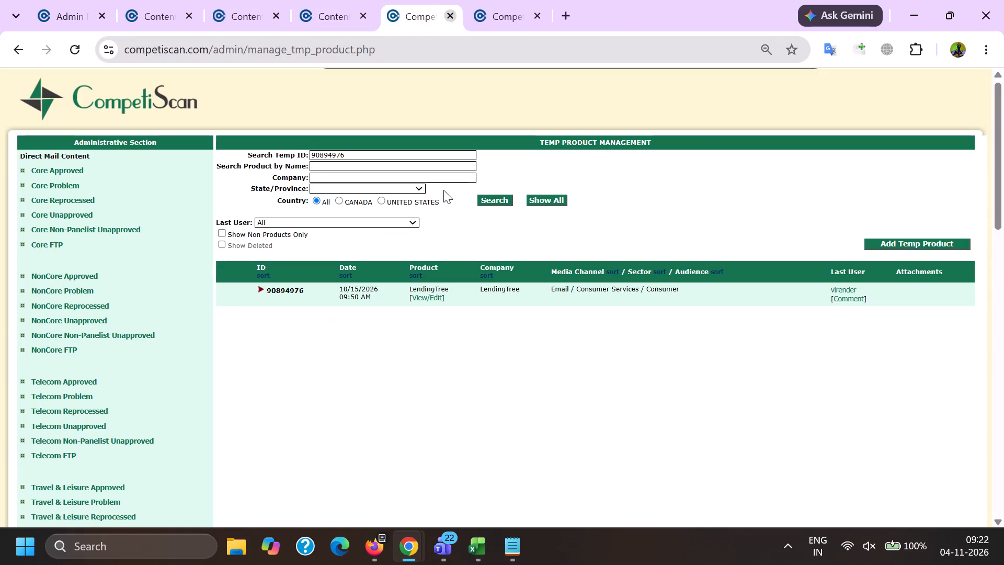
In the incognito Chrome window, enable Use Process PDF for product 20994304 and mark it Approved.
left_click(411, 550)
left_click(531, 460)
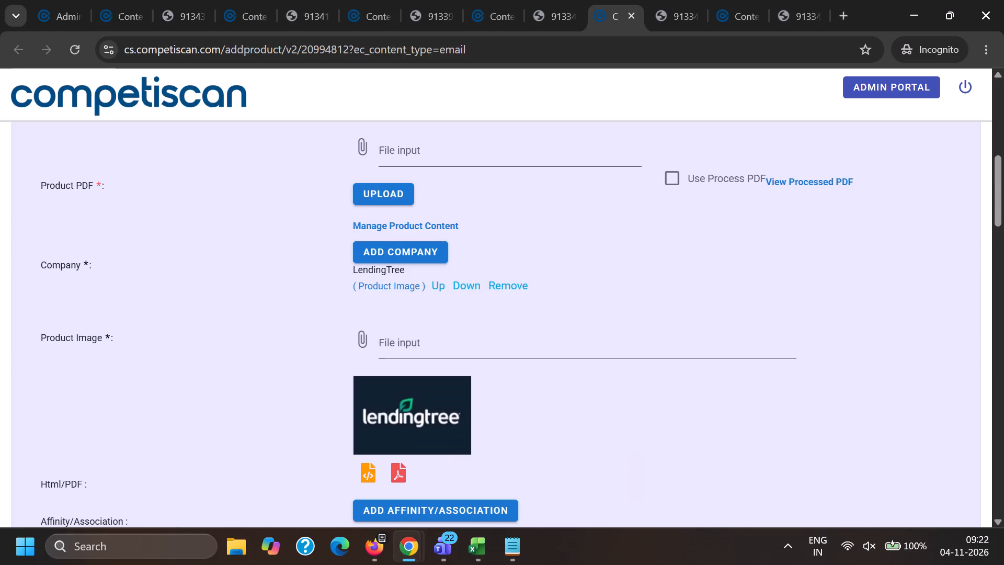
left_click(200, 0)
left_click(121, 0)
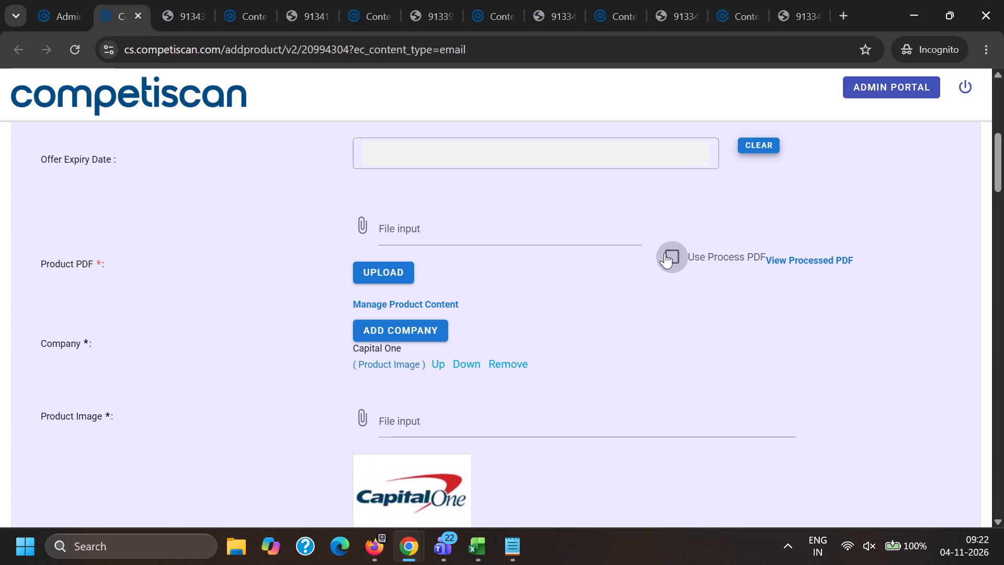
left_click(665, 252)
left_click(618, 319)
key("End")
scroll(438, 389, "down", 6)
left_click(396, 508)
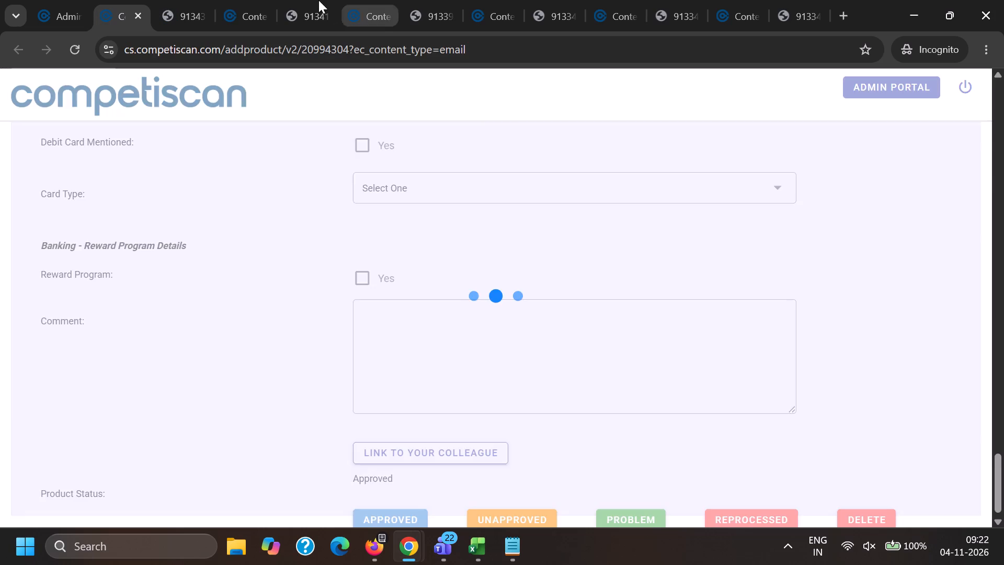
Enable Use Process PDF for product 20994426 and mark it Approved.
left_click(318, 0)
left_click(258, 0)
left_click(671, 263)
key("End")
scroll(417, 403, "down", 6)
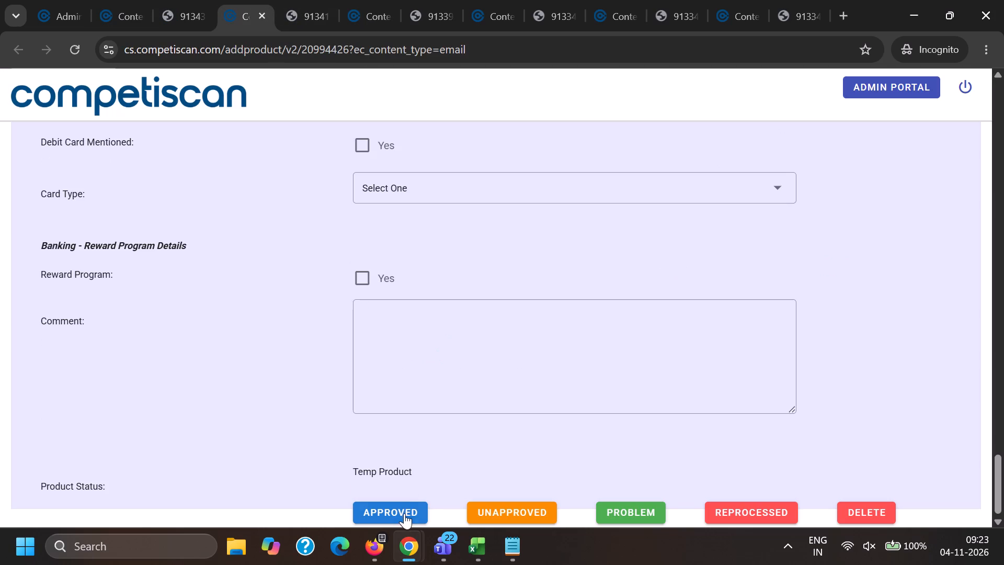
left_click(404, 513)
Enable Use Process PDF for product 20994522 and try to approve it.
left_click(437, 0)
left_click(385, 0)
left_click(674, 267)
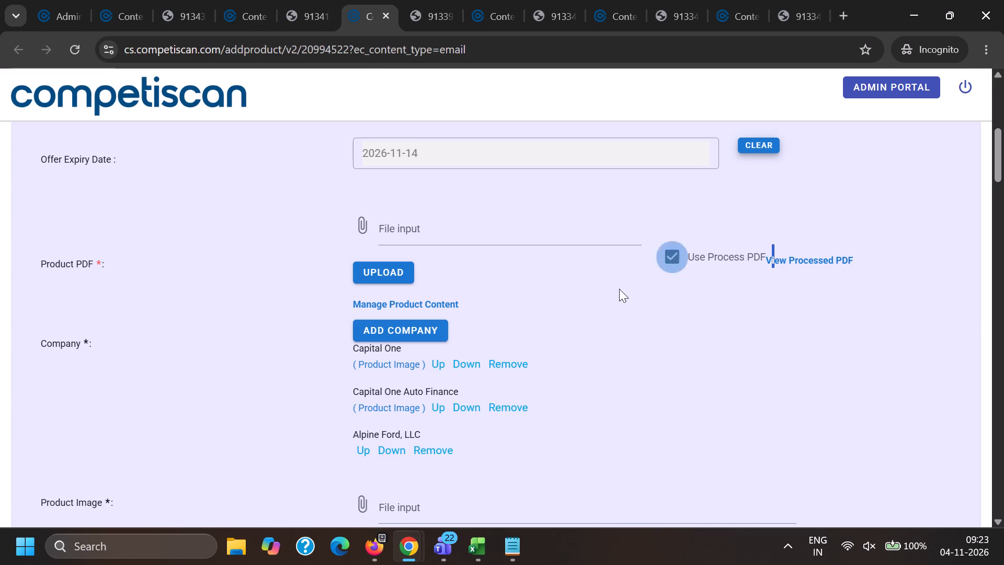
scroll(444, 341, "down", 16)
left_click(270, 317)
key("End")
scroll(292, 359, "down", 4)
scroll(304, 387, "up", 1)
scroll(308, 392, "down", 2)
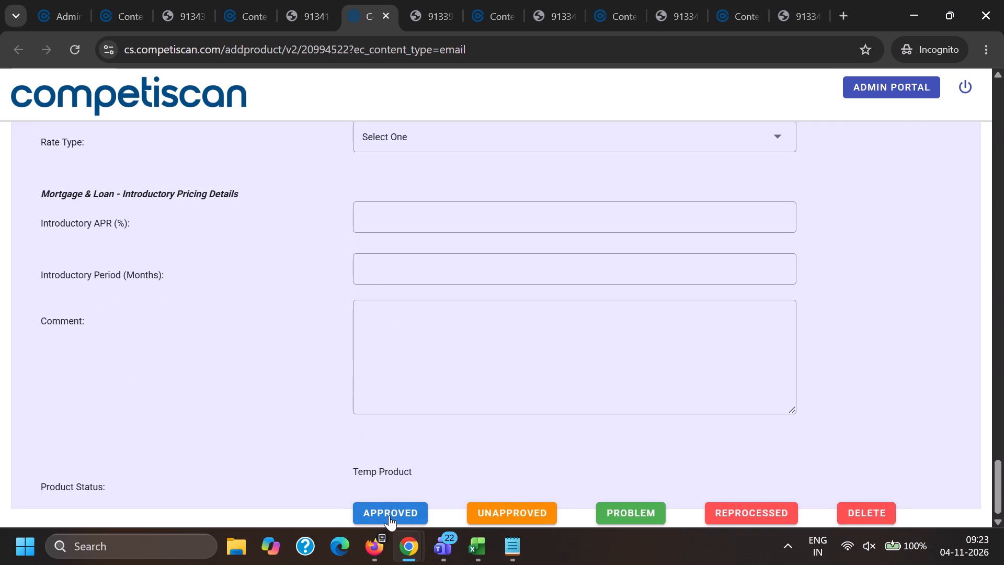
left_click(389, 516)
Set the mailing type of product 20994522 to Upgrade/Cross-Sell and mark it Approved.
left_click(605, 346)
scroll(518, 325, "up", 11)
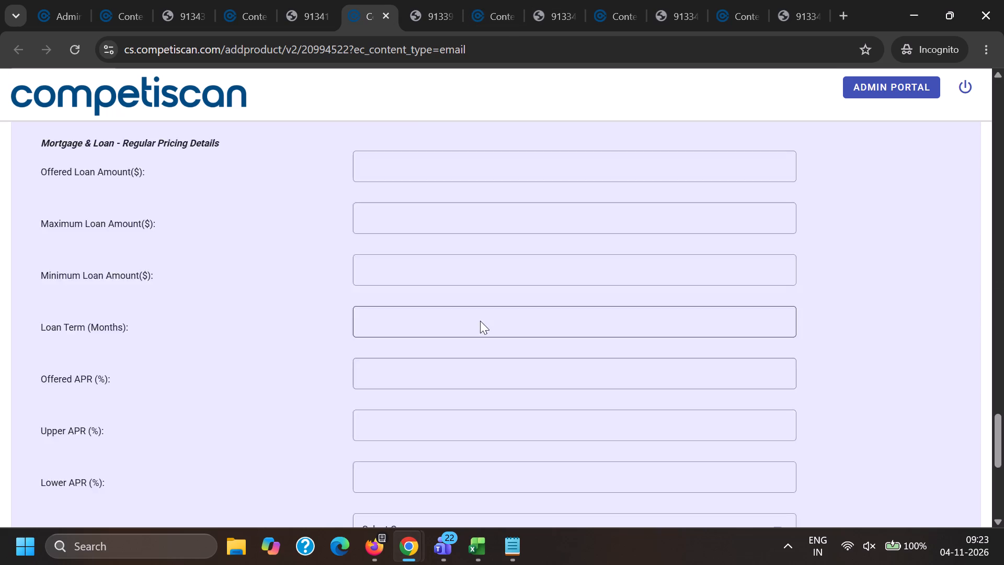
scroll(480, 321, "up", 13)
scroll(440, 314, "down", 6)
left_click(416, 376)
scroll(454, 213, "down", 2)
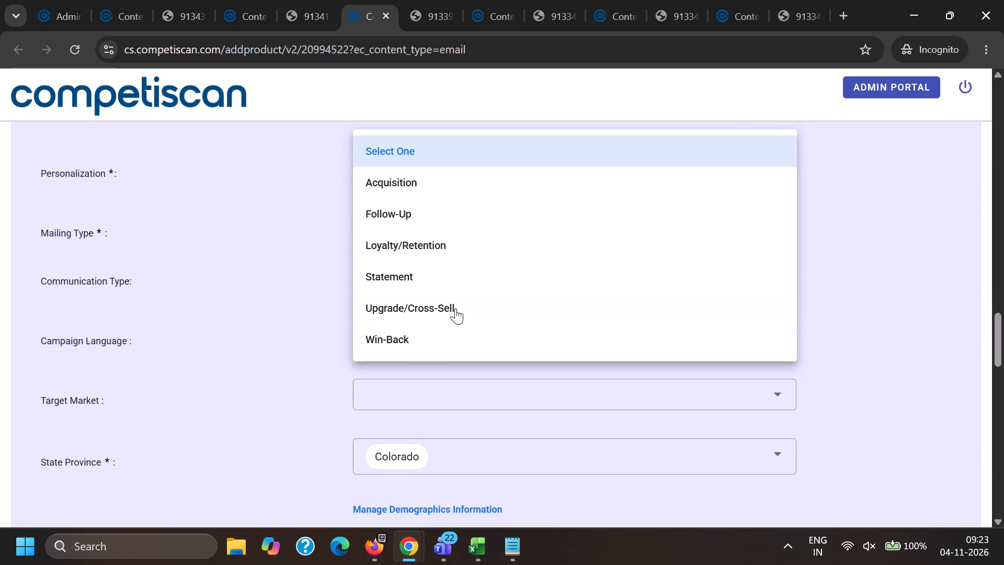
left_click_drag(454, 306, 450, 306)
left_click(312, 306)
key("End")
scroll(348, 392, "down", 5)
left_click(394, 512)
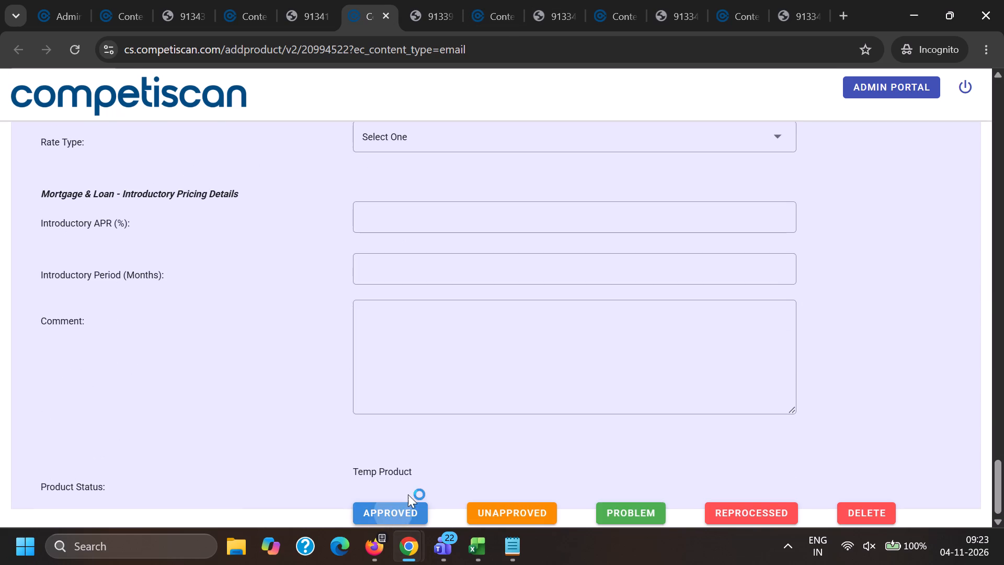
Enable Use Process PDF for product 20994812 and mark it Approved.
left_click(615, 0)
left_click(661, 0)
left_click(621, 0)
left_click(661, 178)
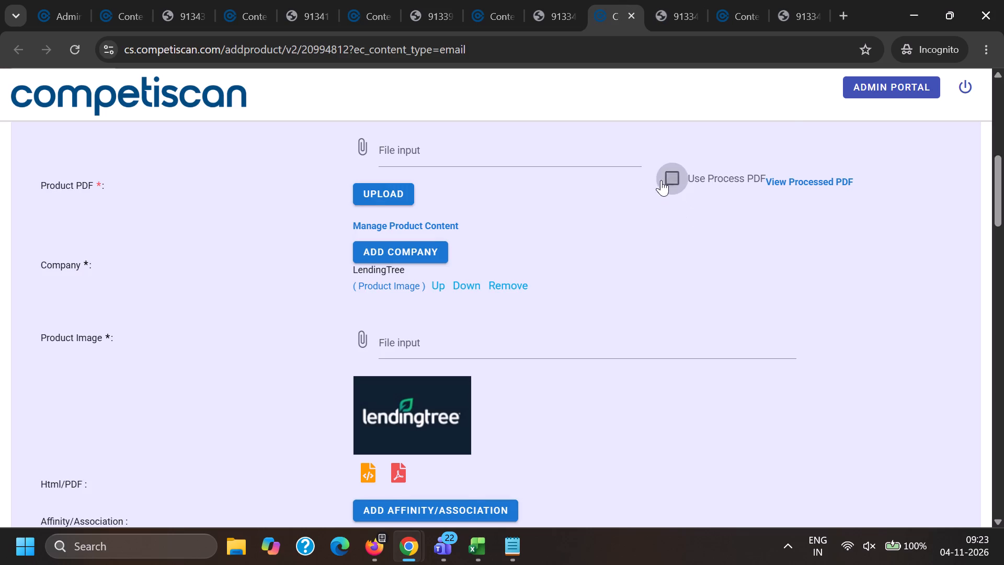
key("End")
scroll(509, 299, "down", 6)
left_click(400, 516)
Enable Use Process PDF for product 20994648.
left_click(736, 0)
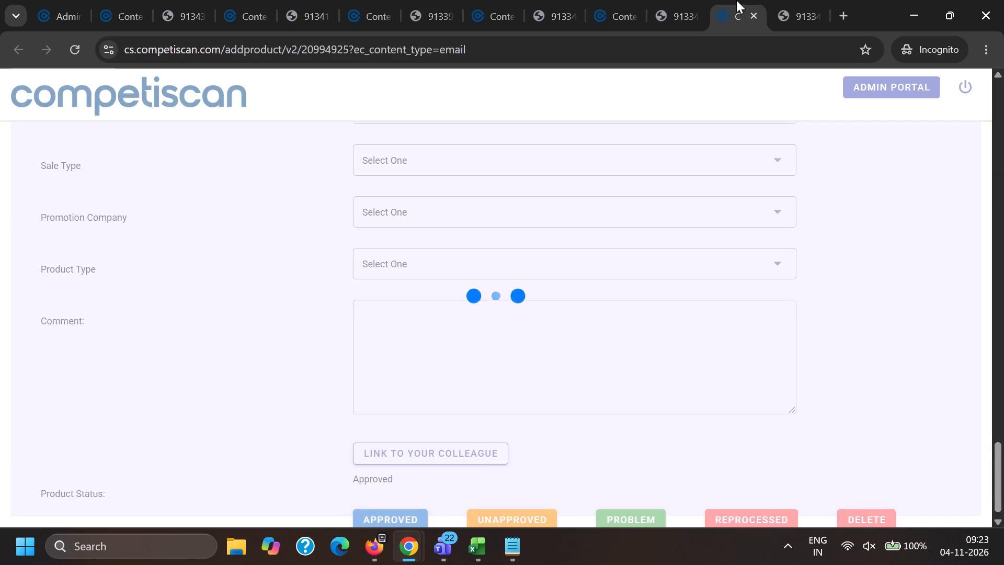
left_click(127, 0)
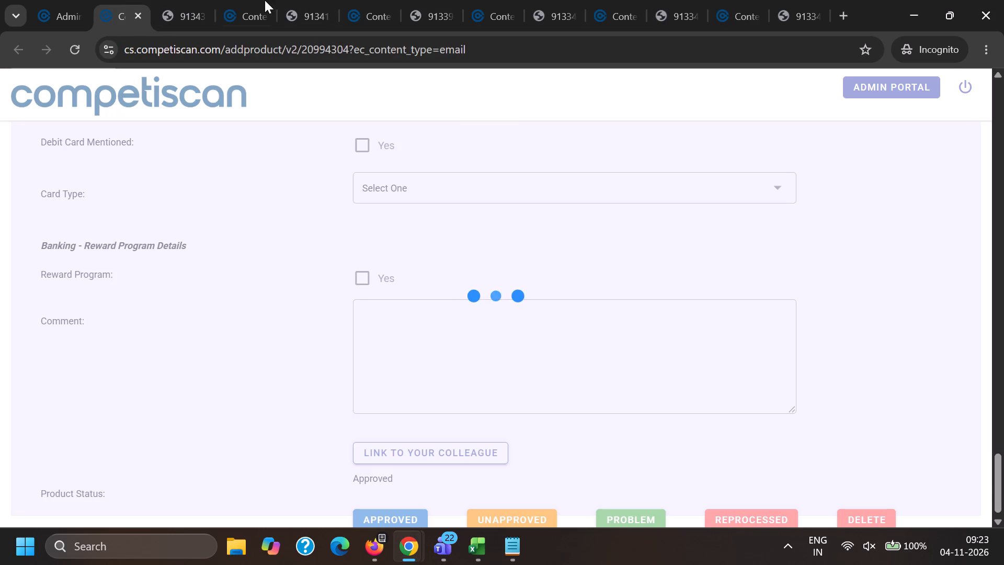
left_click(265, 0)
left_click(366, 0)
left_click(503, 0)
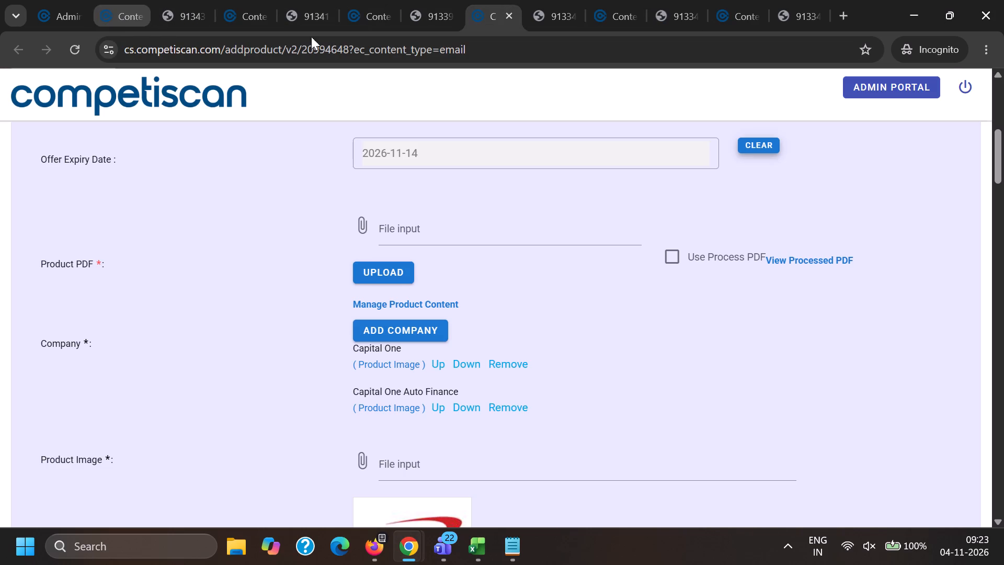
left_click(559, 0)
left_click(488, 0)
left_click(666, 252)
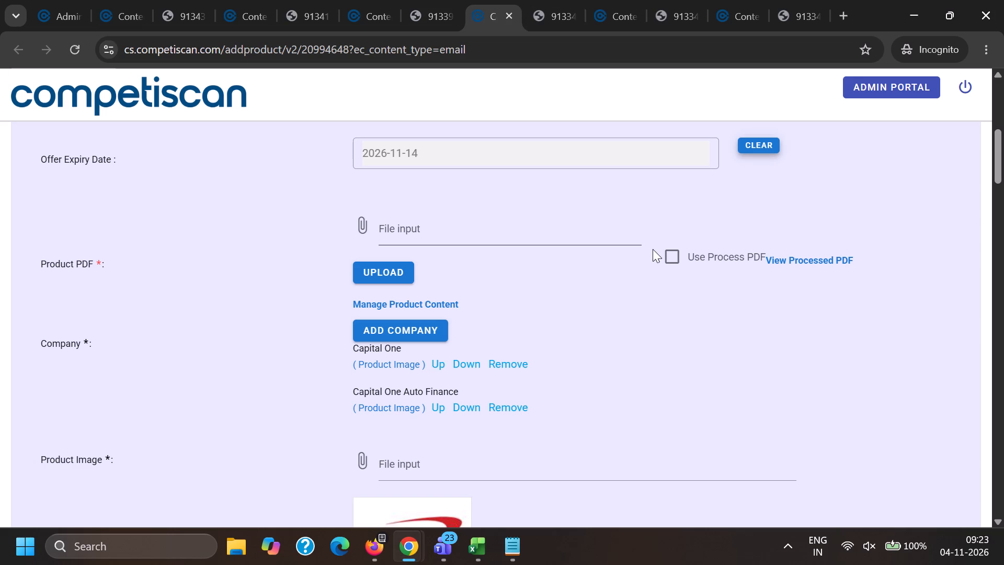
left_click(612, 317)
Copy the dealership name Gillman Subaru North from PDF 91334696 and add it as a company on product 20994648.
left_click(536, 0)
scroll(403, 281, "down", 6)
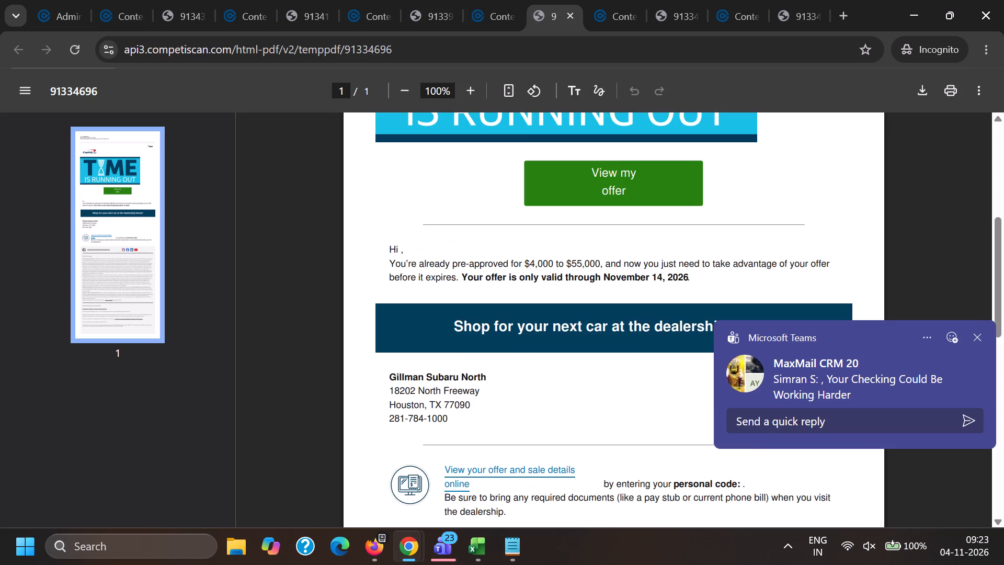
scroll(515, 363, "up", 2)
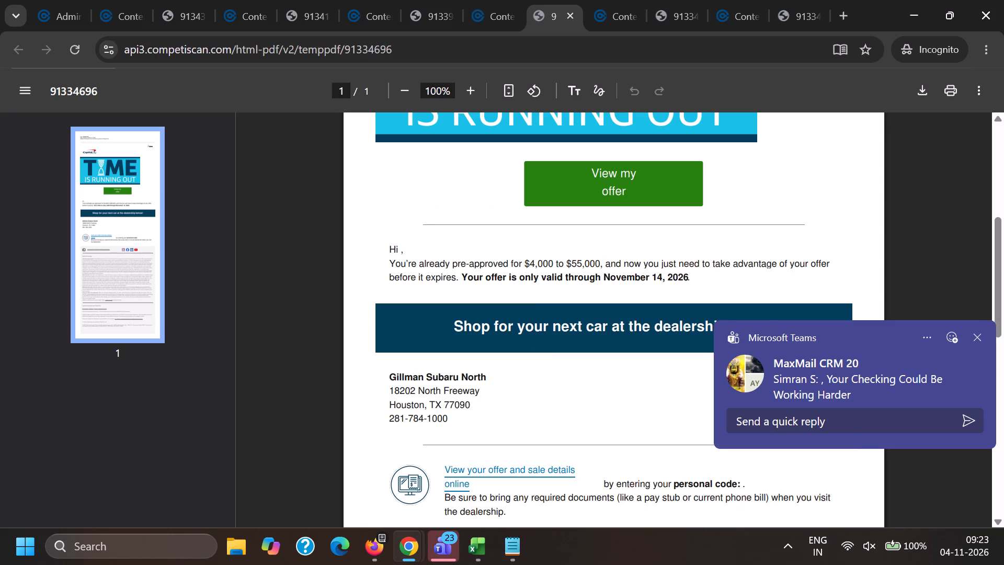
left_click_drag(386, 376, 492, 376)
key("ctrl+c")
key("ctrl+c")
left_click(474, 0)
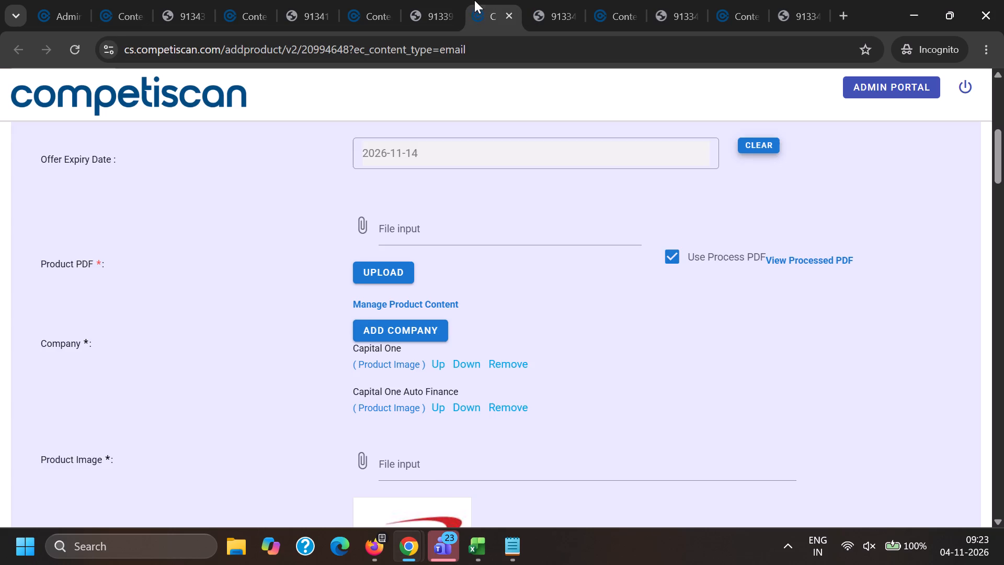
scroll(435, 317, "down", 1)
left_click(408, 255)
key("ctrl+v")
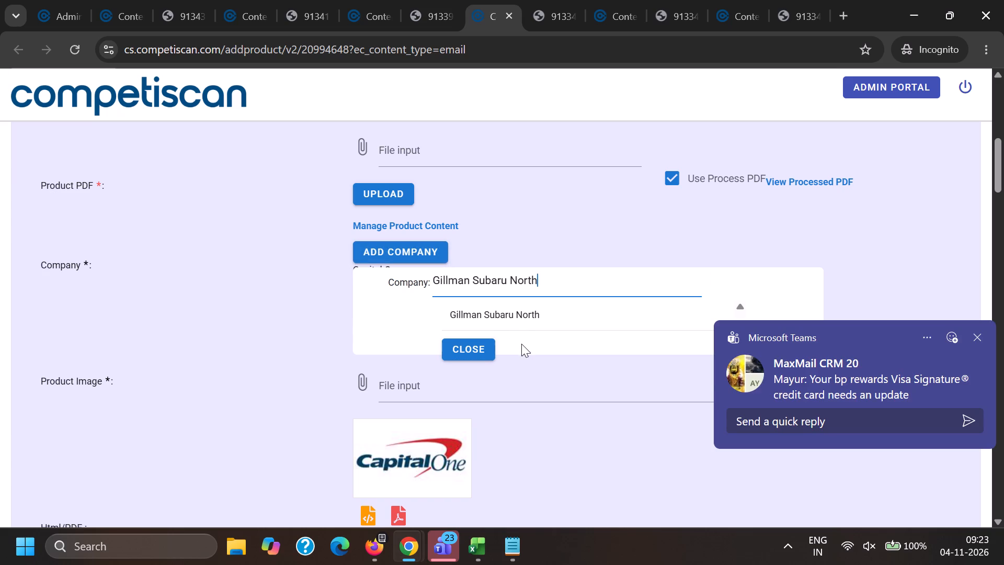
left_click(493, 318)
left_click(276, 310)
Mark product 20994648 as Approved.
key("End")
scroll(346, 354, "down", 6)
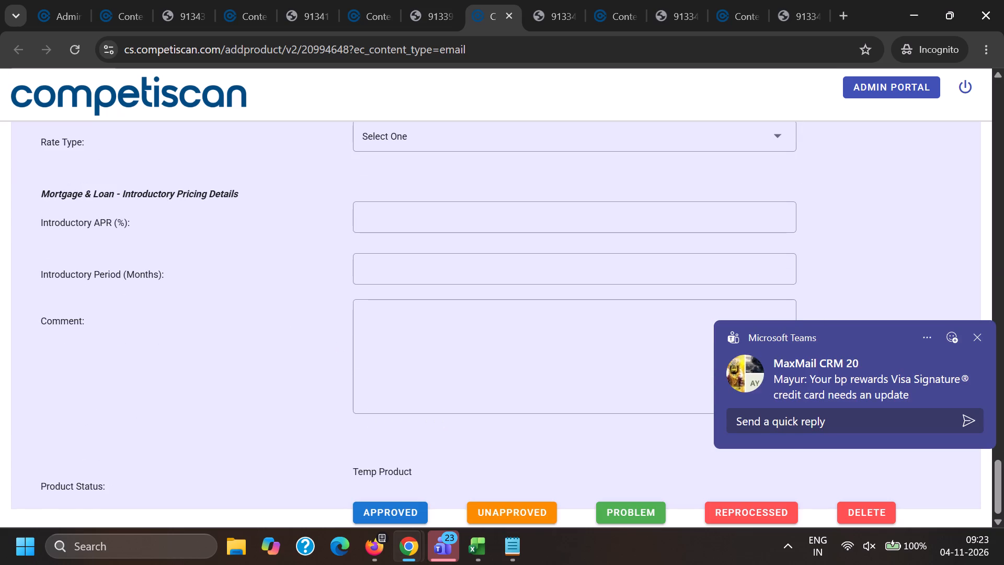
left_click(400, 511)
Close the product and PDF tabs of 20994304, 20994426, 20994925, 20994522 and 20994812, keeping those of 20994648 open.
left_click(150, 0)
left_click(134, 9)
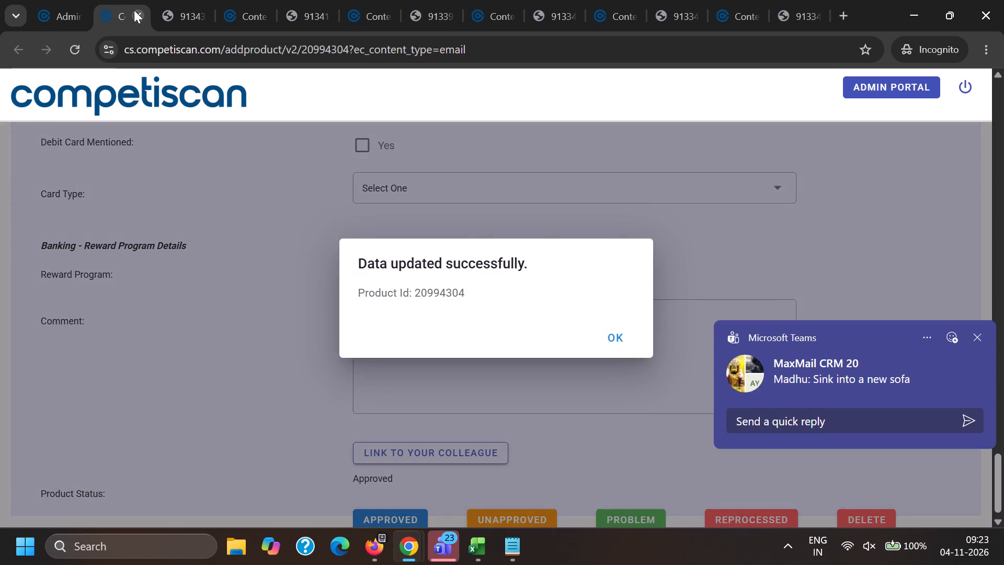
left_click(137, 16)
left_click(137, 16)
left_click(137, 16)
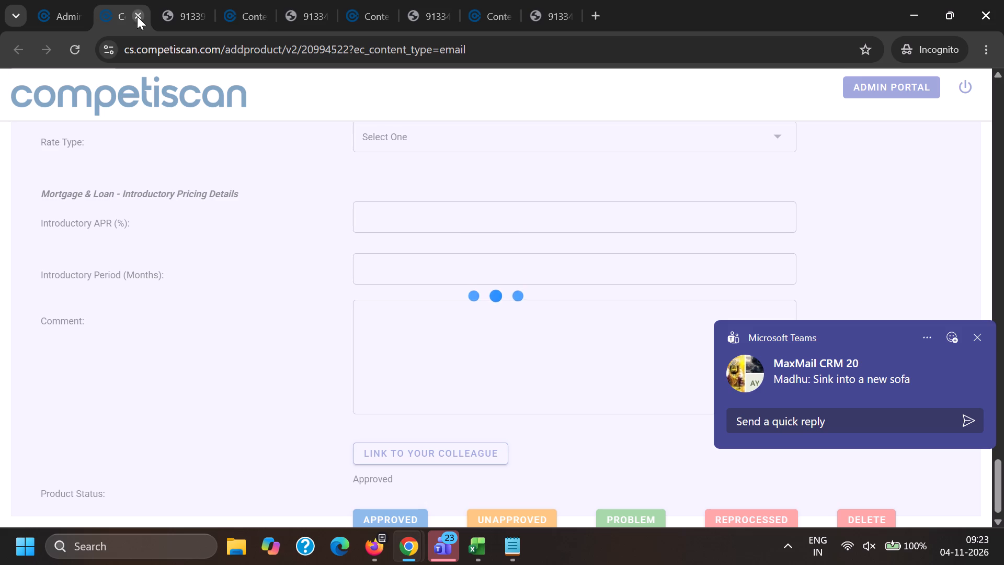
left_click(253, 0)
left_click(484, 0)
double_click(504, 16)
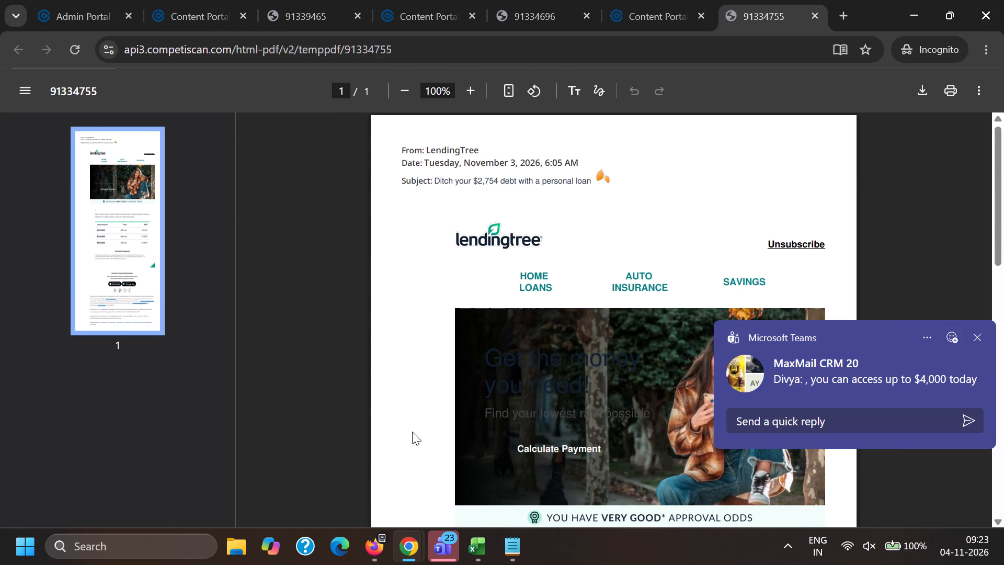
left_click(210, 0)
left_click(252, 11)
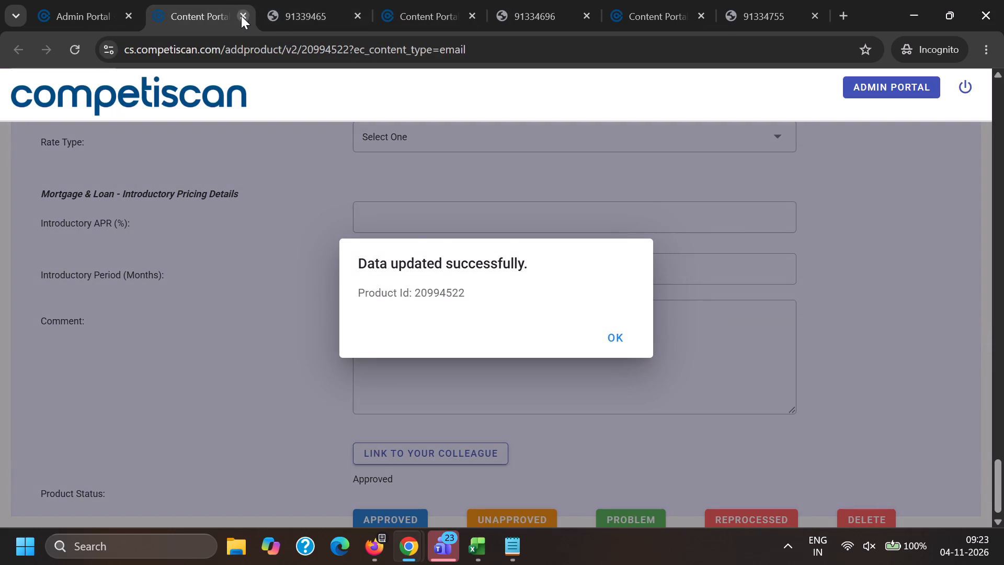
double_click(241, 16)
left_click(424, 0)
double_click(476, 18)
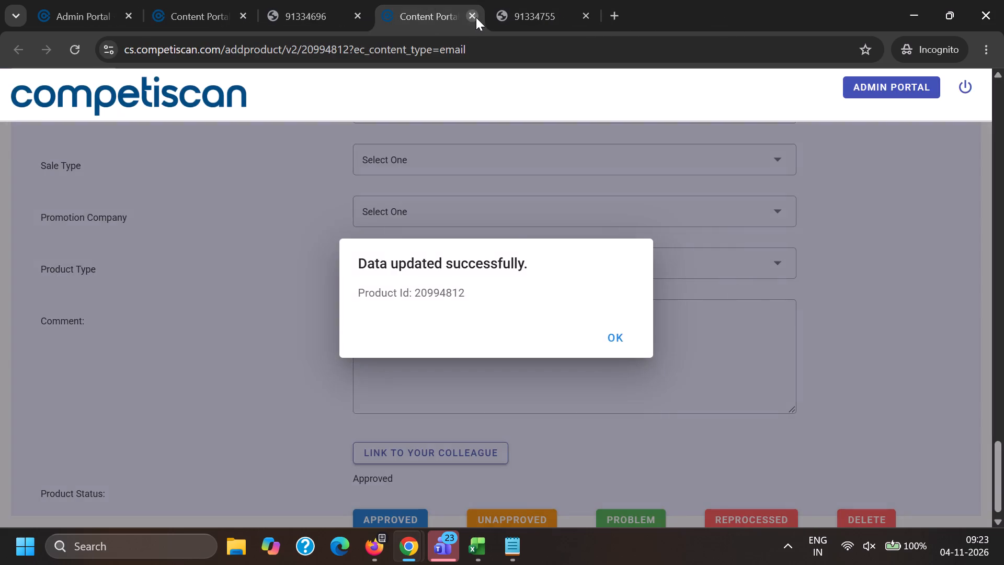
Refresh the unpublished products list in the Admin Portal and open product 20995124 for editing.
left_click(169, 0)
scroll(338, 299, "up", 4)
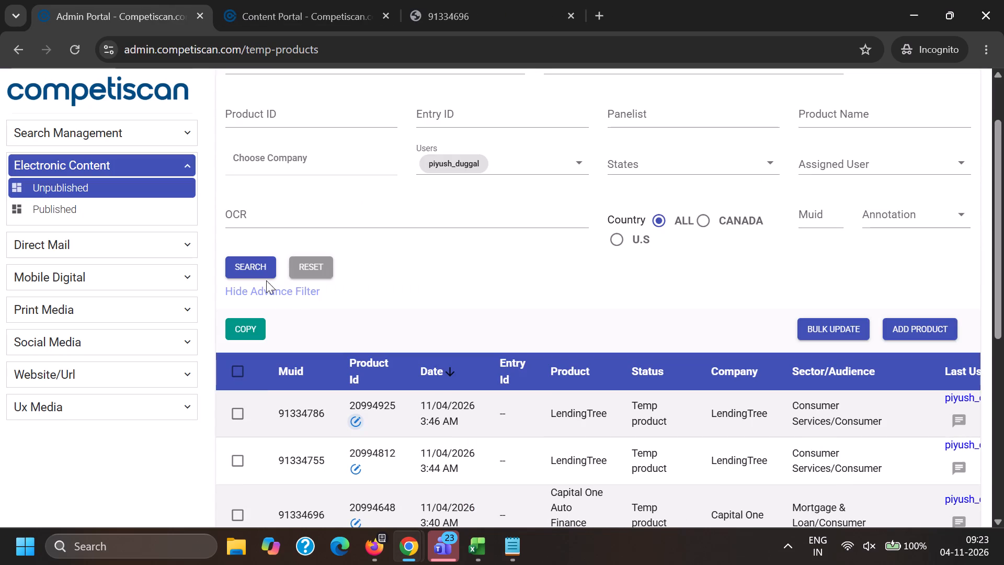
left_click(259, 273)
scroll(283, 299, "down", 2)
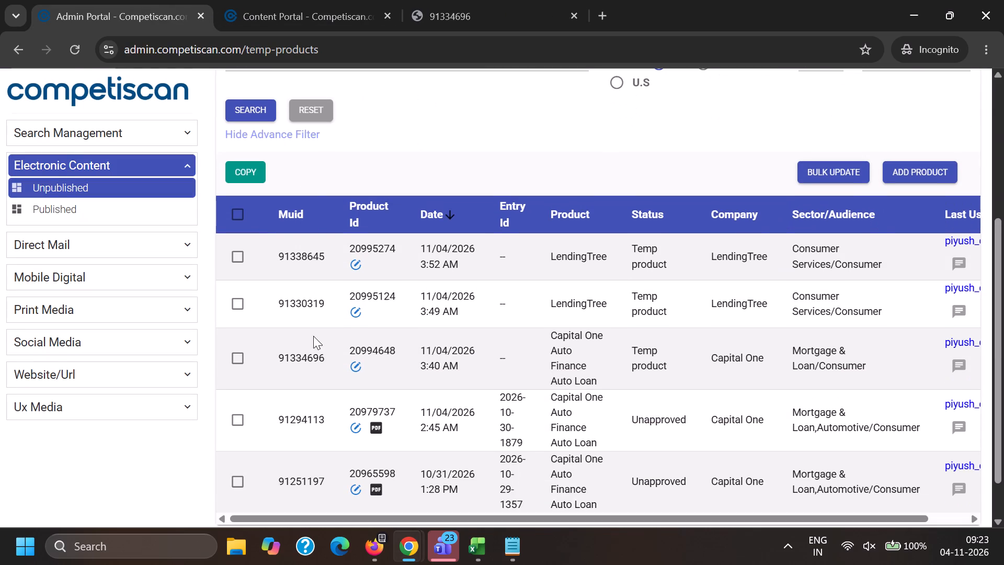
left_click(357, 312, "ctrl")
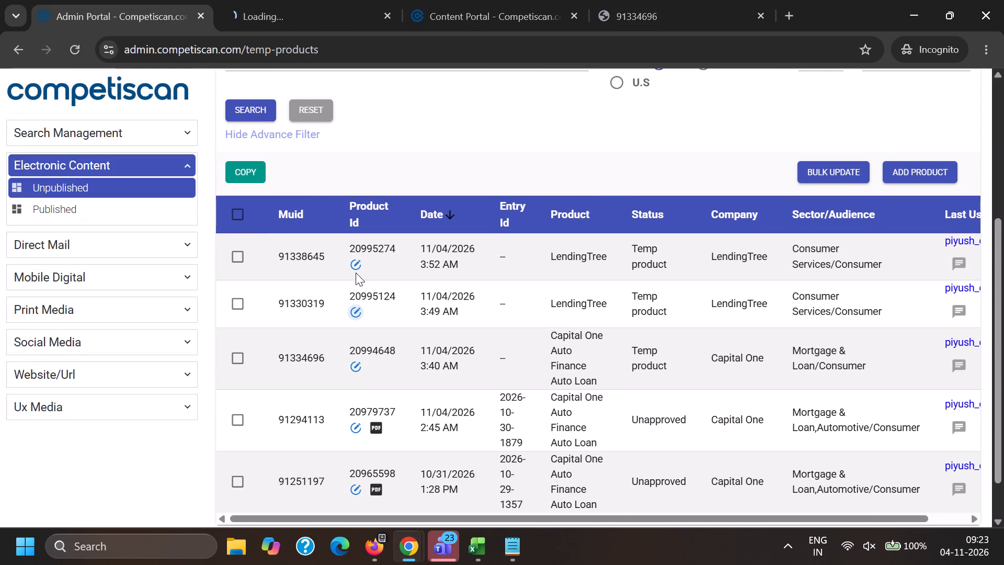
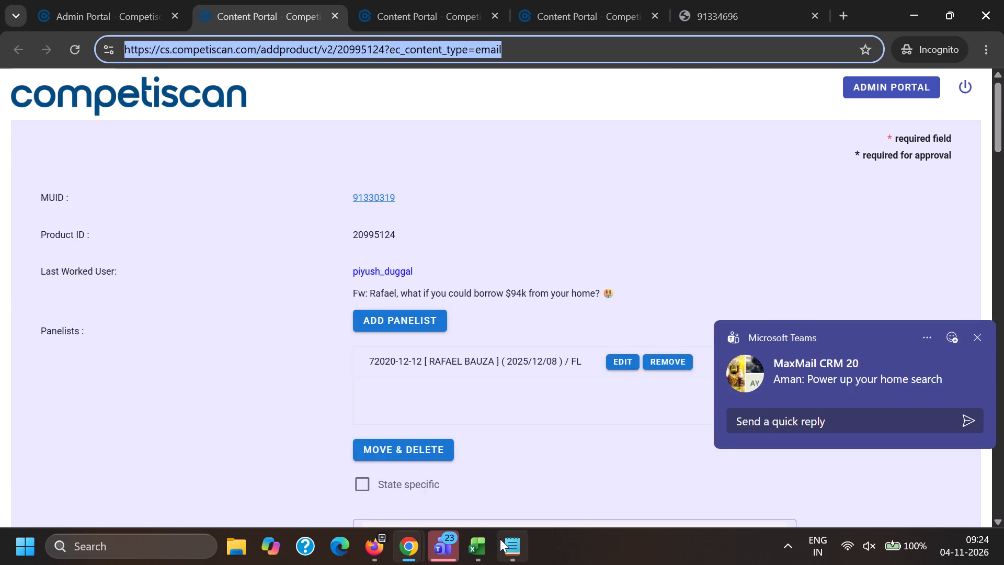
In Excel, paste the link of product 20995124 into the LINKS column of row 7370.
left_click(490, 538)
left_click(588, 493)
left_click(223, 391)
key("ctrl+v")
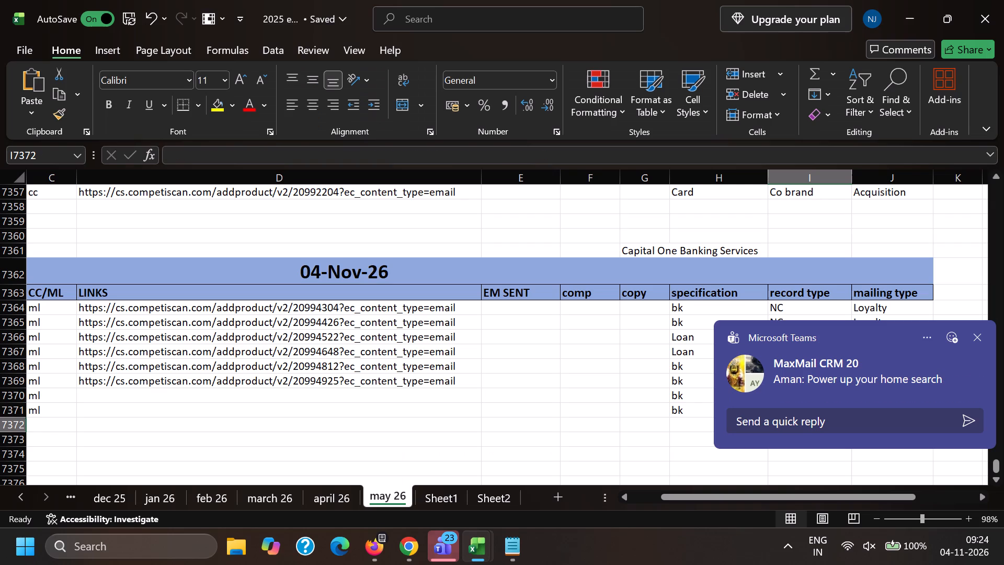
Copy the page address of product 20995274 from Chrome and paste it into the LINKS column of row 7371 in Excel.
left_click(231, 411)
key("alt+Tab")
left_click(452, 0)
double_click(449, 31)
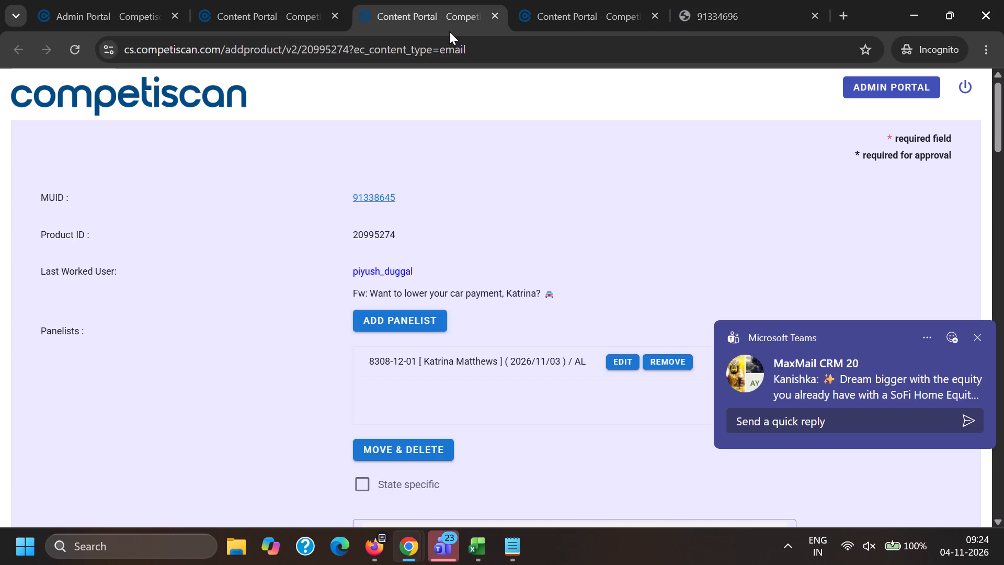
triple_click(449, 53)
key("ctrl+a")
key("ctrl+c")
key("alt+Tab")
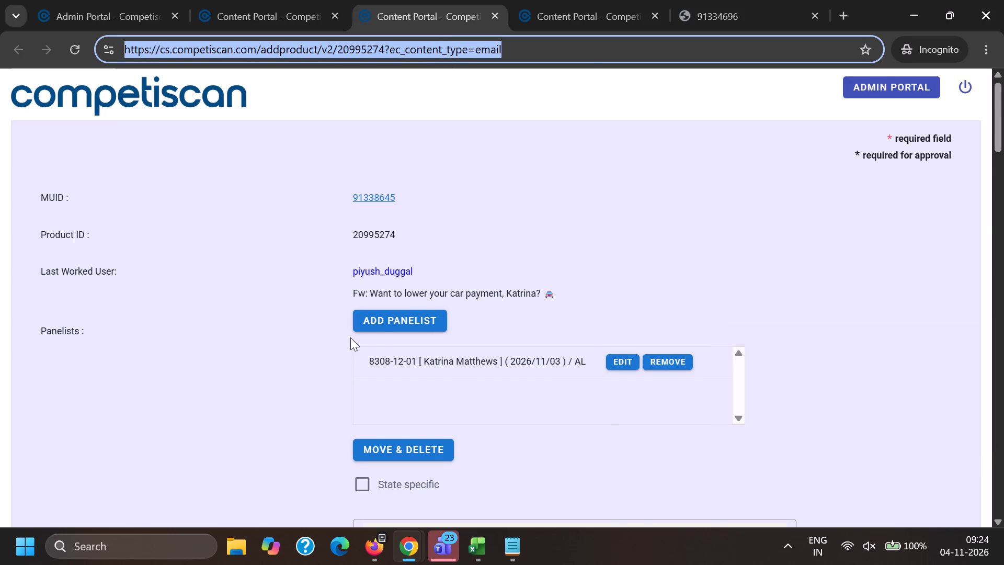
key("ctrl+v")
left_click(326, 424)
In Chrome, open the processed PDFs of products 20995124 and 20995274 from their product pages.
key("alt+Tab")
left_click(289, 0)
scroll(578, 251, "down", 4)
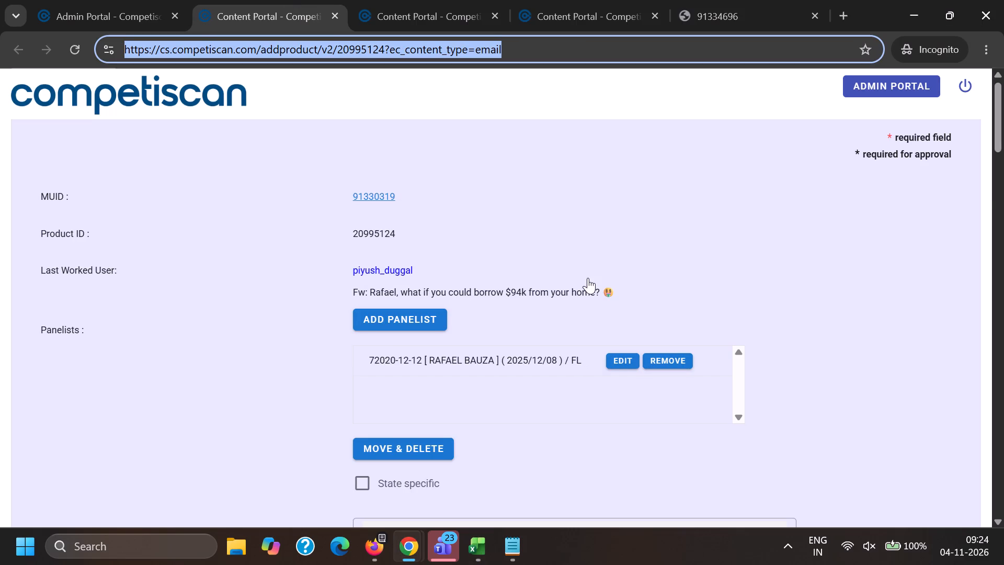
left_click(773, 341, "ctrl")
key("ctrl+Tab")
key("ctrl+Tab")
scroll(758, 270, "down", 5)
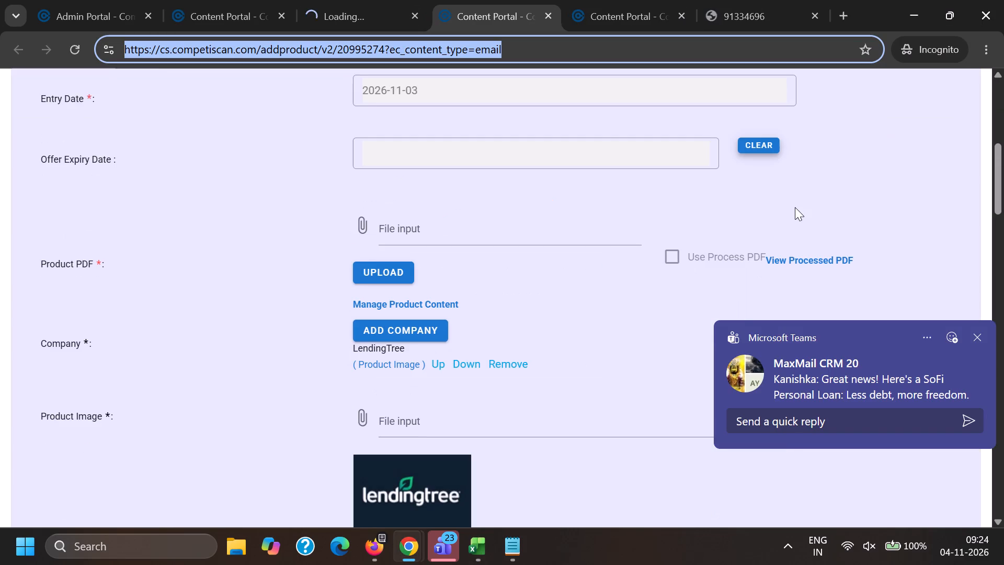
left_click(817, 261, "ctrl")
Close the product and PDF tabs of 20994648 and return to product 20995124.
left_click(655, 0)
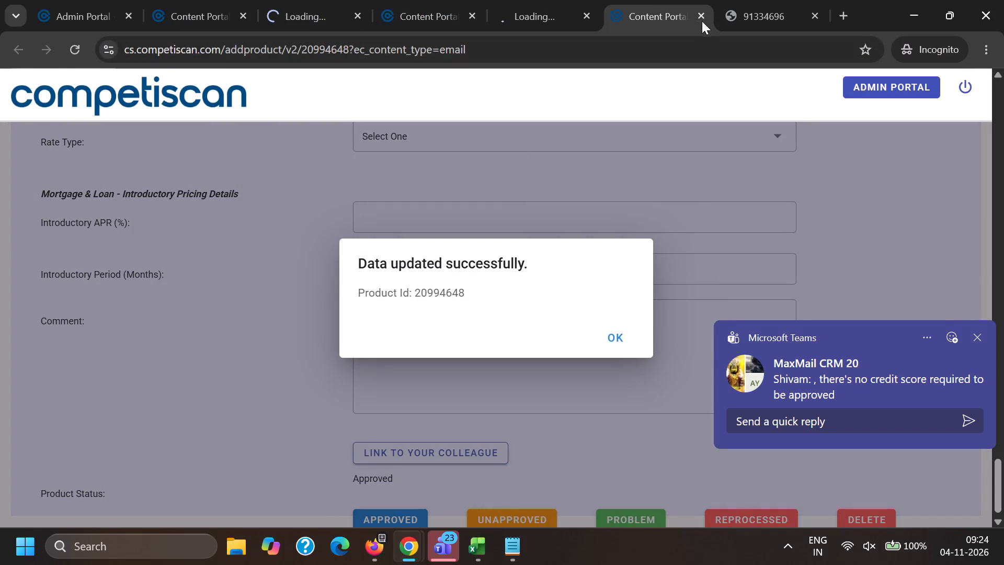
double_click(702, 18)
left_click(343, 0)
left_click(218, 0)
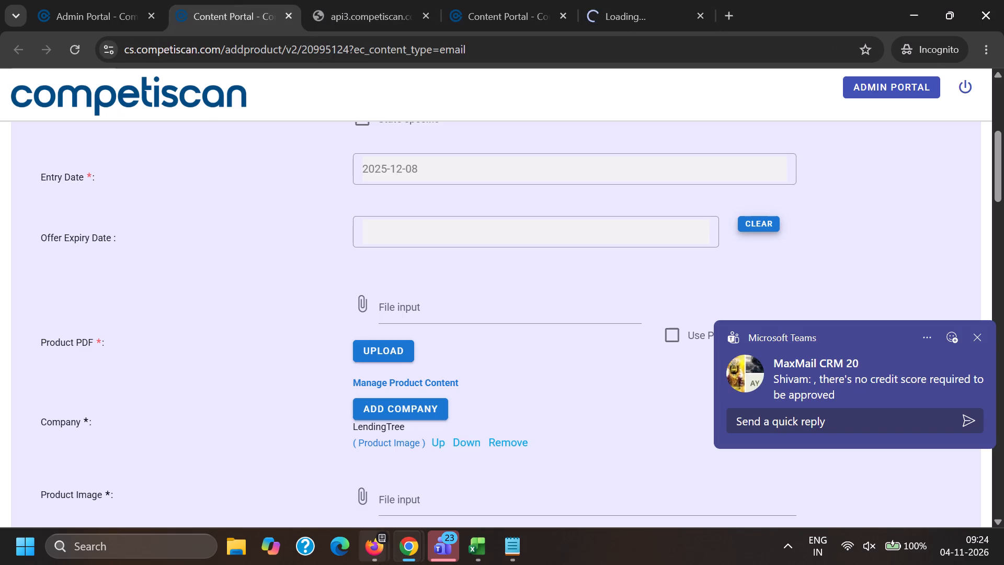
left_click(401, 550)
left_click(229, 444)
left_click(191, 0)
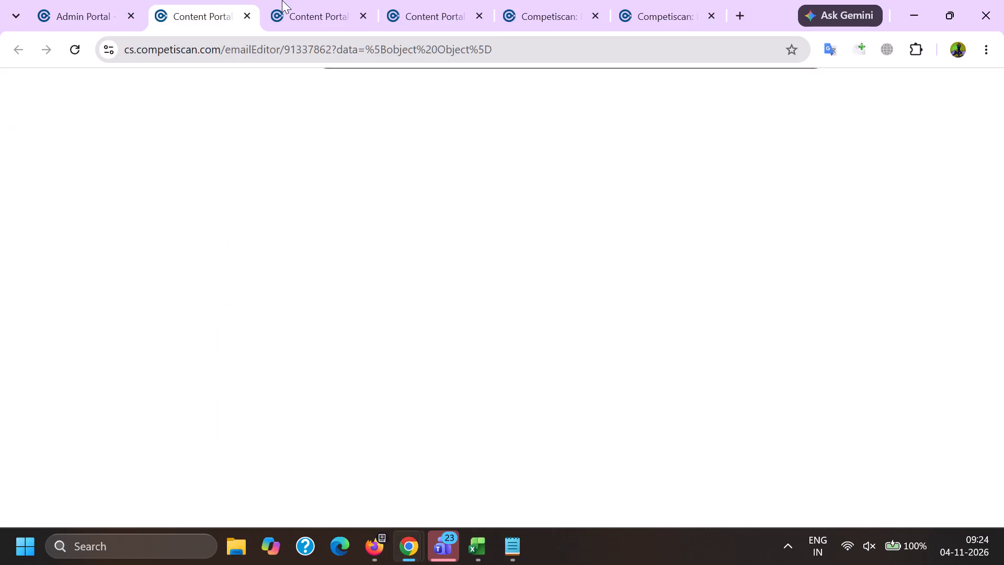
left_click(282, 0)
left_click(446, 0)
double_click(316, 46)
key("ctrl+c")
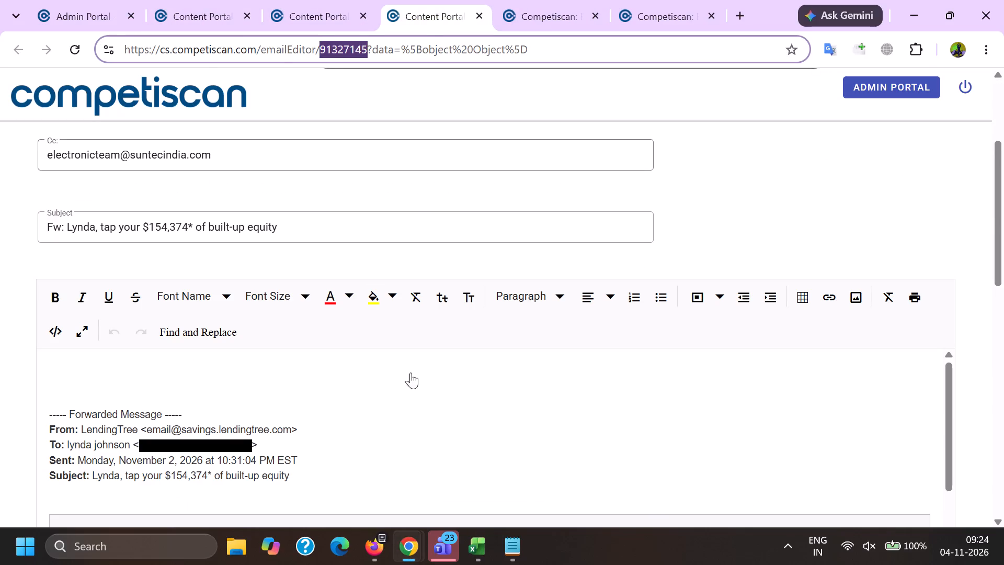
key("ctrl+c")
key("ctrl+c")
left_click(480, 540)
left_click(614, 483)
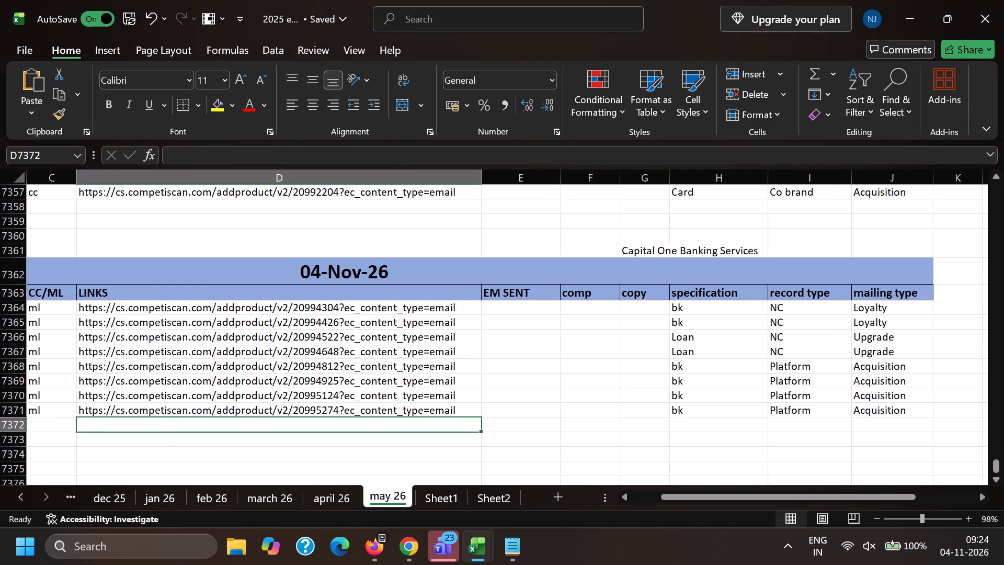
left_click(53, 423)
key("Left")
key("ctrl+v")
Mark row 7372 as ml and copy bk, Platform and Acquisition into it from the row above.
key("Right")
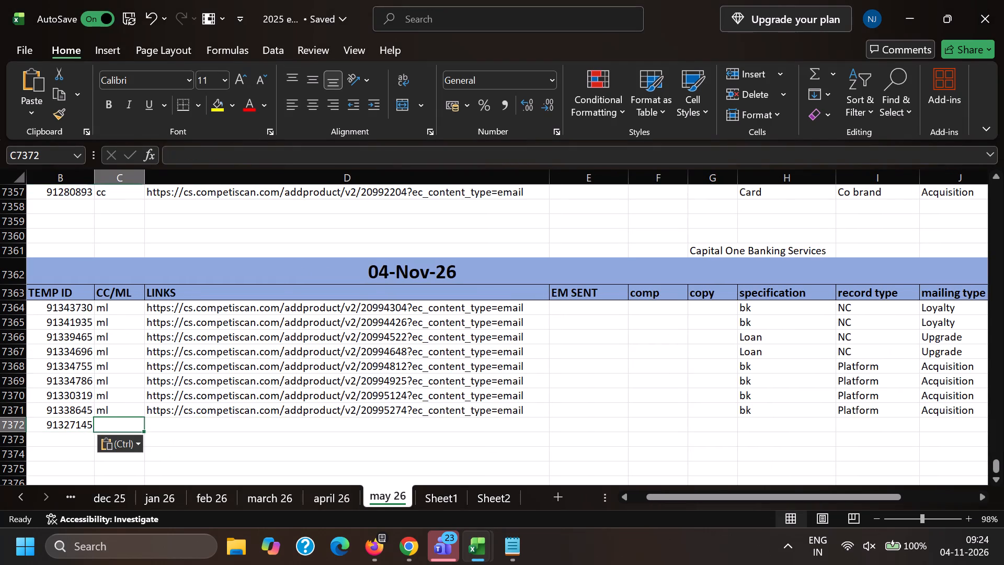
key("m")
key("l")
key("Right")
key("Right")
key("Right")
key("Right")
key("Right")
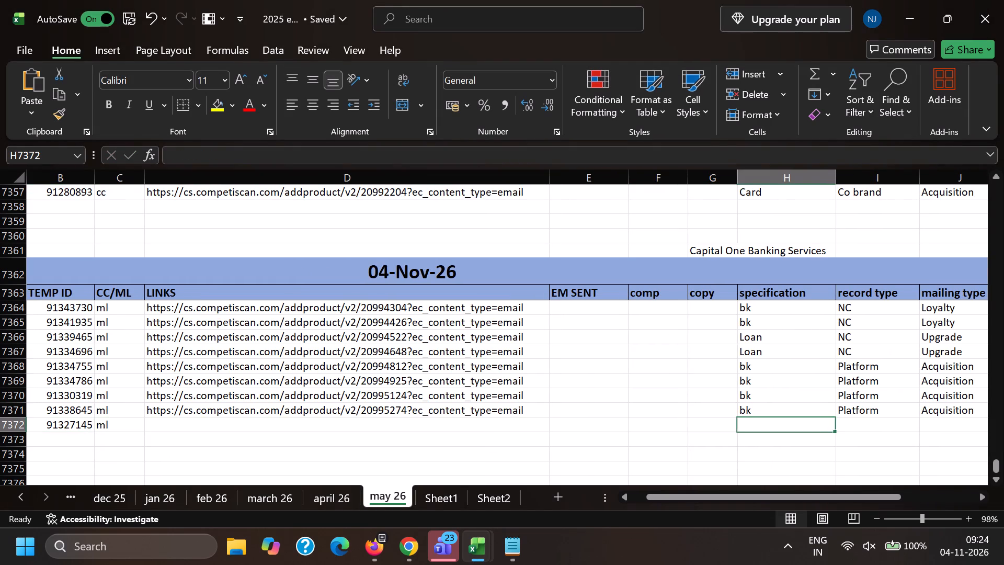
key("Up")
key("shift+Right")
key("shift+Right")
key("ctrl+c")
key("Down")
key("ctrl+v")
key("Left")
key("Left")
key("Left")
key("Left")
key("Left")
key("Left")
key("Left")
key("Left")
key("Left")
key("Left")
key("Left")
key("Left")
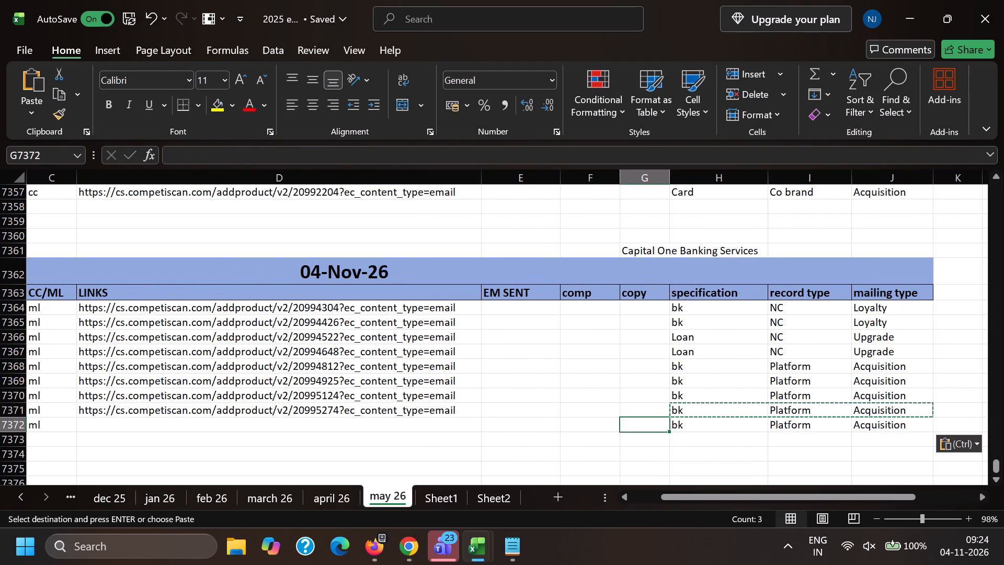
In email 91327145's body, delete the forwarded-message line, sender address, To line and the recipient's first name in the Subject line.
key("alt+Tab")
left_click_drag(240, 412, 0, 395)
key("BackSpace")
left_click_drag(142, 416, 272, 420)
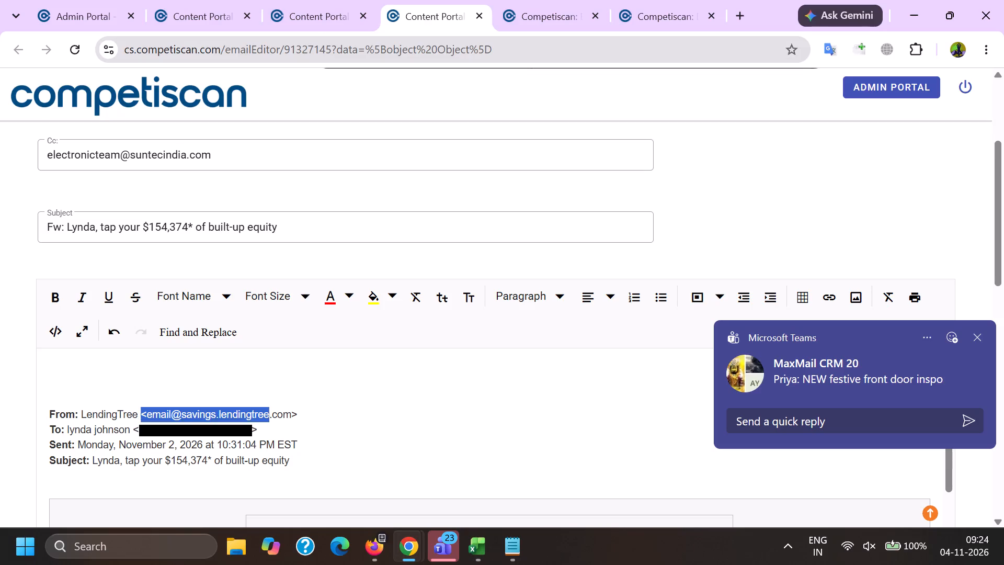
left_click_drag(272, 420, 289, 427)
key("BackSpace")
scroll(324, 272, "down", 3)
double_click(104, 210)
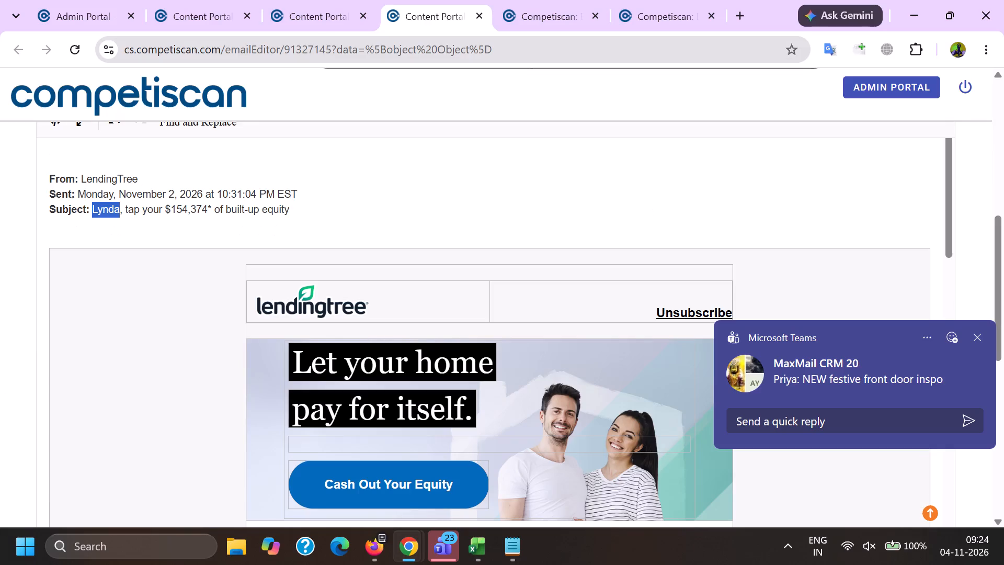
key("ctrl+c")
key("BackSpace")
Search email 91327145 for the recipient's first name and check the body down to the footer for remaining personal details.
key("ctrl+f")
key("ctrl+v")
key("Return")
key("Return")
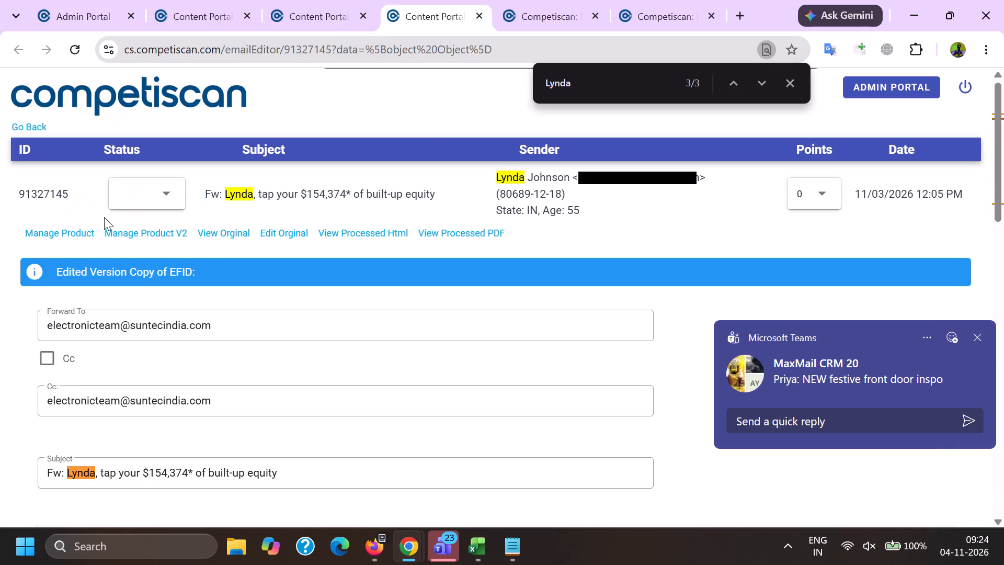
key("Return")
key("Return")
key("Return")
key("Return")
key("Return")
scroll(400, 238, "down", 6)
scroll(394, 296, "down", 8)
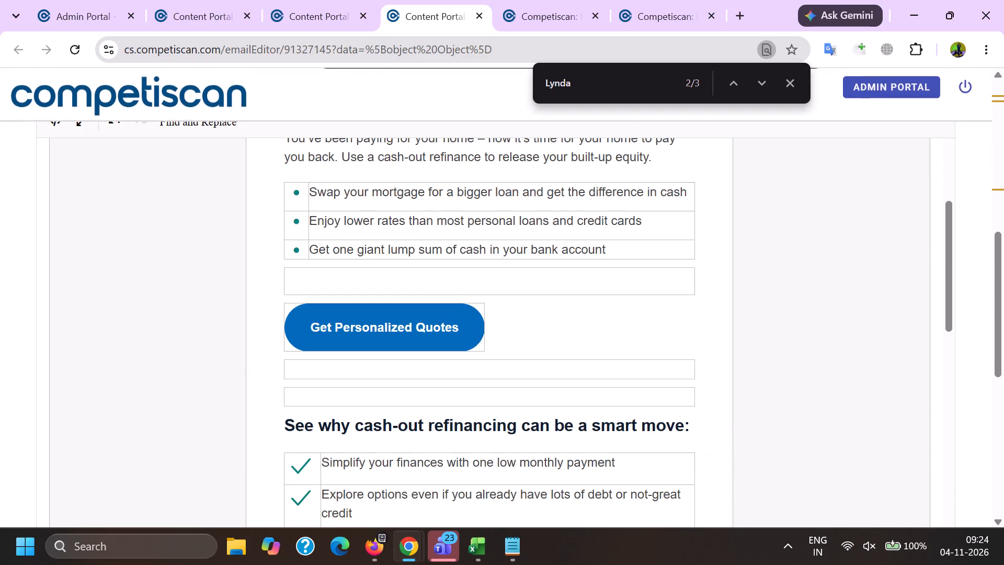
scroll(353, 314, "down", 7)
scroll(388, 365, "down", 3)
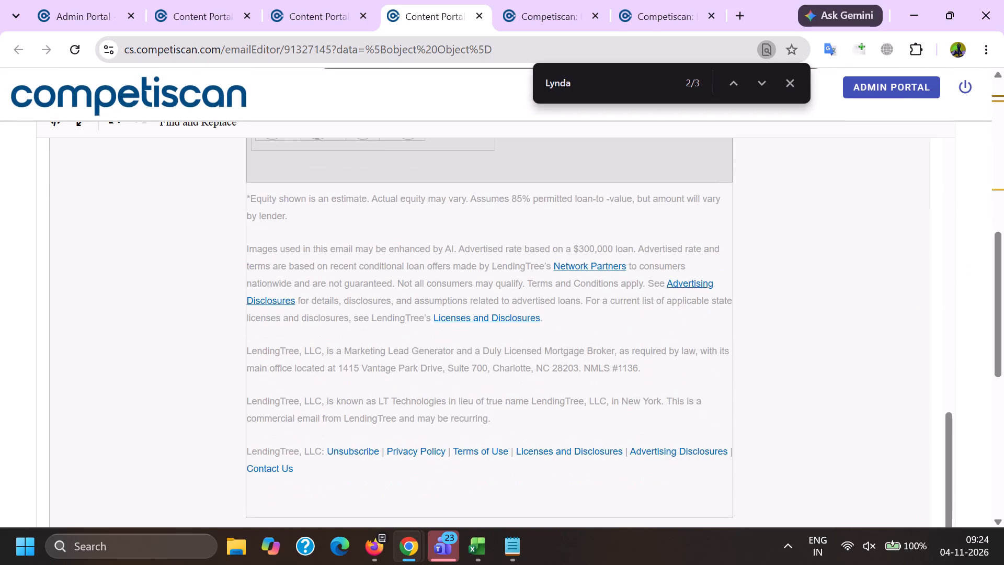
Copy the footer's Privacy Policy link address and remove the links from email 91327145.
right_click(404, 448)
left_click_drag(466, 171, 466, 176)
scroll(0, 256, "down", 3)
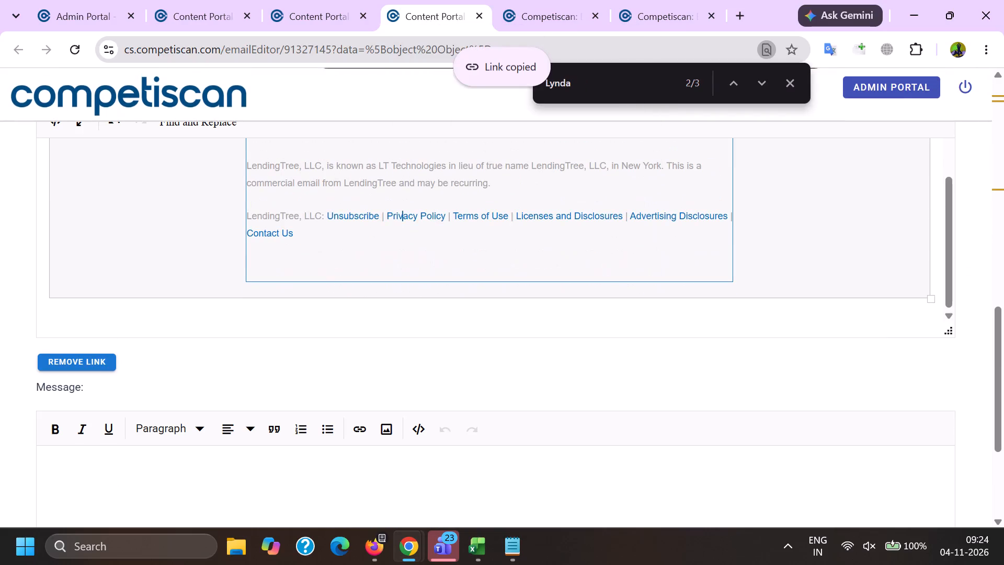
left_click(99, 374)
left_click(94, 360)
left_click(564, 153)
Insert the copied web address as a link within the footer's Privacy Policy text.
scroll(426, 436, "up", 1)
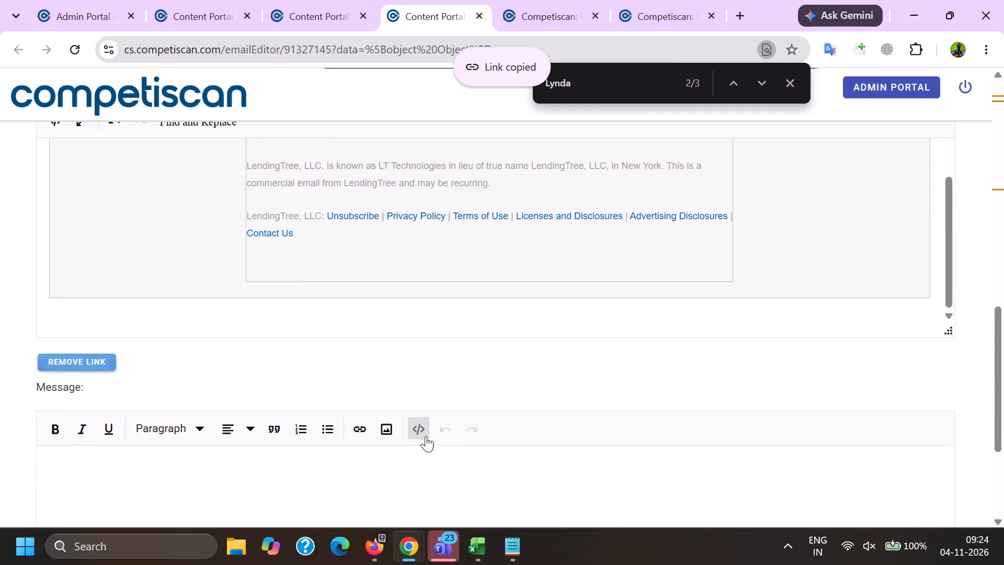
left_click(397, 288)
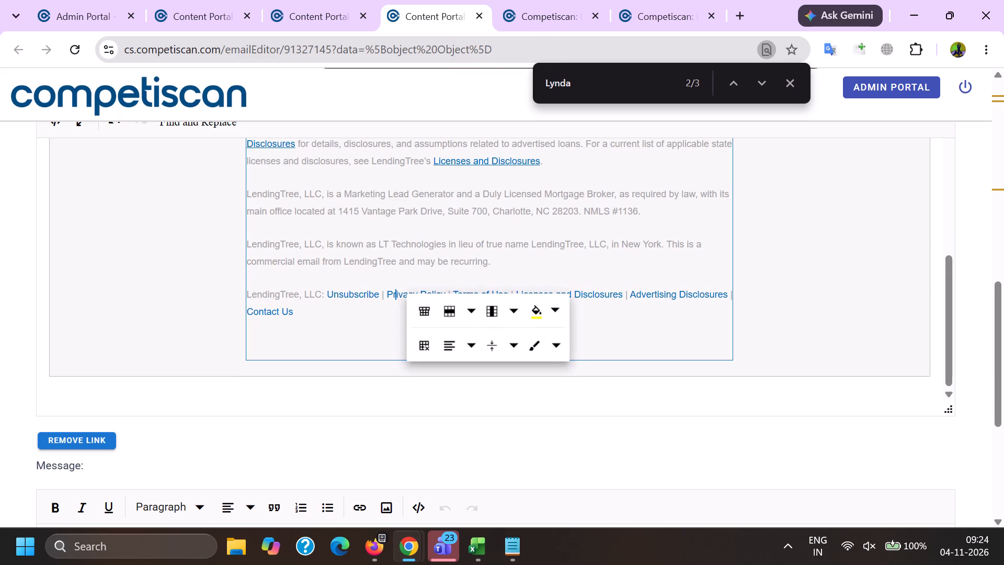
key("ctrl+k")
key("ctrl+v")
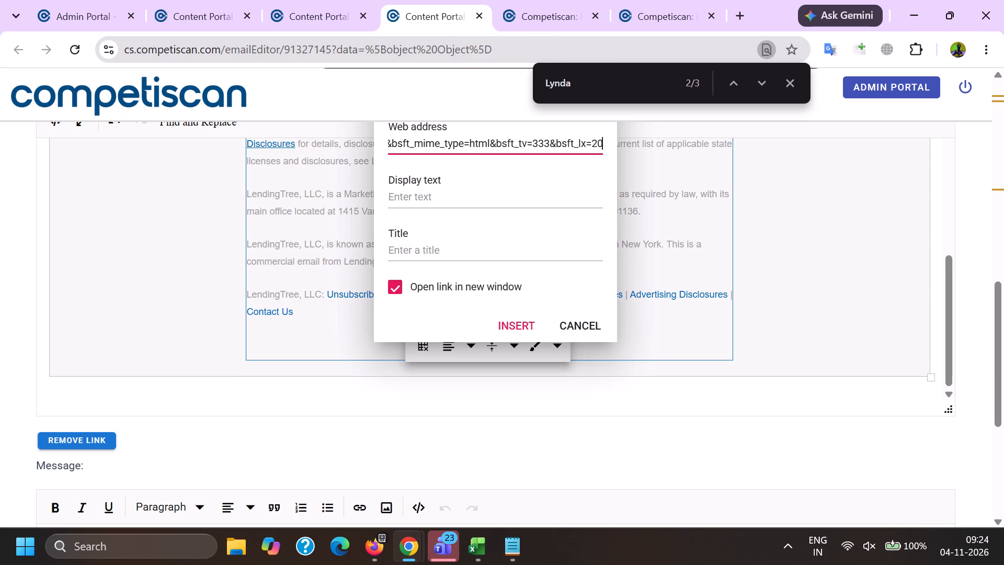
left_click(519, 324)
Save the product info of the cleaned email 91327145.
scroll(0, 395, "down", 13)
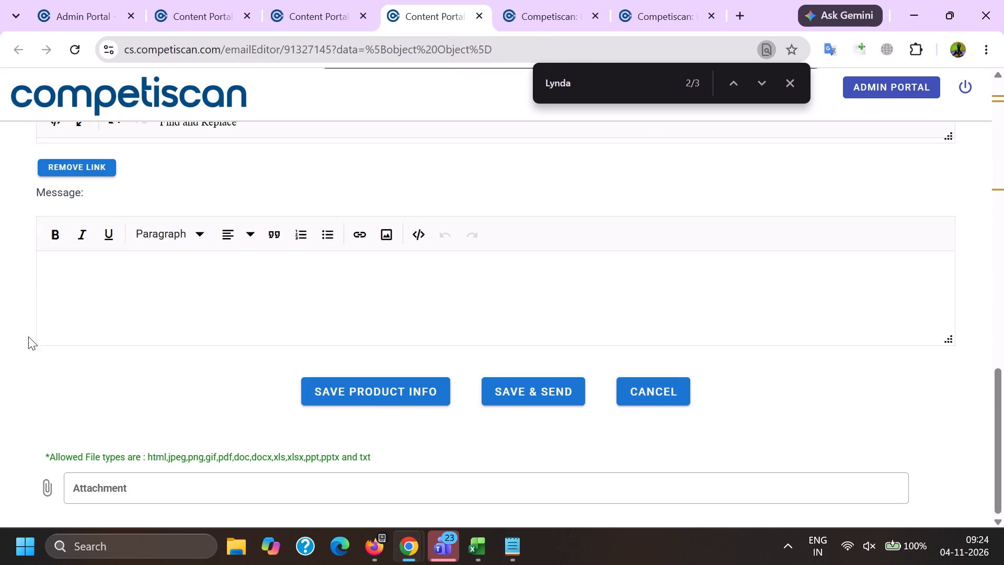
scroll(28, 336, "down", 5)
left_click(369, 393)
left_click(529, 337)
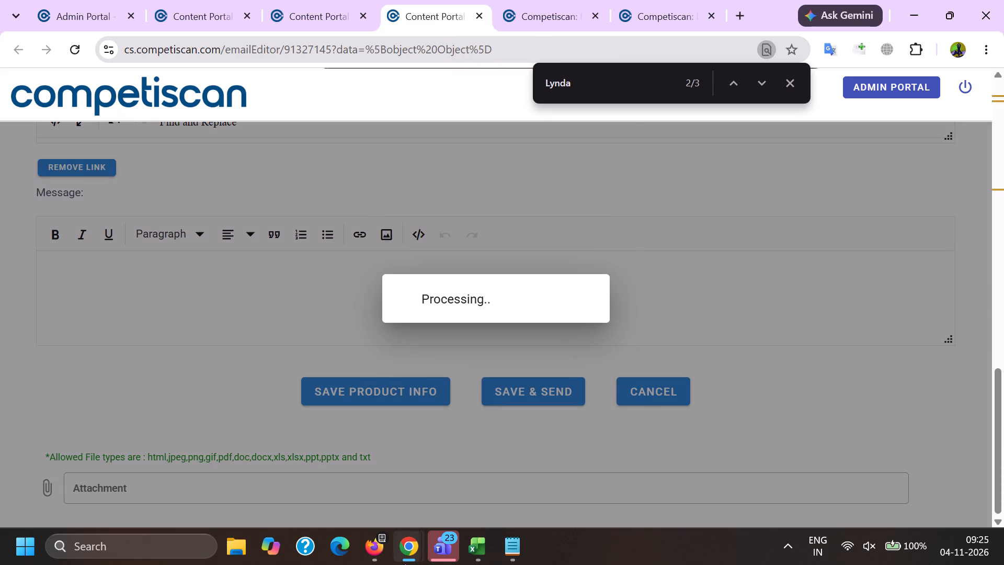
In the incognito Chrome window, set product 20995124 to use the processed PDF and mark it as Approved.
left_click(405, 563)
left_click(546, 478)
left_click(410, 0)
left_click(316, 0)
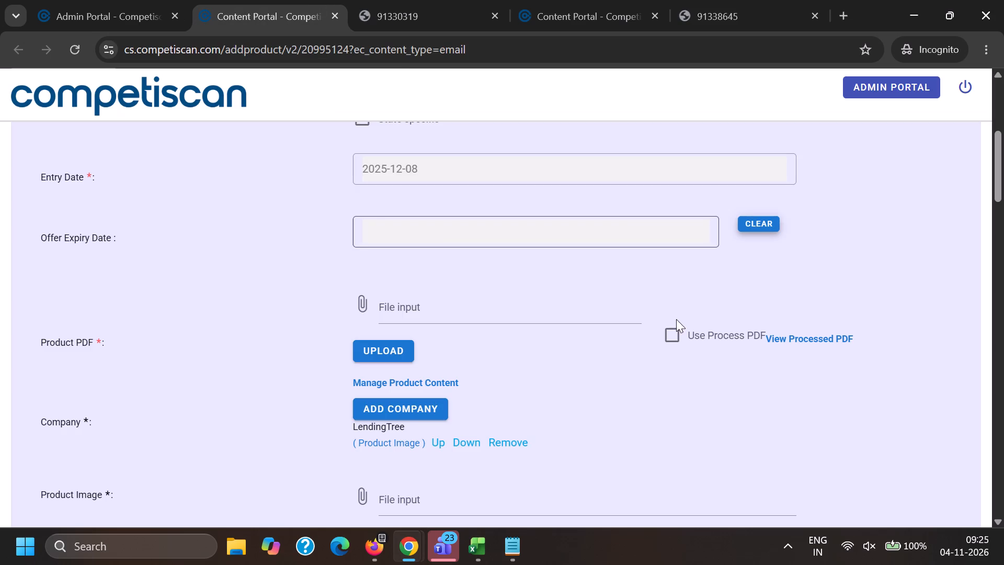
left_click(665, 336)
left_click(591, 419)
key("End")
scroll(451, 421, "down", 5)
left_click(395, 510)
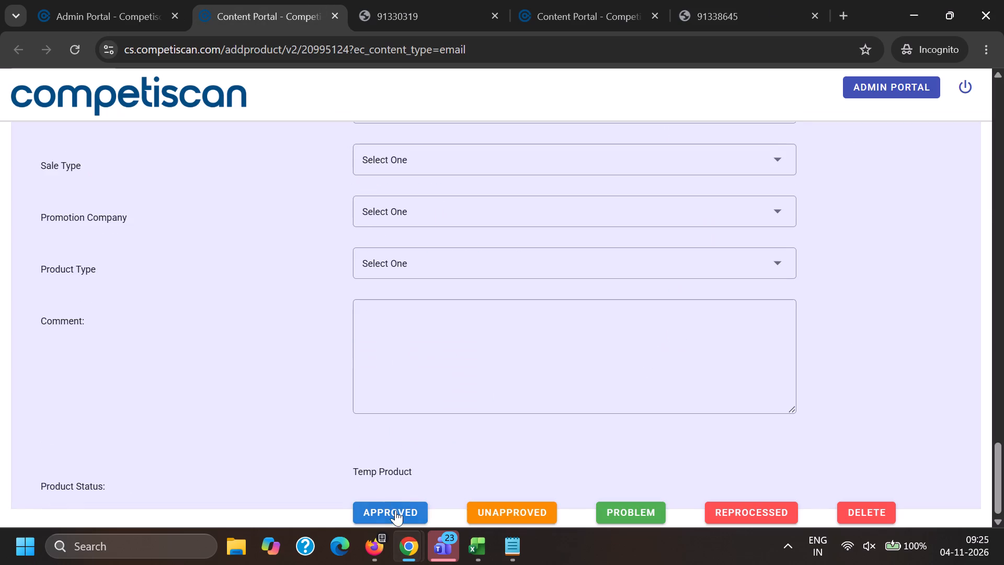
Set product 20995274 to use the processed PDF and mark it as Approved.
left_click(756, 0)
left_click(618, 0)
left_click(673, 253)
key("End")
scroll(412, 382, "down", 6)
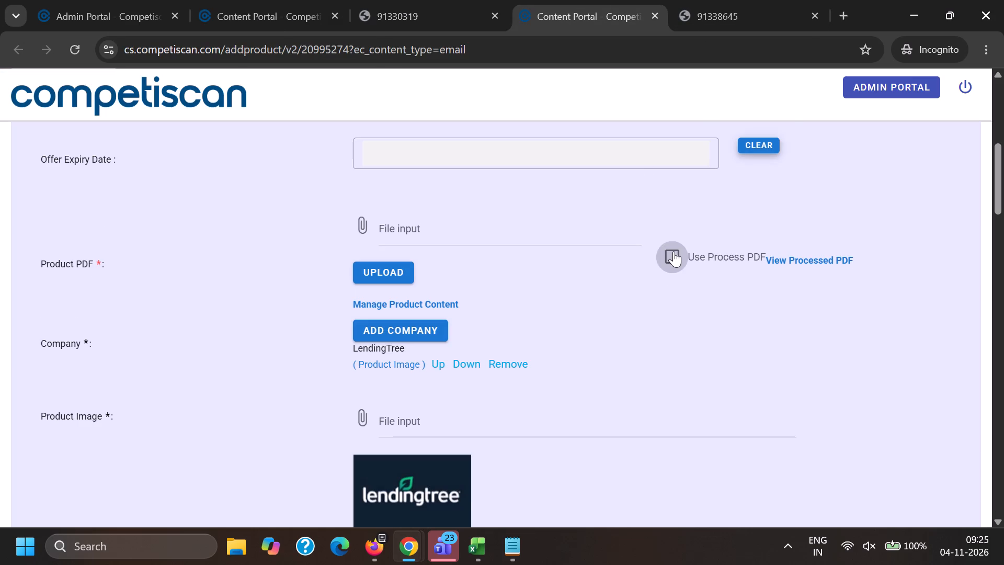
left_click(403, 512)
Return to email 91327145 in the other Chrome window and open its processed PDF and Manage Product form.
left_click(412, 564)
left_click(290, 465)
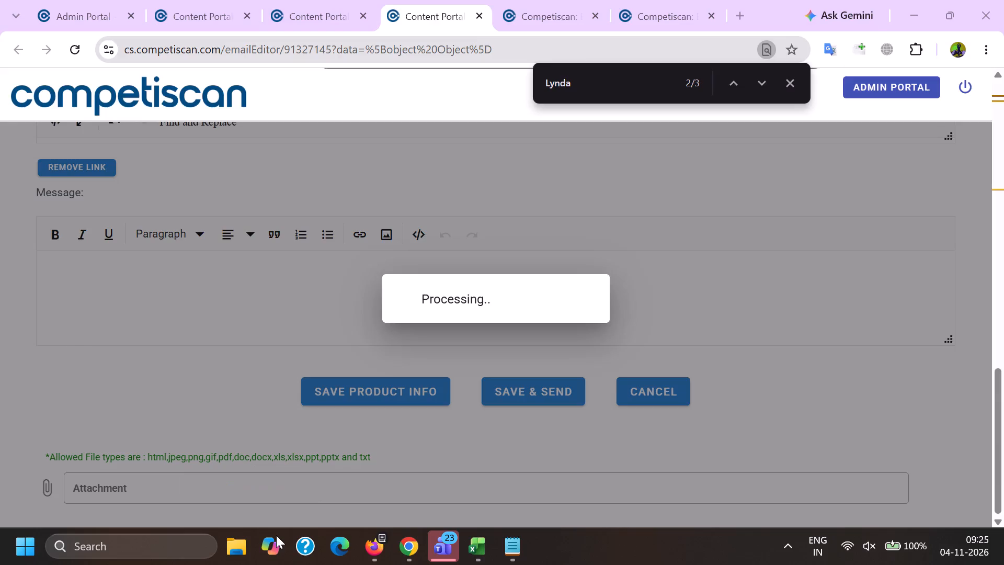
left_click(281, 0)
left_click(446, 0)
left_click_drag(0, 274, 6, 275)
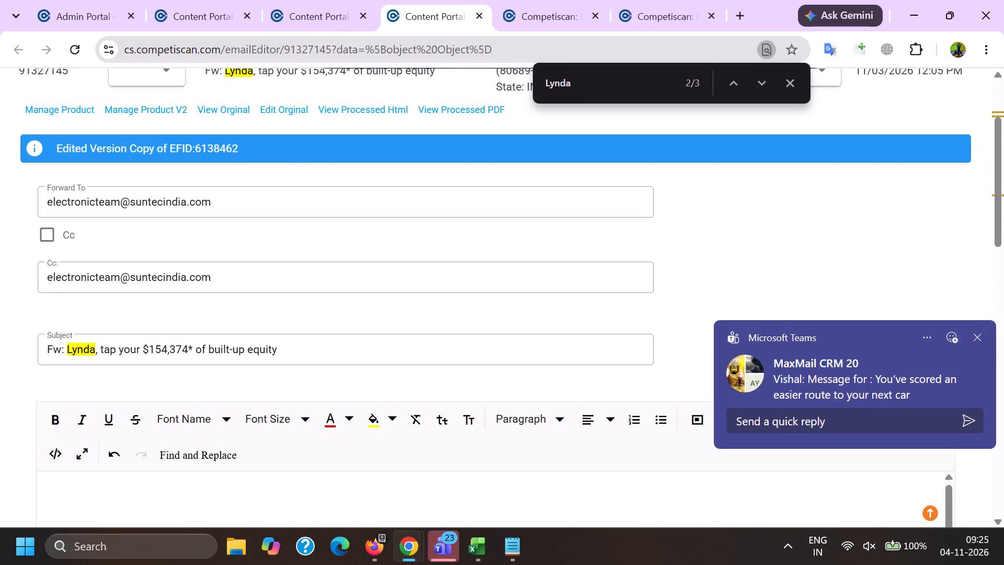
scroll(179, 271, "up", 5)
left_click(423, 234, "ctrl")
left_click(80, 228)
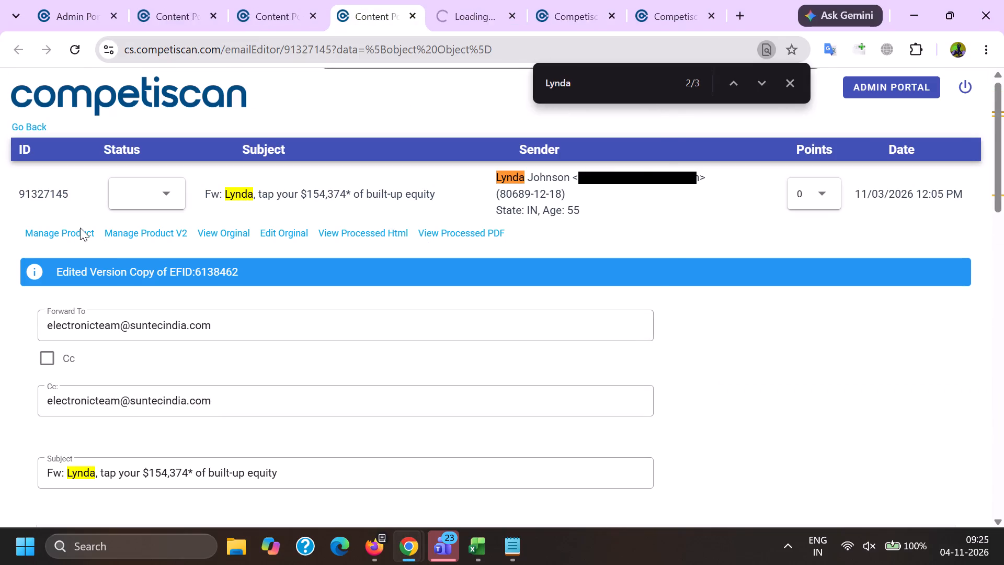
Append a period and the bullet text "Get one giant lump sum of cash in your bank account" to the email body's Subject line.
key("alt+Tab")
scroll(98, 221, "down", 6)
scroll(256, 396, "down", 5)
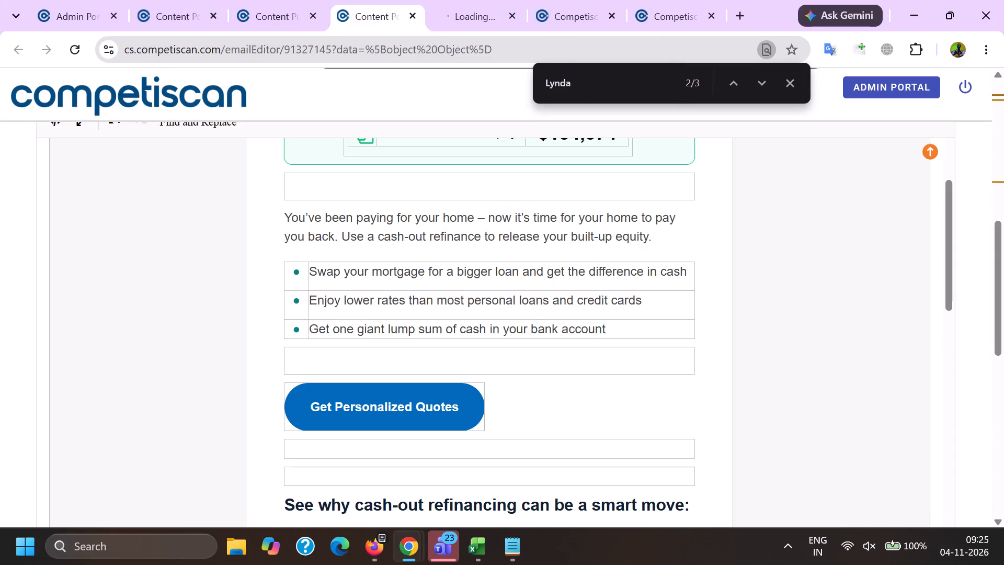
triple_click(330, 332)
key("ctrl+c")
scroll(270, 387, "up", 6)
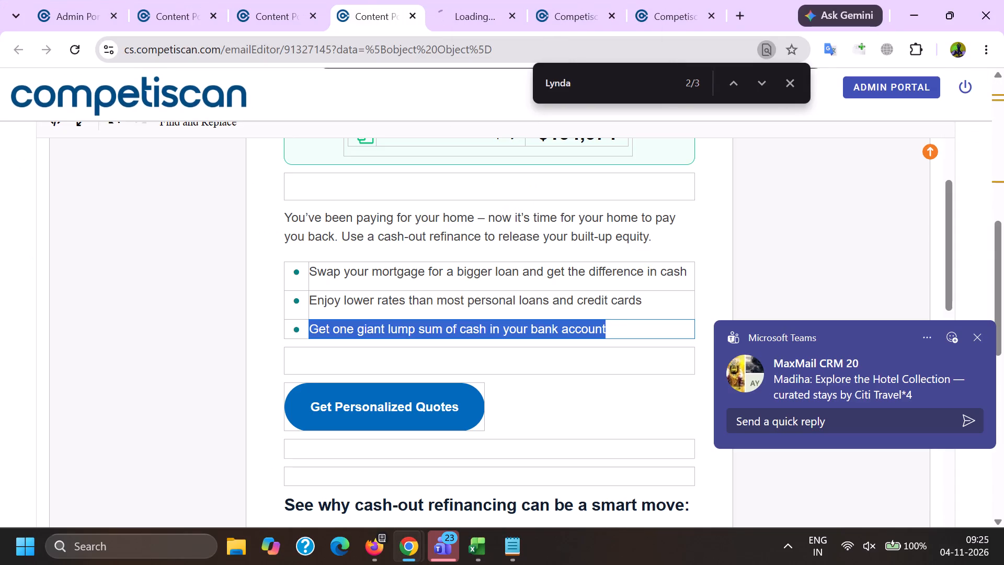
left_click(318, 187)
key("Left")
key("Left")
key("Left")
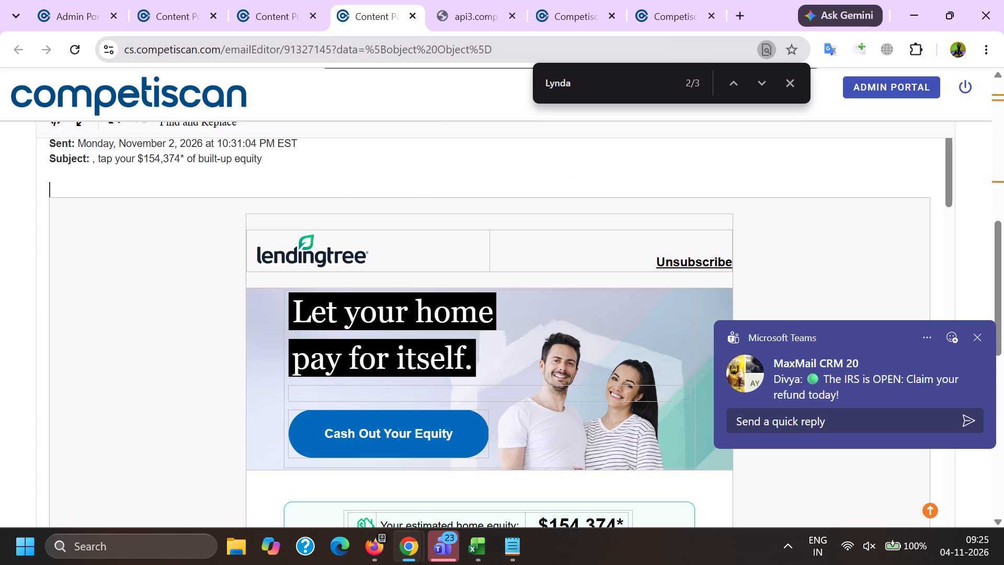
key("Left")
key("Left")
key("period")
key("space")
key("ctrl+v")
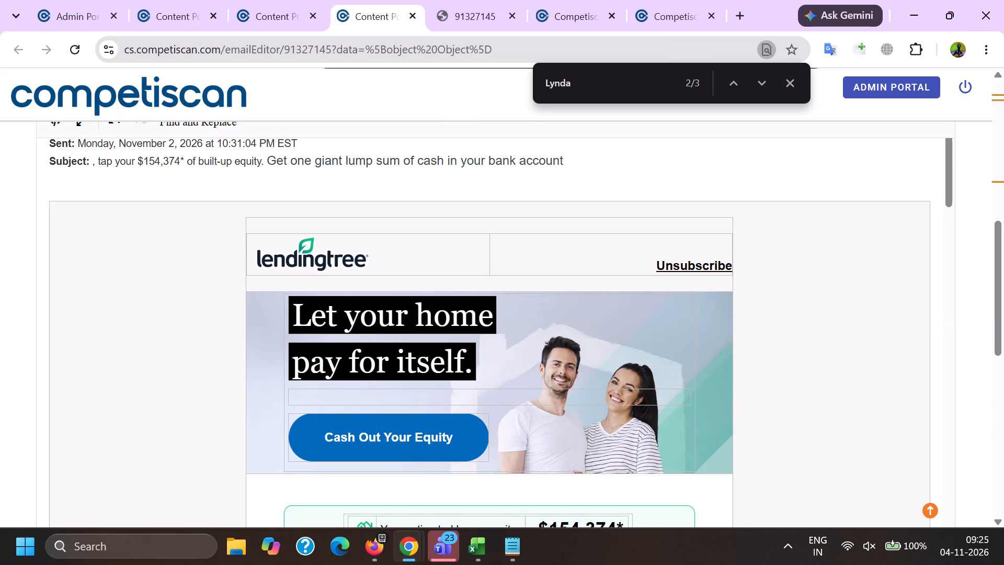
Copy the combined subject text from the email body's Subject line and undo the appended sentence.
left_click_drag(92, 161, 601, 177)
key("ctrl+c")
key("ctrl+z")
Return to the product form for email 91327145 and go to its sector and category section.
key("alt+Tab")
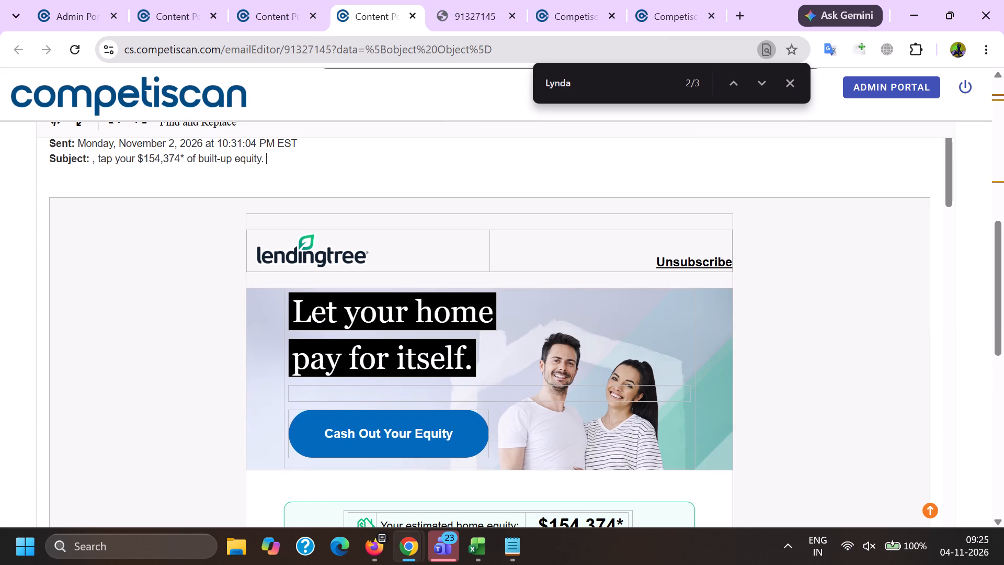
scroll(268, 161, "down", 6)
left_click(270, 207)
scroll(273, 157, "down", 4)
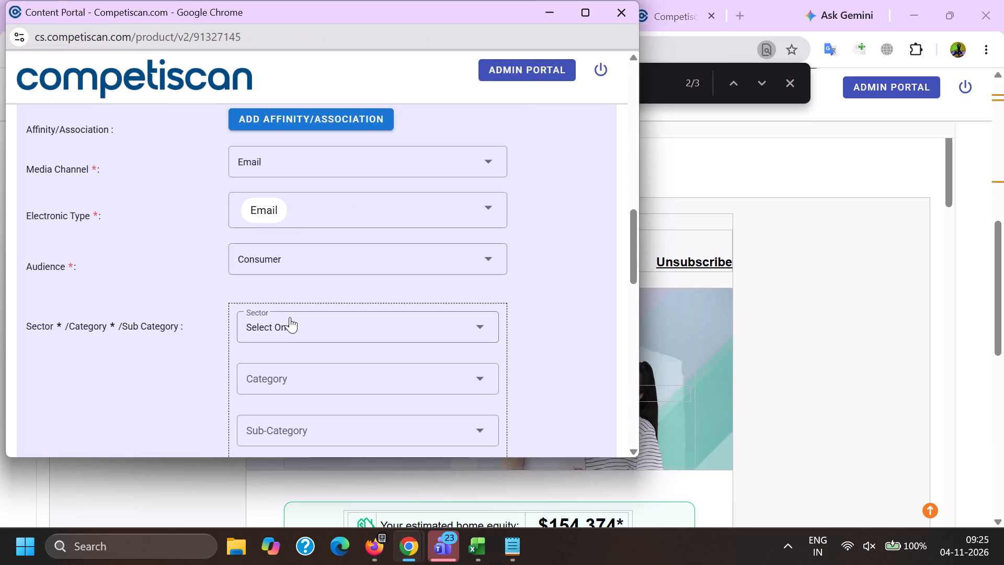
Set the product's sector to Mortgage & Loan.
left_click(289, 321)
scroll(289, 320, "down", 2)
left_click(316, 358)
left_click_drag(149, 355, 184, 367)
Change the product's sector to Consumer Services and choose its Credit category.
left_click(270, 324)
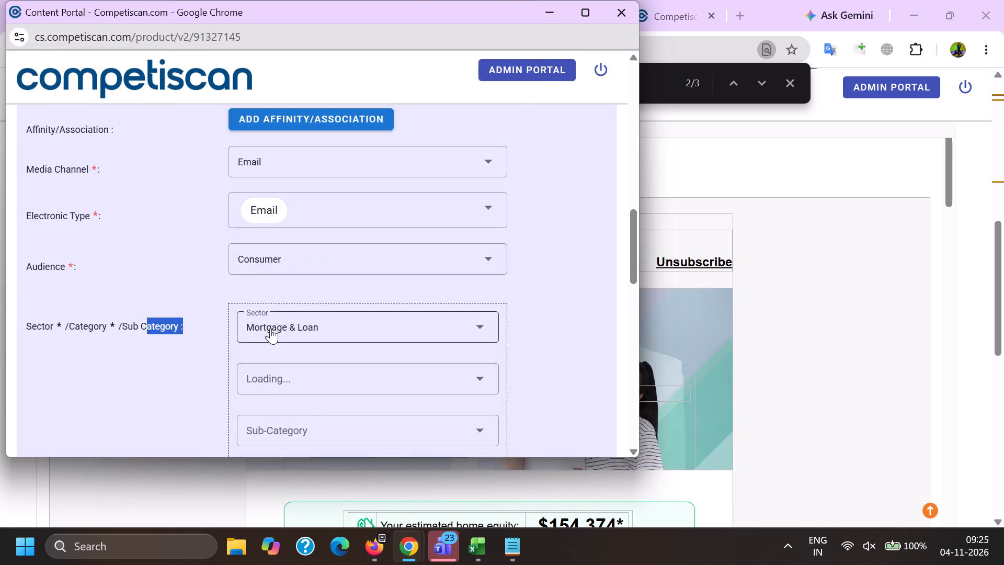
scroll(288, 378, "up", 6)
left_click(295, 324)
left_click(161, 309)
scroll(318, 194, "down", 1)
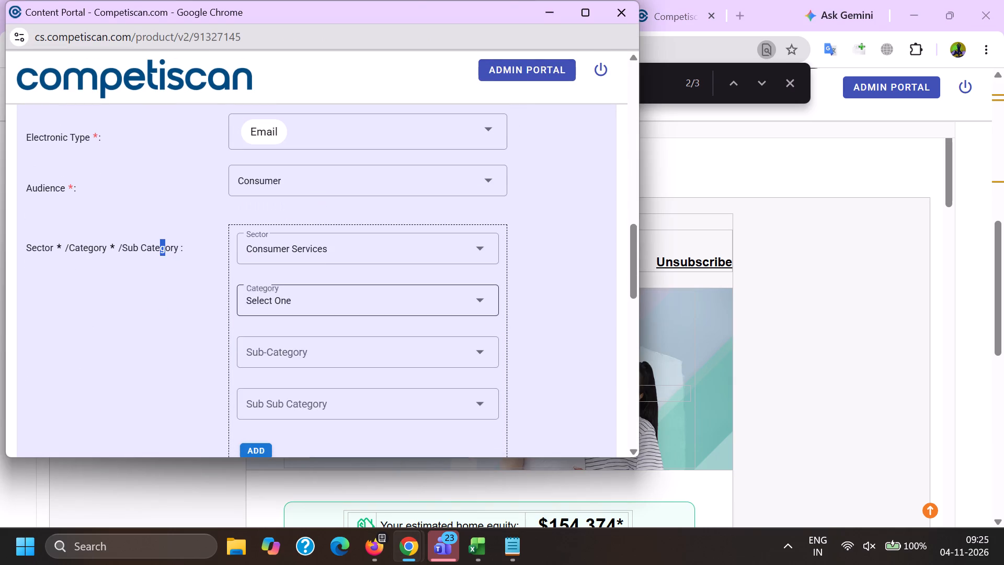
left_click(305, 301)
scroll(293, 188, "down", 2)
left_click(347, 267)
left_click_drag(125, 241, 133, 247)
left_click(250, 291)
Replace the product headline with the copied subject text and remove the asterisk after $154,374.
scroll(271, 232, "down", 3)
left_click_drag(462, 299, 2, 244)
key("ctrl+v")
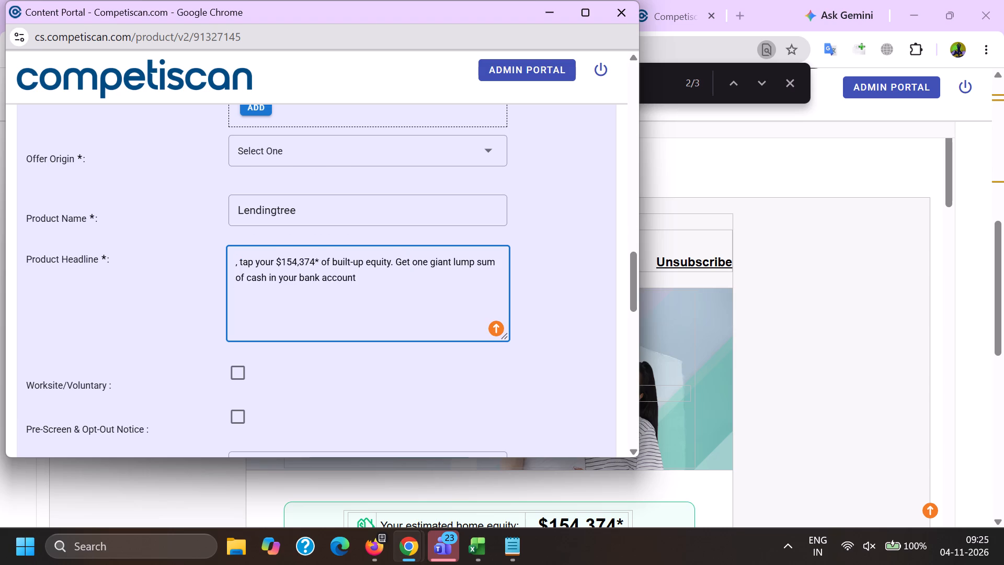
key("BackSpace")
left_click(321, 253)
key("Left")
key("BackSpace")
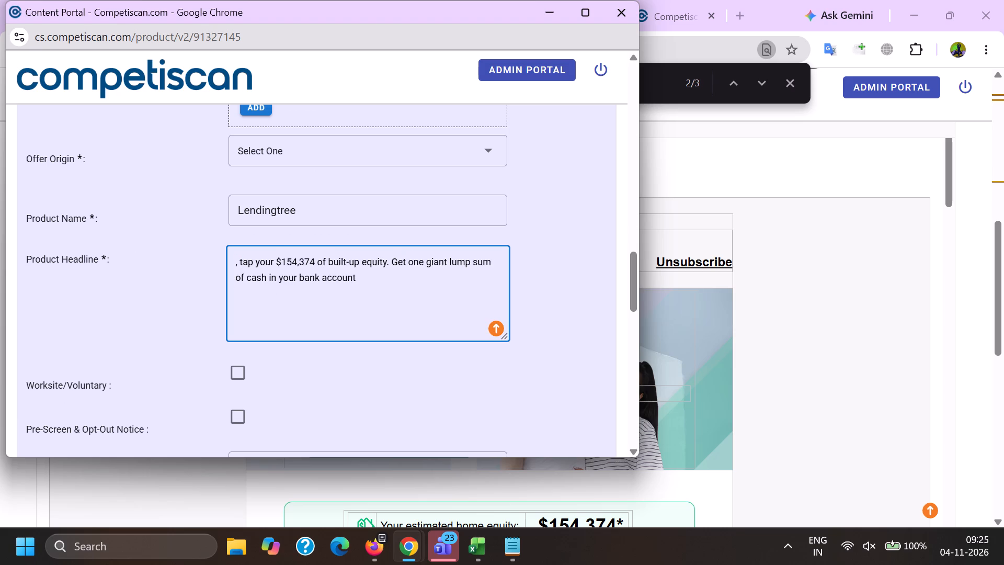
Insert the placeholder [Name] before the comma at the start of the product headline.
key("Left")
key("Right")
key("Down")
key("Right")
key("Right")
key("Right")
key("Right")
key("Right")
key("Right")
key("Right")
key("Right")
key("Right")
key("Right")
key("Up")
key("Down")
key("Left")
key("Right")
key("Right")
key("Right")
key("Down")
key("Left")
key("Up")
key("Left")
key("Left")
key("Left")
key("Left")
key("Left")
key("Left")
key("Left")
key("Left")
key("Left")
key("Left")
key("Left")
key("Left")
key("Left")
key("Left")
key("Left")
key("Left")
key("Left")
key("Left")
key("Left")
key("Left")
key("BackSpace")
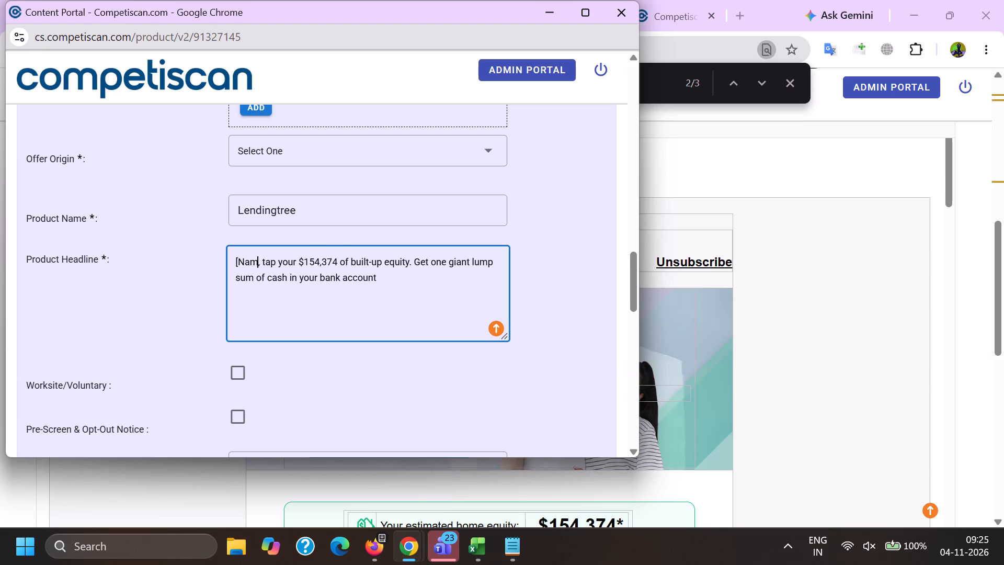
Set the product's response mechanism to URL/Website, personalization to Personalized and mailing type to Acquisition.
left_click(280, 205)
scroll(290, 211, "down", 2)
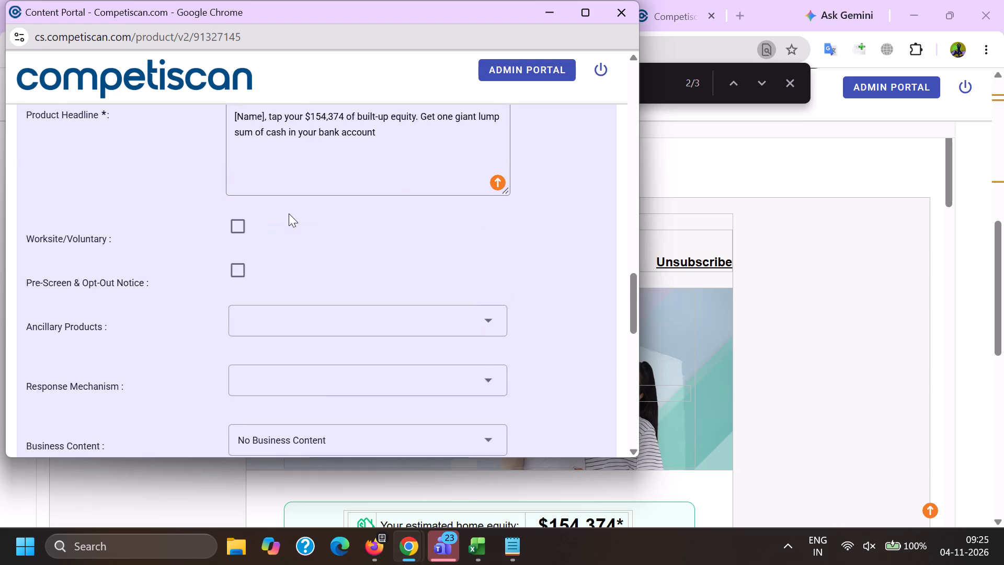
scroll(324, 327, "down", 2)
left_click(274, 209)
scroll(300, 128, "down", 7)
left_click(309, 322)
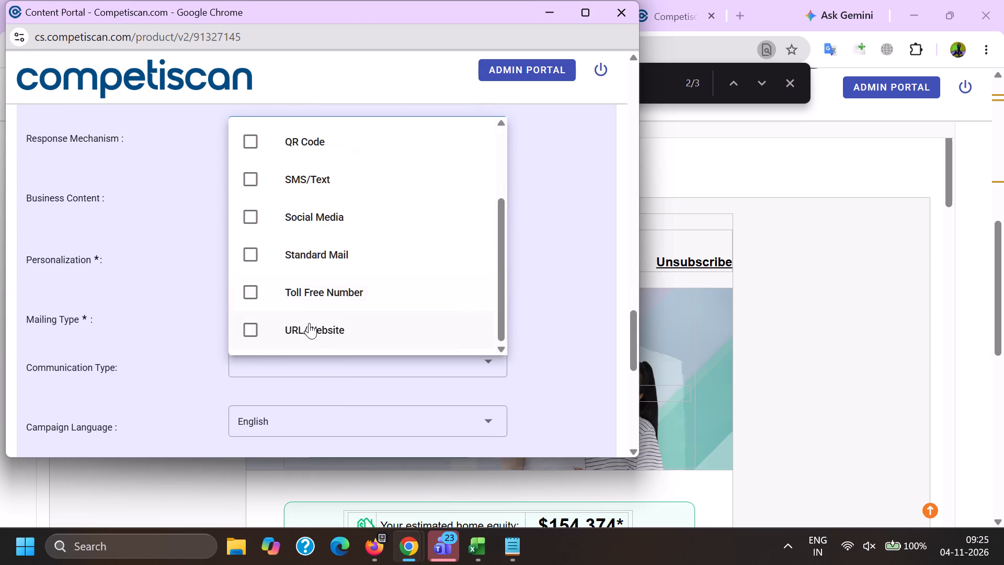
left_click(135, 286)
left_click(235, 264)
left_click(261, 300)
left_click(270, 264)
left_click_drag(78, 338, 86, 340)
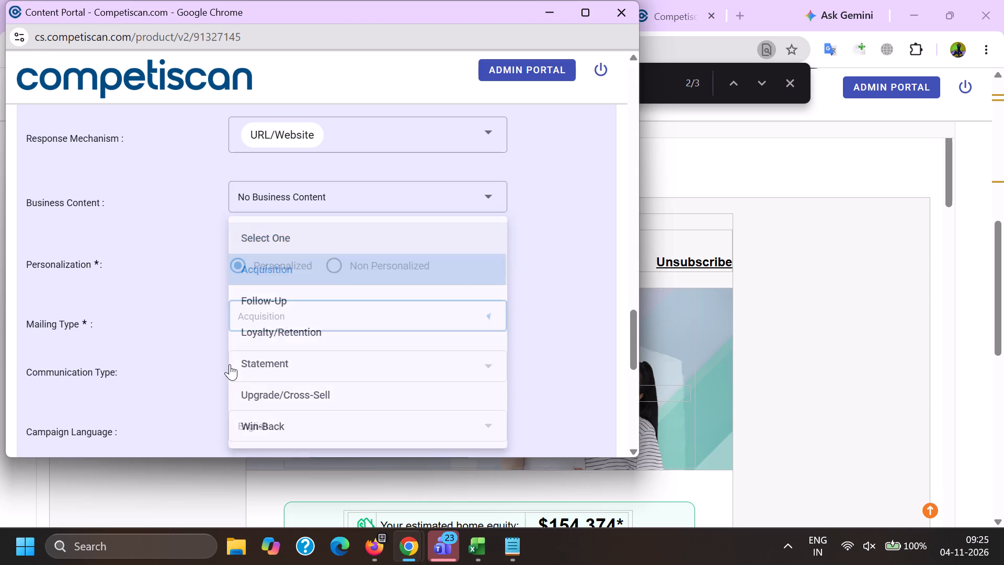
Set the communication type to Mobile Application and submit the product record.
left_click(245, 368)
scroll(280, 189, "down", 7)
scroll(295, 326, "down", 4)
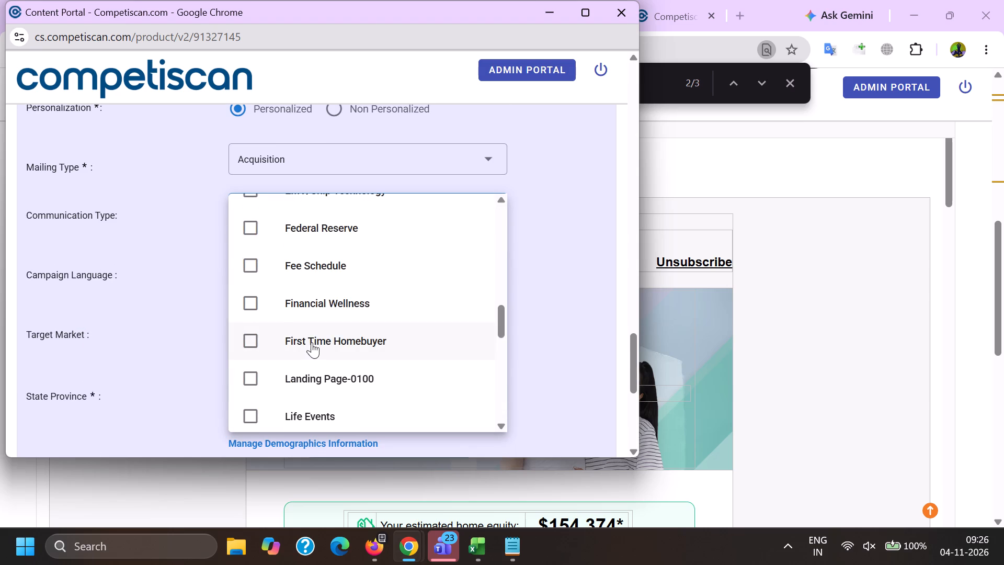
scroll(312, 342, "down", 3)
left_click(328, 258)
double_click(195, 255)
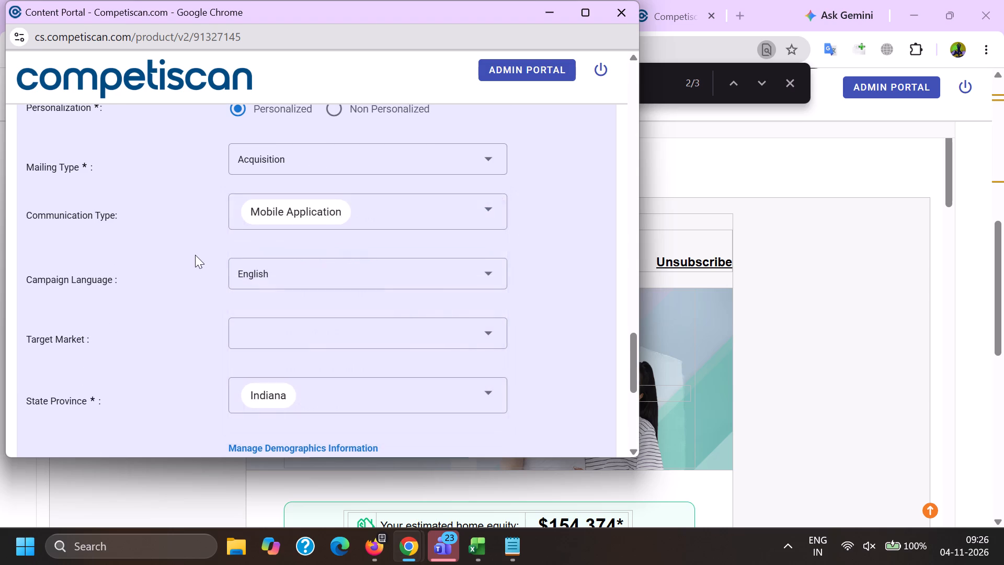
key("End")
scroll(201, 268, "down", 6)
left_click(265, 434)
In the Firefox email list, copy the subject text ", confirm your $17,528 loan request" of email 91327173.
left_click(371, 560)
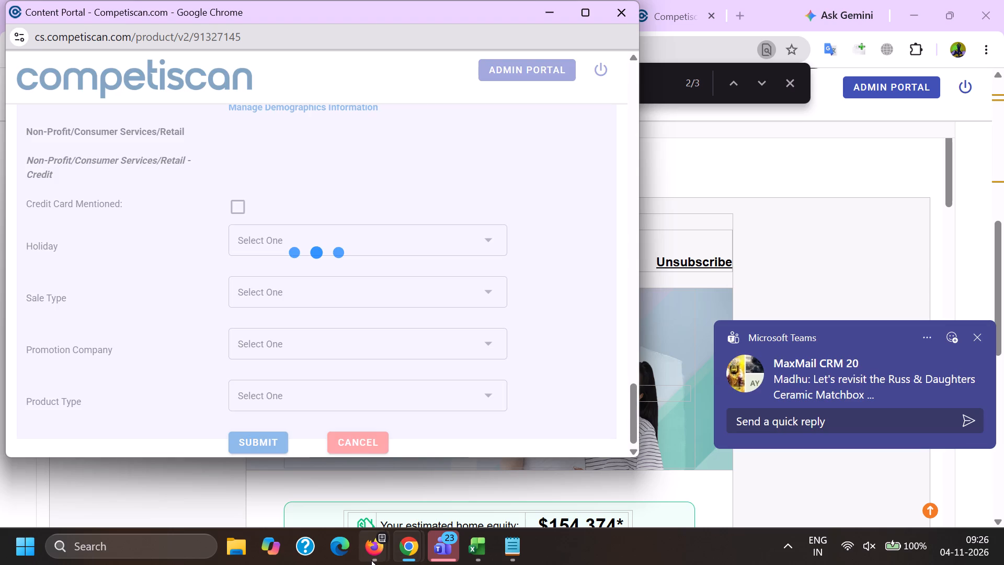
left_click(241, 431)
scroll(179, 328, "down", 1)
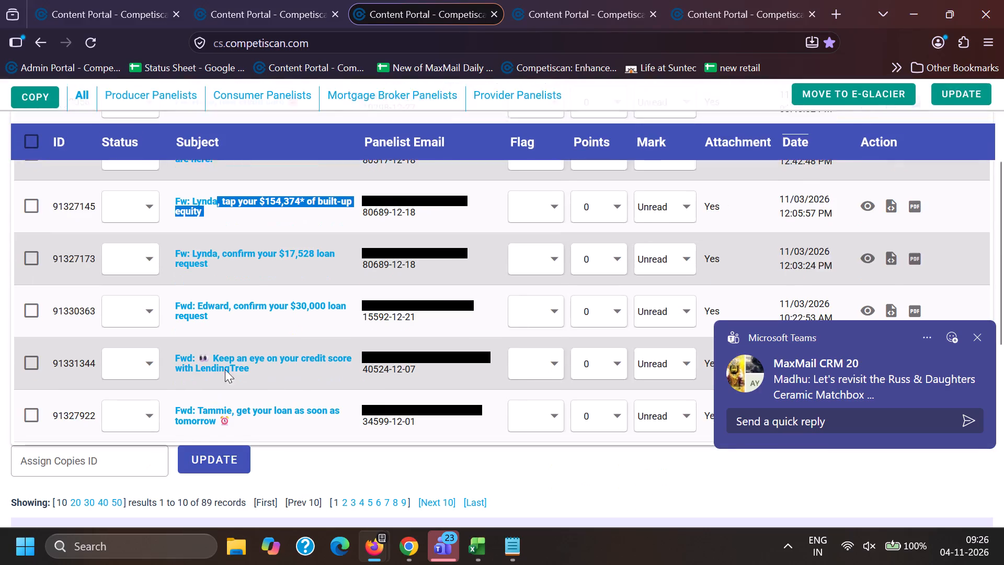
left_click_drag(217, 255, 237, 270)
key("ctrl+c")
key("ctrl+c")
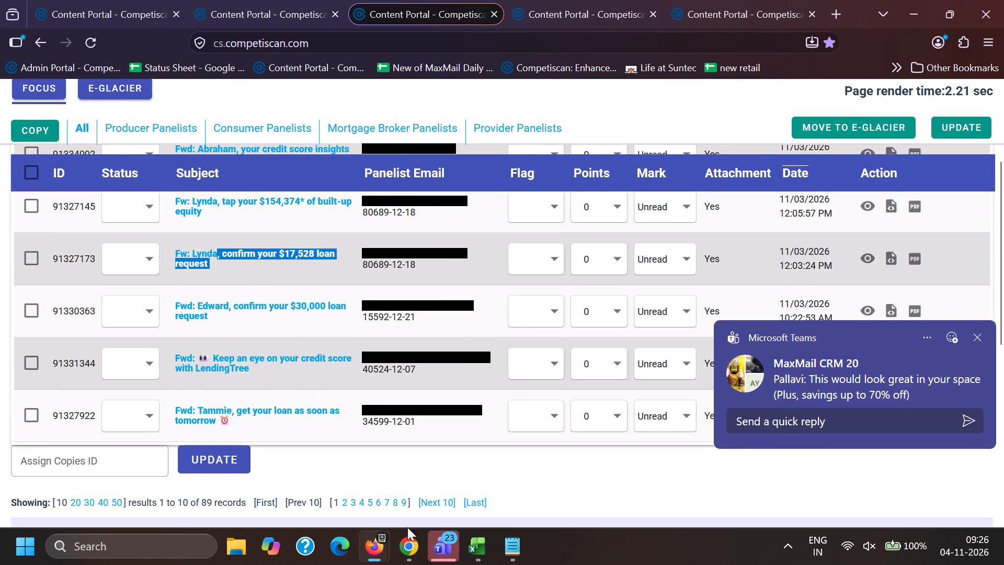
In Chrome's Competiscan email list, search subjects for the copied ", confirm your $17,528 loan request" as a quoted phrase.
left_click(410, 554)
left_click(323, 477)
left_click(221, 0)
left_click(280, 0)
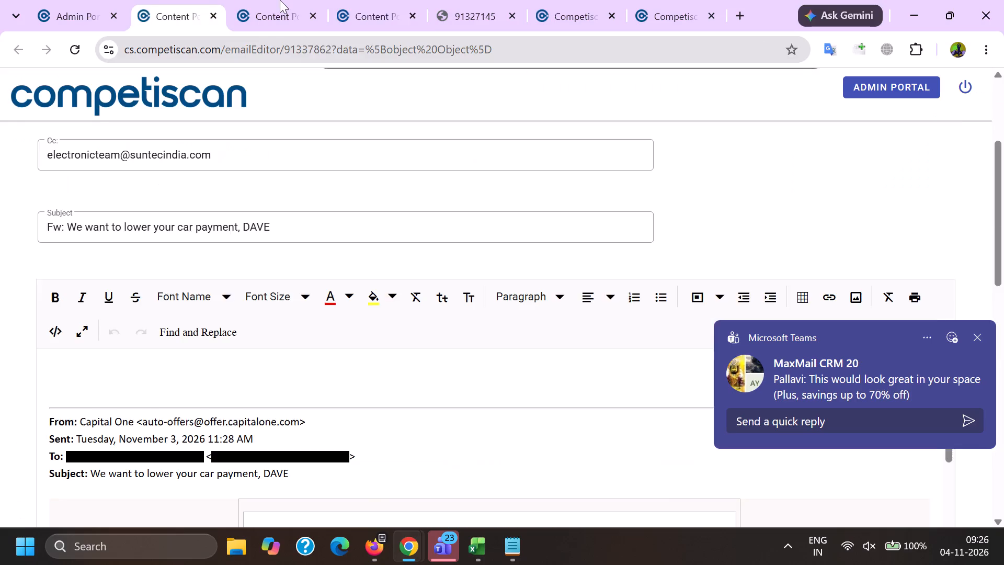
left_click_drag(336, 421, 2, 411)
key("BackSpace")
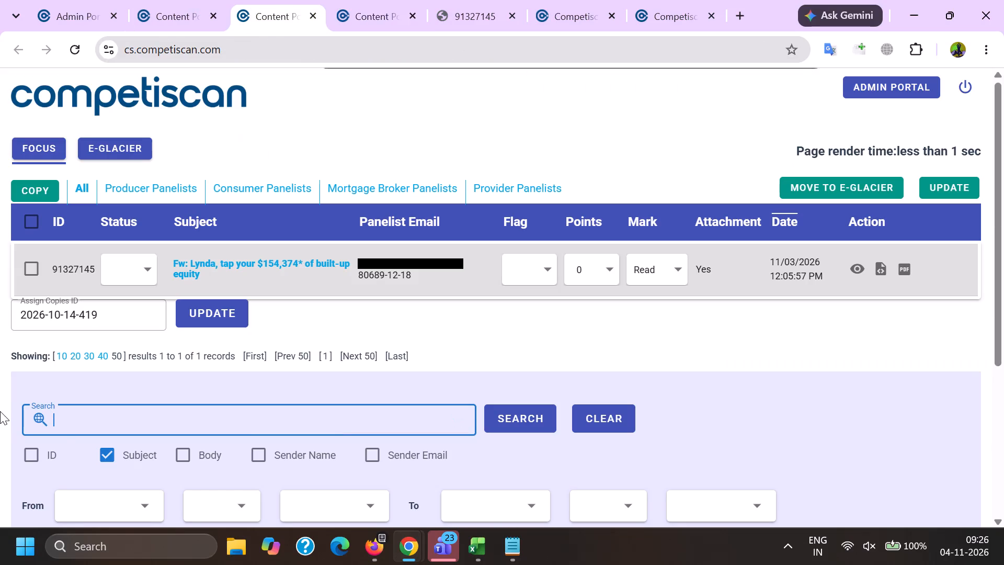
key("shift+quotedbl")
key("ctrl+v")
key("shift+quotedbl")
key("Return")
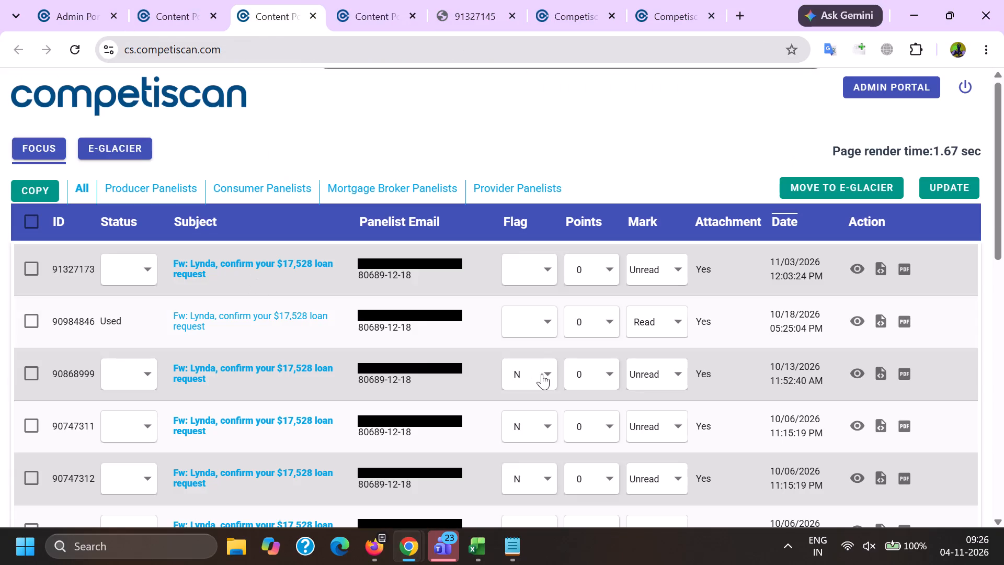
Open email 91327173 from the search results for viewing.
left_click(852, 270)
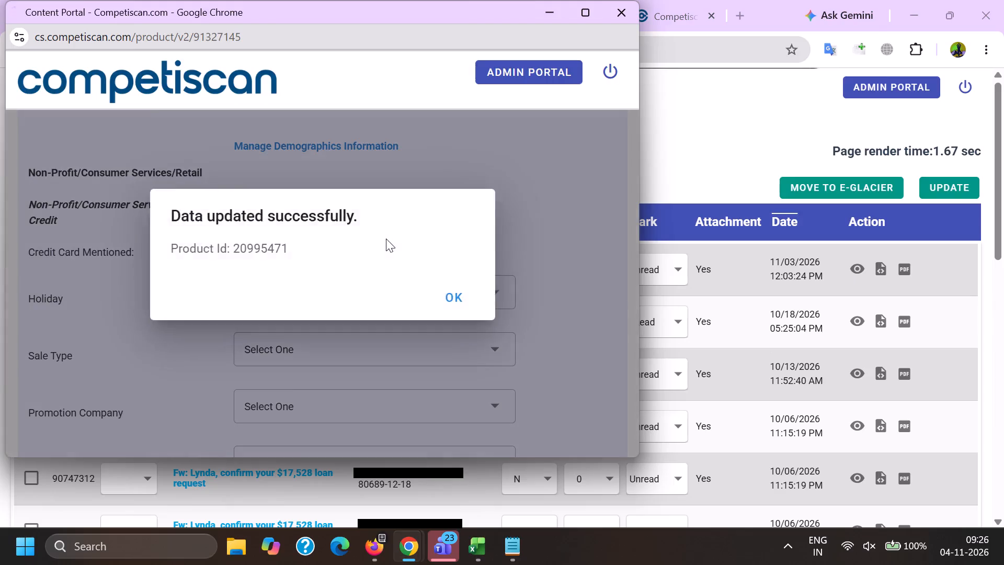
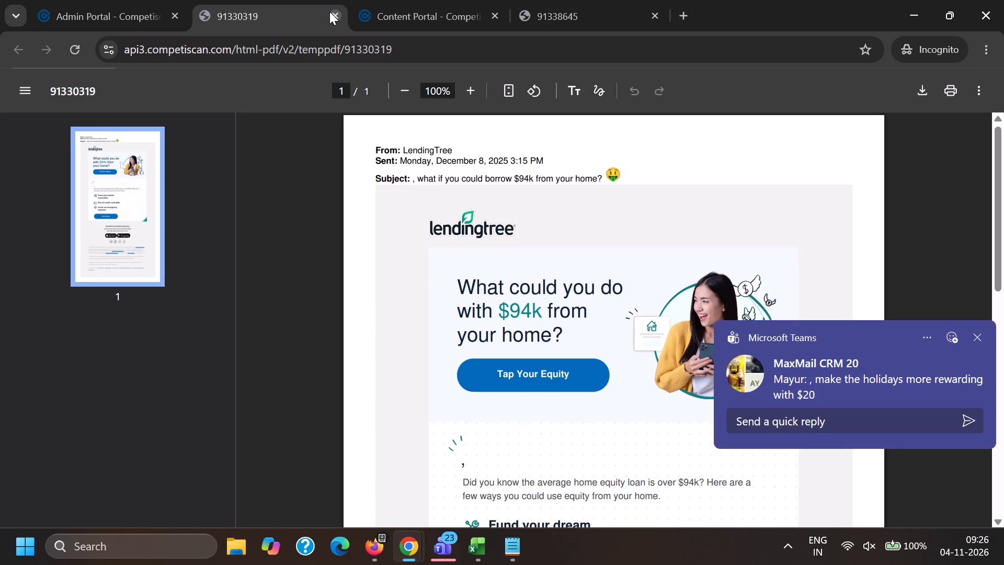
Close the finished record and PDF tabs, refresh the unpublished product list, and open the product record of email 91327145.
double_click(329, 13)
left_click(261, 104)
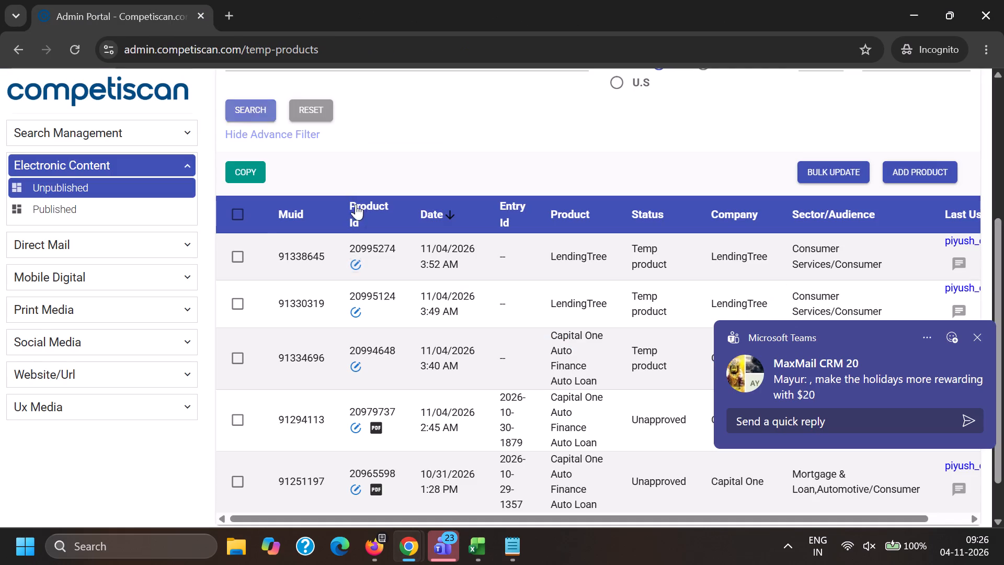
left_click(354, 326, "ctrl")
left_click(345, 0)
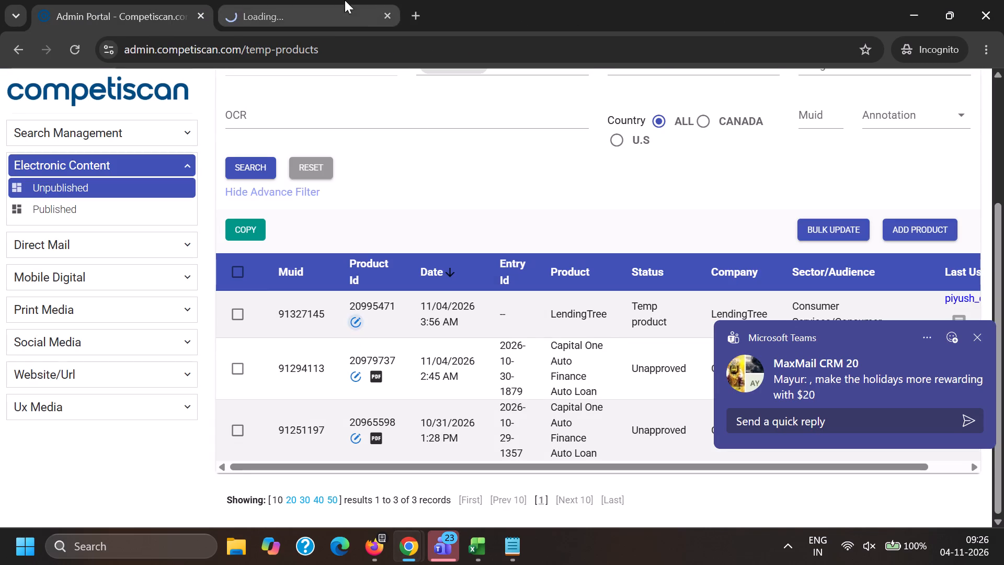
Copy the web link of product 20995471 into the LINKS column of the 91327145 row in the 2025 excel workbook.
triple_click(347, 53)
key("ctrl+c")
left_click(481, 557)
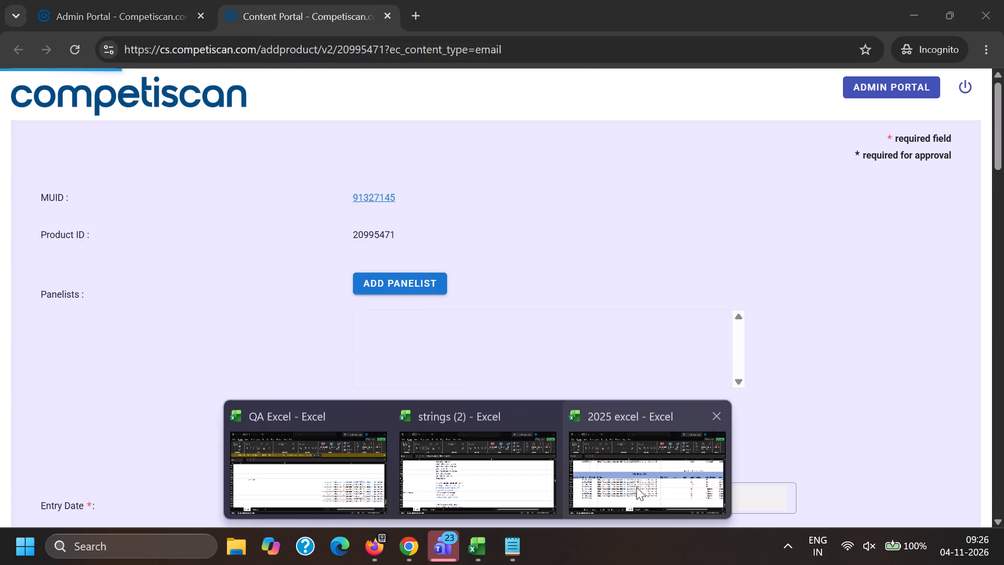
left_click(636, 487)
key("Tab")
key("Tab")
key("Tab")
key("ctrl+v")
left_click(251, 454)
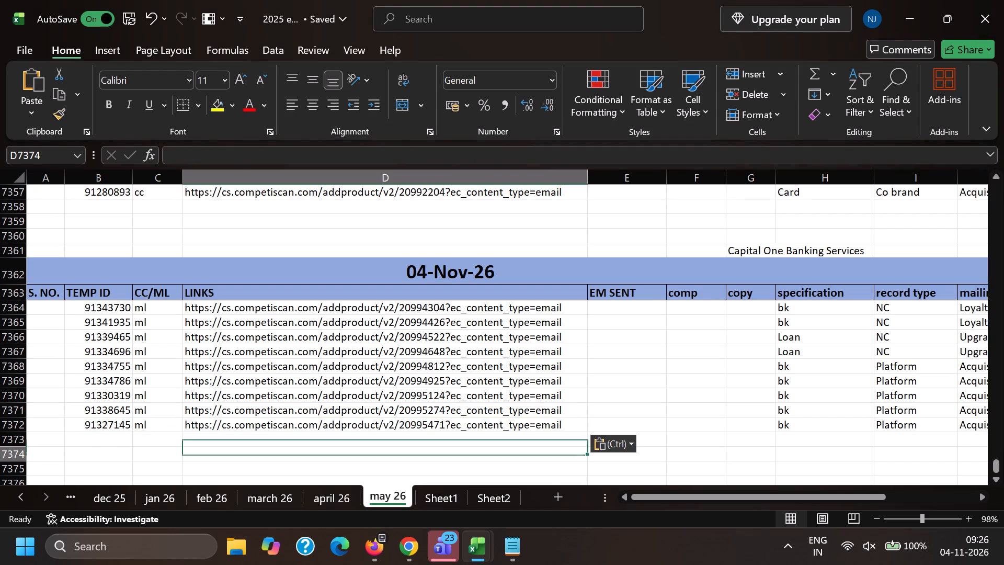
Back in Chrome, open the processed PDF of product 20995471 for viewing.
key("alt+Tab")
scroll(477, 209, "down", 5)
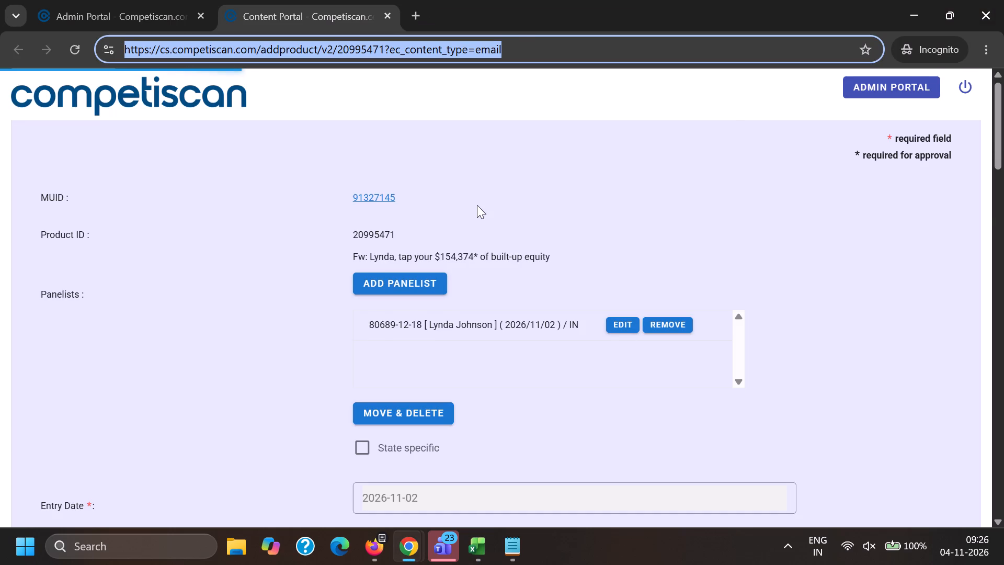
left_click(789, 222, "ctrl")
In Excel, copy serial numbers 1 to 45 from the 03-Nov-26 section into the 04-Nov-26 S. NO. column, starting at row 91343730.
key("alt+Tab")
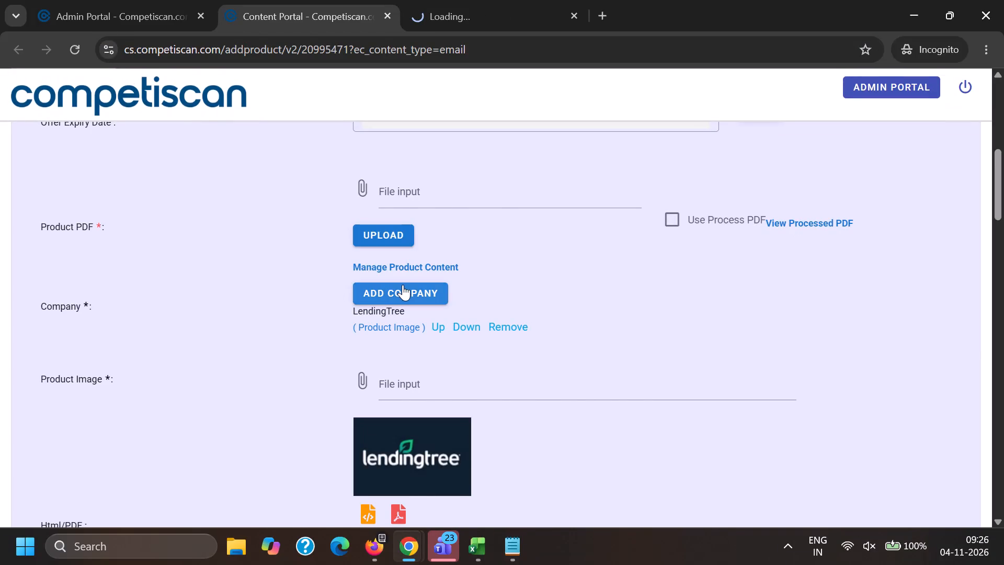
scroll(117, 239, "up", 16)
left_click(40, 238)
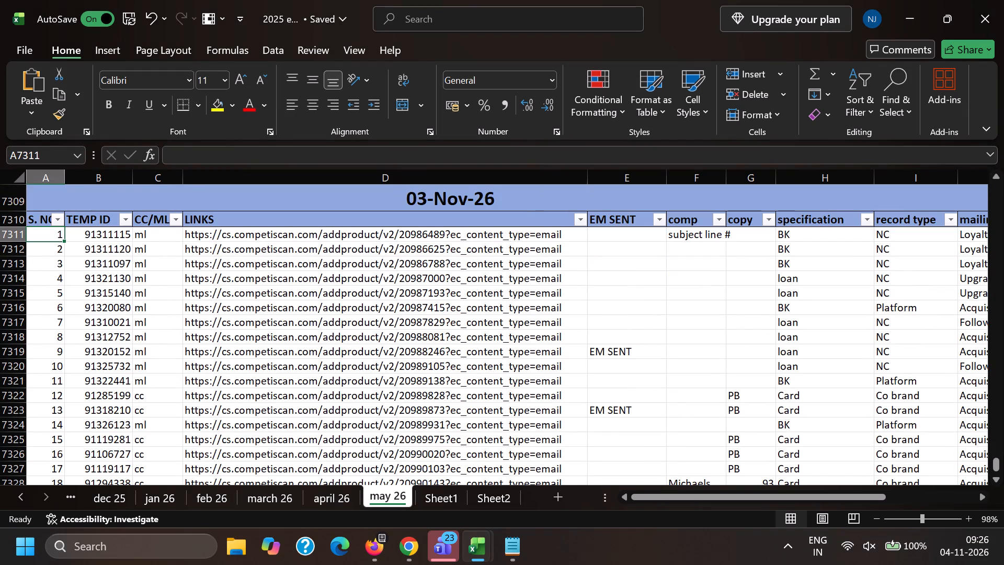
key("ctrl+shift+Down")
key("ctrl+c")
scroll(41, 240, "down", 6)
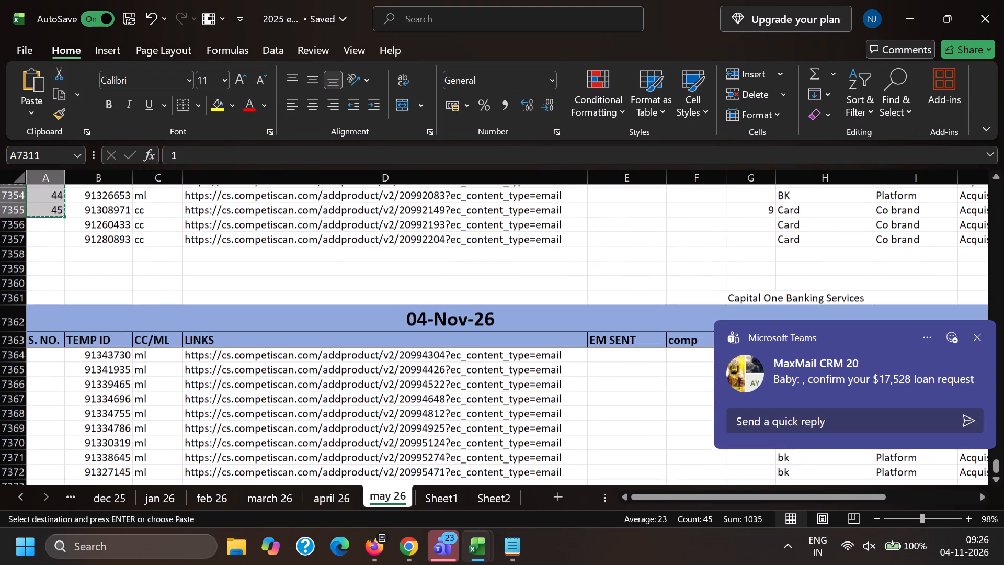
left_click(47, 356)
key("ctrl+v")
scroll(67, 339, "down", 5)
left_click(102, 372)
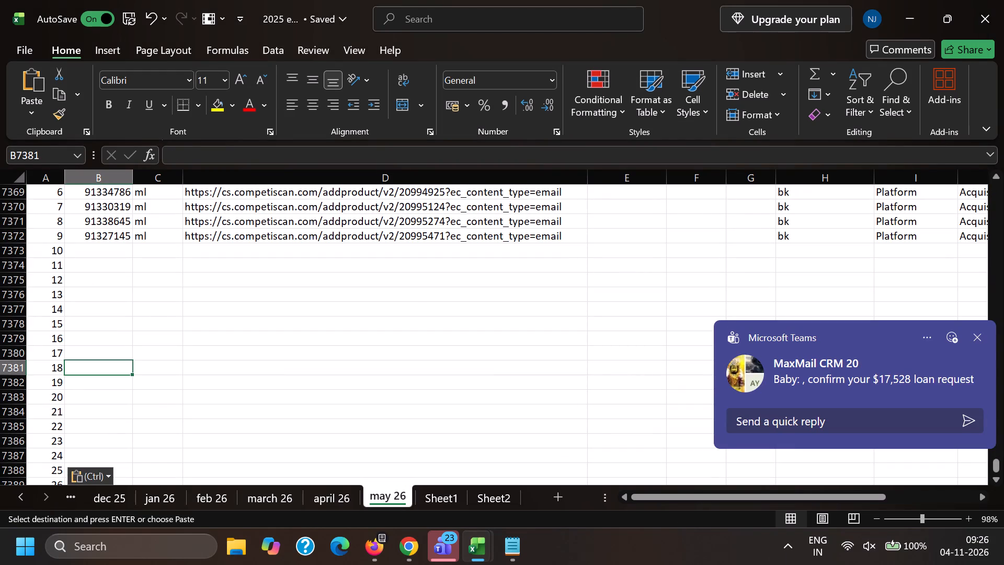
Switch to the Competiscan email list in Firefox.
left_click(365, 547)
left_click(260, 475)
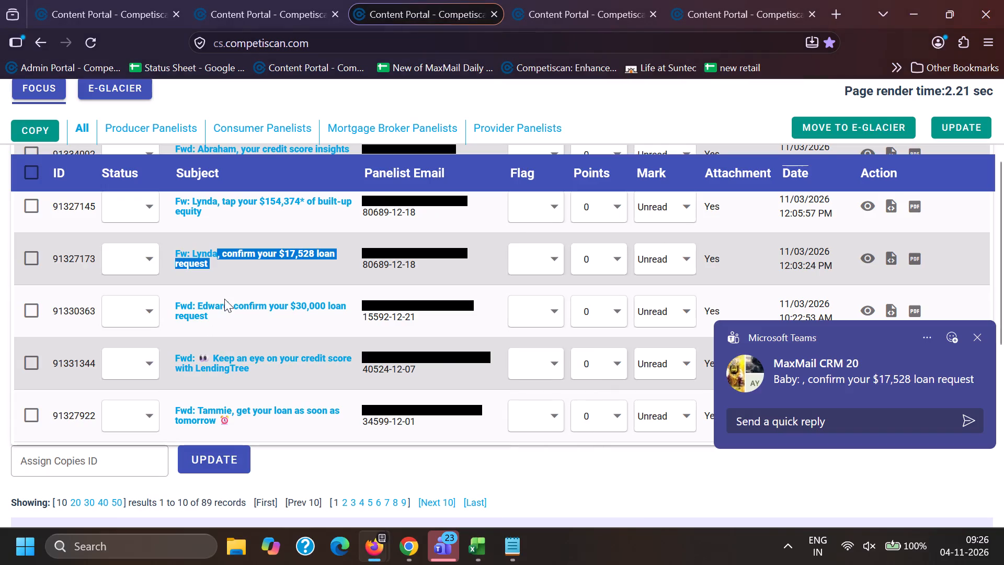
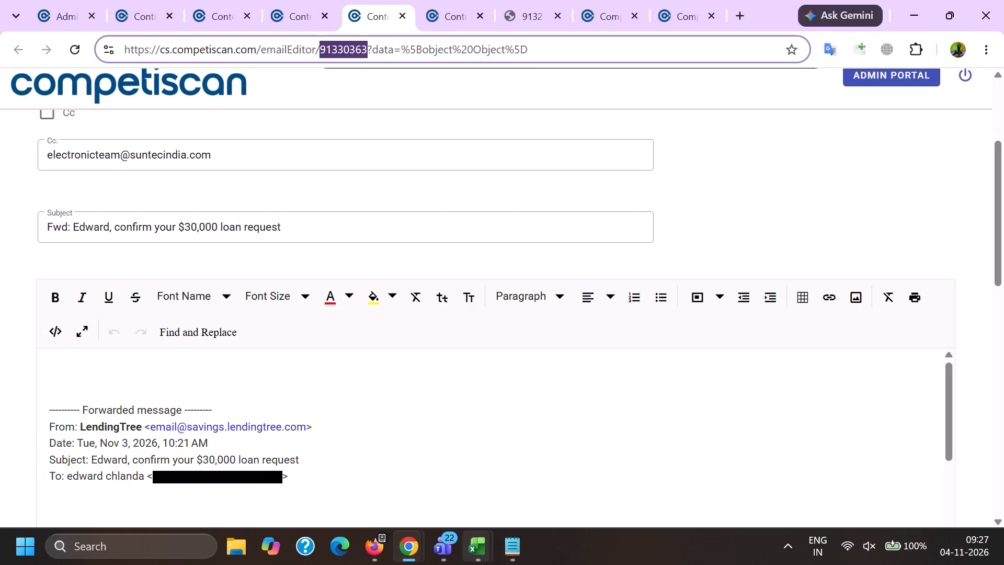
left_click(629, 483)
left_click(112, 251)
key("ctrl+v")
left_click(140, 248)
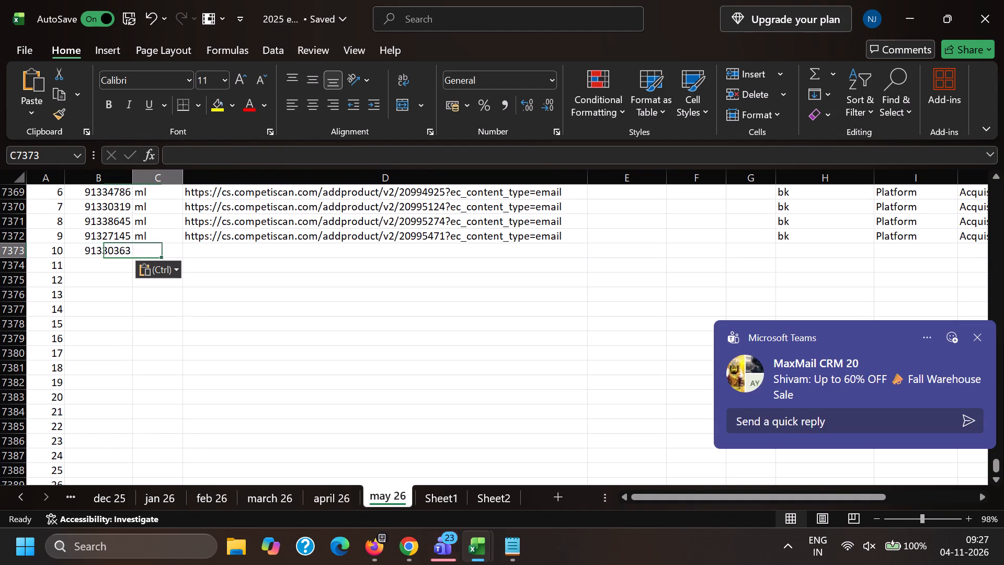
key("m")
key("l")
Copy the bk, Platform and Acquisition entries from the 91327145 row into the 91330363 row.
key("Right")
key("Right")
key("Right")
key("Right")
key("Right")
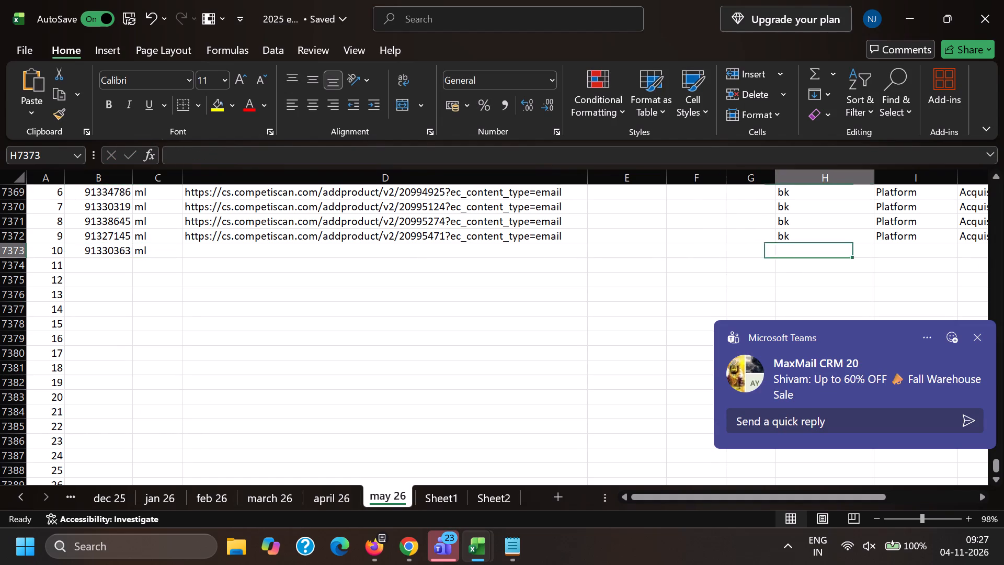
key("Up")
key("shift+Right")
key("shift+Right")
key("ctrl+c")
key("Down")
key("ctrl+v")
key("Left")
key("Left")
key("Left")
key("Left")
key("Left")
key("Left")
key("Left")
key("Left")
key("Left")
key("Left")
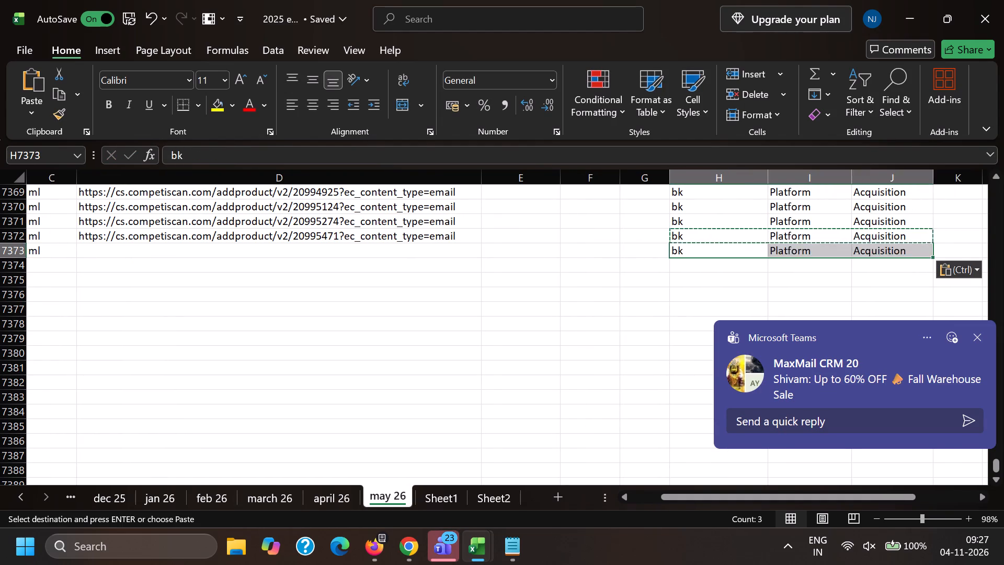
Back in Chrome, delete the forwarded-message line, the sender's address and the To line from the header of email 91330363.
key("alt+Tab")
scroll(109, 314, "down", 1)
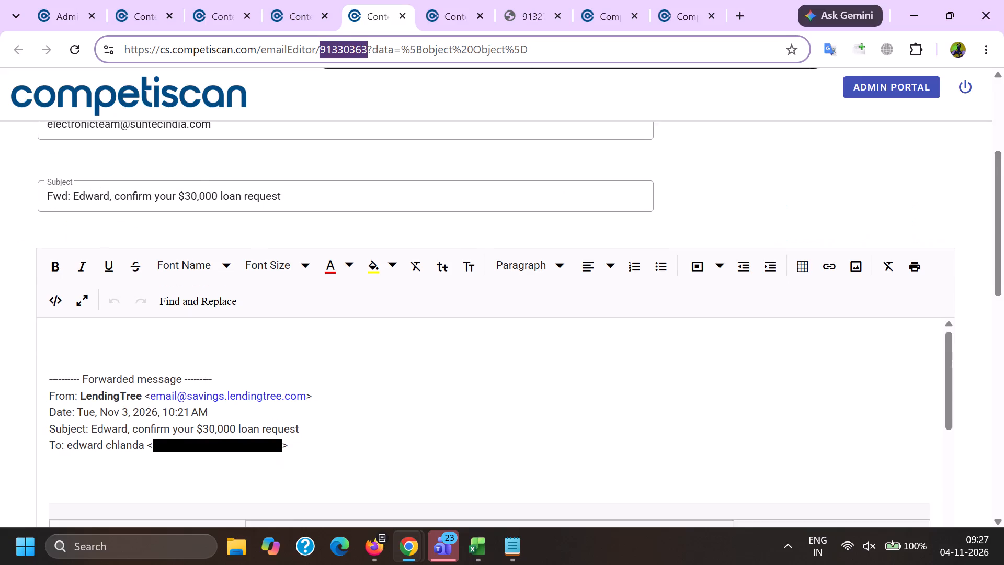
left_click_drag(241, 331, 1, 320)
key("BackSpace")
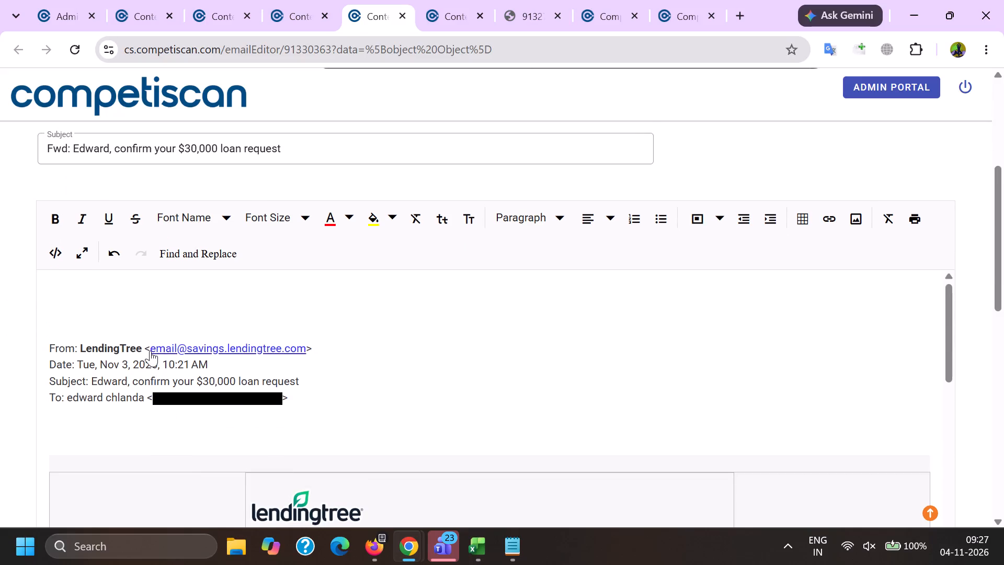
left_click_drag(147, 346, 342, 355)
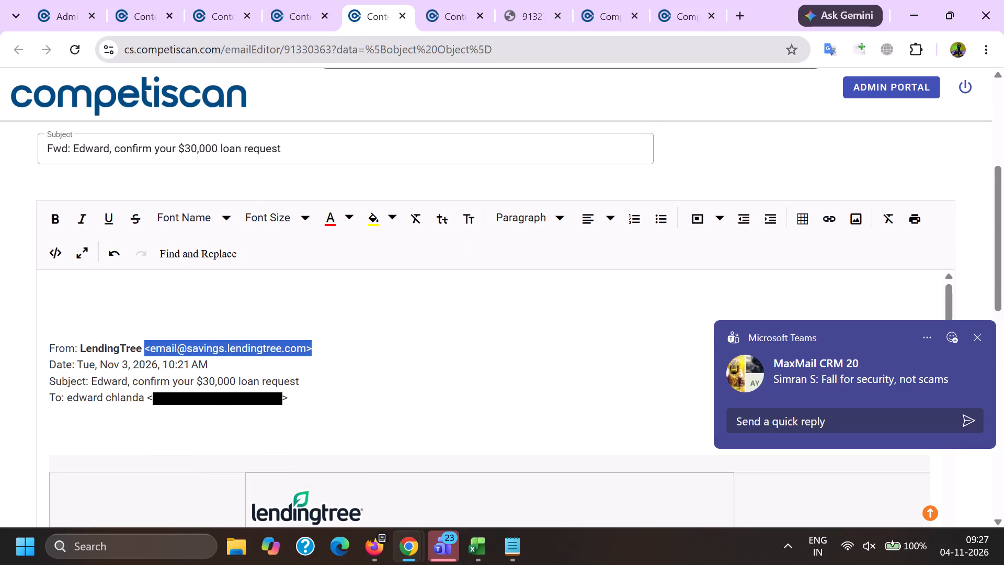
left_click_drag(342, 355, 343, 353)
key("BackSpace")
left_click_drag(332, 399, 44, 395)
key("BackSpace")
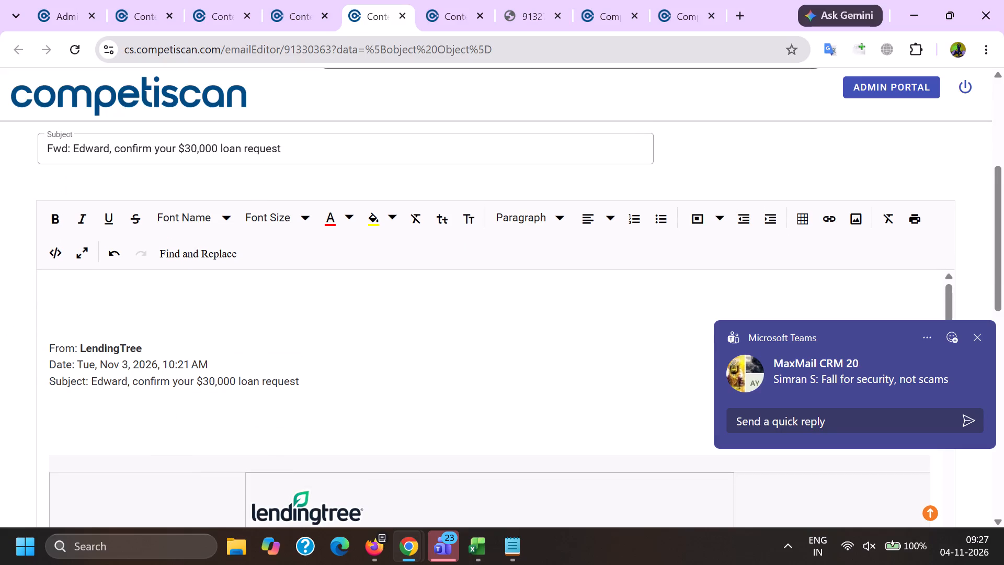
Remove the recipient's first name from the email header's Subject line, and find and delete it in the email body.
double_click(105, 379)
key("ctrl+c")
key("BackSpace")
key("ctrl+f")
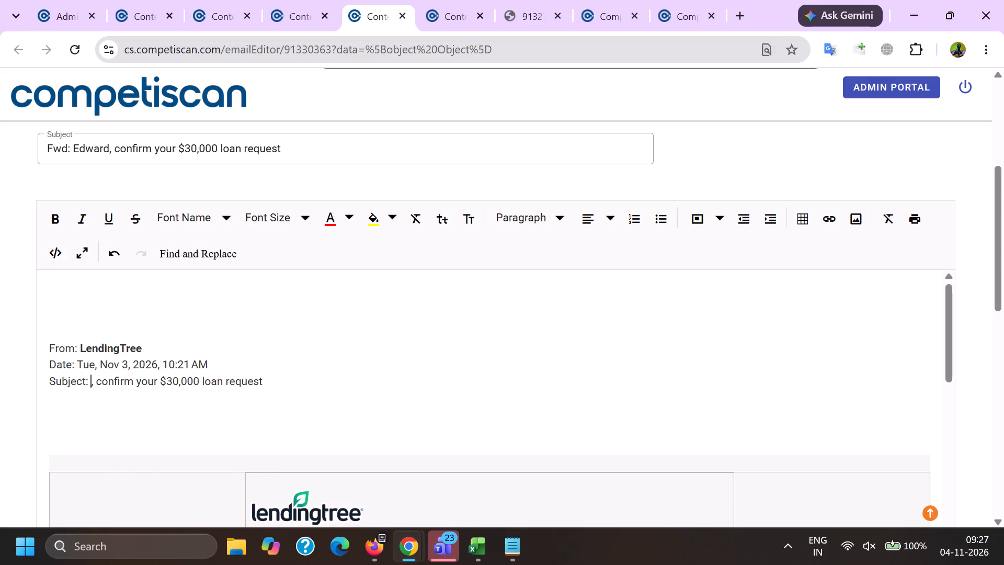
key("ctrl+v")
key("Return")
key("Return")
key("Return")
key("Return")
key("Return")
key("Return")
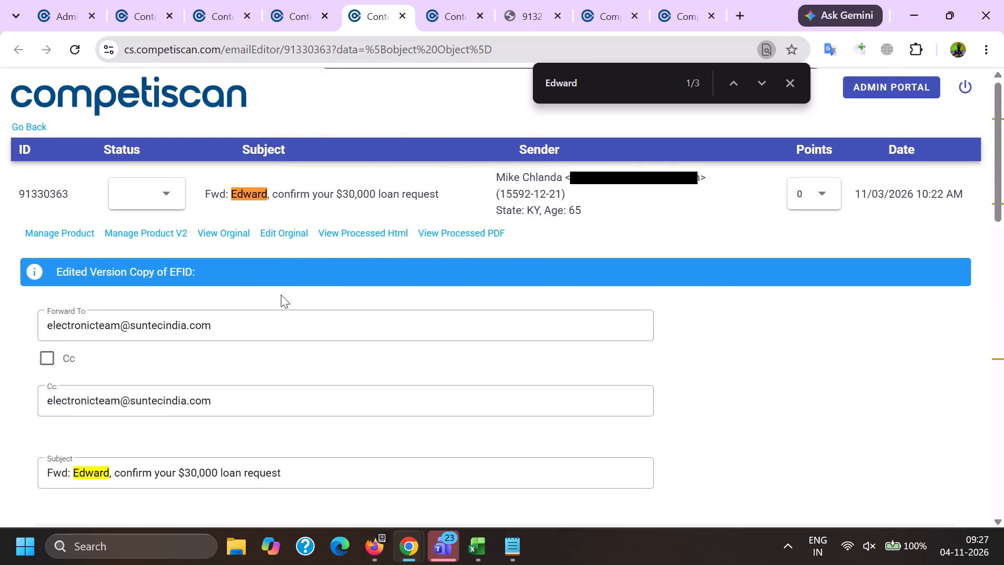
key("Return")
key("Return")
double_click(324, 240)
key("BackSpace")
Copy the address of the Privacy Policy link in the LendingTree email's footer.
scroll(349, 261, "down", 6)
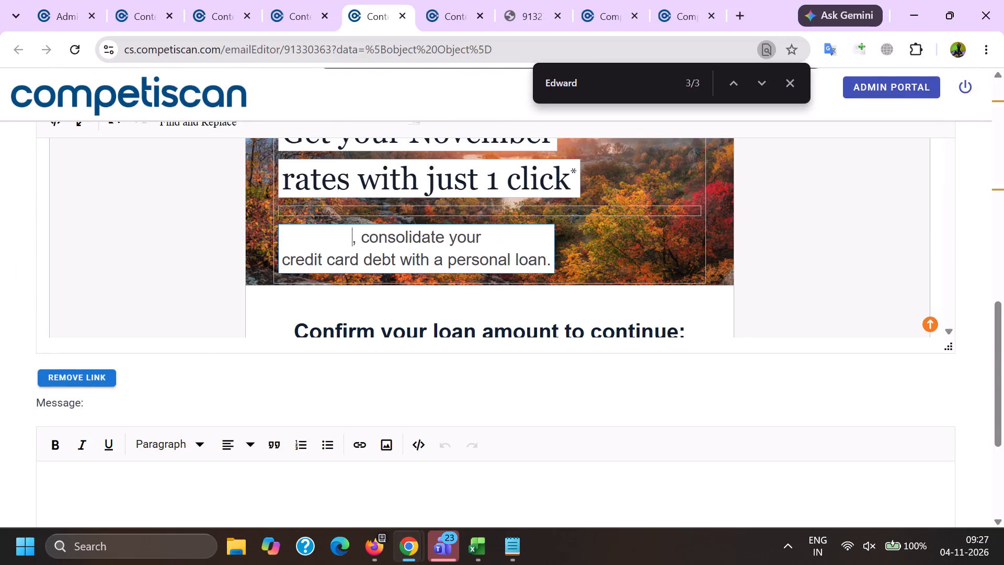
scroll(350, 258, "down", 5)
scroll(371, 439, "up", 2)
scroll(389, 364, "down", 8)
scroll(420, 406, "down", 4)
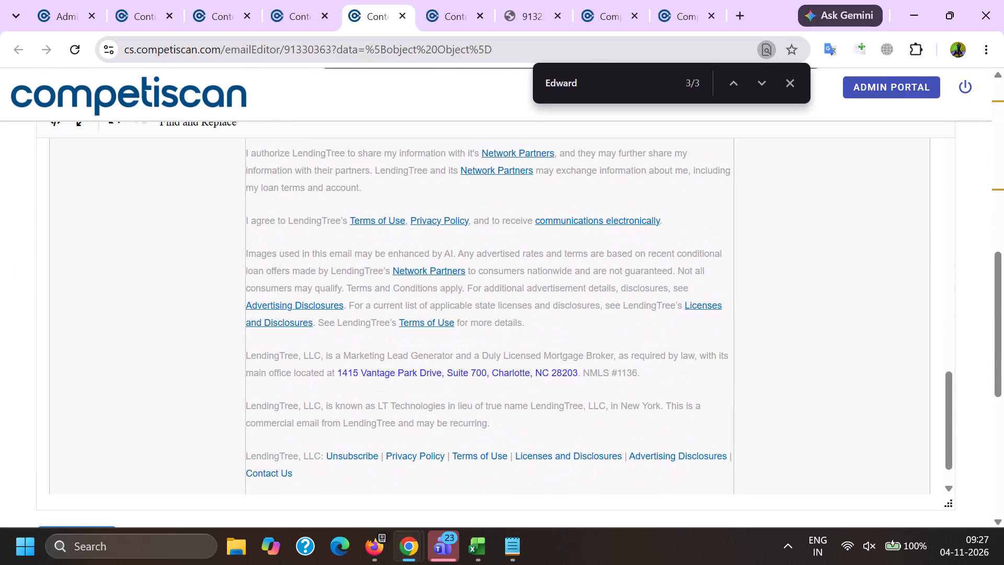
scroll(446, 454, "down", 1)
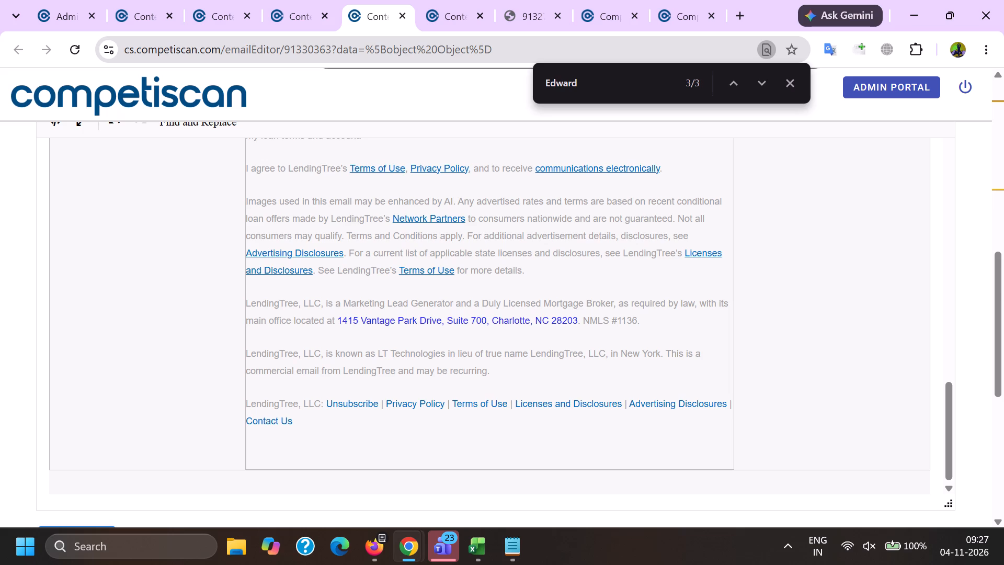
right_click(397, 402)
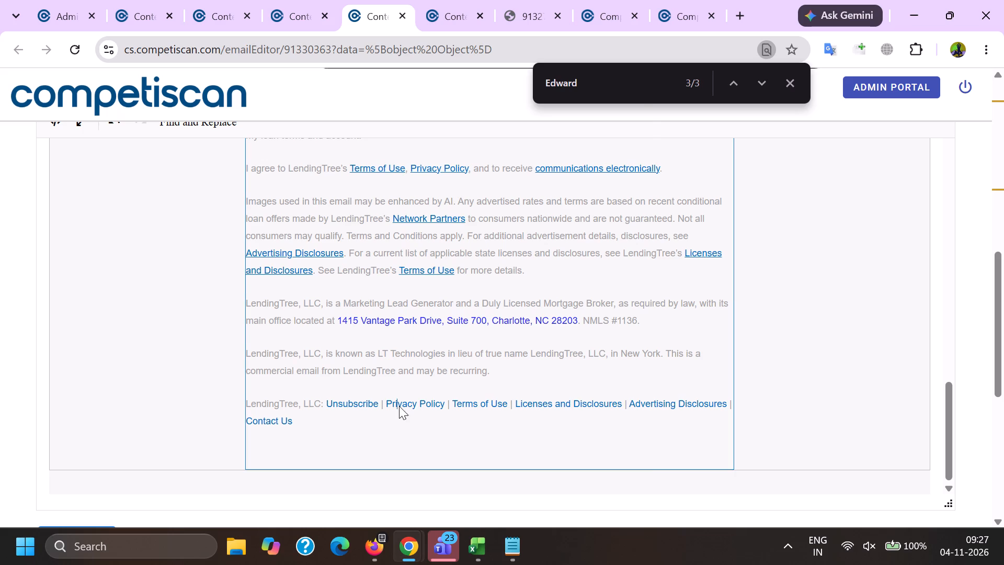
left_click(454, 174)
Remove all links from the LendingTree email.
scroll(0, 242, "down", 4)
left_click(95, 221)
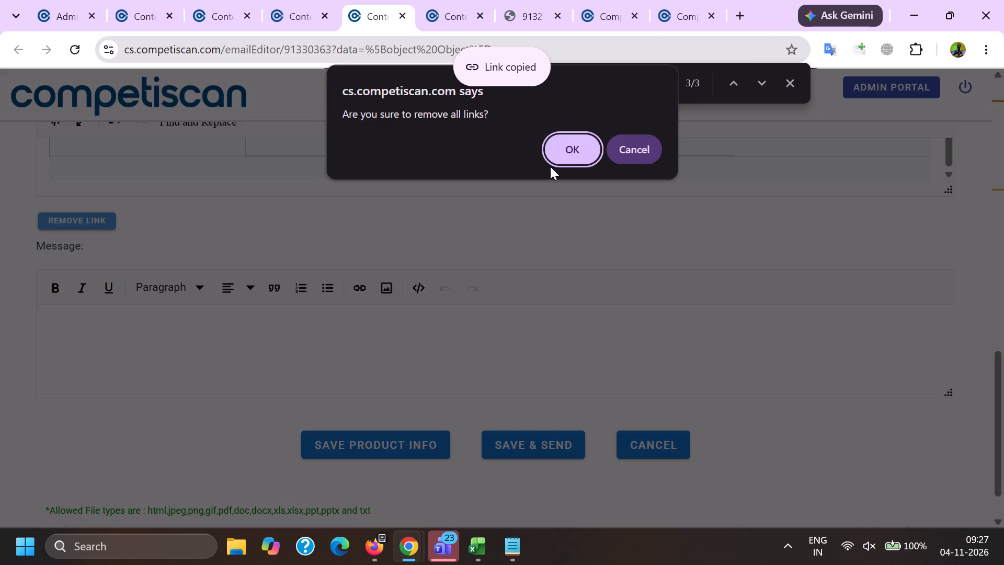
left_click(574, 147)
Insert the copied web address as a link at Privacy Policy in the email's footer.
scroll(425, 389, "up", 3)
left_click(390, 324)
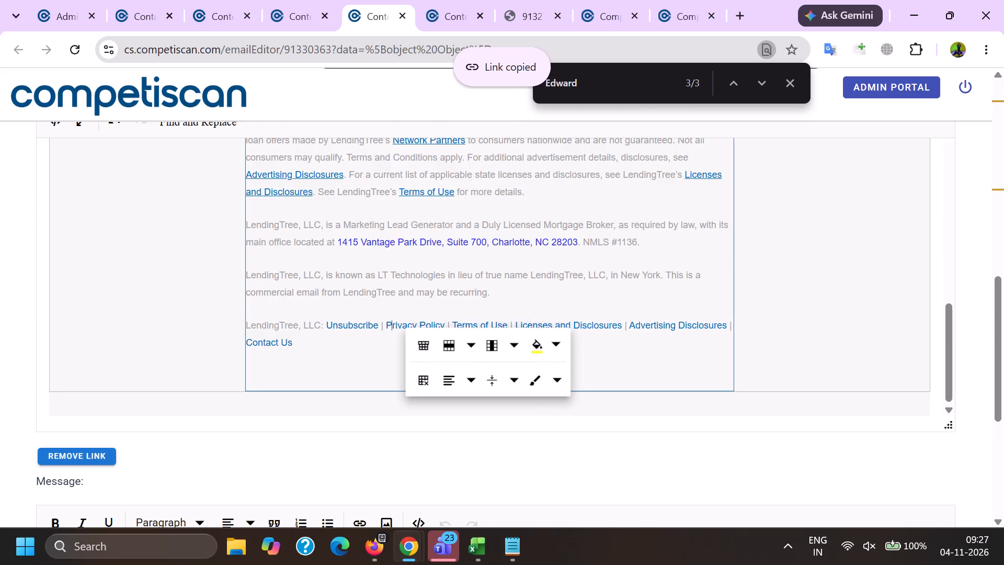
key("ctrl+k")
key("ctrl+v")
left_click(507, 330)
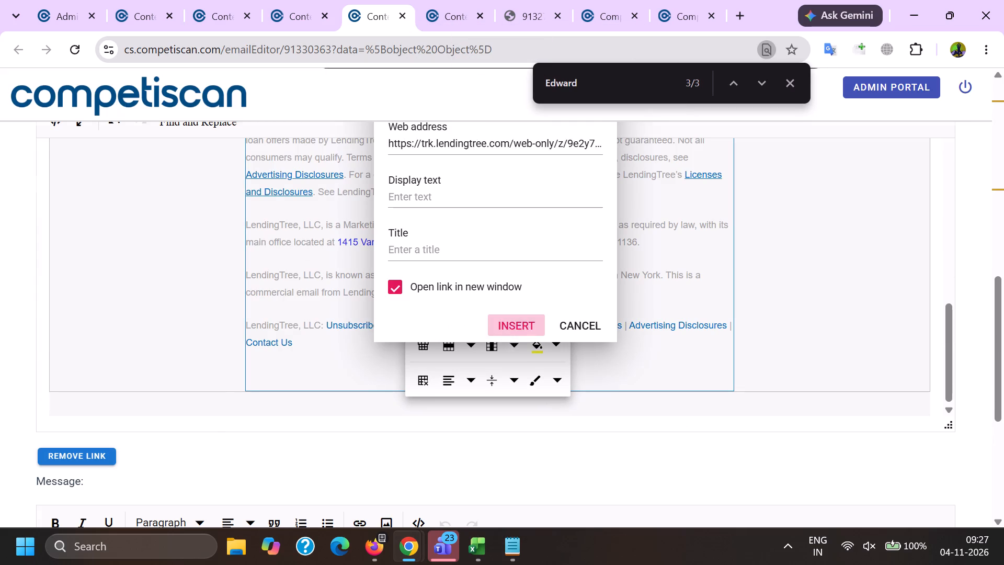
Save the edited email's product info and open the product form for email 91330363.
scroll(0, 298, "down", 3)
scroll(0, 307, "up", 1)
scroll(0, 307, "down", 19)
left_click(323, 398)
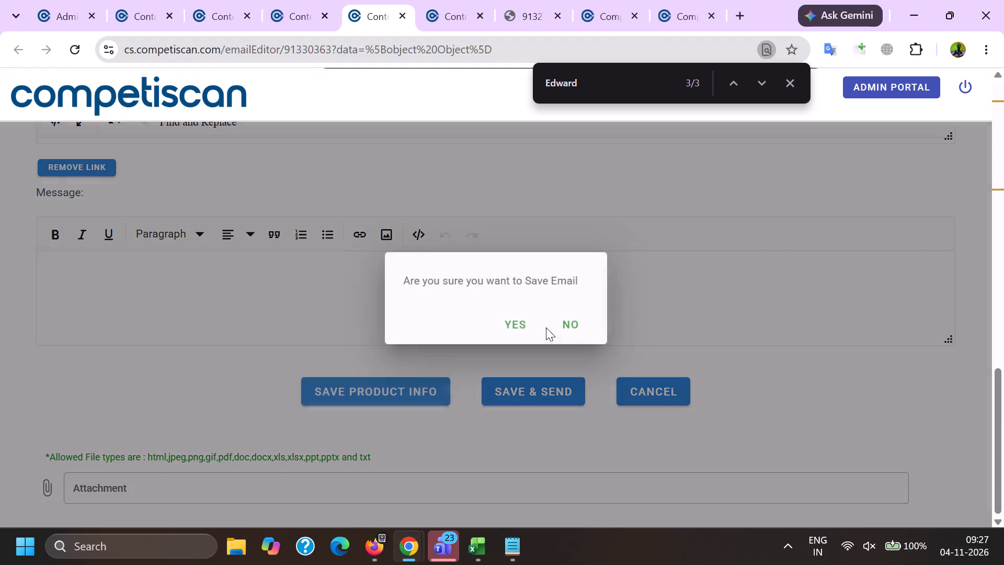
left_click(536, 325)
left_click(0, 284)
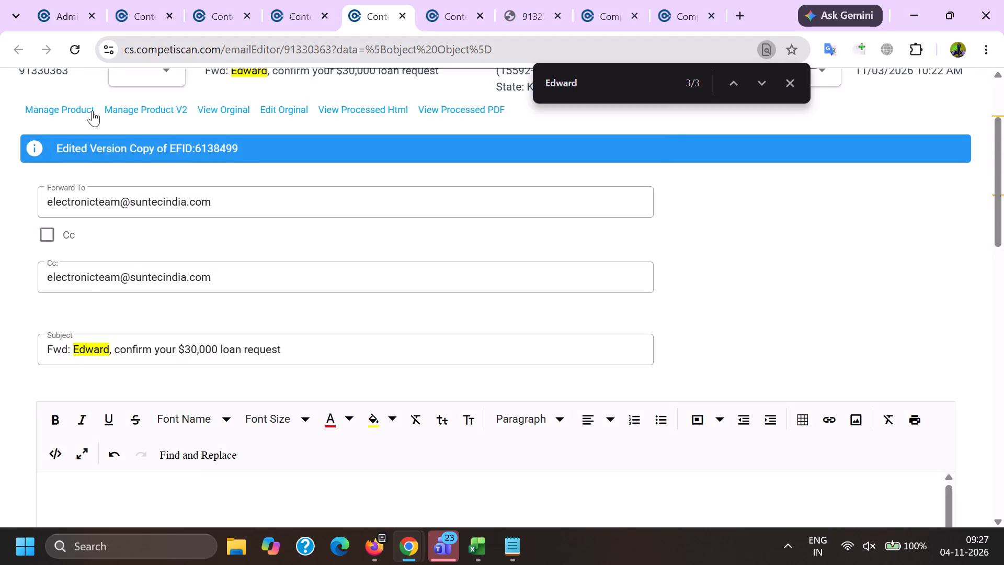
left_click(90, 110)
Return to the email editor and copy the line "Did something change? Update your loan requirements" from the email body.
key("alt+Tab")
scroll(284, 249, "down", 5)
scroll(304, 310, "up", 4)
scroll(338, 318, "down", 4)
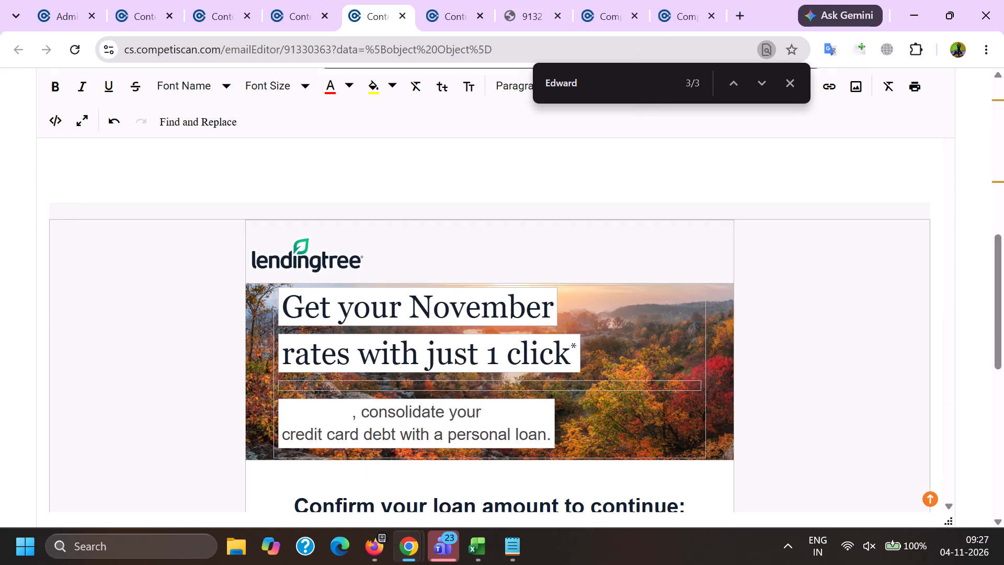
scroll(307, 310, "down", 1)
scroll(357, 298, "down", 3)
scroll(351, 276, "up", 2)
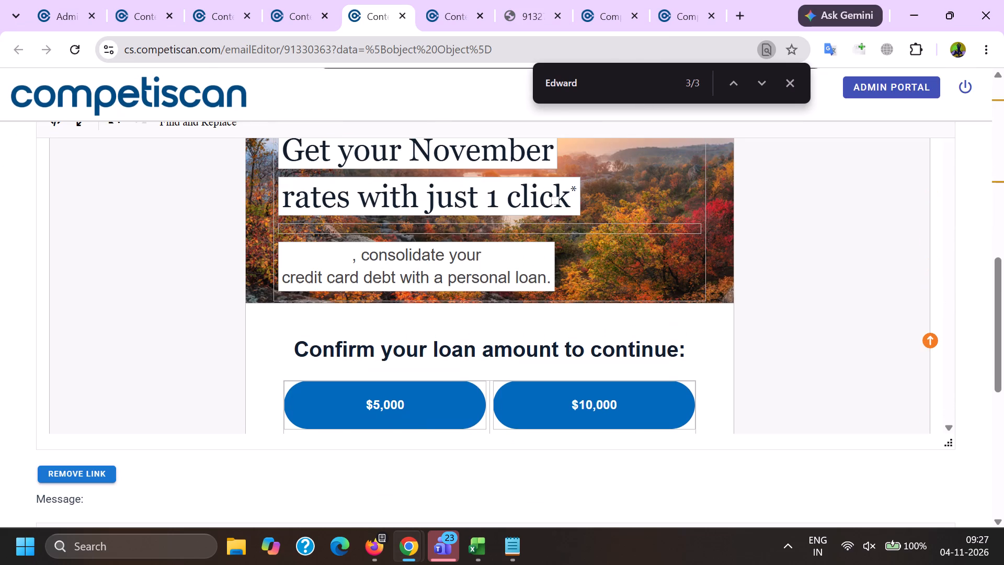
scroll(351, 275, "down", 5)
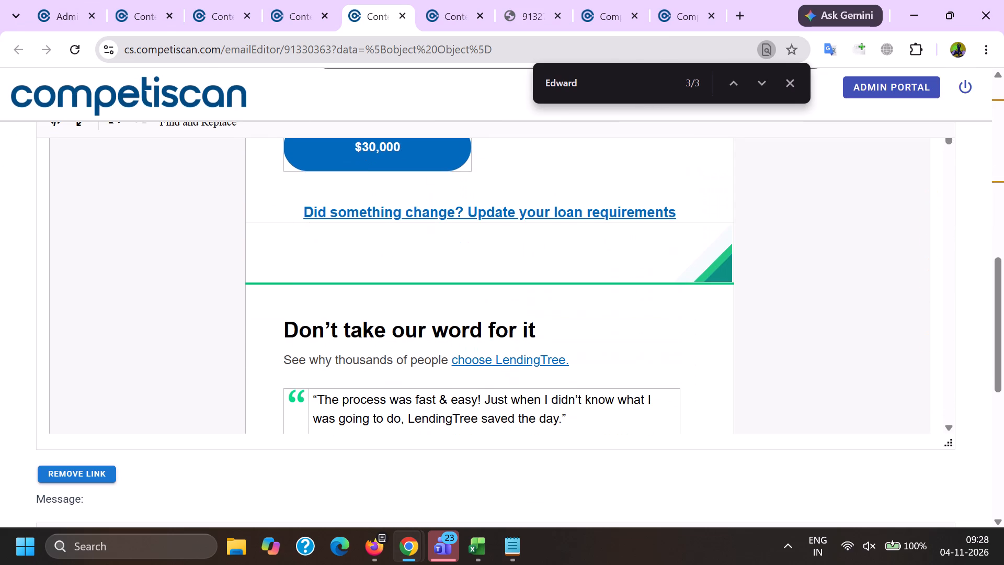
left_click_drag(295, 212, 680, 209)
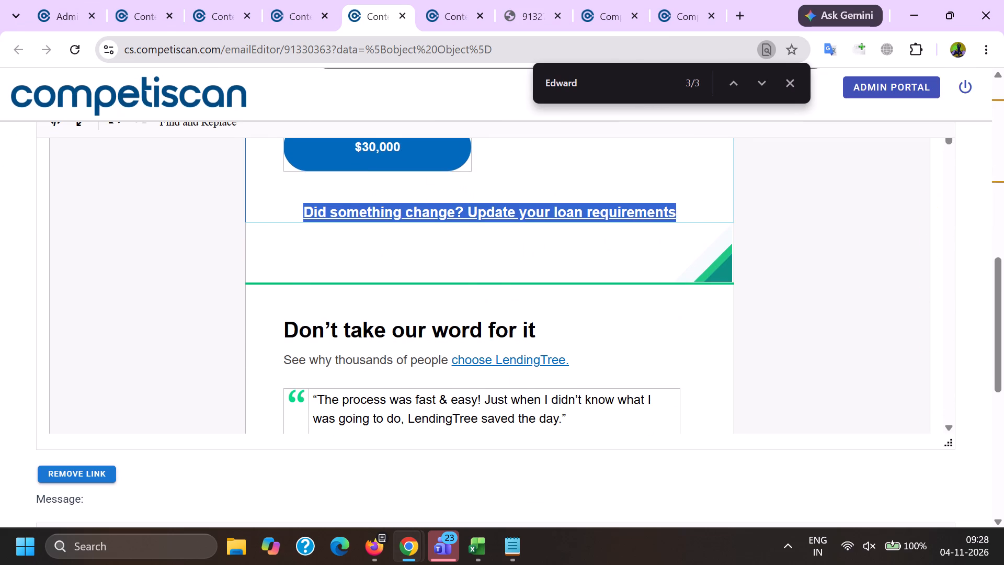
key("ctrl+c")
Add a period and the copied line after the header's subject text, copy the combined headline, and undo the paste.
scroll(462, 262, "up", 11)
left_click(315, 438)
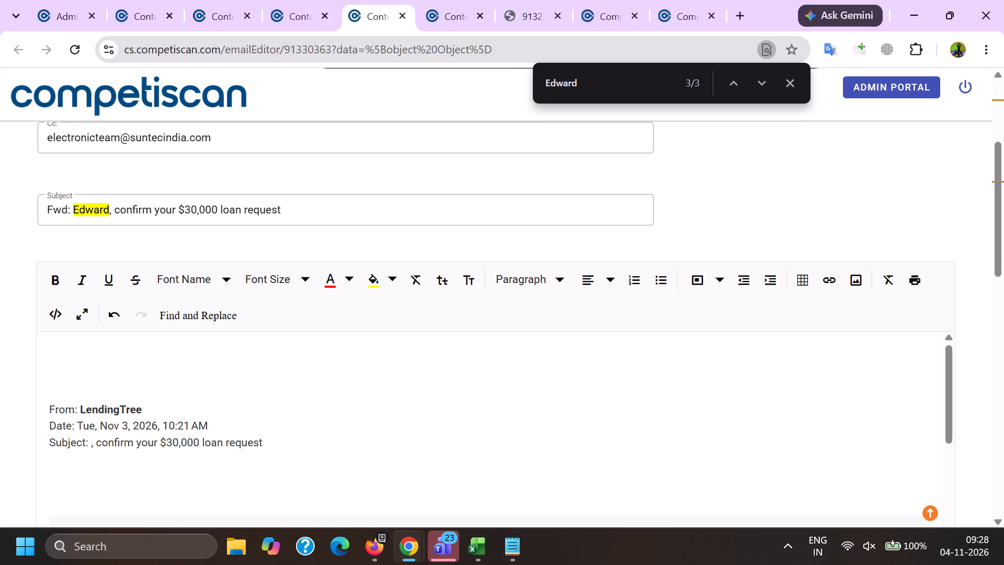
key("period")
key("space")
key("ctrl+v")
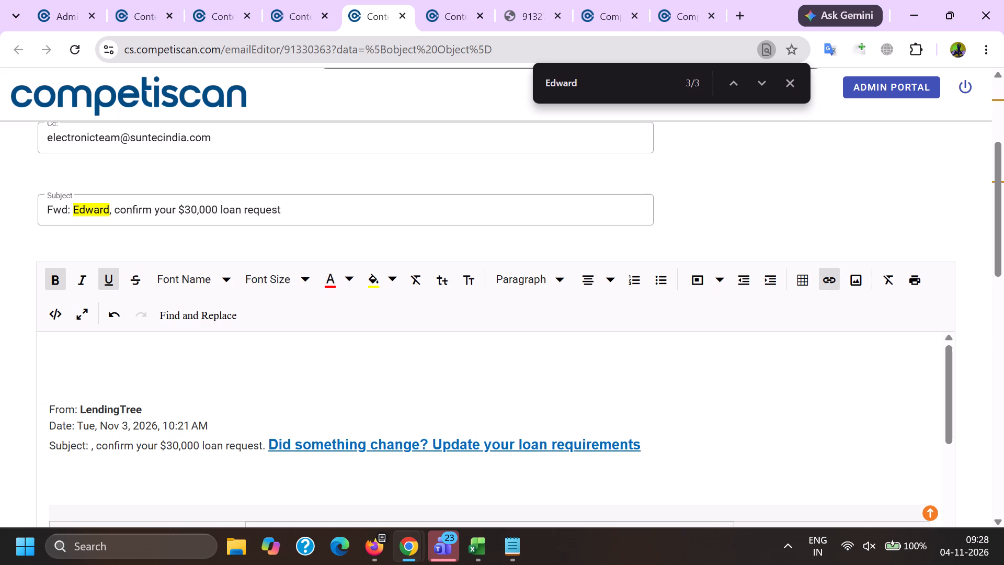
left_click_drag(91, 447, 745, 439)
key("ctrl+c")
key("ctrl+z")
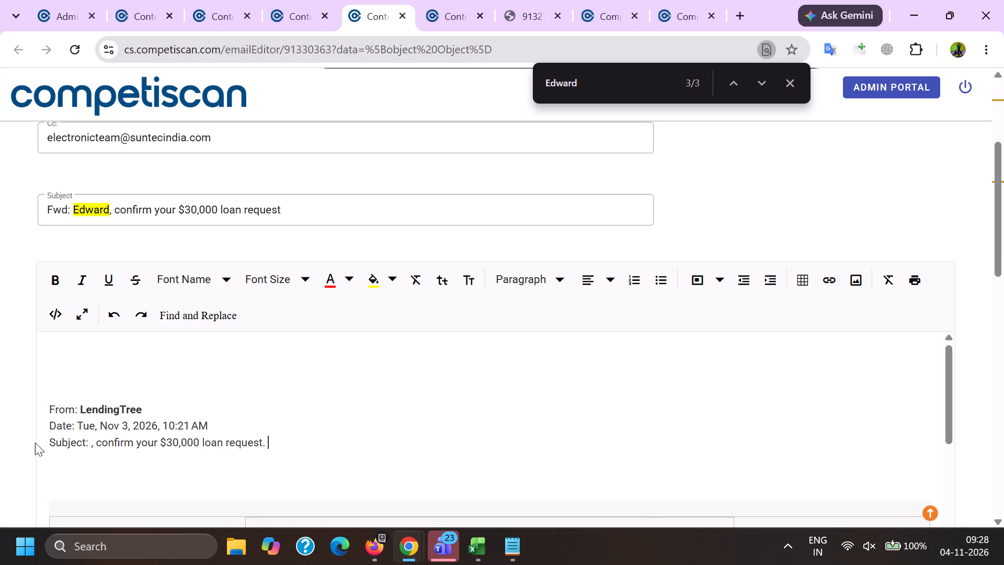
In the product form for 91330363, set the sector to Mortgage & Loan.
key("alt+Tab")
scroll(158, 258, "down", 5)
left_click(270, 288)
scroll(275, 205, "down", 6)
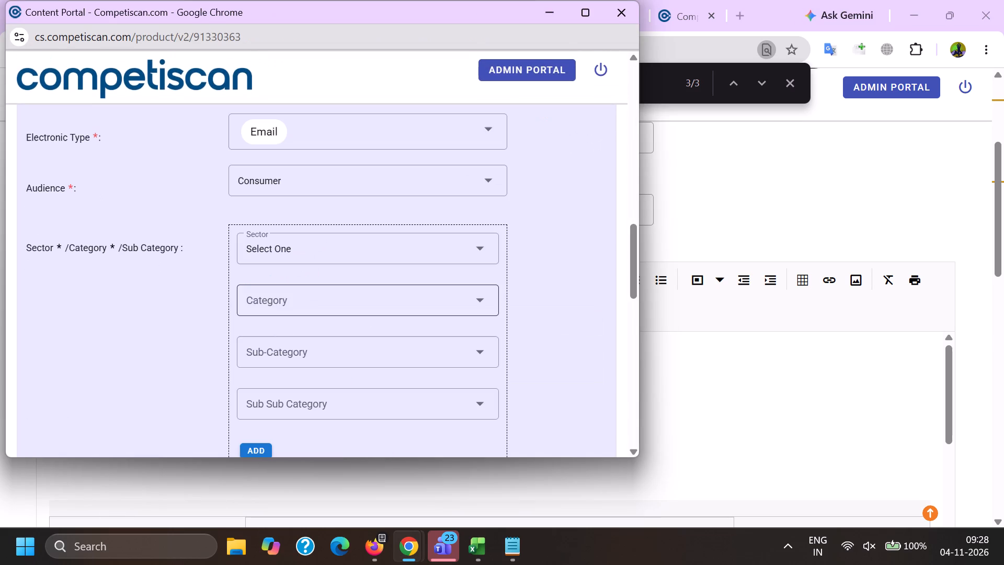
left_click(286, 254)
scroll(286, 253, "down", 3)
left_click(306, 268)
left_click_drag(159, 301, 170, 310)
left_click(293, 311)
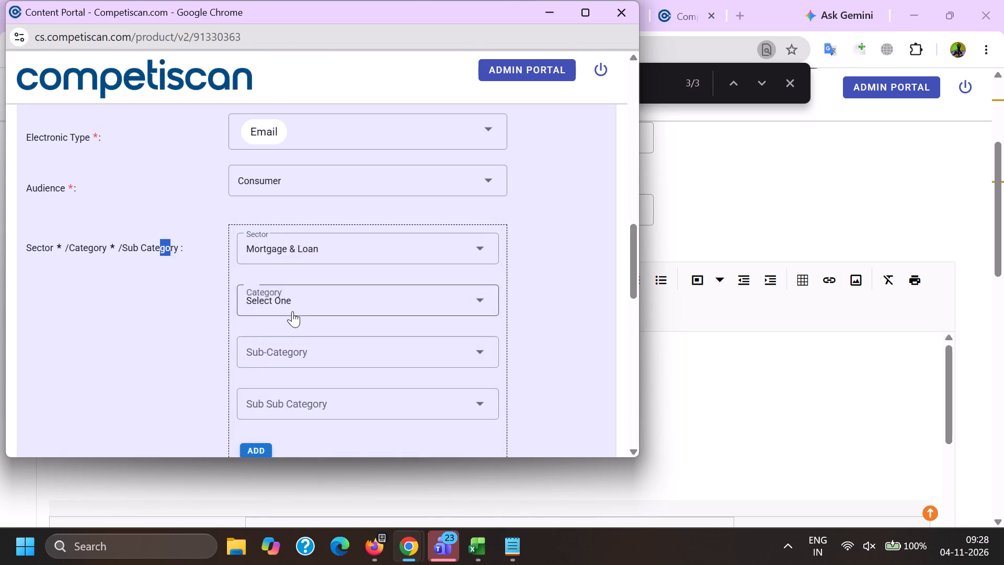
Set the sector to Consumer Services, choose its category and add the classification to the product.
left_click(283, 254)
scroll(277, 313, "up", 6)
left_click(311, 331)
left_click_drag(106, 331, 129, 333)
left_click(293, 304)
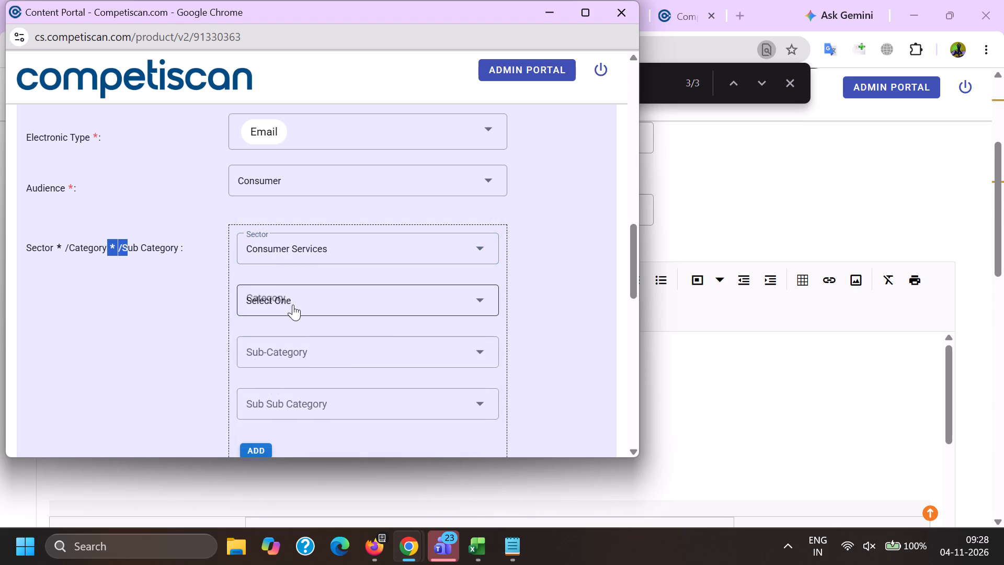
scroll(286, 193, "down", 1)
left_click(320, 349)
left_click_drag(149, 333, 154, 335)
left_click(248, 371)
Replace the product headline with "[Name], confirm your $30,000 loan request. Did something change? Update your loan requirements".
scroll(294, 230, "down", 4)
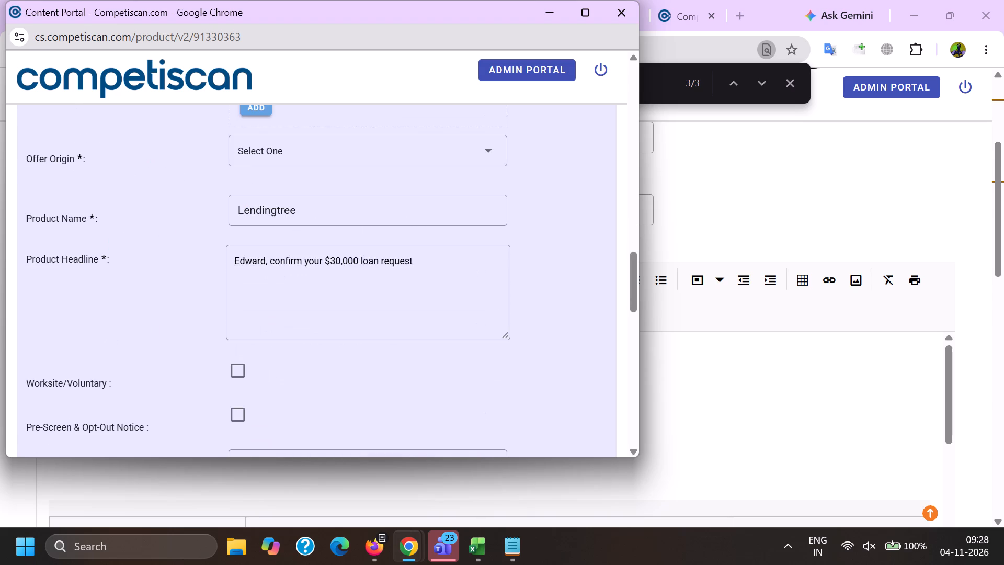
left_click_drag(443, 287, 86, 285)
key("ctrl+v")
left_click(227, 259)
key("BackSpace")
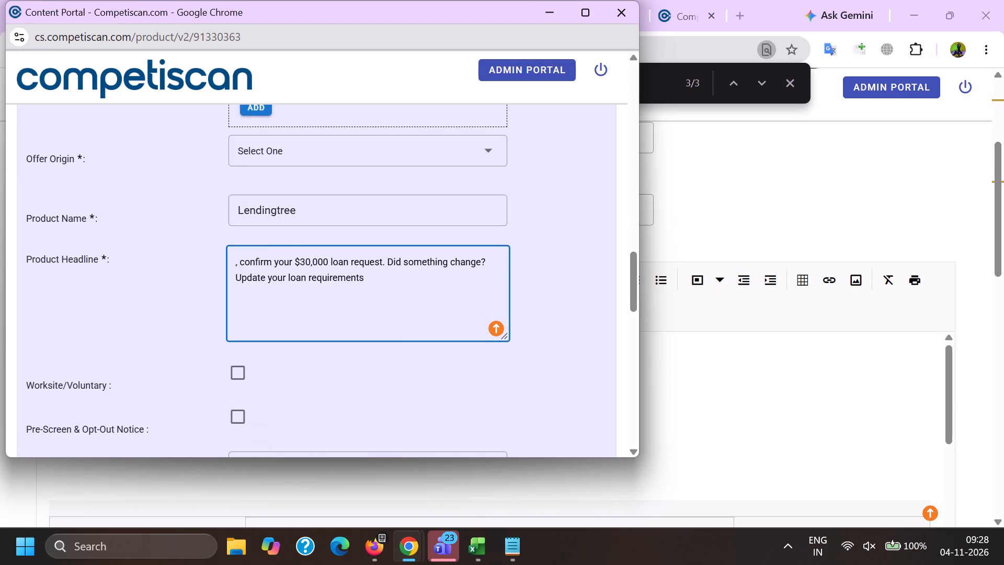
key("e")
key("bracketright")
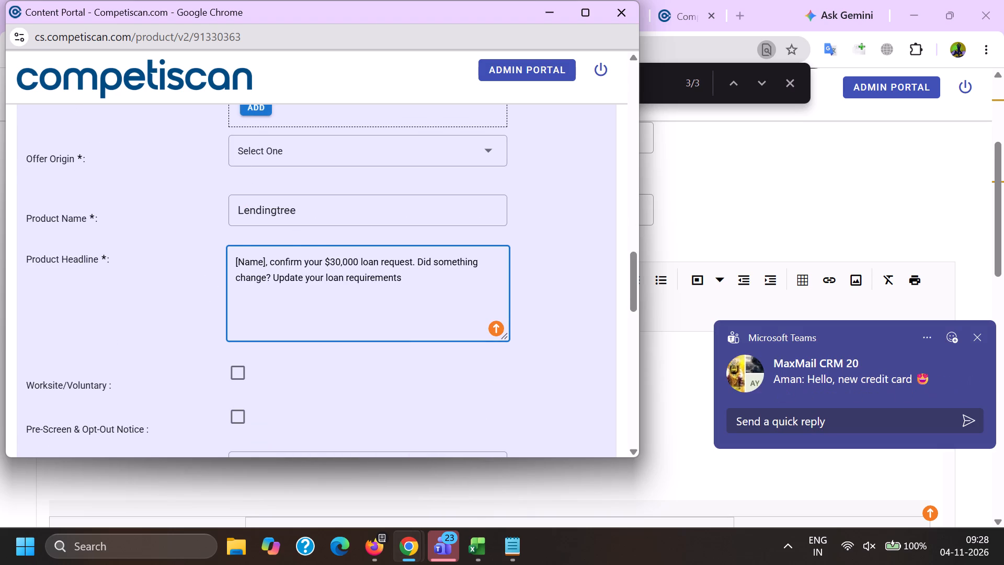
Correct the capitalisation of the product name to LendingTree.
left_click(280, 217)
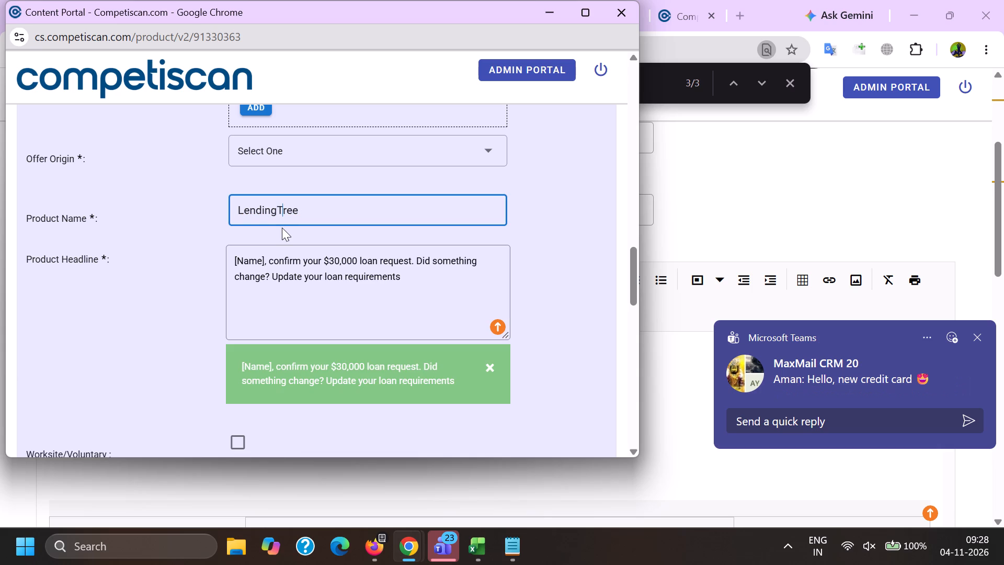
Set the product's response mechanism to URL/Website.
scroll(280, 222, "down", 4)
left_click(309, 283)
scroll(317, 155, "down", 8)
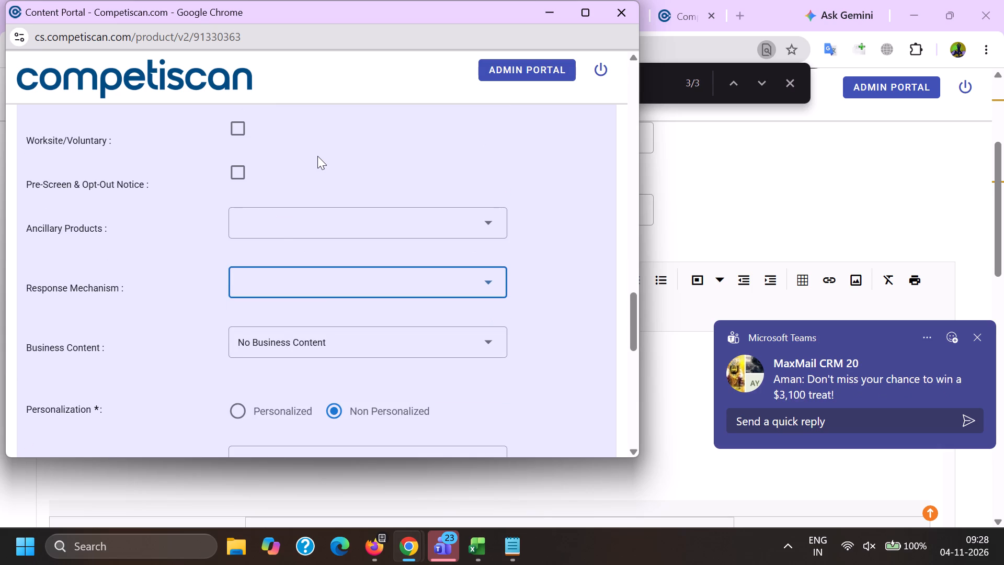
left_click(317, 336)
left_click_drag(207, 301, 214, 301)
Set the mailing type to Acquisition and the personalization to Personalized.
left_click(322, 306)
left_click(291, 276)
left_click(209, 276)
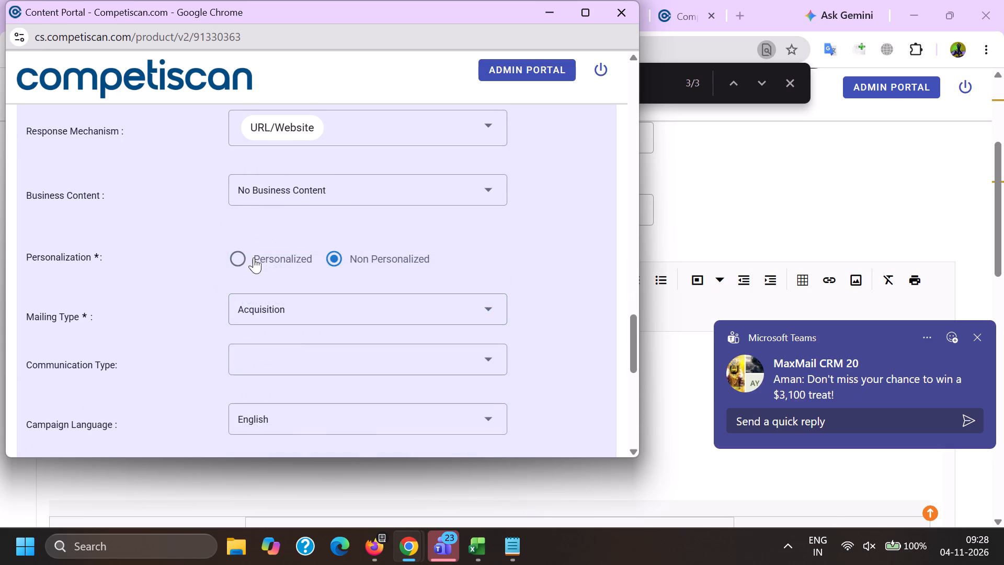
left_click(253, 256)
Open the communication type options and look through them for one that fits the LendingTree email.
left_click(288, 350)
scroll(301, 249, "down", 11)
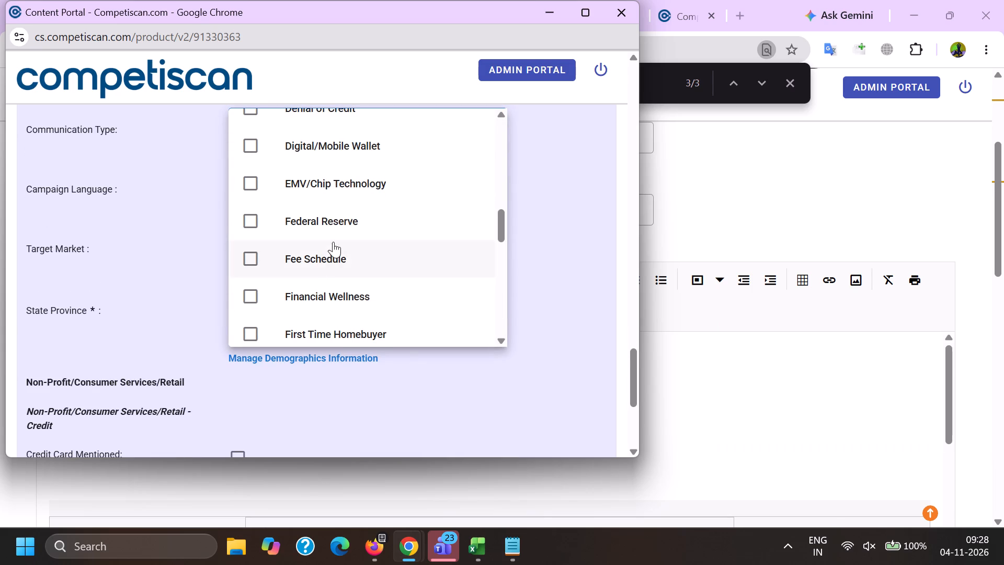
scroll(337, 271, "up", 2)
scroll(333, 254, "down", 6)
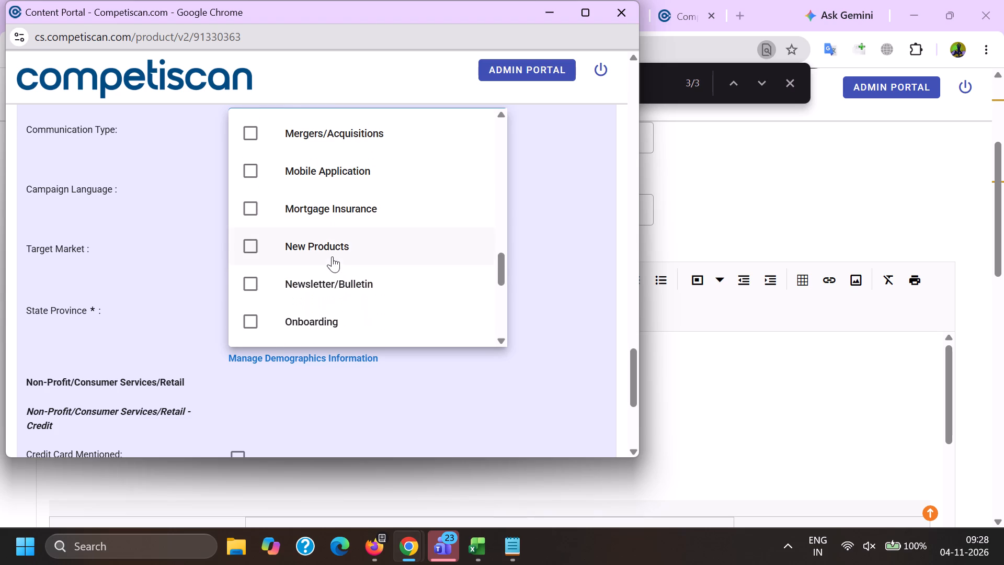
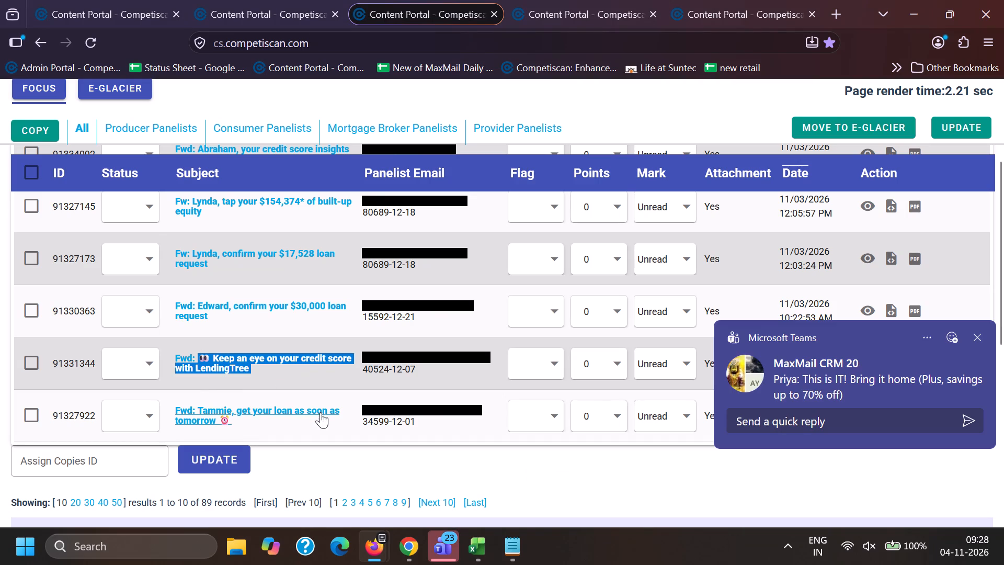
In Chrome's Content Portal, search email subjects for the exact phrase "👀 Keep an eye on your credit score with LendingTree".
left_click(409, 549)
left_click(275, 467)
left_click(227, 0)
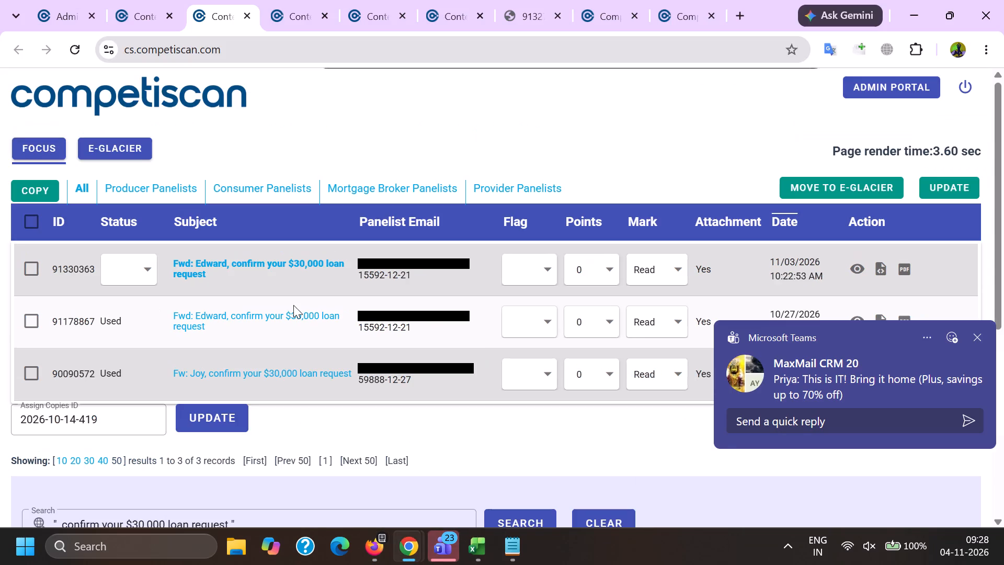
scroll(336, 378, "down", 2)
left_click_drag(364, 369, 0, 301)
key("BackSpace")
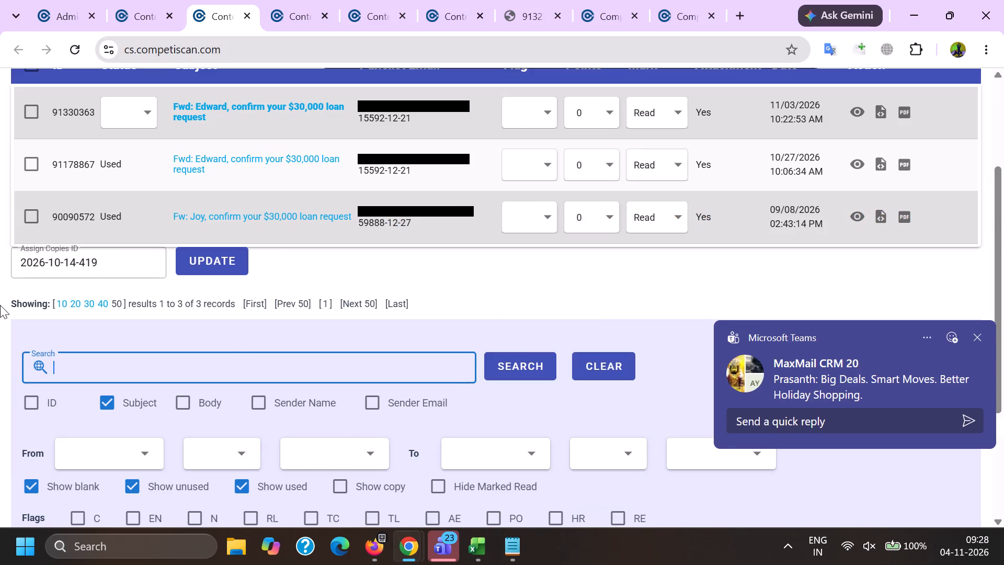
key("shift+quotedbl")
key("ctrl+v")
key("shift+quotedbl")
key("Return")
Close the leftover Content Portal tabs that follow the LendingTree subject search tab.
left_click(320, 0)
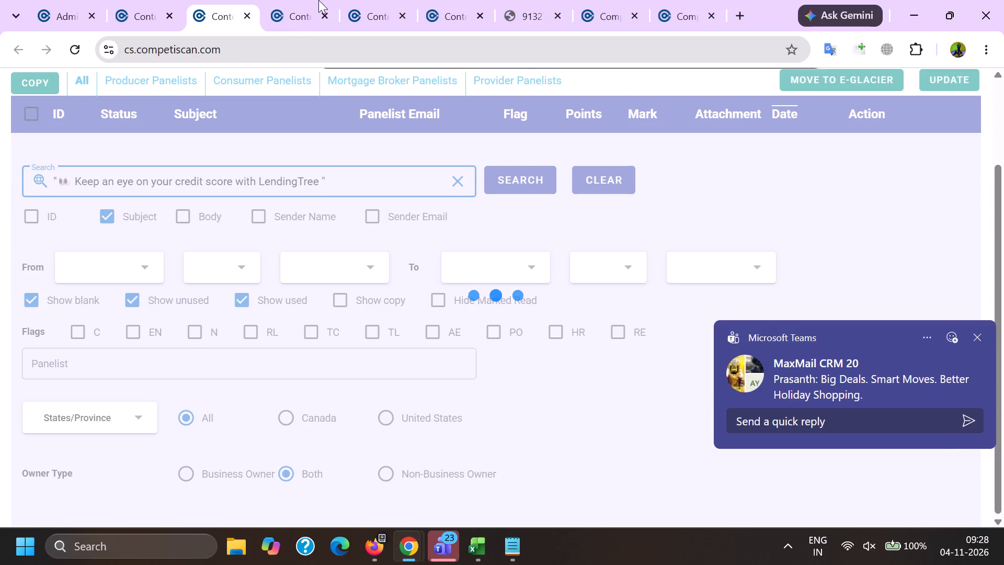
left_click(325, 17)
left_click(325, 17)
left_click(325, 17)
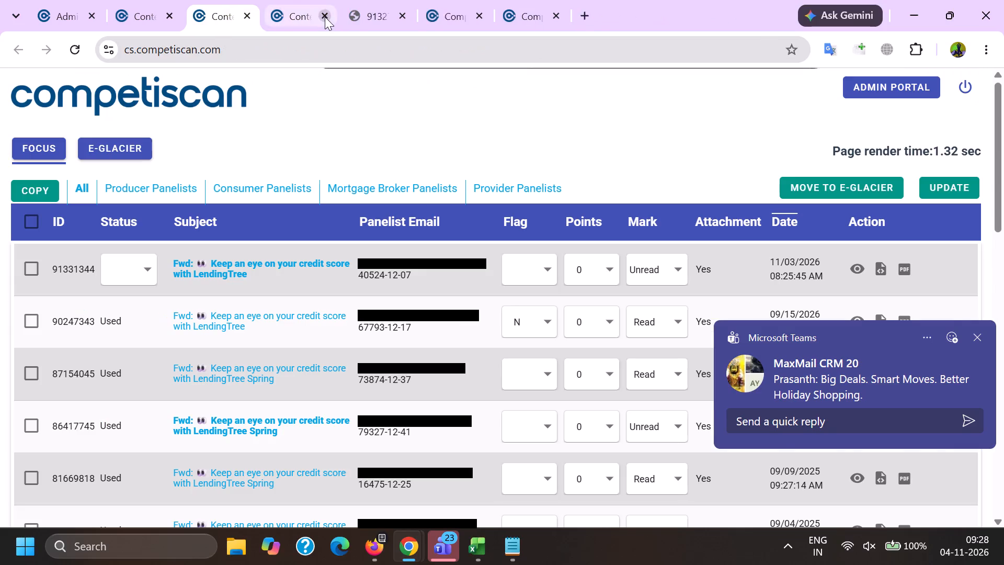
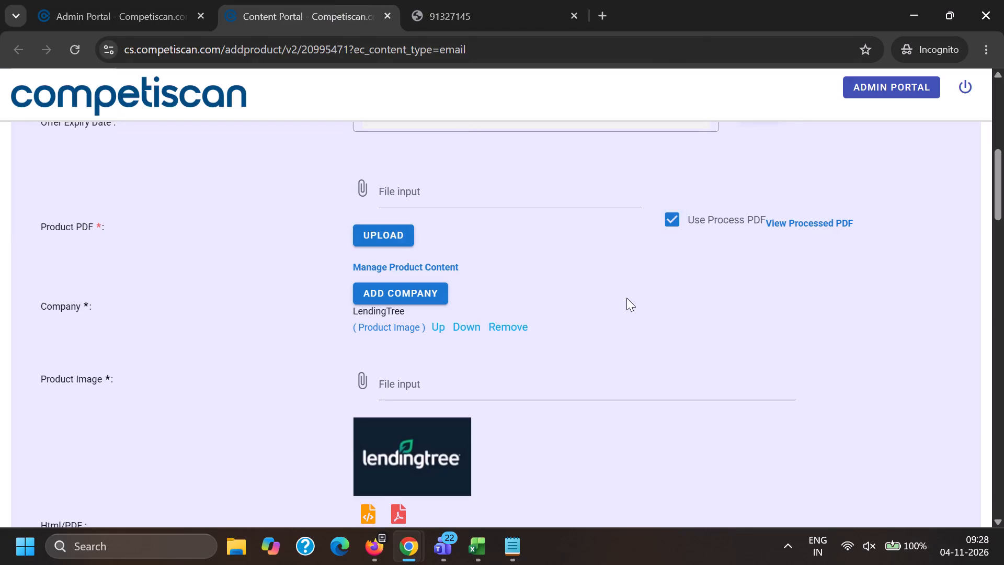
Approve the LendingTree product record 20995471.
scroll(445, 359, "down", 6)
left_click(368, 516)
Refresh the unpublished electronic content search in the Admin Portal and open the LendingTree product record for Muid 91330363.
left_click(175, 0)
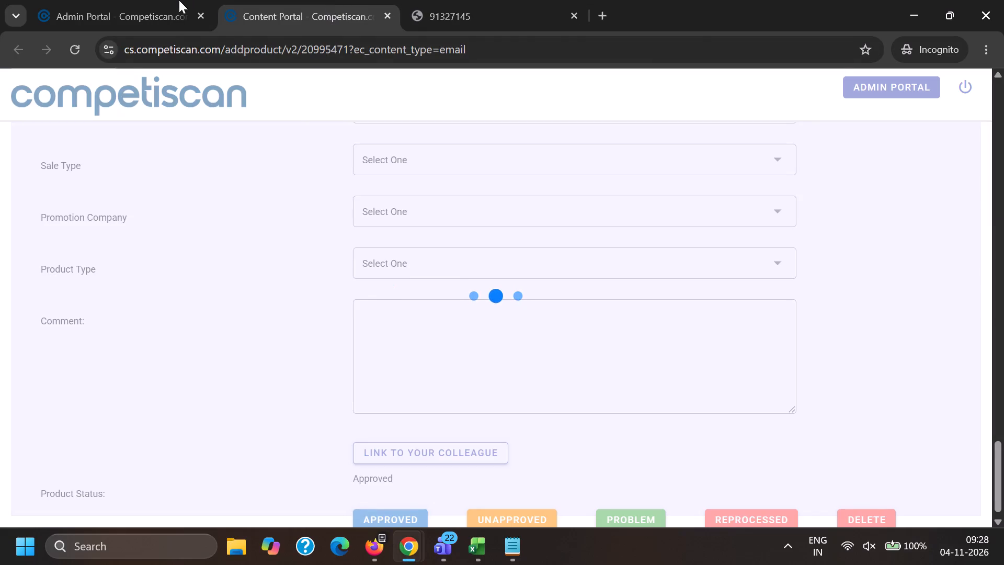
left_click(259, 173)
left_click(348, 0)
left_click(509, 0)
left_click(328, 0)
left_click(180, 0)
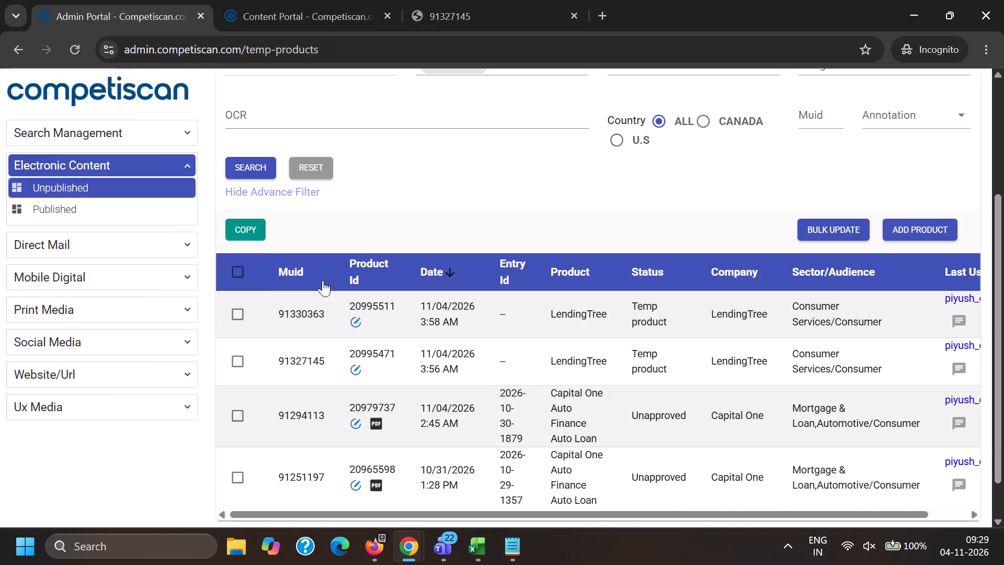
left_click(359, 319, "ctrl")
left_click(696, 0)
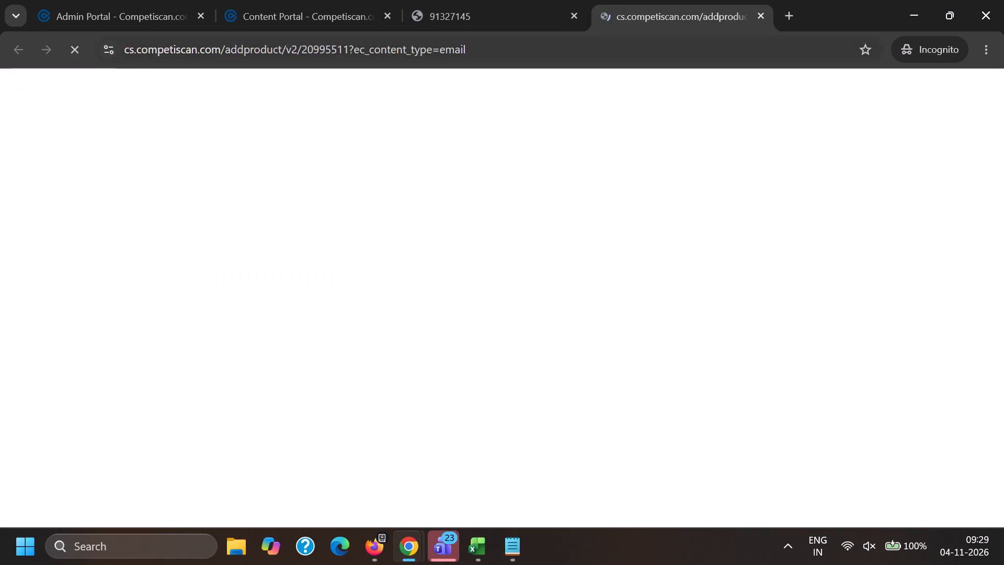
Copy the address of product record 20995511 into the link column of the 91330363 row in the 2025 Excel workbook.
triple_click(572, 59)
key("ctrl+c")
key("alt+Tab")
left_click(498, 557)
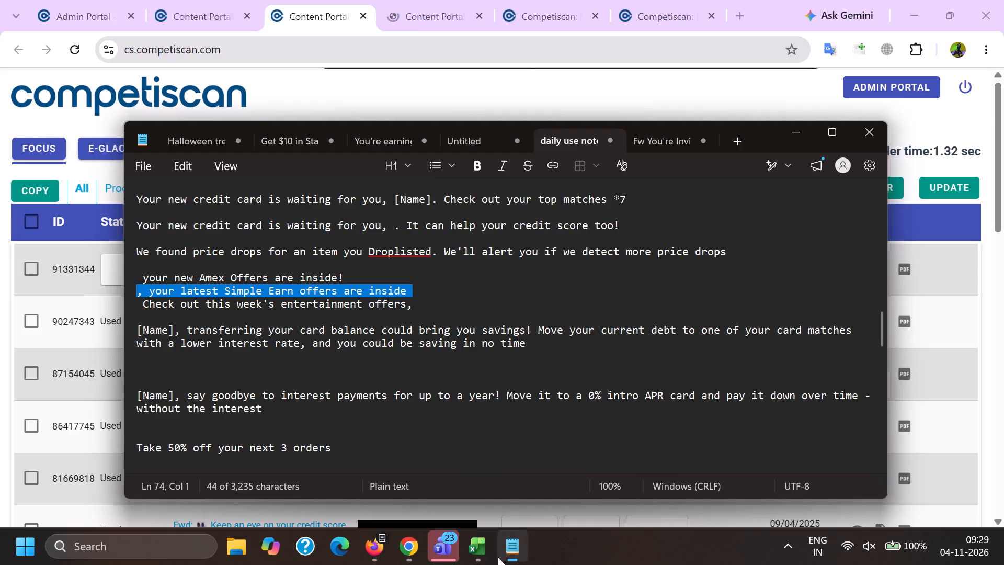
left_click(478, 547)
left_click(640, 492)
key("Tab")
key("Tab")
key("Tab")
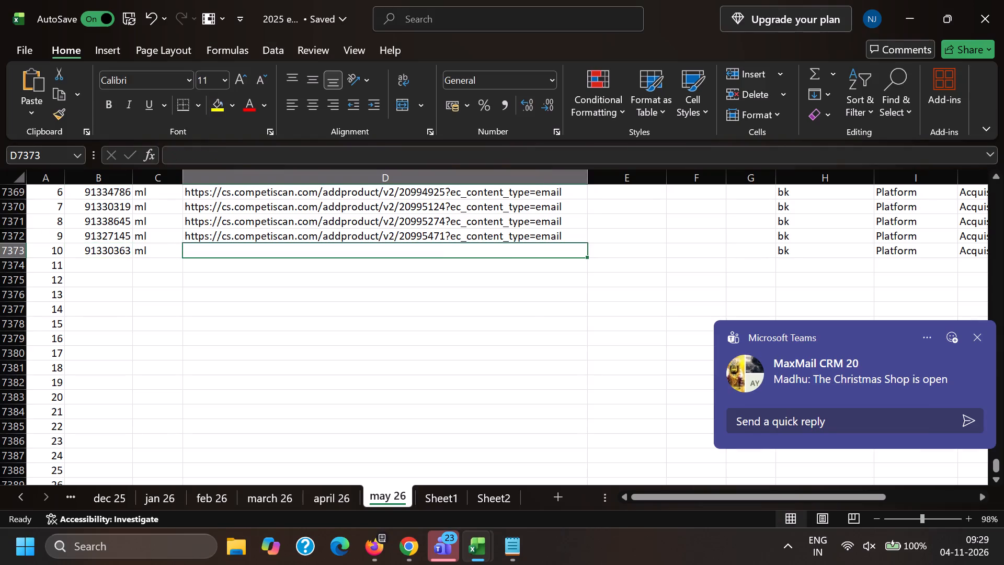
key("ctrl+v")
left_click(258, 342)
key("alt+Tab")
key("alt+Tab")
key("alt+Tab")
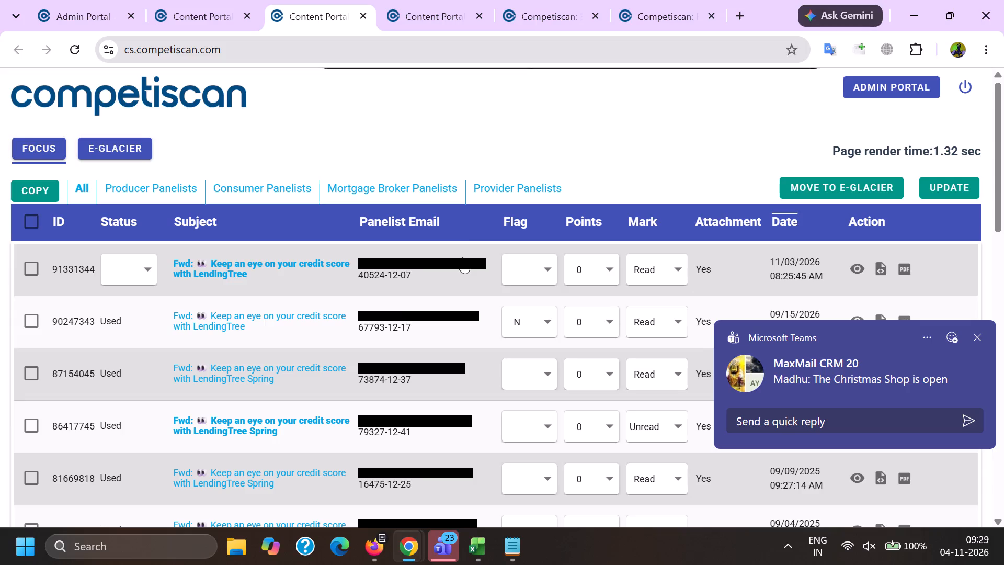
key("alt+Tab")
key("alt+Tab")
key("alt+Tab")
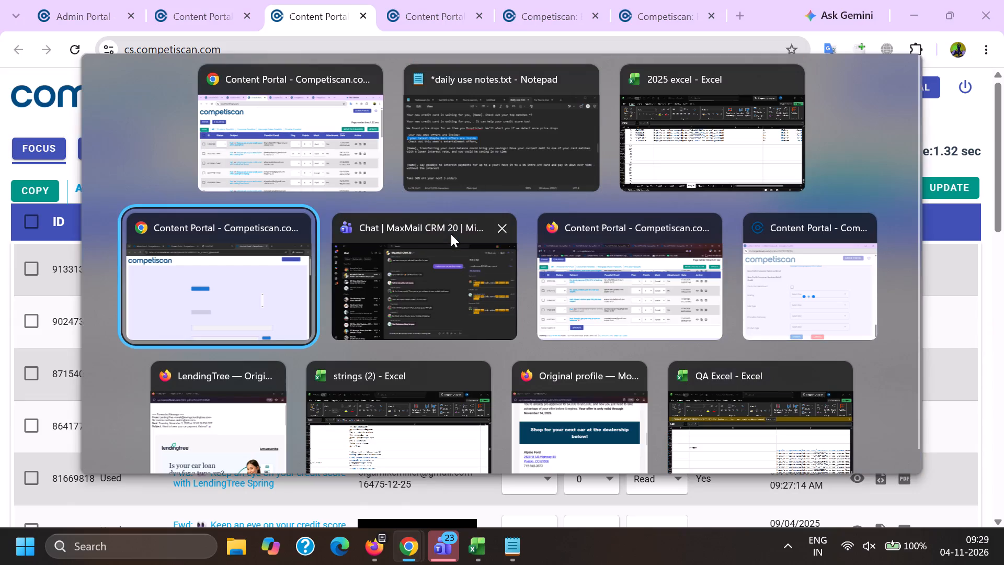
scroll(608, 162, "down", 5)
left_click(795, 236, "ctrl")
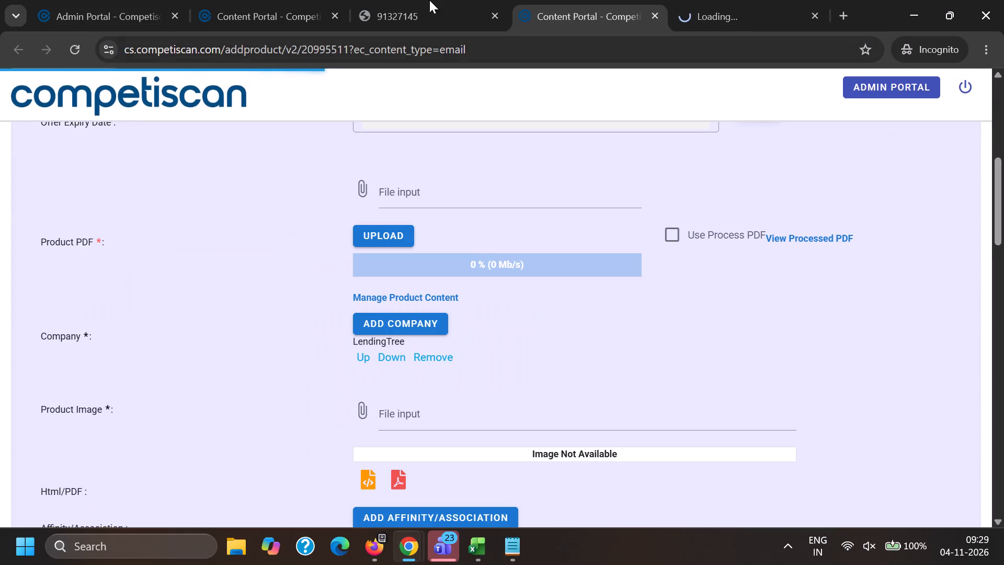
left_click(419, 0)
left_click(281, 0)
left_click(653, 0)
left_click(721, 0)
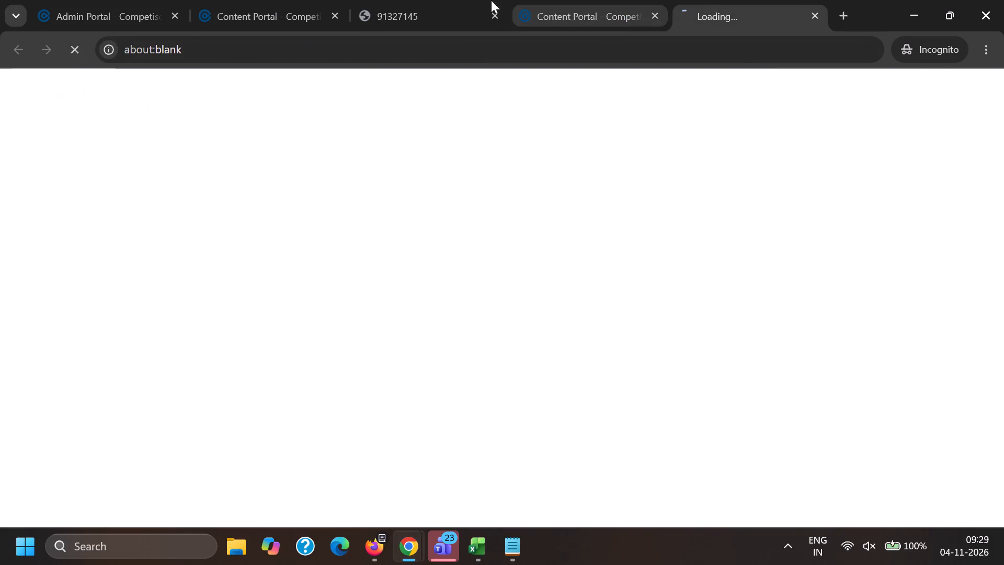
left_click(126, 0)
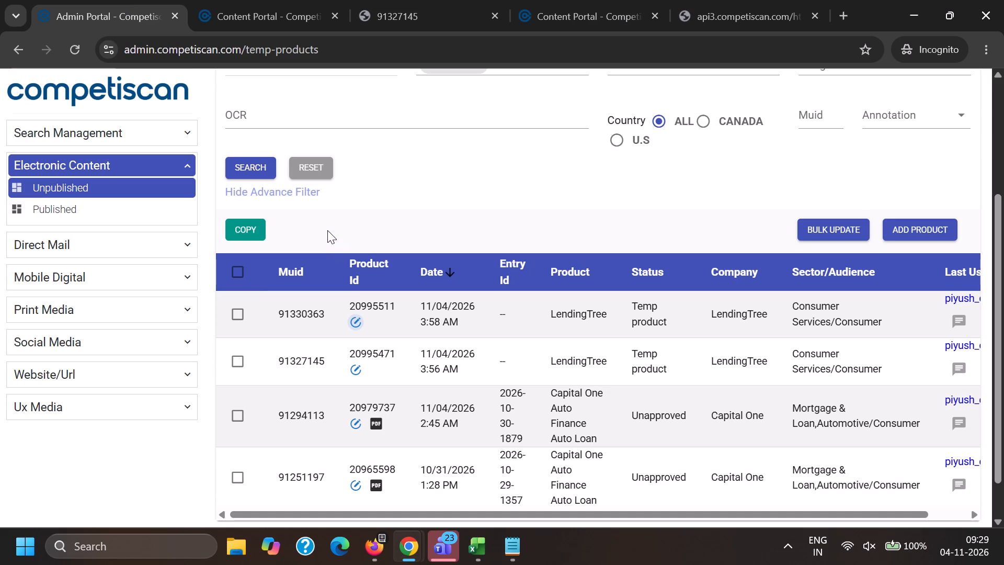
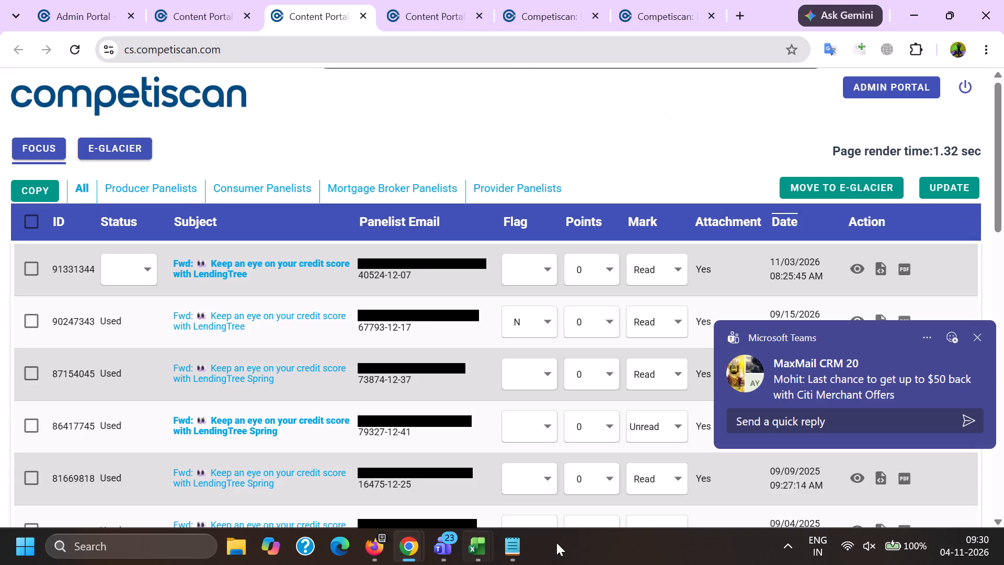
left_click(404, 554)
left_click(240, 445)
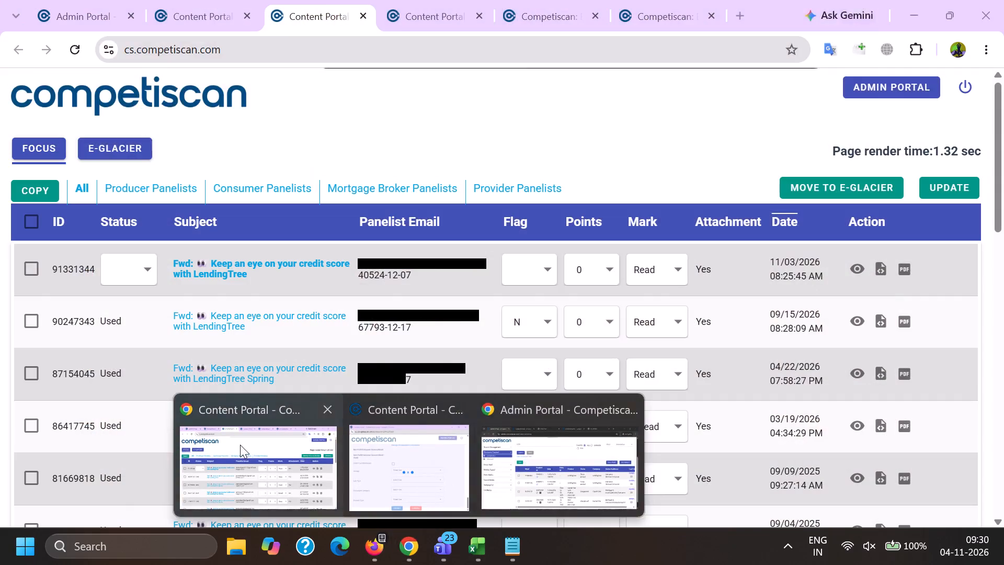
left_click(412, 0)
double_click(323, 47)
key("ctrl+c")
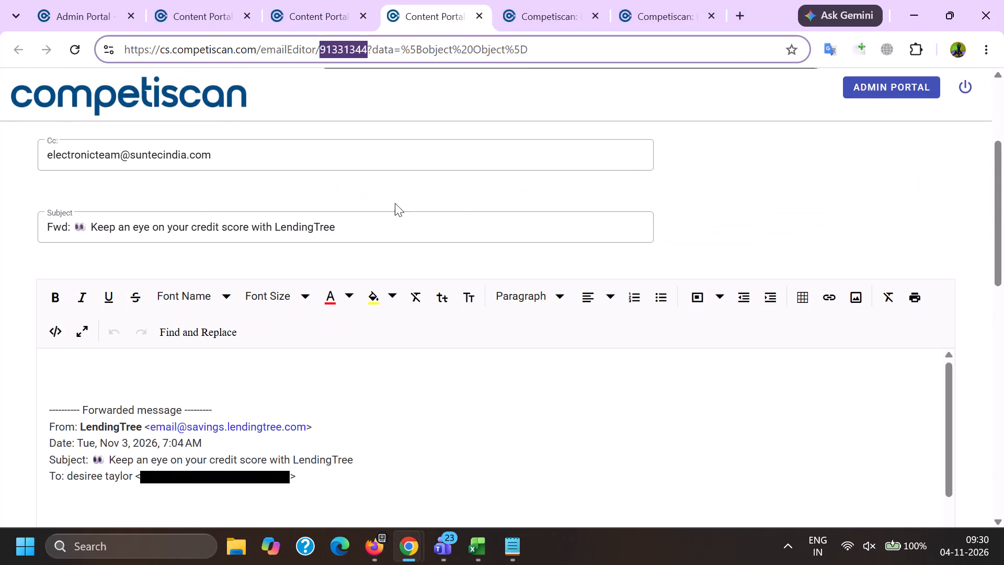
left_click(480, 562)
left_click(610, 488)
left_click(117, 269)
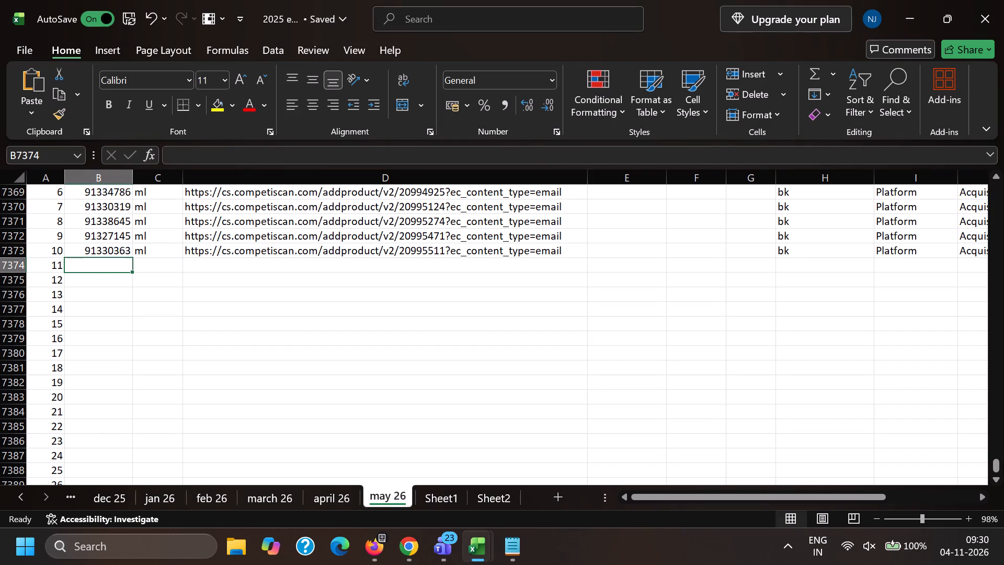
key("ctrl+v")
left_click(147, 267)
key("m")
key("l")
Copy bk, Platform and Acquisition from the 91330363 row into the 91331344 row.
key("Right")
key("Right")
key("Right")
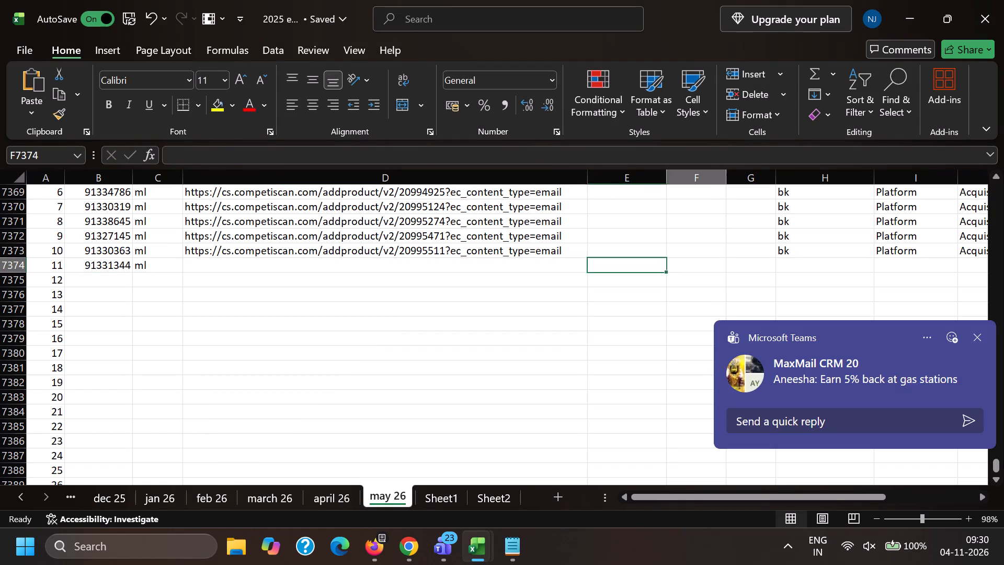
key("Right")
key("Right")
key("Up")
key("shift+Right")
key("shift+Right")
key("ctrl+c")
key("Down")
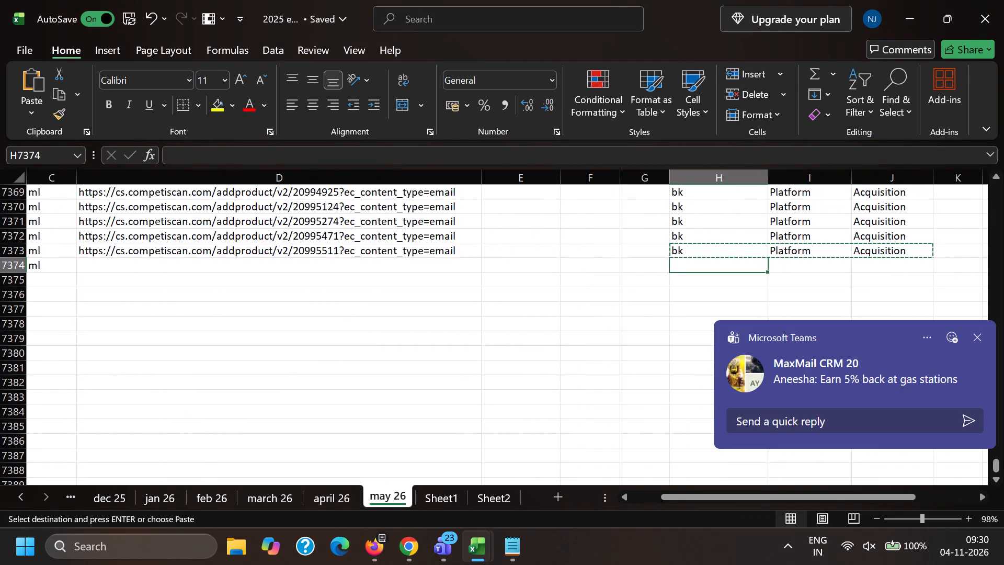
key("ctrl+v")
Select the run of Platform entries for the bk rows to check how many are logged.
key("Up")
key("Up")
key("Up")
key("Up")
key("Up")
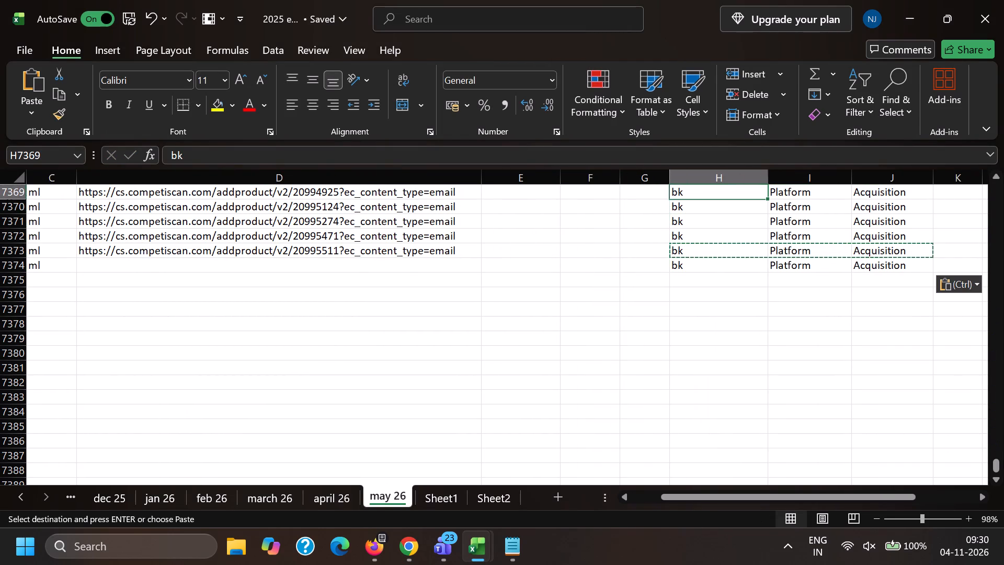
key("Up")
key("Up")
key("Right")
key("Down")
key("ctrl+shift+Down")
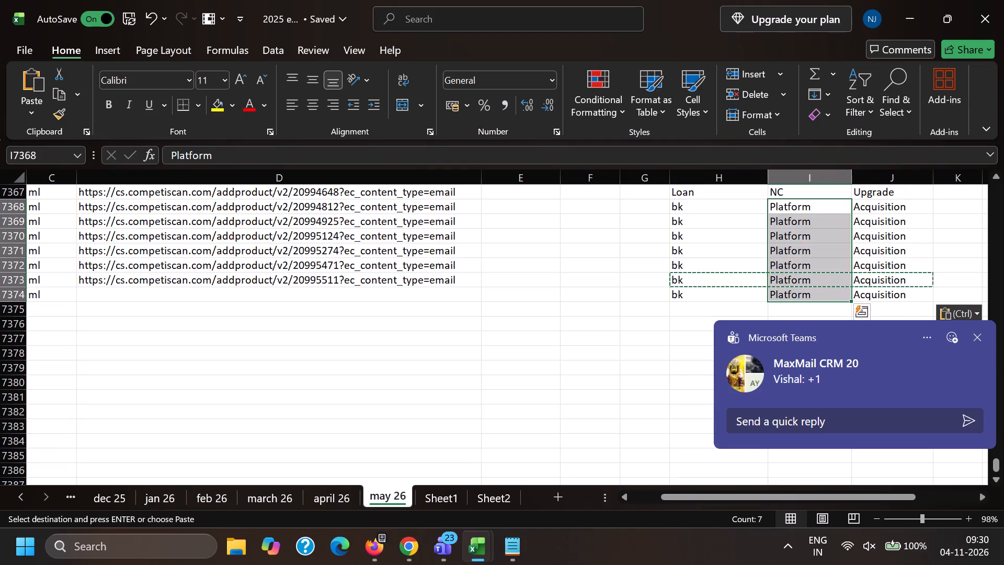
left_click(66, 308)
key("alt+Tab")
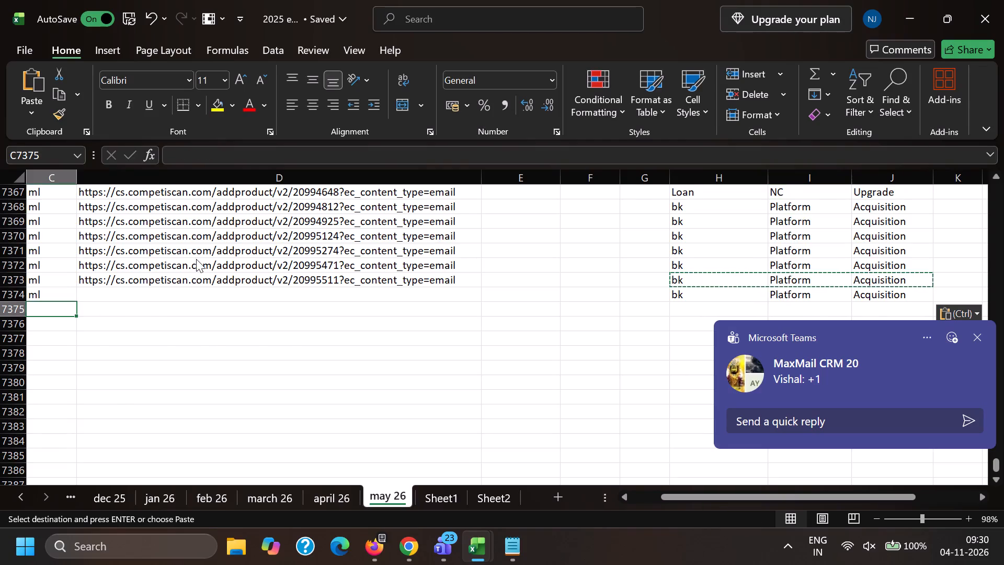
scroll(196, 259, "down", 1)
left_click_drag(235, 337, 0, 295)
key("BackSpace")
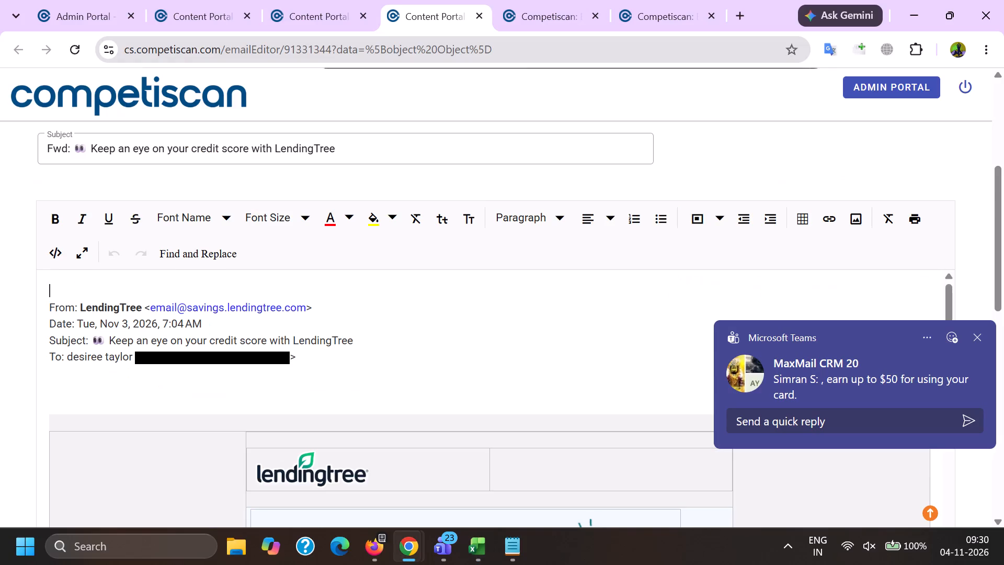
left_click(138, 308)
left_click_drag(144, 310, 327, 308)
key("BackSpace")
left_click_drag(315, 373, 0, 336)
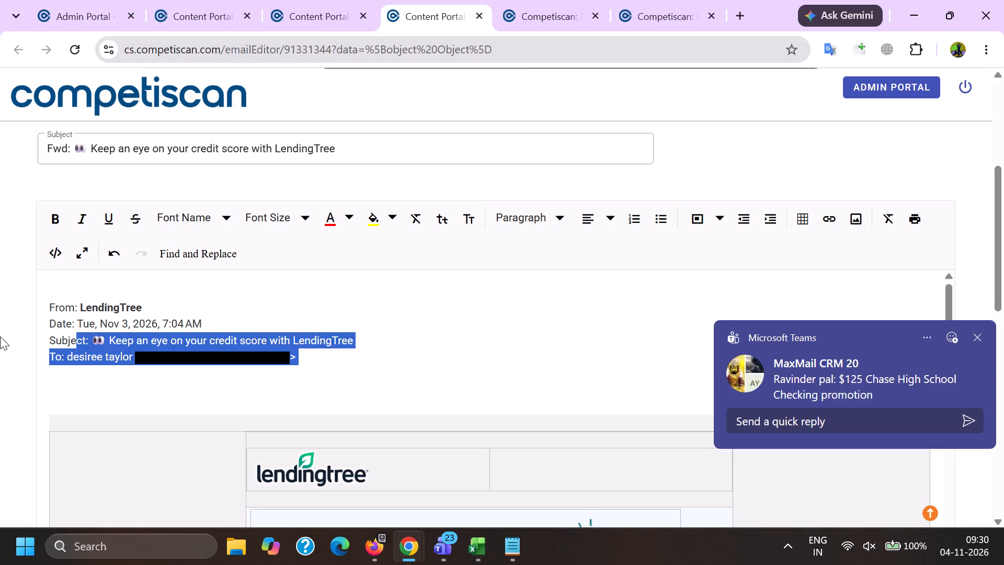
left_click_drag(0, 336, 5, 365)
key("BackSpace")
scroll(348, 411, "down", 2)
scroll(298, 400, "up", 4)
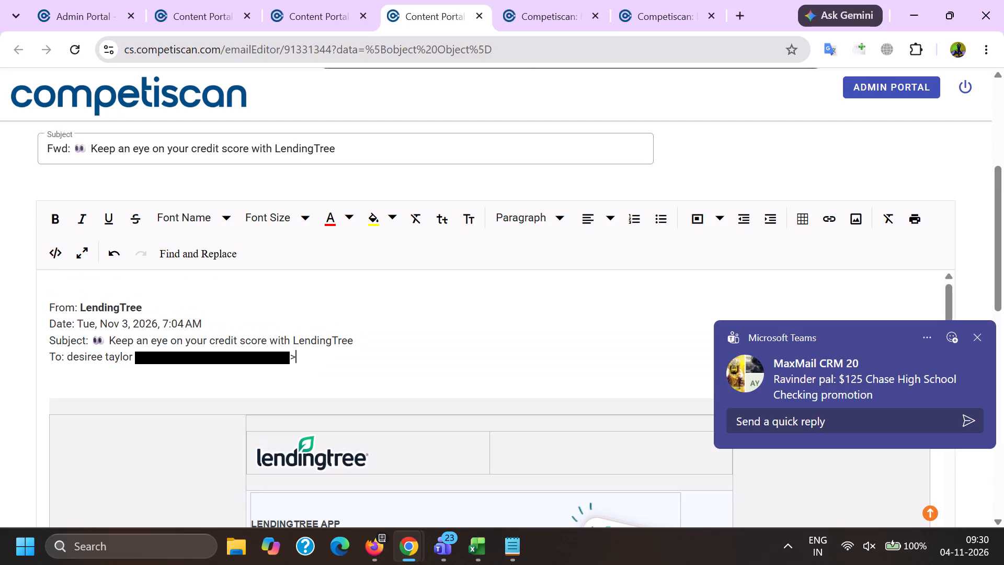
left_click_drag(314, 375, 0, 353)
key("BackSpace")
Cut the recipient's first name out of the greeting in the email body, keeping it copied.
scroll(304, 411, "down", 10)
scroll(348, 412, "up", 4)
double_click(326, 357)
key("ctrl+c")
key("BackSpace")
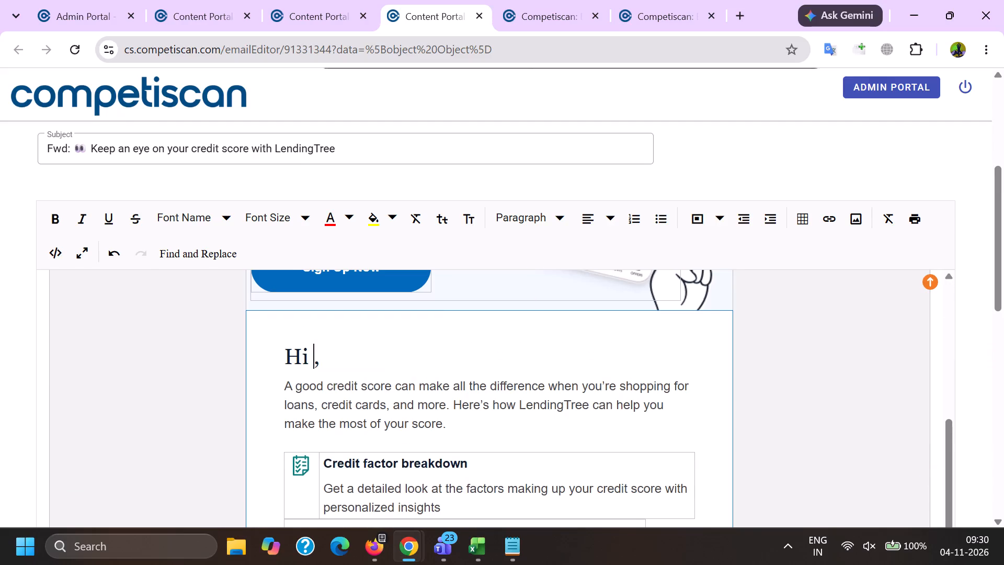
Search the page for the recipient's first name and check the email body down to its footer for remaining mentions.
key("ctrl+f")
key("ctrl+v")
key("Return")
key("Return")
key("Return")
key("Return")
key("Return")
scroll(507, 336, "down", 2)
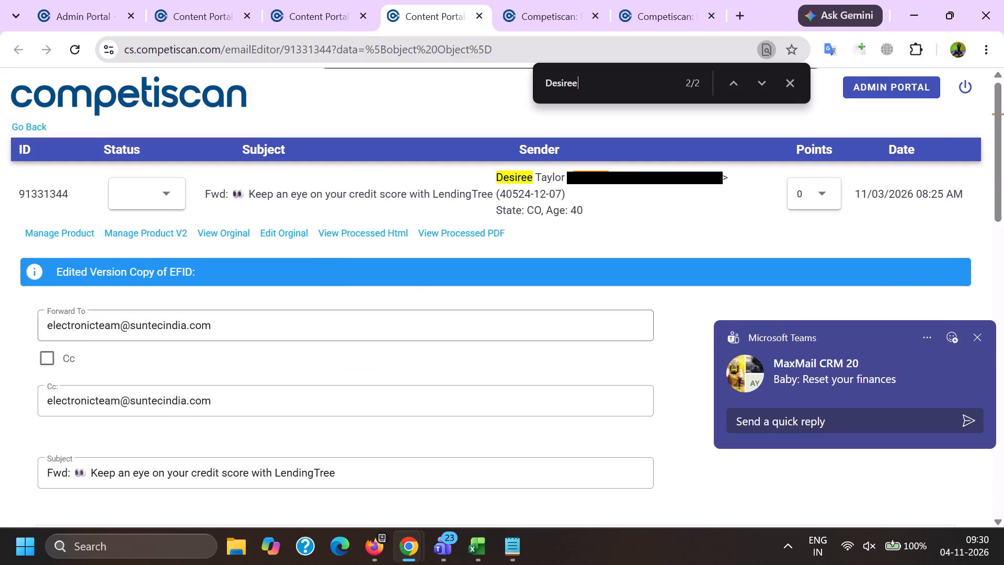
scroll(507, 336, "down", 10)
scroll(345, 397, "up", 4)
scroll(379, 306, "down", 8)
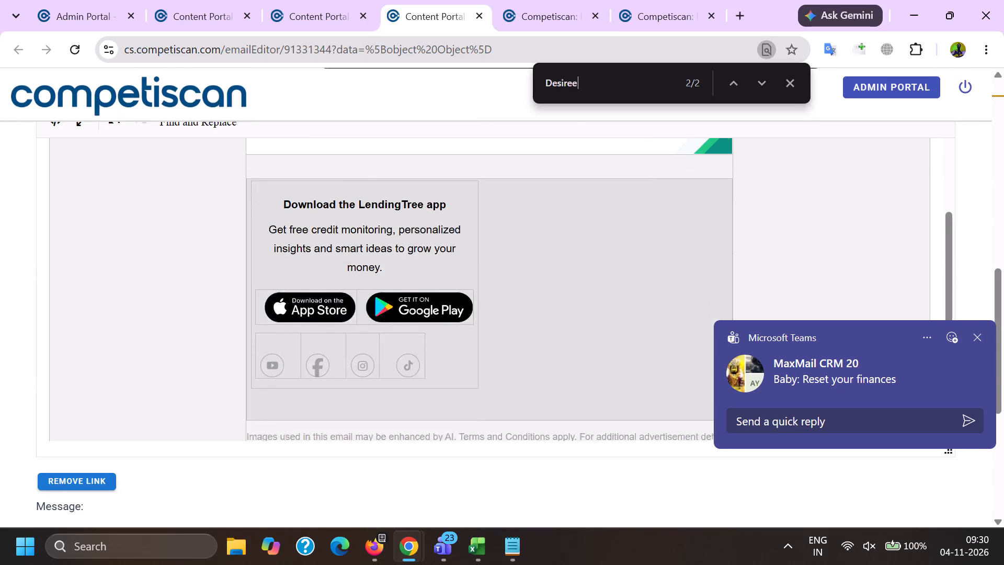
Copy the footer's Privacy Policy link address, strip the links from the email, and reinsert the copied address at Privacy Policy.
right_click(410, 384)
left_click(481, 169)
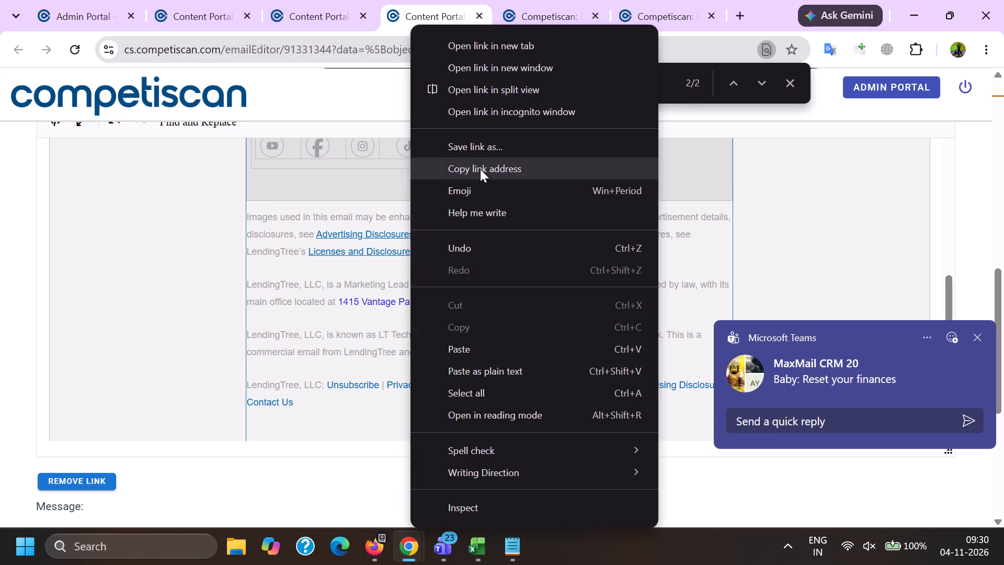
left_click(86, 478)
left_click(555, 157)
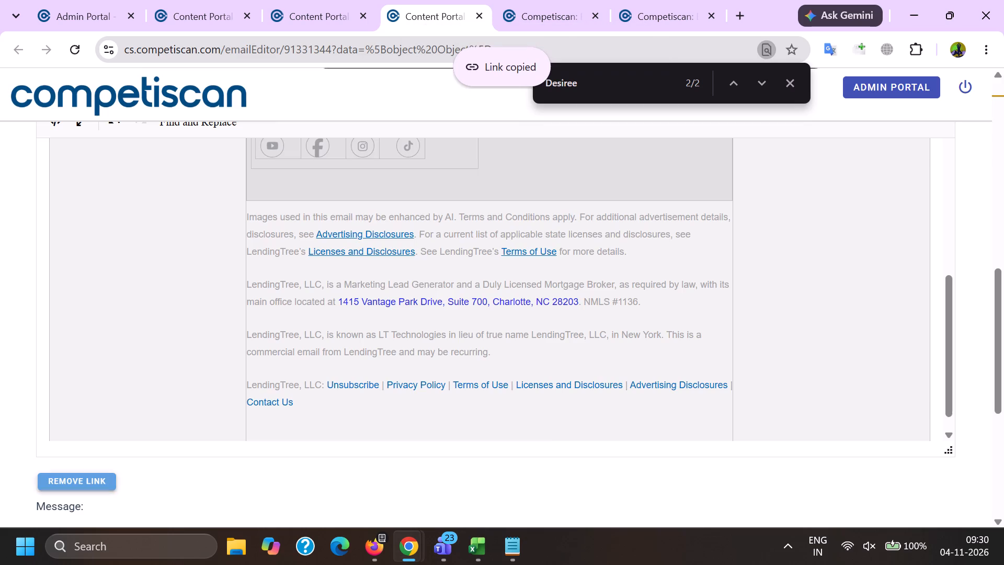
left_click(407, 379)
key("ctrl+k")
key("ctrl+v")
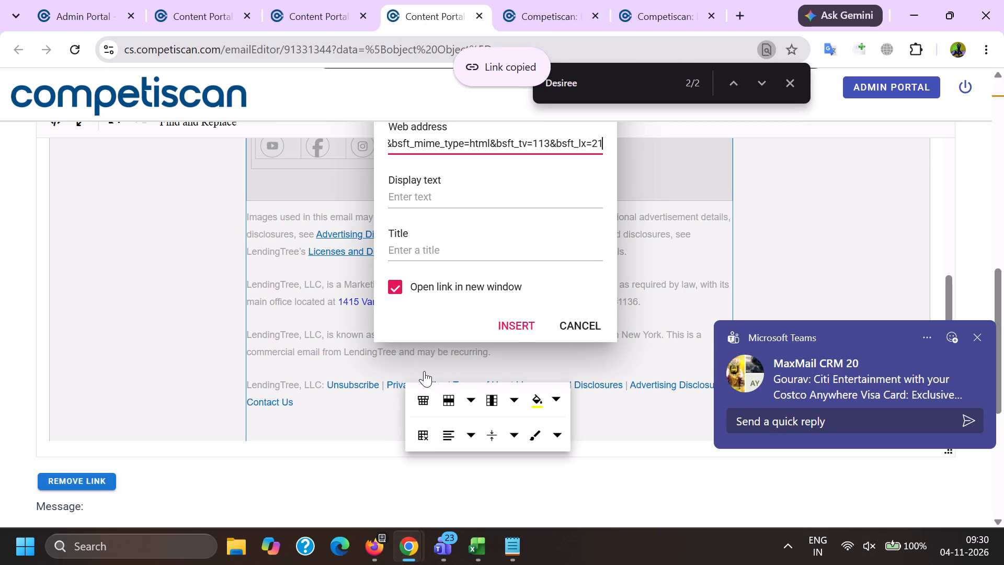
left_click(520, 326)
Save the edited 91331344 email and open its product form, returning to the email editor.
scroll(11, 258, "down", 6)
scroll(0, 400, "down", 13)
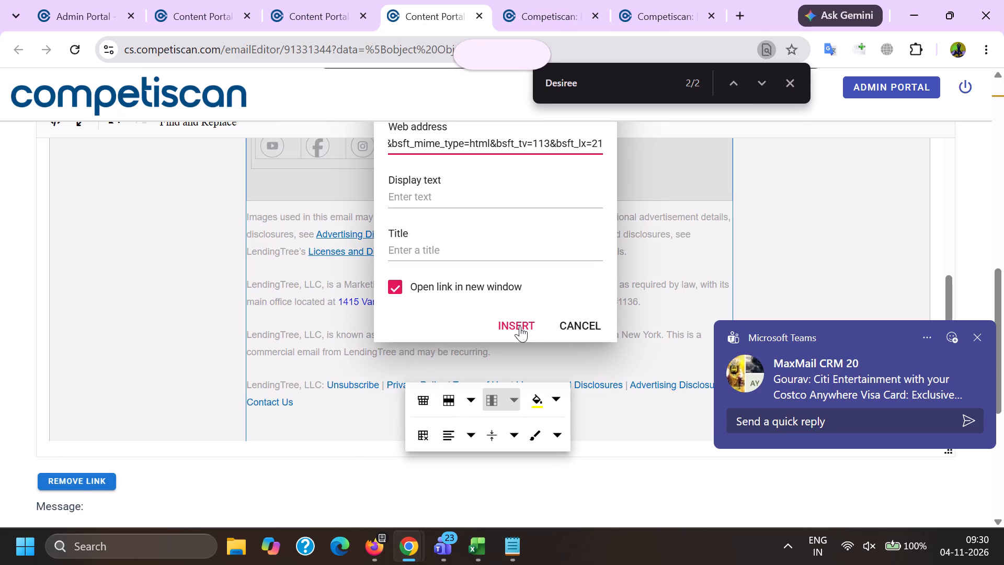
left_click(390, 388)
left_click(531, 323)
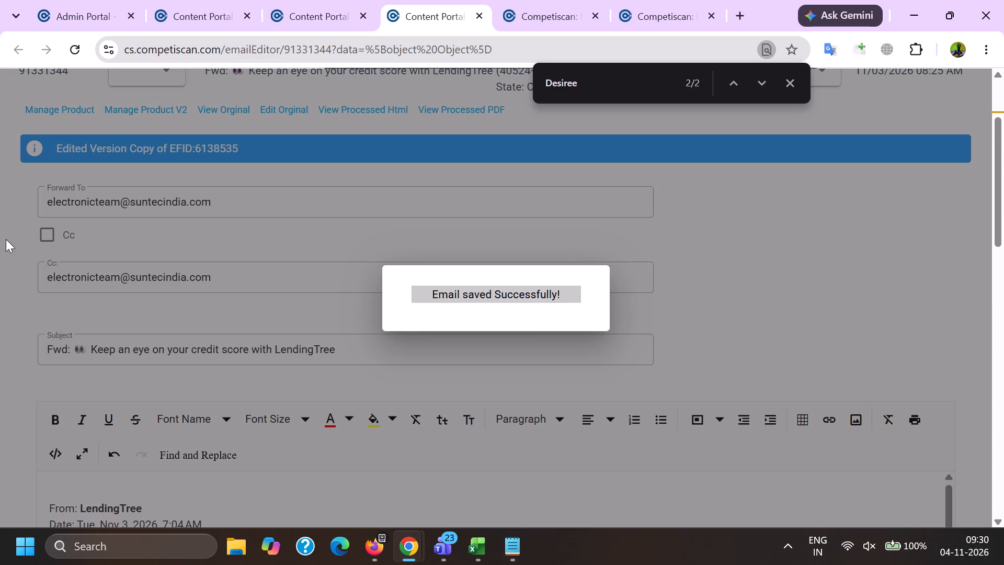
left_click(3, 242)
left_click(79, 111)
key("alt+Tab")
Copy the sentence "Get a detailed look at the factors making up your credit score with personalized insights" from the email body.
scroll(209, 191, "down", 4)
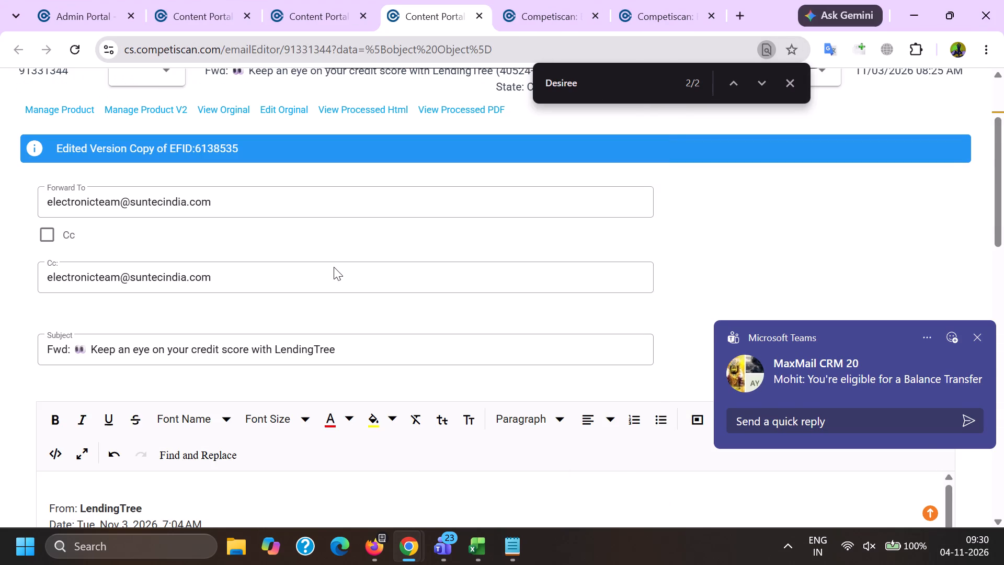
scroll(334, 267, "down", 1)
scroll(301, 327, "down", 4)
scroll(345, 344, "down", 3)
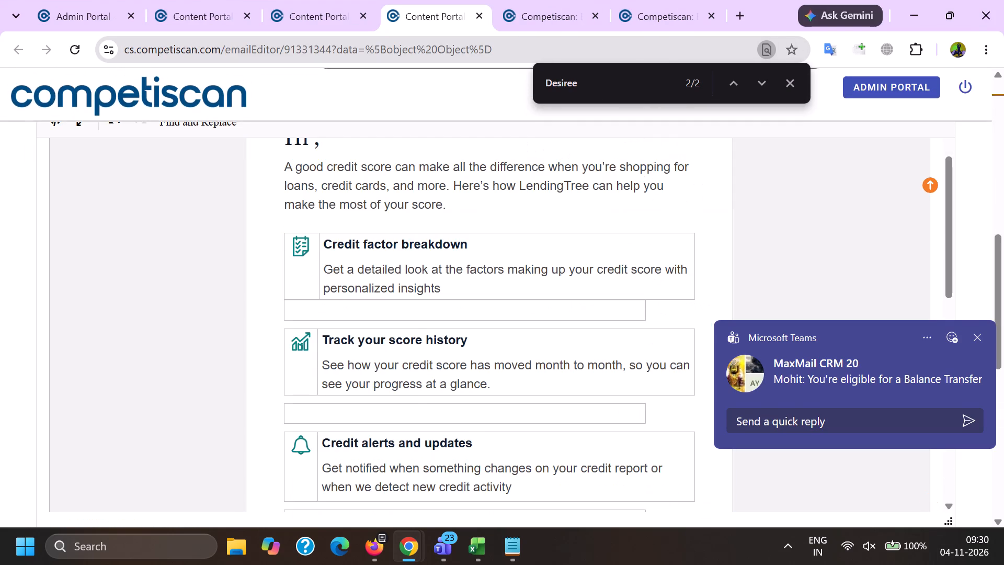
scroll(406, 351, "up", 2)
double_click(329, 312)
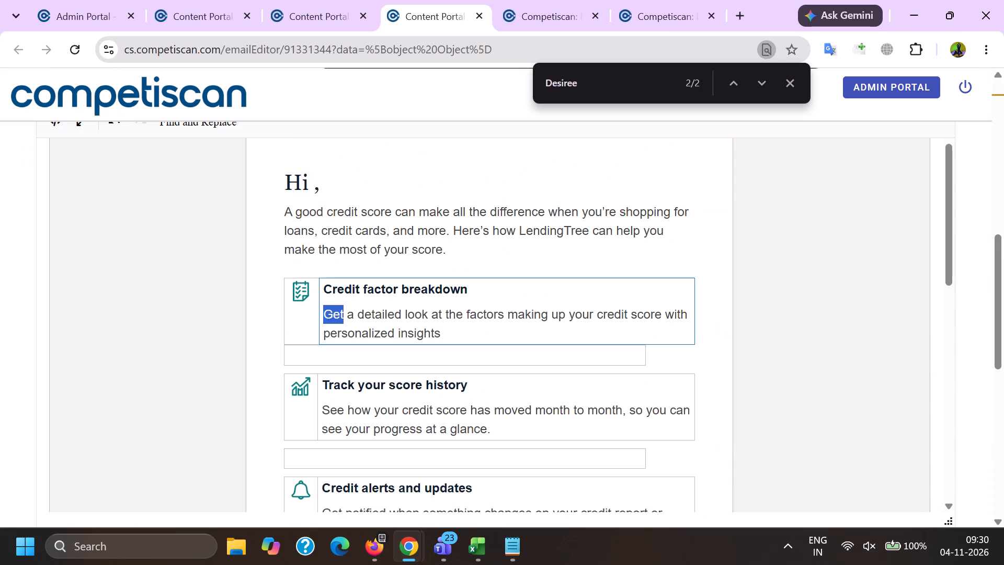
left_click(413, 333, "shift")
key("ctrl+c")
left_click(436, 311, "shift")
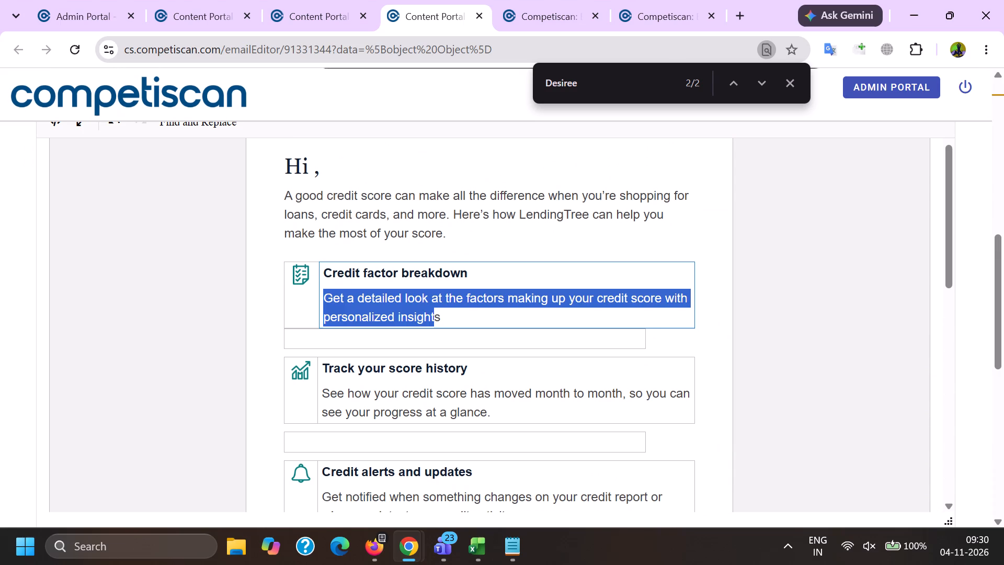
left_click(436, 313, "shift")
left_click(440, 313, "shift")
key("ctrl+c")
Append a period and the copied sentence to the body's Subject line, copy the combined headline without the emoji, and undo the addition.
scroll(288, 359, "up", 9)
left_click(431, 324)
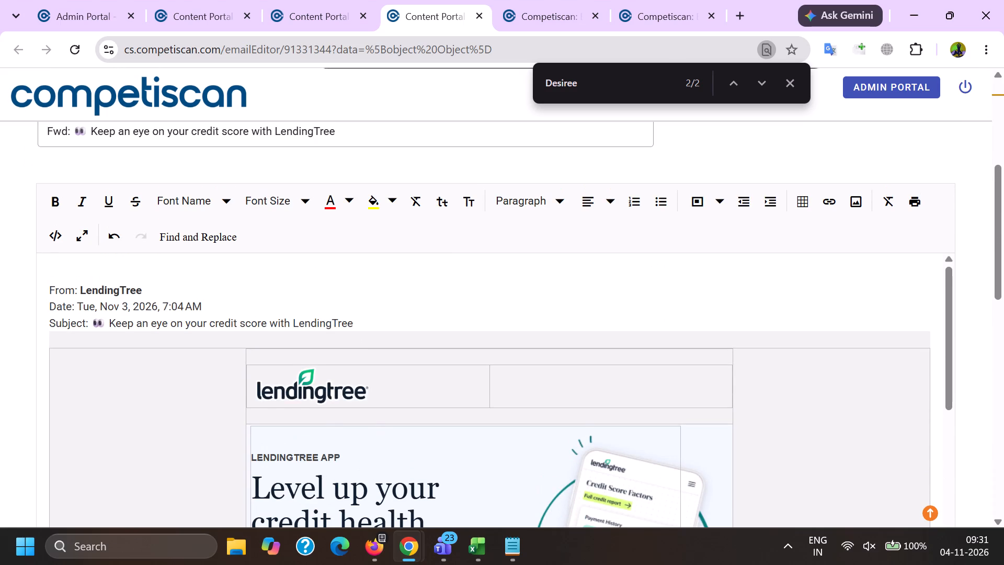
key("comma")
key("BackSpace")
key("period")
key("space")
key("ctrl+v")
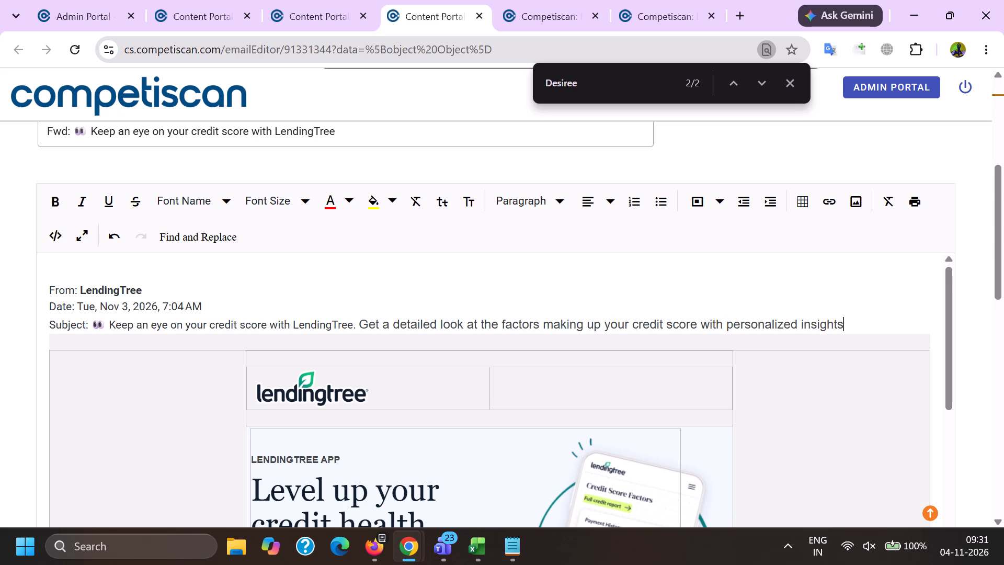
left_click_drag(111, 328, 873, 318)
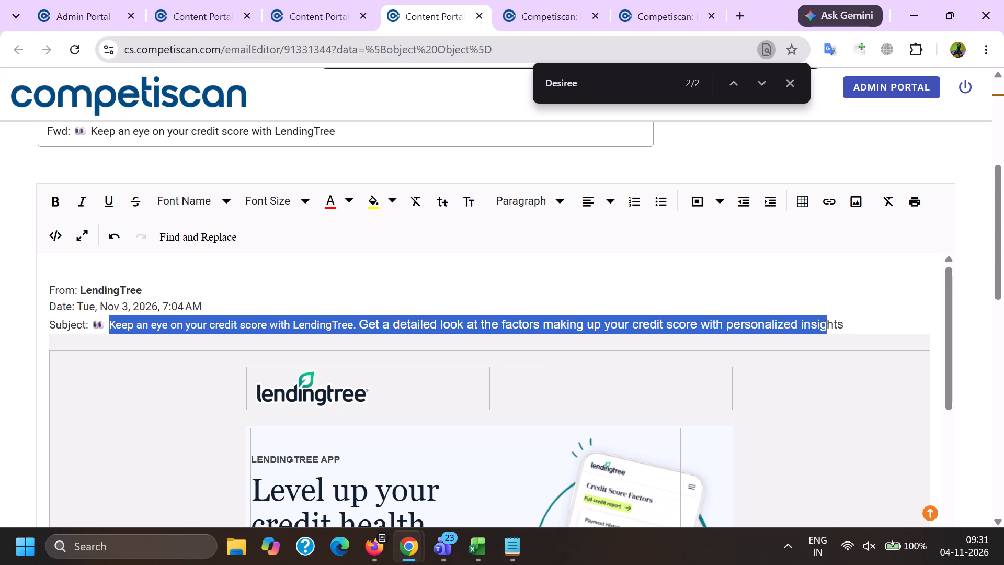
left_click_drag(873, 318, 873, 320)
key("ctrl+c")
key("ctrl+z")
Return to the 91331344 product form and apply the Product Image option for the LendingTree company.
key("alt+Tab")
scroll(293, 217, "down", 5)
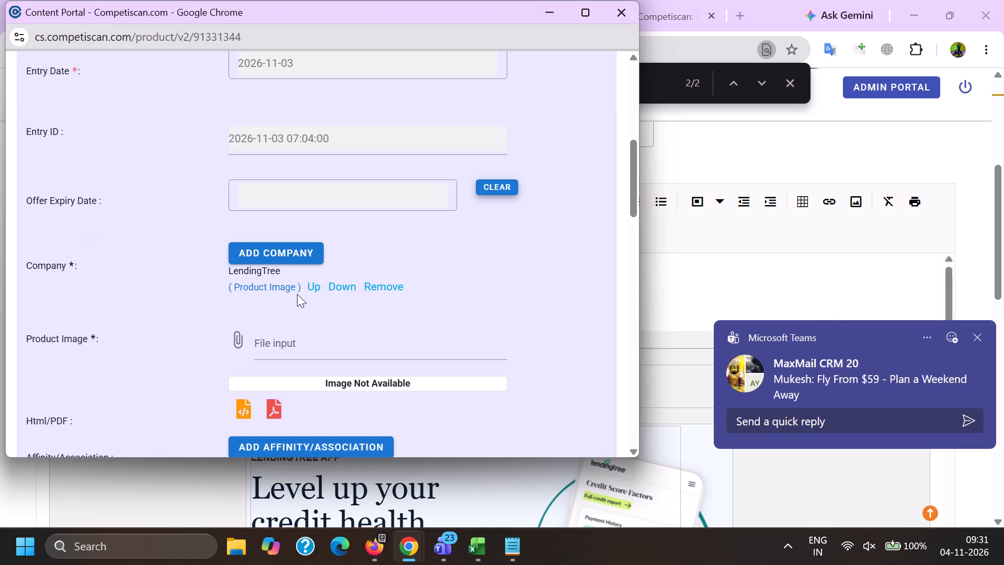
left_click(279, 280)
left_click(281, 289)
Add the sector Consumer Services with the category Credit Score Provider/Comparison Platform to the product.
scroll(285, 238, "down", 4)
scroll(317, 307, "down", 2)
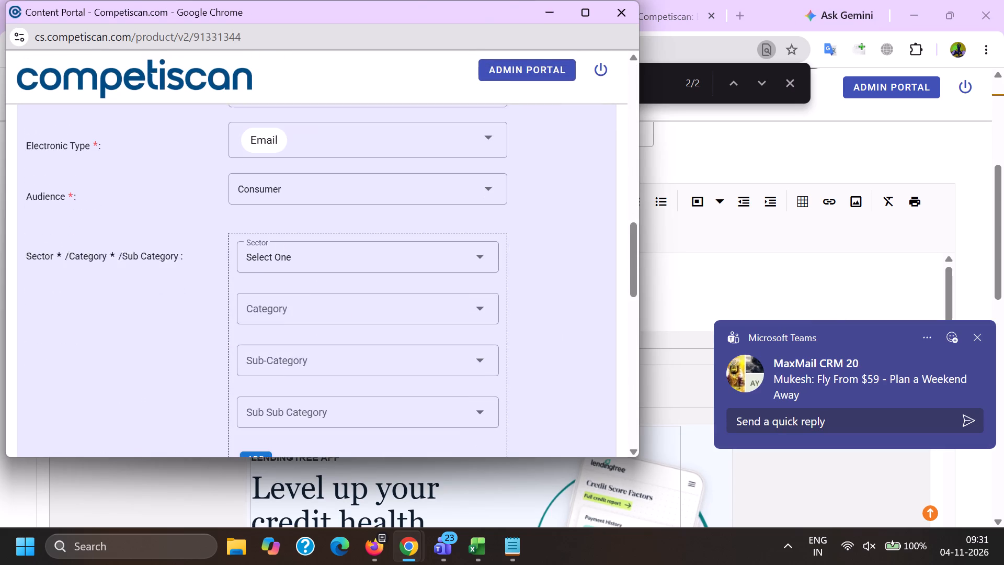
left_click(296, 263)
scroll(295, 259, "down", 3)
scroll(290, 325, "up", 4)
left_click(278, 324)
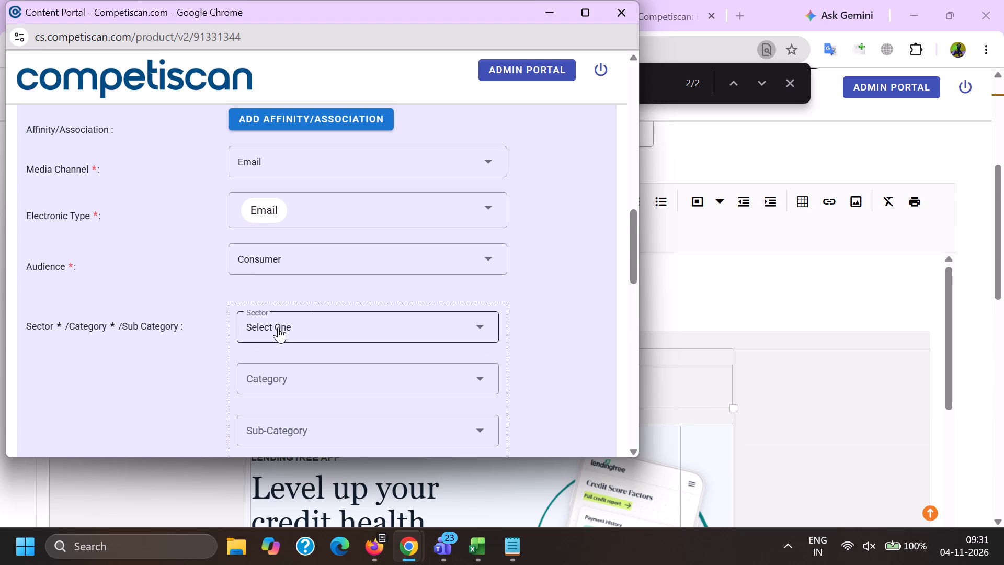
scroll(279, 354, "down", 2)
scroll(272, 376, "up", 5)
left_click_drag(308, 327, 307, 332)
left_click_drag(185, 353, 192, 363)
left_click(315, 376)
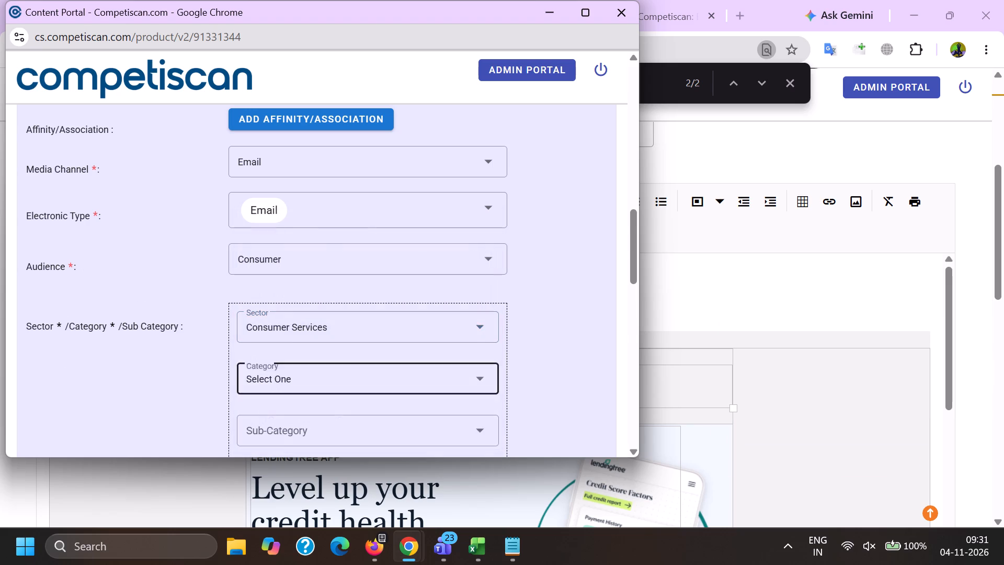
scroll(324, 238, "down", 2)
left_click_drag(341, 260, 340, 265)
left_click(225, 289)
scroll(230, 213, "down", 3)
left_click(257, 294)
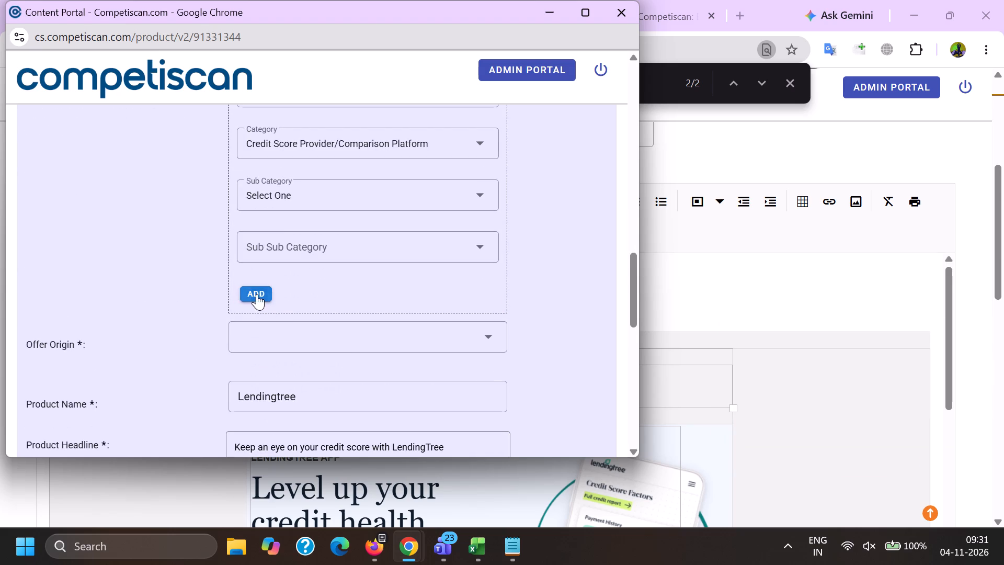
Replace the product headline with the copied LendingTree headline text, and remove the lowercase t in the product name Lendingtree.
scroll(268, 220, "down", 3)
left_click_drag(476, 300, 1, 308)
key("ctrl+v")
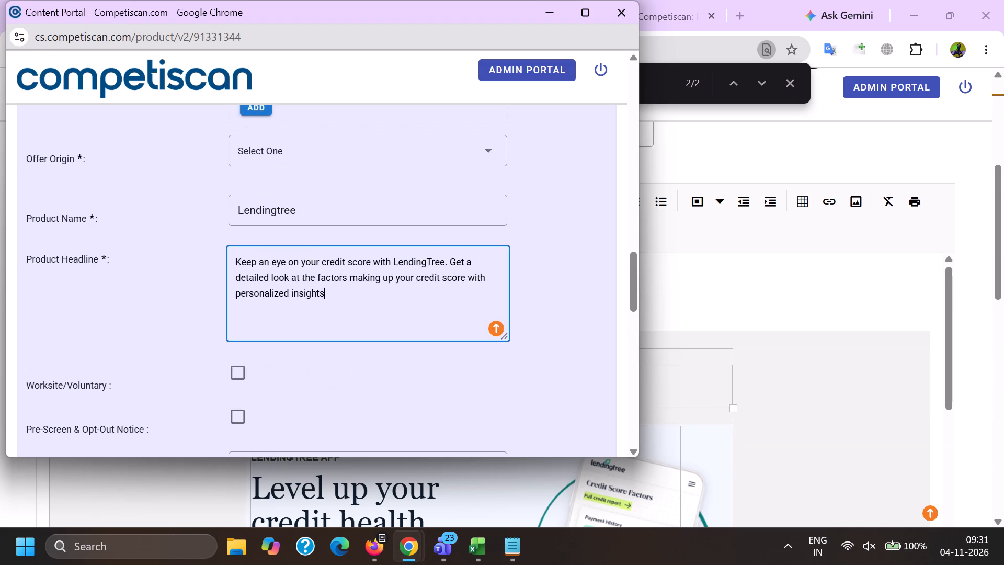
left_click(280, 205)
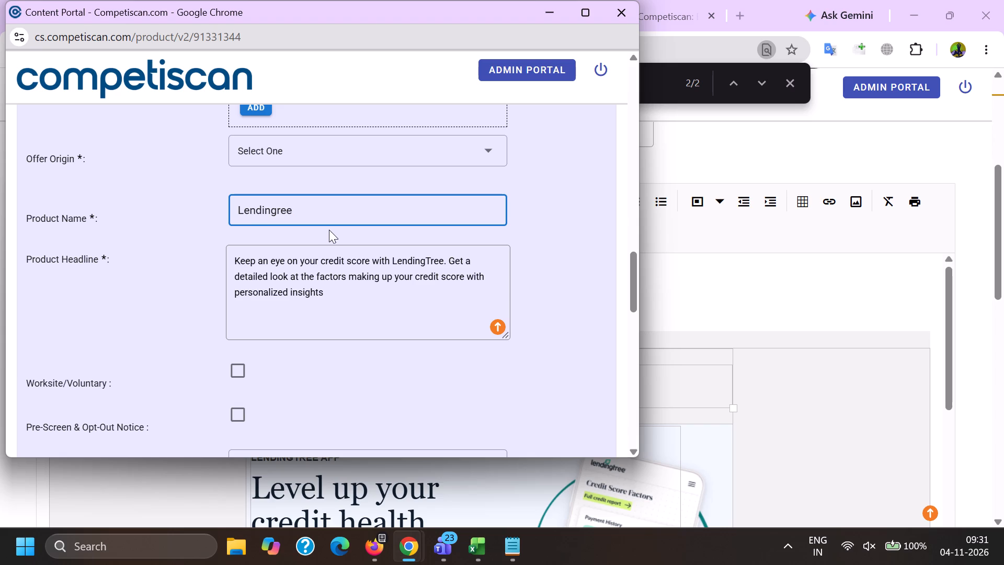
Set the product's Response Mechanism to URL/Website, Mailing Type to Acquisition and Personalization to Personalized.
scroll(327, 230, "down", 4)
left_click(288, 207)
scroll(271, 90, "down", 7)
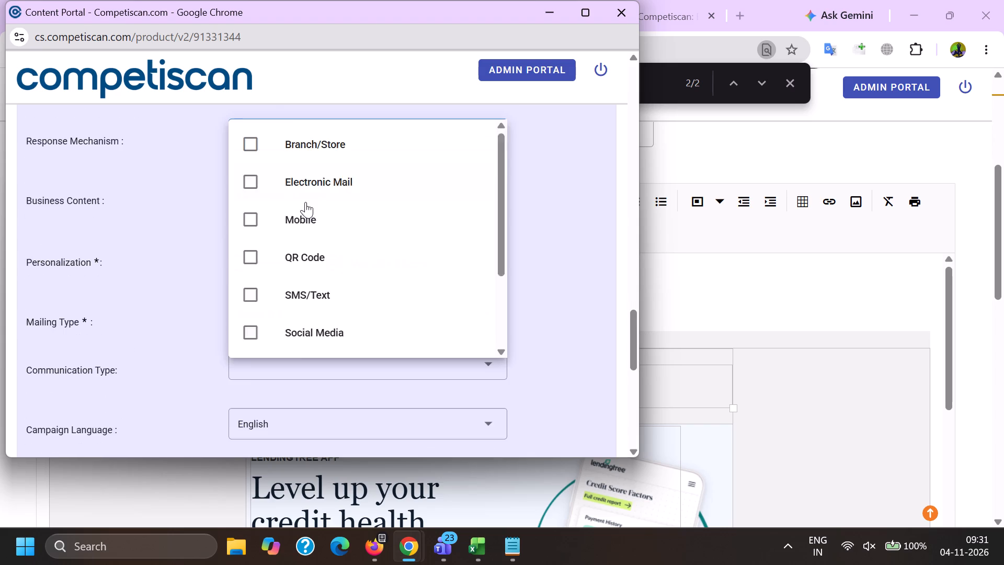
scroll(305, 202, "down", 1)
left_click(286, 330)
left_click_drag(142, 298, 148, 297)
left_click(272, 282)
left_click(270, 307)
left_click(300, 265)
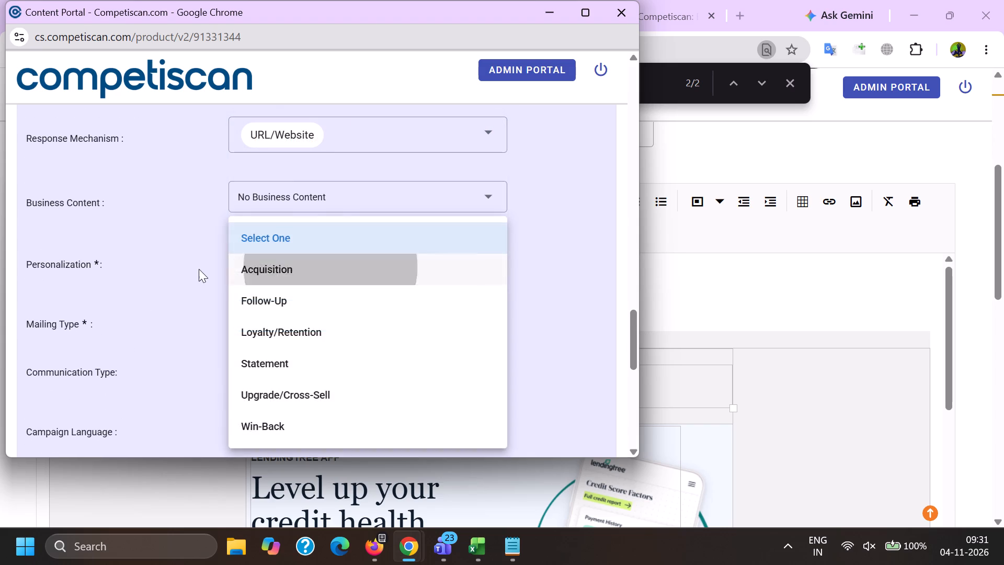
left_click(198, 269)
left_click(249, 258)
Set the Communication Type to Mobile Application and submit the product form.
left_click(263, 357)
scroll(325, 151, "down", 13)
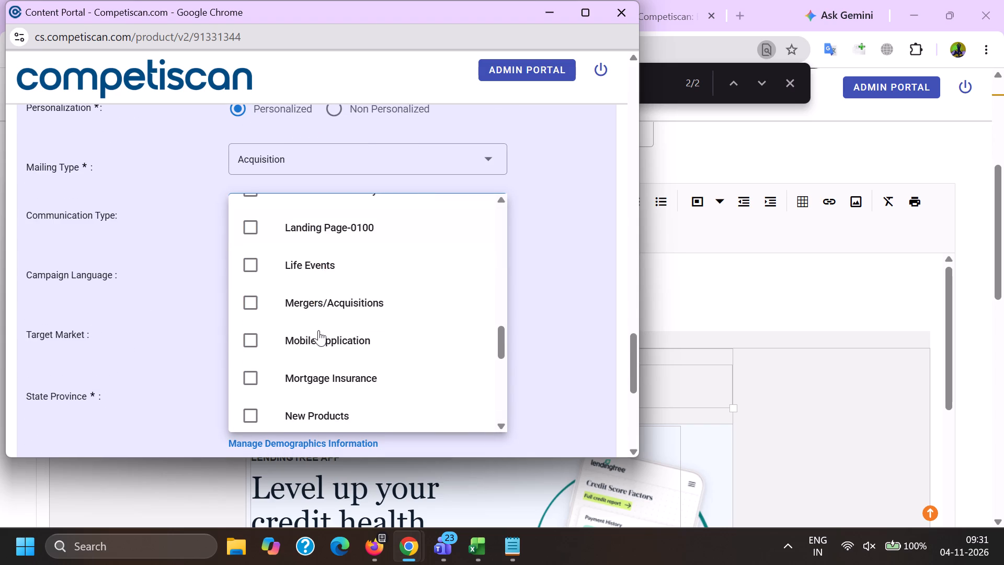
left_click(321, 332)
double_click(159, 323)
key("End")
scroll(218, 317, "down", 5)
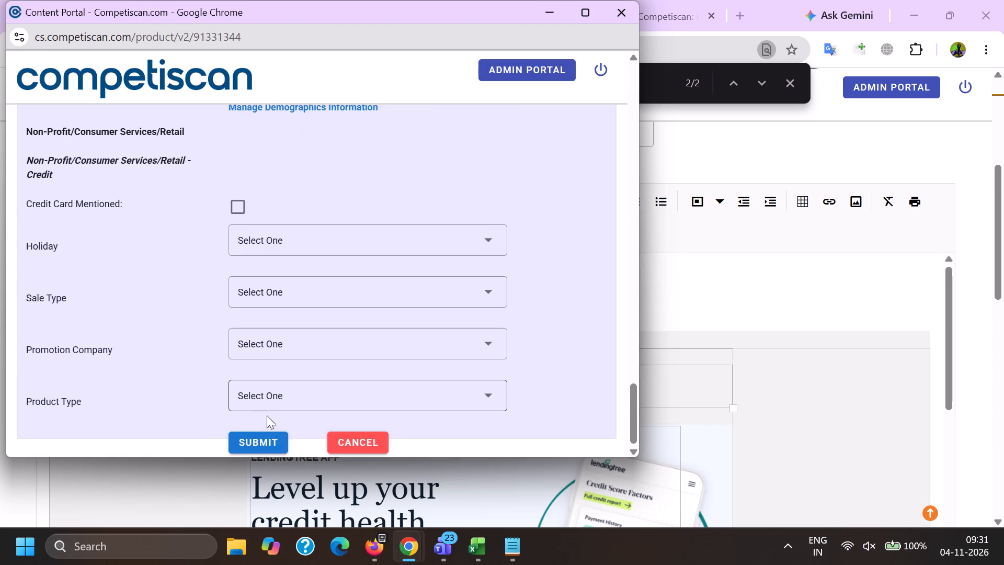
left_click(273, 446)
Switch to Firefox, refresh the Capital One, Capital One Shopping and auto financing email lists, and look over the result tabs.
left_click(384, 542)
left_click(215, 468)
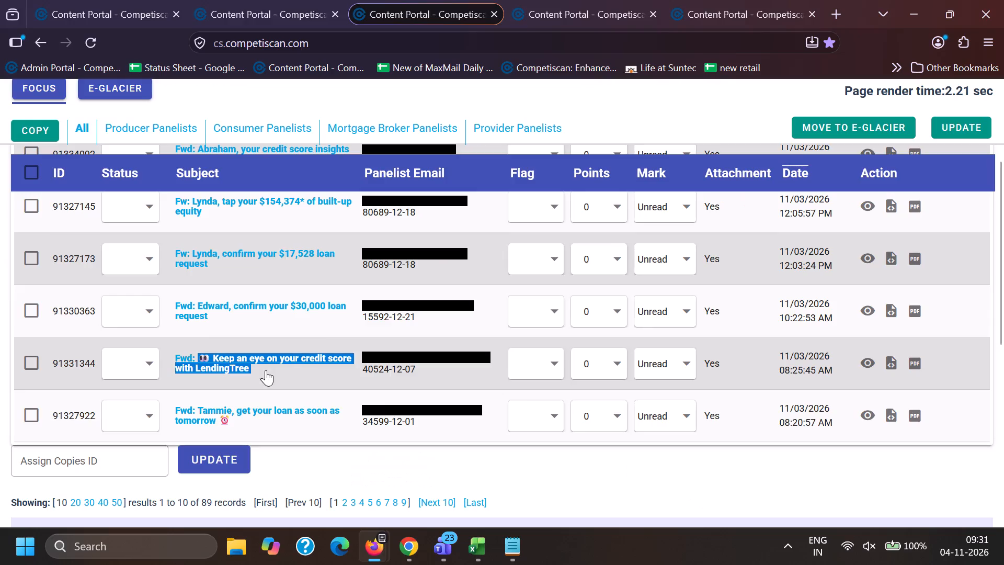
left_click(263, 0)
left_click(43, 155)
left_click(106, 0)
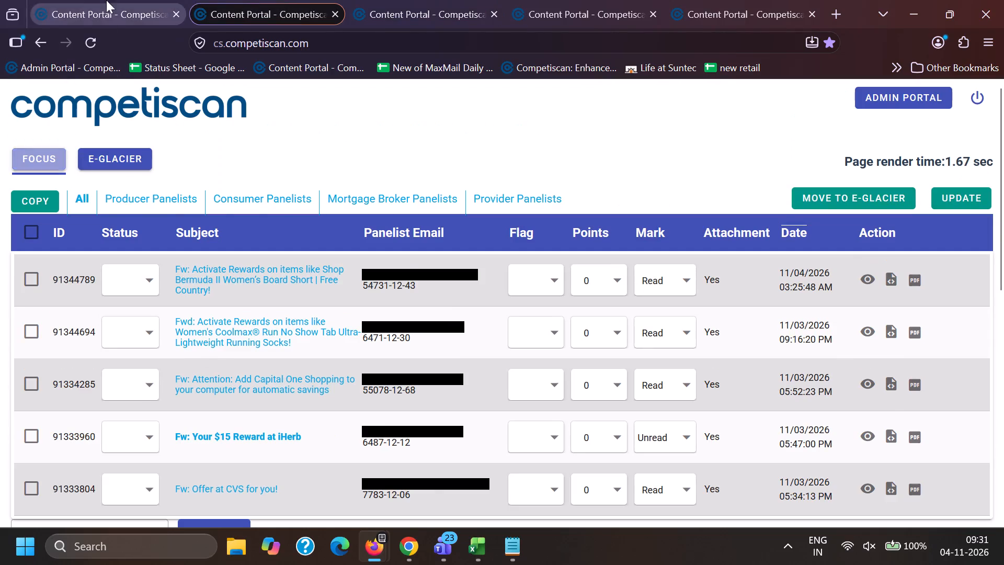
left_click(32, 160)
left_click(291, 0)
left_click(407, 0)
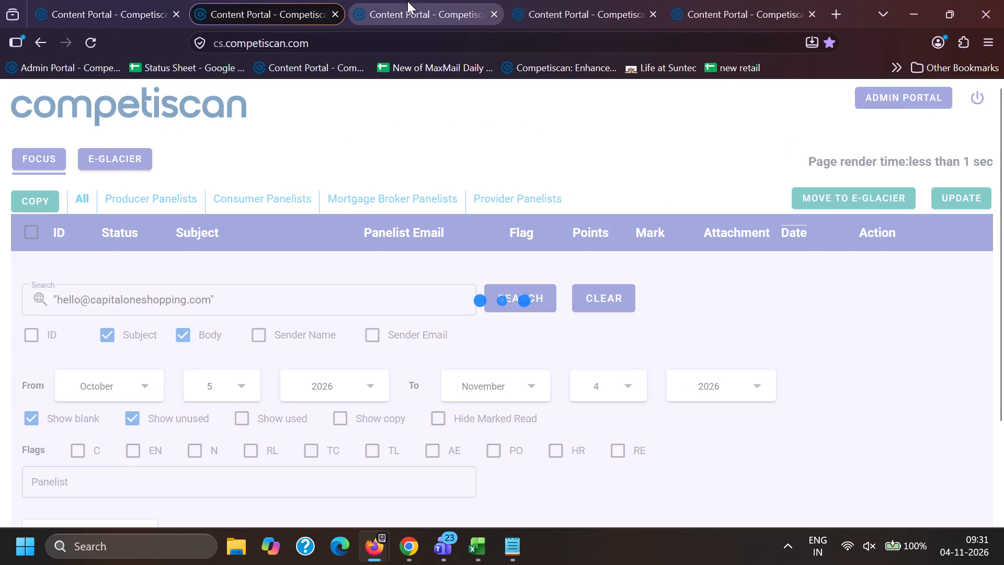
left_click(294, 0)
left_click(582, 0)
left_click(429, 0)
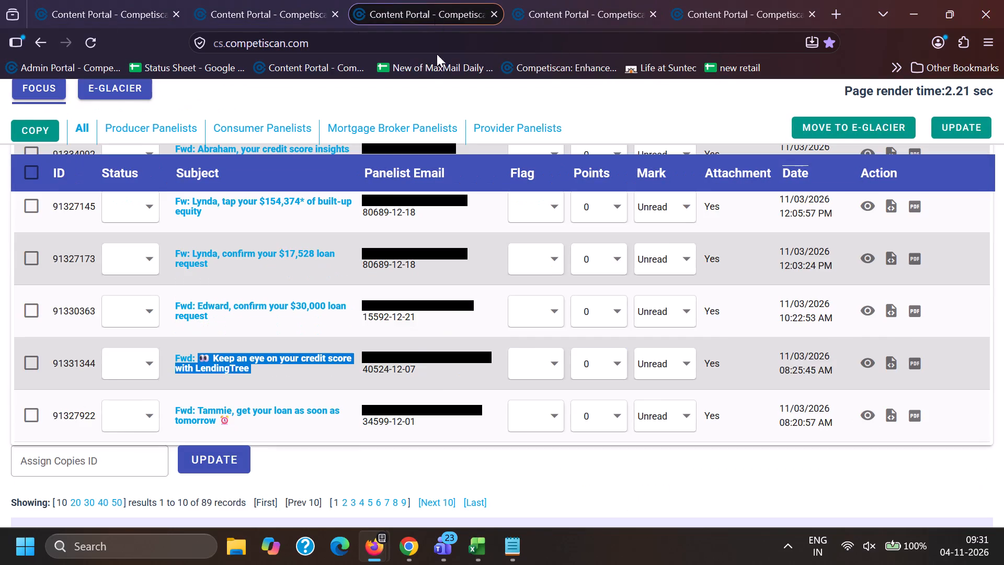
left_click(542, 0)
scroll(350, 282, "down", 3)
scroll(311, 290, "up", 5)
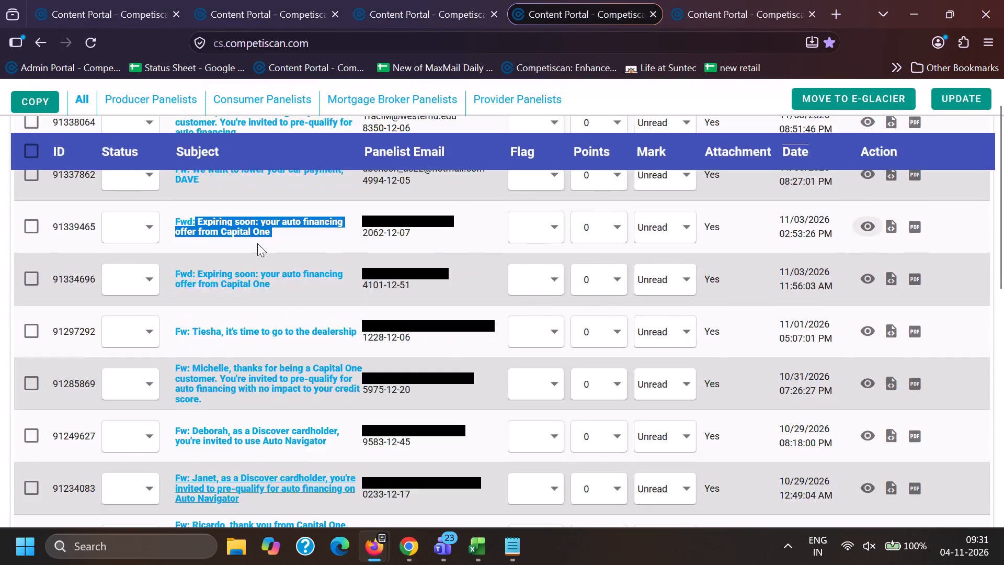
left_click(37, 153)
left_click(253, 1)
left_click(141, 0)
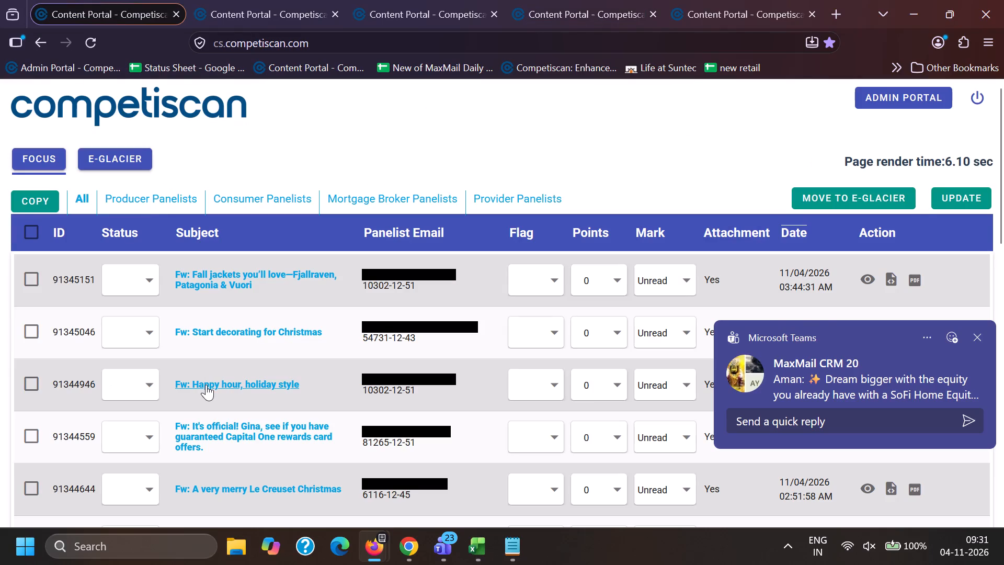
Copy "see if you have guaranteed Capital One rewards card offers." from email 91344559's subject and search for it in quotes in Chrome.
scroll(216, 377, "down", 1)
left_click_drag(261, 341, 281, 365)
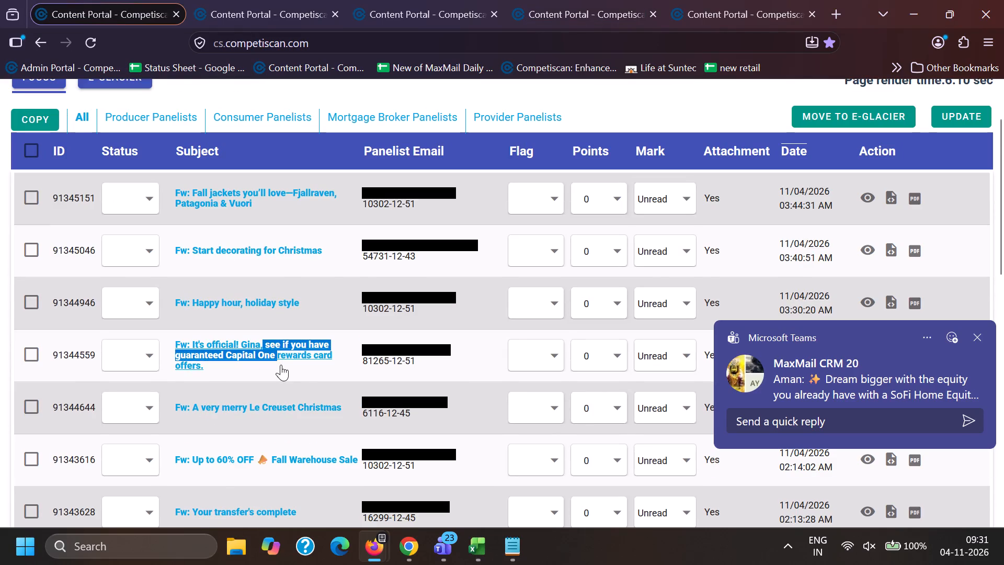
left_click_drag(281, 365, 286, 371)
key("ctrl+c")
key("ctrl+c")
left_click(407, 543)
left_click(284, 460)
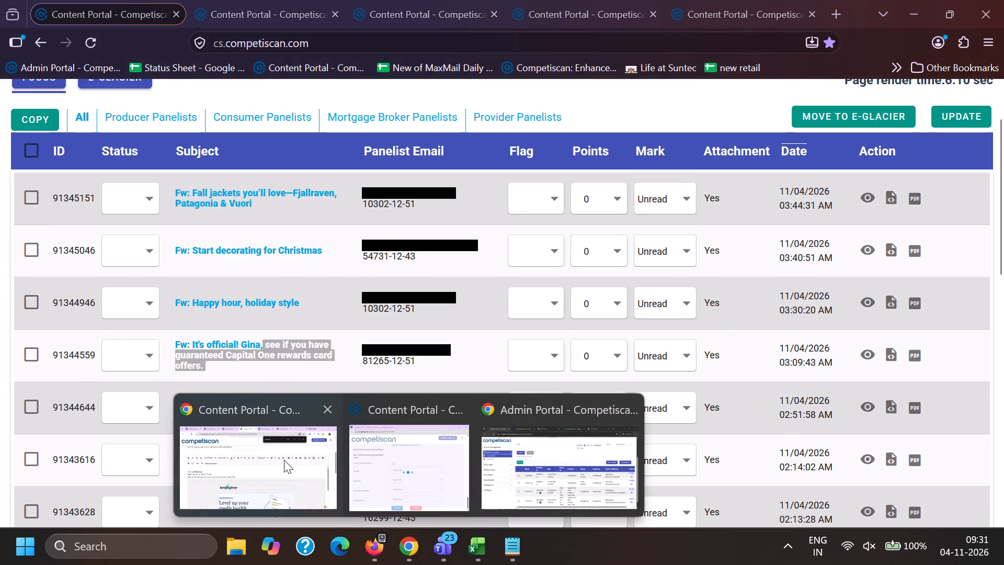
left_click(209, 0)
left_click(341, 0)
scroll(350, 321, "down", 13)
scroll(310, 432, "up", 2)
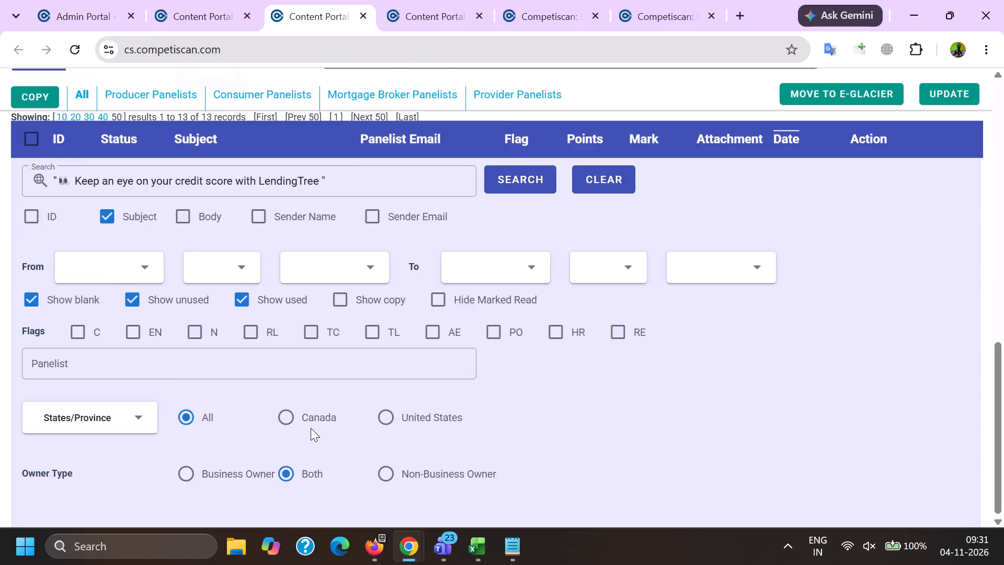
left_click_drag(358, 339, 2, 347)
key("BackSpace")
key("shift+quotedbl")
key("ctrl+v")
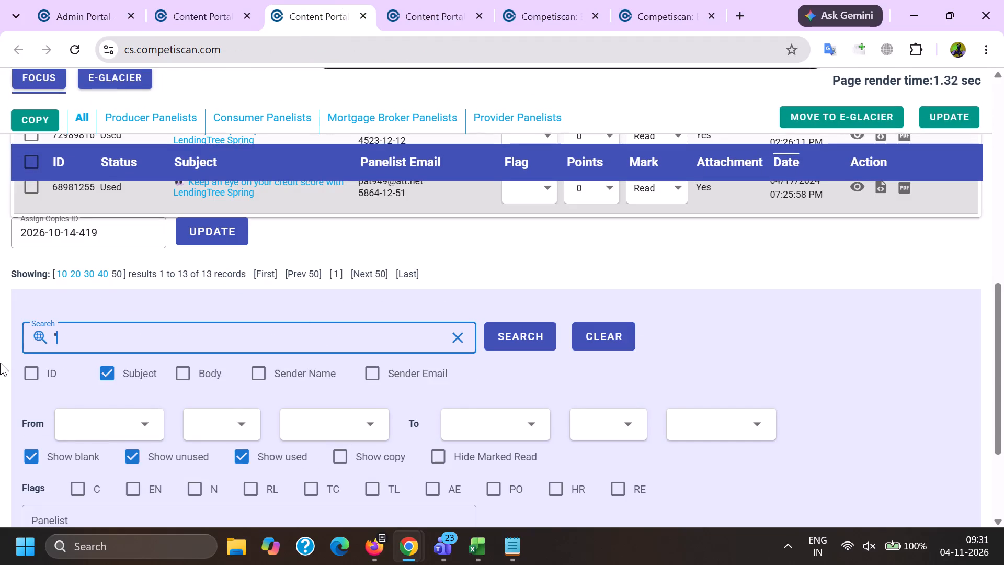
key("shift+quotedbl")
key("Return")
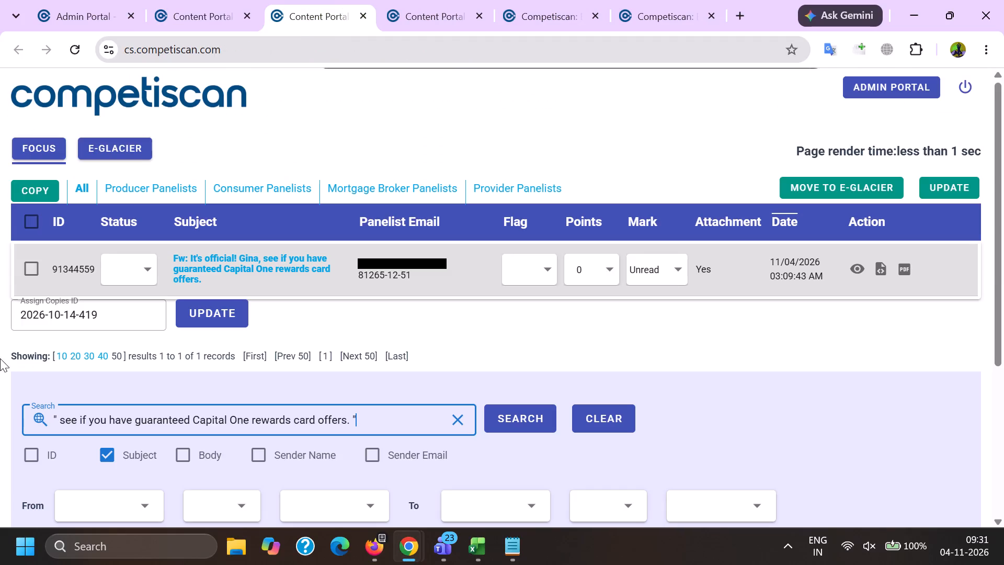
Return to the Capital One email list in Firefox and show 50 results per page.
key("alt+Tab")
scroll(222, 440, "down", 1)
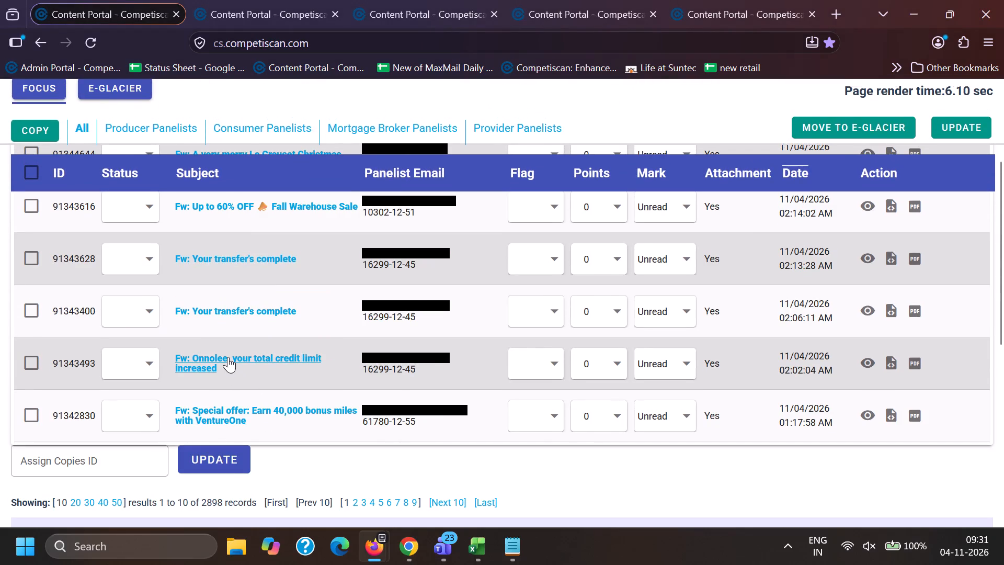
scroll(228, 358, "down", 1)
left_click(121, 420)
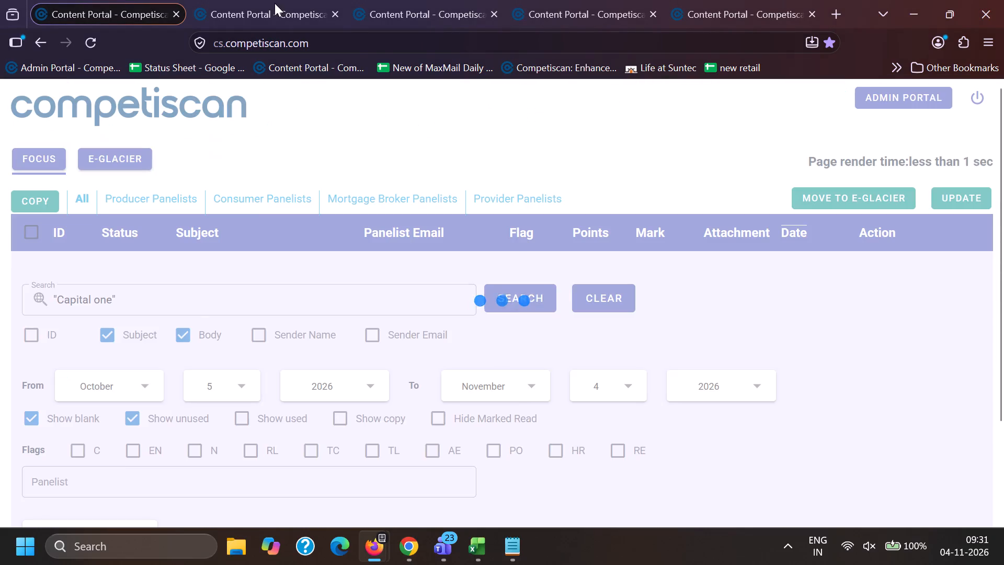
Check the other result tabs, restore the earlier Discover card sender query in the LendingTree results tab, and run the search.
left_click(275, 3)
left_click(405, 0)
left_click(568, 0)
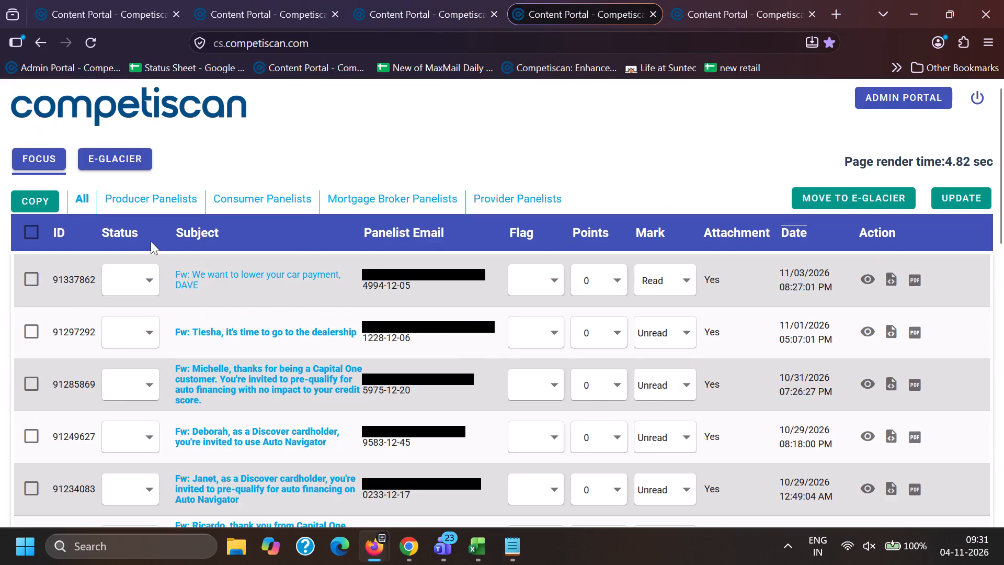
left_click(430, 0)
scroll(237, 360, "down", 6)
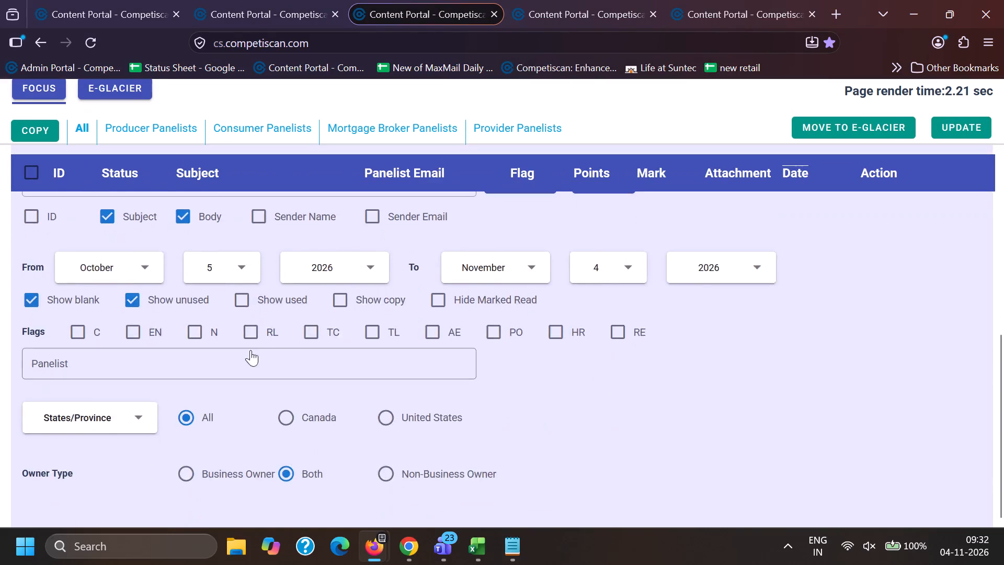
scroll(239, 388, "up", 1)
left_click(248, 270)
key("ctrl+z")
key("ctrl+z")
key("ctrl+z")
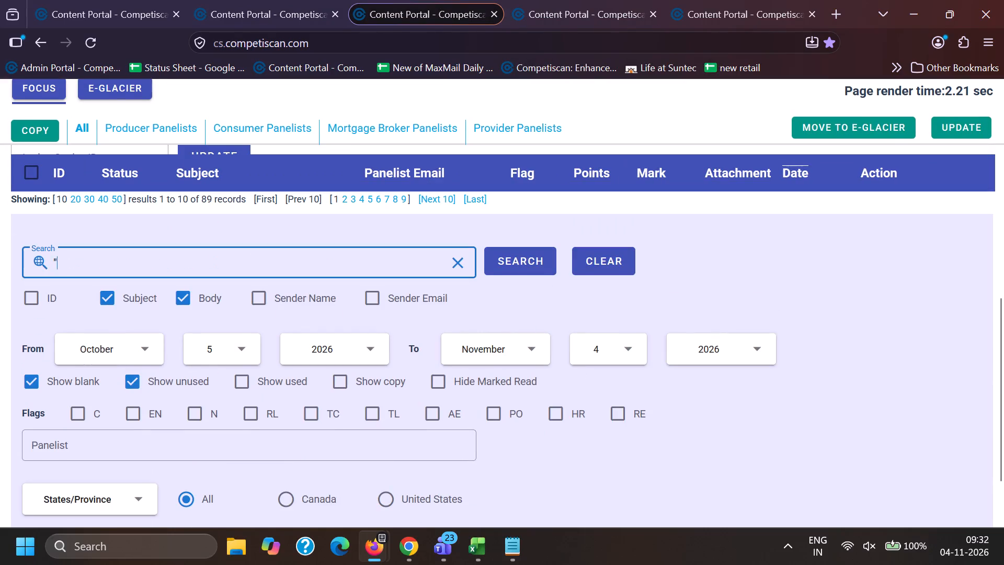
key("ctrl+z")
key("Return")
Refresh the auto financing email list and check the Capital One Shopping and Discover results.
left_click(567, 0)
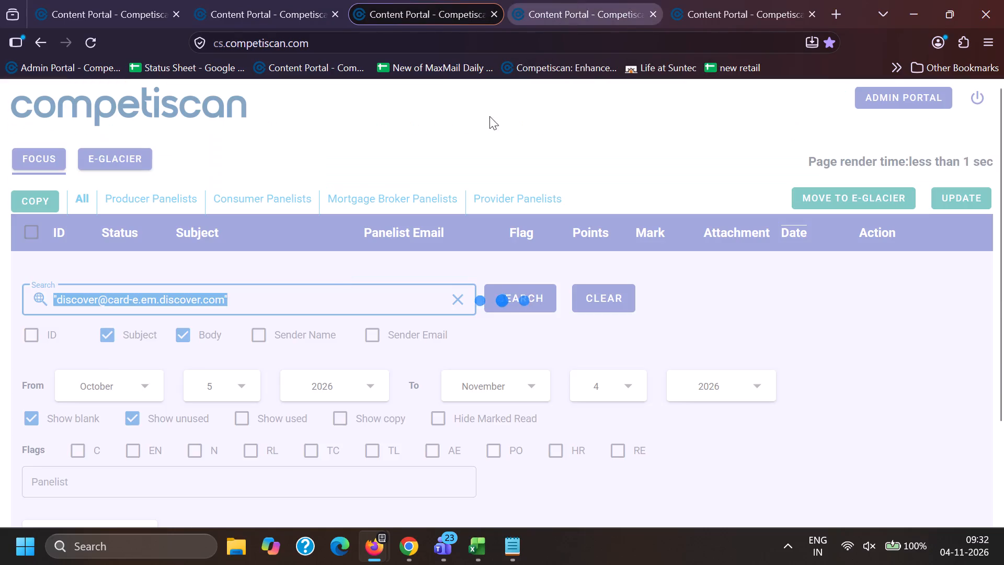
left_click(49, 167)
left_click(328, 0)
left_click(442, 0)
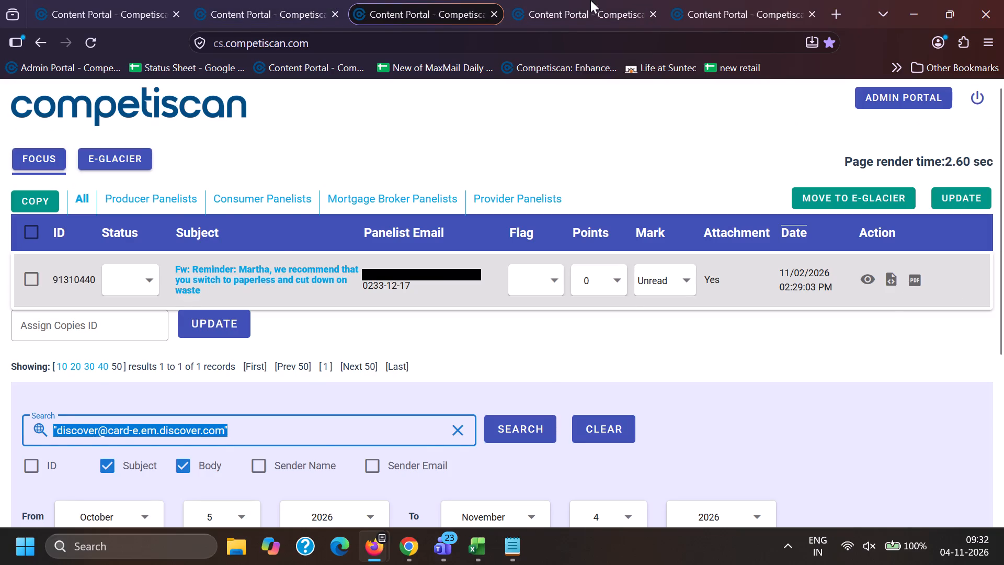
left_click_drag(590, 0, 590, 6)
Copy ", see if you'll be approved for a rewards card with 100% certainty." from email 91341617's subject and search for it in quotes in Chrome.
left_click(144, 0)
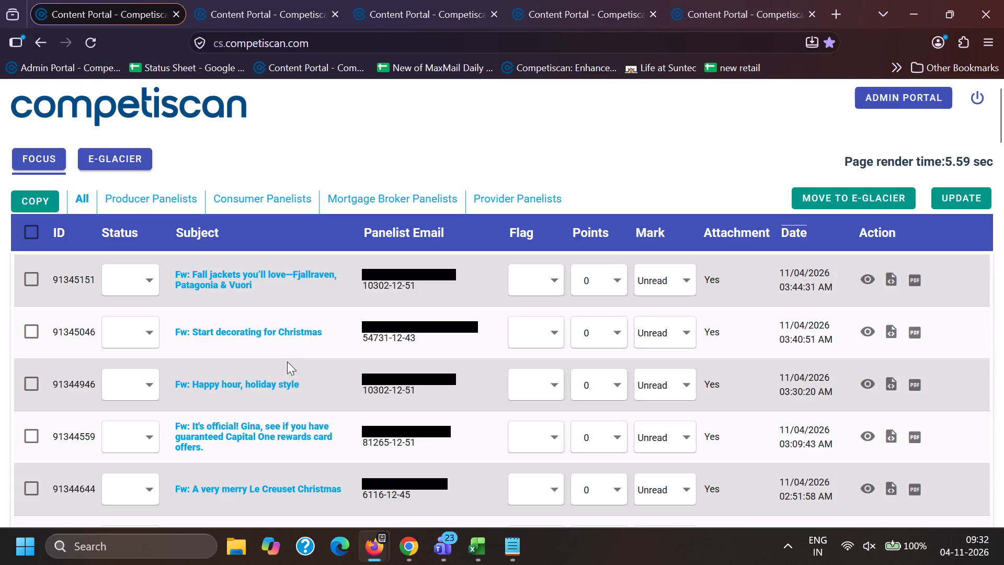
scroll(286, 369, "down", 4)
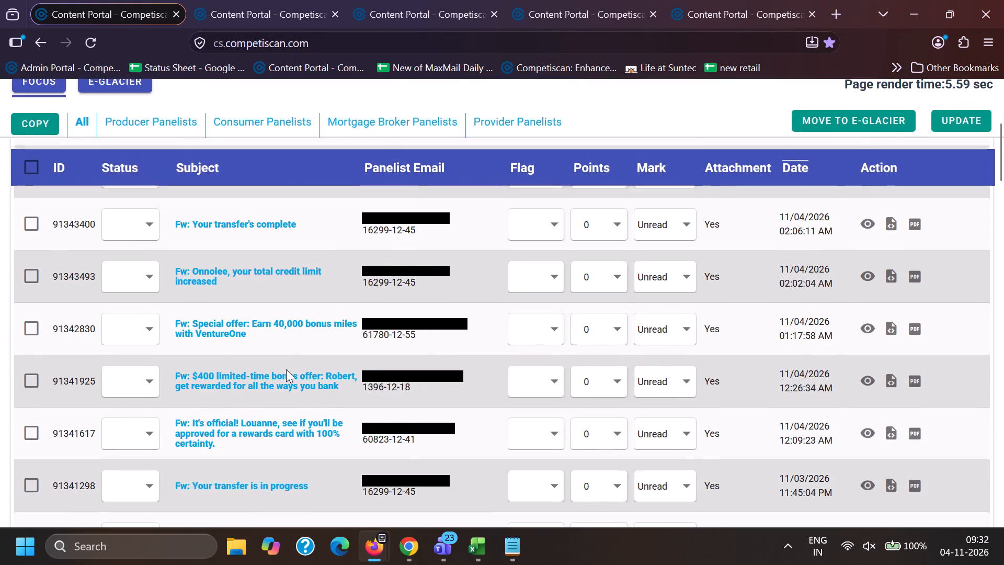
left_click_drag(277, 341, 284, 357)
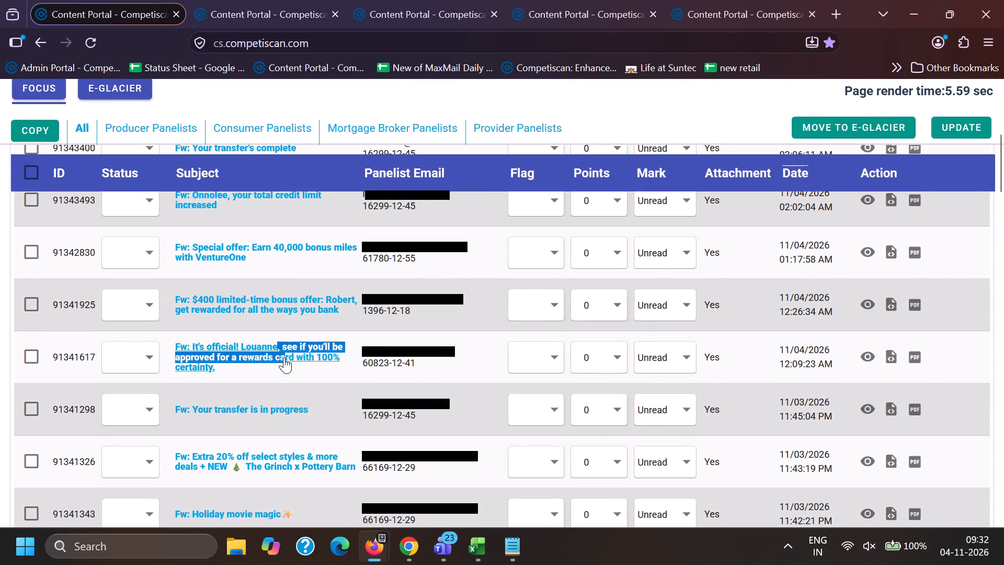
left_click_drag(284, 357, 296, 378)
key("ctrl+c")
key("ctrl+c")
left_click(409, 563)
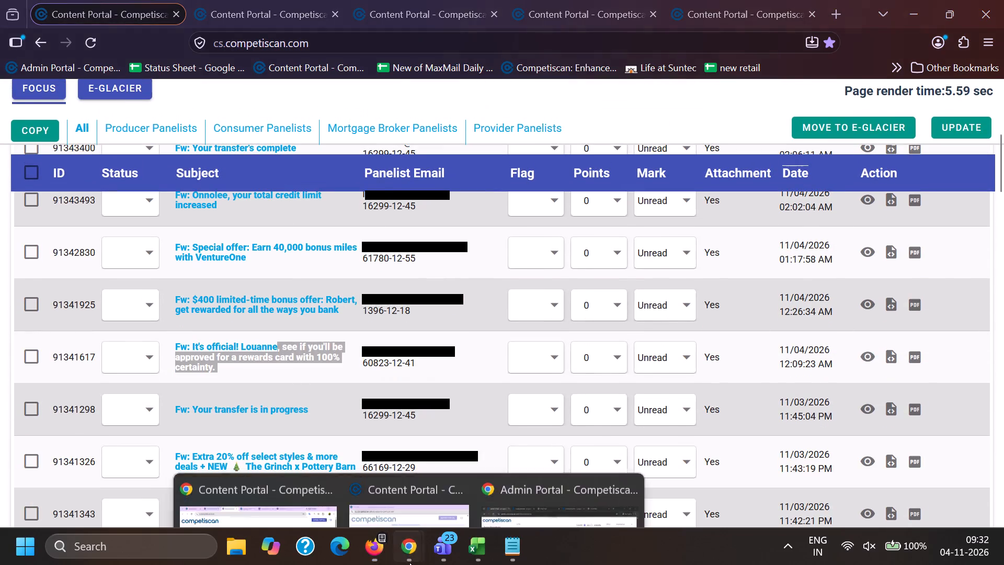
left_click(236, 476)
left_click_drag(366, 420, 1, 455)
key("BackSpace")
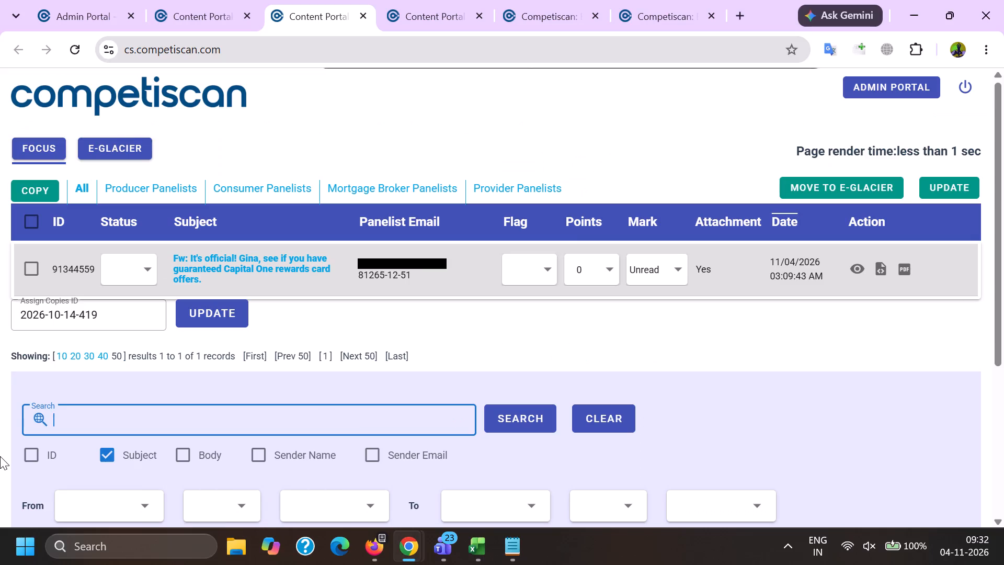
key("shift+quotedbl")
key("ctrl+v")
key("shift+quotedbl")
key("Return")
Look further down the Capital One list, then preview email 91341097 from the Chrome search results and examine its card offers.
key("alt+Tab")
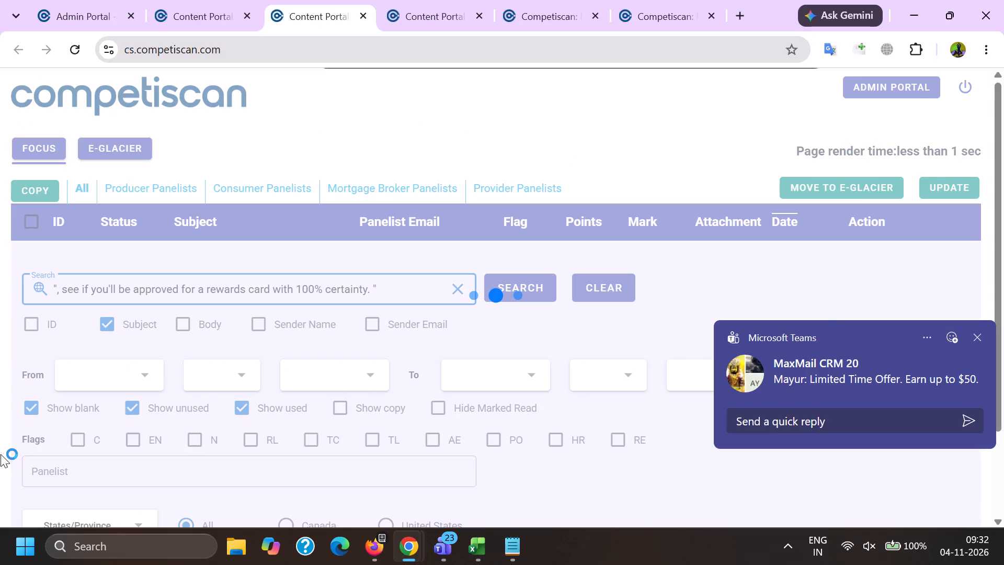
scroll(269, 383, "down", 5)
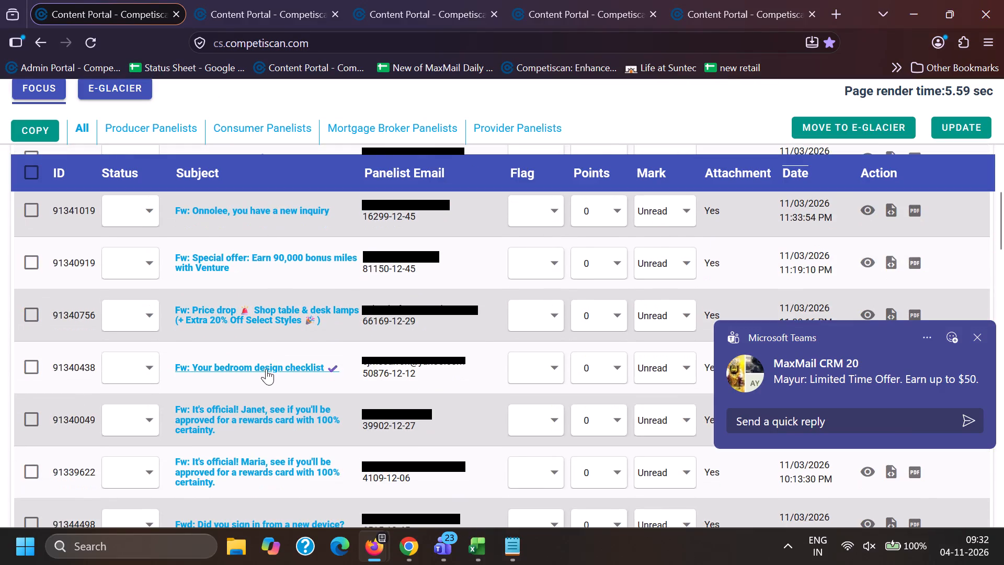
scroll(266, 369, "down", 1)
key("alt+Tab")
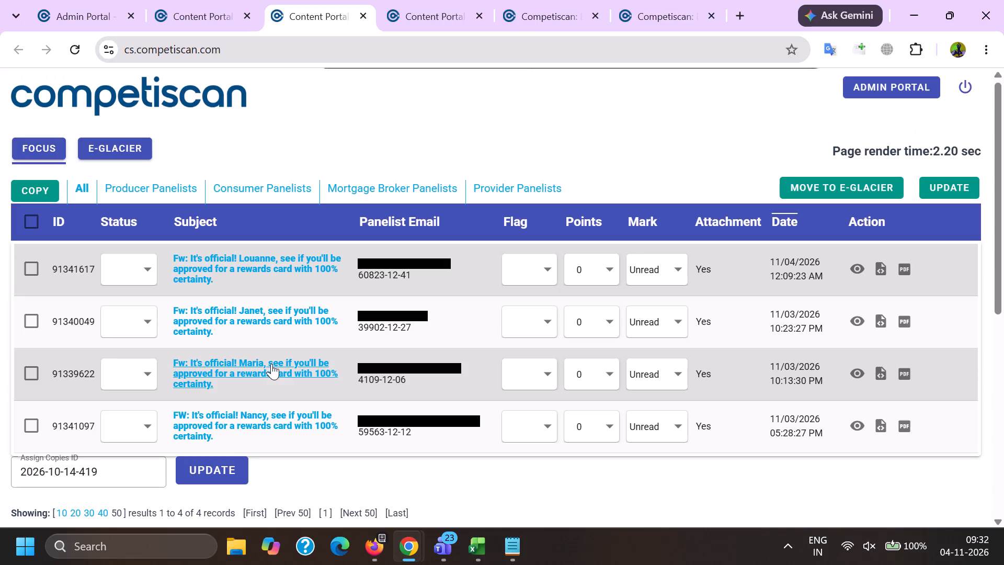
left_click(858, 434)
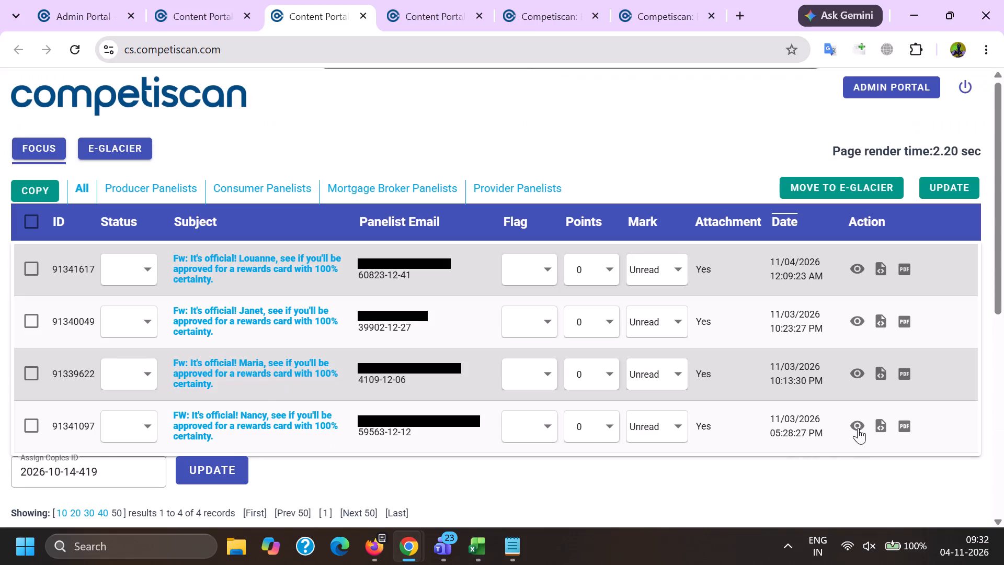
left_click(858, 427)
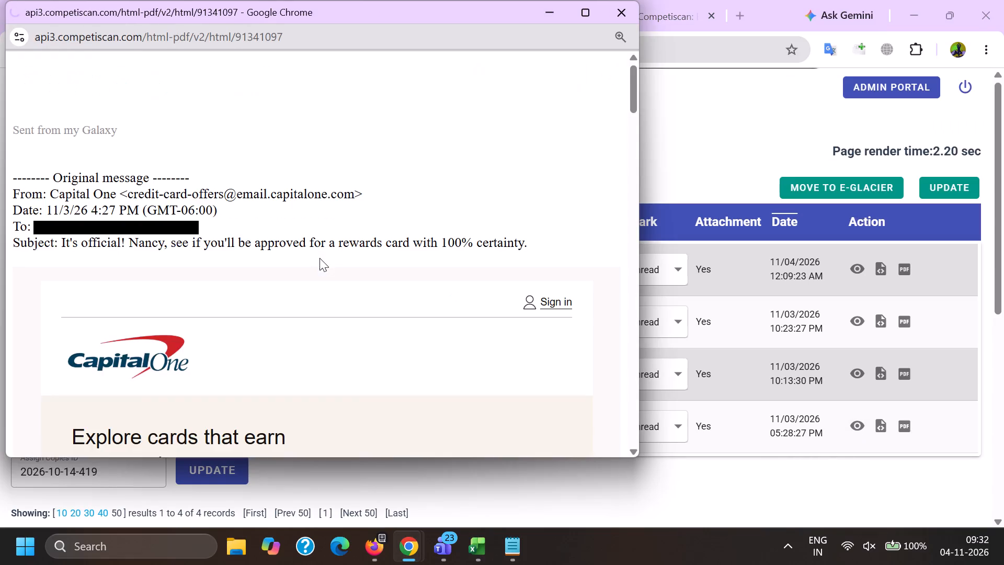
scroll(320, 258, "down", 14)
Look further down the Capital One list in Firefox, copy email 91338990's subject without the "Fw:" prefix, and open that email's preview.
key("alt+Tab")
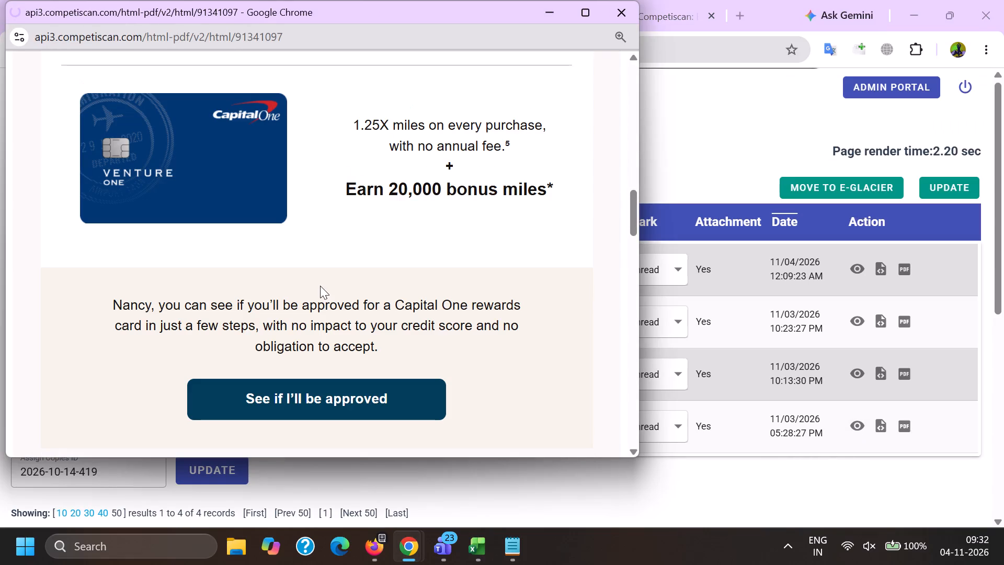
left_click(379, 564)
left_click(291, 470)
scroll(260, 397, "down", 2)
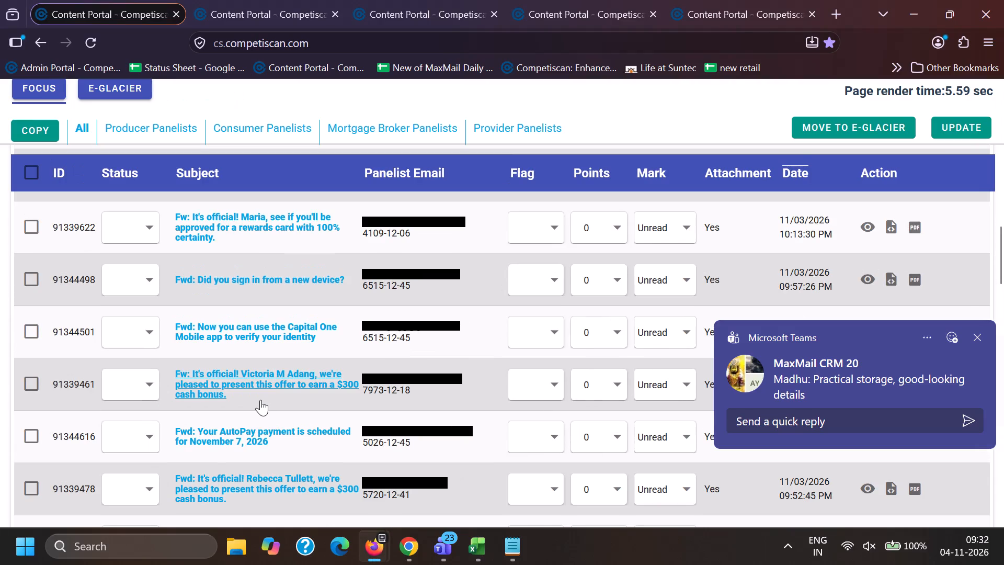
scroll(260, 398, "down", 3)
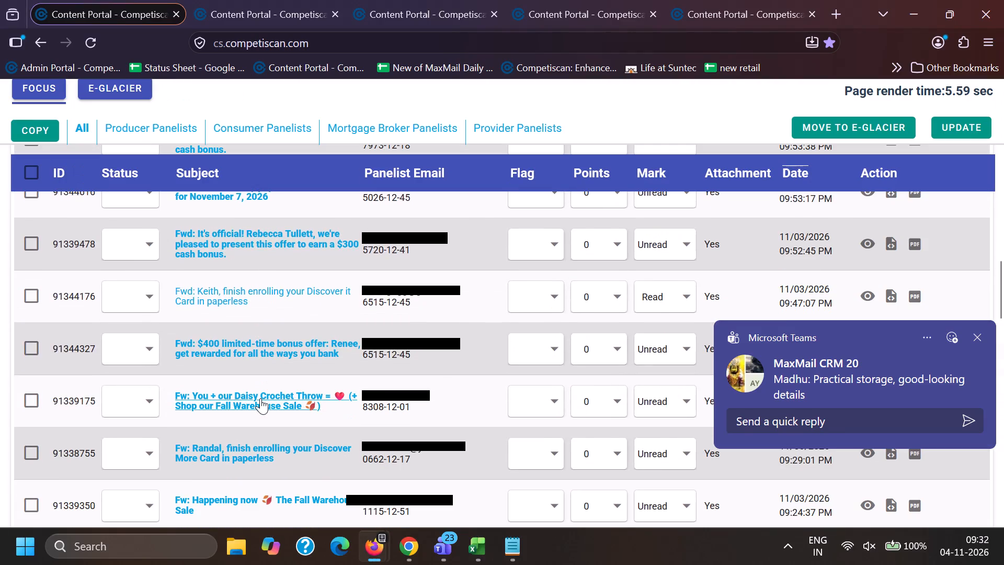
scroll(260, 398, "down", 8)
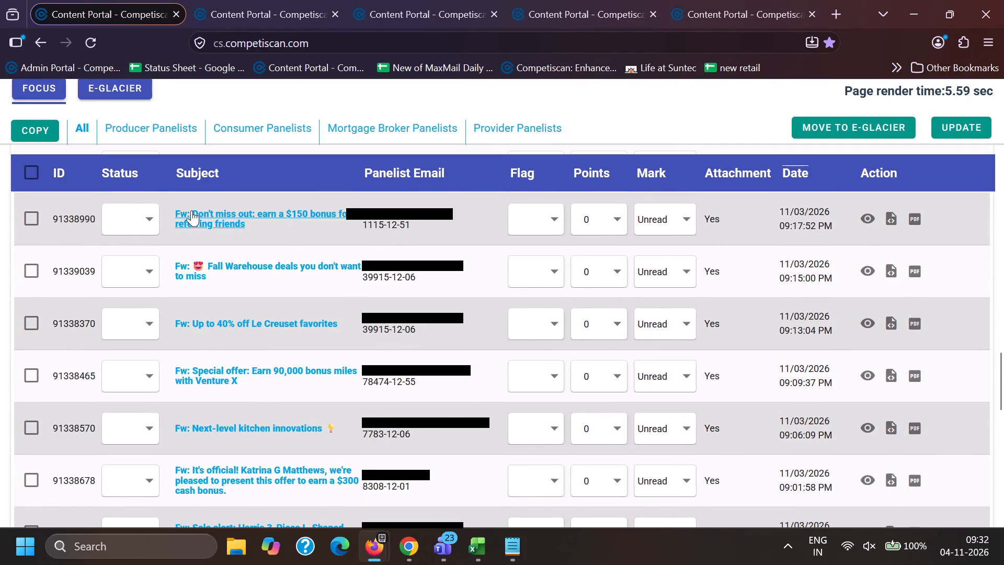
left_click_drag(191, 208, 273, 240)
key("ctrl+c")
left_click(869, 214)
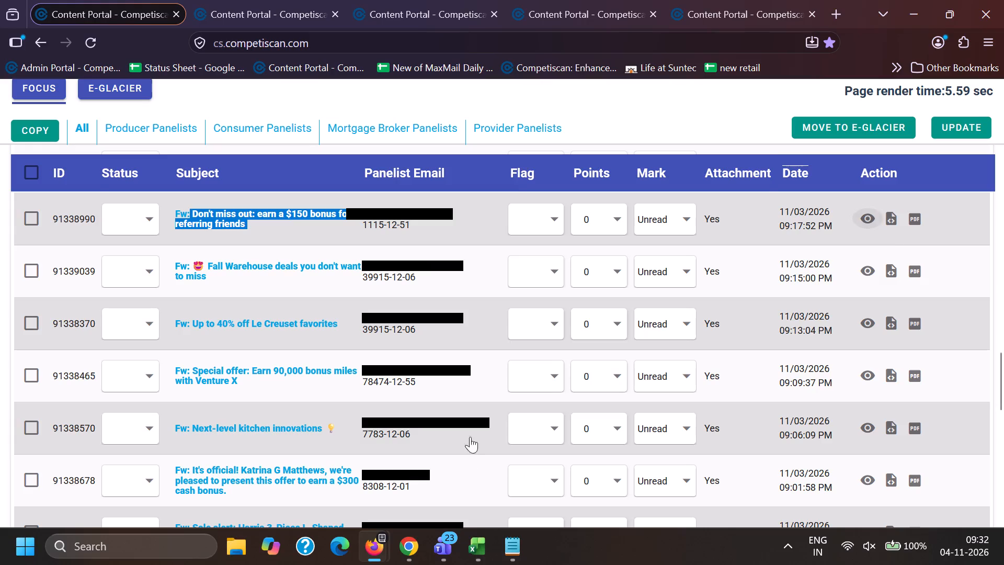
In Chrome's Content Portal results, replace the subject query with "Don't miss out: earn a $150 bonus for referring friends" in quotes and search.
left_click(418, 549)
left_click(267, 466)
scroll(307, 428, "down", 2)
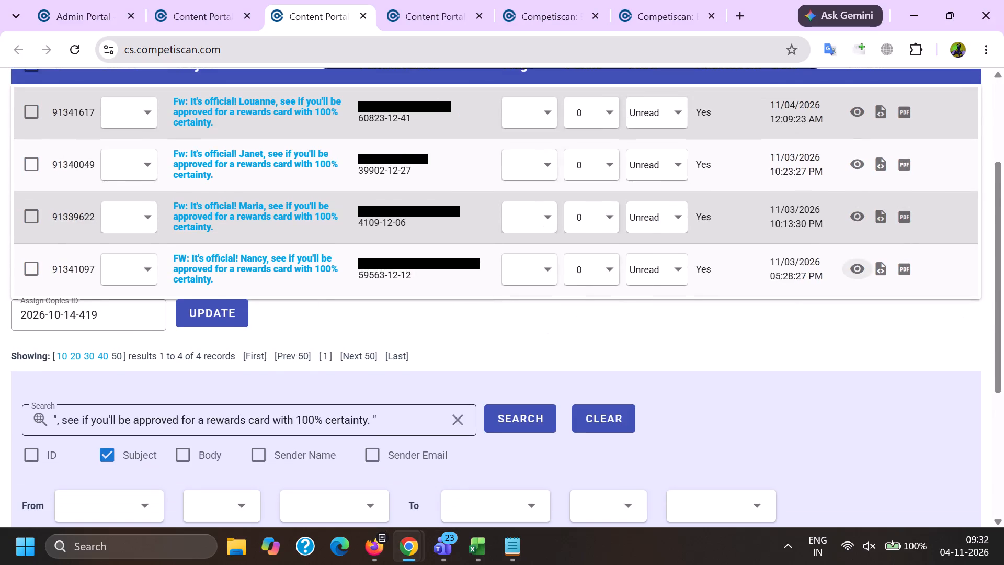
left_click_drag(421, 427, 3, 358)
key("BackSpace")
key("shift+quotedbl")
key("ctrl+v")
key("shift+quotedbl")
key("Return")
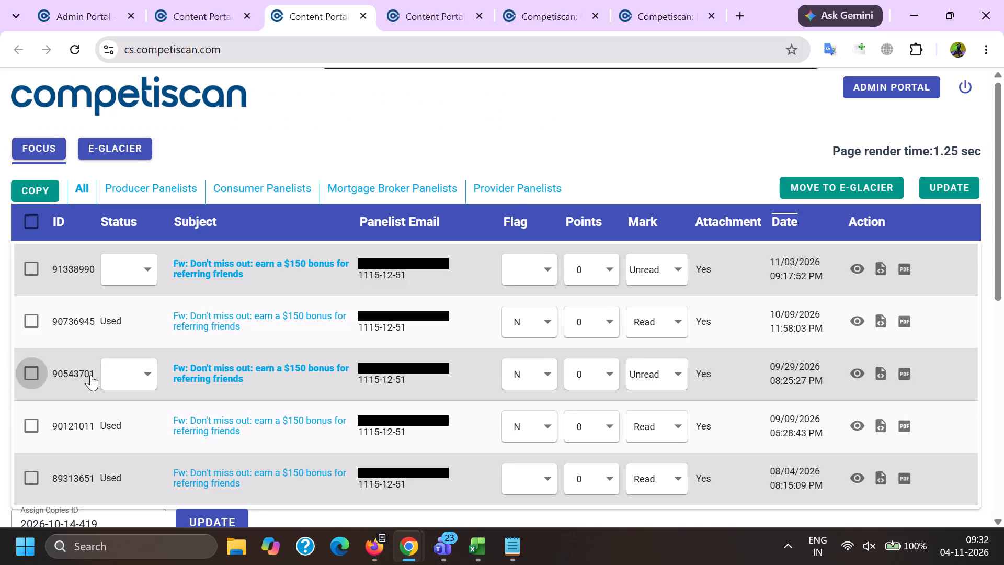
Switch to the Firefox preview of email 91338990 to view the forwarded Capital One message.
key("alt+Tab")
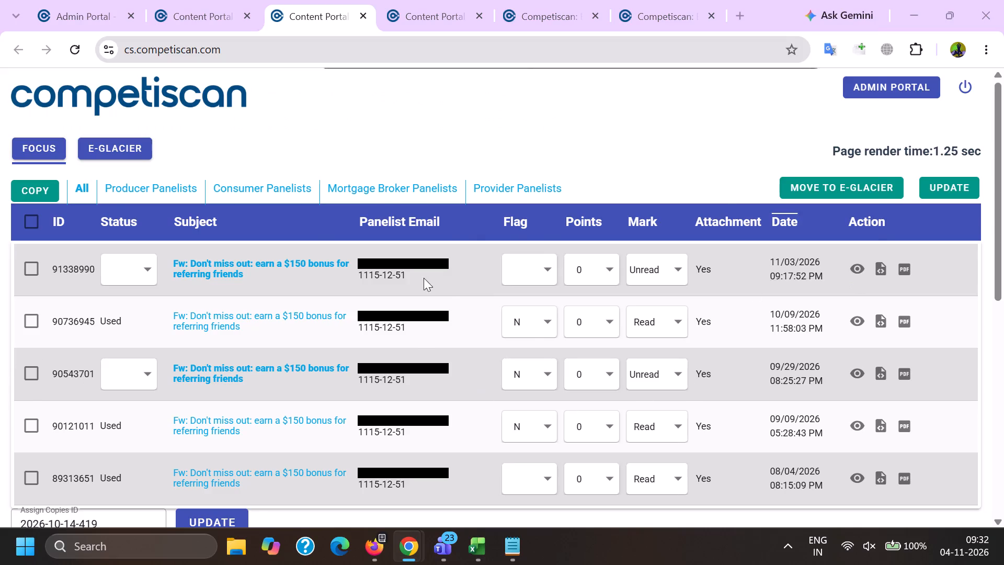
key("alt+Tab")
key("alt+Tab")
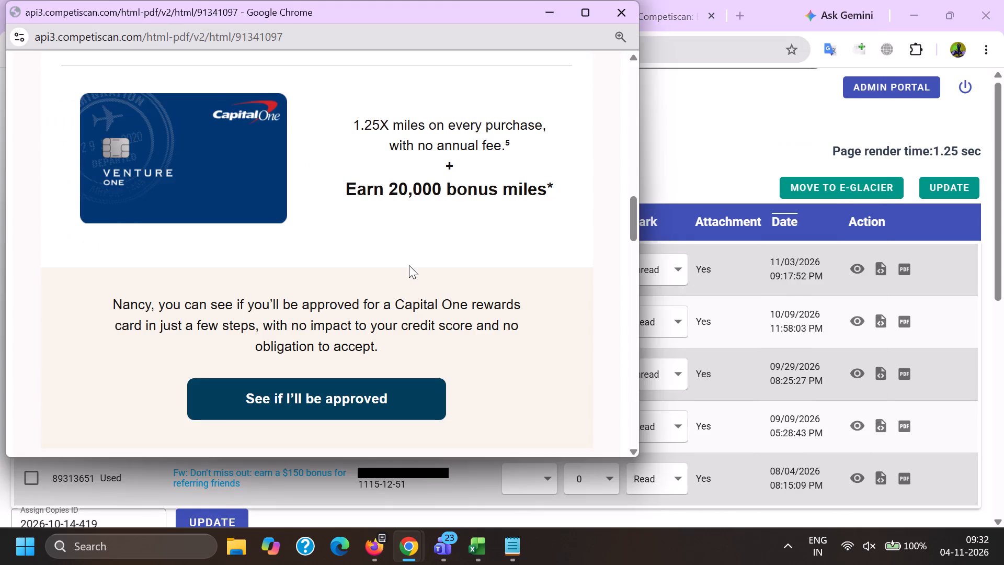
left_click(370, 563)
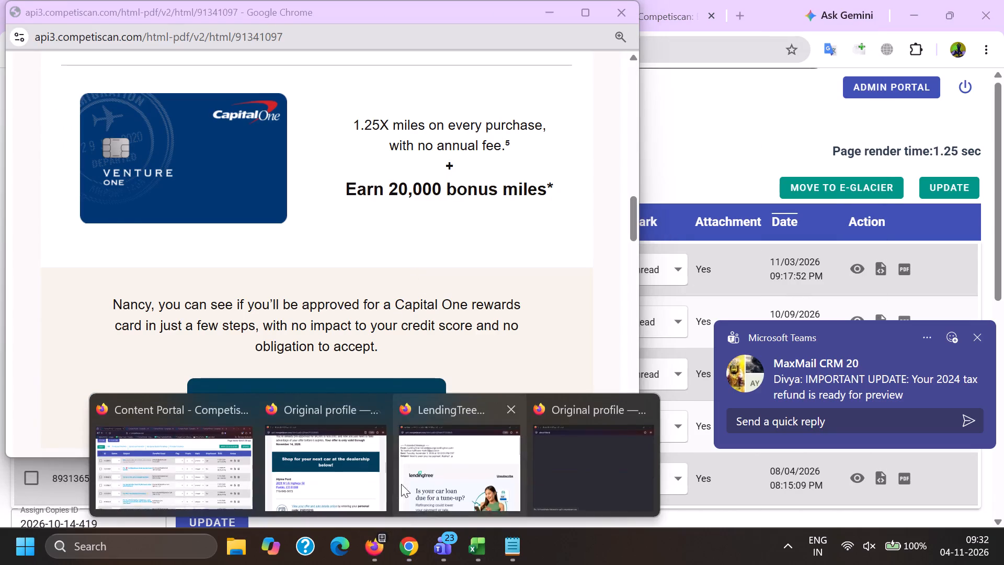
left_click(582, 461)
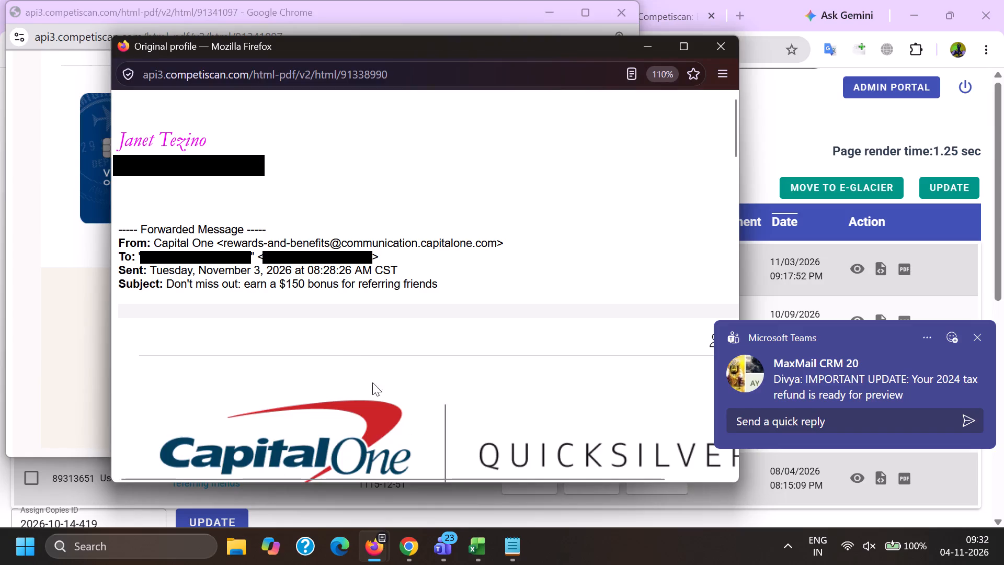
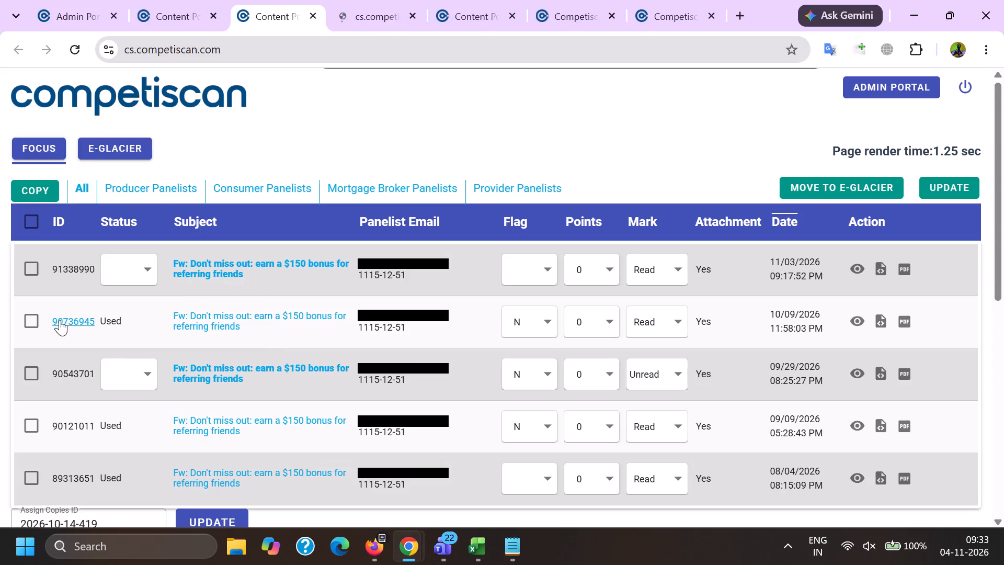
Search Temp Product Management for ID 90736945 from the results list, close the old product tab, and open the found product's record.
double_click(60, 318)
key("ctrl+c")
left_click(578, 0)
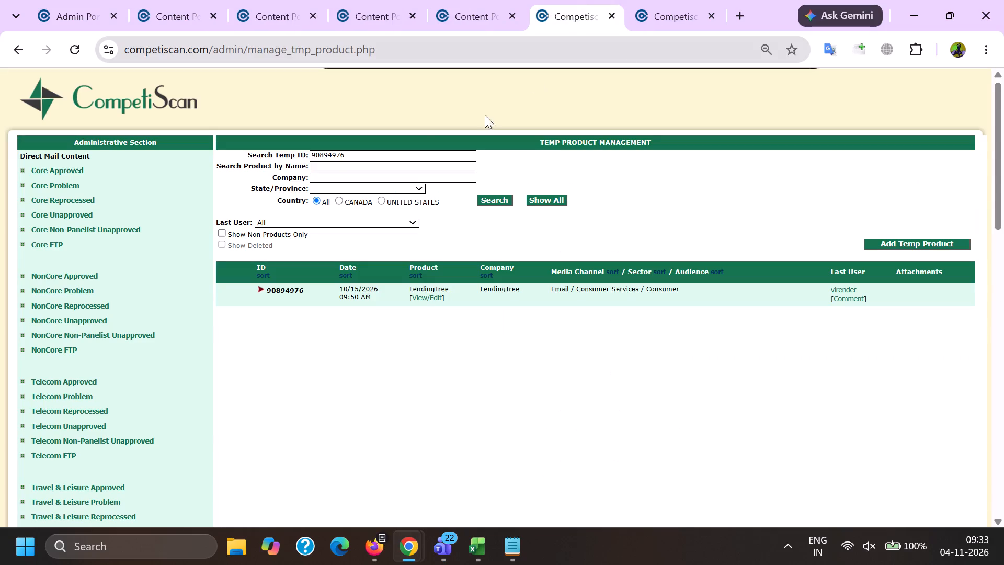
triple_click(342, 154)
key("ctrl+v")
key("ctrl+a")
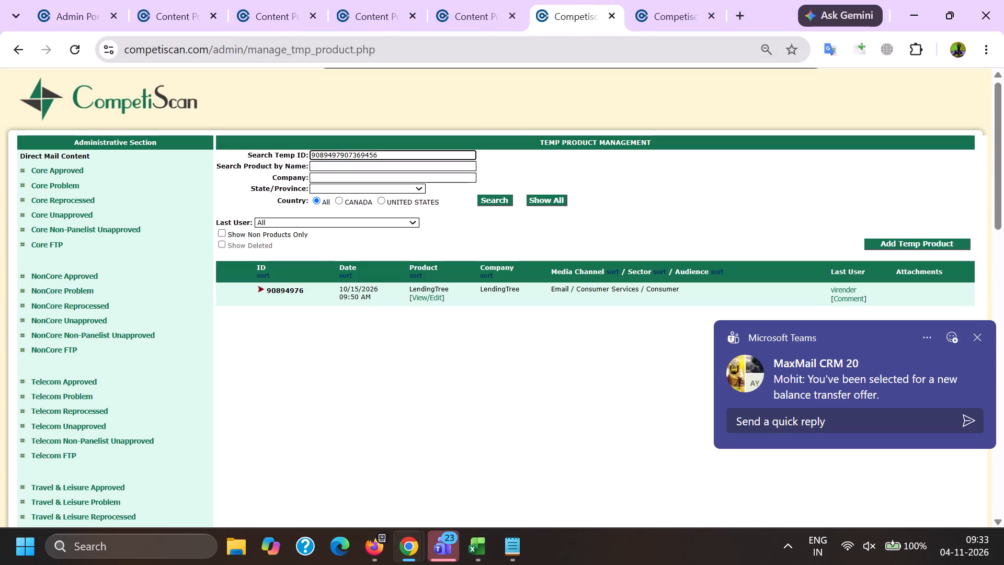
key("ctrl+v")
key("Return")
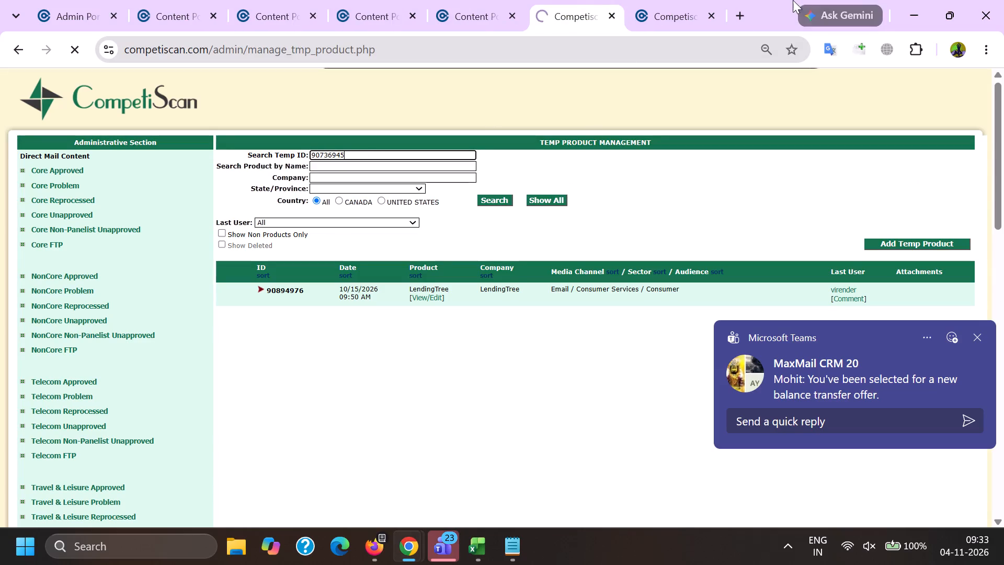
left_click(708, 18)
left_click(421, 295, "ctrl")
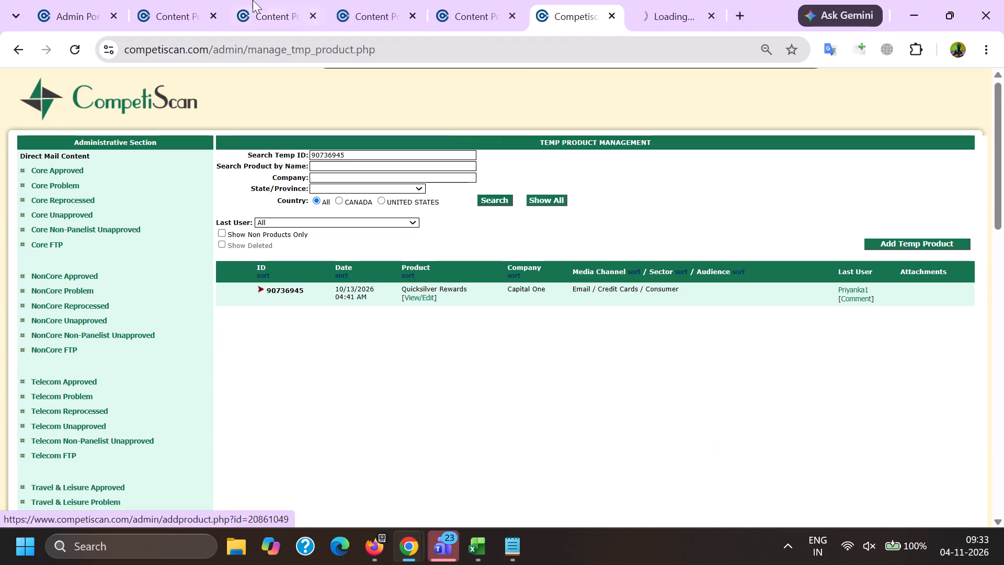
left_click(250, 0)
left_click(367, 0)
double_click(318, 55)
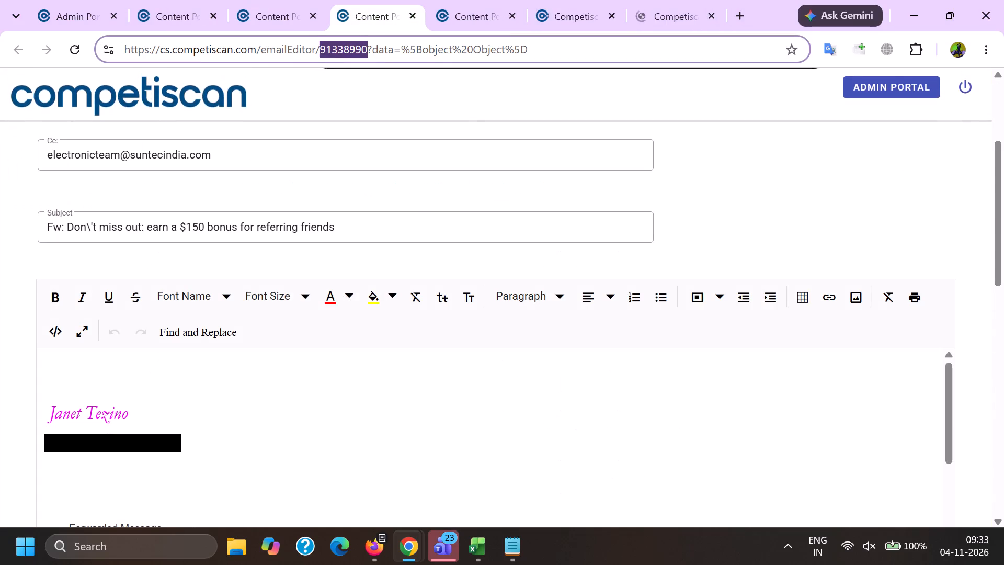
key("ctrl+c")
left_click(485, 558)
left_click(622, 499)
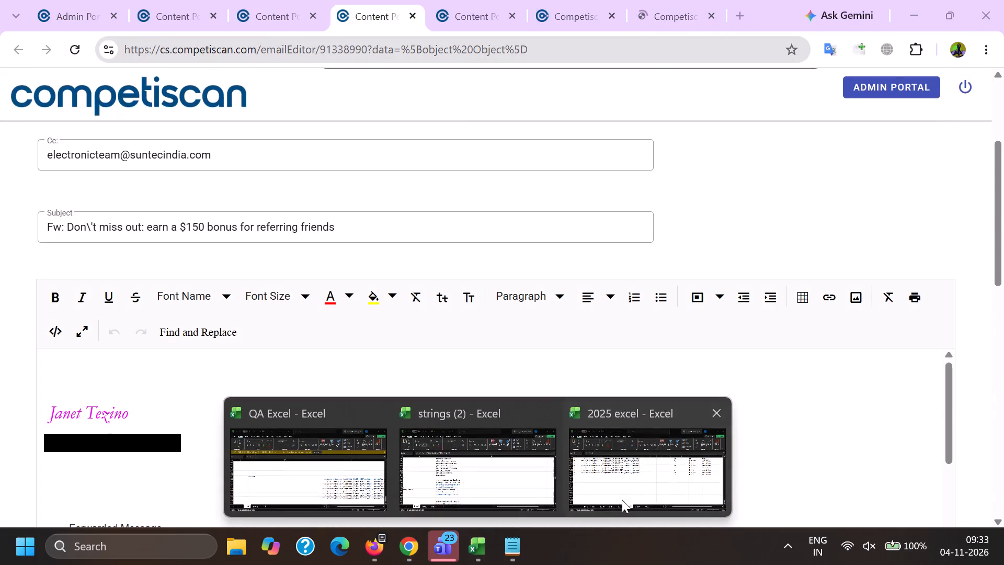
key("Left")
key("ctrl+v")
key("Right")
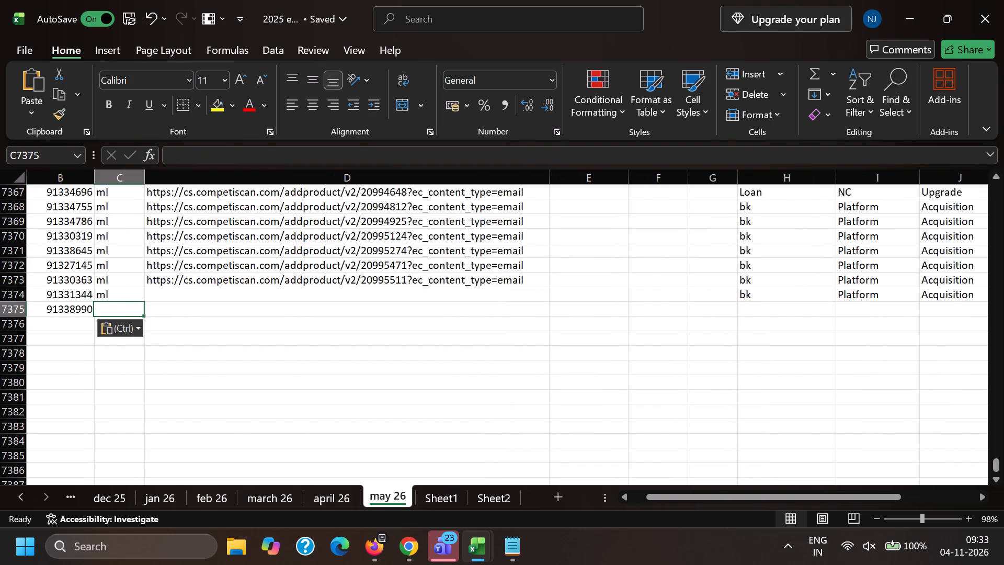
key("c")
key("c")
key("BackSpace")
key("Right")
key("Right")
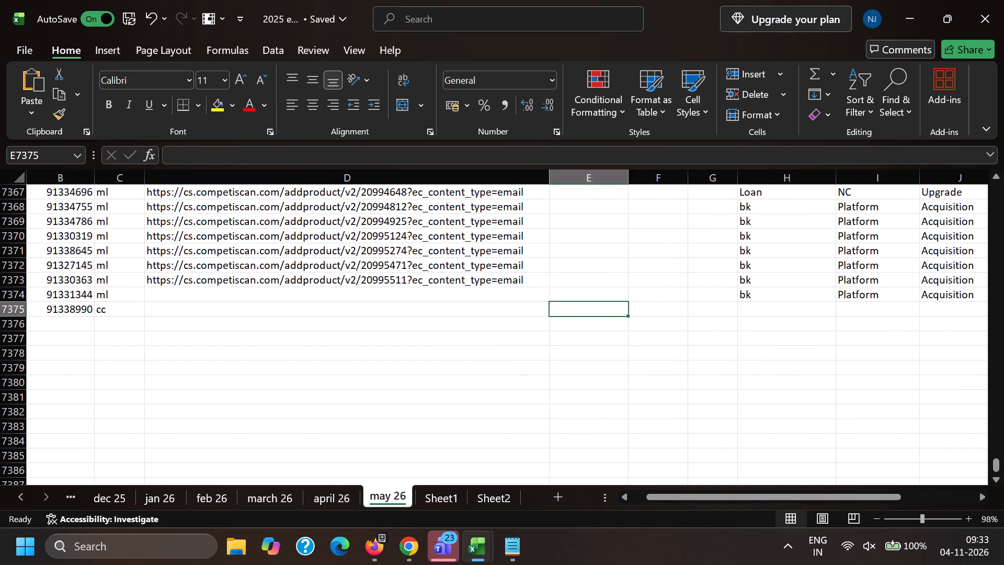
key("Right")
key("Right")
key("Right")
key("c")
key("a")
type("rd")
key("Right")
key("n")
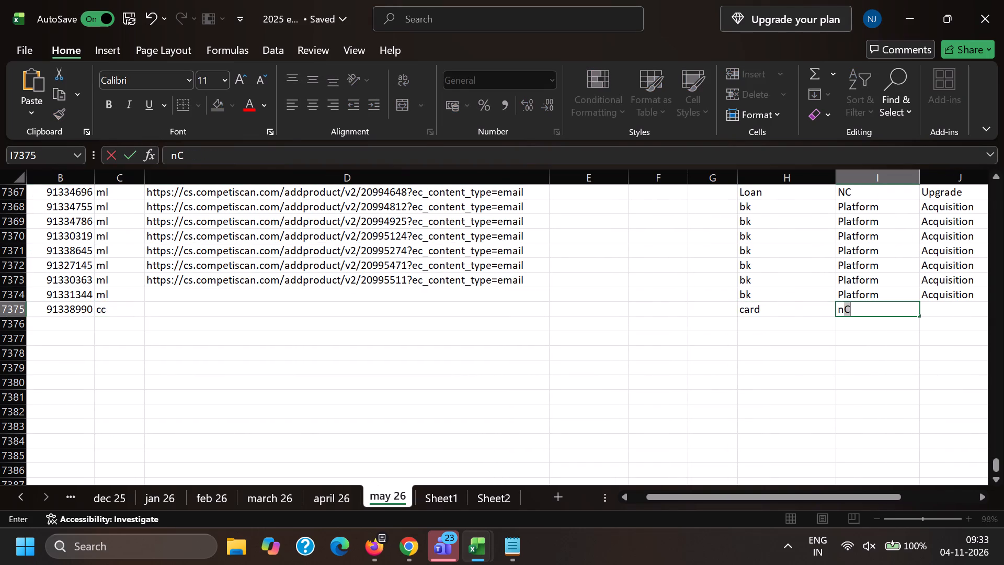
key("Right")
key("l")
key("Return")
In the Chrome email editor, delete the panelist's signature, the Forwarded Message line, the sender's address and the To line above the Capital One message.
key("alt+Tab")
scroll(52, 185, "down", 2)
left_click_drag(236, 323, 0, 218)
key("BackSpace")
left_click_drag(216, 268, 0, 247)
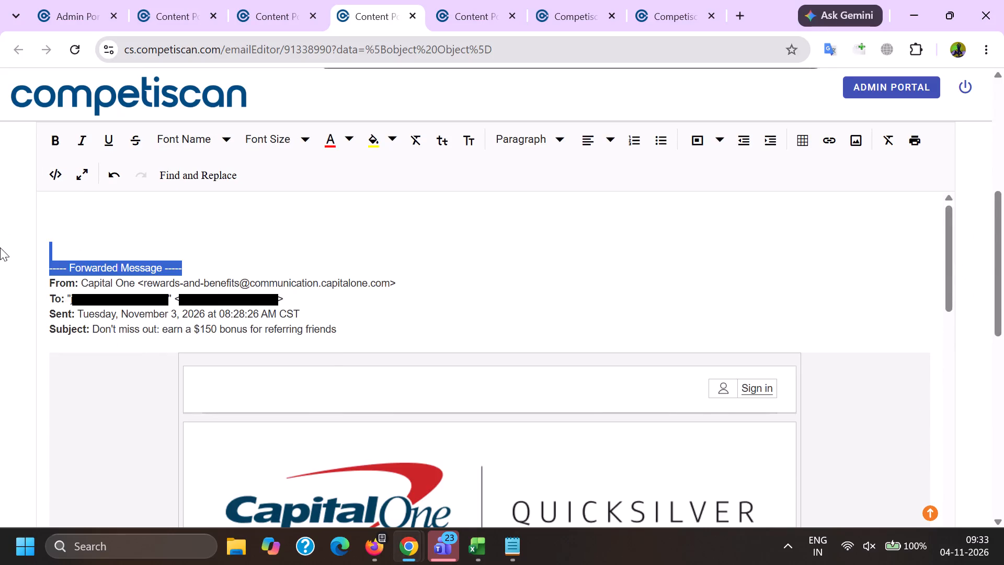
left_click_drag(0, 247, 2, 251)
key("BackSpace")
left_click_drag(138, 269, 311, 284)
key("BackSpace")
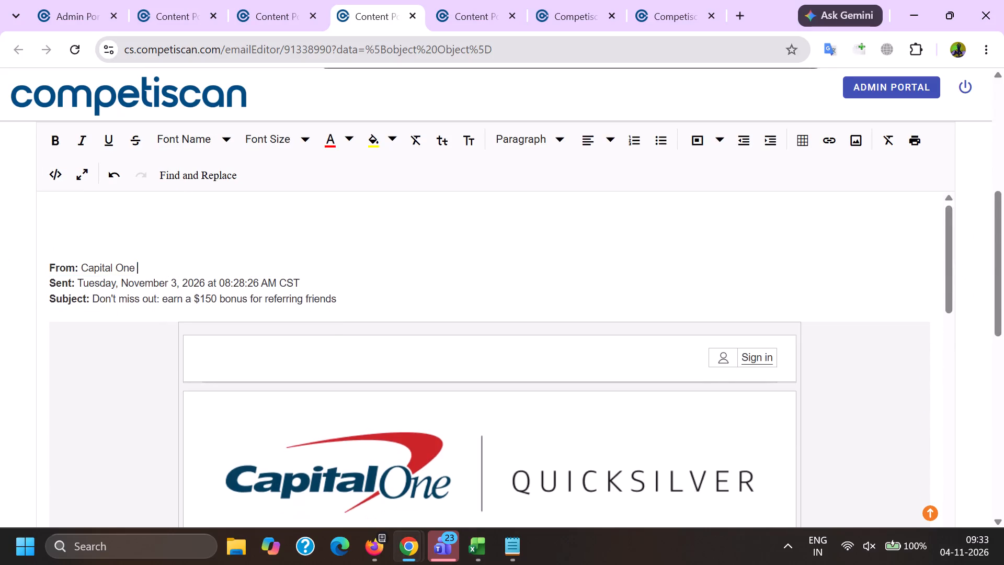
Delete the account digits after "Account ending in" and search the page for any other occurrence of them.
scroll(445, 259, "down", 3)
double_click(311, 343)
double_click(311, 340)
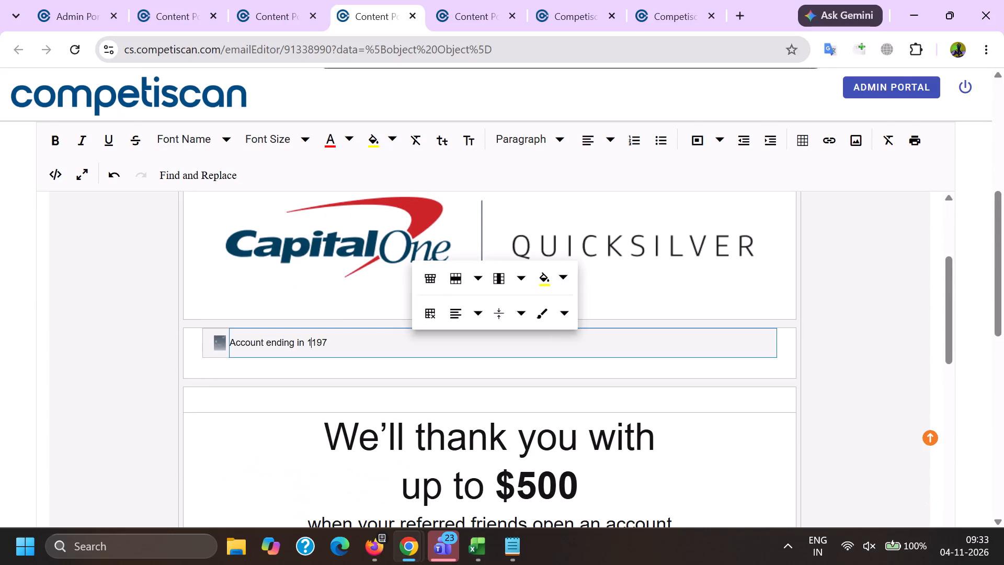
key("ctrl+c")
key("BackSpace")
key("ctrl+f")
key("ctrl+v")
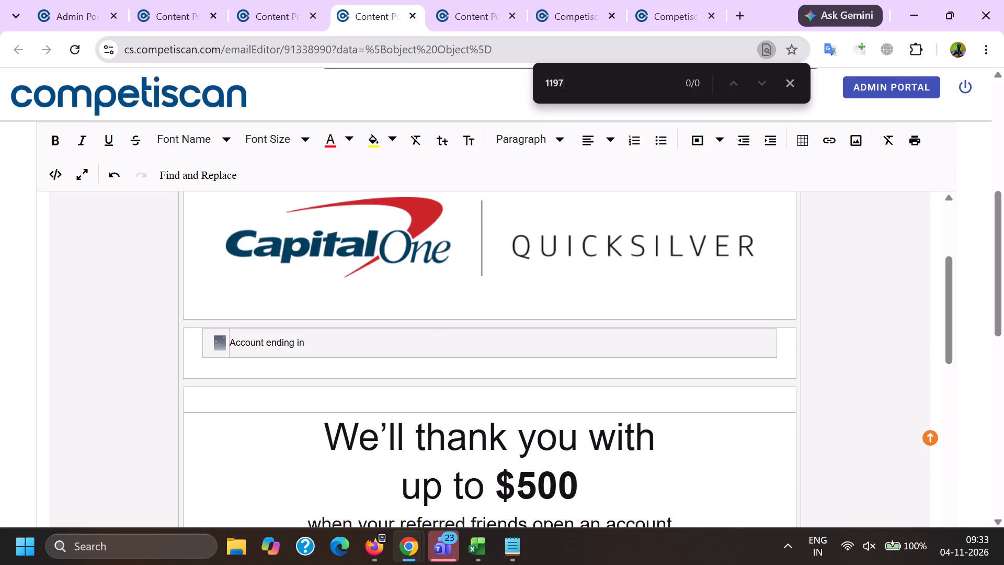
key("Return")
key("Return")
key("Return")
scroll(376, 343, "up", 4)
scroll(584, 346, "down", 19)
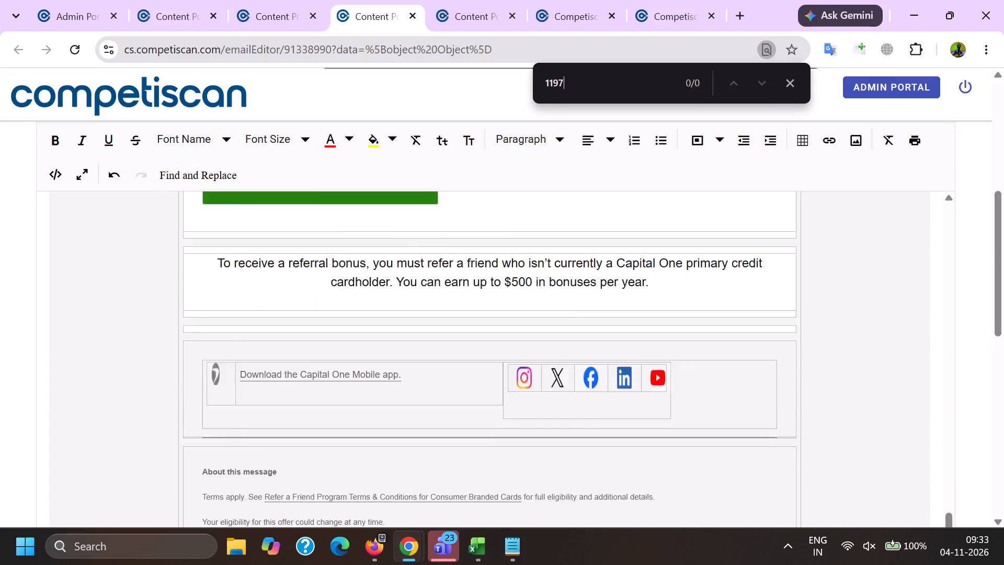
Copy the footer's Privacy link address, remove all links from the email, and insert the copied link at Privacy.
scroll(390, 360, "down", 3)
right_click(328, 399)
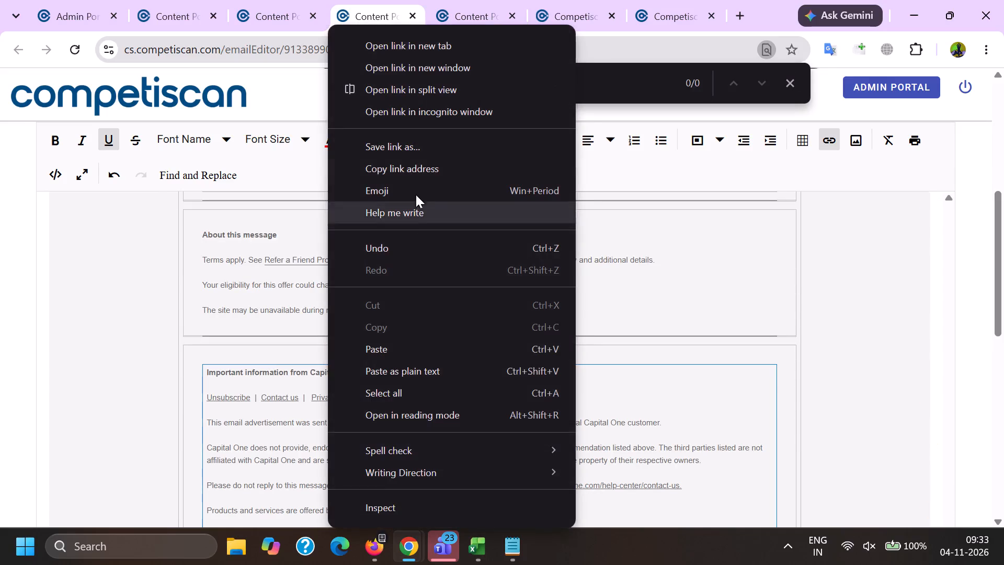
left_click(403, 169)
scroll(0, 214, "down", 3)
left_click(100, 491)
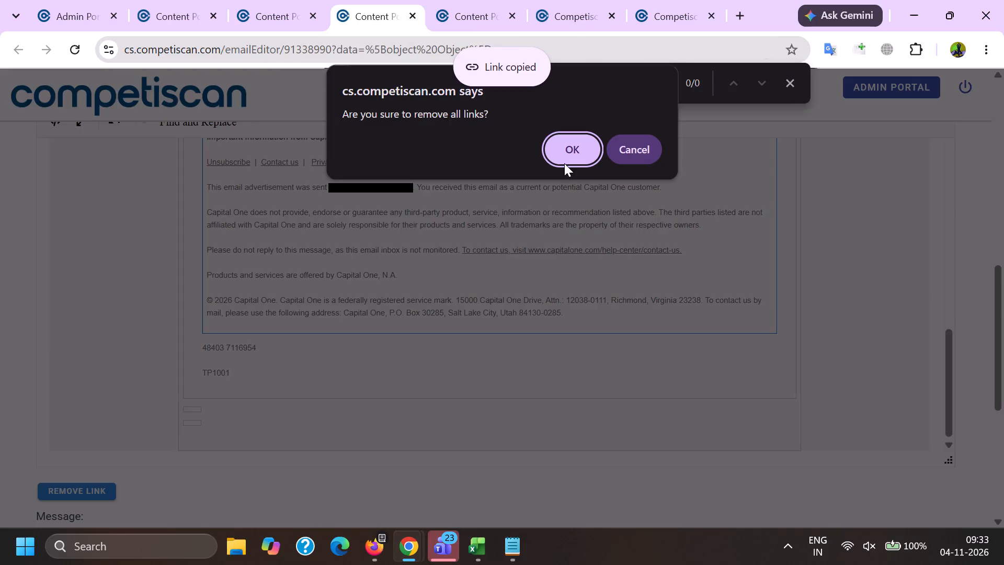
left_click(565, 158)
scroll(460, 430, "up", 2)
left_click(318, 318)
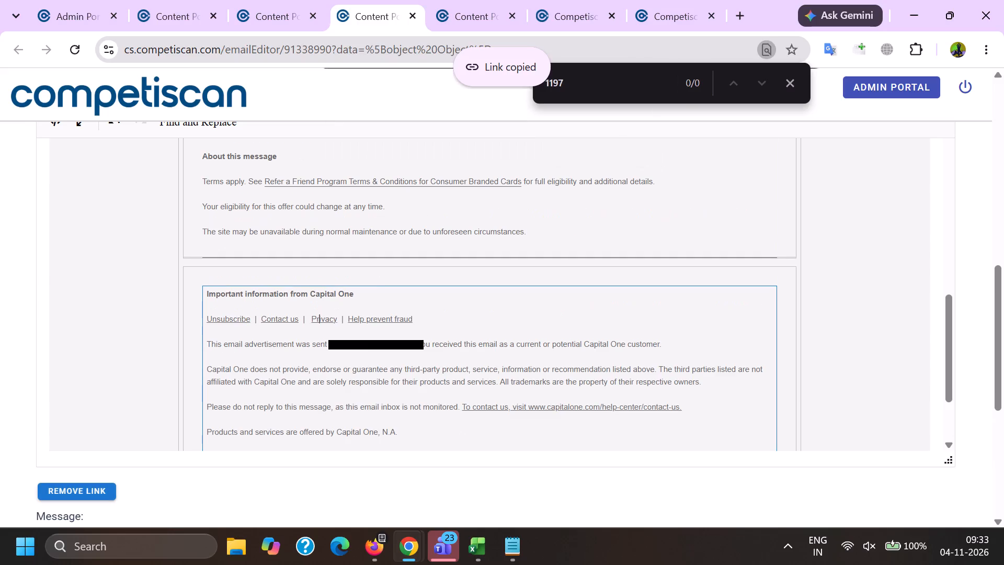
key("ctrl+k")
key("ctrl+v")
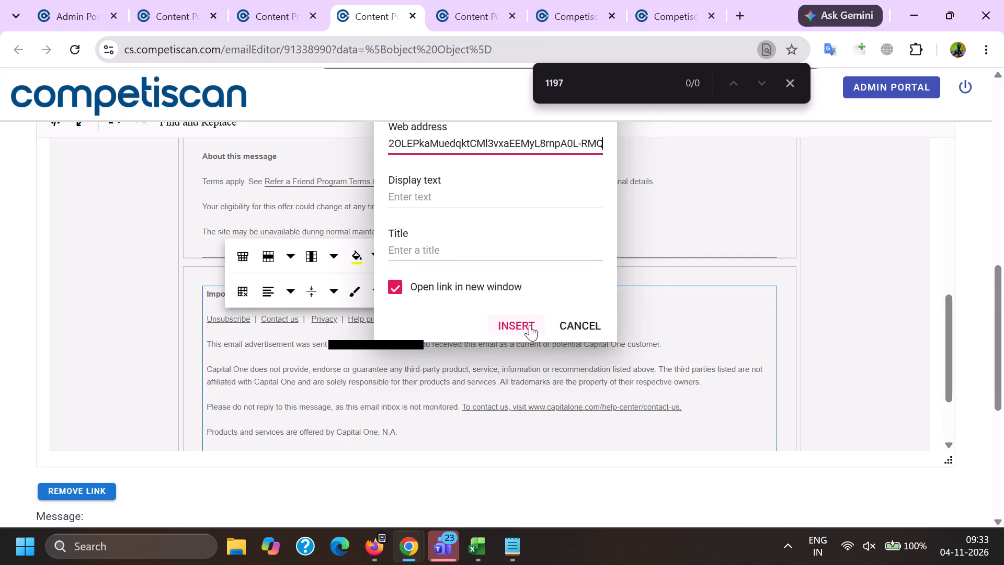
left_click(529, 323)
scroll(431, 131, "down", 20)
scroll(431, 131, "down", 3)
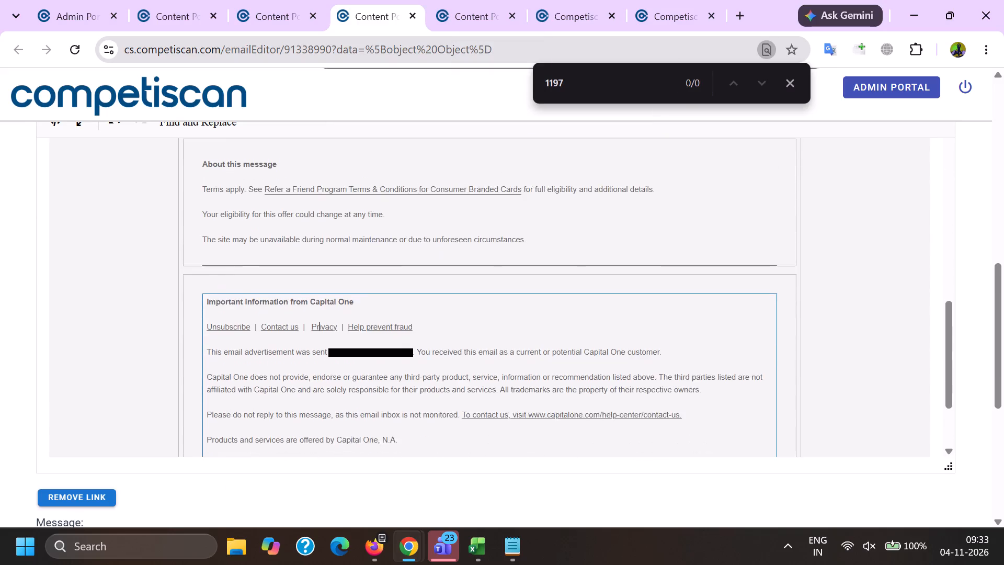
scroll(322, 358, "down", 1)
left_click_drag(337, 275, 393, 274)
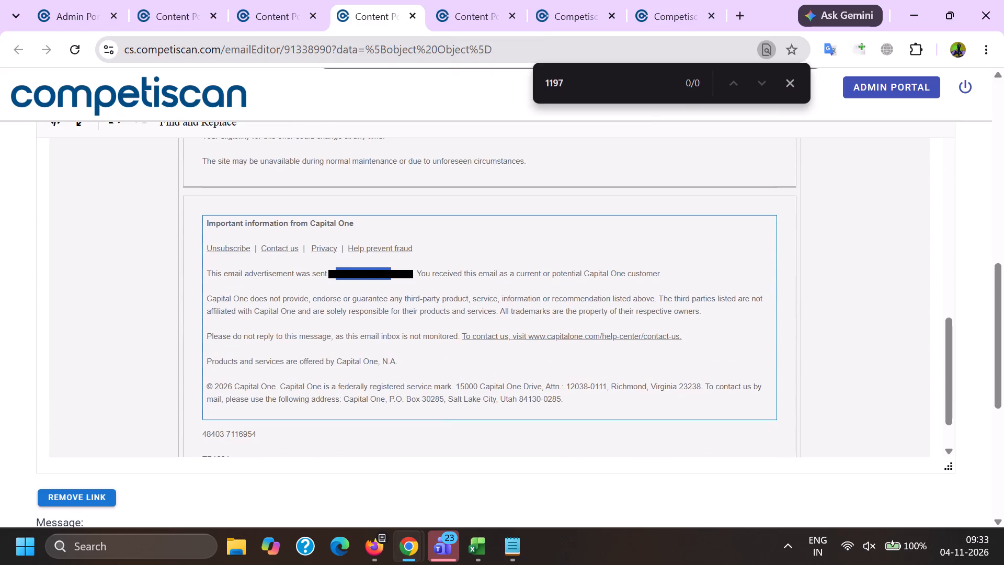
left_click_drag(393, 274, 412, 276)
key("BackSpace")
scroll(301, 288, "down", 3)
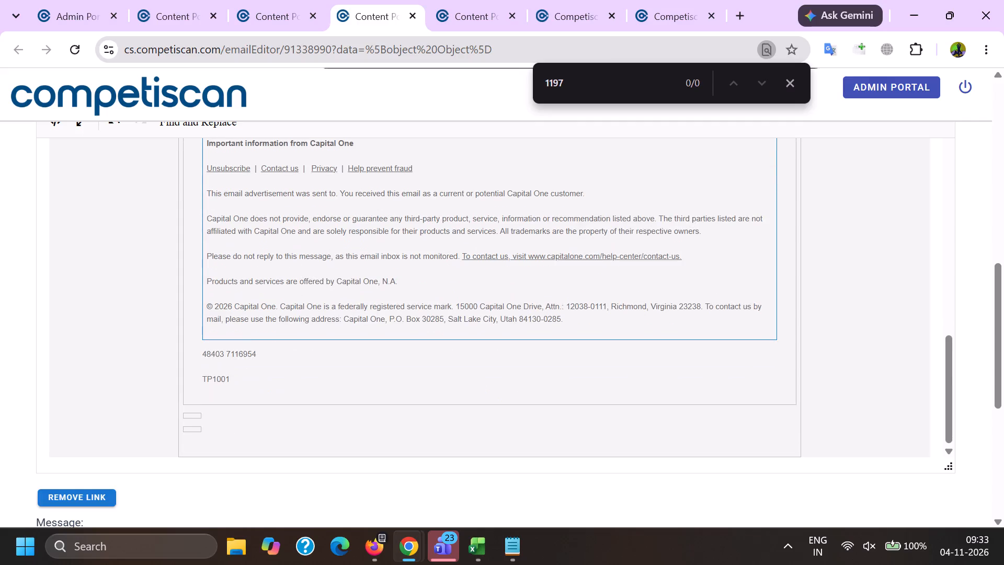
left_click_drag(198, 359, 315, 387)
key("BackSpace")
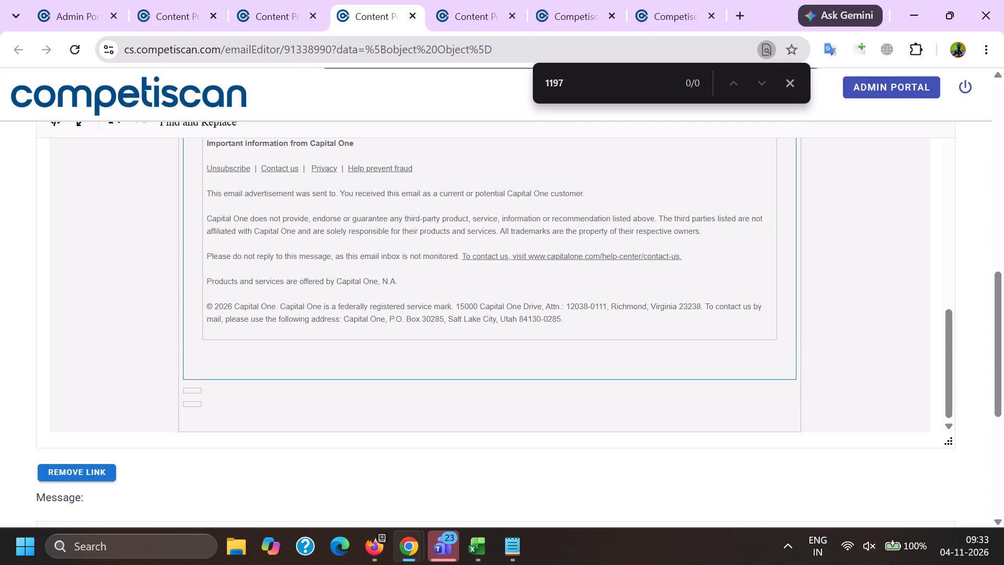
key("BackSpace")
Save the edited version of email 91338990.
scroll(367, 297, "down", 5)
left_click(375, 390)
left_click(528, 324)
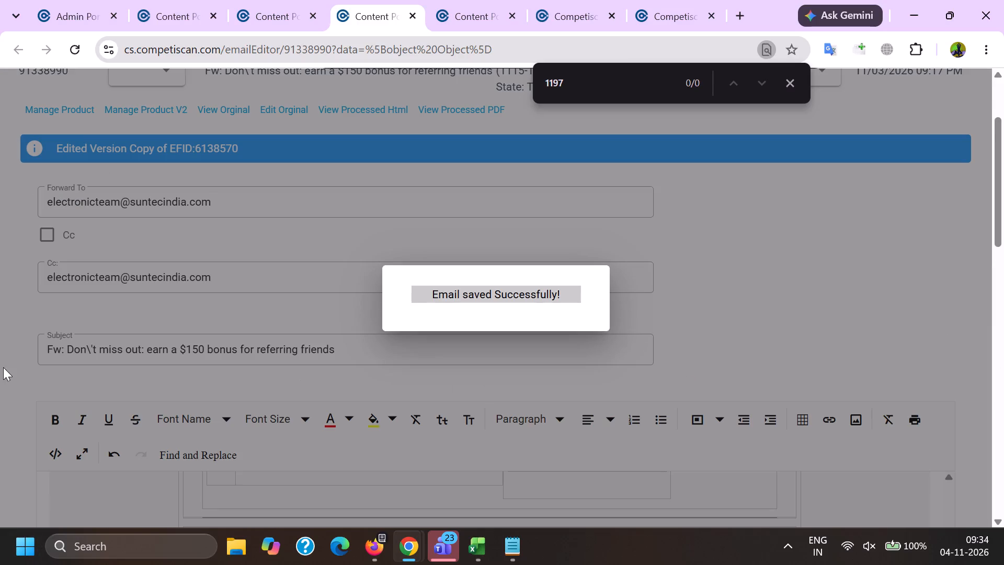
left_click(0, 293)
Open the product management form for email 91338990 and bring its separate window forward.
left_click(47, 114)
key("alt+Tab")
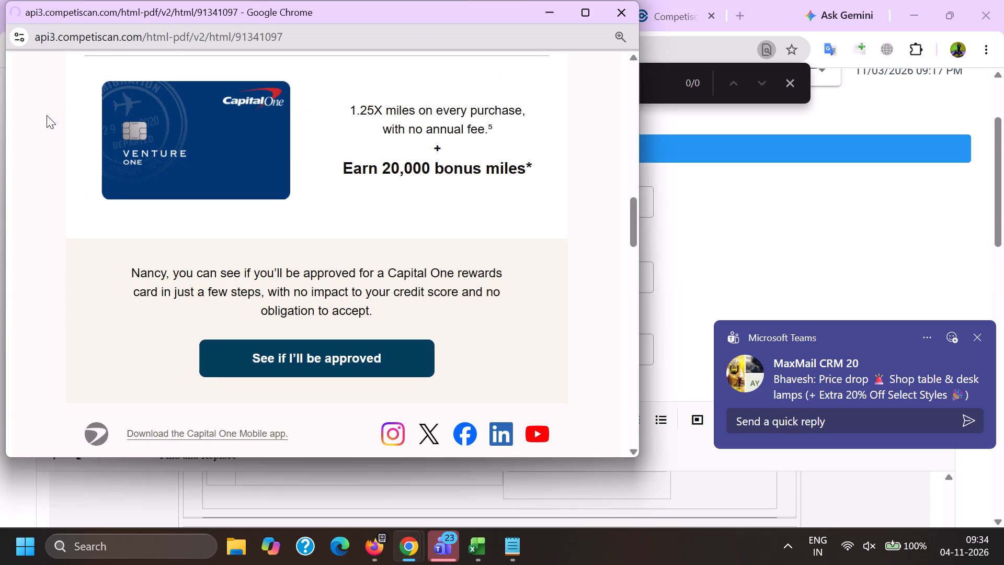
scroll(54, 120, "down", 4)
scroll(267, 376, "up", 6)
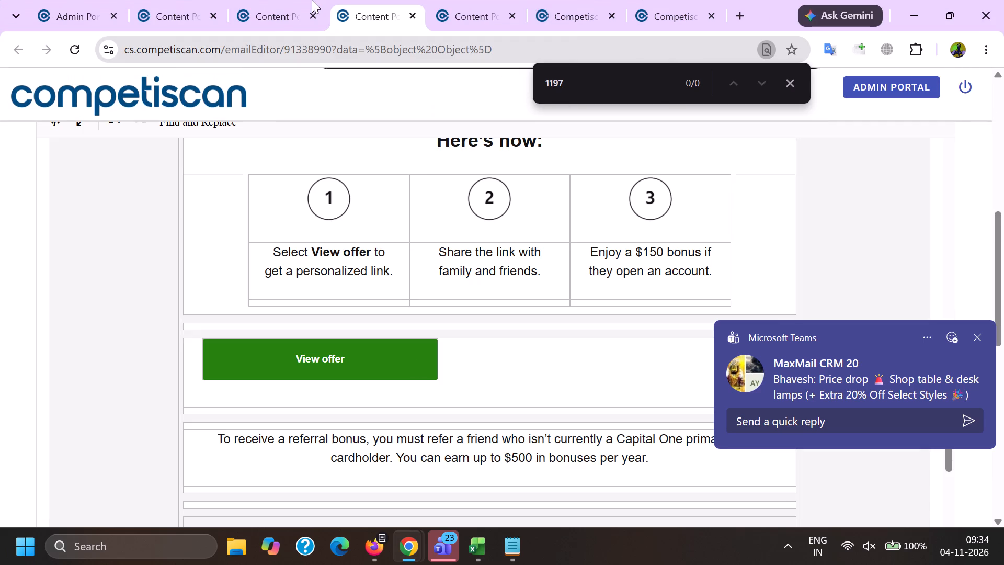
Copy the product headline from the Quicksilver Rewards record with id 20861049.
left_click(264, 0)
left_click(571, 0)
left_click(725, 0)
scroll(618, 381, "down", 5)
left_click_drag(612, 380, 280, 289)
key("ctrl+c")
In the 91338990 product form, set the sector to Credit Cards and the category to Payment Cards.
key("alt+Tab")
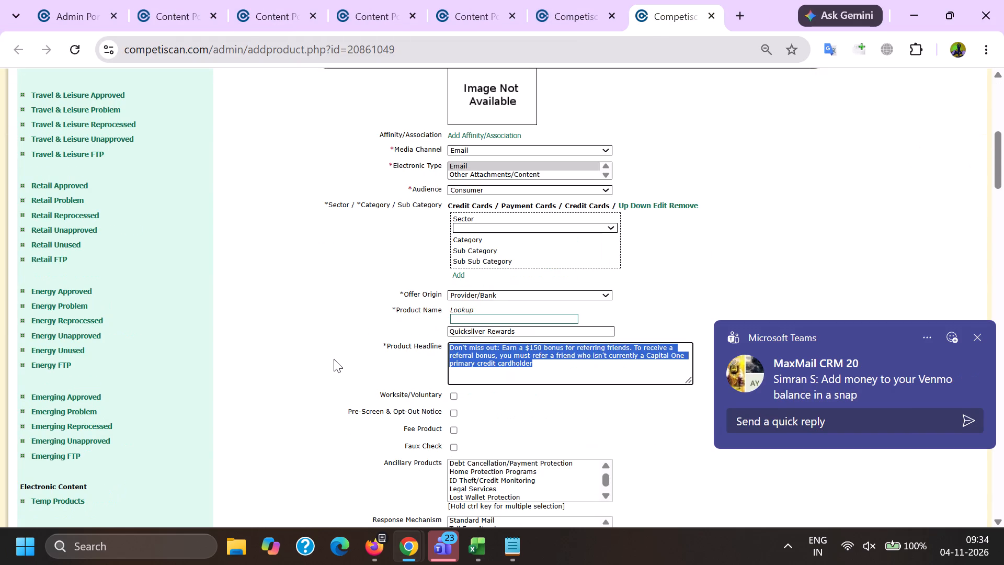
scroll(294, 219, "down", 9)
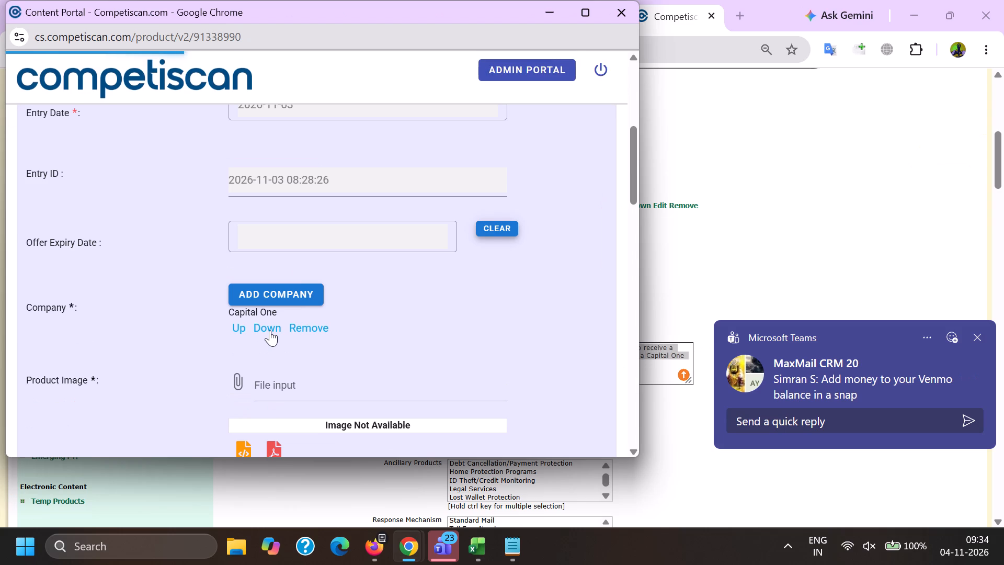
triple_click(270, 330)
left_click(270, 330)
left_click(270, 330)
scroll(270, 330, "down", 4)
scroll(270, 330, "up", 1)
scroll(271, 330, "down", 2)
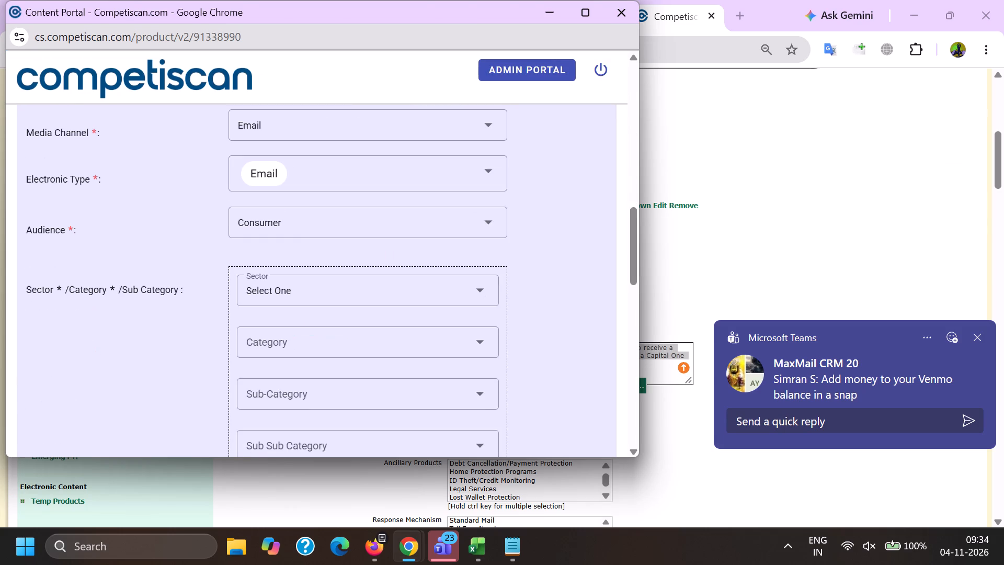
left_click(276, 296)
left_click(305, 367)
left_click_drag(149, 363, 166, 366)
left_click(300, 348)
scroll(296, 244, "up", 1)
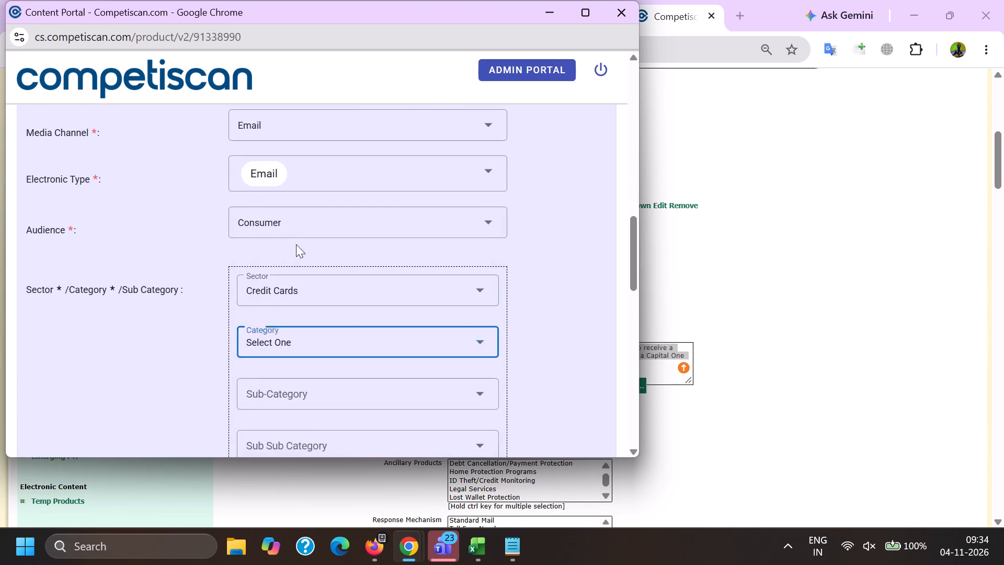
scroll(296, 244, "down", 2)
left_click(296, 337)
left_click(288, 332)
Choose a sub-category under Payment Cards and add the classification to the product.
scroll(288, 279, "down", 1)
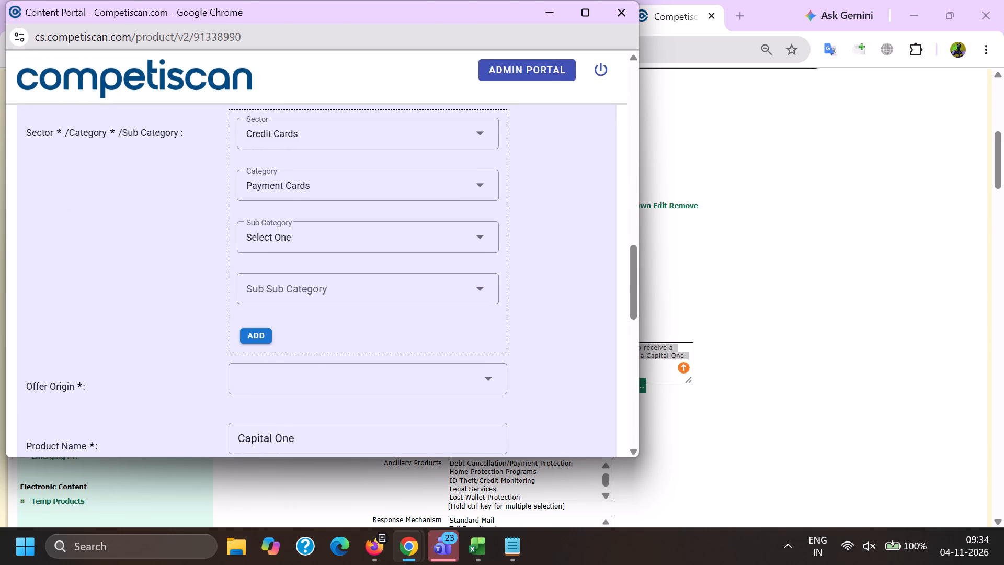
left_click(300, 236)
left_click_drag(316, 395, 310, 391)
left_click_drag(134, 351, 174, 349)
left_click(249, 336)
Set the offer origin to Provider/Bank.
scroll(284, 258, "down", 3)
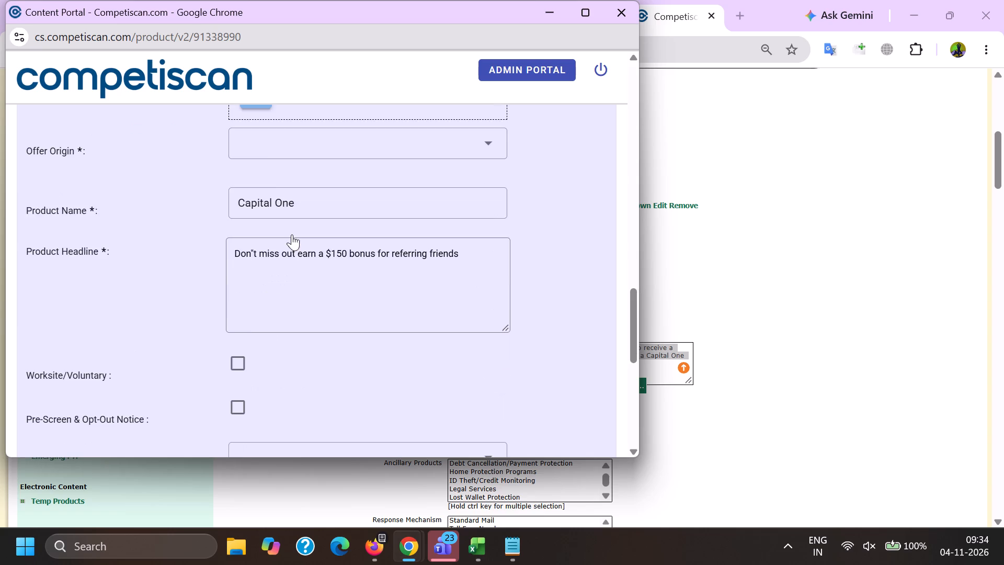
left_click(278, 177)
double_click(270, 244)
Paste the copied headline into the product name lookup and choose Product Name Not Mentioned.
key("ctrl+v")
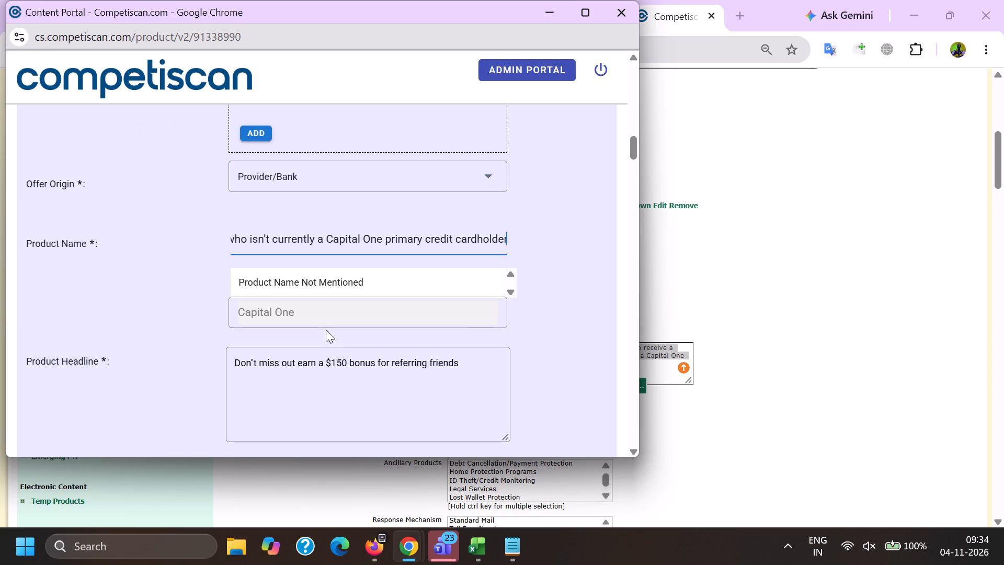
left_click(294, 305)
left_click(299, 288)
Replace the product headline with the copied text beginning "Don't miss out: Earn a $150 bonus for referring friends.".
left_click_drag(503, 380, 146, 324)
key("ctrl+v")
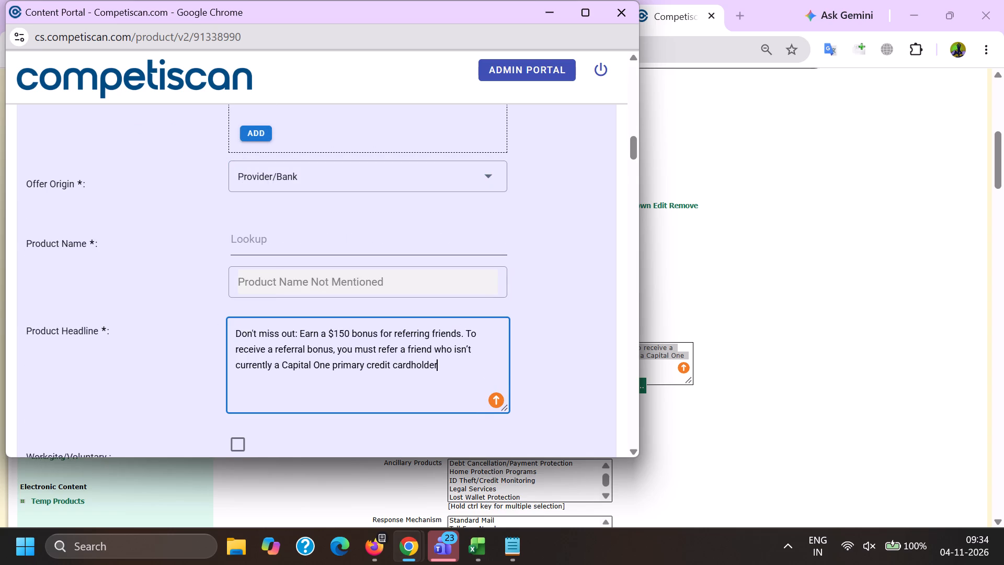
Look up "quick" as the product name and choose Quicksilver Rewards.
left_click(297, 239)
type("quic")
key("k")
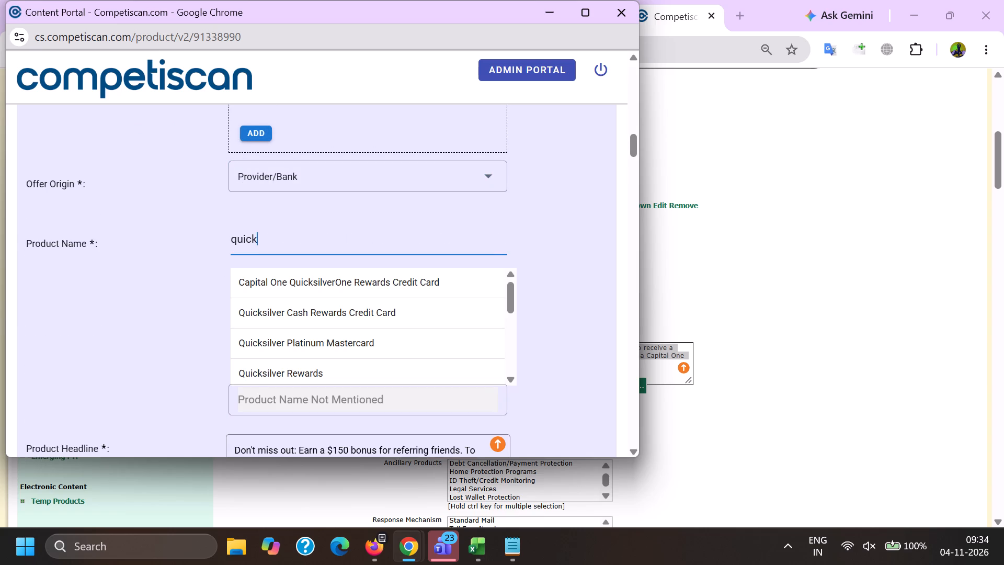
left_click_drag(331, 262, 347, 315)
left_click(332, 377)
scroll(343, 161, "down", 8)
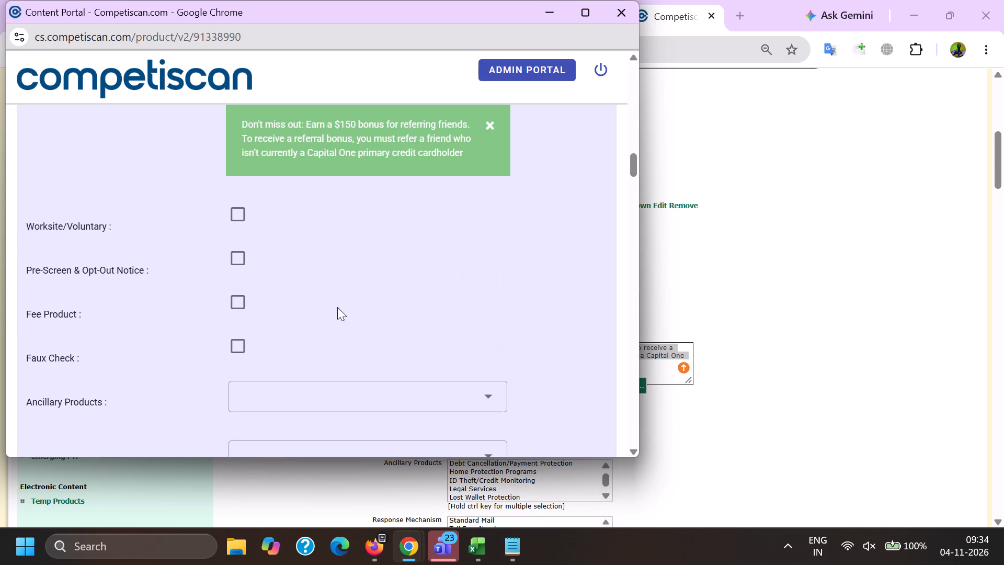
Set the product record's response mechanism to URL/Website.
left_click(292, 146)
scroll(306, 298, "down", 6)
left_click(322, 347)
left_click_drag(151, 311, 162, 312)
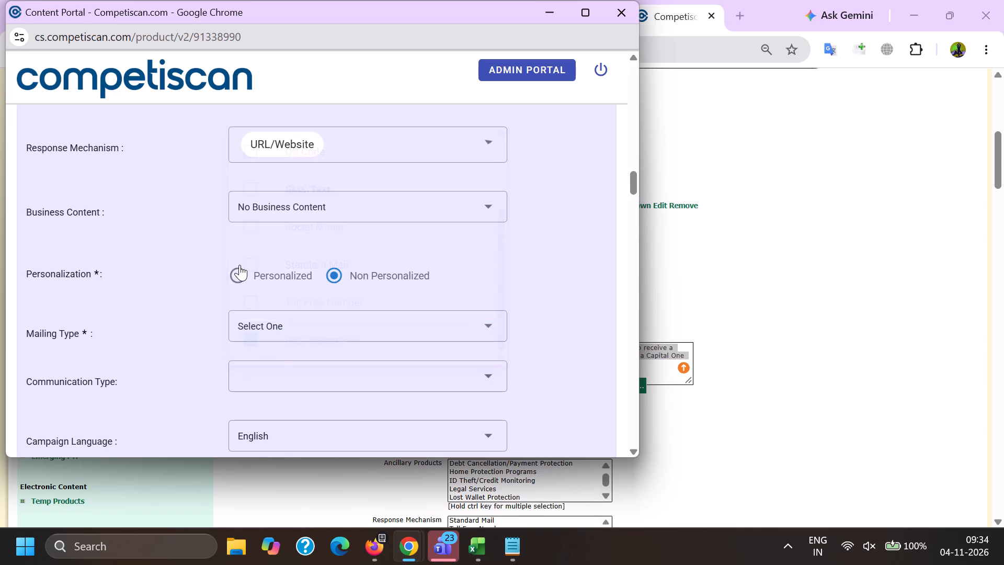
Set personalization to Personalized and mailing type to Loyalty/Retention, matching the reference product record.
left_click(239, 265)
left_click(282, 326)
key("alt+Tab")
scroll(314, 337, "down", 4)
key("alt+Tab")
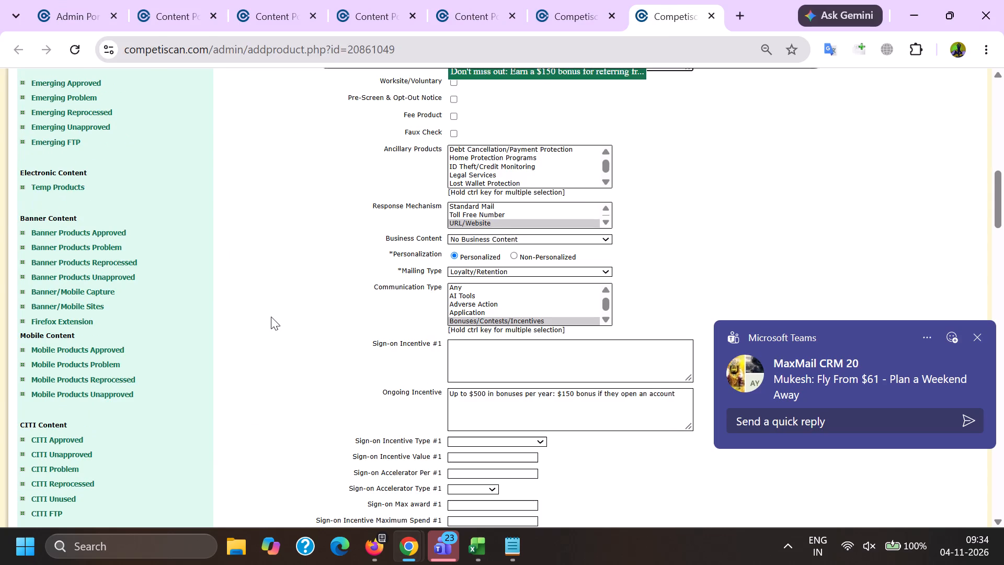
left_click(280, 341)
left_click_drag(167, 339, 177, 341)
Set communication type to Bonuses/Contests/Incentives and copy the reference record's ongoing incentive, "Up to $500 in bonuses per year: $150 bonus if they open an account".
left_click(280, 387)
scroll(301, 198, "down", 2)
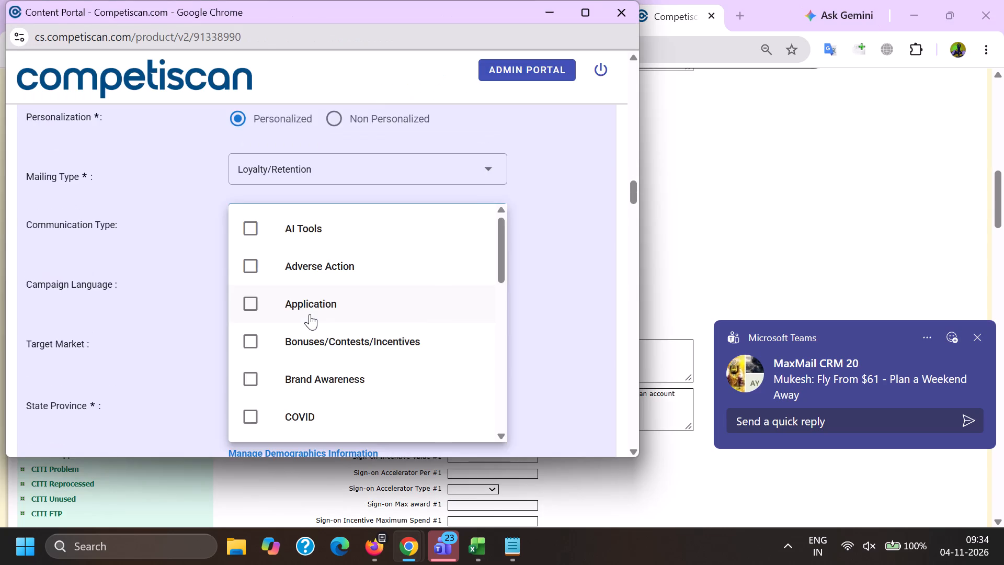
key("alt+Tab")
scroll(509, 302, "down", 6)
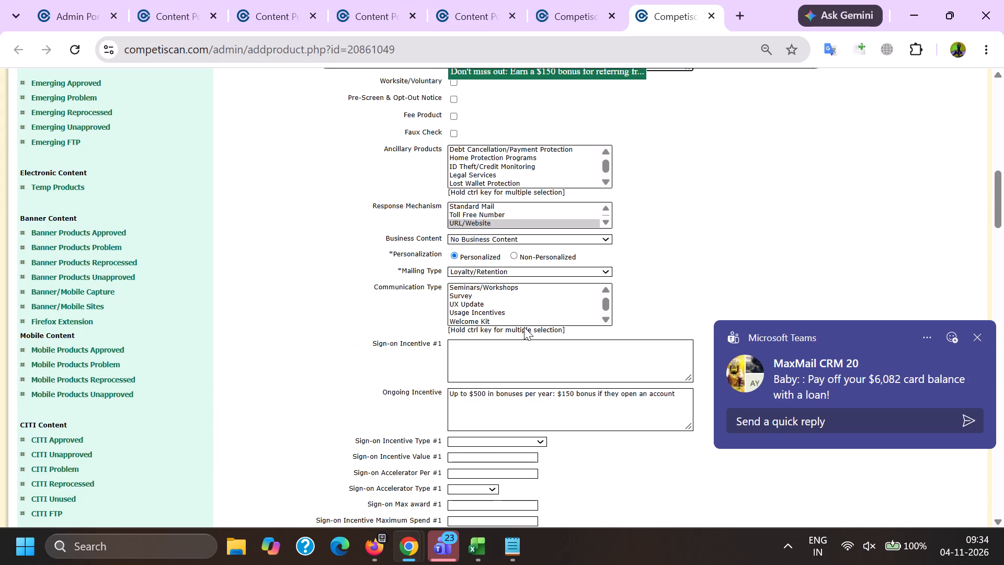
scroll(496, 294, "down", 3)
triple_click(488, 404)
triple_click(488, 400, "ctrl")
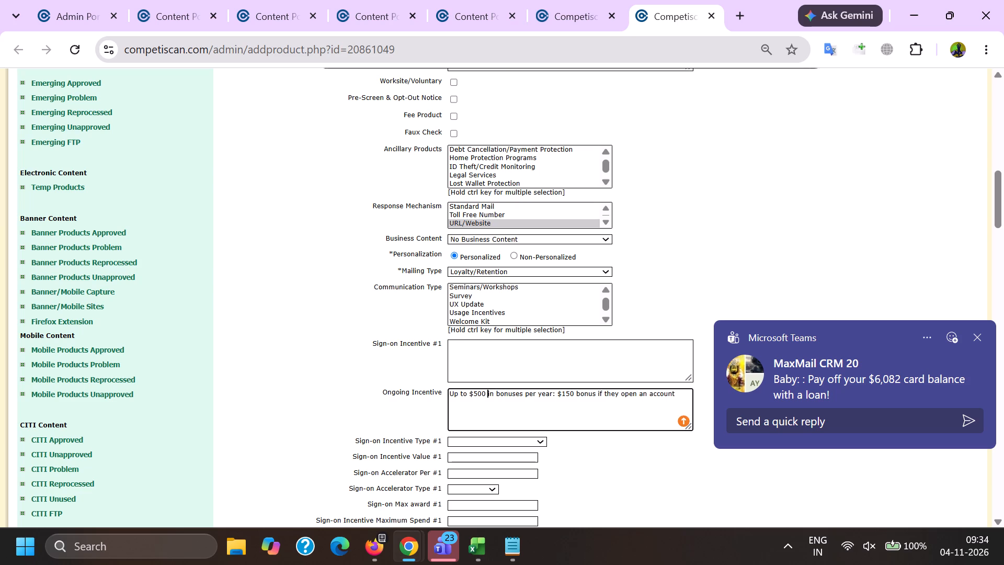
left_click(489, 399)
key("ctrl+c")
key("alt+Tab")
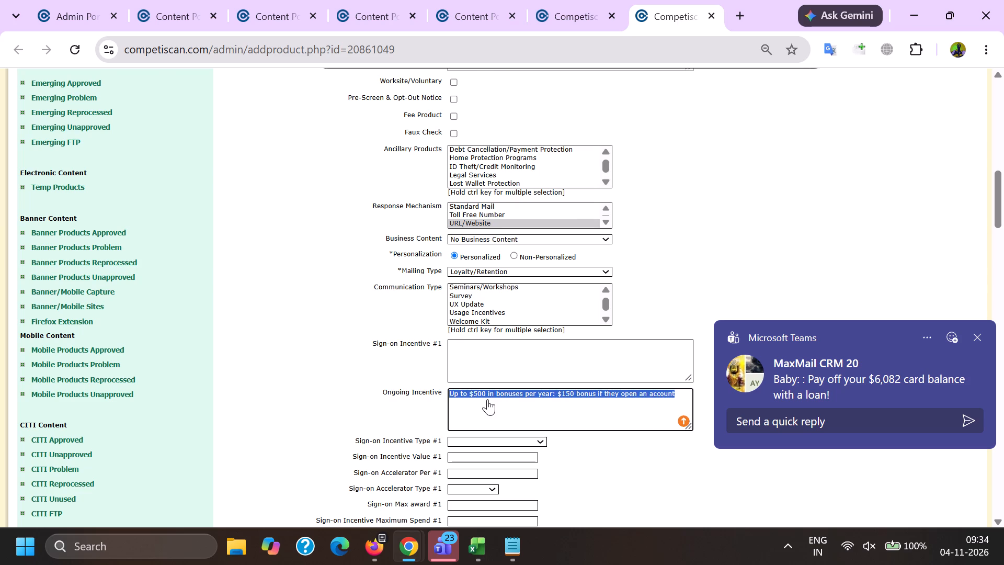
left_click(347, 345)
left_click(158, 337)
scroll(188, 240, "down", 1)
left_click(270, 326)
key("ctrl+v")
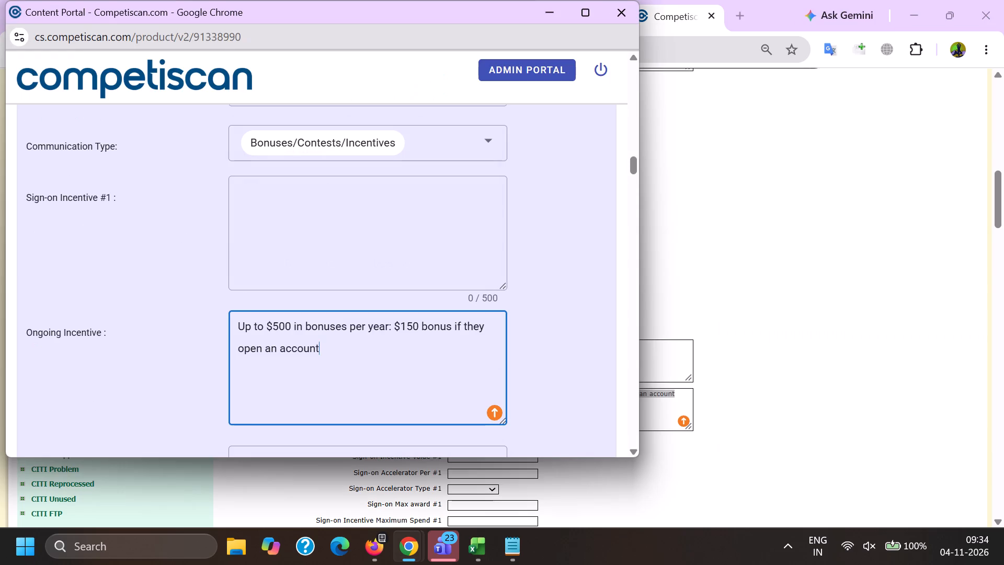
Enable the payment card's reward program and set its emphasis to Cash-Back, as in the reference record.
key("alt+Tab")
scroll(270, 327, "down", 14)
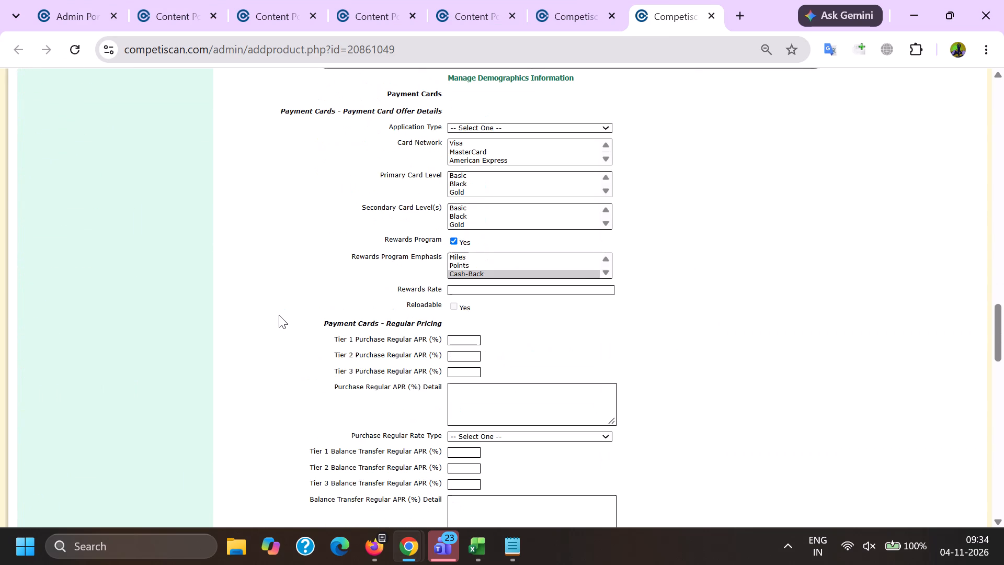
key("alt+Tab")
scroll(279, 314, "down", 20)
scroll(279, 314, "down", 9)
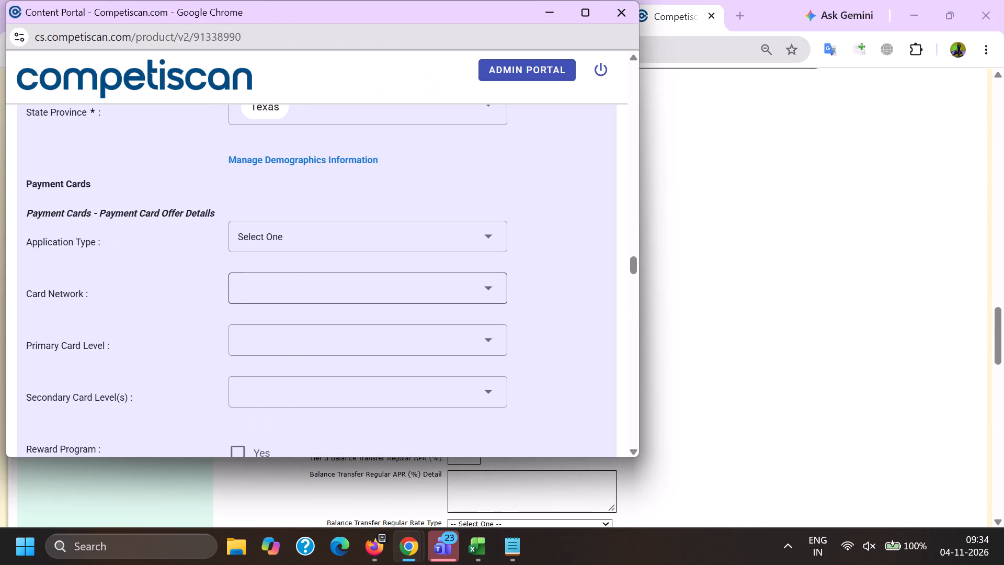
scroll(269, 330, "down", 2)
left_click(239, 292)
left_click(270, 336)
scroll(277, 253, "down", 2)
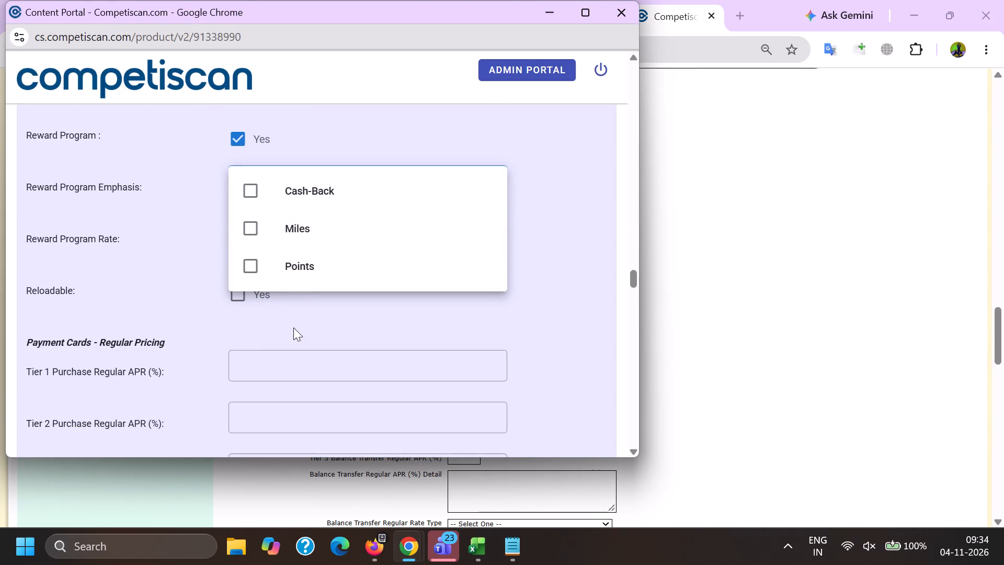
left_click(304, 202)
Check the remaining payment card details against the reference record and submit the product record.
key("alt+Tab")
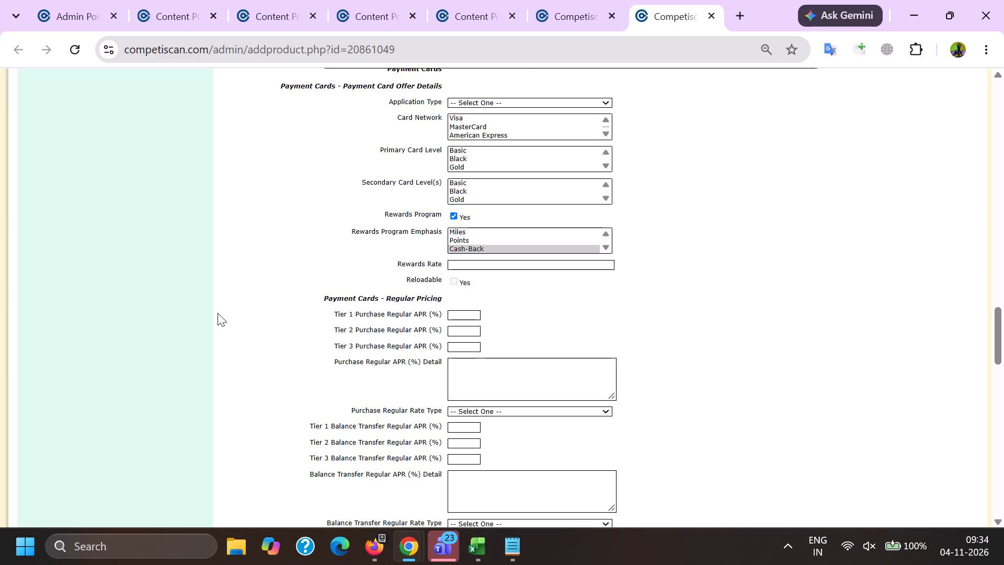
scroll(212, 307, "up", 3)
key("alt+Tab")
scroll(211, 307, "down", 6)
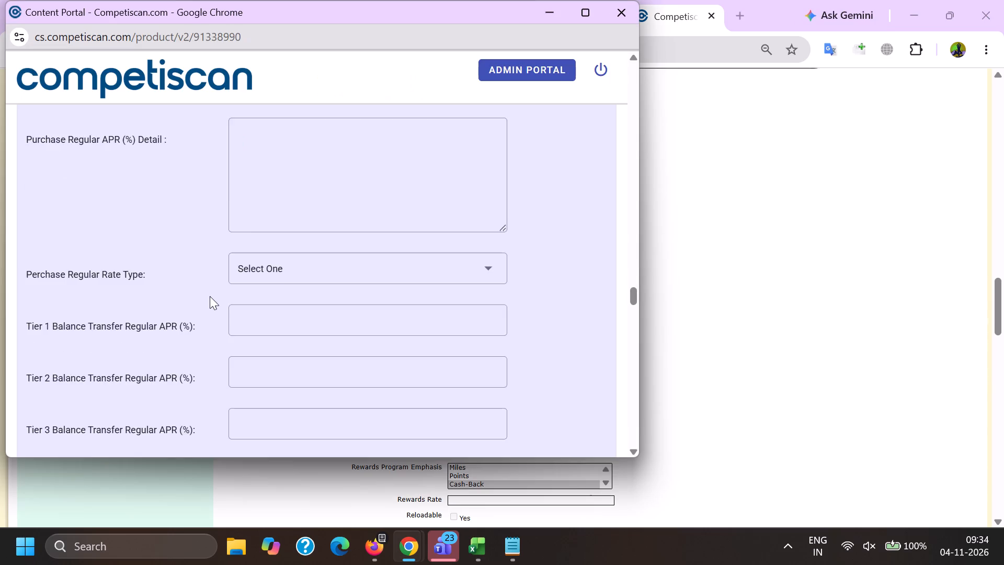
scroll(210, 296, "down", 2)
scroll(213, 302, "up", 1)
scroll(214, 305, "down", 20)
scroll(214, 305, "down", 1)
scroll(244, 372, "up", 1)
scroll(246, 375, "down", 20)
scroll(246, 375, "down", 7)
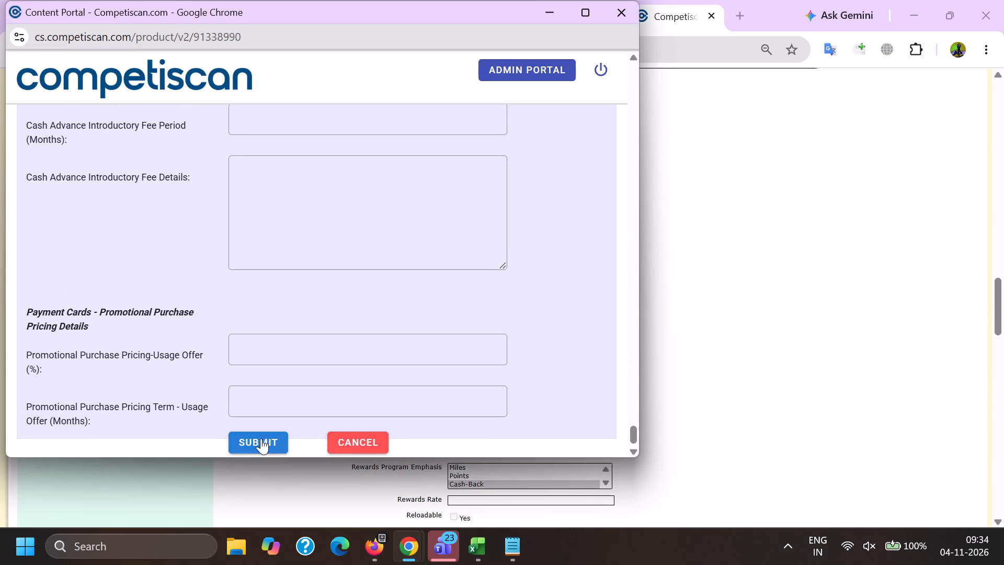
left_click(261, 438)
Switch to the Capital One email list in Firefox and examine the forwarded $300 cash bonus offer received 11/03/2026 at 08:50:58 PM.
key("alt+Tab")
left_click(265, 0)
left_click(197, 0)
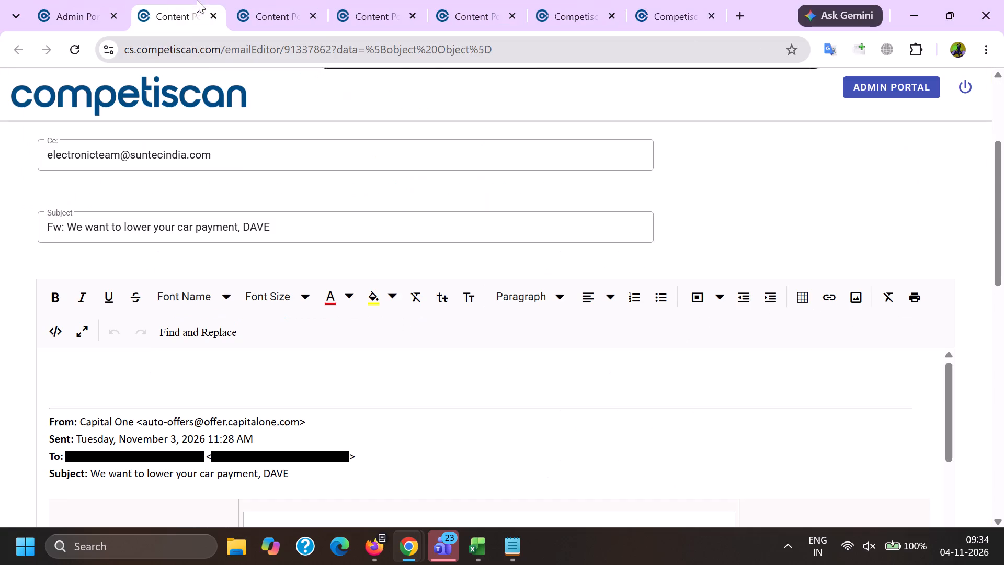
left_click(372, 549)
left_click(201, 451)
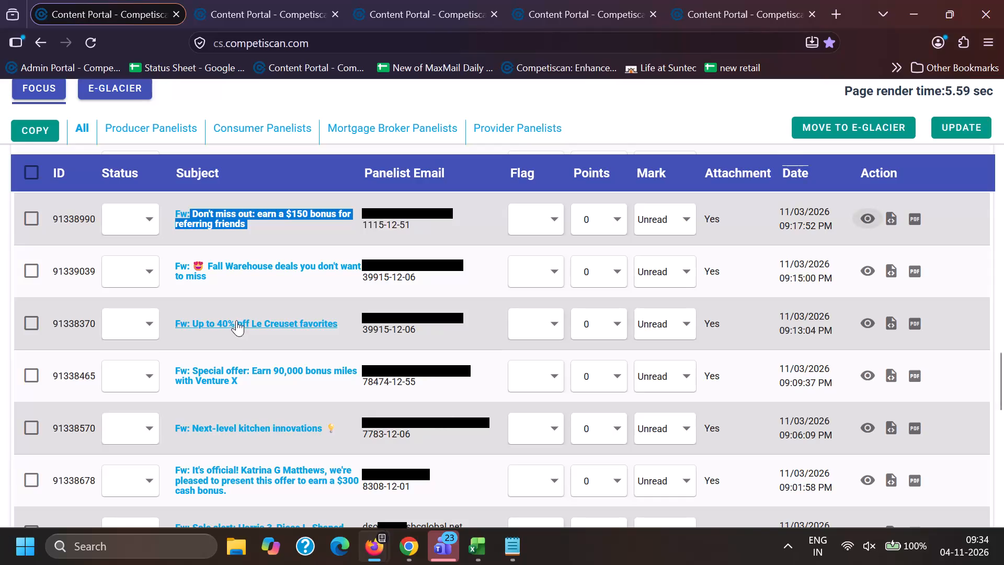
scroll(264, 390, "down", 2)
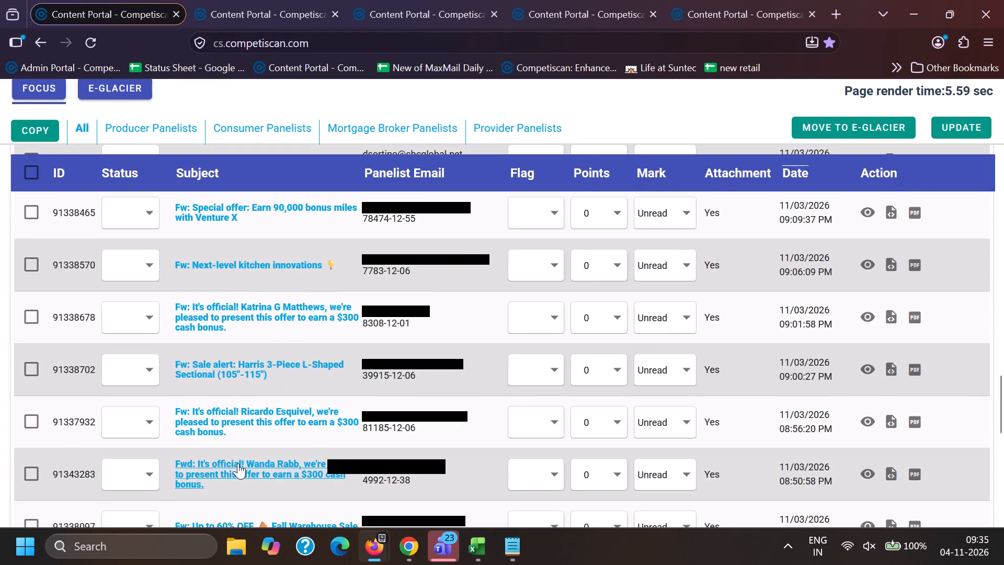
scroll(238, 463, "down", 2)
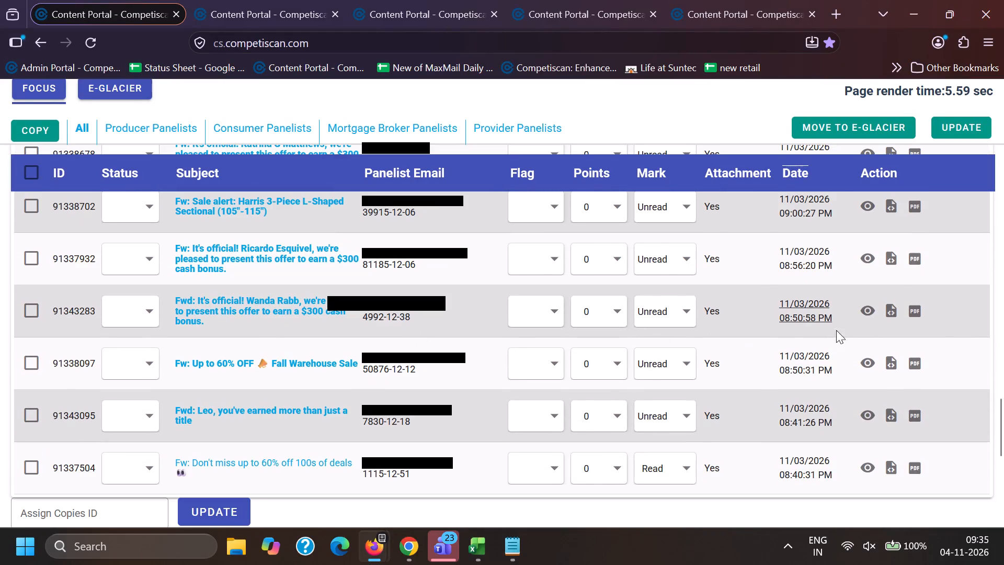
left_click(872, 306)
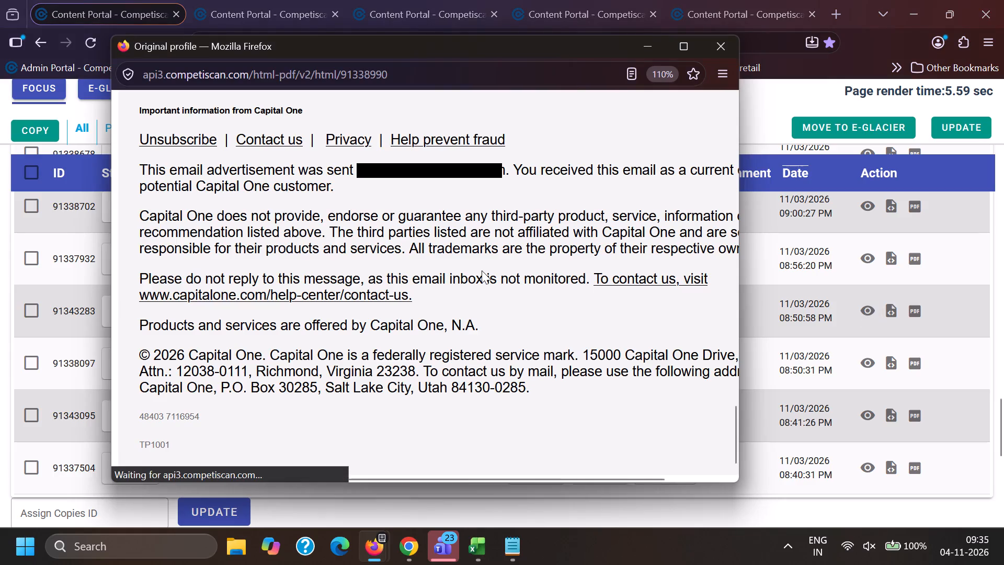
scroll(482, 276, "down", 7)
key("alt+Tab")
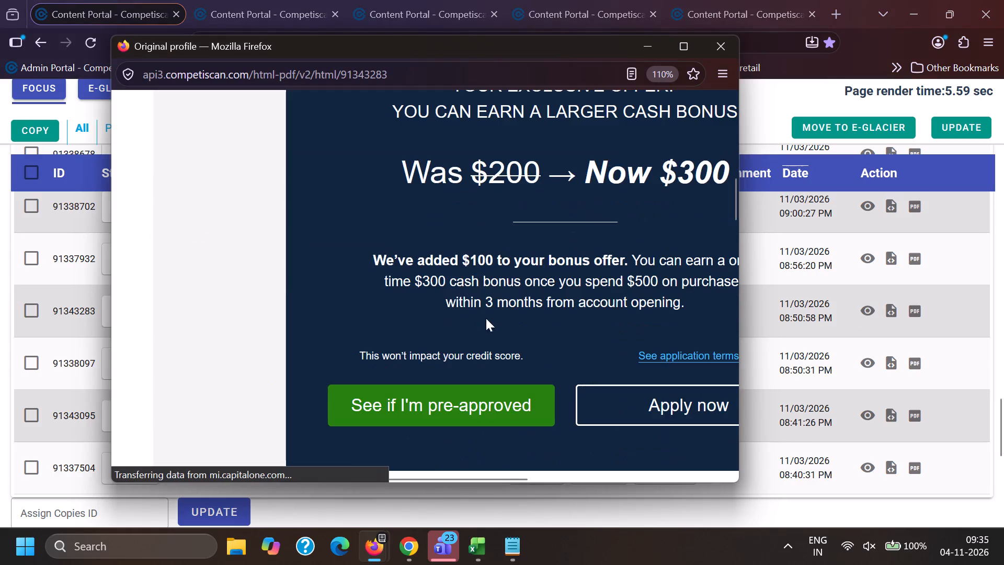
scroll(284, 380, "down", 2)
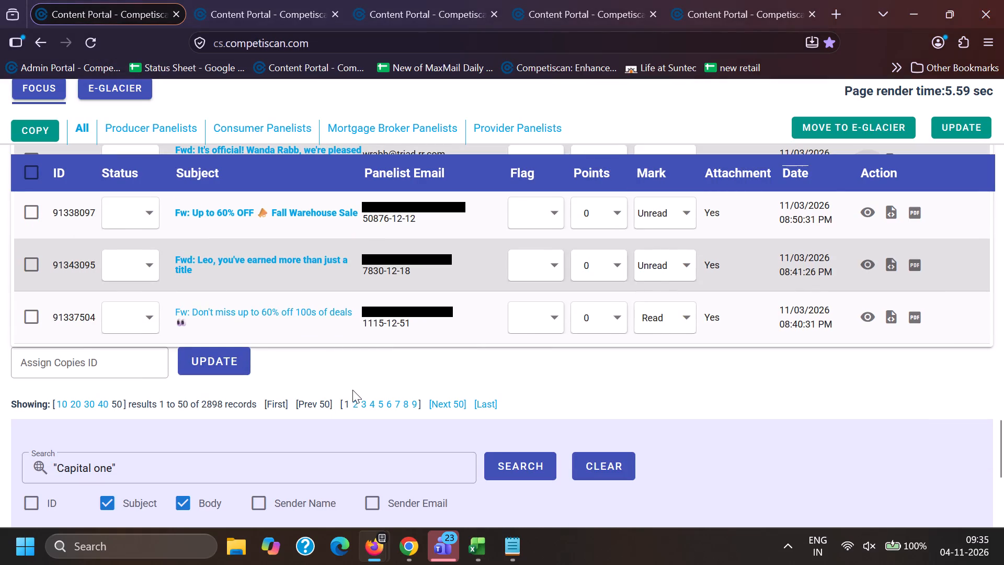
left_click(355, 391)
Rerun the Capital One Shopping sender search in its Content Portal list.
left_click(269, 0)
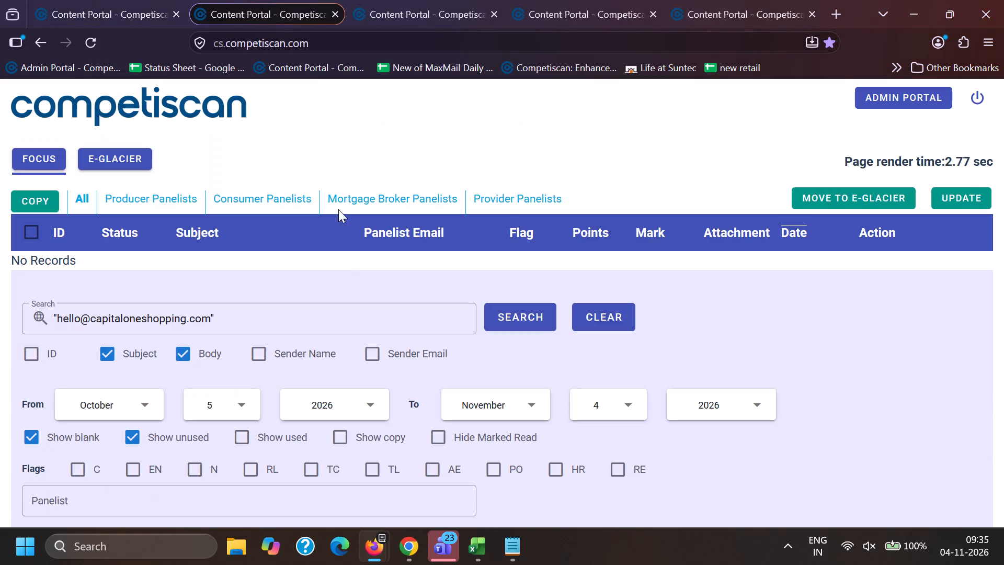
left_click(498, 318)
In the strings workbook in Excel, find "sallie" and copy the salliemae search string that begins with "salliemae.com".
left_click(475, 556)
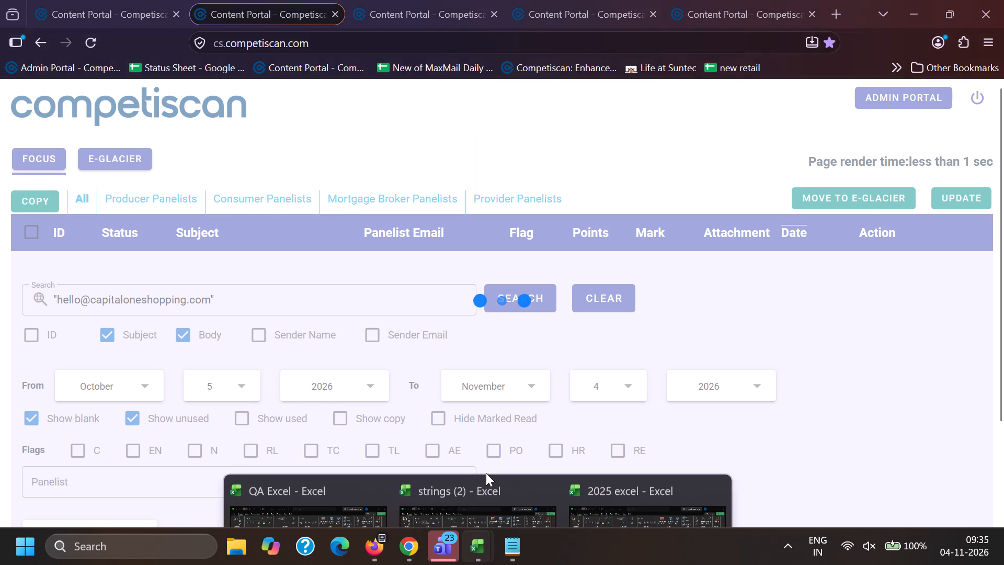
left_click(486, 473)
key("ctrl+f")
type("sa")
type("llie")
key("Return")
left_click(659, 317)
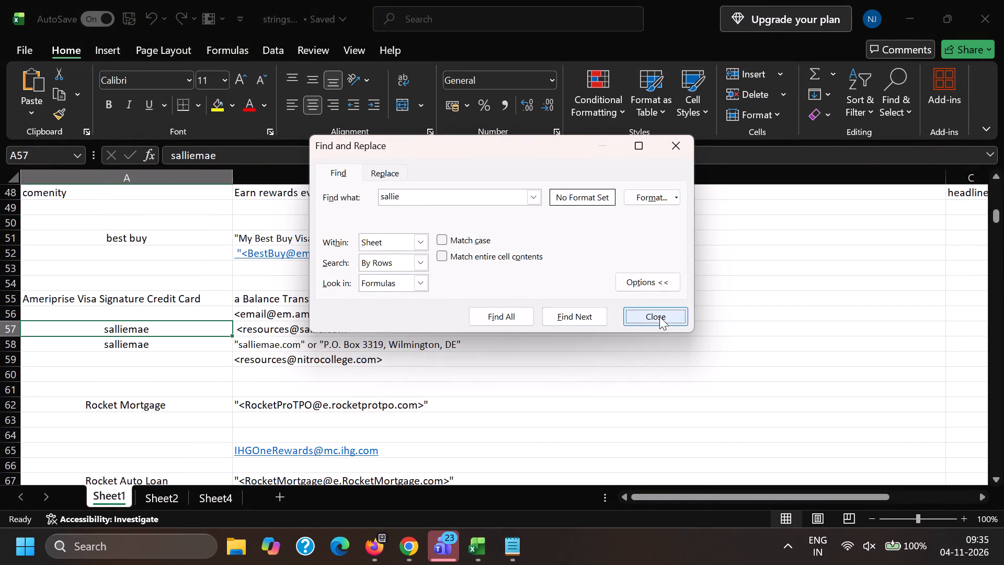
left_click(467, 345)
key("ctrl+c")
Back in Firefox, replace the search text above the paperless reminder email's list with the copied salliemae string in quotes and check the results.
key("alt+Tab")
left_click(422, 0)
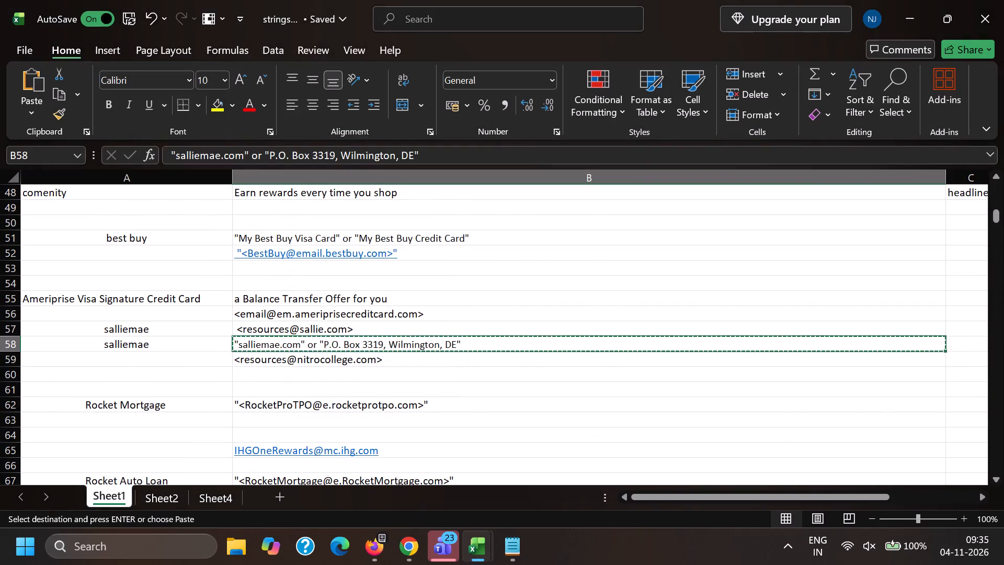
left_click(345, 434)
left_click_drag(345, 433, 6, 449)
key("BackSpace")
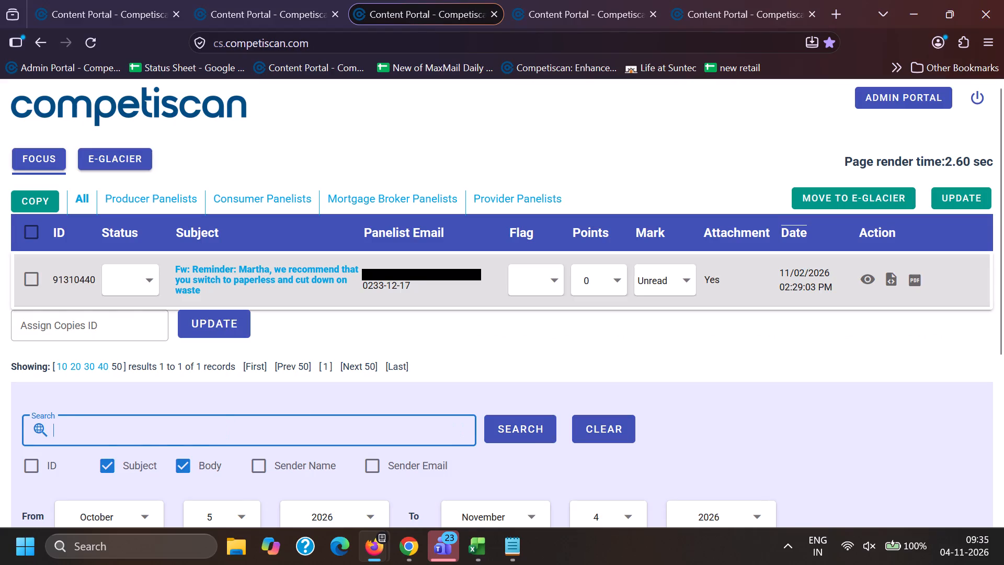
key("shift+quotedbl")
key("ctrl+v")
key("shift+quotedbl")
key("Return")
left_click(232, 0)
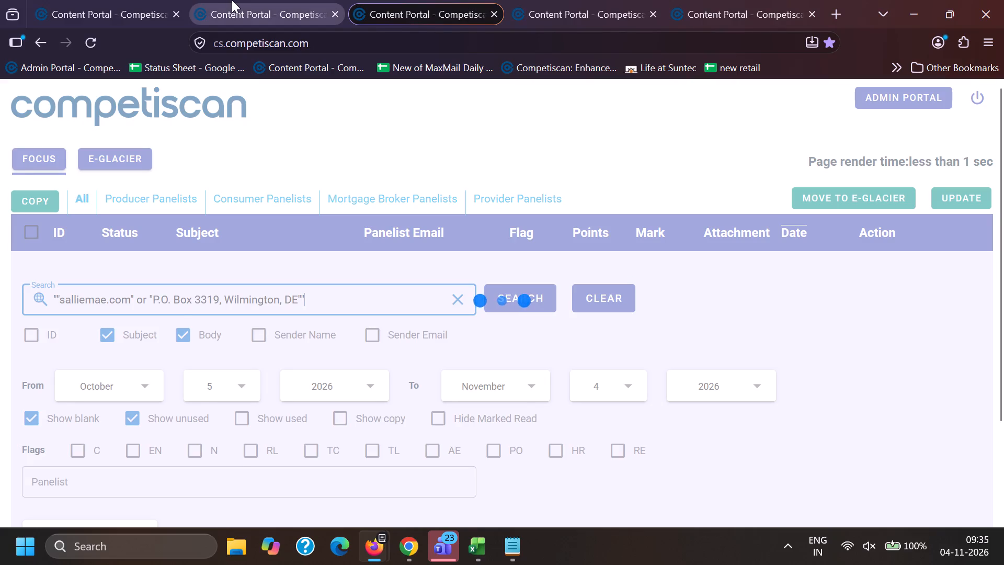
left_click(448, 0)
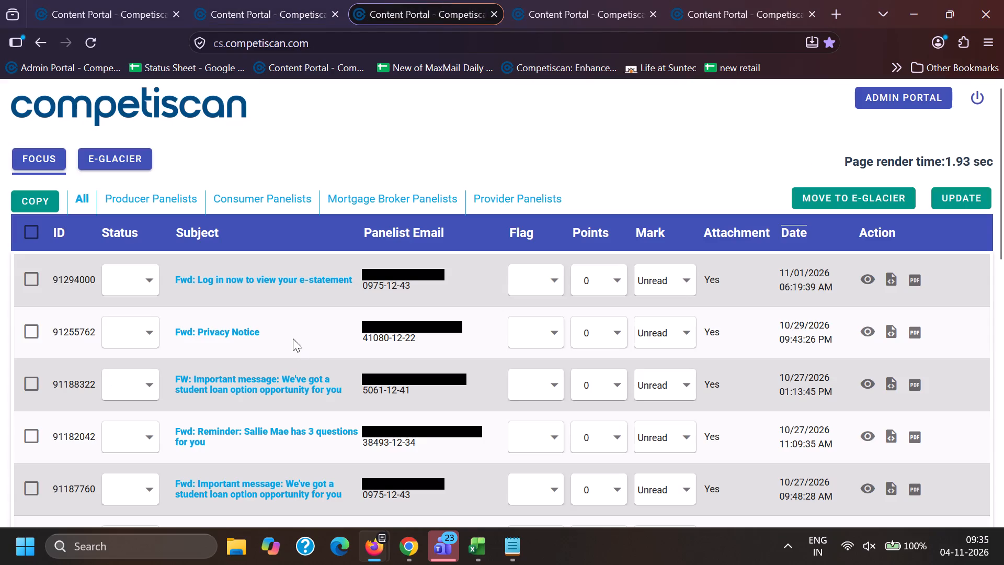
Return to the Capital One email list and rerun the "Capital one" search.
left_click(132, 165)
Rerun the "Capital one" search on the Focus emails.
left_click(127, 15)
left_click(538, 345)
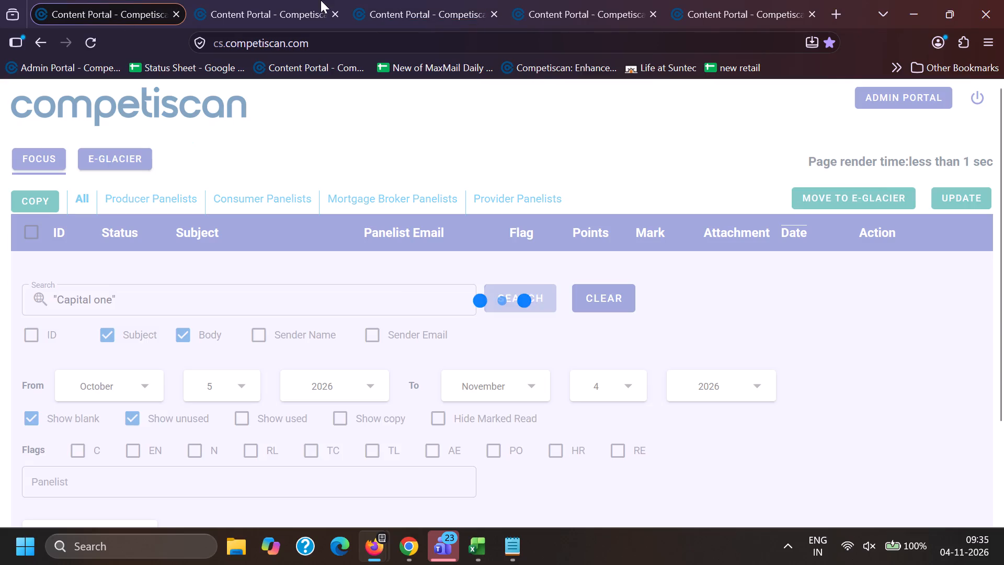
Open the newest Sallie Mae email in the E-Glacier results and copy its subject, "Congratulations, you have been invited to apply for an undergraduate student loan".
left_click(407, 0)
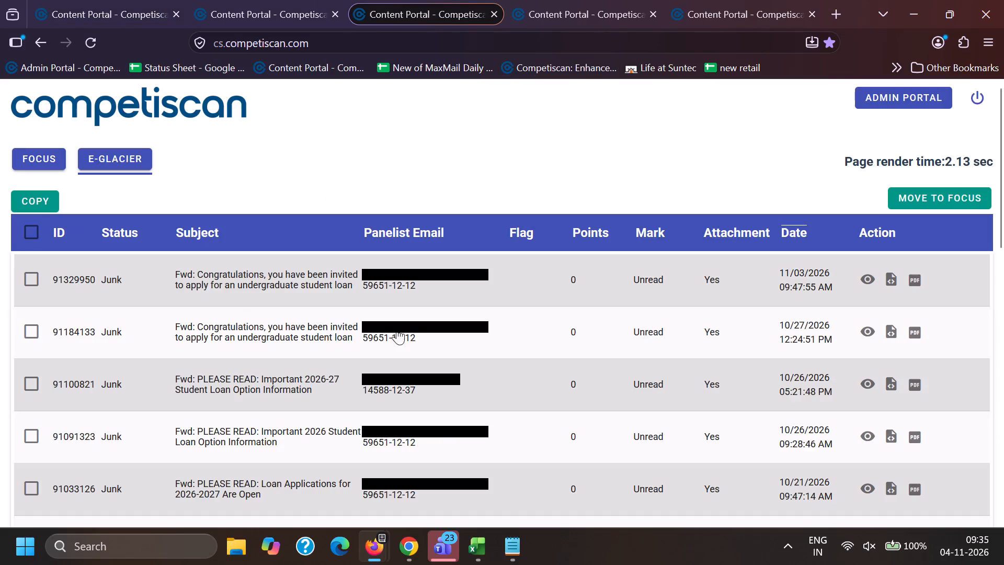
left_click(874, 275)
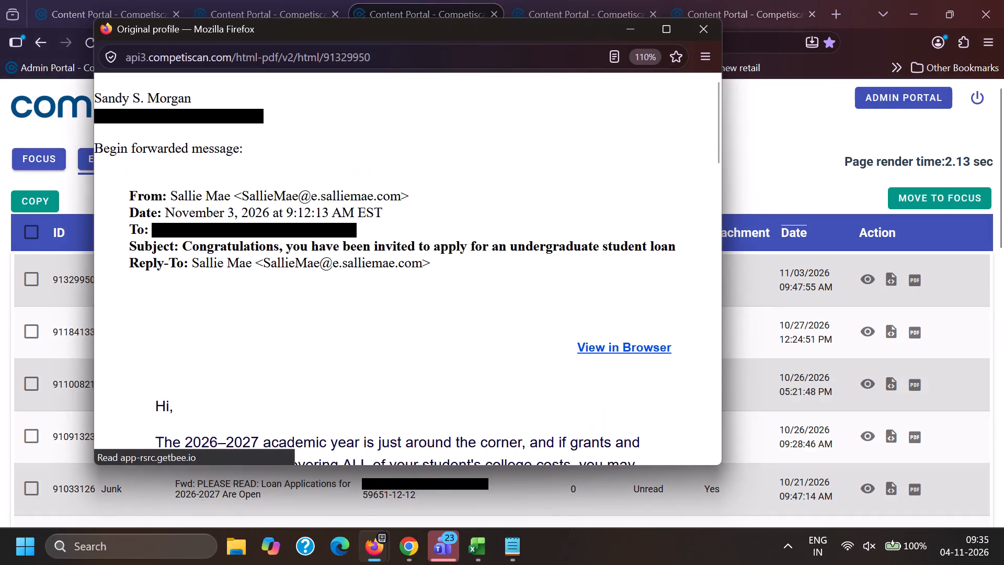
left_click_drag(181, 250, 665, 258)
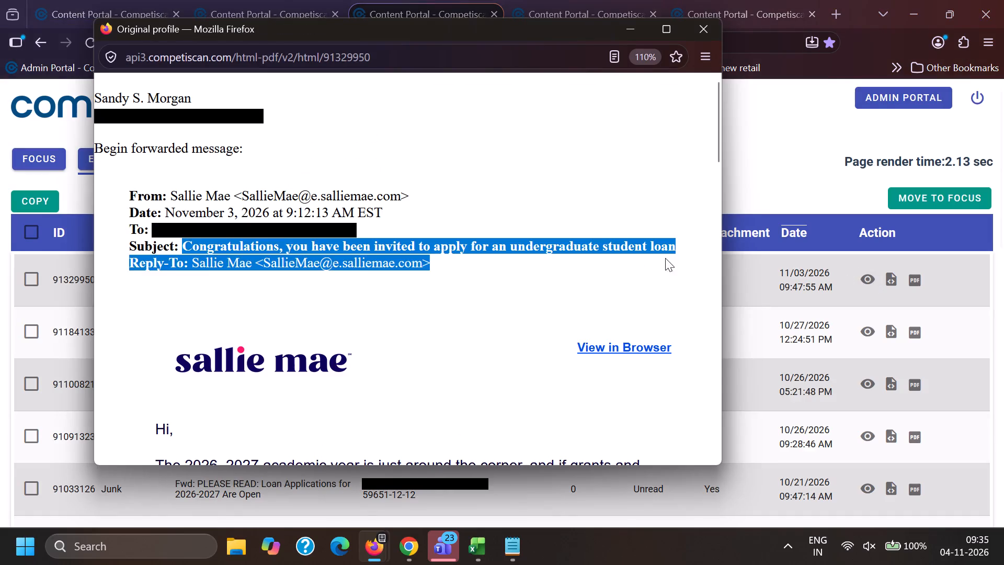
left_click_drag(665, 258, 680, 252)
key("ctrl+c")
In Chrome, replace the "Don't miss out: earn a $150 bonus for referring friends" email search phrase with the copied Sallie Mae subject.
left_click(401, 552)
left_click_drag(253, 476, 250, 467)
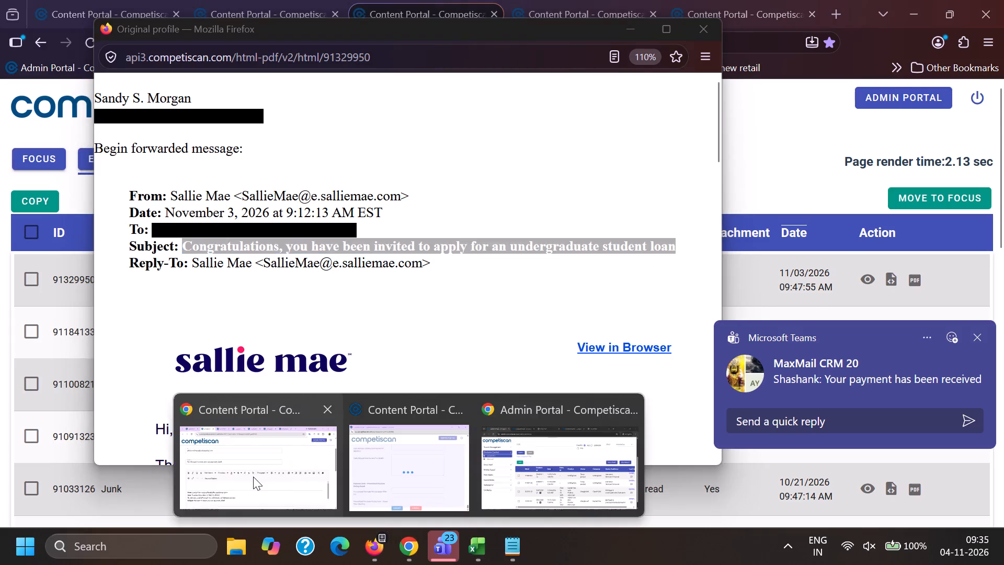
left_click(272, 0)
scroll(374, 416, "down", 4)
left_click_drag(361, 316, 343, 332)
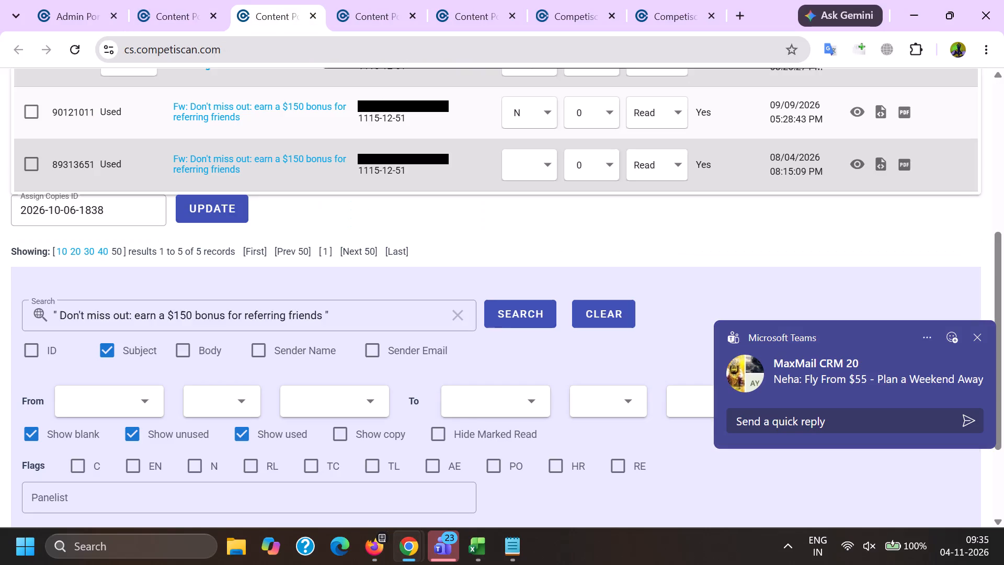
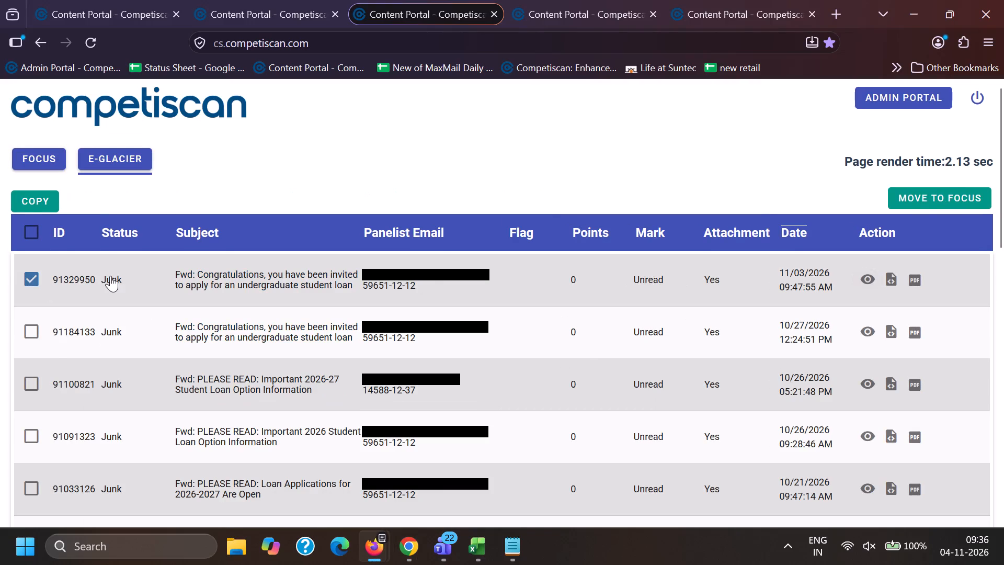
left_click(967, 201)
left_click(259, 0)
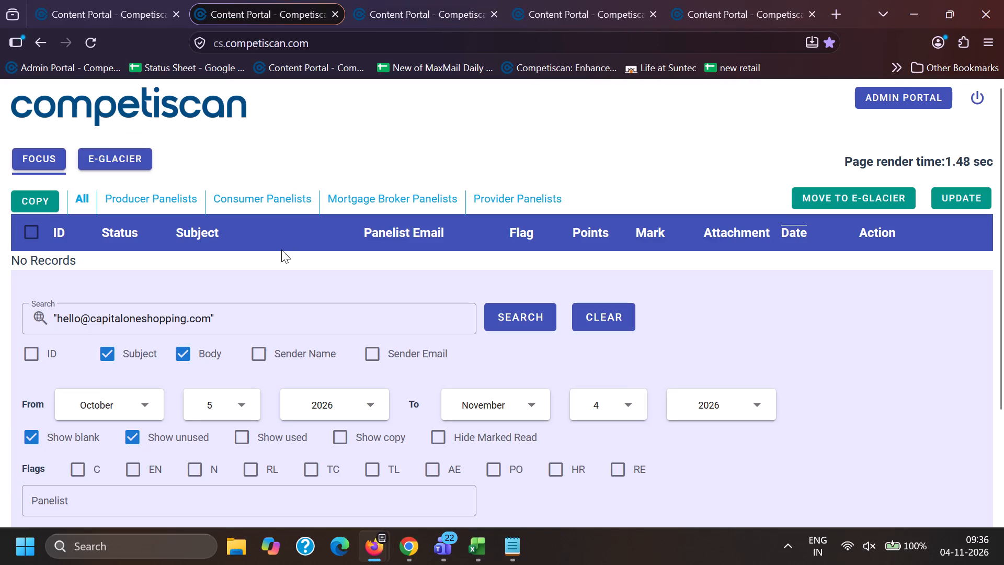
left_click(147, 0)
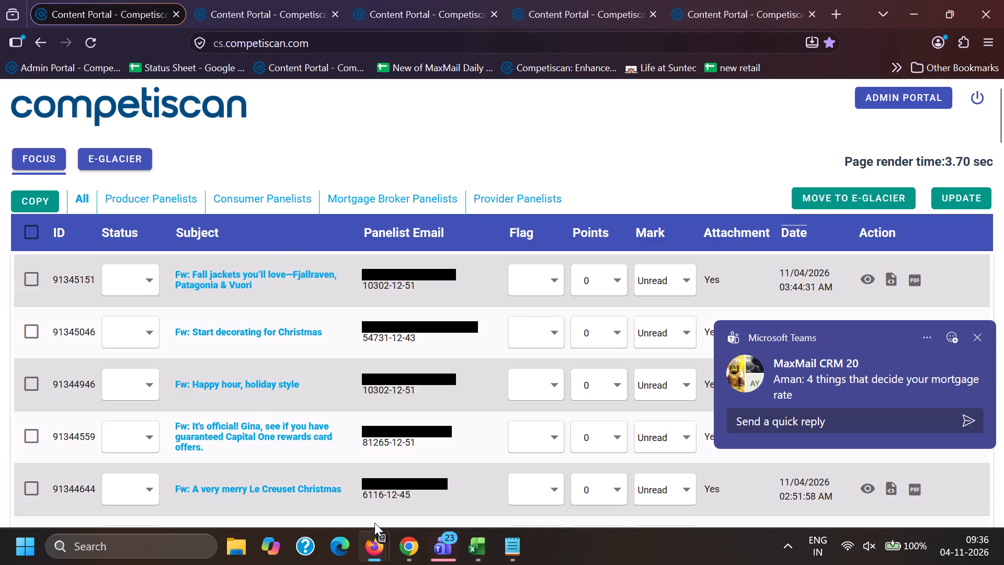
In Chrome, rerun the Focus search for the subject "Congratulations, you have been invited to apply for an undergraduate student loan".
left_click(409, 556)
left_click(208, 461)
scroll(315, 236, "down", 18)
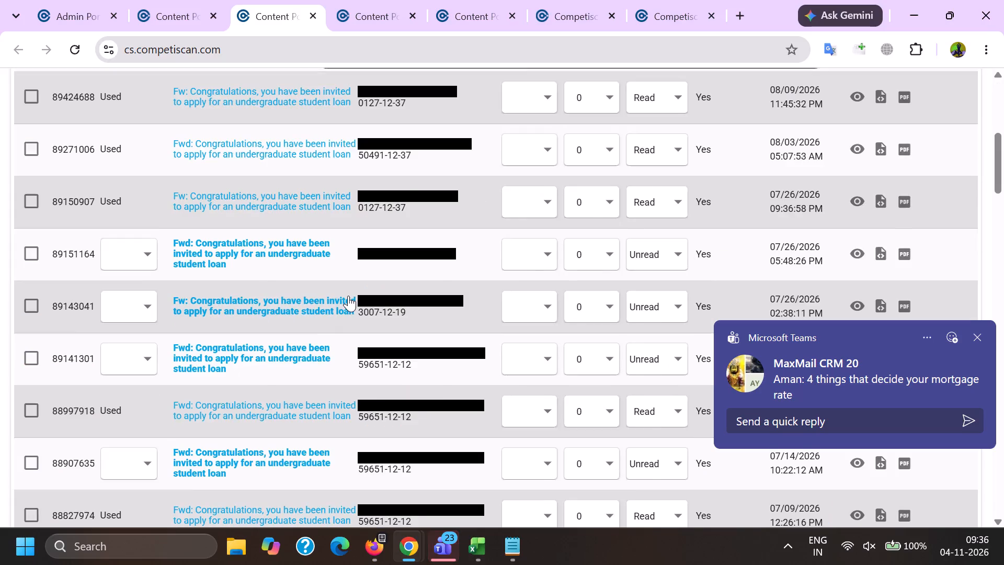
scroll(451, 397, "down", 7)
scroll(488, 427, "down", 6)
left_click(524, 377)
Close the two leftover email tabs and the tab with the old product record 20861049.
left_click(353, 0)
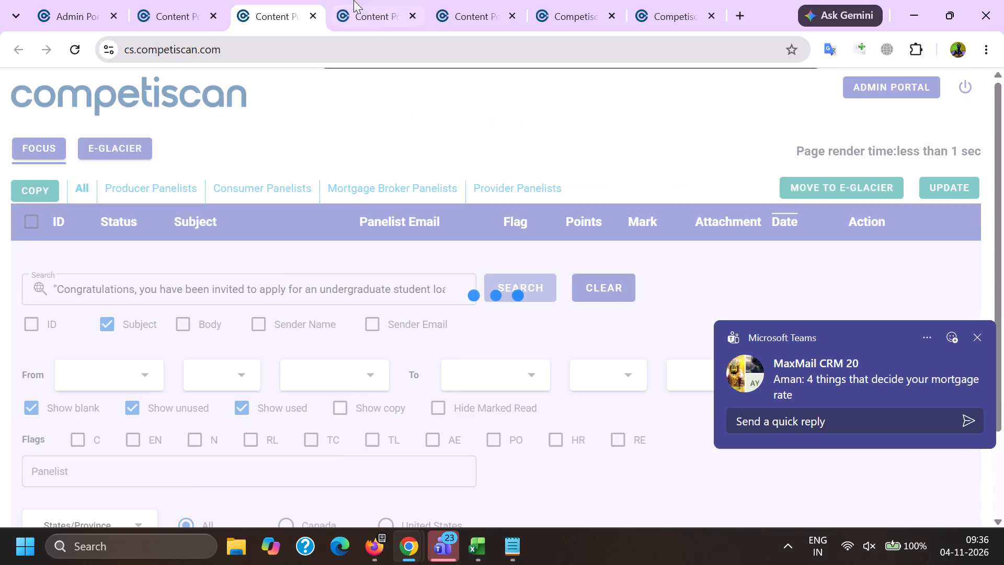
left_click(415, 15)
left_click(415, 15)
left_click(506, 0)
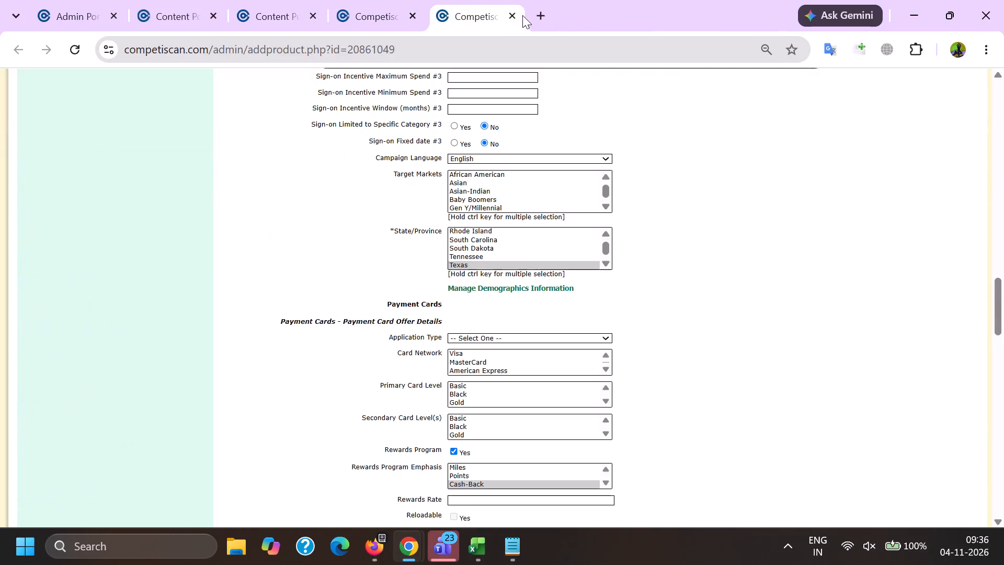
left_click(517, 16)
left_click(347, 0)
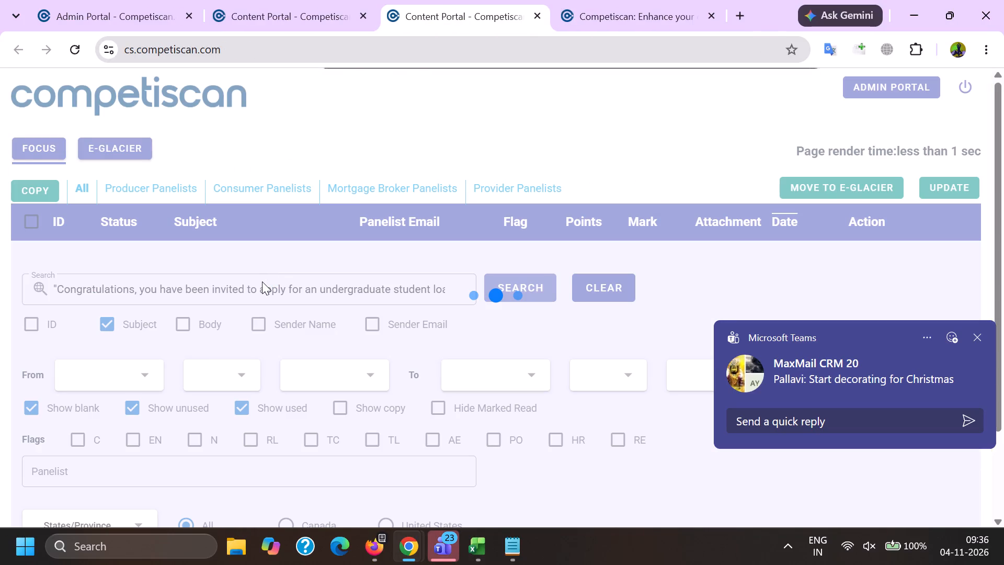
left_click(245, 281, "ctrl")
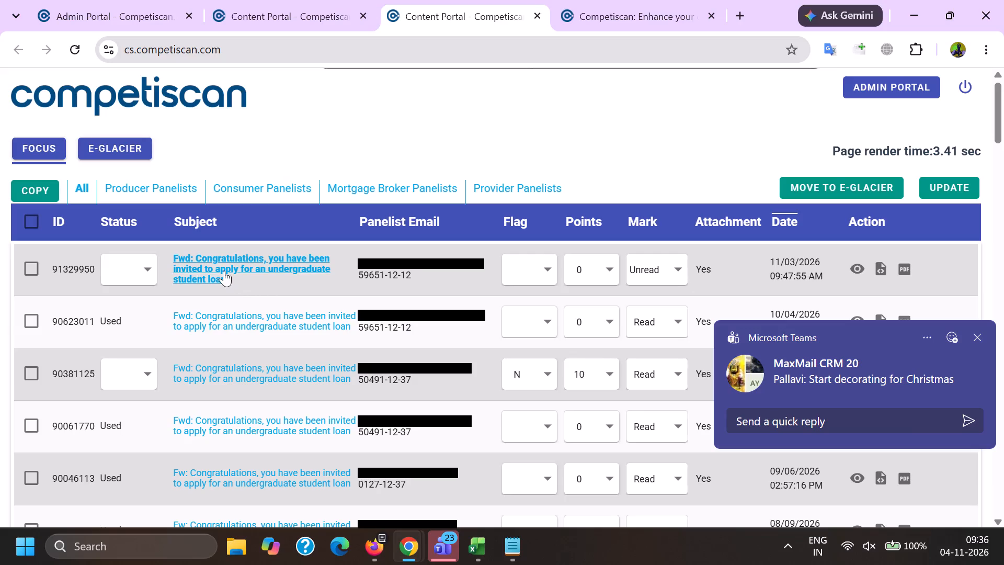
left_click(224, 270, "ctrl")
triple_click(89, 317)
key("ctrl+c")
left_click(634, 0)
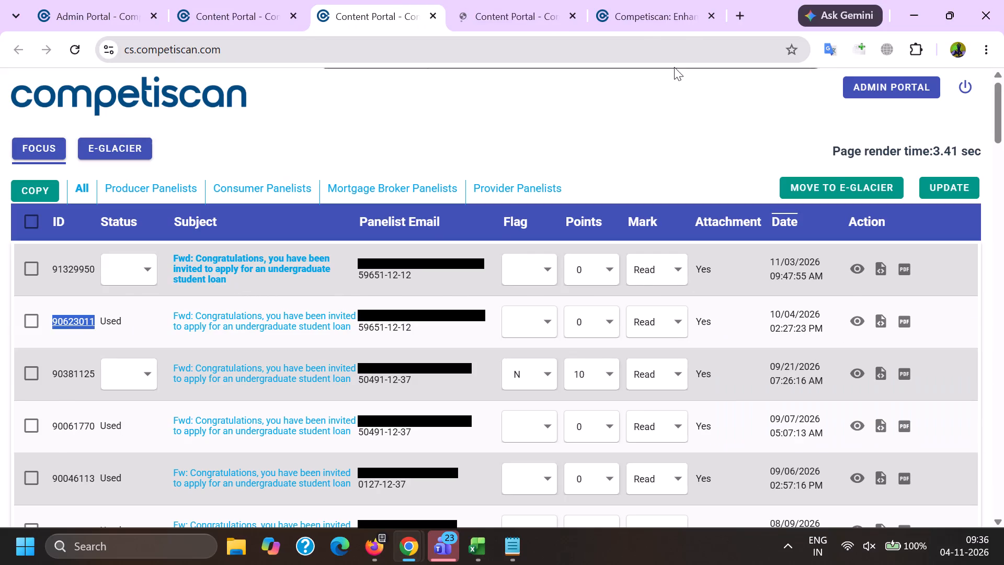
double_click(339, 154)
key("ctrl+v")
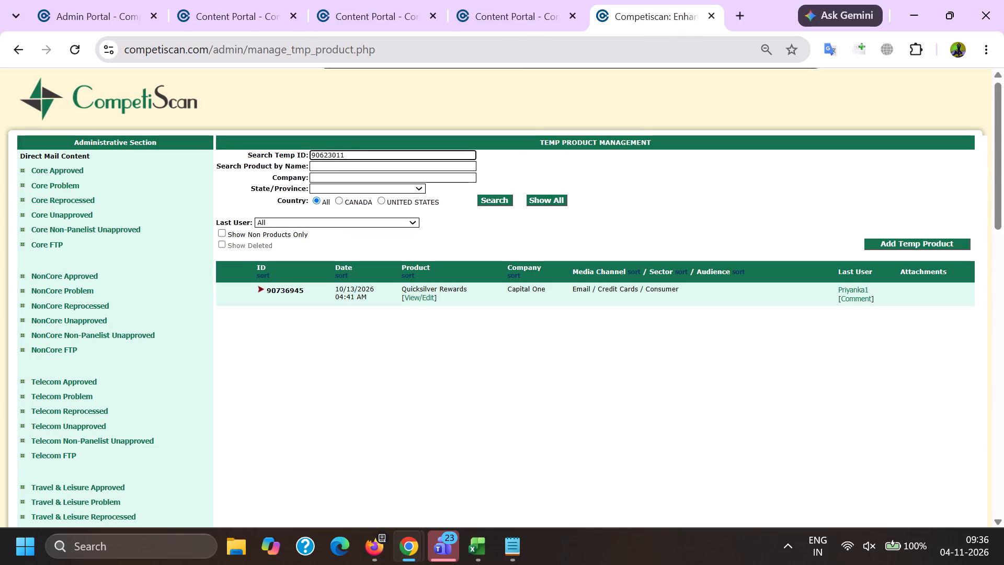
key("Return")
left_click(413, 296, "ctrl")
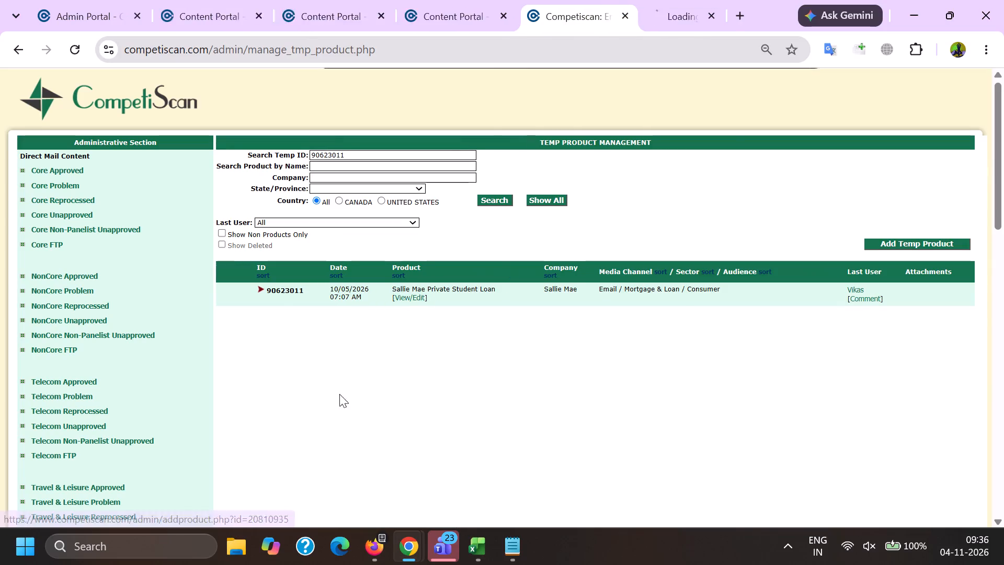
Copy the open email's ID, 91329950, and log it in row 7376 of the may 26 Excel sheet with type "ml".
left_click(414, 0)
double_click(307, 49)
key("ctrl+c")
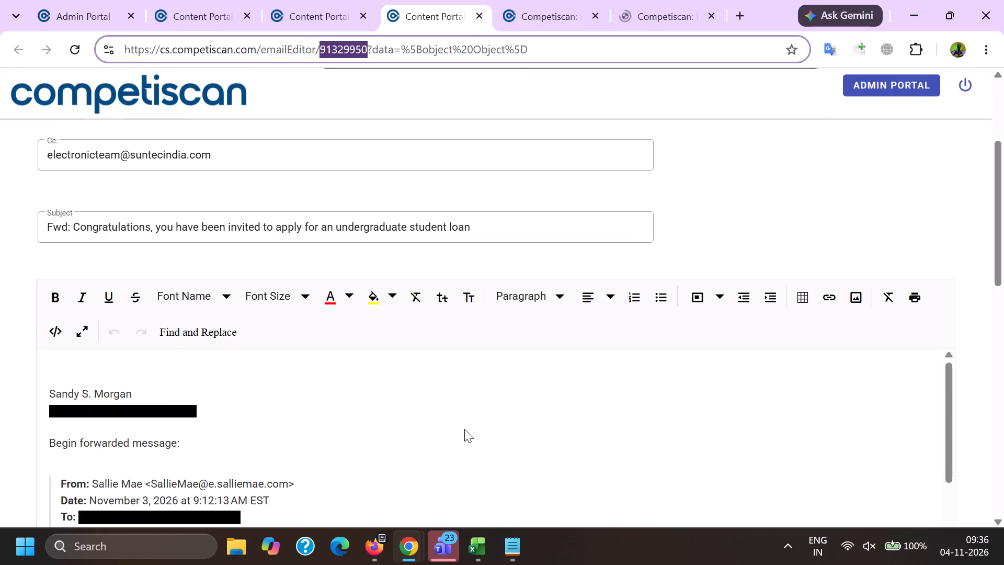
left_click(470, 550)
left_click(630, 483)
left_click(60, 324)
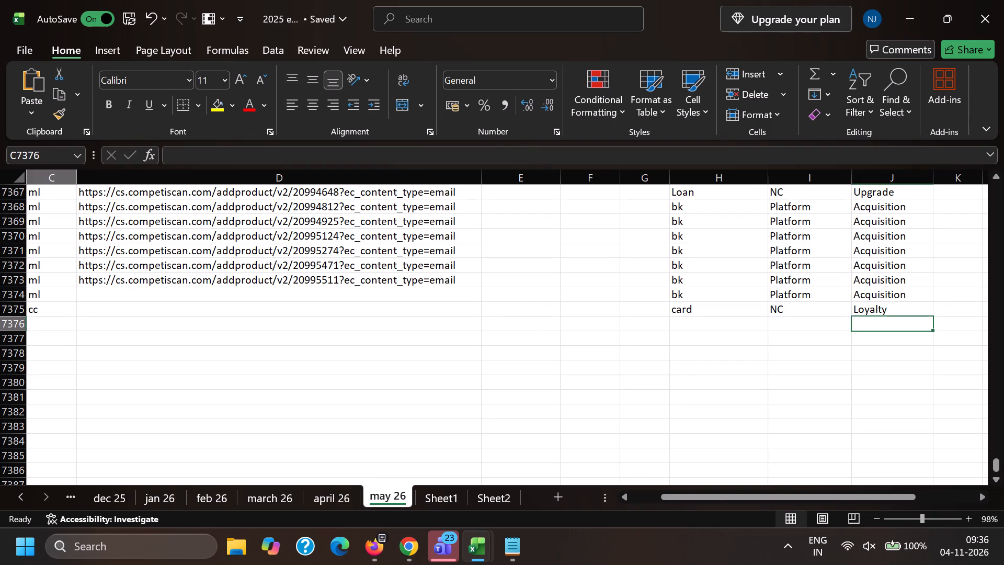
key("Left")
key("ctrl+v")
key("Right")
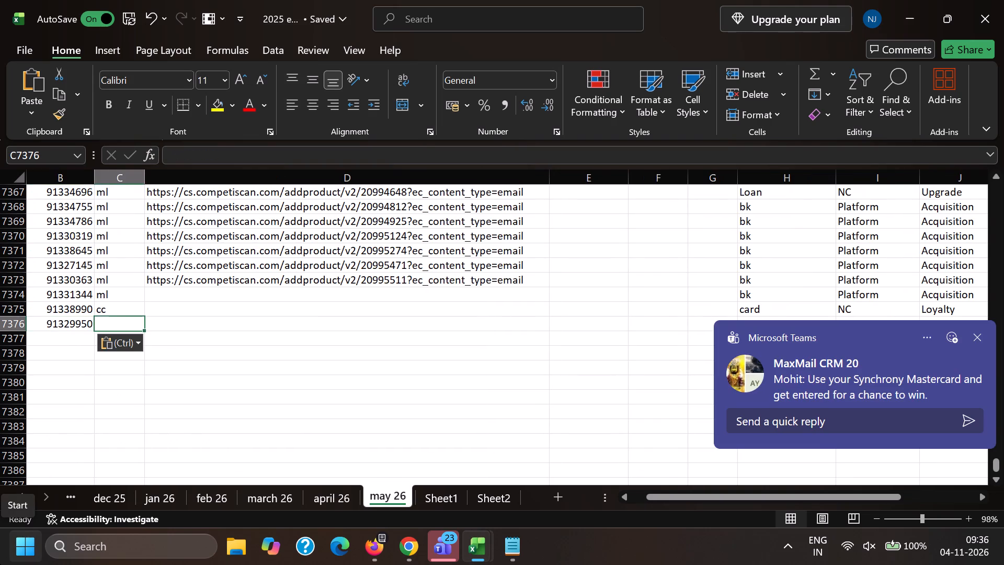
type("ml")
Complete row 7376 with "loan" in column H, "NC" in column I and "Acquisition" in column J.
key("Right")
key("Right")
key("Right")
key("Right")
key("Right")
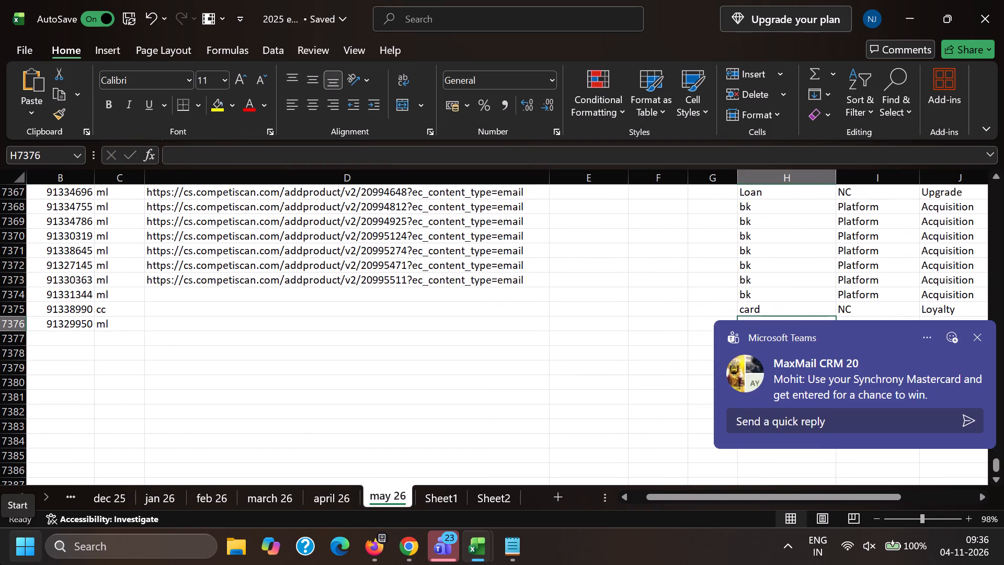
key("n")
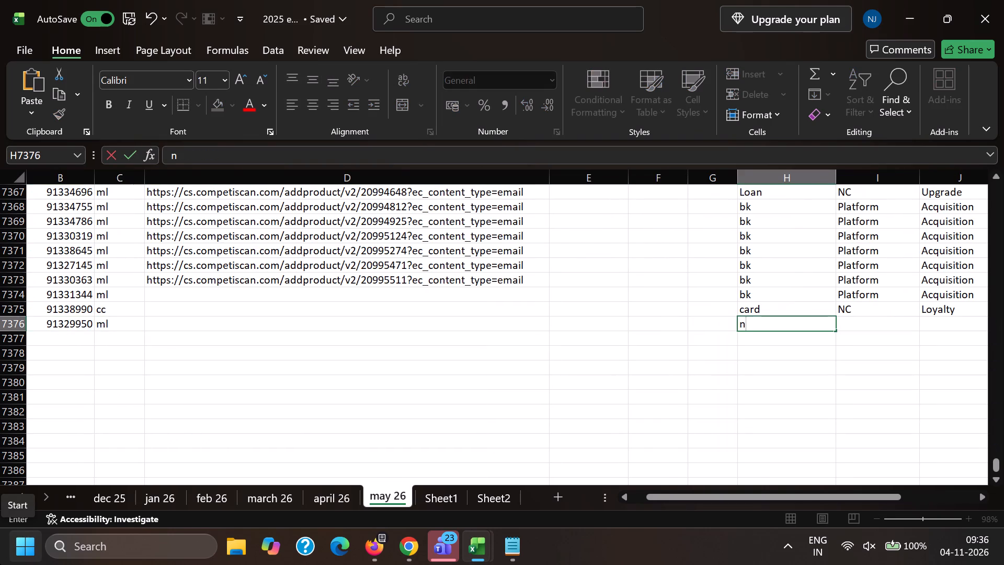
key("BackSpace")
key("BackSpace")
key("b")
key("Right")
key("Left")
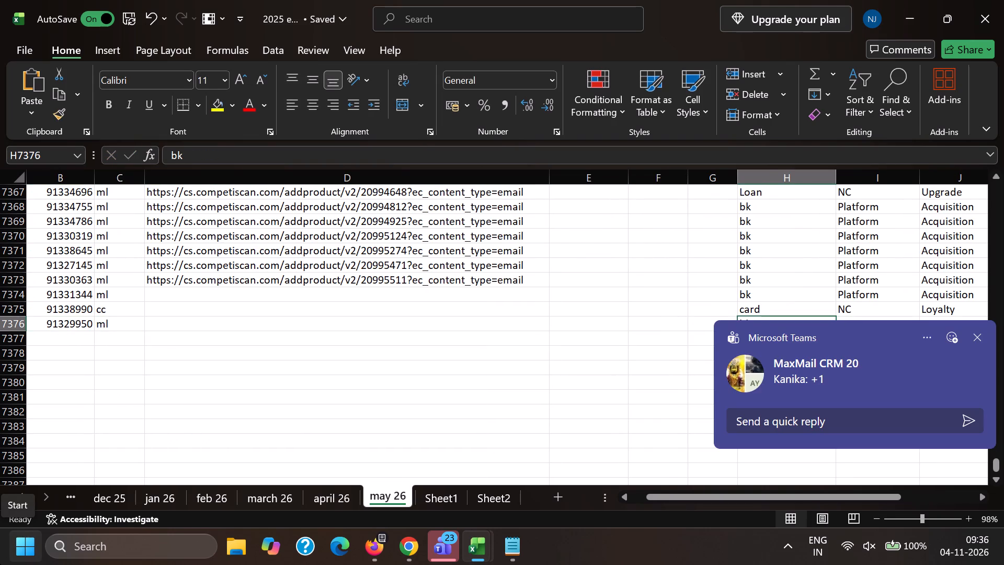
type("loan")
key("Right")
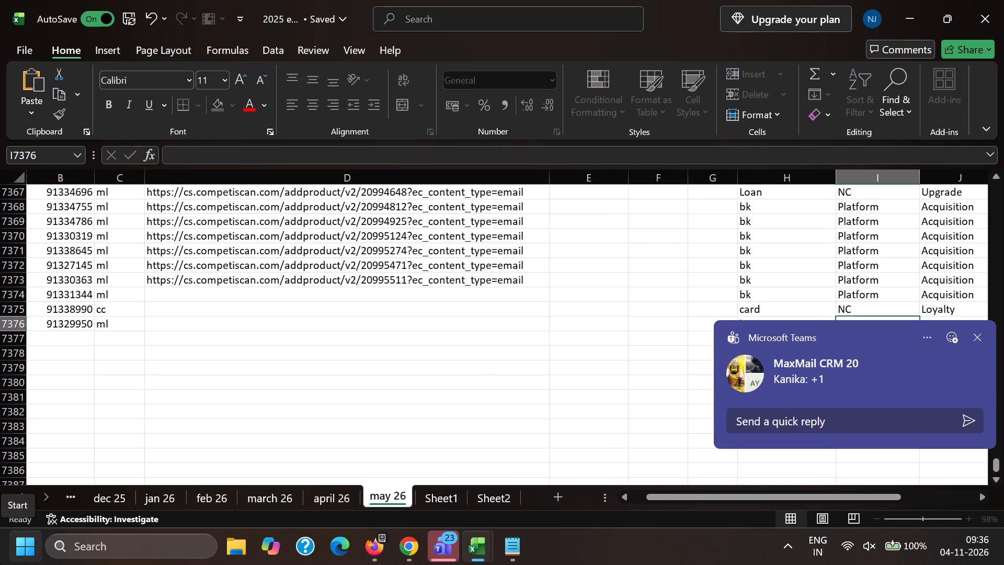
key("n")
key("Right")
key("a")
key("Down")
key("Left")
Back in the Chrome email editor, delete the forwarder's signature and "Begin forwarded message" line, and remove the header block's quote indent.
key("alt+Tab")
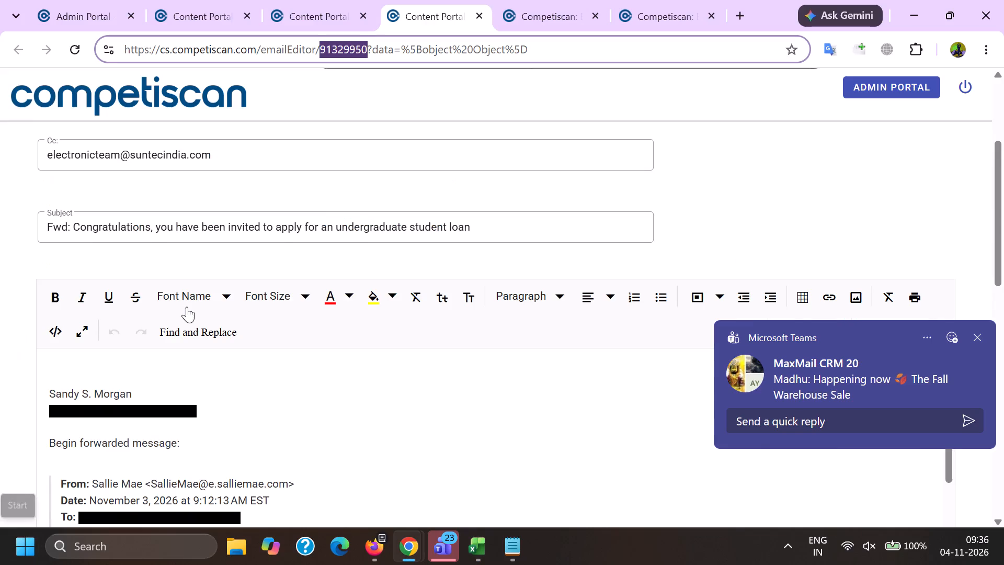
scroll(187, 306, "down", 1)
left_click_drag(209, 361, 0, 247)
key("backslash")
key("BackSpace")
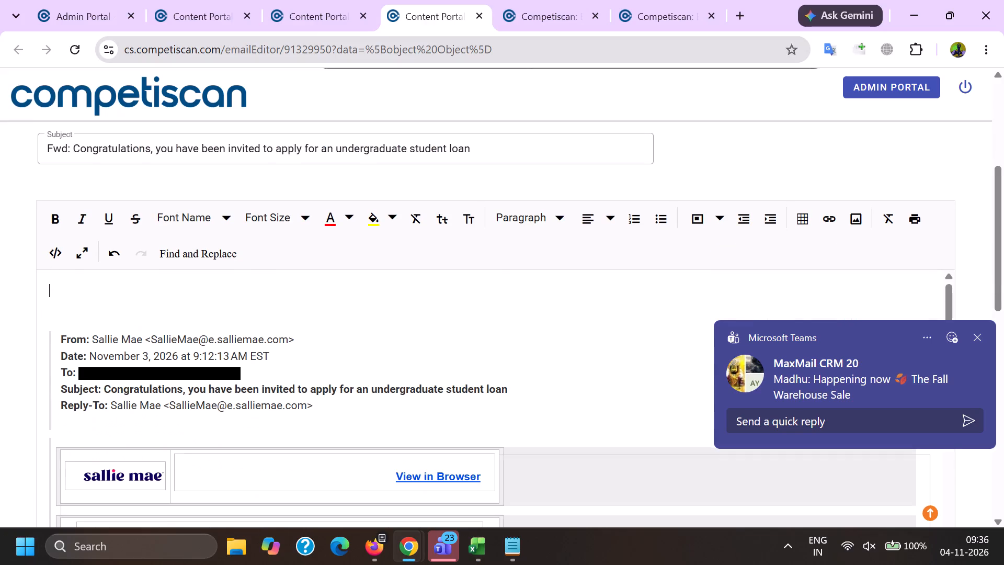
left_click(60, 341)
key("BackSpace")
Strip the To line, the sender's email address and the Reply-To line from the forwarded message header.
left_click_drag(41, 355, 254, 355)
key("BackSpace")
key("BackSpace")
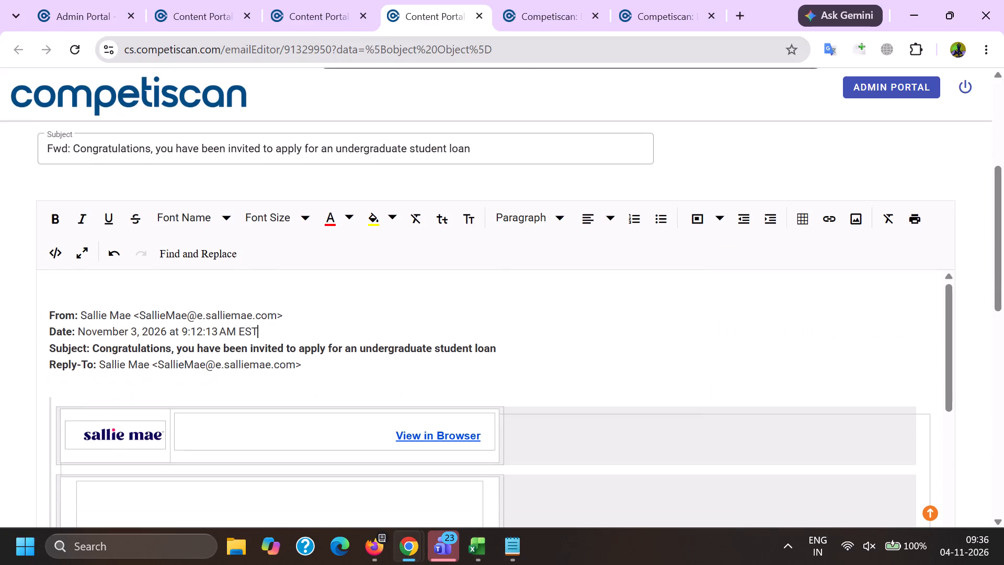
left_click_drag(134, 315, 327, 321)
key("BackSpace")
left_click_drag(317, 381, 2, 362)
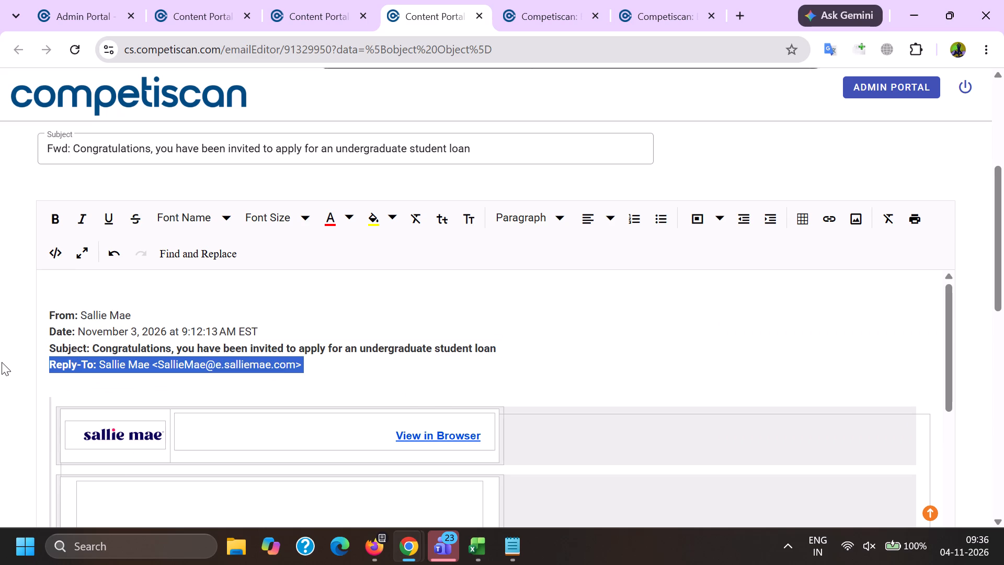
left_click_drag(2, 362, 6, 366)
key("BackSpace")
Delete the Sallie Mae contact address and the two lines of tracking codes from the email footer.
scroll(245, 312, "down", 2)
scroll(144, 413, "down", 14)
scroll(203, 412, "down", 2)
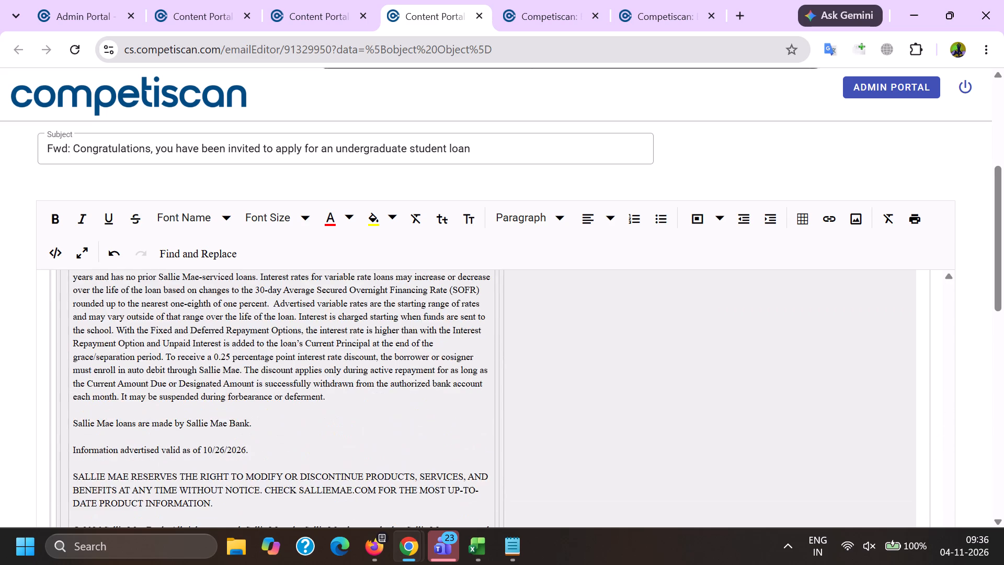
scroll(206, 425, "down", 4)
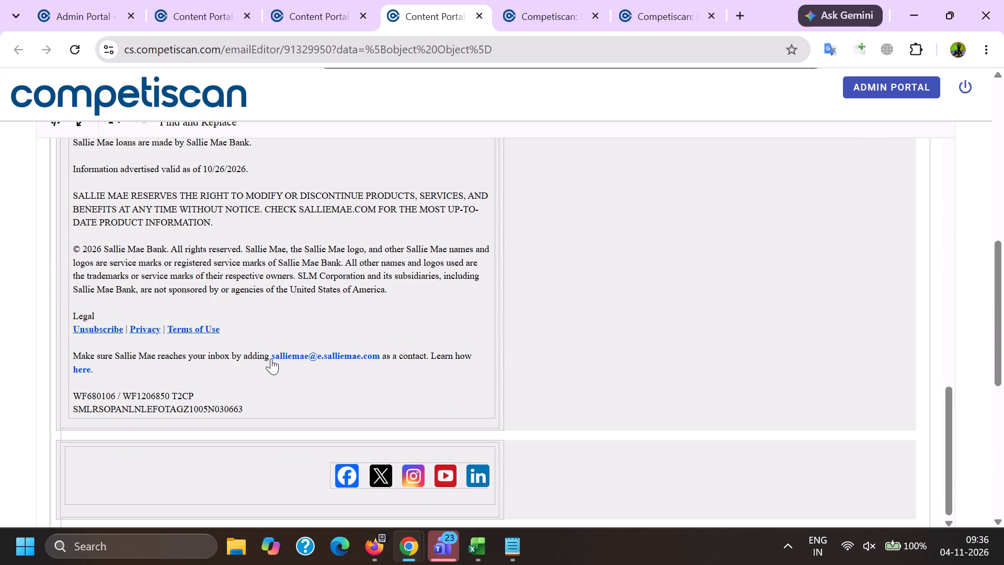
left_click_drag(271, 358, 380, 363)
key("BackSpace")
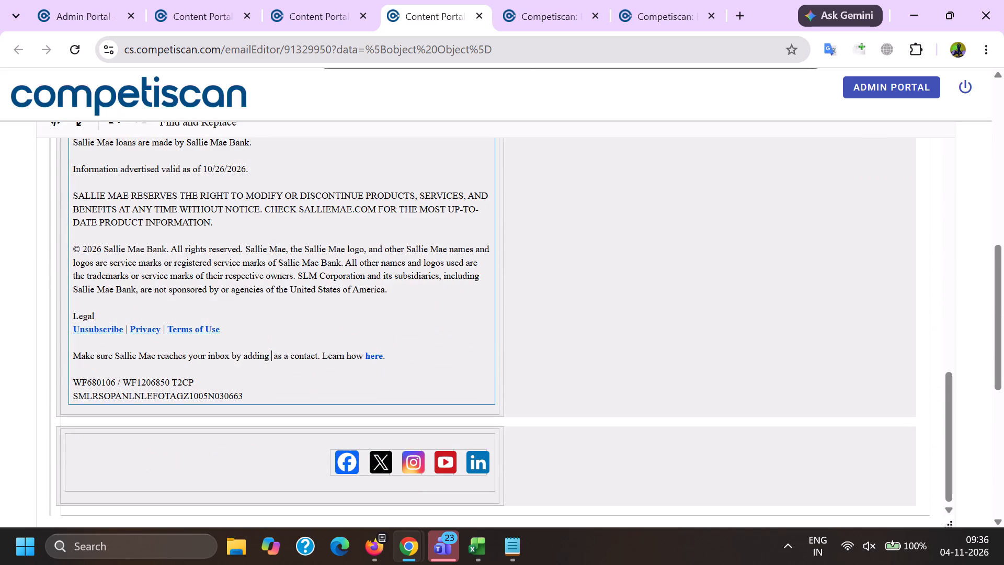
left_click_drag(77, 383, 262, 391)
key("BackSpace")
Copy the footer's Privacy link address, remove the links from the email, and reinsert the copied address as a link at Privacy.
right_click(150, 317)
left_click(221, 170)
scroll(0, 239, "down", 2)
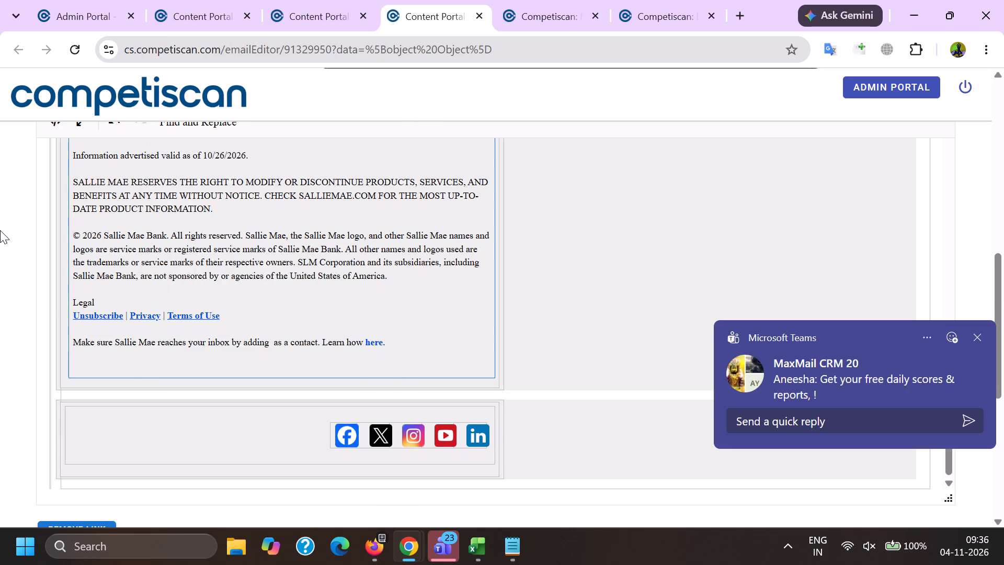
left_click(113, 365)
left_click(572, 153)
scroll(314, 412, "up", 2)
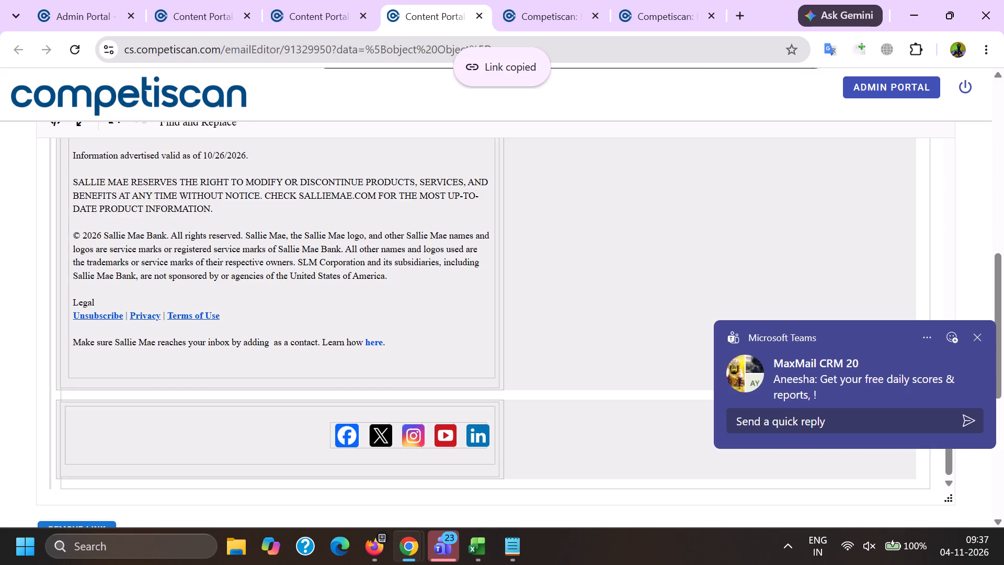
left_click(147, 315)
key("ctrl+k")
key("ctrl+v")
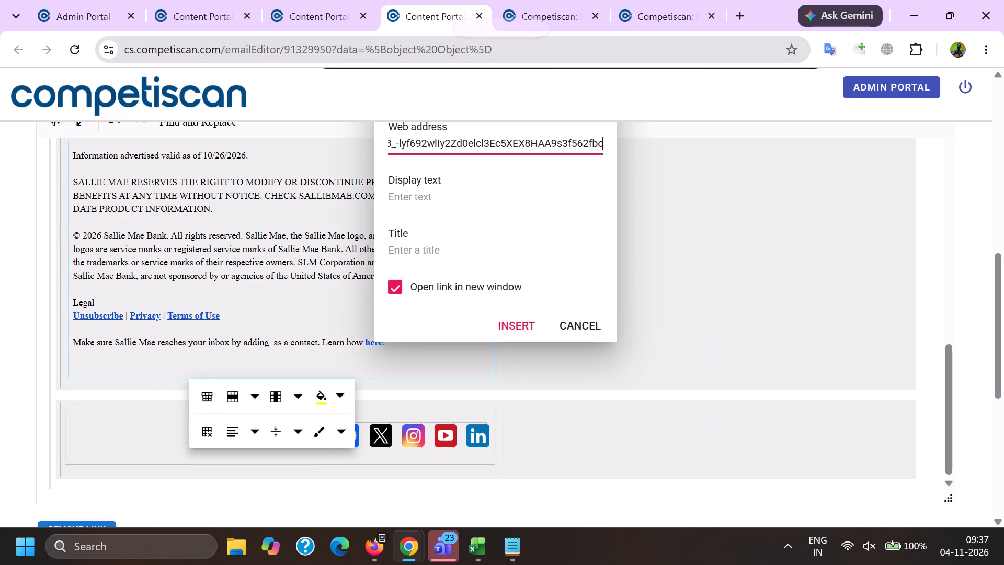
left_click(516, 323)
Save the cleaned email's product info and confirm the save.
scroll(0, 361, "down", 7)
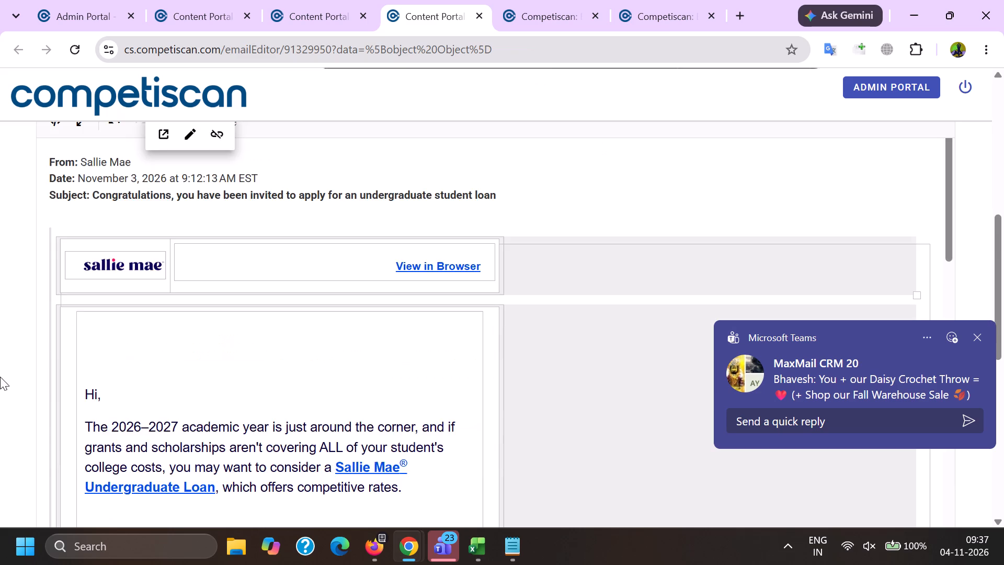
scroll(0, 377, "down", 10)
left_click(383, 390)
left_click(518, 317)
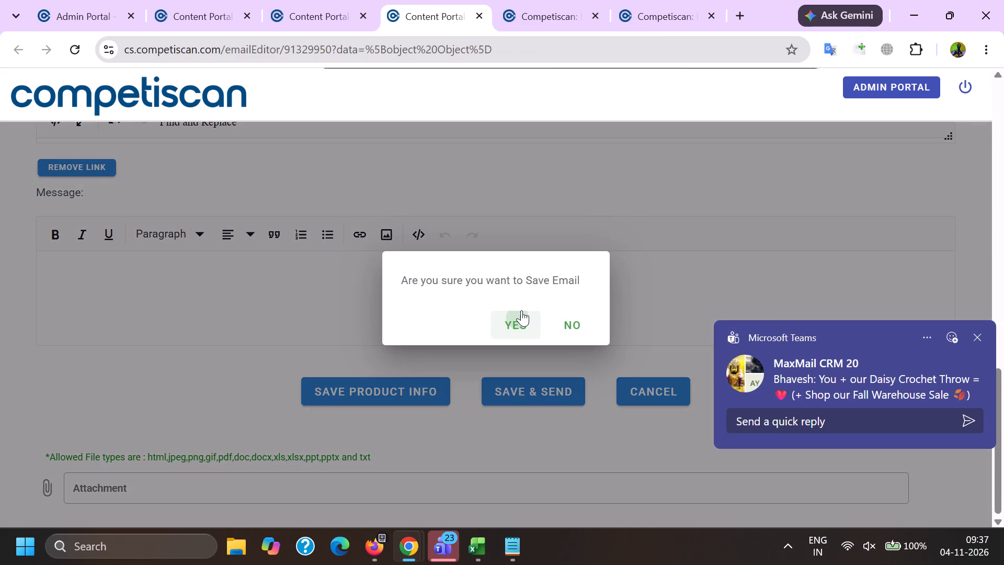
Copy the Product Headline text from the earlier Sallie Mae Private Student Loan product record.
left_click(579, 13)
left_click(647, 0)
scroll(567, 215, "down", 3)
scroll(544, 380, "down", 1)
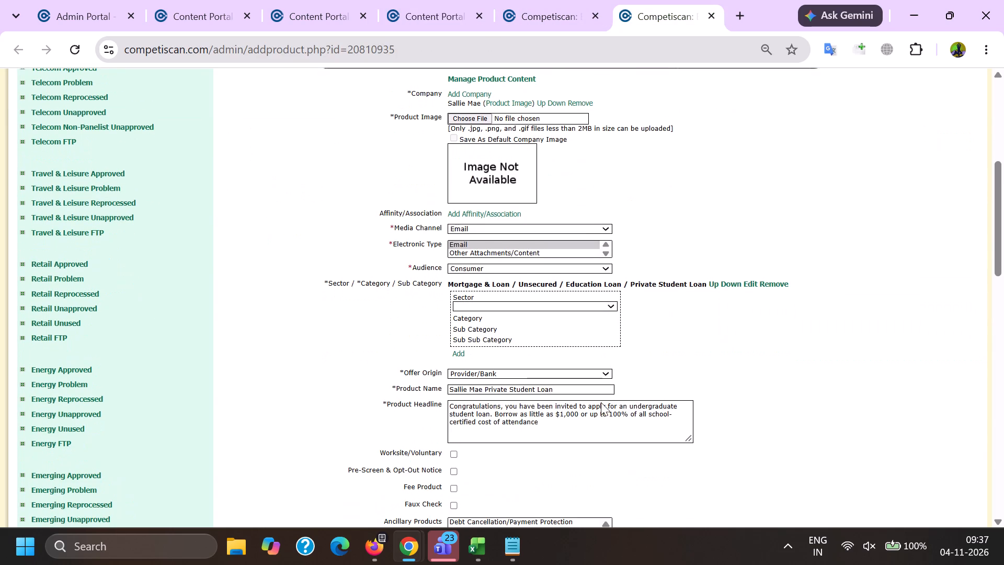
left_click_drag(593, 430, 146, 355)
key("ctrl+c")
key("alt+Tab")
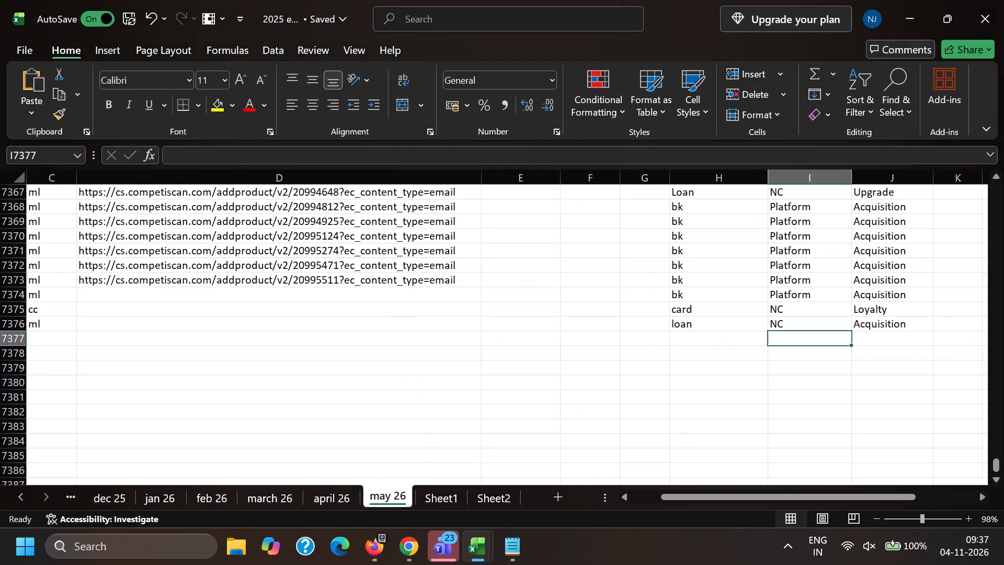
key("alt+Tab")
Open the product form for email 91329950 from its editor page and bring it in front of the email content.
left_click(294, 0)
left_click(430, 0)
left_click_drag(0, 256, 6, 250)
left_click(70, 115)
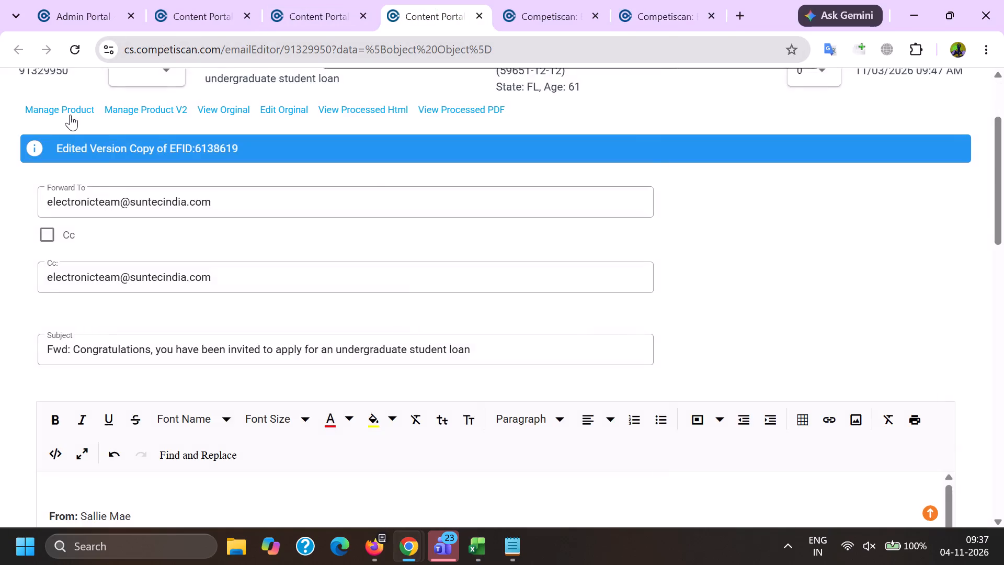
key("alt+Tab")
scroll(284, 273, "down", 5)
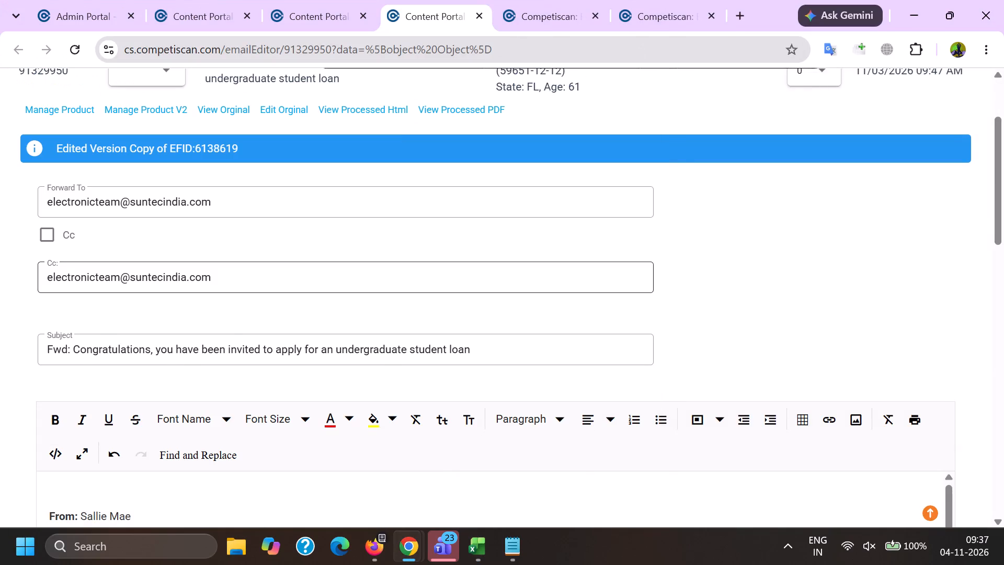
scroll(225, 405, "down", 7)
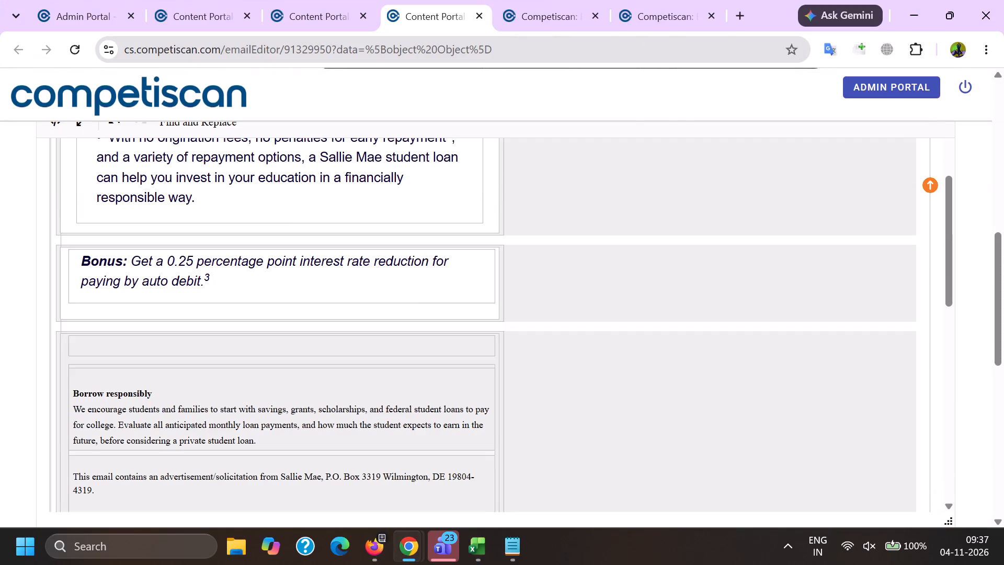
key("alt+Tab")
scroll(191, 248, "down", 5)
scroll(270, 312, "up", 7)
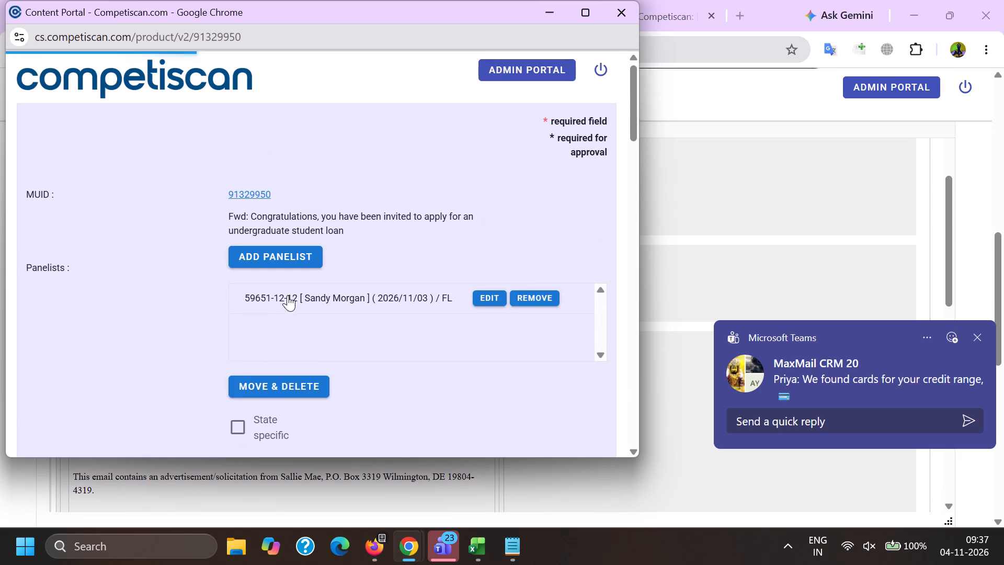
Add Sallie Mae as the company in the product form for email 91329950 and choose its product image.
scroll(285, 266, "down", 4)
left_click(314, 343)
left_click(283, 299)
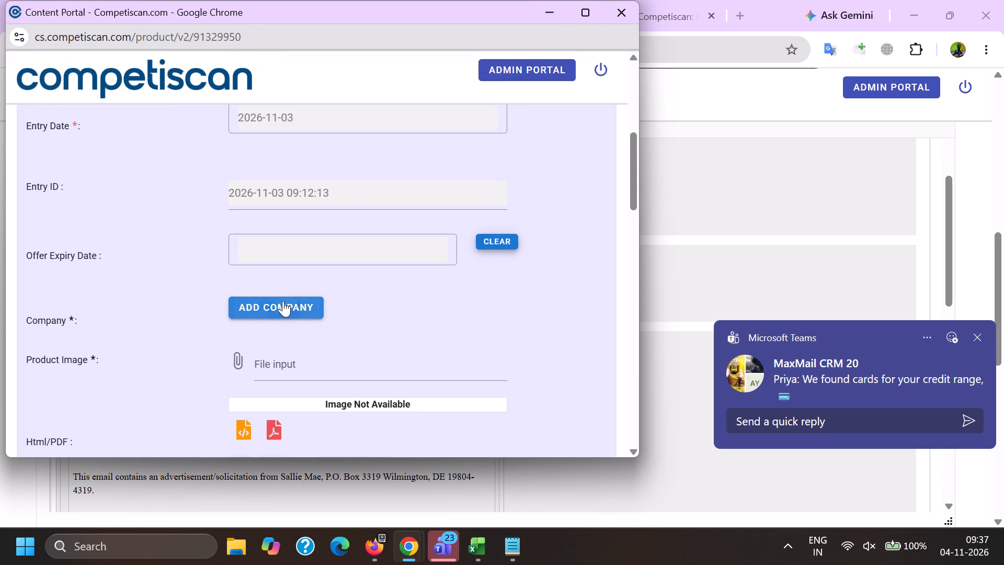
key("s")
type("al")
type("li")
key("e")
key("space")
key("m")
key("a")
key("e")
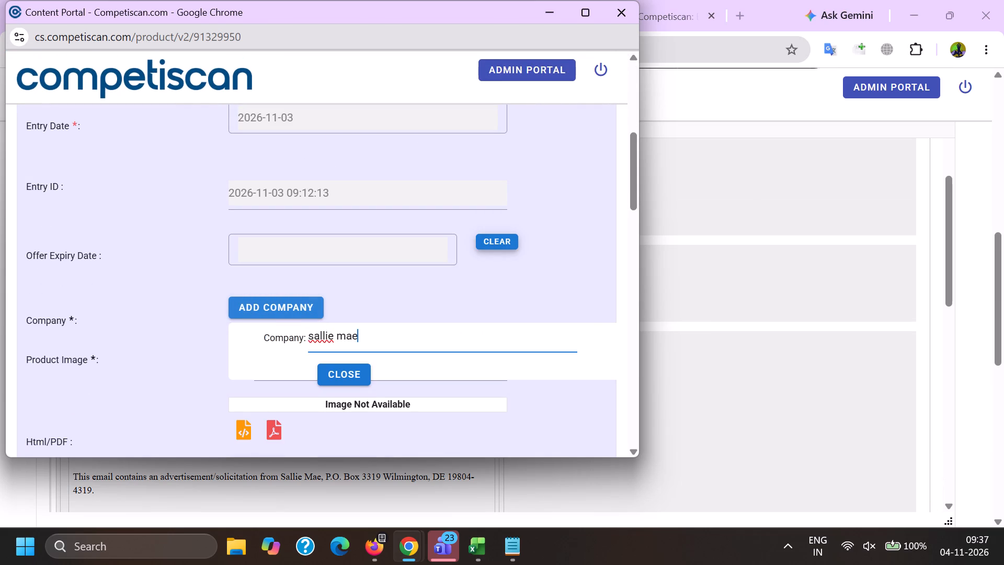
left_click(343, 377)
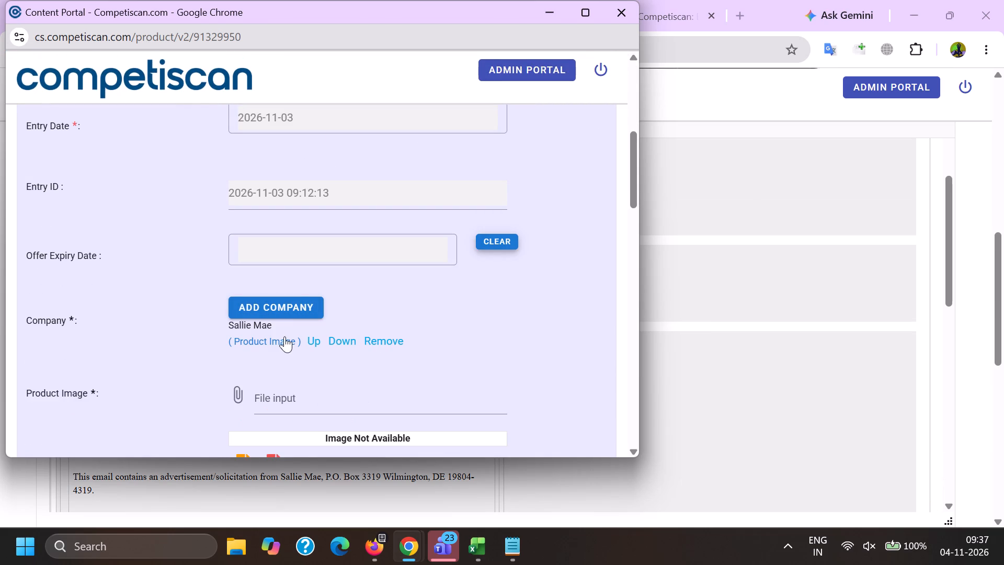
left_click(284, 339)
Set the product's Sector to Mortgage & Loan.
scroll(293, 282, "down", 5)
scroll(301, 336, "down", 1)
left_click(271, 218)
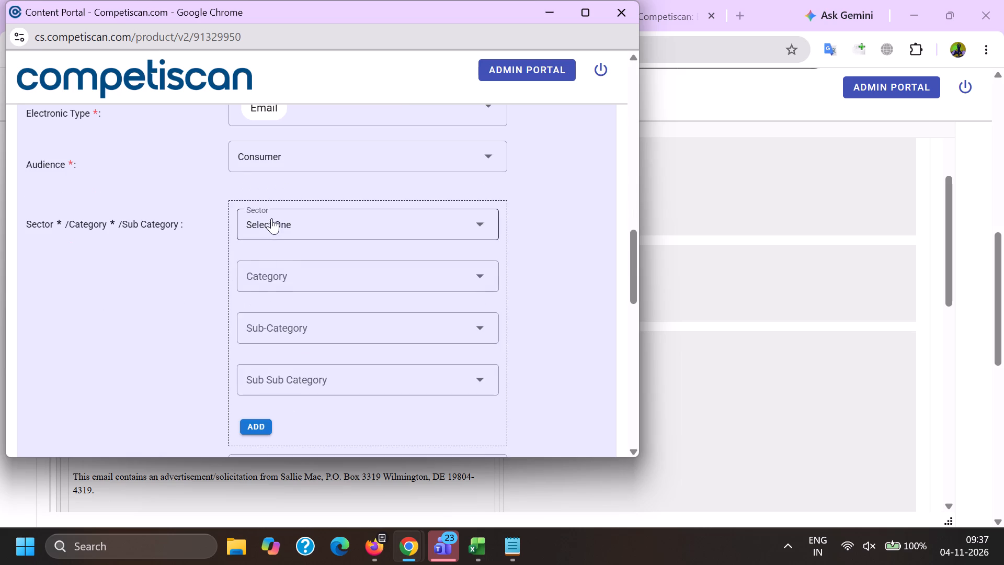
scroll(280, 287, "down", 2)
left_click(320, 360)
left_click_drag(83, 323, 113, 324)
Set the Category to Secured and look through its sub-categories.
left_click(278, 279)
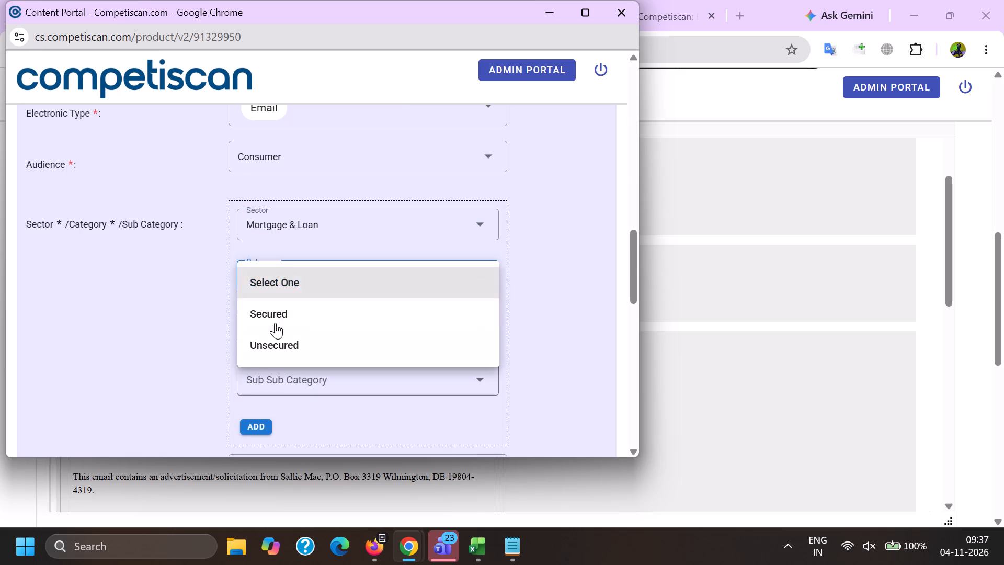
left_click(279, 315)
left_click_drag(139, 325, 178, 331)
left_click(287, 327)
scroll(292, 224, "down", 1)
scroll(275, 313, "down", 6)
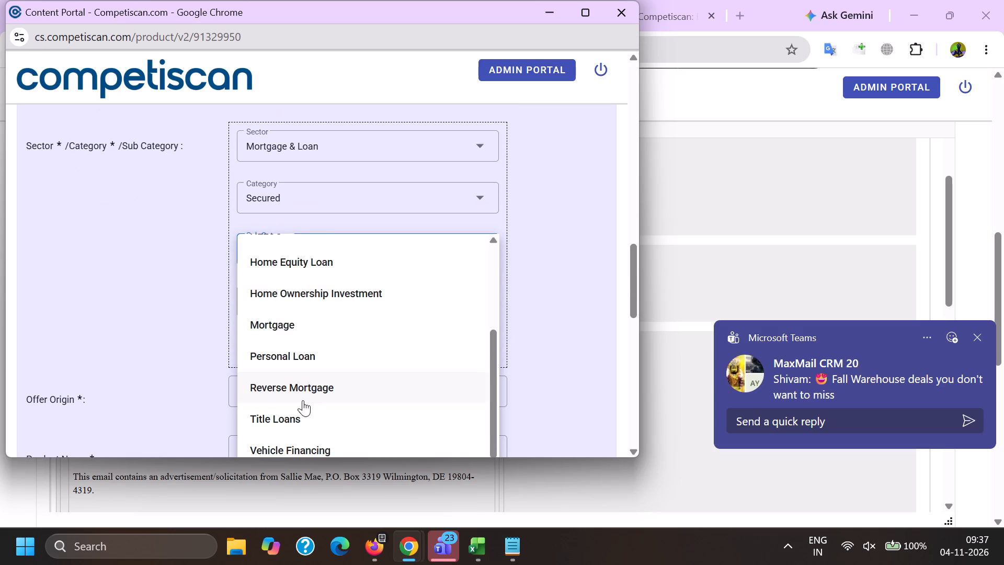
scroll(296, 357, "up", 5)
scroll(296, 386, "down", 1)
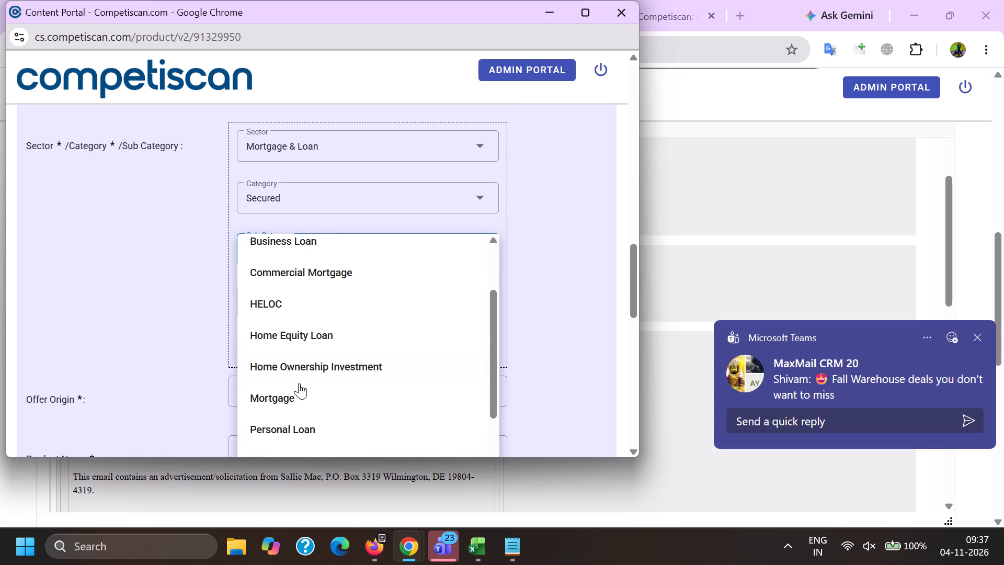
Set Category to Unsecured, Sub Category to Education Loan and Sub Sub Category to Private Student Loan, and add the classification.
left_click(299, 192)
left_click(306, 273)
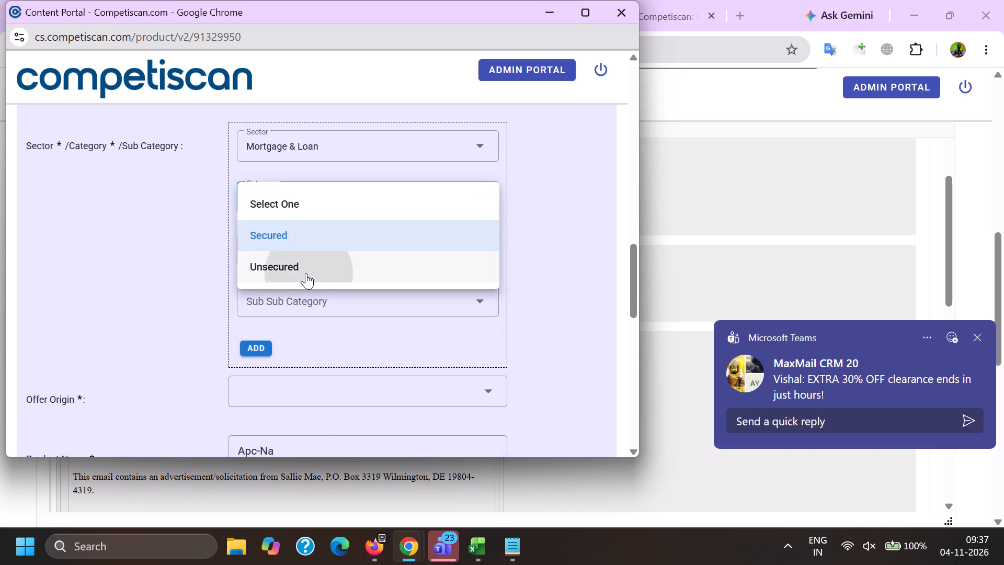
left_click(291, 260)
scroll(301, 162, "down", 1)
left_click(298, 251)
left_click(292, 219)
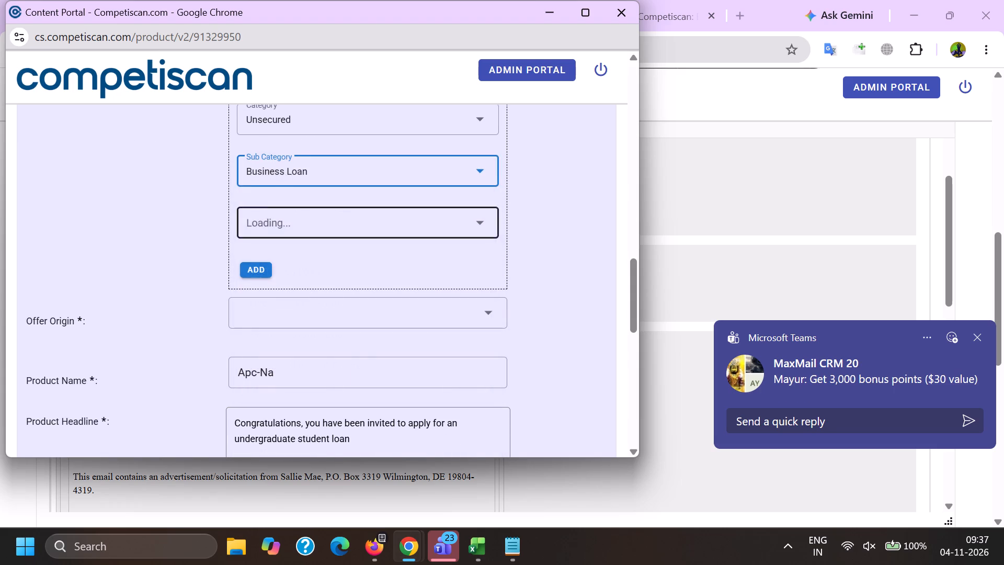
left_click(296, 179)
left_click(302, 268)
left_click(157, 267)
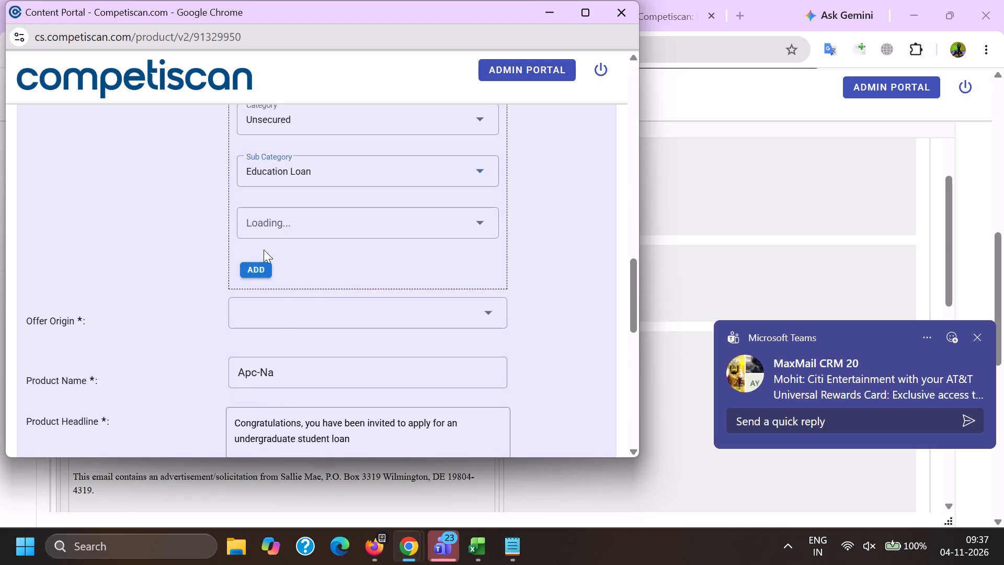
left_click(268, 224)
left_click(305, 319)
left_click_drag(147, 312, 181, 313)
left_click(256, 267)
Set the Offer Origin to Provider/Bank.
scroll(289, 185, "down", 2)
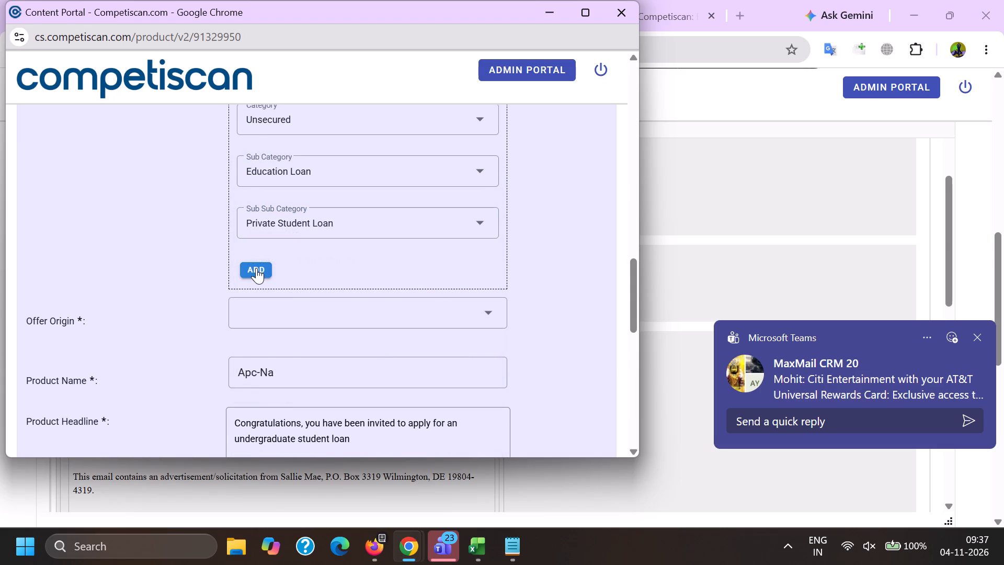
left_click(267, 201)
left_click(276, 264)
Replace the Product Headline text with the headline copied from the earlier Sallie Mae record.
left_click_drag(400, 318, 120, 245)
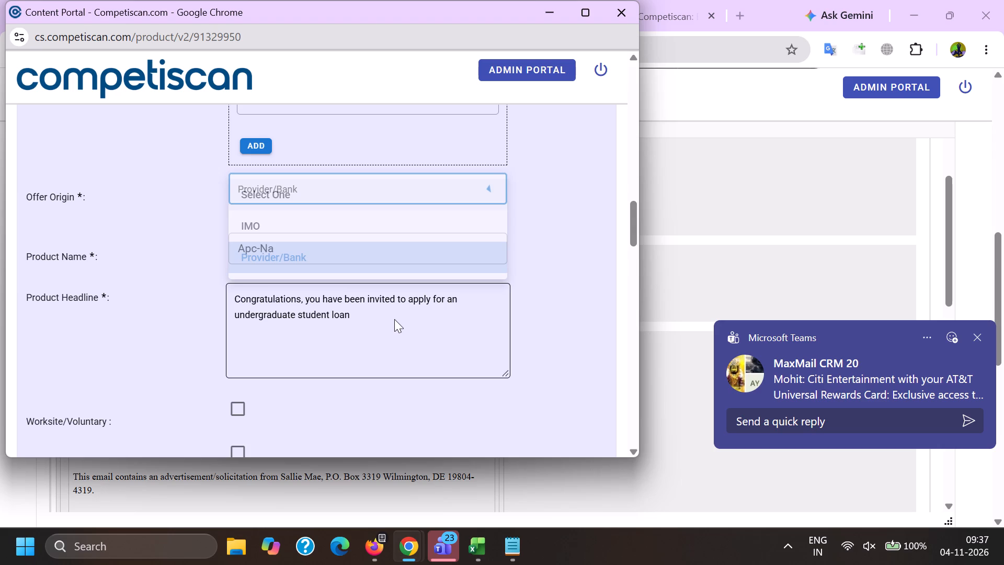
key("ctrl+v")
Copy the product name Sallie Mae Private Student Loan from the earlier record and put it in place of Apc-Na.
key("alt+Tab")
left_click(665, 0)
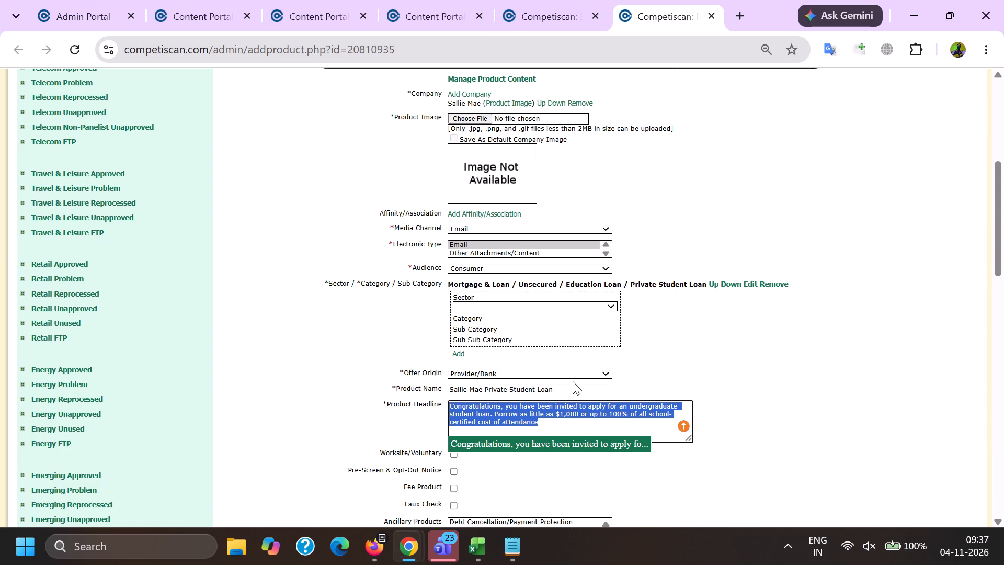
left_click_drag(575, 388, 395, 360)
key("ctrl+c")
key("alt+Tab")
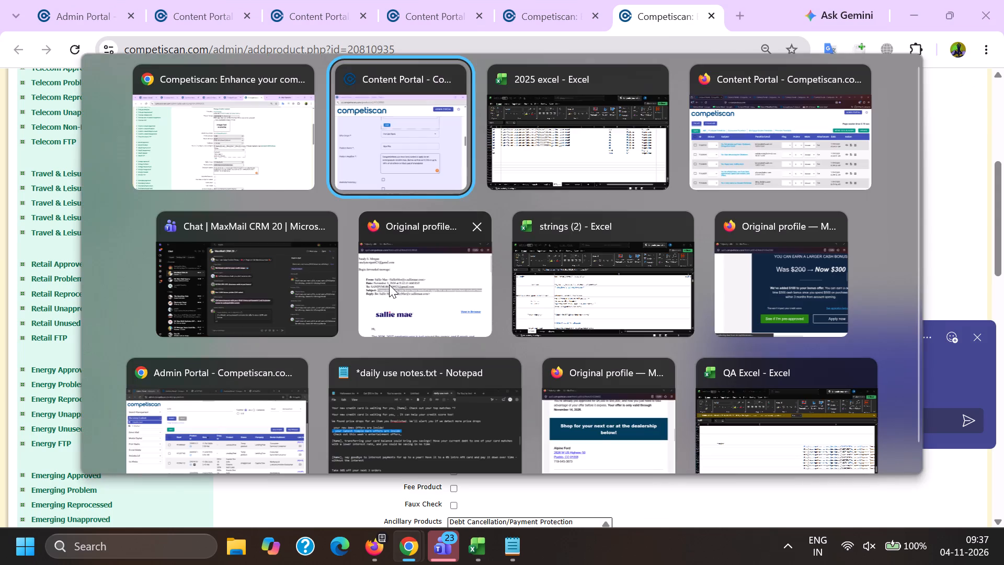
left_click(412, 154)
left_click_drag(330, 247, 3, 245)
key("ctrl+v")
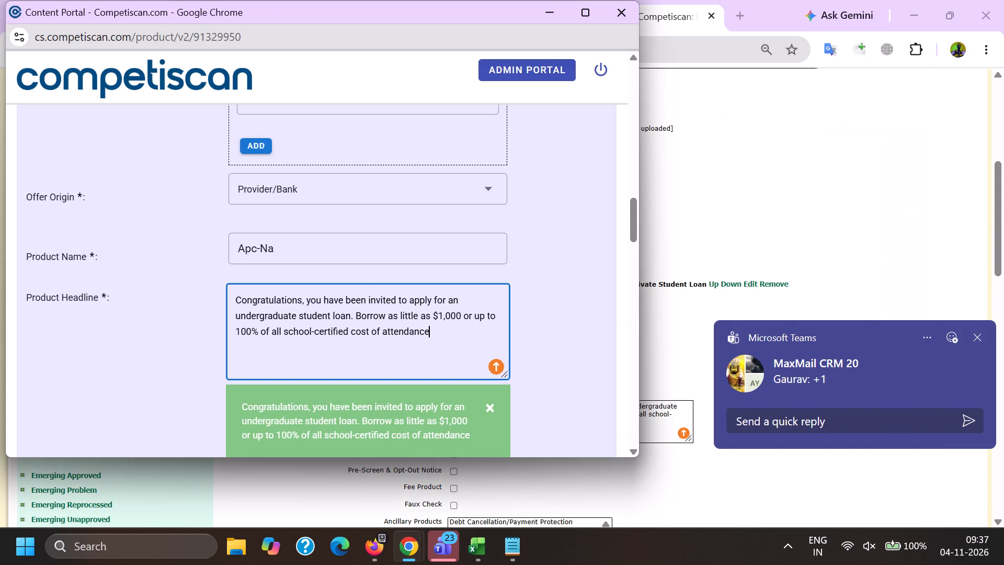
left_click(293, 247)
Set the Response Mechanism to URL/Website.
scroll(249, 270, "down", 5)
left_click(272, 340)
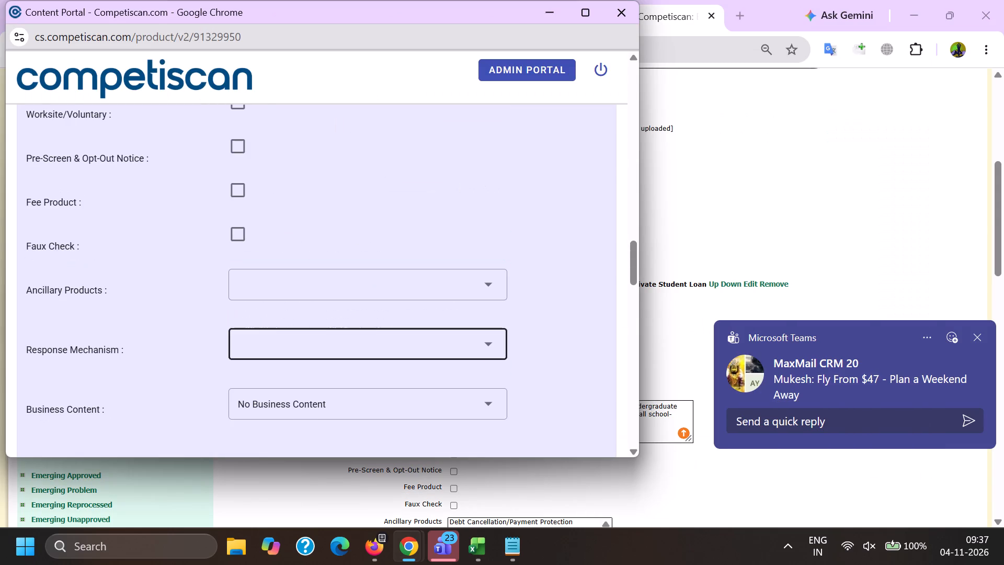
scroll(284, 176, "down", 8)
left_click(293, 370)
left_click_drag(106, 370, 145, 376)
Set Personalization to Non Personalized and Mailing Type to Acquisition.
left_click(227, 324)
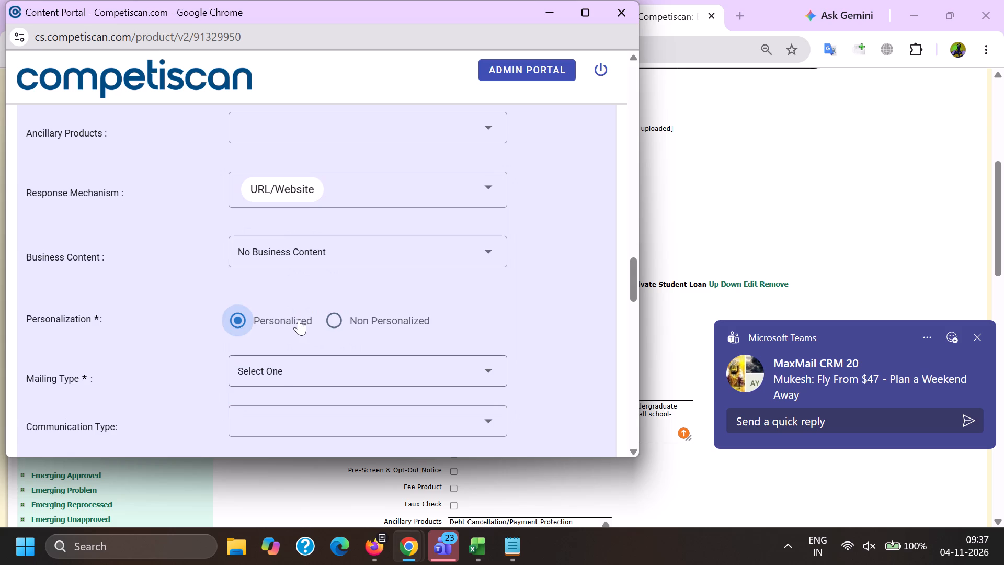
left_click_drag(337, 319, 338, 327)
left_click(279, 379)
left_click(275, 268)
Copy the Ongoing Incentive text about the .25 percentage point auto debit rate reduction from the earlier Sallie Mae record.
key("alt+Tab")
scroll(191, 295, "down", 5)
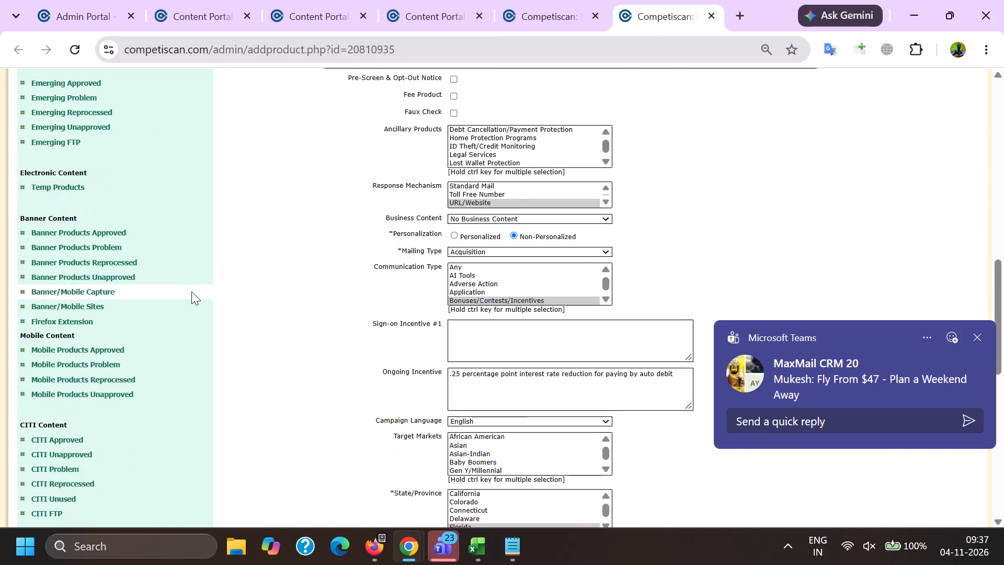
scroll(191, 291, "down", 1)
triple_click(504, 307)
left_click(504, 306)
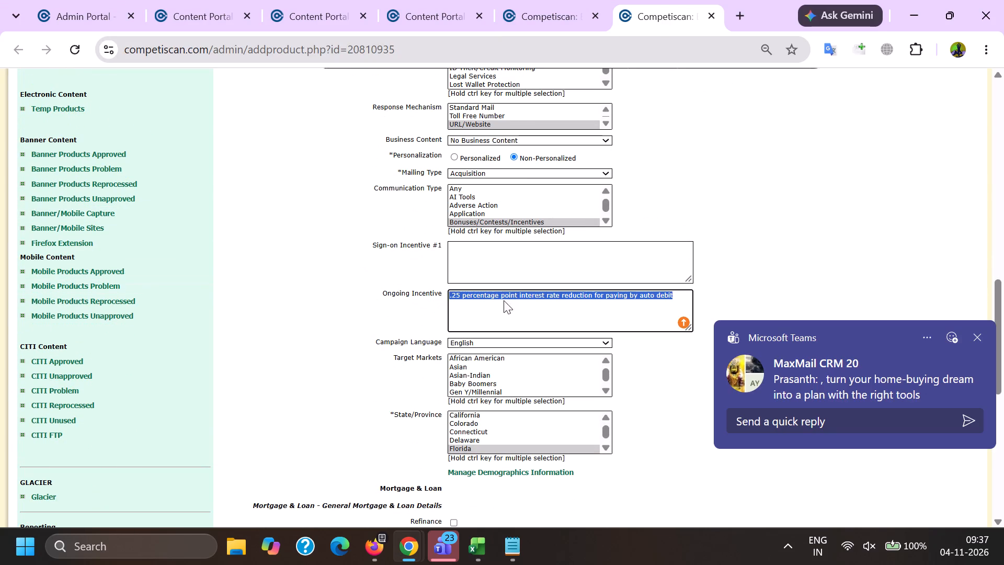
key("ctrl+c")
scroll(506, 195, "down", 8)
Set the new product's Communication Type to Bonuses/Contests/Incentives.
key("alt+Tab")
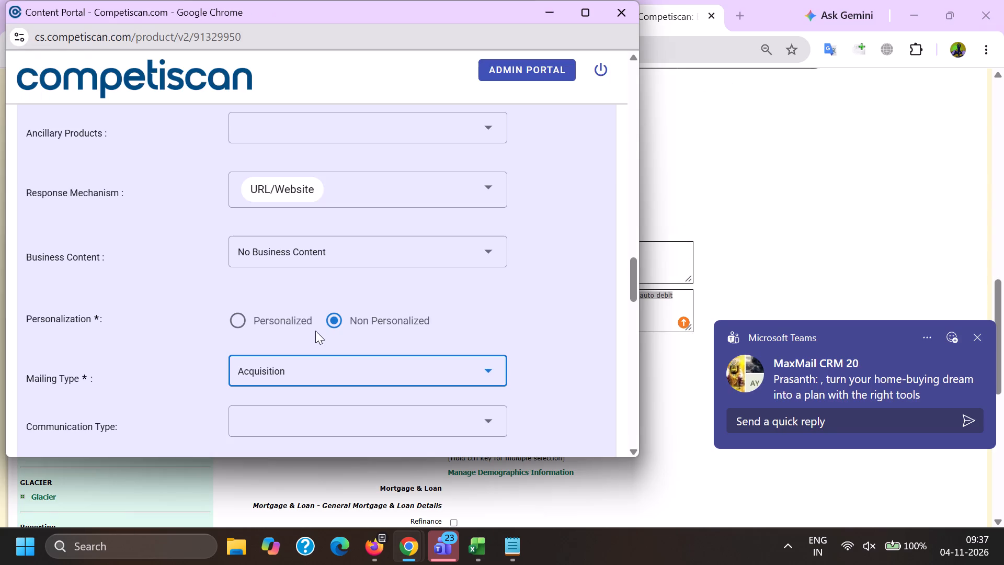
left_click(294, 412)
scroll(331, 205, "down", 3)
left_click(350, 319)
left_click_drag(155, 319, 161, 318)
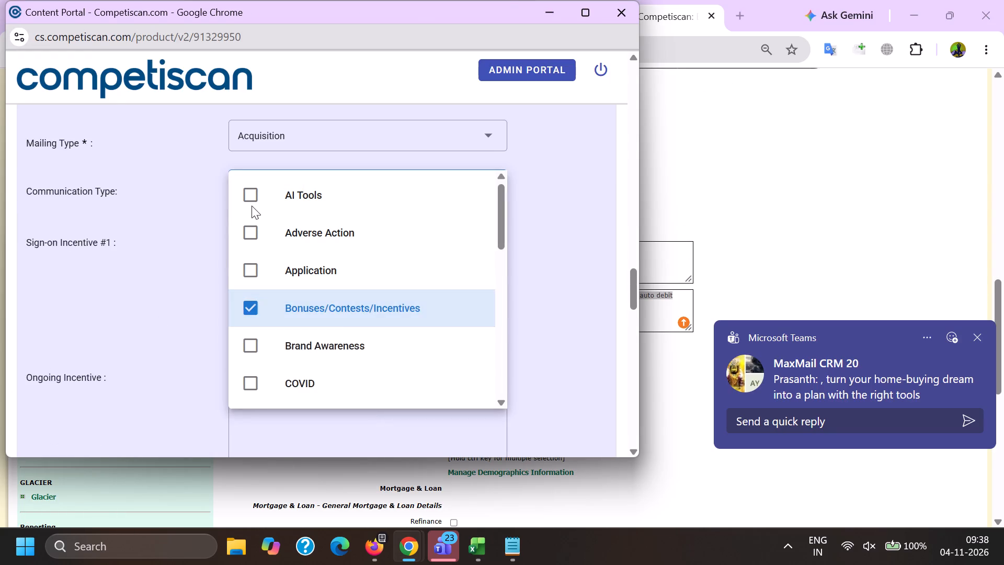
Insert the copied rate reduction text into the Ongoing Incentive field.
scroll(252, 206, "down", 2)
left_click(297, 240)
key("ctrl+v")
Check the loan details in the earlier record and set the new product's Application Type to Invitation to Apply.
key("alt+Tab")
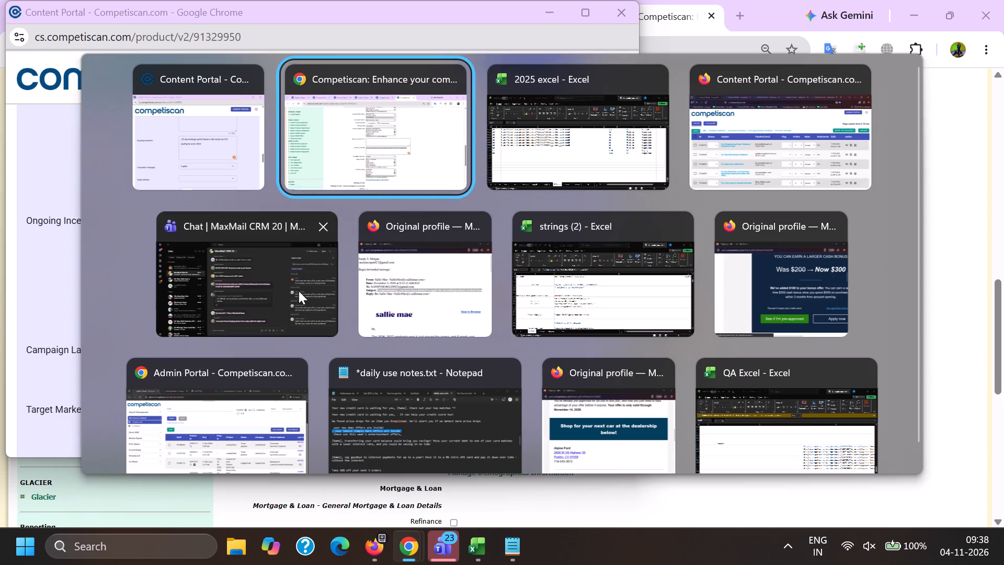
left_click(348, 137)
scroll(273, 371, "down", 6)
key("alt+Tab")
scroll(246, 338, "down", 12)
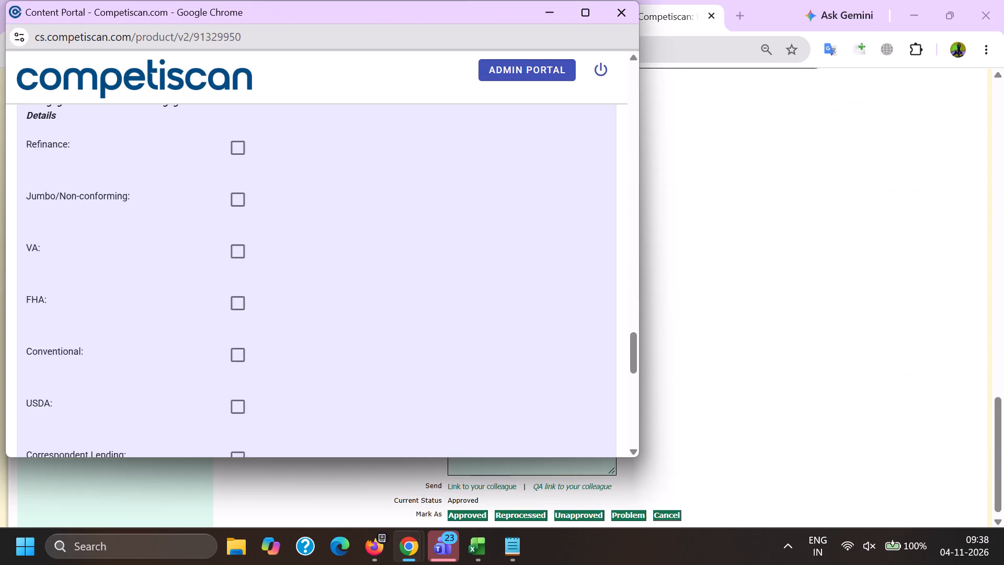
scroll(262, 292, "up", 4)
left_click(282, 354)
scroll(318, 215, "down", 2)
left_click(311, 187)
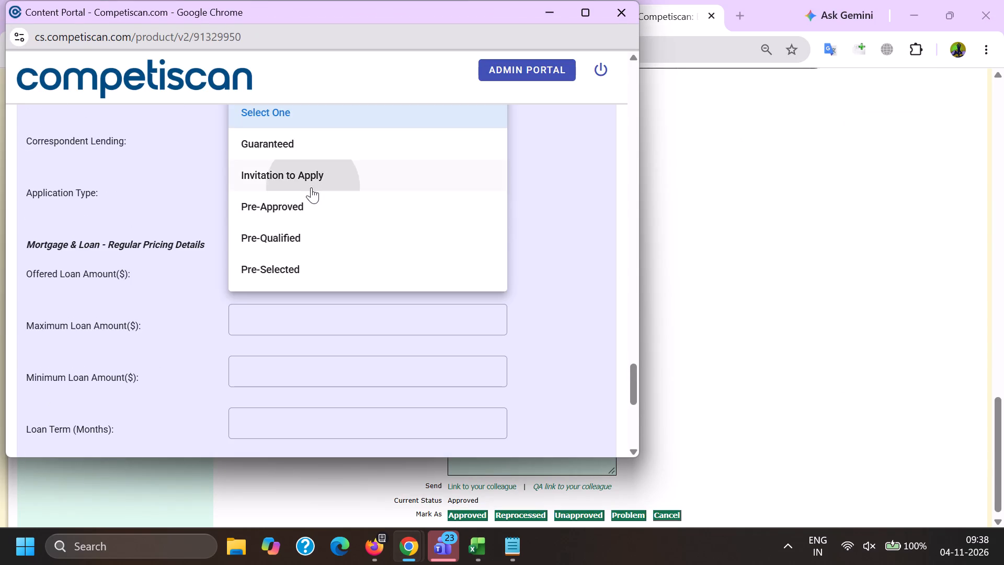
left_click_drag(146, 204, 154, 208)
Set the Minimum Loan Amount to 1000.00, matching the earlier record.
left_click(259, 359)
key("alt+Tab")
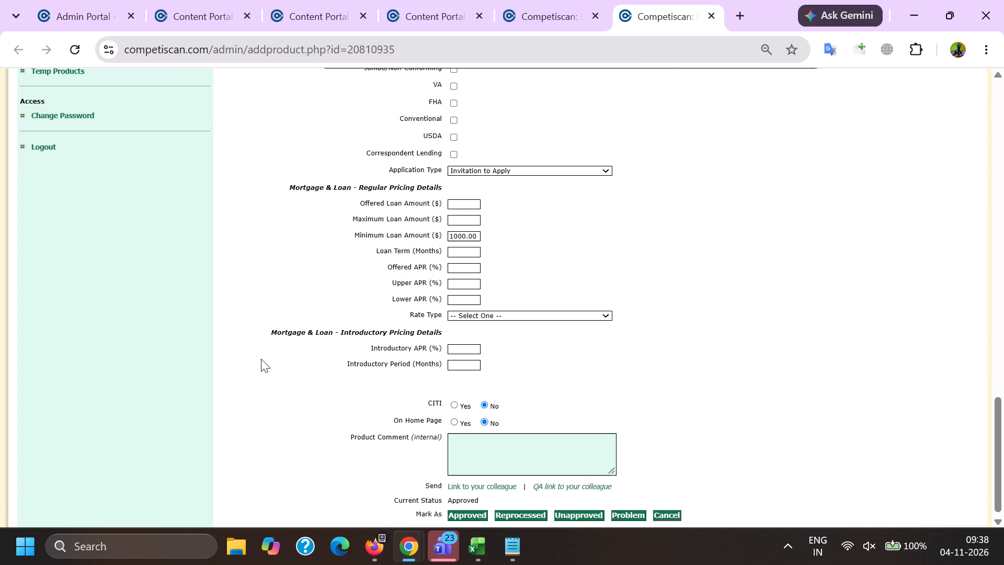
key("alt+Tab")
key("1")
key("0")
type("000")
key("BackSpace")
type(".00")
Submit the completed product form for email 91329950.
scroll(258, 366, "down", 6)
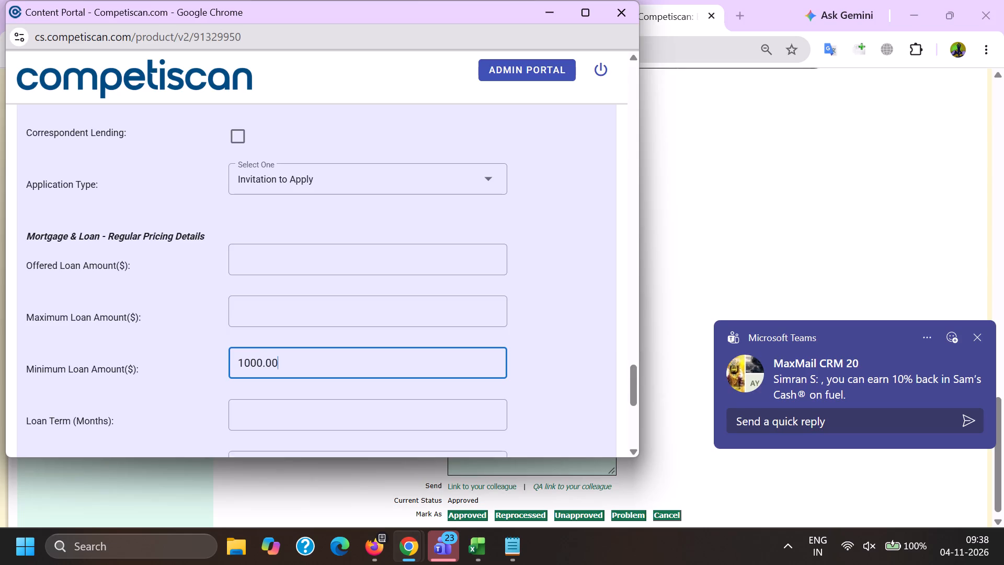
scroll(259, 379, "down", 5)
left_click(267, 448)
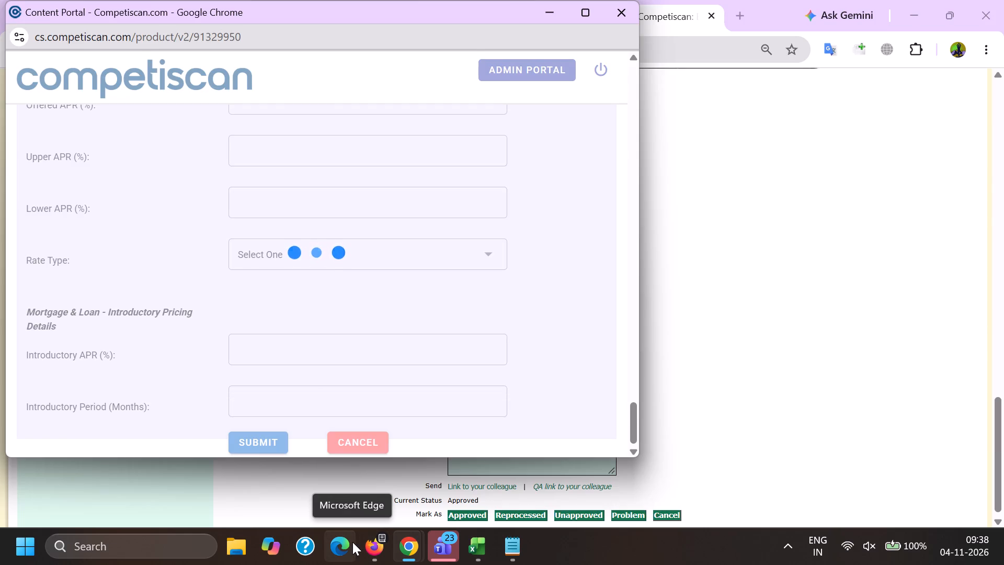
Switch to the email list in Firefox, look through the "Capital one" search results and open their second page.
left_click(381, 555)
left_click(219, 489)
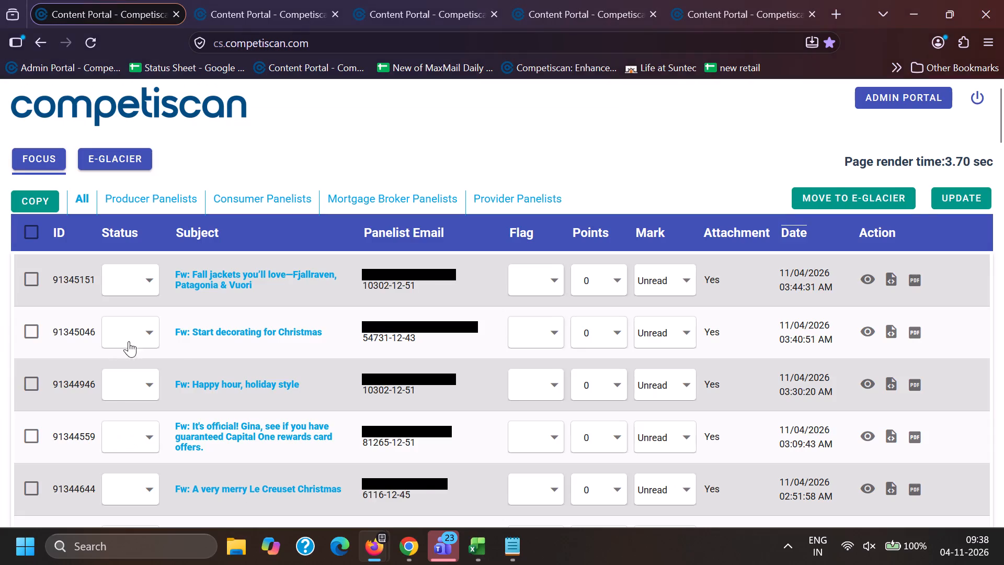
scroll(176, 345, "down", 2)
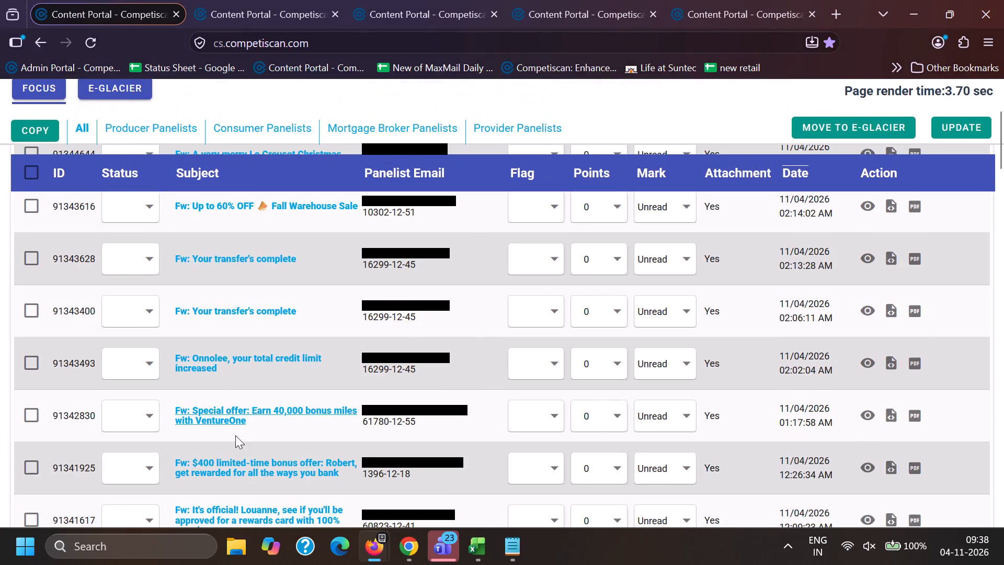
scroll(235, 436, "down", 4)
scroll(254, 387, "down", 4)
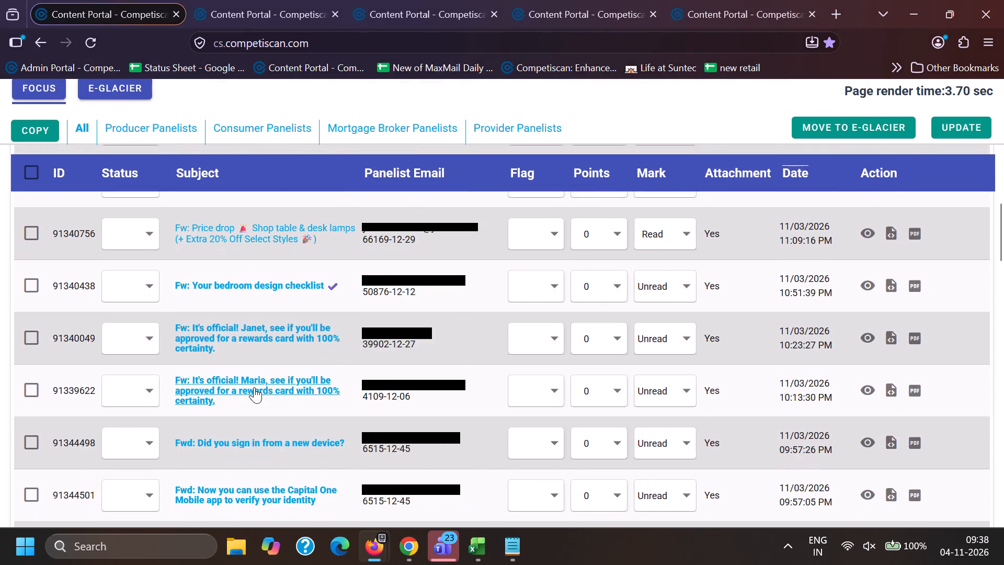
scroll(254, 387, "down", 6)
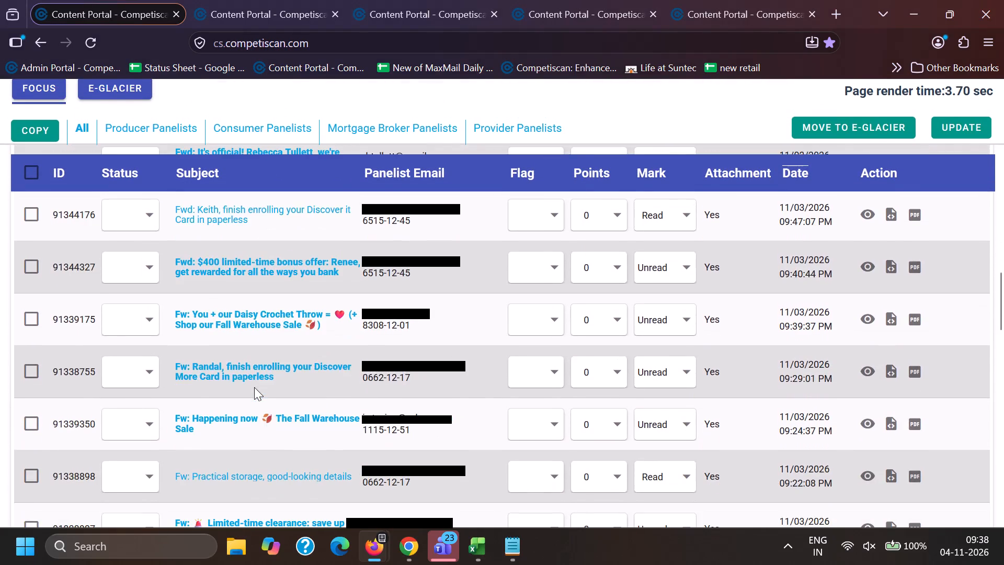
scroll(254, 387, "down", 7)
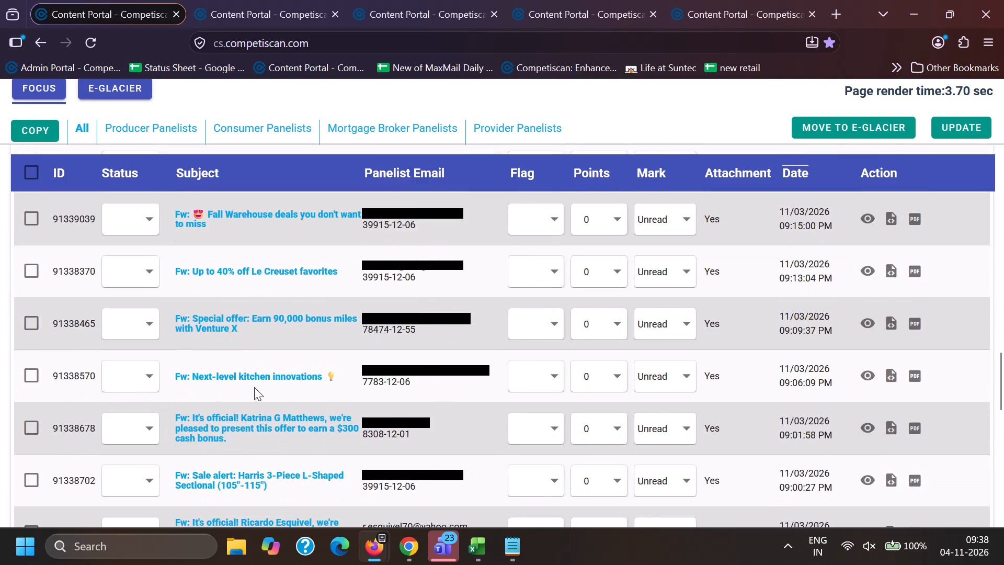
scroll(254, 387, "down", 5)
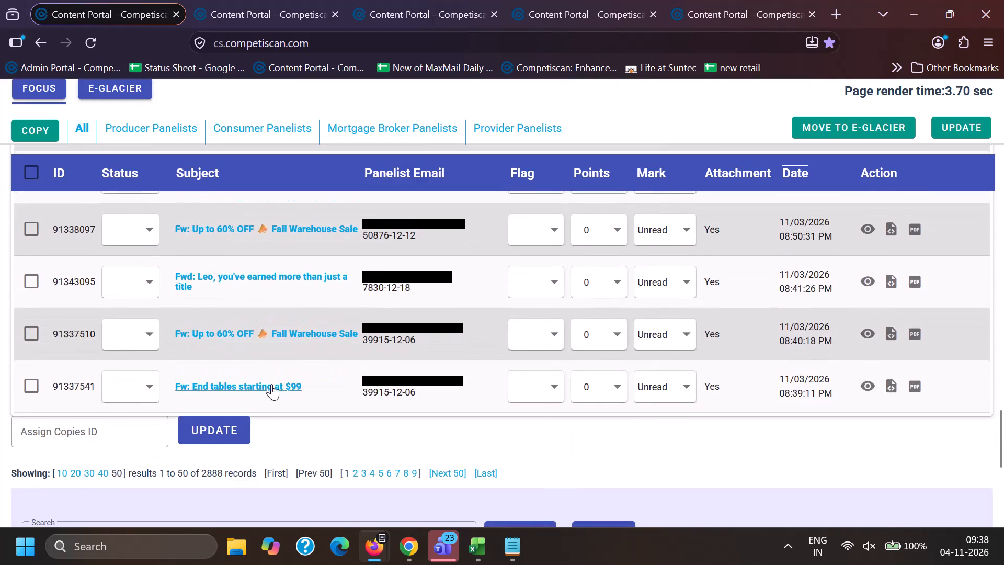
scroll(294, 314, "down", 2)
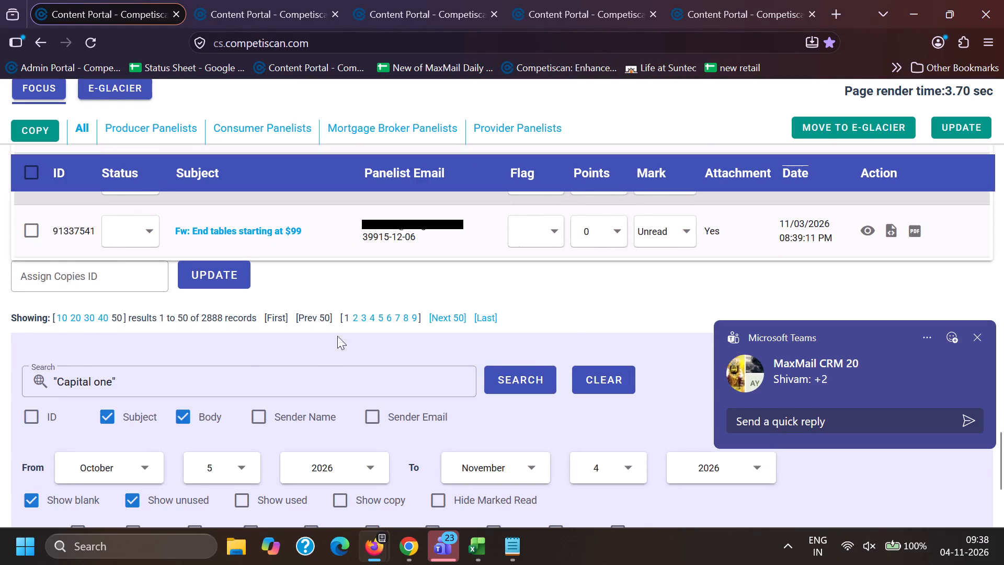
left_click(357, 309)
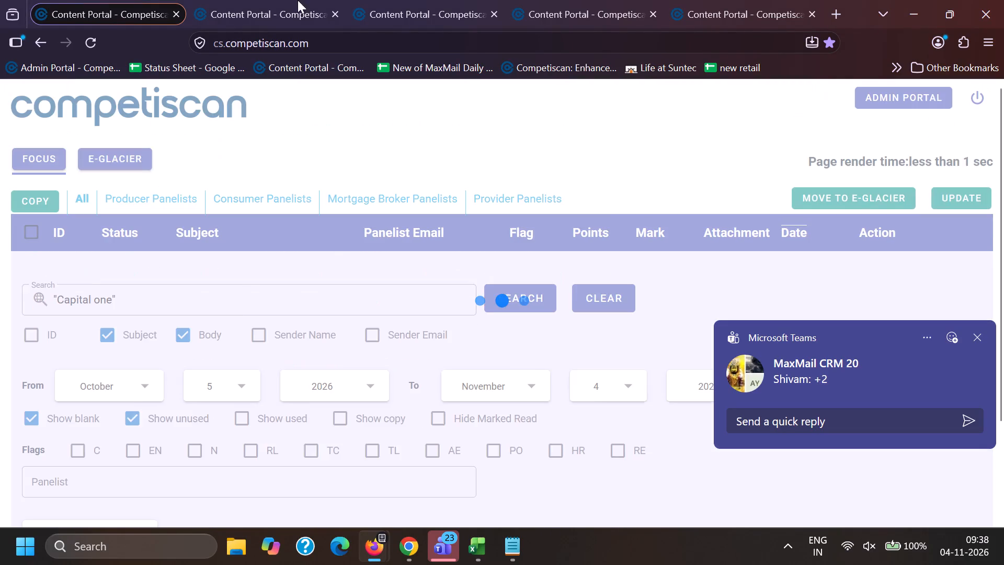
Go through the other open email lists to the one with the car payment and auto financing emails.
left_click(259, 0)
left_click(390, 0)
left_click(218, 266)
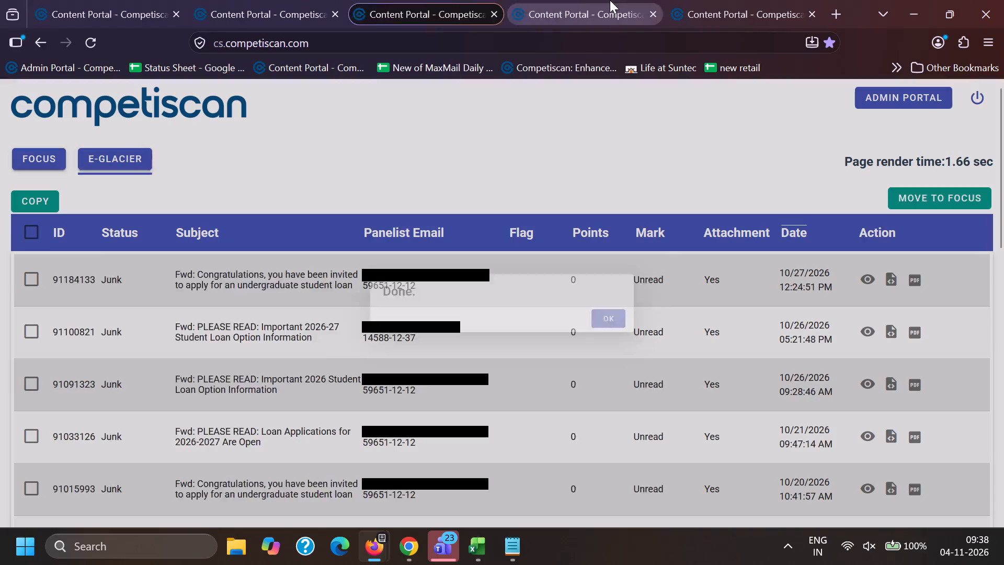
left_click(610, 0)
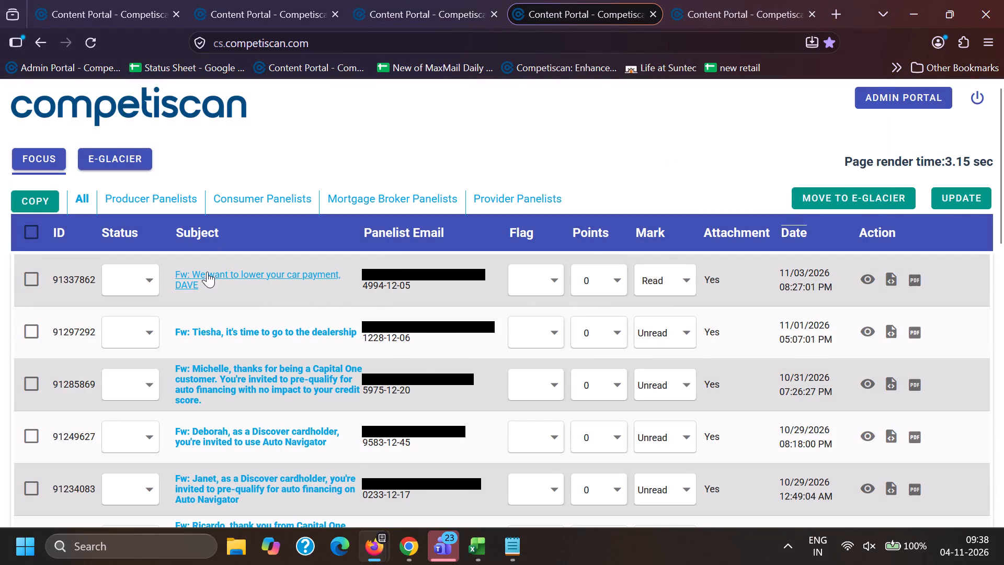
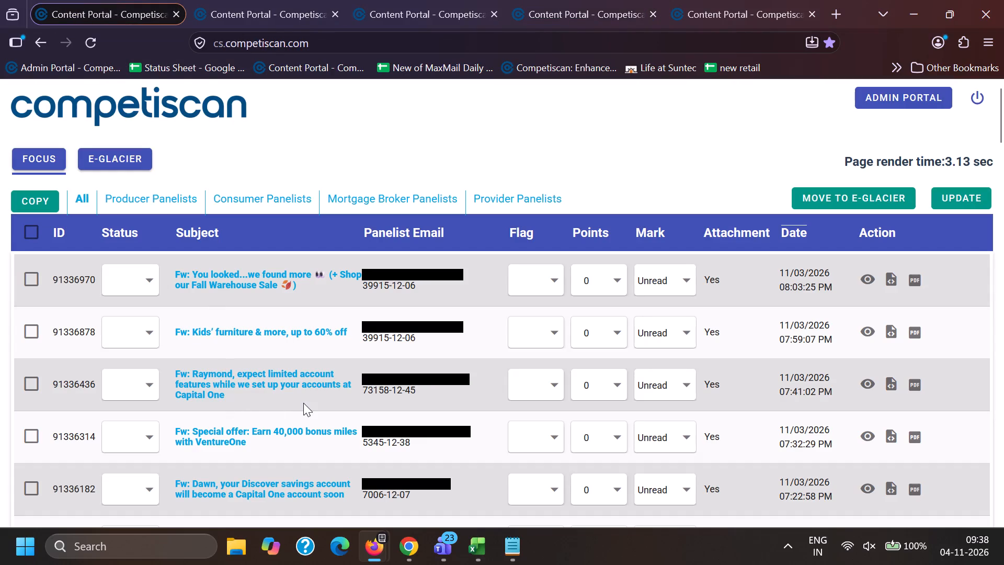
Copy the subject text "expect limited account features while we set up your accounts at Capital One" from email 91336436.
left_click_drag(232, 372, 266, 394)
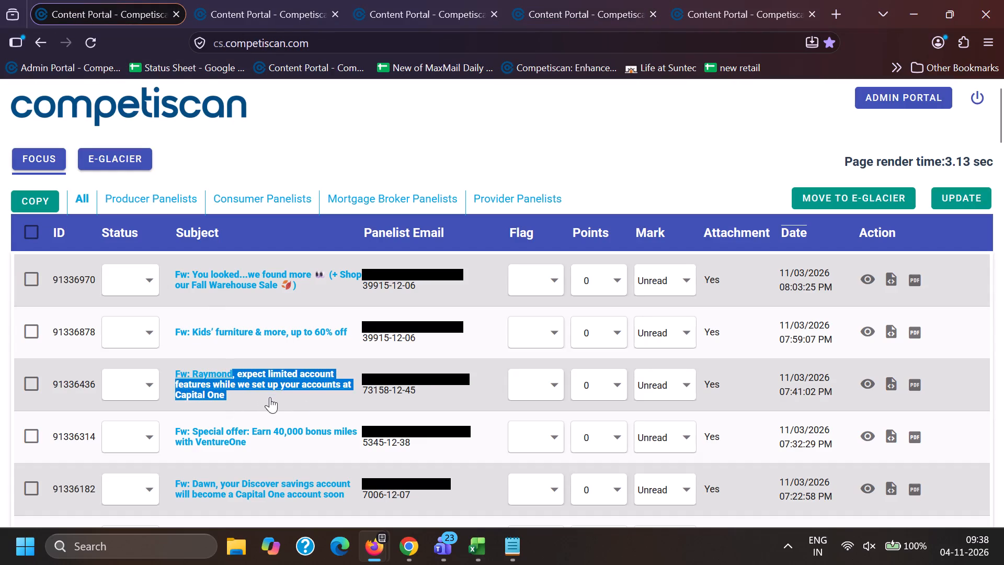
key("ctrl+c")
key("ctrl+c")
Switch to Chrome and select the whole existing search phrase on the Content Portal page listing the undergraduate student loan emails.
left_click(412, 537)
left_click(257, 467)
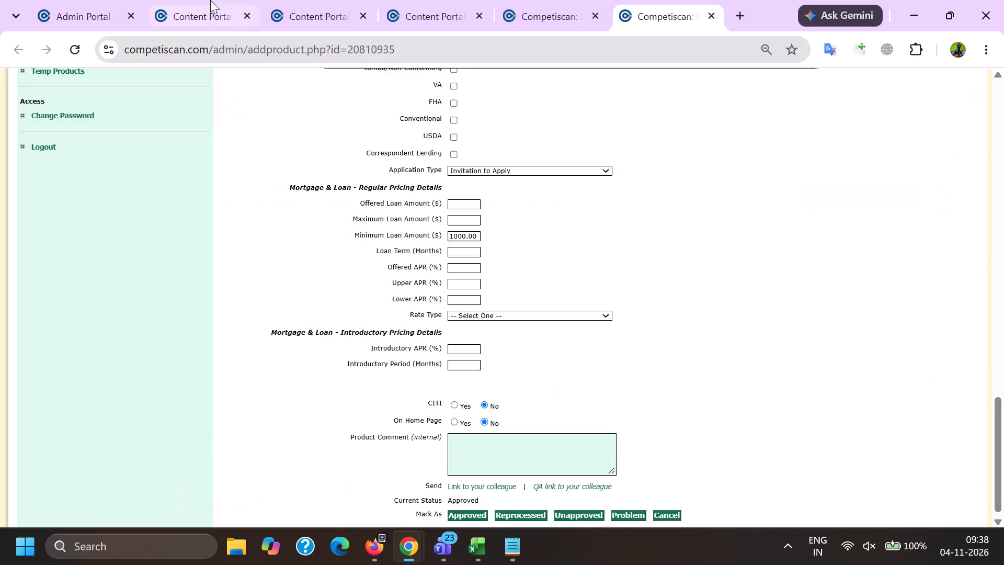
left_click(209, 0)
left_click(280, 0)
scroll(337, 395, "down", 19)
scroll(332, 427, "down", 6)
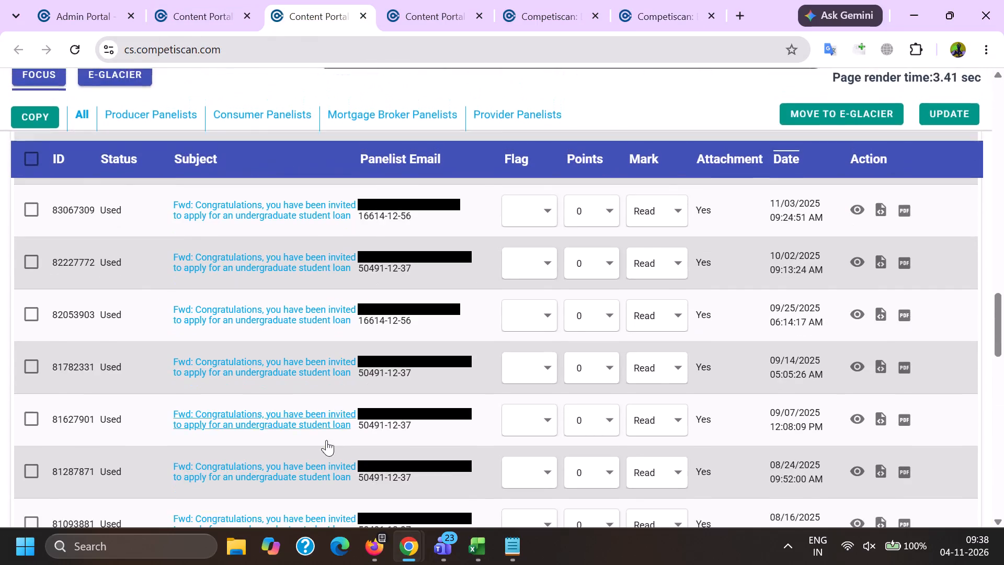
scroll(326, 440, "down", 7)
triple_click(329, 305)
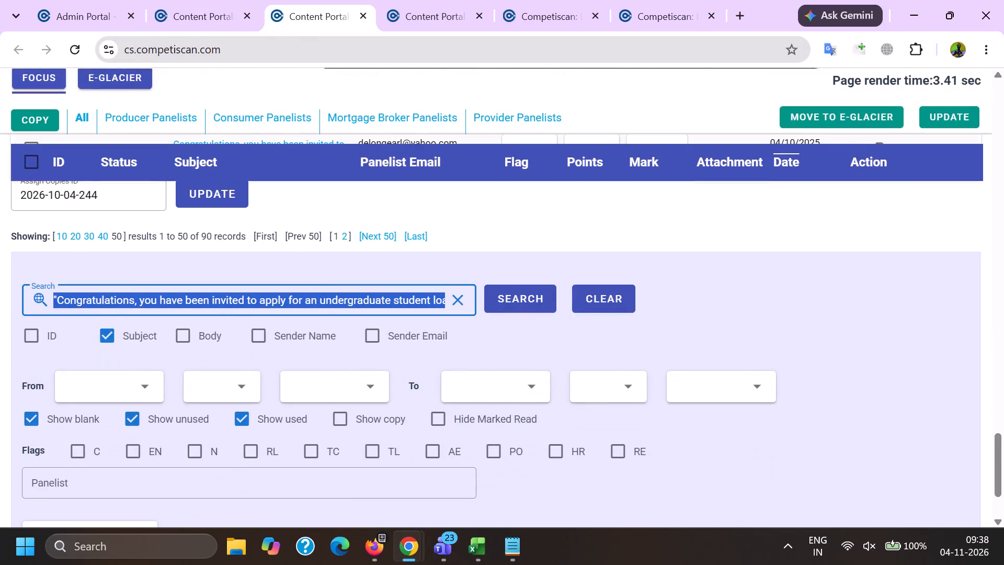
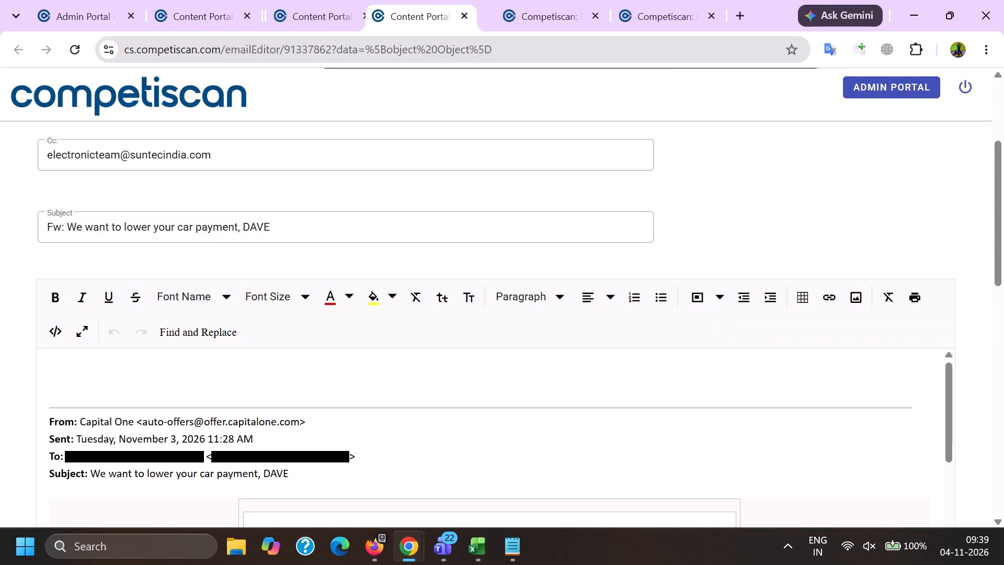
Copy the subject text "We want to lower your car payment," from Capital One email 91337862, leaving out the prefix and recipient name.
left_click_drag(69, 228, 71, 228)
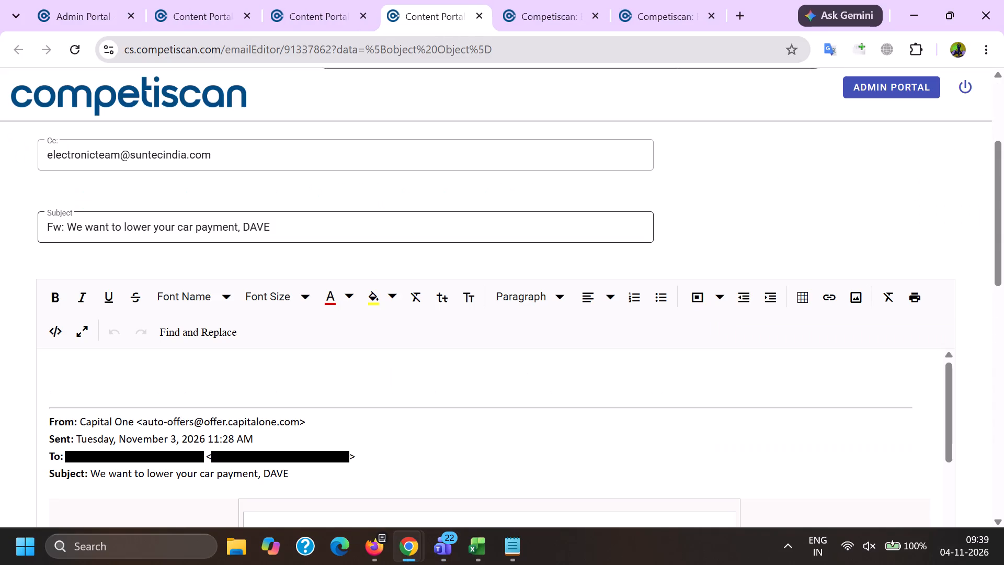
left_click_drag(71, 228, 250, 222)
left_click(242, 226, "shift")
key("ctrl+c")
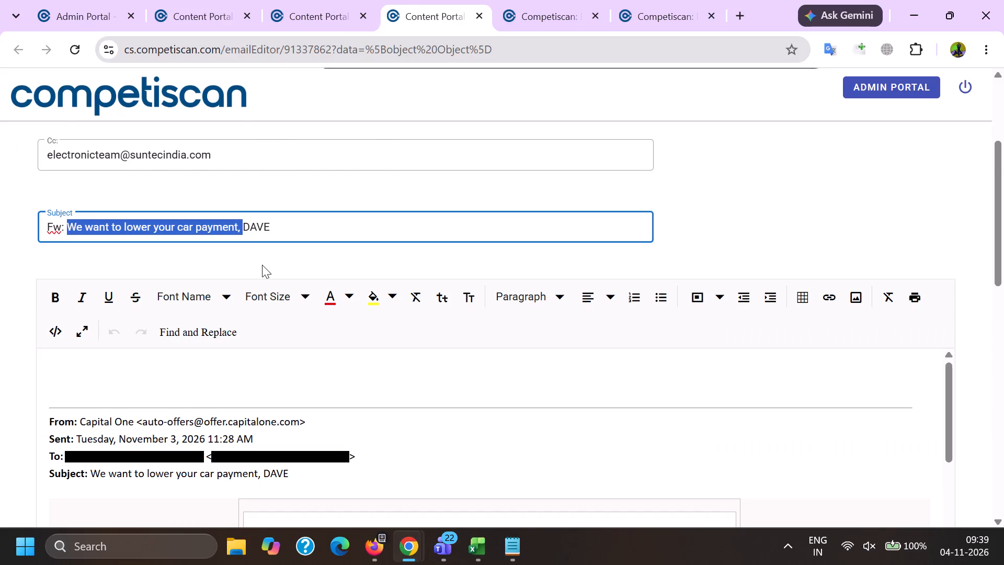
Close the other open Content Portal email tab, keeping the email list and email 91337862 open.
left_click(287, 0)
left_click(369, 21)
Search the Content Portal email list by subject for the quoted phrase "We want to lower your car payment,".
left_click(191, 0)
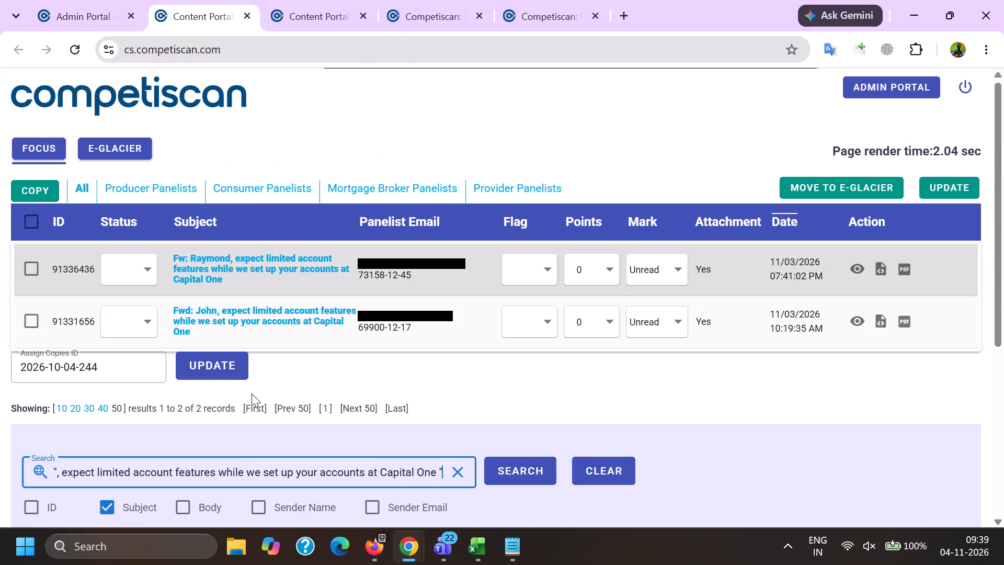
triple_click(347, 464)
key("BackSpace")
key("shift+quotedbl")
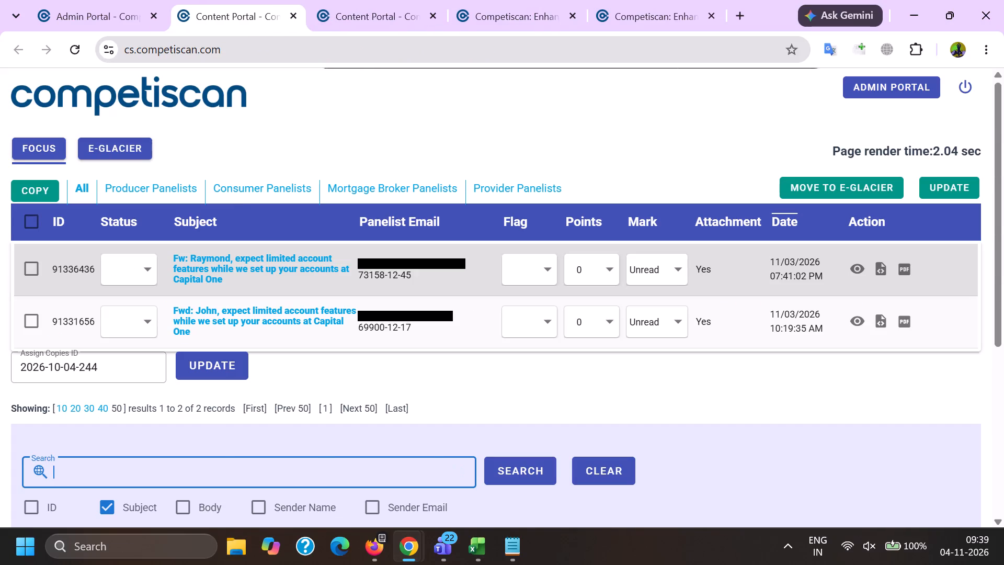
key("ctrl+v")
key("shift+quotedbl")
key("Return")
Copy email ID 91337862 from its page address and go to the entry cell in the Excel workbook.
left_click(413, 0)
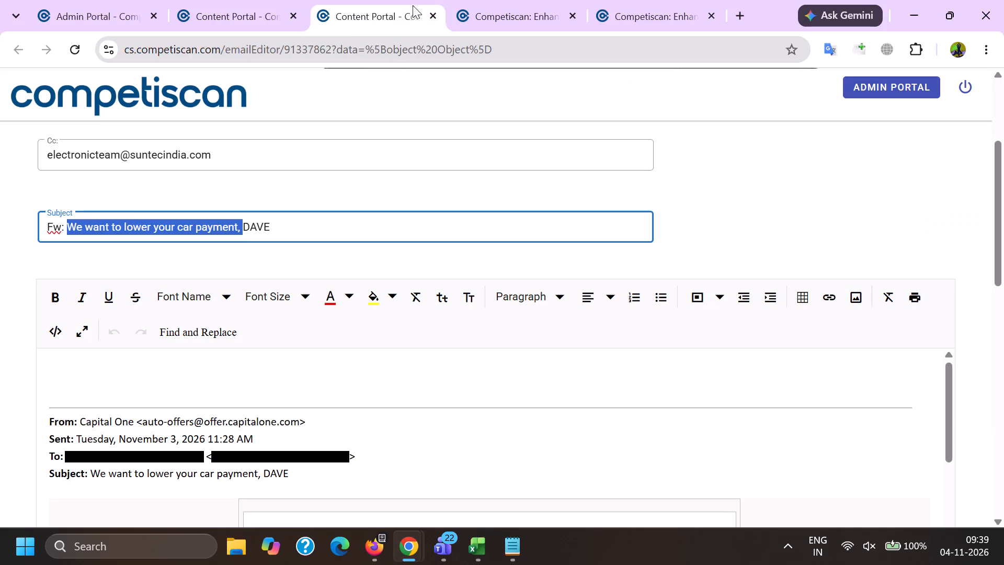
double_click(313, 44)
key("ctrl+c")
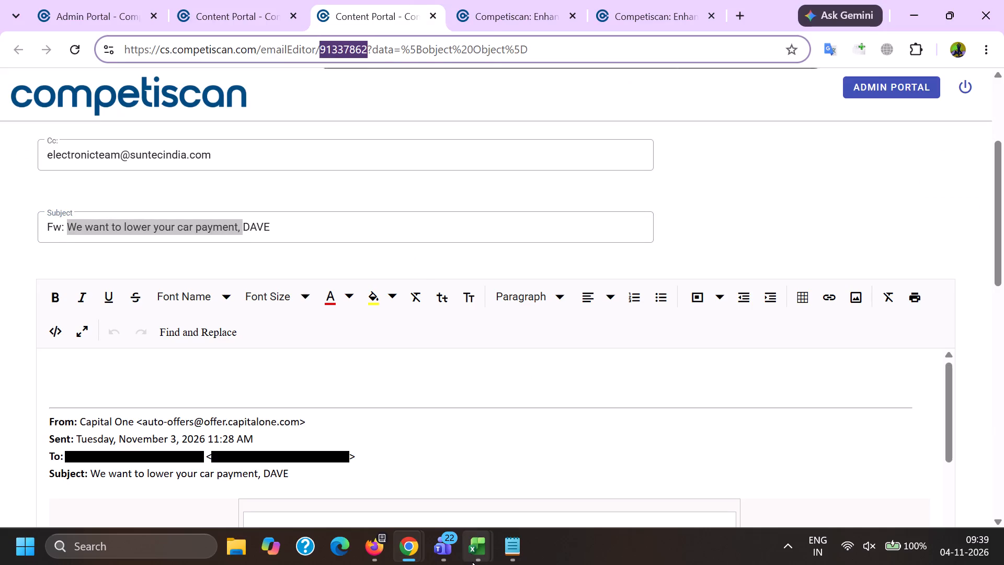
left_click(472, 562)
left_click(651, 469)
left_click(48, 345)
key("Left")
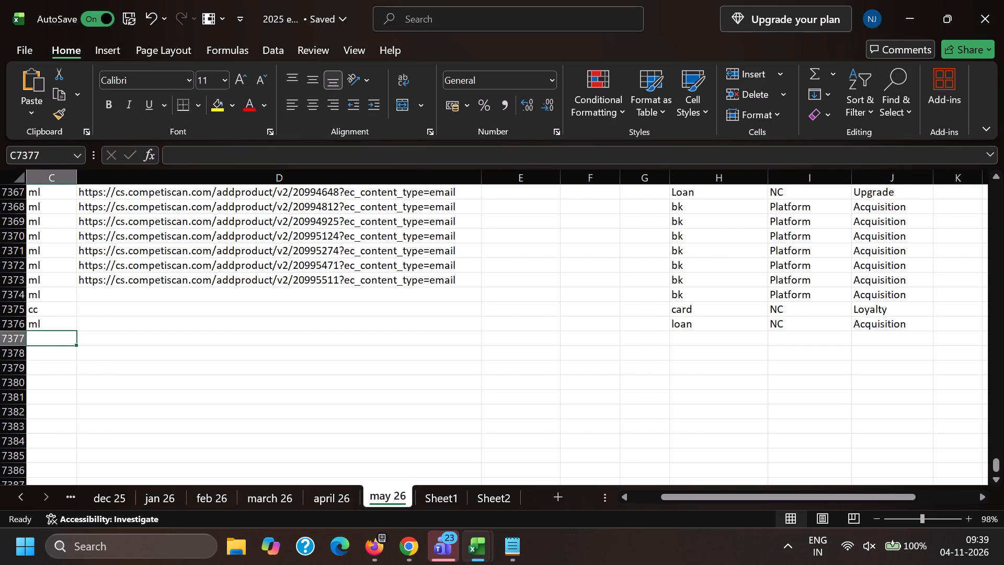
Log email ID 91337862 in row 7377 with ml in column C, loan in column H and NC in column I.
key("ctrl+v")
key("Right")
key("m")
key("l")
key("Right")
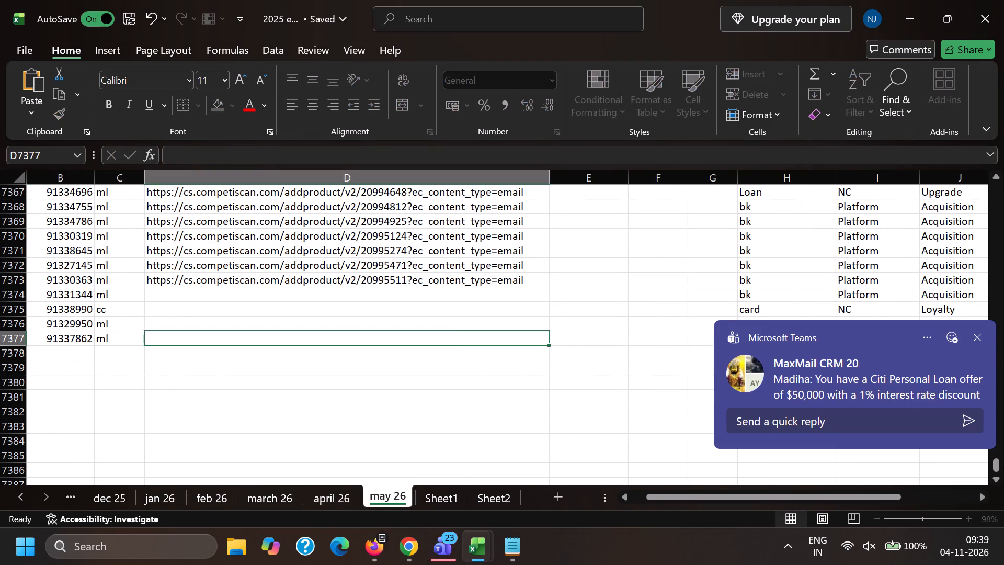
key("Right")
key("Right")
key("Right")
key("Right")
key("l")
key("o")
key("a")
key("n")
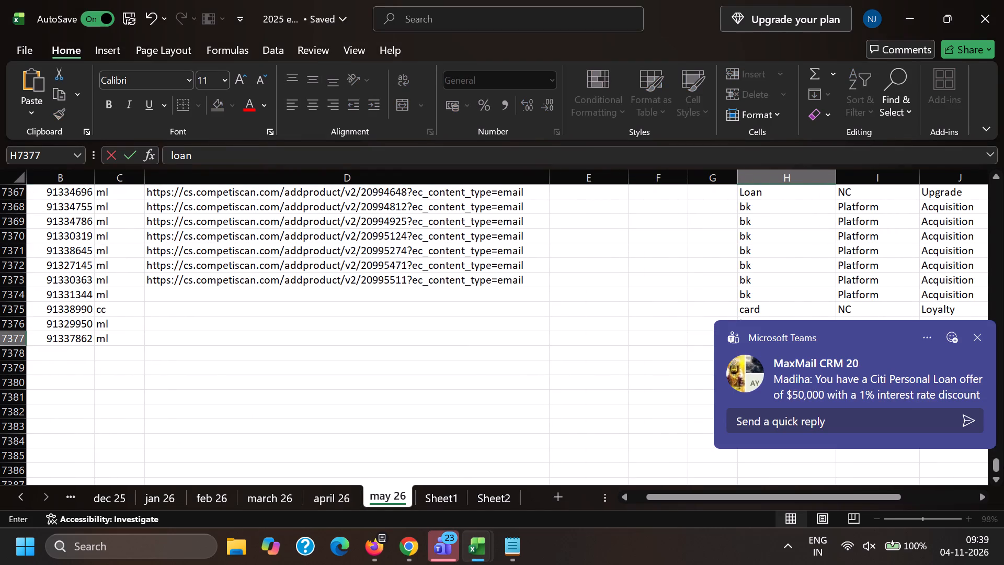
key("Right")
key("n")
key("Right")
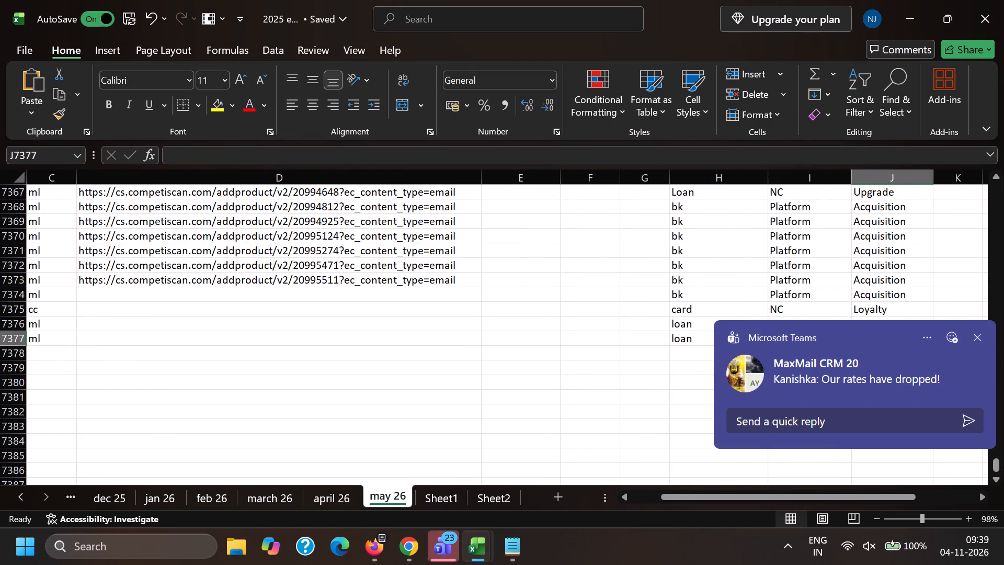
Switch to email 91337862 in Chrome, add blank lines at the top of the body and delete the horizontal rule above the header.
key("alt+Tab")
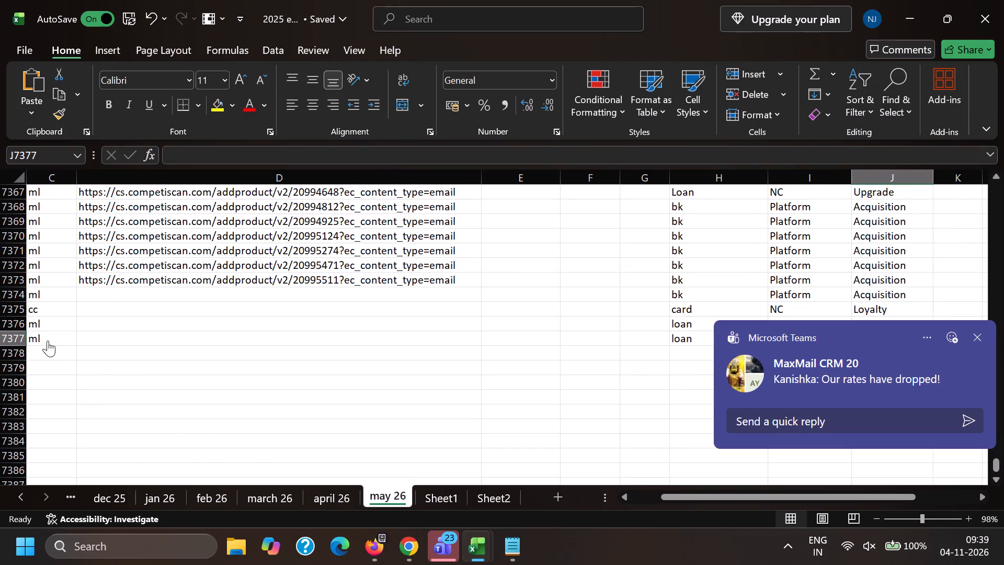
scroll(224, 187, "down", 1)
left_click(49, 337)
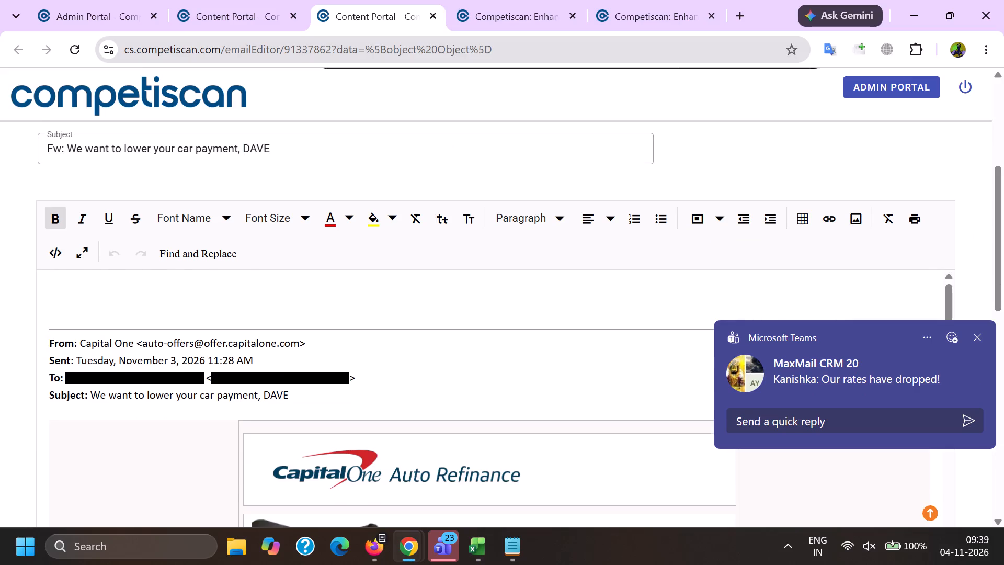
key("Return")
key("Return")
key("Return")
left_click(62, 347)
key("BackSpace")
key("BackSpace")
Delete the whole To line and the sender's email address after Capital One from the forwarded header.
left_click_drag(41, 414, 105, 416)
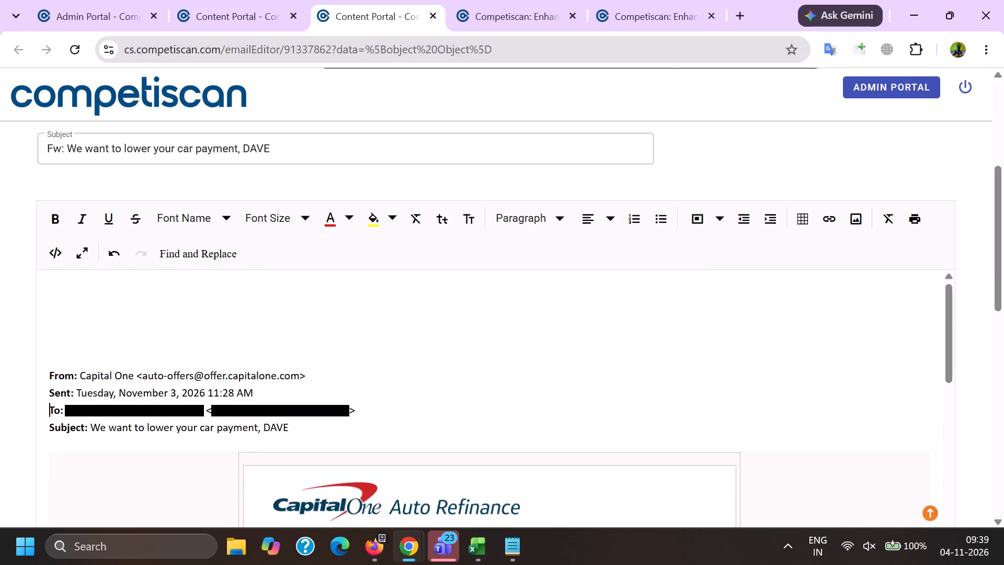
left_click_drag(105, 416, 367, 413)
key("BackSpace")
key("BackSpace")
left_click_drag(140, 380, 315, 373)
key("BackSpace")
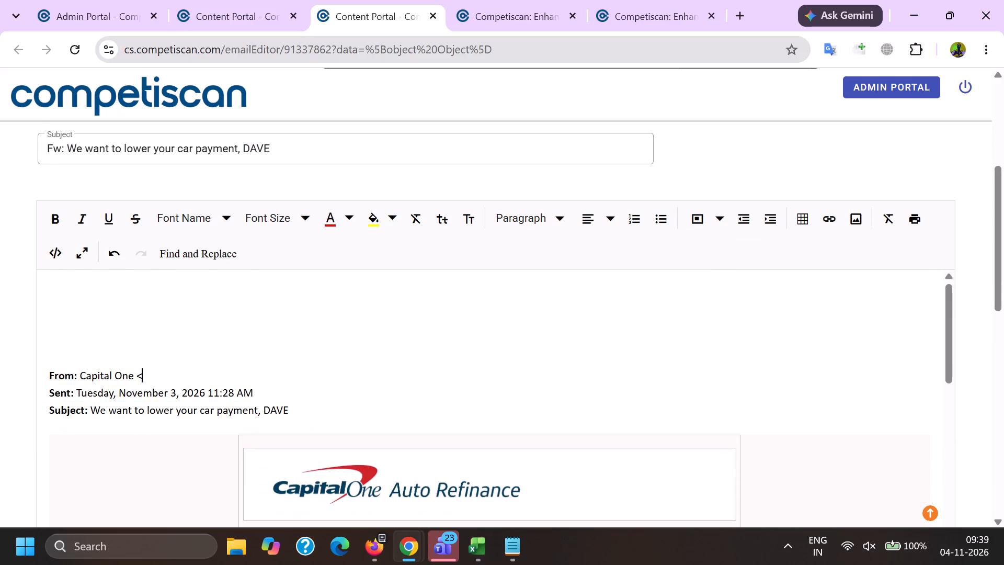
key("BackSpace")
Copy the recipient's first name from the header's Subject line in the email body and delete it there.
scroll(154, 283, "down", 1)
double_click(270, 326)
key("ctrl+c")
key("BackSpace")
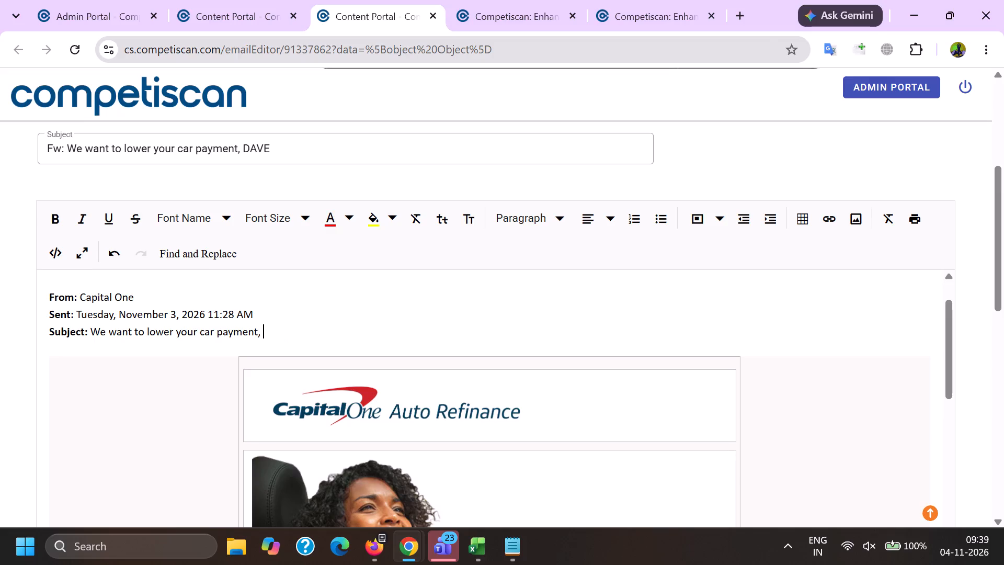
Find the copied recipient name across the page and delete its remaining occurrence in the email body.
key("ctrl+f")
key("ctrl+v")
key("Return")
key("Return")
key("Return")
key("Return")
key("Return")
key("Return")
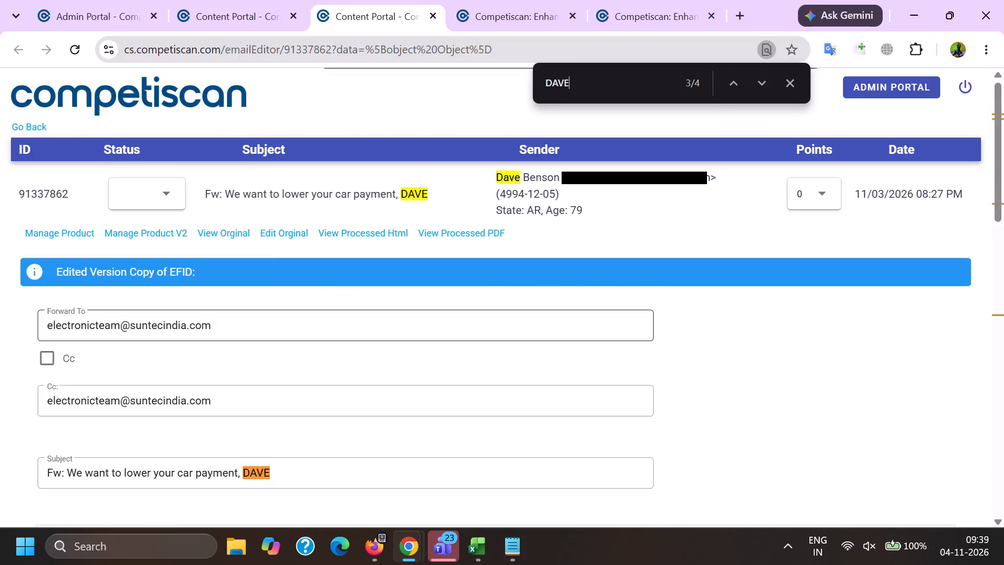
key("Return")
double_click(297, 236)
key("BackSpace")
Copy the link address of Privacy in the Capital One email's footer.
scroll(347, 269, "down", 7)
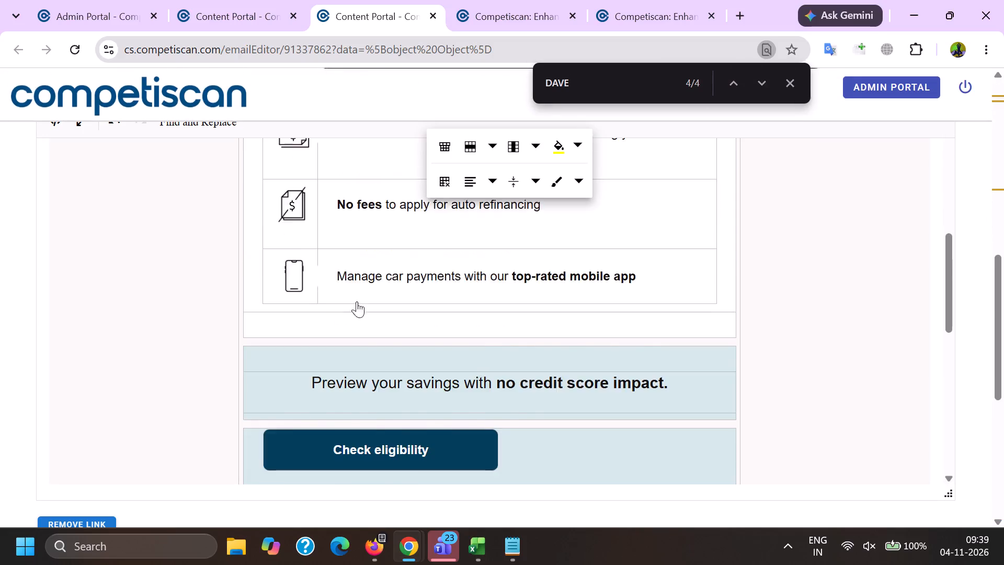
scroll(357, 301, "down", 6)
right_click(377, 252)
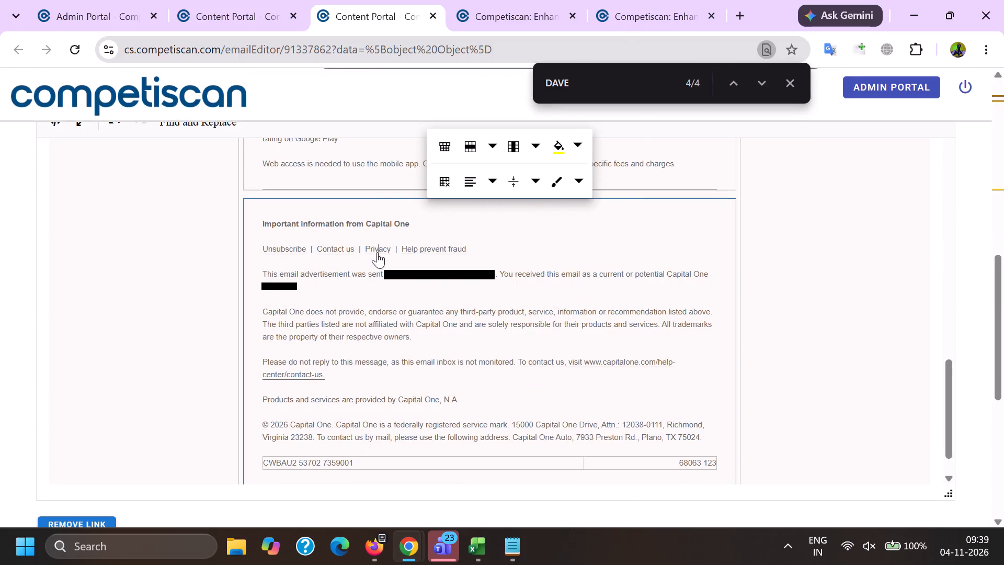
left_click(440, 172)
Remove all links from the email body.
scroll(2, 295, "down", 2)
left_click(84, 369)
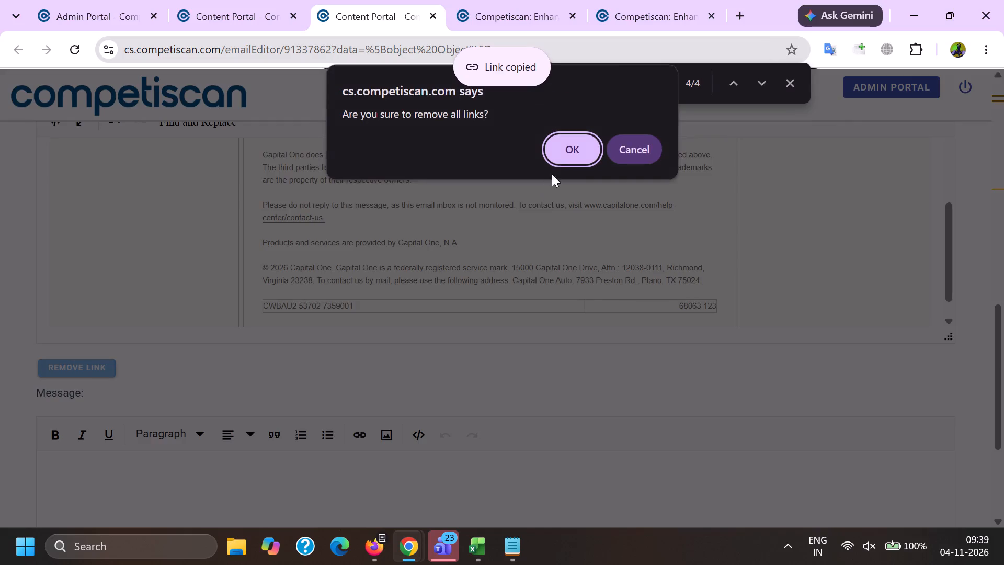
left_click(559, 149)
Insert the copied Capital One web address as a link at the footer's Privacy text.
scroll(401, 449, "up", 2)
left_click(379, 252)
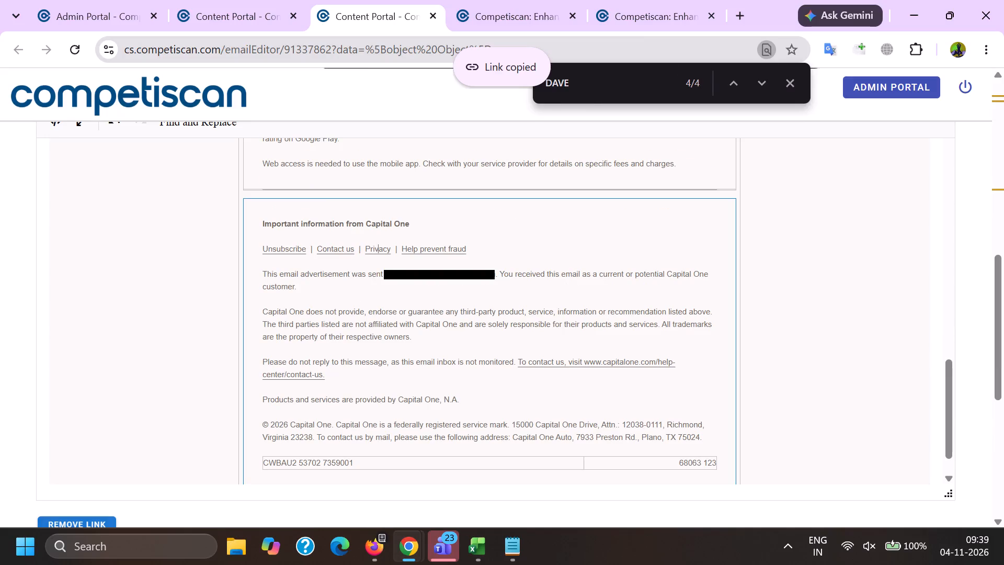
key("ctrl+k")
key("ctrl+v")
left_click(516, 330)
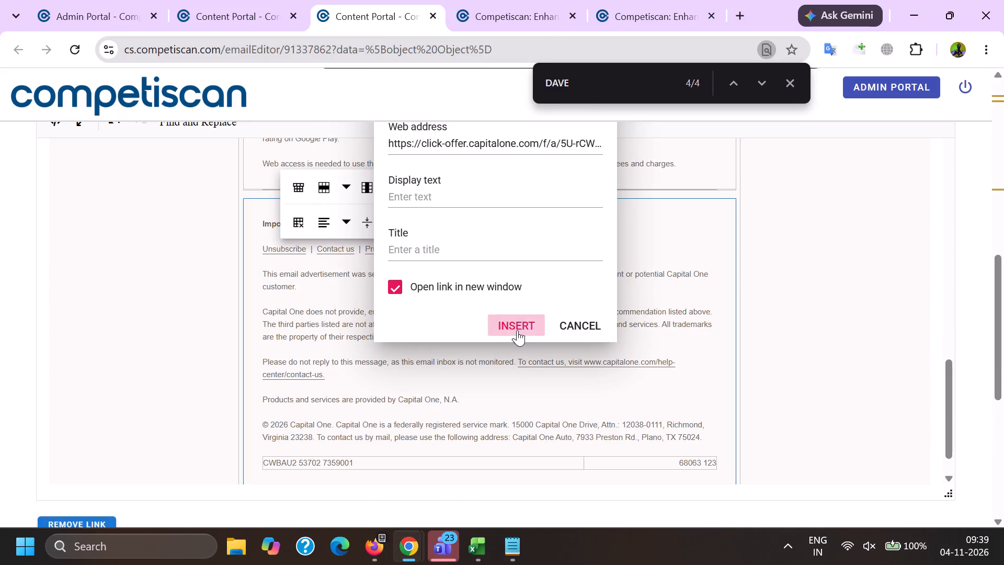
scroll(718, 174, "down", 20)
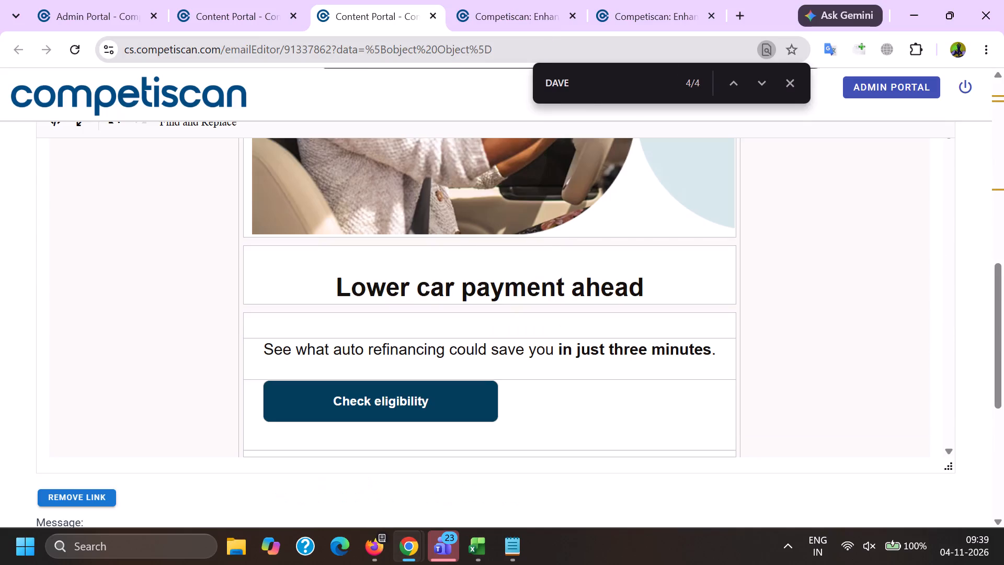
Delete the recipient's address after "This email advertisement was sent to" in the footer of email 91337862.
scroll(530, 348, "down", 11)
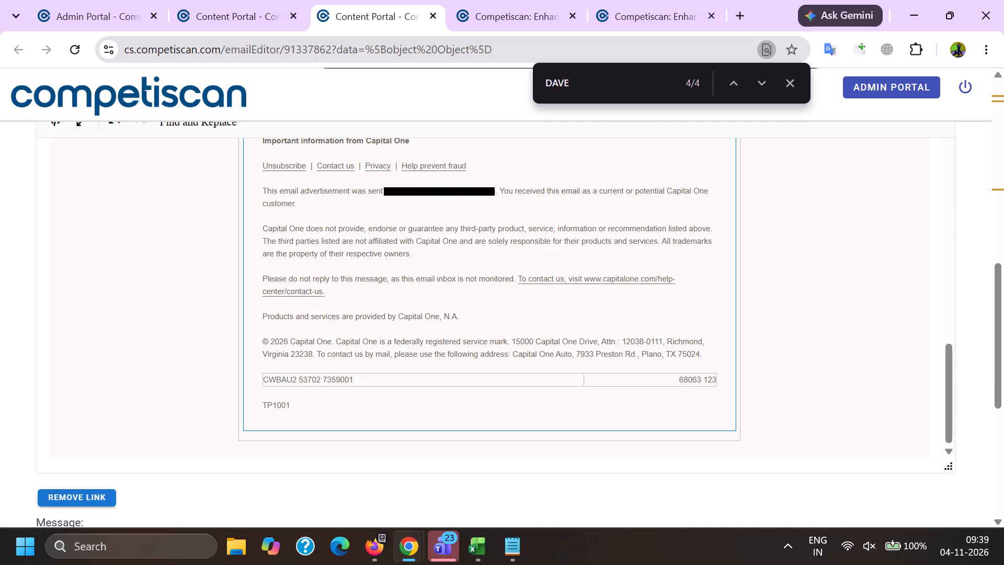
left_click_drag(389, 194, 481, 199)
left_click(415, 198)
left_click_drag(392, 193, 497, 192)
key("BackSpace")
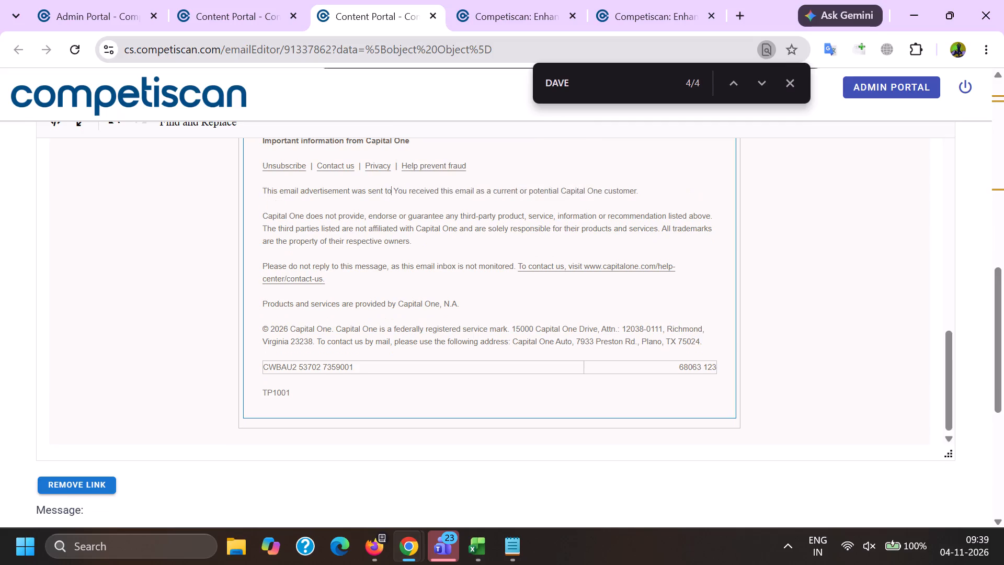
Delete the tracking codes below the copyright notice in the email footer, down to and including TP1001.
scroll(335, 225, "down", 2)
left_click_drag(260, 212, 355, 233)
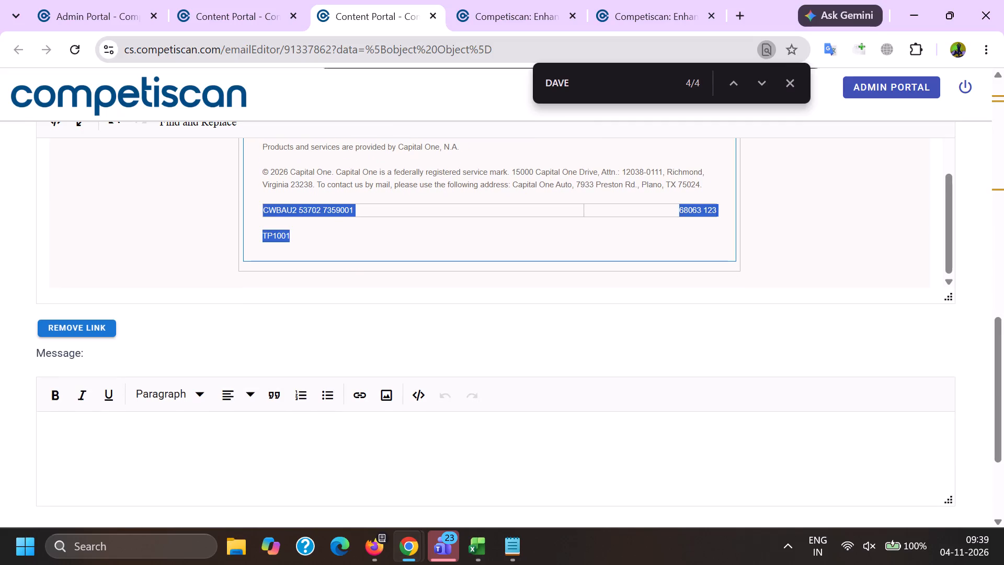
key("BackSpace")
Save the product info for email 91337862.
scroll(311, 344, "down", 5)
left_click(343, 391)
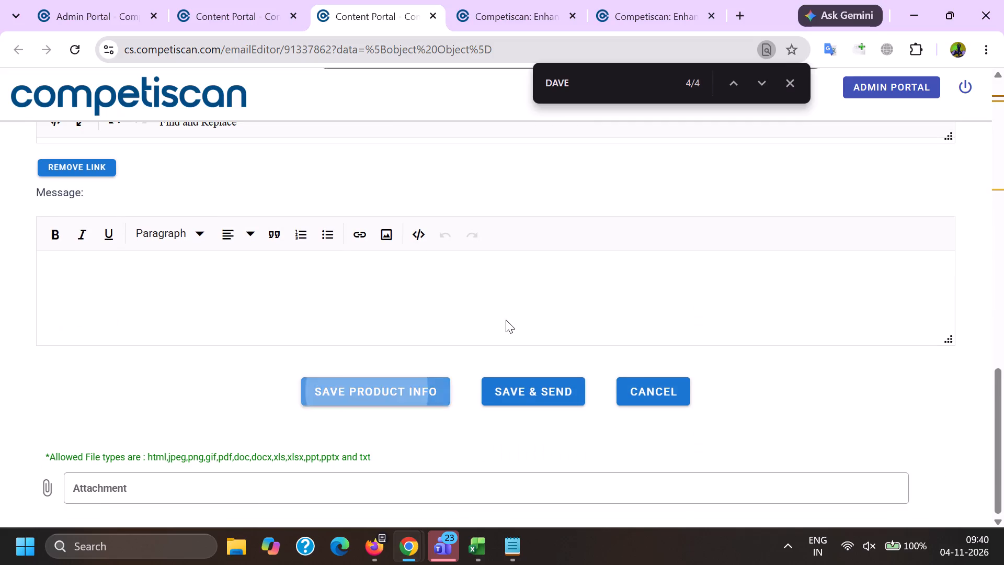
left_click(526, 313)
left_click(267, 0)
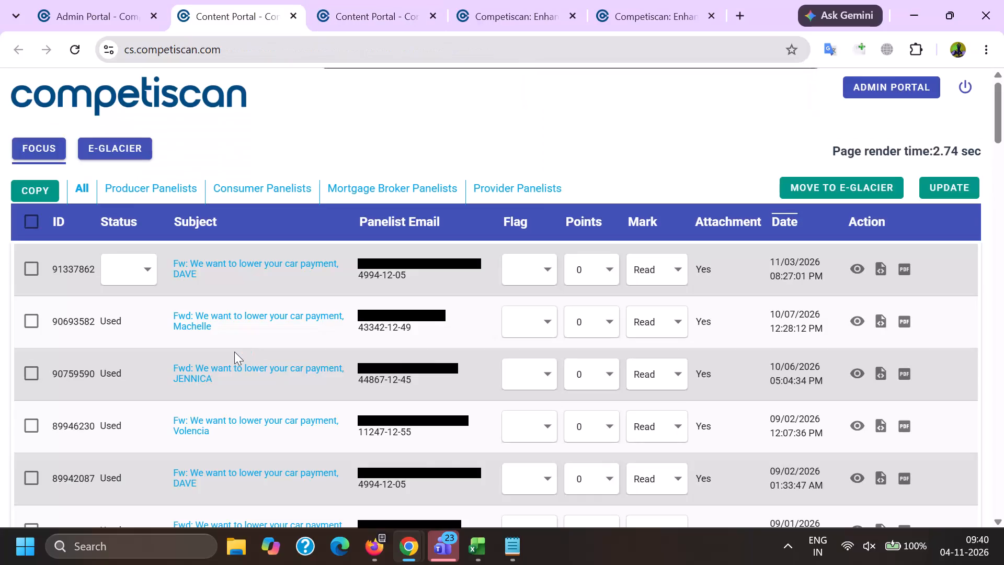
left_click(854, 317)
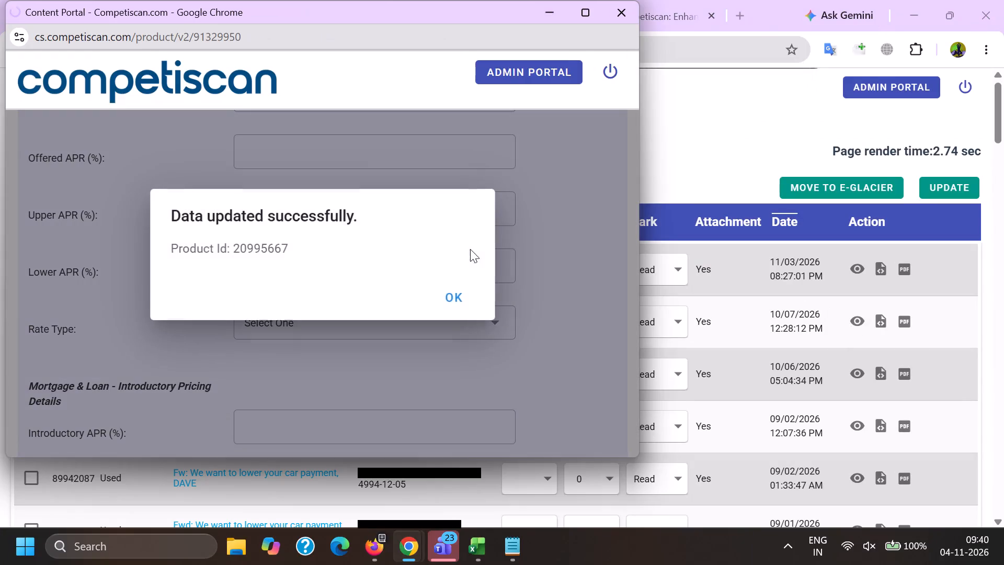
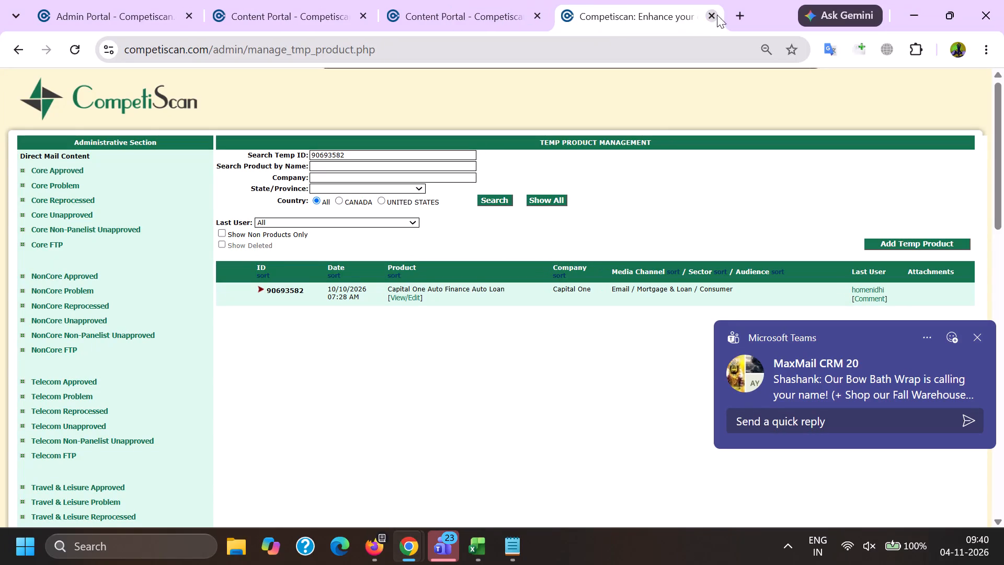
Open the bookmarked Other Retail Records spreadsheet in a new browser tab.
left_click(736, 14)
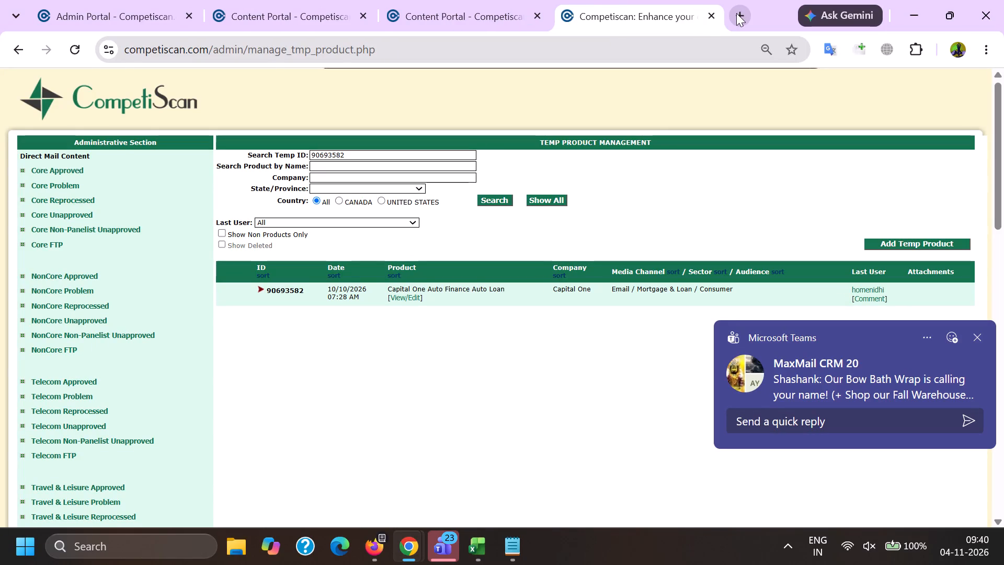
left_click(889, 77)
scroll(803, 231, "down", 20)
scroll(803, 231, "down", 4)
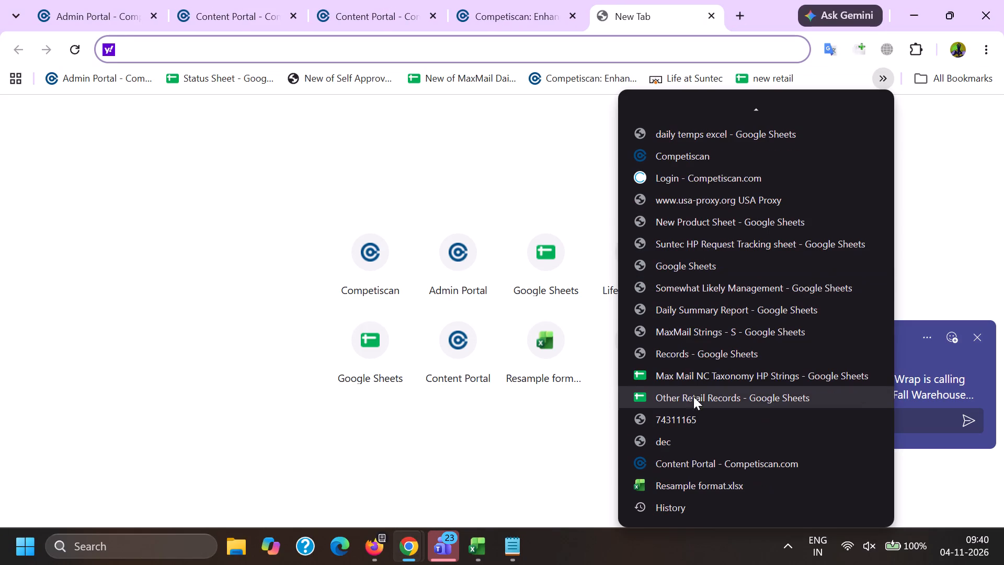
scroll(693, 397, "down", 1)
left_click(674, 397)
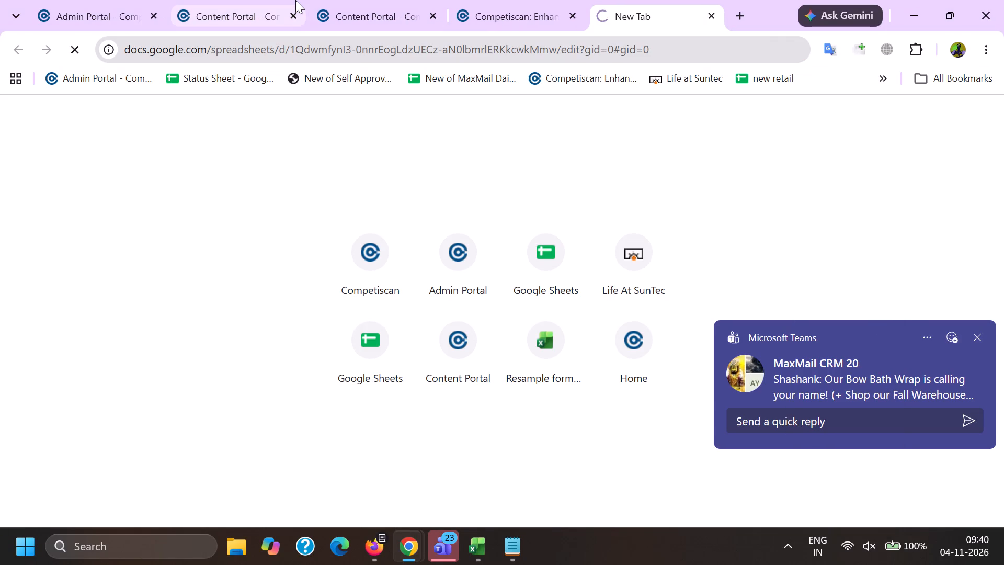
Return to the Content Portal editor page of email 91337862.
left_click(368, 0)
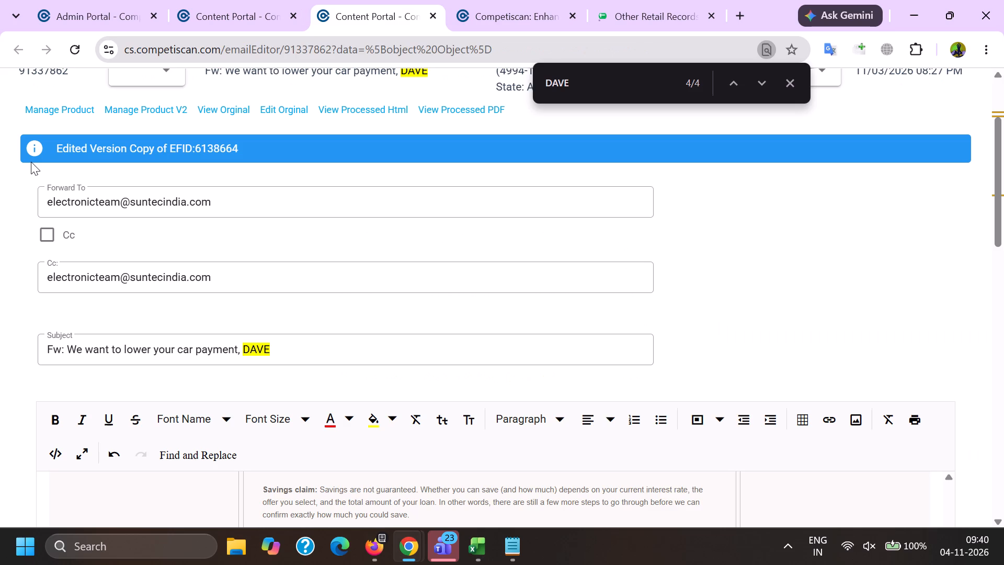
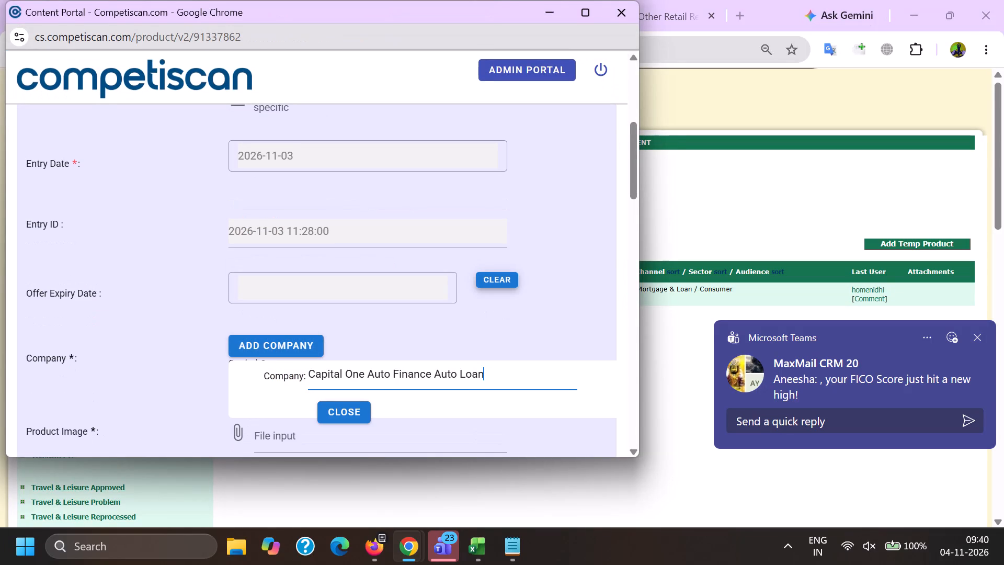
Shorten the company search text to "Capital One Auto Fi" and set the product name to Capital One Auto Finance Auto Loan.
left_click_drag(402, 376, 464, 388)
left_click_drag(464, 388, 559, 396)
key("BackSpace")
scroll(369, 232, "down", 7)
scroll(307, 419, "down", 2)
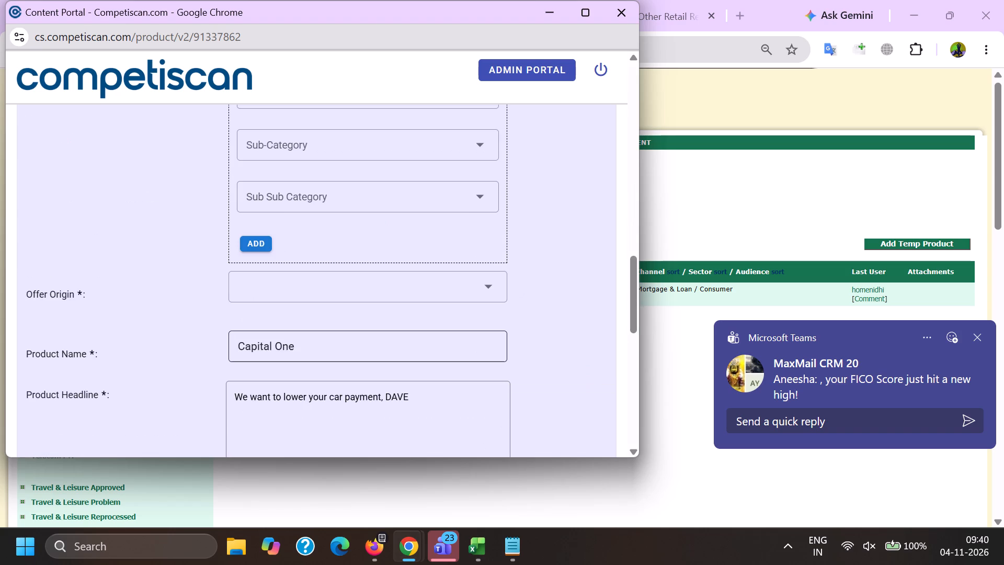
left_click_drag(311, 342, 45, 324)
key("ctrl+v")
Add Capital One Auto Finance as a company from the search suggestions.
scroll(327, 323, "up", 8)
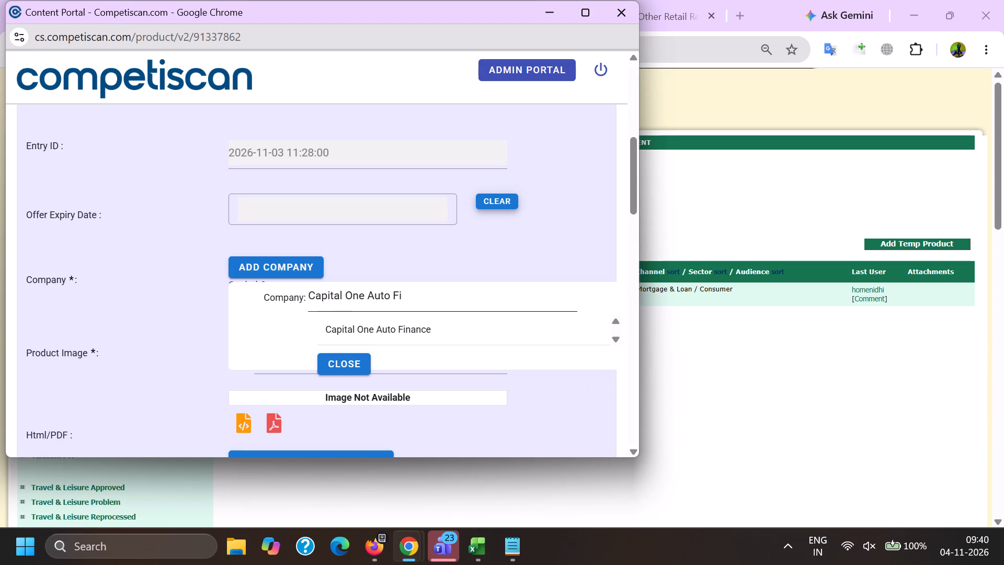
left_click(338, 335)
left_click(254, 296)
Copy the product headline from the open reference product record with ID 20849895.
key("alt+Tab")
left_click(566, 0)
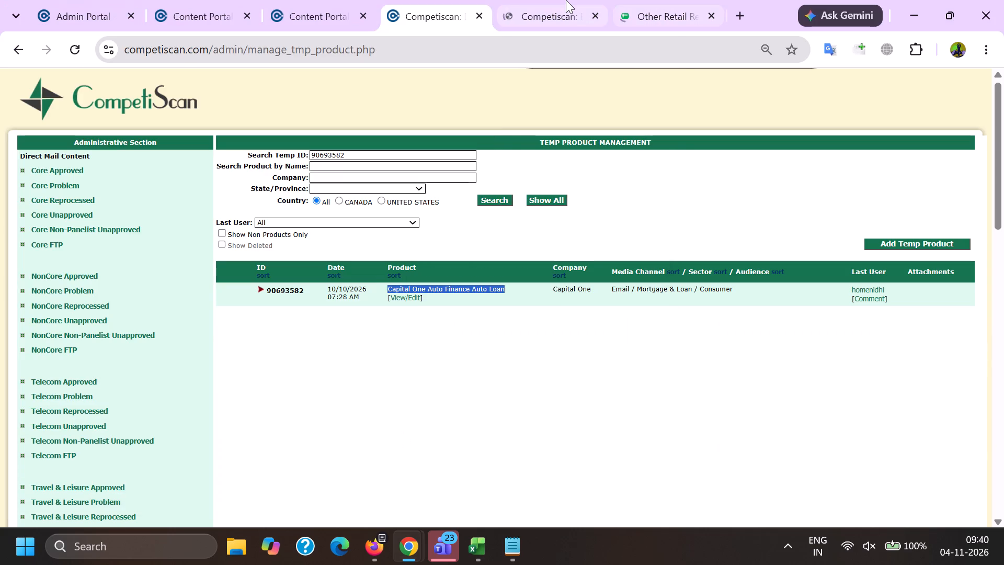
key("alt+Tab")
key("alt+Tab")
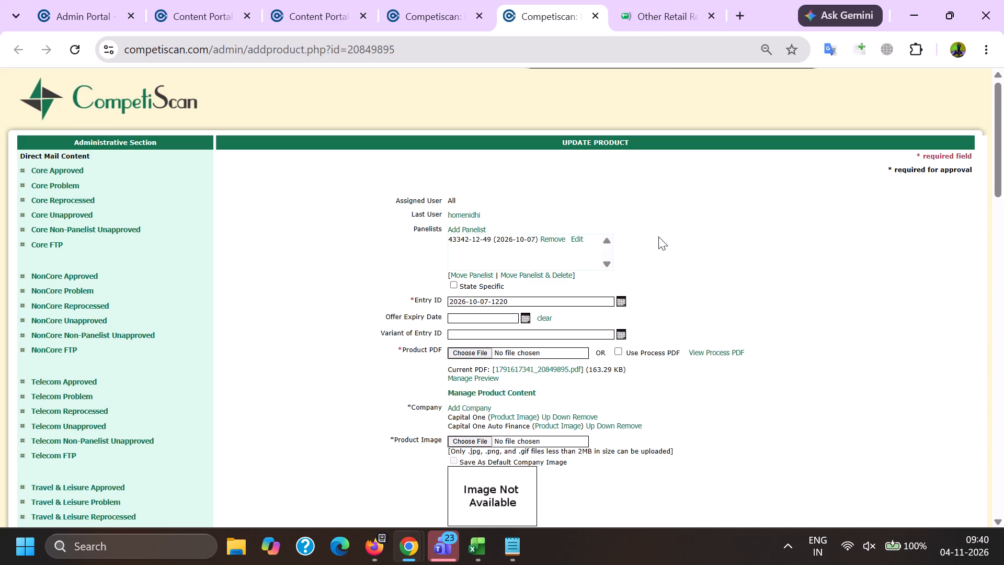
scroll(655, 239, "down", 5)
left_click_drag(615, 360, 348, 306)
key("ctrl+c")
scroll(350, 305, "up", 5)
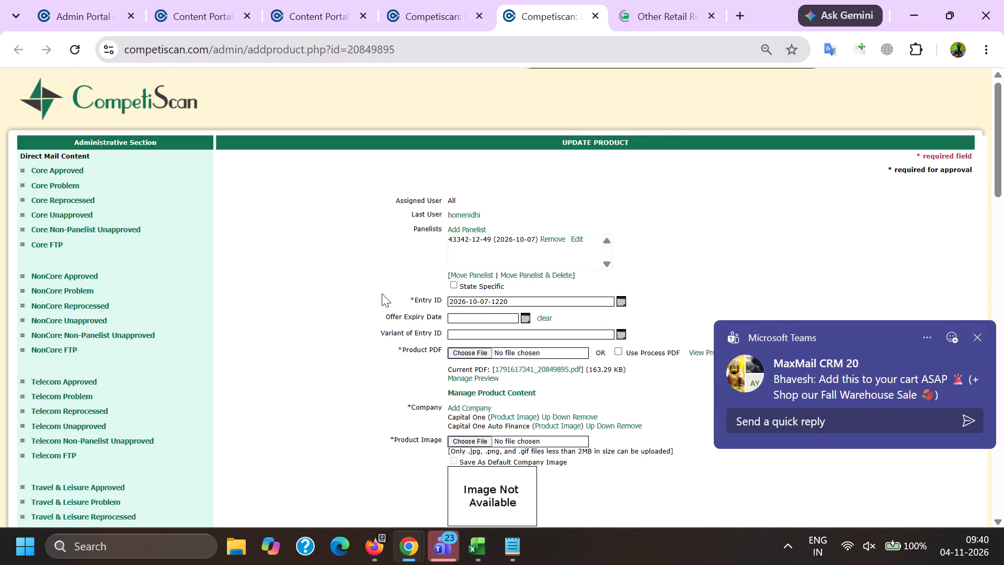
Classify email 91337862 under sector Mortgage & Loan, category Secured and sub-category Vehicle Financing.
key("alt+Tab")
scroll(332, 238, "down", 8)
left_click(287, 148)
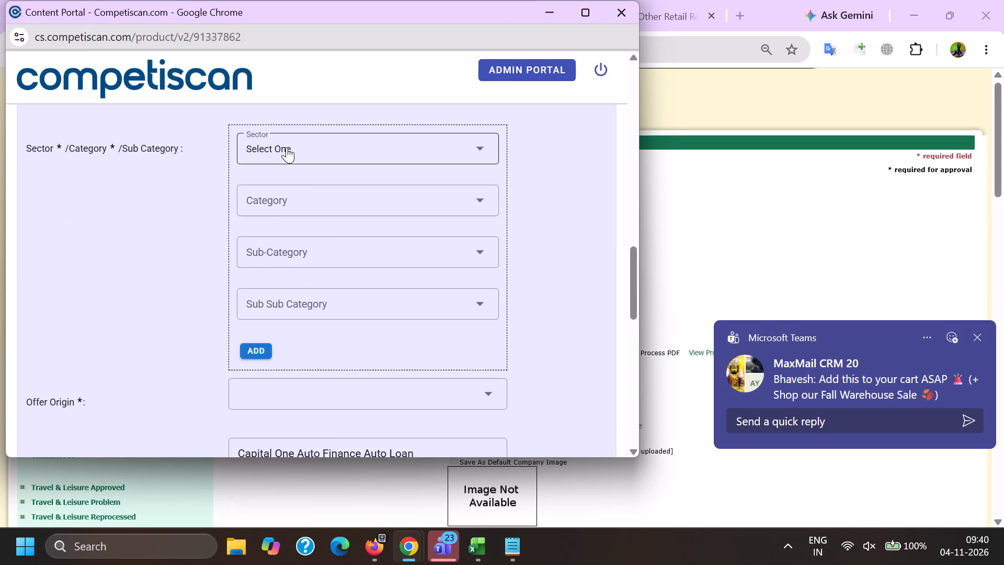
scroll(307, 234, "down", 2)
left_click_drag(328, 282, 320, 280)
left_click_drag(181, 261, 186, 260)
left_click(250, 203)
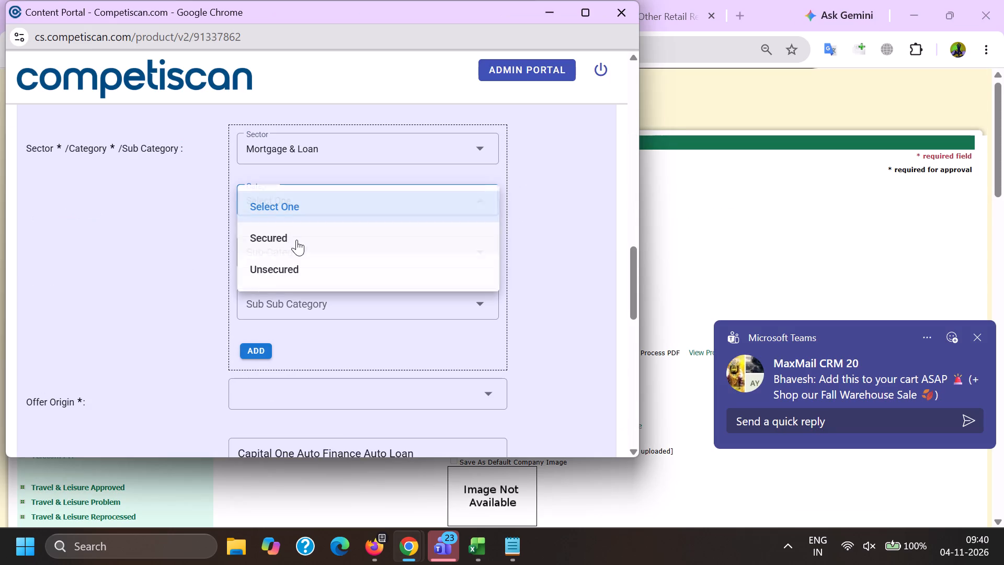
left_click(298, 234)
left_click_drag(195, 233, 205, 235)
left_click(305, 248)
scroll(305, 173, "down", 2)
scroll(298, 262, "down", 5)
left_click(330, 271)
left_click_drag(177, 246, 180, 246)
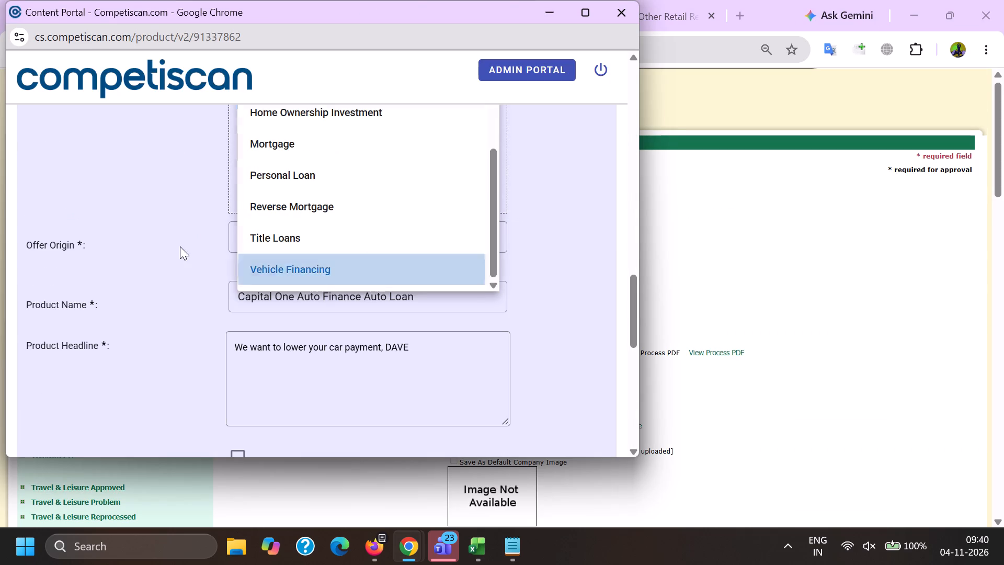
left_click_drag(180, 246, 199, 246)
Check the reference record's classification, set the sub sub category to Refinance and add the classification.
left_click(279, 152)
key("alt+Tab")
scroll(305, 274, "down", 2)
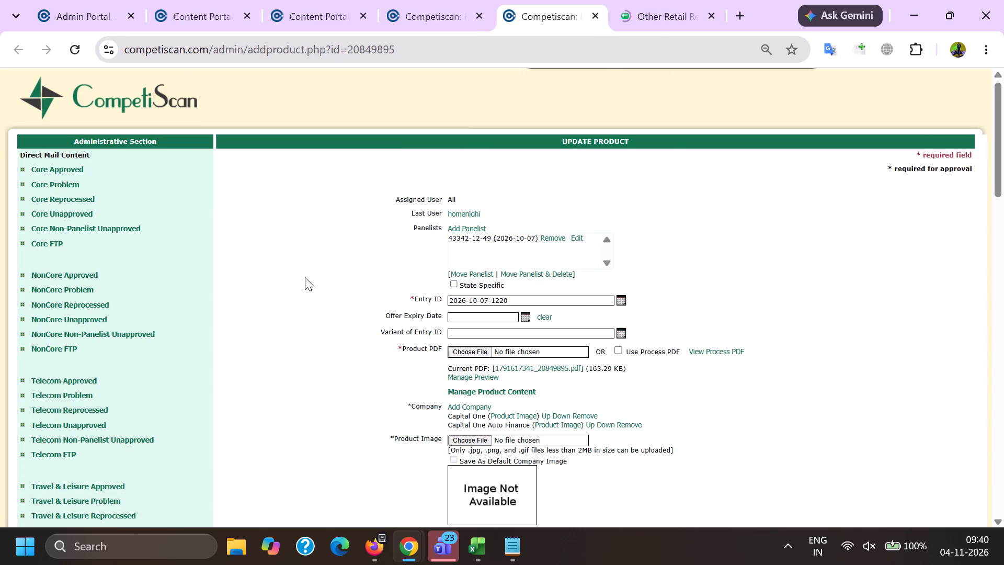
scroll(305, 277, "down", 2)
key("alt+Tab")
left_click(294, 245)
left_click_drag(169, 230, 201, 233)
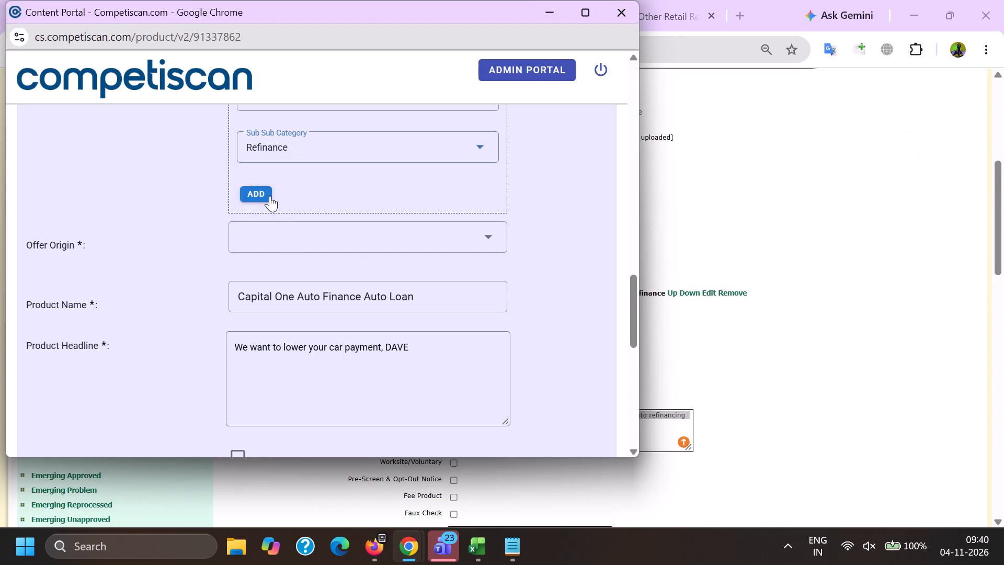
left_click(270, 191)
Set the offer origin to Provider/Bank.
left_click(270, 273)
left_click(299, 335)
Replace the product headline with "We want to lower your car payment, [Name]. See what auto refinancing could save you in just three minutes".
key("alt+Tab")
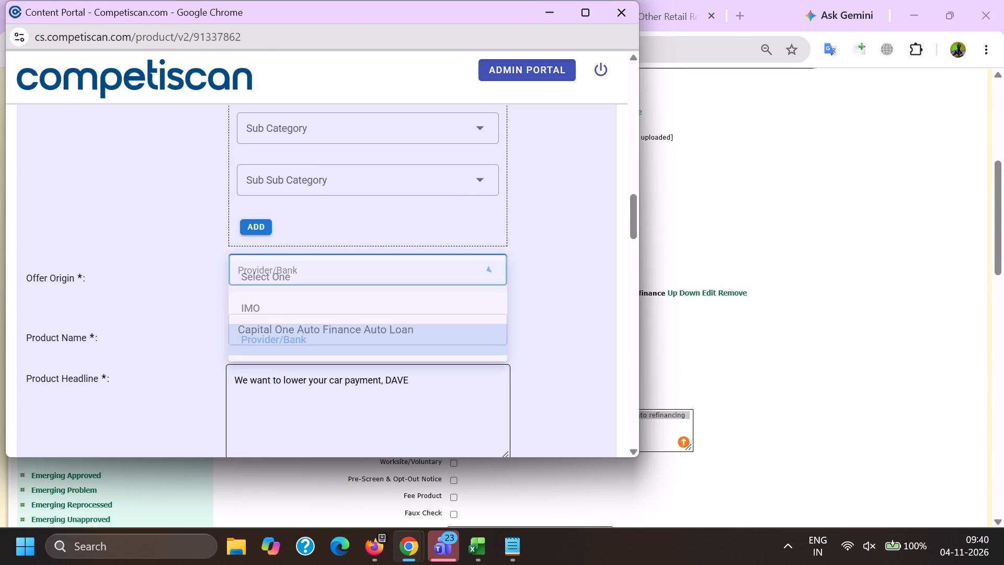
key("alt+Tab")
left_click_drag(453, 395, 55, 381)
key("ctrl+v")
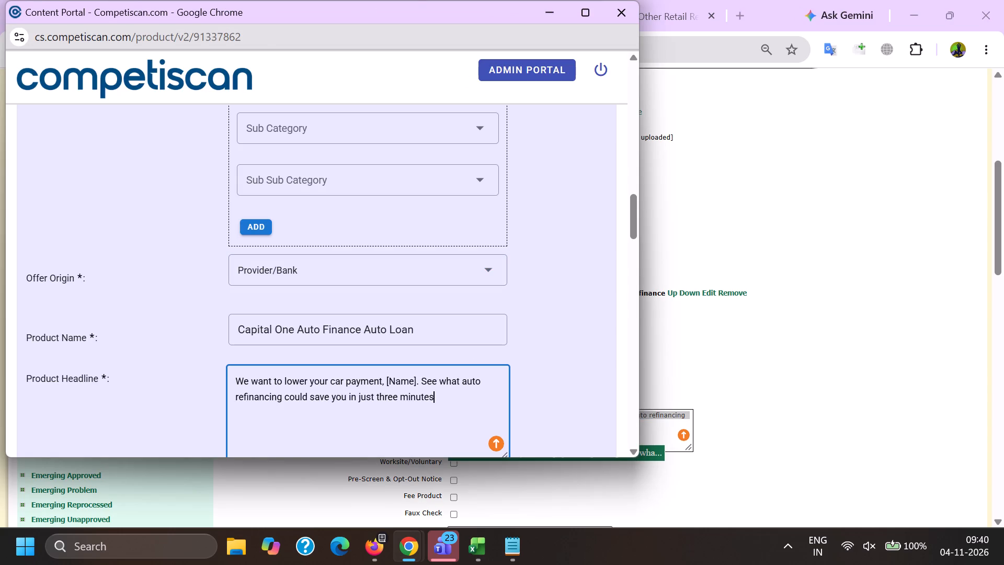
Set the response mechanism to URL/Website, following the reference product record.
key("alt+Tab")
scroll(260, 306, "down", 5)
key("alt+Tab")
scroll(299, 292, "down", 5)
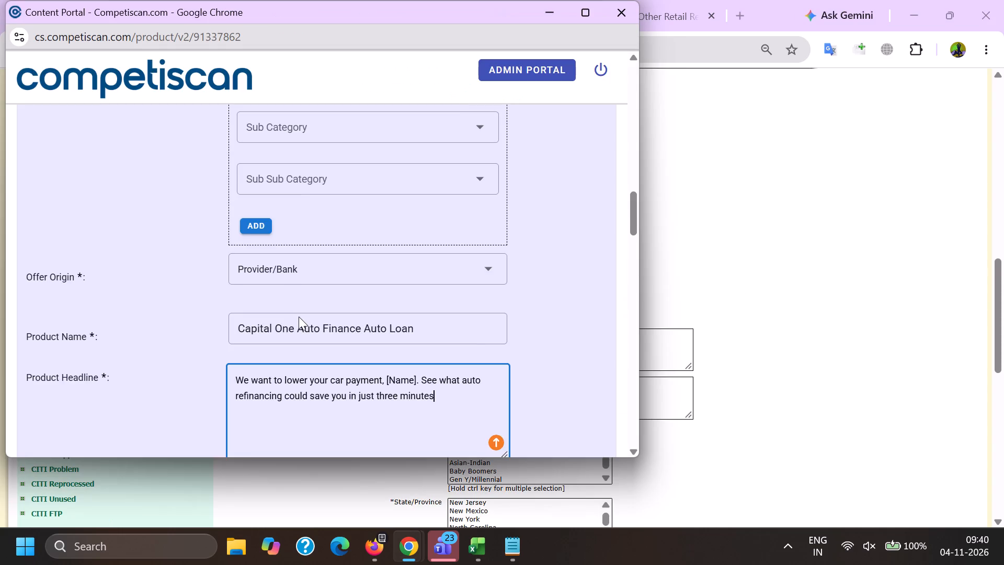
left_click(269, 417)
scroll(314, 142, "down", 3)
scroll(260, 287, "up", 2)
left_click(263, 252)
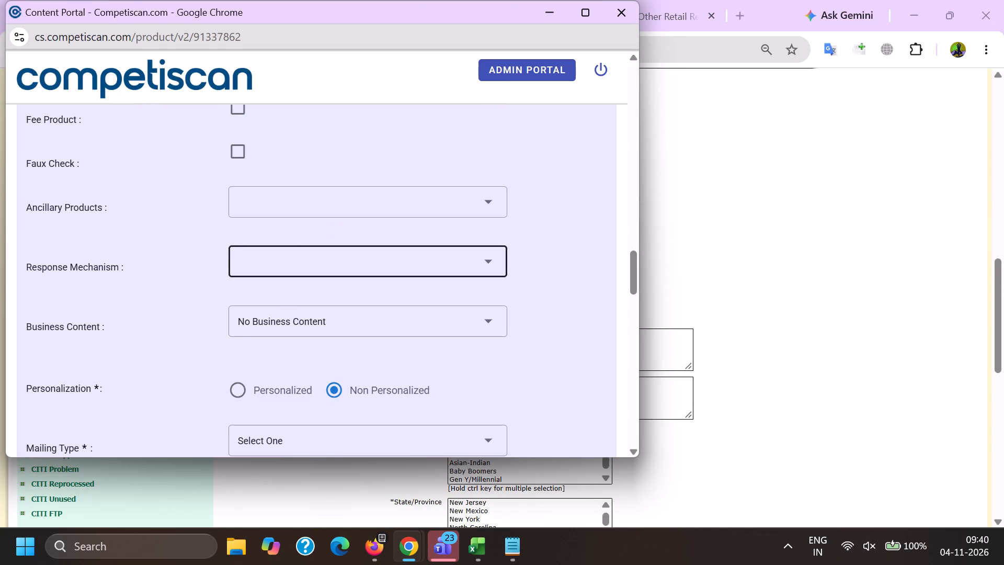
scroll(271, 166, "down", 6)
left_click(306, 376)
left_click(204, 334)
Mark the product as Personalized and set its mailing type to Upgrade/Cross-Sell, matching the reference record.
left_click(261, 307)
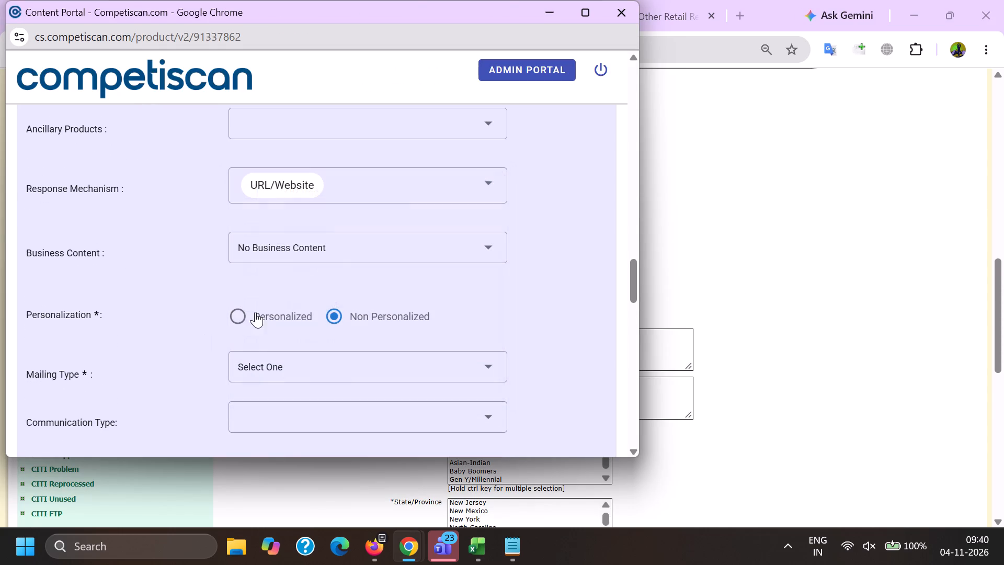
left_click_drag(263, 349, 263, 355)
left_click(280, 331)
left_click(281, 372)
key("alt+Tab")
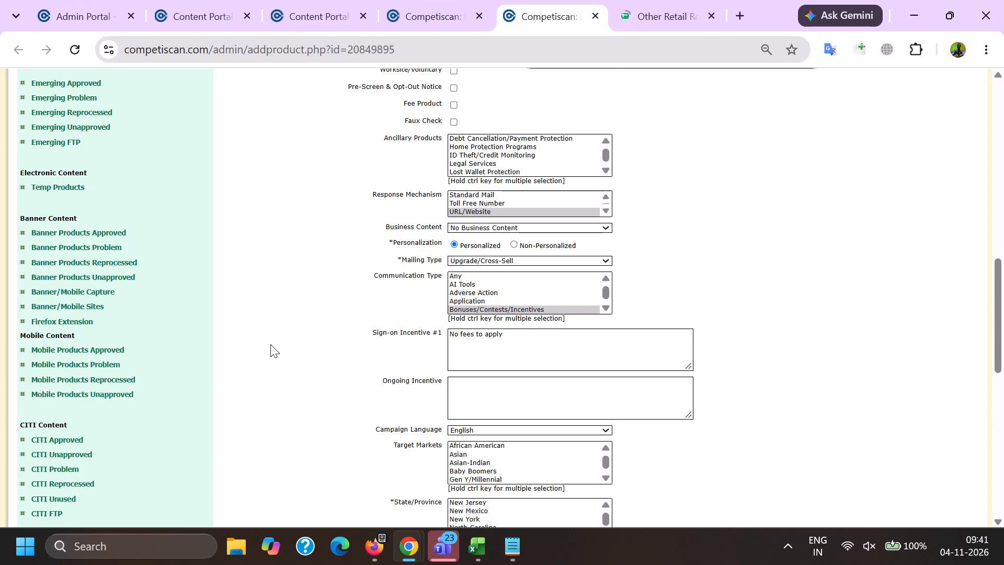
key("alt+Tab")
left_click(291, 407)
left_click(130, 367)
Check the communication types in the reference record and copy its Sign-on Incentive #1 text.
key("alt+Tab")
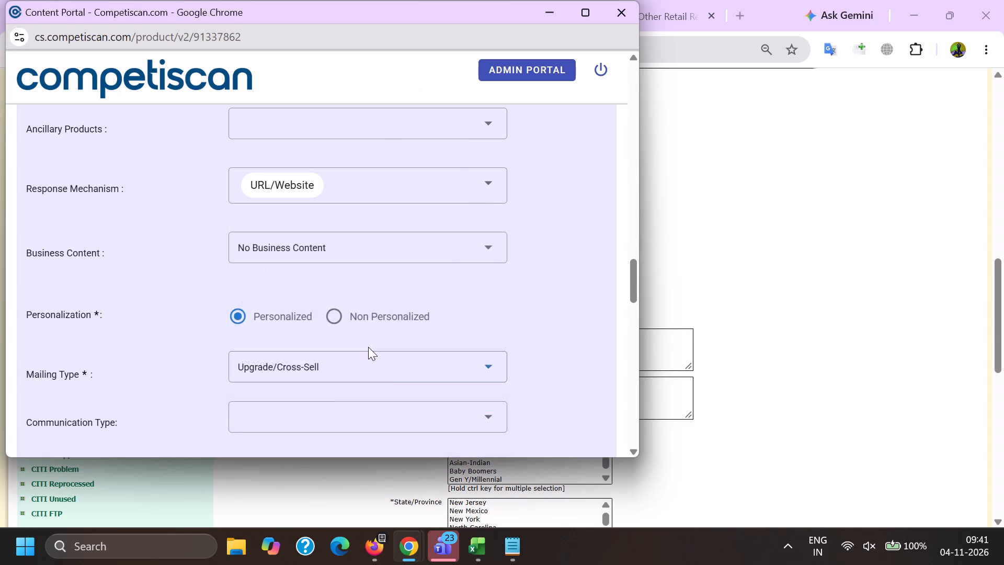
scroll(489, 292, "down", 10)
scroll(538, 367, "up", 3)
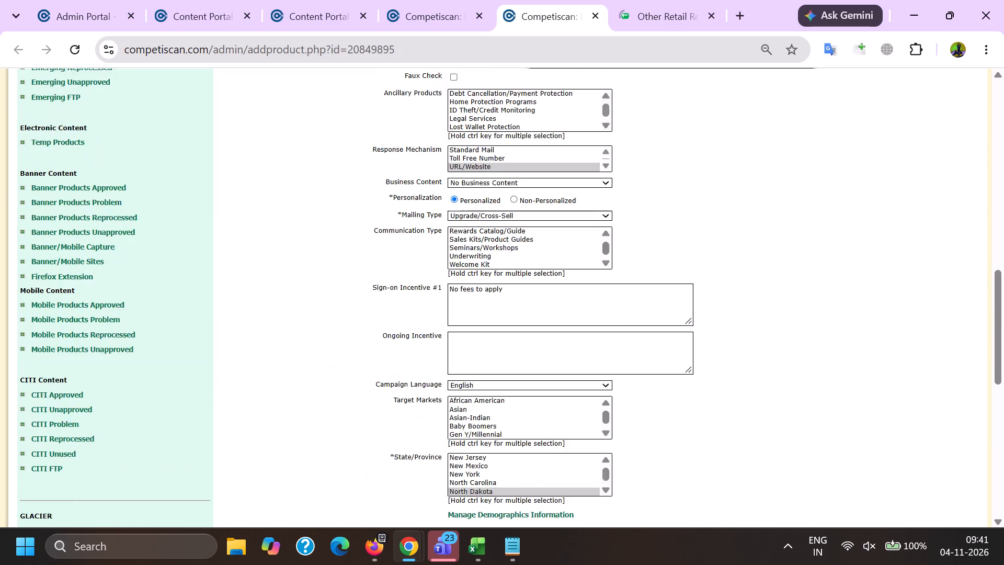
scroll(541, 289, "up", 2)
left_click_drag(548, 364, 286, 332)
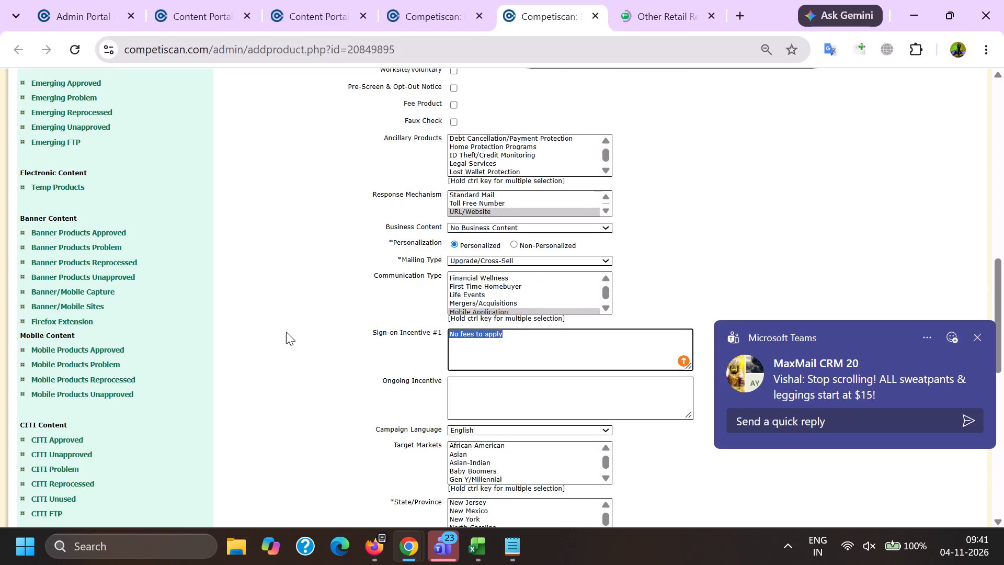
left_click_drag(286, 332, 286, 334)
key("ctrl+c")
Select Bonuses/Contests/Incentives and Mobile Application as the communication types for email 91337862.
key("alt+Tab")
left_click(304, 427)
scroll(302, 231, "down", 3)
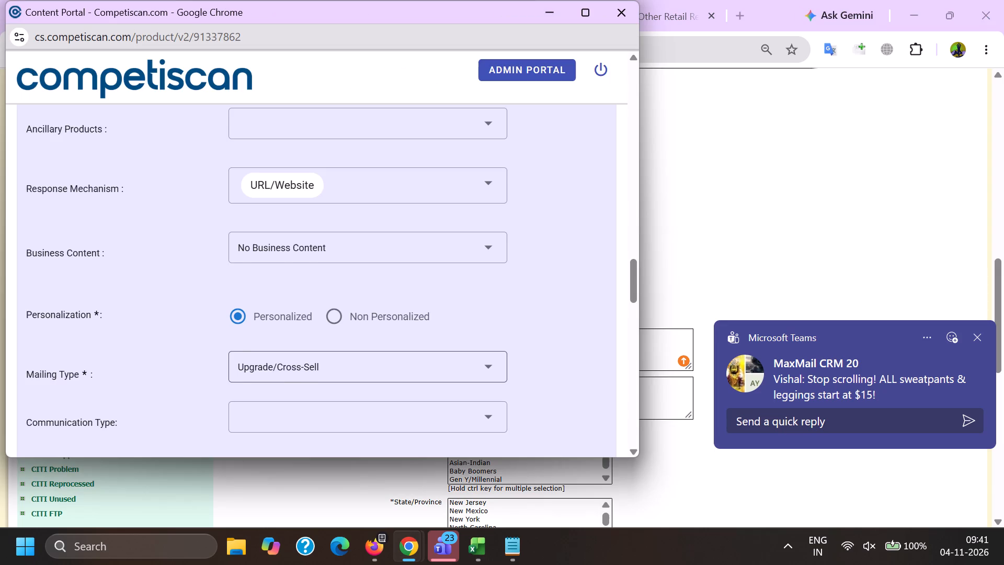
left_click(309, 295)
scroll(309, 288, "down", 10)
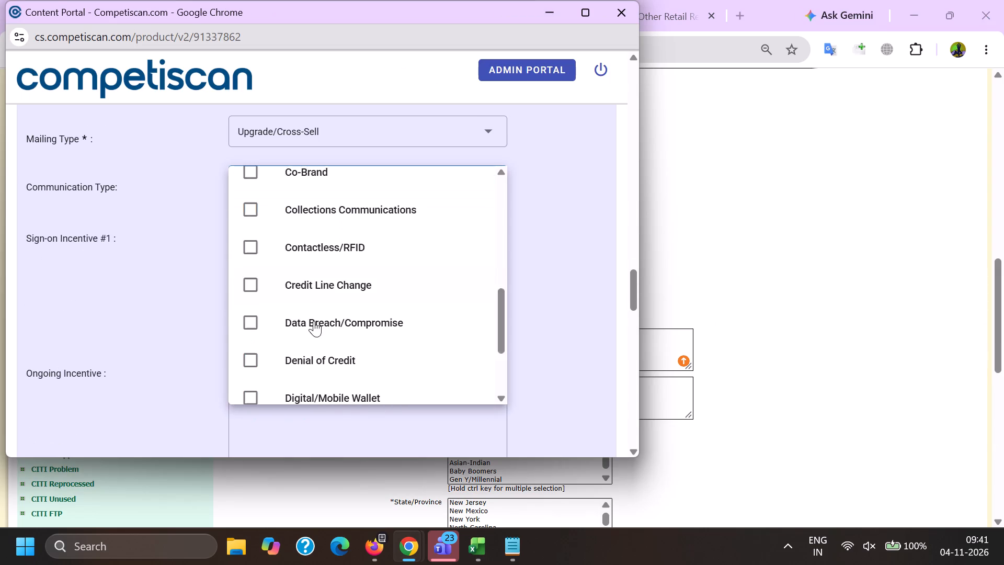
scroll(314, 321, "down", 3)
left_click_drag(333, 383, 326, 379)
left_click_drag(120, 349, 132, 354)
Fill Sign-on Incentive #1 with the copied text "No fees to apply".
left_click(294, 322)
key("ctrl+v")
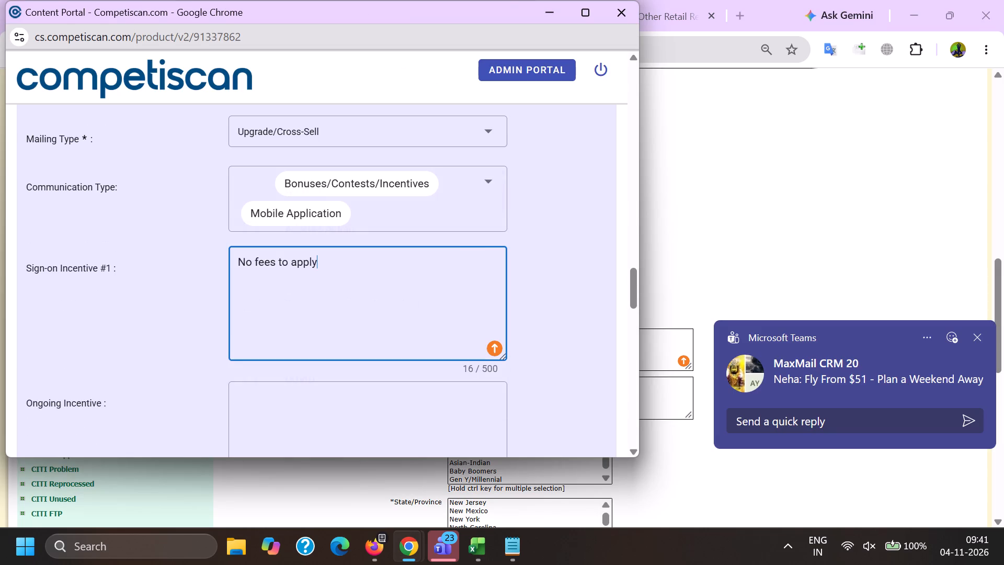
Check the remaining loan details in the reference record and set the application type to Invitation to Apply.
key("alt+Tab")
scroll(273, 288, "down", 3)
key("alt+Tab")
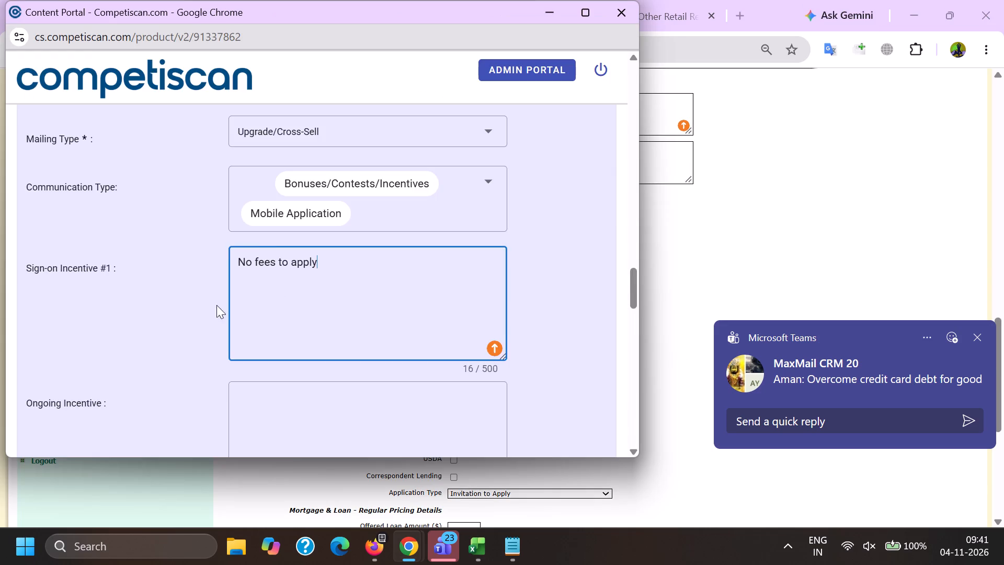
scroll(216, 333, "down", 7)
left_click(236, 259)
scroll(247, 233, "down", 4)
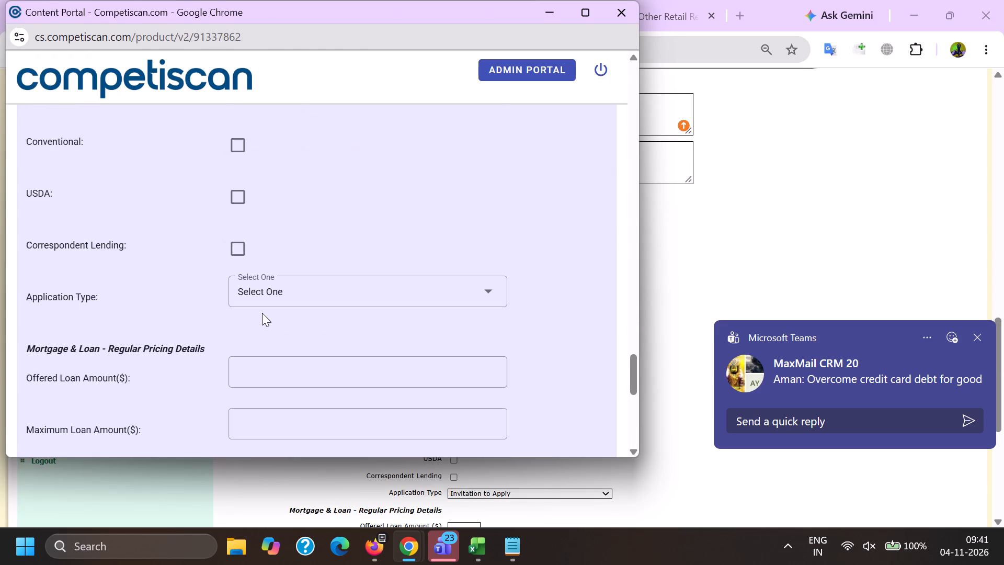
key("alt+Tab")
scroll(261, 309, "down", 3)
key("alt+Tab")
left_click(269, 293)
left_click(296, 322)
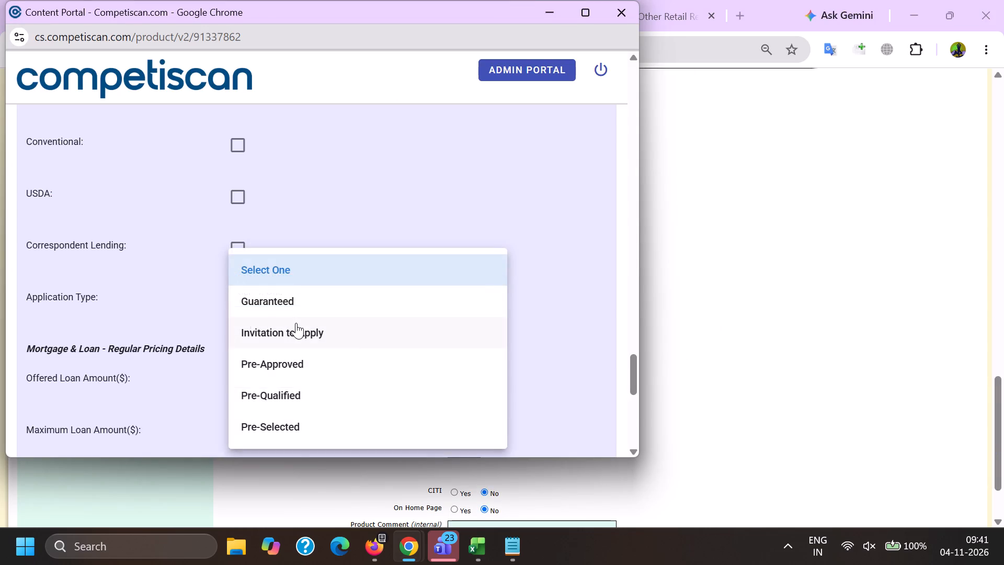
double_click(216, 312)
Submit the completed product form for email 91337862.
key("End")
scroll(254, 330, "down", 5)
left_click(261, 442)
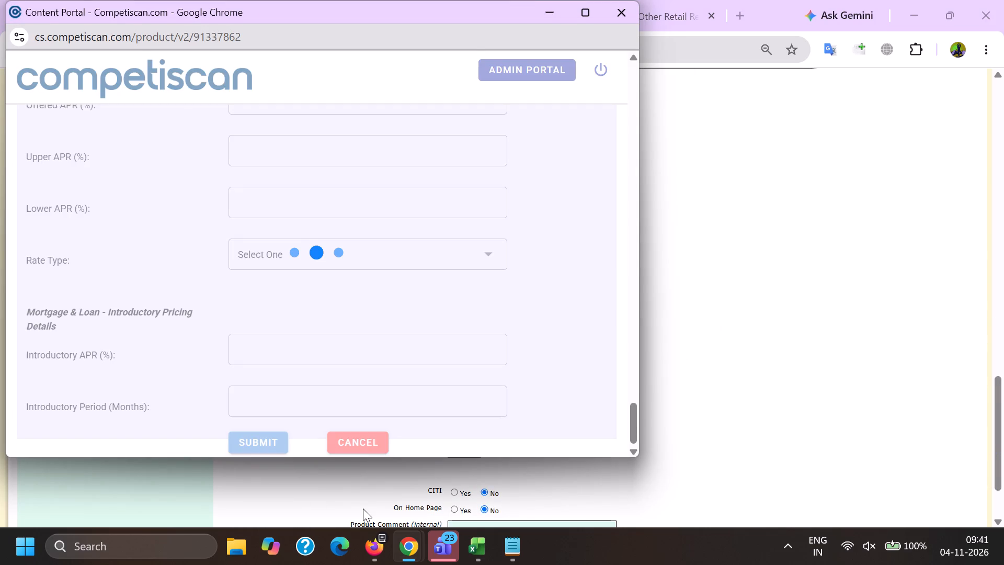
Look through the Capital One search results in the Content Portal in Firefox for further emails to process.
left_click(377, 551)
left_click(183, 470)
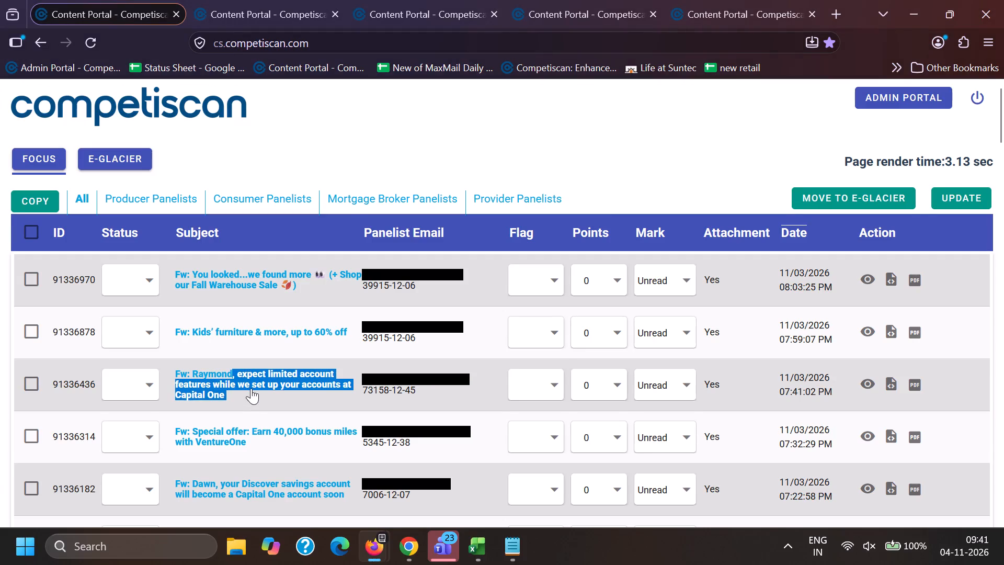
scroll(251, 388, "down", 2)
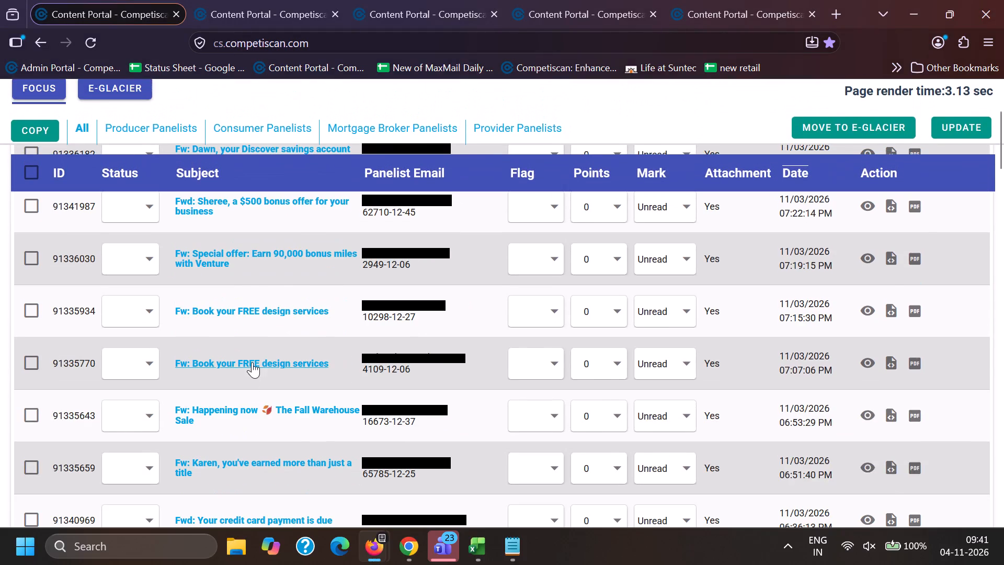
scroll(236, 364, "down", 1)
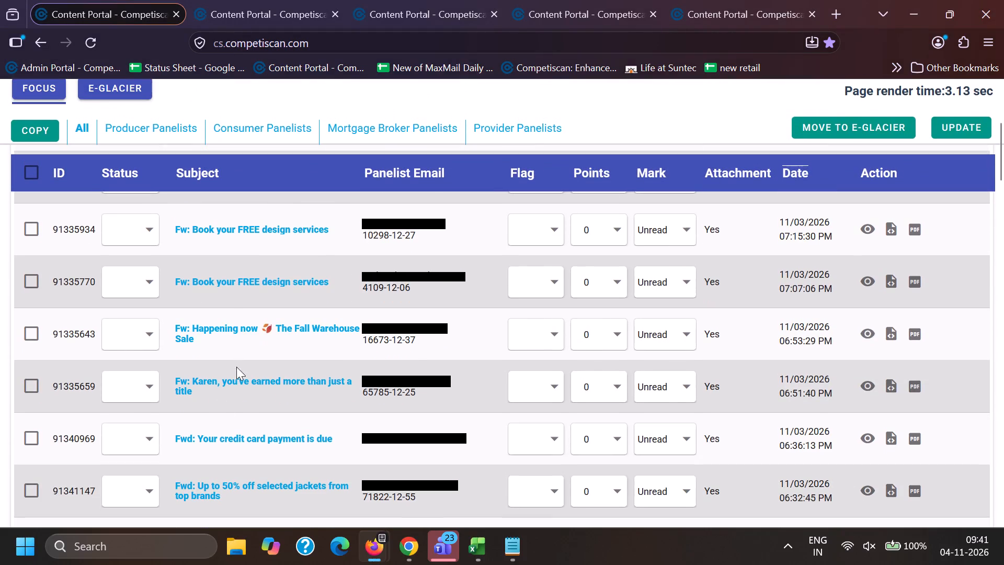
scroll(257, 432, "down", 3)
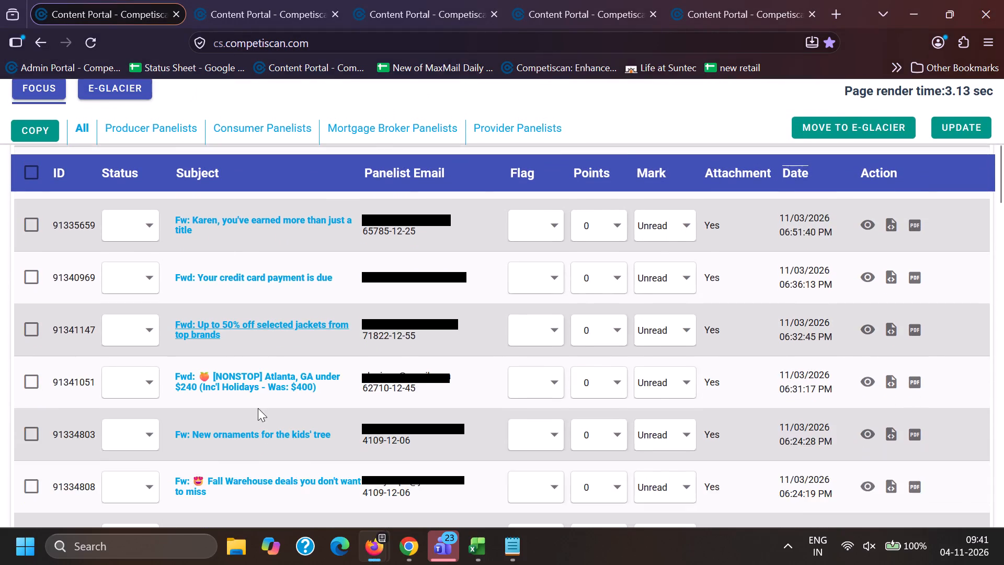
scroll(258, 408, "down", 4)
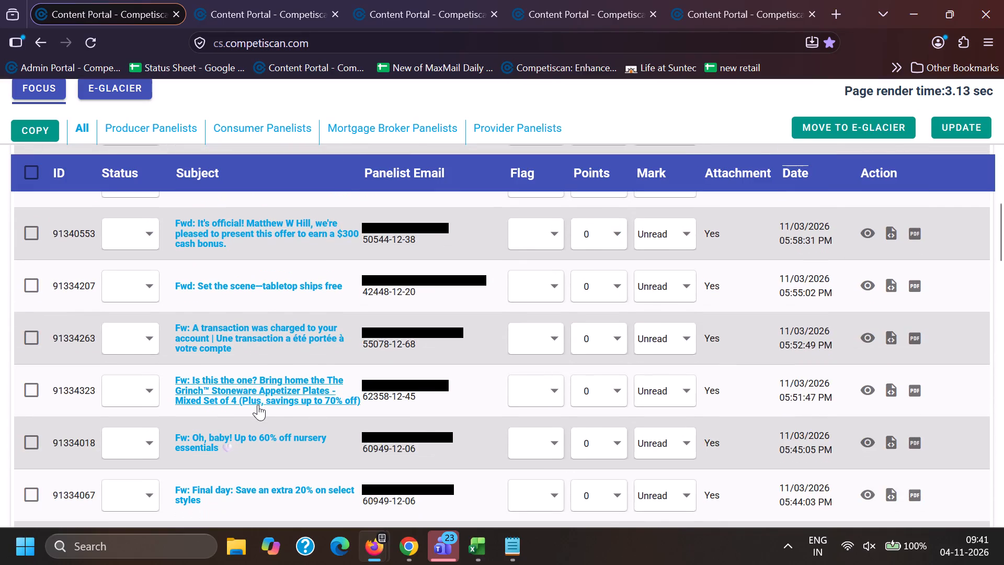
scroll(261, 382, "down", 3)
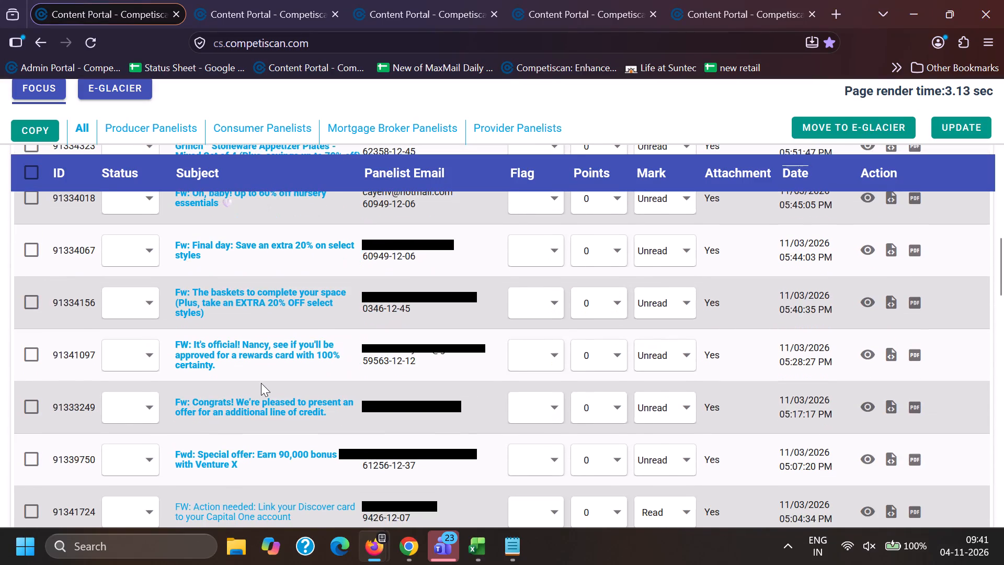
scroll(261, 383, "down", 3)
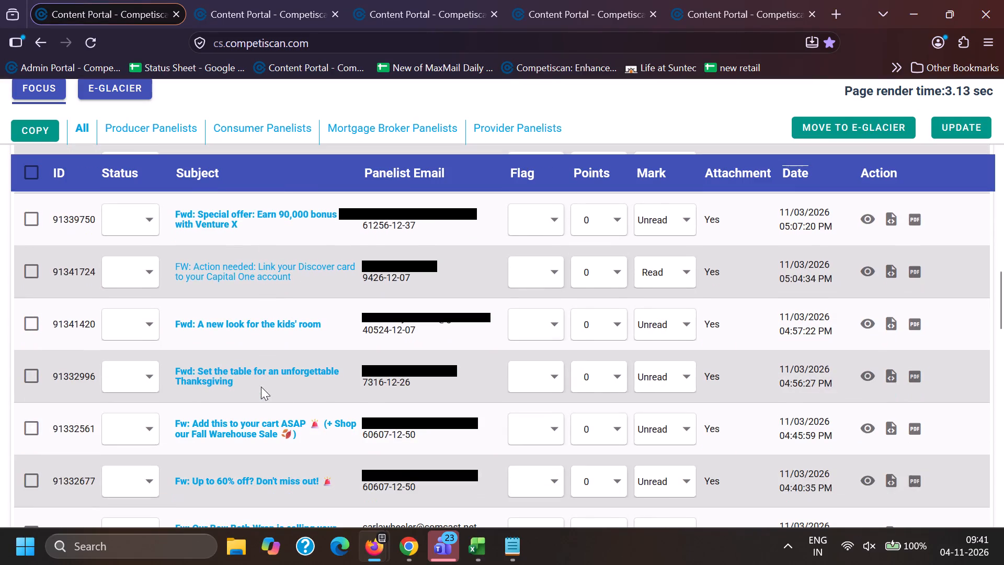
scroll(261, 387, "down", 4)
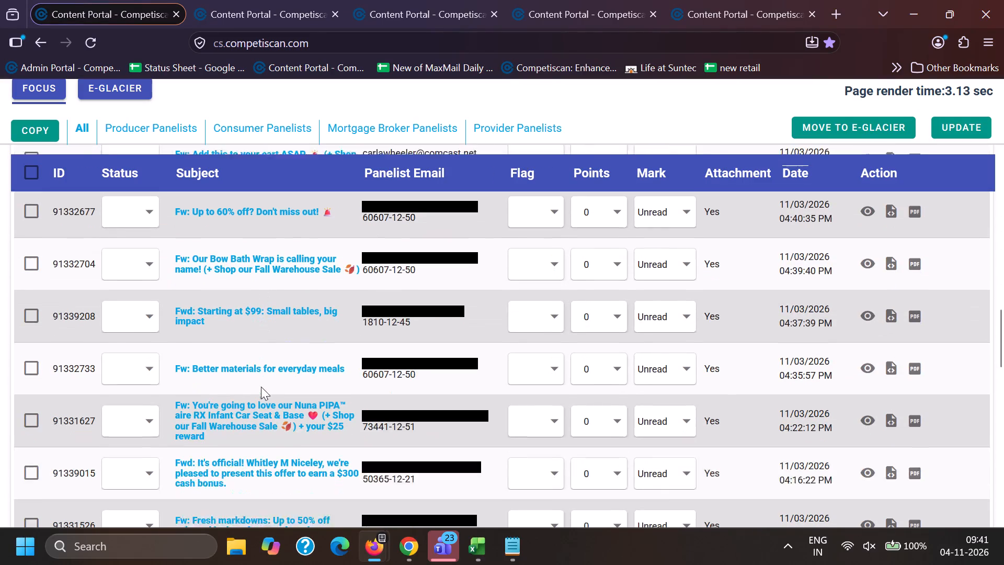
scroll(261, 387, "down", 2)
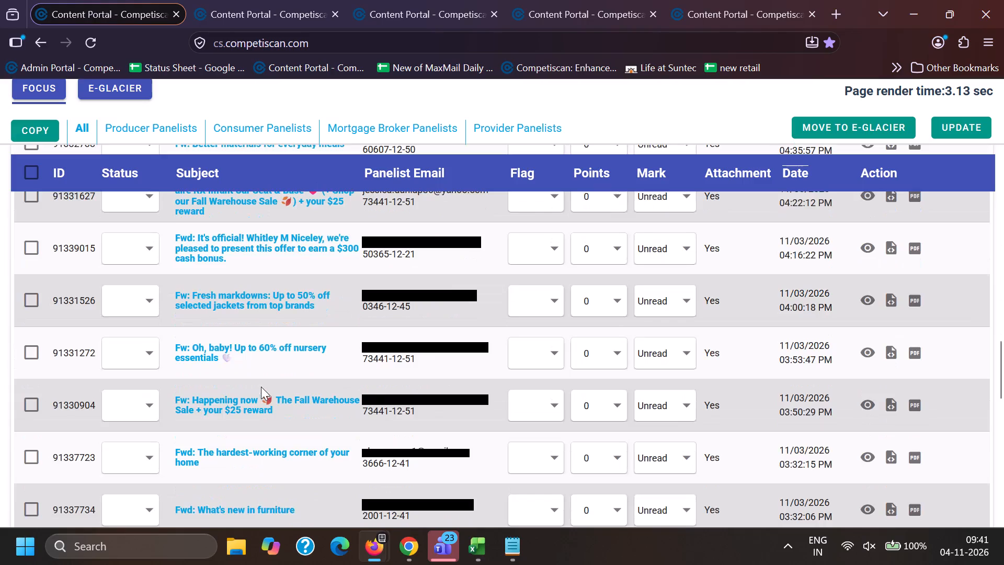
scroll(261, 387, "down", 5)
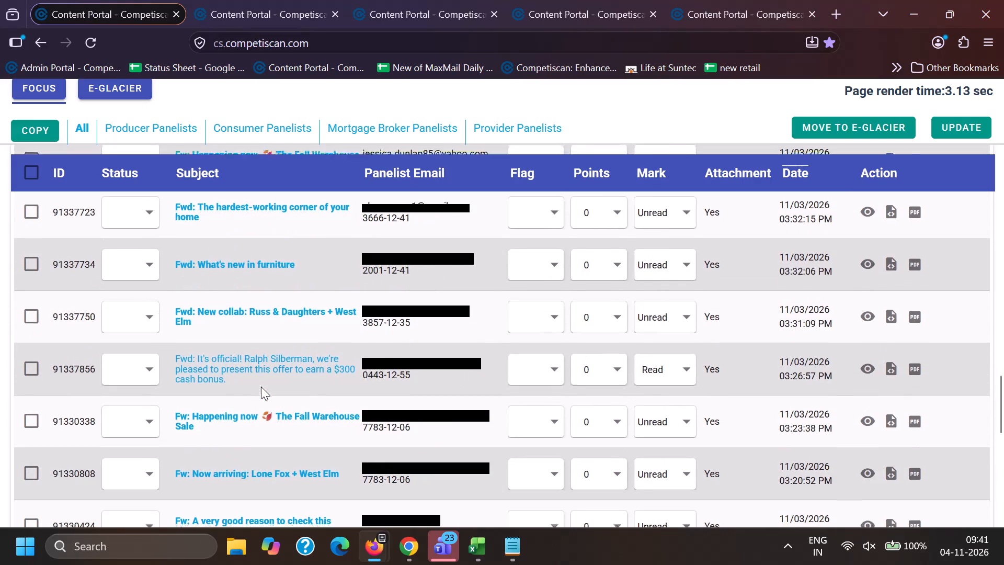
scroll(261, 387, "down", 1)
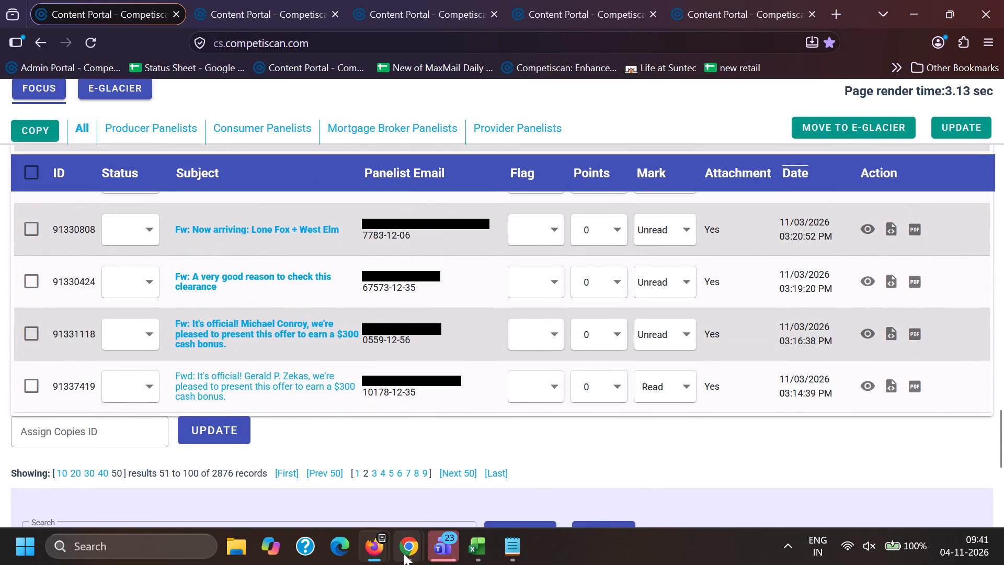
Copy the "e.pbteen.com" string from the Other Retail Records sheet in Chrome and search the Firefox Content Portal's second tab for it.
left_click(404, 553)
left_click(263, 457)
left_click(656, 0)
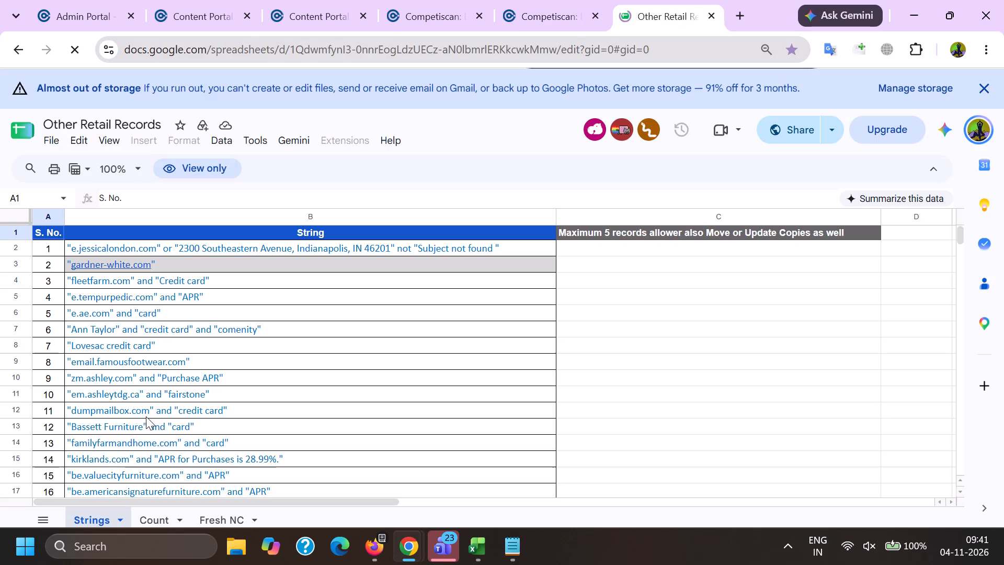
scroll(141, 421, "down", 10)
left_click(119, 289)
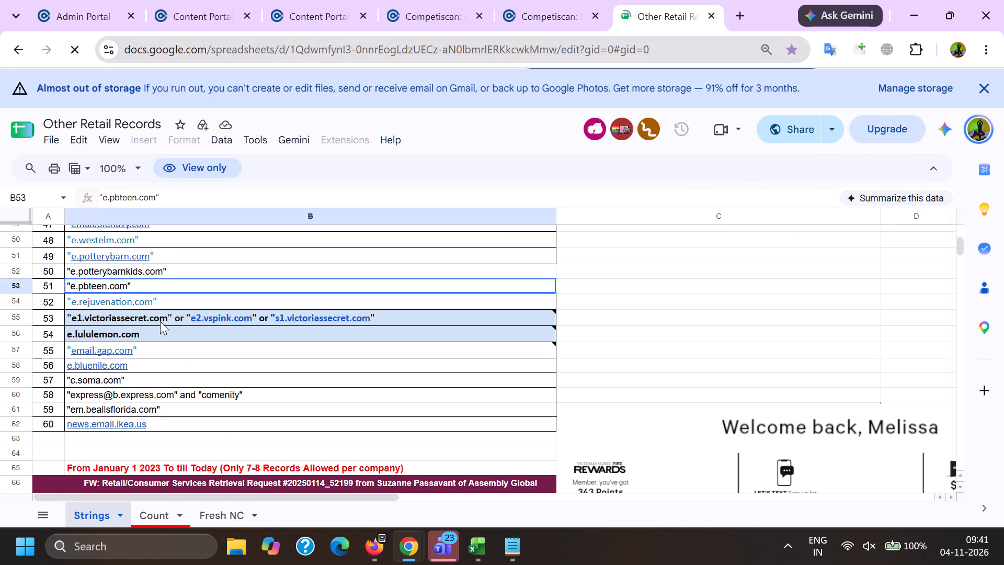
key("ctrl+c")
left_click(371, 559)
left_click(204, 451)
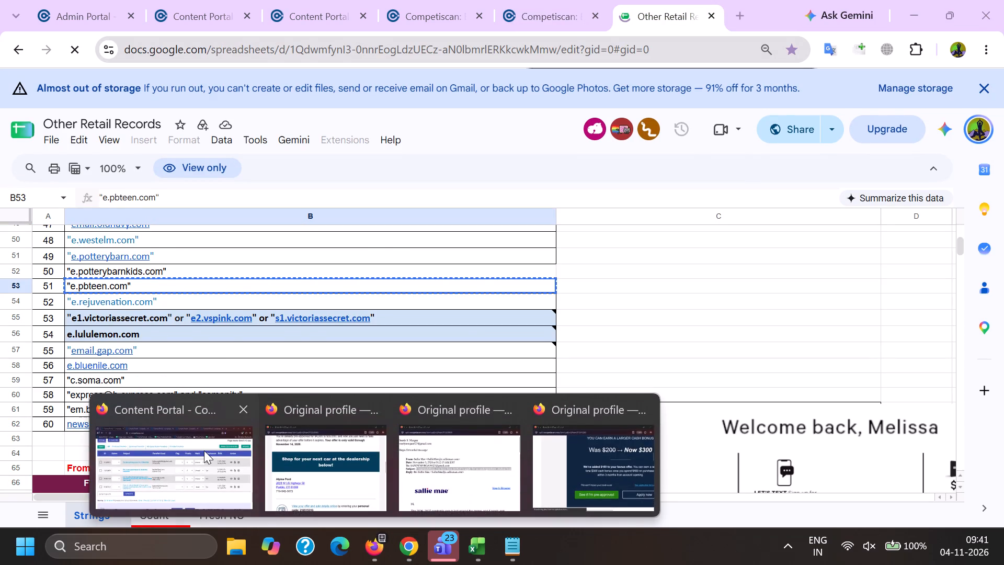
scroll(238, 345, "down", 2)
left_click(300, 4)
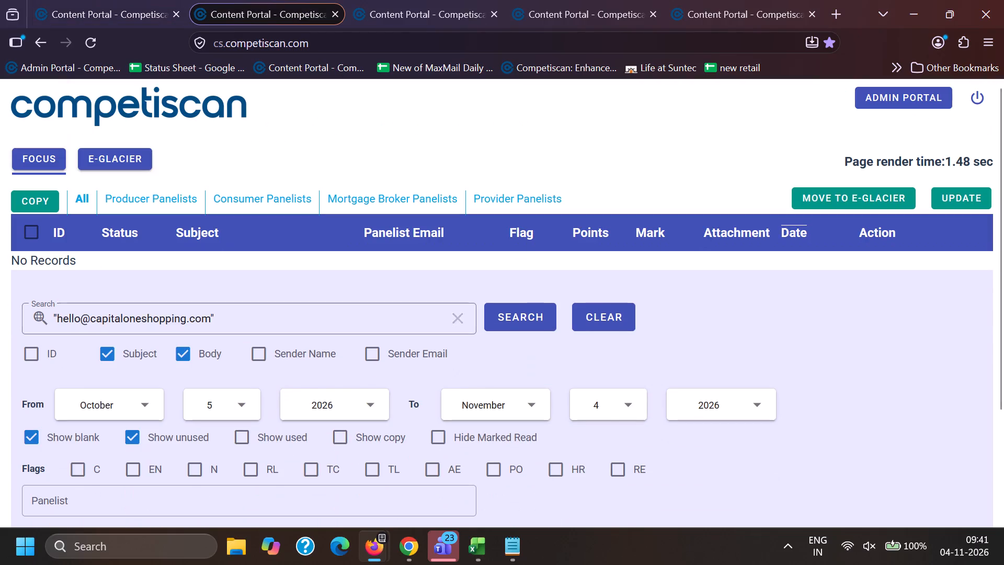
left_click_drag(242, 315, 2, 315)
key("BackSpace")
key("shift+quotedbl")
key("ctrl+v")
key("shift+quotedbl")
key("Return")
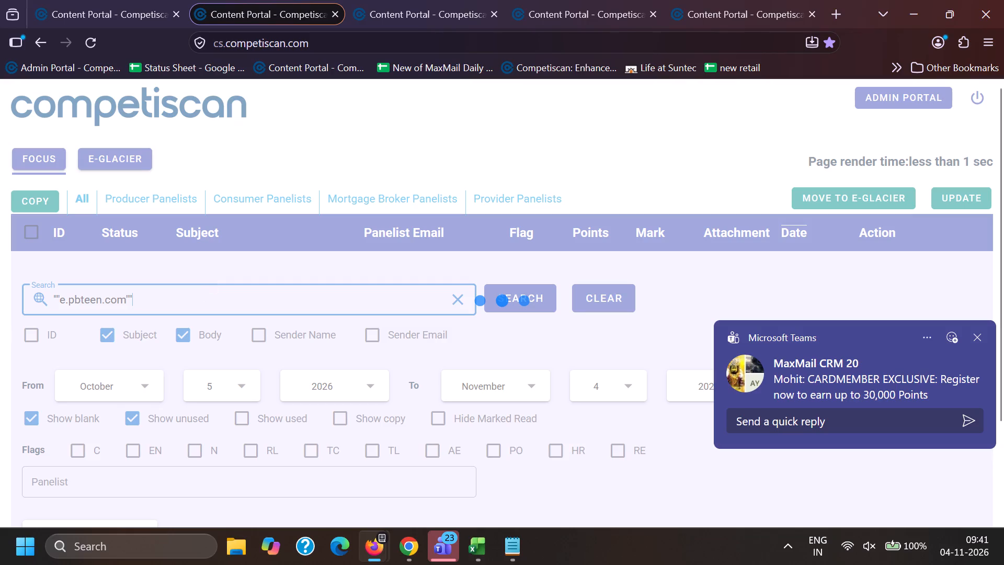
Examine the subjects of the e.pbteen.com results in Focus, check E-Glacier briefly, and return to Focus.
scroll(203, 414, "down", 2)
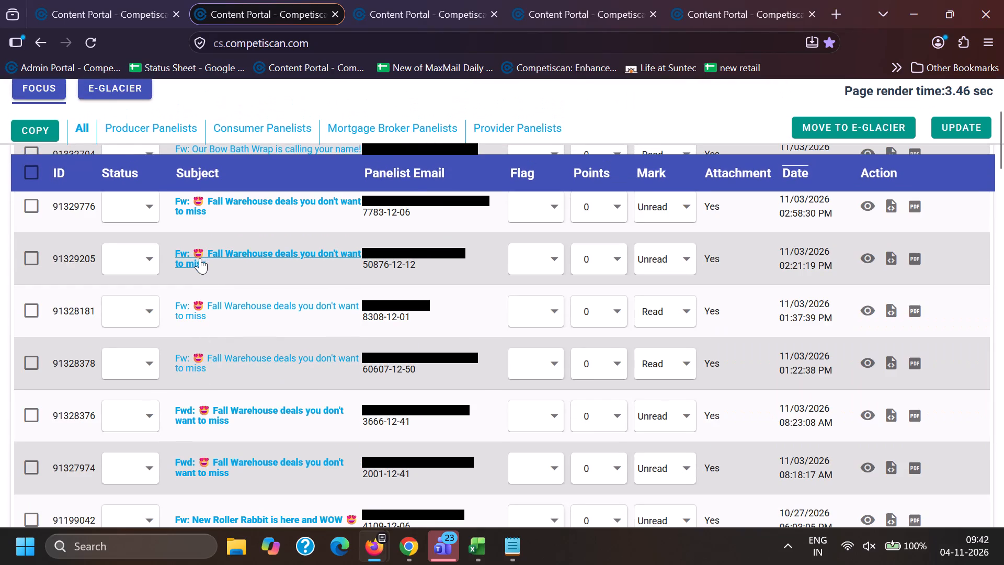
scroll(200, 268, "down", 1)
left_click_drag(193, 431, 332, 442)
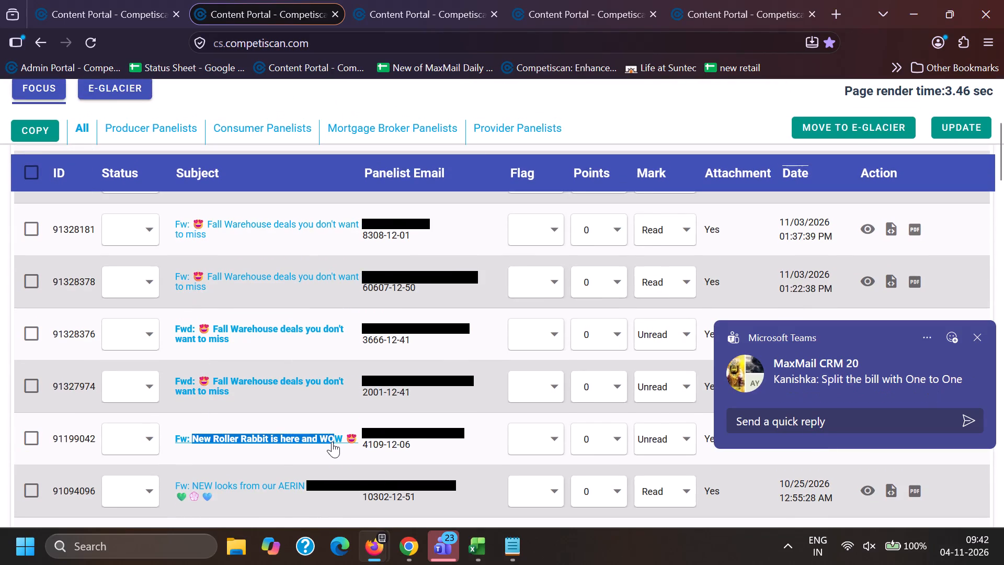
left_click_drag(332, 442, 333, 442)
scroll(179, 344, "up", 10)
left_click(115, 151)
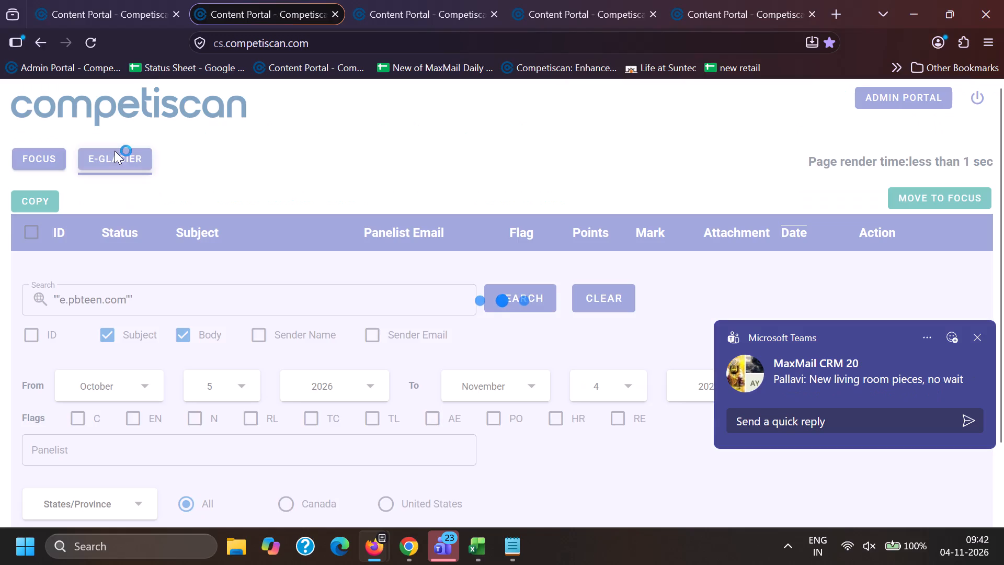
left_click(42, 154)
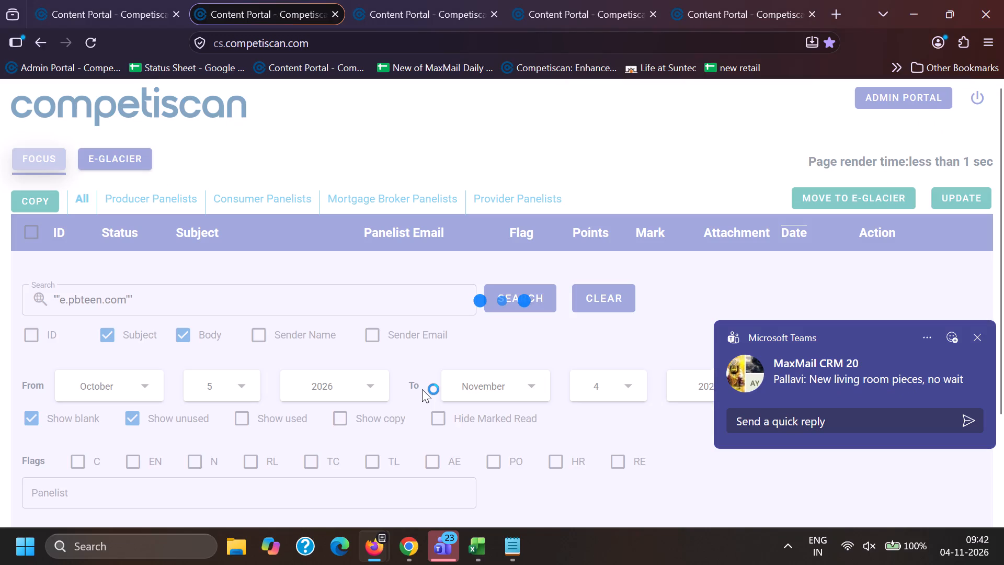
Copy the "e.potterybarnkids.com" string from the Other Retail Records sheet and search the Content Portal's Focus emails for it.
key("alt+Tab")
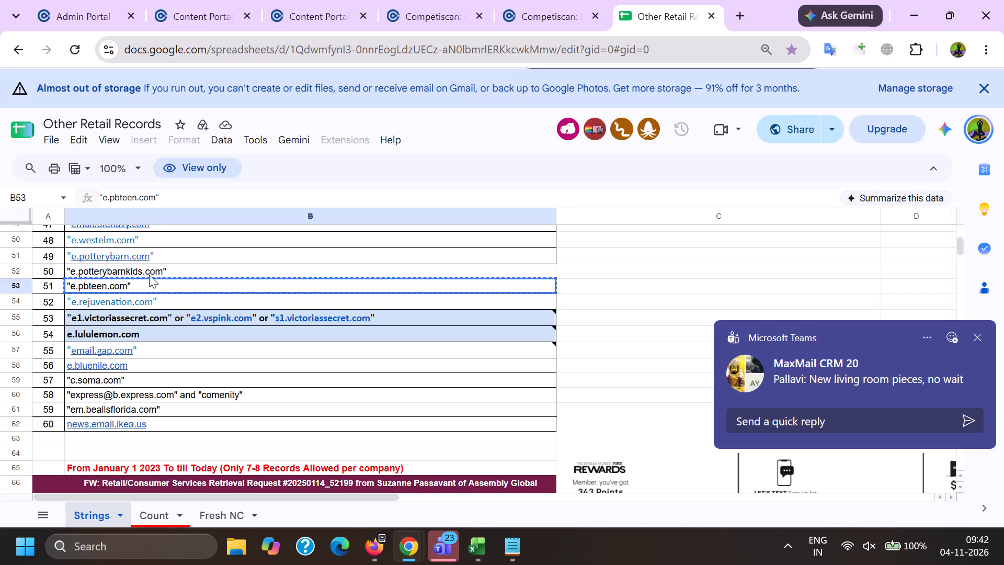
left_click(144, 272)
key("ctrl+c")
key("alt+Tab")
scroll(223, 403, "down", 5)
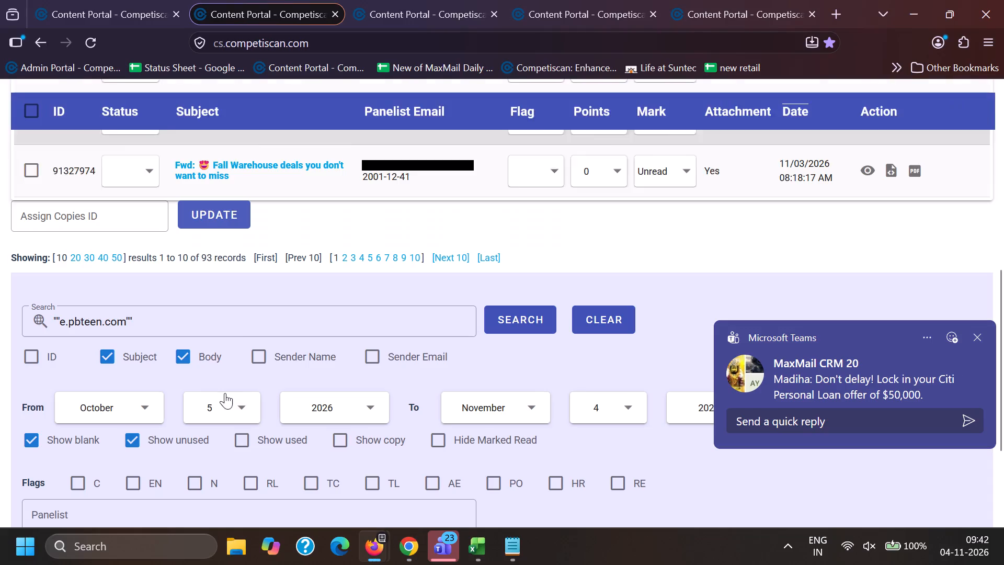
left_click_drag(248, 316, 3, 330)
key("BackSpace")
key("shift+quotedbl")
key("ctrl+v")
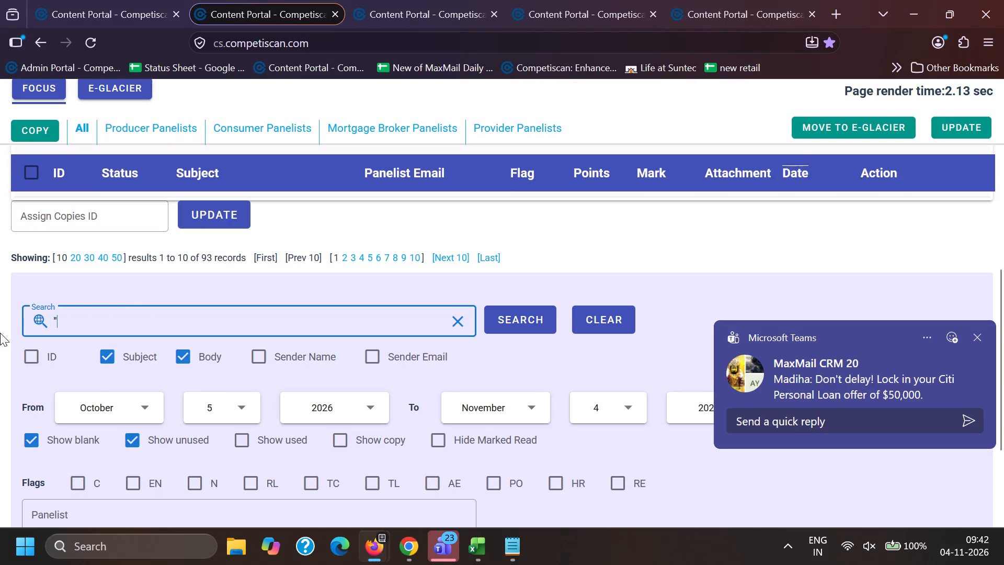
key("shift+quotedbl")
key("Return")
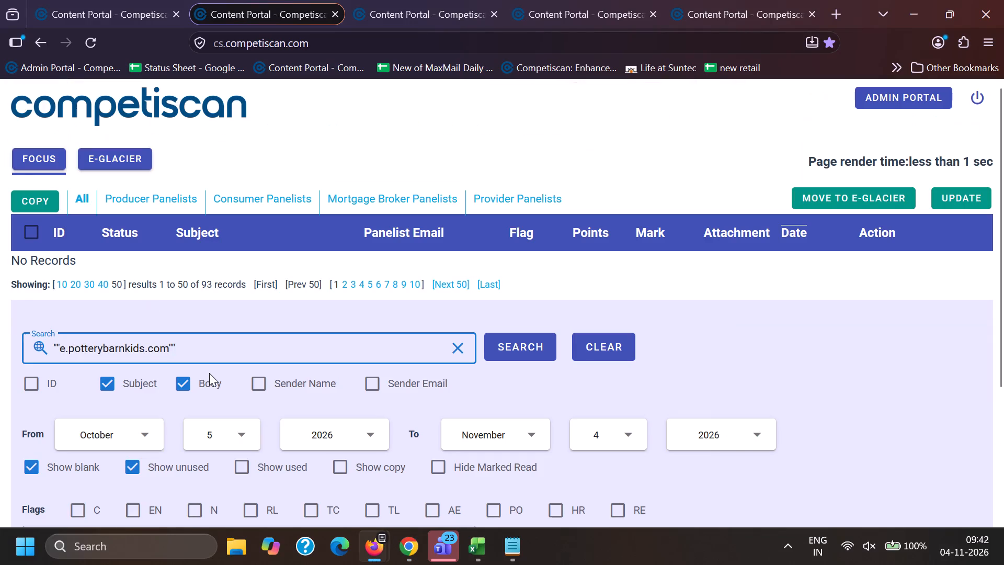
left_click(512, 340)
Rerun the "Capital one" search in the first Content Portal tab and go back to the e.potterybarnkids.com search.
left_click(136, 0)
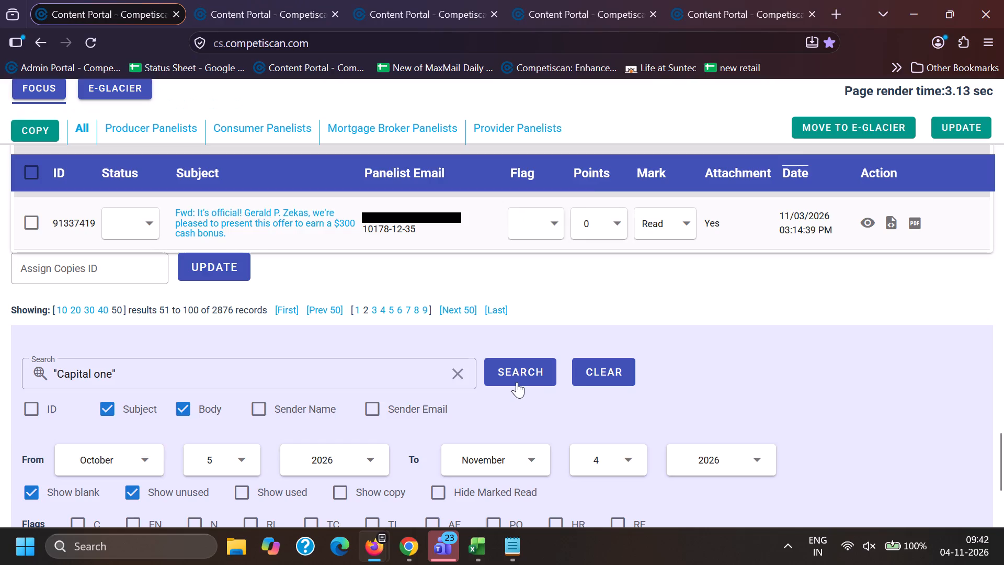
left_click(517, 382)
left_click(296, 0)
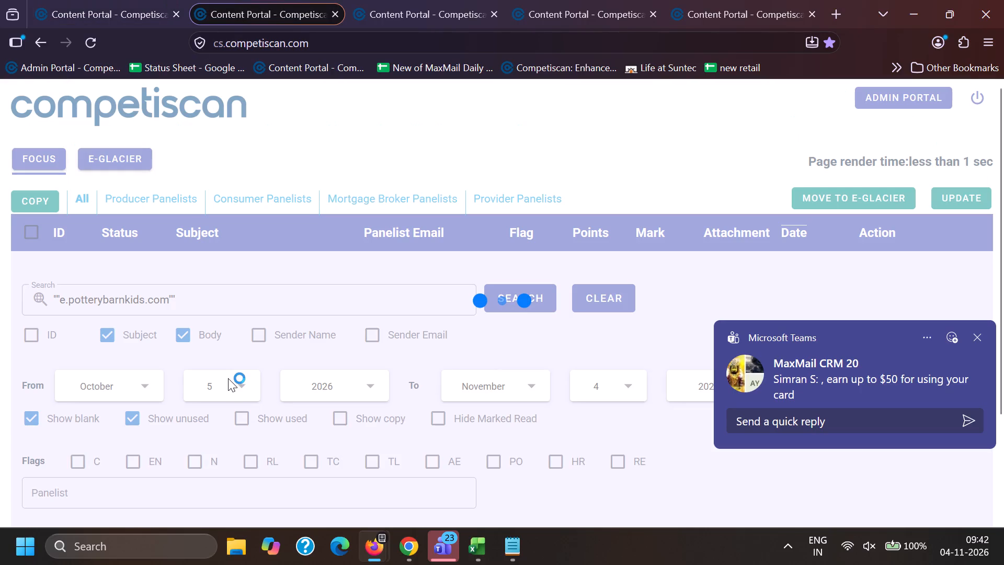
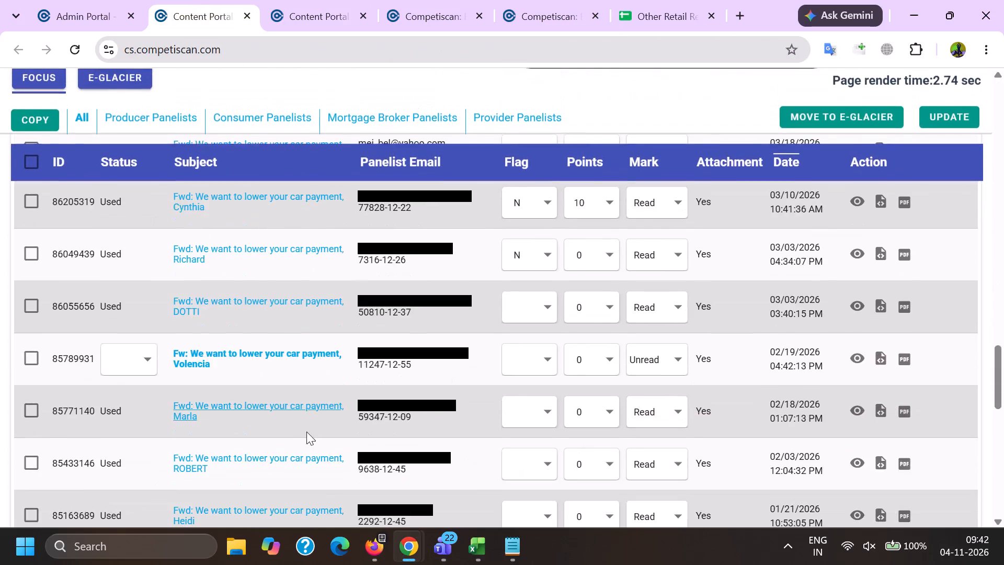
Search the Content Portal subjects for the copied line in quotes, starting "You're going to love our Nuna PIPA™ aire RX Infant Car Seat & Base".
scroll(306, 432, "down", 2)
left_click_drag(354, 462, 11, 444)
key("BackSpace")
key("shift+quotedbl")
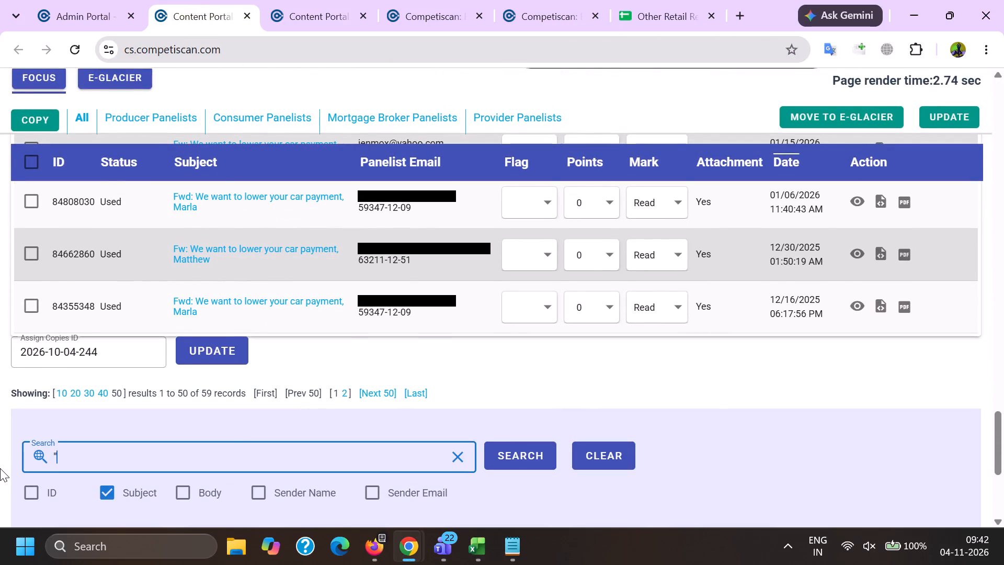
key("ctrl+v")
key("shift+quotedbl")
key("Return")
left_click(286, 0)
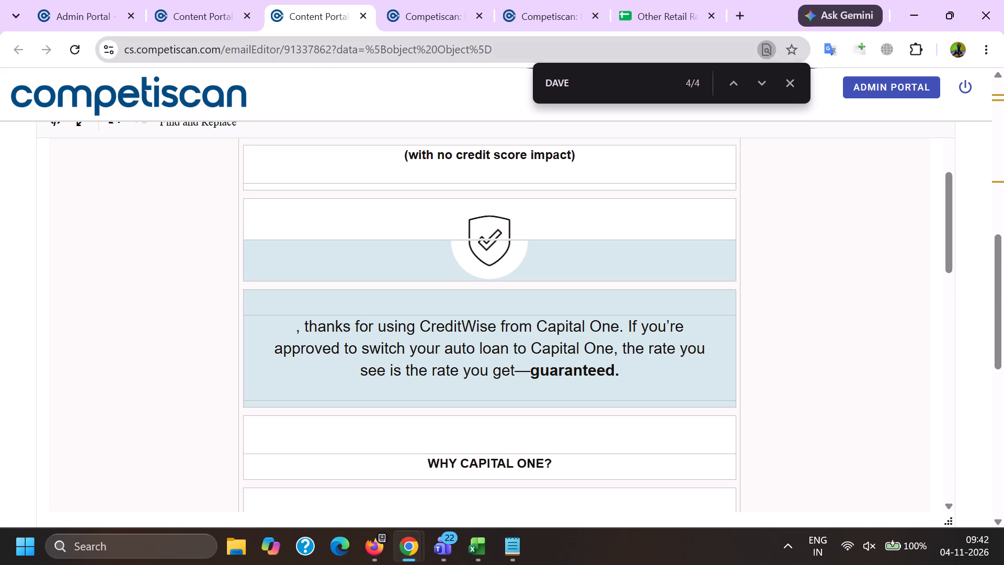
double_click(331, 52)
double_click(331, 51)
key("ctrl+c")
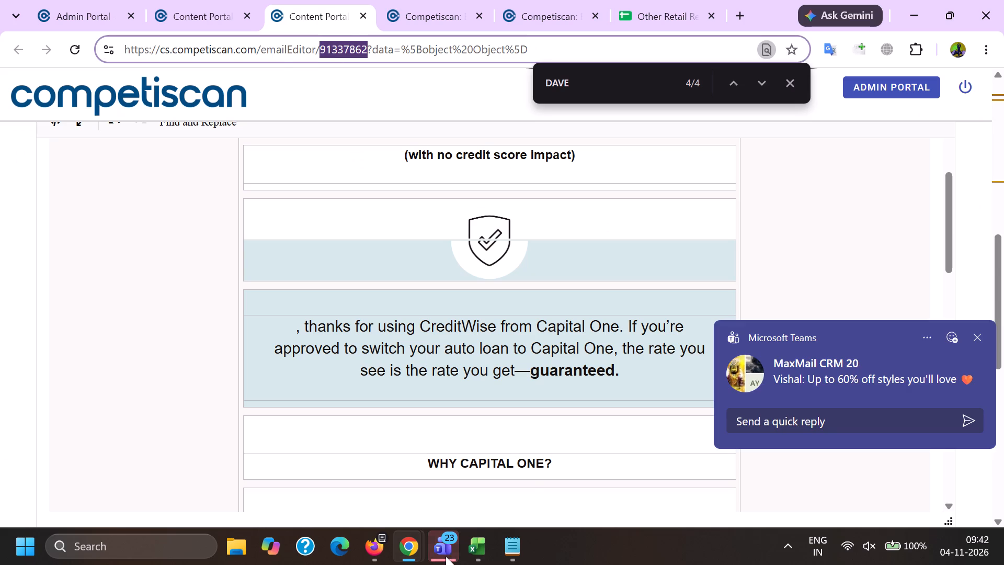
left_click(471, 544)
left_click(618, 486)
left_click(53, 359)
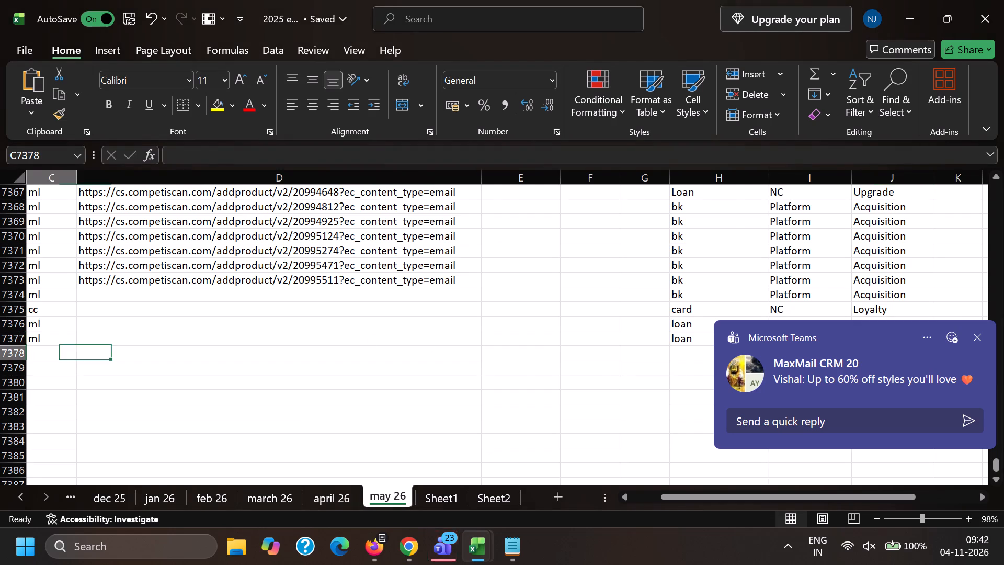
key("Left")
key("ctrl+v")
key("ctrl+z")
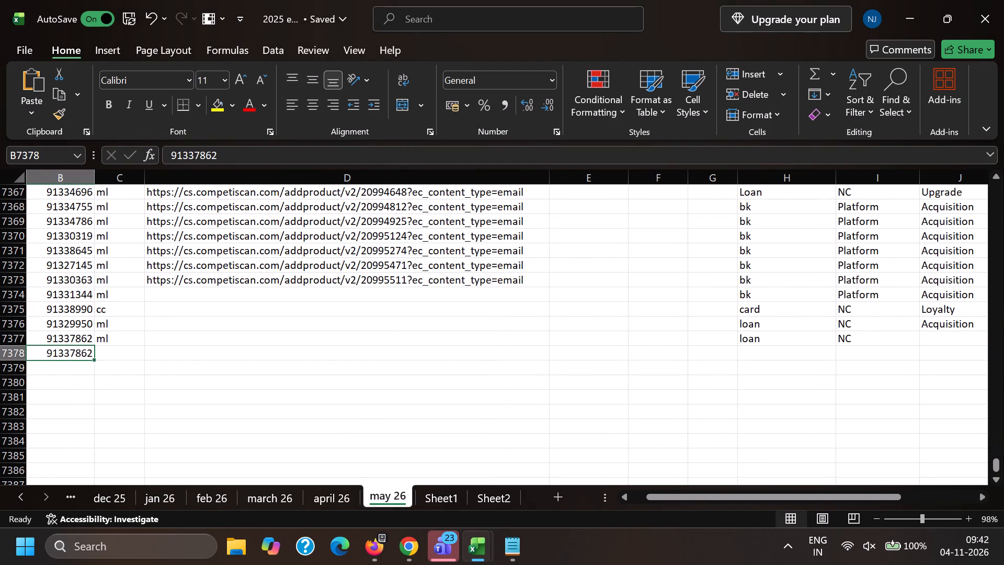
Open the found Nuna PIPA email in Chrome and copy its ID 91331627 into B7378 of the Excel sheet.
key("alt+Tab")
left_click(244, 0)
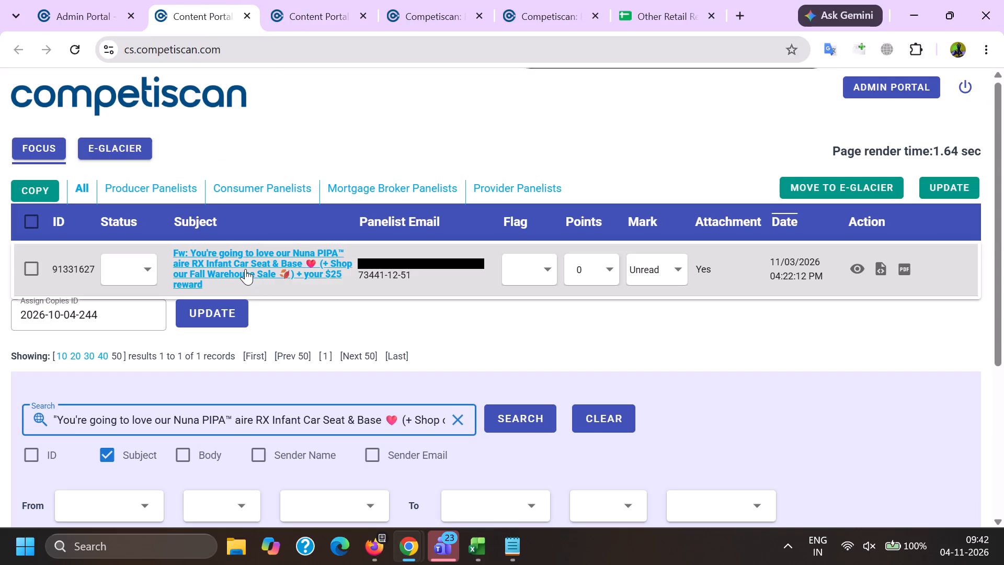
left_click(245, 268, "ctrl")
left_click(287, 0)
double_click(300, 50)
key("ctrl+c")
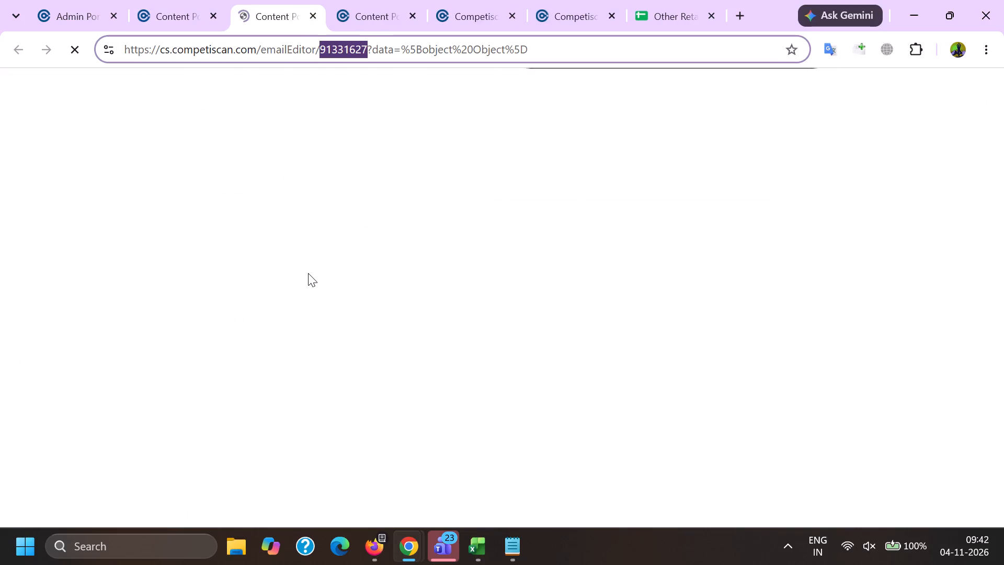
key("alt+Tab")
key("ctrl+v")
Fill row 7378 with cc in the CC/ML column, PK as copy and card as specification.
left_click(132, 360)
left_click(117, 357)
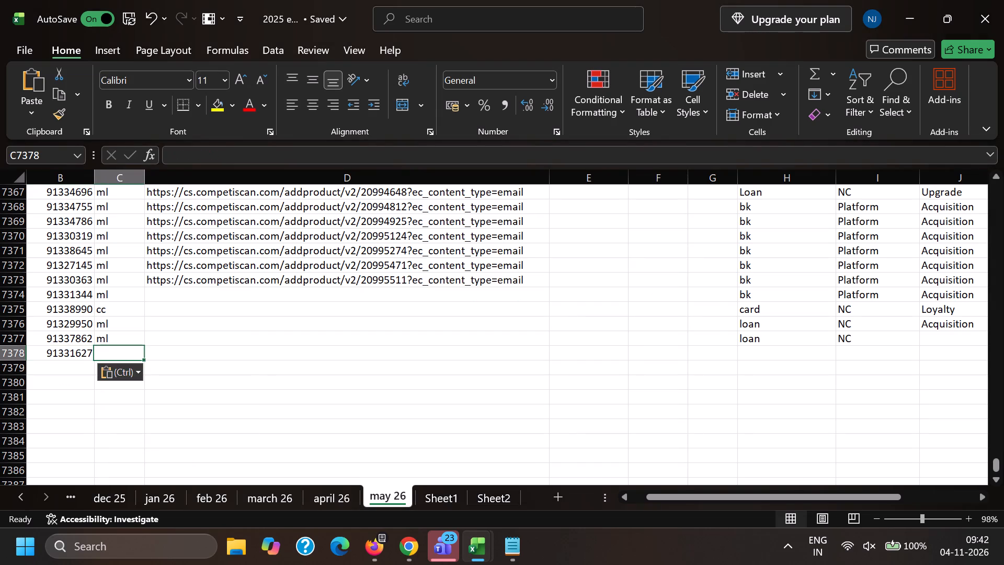
key("c")
key("c")
key("Right")
key("Right")
key("Right")
key("Right")
key("Right")
key("Left")
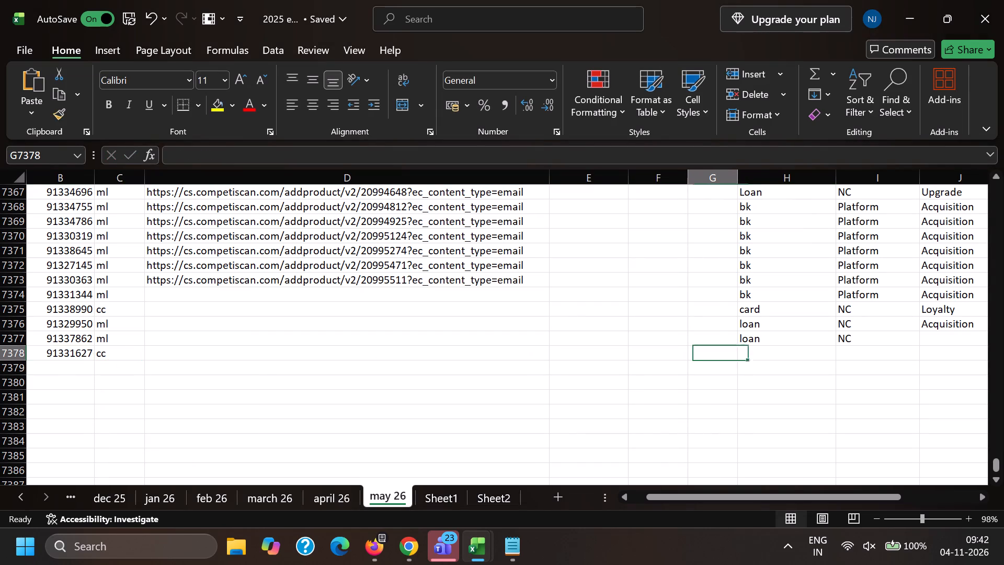
type("PK")
key("Right")
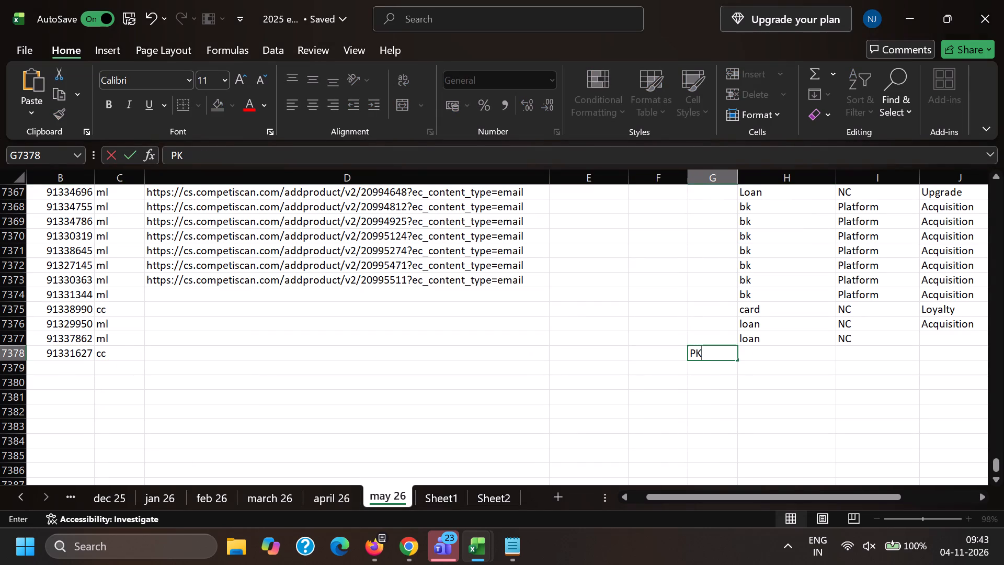
key("c")
key("Right")
Copy "Co brand" and "Acquisition" from row 7355 into the record type and mailing type cells of row 7378.
scroll(117, 356, "up", 3)
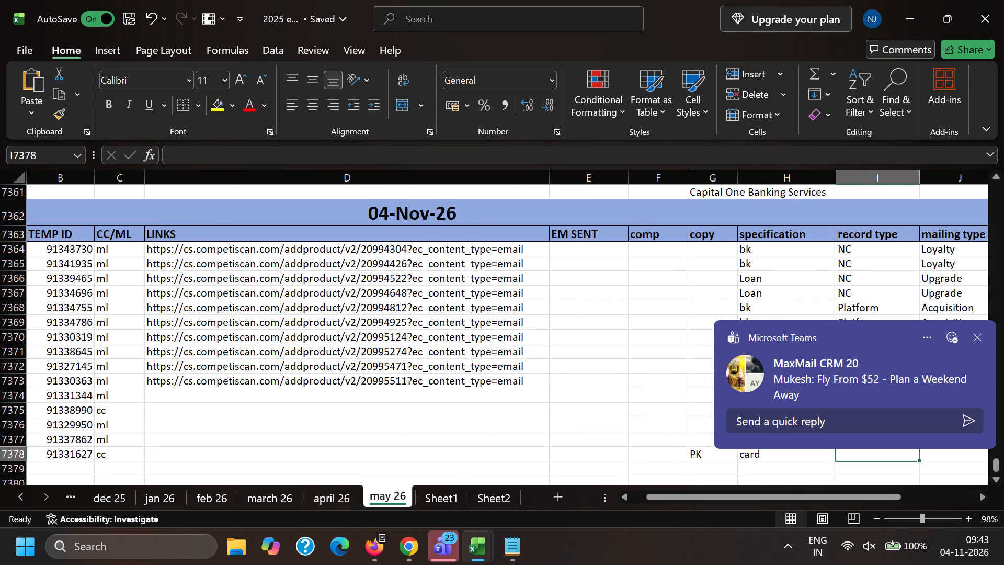
scroll(778, 191, "up", 3)
left_click(862, 281)
key("shift+Right")
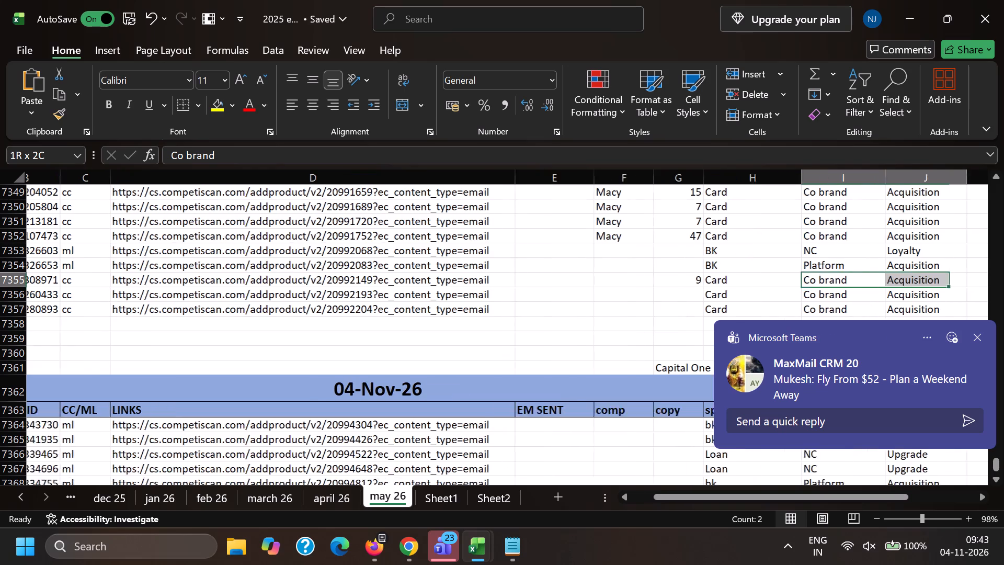
key("ctrl+c")
scroll(860, 279, "down", 9)
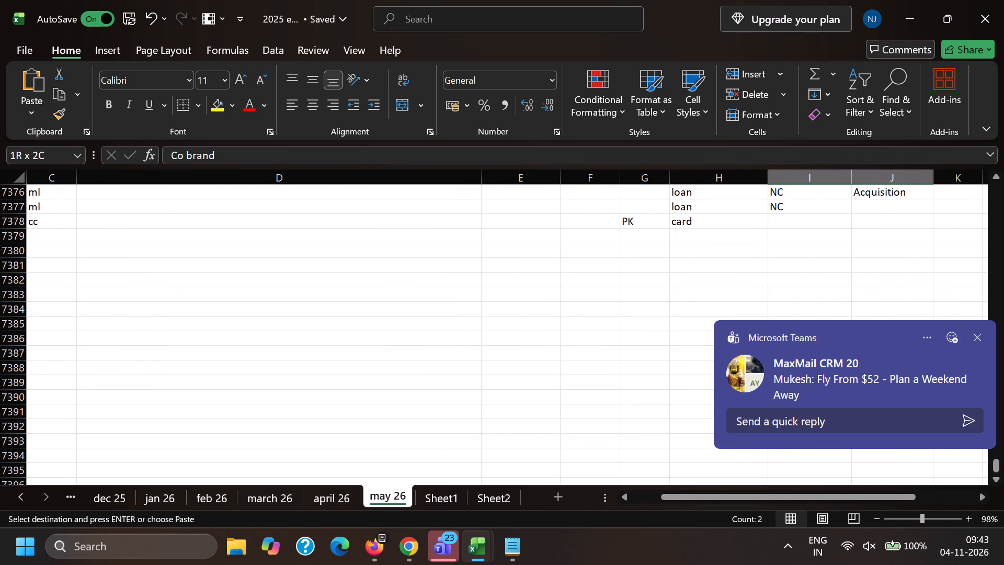
left_click(780, 219)
key("ctrl+v")
Set the mailing type in row 7377 to Upgrade.
left_click(894, 205)
key("u")
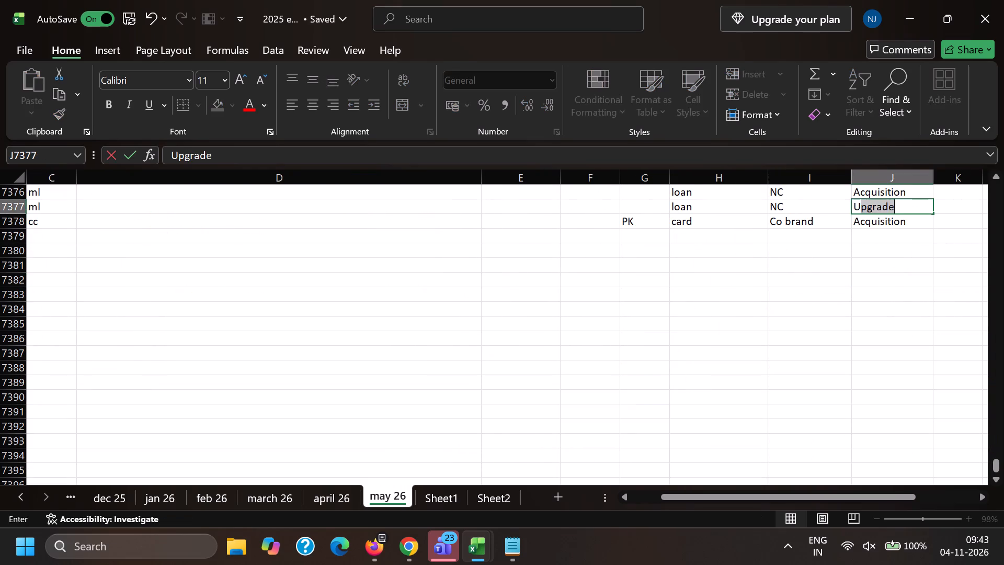
left_click(809, 312)
Copy the PK reference record's link from D7342 and open record 20991426 in Chrome's second Competiscan tab.
scroll(809, 312, "up", 15)
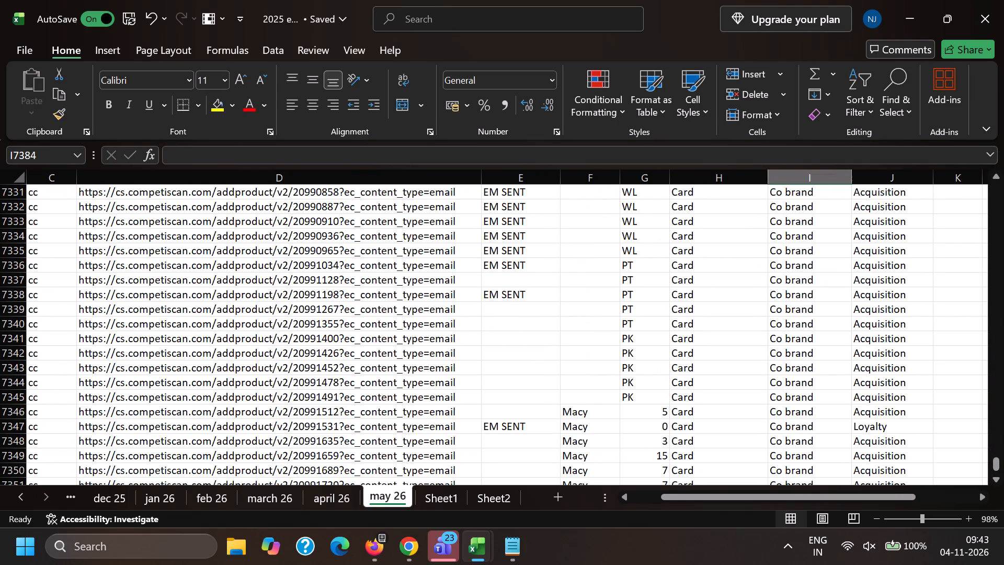
left_click(401, 349)
key("ctrl+c")
key("alt+Tab")
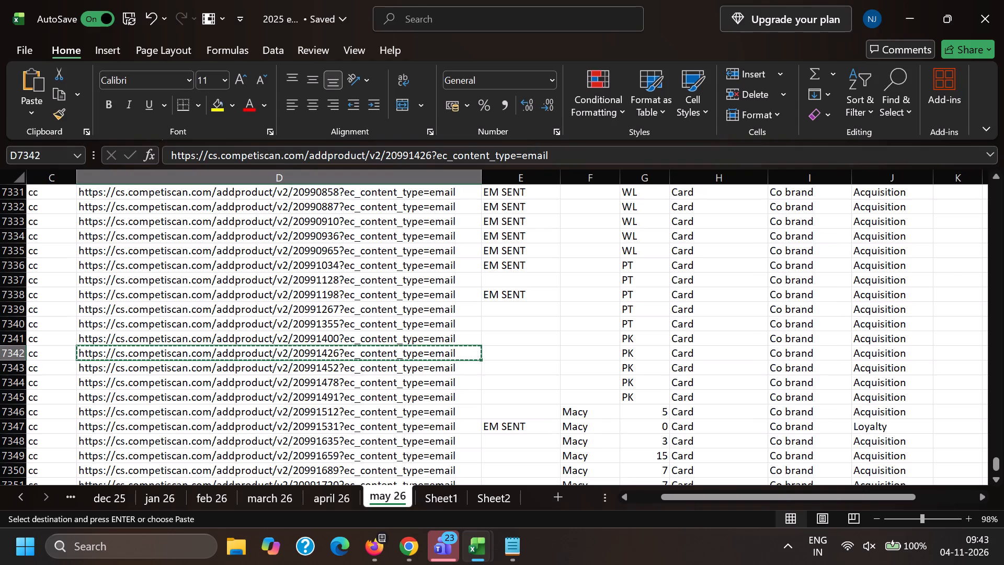
left_click(599, 0)
triple_click(586, 54)
key("ctrl+v")
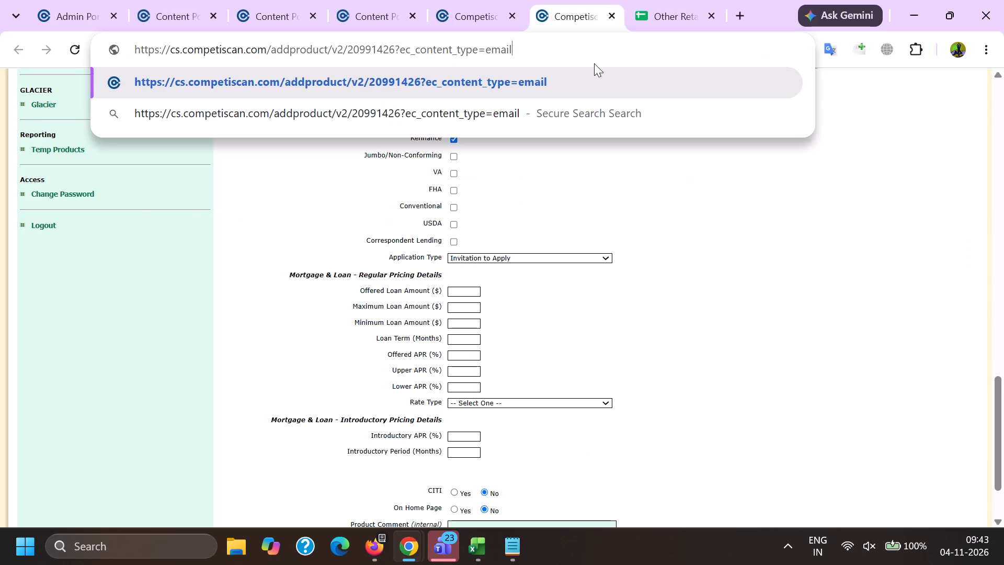
key("Return")
In email 91331627, delete the Forwarded Message line and the recipient details from the To line.
left_click(298, 0)
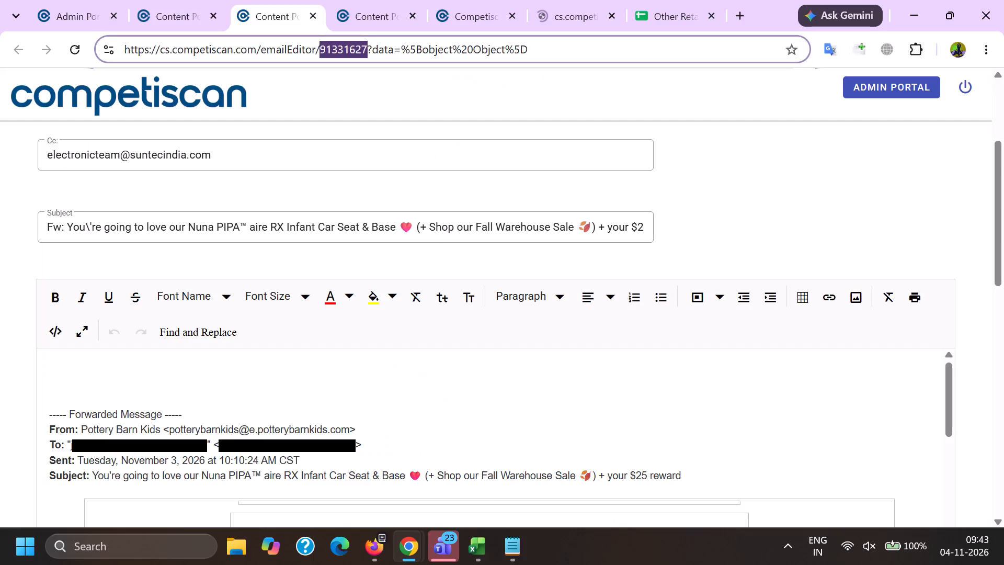
left_click_drag(215, 411, 1, 341)
key("BackSpace")
scroll(216, 189, "down", 1)
left_click_drag(165, 305, 397, 317)
key("BackSpace")
Remove the links from the "Follow us", Instagram, Facebook, Pinterest and TikTok images, and check the images above them.
scroll(402, 175, "down", 20)
scroll(402, 175, "down", 7)
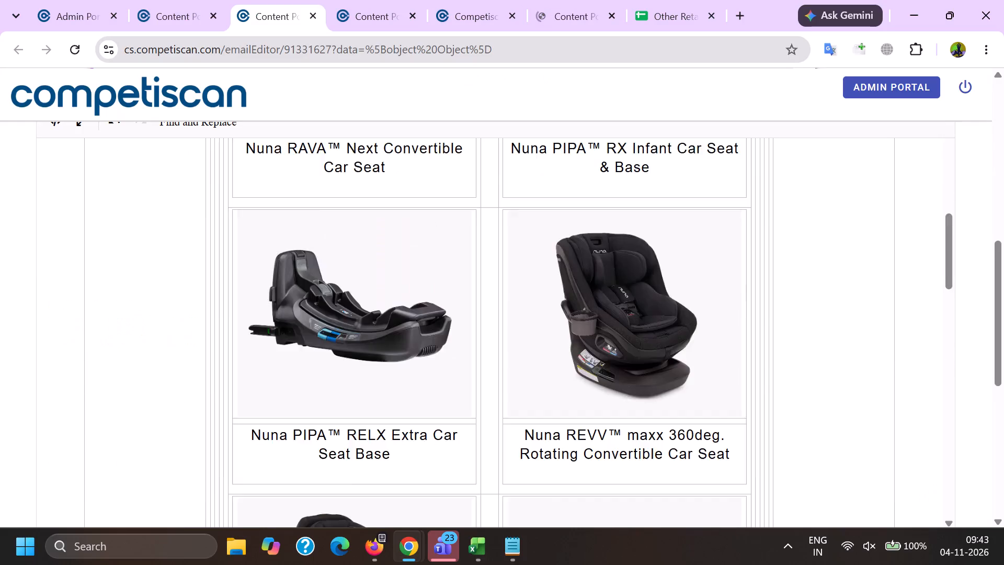
scroll(394, 278, "down", 8)
scroll(384, 333, "up", 5)
left_click(289, 338)
left_click(286, 300)
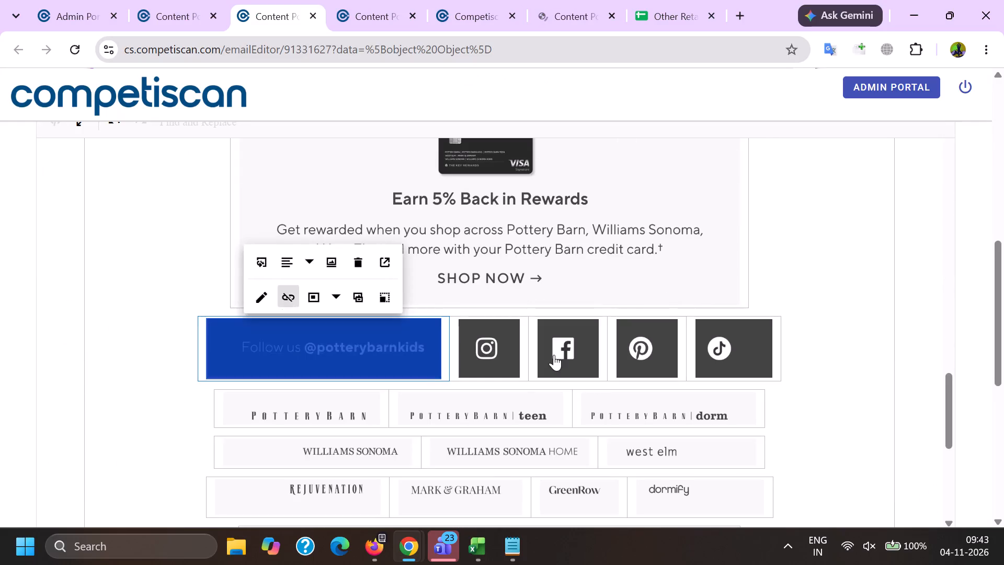
left_click(554, 353)
left_click(489, 349)
left_click(504, 297)
left_click(585, 342)
left_click(579, 297)
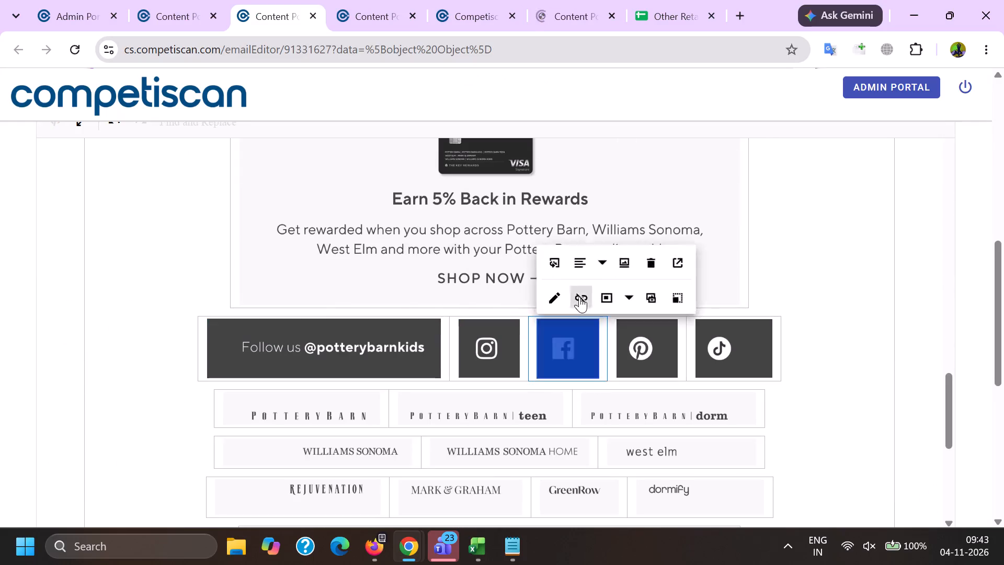
left_click(644, 339)
left_click(654, 300)
left_click(738, 354)
left_click(733, 306)
scroll(574, 365, "up", 3)
left_click(464, 266)
scroll(436, 321, "up", 2)
left_click(427, 344)
left_click(451, 280)
Open Manage Product for email 91331627 and return to the email editor.
scroll(0, 271, "up", 6)
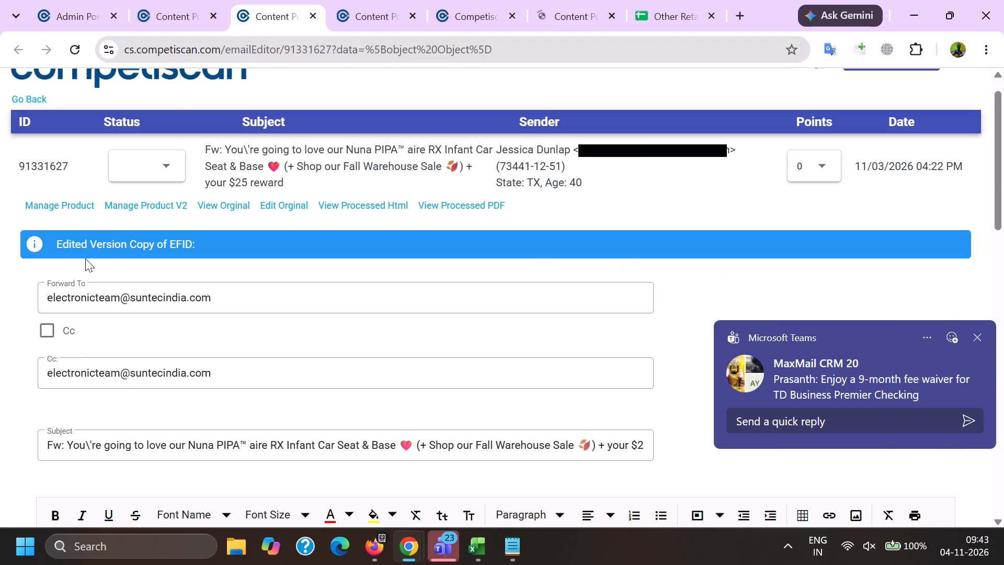
left_click(53, 206)
key("alt+Tab")
In the email footer, delete the recipient address after "This message was sent to" and unlink the unsubscribe "Click here".
scroll(270, 245, "down", 16)
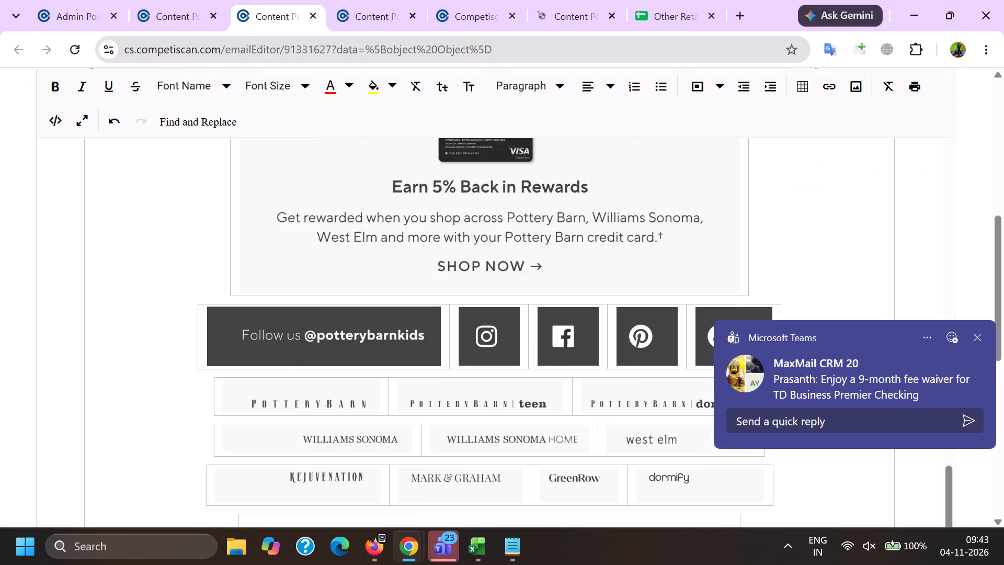
scroll(427, 327, "down", 3)
scroll(453, 439, "up", 1)
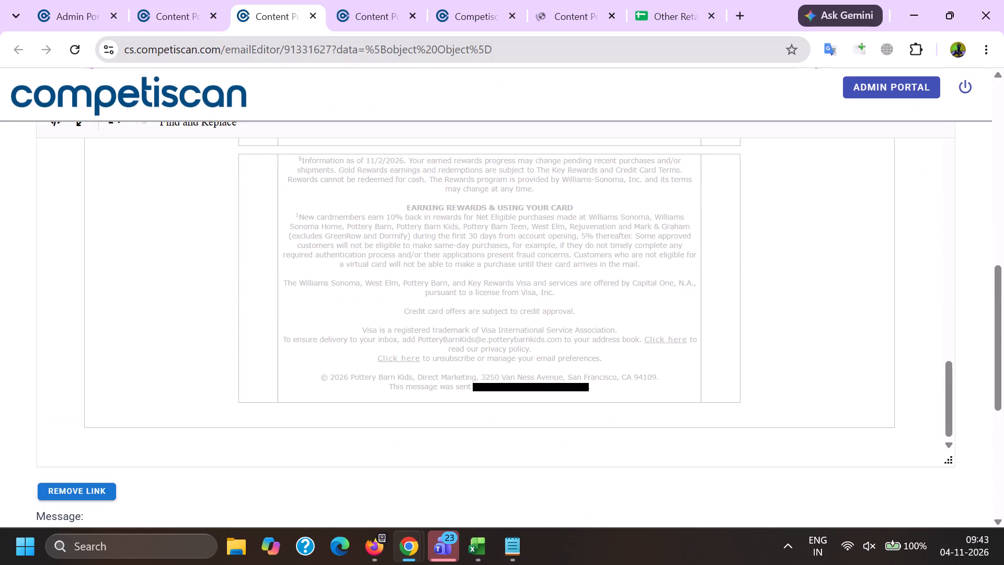
left_click(478, 413)
left_click_drag(482, 384, 483, 384)
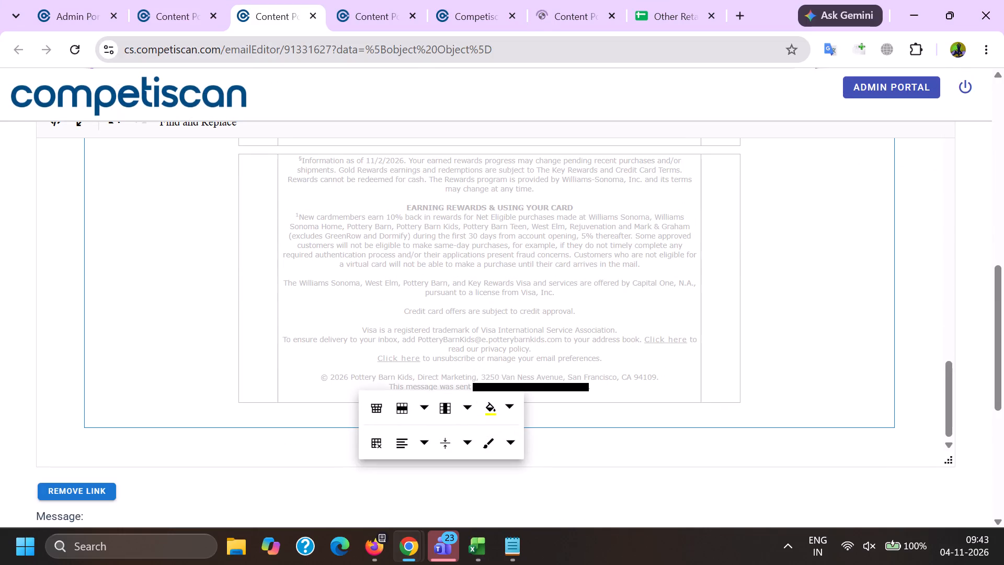
left_click_drag(483, 384, 593, 388)
key("BackSpace")
left_click(397, 357)
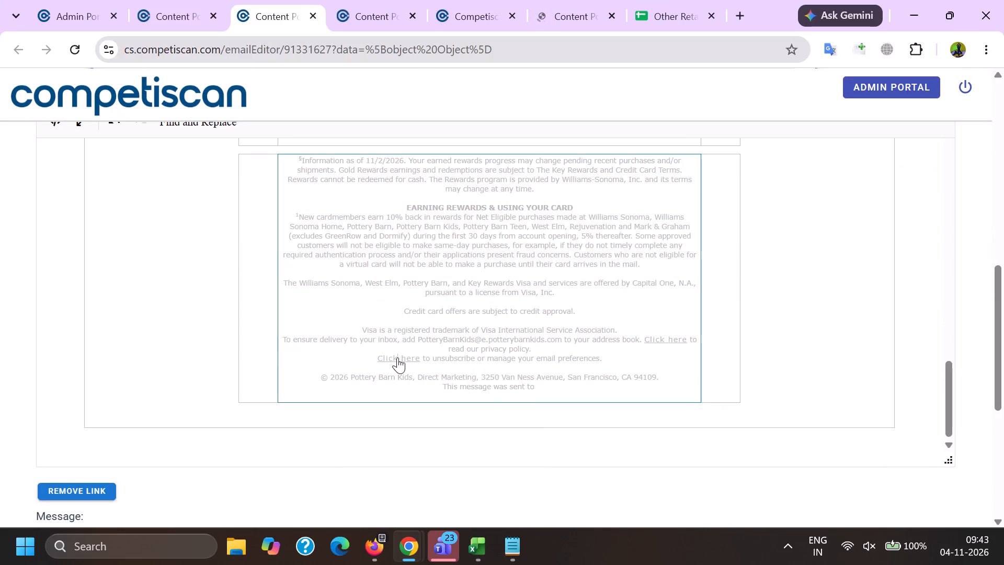
left_click(492, 388)
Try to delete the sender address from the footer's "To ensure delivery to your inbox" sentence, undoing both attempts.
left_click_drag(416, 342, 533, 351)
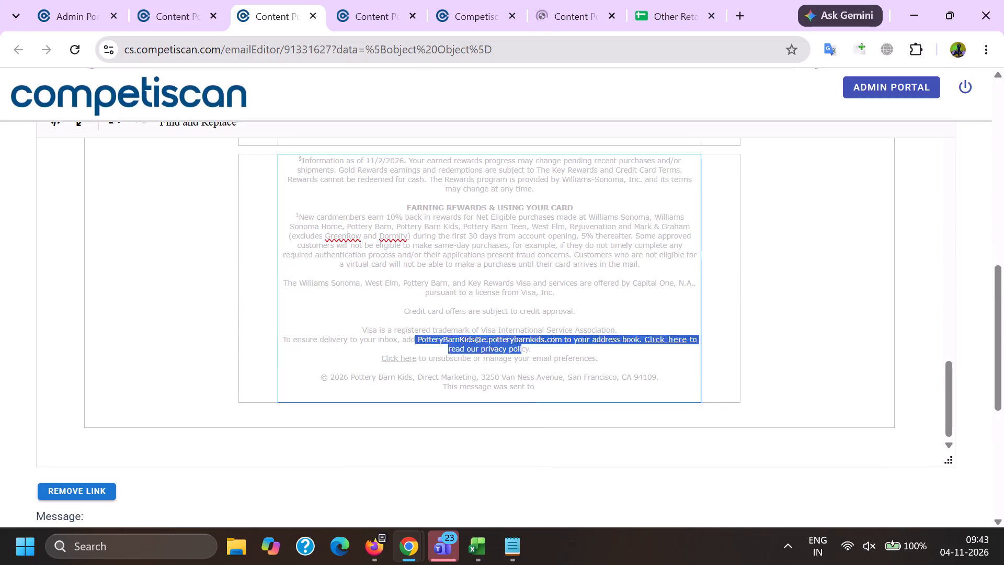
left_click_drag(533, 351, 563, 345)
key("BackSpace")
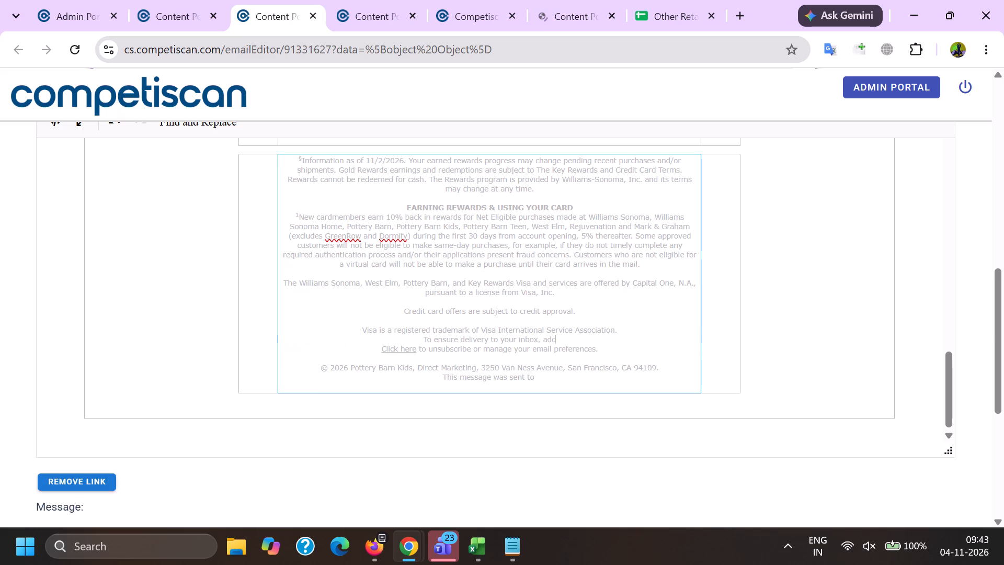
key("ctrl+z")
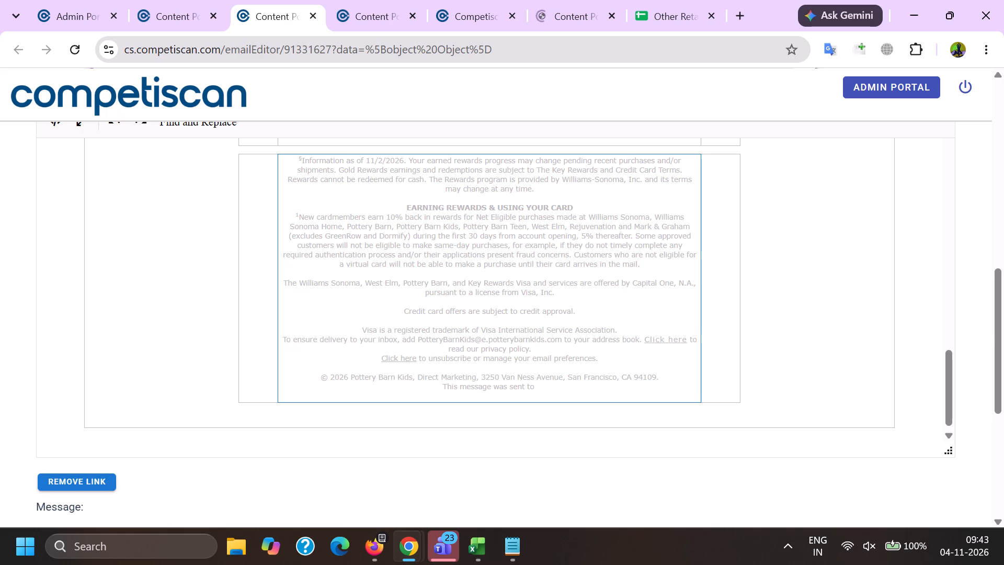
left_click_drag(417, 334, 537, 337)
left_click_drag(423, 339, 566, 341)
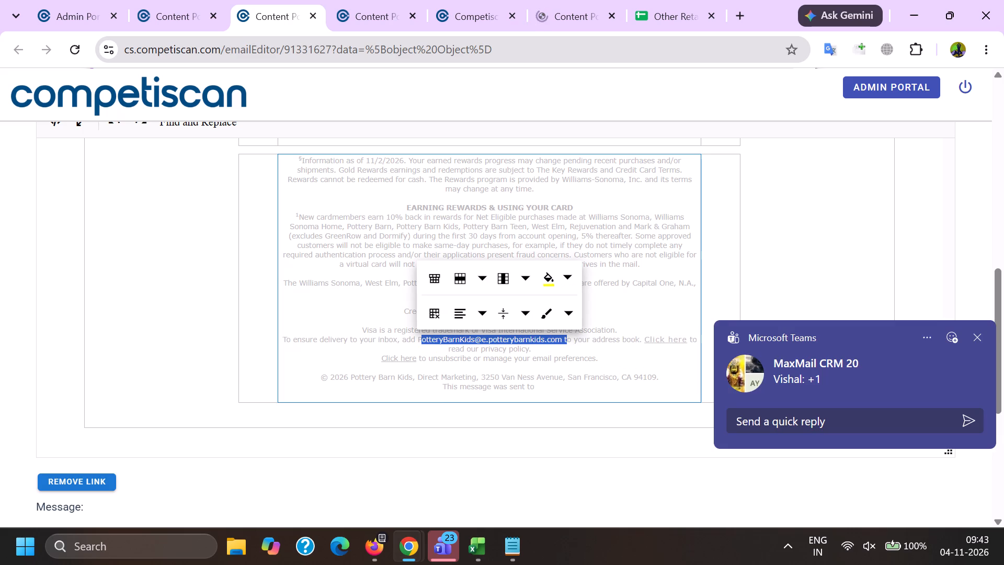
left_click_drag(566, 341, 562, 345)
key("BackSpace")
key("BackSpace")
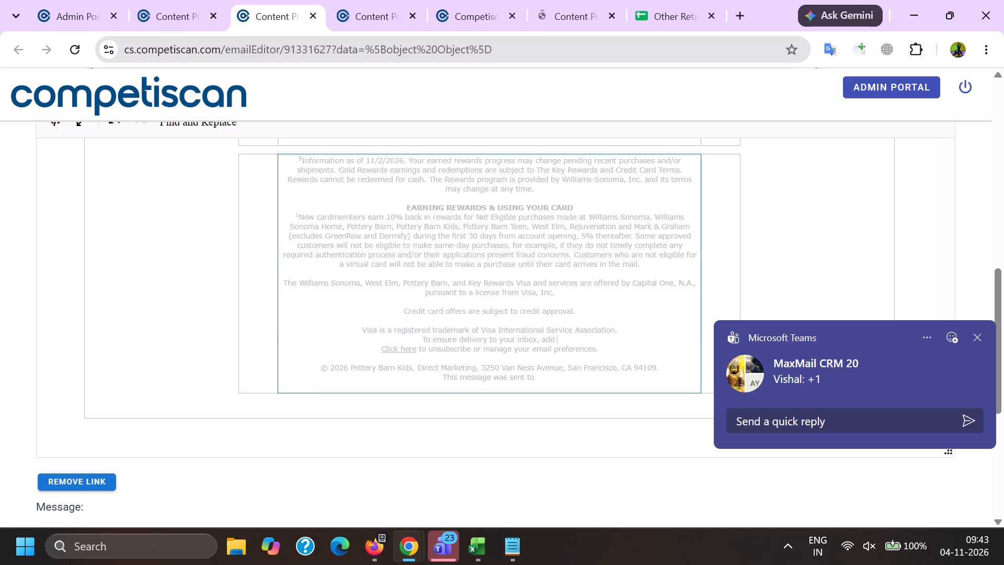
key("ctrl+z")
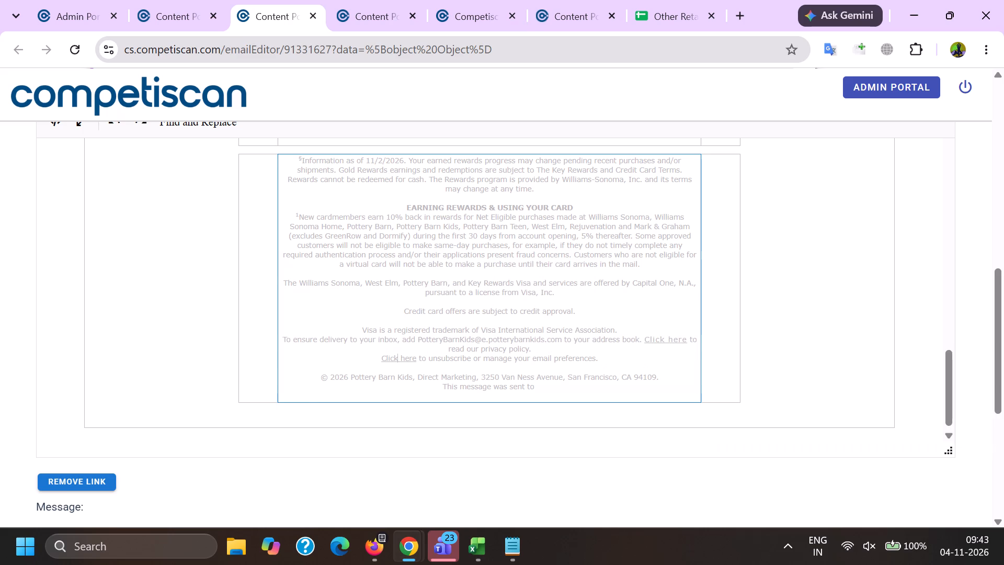
Delete only the sender address after "add" in the footer's "To ensure delivery to your inbox" sentence.
left_click_drag(417, 338, 559, 338)
key("BackSpace")
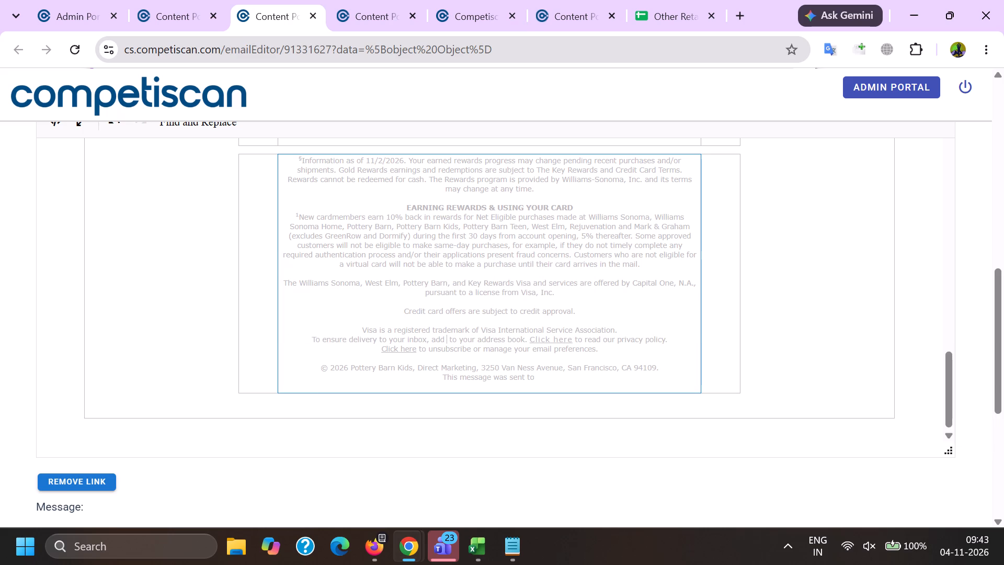
Save the product info for the edited email 91331627 and confirm saving.
left_click(404, 351)
scroll(393, 371, "down", 11)
left_click(374, 381)
left_click(505, 320)
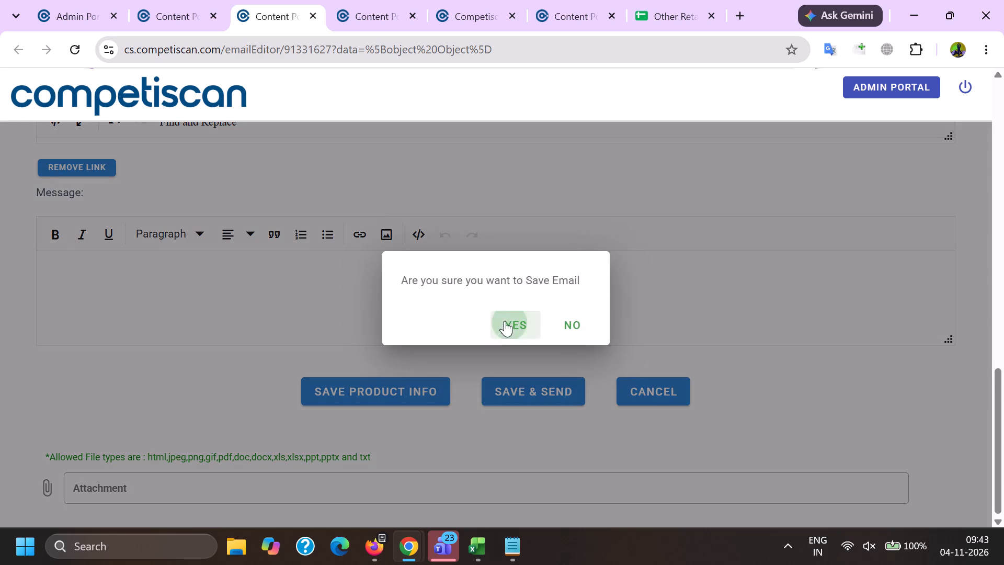
In the product form for email 91331627, copy the Pottery Barn Kids company name and add Capital One as a company.
left_click(414, 543)
left_click(429, 462)
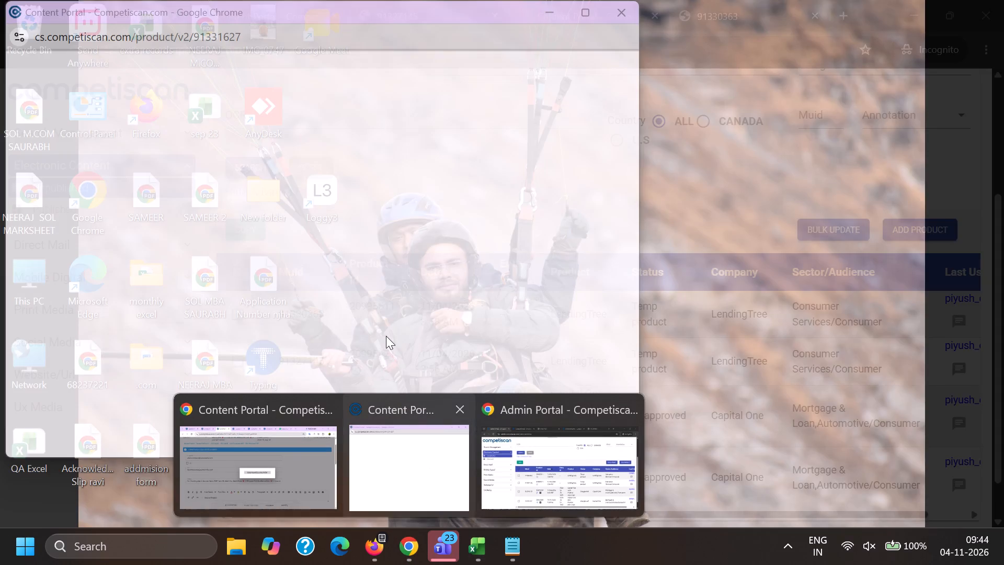
scroll(321, 202, "down", 6)
triple_click(252, 211)
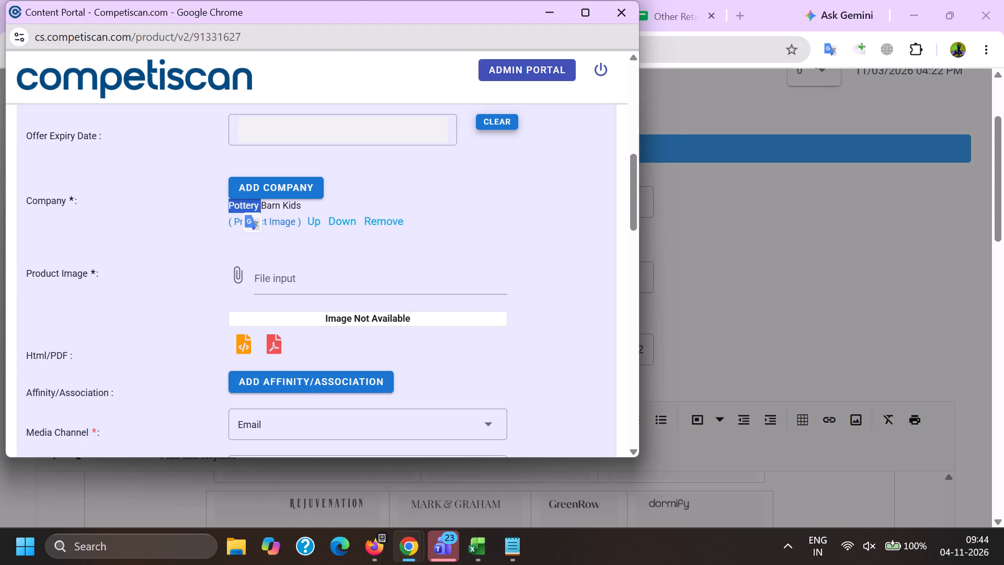
key("ctrl+c")
left_click(314, 194)
key("c")
type("APITAL ONE")
scroll(314, 194, "down", 3)
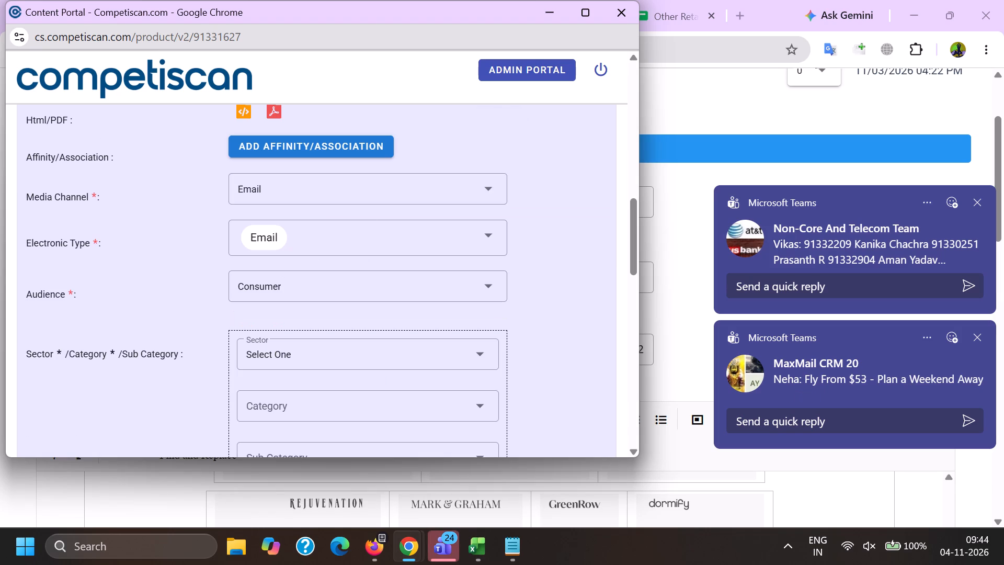
scroll(393, 353, "up", 2)
left_click(351, 302)
left_click(387, 323)
key("ctrl+v")
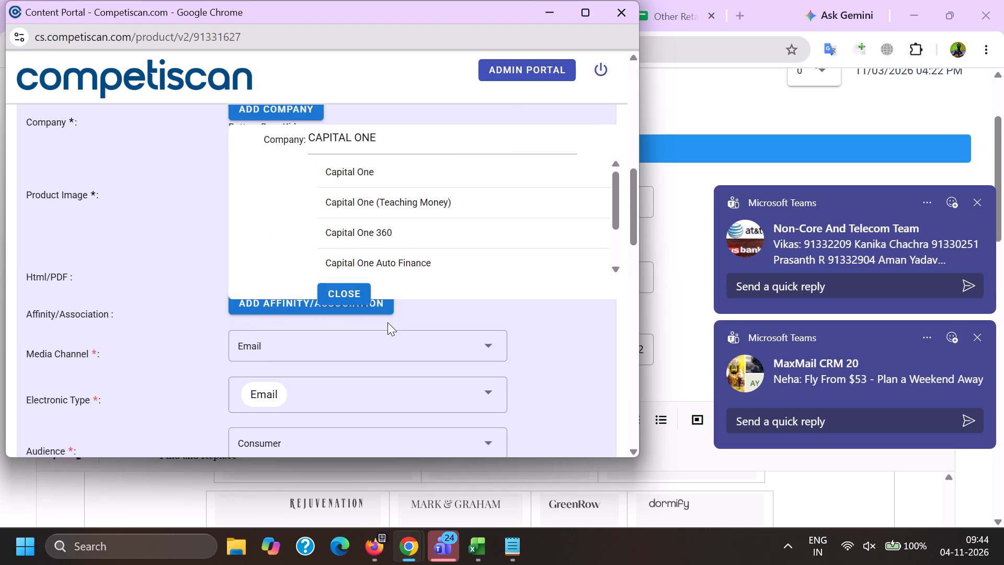
scroll(376, 368, "up", 1)
left_click(338, 258)
left_click(269, 226)
scroll(270, 173, "up", 1)
scroll(270, 175, "down", 3)
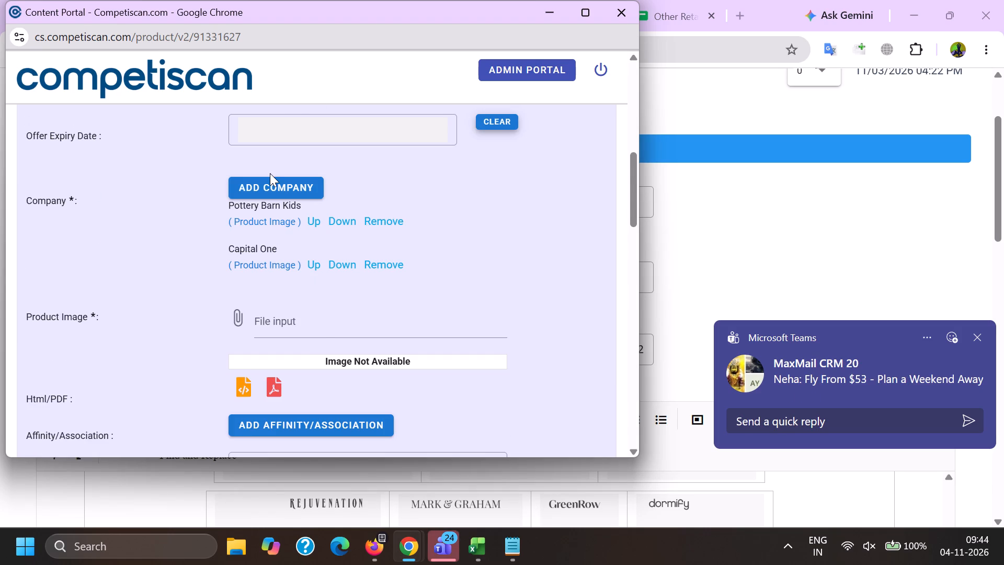
Add Pottery Barn Kids as the product's affinity/association.
left_click(323, 328)
left_click(411, 357)
key("ctrl+v")
scroll(309, 217, "down", 2)
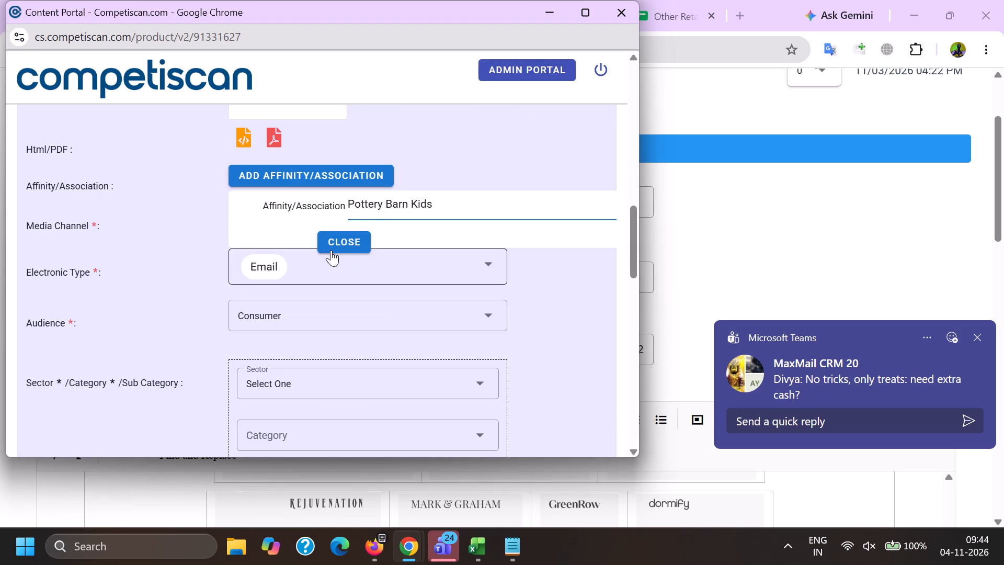
left_click(331, 248)
Add the sector classification Retail / Home / Baby / Baby Travel to the product.
scroll(299, 174, "down", 2)
left_click(286, 249)
scroll(289, 243, "down", 5)
scroll(292, 258, "up", 1)
scroll(293, 264, "down", 2)
left_click(290, 310)
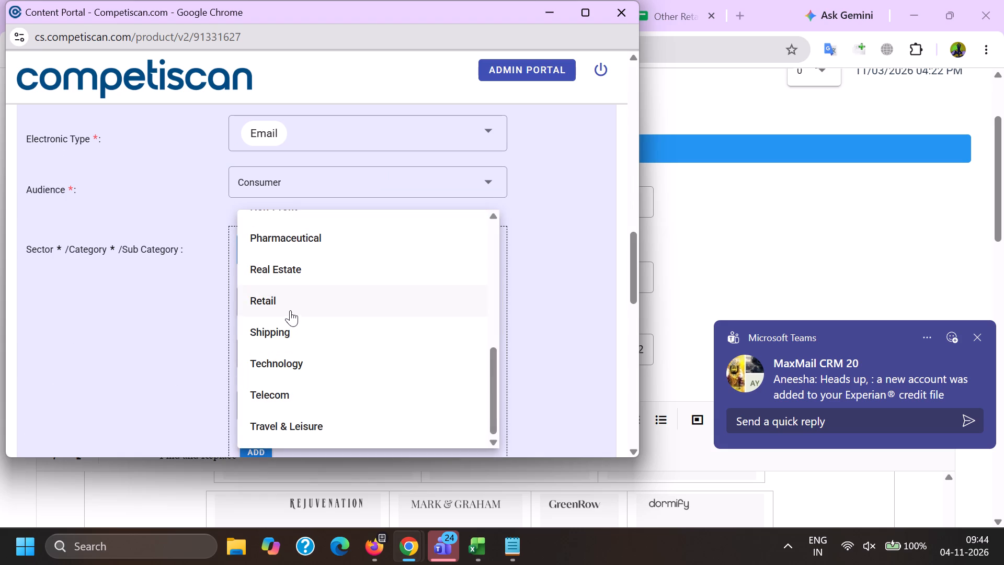
left_click_drag(139, 305, 171, 310)
left_click(278, 311)
scroll(275, 210, "down", 7)
left_click(284, 244)
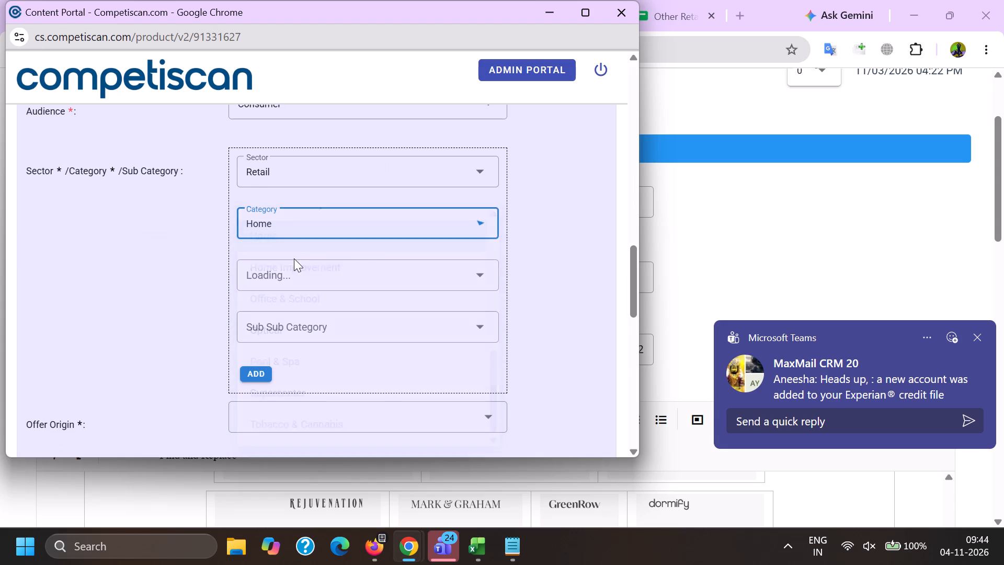
left_click(287, 274)
scroll(296, 349, "down", 1)
left_click(281, 265)
left_click_drag(165, 279, 173, 282)
left_click(279, 338)
scroll(286, 210, "down", 1)
scroll(284, 295, "down", 3)
scroll(289, 367, "up", 4)
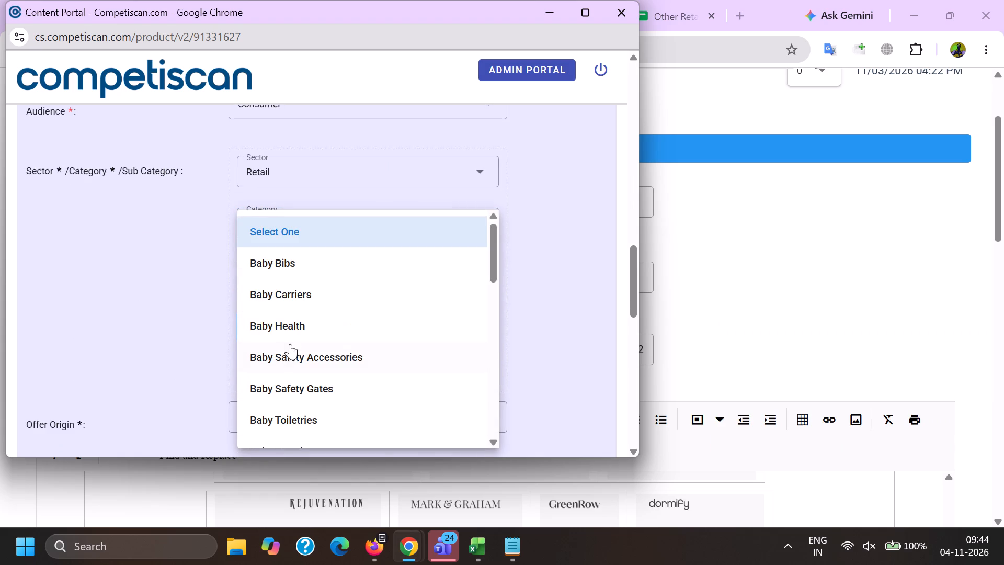
scroll(299, 408, "down", 1)
left_click(293, 370)
left_click_drag(164, 361, 188, 365)
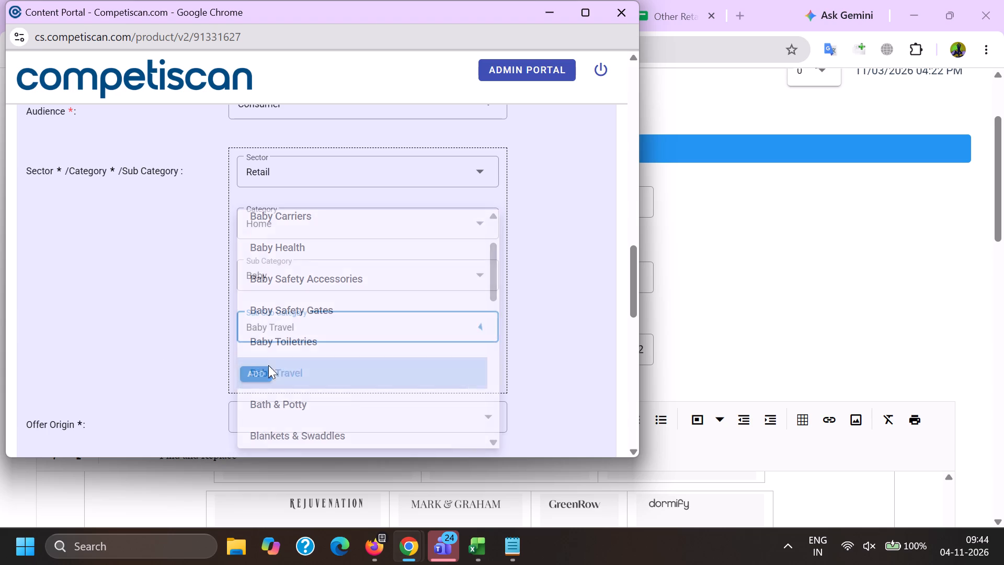
left_click(249, 370)
Add a second classification under the Credit Cards sector, with the Payment Cards category and its subcategory.
left_click(284, 197)
scroll(278, 290, "up", 6)
left_click(337, 348)
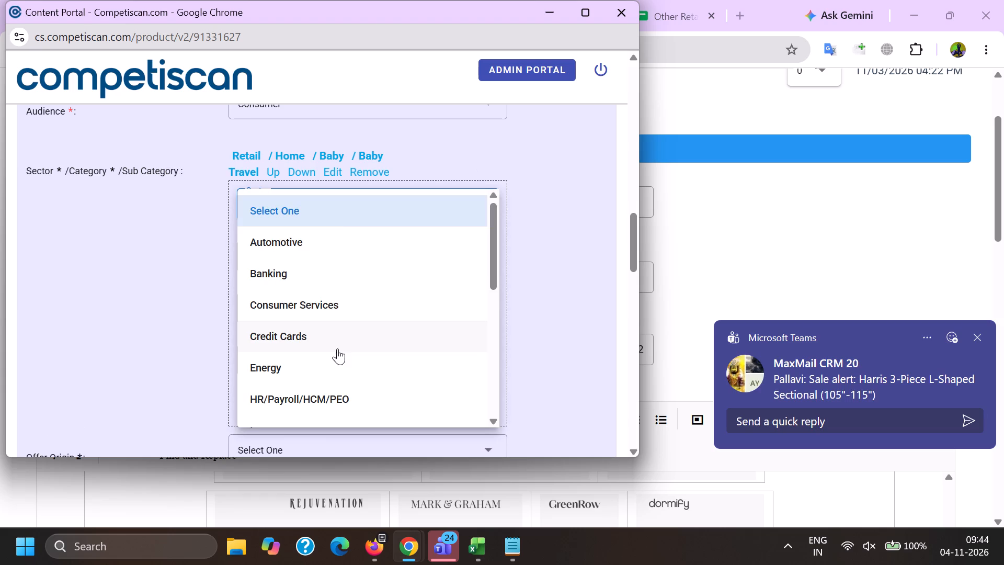
left_click_drag(108, 312, 124, 313)
left_click(271, 266)
left_click(277, 332)
left_click(275, 324)
scroll(260, 230, "down", 2)
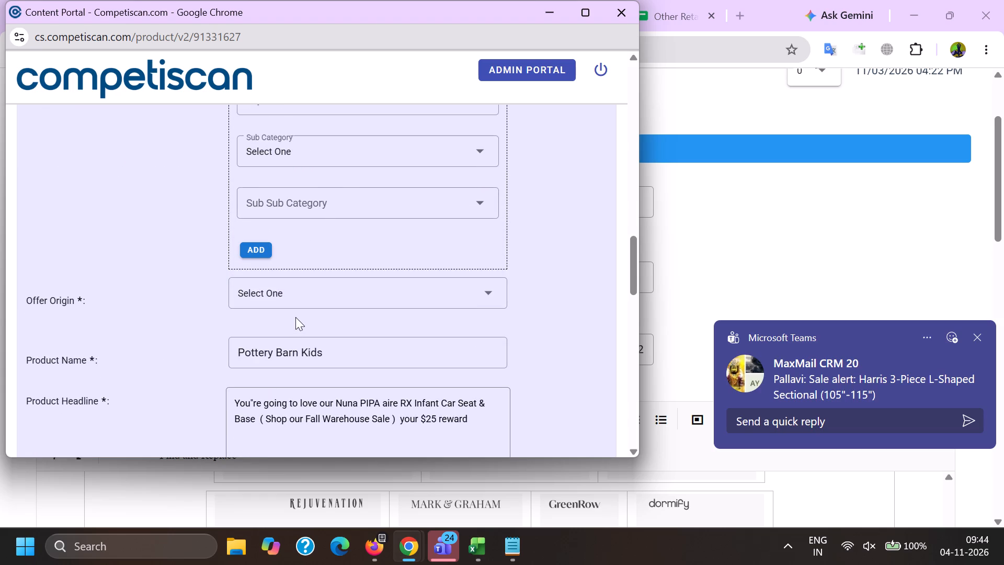
left_click(265, 157)
left_click(314, 309)
left_click_drag(163, 301, 188, 302)
left_click(254, 255)
Set the Offer Origin to Provider/Bank.
scroll(276, 336, "up", 3)
left_click(306, 250)
scroll(306, 244, "down", 4)
left_click(284, 245)
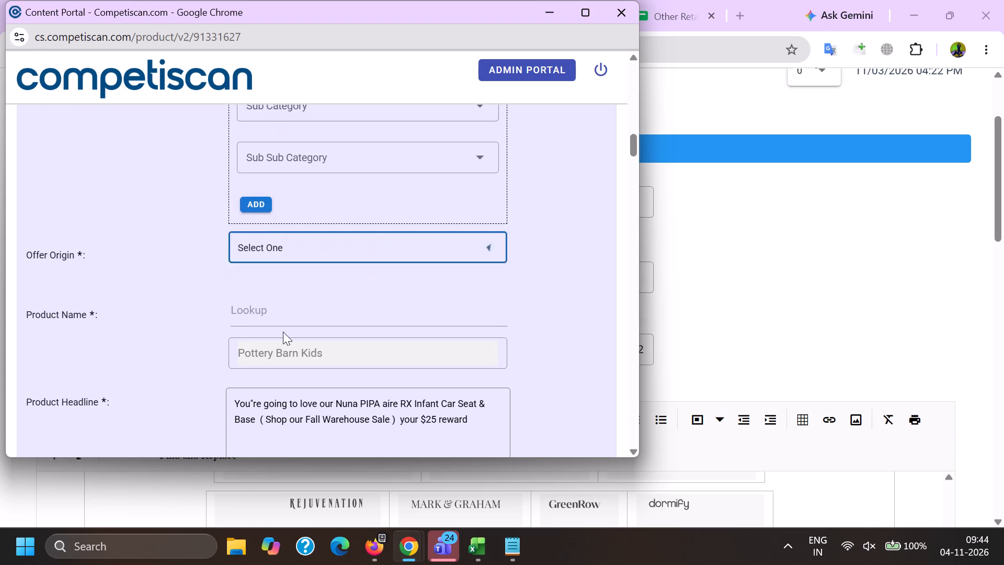
left_click(282, 331)
Look up Pottery Barn in the product names and choose Pottery Barn Key Rewards Visa Credit Card.
left_click(282, 326)
left_click(278, 317)
key("ctrl+v")
left_click_drag(293, 308, 633, 343)
key("BackSpace")
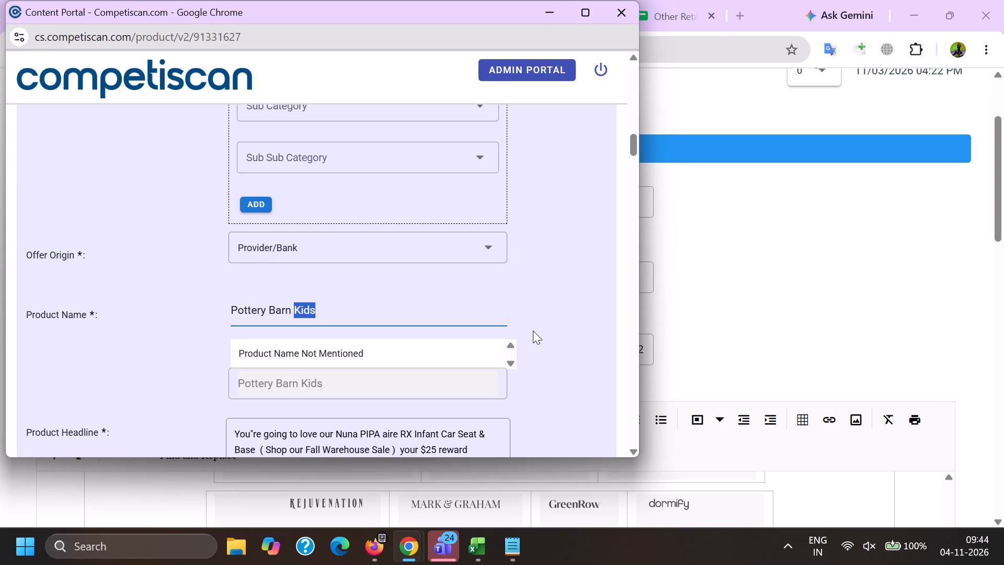
left_click(366, 381)
scroll(355, 386, "up", 4)
left_click(302, 246)
scroll(322, 239, "down", 5)
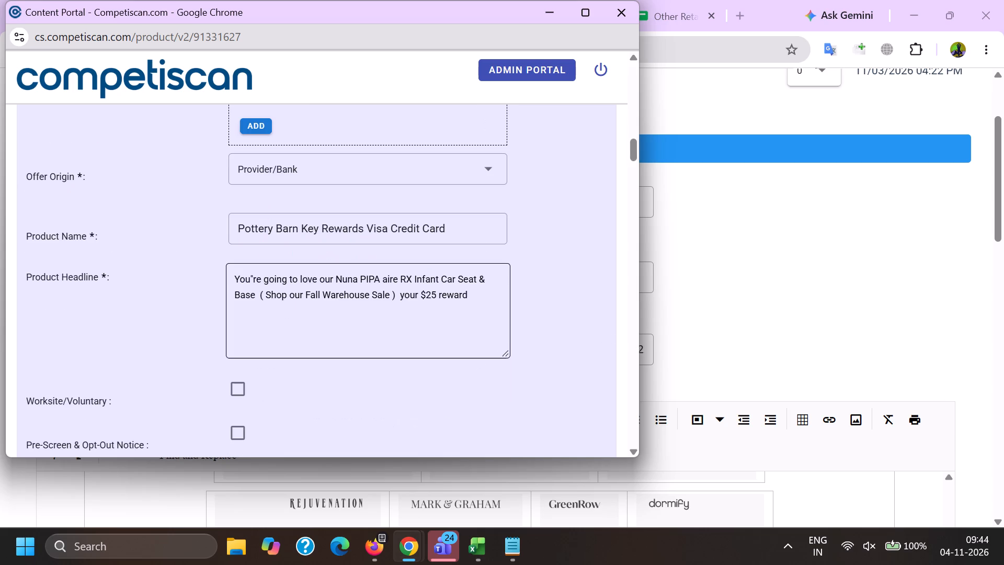
Replace the product headline with the subject text copied from the email editor, leaving out "Fw:".
left_click_drag(502, 319, 0, 277)
key("BackSpace")
key("alt+Tab")
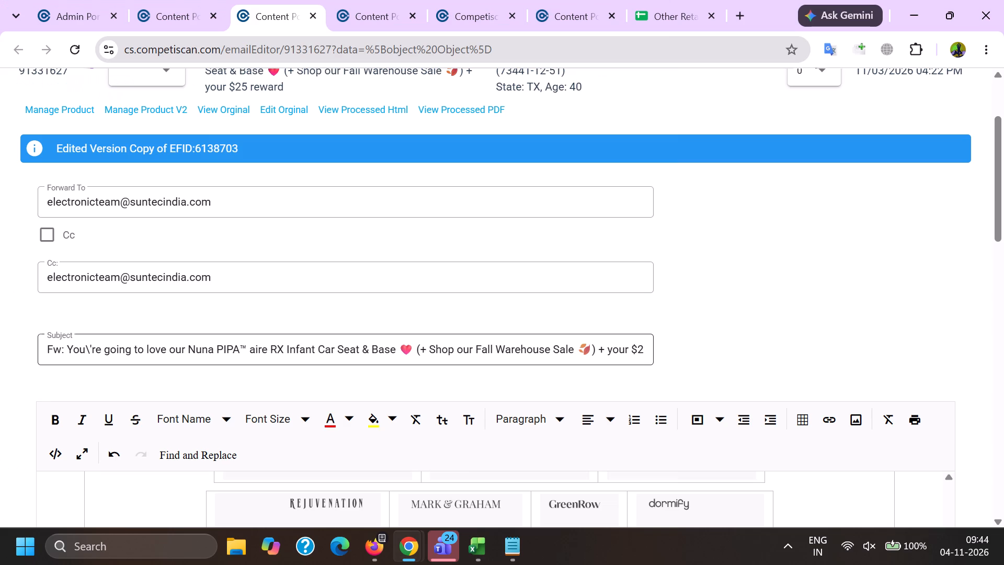
left_click_drag(69, 349, 553, 369)
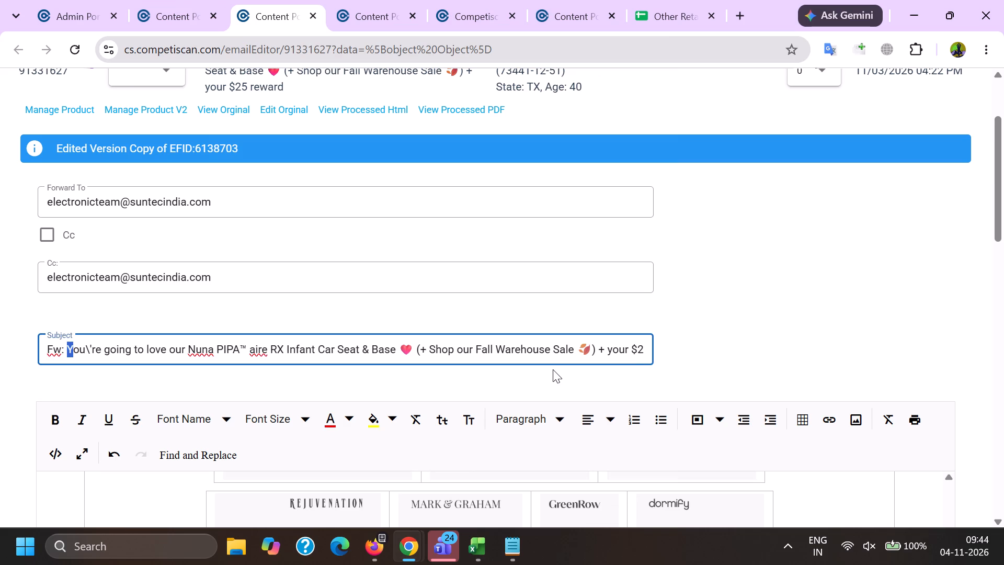
left_click_drag(553, 369, 695, 355)
key("ctrl+c")
key("alt+Tab")
left_click(387, 159, "ctrl")
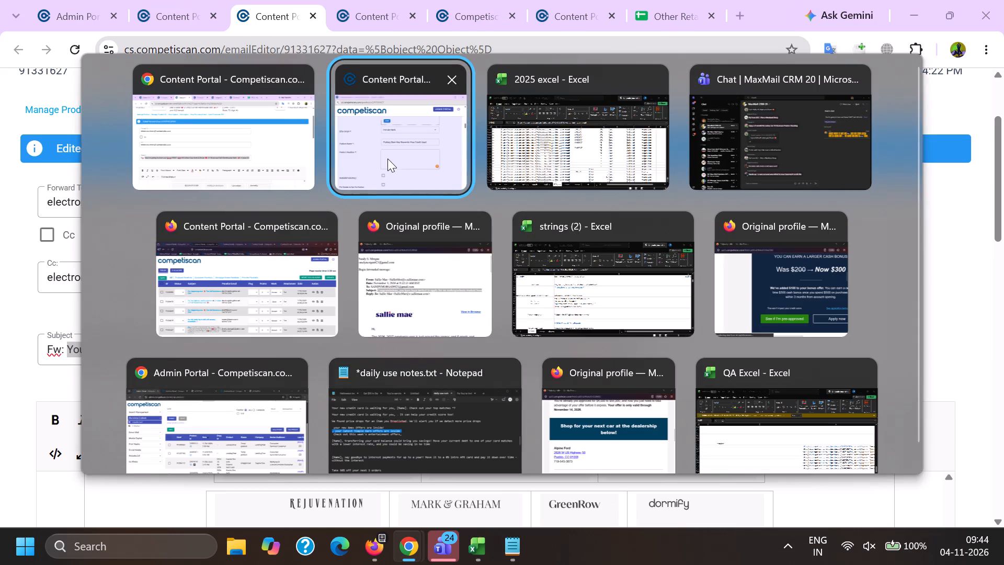
key("ctrl+v")
In the headline, remove both emojis and the trademark sign, and replace the plus sign before "Shop our Fall Warehouse Sale" with "pLUS".
left_click(266, 297)
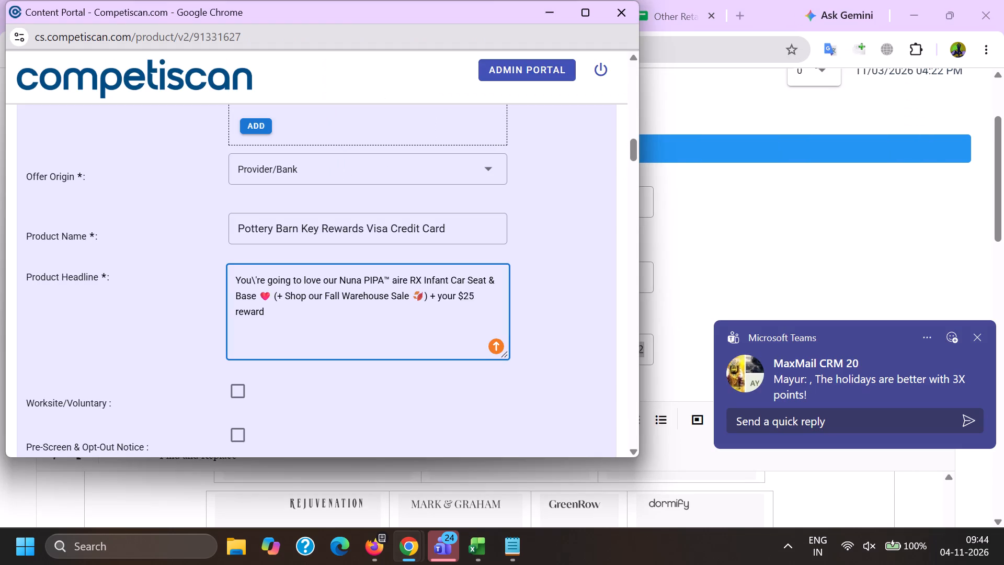
key("BackSpace")
key("BackSpace")
key("Right")
key("Right")
key("Right")
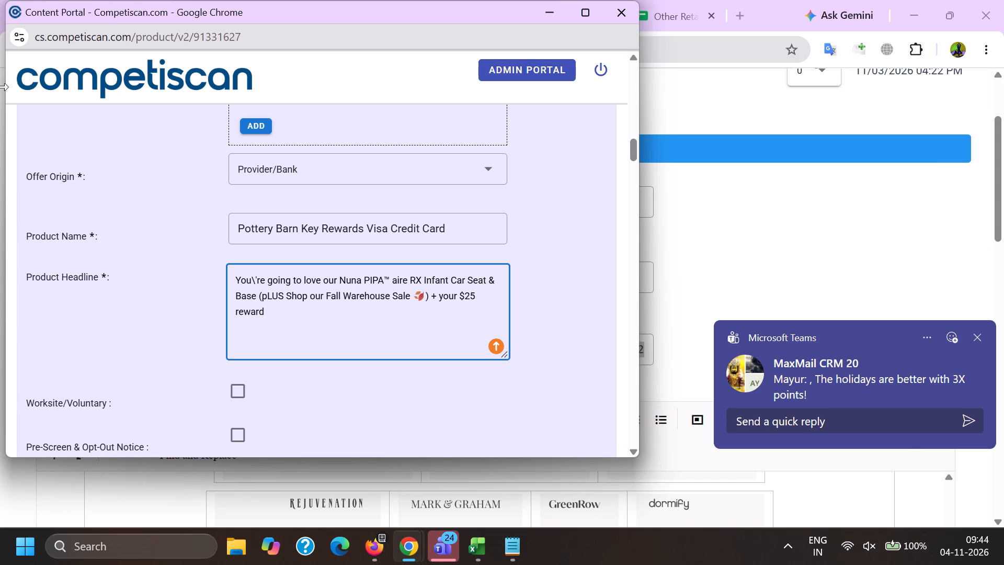
left_click(390, 278)
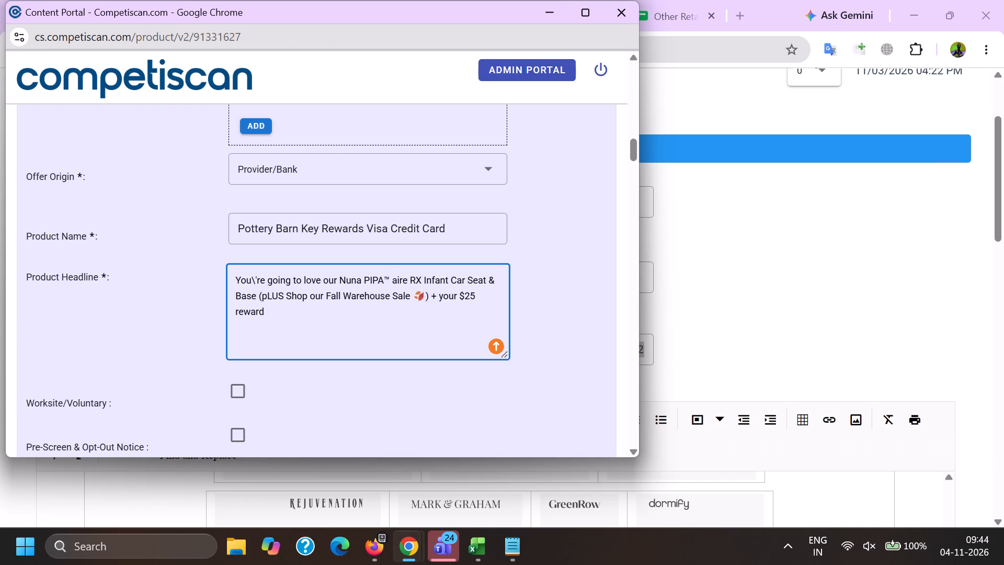
key("BackSpace")
left_click(427, 300)
key("BackSpace")
key("BackSpace")
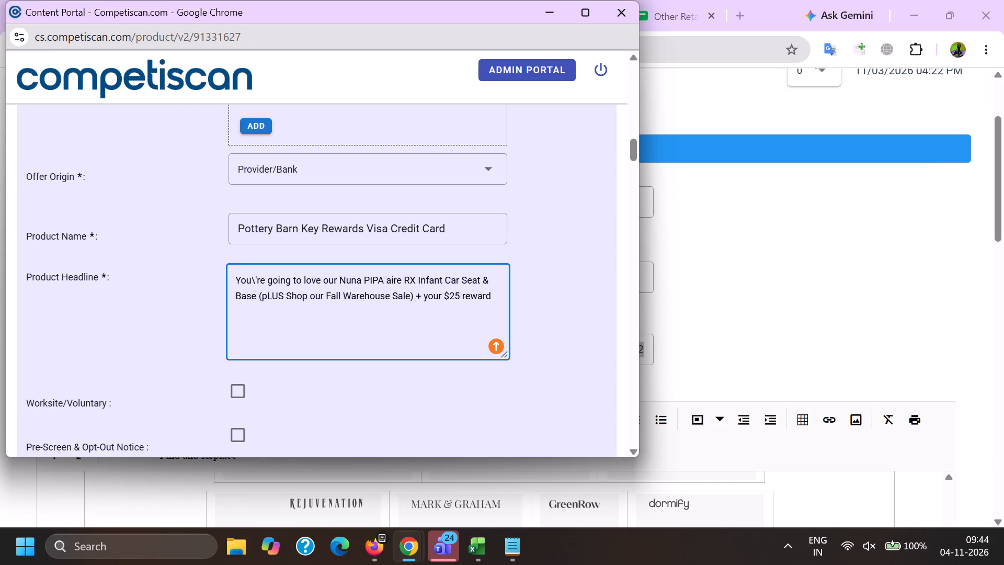
Replace the plus sign before "your $25 reward" in the headline with "Plus".
left_click(419, 298)
key("BackSpace")
key("BackSpace")
key("p")
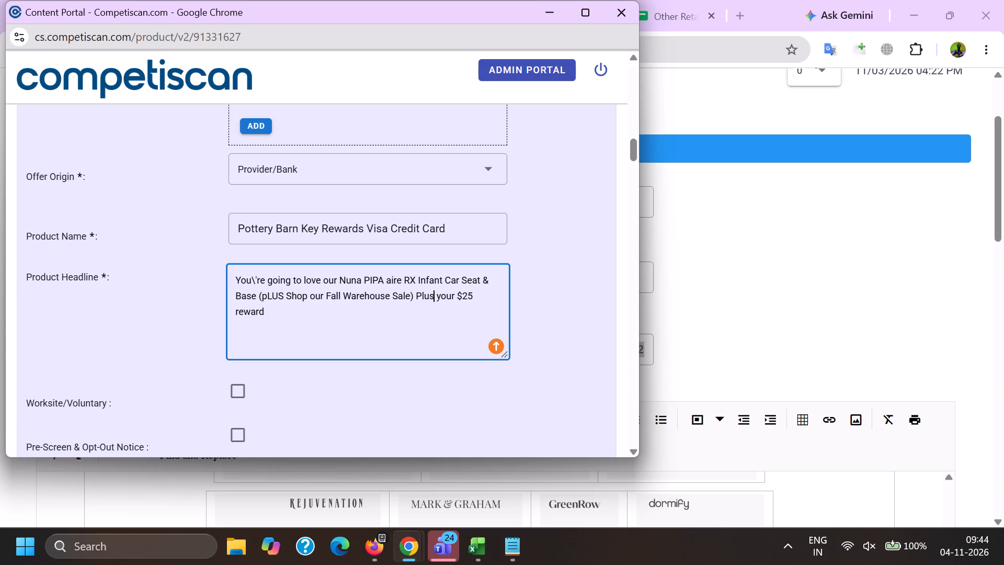
left_click(434, 315)
In the headline, replace the ampersand before "Base" with "and" and remove the backslash from "You're".
left_click(487, 279)
key("BackSpace")
key("a")
key("n")
key("d")
key("Down")
key("Down")
key("Up")
left_click(258, 282)
key("Left")
key("BackSpace")
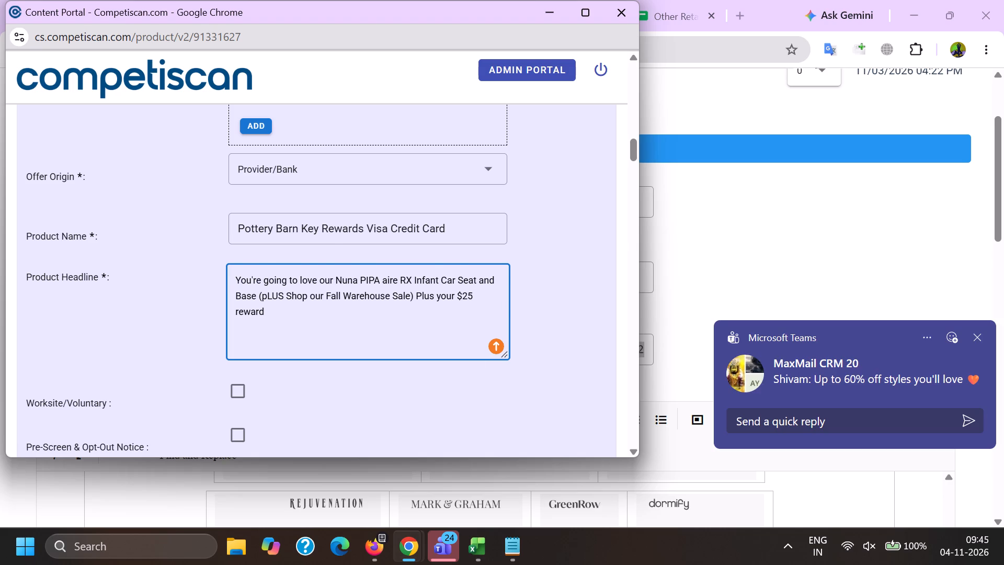
End the headline with a period and append "Earn 10% back in rewards" copied from reference product record 20991426.
scroll(243, 320, "down", 1)
left_click(312, 235)
key("period")
key("space")
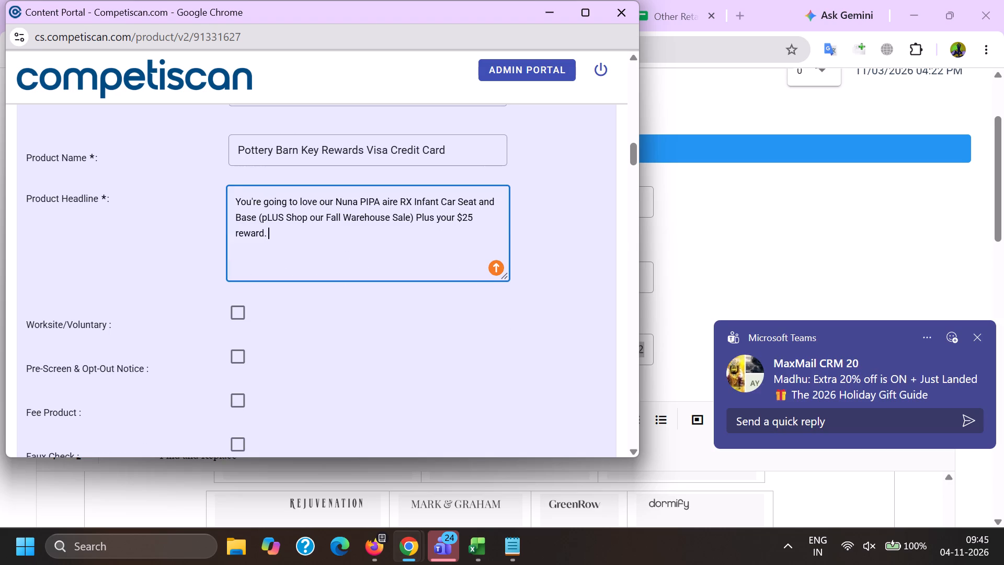
key("alt+Tab")
left_click(555, 0)
scroll(502, 323, "up", 5)
scroll(500, 317, "down", 11)
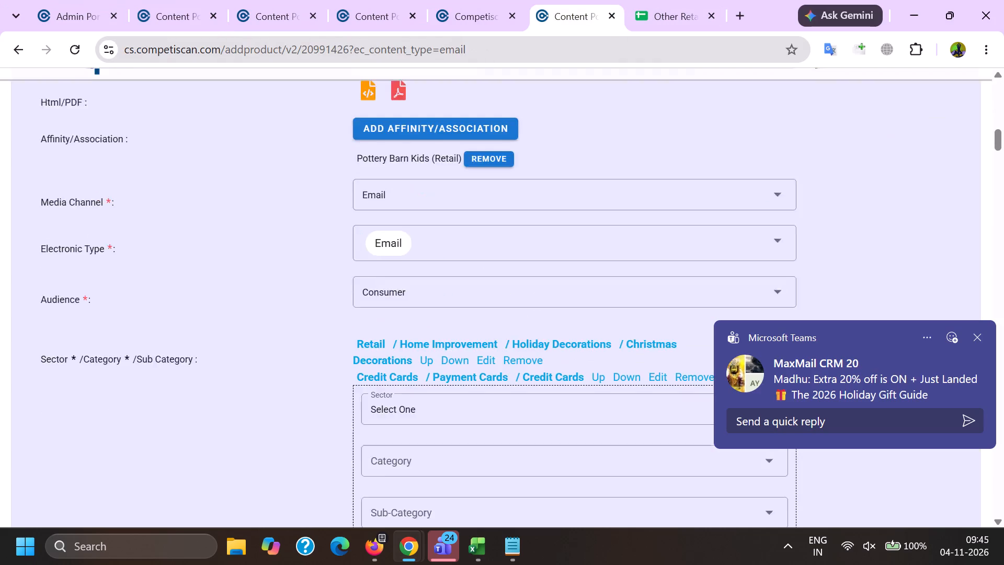
scroll(529, 282, "down", 4)
scroll(575, 295, "down", 4)
double_click(500, 286)
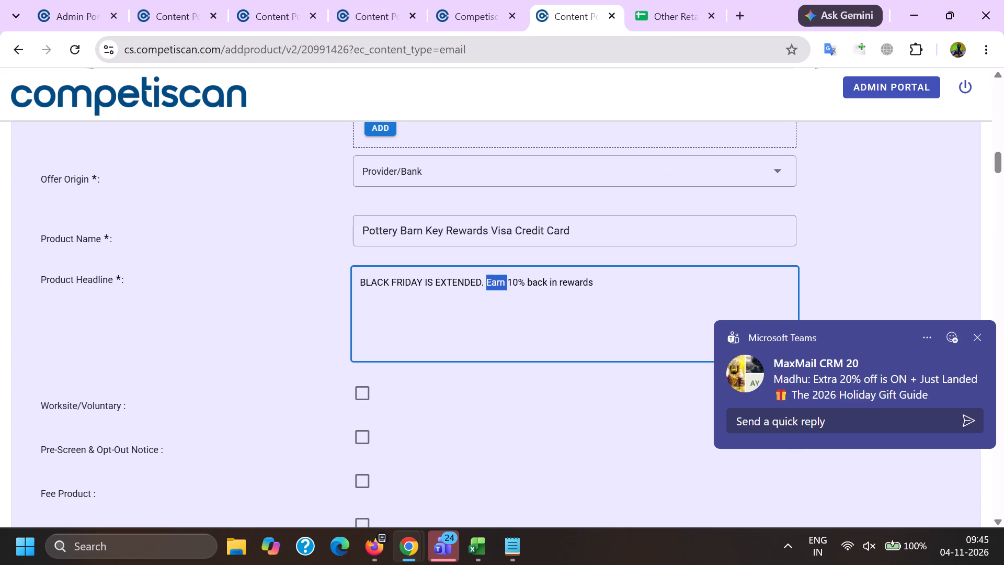
left_click(601, 288, "shift")
key("ctrl+c")
key("alt+Tab")
key("ctrl+v")
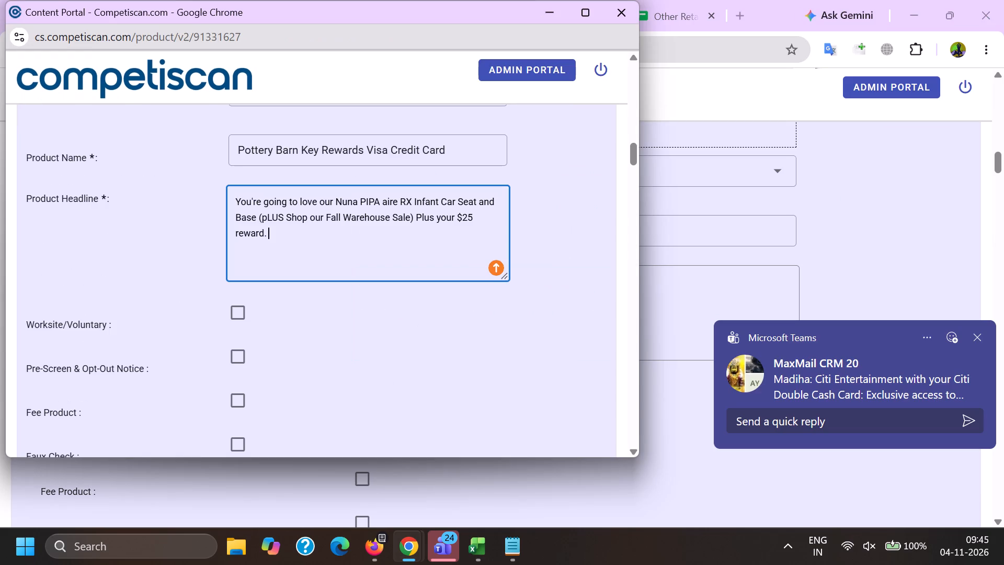
Set the Response Mechanism to URL/Website.
scroll(330, 266, "down", 4)
left_click(292, 252)
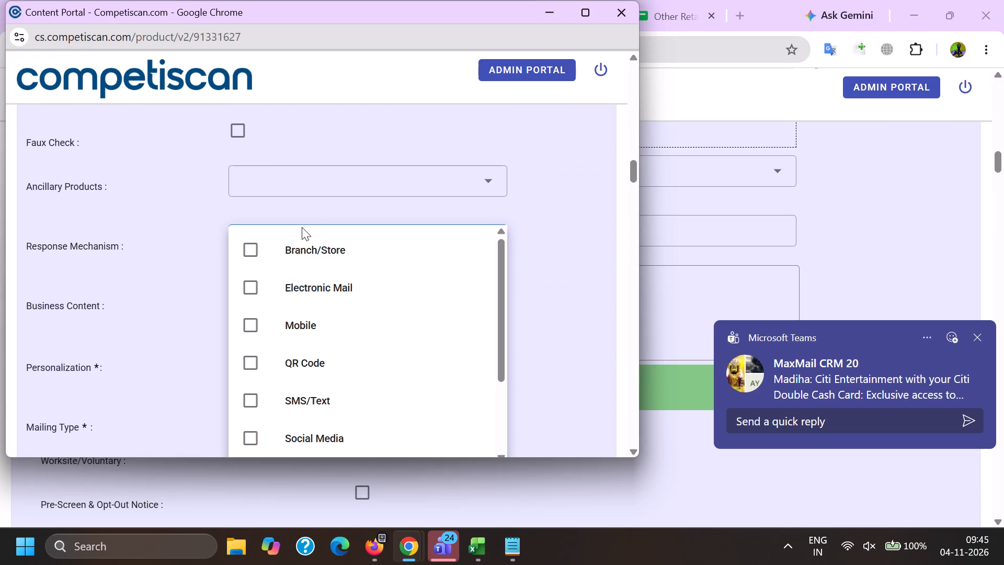
scroll(302, 227, "down", 2)
scroll(311, 337, "down", 2)
left_click(319, 284)
left_click(196, 271)
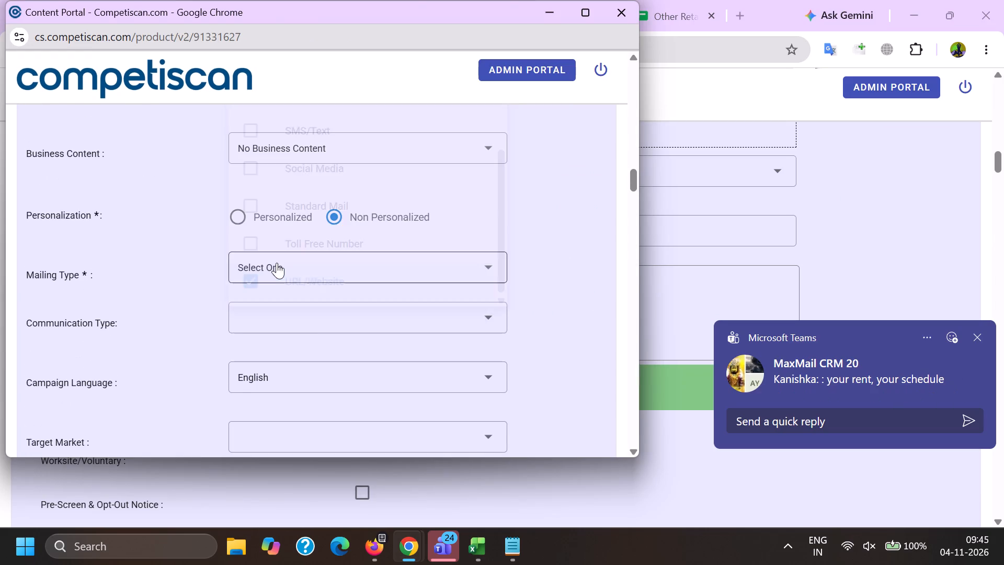
Set the Mailing Type to Acquisition.
left_click(277, 263)
left_click(278, 266)
left_click_drag(205, 280, 214, 284)
Set the Communication Type to Bonuses/Contests/Incentives, Co-Brand and Mobile Application.
left_click(281, 322)
scroll(301, 214, "down", 2)
left_click(311, 290)
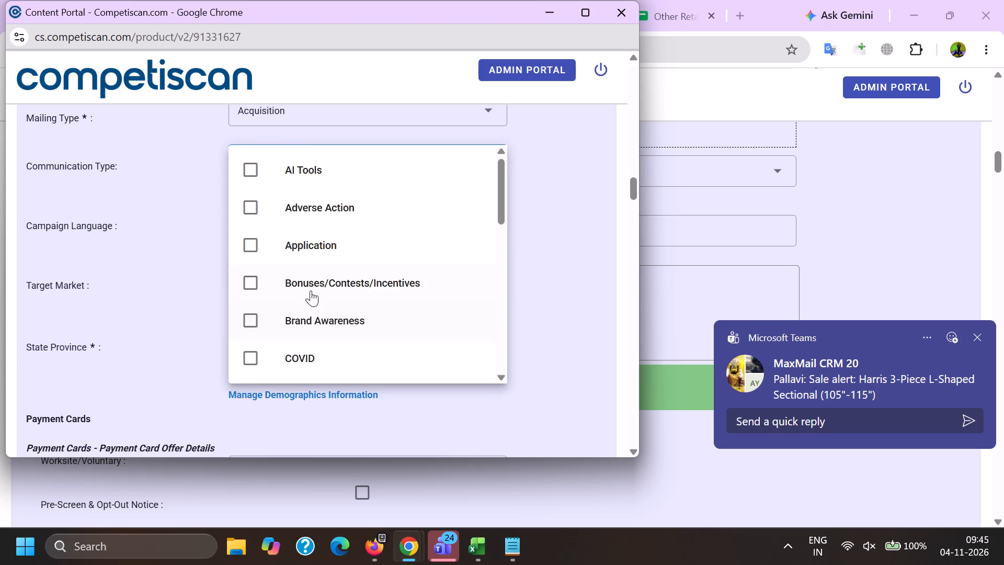
scroll(311, 286, "down", 5)
left_click(307, 270)
scroll(307, 270, "down", 9)
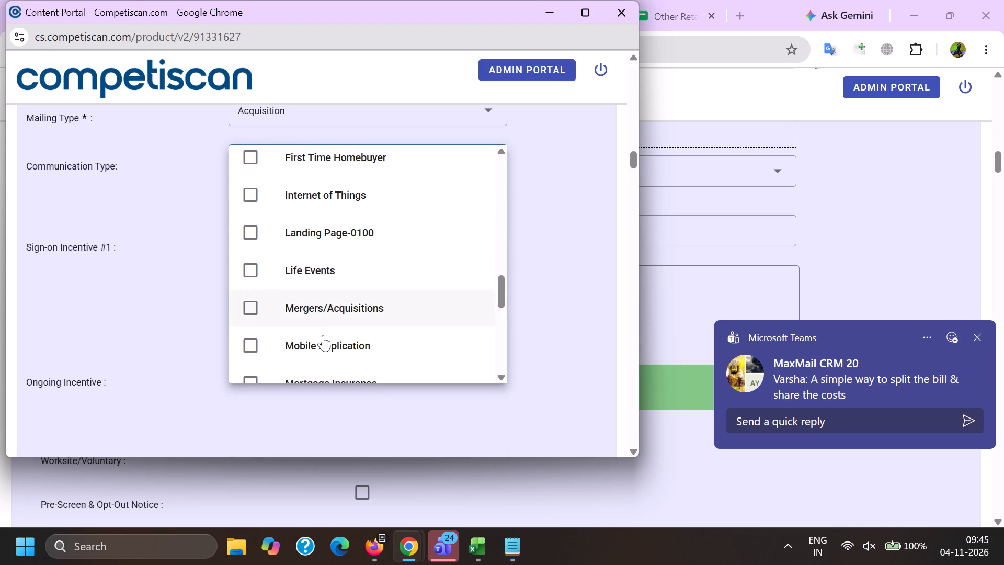
left_click_drag(326, 342, 312, 338)
left_click_drag(60, 314, 67, 314)
Fill Sign-on Incentive #1 with "10% back in rewards during the first 30 days from account opening" copied from reference record 20991426.
key("alt+Tab")
scroll(535, 259, "down", 8)
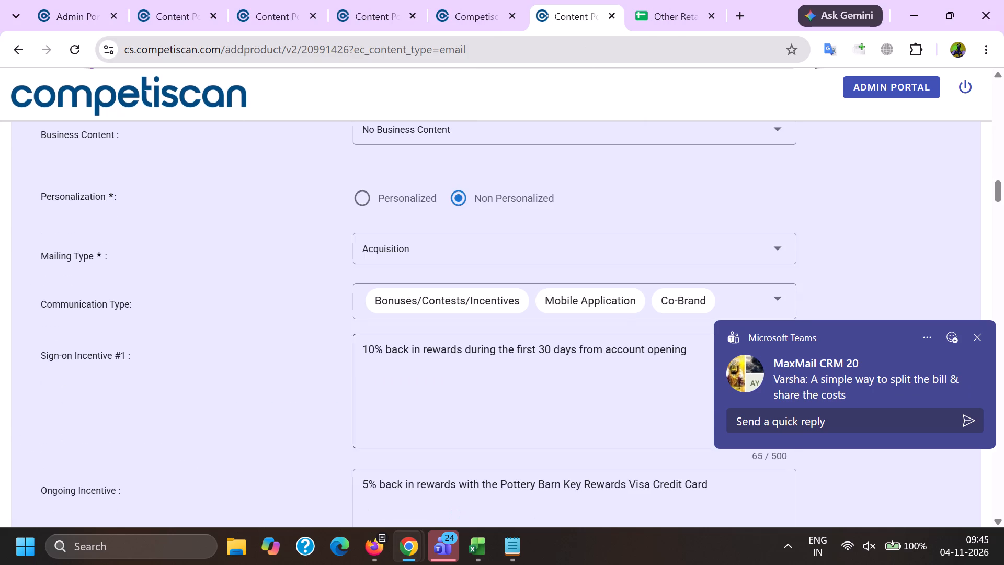
triple_click(672, 365)
left_click(672, 364)
key("ctrl+c")
key("alt+Tab")
left_click_drag(149, 300, 153, 300)
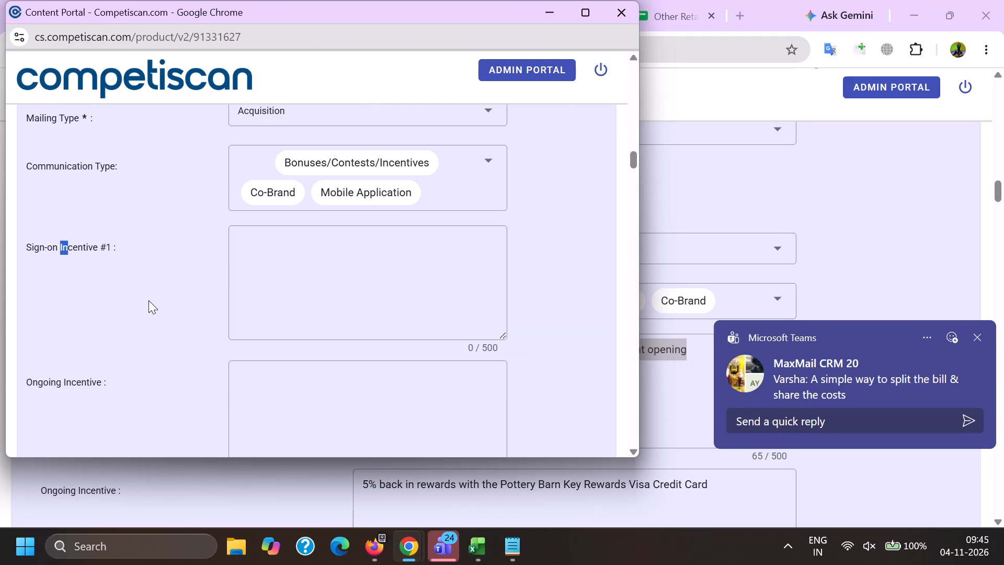
left_click(308, 279)
key("ctrl+v")
Fill Ongoing Incentive with "5% back in rewards with the Pottery Barn Key Rewards Visa Credit Card" copied from the reference record.
left_click(316, 390, "ctrl")
key("alt+Tab")
scroll(681, 307, "down", 2)
left_click_drag(734, 368, 226, 319)
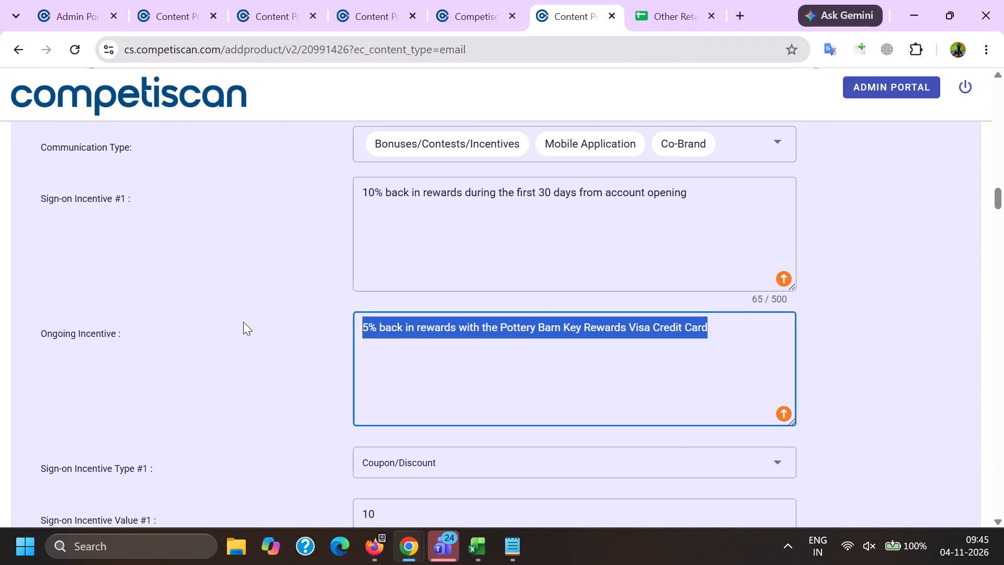
key("ctrl+c")
key("alt+Tab")
key("ctrl+v")
Set Sign-on Incentive Type #1 to Coupon/Discount.
scroll(228, 256, "down", 3)
left_click(261, 280)
scroll(261, 275, "down", 7)
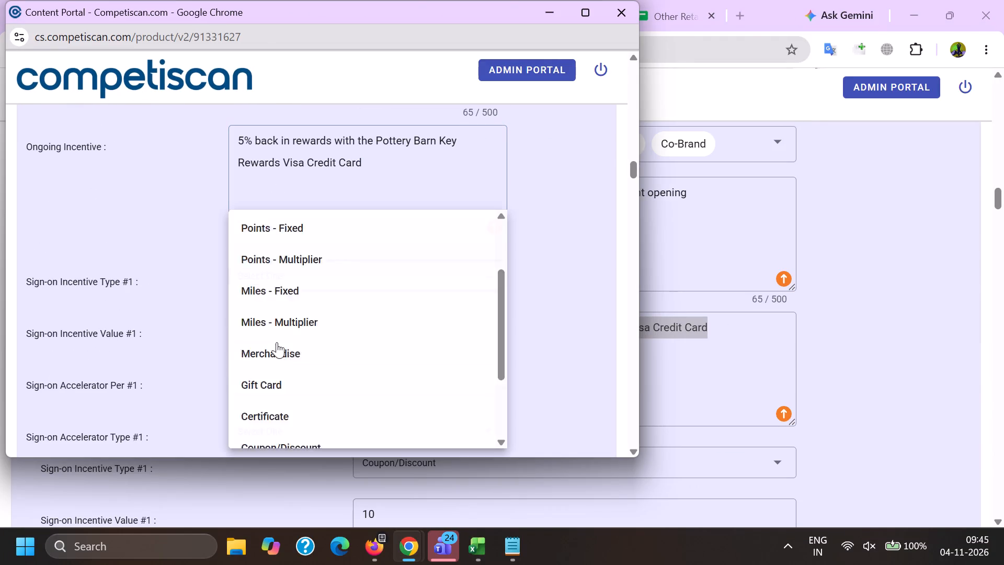
left_click(290, 347)
left_click(255, 284)
left_click(280, 334)
left_click_drag(190, 319, 208, 320)
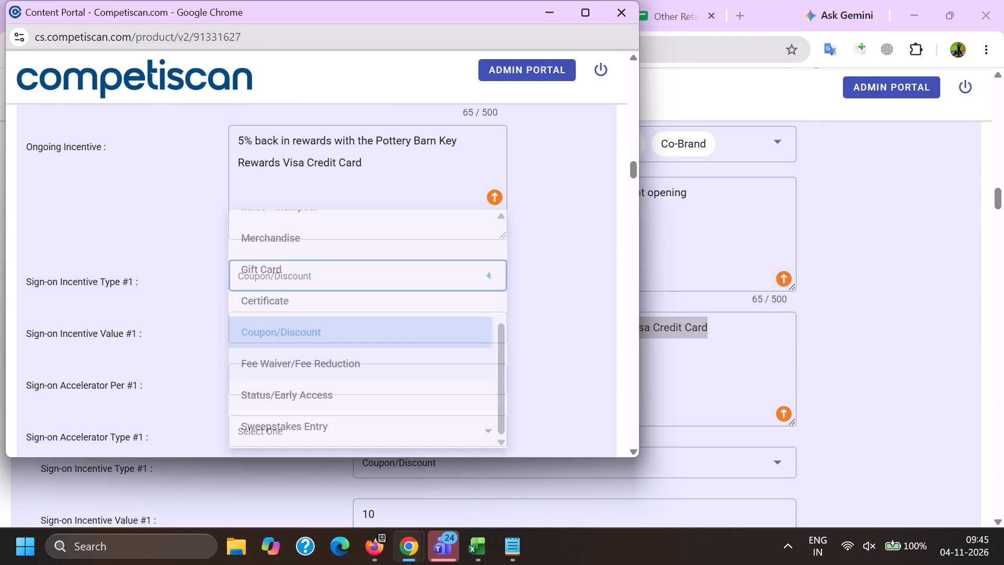
Enter 10.00 for both Sign-on Incentive Value #1 and Sign-on Max award #1.
left_click(251, 313)
key("1")
key("0")
key("period")
key("0")
key("0")
key("Tab")
key("Tab")
key("Tab")
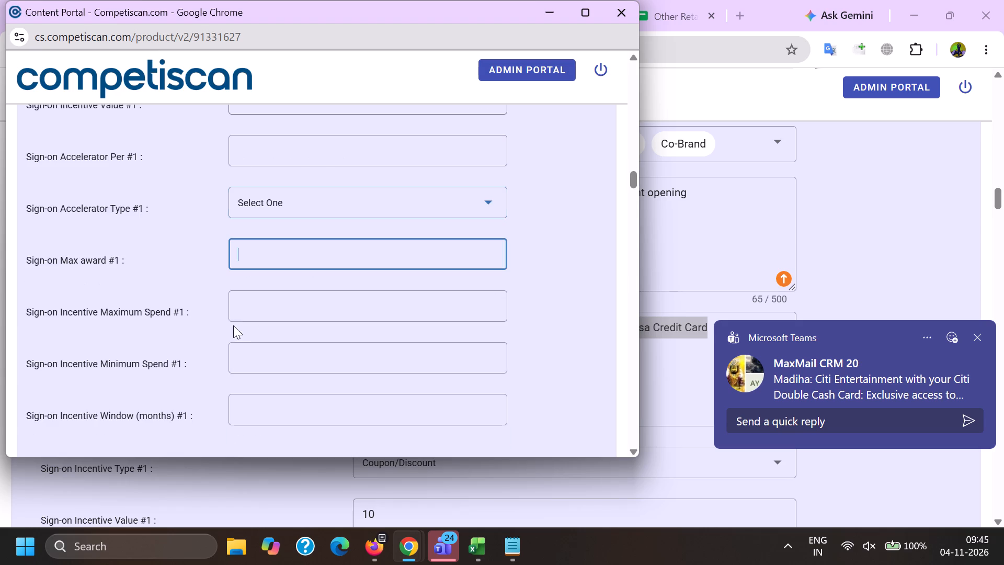
type("10")
key("period")
type("00")
Set the Sign-on Incentive Window #1 to 1 month and Sign-on Fixed date #1 to Yes.
key("Tab")
key("Tab")
key("Tab")
key("1")
scroll(227, 324, "down", 3)
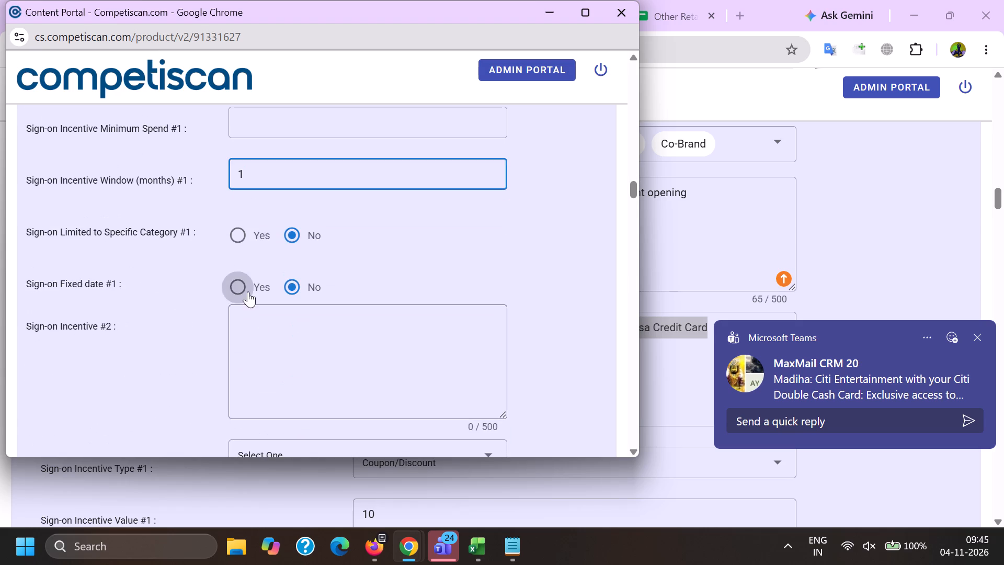
left_click(248, 291)
In the Payment Card Offer Details, set Application Type to Invitation to Apply and Card Network to Visa.
scroll(248, 290, "down", 20)
scroll(248, 290, "down", 2)
left_click(275, 145)
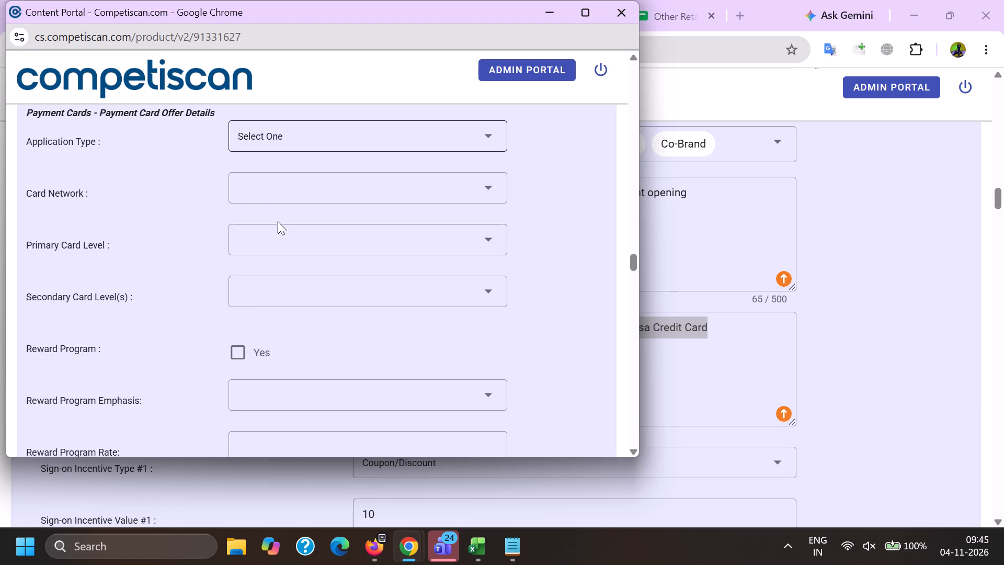
left_click(291, 207)
left_click_drag(154, 210, 196, 209)
left_click(292, 189)
left_click(301, 332)
left_click_drag(170, 323, 175, 318)
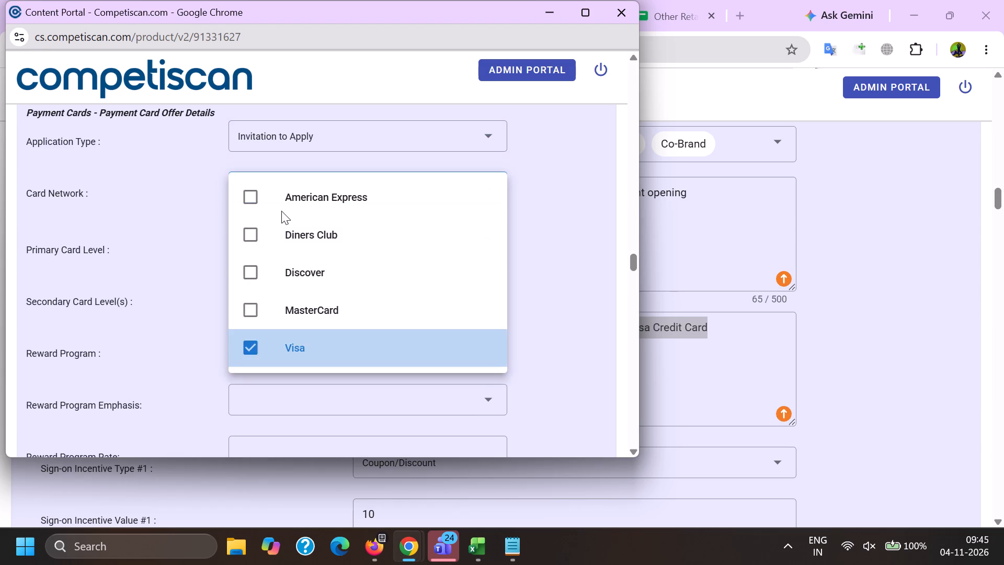
Set the Primary Card Level to Visa Signature and mark Reward Program as Yes.
left_click(267, 227)
scroll(304, 183, "down", 1)
left_click(266, 186)
left_click(261, 162)
scroll(317, 264, "down", 6)
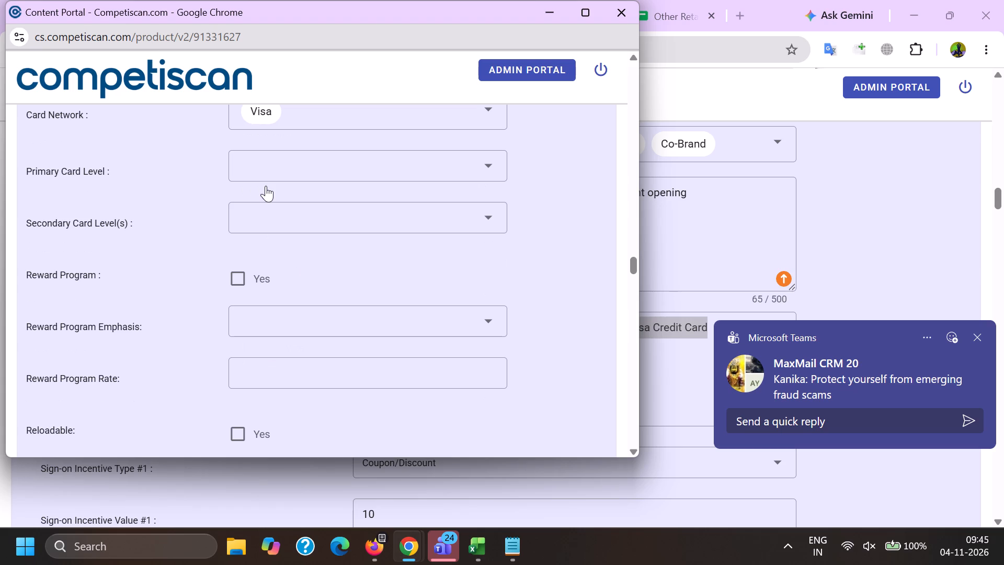
left_click(327, 331)
left_click_drag(95, 311, 125, 311)
left_click(243, 287)
left_click(133, 312)
Mark Credit Card Mentioned in the retail credit section and submit product record 91331627.
key("End")
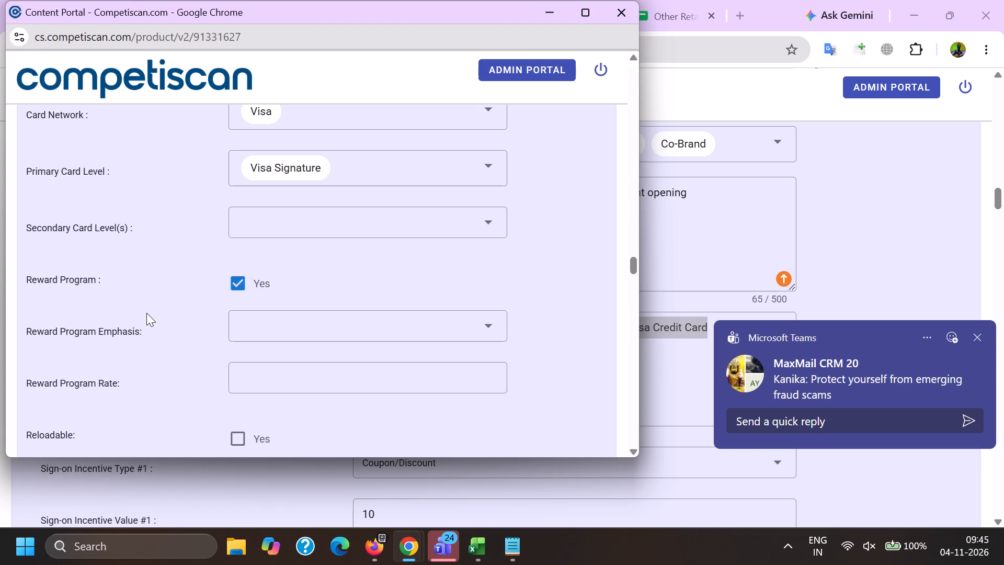
left_click(239, 210)
left_click(264, 428)
left_click(266, 433)
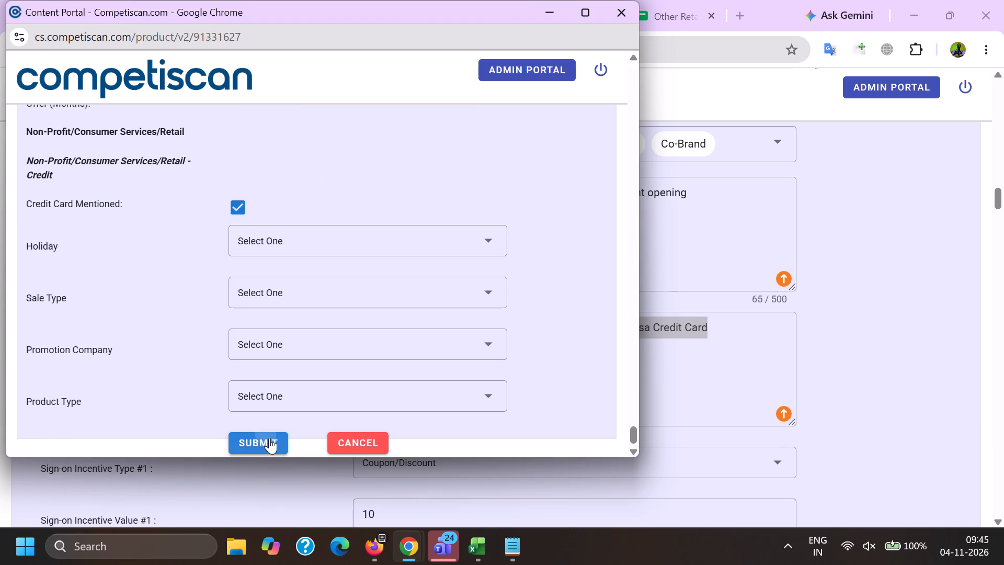
Switch to the Content Portal email list in Firefox and go down to the next emails to process.
left_click(367, 551)
left_click(216, 468)
scroll(199, 373, "down", 2)
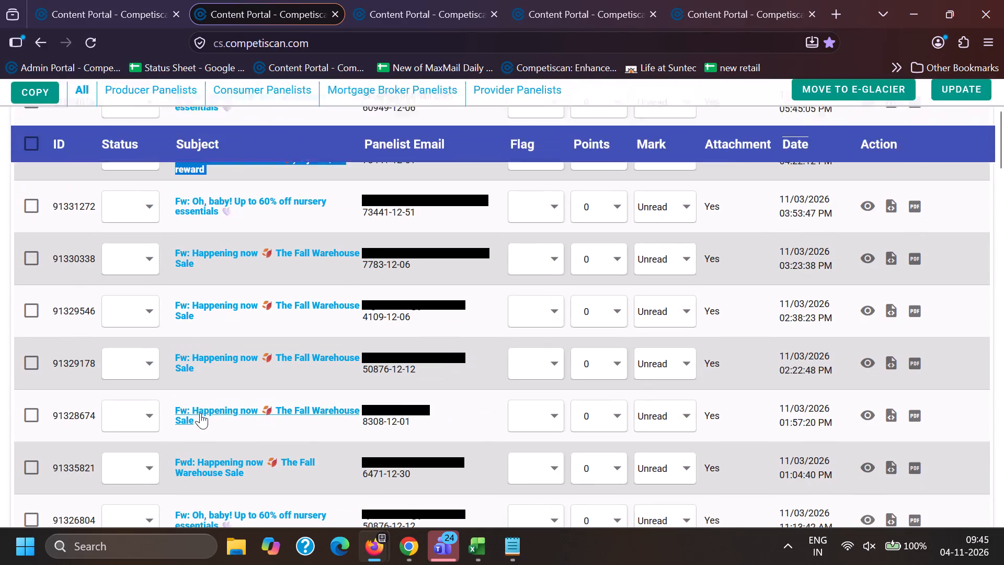
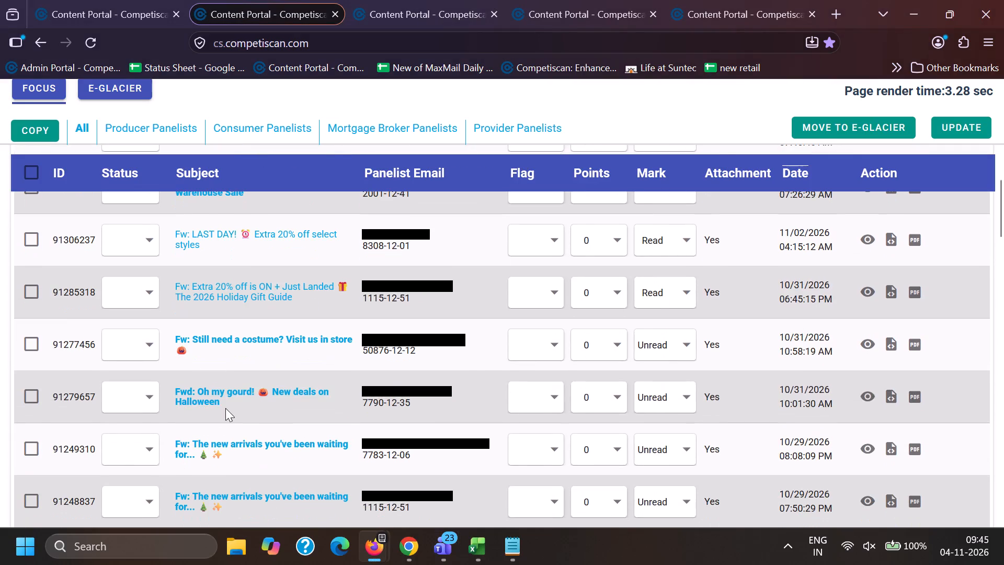
In the E-Glacier list, copy the subject of email 91344821 without its Fw: prefix and open the email's preview.
scroll(144, 321, "up", 6)
left_click(119, 97)
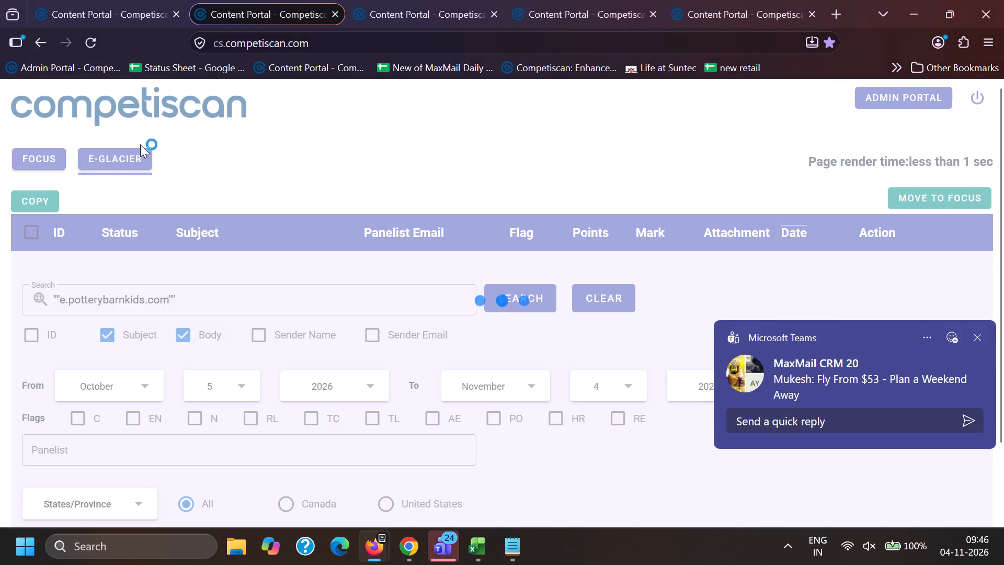
left_click_drag(194, 266, 246, 287)
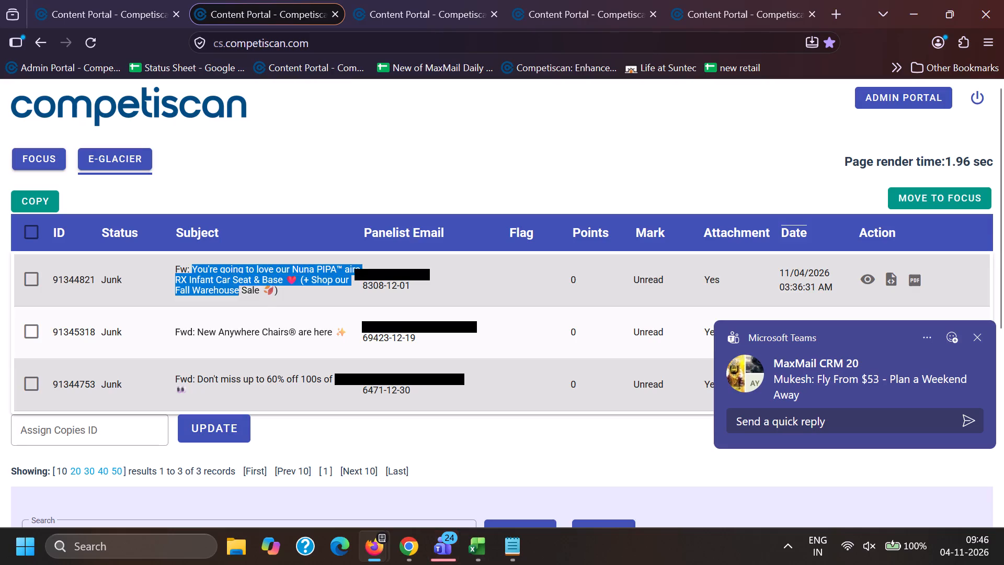
left_click_drag(246, 287, 289, 300)
key("ctrl+c")
key("ctrl+c")
left_click(864, 273)
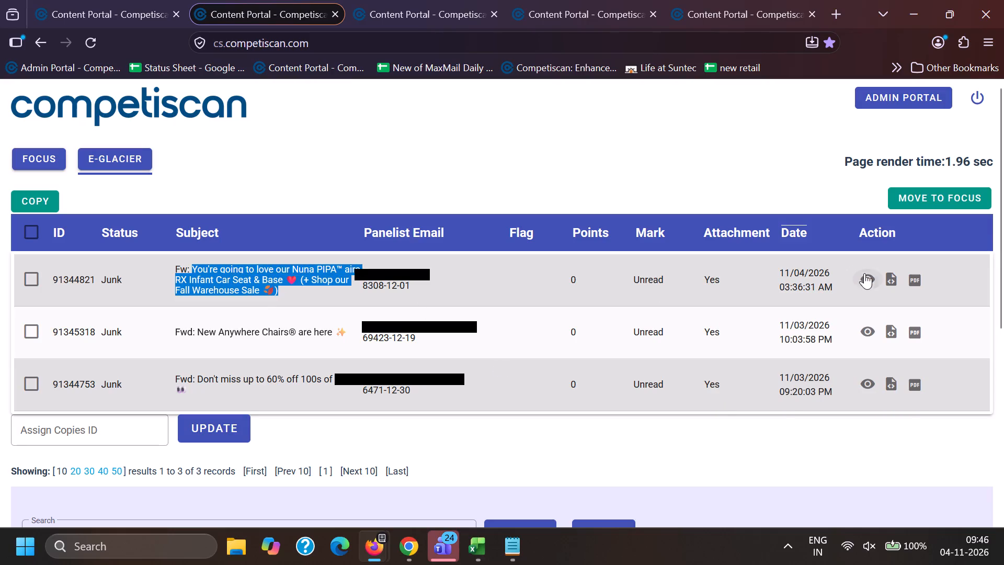
Switch to the Content Portal Focus list in Chrome and search subjects for the copied Nuna PIPA Fall Warehouse Sale line as an exact phrase.
left_click(401, 553)
left_click(283, 474)
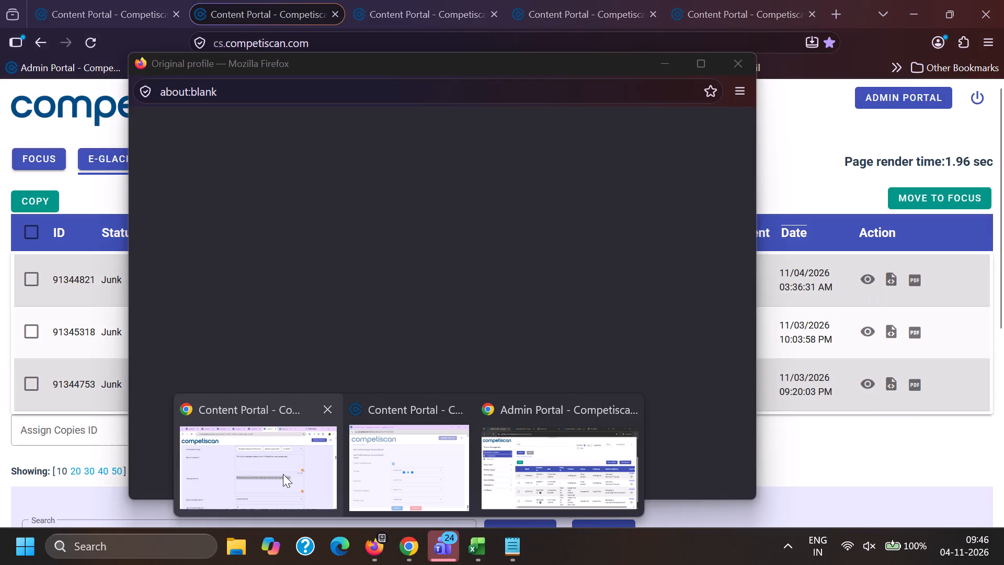
left_click(260, 0)
left_click(163, 0)
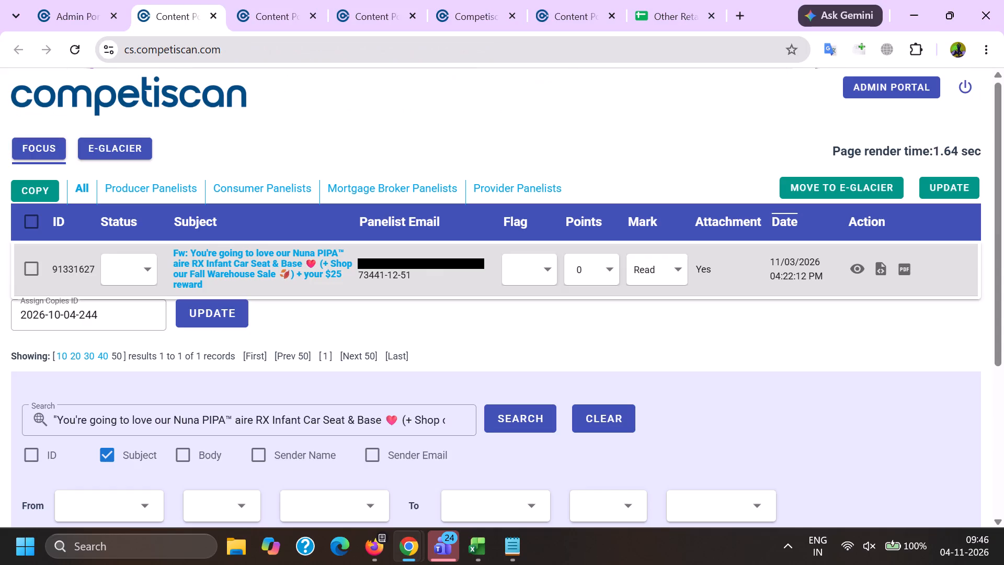
triple_click(292, 422)
left_click(292, 422)
key("BackSpace")
key("shift+quotedbl")
key("ctrl+v")
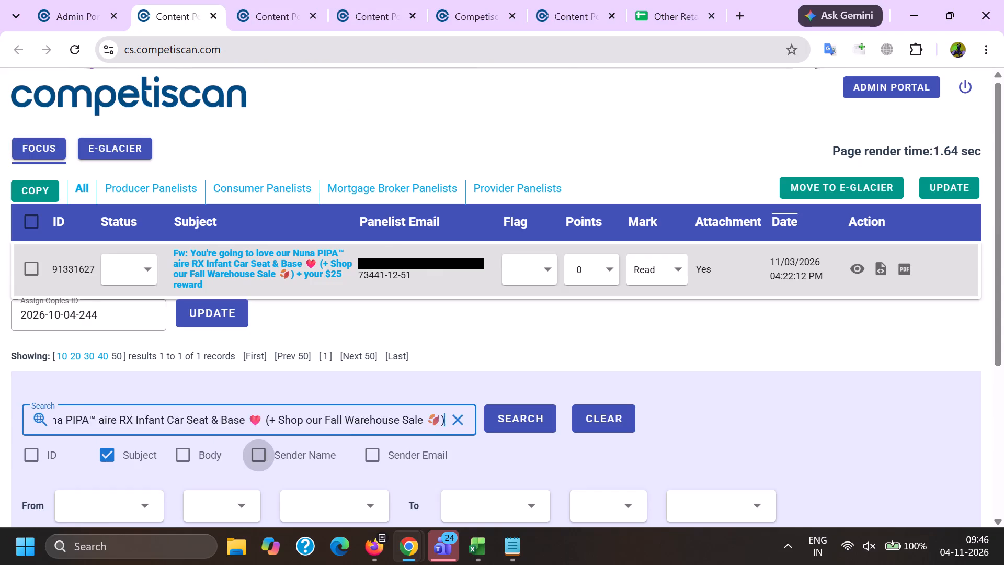
key("shift+quotedbl")
key("Return")
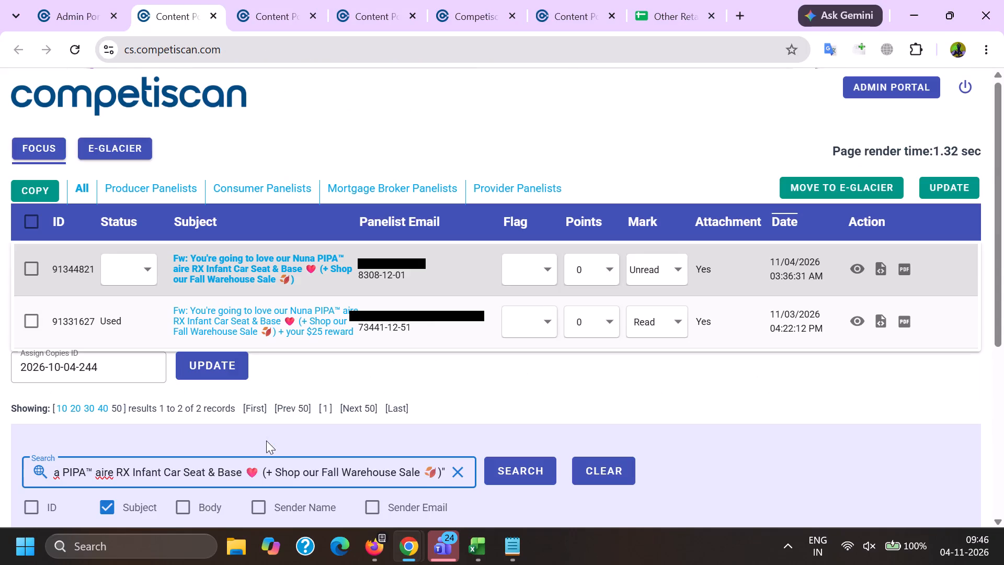
Compare the body of Pottery Barn Kids email 91344821 in its Firefox preview with record 91331627 in the Chrome email editor.
key("alt+Tab")
key("alt+Tab")
key("alt+Tab")
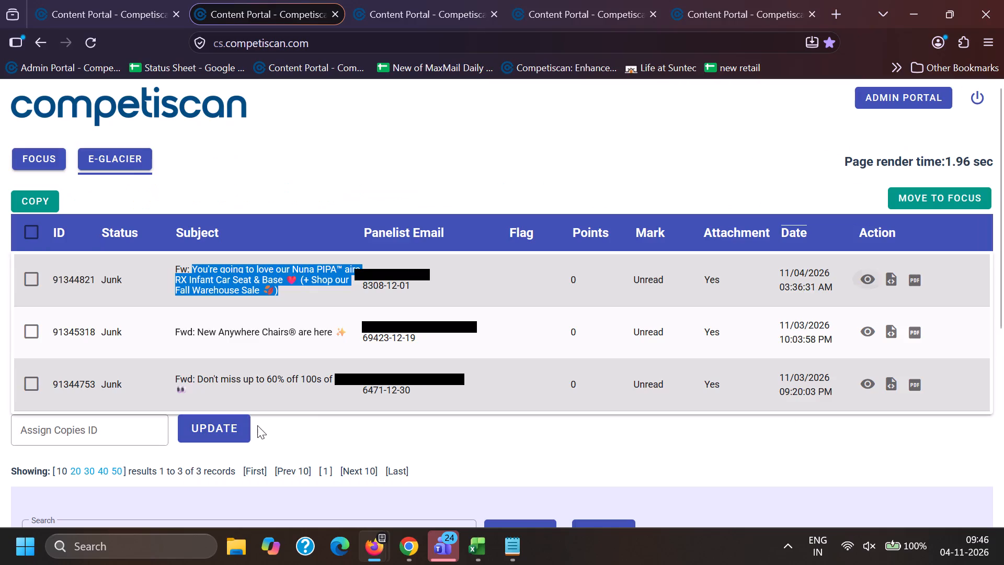
key("alt+Tab")
scroll(408, 294, "down", 17)
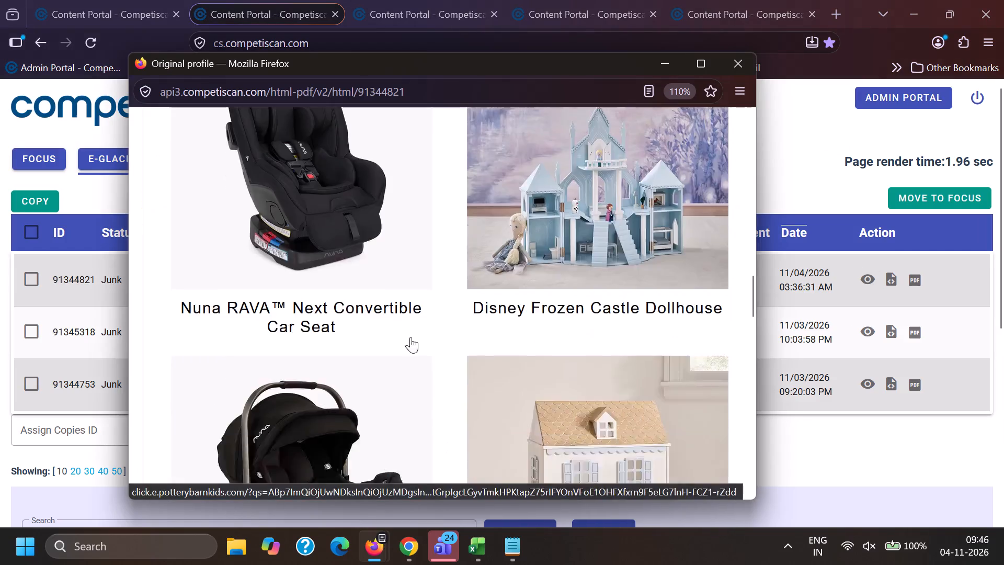
scroll(410, 337, "down", 1)
key("alt+Tab")
left_click(407, 548)
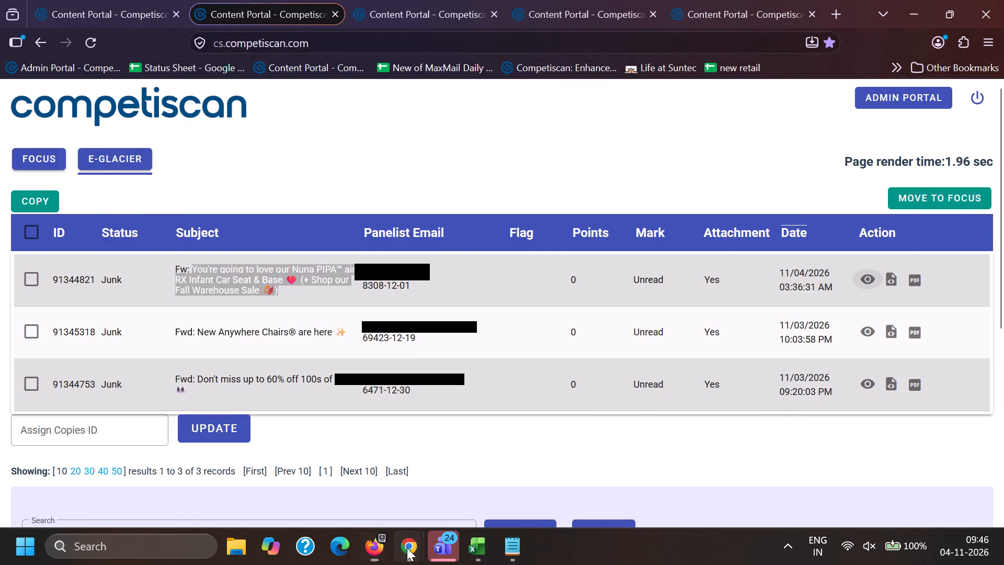
left_click(253, 459)
left_click(286, 0)
scroll(343, 322, "down", 4)
scroll(329, 321, "up", 6)
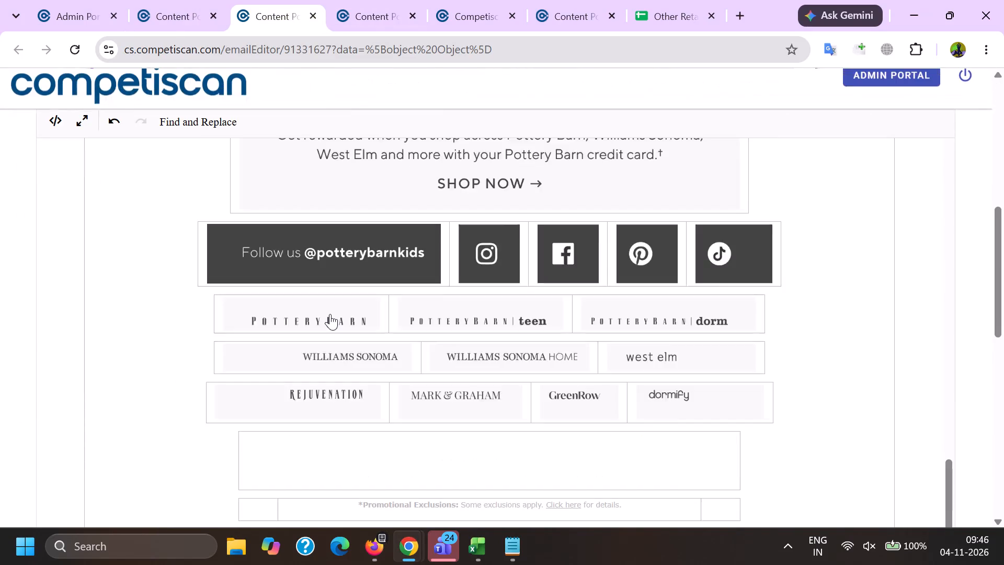
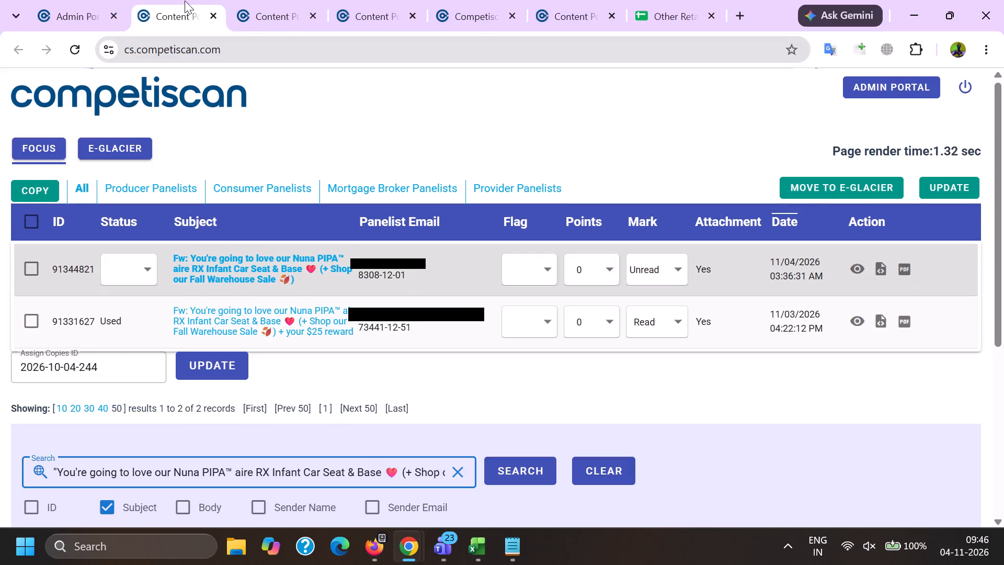
Copy ID 91344821 from the email editor's URL and log it with code cc in the next empty row of Excel's may 26 sheet.
double_click(294, 46)
key("ctrl+c")
left_click(476, 563)
left_click(615, 493)
scroll(133, 330, "up", 1)
scroll(133, 331, "down", 4)
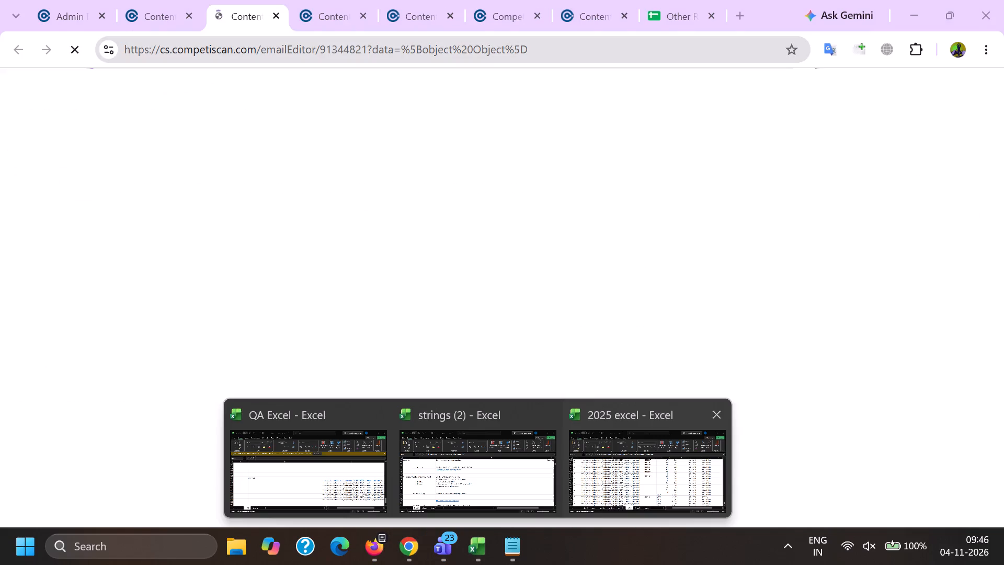
scroll(615, 493, "down", 11)
left_click(48, 280)
key("Left")
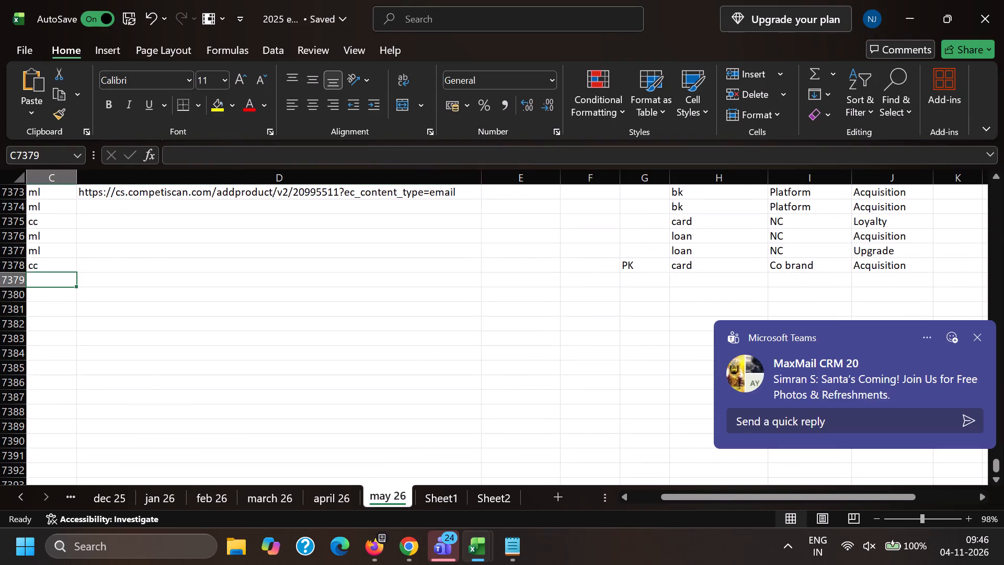
key("ctrl+v")
key("Right")
type("cc")
key("Right")
key("Right")
key("Right")
key("Right")
key("Up")
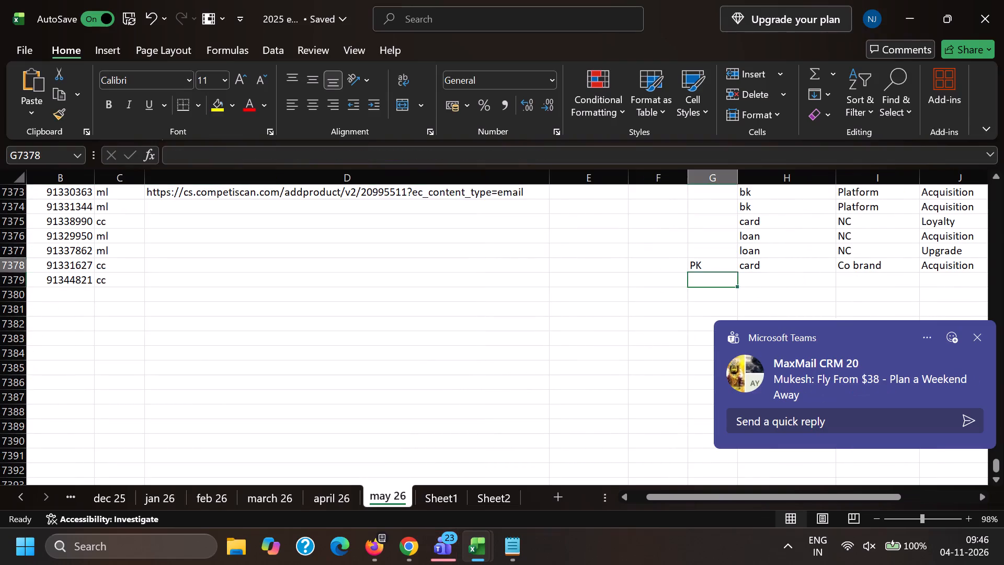
key("shift+Right")
key("shift+Right")
key("shift+Right")
key("ctrl+c")
key("Down")
key("ctrl+v")
key("Left")
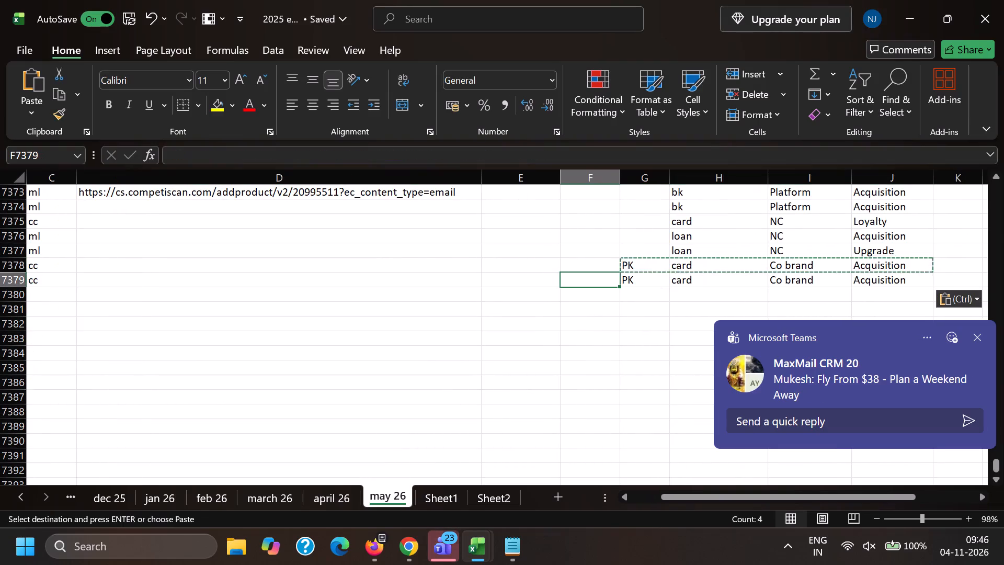
Back in the Chrome email editor, delete the forwarded-message line, the sender's address and the To line from the body header.
key("alt+Tab")
scroll(119, 212, "down", 2)
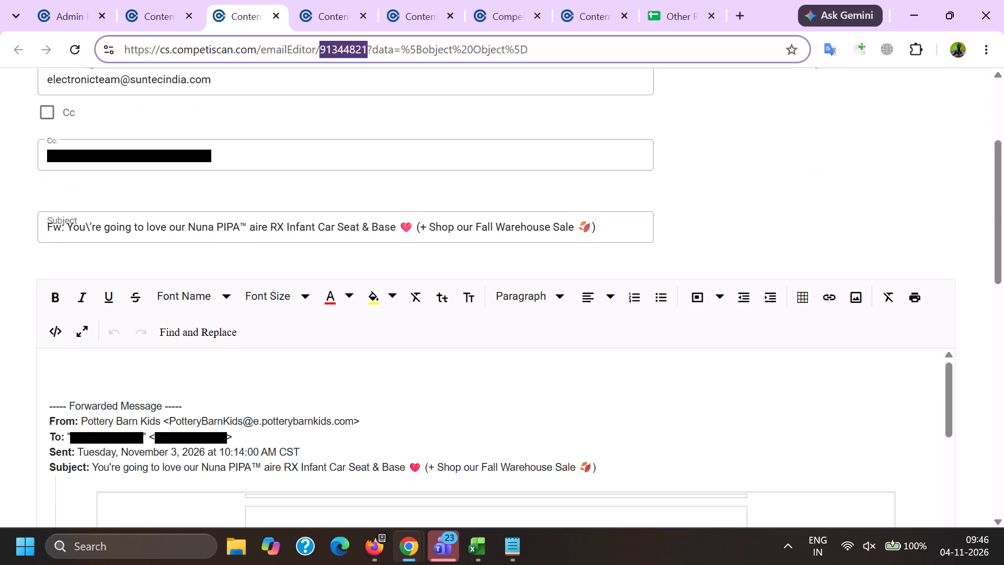
left_click_drag(212, 402, 0, 372)
key("BackSpace")
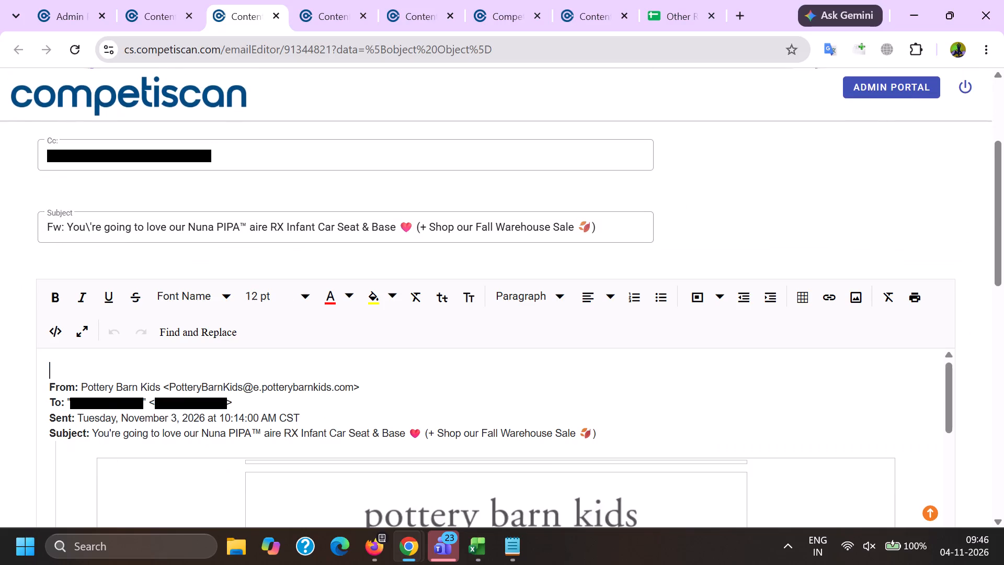
left_click_drag(165, 387, 278, 400)
key("BackSpace")
Remove the link from the App Store banner near the end of the email body.
scroll(420, 218, "down", 20)
scroll(420, 218, "down", 18)
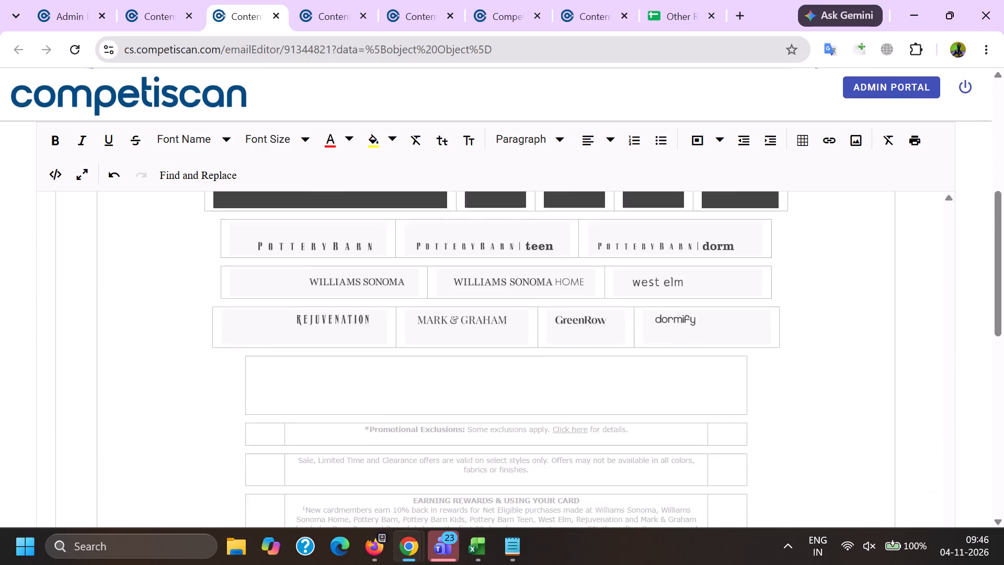
scroll(386, 408, "up", 10)
left_click(373, 502)
left_click(465, 421)
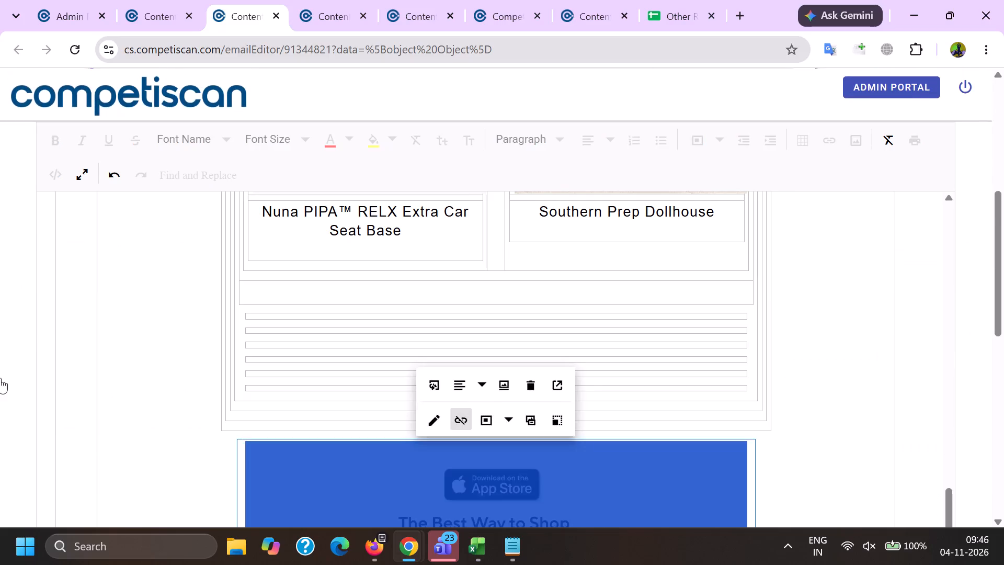
scroll(0, 367, "up", 14)
left_click(67, 233)
scroll(432, 186, "down", 6)
left_click(794, 347)
scroll(587, 215, "down", 12)
left_click(334, 370)
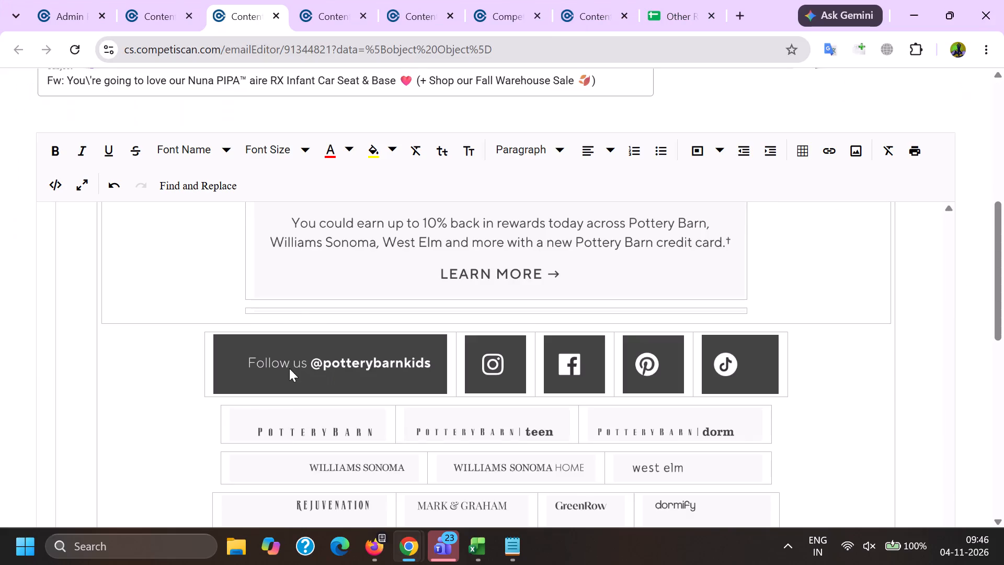
left_click(289, 368)
left_click(294, 306)
left_click(303, 251)
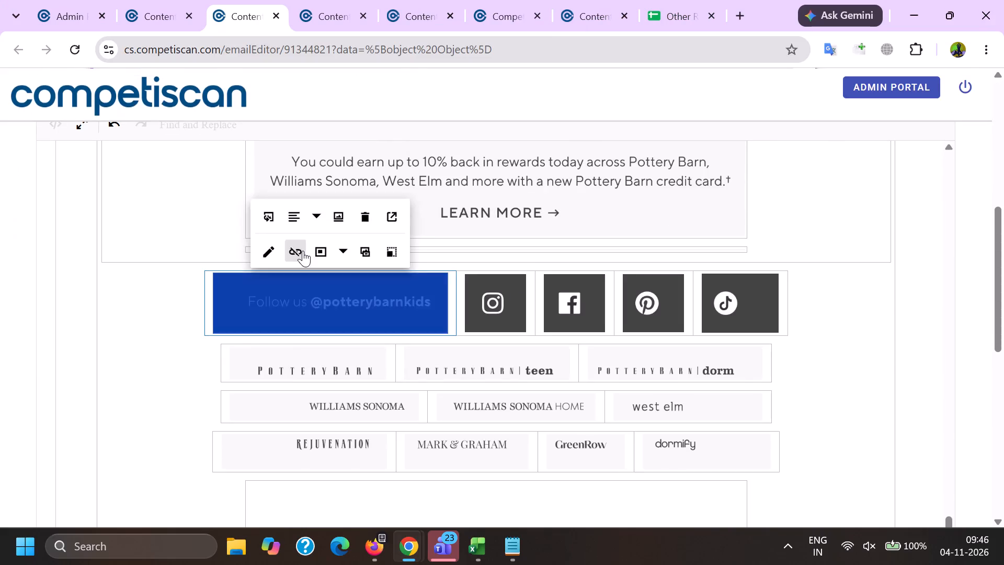
left_click(517, 289)
left_click(515, 245)
left_click(586, 305)
left_click(586, 251)
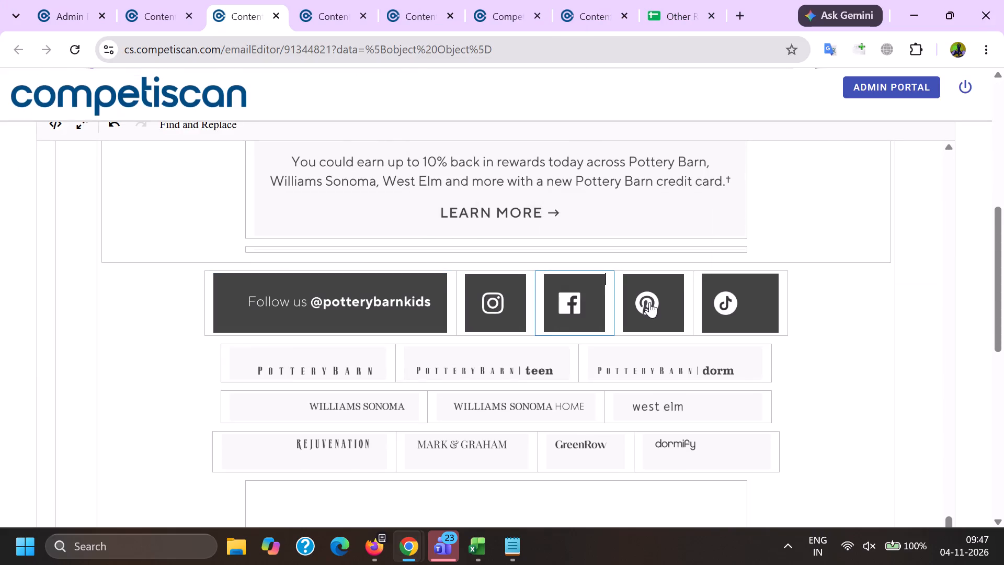
left_click(649, 302)
left_click(661, 250)
left_click(732, 305)
left_click(741, 254)
Remove the link from the unsubscribe Click here text in the email footer.
scroll(470, 319, "down", 5)
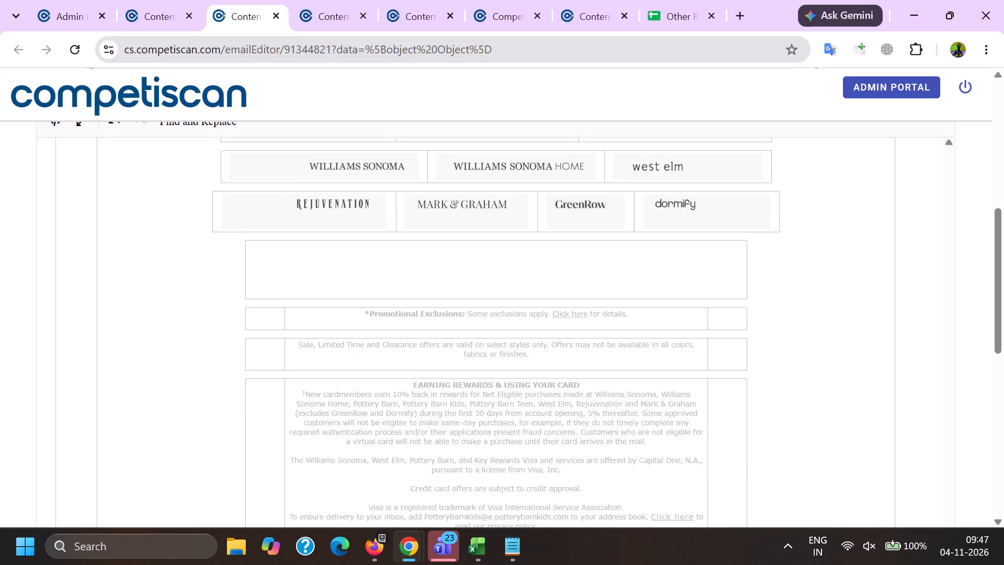
scroll(465, 432, "down", 2)
left_click(389, 302)
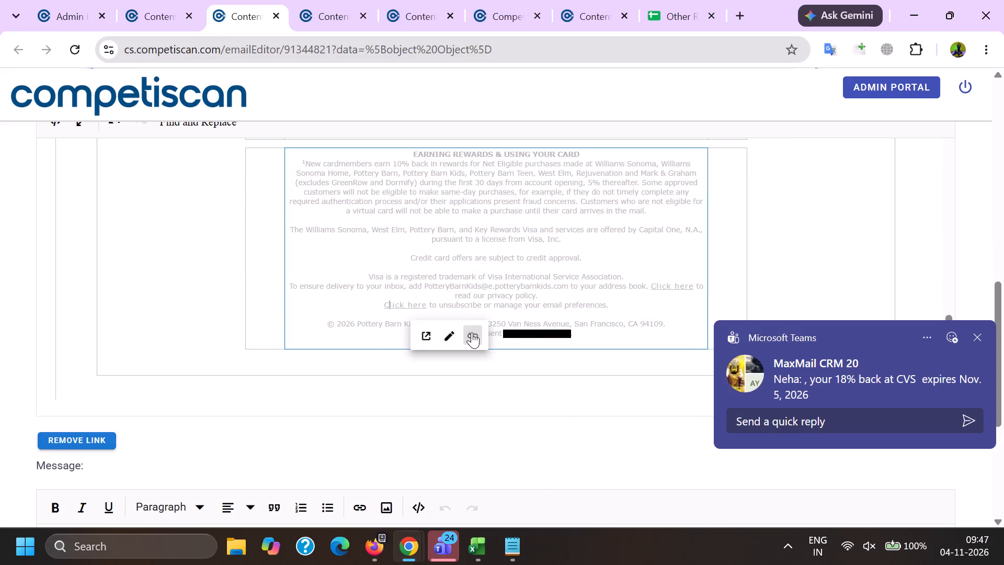
left_click(472, 332)
Delete the recipient's address after "This message was sent to" and the sender's address from the delivery note in the footer.
left_click_drag(514, 334, 587, 342)
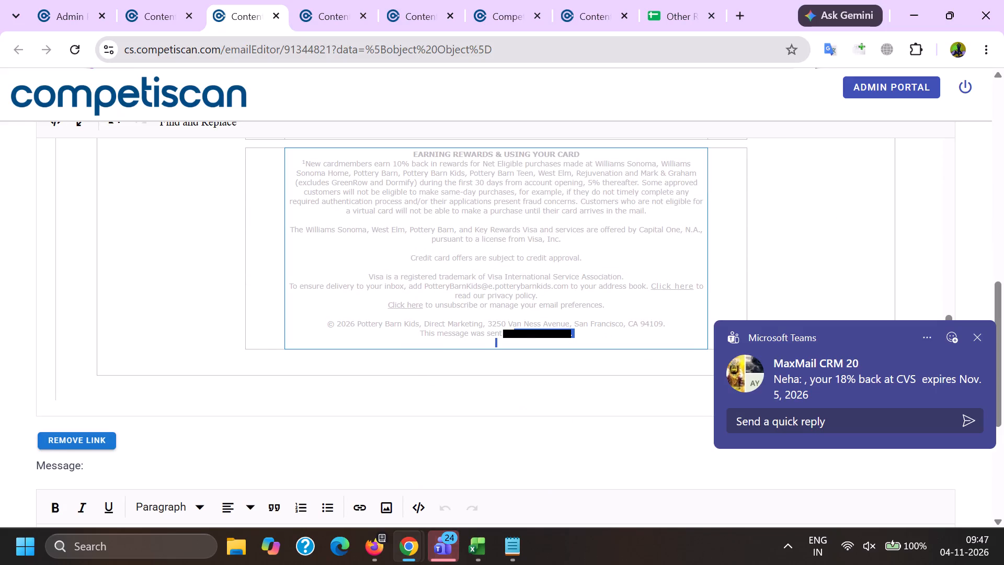
left_click_drag(587, 342, 587, 343)
key("BackSpace")
scroll(475, 442, "up", 2)
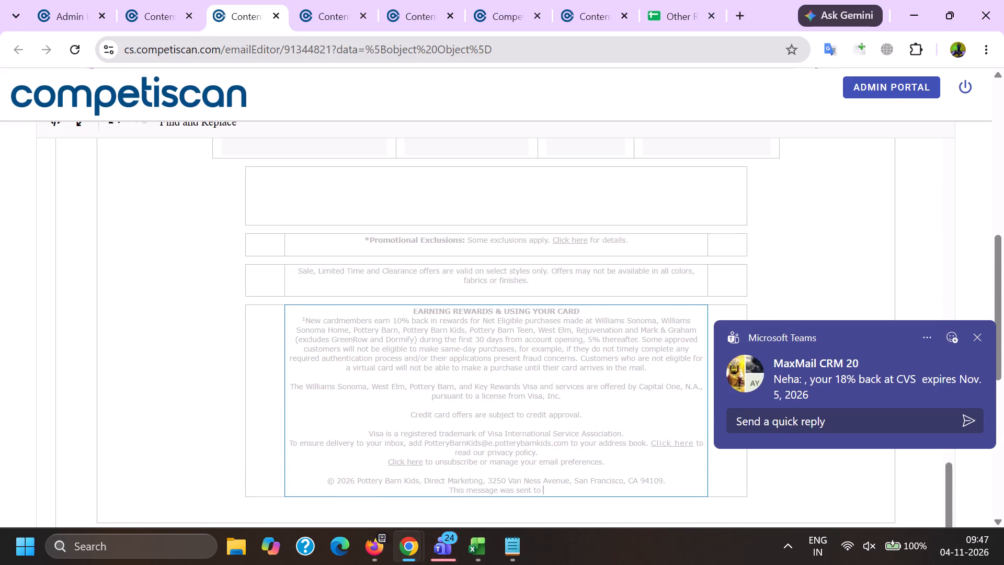
left_click_drag(428, 444, 567, 444)
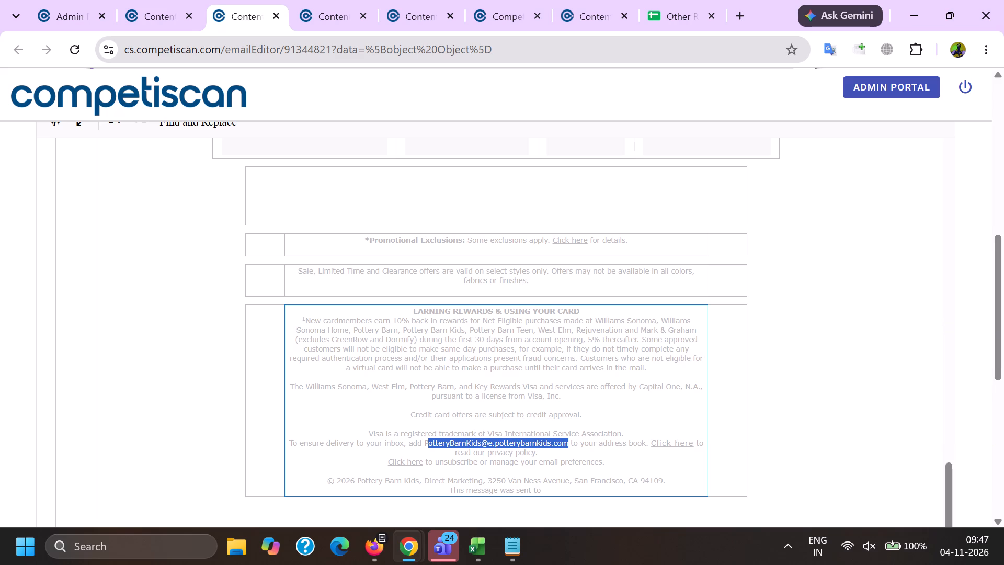
key("BackSpace")
key("BackSpace")
Save the edited version of email 91344821.
scroll(455, 363, "down", 10)
left_click(439, 395)
left_click(523, 313)
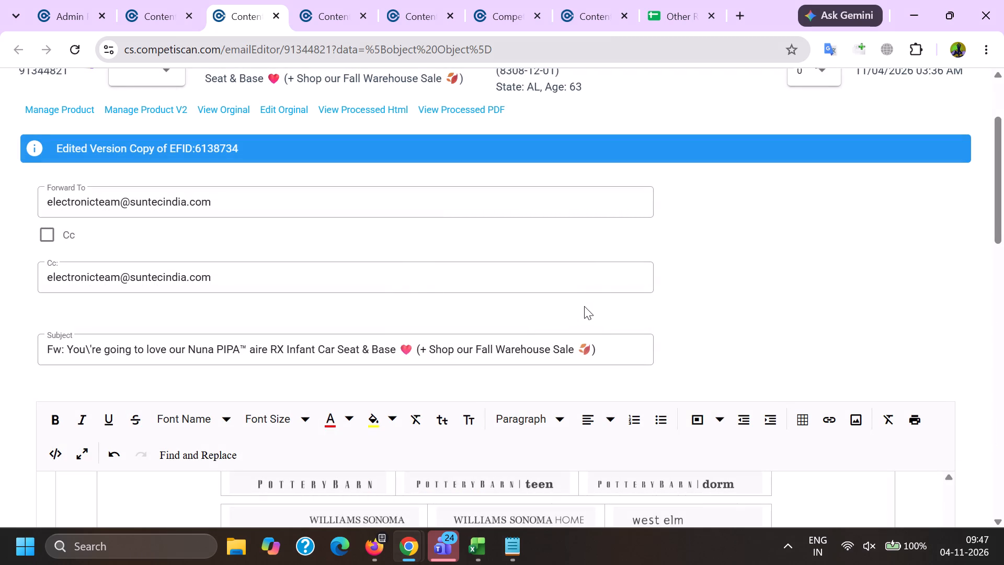
left_click(0, 336)
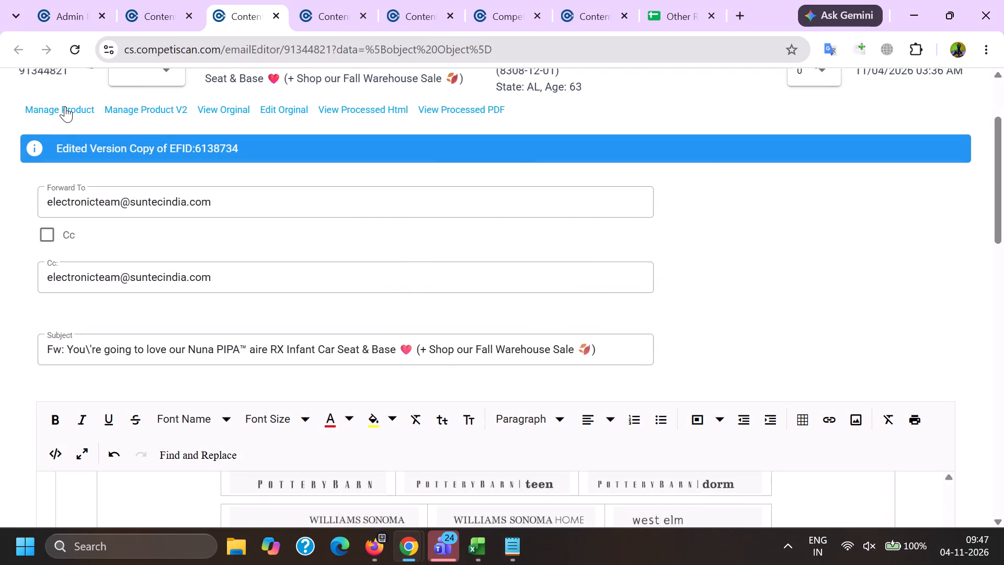
left_click(65, 106)
Copy the sender name Pottery Barn Kids from the From line at the top of the email body.
left_click(755, 223)
scroll(360, 178, "down", 6)
left_click(185, 284)
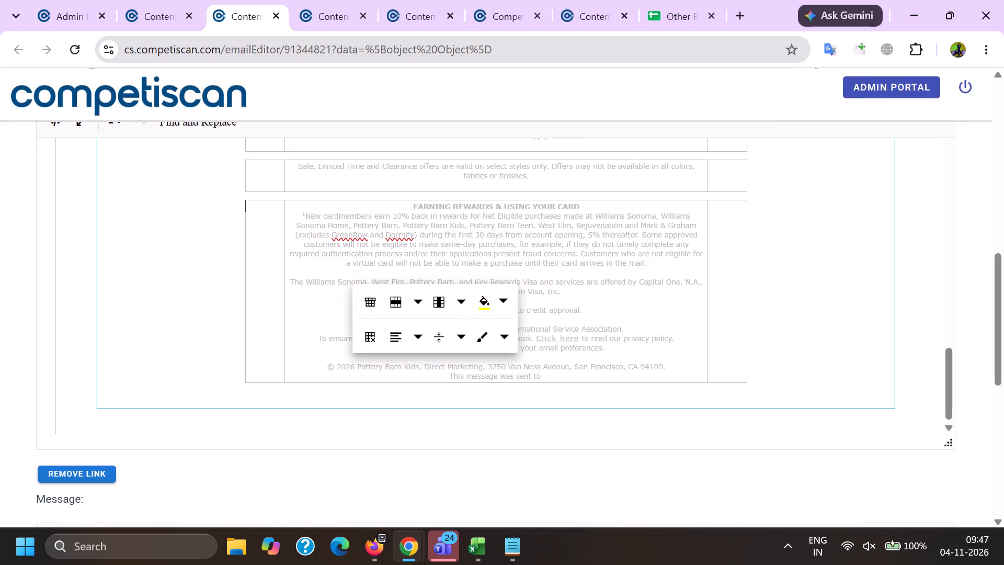
key("Page_Up")
key("Page_Up")
key("Page_Up")
key("Page_Up")
key("Page_Up")
key("Page_Up")
key("Page_Up")
key("Page_Up")
key("Page_Up")
key("Page_Up")
key("Page_Up")
key("Page_Up")
key("Page_Up")
key("Page_Up")
key("Page_Up")
key("Page_Up")
key("Page_Up")
key("Page_Up")
key("Page_Up")
key("Page_Up")
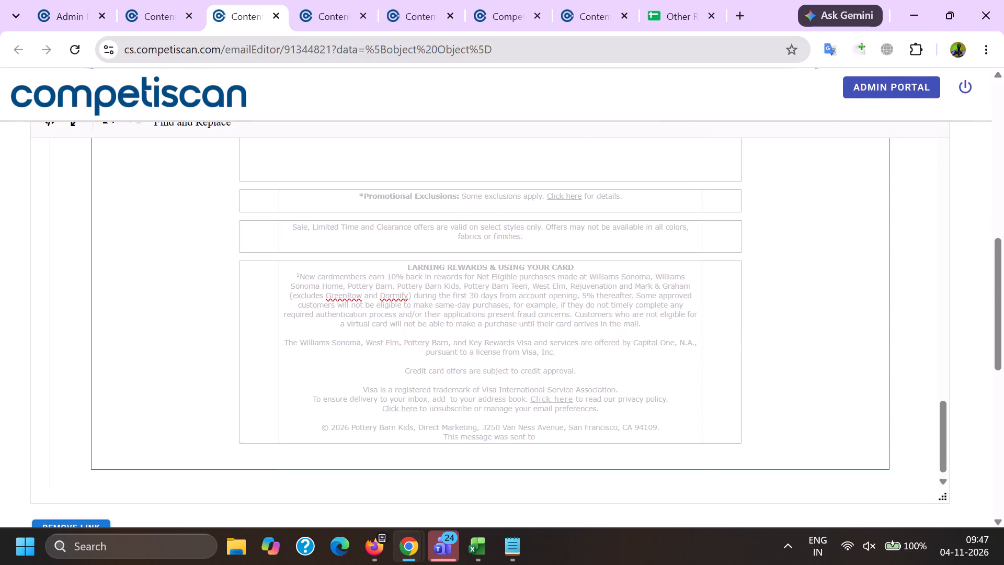
scroll(205, 263, "down", 4)
double_click(84, 263)
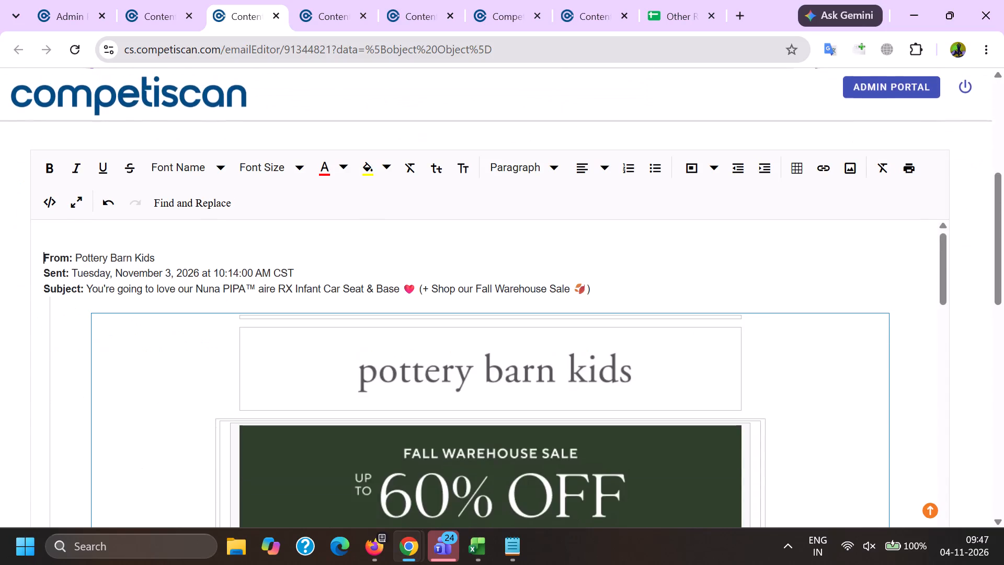
left_click(136, 262, "shift")
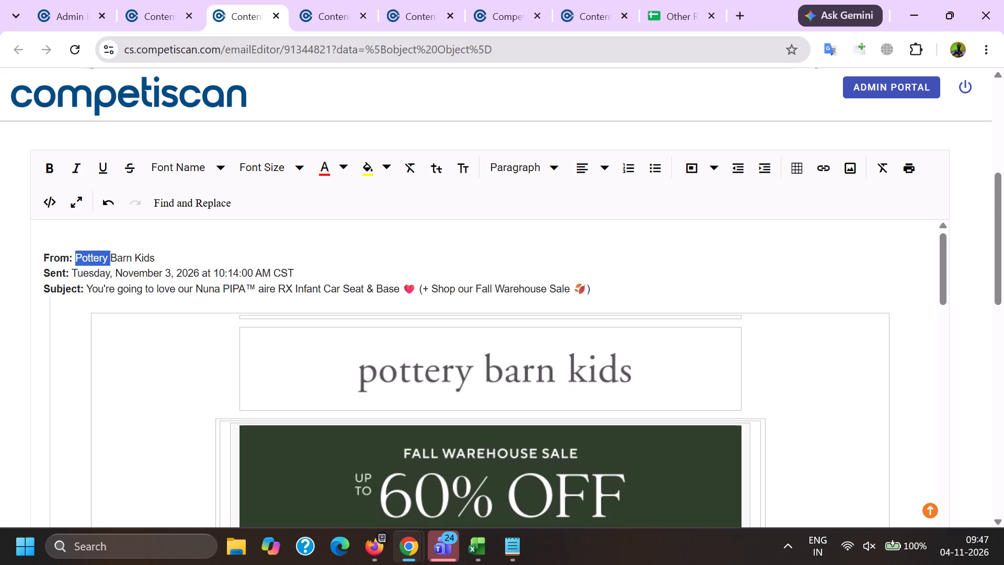
left_click(146, 261, "shift")
key("ctrl+c")
In the product form window, add Capital One as a company.
key("alt+Tab")
scroll(320, 153, "down", 5)
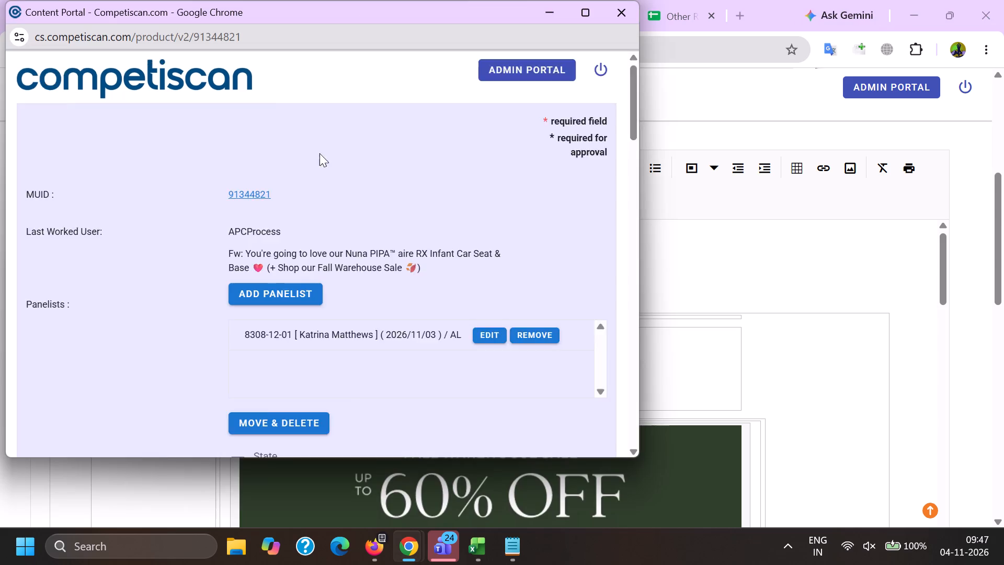
left_click(284, 299)
left_click(292, 266)
key("c")
key("a")
key("p")
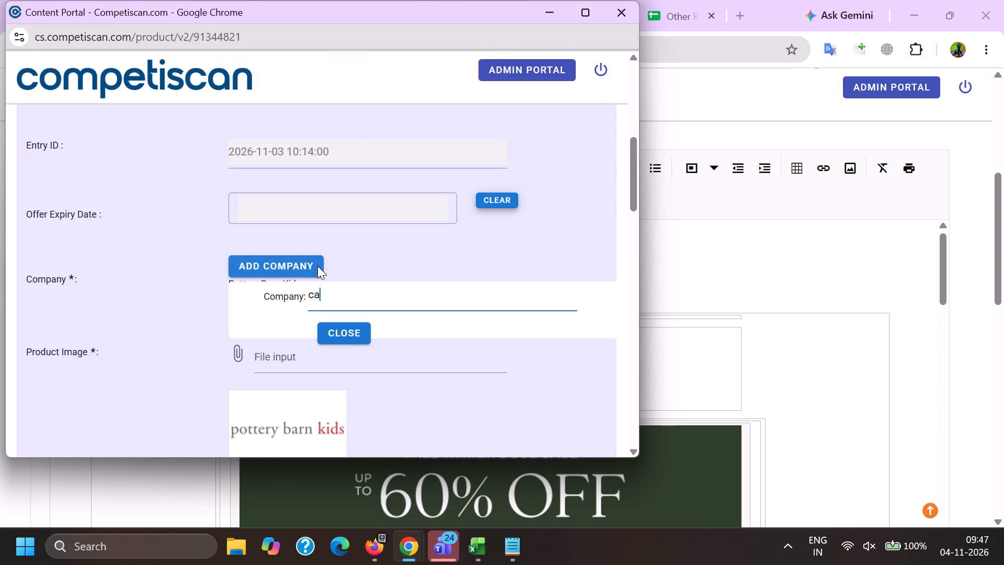
key("i")
key("t")
type("al oine")
key("BackSpace")
key("BackSpace")
key("BackSpace")
type("ne")
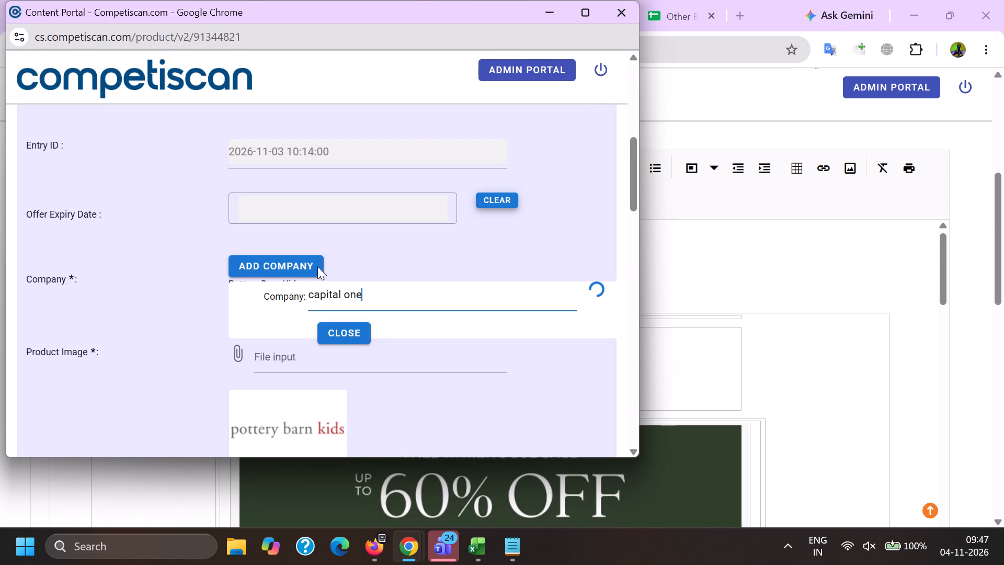
left_click(369, 332)
Add Pottery Barn Kids (Retail) as the product's affinity/association.
scroll(263, 262, "down", 4)
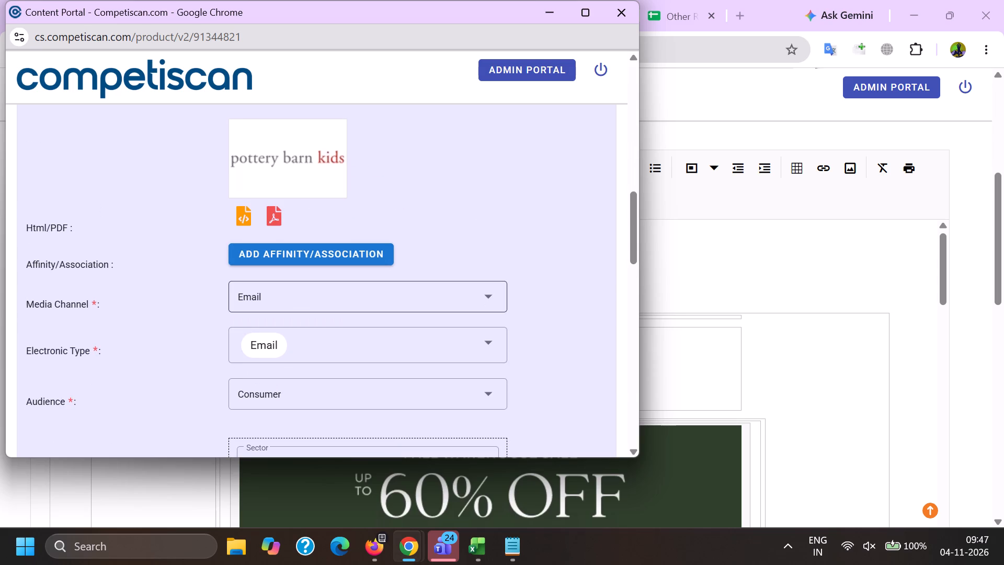
left_click(308, 257)
left_click(375, 273)
key("ctrl+v")
scroll(327, 173, "down", 2)
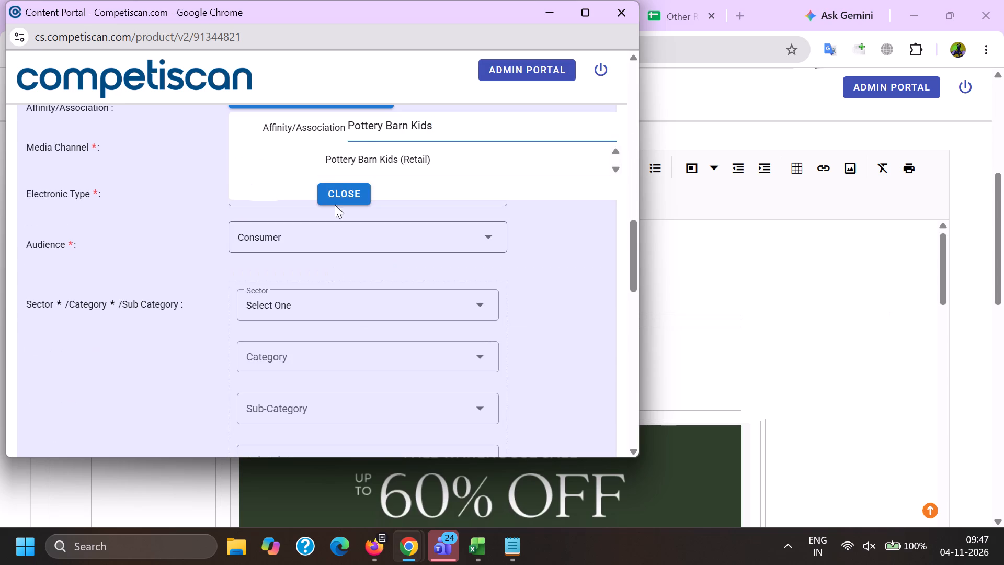
left_click(336, 163)
Add the classification Retail / Home / Baby / Baby Travel to the product's sector and category section.
scroll(301, 119, "down", 1)
left_click(278, 248)
scroll(279, 240, "down", 6)
left_click(283, 297)
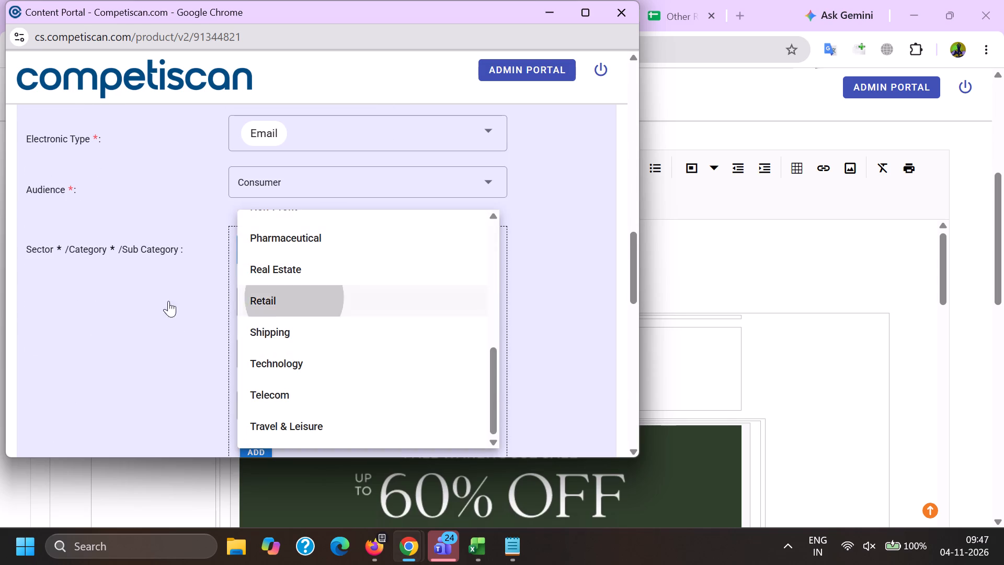
left_click_drag(168, 299, 184, 301)
left_click(273, 294)
scroll(280, 169, "down", 1)
scroll(293, 281, "down", 7)
left_click_drag(276, 161, 275, 171)
left_click_drag(156, 209, 177, 220)
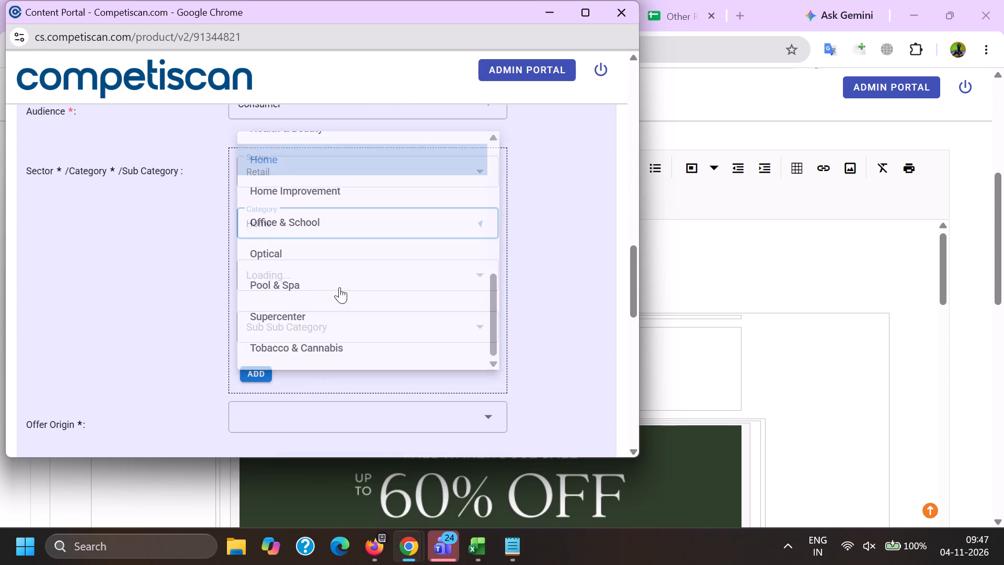
left_click(280, 269)
scroll(290, 325, "down", 4)
scroll(266, 346, "up", 3)
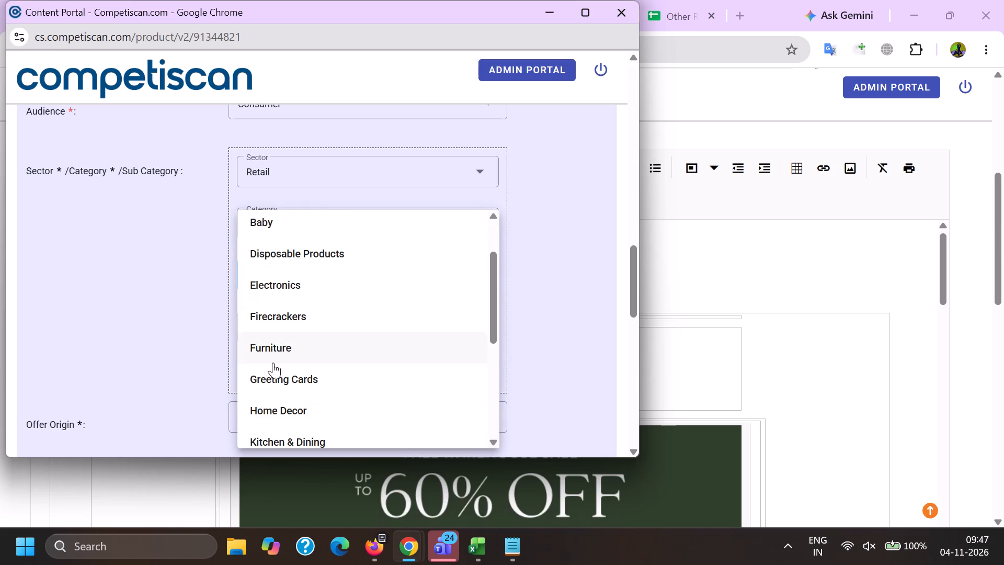
left_click(283, 231)
left_click_drag(179, 240, 193, 256)
left_click(267, 335)
scroll(290, 200, "down", 1)
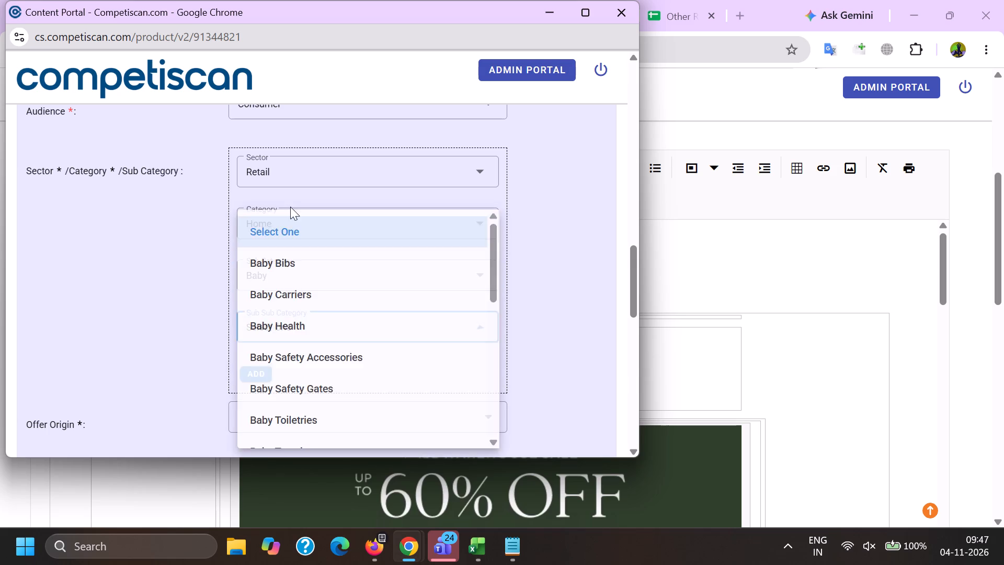
scroll(285, 269, "down", 3)
scroll(290, 297, "up", 2)
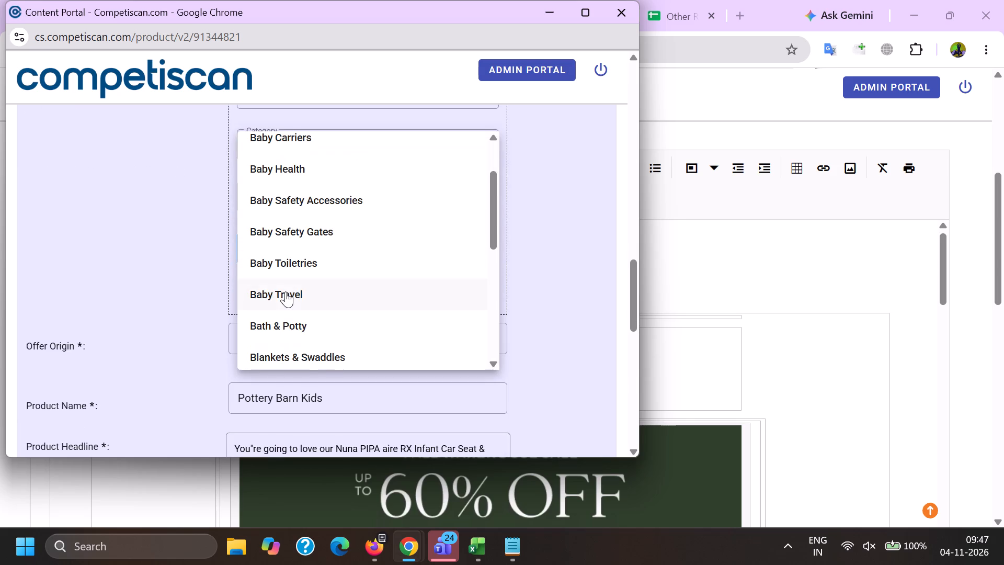
left_click(285, 290)
left_click_drag(143, 286, 159, 287)
left_click(256, 297)
Add the classification Credit Cards / Payment Cards / Credit Cards to the product's sector and category section.
scroll(269, 336, "up", 2)
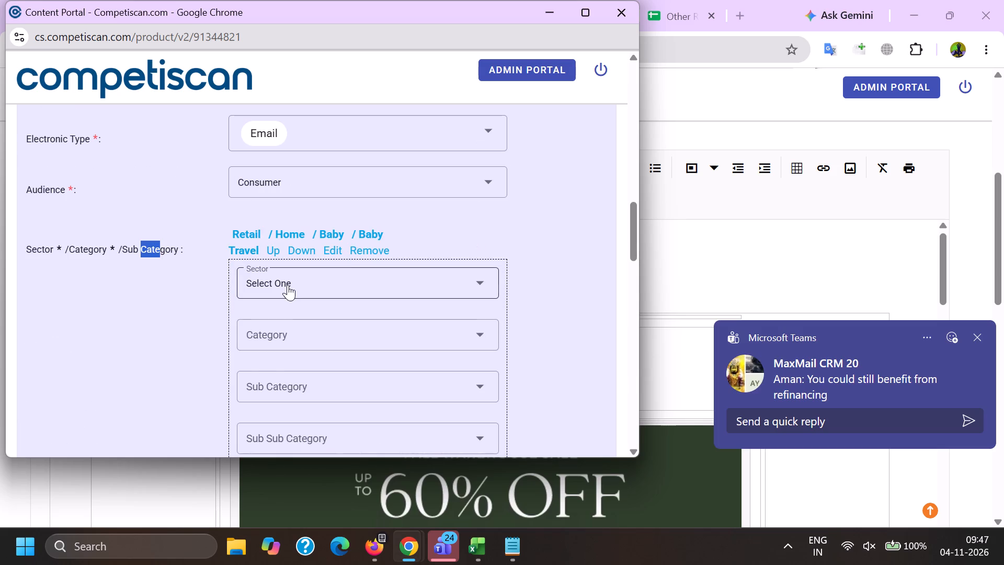
left_click(288, 285)
scroll(294, 335, "up", 5)
left_click(309, 357)
left_click_drag(186, 344, 202, 347)
left_click(288, 337)
scroll(291, 205, "down", 1)
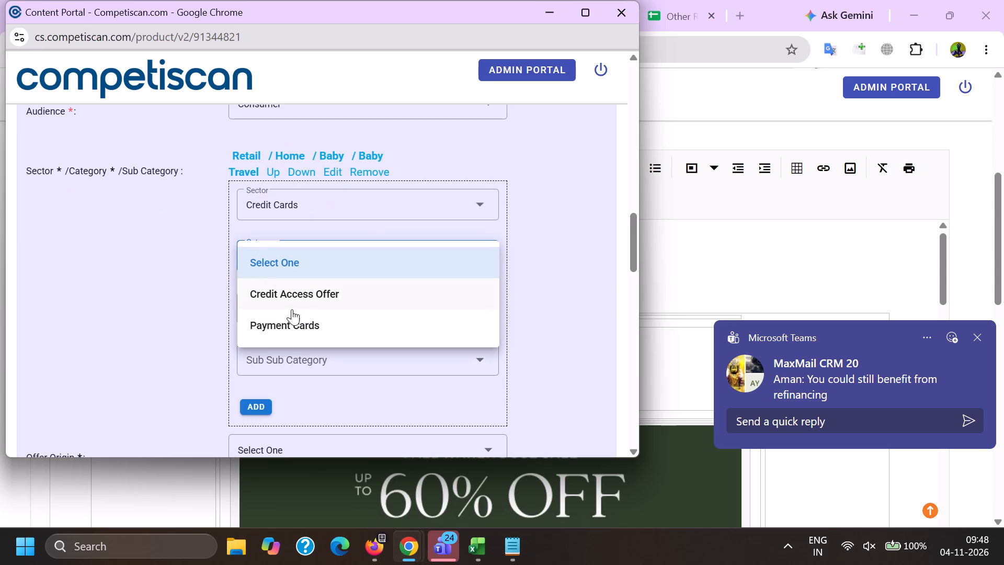
double_click(289, 316)
scroll(275, 234, "down", 2)
left_click(300, 318)
left_click_drag(158, 299, 176, 300)
left_click(260, 251)
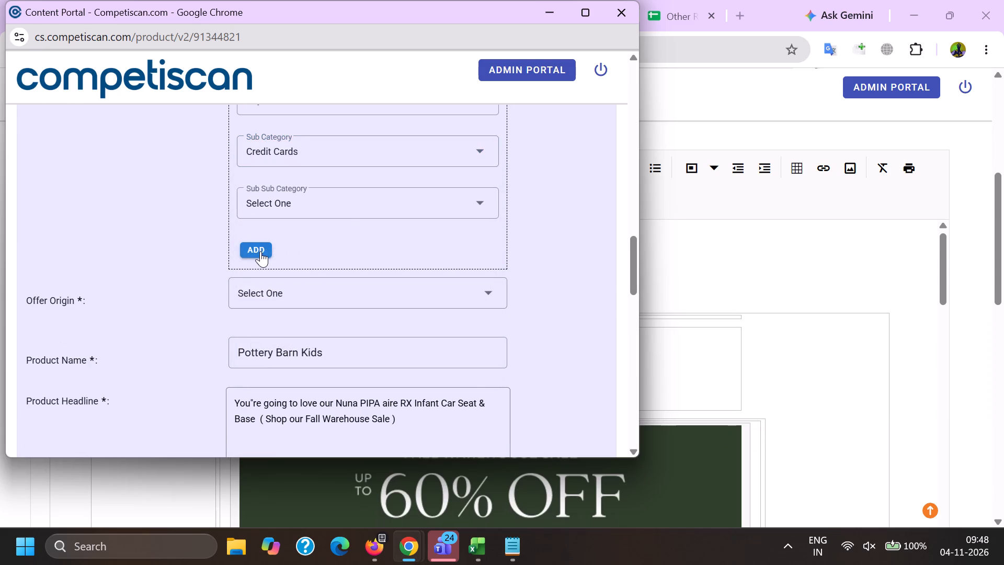
Move the Retail / Home / Baby / Baby Travel classification below the Credit Cards classification.
scroll(282, 336, "up", 3)
left_click(301, 250)
Set the product's offer origin to Provider/Bank.
scroll(298, 227, "down", 3)
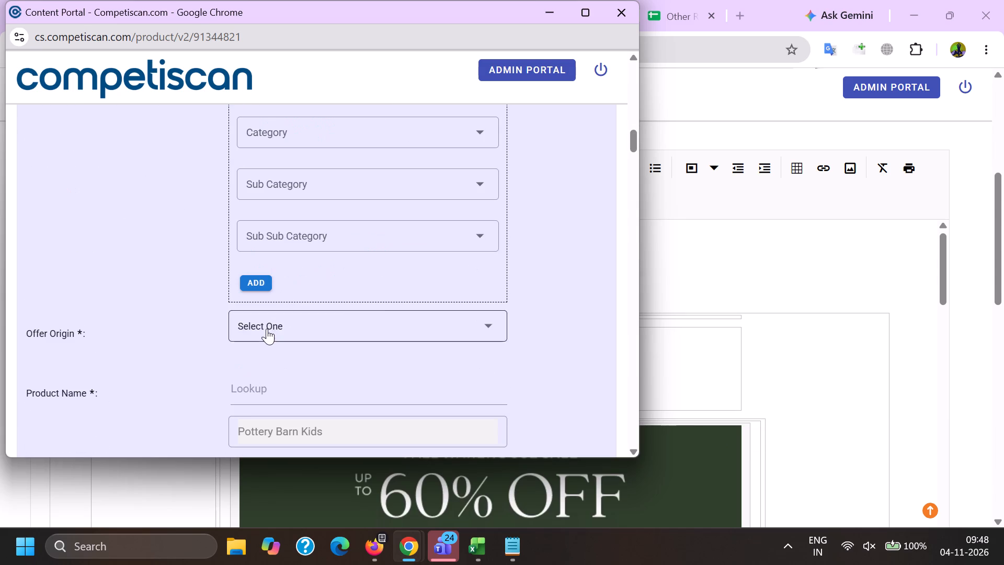
left_click(267, 330)
double_click(274, 392)
Look up the product name from the copied Pottery Barn text and choose Pottery Barn Key Rewards Visa Credit Card.
key("ctrl+v")
scroll(263, 214, "down", 2)
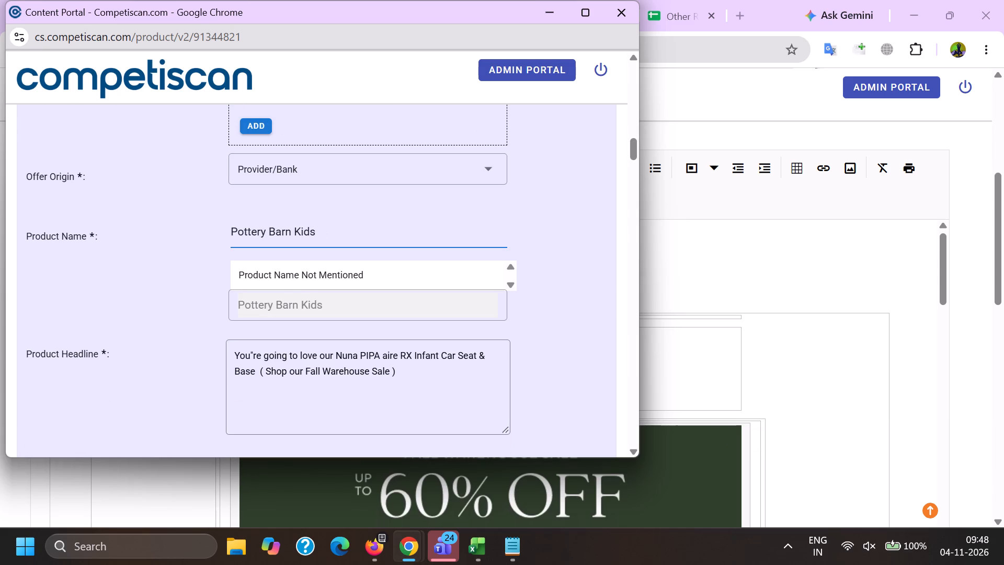
left_click_drag(293, 239, 429, 260)
key("BackSpace")
left_click(315, 306)
Move the Credit Cards classification back below the Retail classification.
scroll(301, 309, "up", 4)
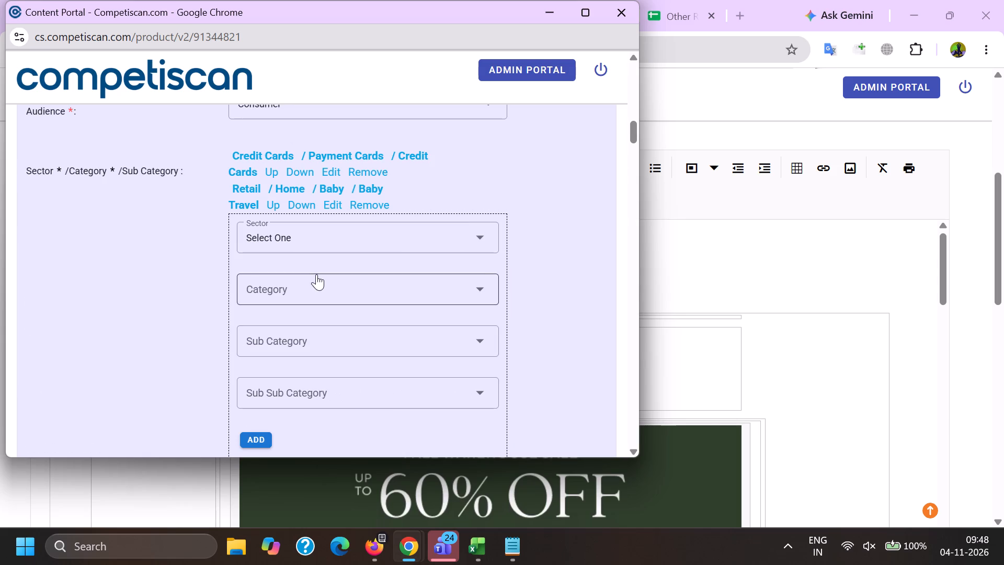
left_click(301, 166)
Replace the product headline with the subject line copied from the Pottery Barn Kids email body.
scroll(304, 173, "down", 4)
left_click_drag(417, 319, 1, 273)
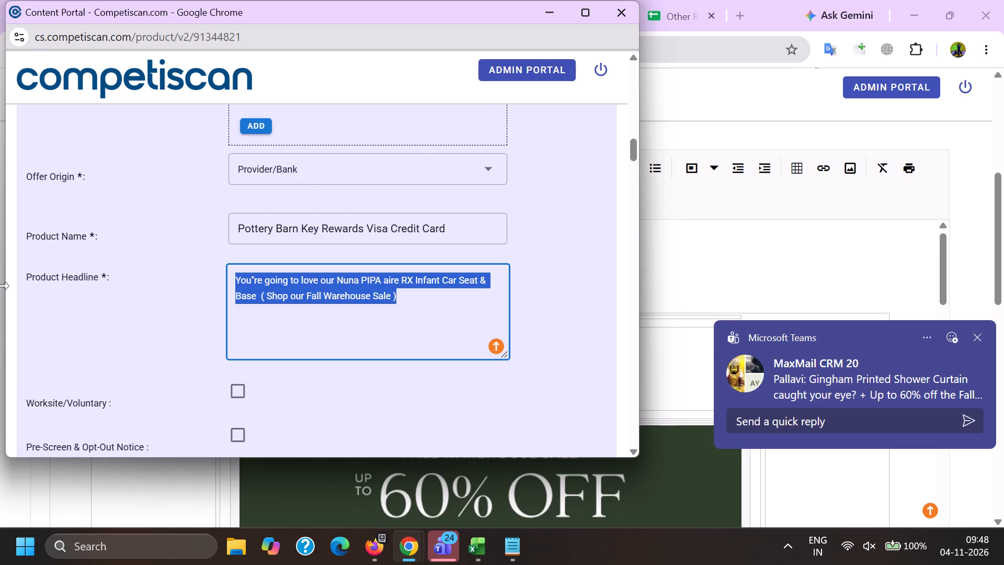
key("BackSpace")
key("alt+Tab")
double_click(89, 293)
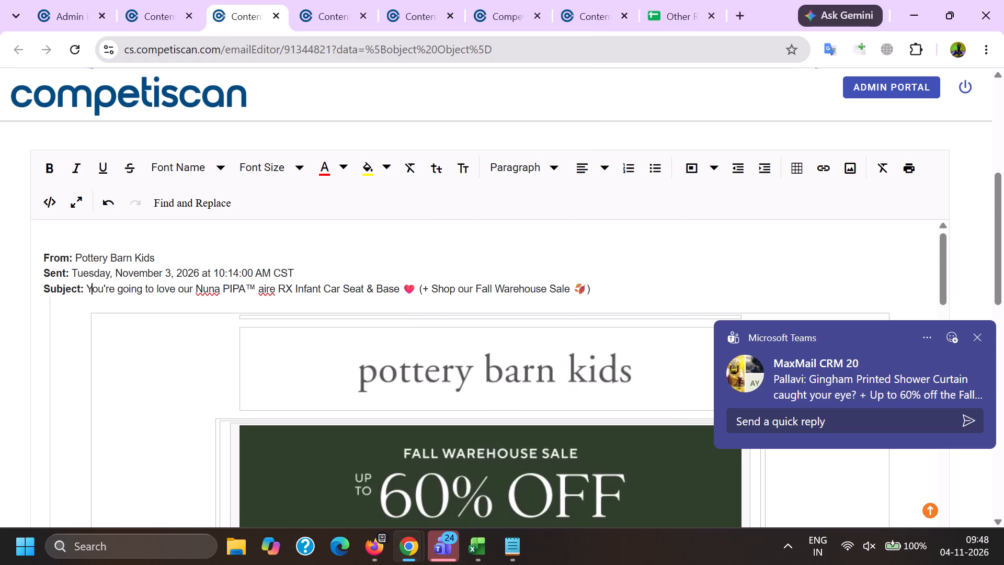
left_click(591, 289, "shift")
key("ctrl+c")
key("alt+Tab")
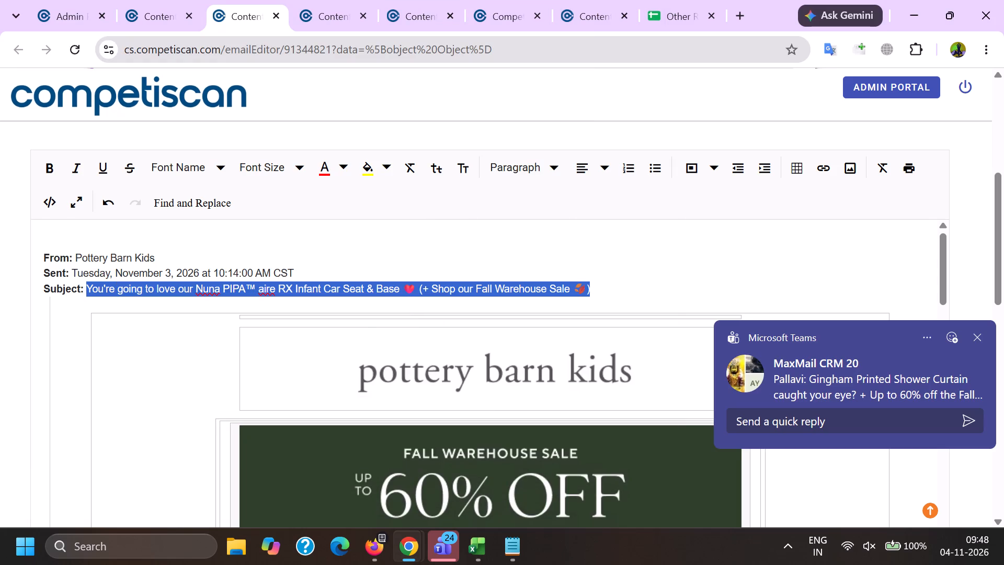
key("ctrl+v")
left_click(404, 156, "ctrl")
key("ctrl+v")
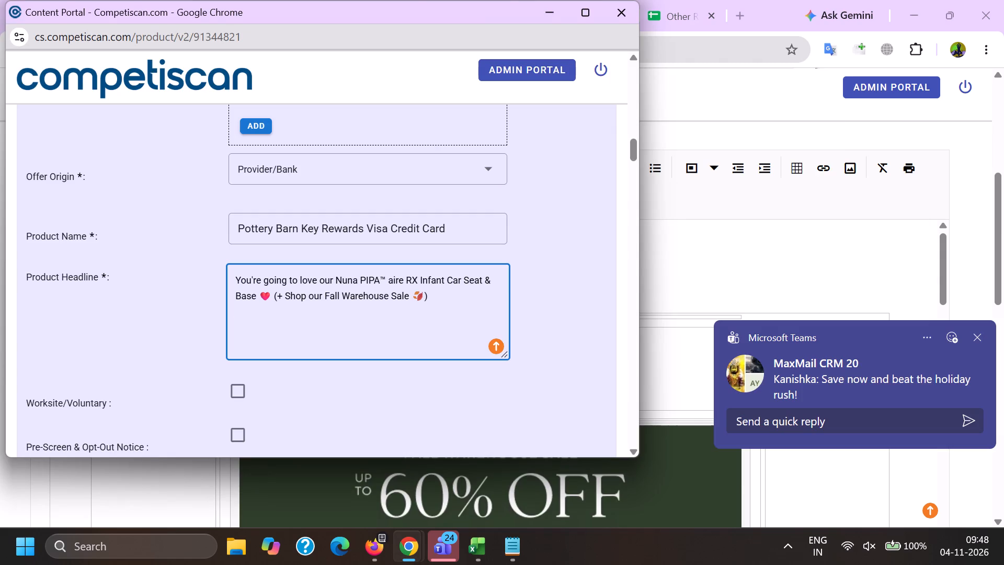
Remove both emojis from the product headline and replace the + sign with "Plus".
left_click(267, 299)
key("BackSpace")
key("BackSpace")
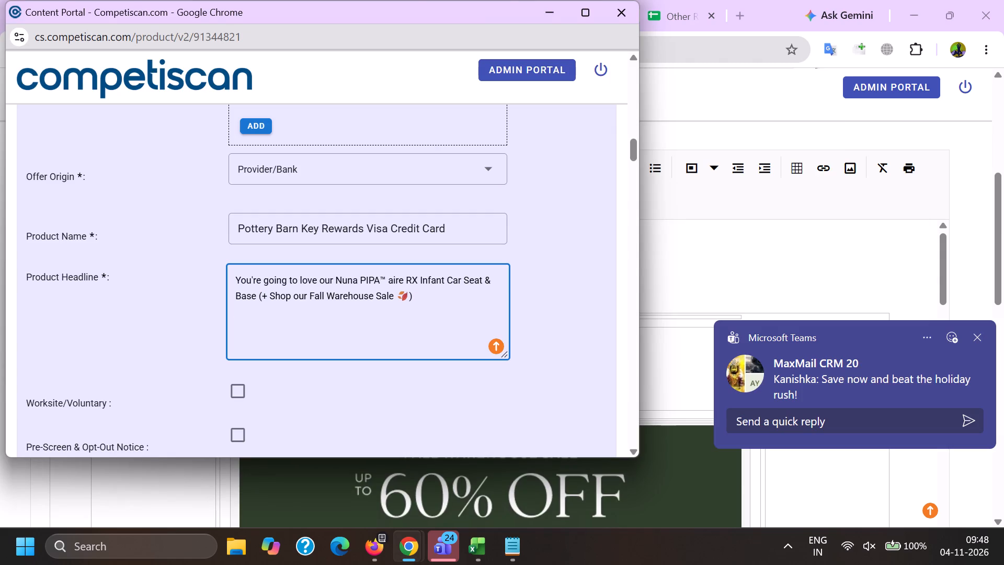
left_click(261, 295)
key("Right")
key("BackSpace")
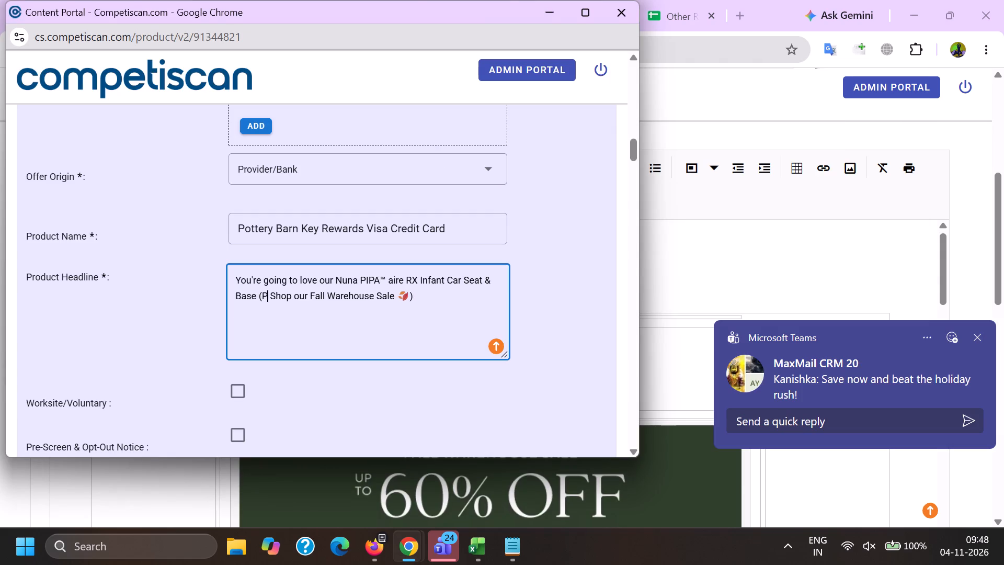
type("uys")
key("BackSpace")
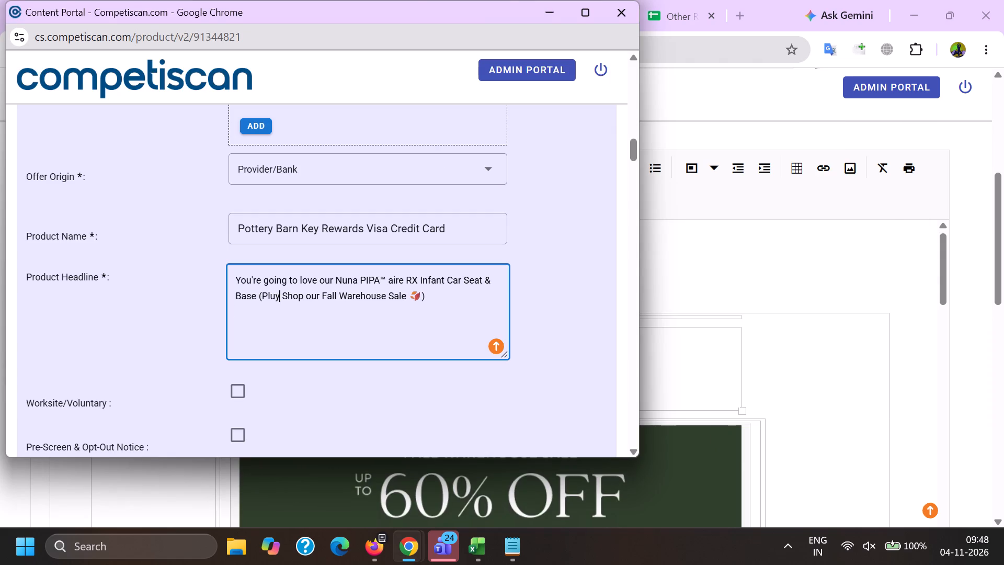
key("BackSpace")
key("s")
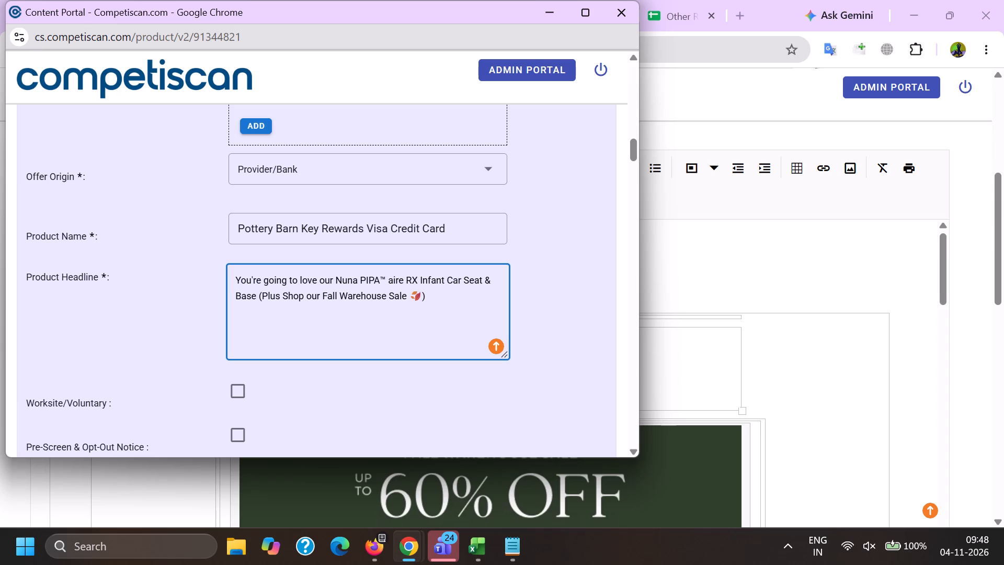
left_click(419, 295)
key("BackSpace")
key("BackSpace")
In the headline, replace & with "and", remove the ™ symbol and end the sentence with a period and a space.
left_click(488, 279)
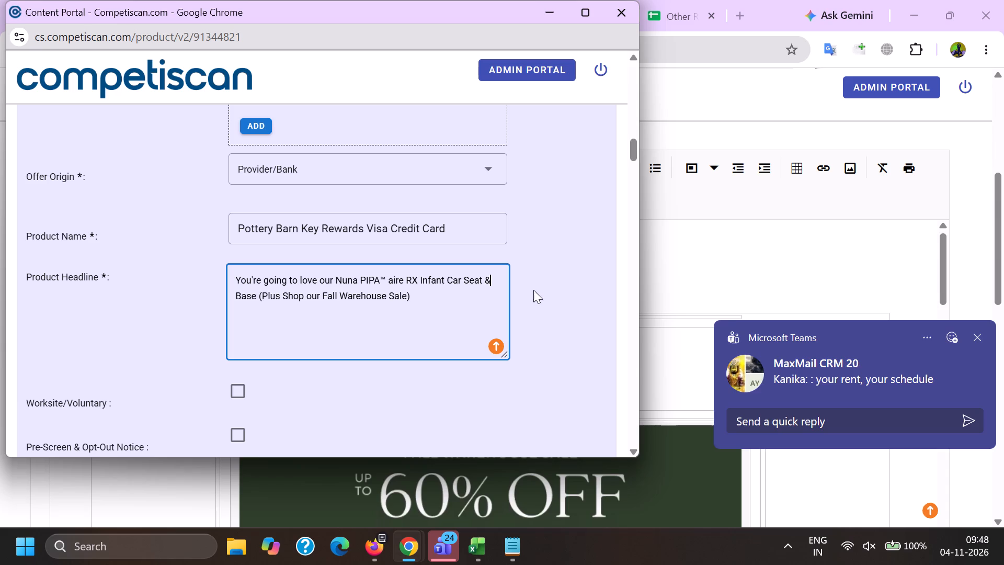
key("BackSpace")
key("a")
key("n")
key("d")
left_click(384, 279)
key("BackSpace")
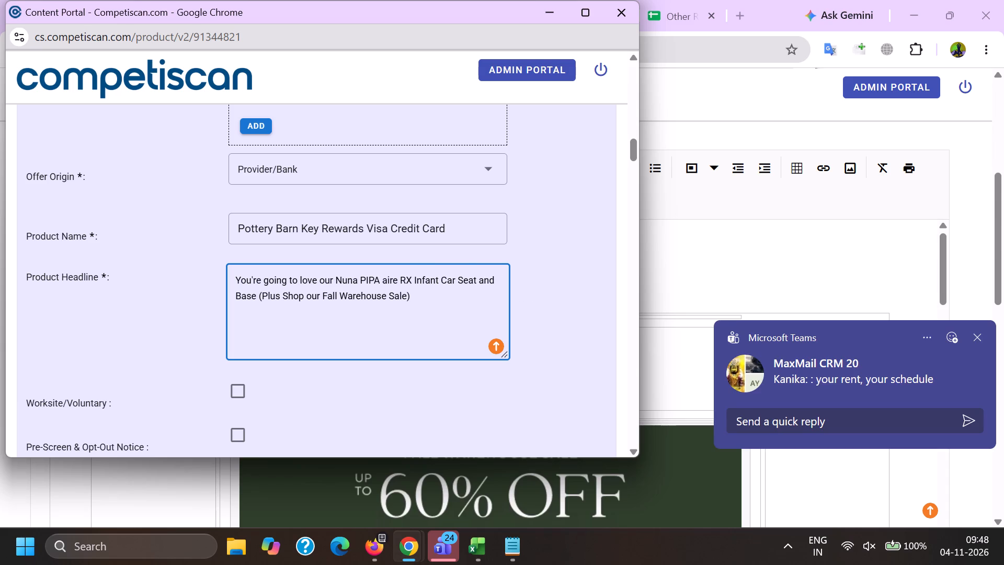
left_click(429, 304)
key("BackSpace")
key("period")
key("space")
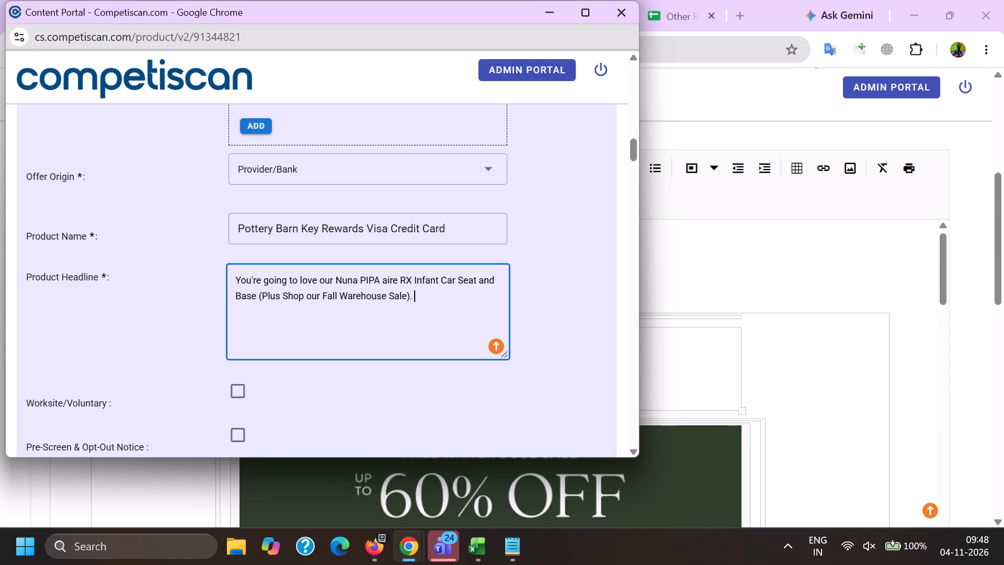
Copy "Earn 10% back in rewards" from the reference Pottery Barn product's headline and append it to this product's headline.
key("alt+Tab")
left_click(577, 0)
scroll(533, 342, "up", 9)
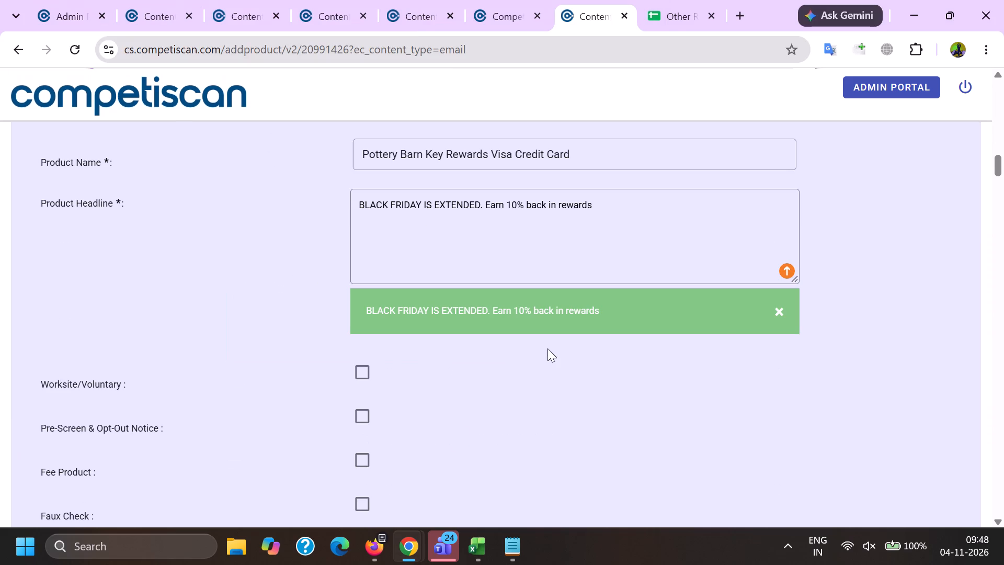
double_click(500, 211)
left_click(639, 207, "shift")
key("ctrl+c")
key("alt+Tab")
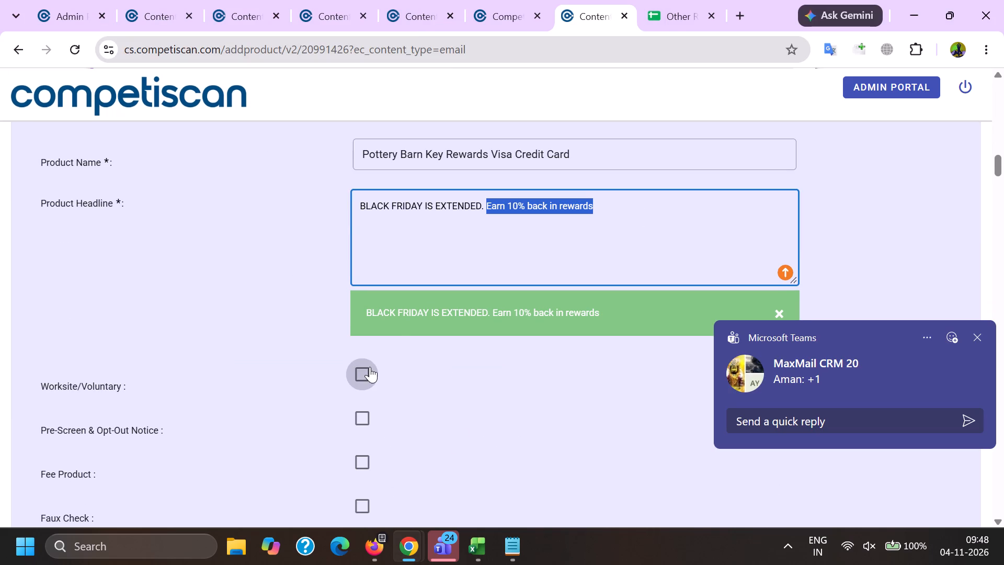
key("ctrl+v")
Set the product's response mechanism to URL/Website.
scroll(245, 308, "down", 3)
left_click(283, 400)
scroll(303, 209, "down", 3)
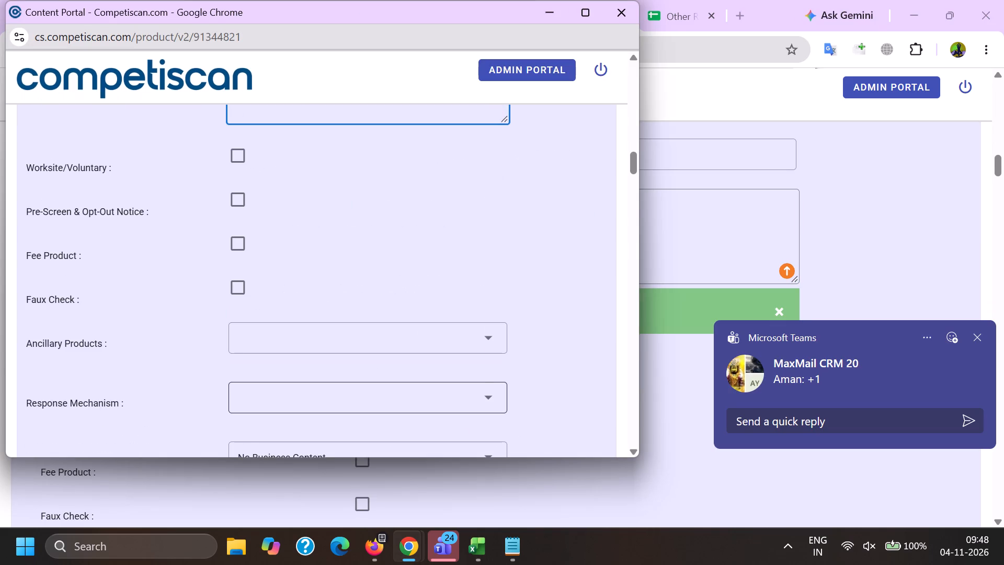
scroll(307, 284, "down", 6)
scroll(300, 336, "up", 5)
scroll(316, 228, "down", 5)
left_click(327, 273)
left_click_drag(119, 275, 131, 278)
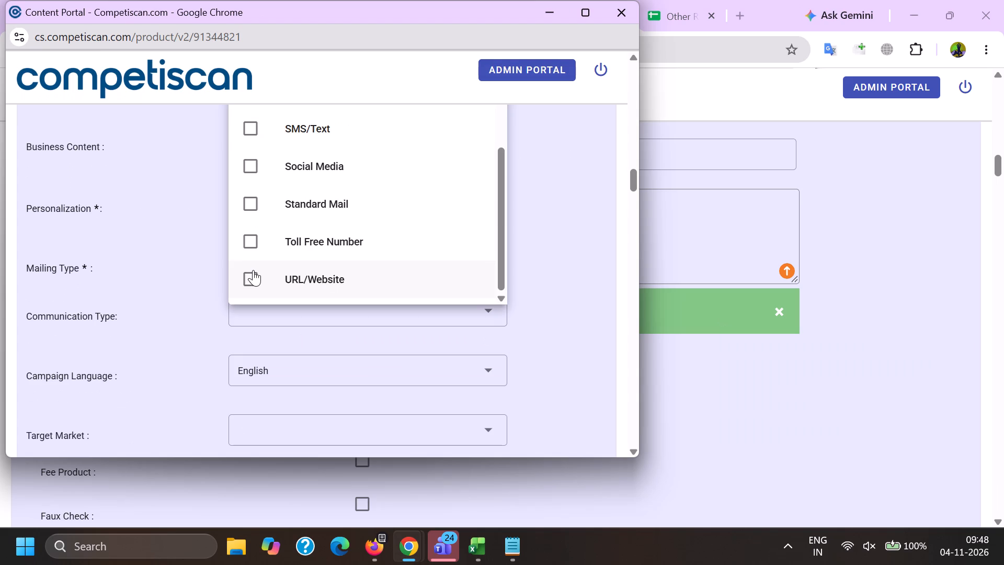
Set the mailing type to Acquisition.
left_click(257, 269)
left_click(277, 272)
left_click_drag(179, 284, 194, 293)
Choose the communication types Bonuses/Contests/Incentives, Co-Brand and Mobile Application.
left_click(274, 313)
scroll(278, 178, "down", 2)
left_click(307, 270)
scroll(306, 272, "down", 4)
scroll(299, 317, "down", 2)
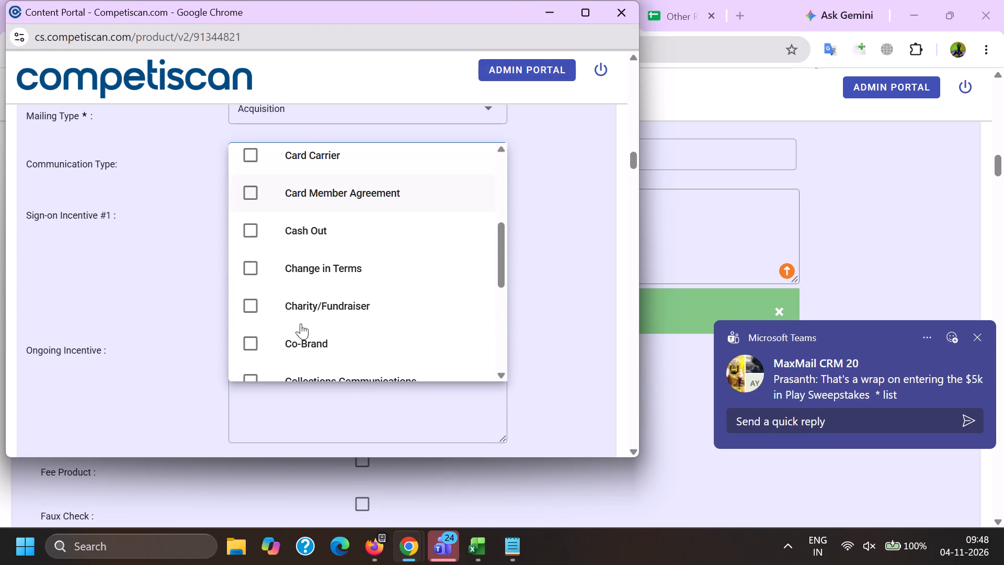
left_click(306, 352)
scroll(312, 314, "down", 9)
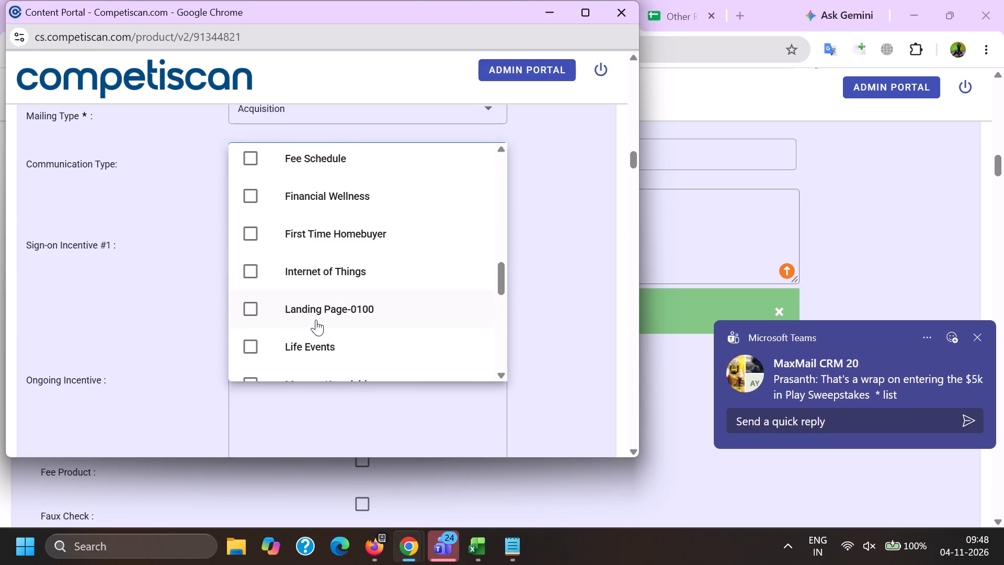
scroll(321, 317, "down", 2)
left_click(280, 260)
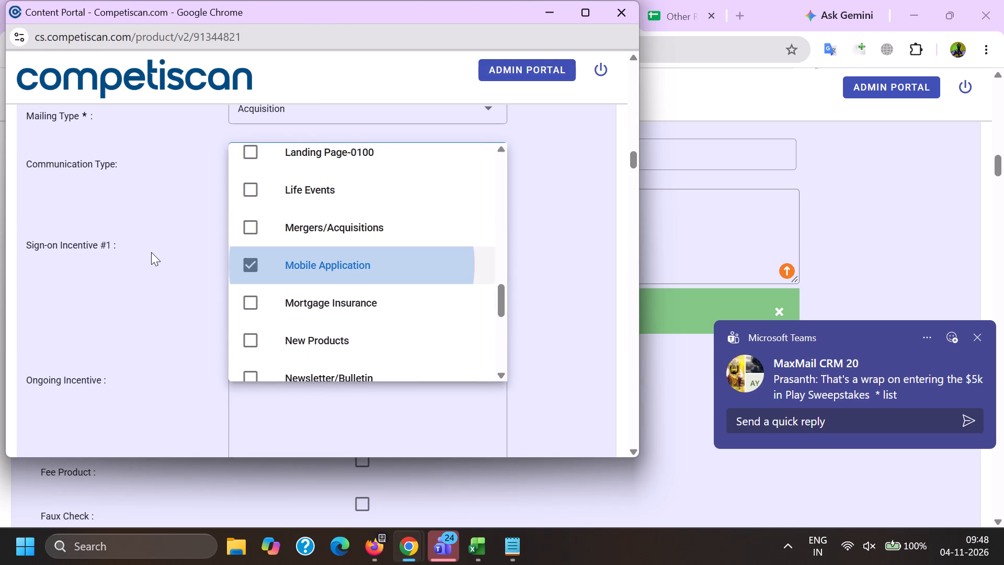
left_click(151, 252)
Copy "10% back in rewards during the first 30 days from account opening" from the reference product into Sign-on Incentive #1.
scroll(784, 276, "down", 9)
left_click_drag(762, 251, 340, 198)
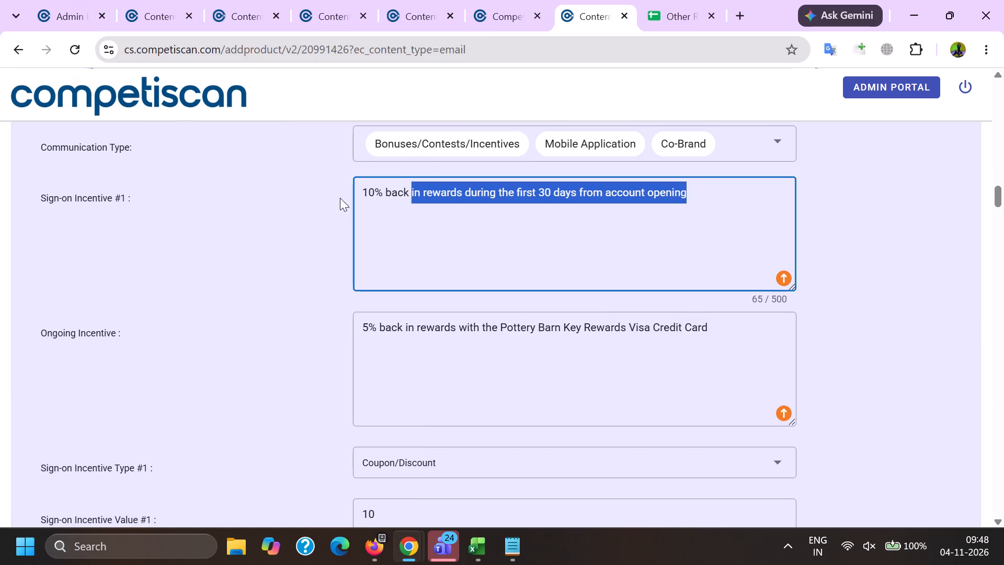
left_click_drag(340, 198, 315, 193)
key("ctrl+c")
key("alt+Tab")
left_click(311, 291)
key("ctrl+v")
Copy the reference product's ongoing incentive, "5% back in rewards with the Pottery Barn Key Rewards Visa Credit Card", into Ongoing Incentive.
left_click(301, 409)
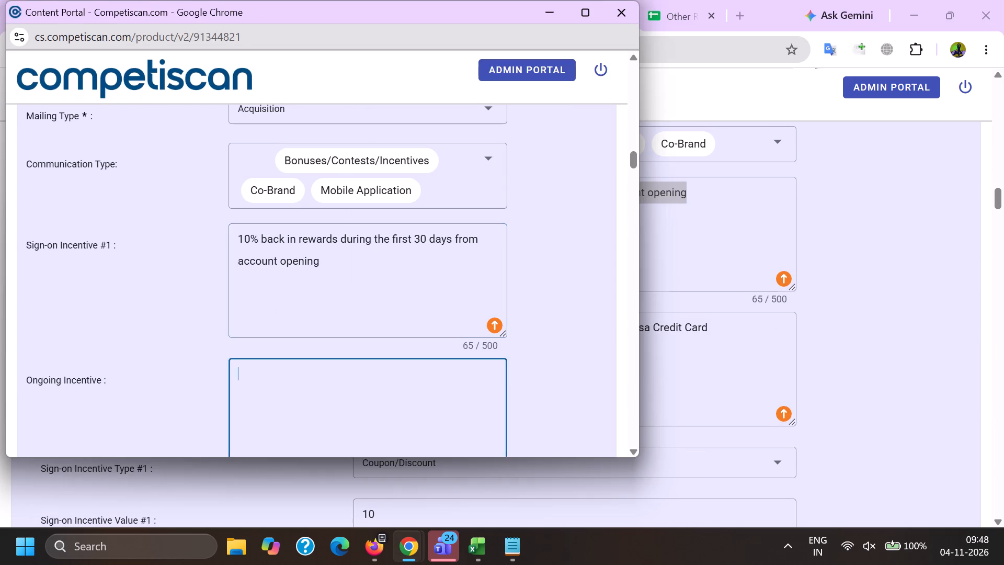
key("alt+Tab")
left_click_drag(768, 354, 242, 282)
key("ctrl+v")
key("ctrl+z")
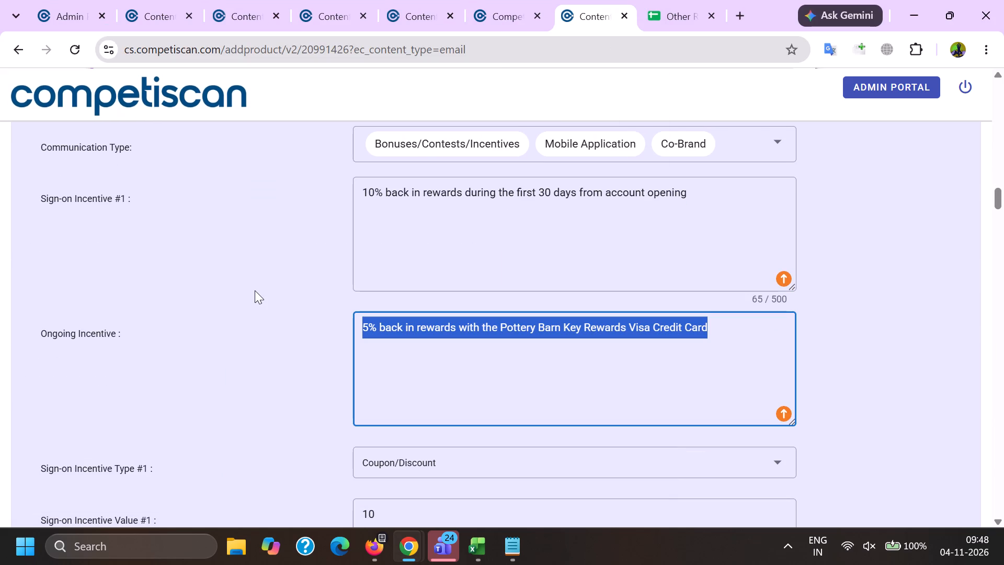
key("ctrl+c")
key("alt+Tab")
left_click(276, 414)
key("ctrl+v")
Set Sign-on Incentive Type #1 to Coupon/Discount and its value to 10.00.
scroll(252, 245, "down", 3)
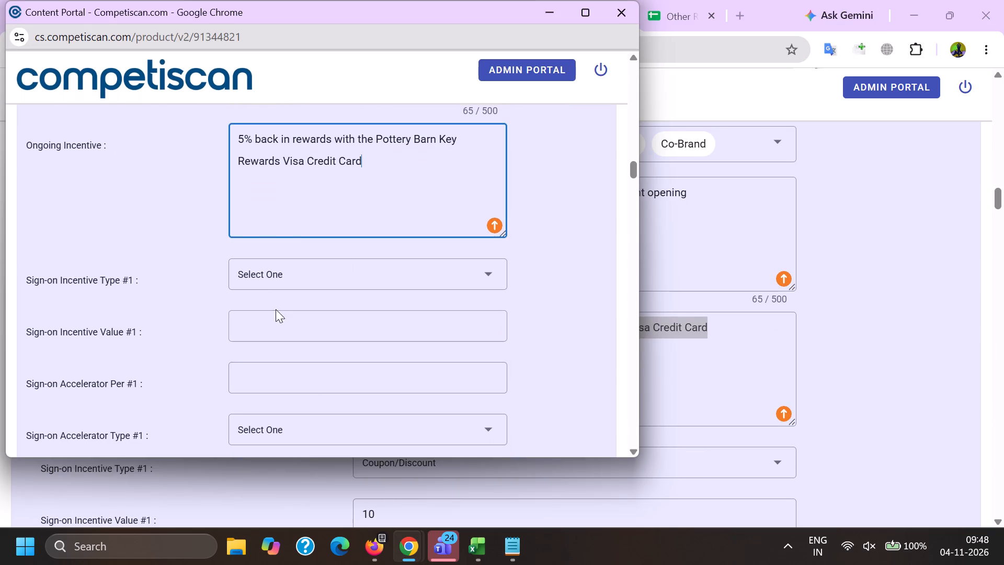
left_click(264, 277)
scroll(264, 273, "down", 6)
left_click(284, 335)
left_click_drag(156, 333, 164, 337)
left_click(249, 327)
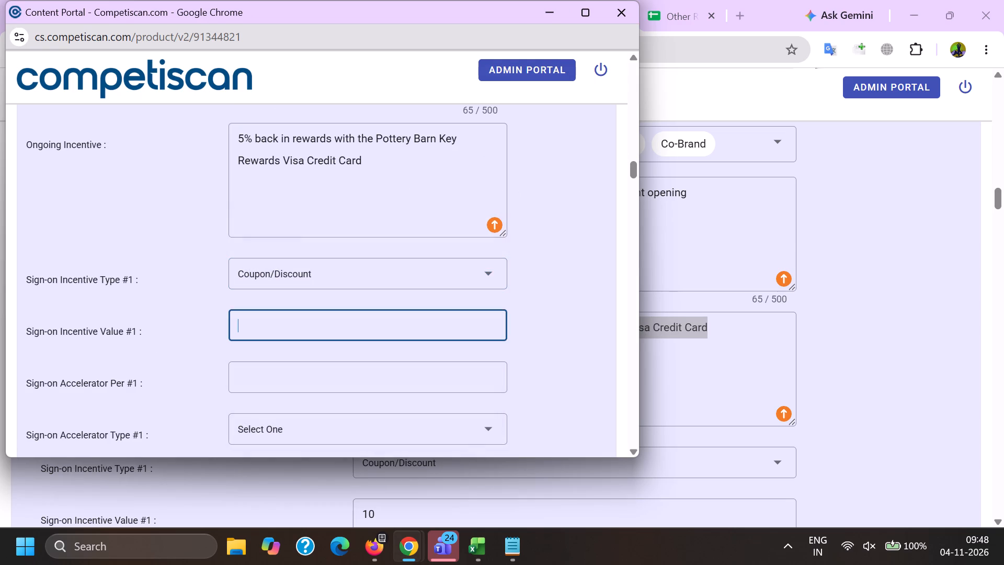
key("1")
type("0.00")
Enter 10.00 in the field after Sign-on Accelerator Type #1, set the incentive window to 1 month and the fixed date to Yes.
key("Tab")
key("Tab")
key("Tab")
key("1")
type("0.00")
key("Tab")
key("Tab")
key("Tab")
key("1")
scroll(249, 332, "down", 3)
left_click(240, 288)
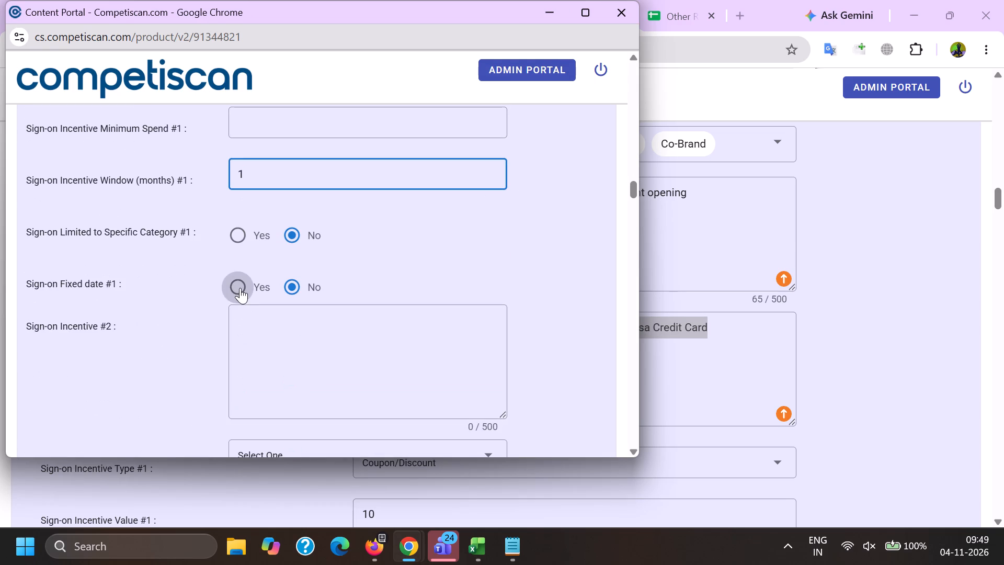
In the payment card offer details, set the application type to Invitation to Apply and the card network to Visa.
scroll(240, 288, "down", 20)
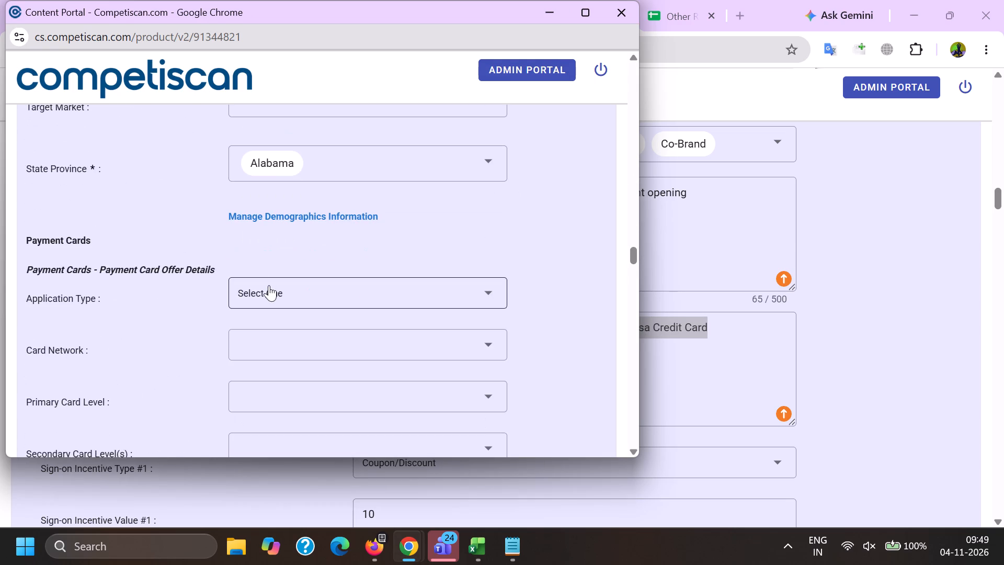
left_click(268, 285)
scroll(292, 189, "down", 1)
left_click(307, 282)
left_click_drag(184, 279, 203, 287)
left_click(272, 267)
scroll(281, 201, "down", 1)
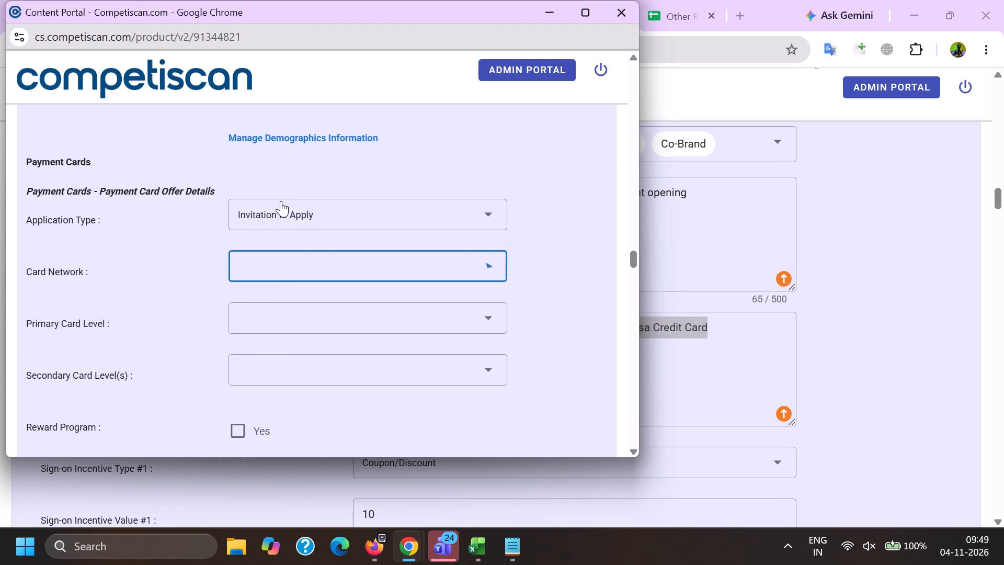
scroll(293, 336, "down", 1)
left_click(292, 278)
left_click_drag(127, 261, 164, 271)
scroll(236, 303, "up", 2)
Set the primary card level to Visa Signature and mark the reward program as Yes.
left_click(260, 327)
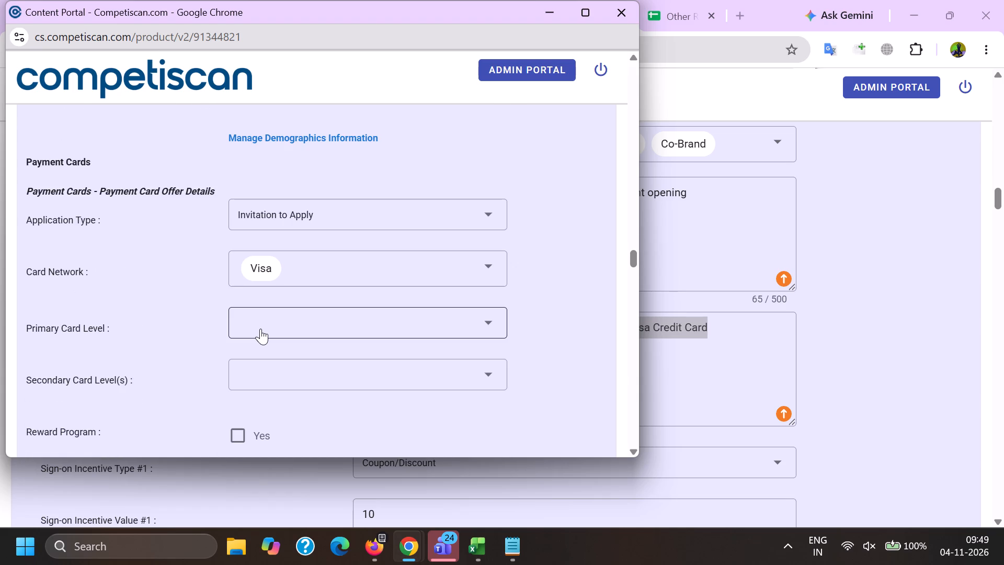
scroll(297, 214, "down", 7)
left_click_drag(305, 325, 295, 325)
left_click_drag(106, 303, 121, 307)
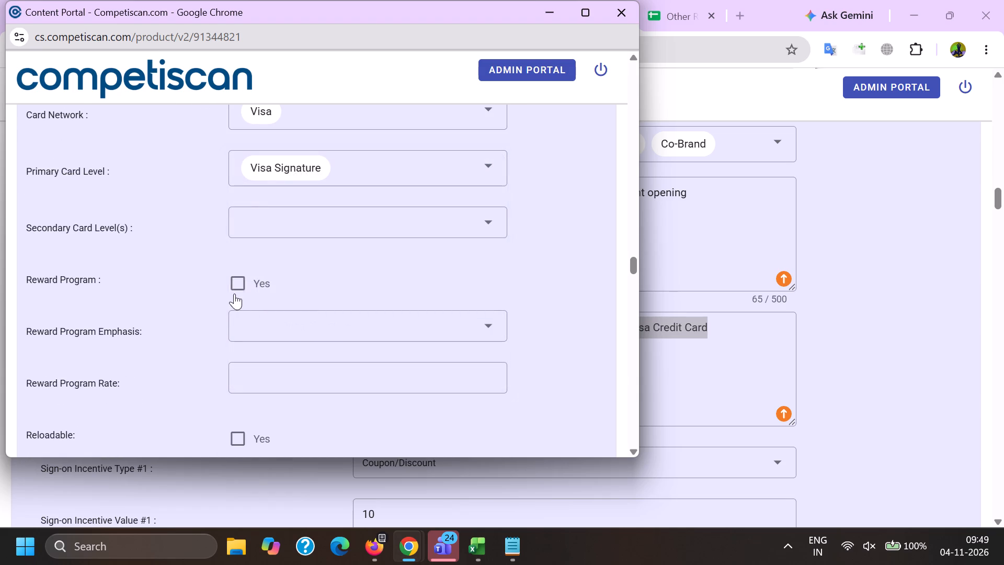
left_click(234, 293)
double_click(176, 326)
Mark Credit Card Mentioned in the retail credit section and submit the product form.
key("End")
left_click(247, 206)
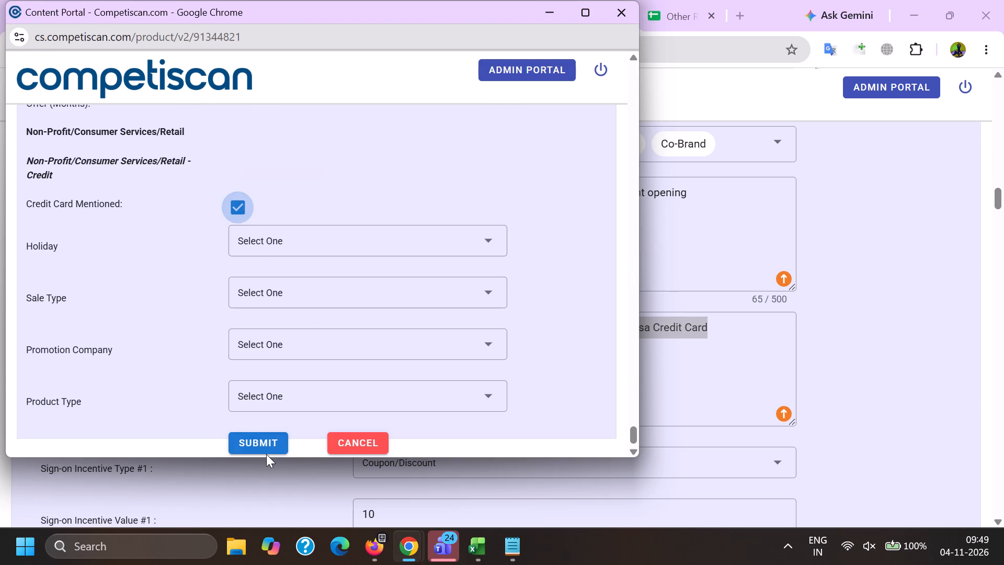
left_click(246, 430)
left_click(257, 436)
Switch to the Content Portal in Firefox and rerun the E-Glacier search for e.potterybarnkids.com.
left_click(375, 545)
left_click(122, 462)
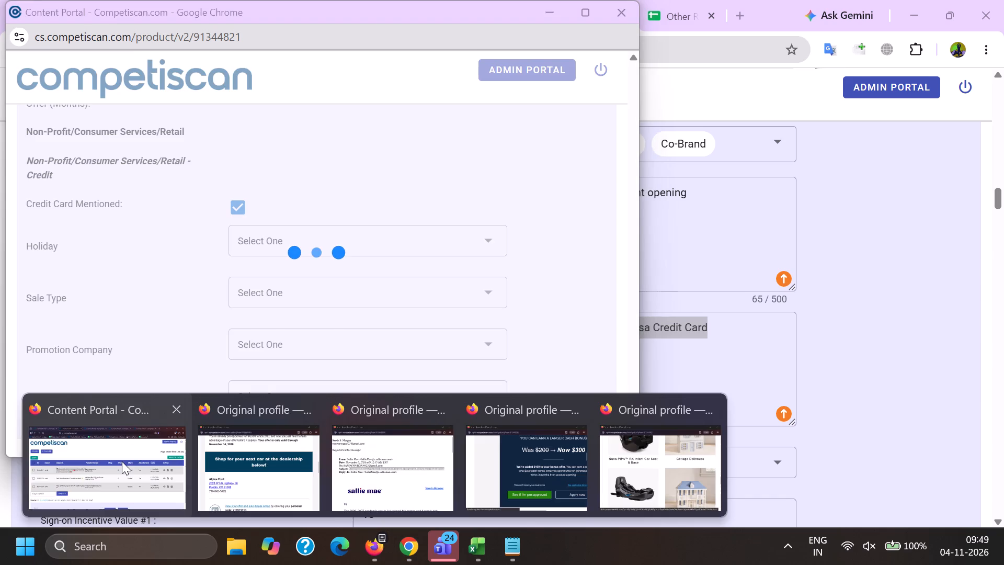
scroll(358, 399, "down", 2)
left_click(506, 366)
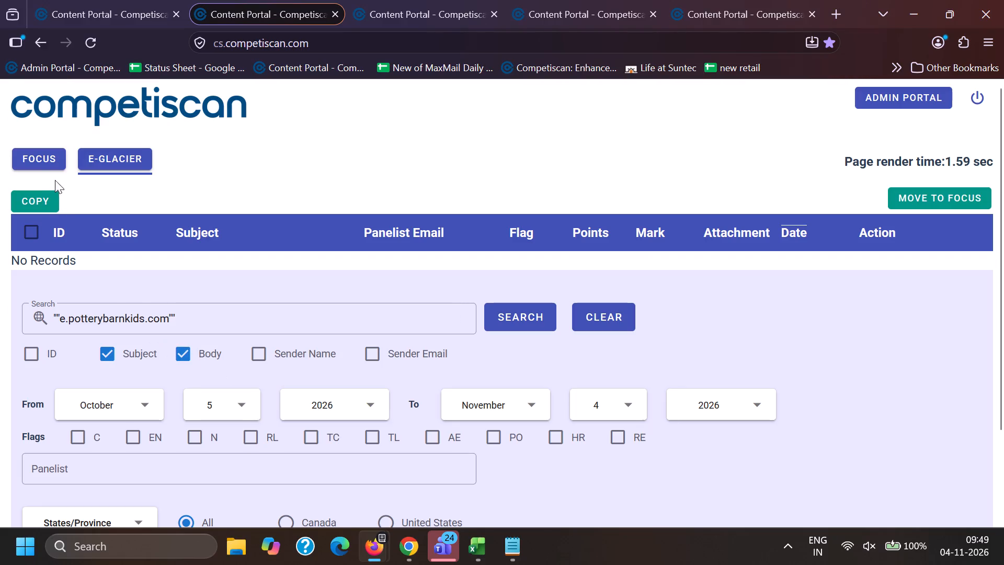
Reload the Focus email lists in the first two Content Portal tabs.
left_click(47, 163)
left_click(121, 0)
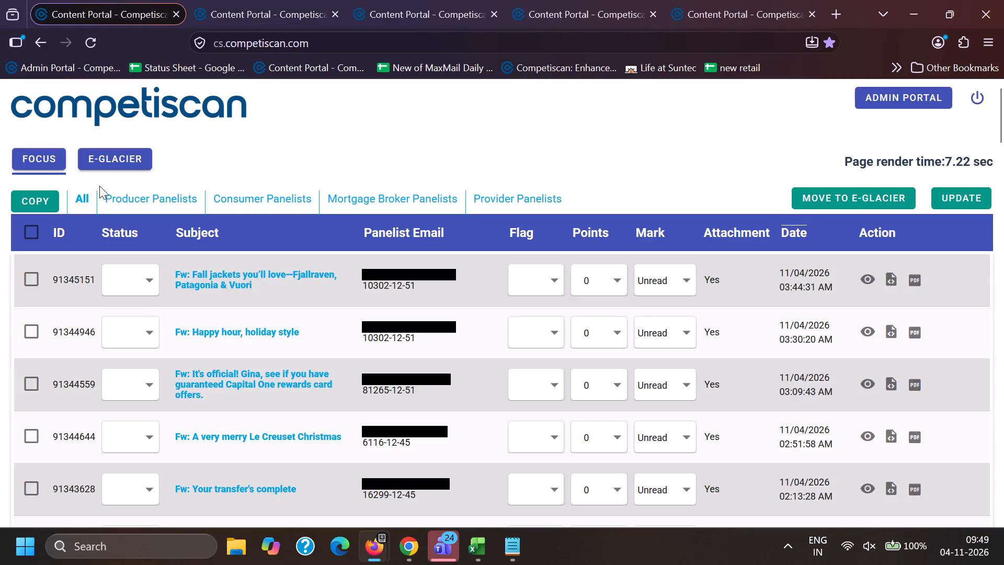
left_click(31, 161)
left_click(250, 0)
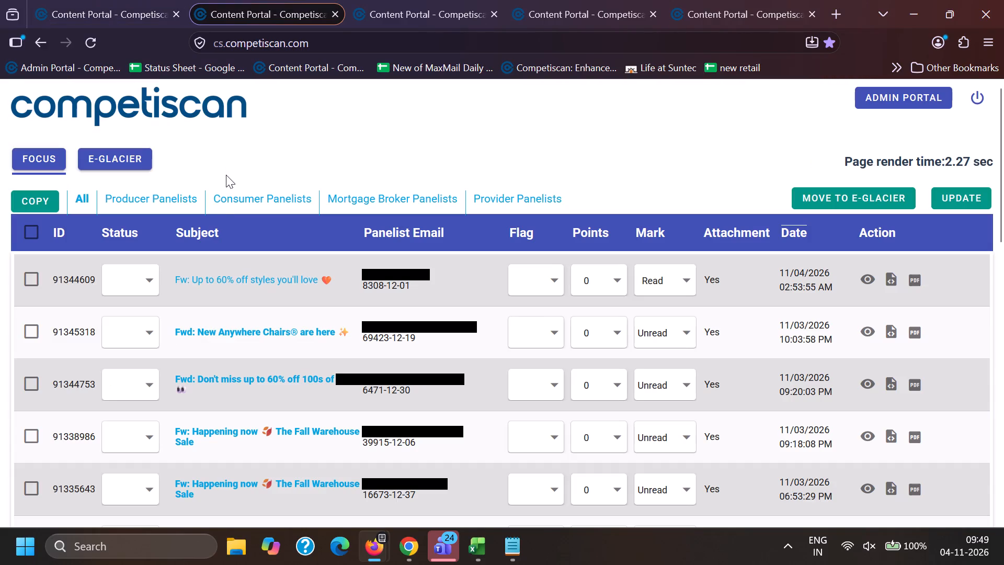
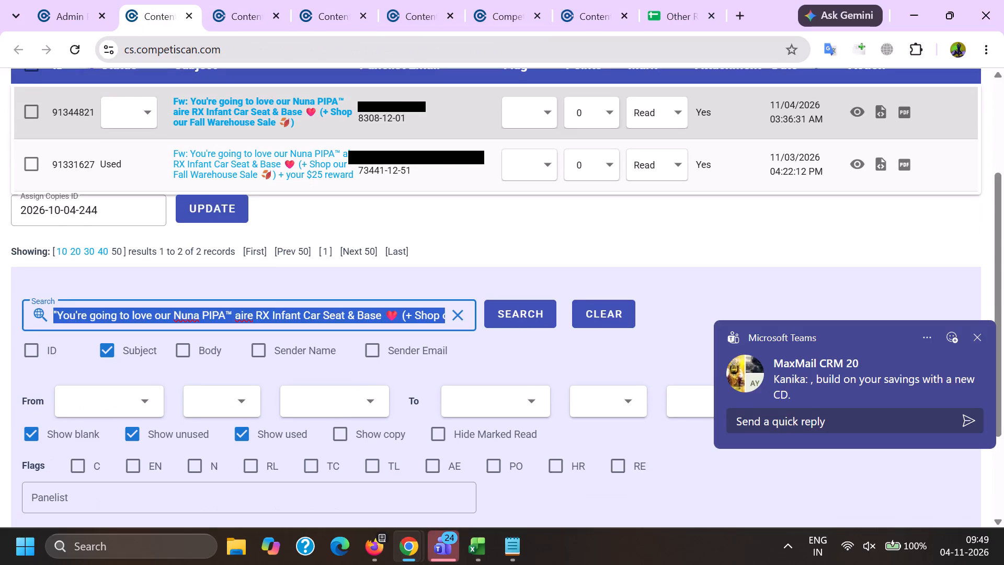
Search the Focus list by subject for "New Anywhere Chairs® are here ✨".
key("BackSpace")
key("shift+quotedbl")
key("ctrl+v")
key("shift+quotedbl")
key("Return")
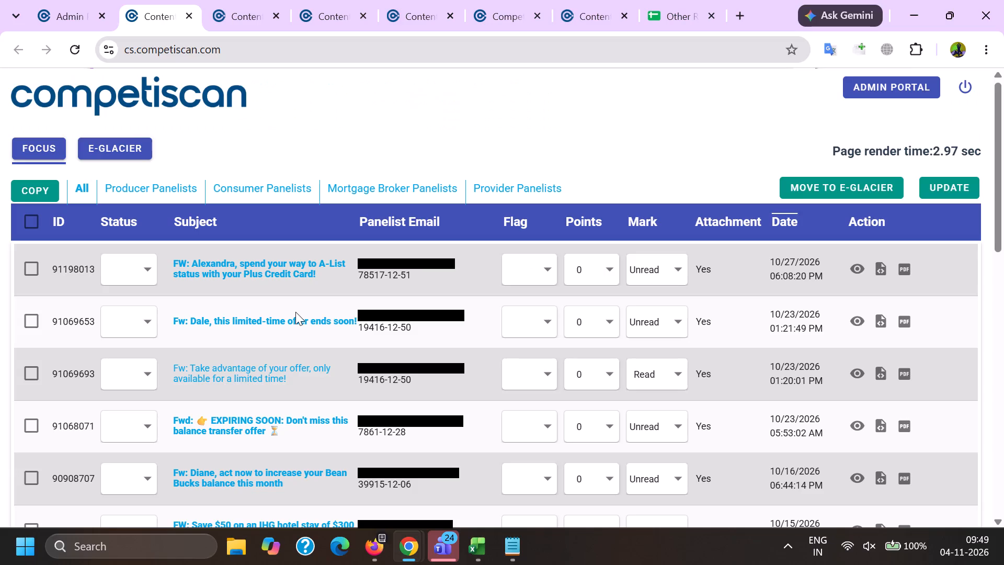
left_click(849, 478)
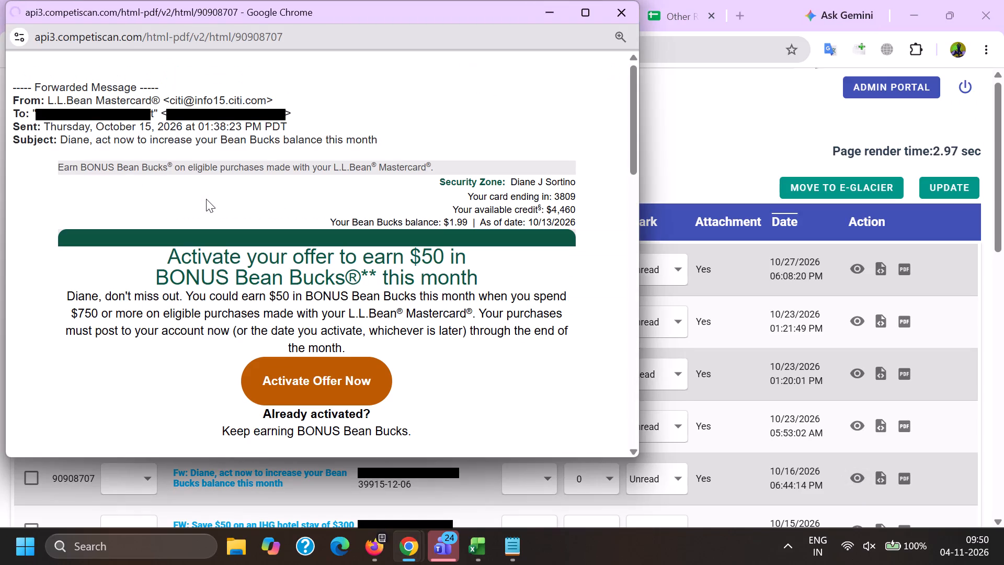
key("alt+Tab")
scroll(222, 300, "down", 6)
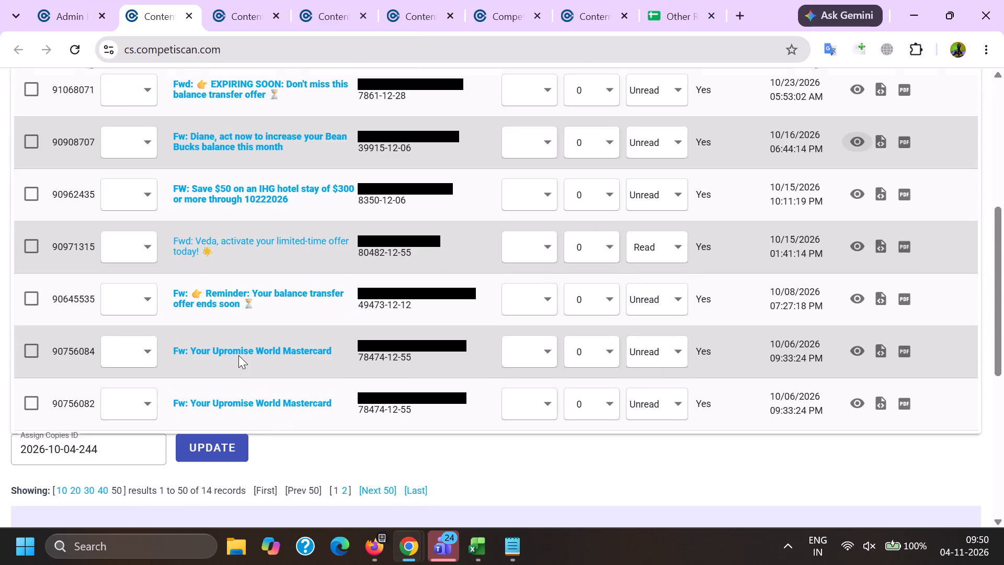
left_click(498, 241)
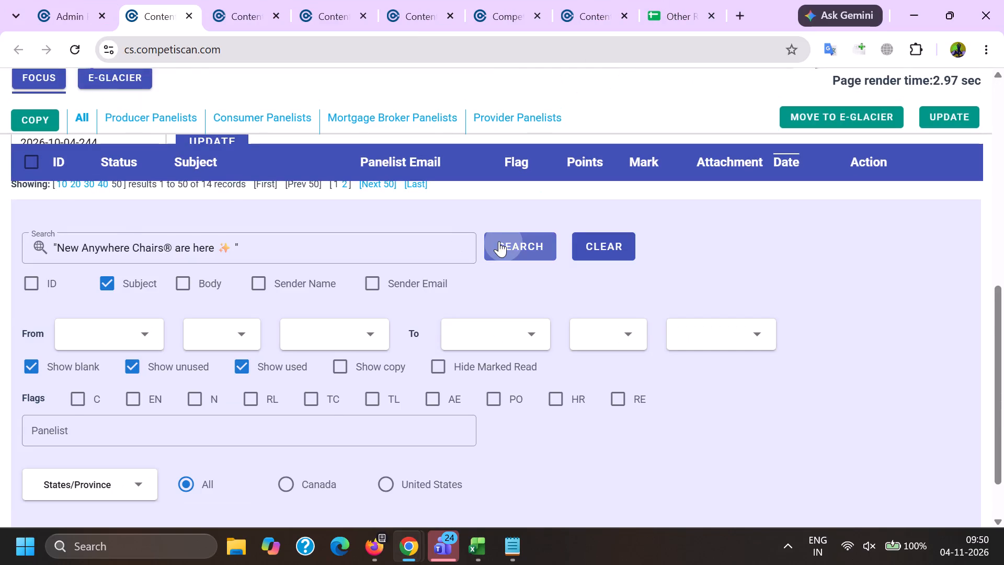
Close the three leftover email editor tabs and return to the Focus search results.
left_click(255, 0)
left_click(276, 14)
left_click(276, 14)
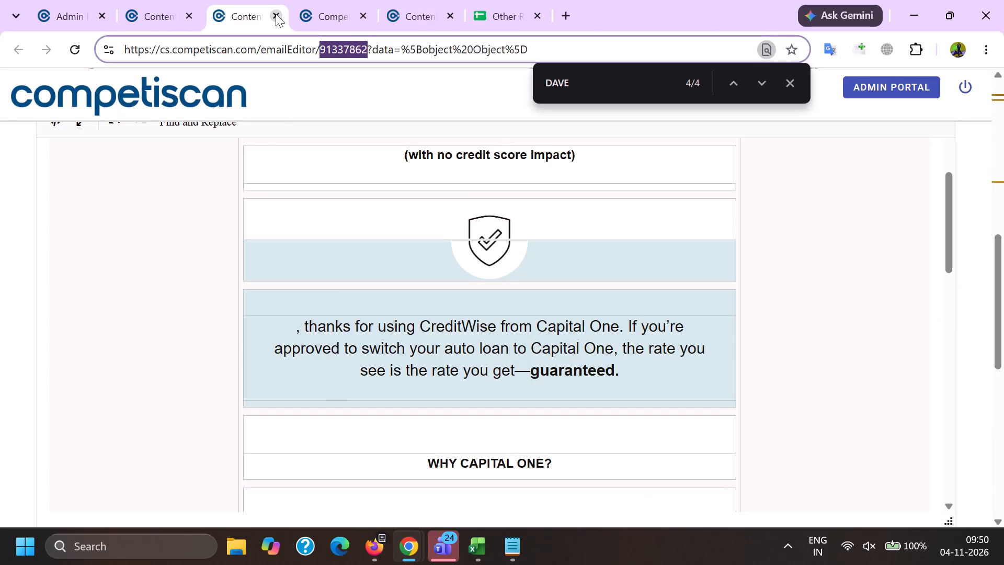
left_click(276, 14)
left_click(159, 0)
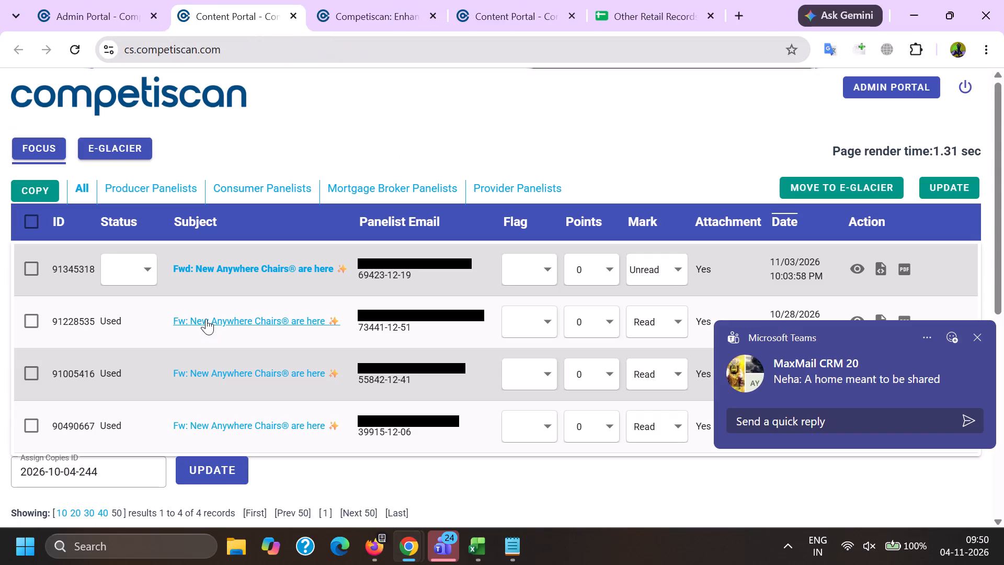
Preview unread email 91345318 and used emails 91228535 and 91005416 to check for duplicate content.
left_click(863, 273)
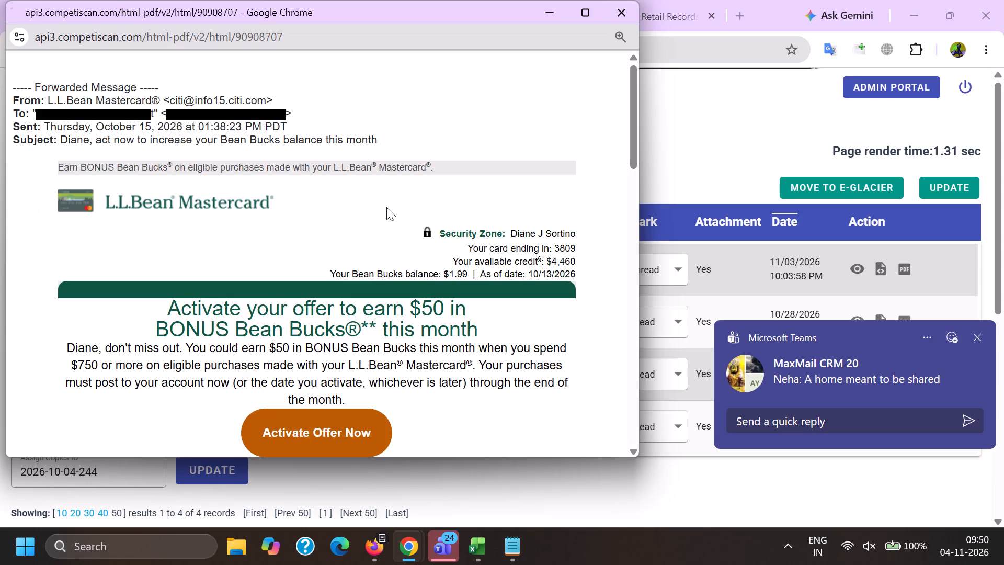
scroll(386, 207, "down", 20)
scroll(386, 207, "down", 1)
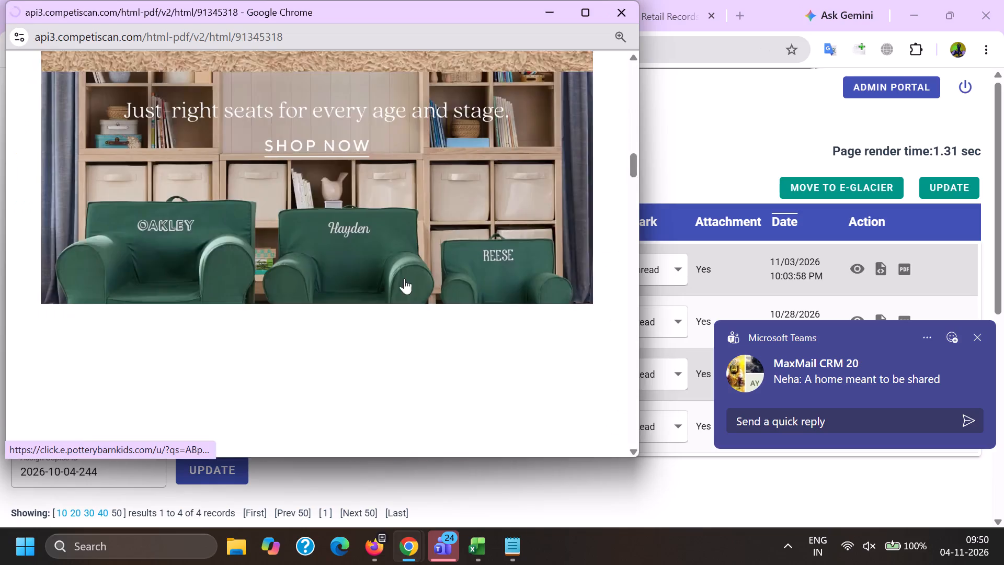
scroll(404, 278, "down", 20)
scroll(404, 278, "down", 2)
scroll(414, 291, "up", 1)
scroll(414, 291, "down", 20)
scroll(414, 291, "down", 6)
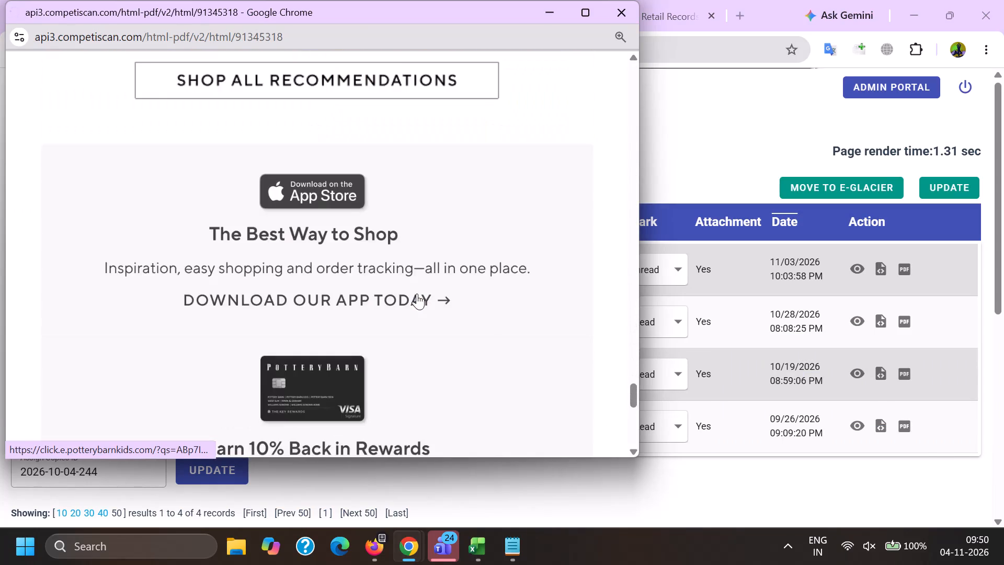
key("alt+Tab")
left_click(871, 317)
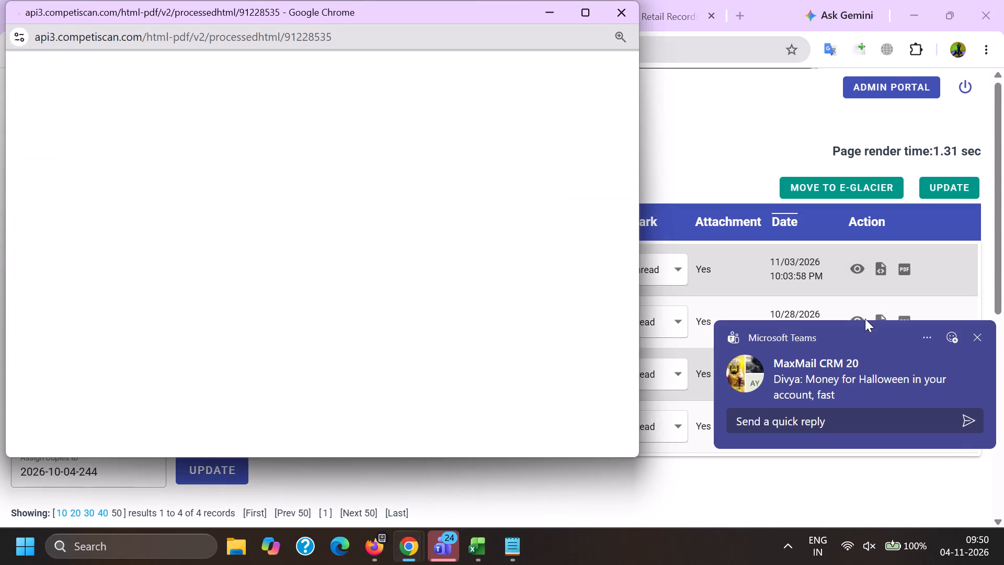
left_click_drag(627, 92, 634, 330)
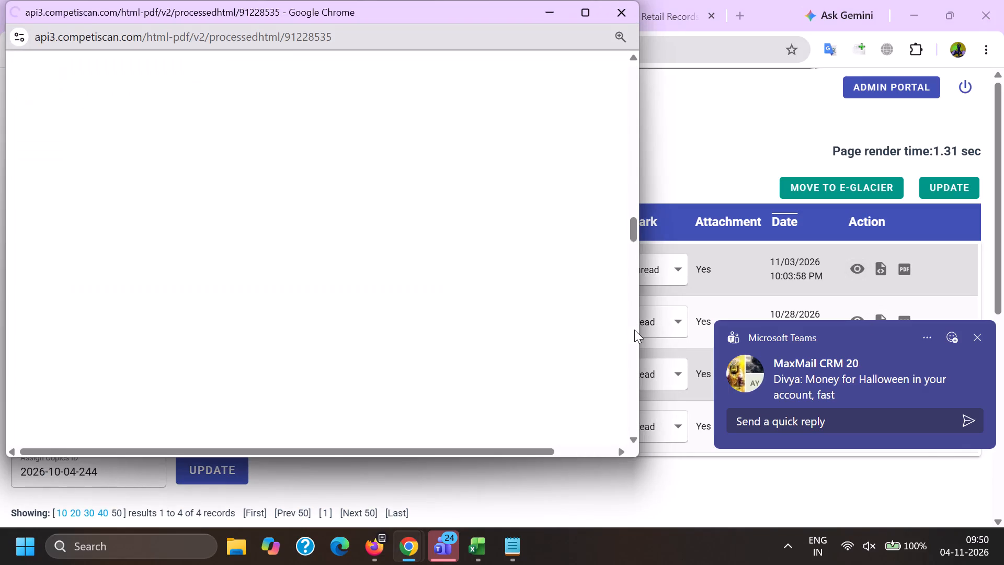
left_click_drag(634, 330, 634, 371)
key("alt+Tab")
scroll(684, 264, "down", 1)
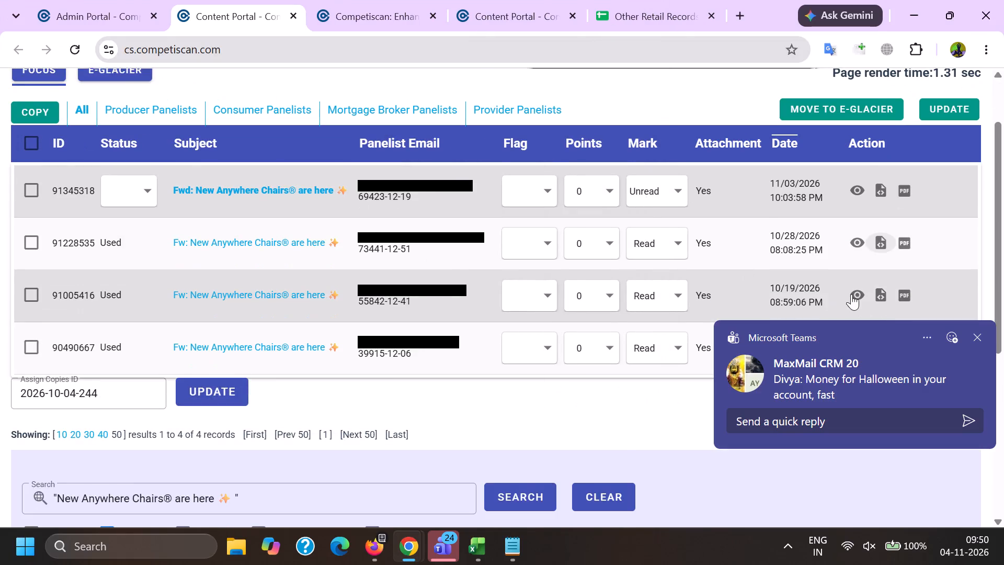
left_click(851, 294)
left_click_drag(628, 77, 624, 360)
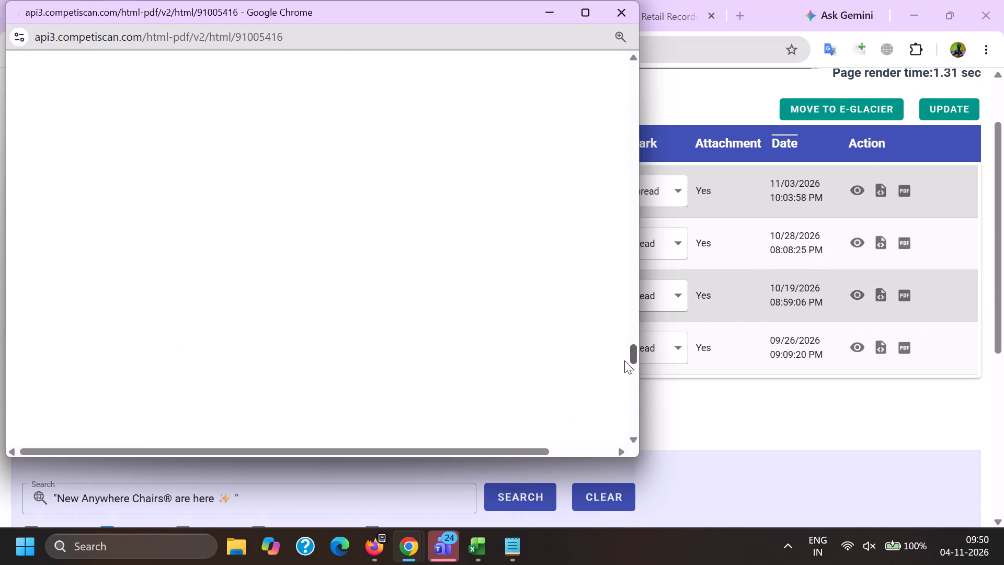
left_click_drag(624, 360, 626, 380)
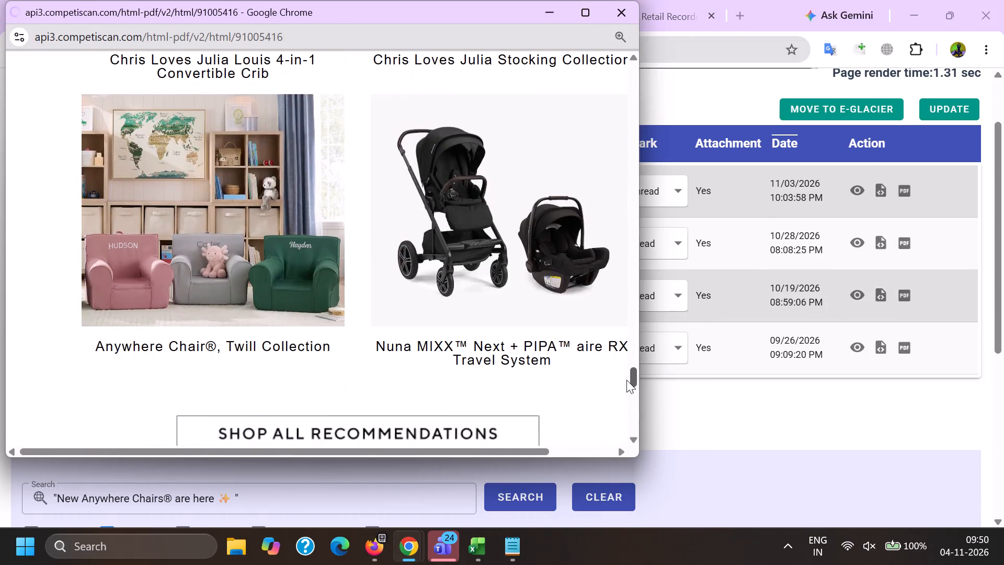
left_click_drag(626, 380, 629, 357)
key("alt+Tab")
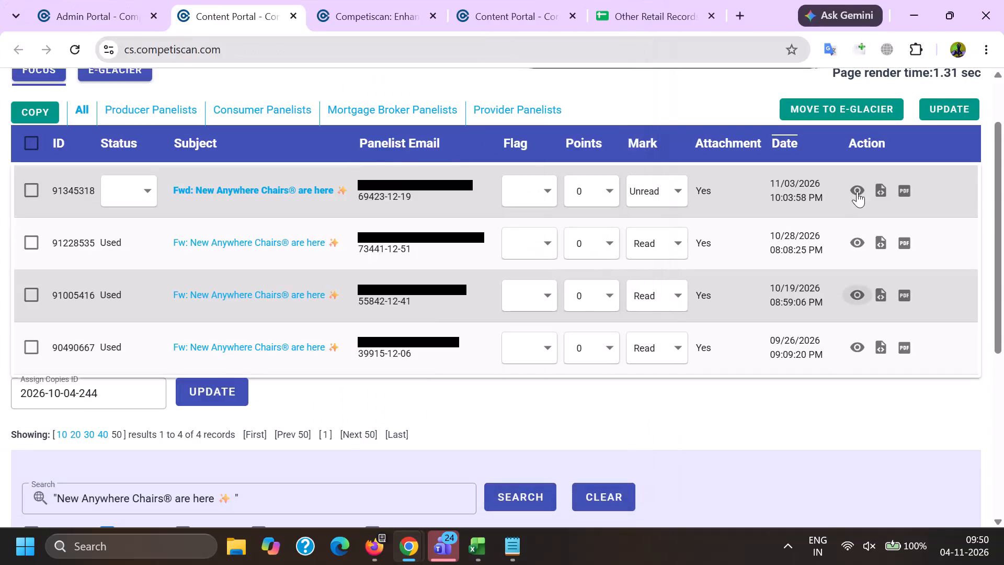
Compare the recommended products in email 91345318 against those in used emails 91228535 and 91005416.
left_click(857, 189)
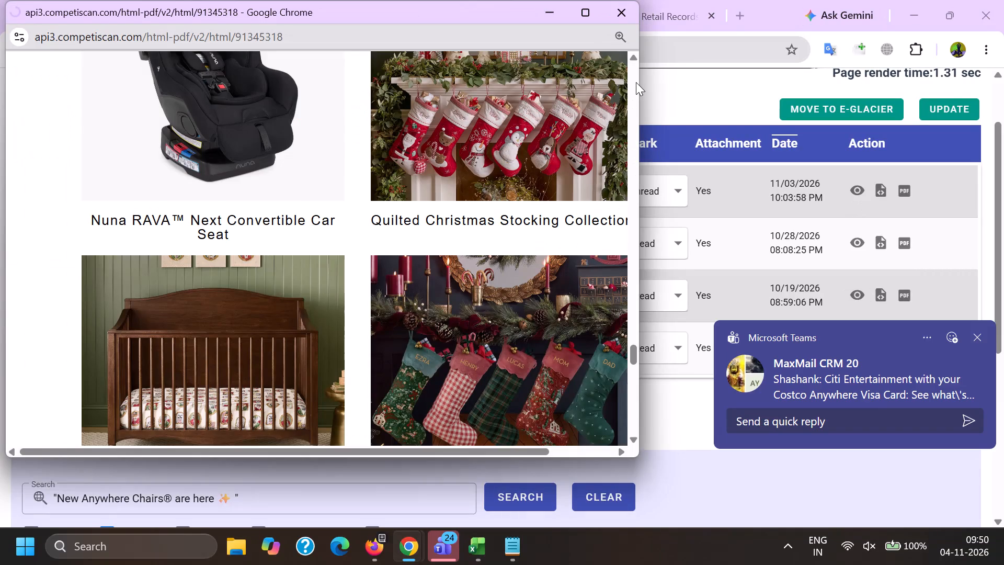
left_click_drag(636, 81, 641, 340)
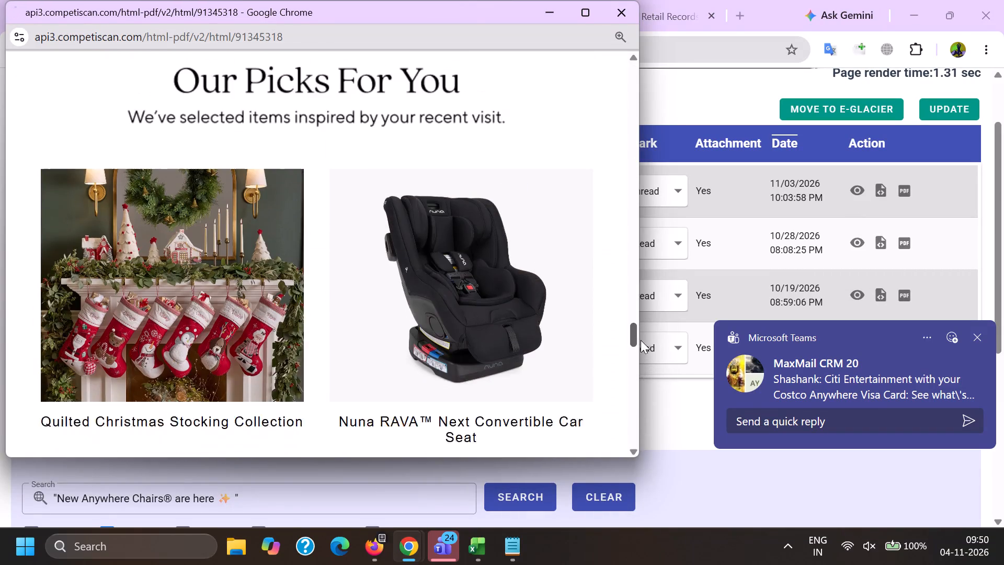
left_click_drag(641, 340, 640, 379)
key("alt+Tab")
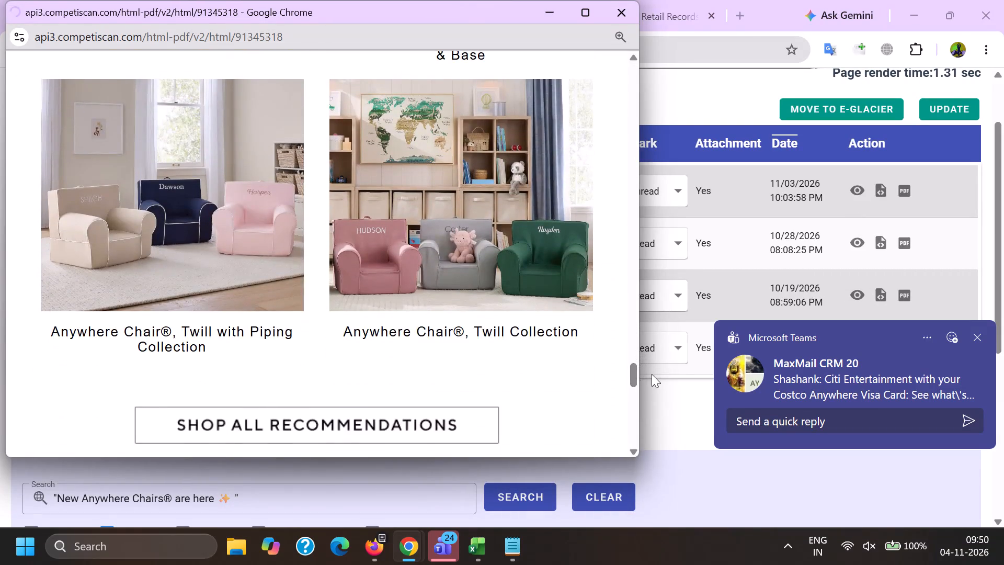
left_click(852, 250)
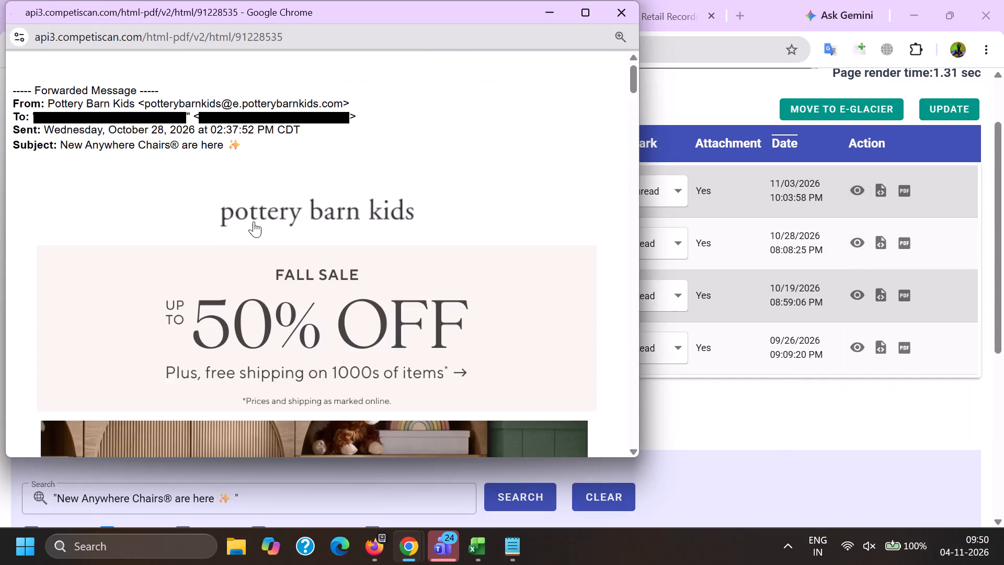
left_click(854, 292)
left_click_drag(633, 86, 632, 397)
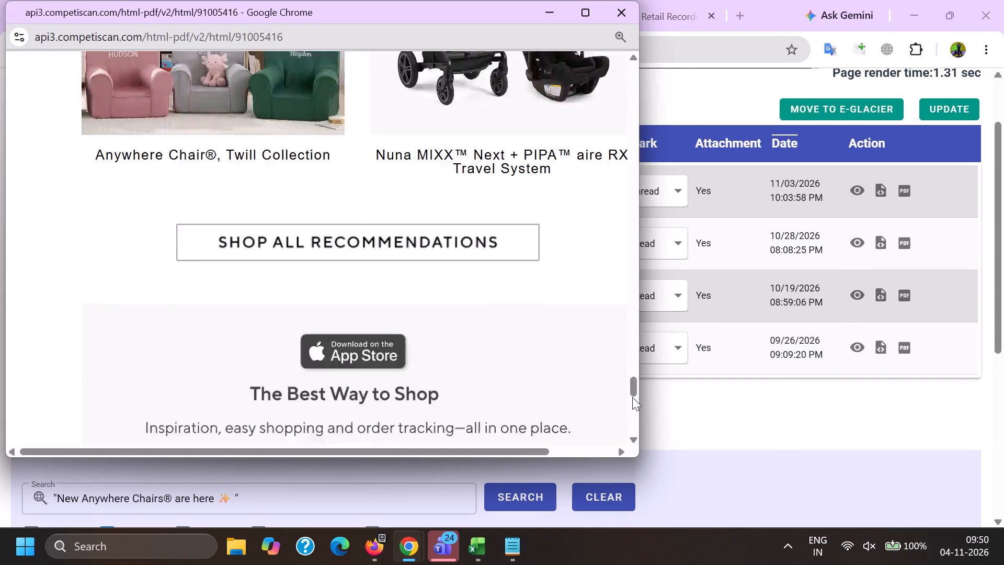
left_click_drag(632, 397, 632, 399)
scroll(410, 284, "up", 12)
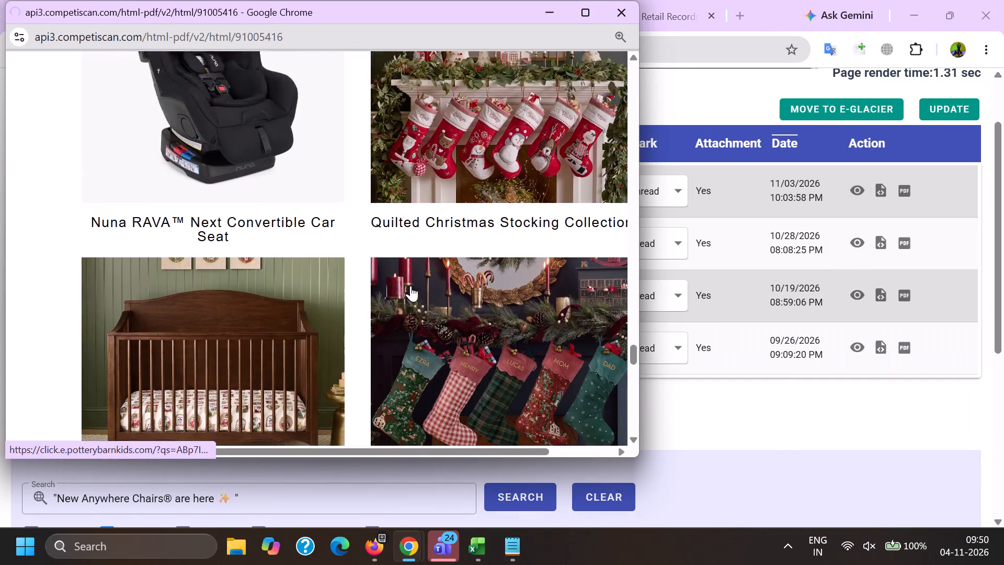
scroll(410, 289, "down", 8)
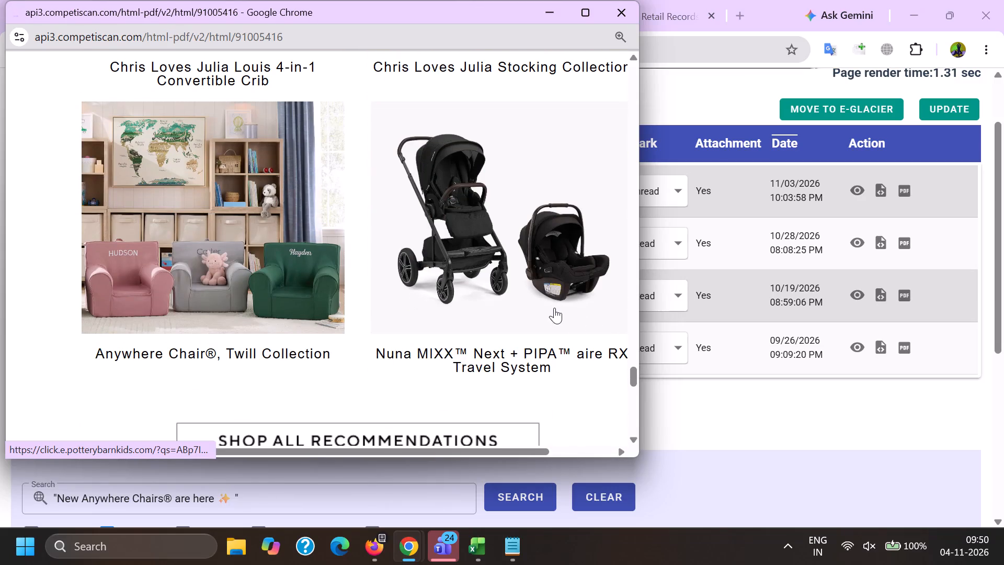
scroll(540, 308, "up", 7)
scroll(514, 300, "down", 4)
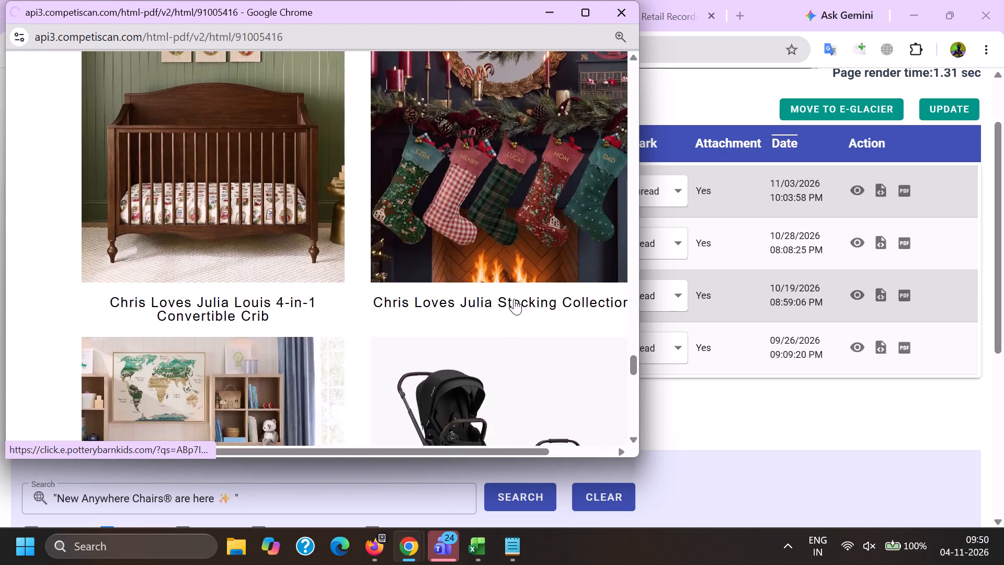
scroll(514, 299, "down", 4)
key("alt+Tab")
Open the unread Anywhere Chairs email for editing and log its ID 91345318 with code cc in row 7380 of Excel's may 26 sheet.
left_click(236, 191, "ctrl")
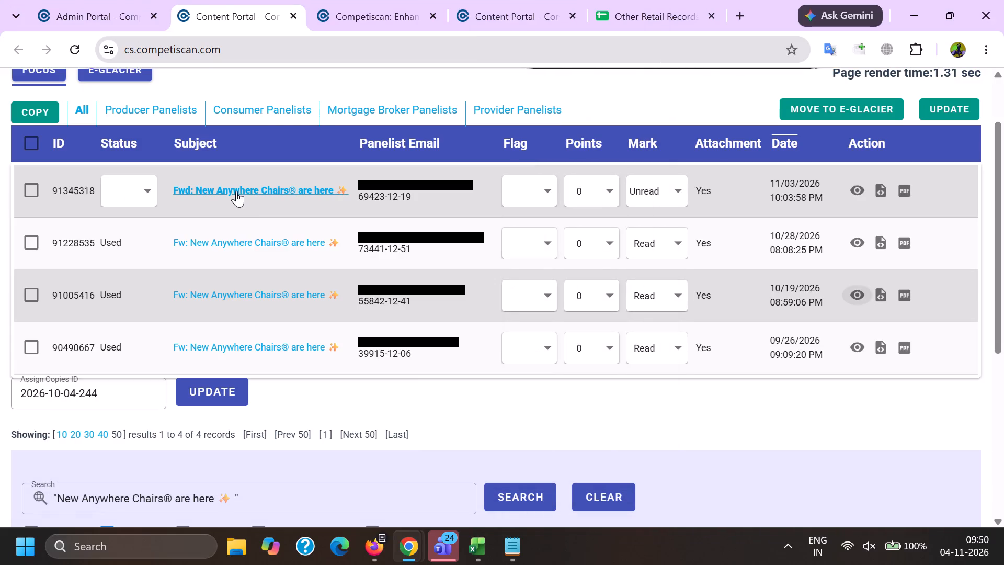
left_click(335, 0)
double_click(303, 55)
key("ctrl+c")
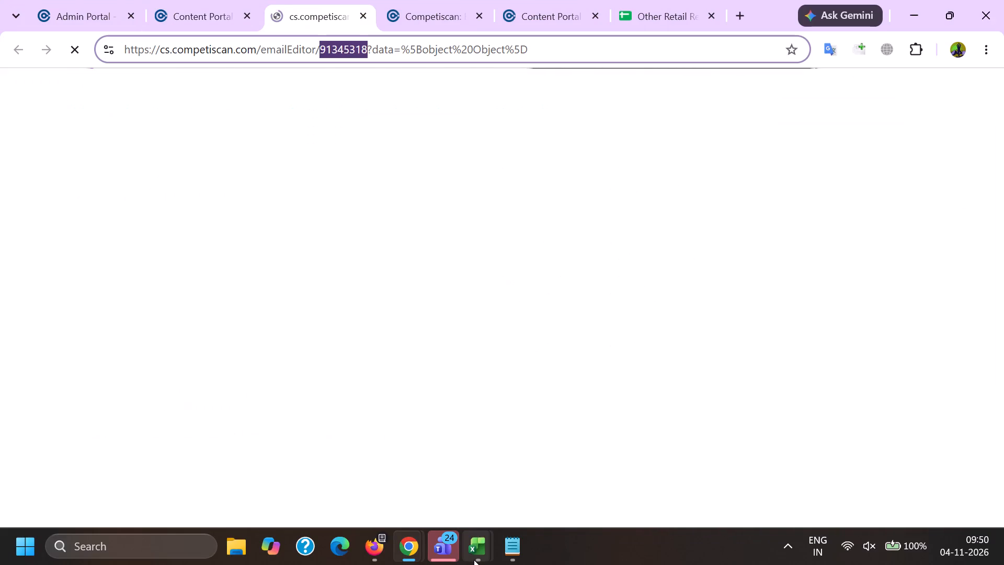
left_click(475, 557)
left_click(601, 497)
left_click(62, 298)
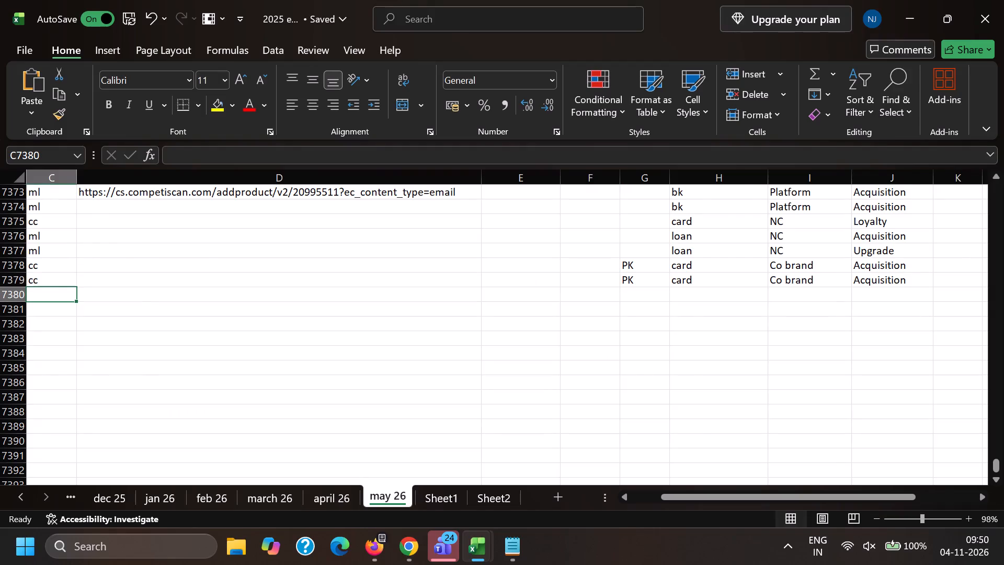
key("Left")
key("ctrl+v")
key("Right")
type("cc")
Fill row 7380 with PK, card, Co brand and Acquisition copied from the row above.
key("Right")
key("Right")
key("Right")
key("Right")
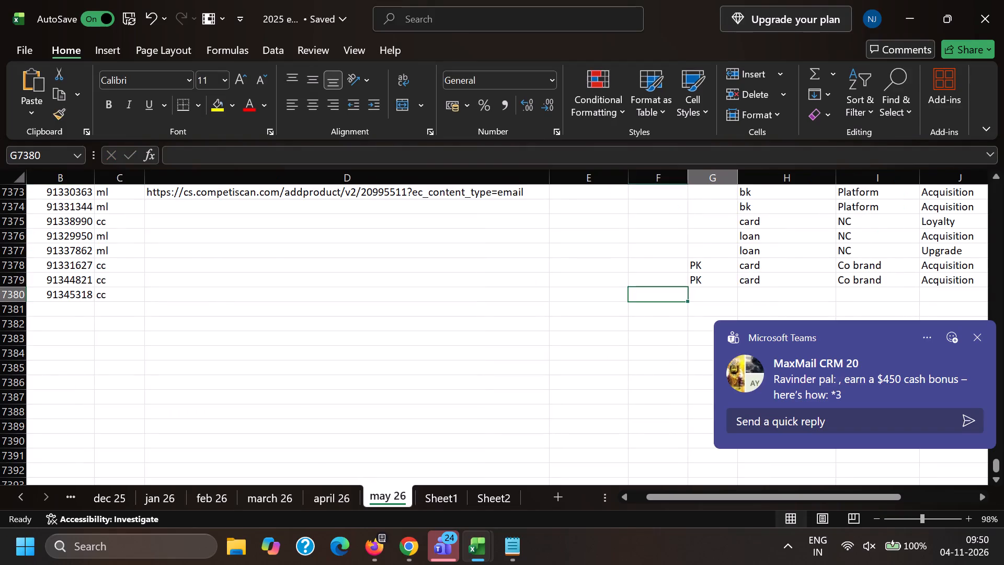
key("Up")
key("shift+Right")
key("shift+Right")
key("shift+Right")
key("ctrl+c")
key("Down")
key("ctrl+v")
key("Left")
key("Left")
key("Left")
key("Left")
key("Left")
key("Left")
key("Left")
key("Left")
key("Left")
key("Left")
key("Left")
key("Left")
key("Left")
key("Left")
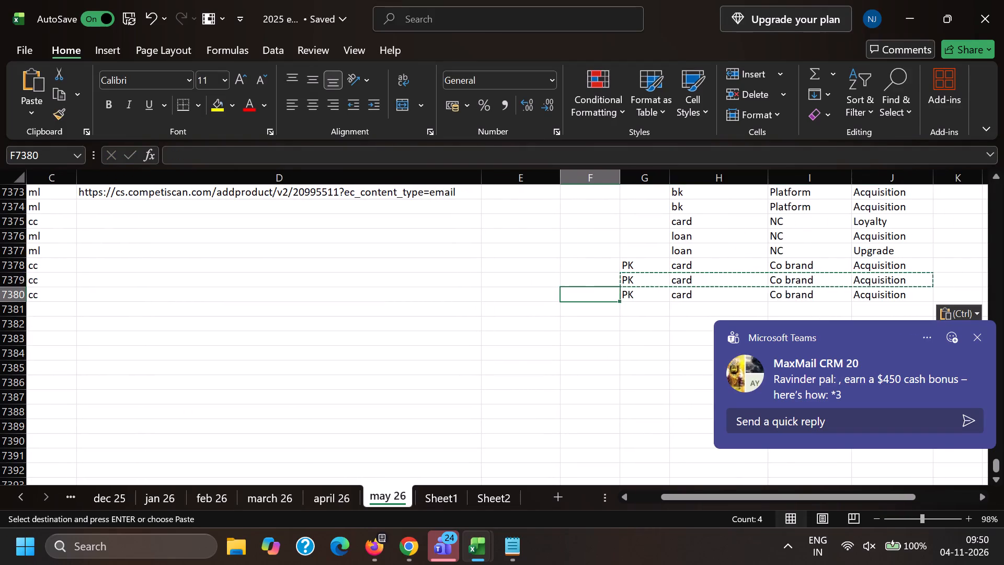
Switch to the email editor in Chrome and delete the forwarded-message line, the sender's address and the recipient line from the email header.
key("alt+Tab")
scroll(286, 148, "down", 2)
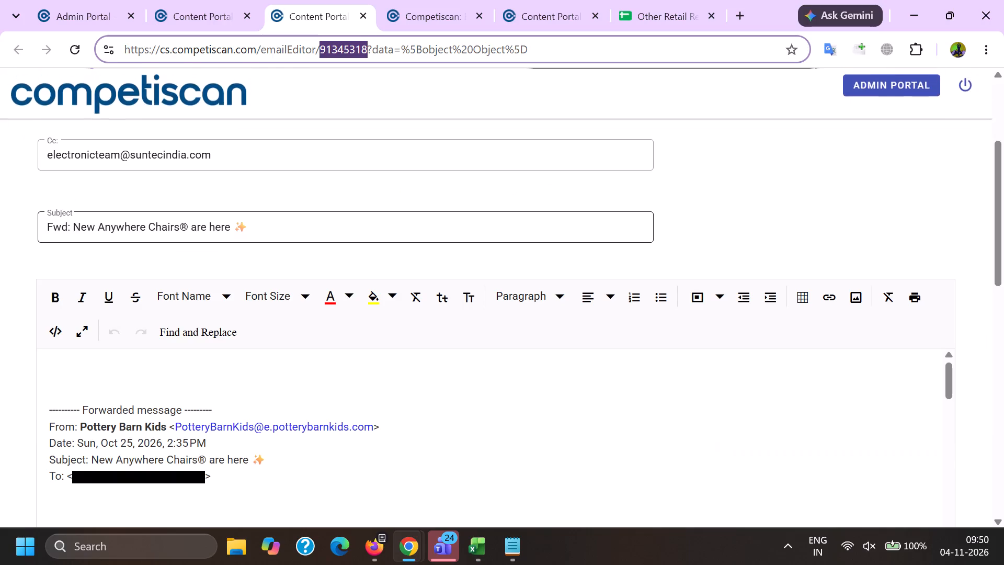
scroll(155, 259, "down", 1)
left_click_drag(240, 331, 159, 338)
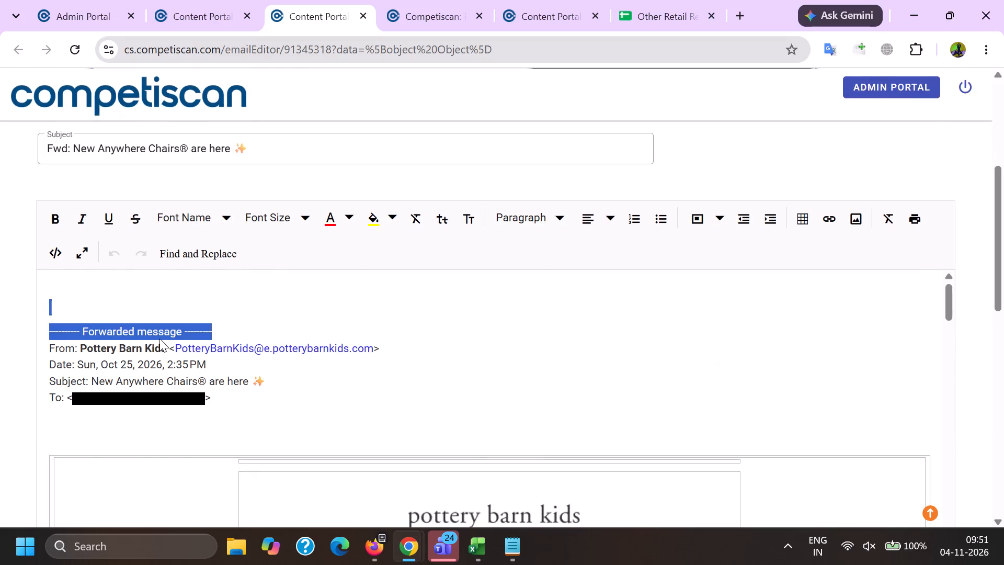
left_click_drag(159, 338, 0, 306)
key("BackSpace")
left_click_drag(170, 334, 427, 332)
key("BackSpace")
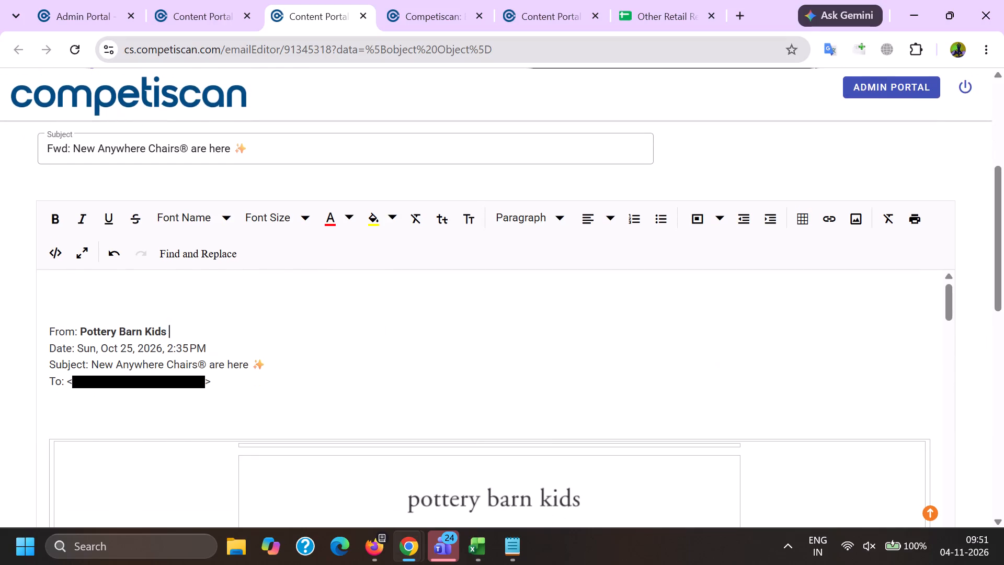
left_click_drag(320, 377, 29, 384)
key("BackSpace")
scroll(302, 266, "down", 20)
scroll(302, 266, "down", 1)
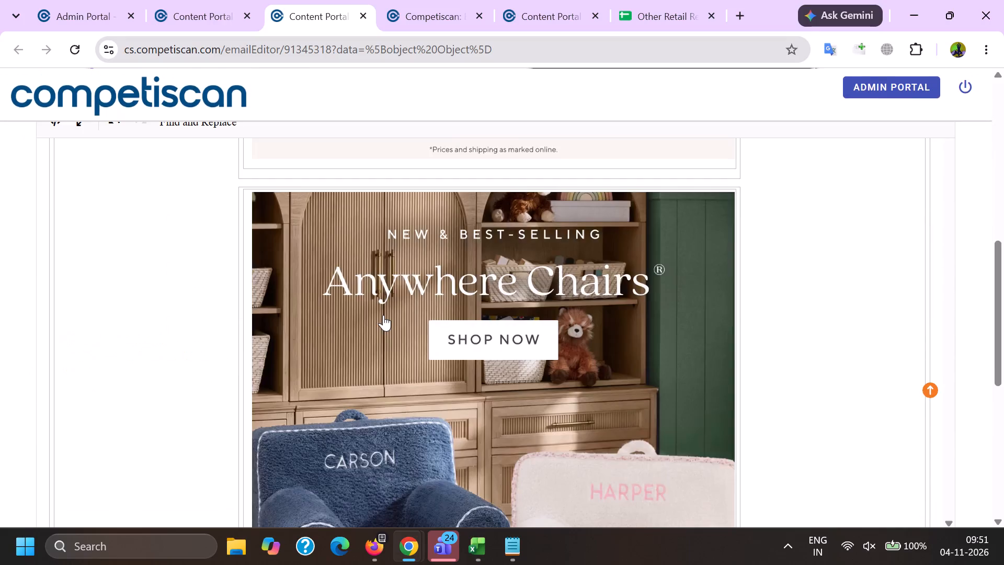
scroll(383, 315, "down", 20)
scroll(383, 315, "down", 16)
scroll(430, 320, "up", 1)
scroll(434, 321, "down", 11)
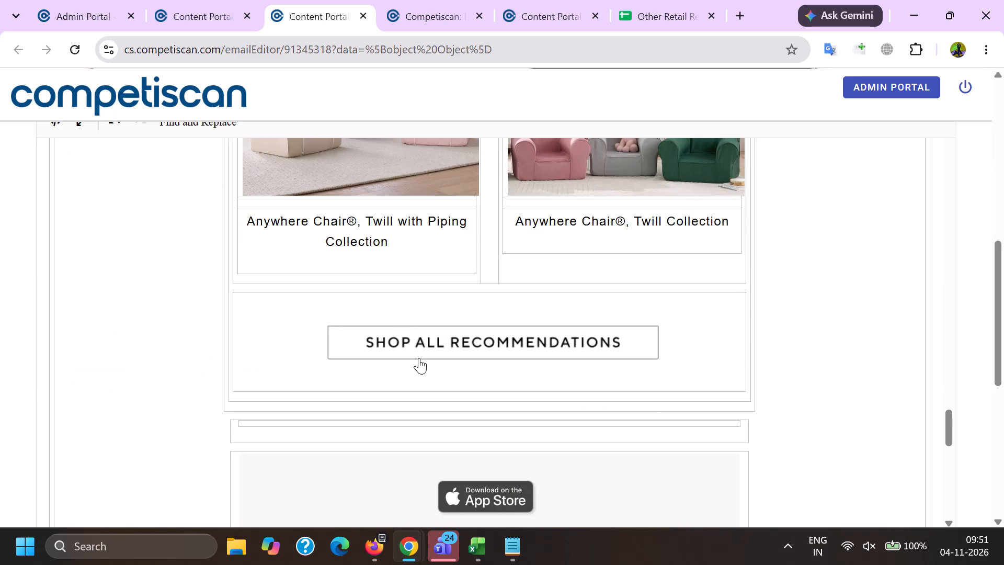
left_click(426, 391)
left_click(450, 274)
scroll(438, 373, "down", 4)
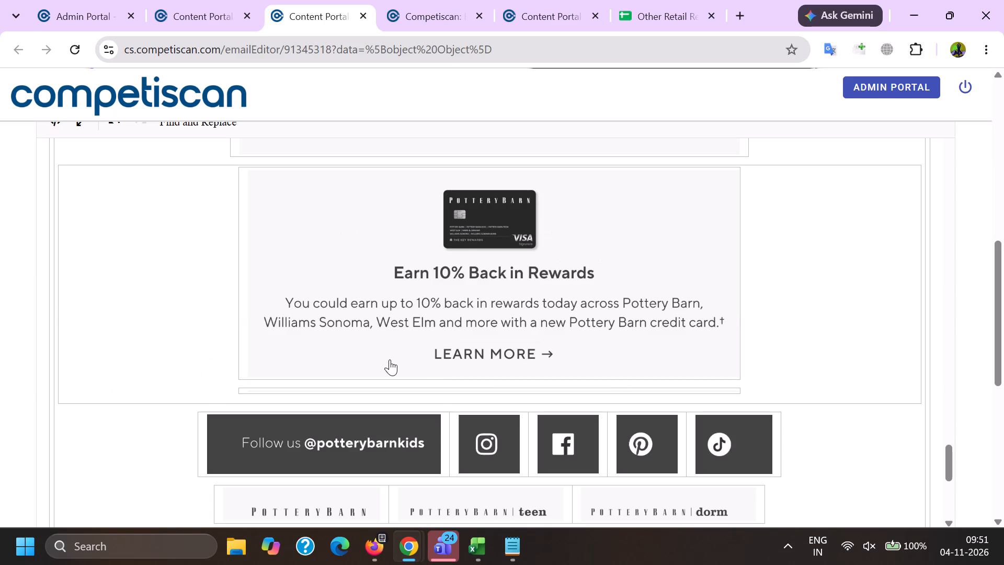
left_click(346, 448)
left_click(290, 397)
left_click(458, 432)
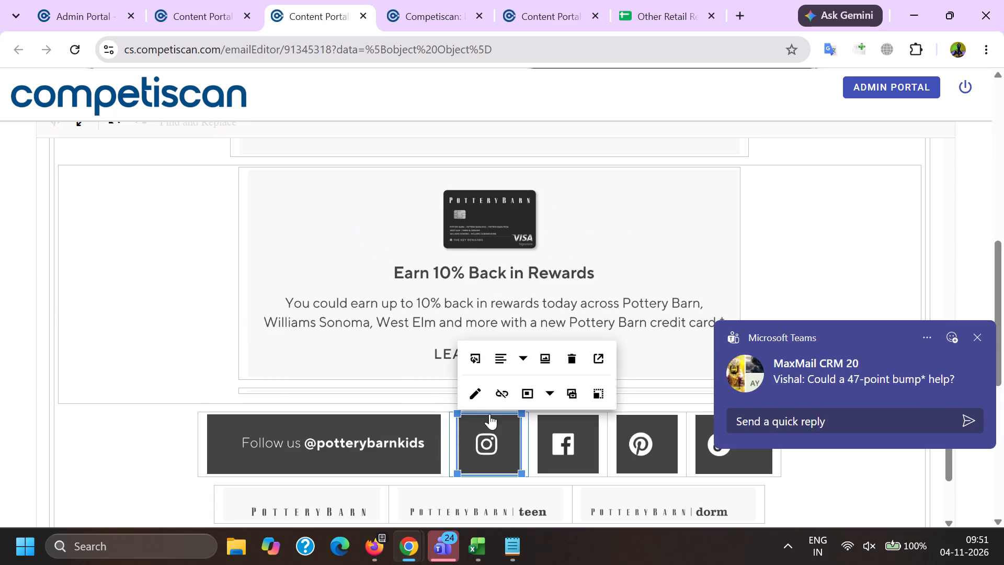
left_click(498, 394)
left_click(562, 445)
left_click(588, 391)
left_click(629, 446)
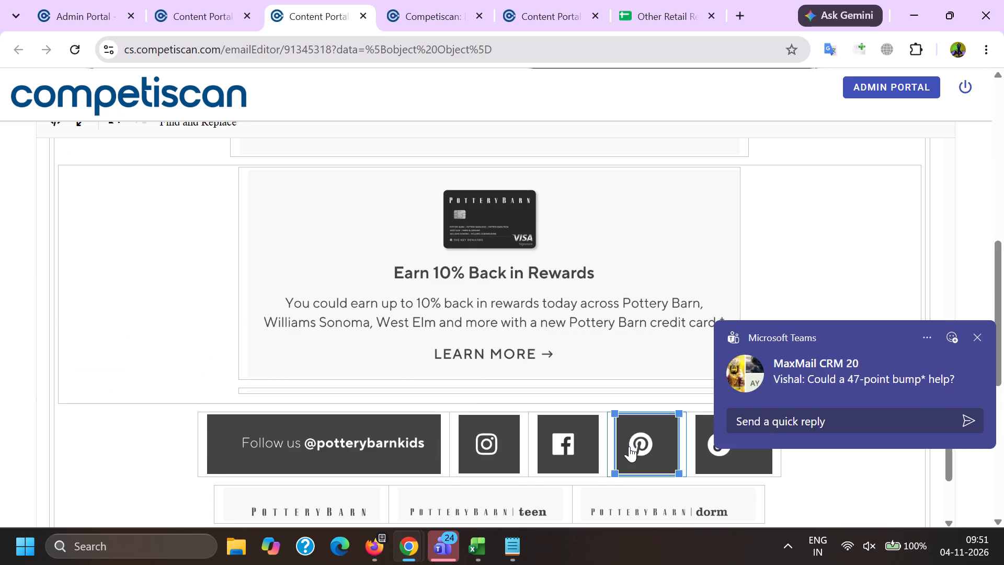
left_click(657, 389)
scroll(663, 249, "down", 3)
left_click(721, 219)
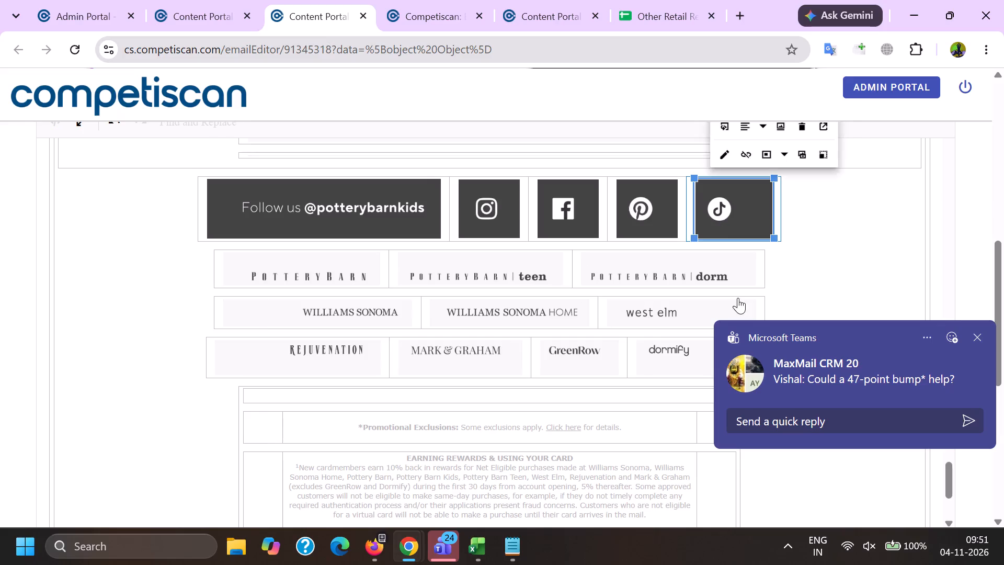
left_click(733, 160)
Delete the Pottery Barn Kids email address and the recipient's email address from the footer text.
scroll(501, 293, "down", 4)
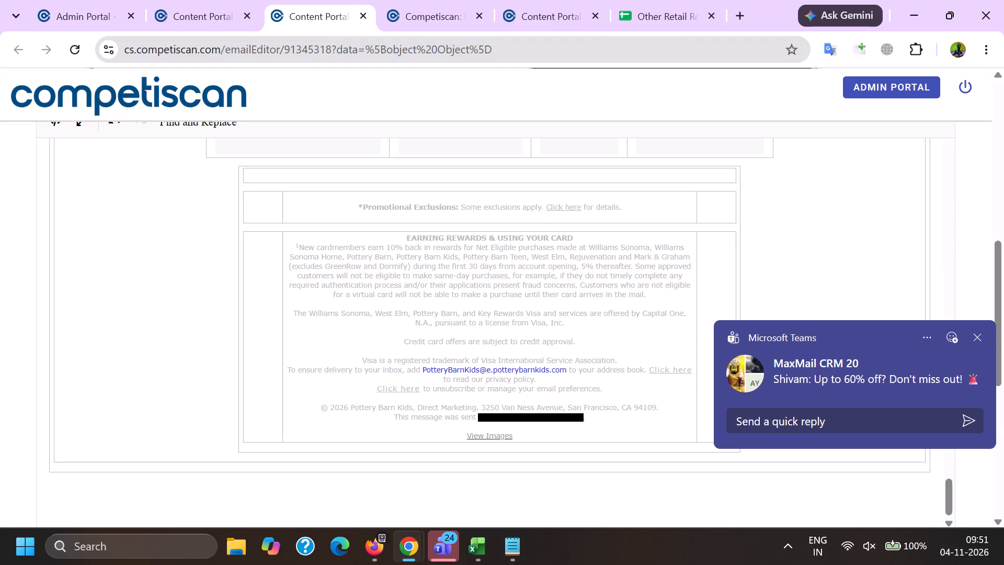
left_click_drag(424, 367, 568, 370)
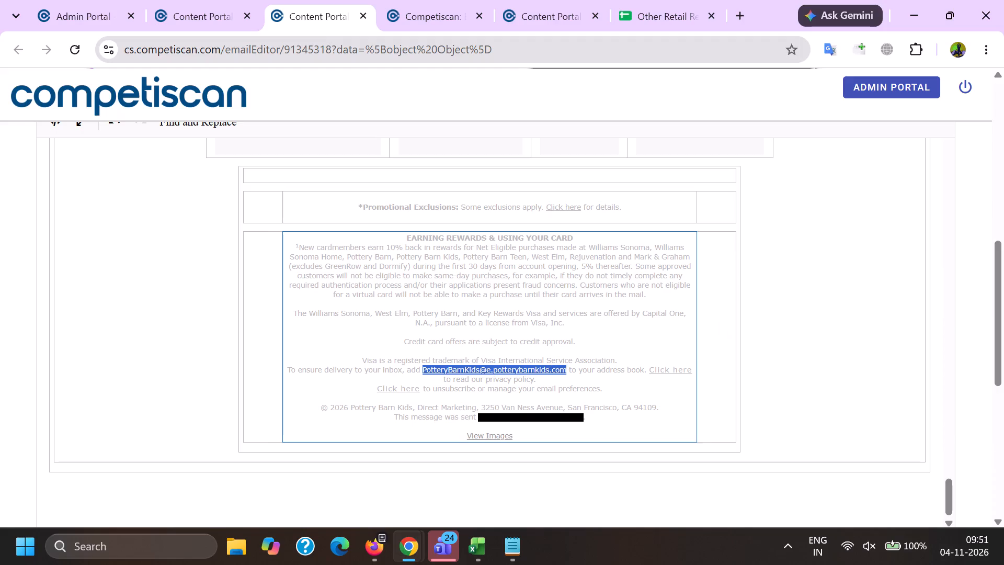
key("BackSpace")
left_click_drag(487, 406, 566, 407)
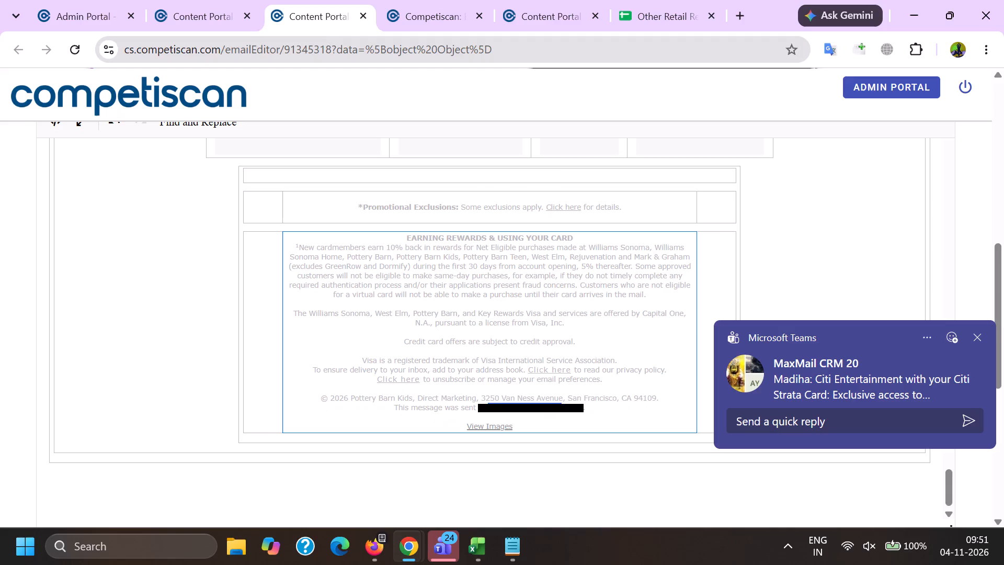
left_click_drag(566, 407, 602, 407)
key("BackSpace")
Remove the links from View Images and the unsubscribe Click here text in the footer.
left_click(487, 425)
left_click(576, 456)
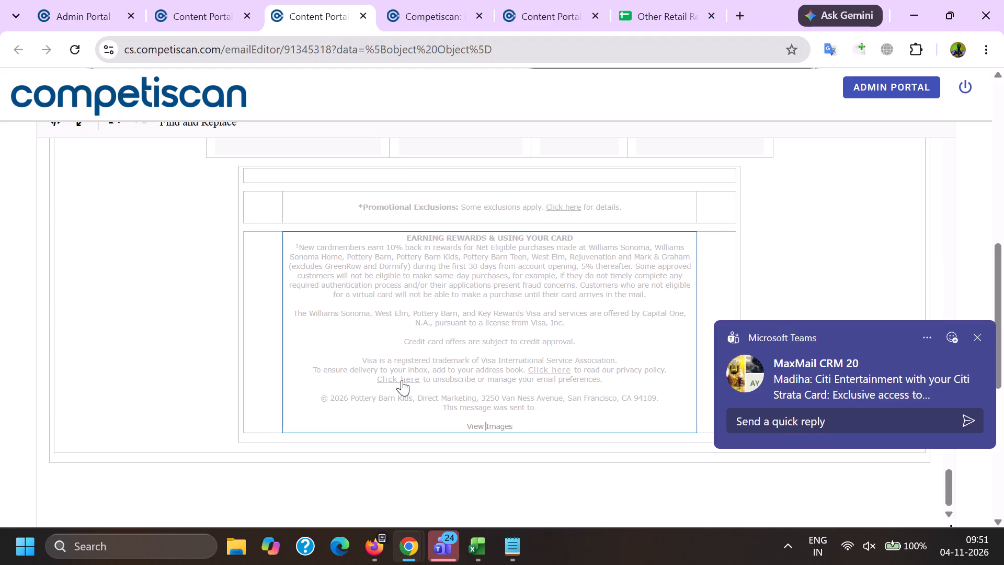
left_click(400, 379)
left_click(486, 409)
Save the edited email's product info and open its product management form.
scroll(459, 301, "down", 11)
scroll(376, 405, "up", 4)
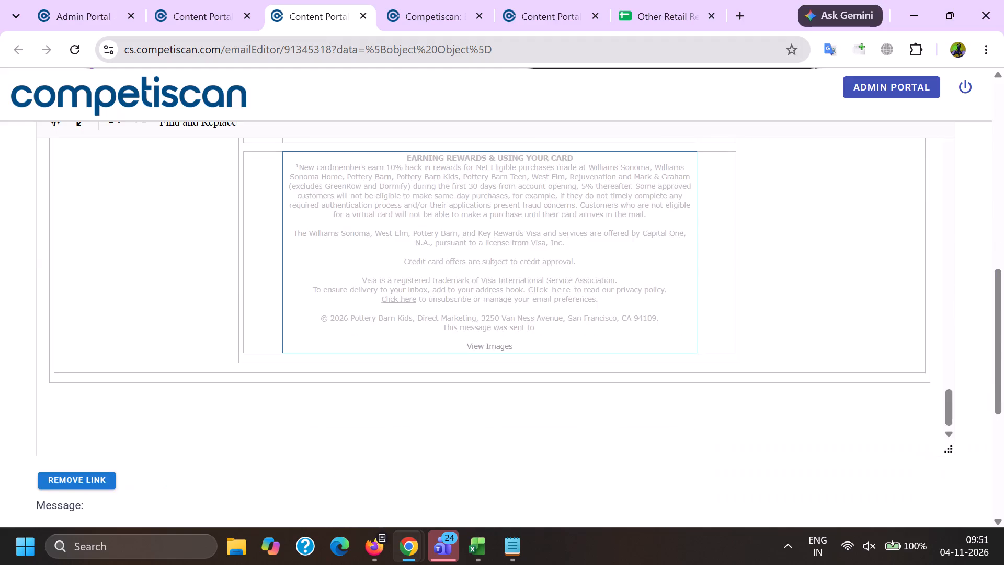
scroll(381, 405, "down", 6)
left_click(383, 383)
left_click(510, 318)
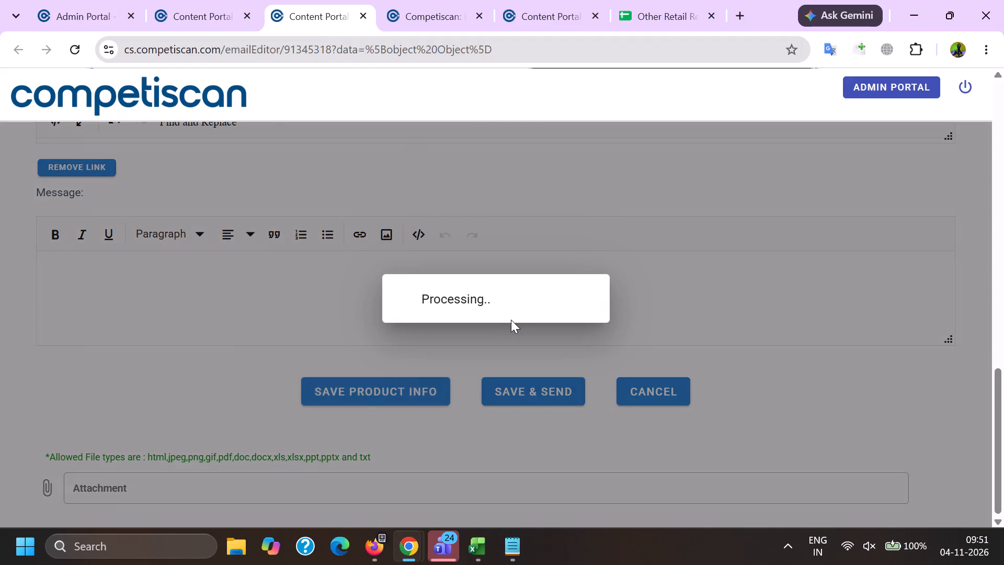
left_click(0, 328)
left_click(56, 115)
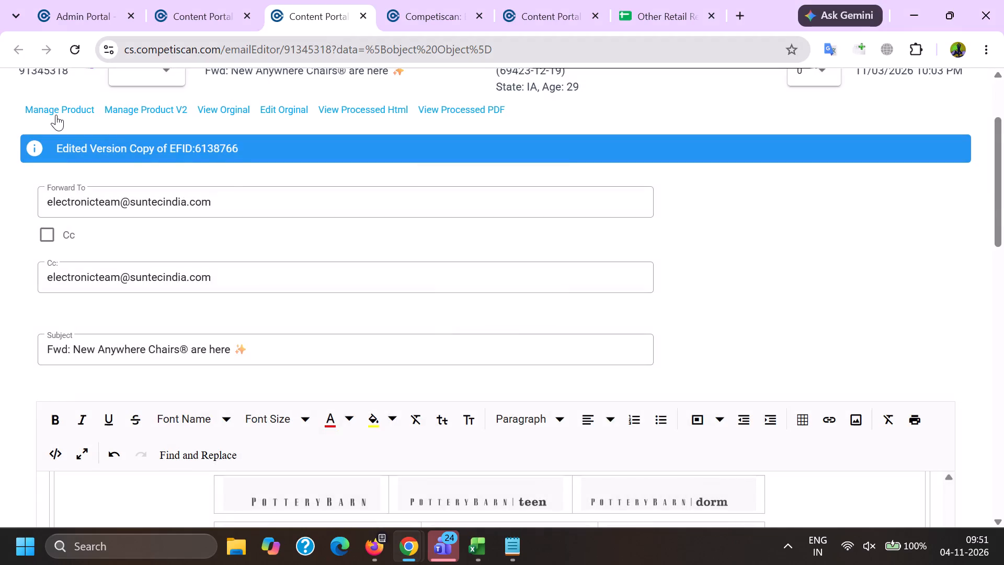
Return to the email header and copy the sender name Pottery Barn Kids from the From line.
left_click(767, 290)
scroll(316, 200, "down", 4)
scroll(199, 286, "up", 5)
left_click(187, 298)
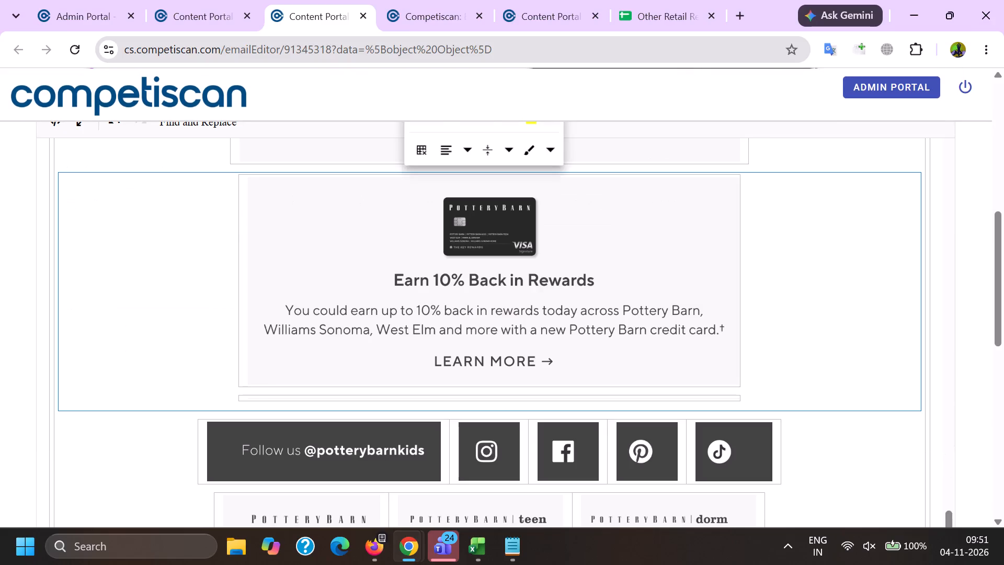
key("Page_Up")
key("Page_Up")
key("Page_Up")
key("Page_Up")
key("Page_Up")
key("Page_Up")
key("Page_Up")
key("Page_Up")
key("Page_Up")
key("Page_Up")
key("Page_Up")
key("Page_Up")
key("Page_Up")
key("Page_Up")
key("Page_Up")
key("Page_Up")
key("Page_Up")
key("Page_Up")
key("Page_Up")
key("Page_Up")
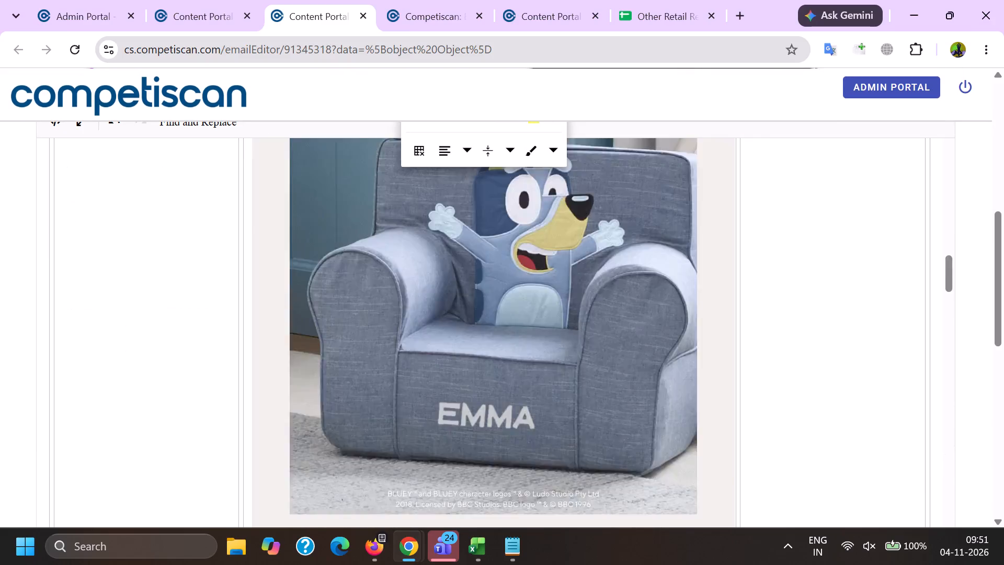
scroll(191, 293, "down", 2)
scroll(151, 273, "down", 2)
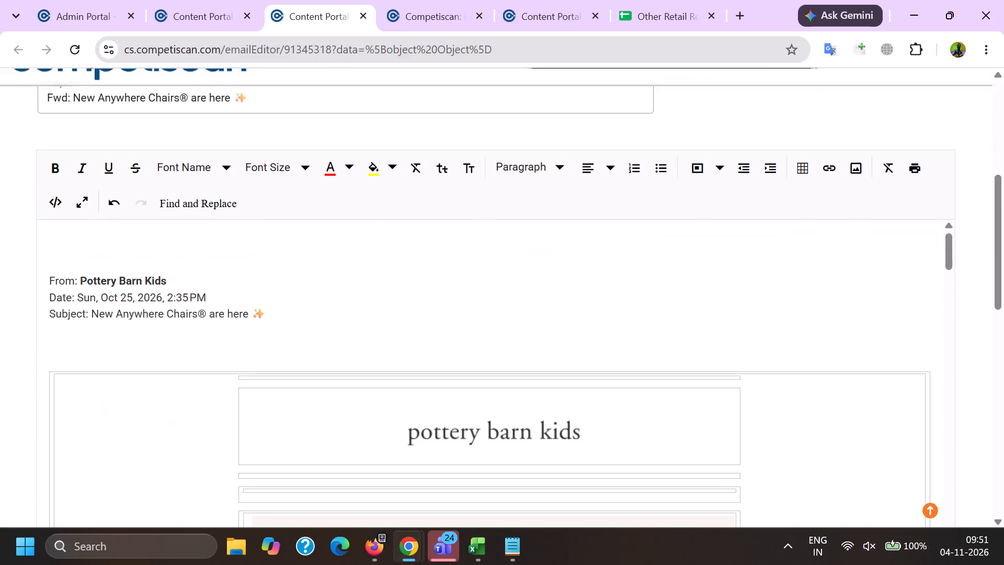
double_click(104, 279)
left_click(150, 277, "shift")
key("ctrl+c")
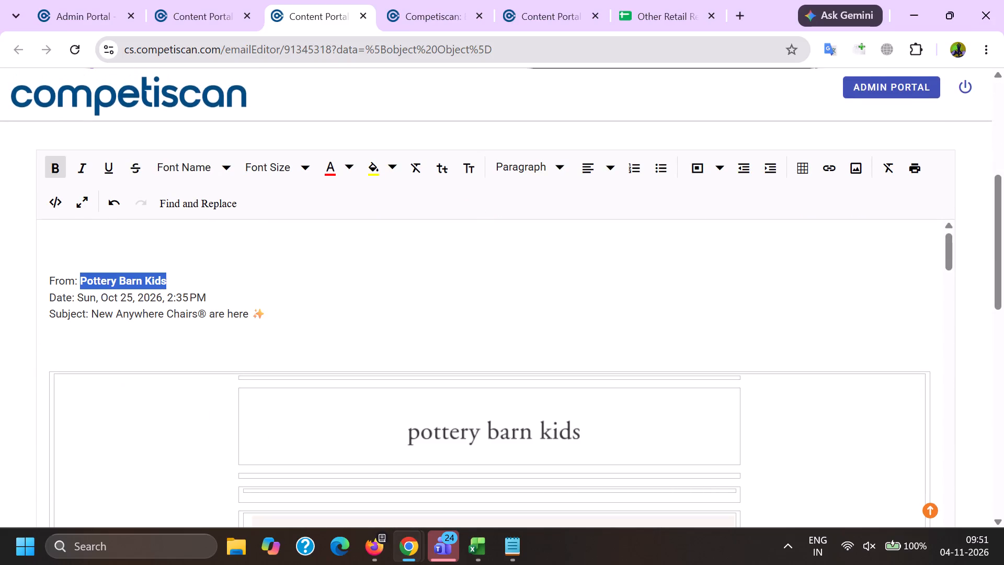
In the product form, add Capital One as a second company and enter Pottery Barn Kids as the affinity/association.
key("alt+Tab")
scroll(268, 219, "down", 6)
left_click(283, 212)
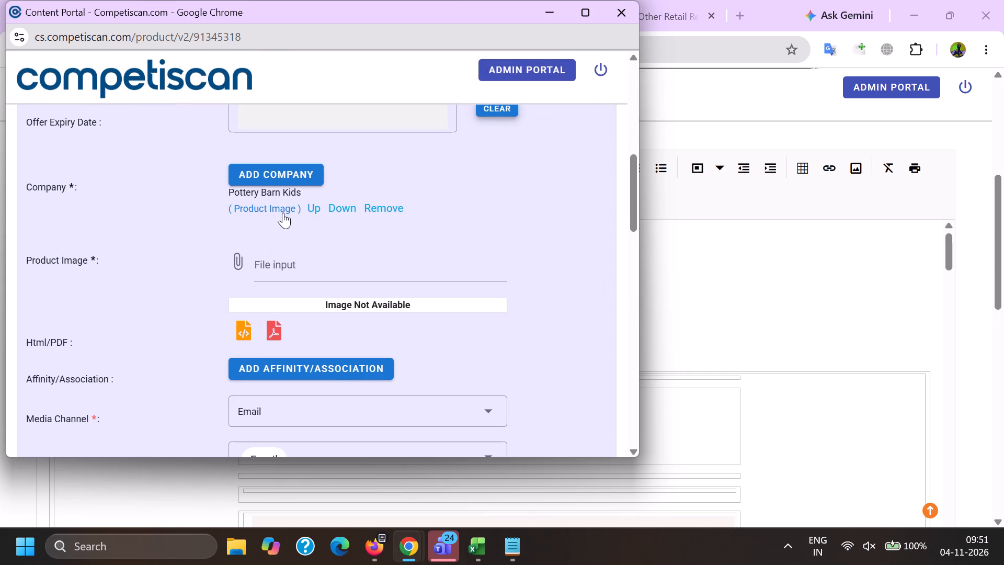
left_click(282, 176)
type("capital one")
scroll(282, 178, "down", 3)
left_click(319, 205)
left_click(347, 210)
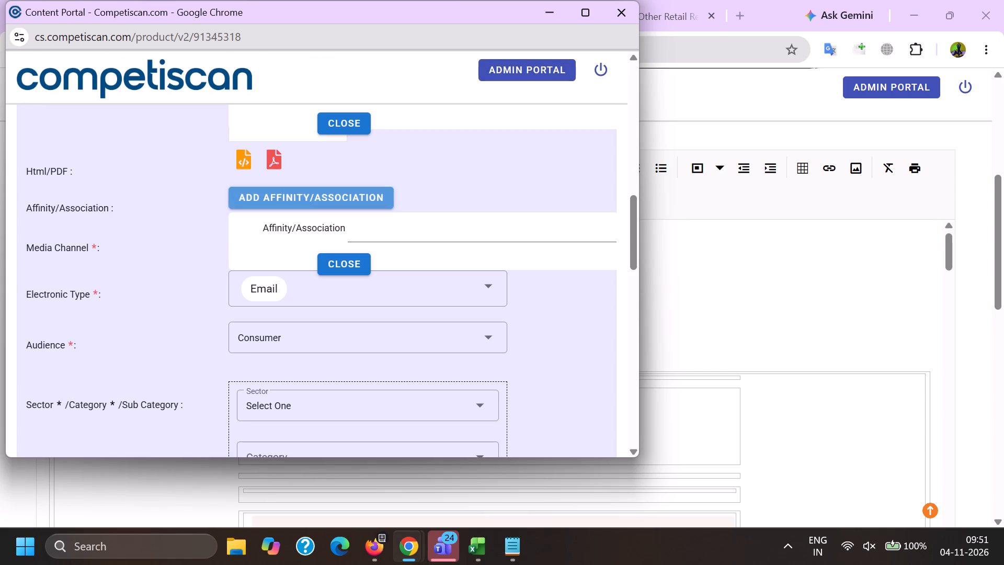
key("ctrl+v")
scroll(358, 255, "up", 3)
left_click(338, 243)
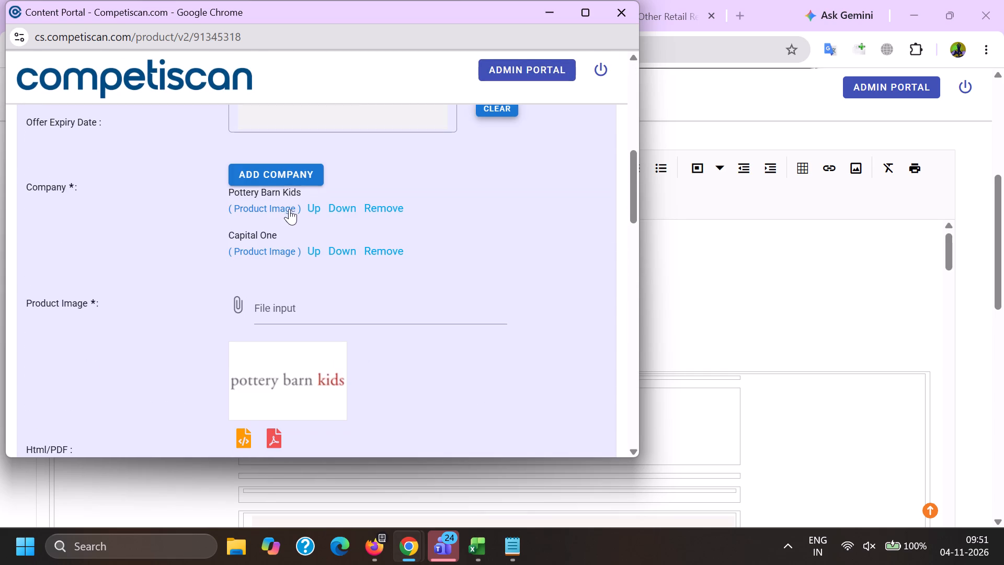
scroll(299, 263, "down", 4)
left_click(344, 232)
Add a sector entry with category Home, sub-category Furniture and sub-sub-category Living Room Furniture.
scroll(312, 142, "down", 2)
left_click(278, 236)
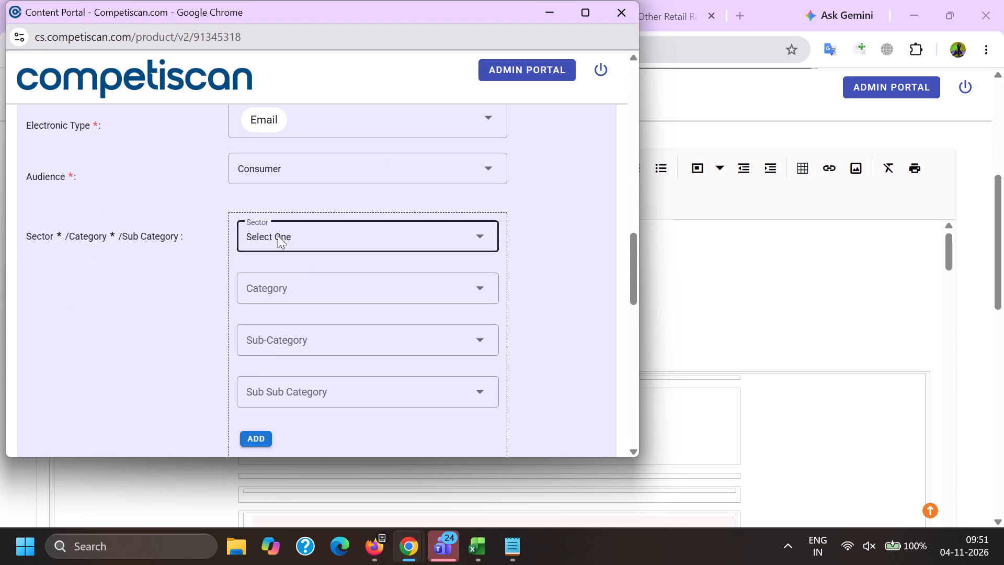
scroll(278, 227, "down", 5)
scroll(280, 238, "up", 1)
scroll(283, 247, "down", 1)
left_click(285, 313)
left_click_drag(153, 293, 172, 296)
left_click(315, 286)
scroll(301, 176, "down", 8)
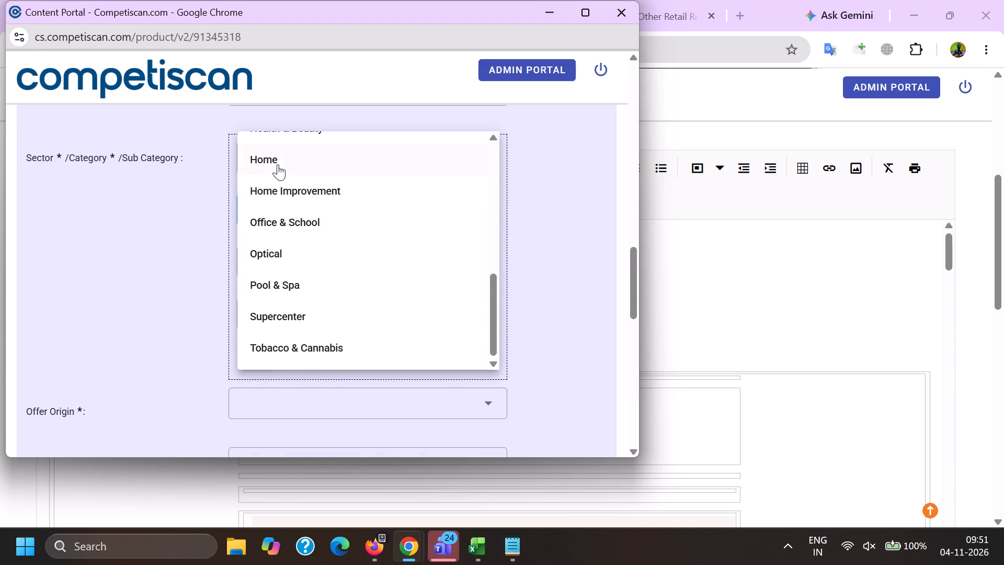
left_click_drag(277, 164, 275, 172)
left_click_drag(159, 212, 182, 224)
left_click(288, 267)
scroll(273, 195, "down", 1)
left_click(285, 338)
left_click_drag(147, 315, 210, 302)
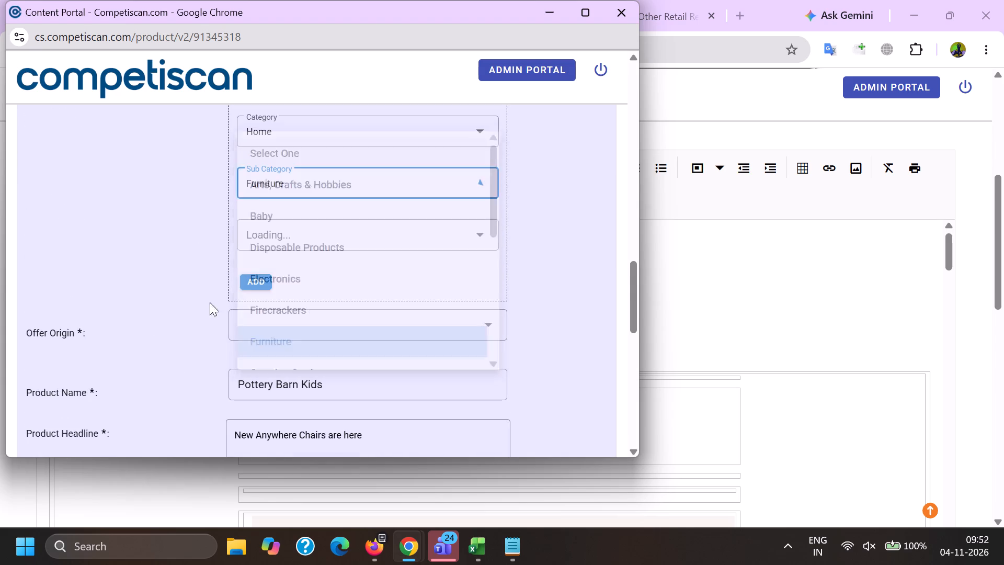
left_click_drag(210, 302, 175, 312)
left_click(283, 232)
left_click_drag(338, 365, 280, 354)
left_click_drag(139, 330, 165, 331)
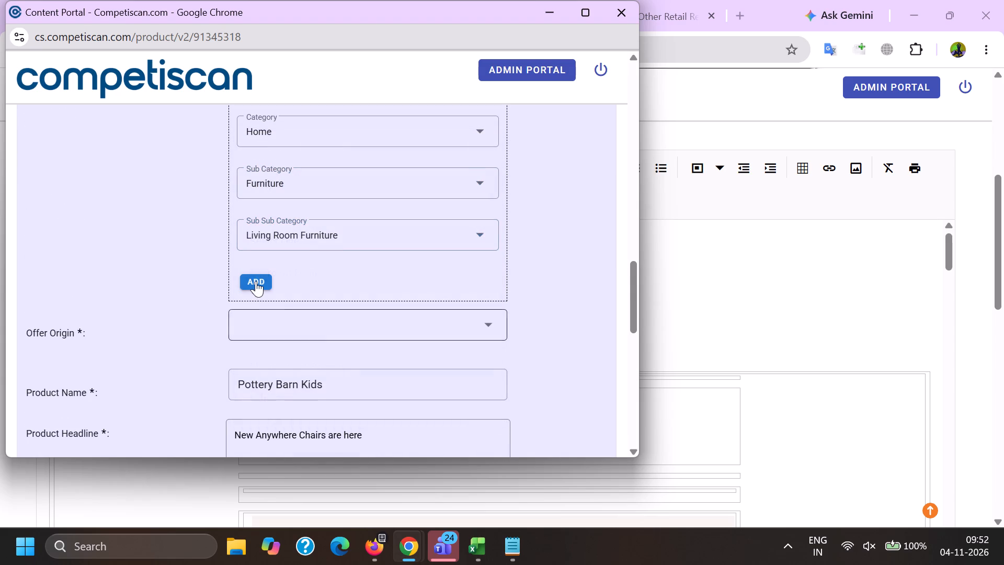
left_click(254, 280)
Add a second sector entry for Credit Cards with sub-category Credit Cards.
scroll(265, 347, "up", 2)
left_click(281, 284)
scroll(290, 325, "up", 5)
left_click(299, 359)
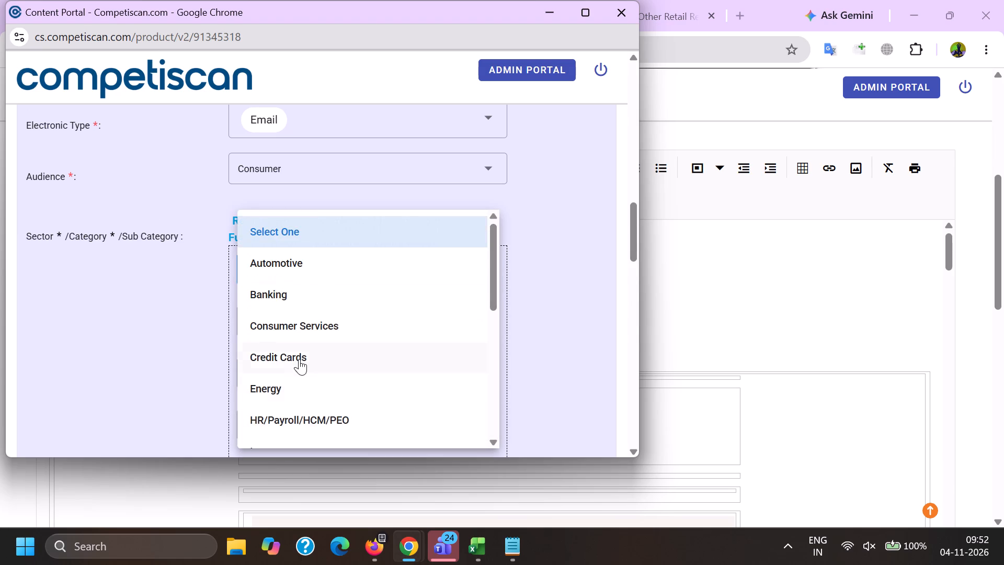
left_click_drag(176, 348, 199, 349)
left_click(291, 307)
scroll(288, 194, "up", 1)
scroll(288, 195, "down", 1)
left_click(273, 401)
left_click(275, 381)
scroll(283, 223, "down", 3)
left_click(301, 302)
left_click(179, 278)
left_click(254, 238)
Set the offer origin to Provider/Bank.
scroll(293, 334, "up", 3)
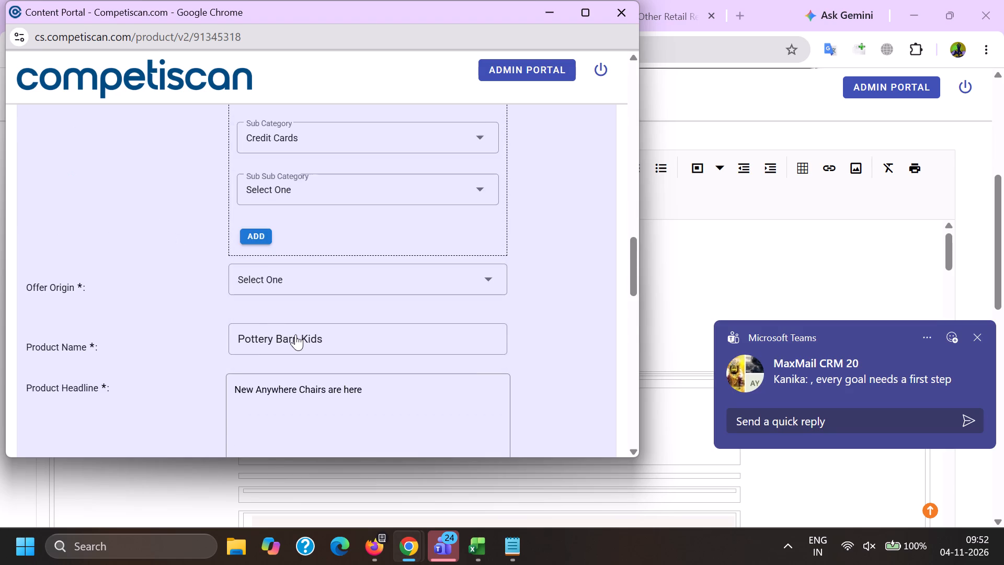
left_click(317, 239)
scroll(318, 237, "down", 4)
left_click(276, 243)
double_click(293, 299)
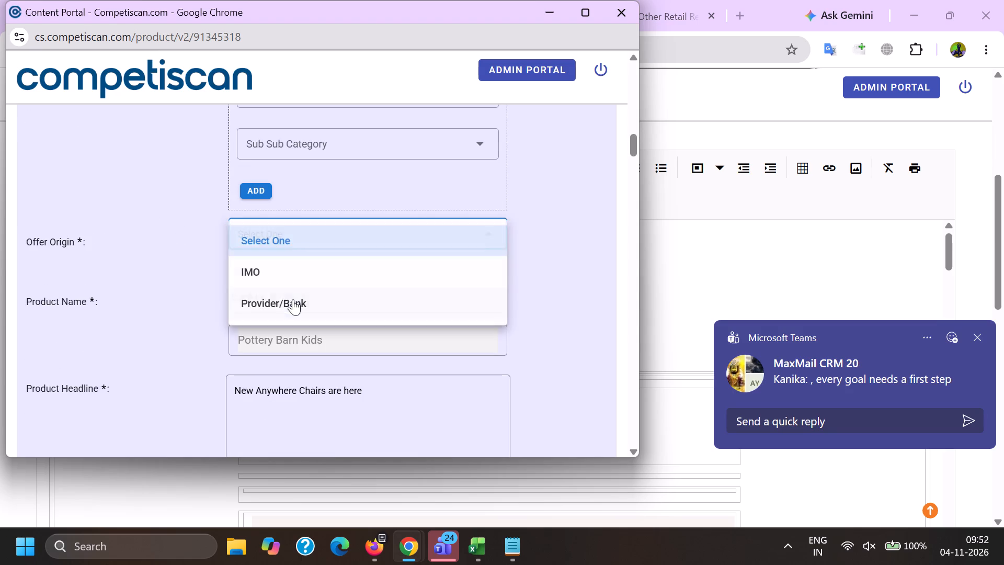
Look up Pottery Barn in the product name and choose Pottery Barn Key Rewards Visa Credit Card.
key("ctrl+v")
left_click_drag(296, 299, 490, 321)
key("BackSpace")
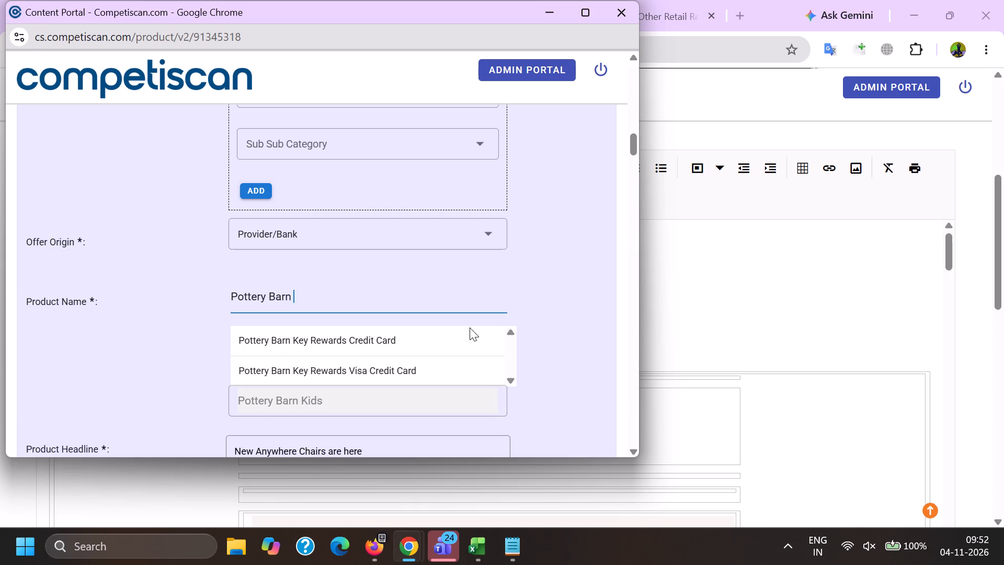
left_click(366, 366)
scroll(350, 368, "up", 4)
left_click(300, 233)
Replace the product headline with the subject copied from the email, edited to read "New Anywhere Chairs are here.".
scroll(301, 235, "down", 3)
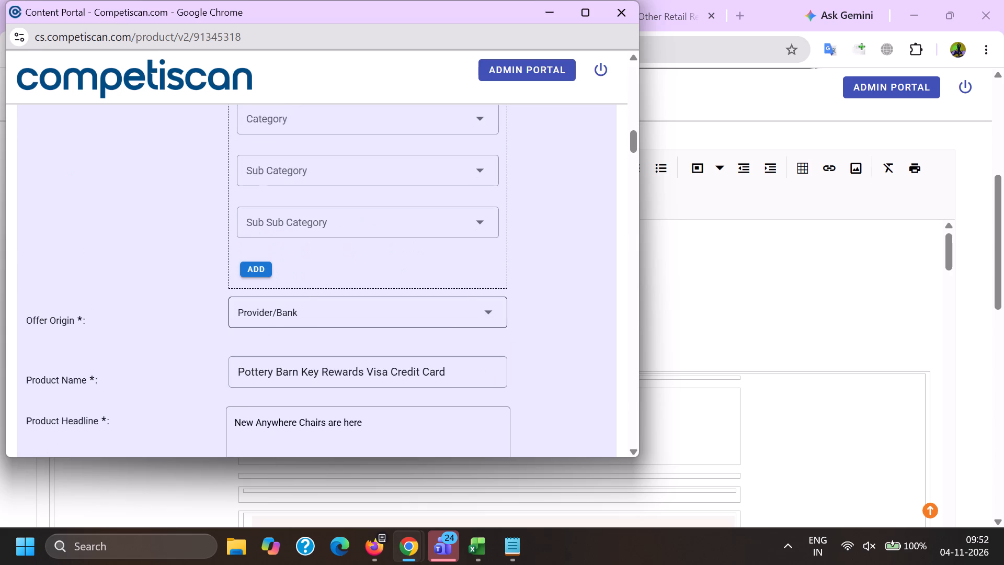
left_click_drag(438, 426, 18, 382)
key("BackSpace")
key("alt+Tab")
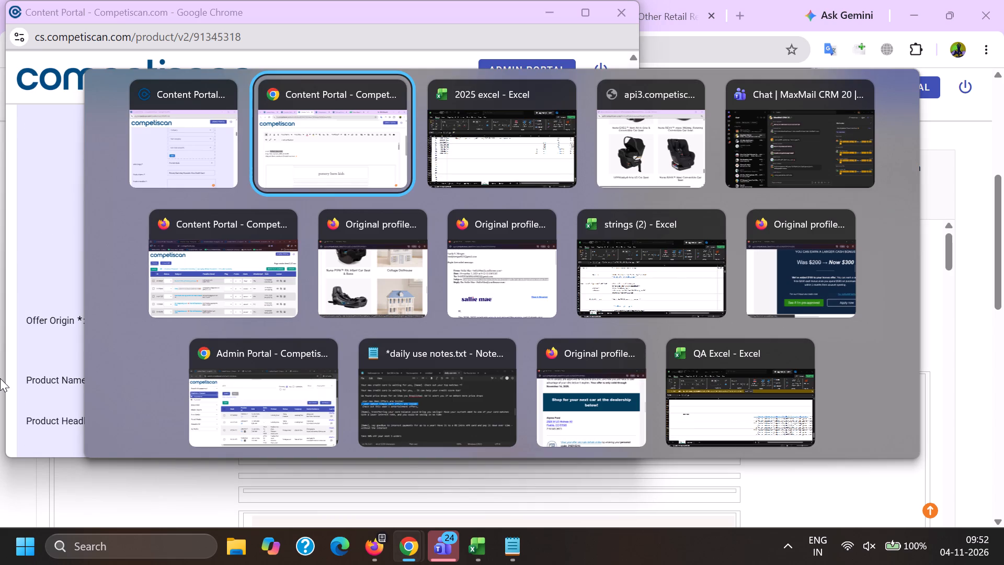
left_click(302, 115)
left_click_drag(93, 319, 336, 319)
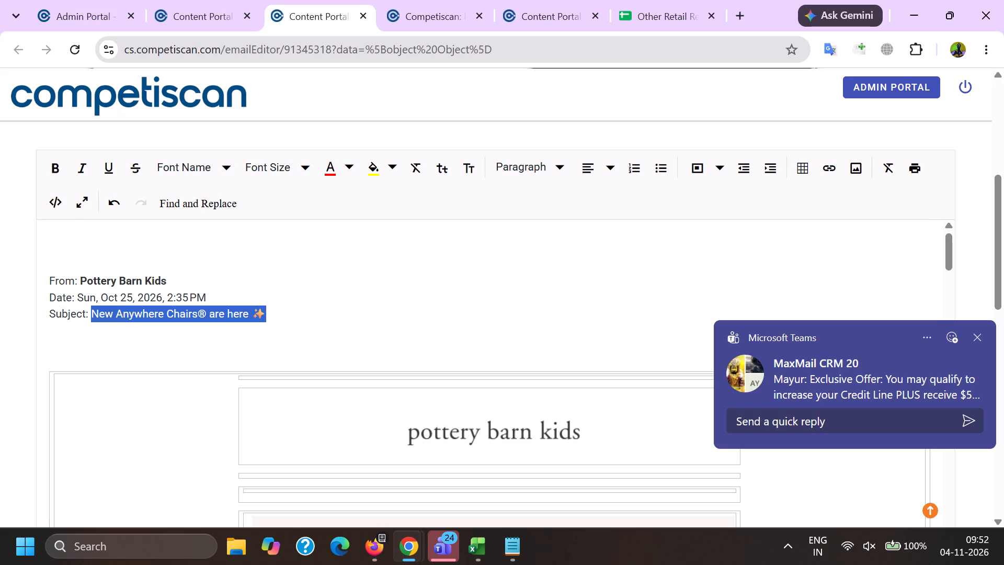
key("ctrl+c")
key("alt+Tab")
key("ctrl+v")
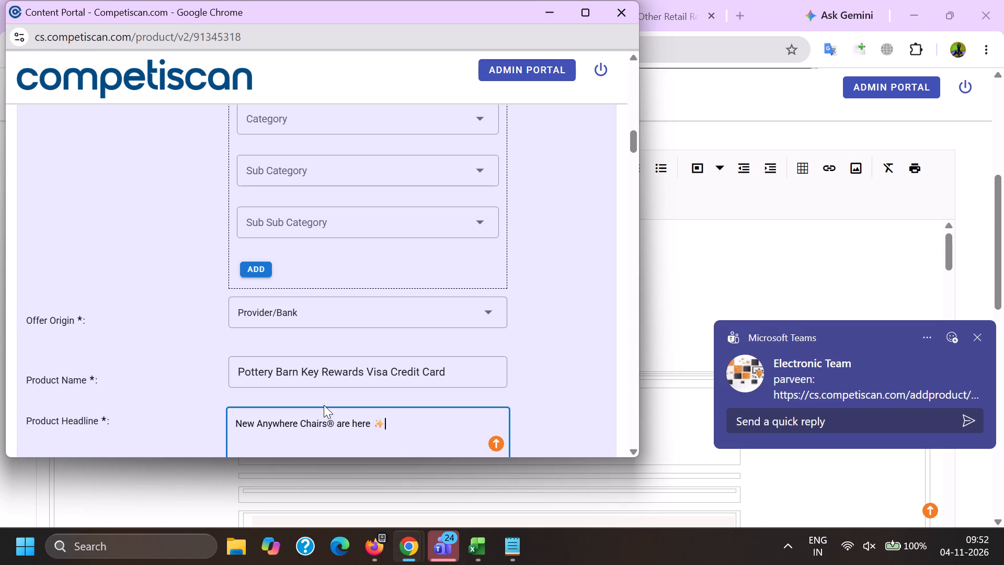
key("BackSpace")
key("BackSpace")
type(".")
key("space")
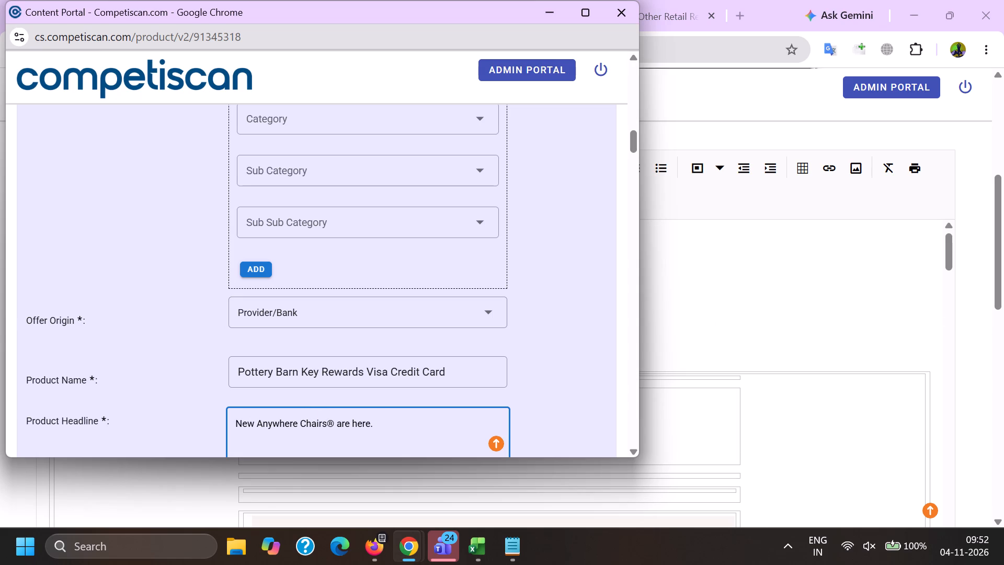
left_click(332, 427)
key("BackSpace")
scroll(373, 316, "down", 2)
Append "Earn 10% back in rewards", copied from the other Pottery Barn entry's headline, to the end of the product headline.
left_click(439, 301)
key("alt+Tab")
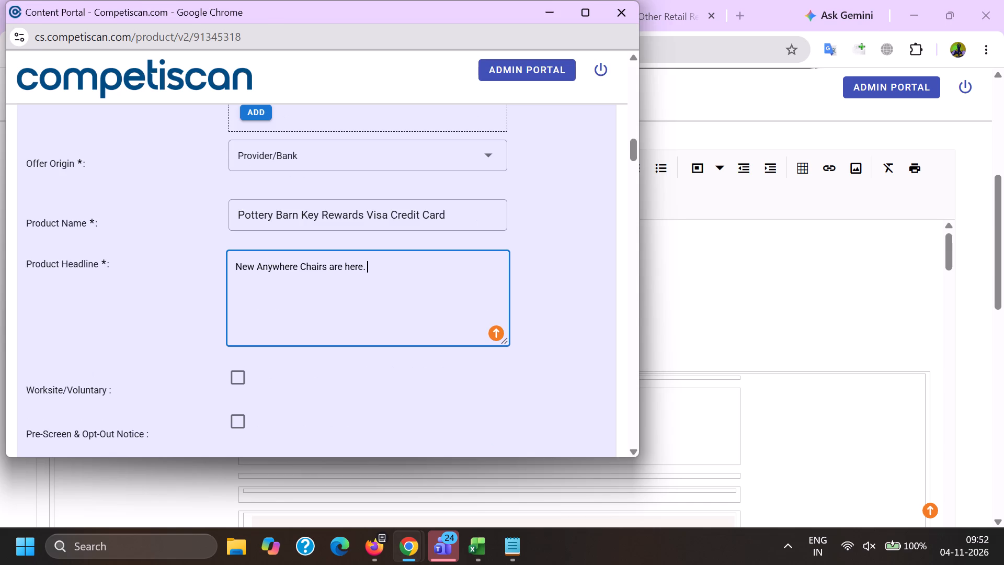
left_click(535, 1)
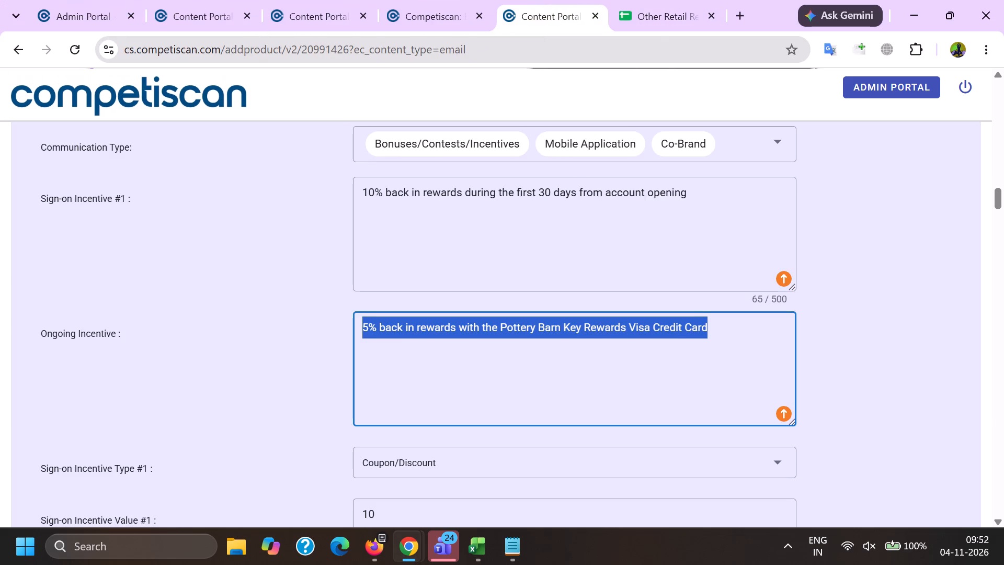
scroll(539, 332, "up", 10)
double_click(500, 280)
left_click(655, 302, "shift")
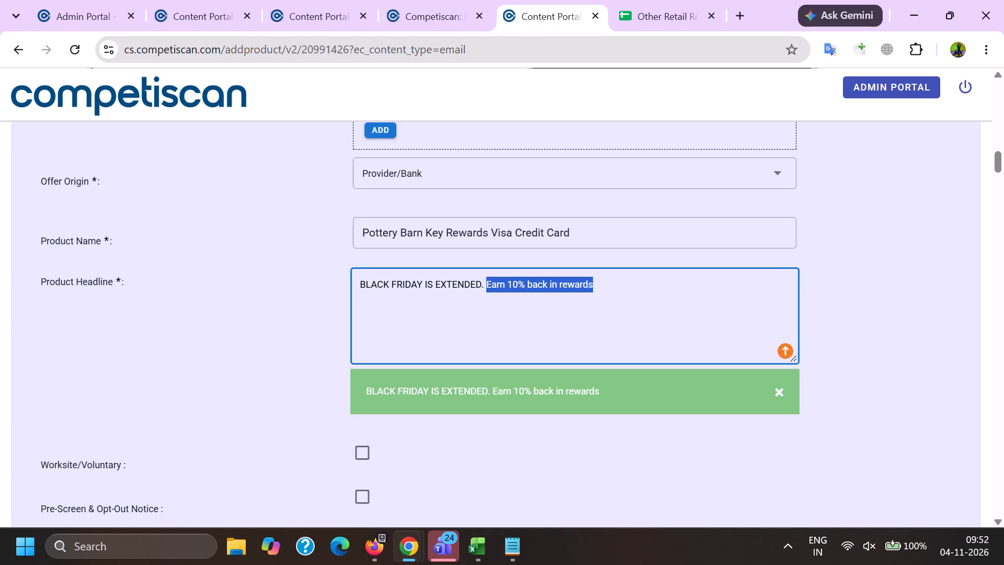
key("ctrl+c")
key("alt+Tab")
key("ctrl+v")
Set the product's response mechanism to URL/Website.
scroll(277, 277, "down", 4)
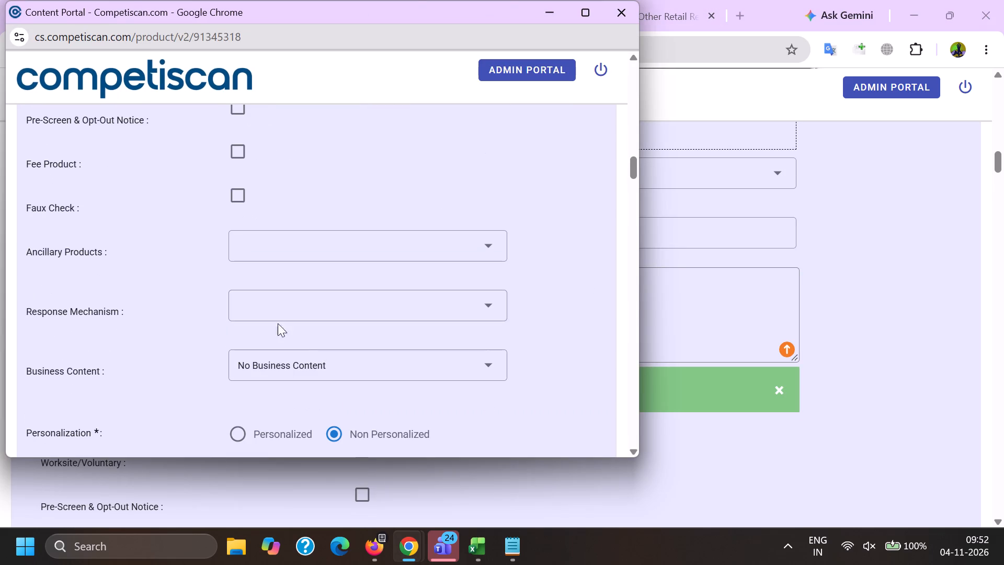
left_click(274, 317)
scroll(275, 187, "down", 8)
left_click(302, 345)
left_click_drag(176, 335, 186, 335)
Set the mailing type to Acquisition.
left_click(299, 331)
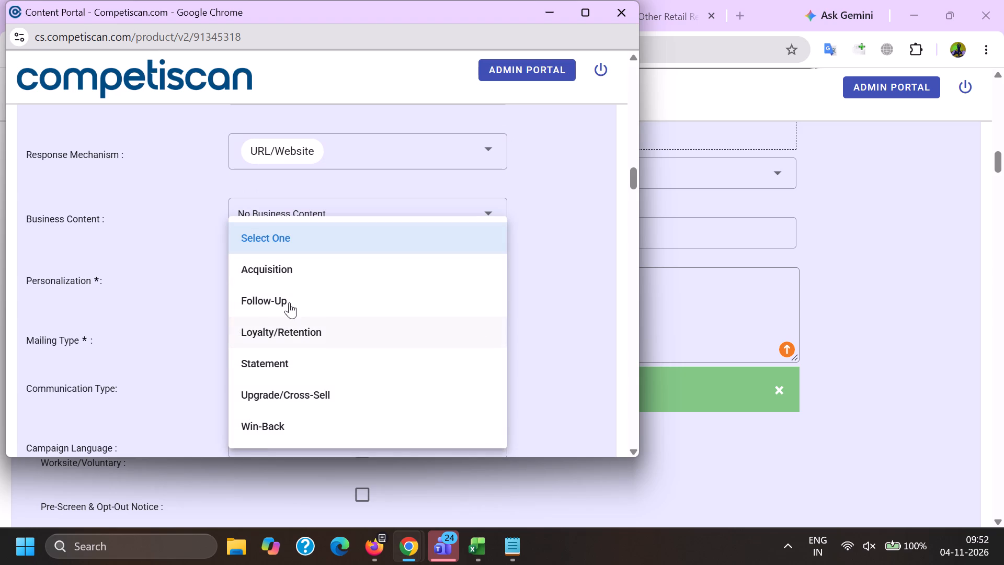
left_click_drag(286, 272, 281, 274)
left_click_drag(92, 311, 109, 318)
Select Bonuses/Contests/Incentives, Co-Brand and Mobile Application as the communication types.
left_click(277, 379)
scroll(267, 242, "down", 2)
left_click(333, 353)
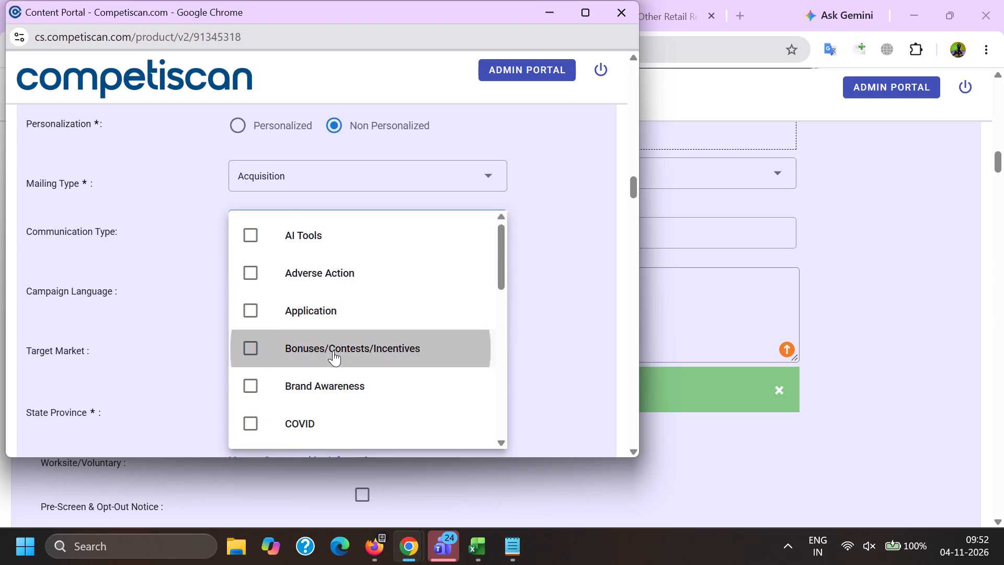
scroll(333, 351, "down", 4)
left_click(299, 407)
scroll(304, 378, "down", 10)
left_click(314, 408)
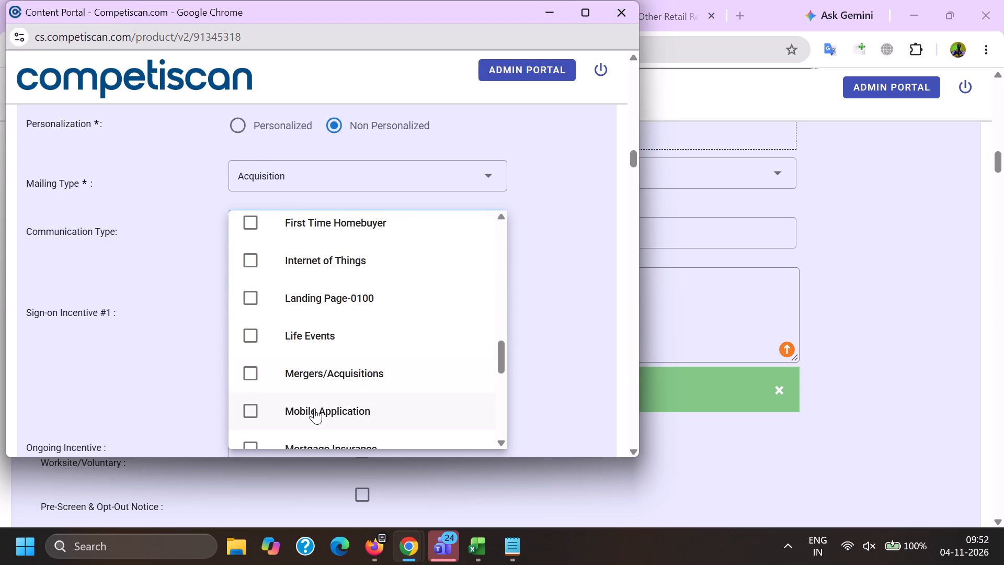
left_click_drag(156, 375, 161, 375)
Fill Sign-on Incentive #1 with "10% back in rewards during the first 30 days from account opening", copied from the other Pottery Barn entry.
key("alt+Tab")
scroll(557, 313, "down", 10)
left_click_drag(728, 211, 75, 195)
key("ctrl+c")
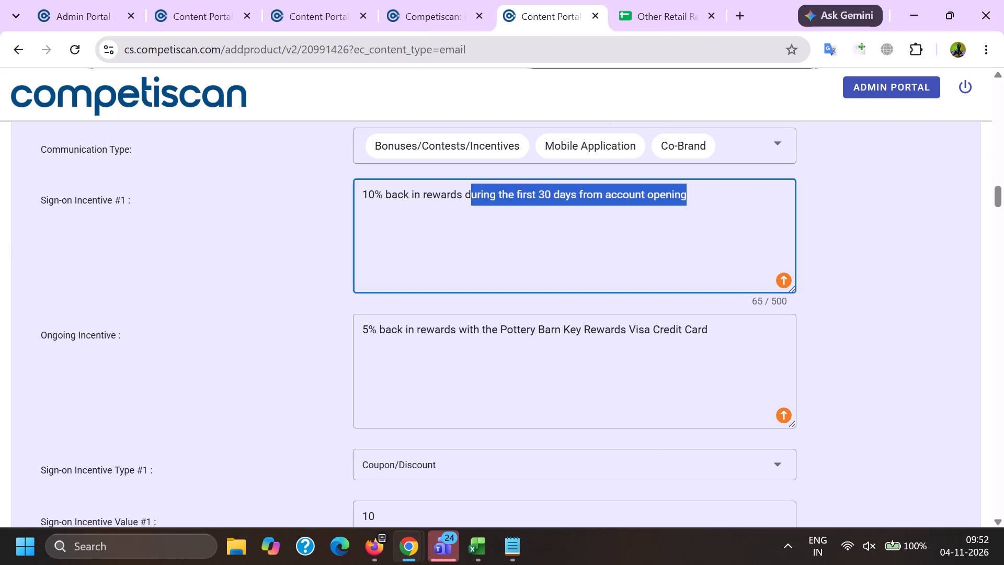
key("alt+Tab")
left_click_drag(200, 348, 227, 355)
left_click(377, 352)
key("ctrl+v")
scroll(304, 216, "down", 3)
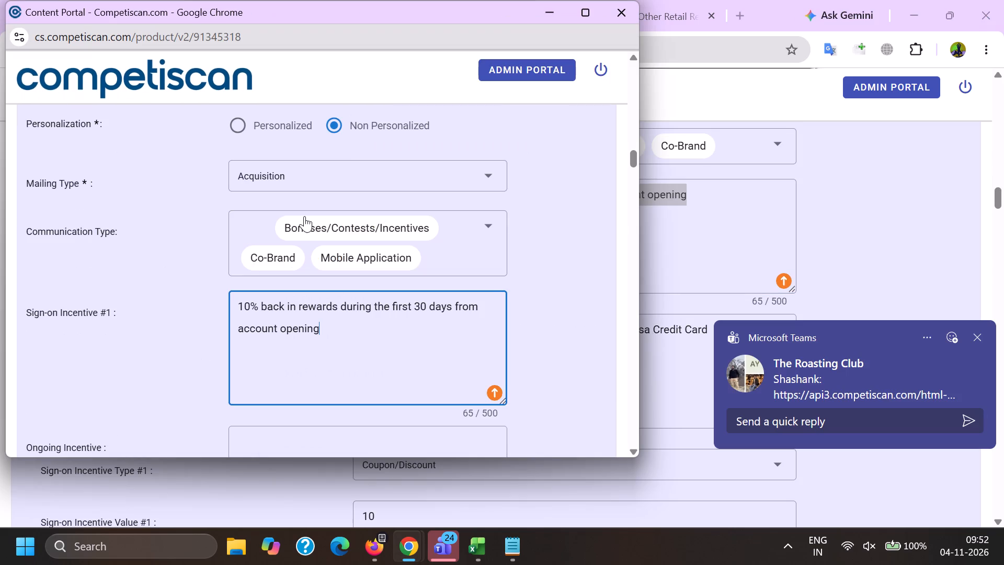
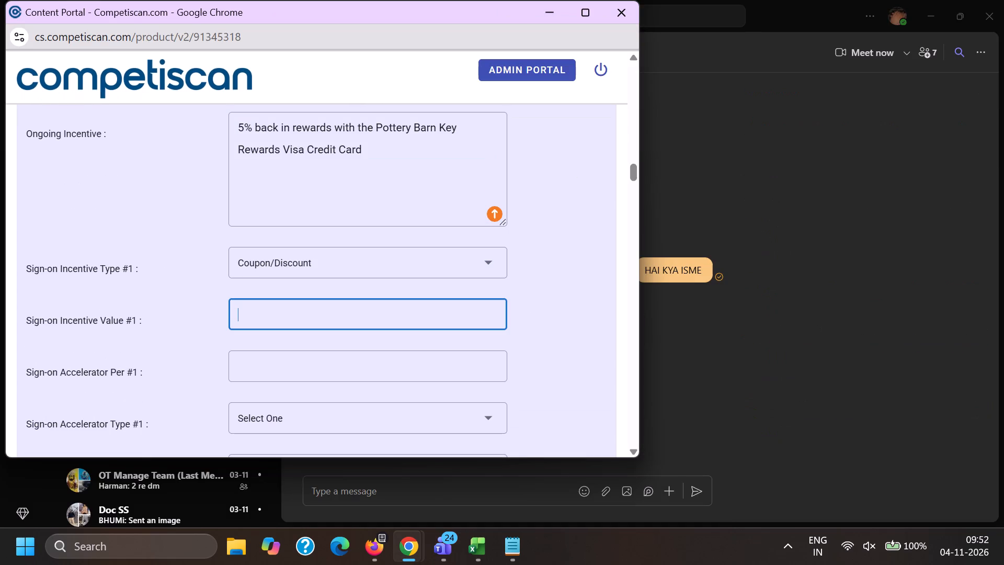
Complete the Sign-on Incentive #1 figures with a value of 10.00, a max award of 10.00 and a 1-month window.
type("10.00")
key("Tab")
key("Tab")
key("Tab")
type("10.")
key("0")
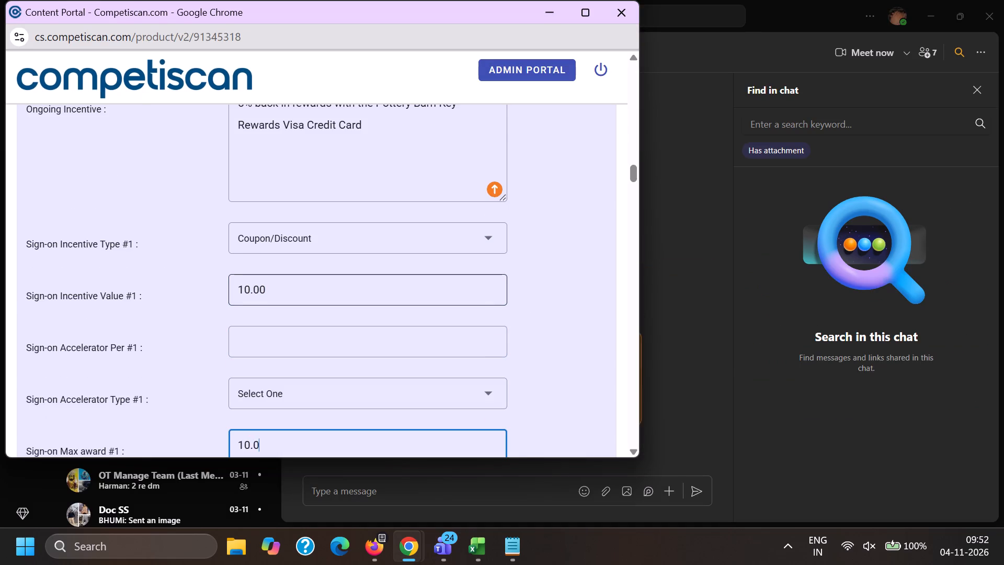
key("0")
key("Tab")
key("Tab")
key("Tab")
key("1")
scroll(405, 290, "down", 1)
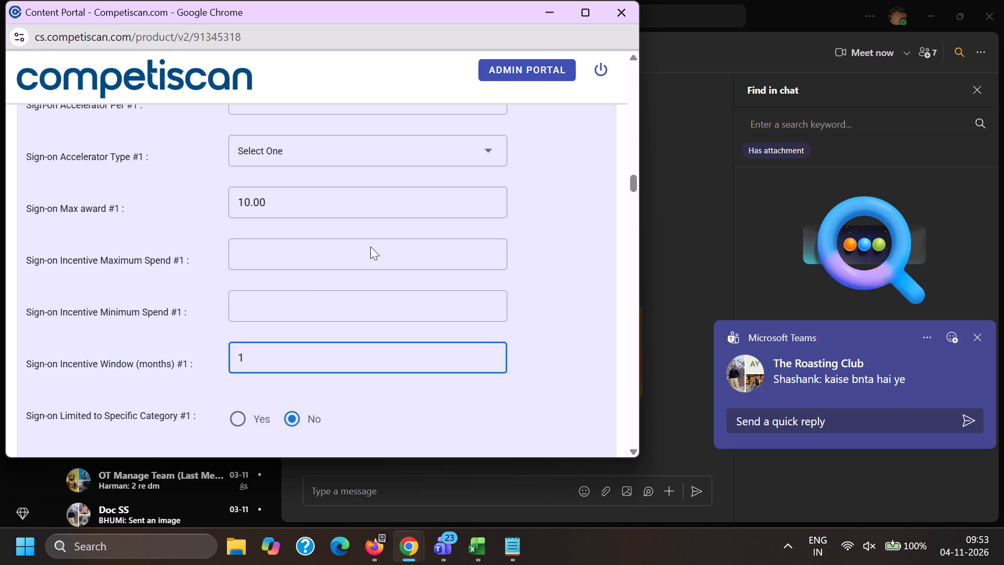
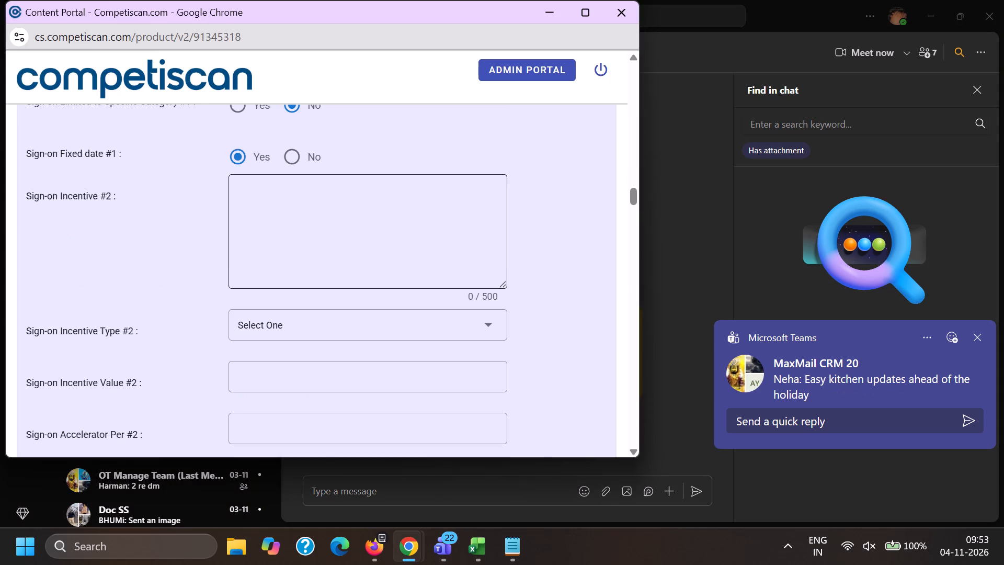
In the Payment Card Offer Details, set the application type to Invitation to Apply and the card network to Visa.
left_click(291, 307)
scroll(348, 167, "down", 2)
left_click(348, 235)
left_click_drag(167, 228, 172, 228)
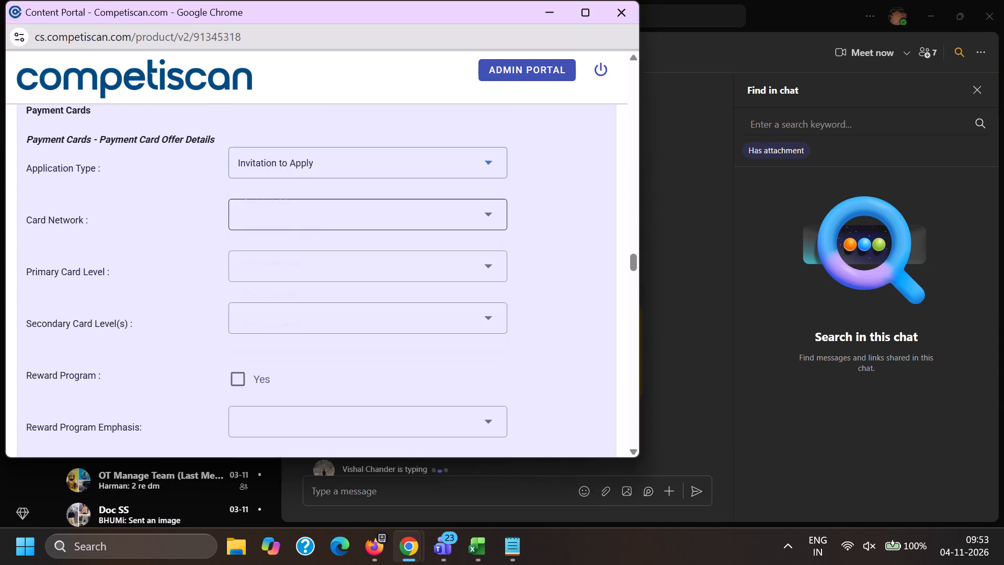
left_click(257, 219)
left_click(284, 360)
left_click_drag(139, 344, 155, 344)
Set the primary card level to Visa Signature and mark Reward Program as Yes.
left_click(287, 268)
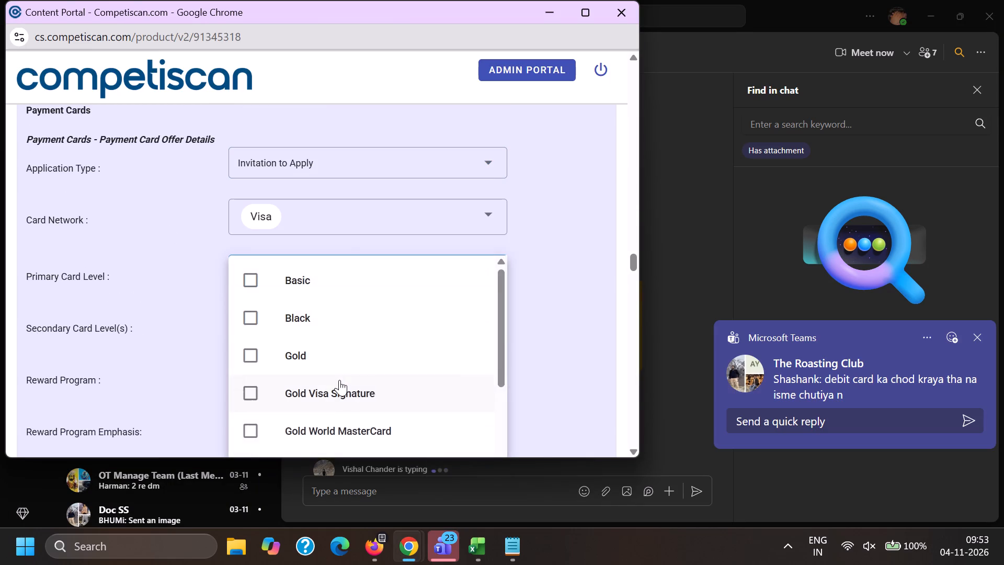
scroll(339, 372, "down", 6)
scroll(333, 202, "down", 1)
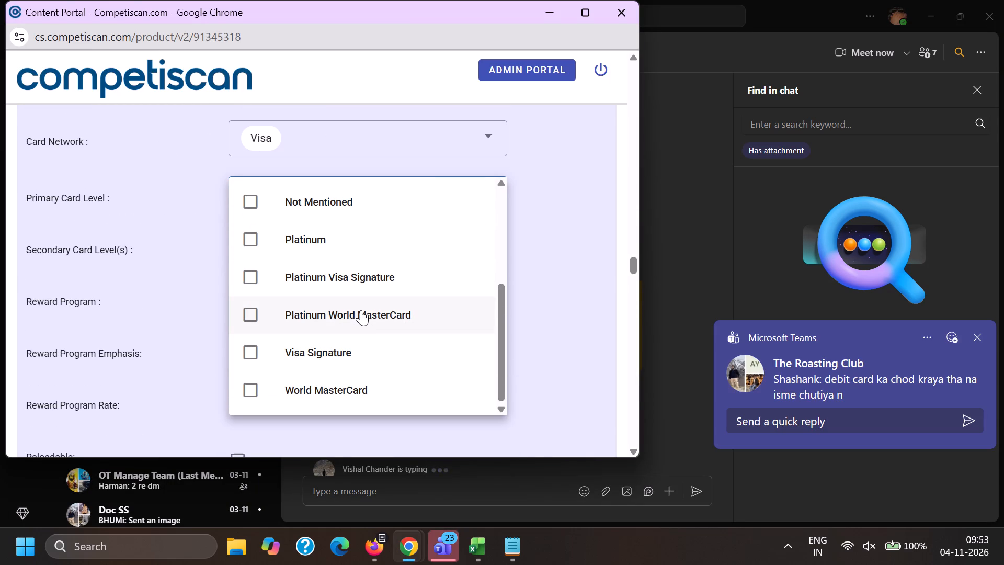
left_click(346, 352)
left_click(146, 308)
scroll(193, 217, "down", 1)
left_click(229, 226)
double_click(157, 339)
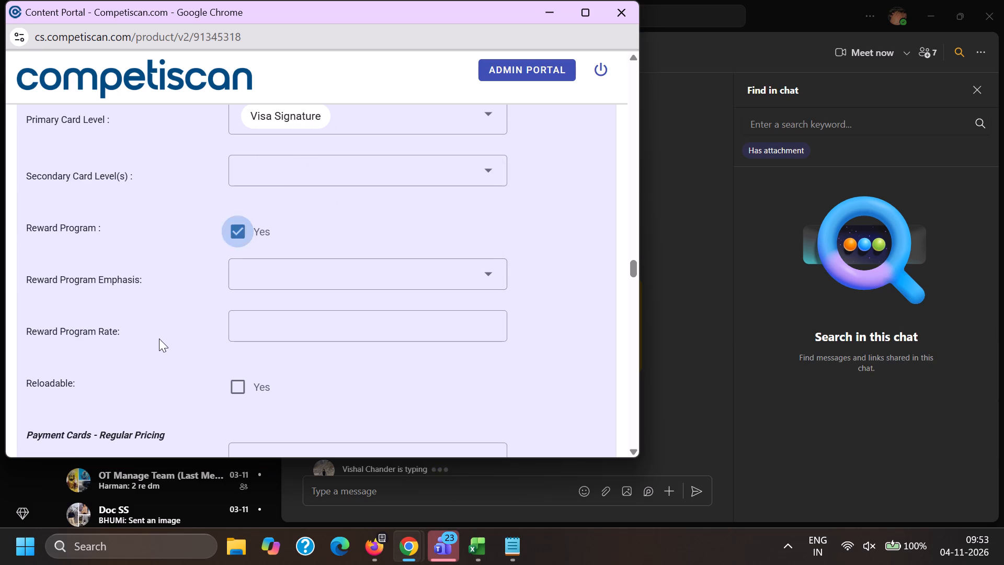
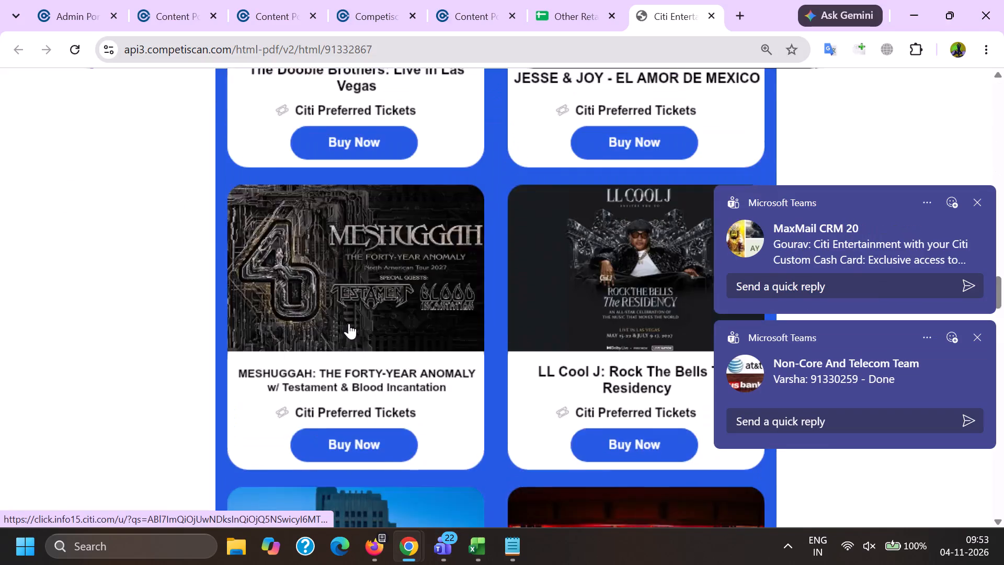
Review the Citi Entertainment email for the Costco Anywhere Visa Card, examining its event offers, footer disclosures and message header.
scroll(349, 323, "down", 20)
scroll(349, 323, "down", 15)
scroll(359, 333, "up", 4)
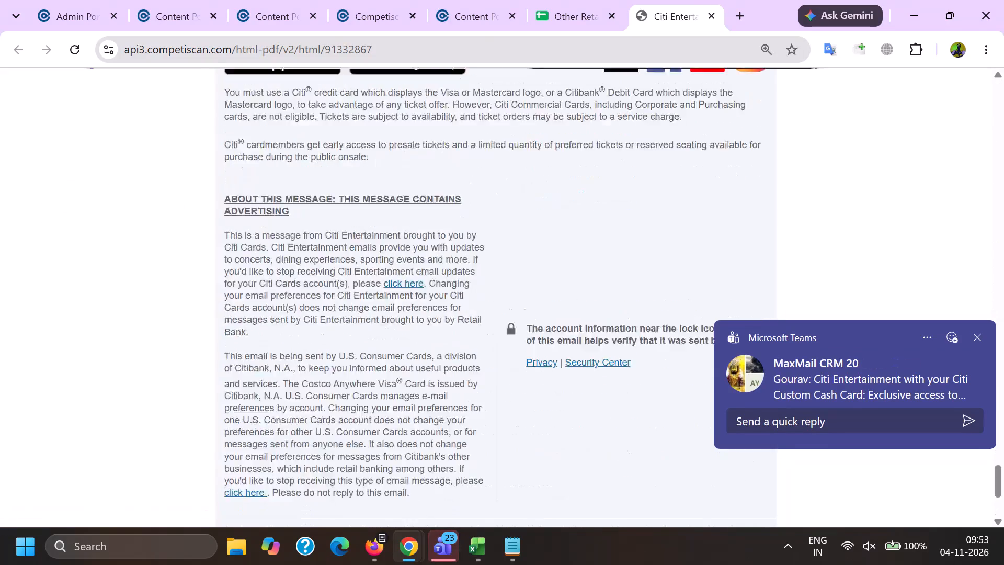
scroll(359, 332, "up", 20)
scroll(359, 332, "up", 18)
scroll(360, 327, "down", 2)
scroll(360, 327, "up", 9)
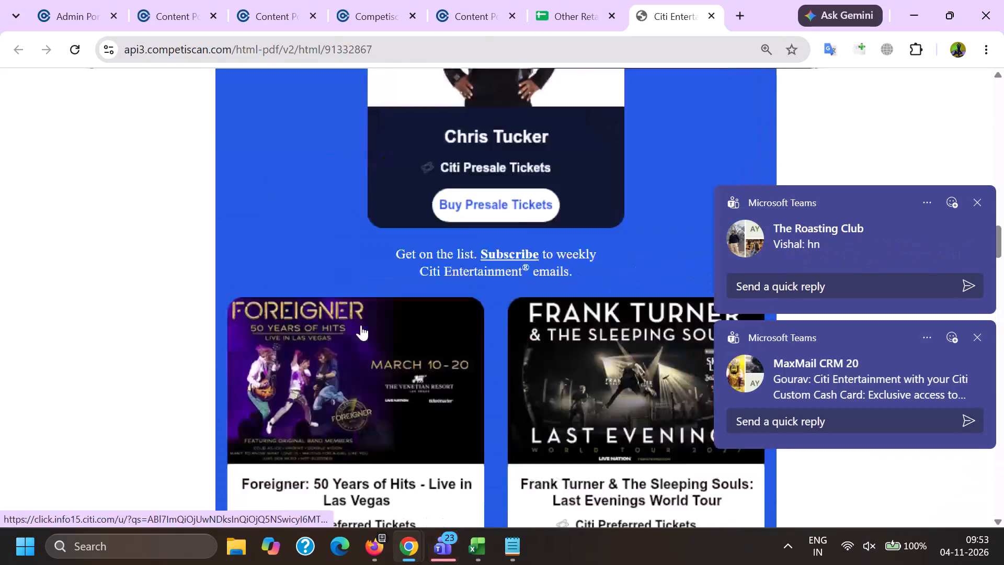
scroll(361, 325, "up", 20)
scroll(361, 325, "up", 8)
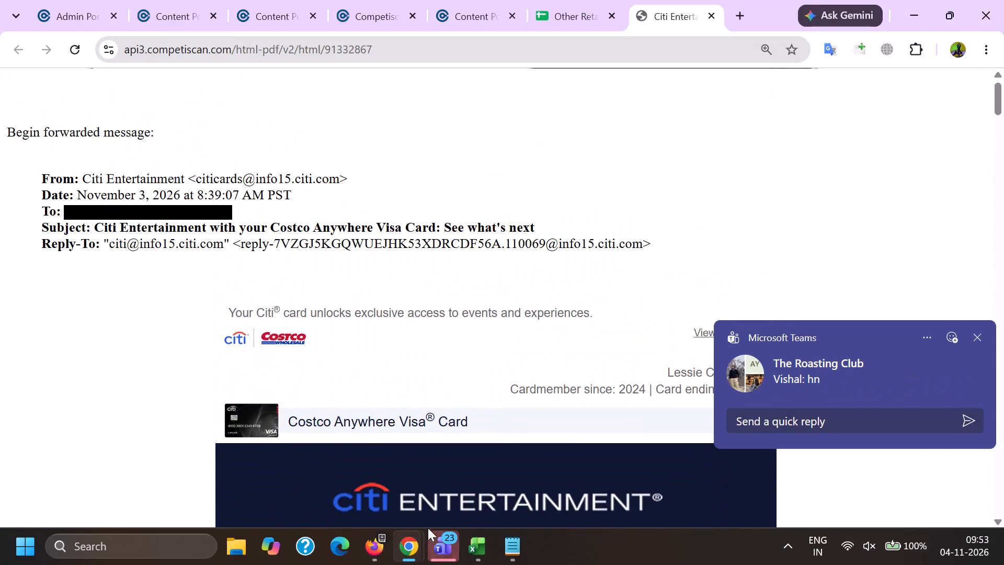
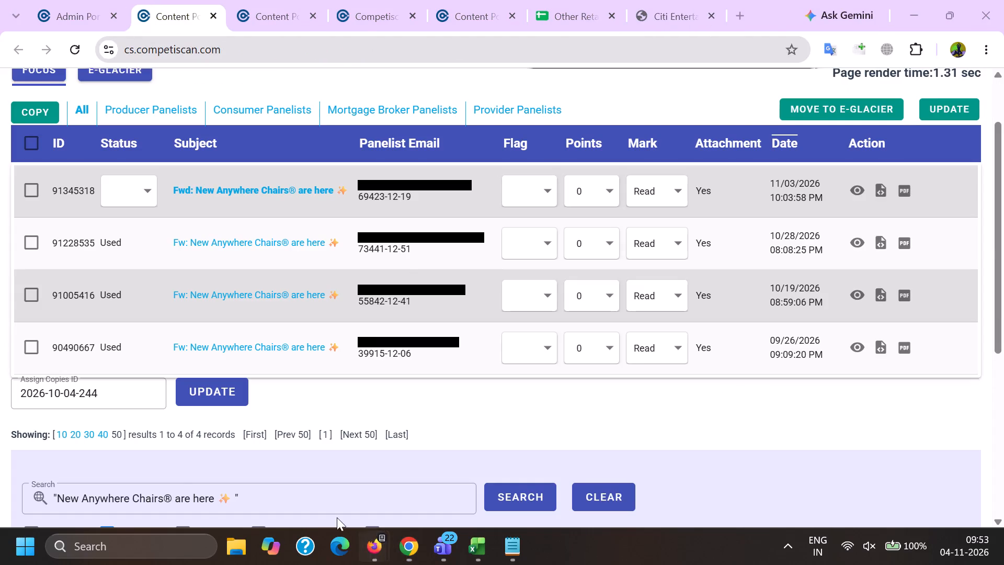
Copy the subject "Don't miss up to 60% off 100s of deals 👀" from Firefox and search for it as a quoted phrase in Chrome's Content Portal.
left_click(130, 460)
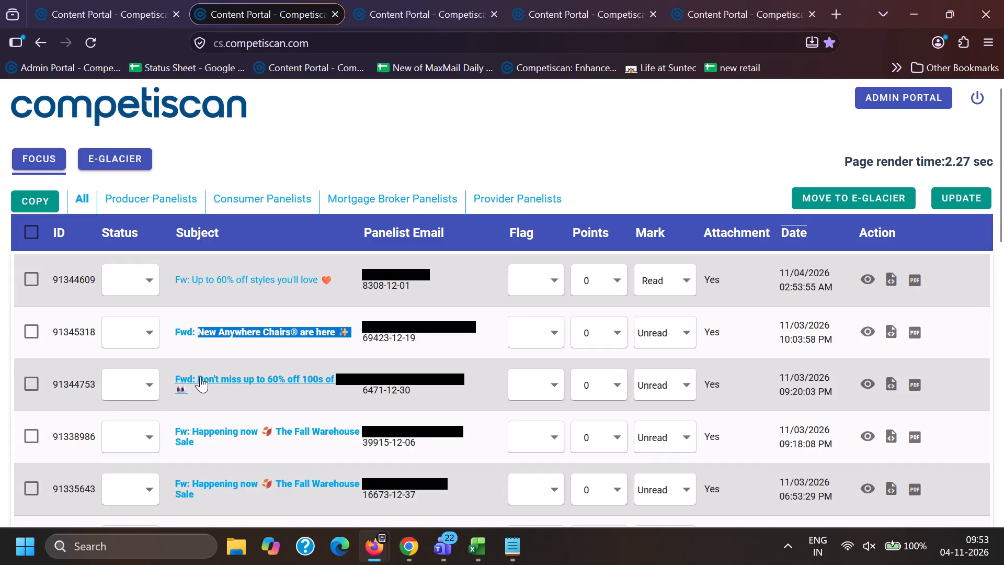
left_click_drag(199, 372, 221, 408)
key("ctrl+c")
left_click(408, 558)
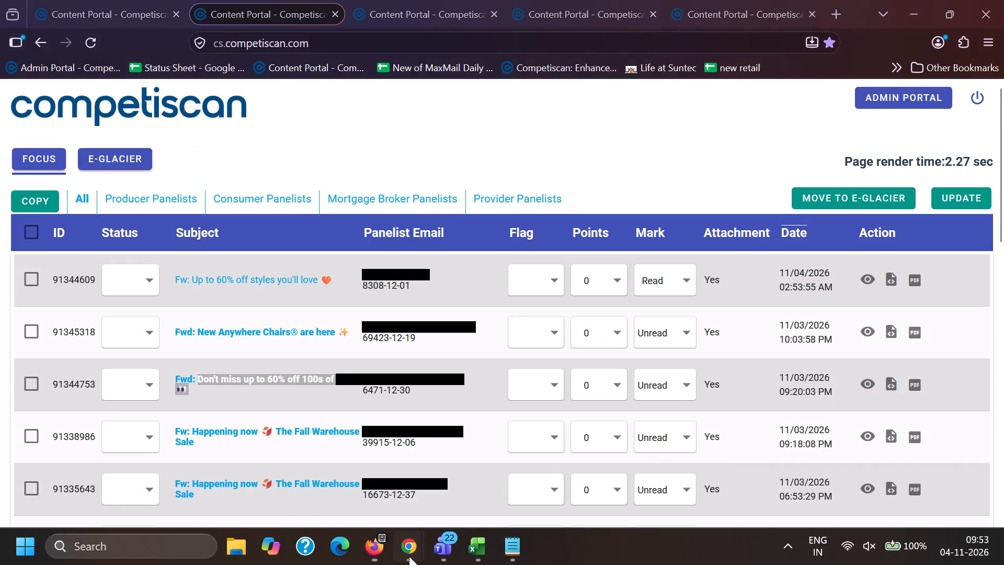
left_click(193, 465)
scroll(201, 325, "down", 2)
left_click_drag(313, 352, 1, 328)
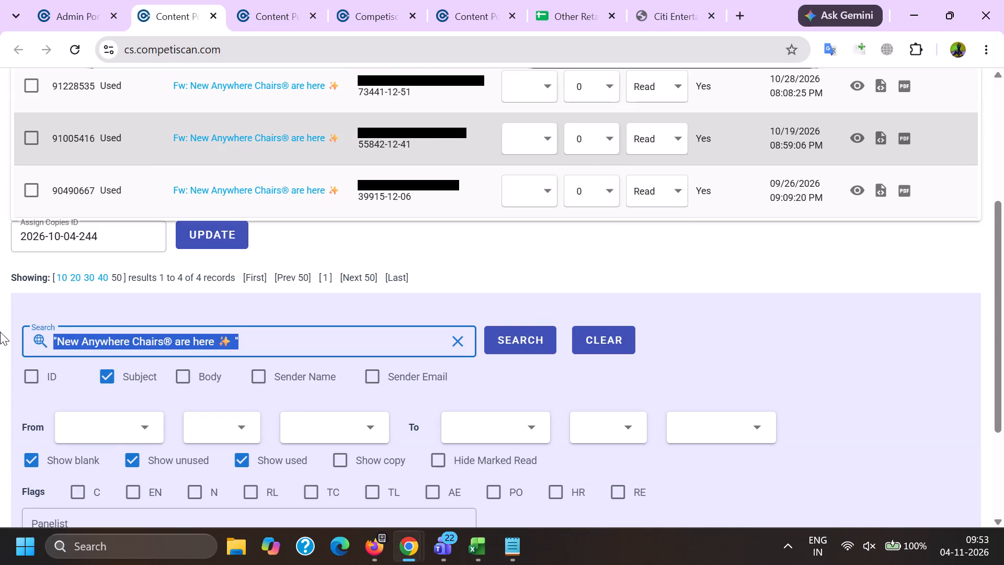
key("BackSpace")
key("shift+quotedbl")
key("ctrl+v")
key("shift+quotedbl")
key("Return")
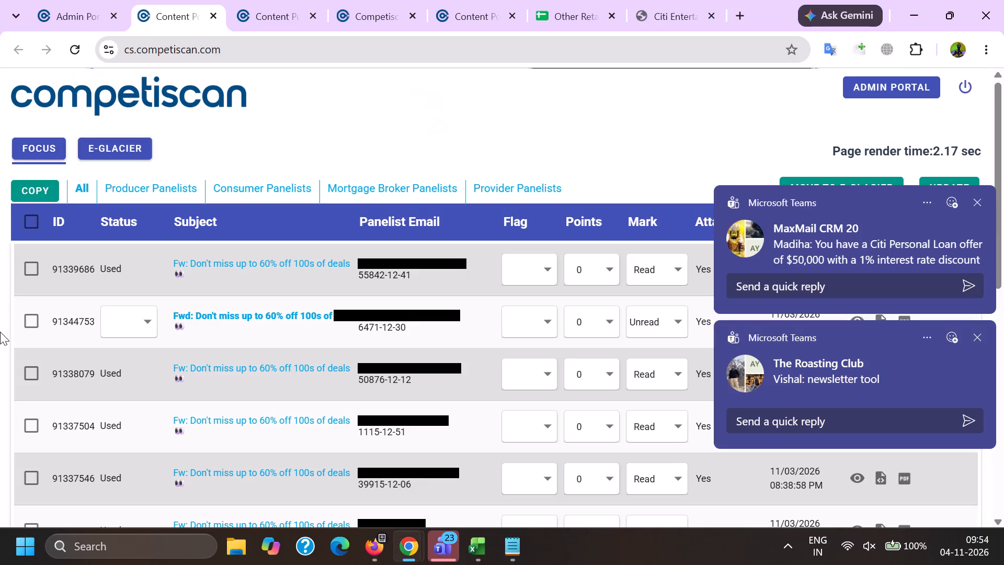
double_click(977, 335)
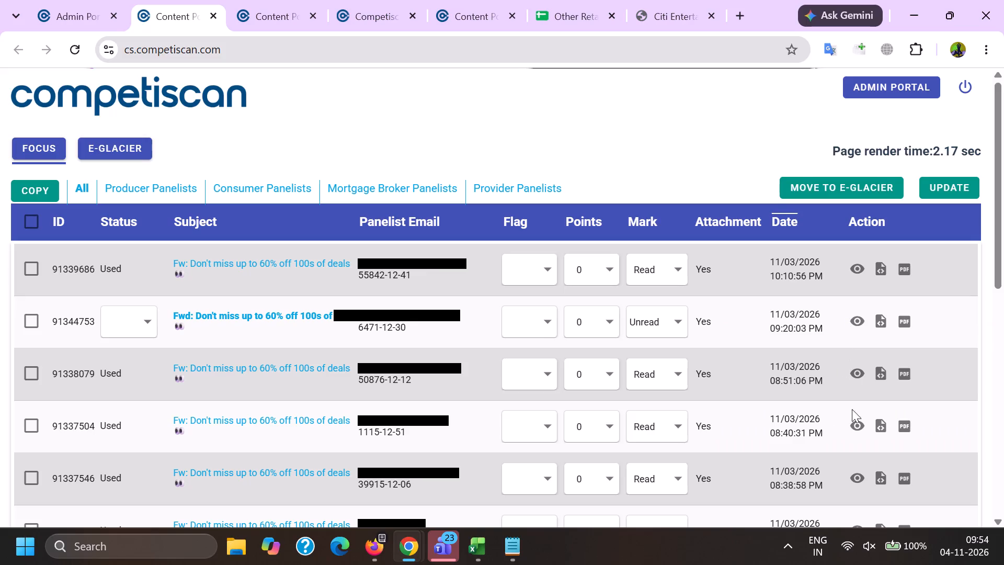
scroll(492, 331, "down", 2)
Switch back to Firefox and reload the email lists in the first two Content Portal tabs.
key("alt+Tab")
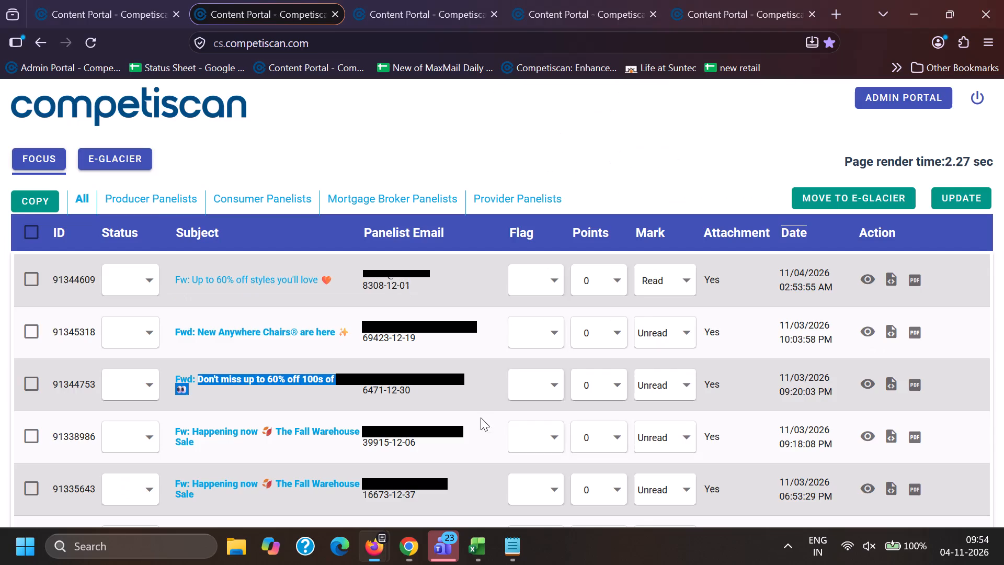
left_click(52, 162)
left_click(116, 0)
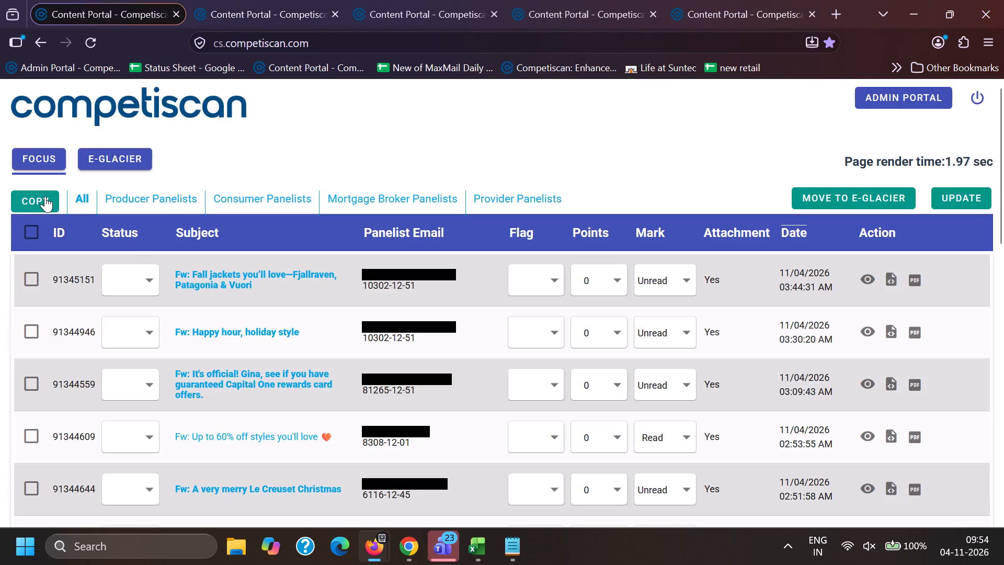
left_click(41, 150)
left_click(217, 0)
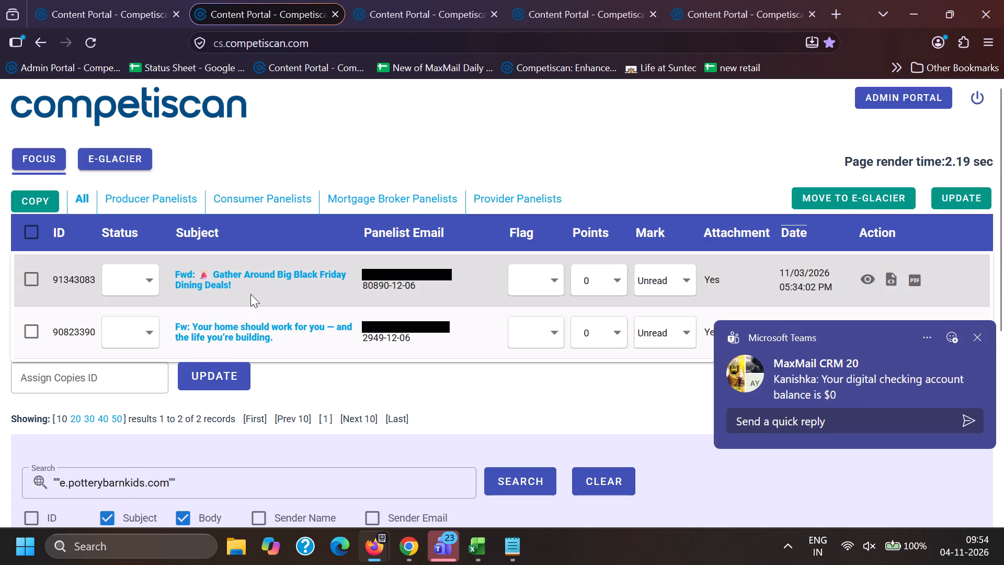
Copy the "Gather Around Big Black Friday Dining Deals!" email's subject and preview its original message to check the sender.
left_click_drag(203, 262, 243, 281)
left_click_drag(243, 281, 249, 284)
key("ctrl+c")
left_click(875, 276)
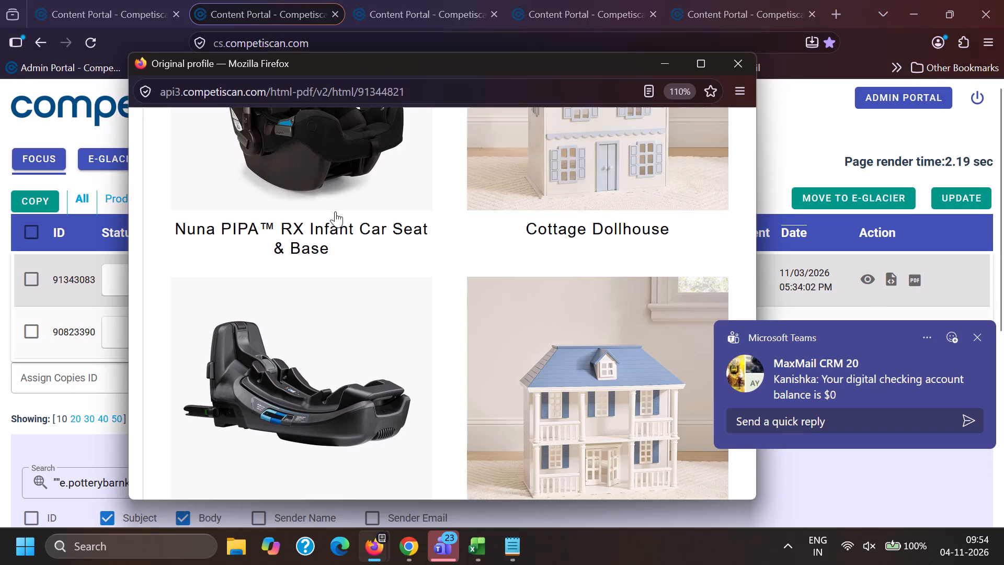
key("alt+Tab")
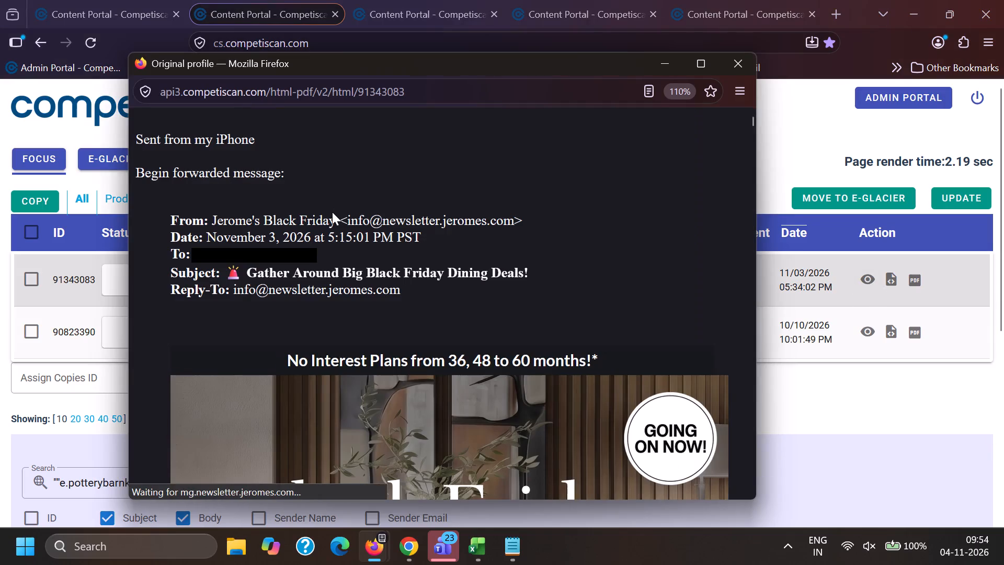
Rerun the retail sender search and look through the emails listed in the first two Content Portal tabs.
left_click(507, 481)
left_click(99, 0)
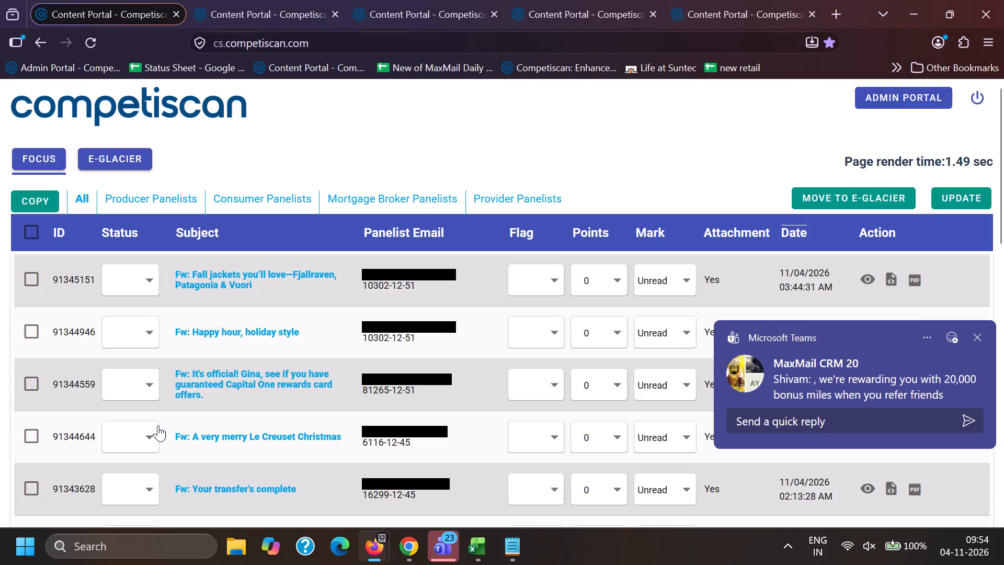
scroll(162, 412, "down", 2)
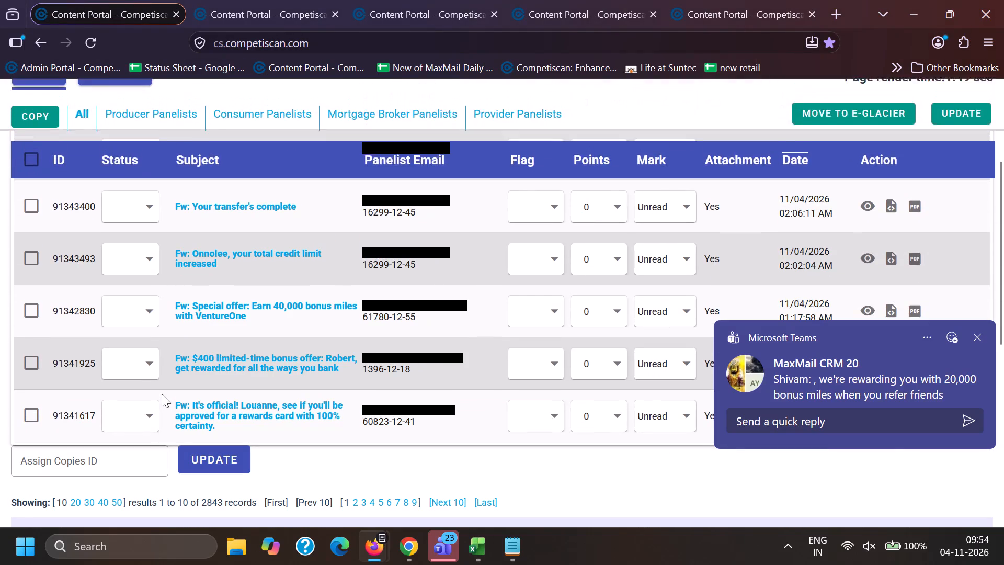
left_click(262, 0)
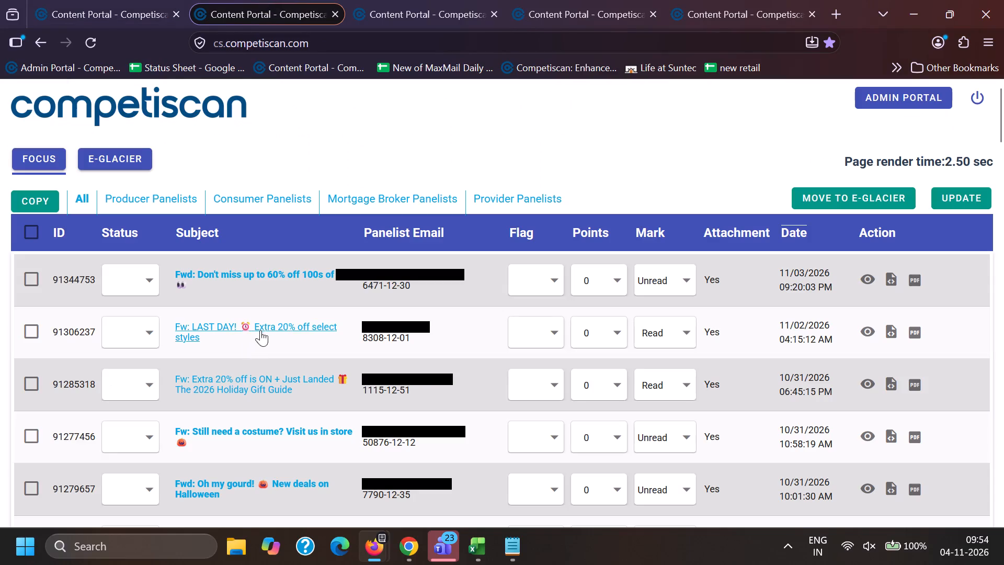
scroll(235, 396, "down", 1)
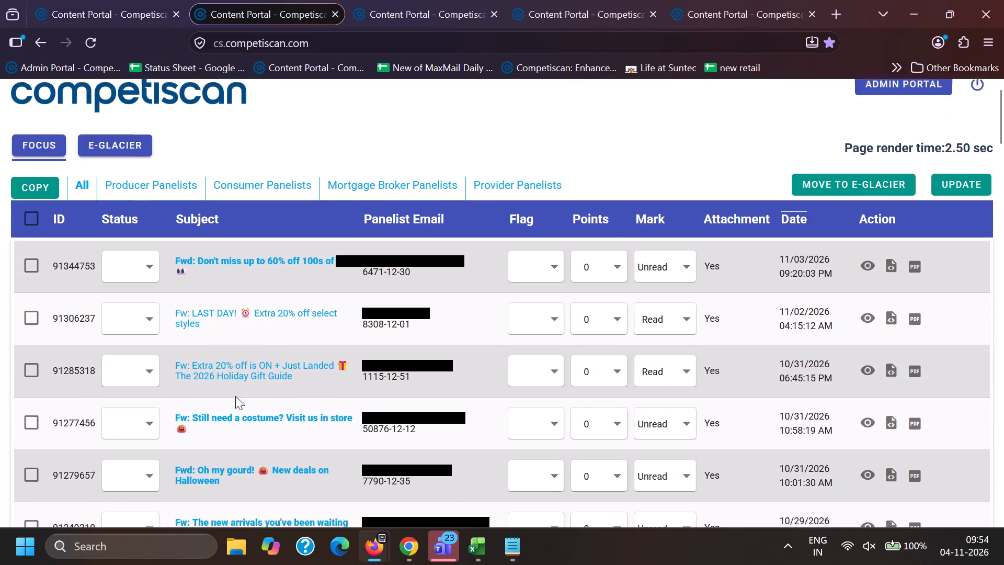
scroll(269, 432, "down", 3)
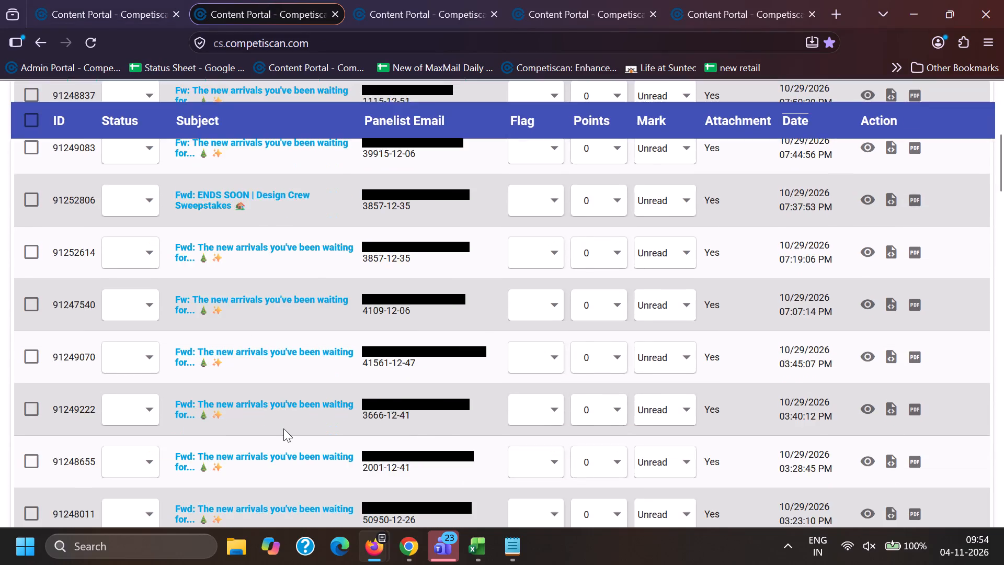
scroll(292, 422, "down", 6)
Switch to the search strings workbook in Excel, then bring up the open Chrome windows.
left_click(473, 552)
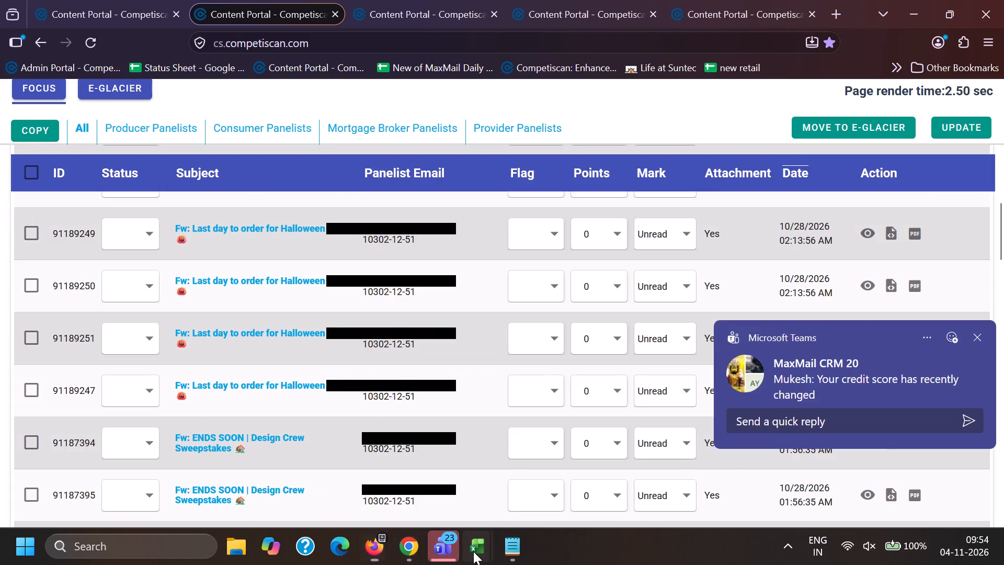
left_click(475, 473)
left_click(407, 544)
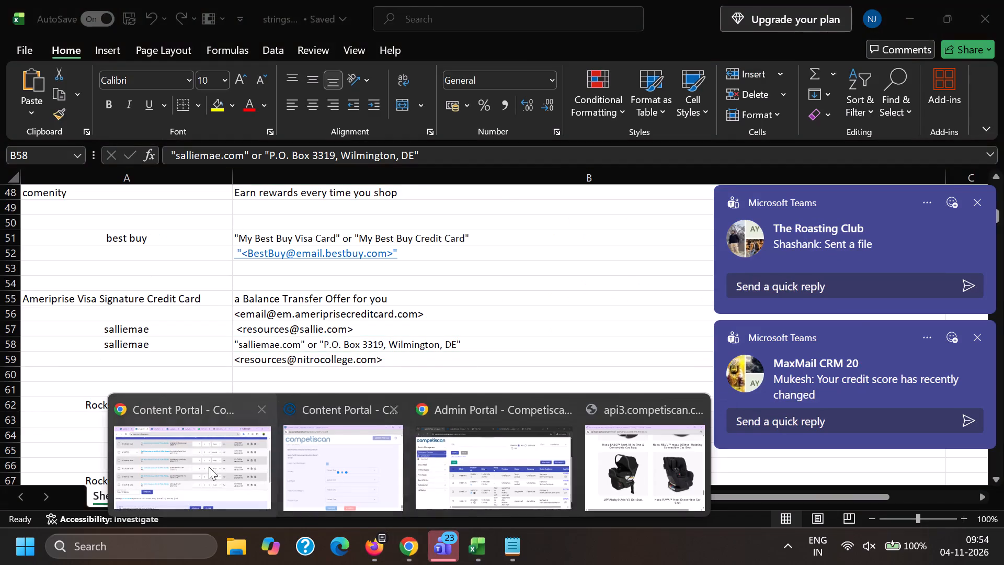
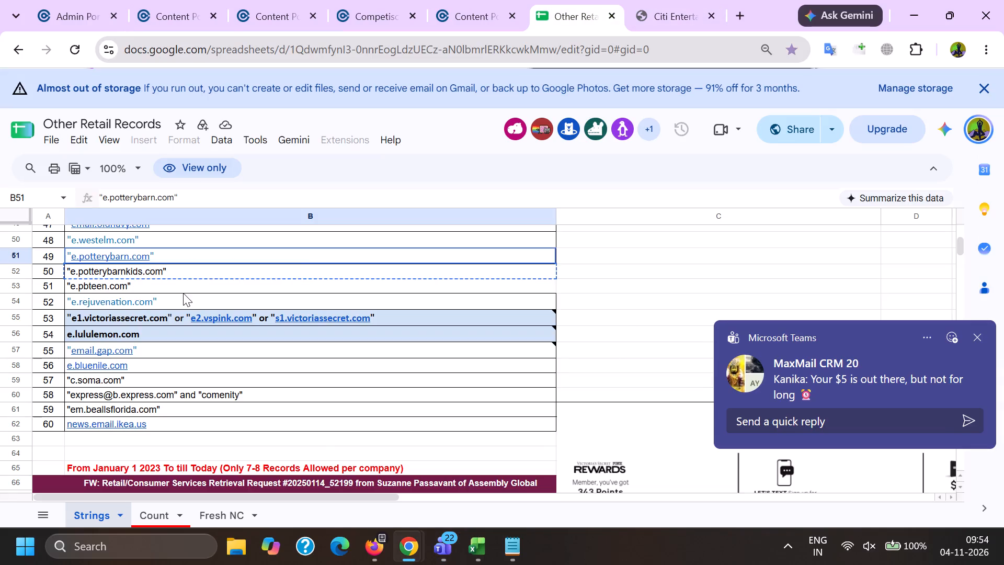
Copy the "e.potterybarn.com" search string from the Other Retail Records sheet and search the Firefox Content Portal for it in quotes.
key("ctrl+c")
left_click(380, 560)
left_click(149, 470)
scroll(194, 334, "down", 2)
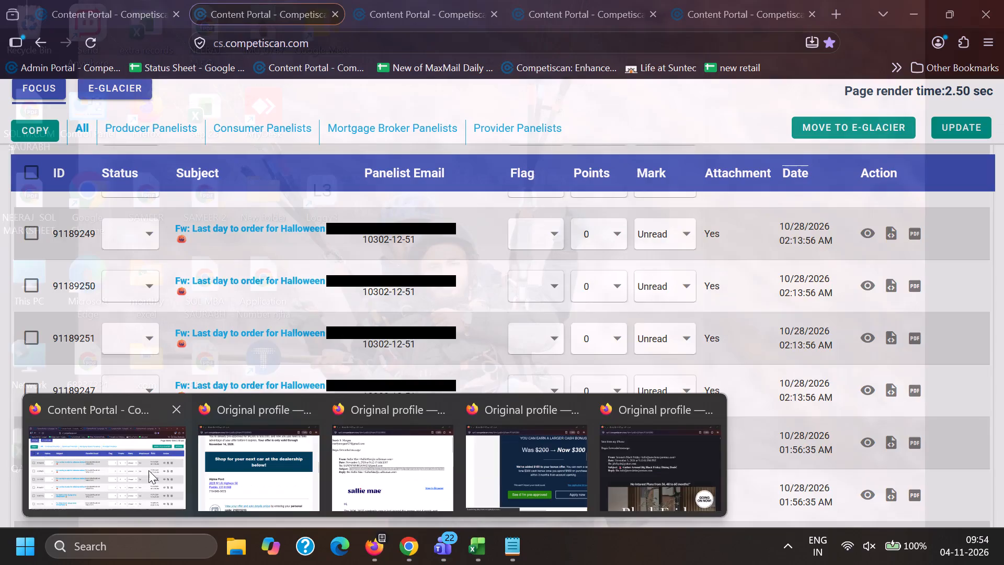
scroll(149, 470, "down", 15)
scroll(257, 426, "down", 4)
scroll(299, 447, "up", 1)
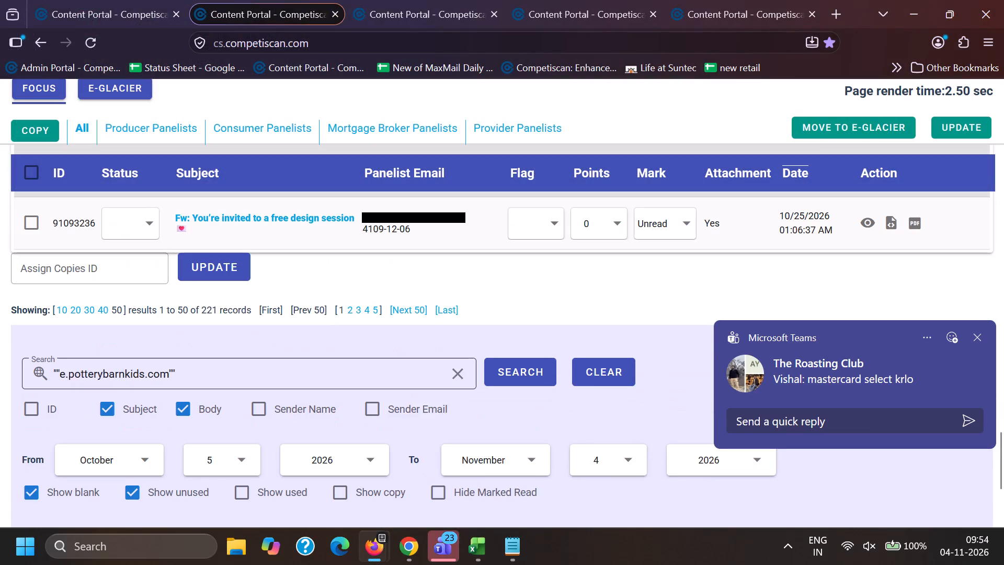
left_click_drag(320, 370, 7, 410)
key("BackSpace")
key("shift+quotedbl")
key("ctrl+v")
key("shift+quotedbl")
key("Return")
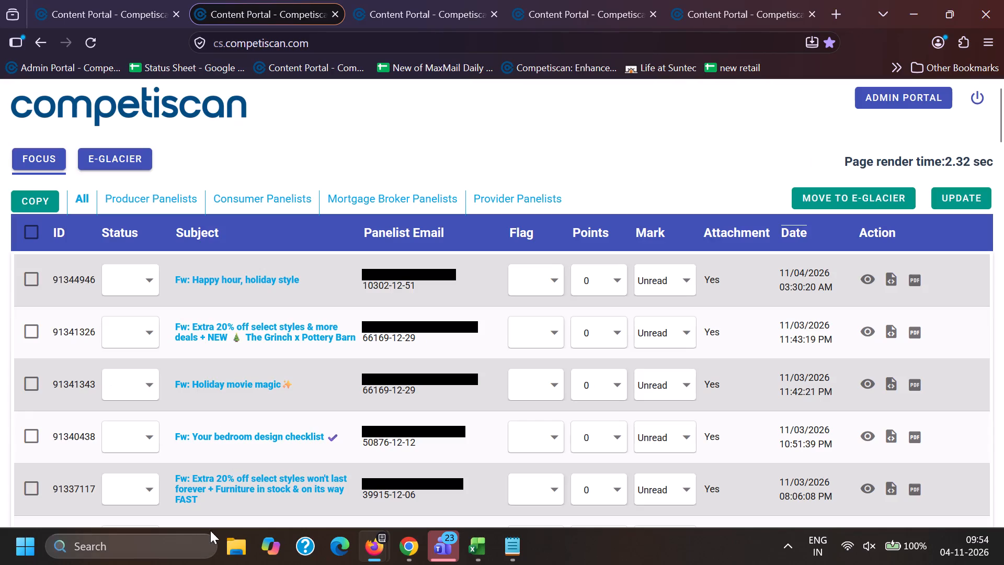
Copy the "Extra 20% off select styles & more deals + NEW 🎄 The Grinch x Pottery Barn" subject and search it in Chrome's Content Portal.
left_click_drag(191, 320, 354, 338)
key("ctrl+c")
left_click(400, 553)
left_click(190, 464)
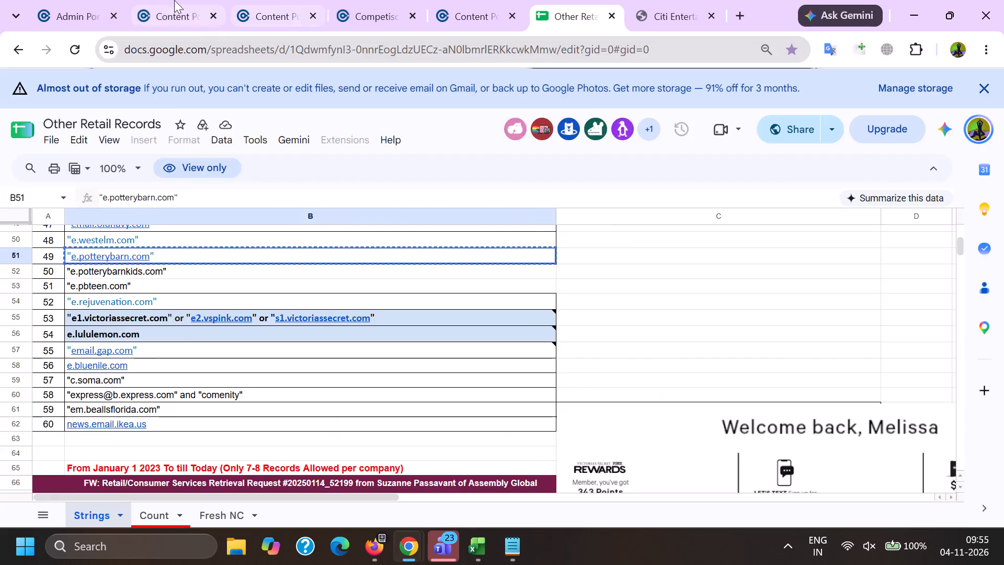
left_click(171, 0)
scroll(318, 387, "down", 1)
left_click_drag(346, 270, 1, 283)
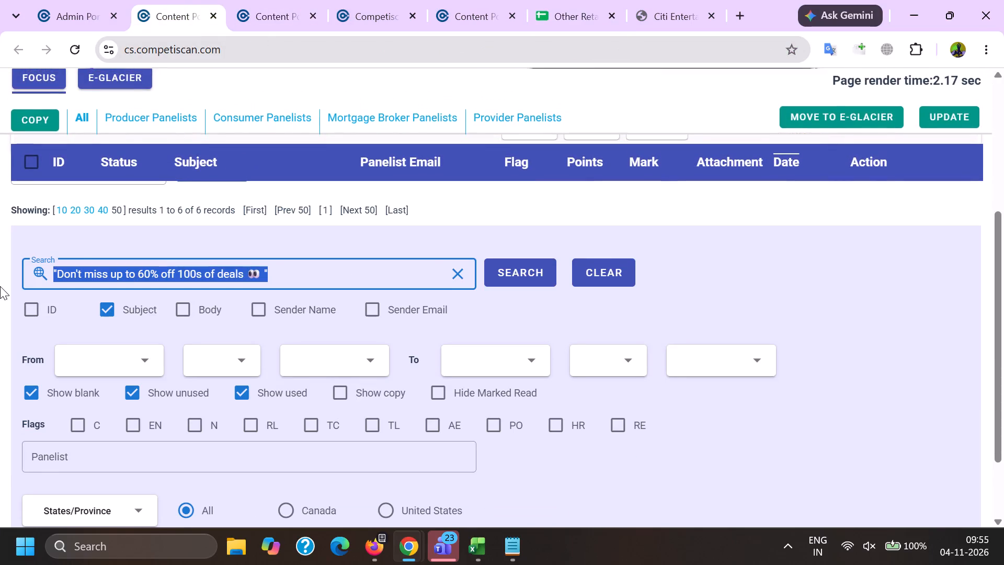
key("BackSpace")
key("shift+quotedbl")
key("ctrl+v")
key("shift+quotedbl")
key("Return")
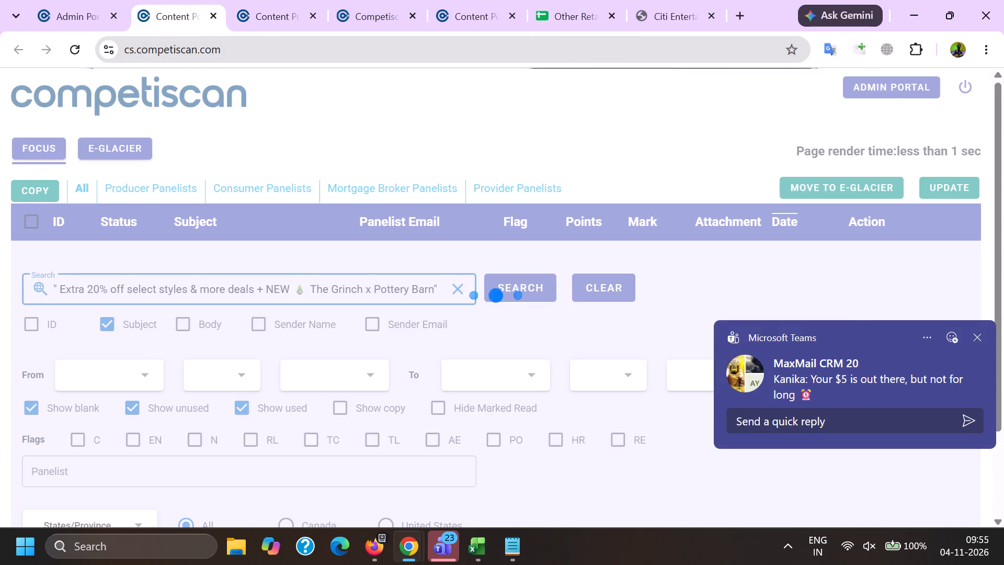
Preview both listed Grinch x Pottery Barn emails, 91341326 and 91287825, and compare their content.
scroll(371, 293, "down", 2)
double_click(861, 102)
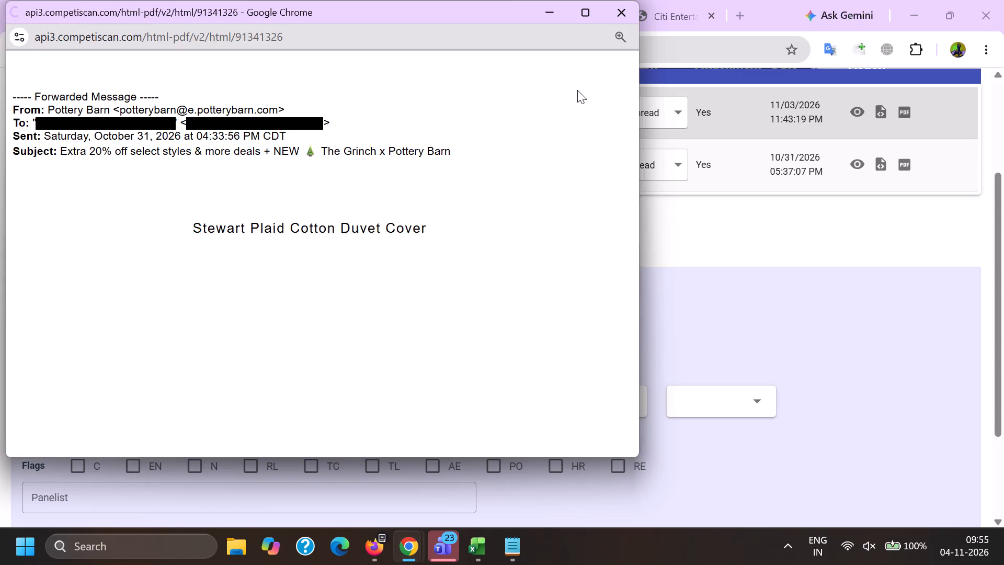
left_click_drag(635, 74, 689, 406)
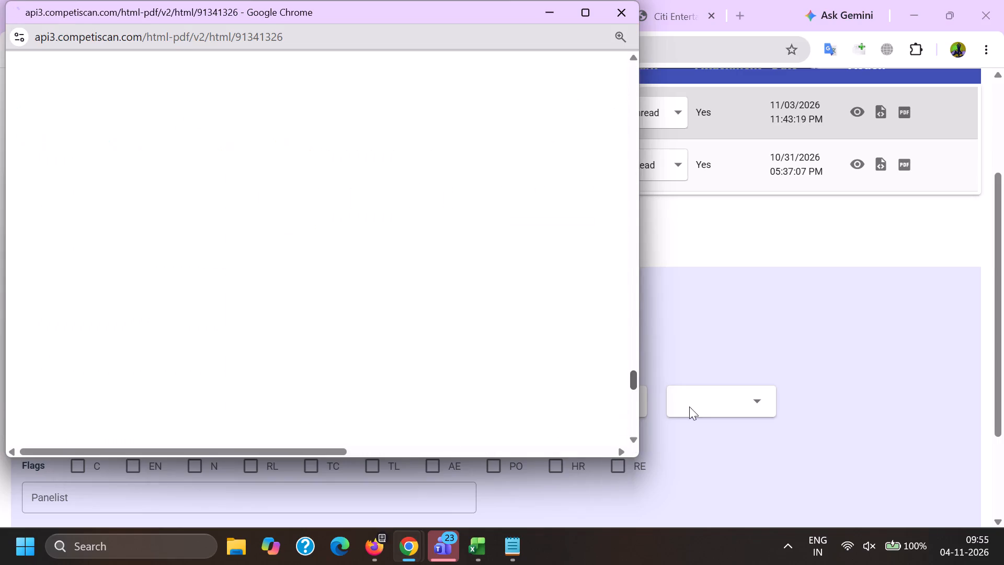
left_click_drag(689, 406, 678, 399)
scroll(423, 292, "up", 16)
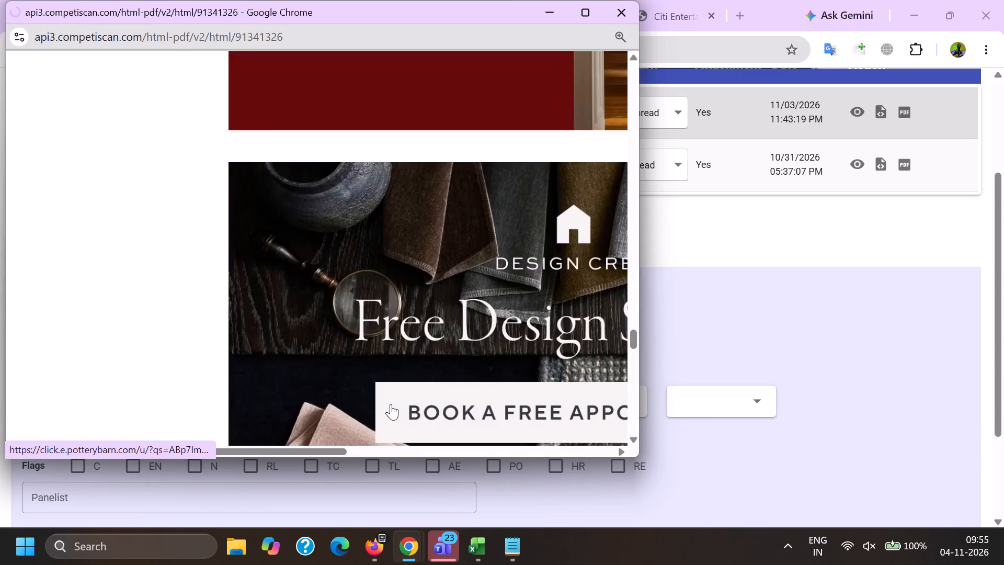
left_click_drag(305, 445, 490, 430)
left_click_drag(321, 450, 396, 454)
scroll(391, 310, "up", 2)
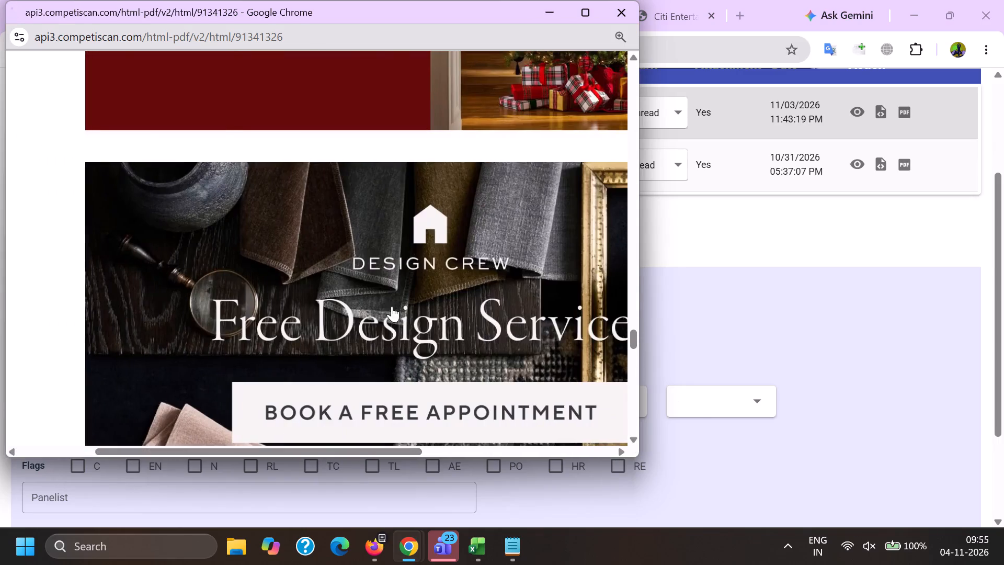
scroll(392, 306, "up", 10)
scroll(434, 331, "up", 4)
left_click(855, 165)
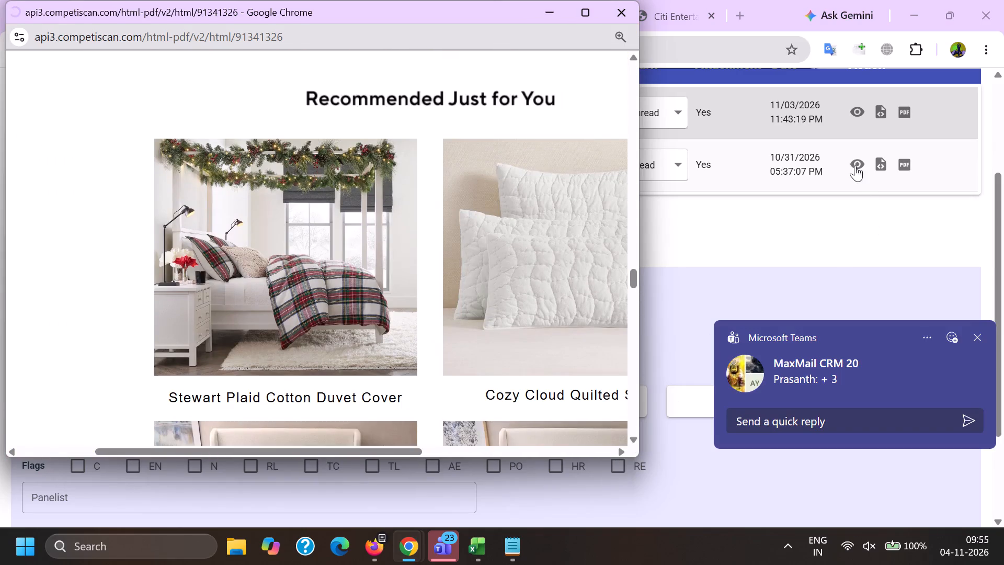
left_click_drag(632, 73, 623, 337)
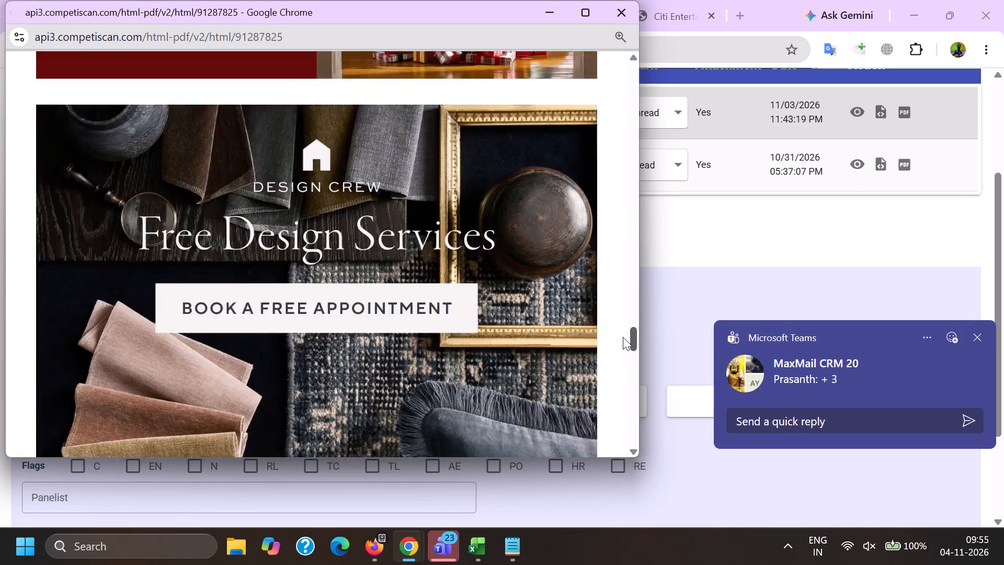
left_click_drag(623, 337, 605, 252)
key("alt+Tab")
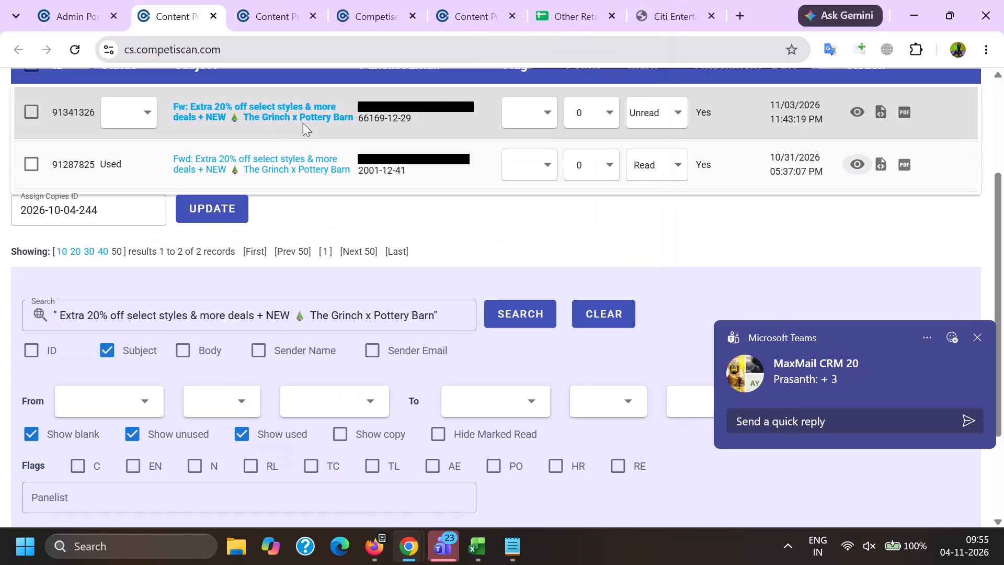
Copy the Firefox subject "Extra 20% off select styles won't last forever + Furniture in stock & on its way FAST" and search it in Chrome.
left_click(374, 550)
left_click(127, 468)
scroll(170, 351, "down", 1)
left_click_drag(194, 387, 218, 426)
key("ctrl+c")
key("alt+Tab")
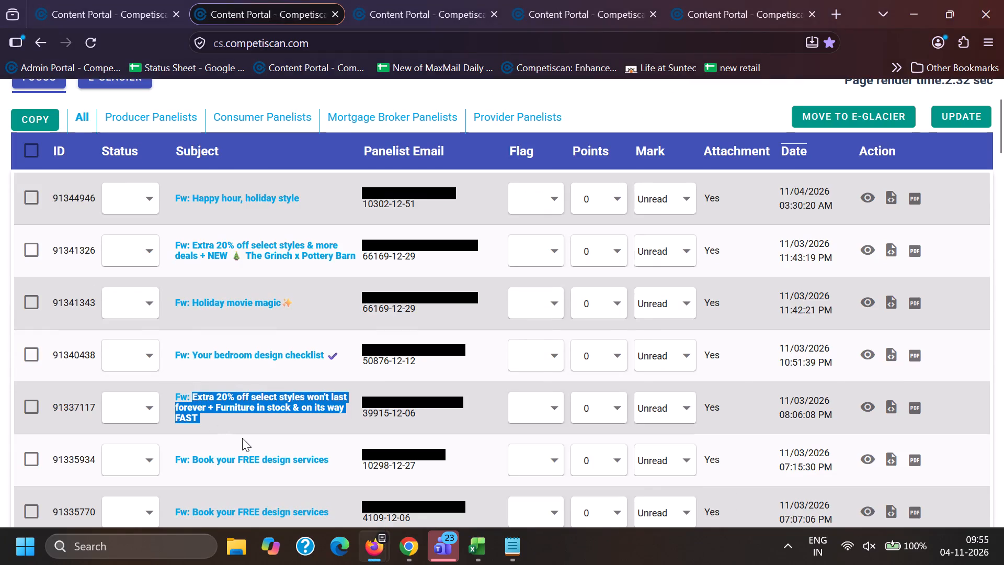
triple_click(384, 310)
key("BackSpace")
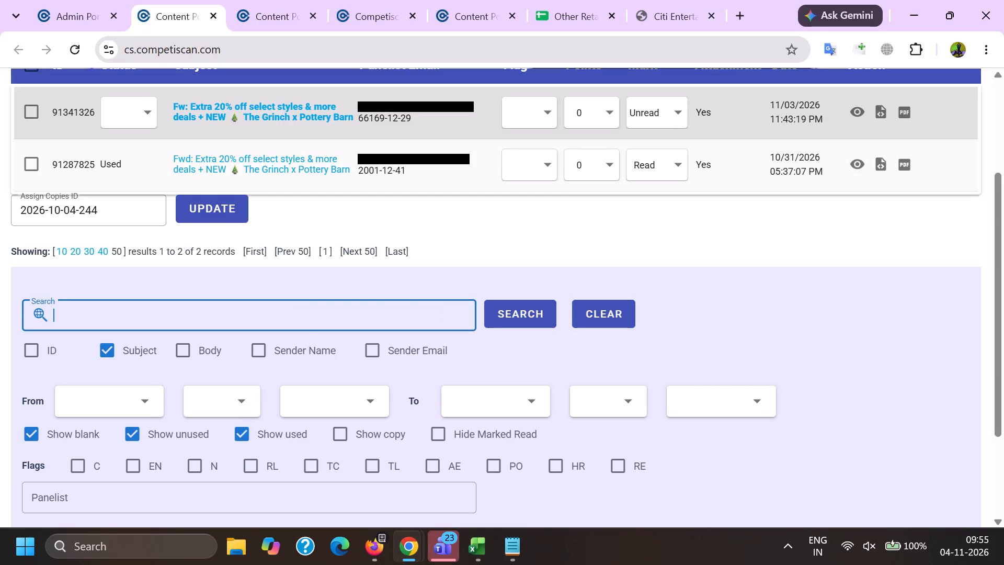
key("shift+quotedbl")
key("ctrl+v")
key("shift+quotedbl")
key("Return")
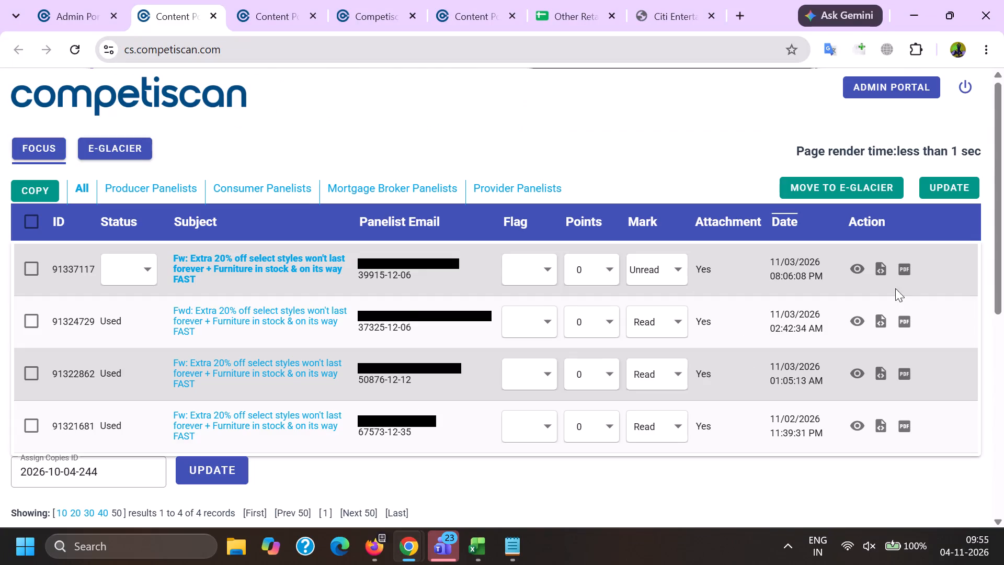
Preview unread email 91337117 and look through its content.
left_click(858, 269)
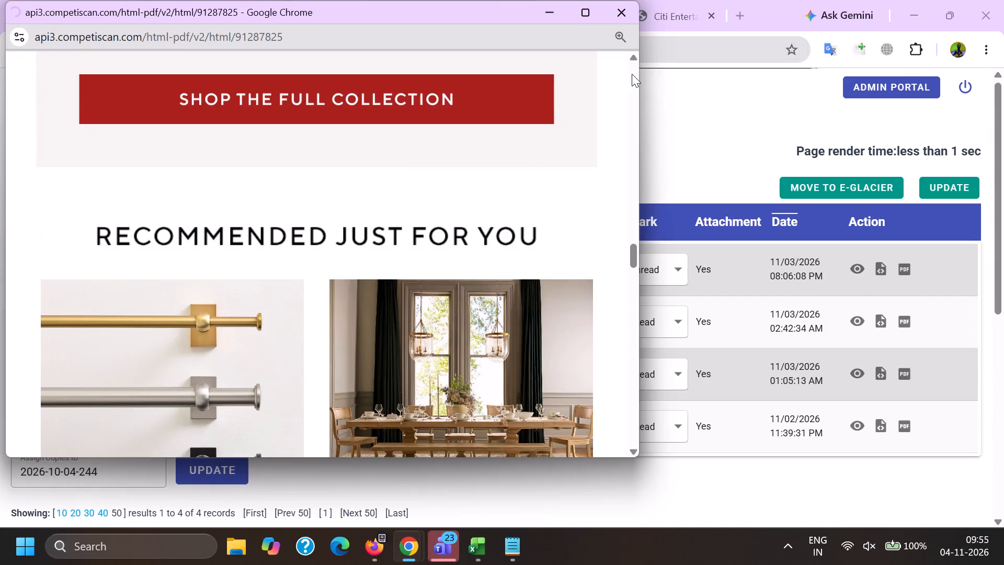
left_click_drag(632, 74, 617, 288)
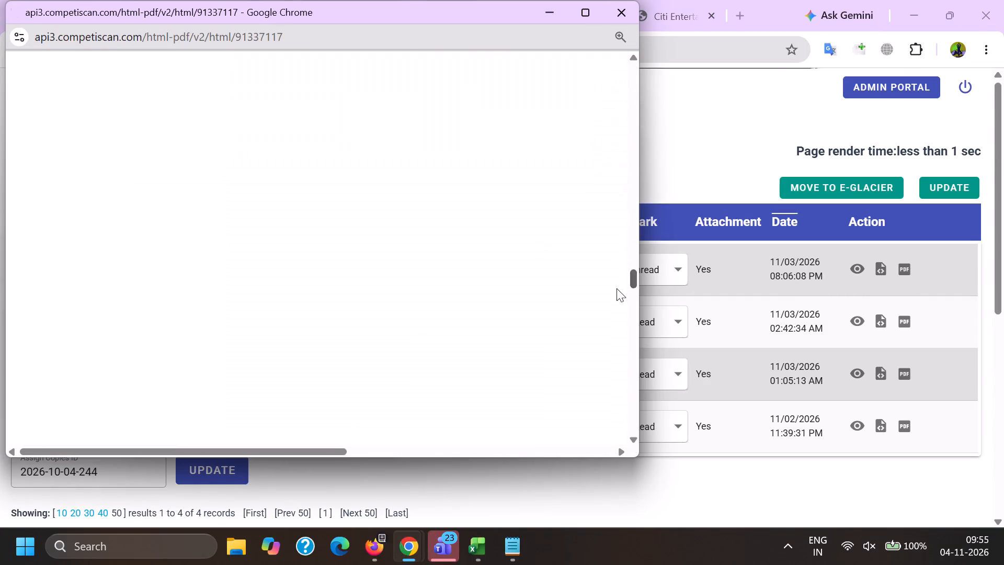
left_click_drag(617, 288, 623, 291)
key("alt+Tab")
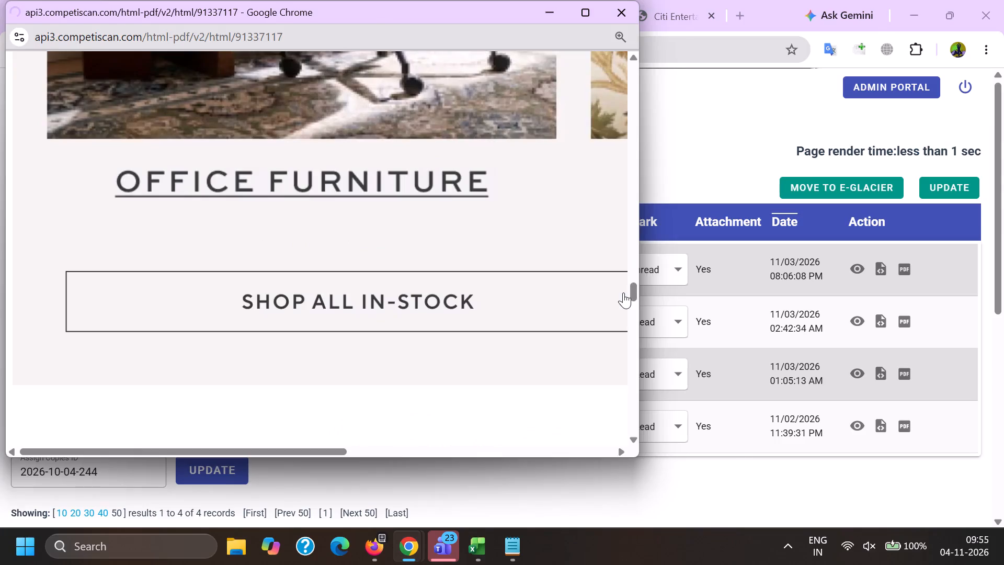
Copy the "Holiday movie magic✨" subject from the Firefox list and search for it in quotes in Chrome's Content Portal.
left_click(380, 552)
left_click(145, 481)
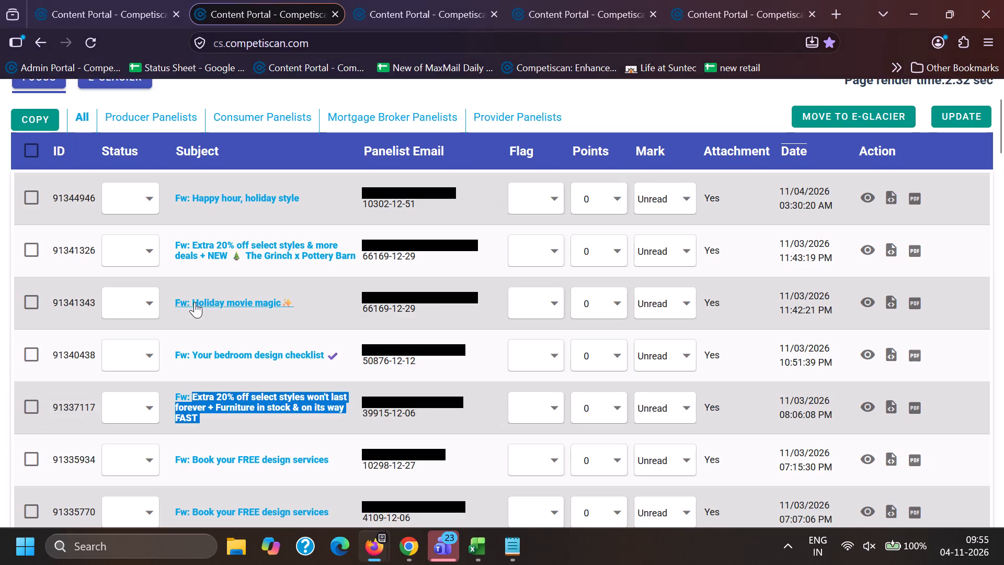
left_click_drag(191, 296, 314, 310)
key("ctrl+c")
key("alt+Tab")
scroll(302, 453, "down", 3)
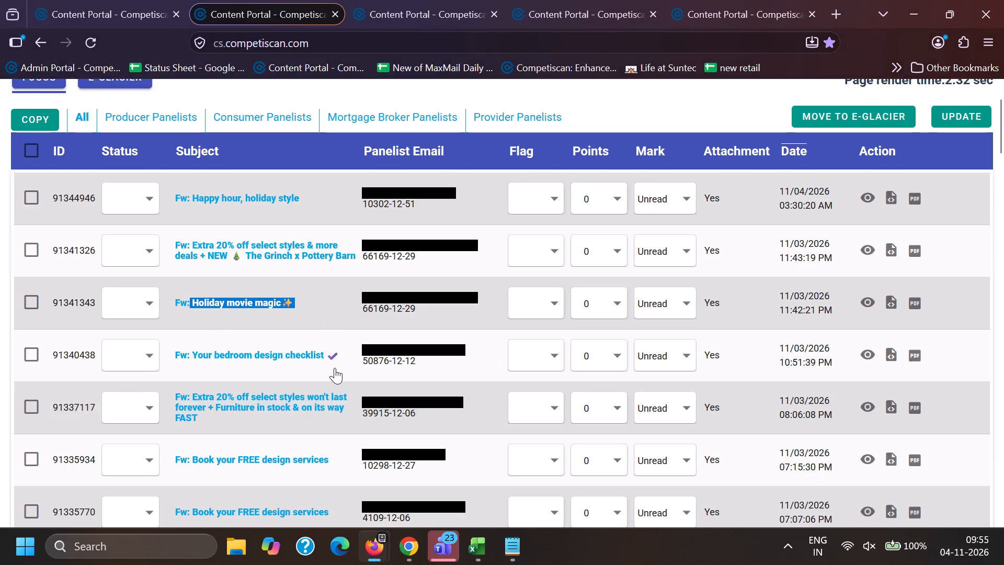
triple_click(383, 339)
left_click(384, 339)
key("BackSpace")
key("shift+quotedbl")
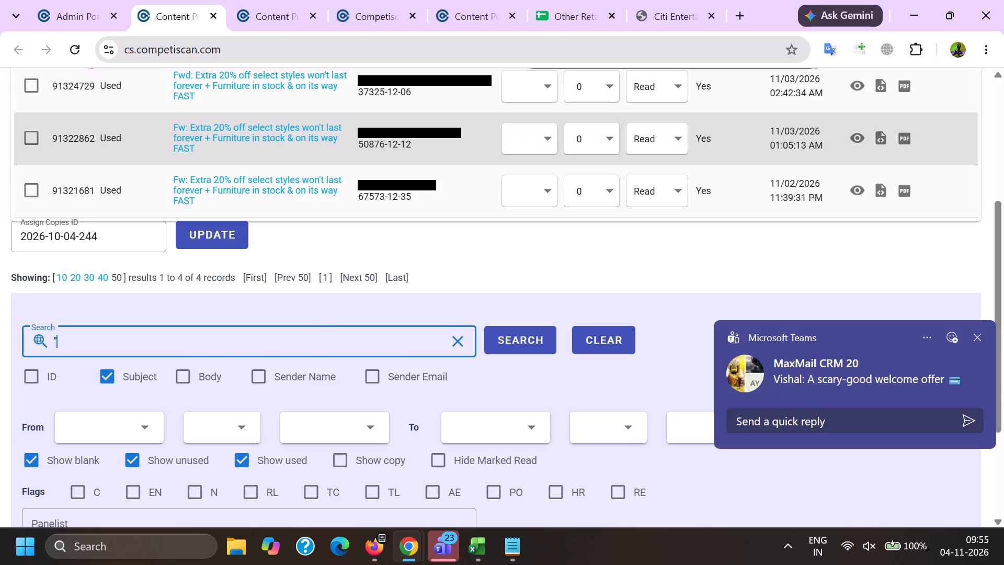
key("ctrl+v")
key("shift+quotedbl")
key("Return")
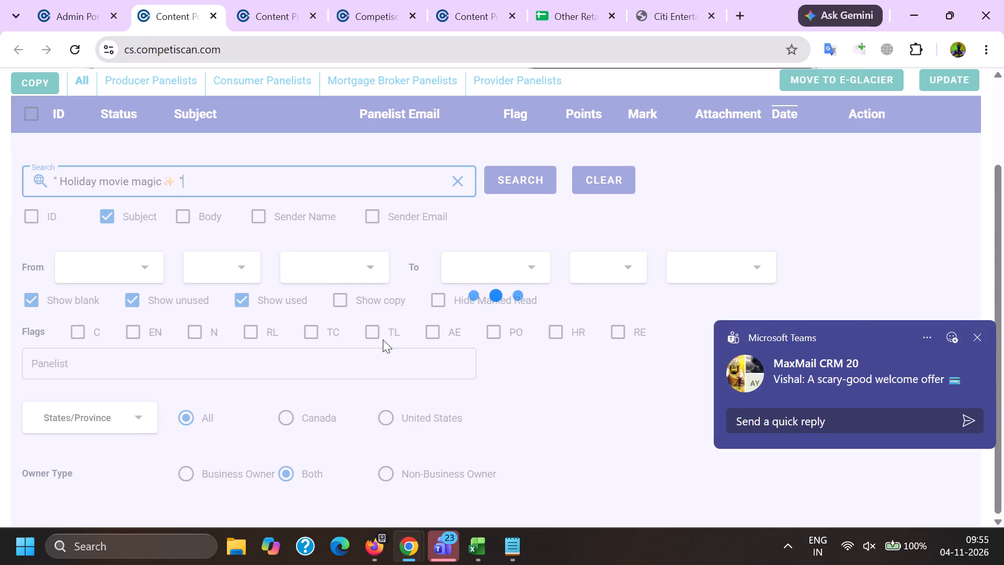
Preview unread "Holiday movie magic✨" email 91341343 and examine its sender and content.
scroll(277, 353, "down", 1)
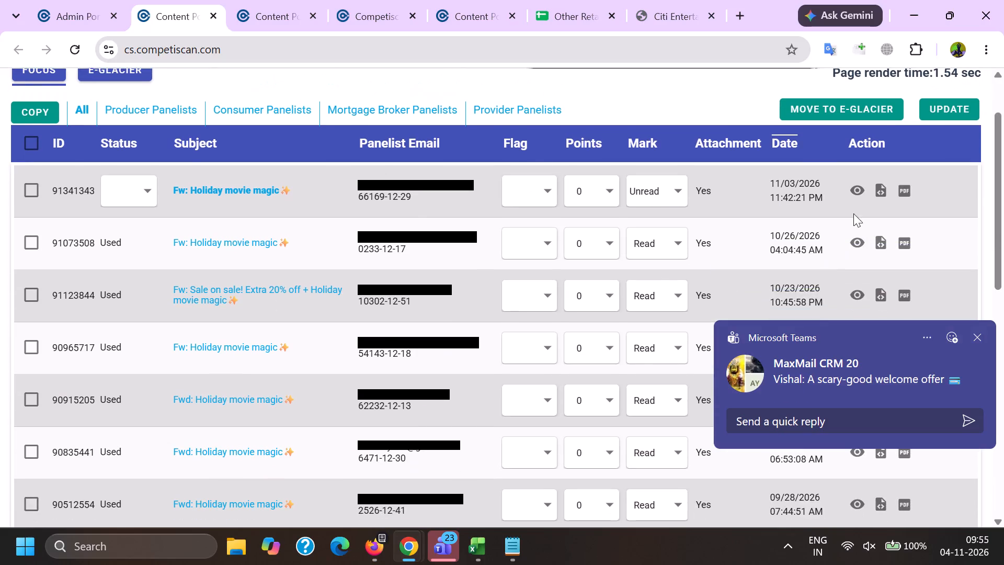
left_click(853, 185)
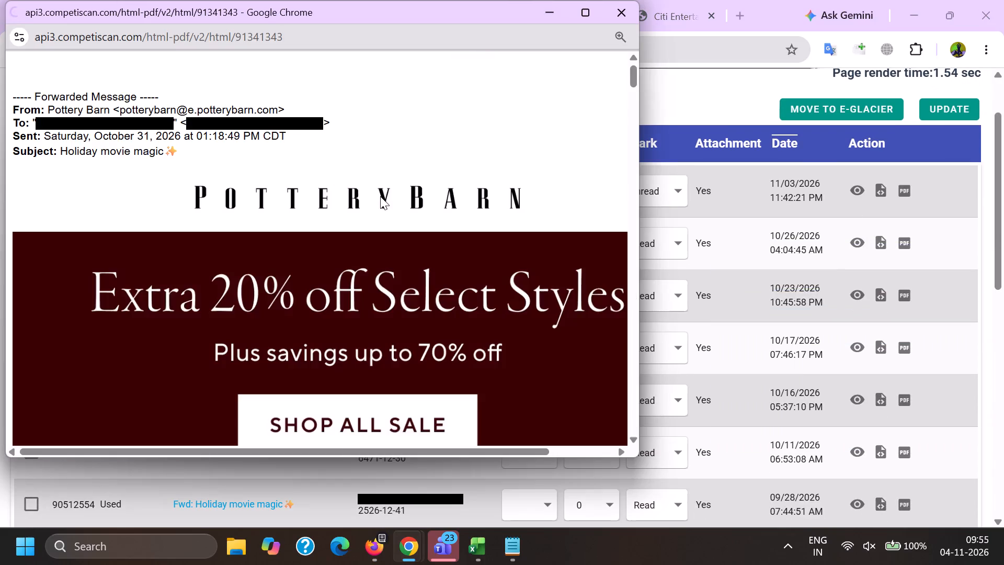
scroll(380, 196, "down", 5)
scroll(383, 211, "up", 1)
scroll(384, 216, "down", 15)
scroll(409, 226, "up", 1)
scroll(412, 228, "down", 20)
scroll(412, 228, "down", 3)
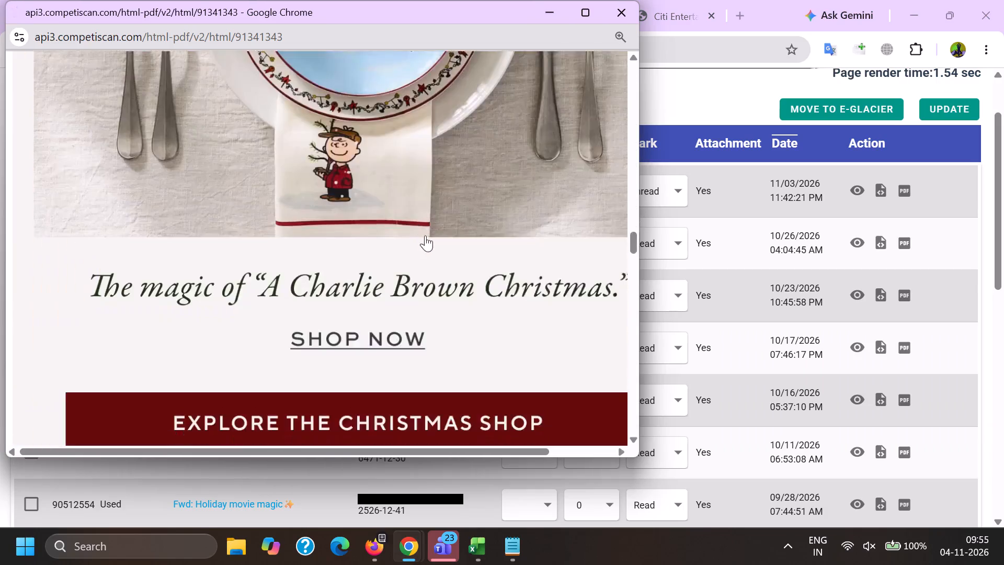
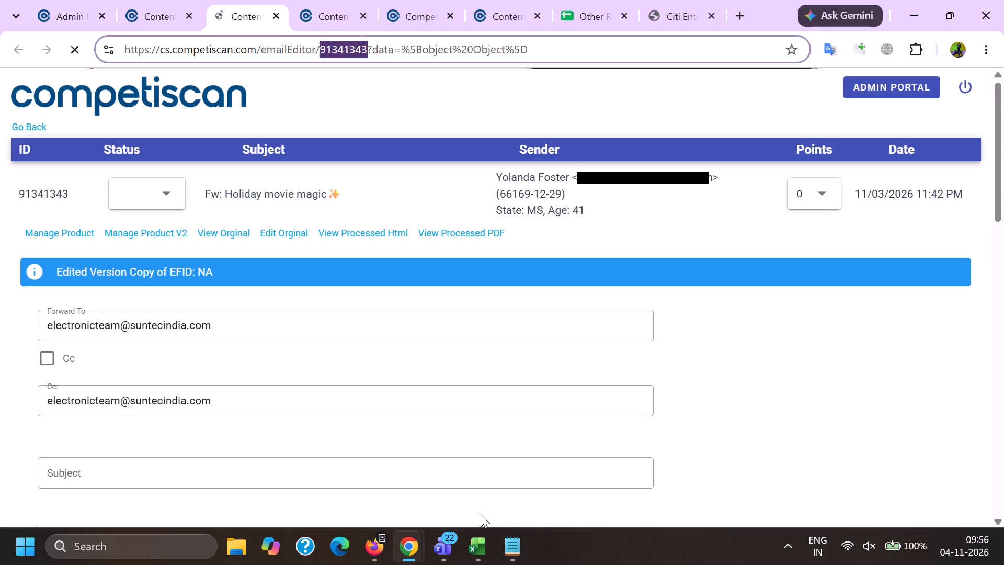
left_click(100, 305)
key("ctrl+v")
left_click(163, 302)
key("c")
key("c")
key("Right")
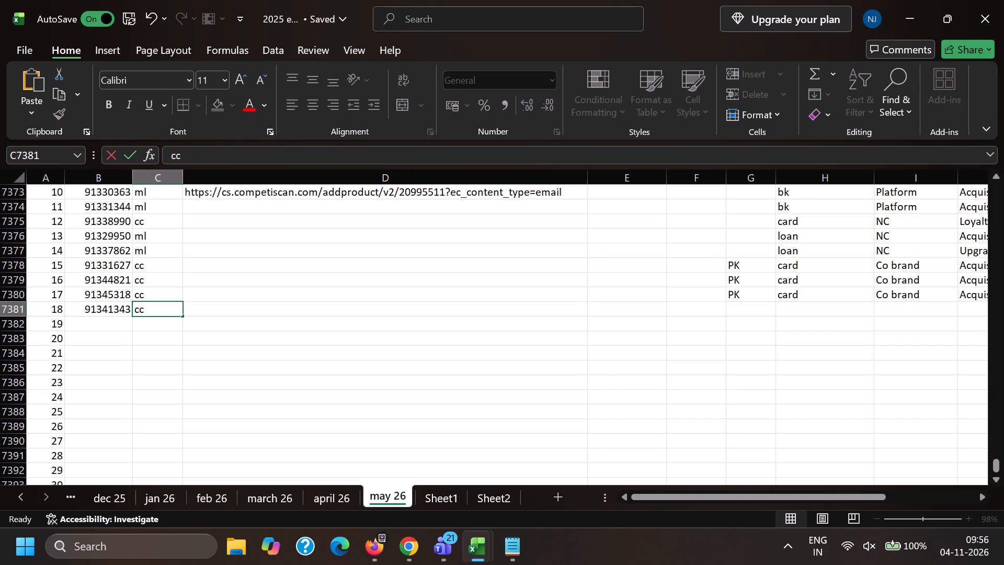
key("Right")
key("Right")
key("Right")
type("PB")
key("Right")
key("c")
key("Right")
key("c")
key("Right")
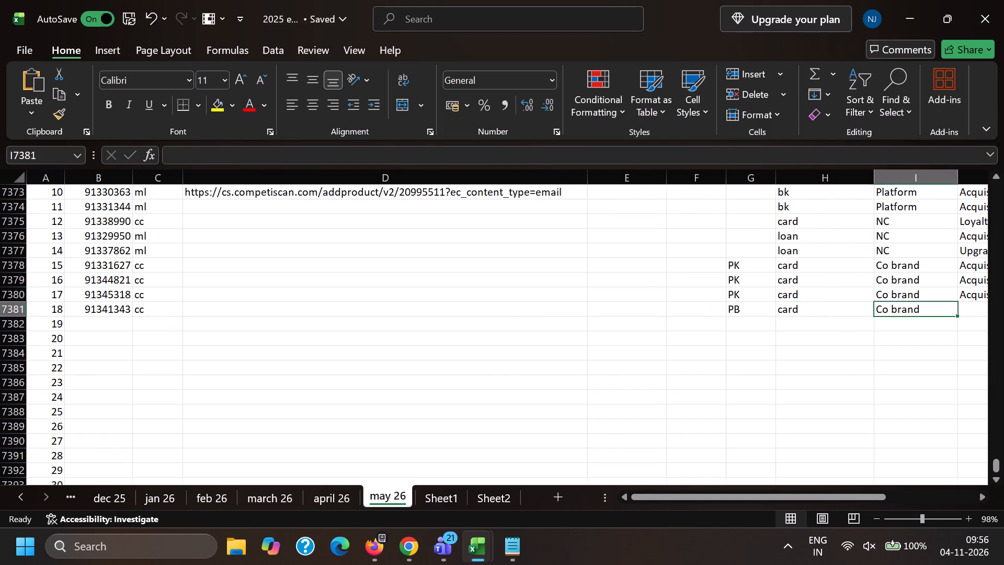
key("a")
key("Left")
key("Left")
key("Left")
key("Left")
key("Left")
key("Left")
key("Left")
key("Left")
key("Left")
key("Left")
key("Left")
key("Left")
key("Left")
key("Left")
key("Left")
key("Left")
key("Left")
key("alt+Tab")
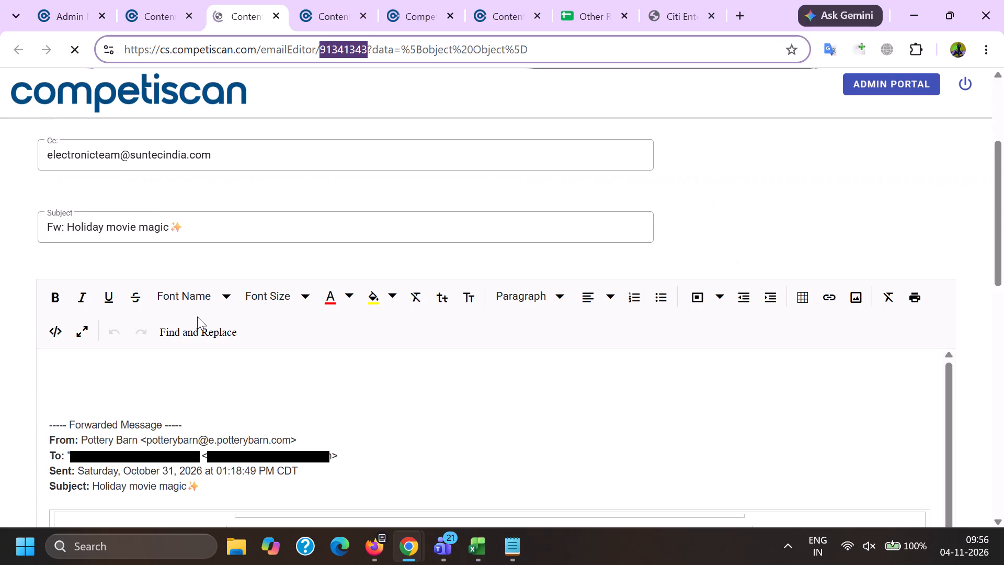
scroll(185, 298, "down", 1)
left_click_drag(201, 349, 0, 290)
key("BackSpace")
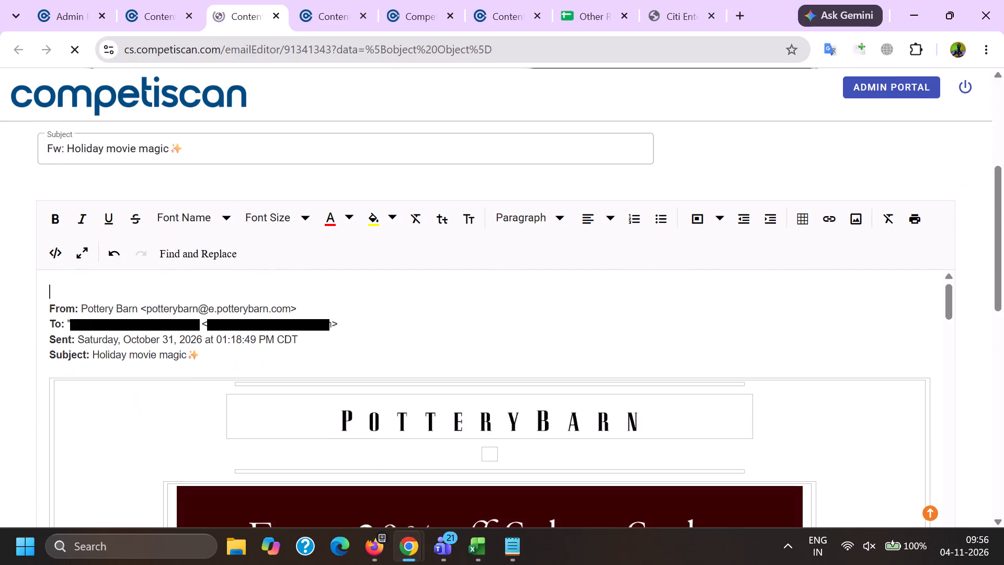
left_click_drag(141, 313, 396, 324)
key("BackSpace")
Preview the used "Holiday movie magic✨" emails 91073508, 90965717, 90915205 and 90835441 to compare their content.
left_click(182, 0)
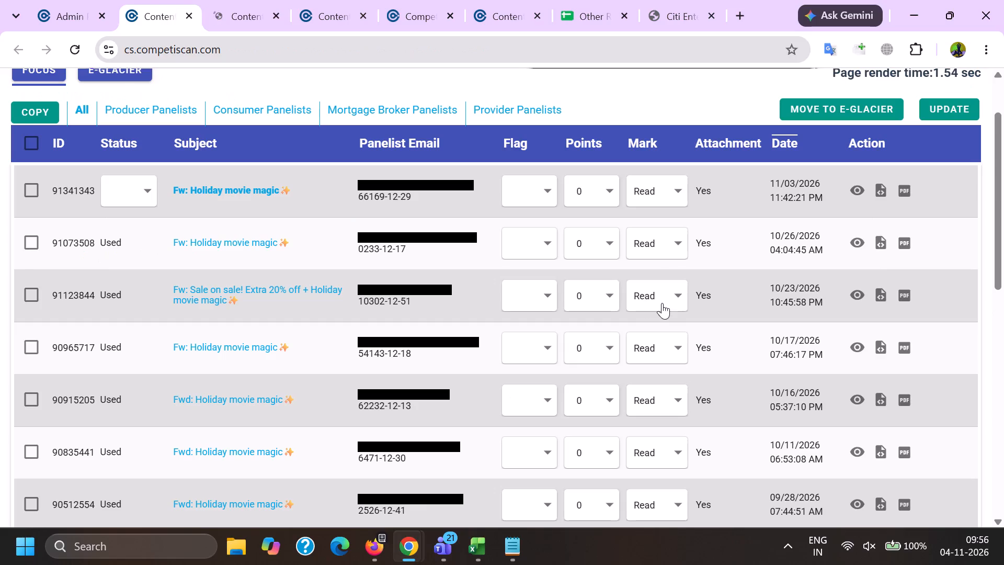
left_click(862, 235)
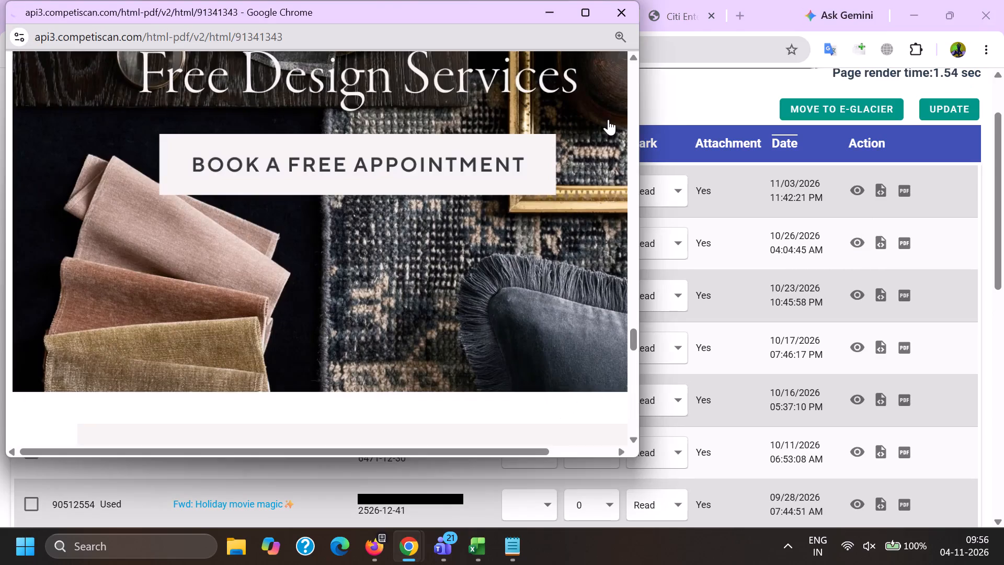
left_click_drag(634, 76, 633, 321)
key("BackSpace")
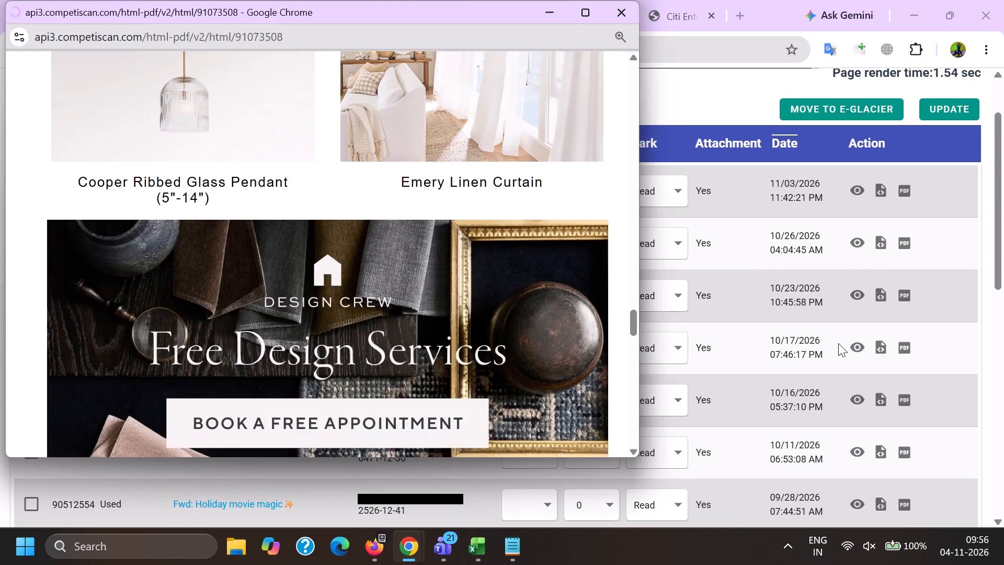
left_click(858, 351)
left_click_drag(632, 80, 632, 349)
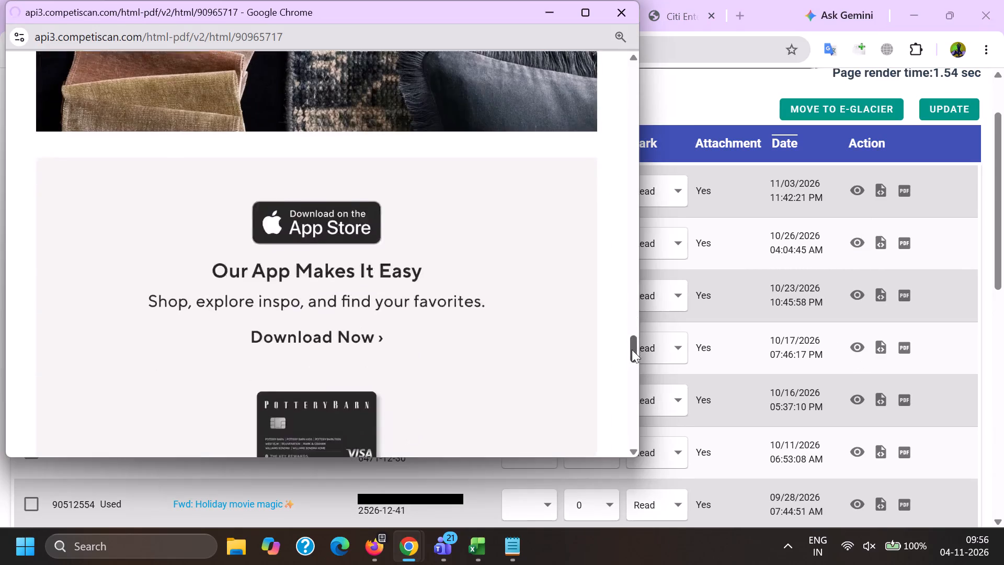
left_click_drag(632, 349, 623, 262)
key("BackSpace")
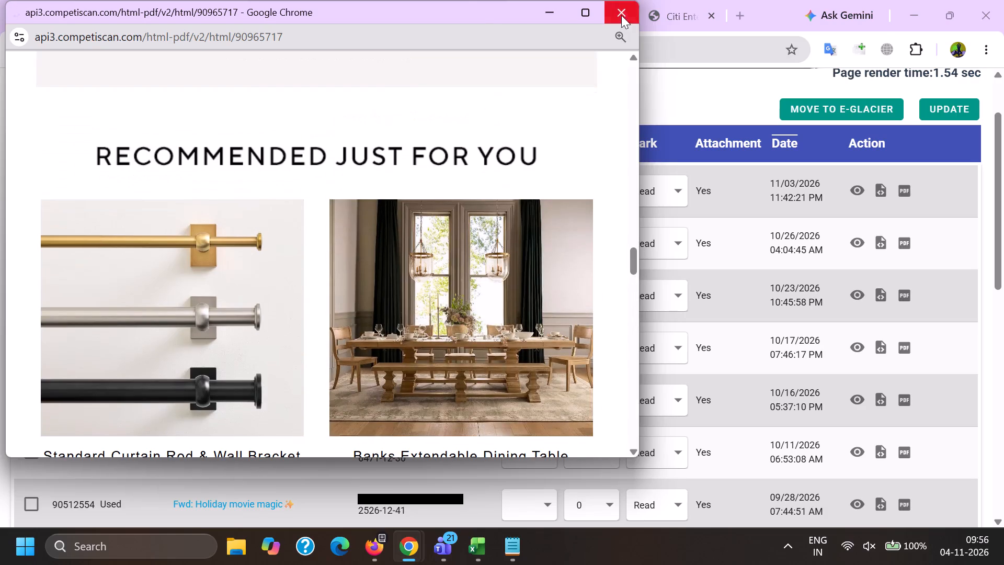
left_click(621, 15)
left_click(852, 403)
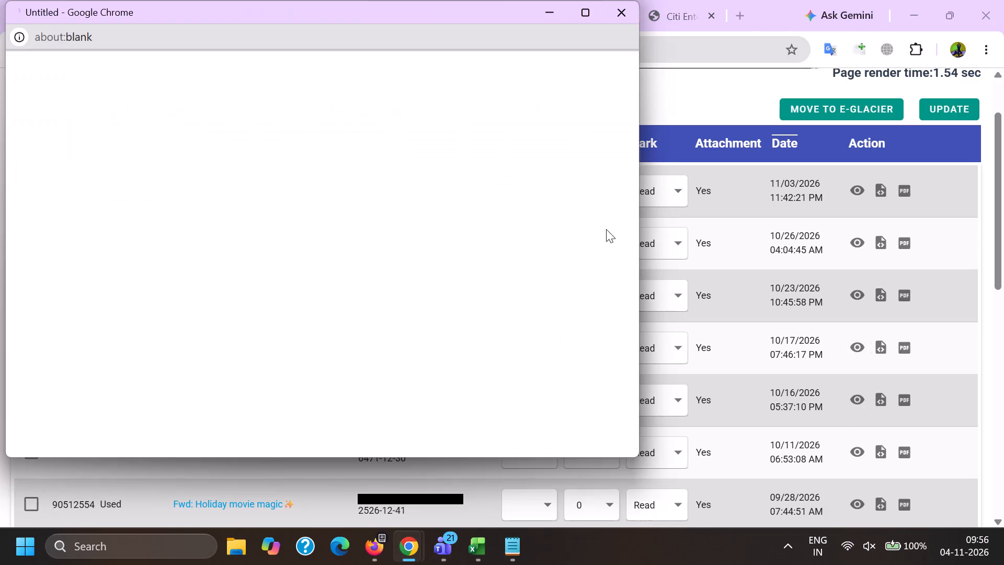
left_click_drag(629, 71, 642, 337)
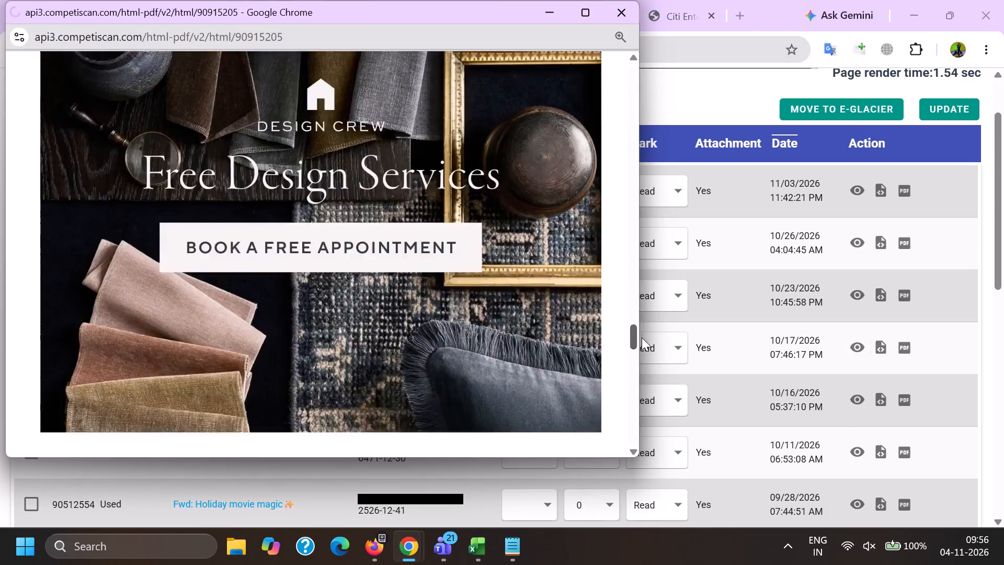
left_click_drag(642, 337, 628, 255)
key("BackSpace")
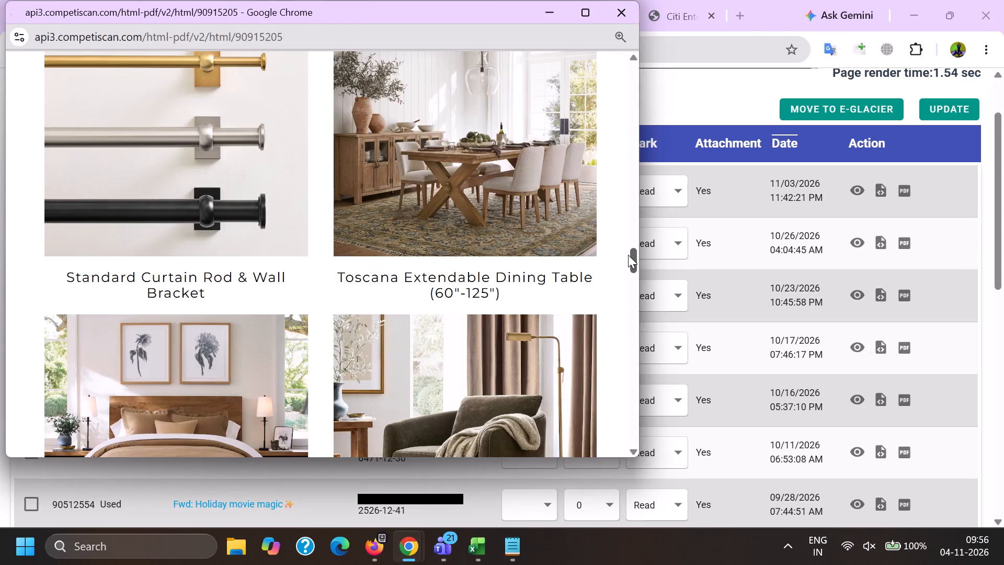
left_click(622, 13)
left_click(858, 450)
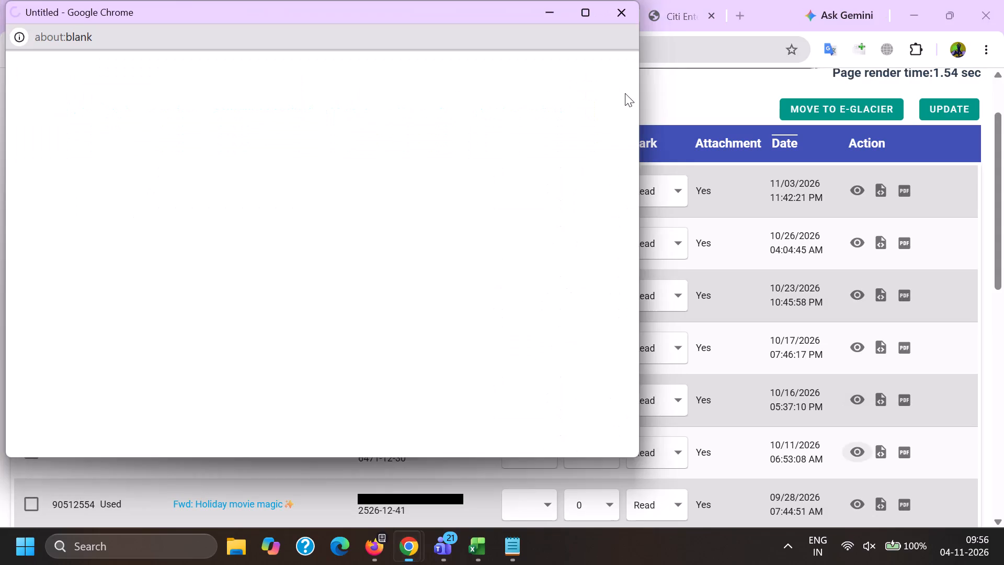
left_click_drag(634, 75, 634, 299)
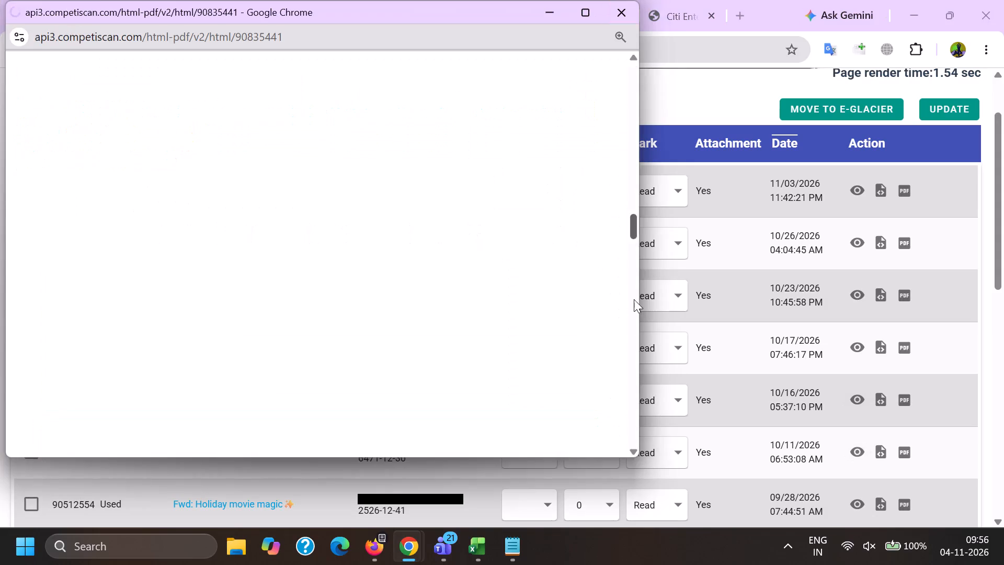
left_click_drag(634, 299, 612, 273)
key("alt+Tab")
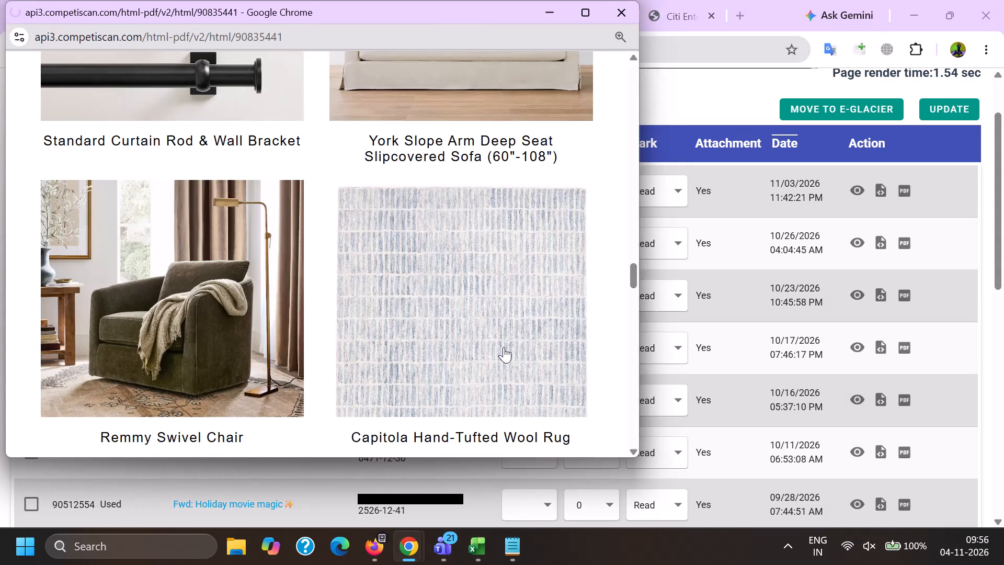
In the editor for email 91341343, remove the links from the Free Design Services banner and the app download block.
left_click(222, 0)
scroll(314, 123, "down", 20)
scroll(314, 123, "down", 2)
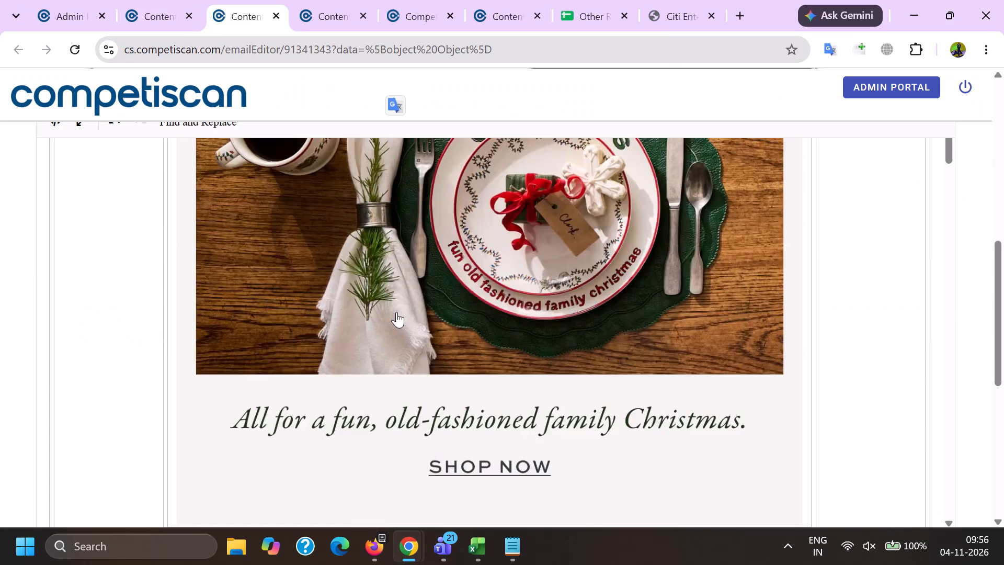
scroll(396, 312, "down", 13)
scroll(398, 288, "up", 1)
scroll(398, 288, "down", 20)
scroll(398, 288, "down", 4)
scroll(433, 309, "up", 1)
scroll(433, 309, "down", 6)
scroll(412, 400, "up", 4)
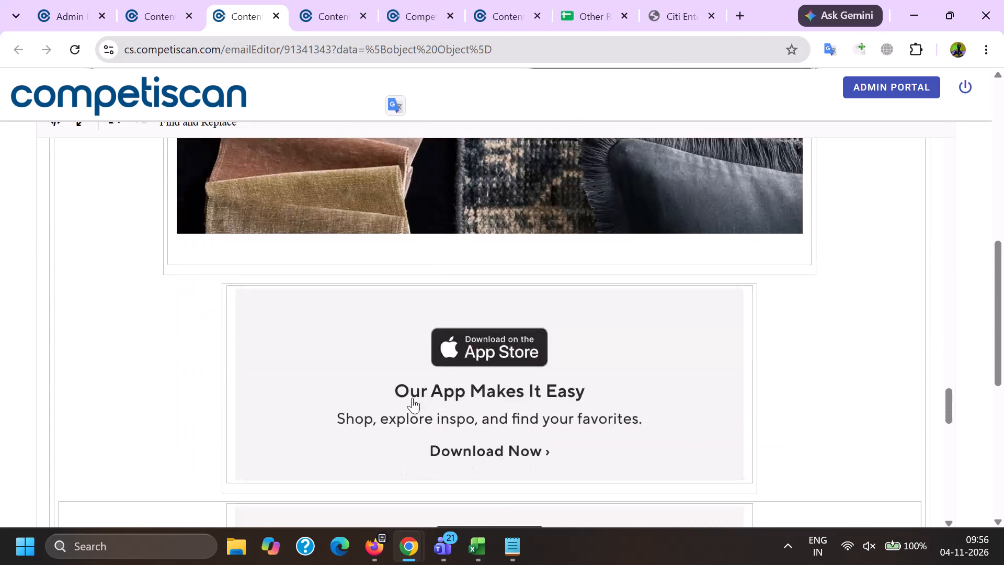
scroll(412, 398, "up", 1)
left_click(411, 387)
left_click(453, 158)
scroll(457, 349, "down", 6)
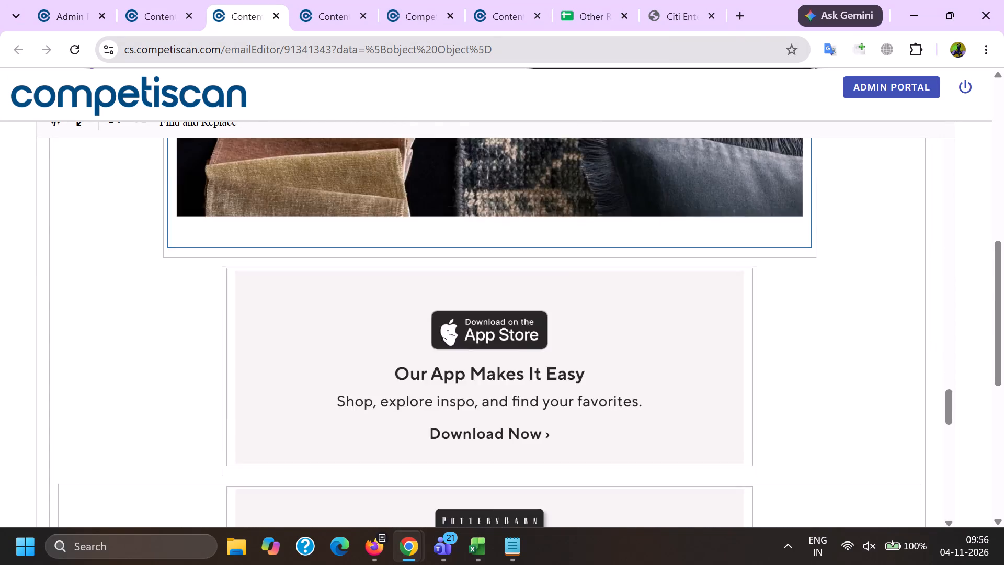
scroll(448, 330, "down", 3)
scroll(426, 428, "up", 4)
left_click(440, 357)
left_click(451, 244)
scroll(450, 267, "down", 2)
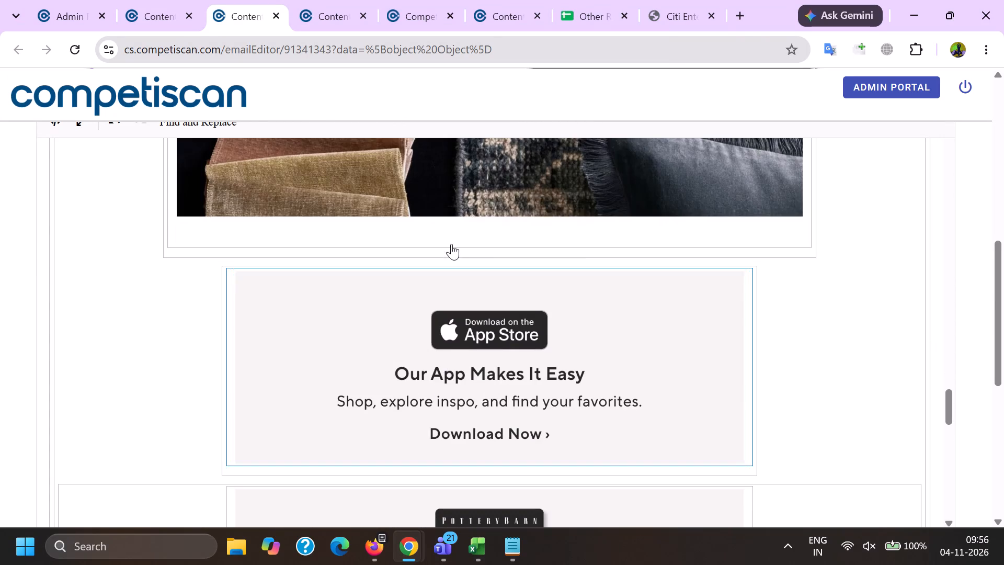
scroll(451, 244, "down", 8)
left_click(355, 298)
left_click(304, 219)
left_click(512, 273)
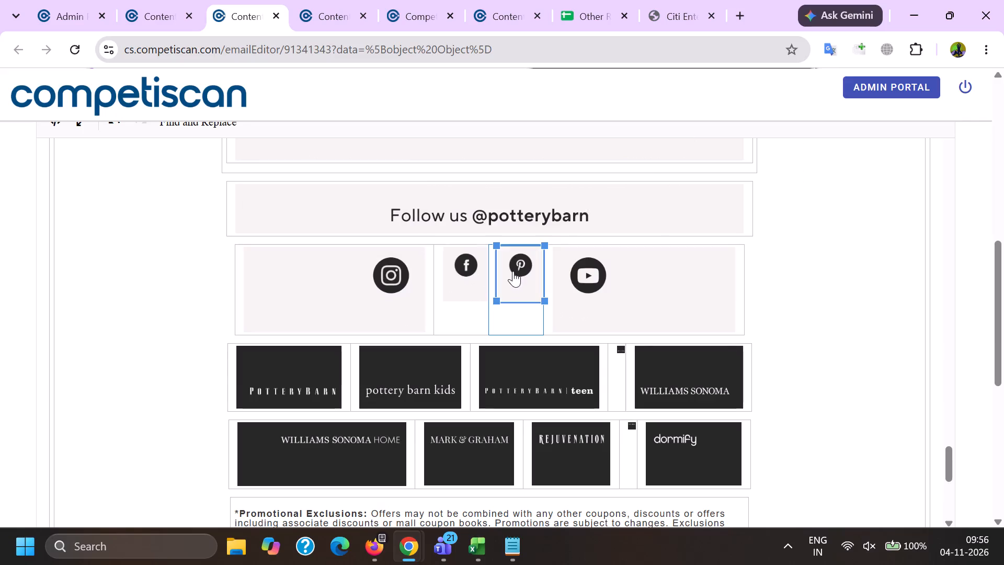
left_click(531, 227)
left_click(452, 265)
left_click(477, 230)
left_click(627, 287)
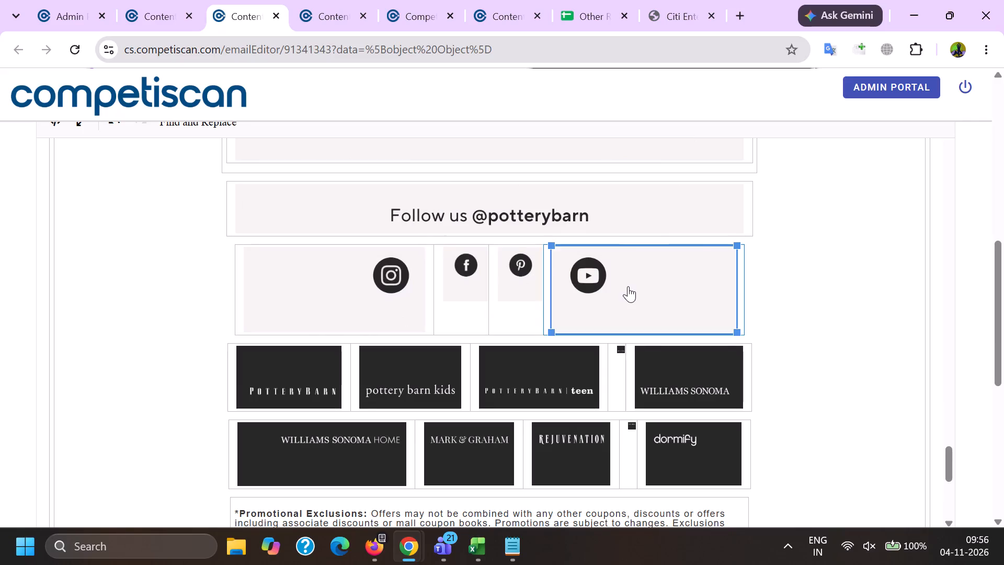
left_click(613, 225)
left_click(491, 209)
left_click(461, 169)
Delete the recipient's address after "This message was sent to:" and the sender's address from the delivery note in the footer.
scroll(461, 178, "down", 8)
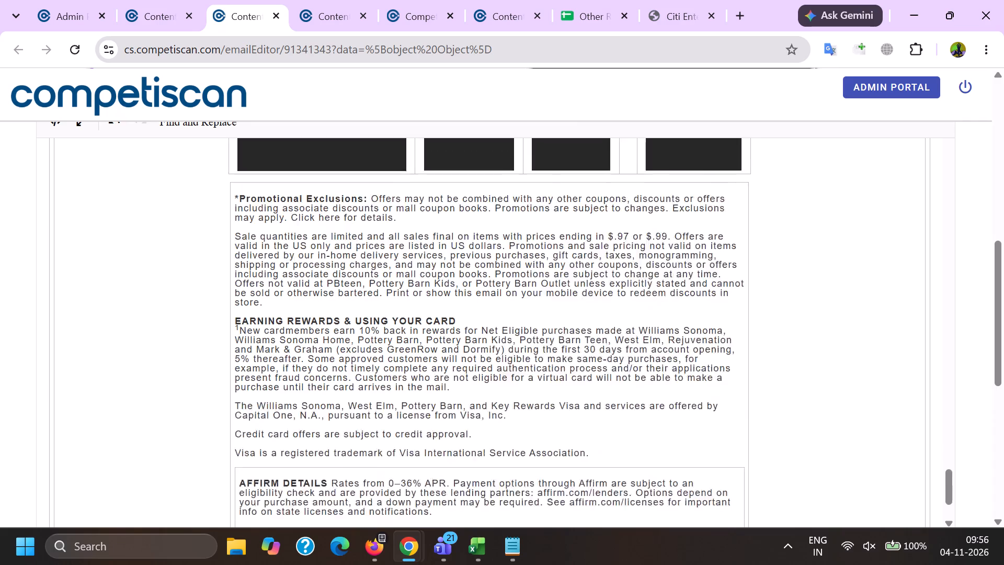
scroll(447, 295, "down", 1)
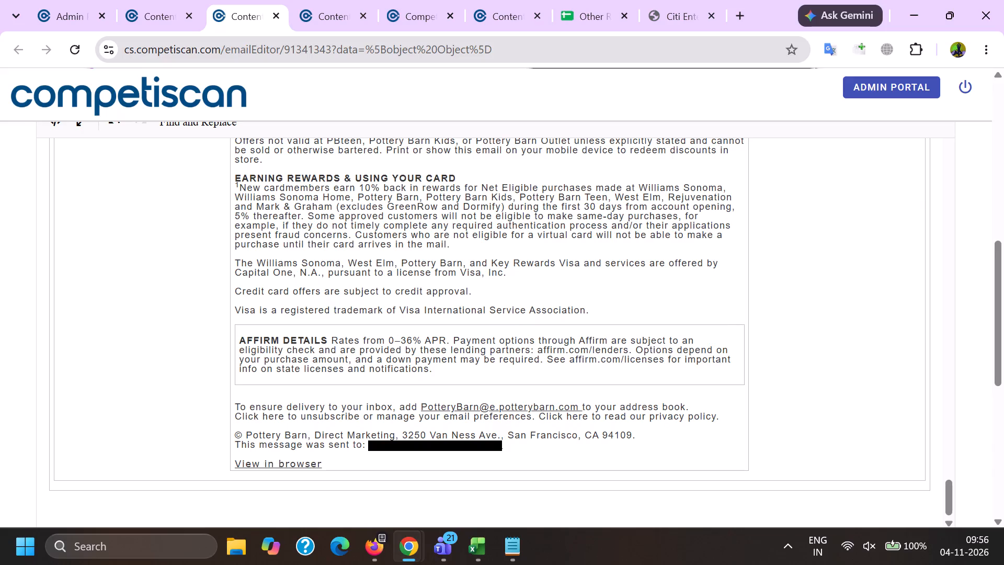
scroll(318, 399, "down", 1)
left_click_drag(366, 366, 509, 367)
key("BackSpace")
left_click_drag(421, 327, 557, 332)
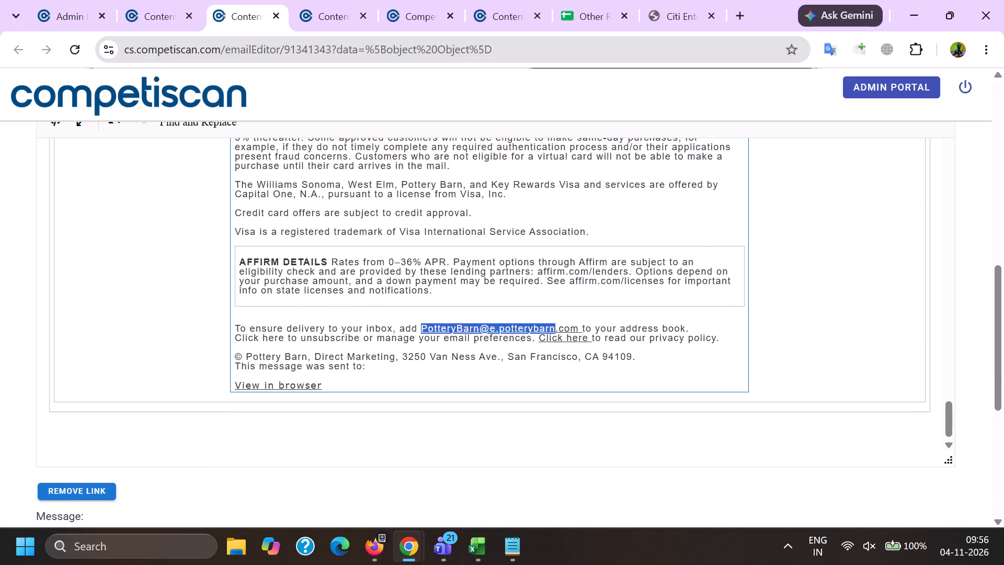
left_click_drag(557, 332, 581, 330)
key("BackSpace")
Remove the links from the footer's "Click here" unsubscribe text and "View in browser".
left_click(270, 342)
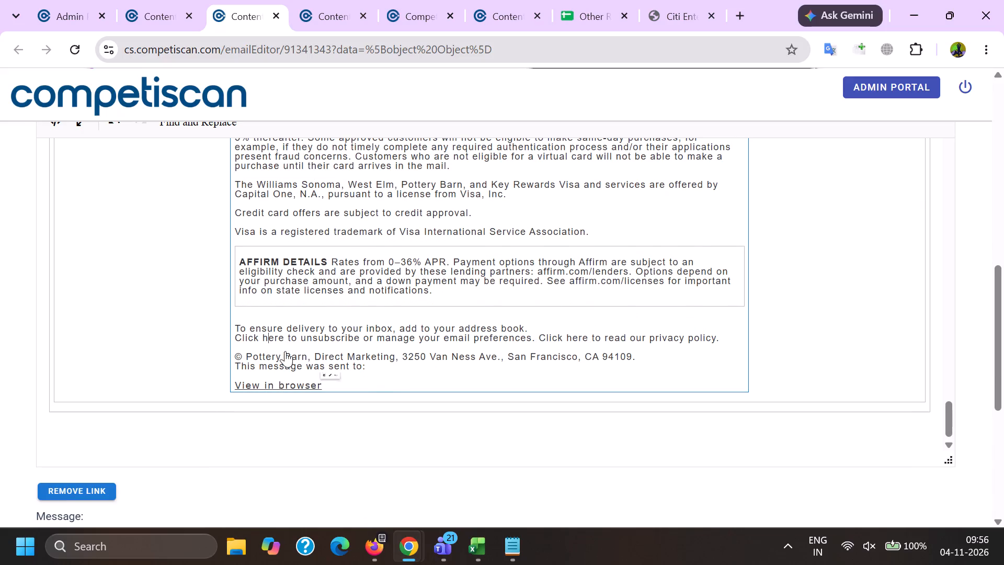
left_click(352, 371)
left_click(282, 387)
left_click(372, 418)
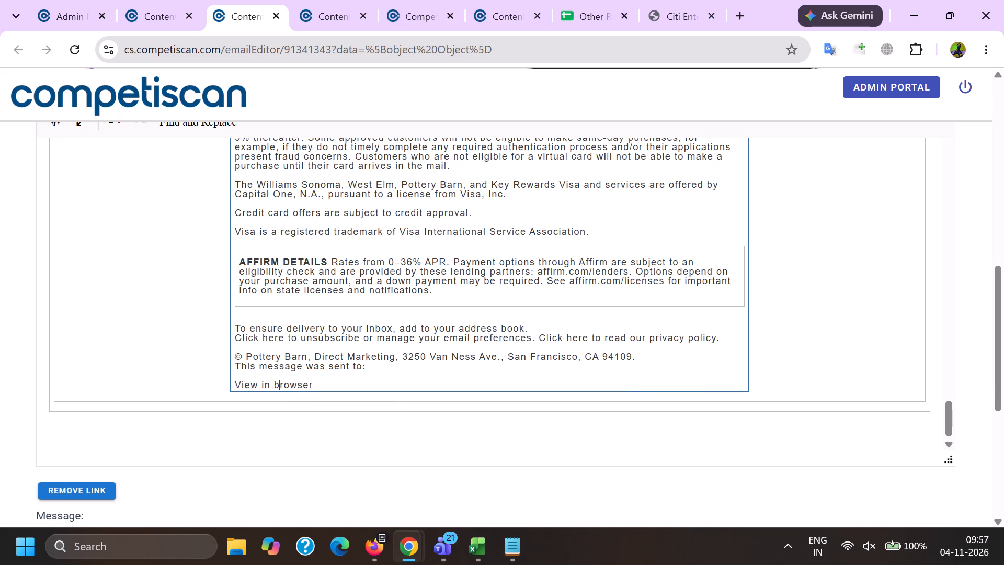
Save the product info for the cleaned email 91341343.
scroll(356, 307, "down", 9)
left_click(370, 401)
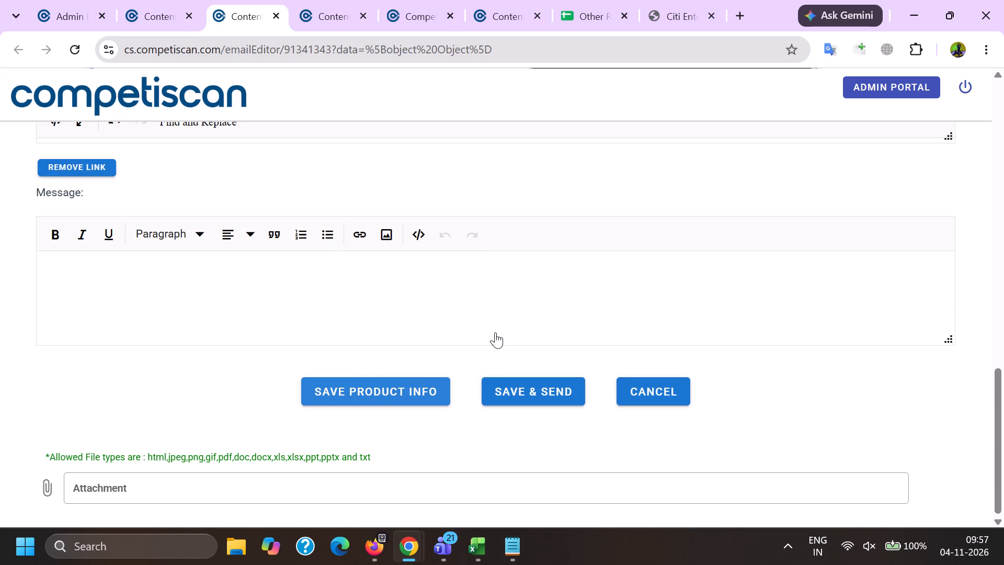
left_click(408, 384)
left_click(516, 329)
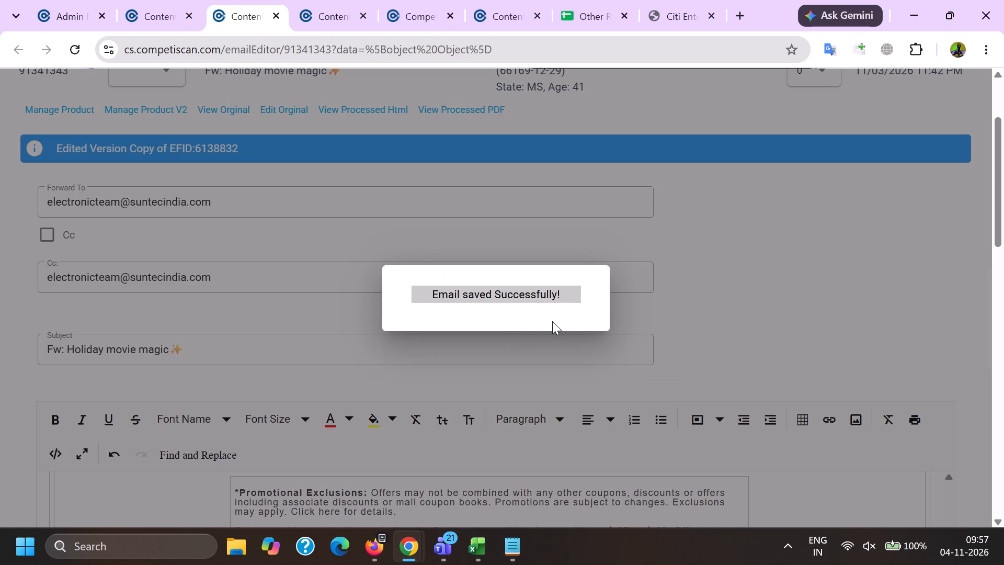
Open the product form for email 91341343 and copy the sender name "Pottery Barn" from the editor's From line.
left_click(0, 405)
left_click(58, 111)
key("alt+Tab")
scroll(65, 135, "down", 3)
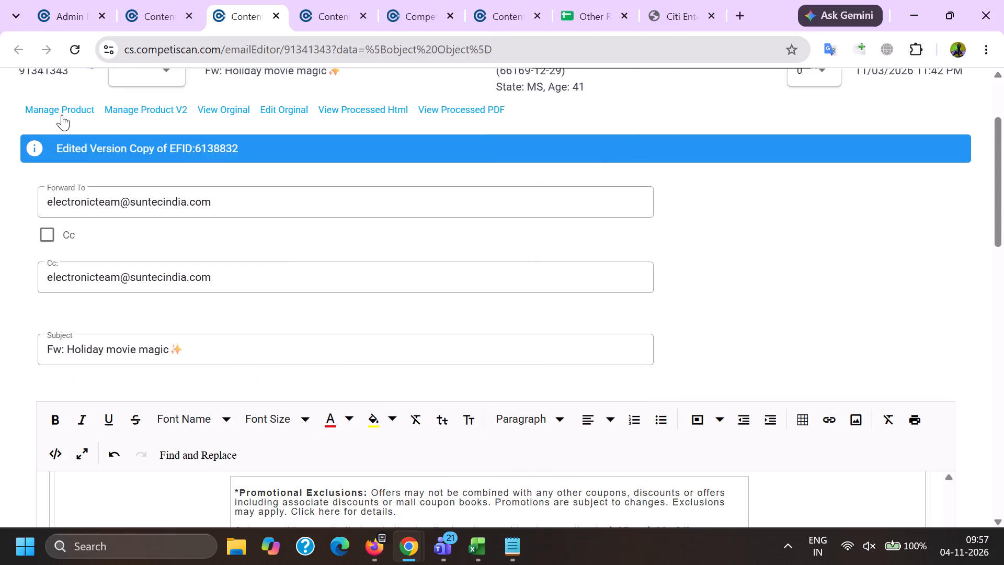
left_click(111, 355)
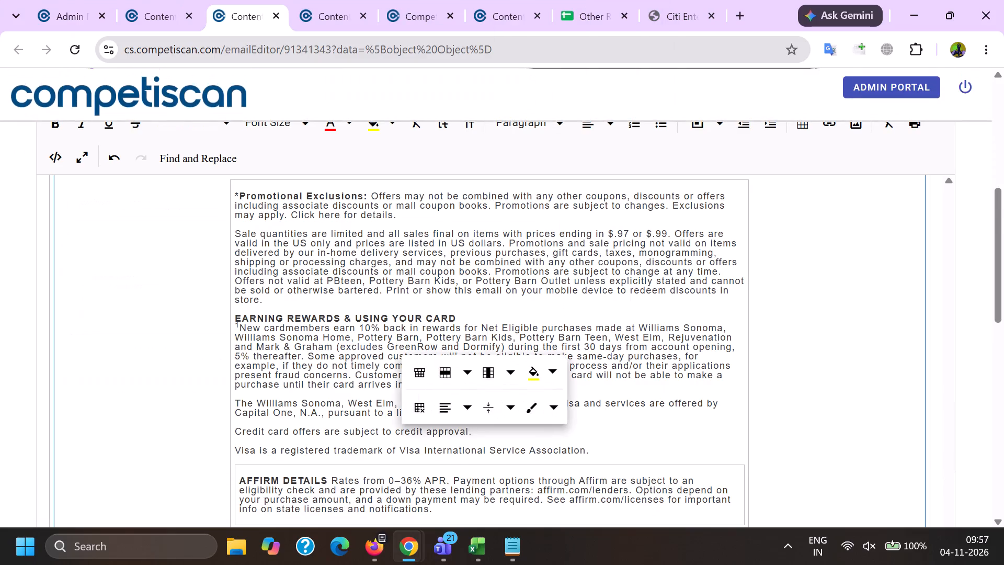
key("Page_Up")
key("Page_Up")
key("Page_Up")
key("Page_Up")
key("Page_Up")
key("Page_Up")
key("Page_Up")
key("Page_Up")
key("Page_Up")
key("Page_Up")
key("Page_Up")
key("Page_Up")
key("Page_Up")
key("Page_Up")
key("Page_Up")
key("Page_Up")
key("Page_Up")
key("Page_Up")
key("Page_Up")
key("Page_Up")
scroll(129, 229, "down", 4)
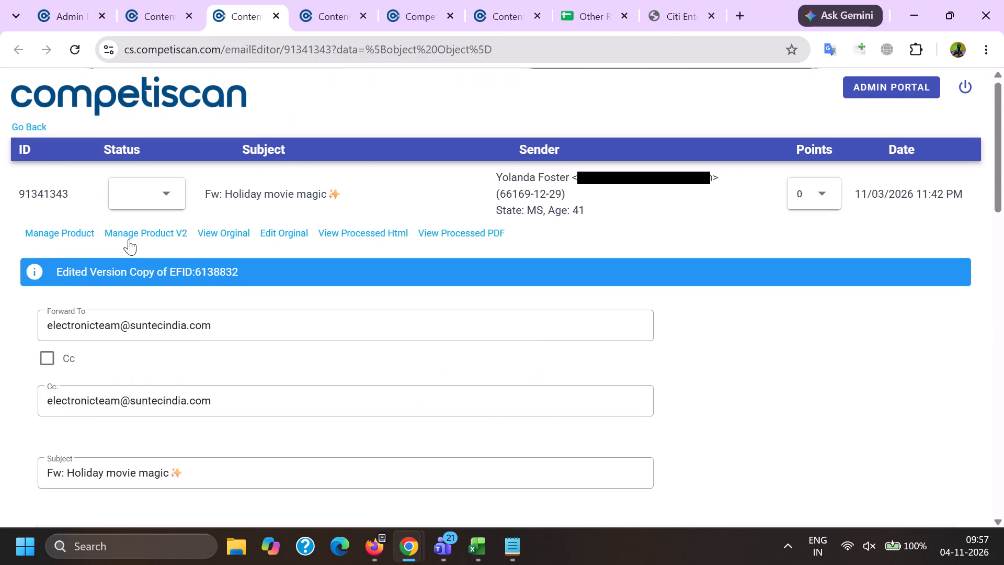
double_click(100, 264)
left_click(121, 262, "shift")
key("ctrl+c")
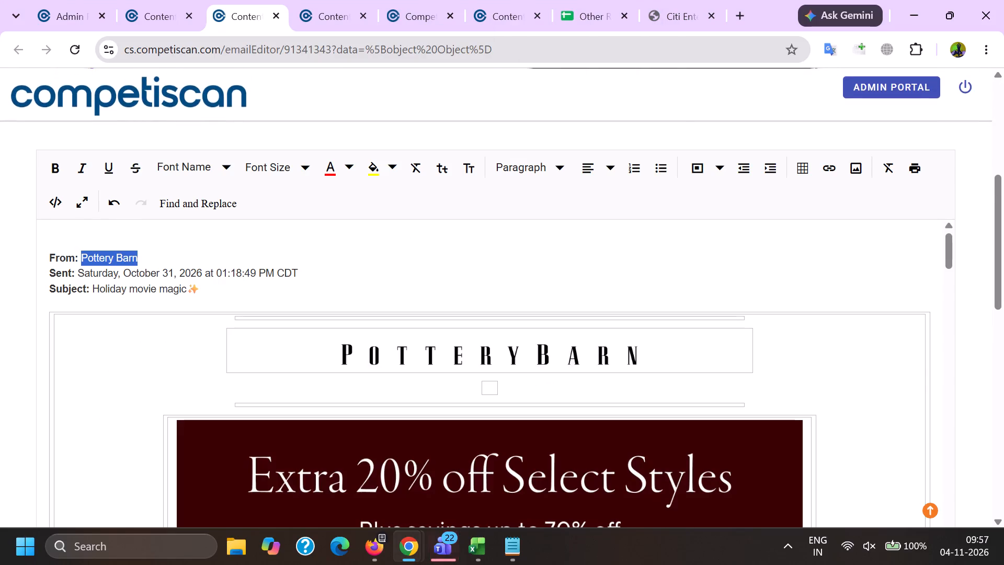
Remove the company apc-na from the product form of email 91341343.
key("alt+Tab")
scroll(275, 186, "down", 5)
left_click(307, 278)
left_click(312, 288)
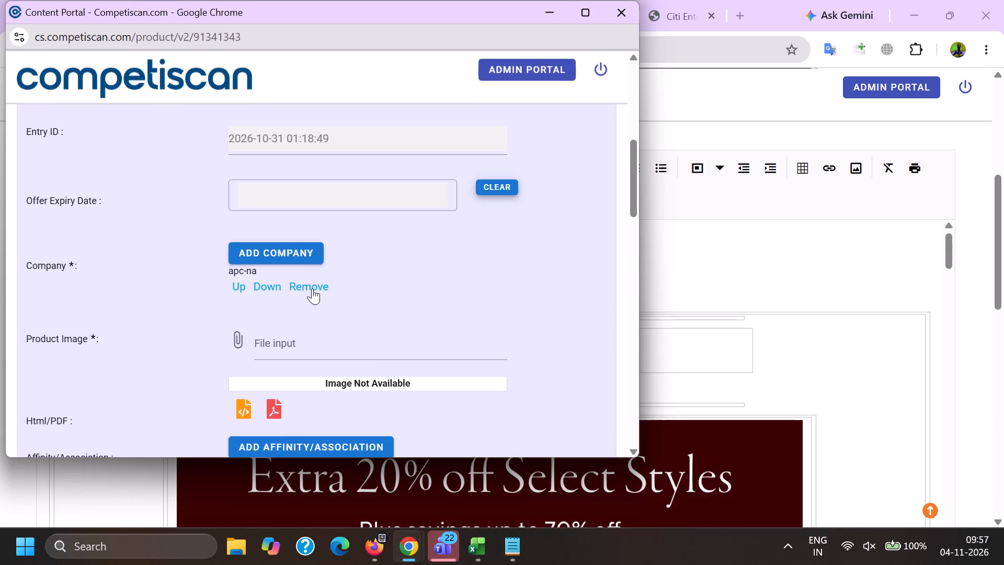
Add the company Capital One to the product form and apply its product image.
left_click(297, 253)
key("c")
key("a")
type("PI")
key("t")
key("a")
key("l")
key("space")
type("ON")
key("e")
scroll(298, 250, "down", 3)
left_click(303, 175)
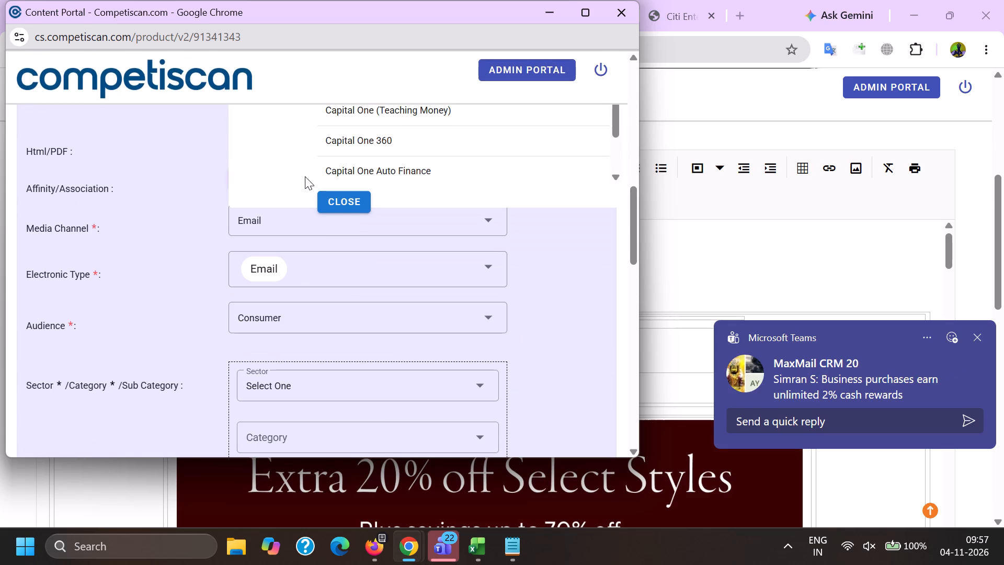
scroll(334, 321, "up", 3)
left_click(341, 325)
left_click(289, 291)
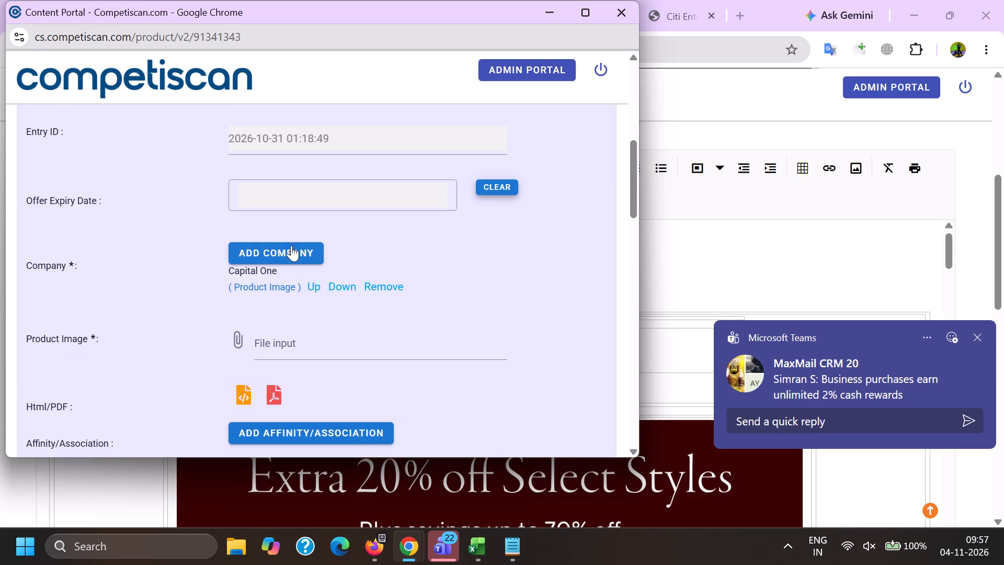
Add the company Affirm and search the affinity/association field for Pottery Barn.
left_click(290, 245)
key("a")
type("FFI")
key("r")
key("m")
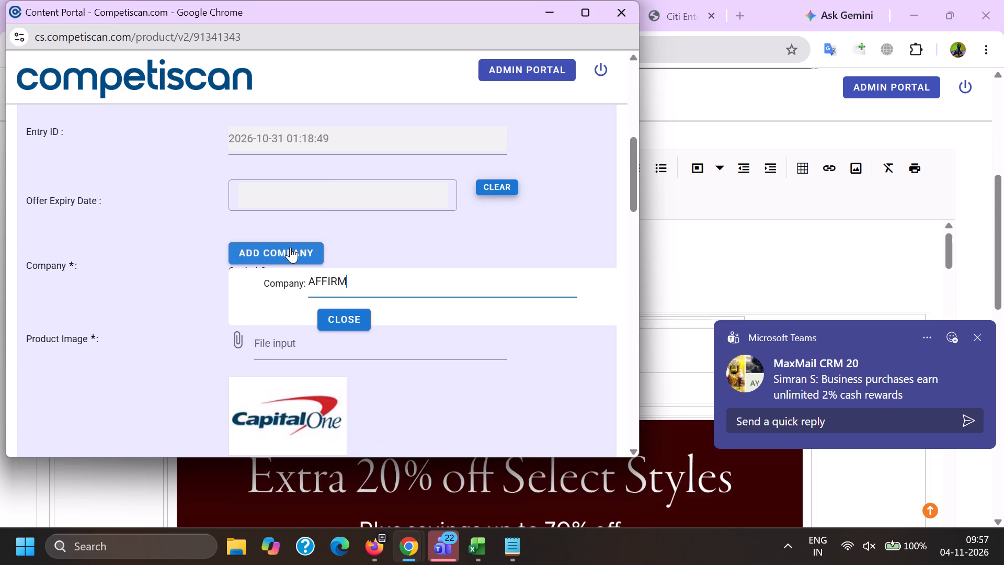
scroll(290, 246, "down", 2)
left_click(334, 368)
left_click(330, 359)
left_click(372, 373)
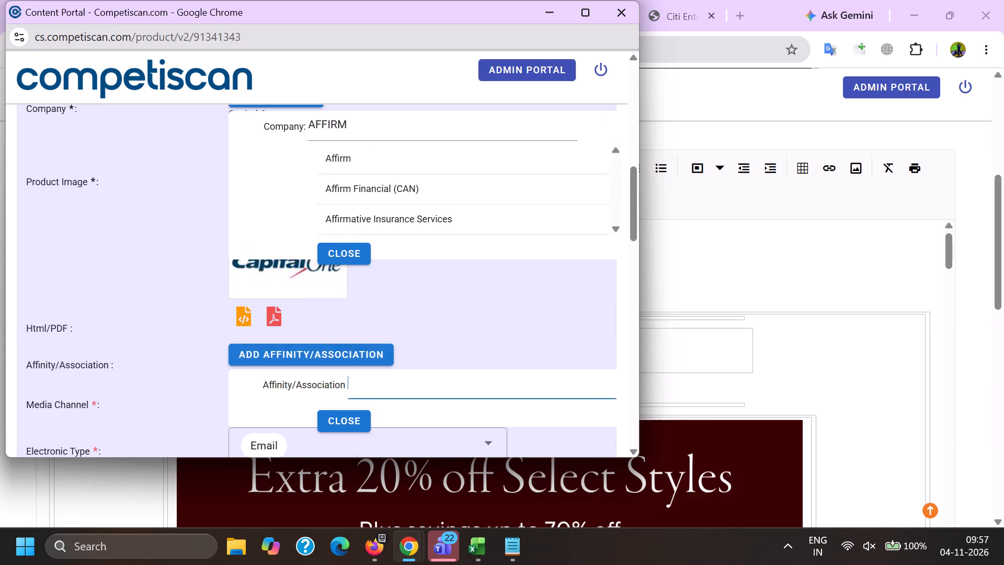
key("ctrl+v")
scroll(367, 377, "up", 3)
left_click(348, 401)
Add the company Pottery Barn using the copied sender name.
left_click(294, 321)
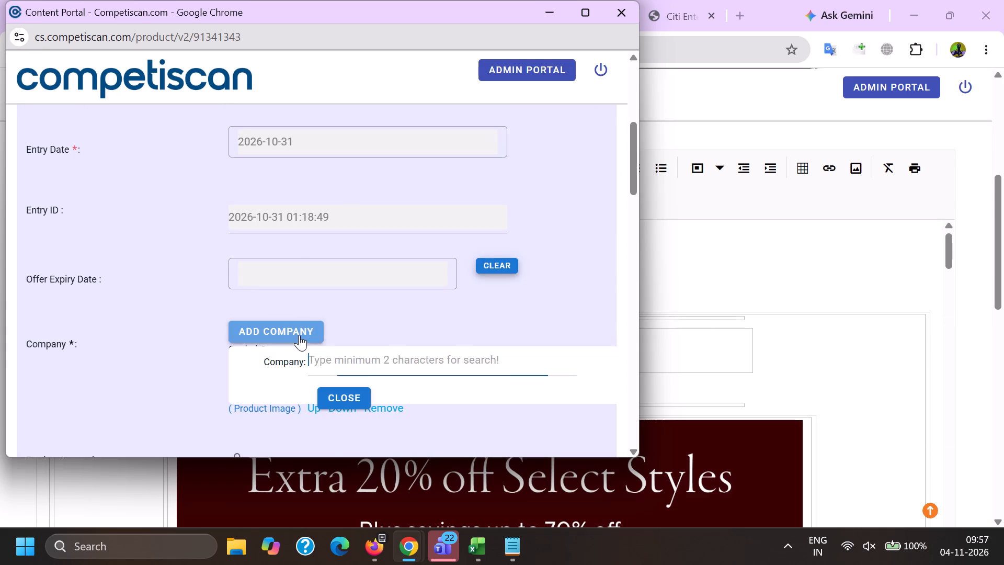
key("ctrl+v")
scroll(289, 228, "down", 1)
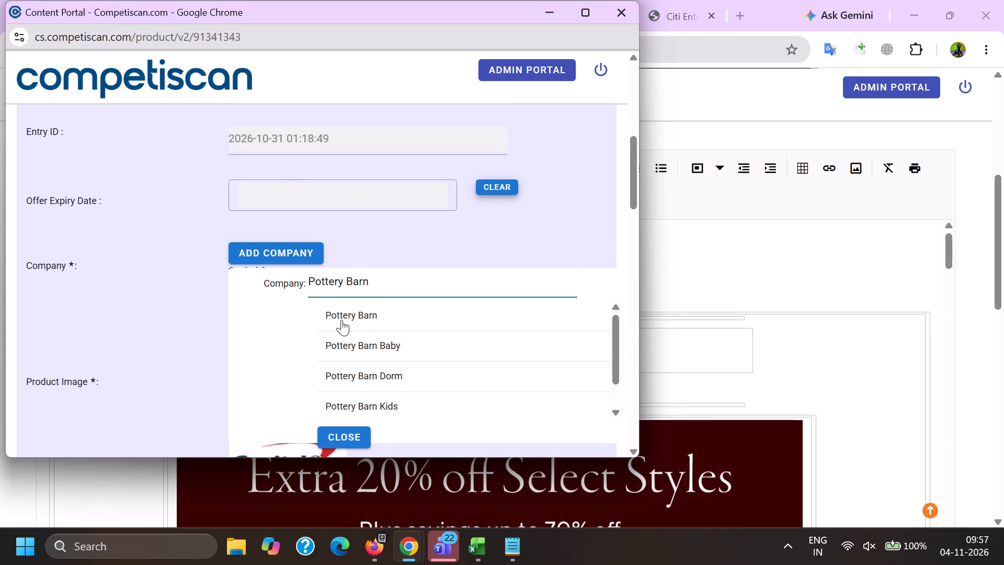
left_click(341, 319)
Move Pottery Barn to the top of the company list and apply its product image.
left_click(317, 371)
left_click(307, 329)
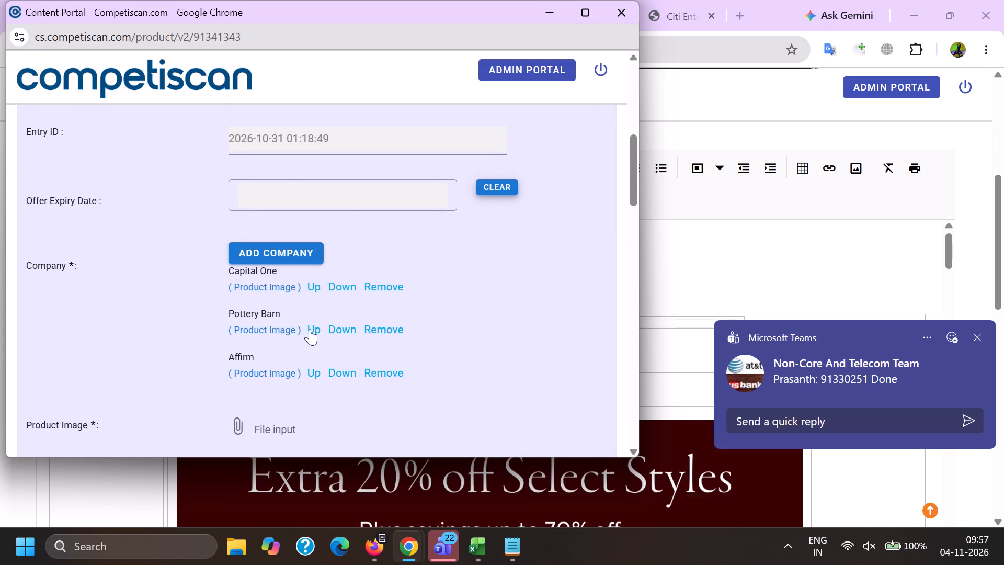
left_click(312, 330)
left_click(254, 288)
Select Pottery Barn (Retail) as the affinity/association.
scroll(258, 248, "down", 5)
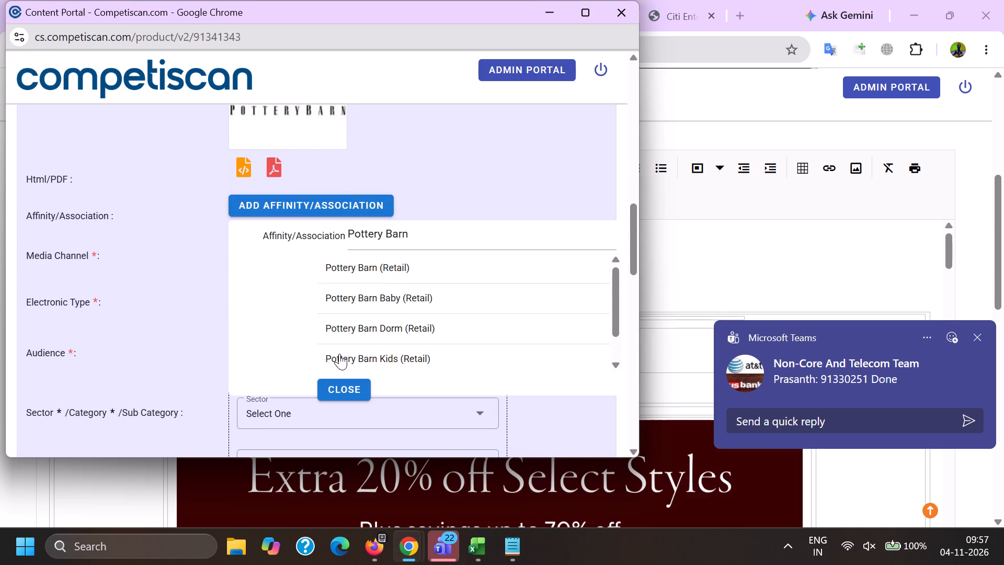
left_click(341, 270)
Set the sector to Retail, the category to Home Improvement and the sub category to Holiday Decorations.
scroll(309, 174, "down", 3)
left_click(292, 211)
scroll(292, 202, "down", 6)
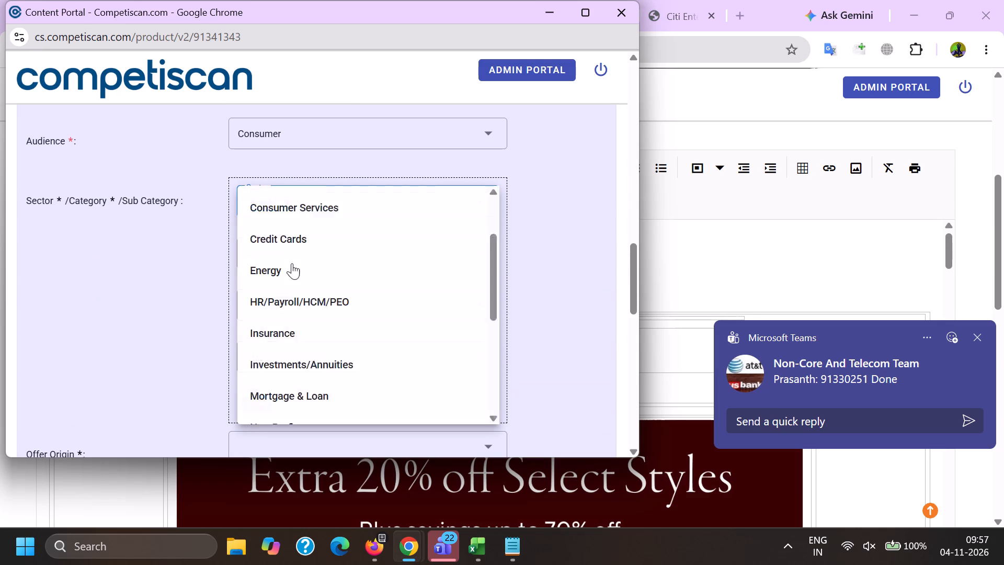
left_click(296, 273)
left_click_drag(200, 266, 239, 273)
left_click(334, 248)
scroll(325, 184, "down", 1)
scroll(321, 308, "down", 6)
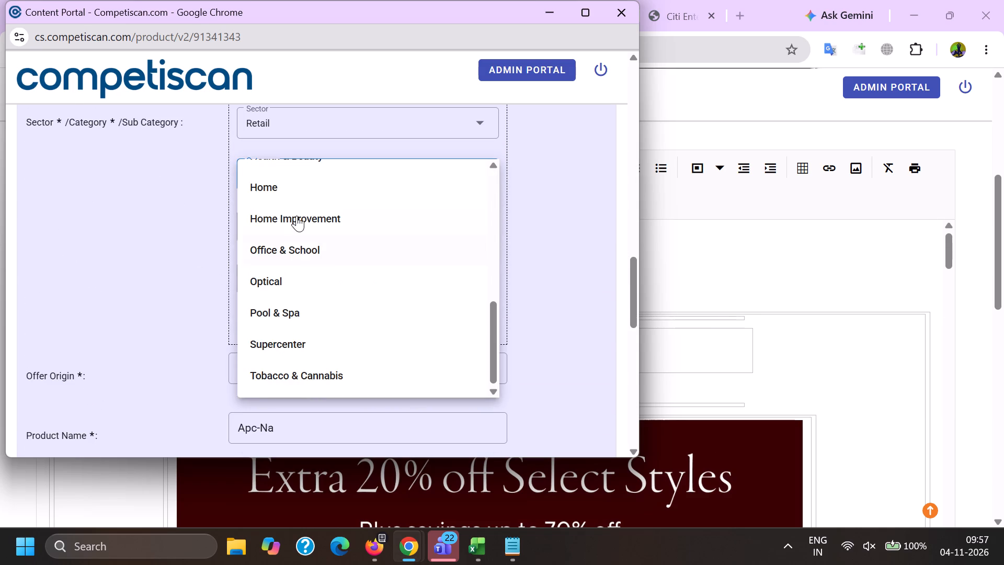
left_click(294, 221)
left_click(290, 234)
scroll(315, 161, "down", 1)
scroll(324, 276, "down", 6)
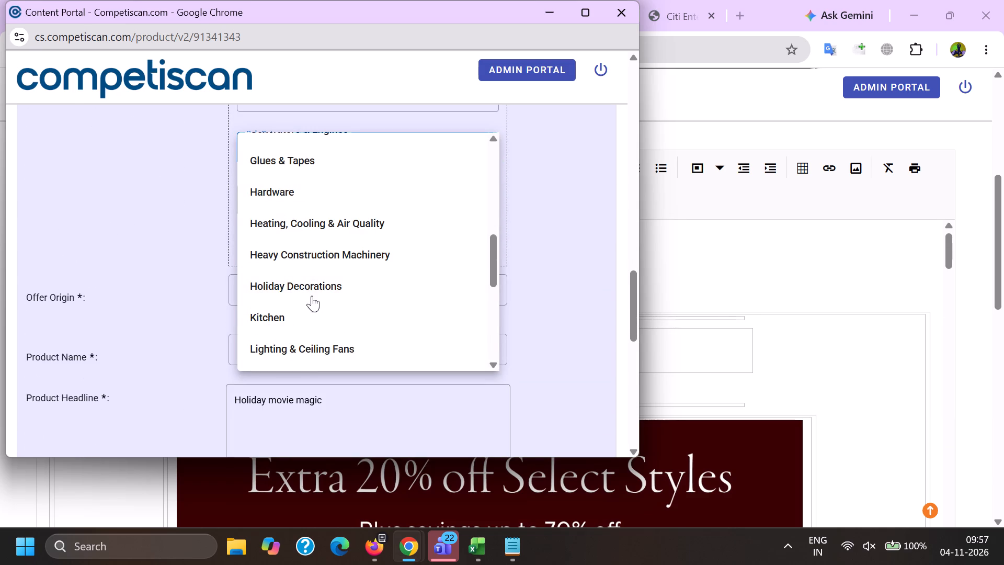
left_click(305, 285)
Choose Christmas Decorations as the sub sub category and add the Retail sector entry.
left_click_drag(204, 265, 235, 266)
left_click(293, 196)
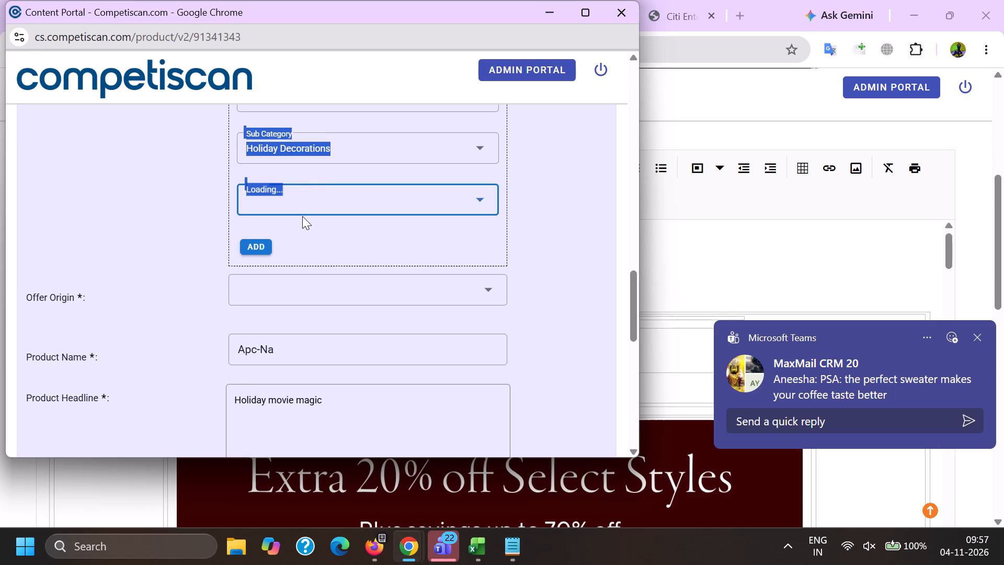
left_click(305, 207)
scroll(297, 312, "up", 6)
scroll(299, 274, "down", 5)
left_click(289, 282)
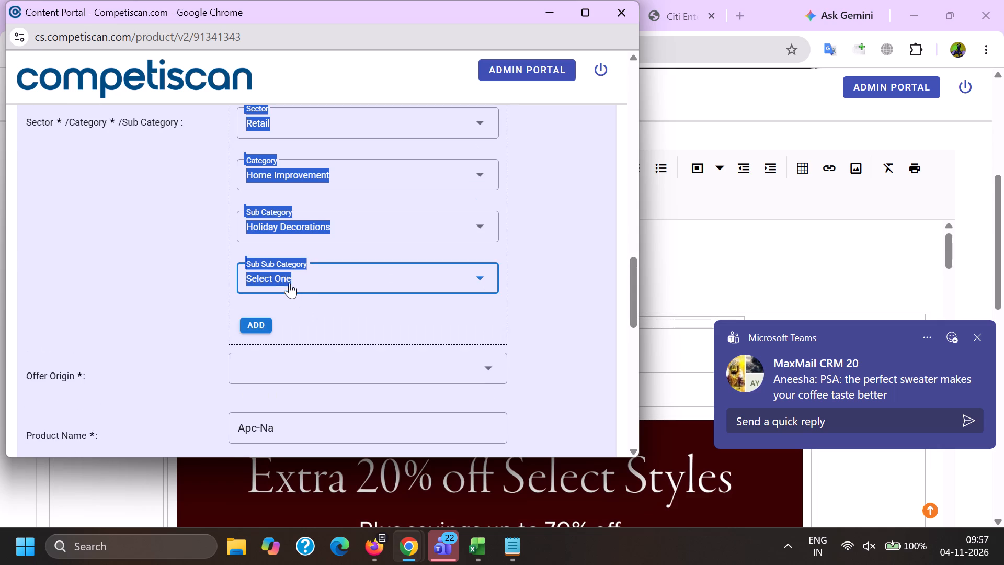
left_click(307, 285)
left_click(235, 286)
left_click(288, 279)
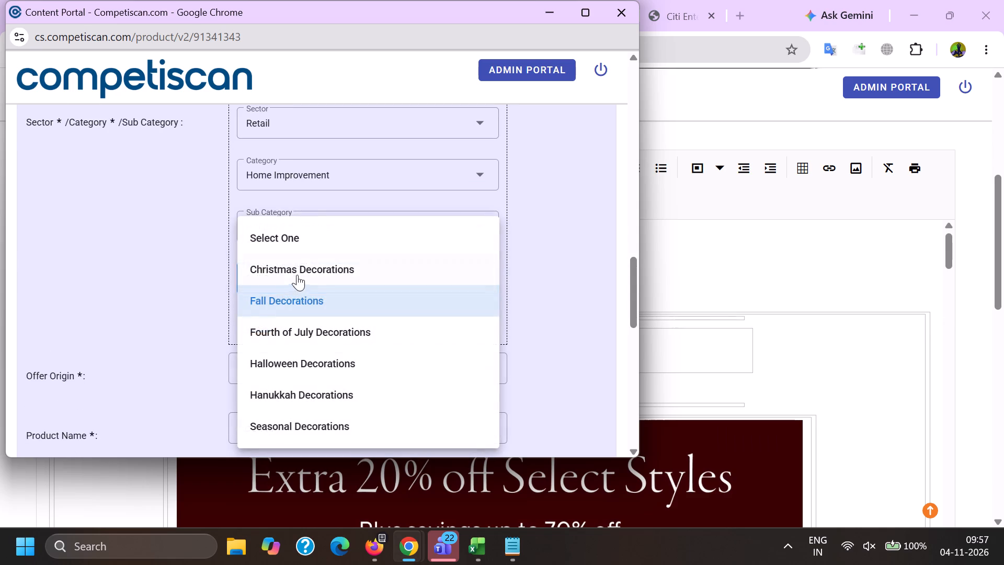
left_click(297, 265)
left_click_drag(168, 297, 182, 305)
left_click(254, 325)
Add a second sector entry with Credit Cards / Payment Cards / Credit Cards.
scroll(272, 342, "up", 2)
left_click(291, 300)
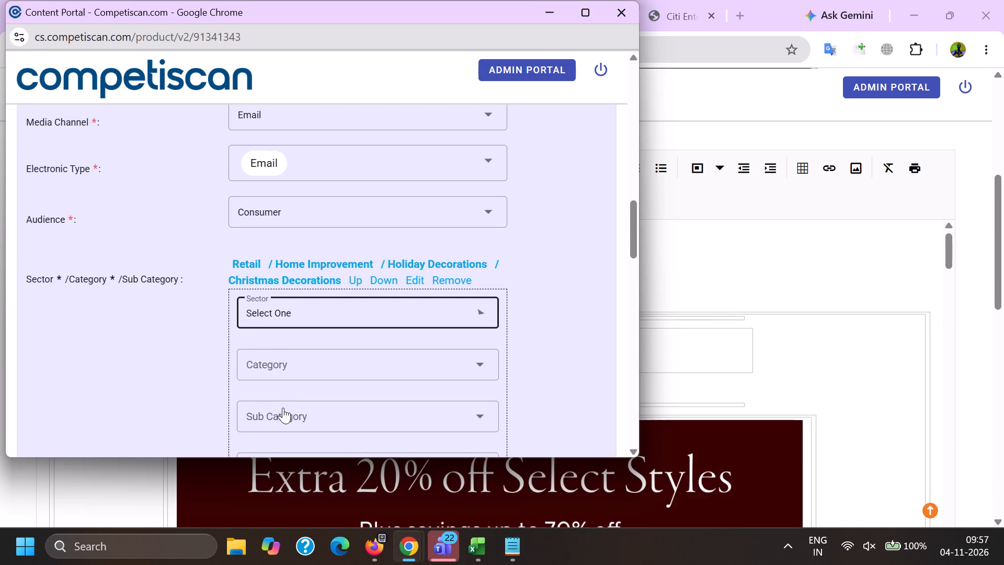
scroll(282, 408, "up", 6)
left_click(312, 356)
left_click(204, 358)
left_click(267, 368)
scroll(254, 245, "down", 1)
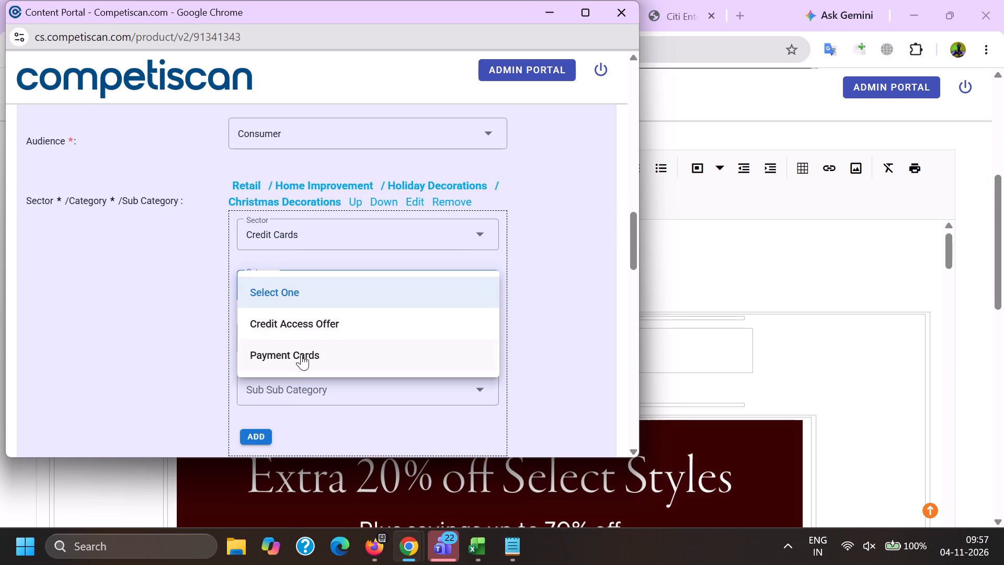
left_click(301, 354)
left_click(291, 340)
scroll(275, 258, "down", 3)
left_click(299, 259)
left_click(209, 258)
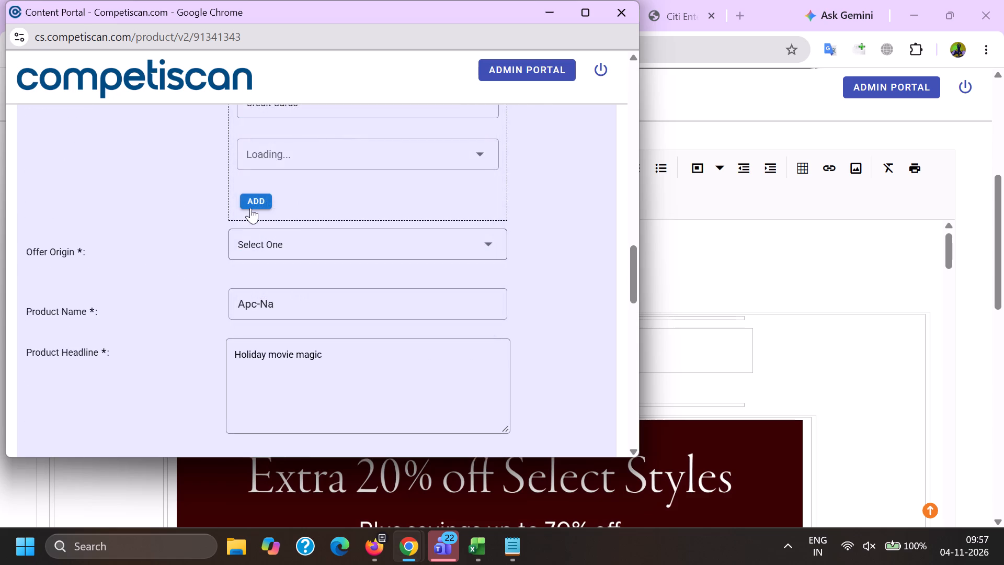
left_click(251, 206)
With the Retail entry moved below Credit Cards, set offer origin Provider/Bank and product name Pottery Barn Key Rewards Visa Credit Card.
scroll(293, 301, "up", 3)
left_click(386, 199)
scroll(300, 216, "down", 4)
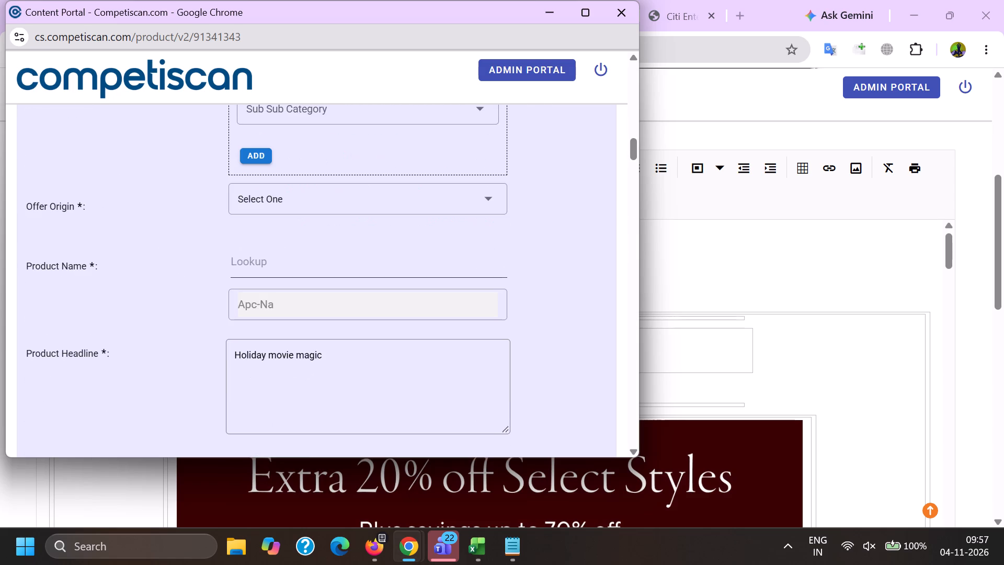
left_click(270, 209)
double_click(280, 264)
key("ctrl+v")
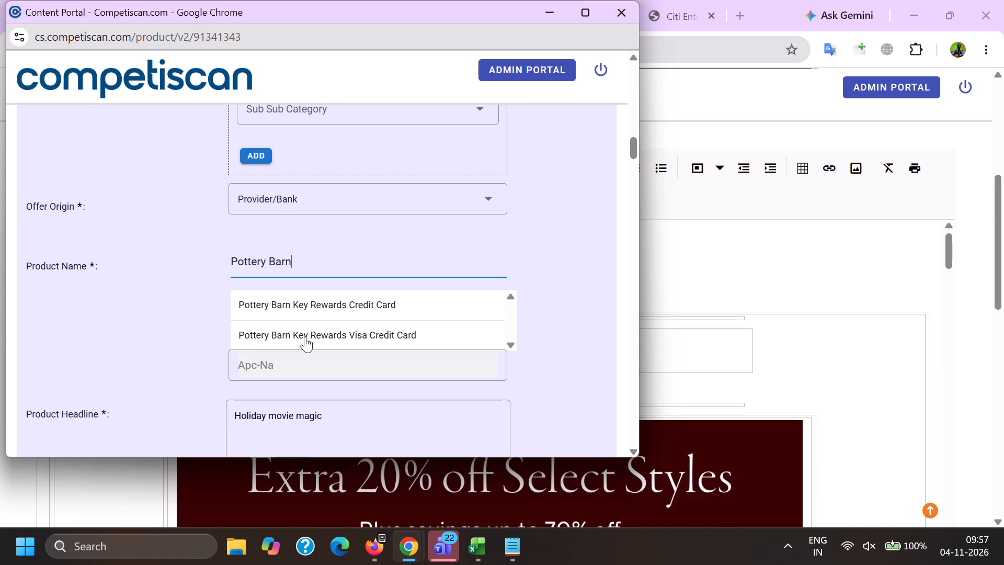
left_click(305, 335)
Move the Credit Cards sector entry down below the Retail entry.
scroll(306, 335, "up", 4)
scroll(336, 264, "up", 3)
scroll(324, 344, "down", 3)
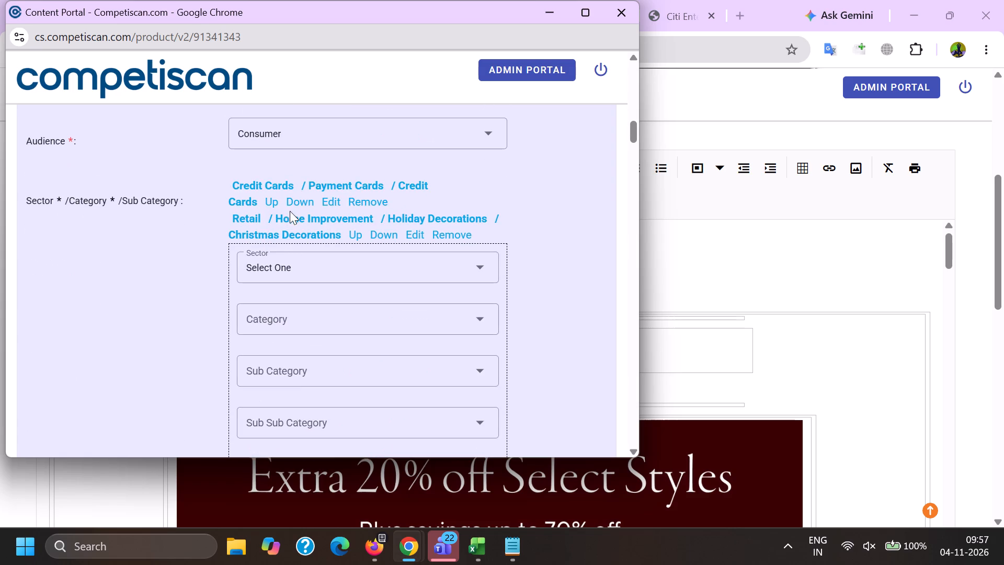
left_click(292, 202)
Replace the product headline with the email's subject, without the emoji, as "Holiday movie magic.".
scroll(292, 205, "down", 5)
left_click_drag(420, 279, 0, 249)
key("BackSpace")
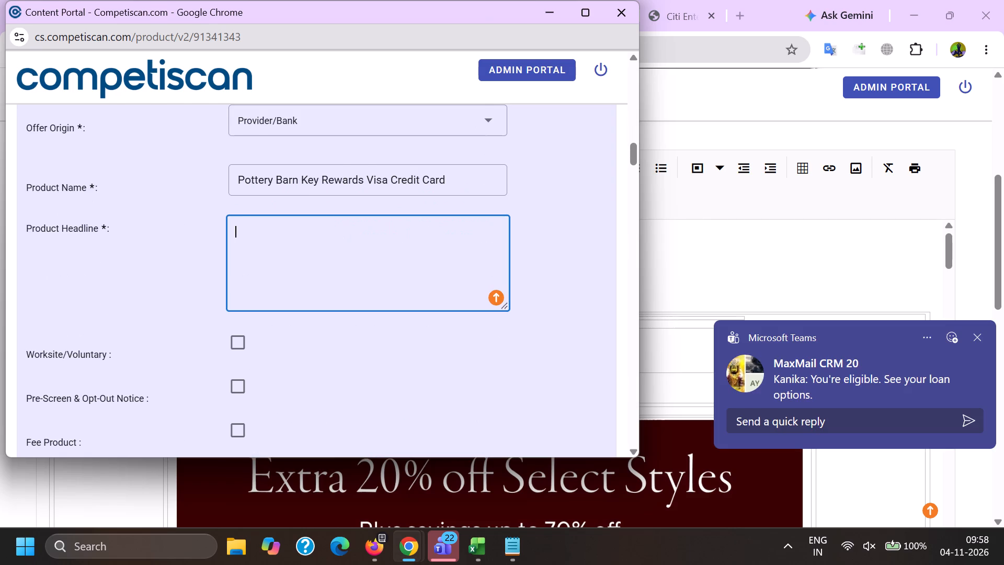
key("alt+Tab")
left_click_drag(95, 289, 234, 299)
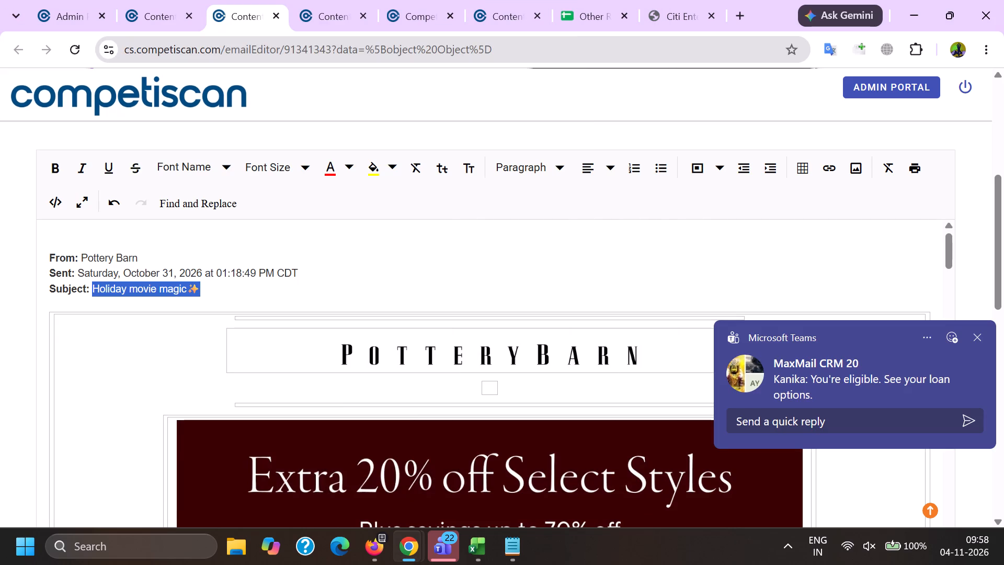
key("ctrl+c")
key("alt+Tab")
key("ctrl+v")
key("BackSpace")
key("BackSpace")
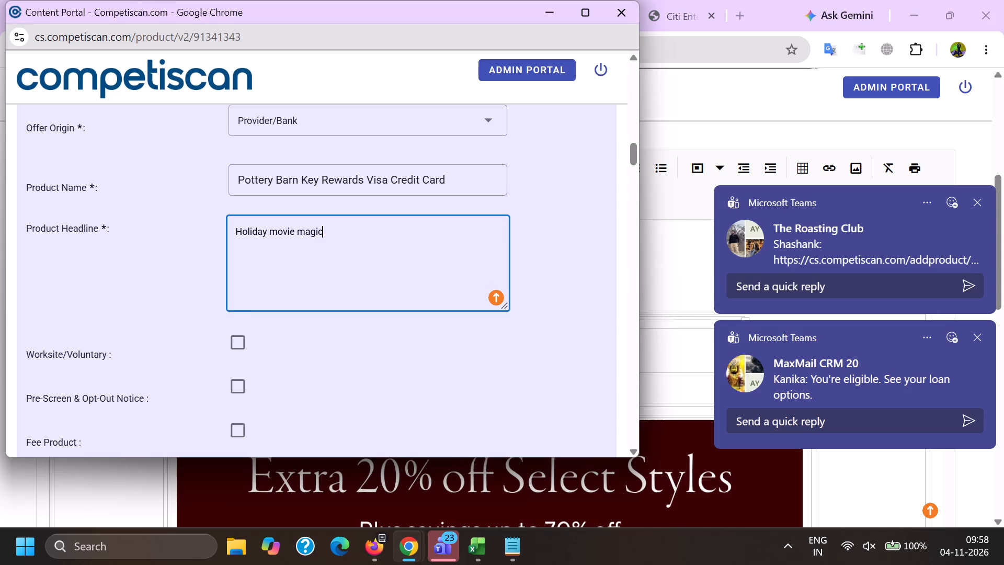
type(".")
key("space")
Append "Earn 10% back in rewards" to the headline, copied from the product headline of form 20991426.
key("alt+Tab")
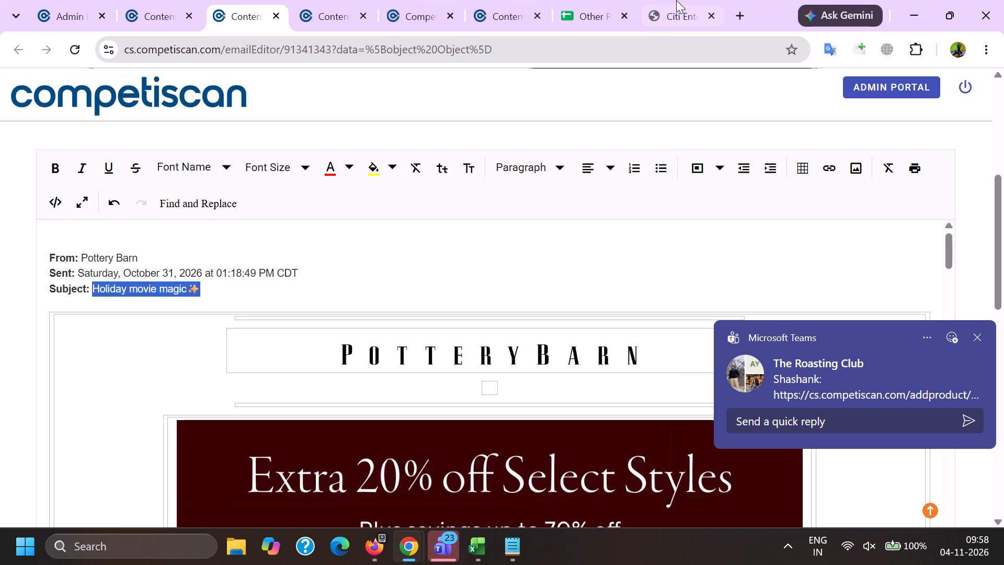
left_click(498, 0)
scroll(515, 312, "up", 10)
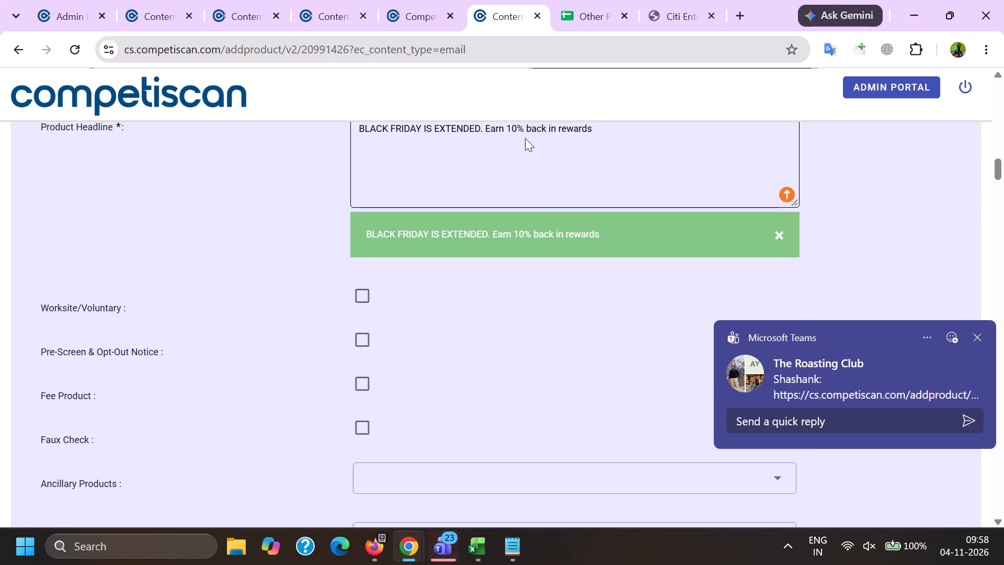
scroll(496, 269, "up", 2)
left_click(492, 283)
left_click_drag(492, 283, 499, 286)
left_click(634, 290, "shift")
key("ctrl+c")
key("alt+Tab")
key("ctrl+v")
Set the response mechanism to URL/Website and the mailing type to Acquisition.
scroll(283, 240, "down", 4)
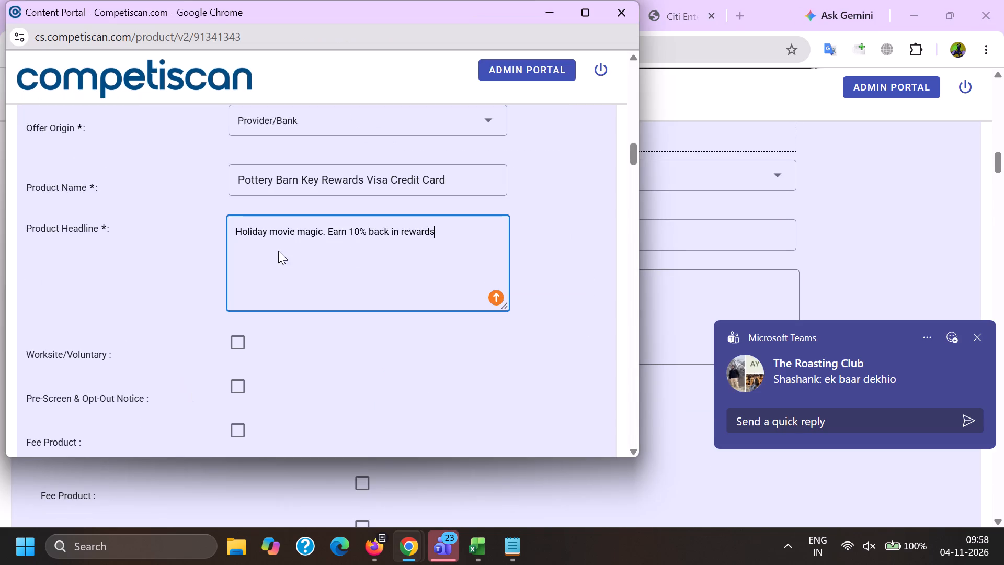
left_click(277, 275)
scroll(293, 174, "down", 7)
left_click(307, 319)
left_click_drag(188, 295, 193, 295)
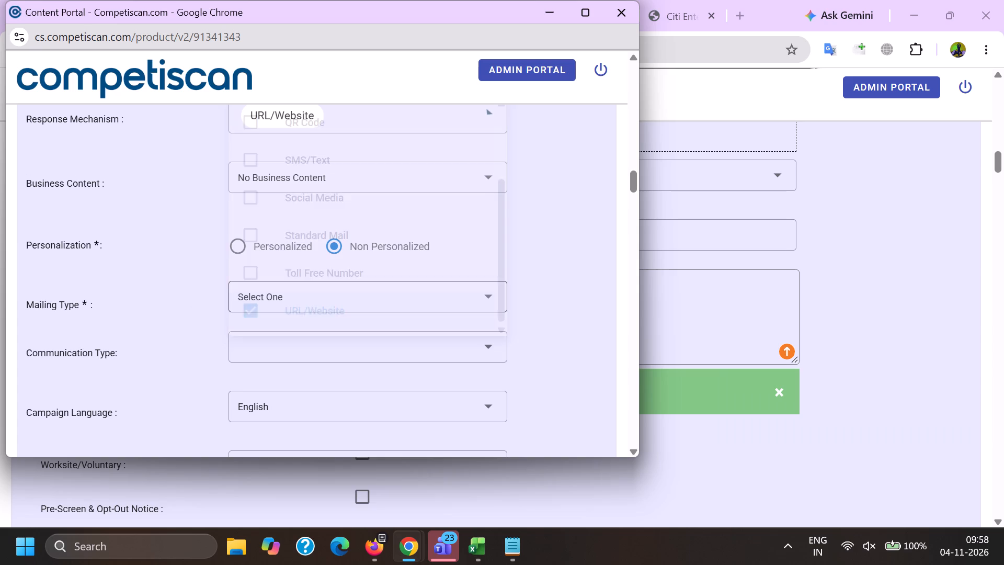
left_click(327, 284)
left_click_drag(295, 273, 291, 278)
left_click_drag(191, 295, 201, 304)
Select the communication types for the offer, including Co-Brand.
left_click(275, 342)
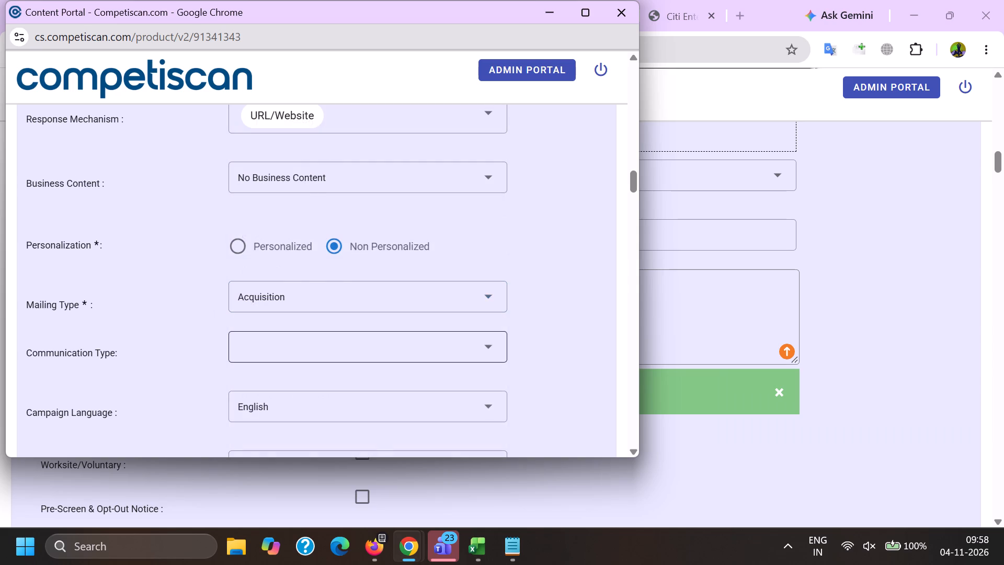
scroll(277, 242, "down", 3)
left_click(300, 240)
scroll(300, 230, "down", 4)
left_click(304, 217)
scroll(304, 219, "down", 3)
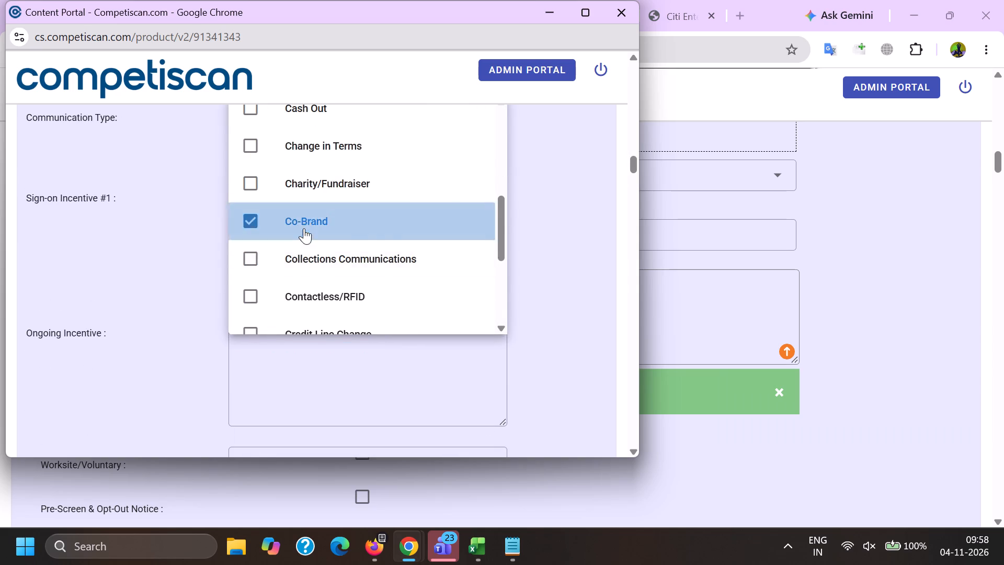
scroll(304, 228, "down", 9)
left_click(309, 220)
scroll(416, 239, "up", 5)
scroll(403, 293, "up", 10)
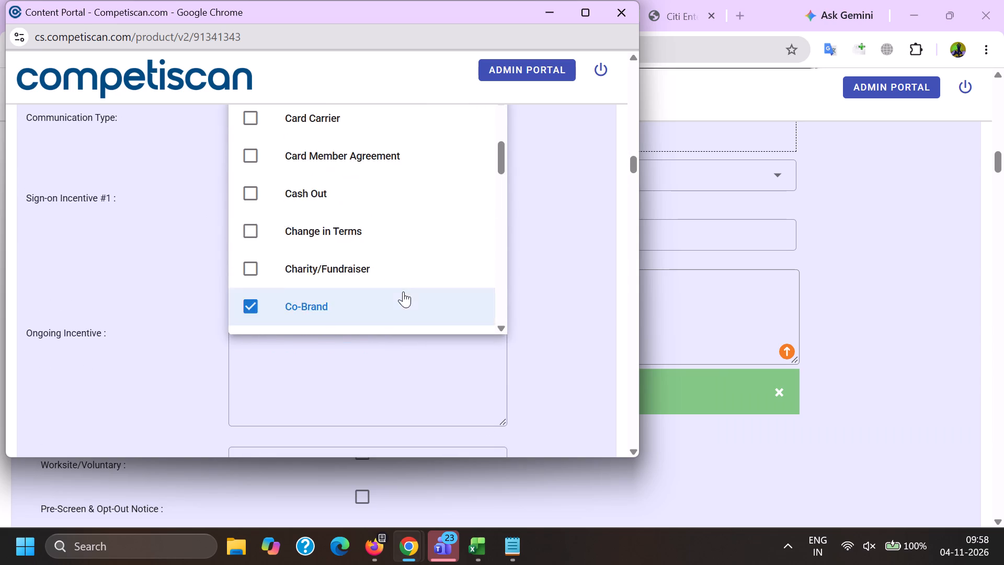
scroll(403, 291, "up", 3)
left_click(555, 360)
Start a third sector entry with the sector Mortgage & Loan.
scroll(485, 321, "up", 11)
scroll(342, 303, "up", 5)
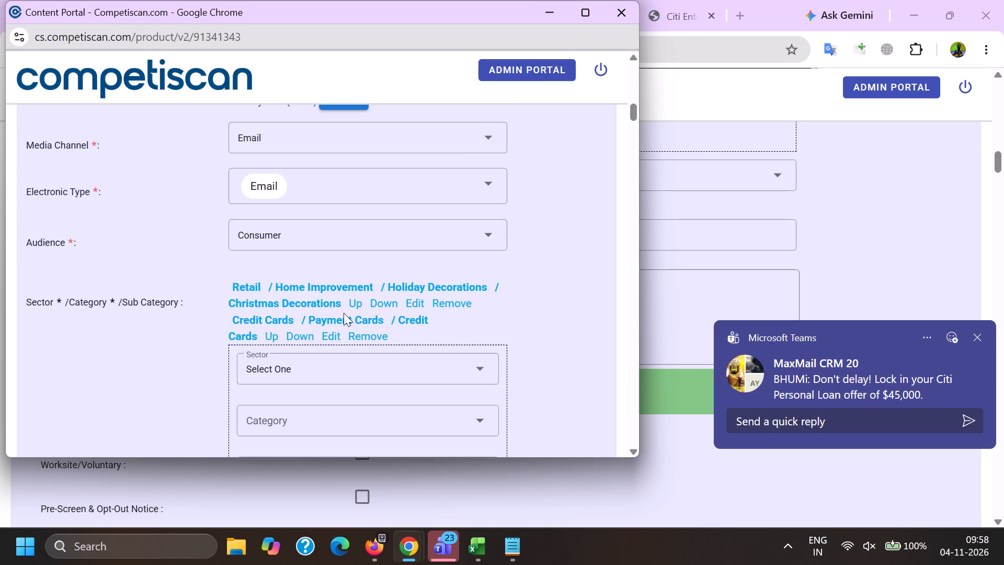
left_click(306, 369)
scroll(304, 389, "up", 6)
scroll(320, 318, "down", 6)
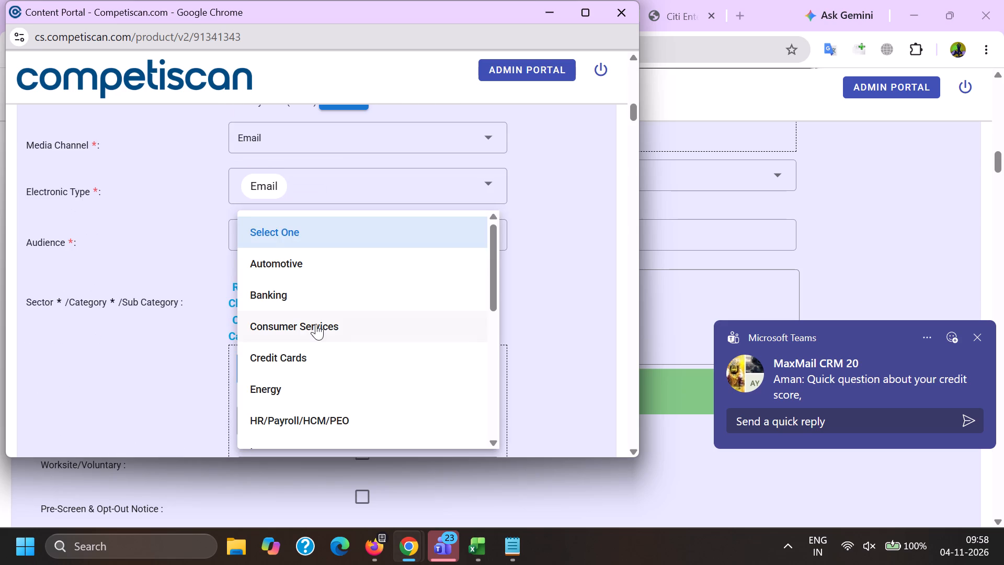
scroll(314, 323, "down", 3)
left_click(316, 287)
left_click(204, 293)
Complete the Mortgage & Loan sector entry with the Unsecured category and its sub-category, and add it to the product.
scroll(277, 198, "down", 1)
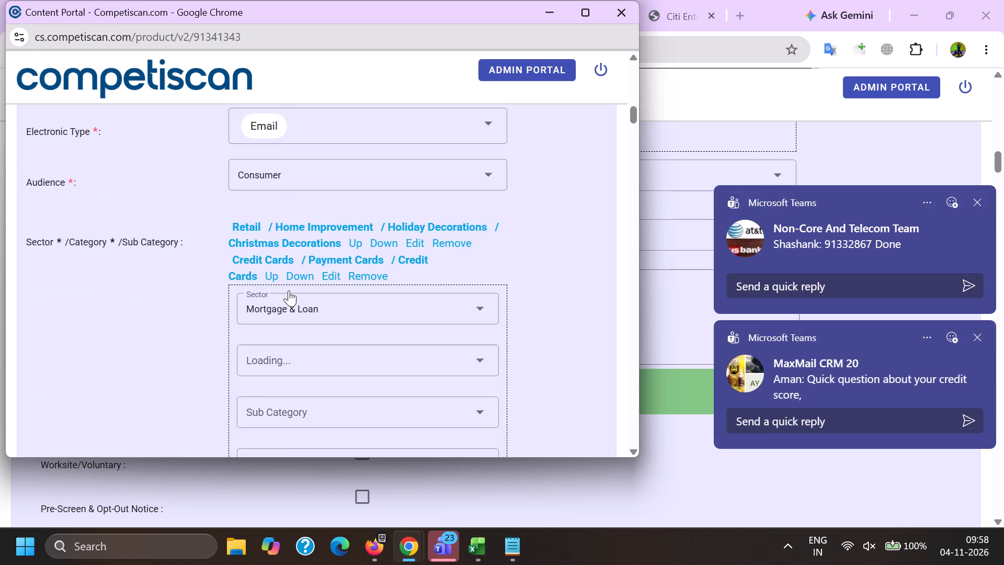
left_click(288, 332)
scroll(287, 230, "down", 1)
left_click(301, 336)
left_click(278, 322)
scroll(279, 208, "down", 2)
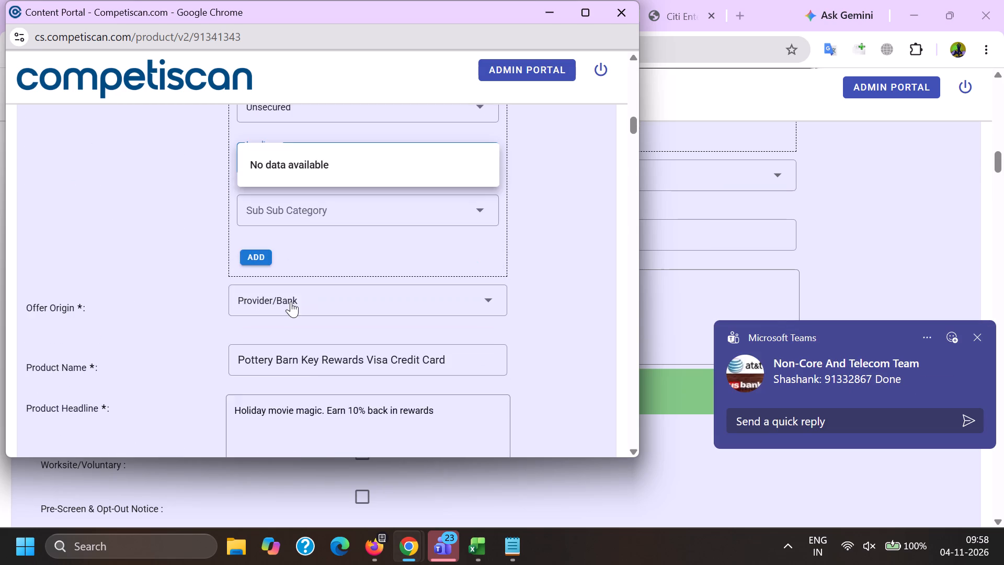
scroll(290, 291, "down", 7)
scroll(323, 335, "up", 6)
scroll(315, 292, "down", 5)
left_click(325, 283)
left_click_drag(195, 262, 200, 261)
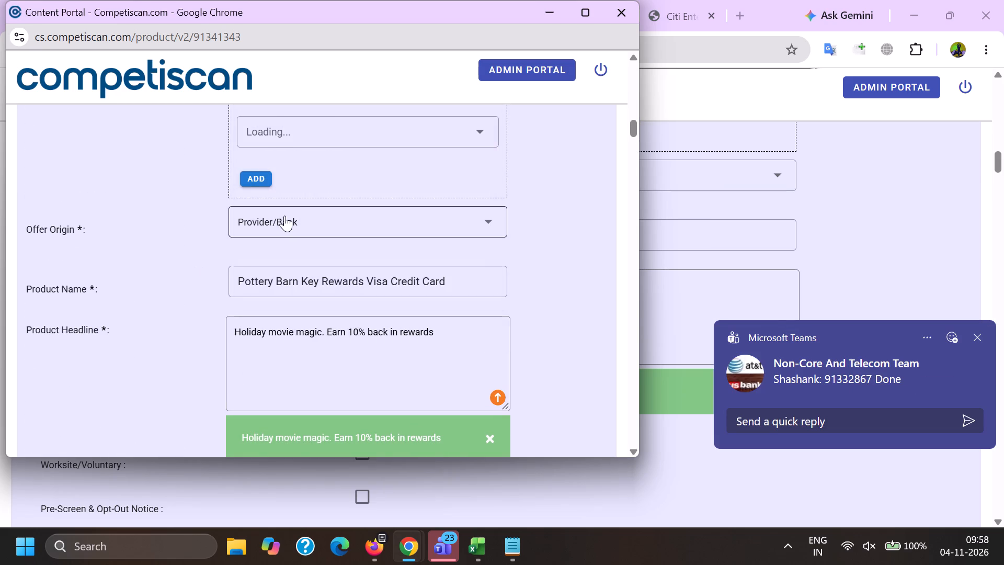
left_click(260, 179)
Copy the Sign-on Incentive #1 text "10% back in rewards during the first 30 days from account opening" from form 20991426 into product 91341343.
scroll(289, 156, "down", 3)
scroll(329, 300, "down", 7)
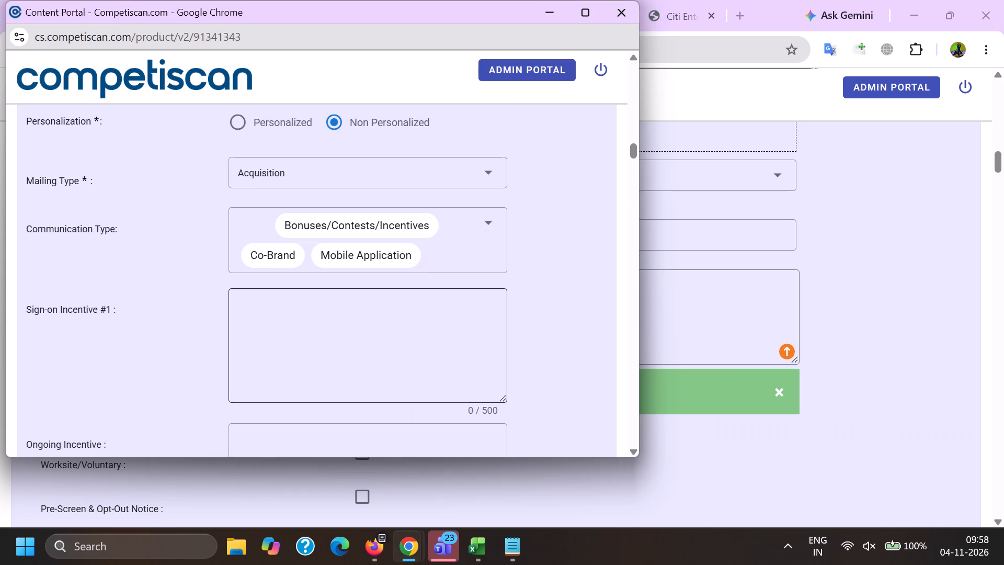
left_click(322, 314)
key("alt+Tab")
scroll(542, 310, "down", 10)
left_click_drag(715, 231, 119, 144)
key("ctrl+c")
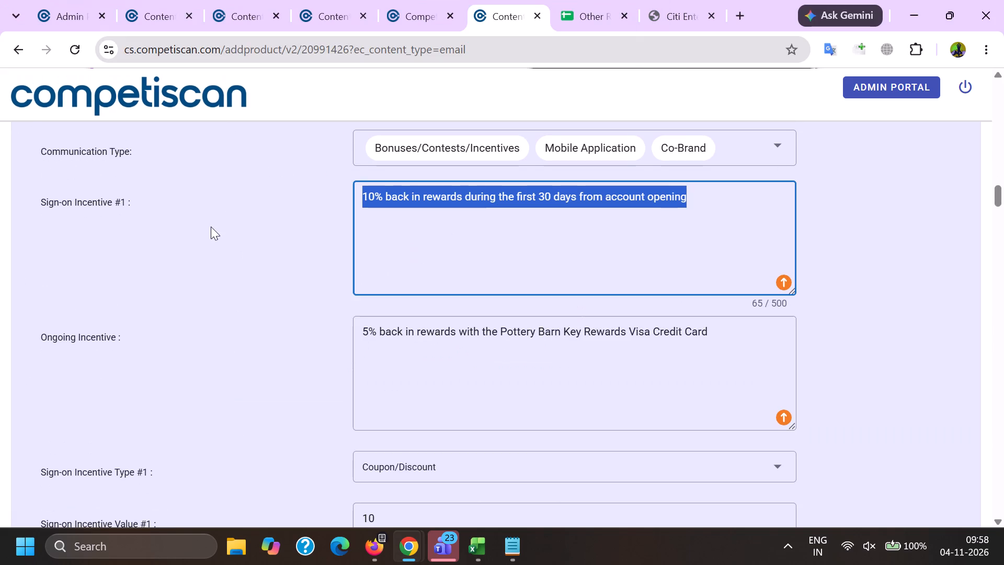
key("alt+Tab")
left_click_drag(294, 273, 289, 291)
left_click(283, 338)
key("ctrl+v")
Copy the ongoing incentive "5% back in rewards with the Pottery Barn Key Rewards Visa Credit Card" from form 20991426 into product 91341343.
scroll(296, 188, "down", 3)
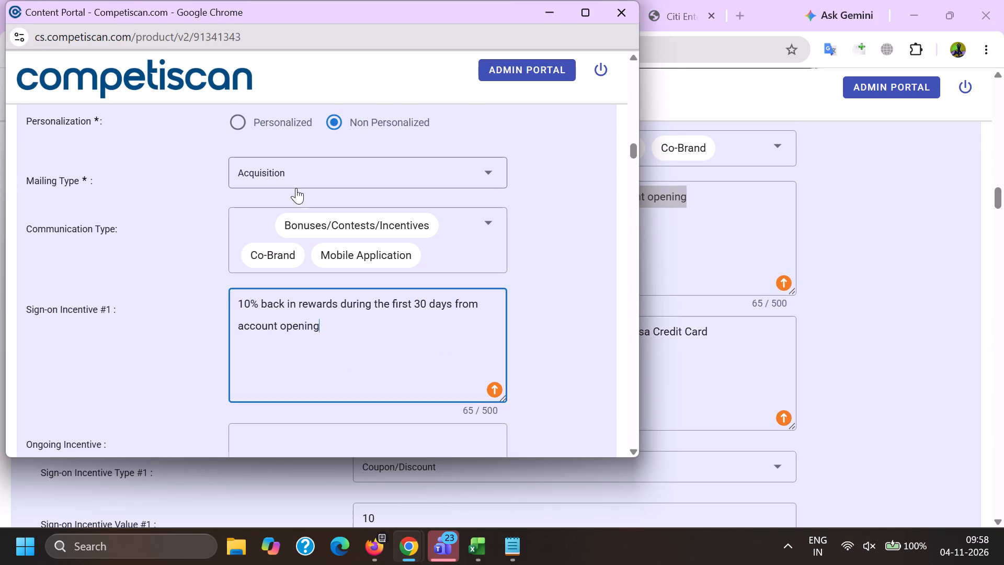
left_click(294, 273)
key("alt+Tab")
left_click_drag(774, 376, 260, 329)
key("ctrl+c")
key("alt+Tab")
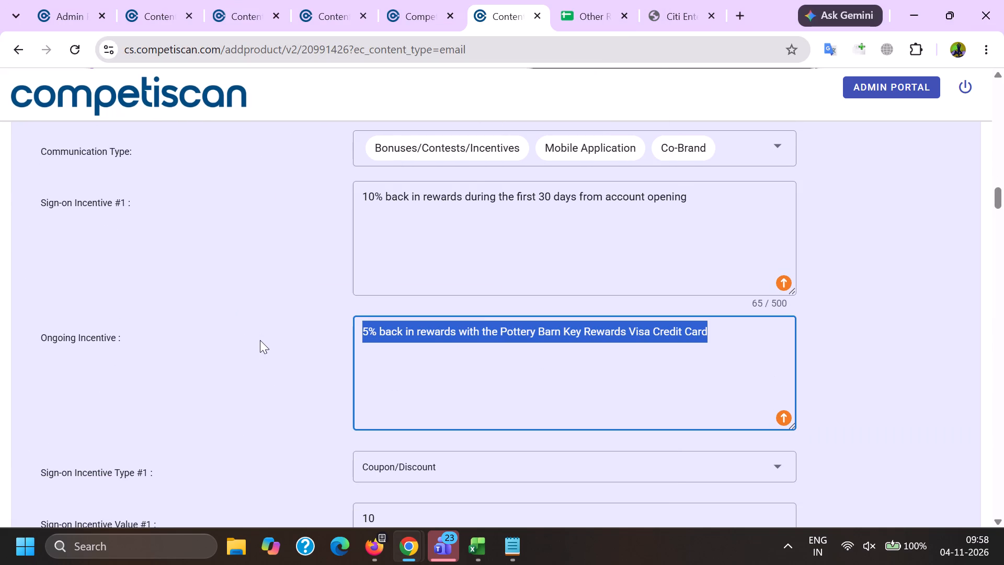
key("ctrl+v")
Set Sign-on Incentive Type #1 to Coupon/Discount and Sign-on Incentive Value #1 to 10.00.
scroll(264, 194, "down", 2)
left_click(272, 175)
scroll(271, 180, "down", 7)
left_click(319, 296)
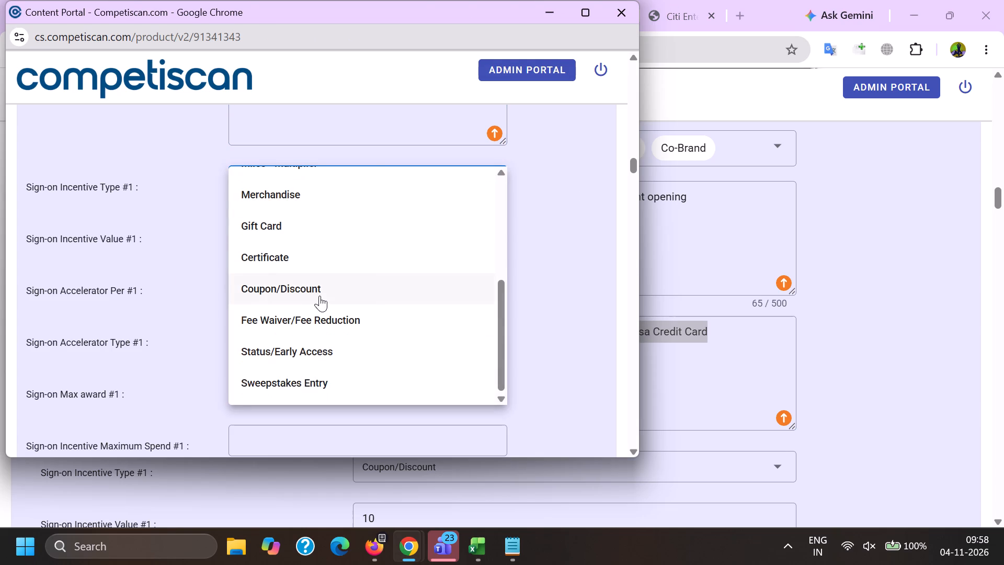
left_click(176, 274)
left_click(257, 236)
key("1")
key("0")
type(".0")
key("0")
key("Tab")
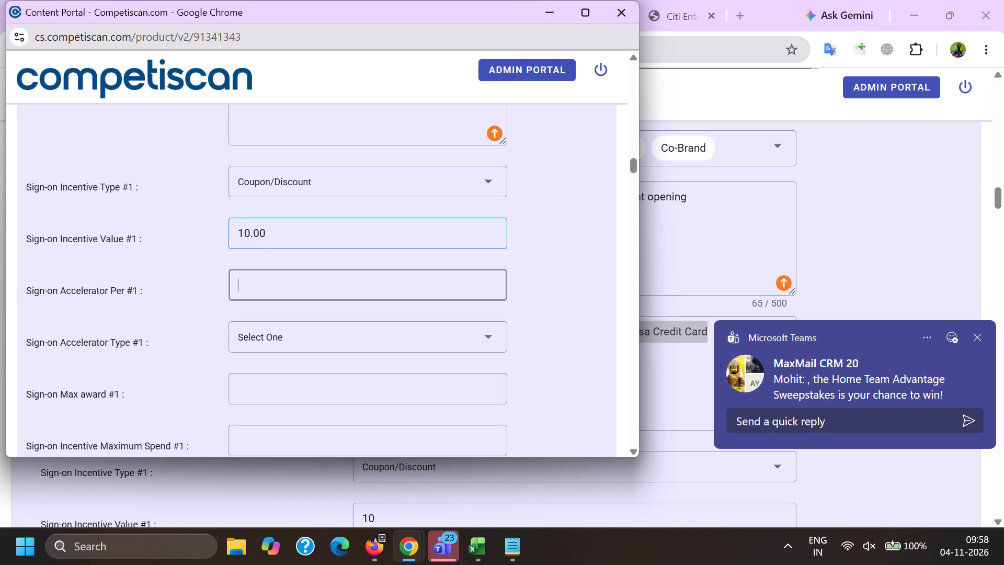
Set Sign-on Max Award #1 to 10.00 and the sign-on incentive window to 1 month, and complete the remaining sign-on option.
key("Tab")
key("Tab")
type("10.0")
key("0")
key("Tab")
key("Tab")
key("Tab")
key("1")
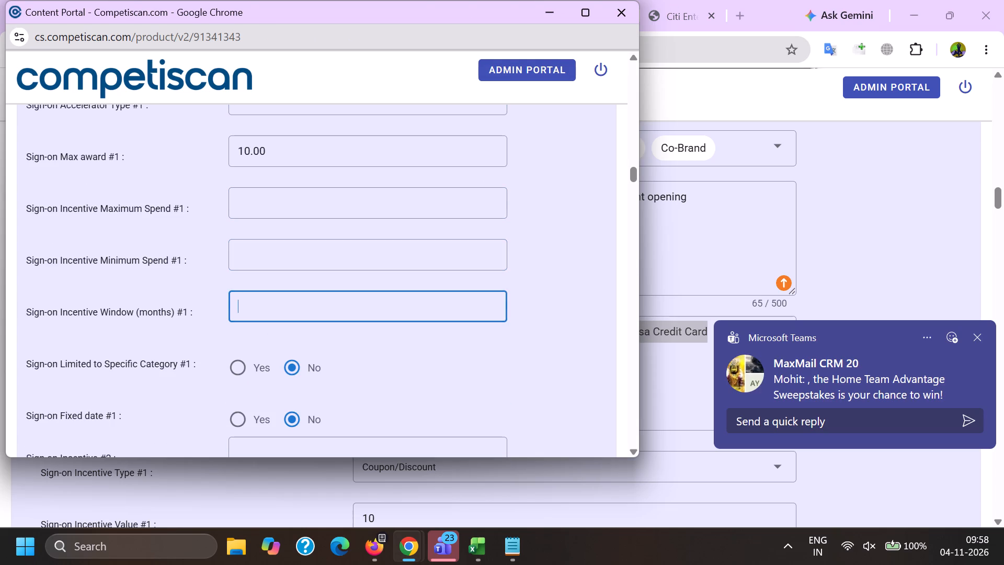
scroll(258, 238, "down", 3)
left_click(236, 179)
scroll(236, 180, "down", 6)
scroll(247, 193, "up", 1)
scroll(247, 194, "down", 1)
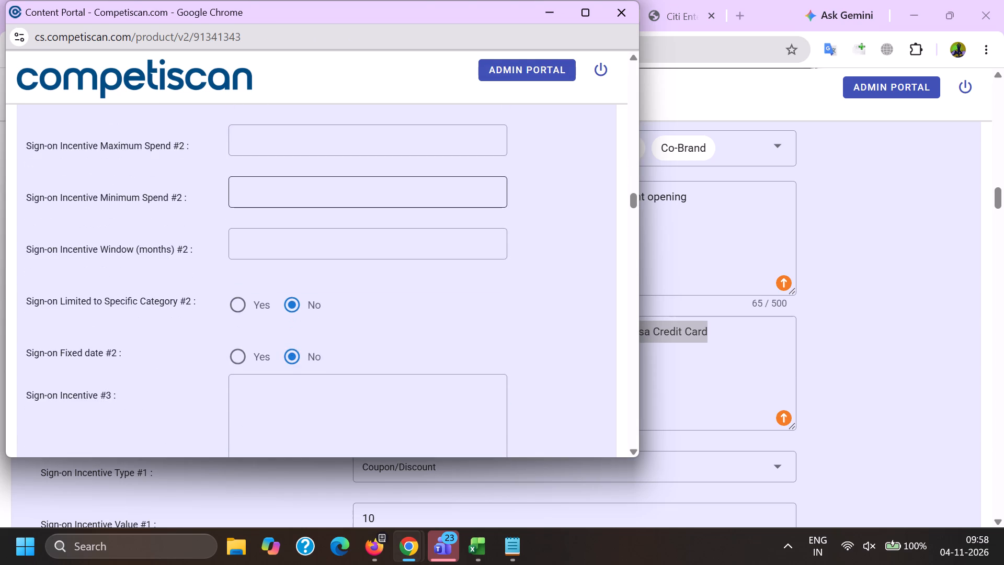
Choose an Application Type in the mortgage and loan details of product 91341343.
scroll(253, 184, "down", 20)
scroll(244, 266, "up", 3)
left_click(295, 334)
scroll(316, 163, "down", 1)
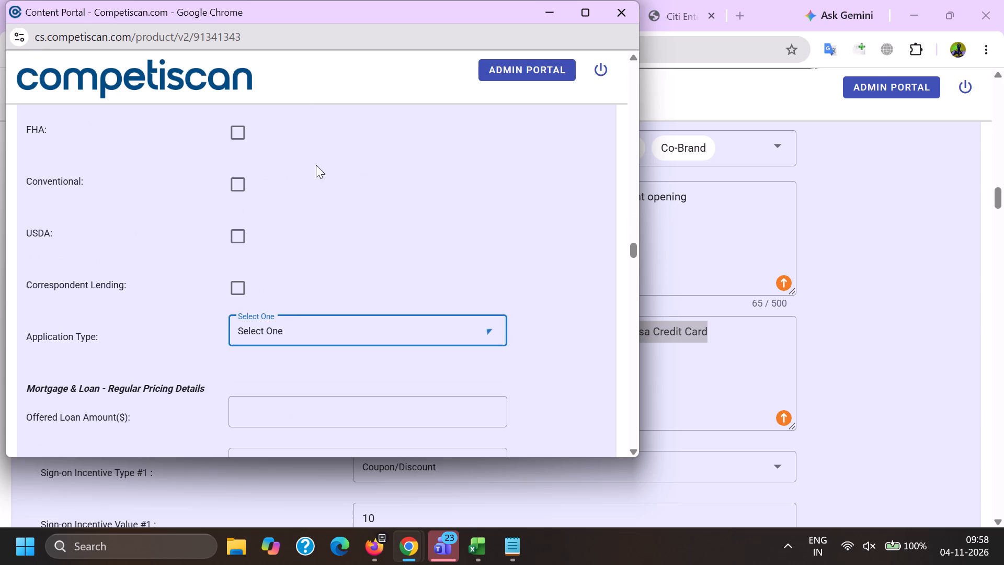
left_click(341, 241)
left_click(162, 244)
Set the mortgage and loan regular pricing Upper APR to 36 and Lower APR to 0.
scroll(218, 212, "down", 3)
scroll(270, 359, "down", 1)
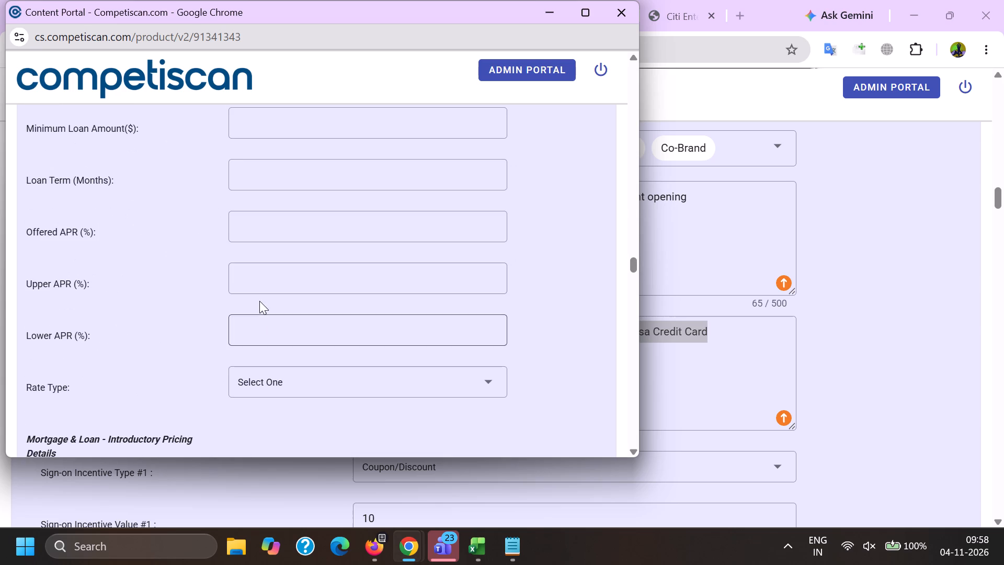
left_click(256, 277)
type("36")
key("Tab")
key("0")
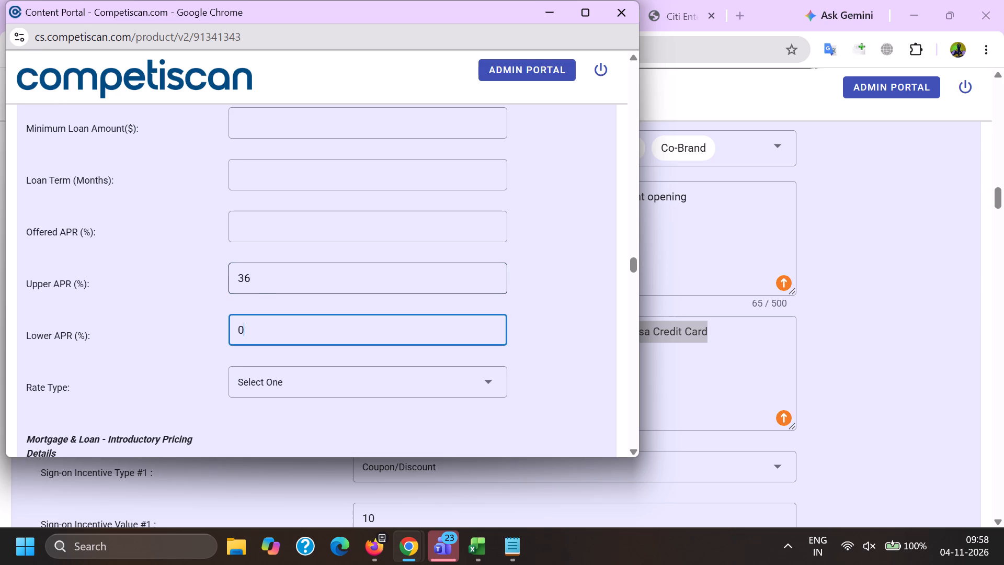
Set the payment card offer's Application Type to Invitation to Apply.
scroll(258, 292, "down", 9)
scroll(247, 319, "up", 4)
left_click(267, 236)
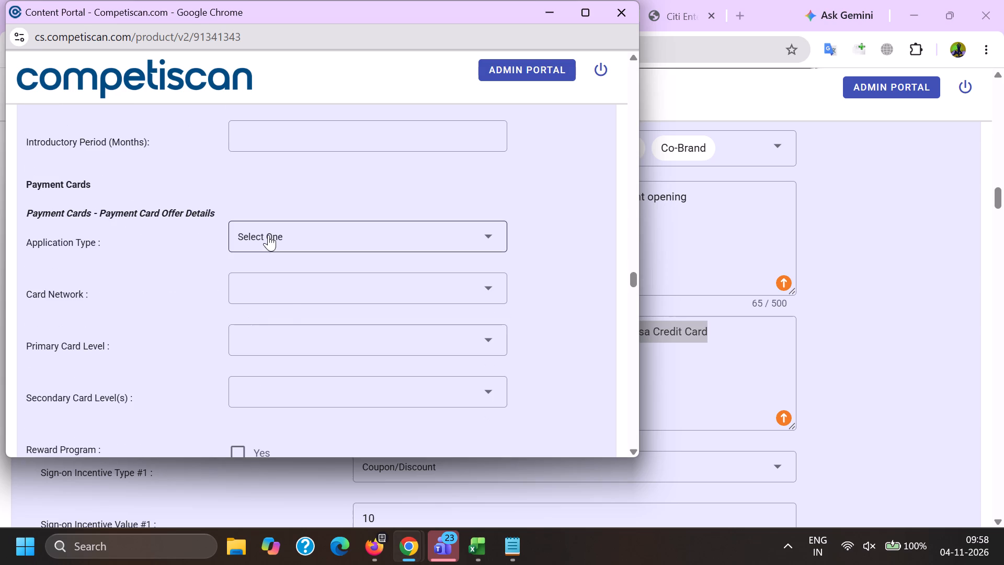
left_click(304, 278)
left_click(292, 245)
left_click(302, 314)
left_click_drag(72, 289, 87, 290)
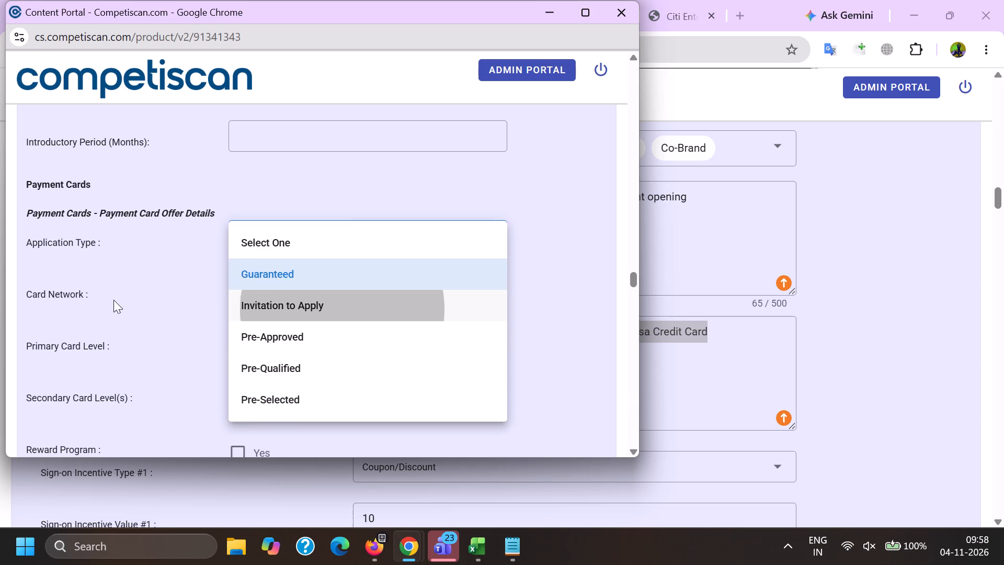
Set the Card Network to Visa and the Primary Card Level to Visa Signature.
left_click(258, 276)
scroll(295, 177, "down", 1)
left_click(312, 358)
left_click_drag(144, 351, 151, 347)
left_click(276, 267)
scroll(312, 172, "down", 3)
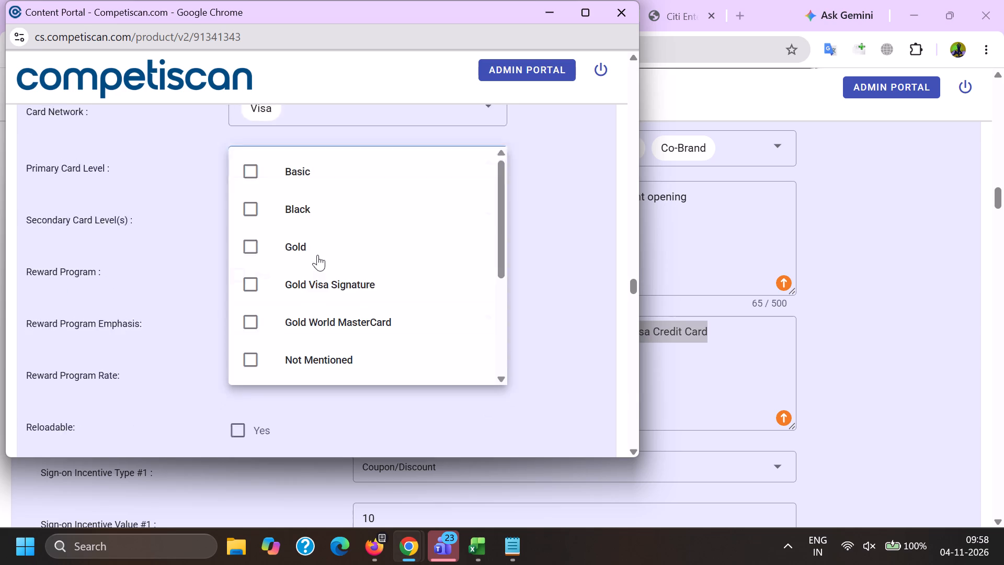
scroll(317, 255, "down", 4)
left_click(316, 271)
left_click(151, 263)
Mark Reward Program as Yes in the payment card details and leave Reloadable unselected.
scroll(193, 256, "up", 9)
scroll(217, 260, "down", 4)
scroll(220, 268, "up", 1)
scroll(223, 273, "down", 2)
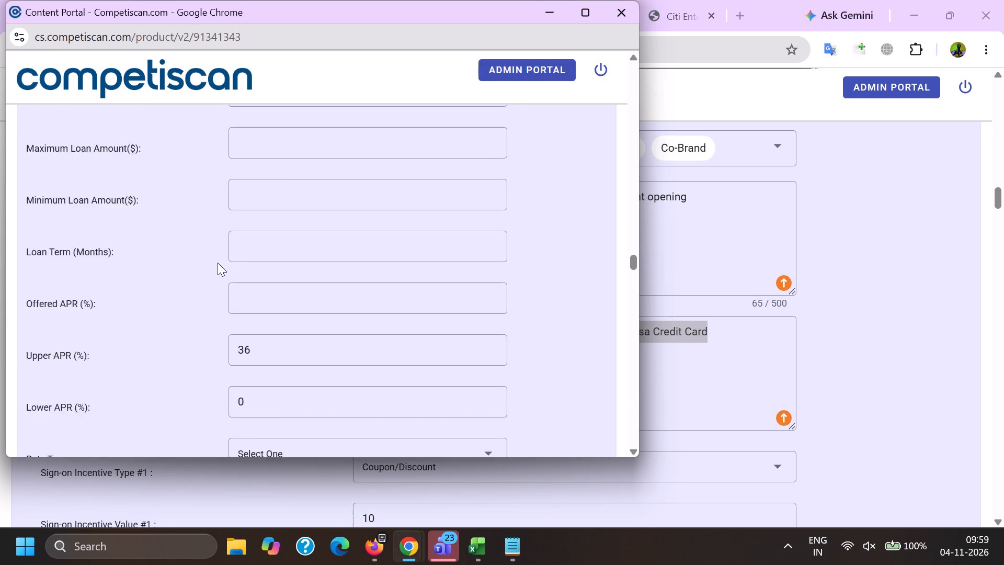
scroll(218, 263, "down", 6)
left_click(237, 223)
scroll(212, 293, "up", 3)
left_click(238, 309)
scroll(247, 384, "down", 1)
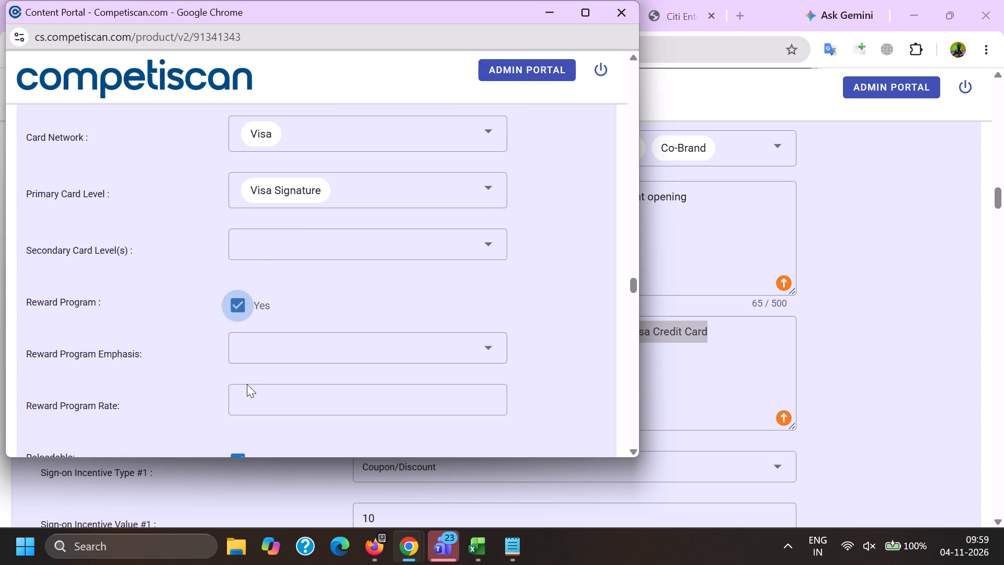
scroll(247, 384, "down", 1)
left_click(240, 301)
left_click(206, 324)
Mark Credit Card Mentioned in the retail credit details and submit product 91341343.
key("End")
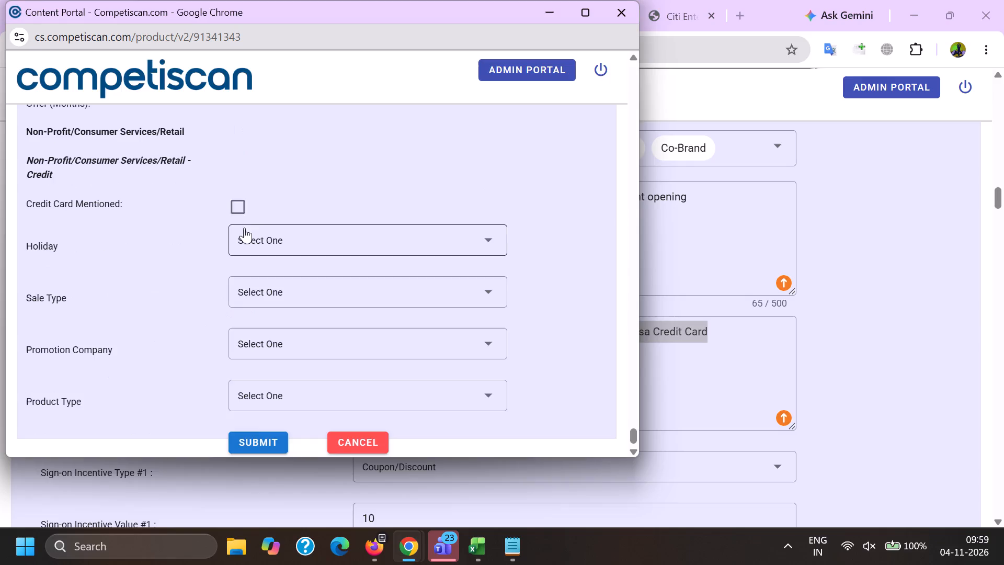
left_click(238, 210)
left_click(255, 443)
Return to the email editor for 91341343 and open the email's processed PDF.
left_click(837, 312)
left_click(264, 0)
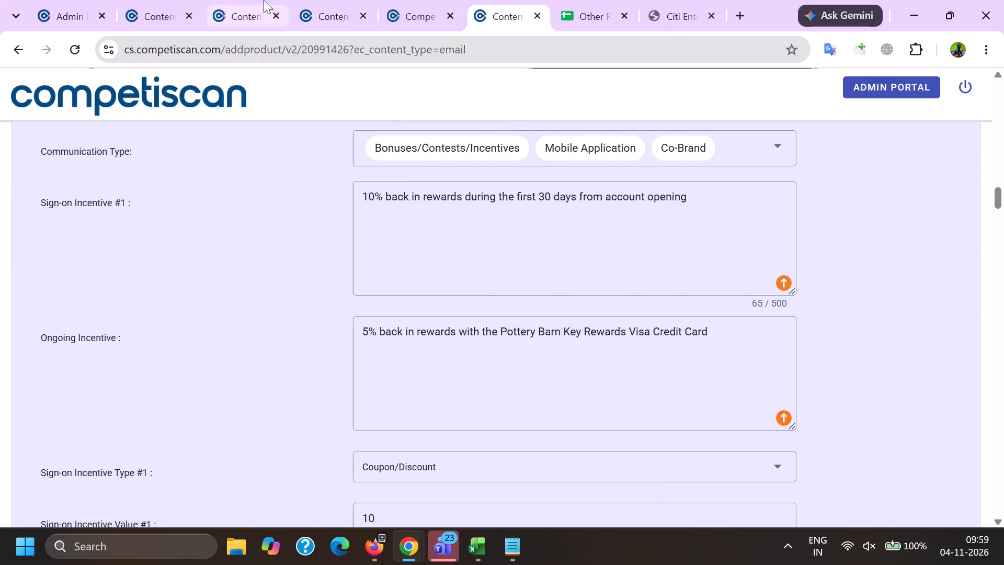
left_click(201, 0)
left_click(268, 0)
scroll(252, 193, "up", 6)
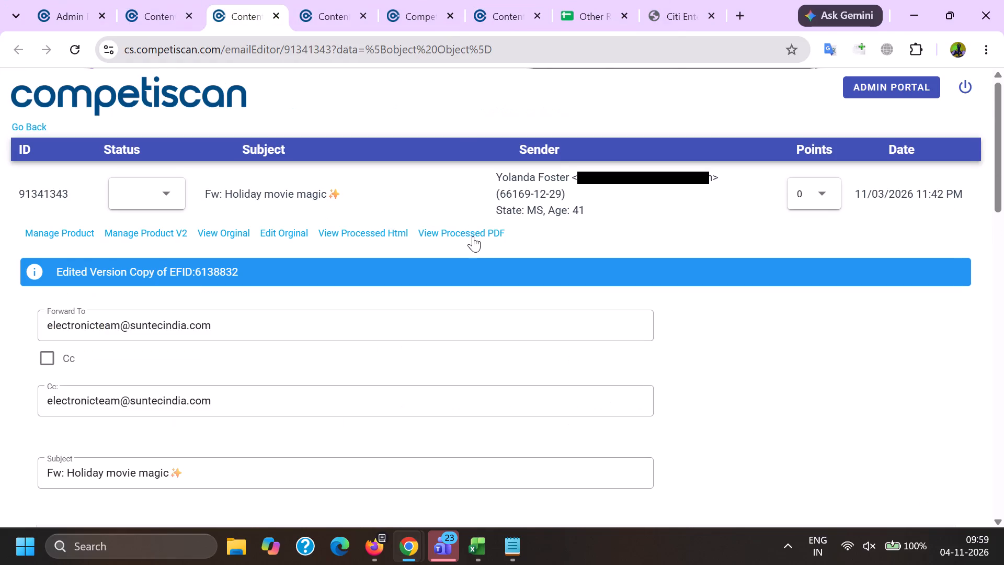
left_click(473, 235, "ctrl")
Copy the subject "Your bedroom design checklist" of email 91340438 from the Firefox email list and return to Chrome.
left_click(375, 558)
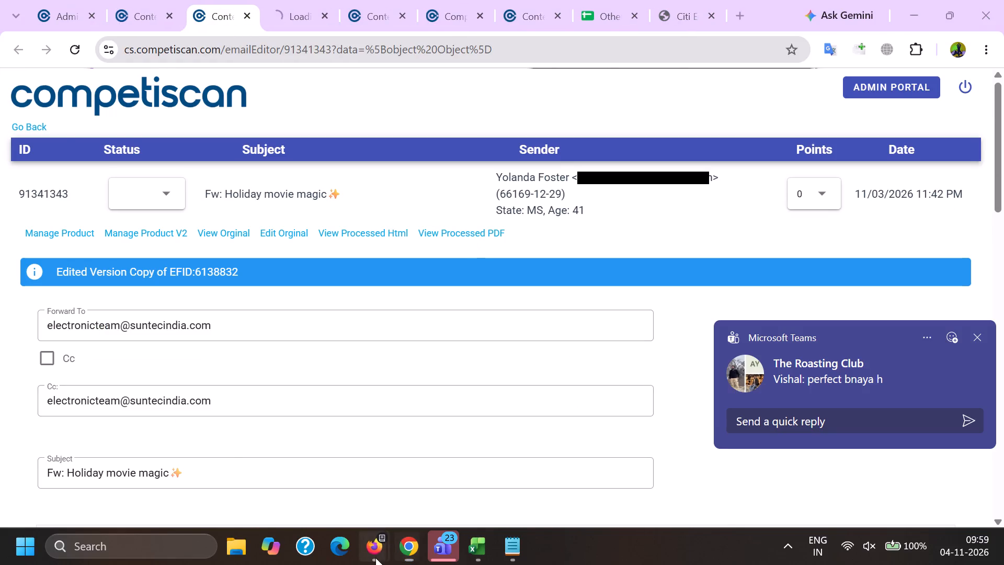
left_click(143, 472)
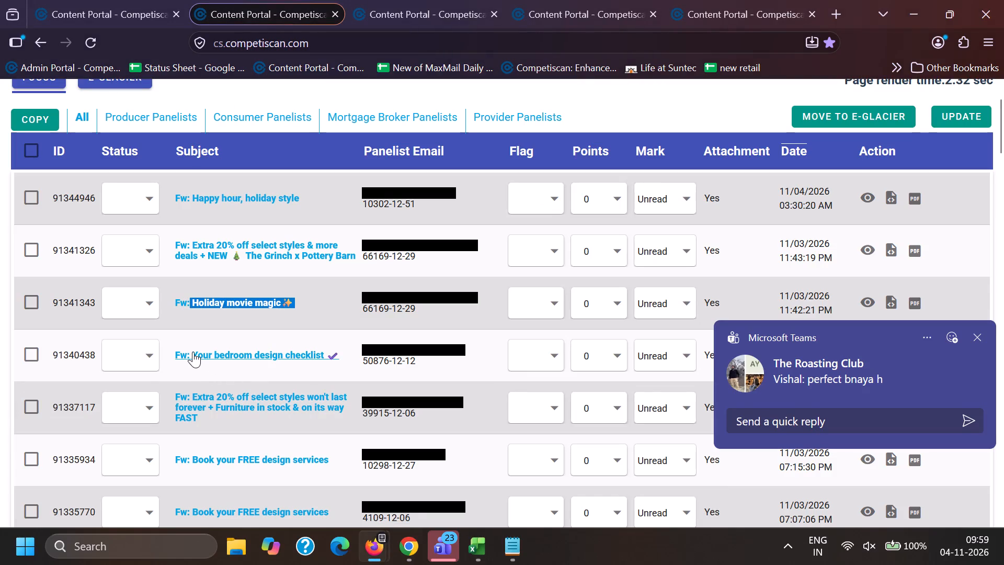
left_click_drag(193, 351, 347, 355)
key("ctrl+c")
left_click(403, 561)
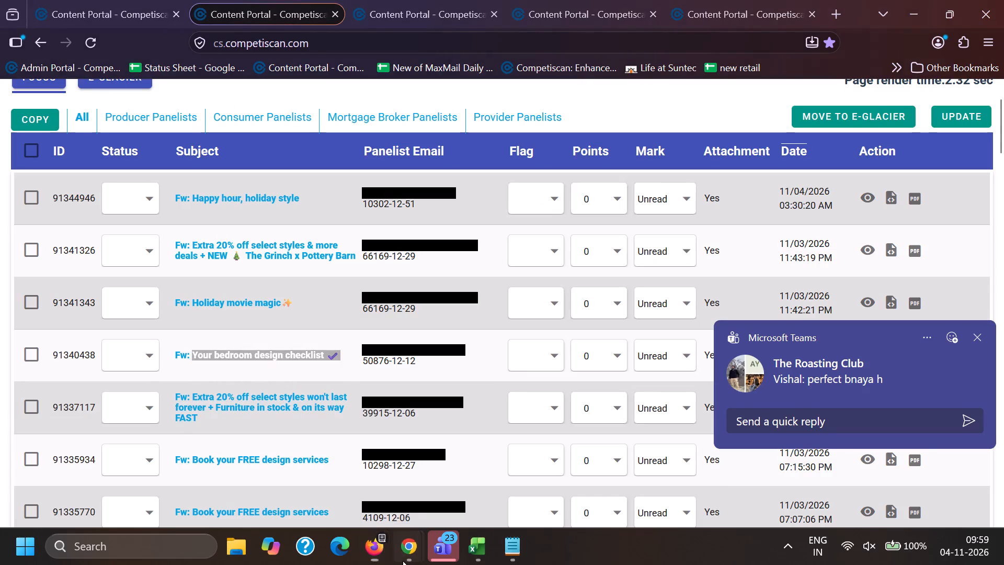
Search the Content Portal by subject for the quoted phrase "Your bedroom design checklist ✔" in the other browser.
left_click_drag(190, 474, 190, 469)
left_click(142, 0)
scroll(265, 298, "down", 11)
scroll(242, 435, "up", 1)
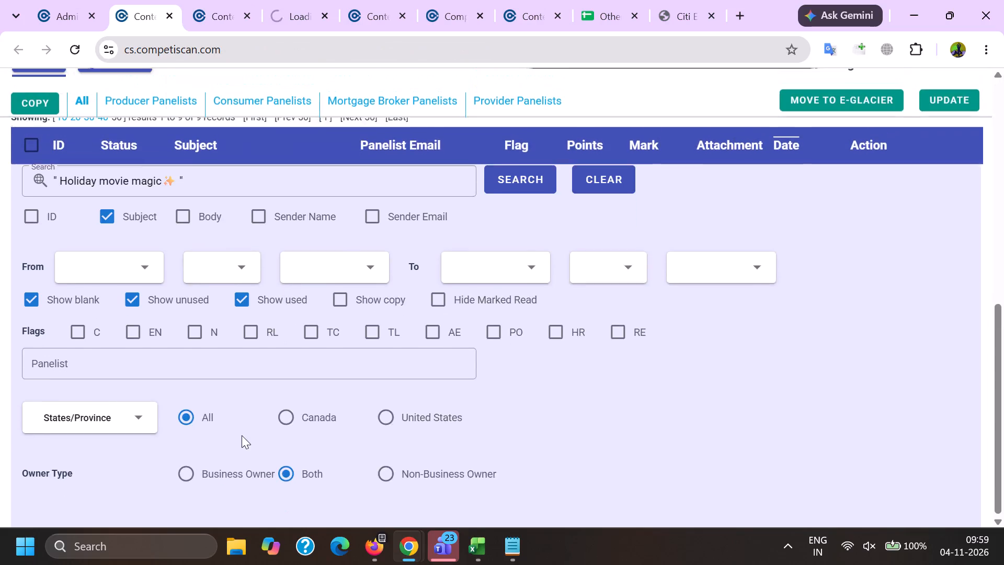
left_click_drag(307, 246, 0, 253)
key("BackSpace")
key("shift+quotedbl")
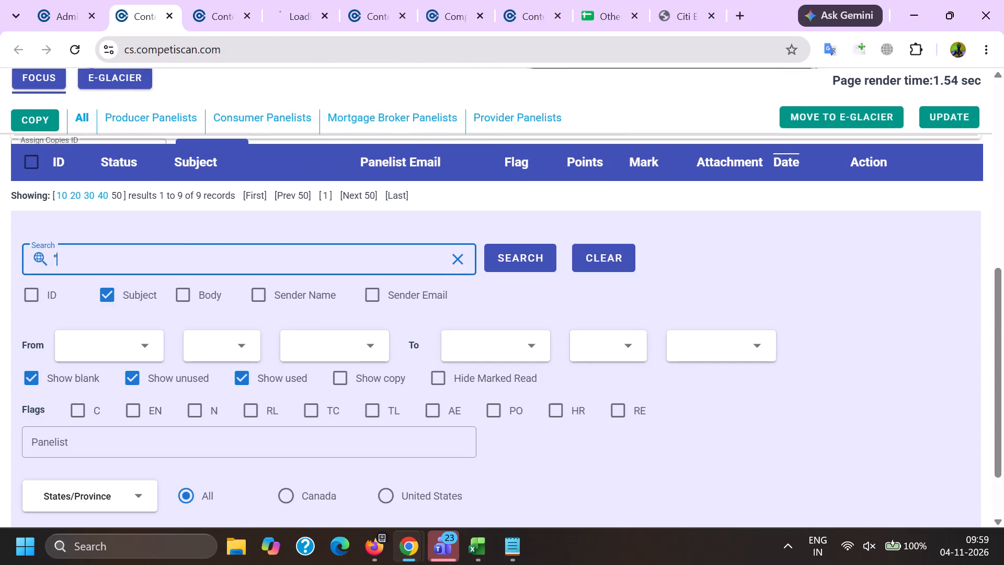
key("ctrl+v")
key("shift+quotedbl")
key("Return")
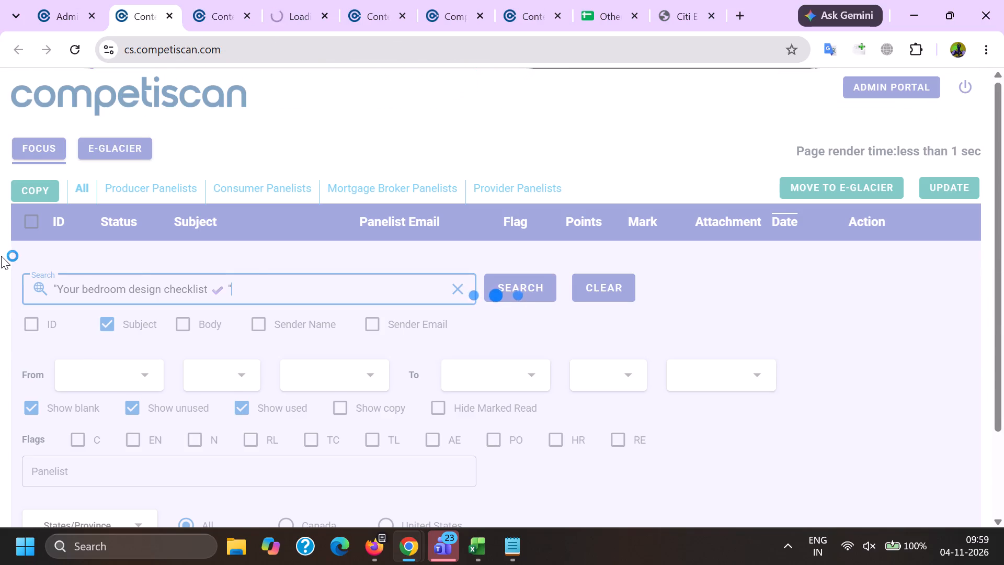
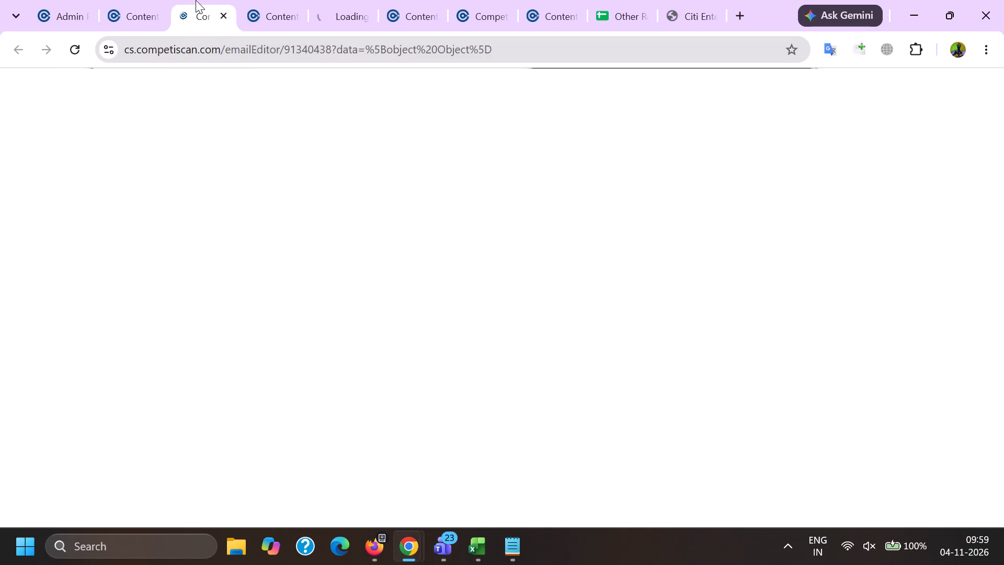
left_click(472, 553)
left_click(678, 493)
left_click(109, 324)
key("ctrl+v")
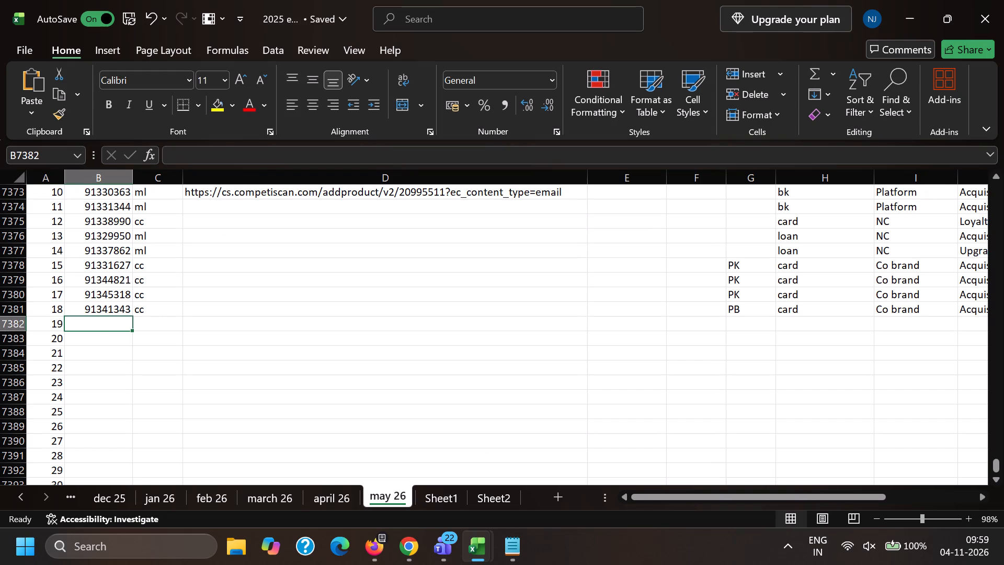
left_click(159, 322)
key("c")
key("c")
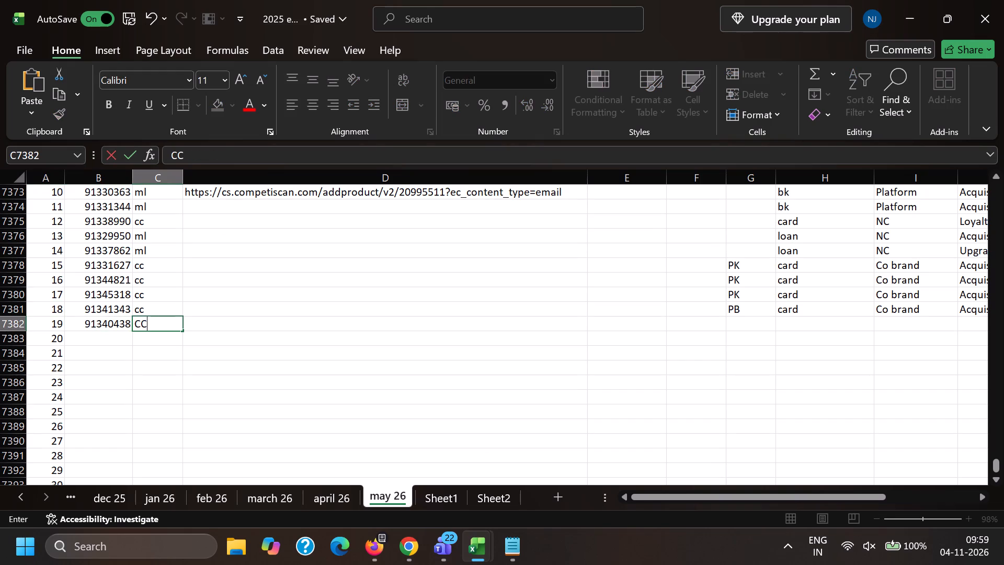
key("BackSpace")
key("BackSpace")
type("cc")
Complete row 19 with copy PB, specification card, record type Co brand and mailing type Acquisition.
key("Right")
key("Right")
key("Right")
key("Right")
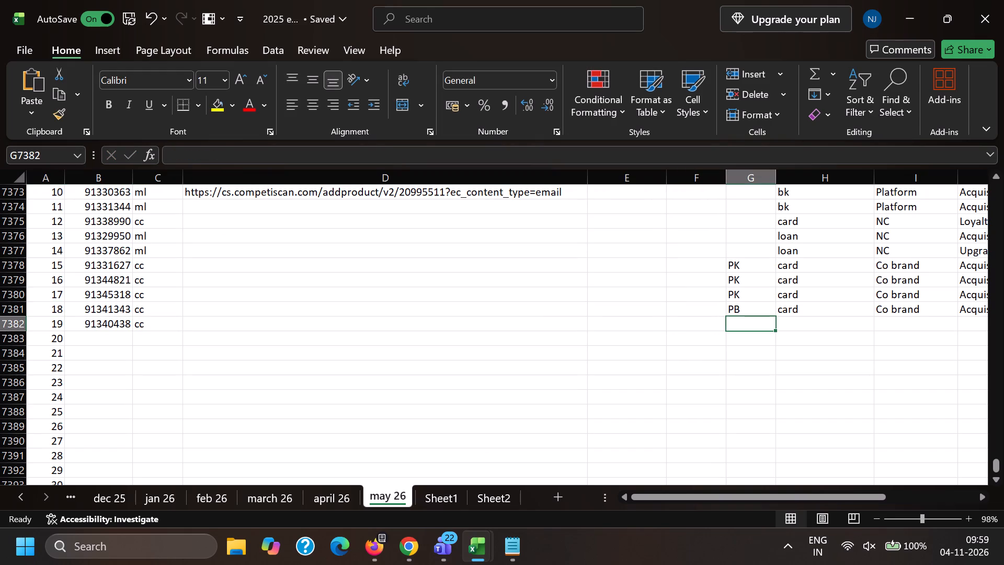
type("PB")
key("Right")
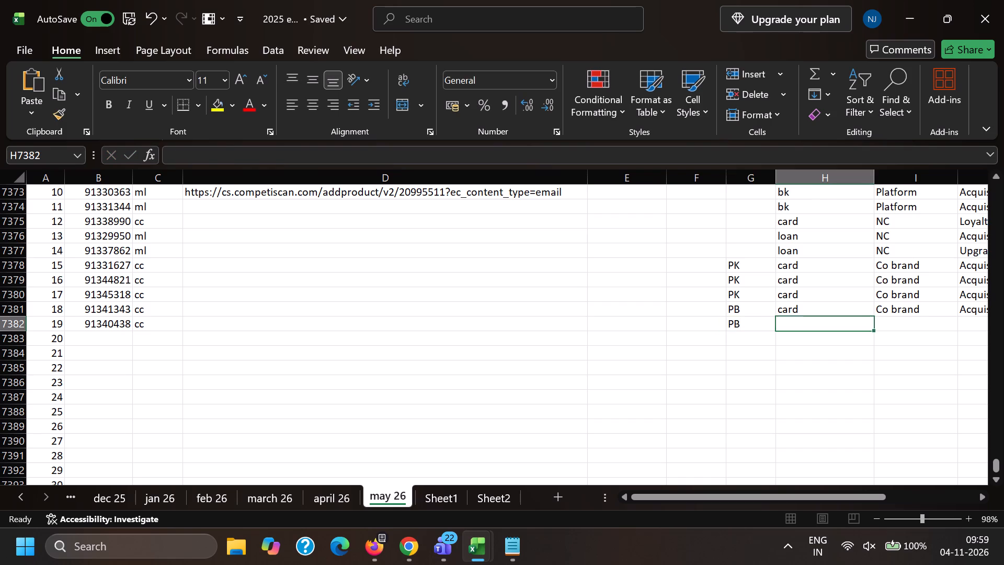
key("c")
key("Right")
key("c")
key("Right")
key("a")
key("Left")
key("Left")
key("Left")
key("Left")
key("Left")
key("Left")
key("Left")
key("Left")
key("Left")
key("Left")
key("Left")
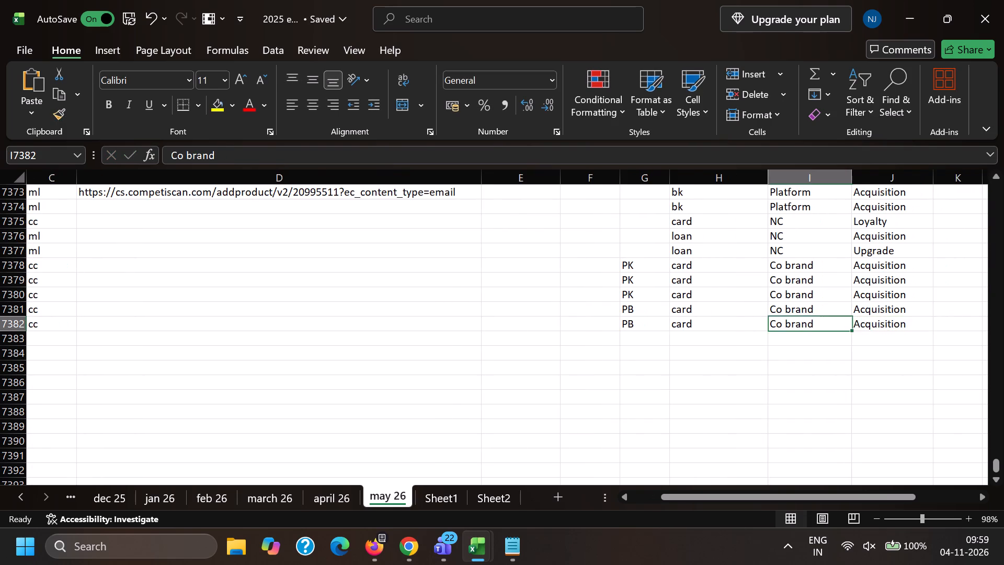
Check the Temp IDs in the tracking sheet from serial number 14 up to the column header.
scroll(161, 322, "up", 1)
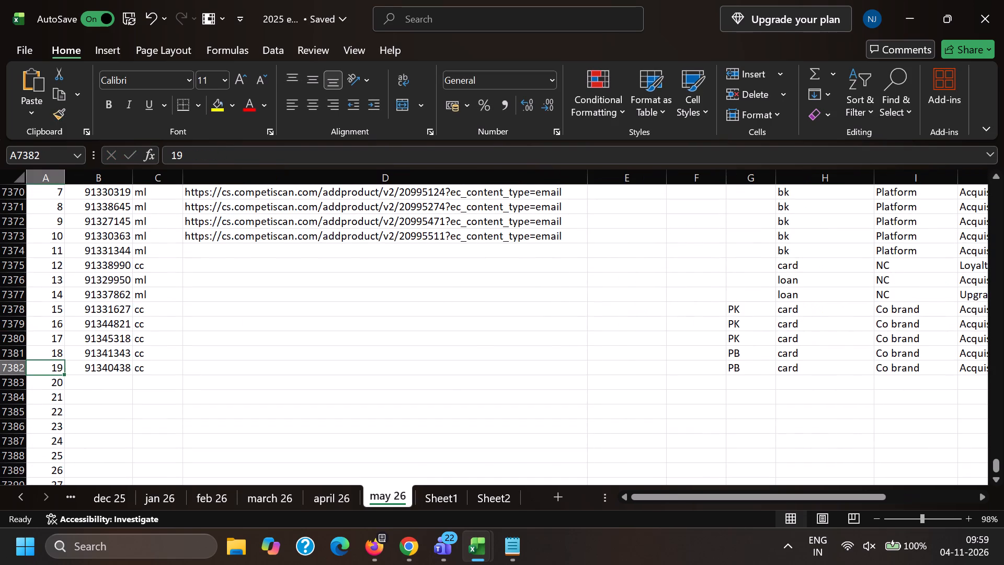
left_click(98, 294)
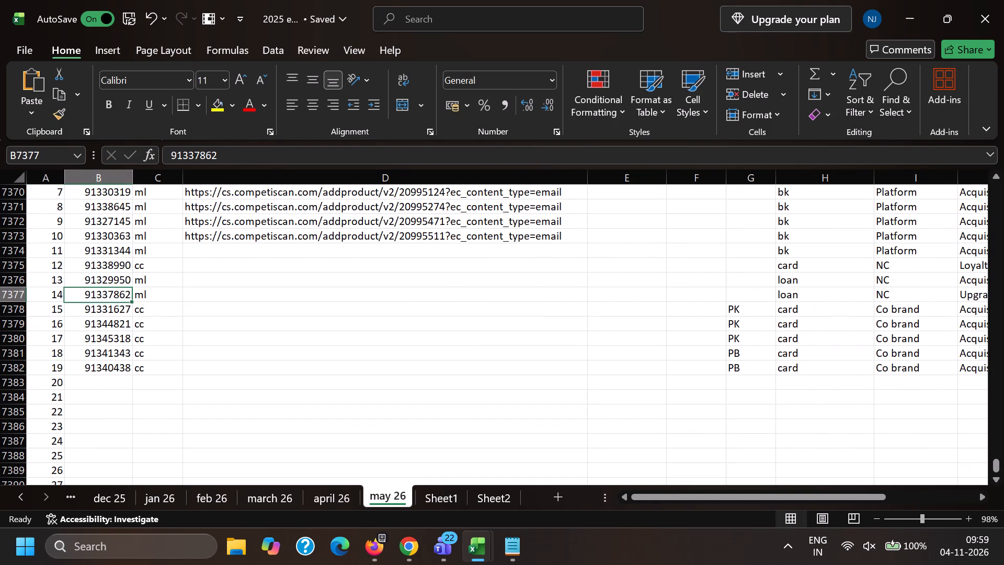
key("ctrl+shift+Up")
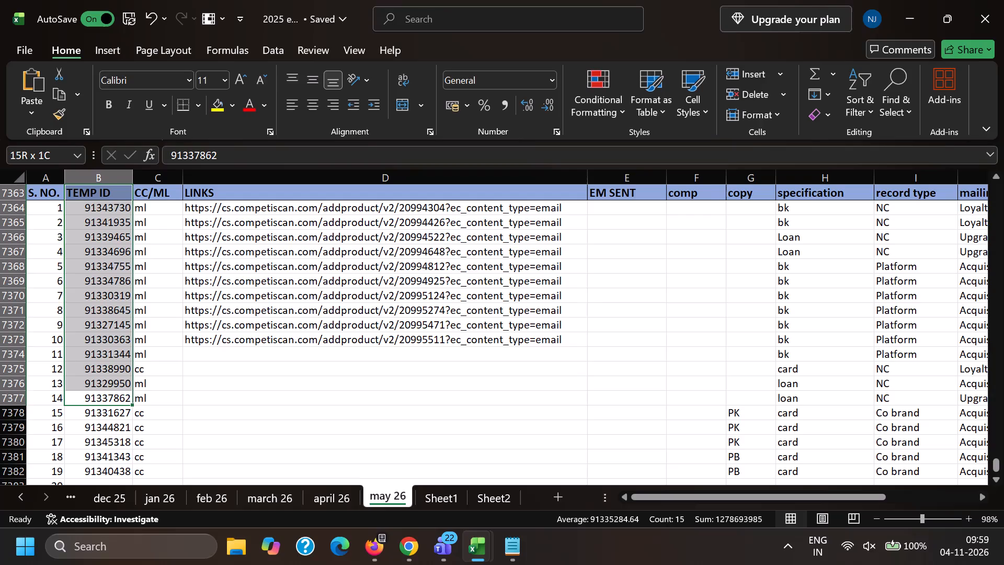
left_click(282, 385)
key("alt+Tab")
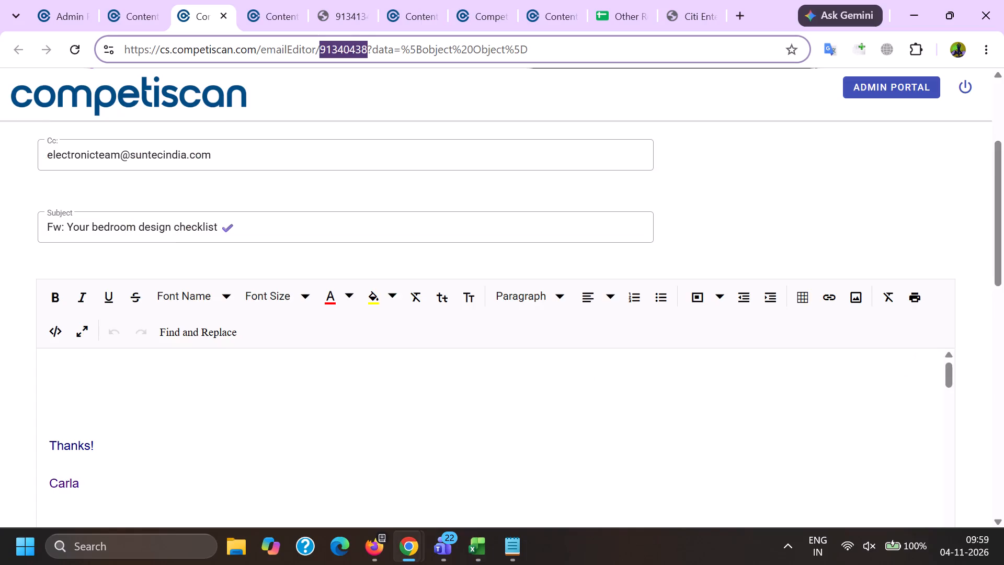
scroll(170, 222, "down", 2)
left_click_drag(211, 379, 0, 277)
key("BackSpace")
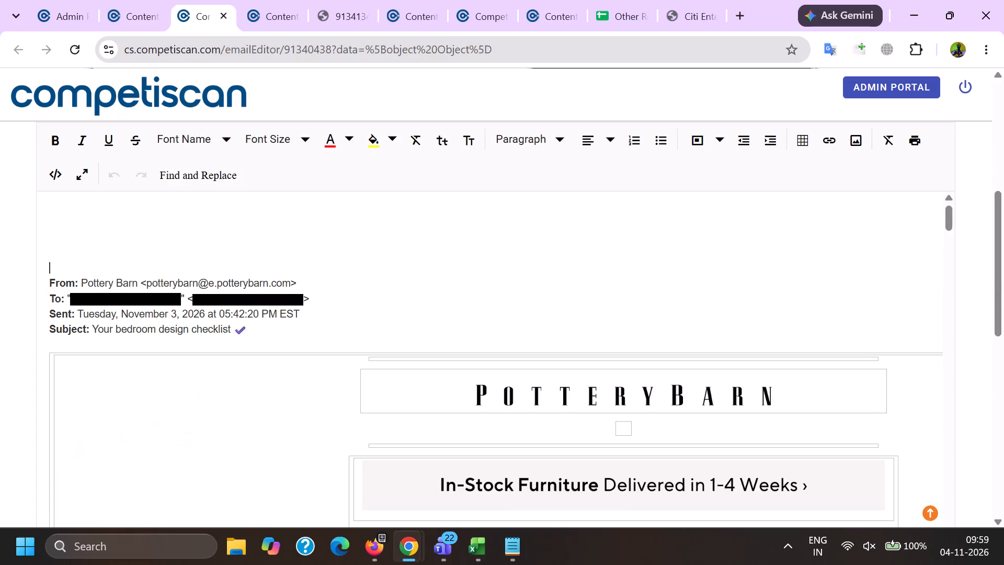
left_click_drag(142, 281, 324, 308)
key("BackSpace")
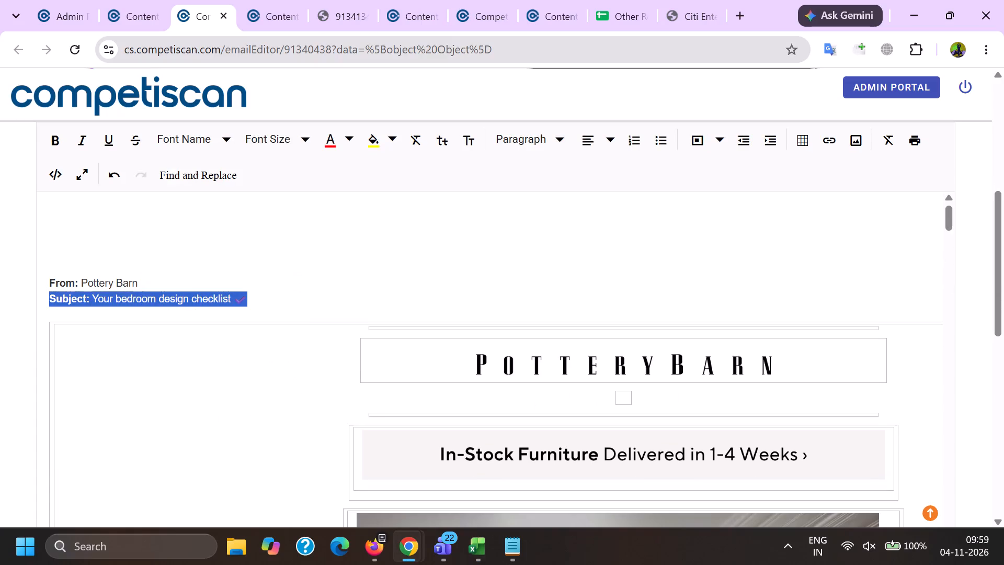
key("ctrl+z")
Delete the sender's e-mail address and the entire To line from the Pottery Barn email header, keeping the Sent line.
left_click_drag(142, 284, 341, 294)
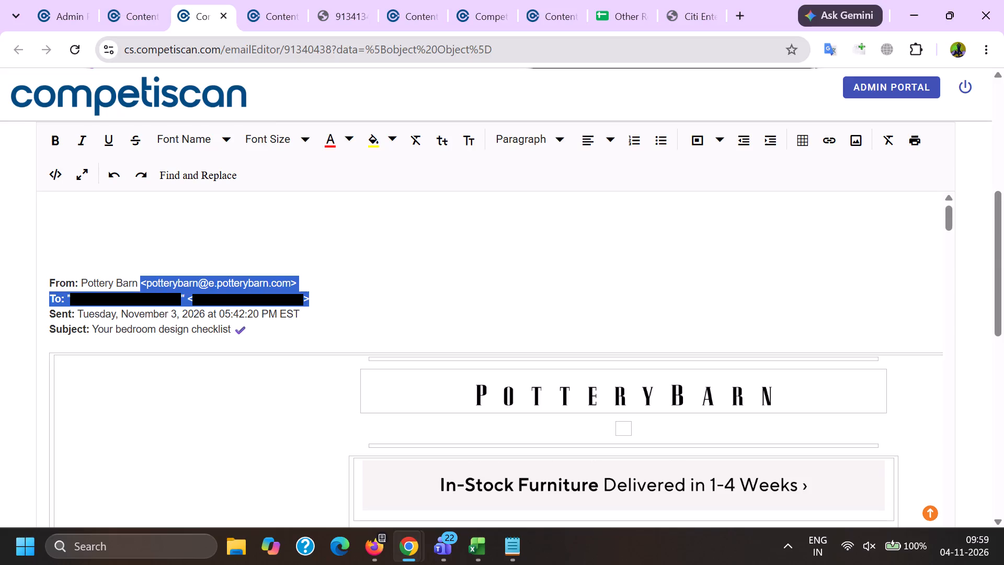
left_click_drag(341, 294, 341, 295)
key("BackSpace")
scroll(502, 143, "down", 20)
scroll(502, 143, "down", 20)
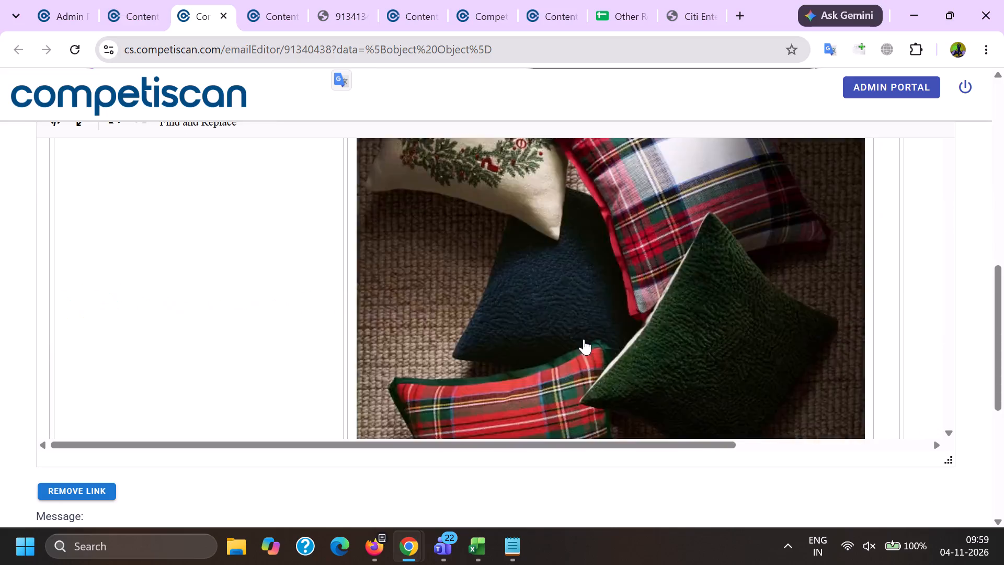
scroll(584, 339, "down", 20)
scroll(584, 339, "down", 2)
Close the 91341343 PDF, the 91345318 email editor and the other Content Portal page beside them, returning to the 91340438 editor.
left_click(335, 0)
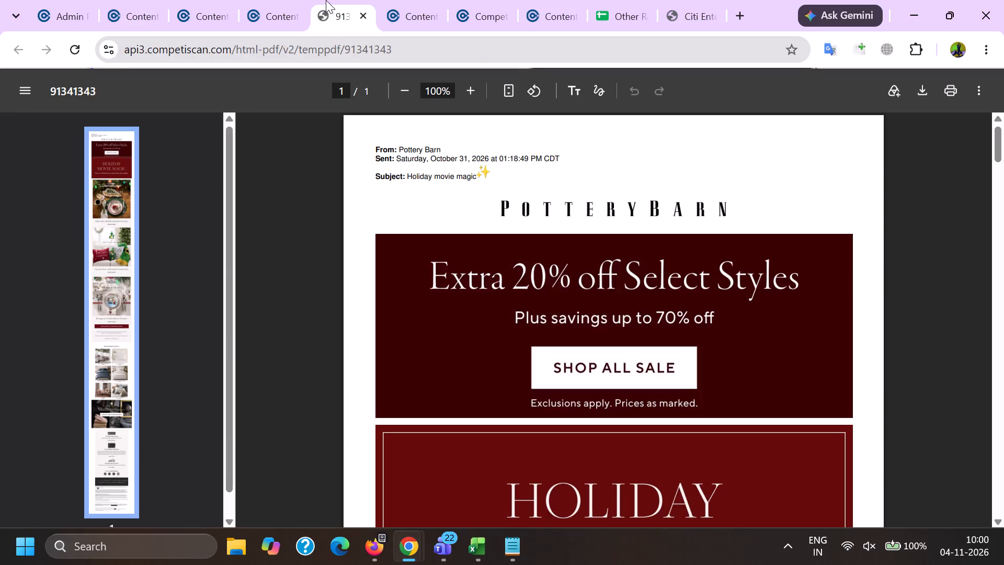
left_click(277, 0)
double_click(293, 14)
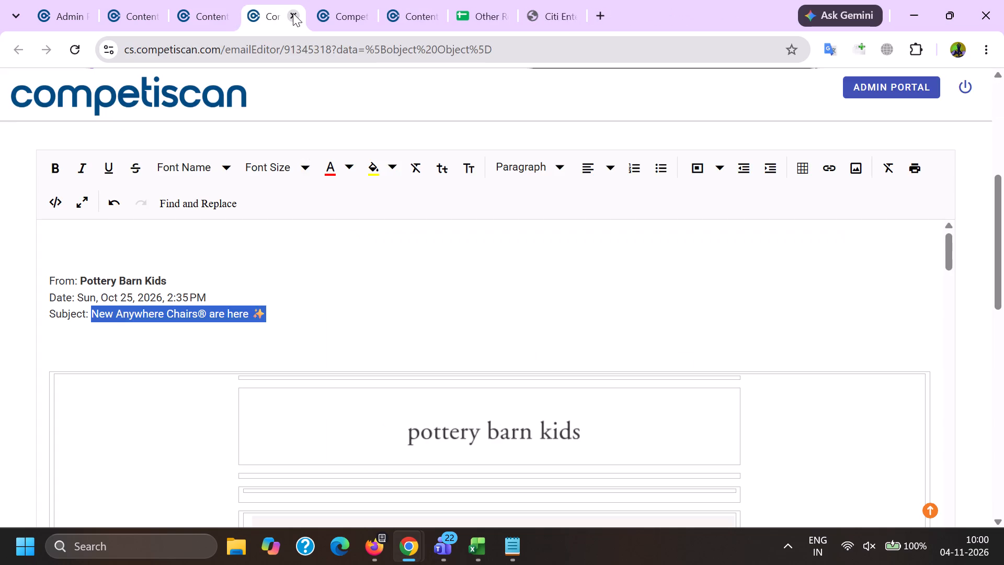
left_click(293, 13)
left_click(196, 0)
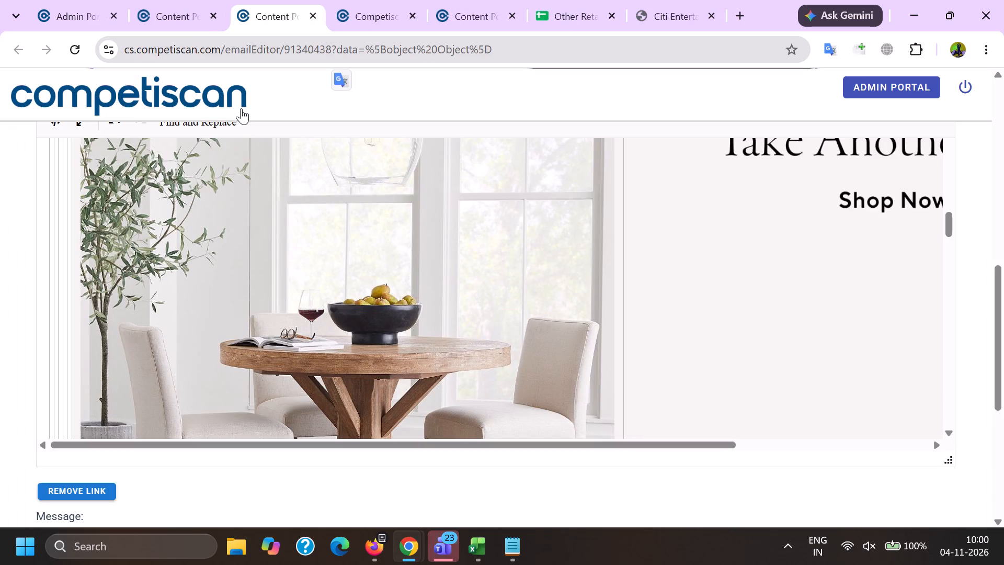
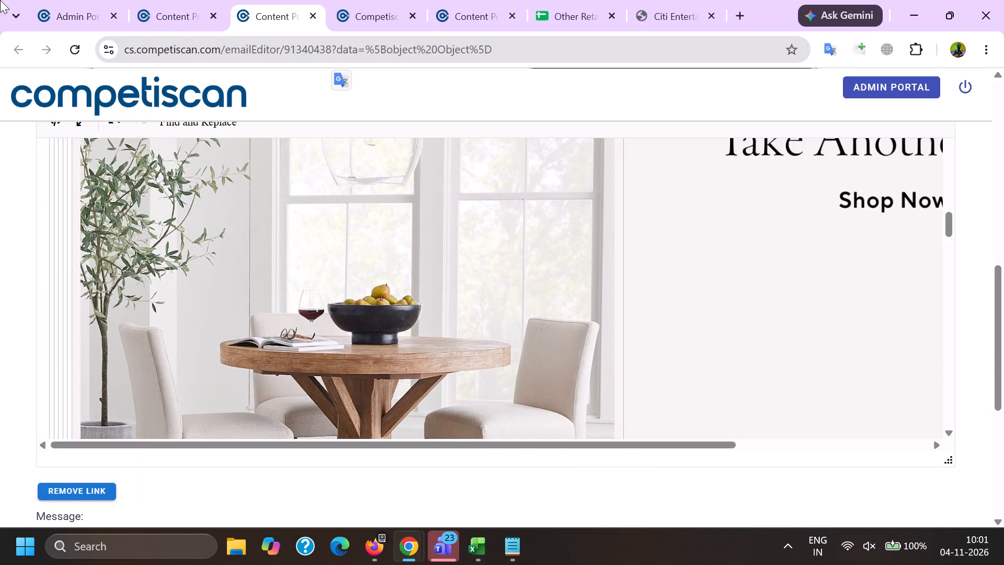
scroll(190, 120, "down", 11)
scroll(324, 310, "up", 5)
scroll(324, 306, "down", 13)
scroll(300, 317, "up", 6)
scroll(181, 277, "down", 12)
Switch to Microsoft Teams to check the new messages.
left_click(437, 553)
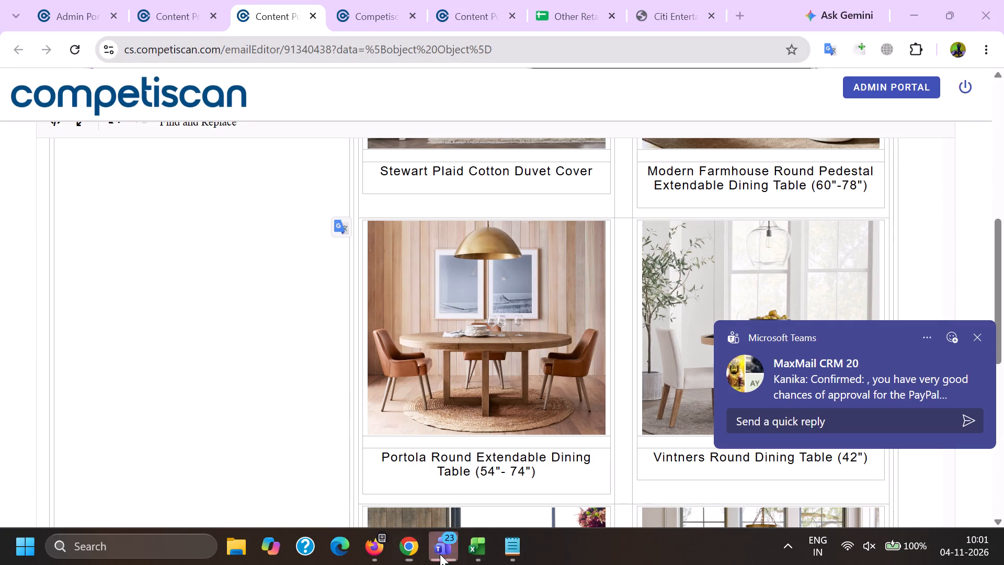
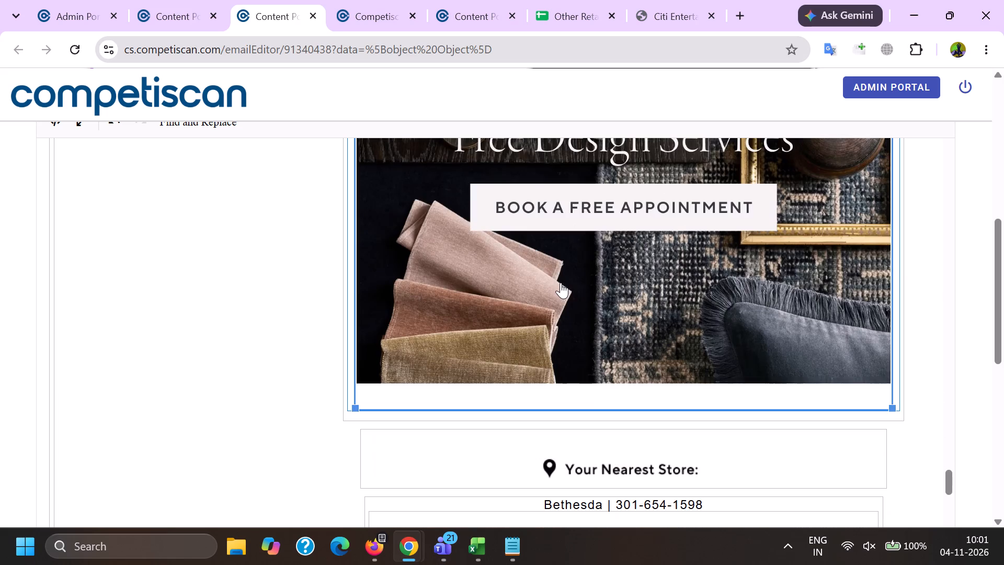
Remove the links from the Free Design Services image and the "Our App Makes It Easy" download image.
left_click(589, 469)
scroll(573, 314, "down", 6)
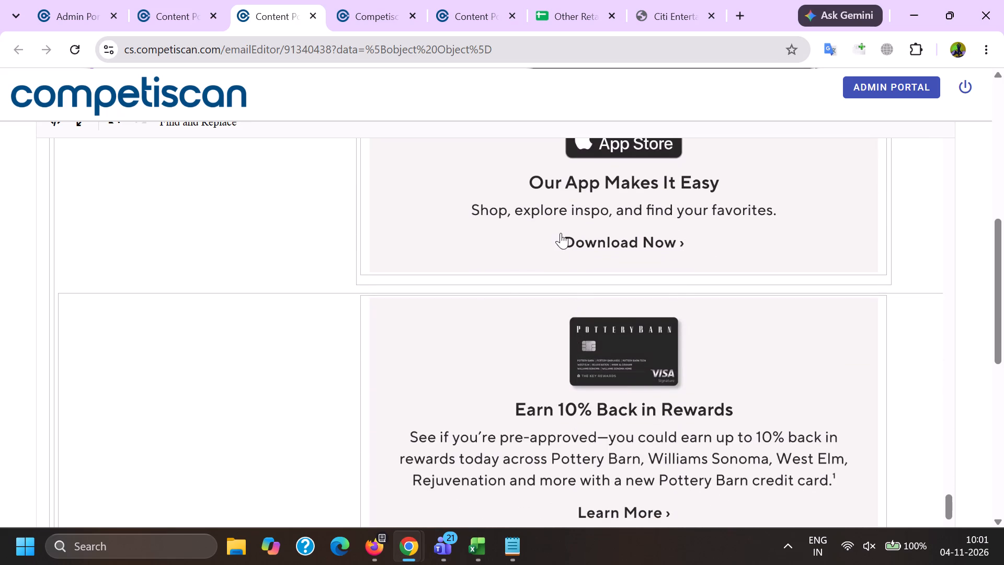
left_click(561, 233)
left_click(581, 340)
scroll(588, 315, "down", 5)
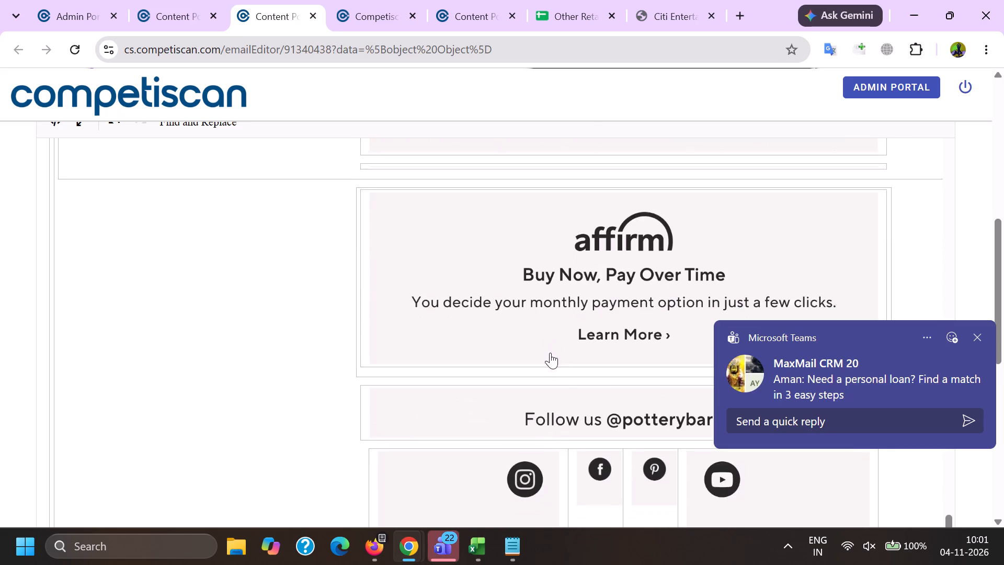
scroll(550, 353, "down", 1)
left_click(485, 328)
left_click(581, 287)
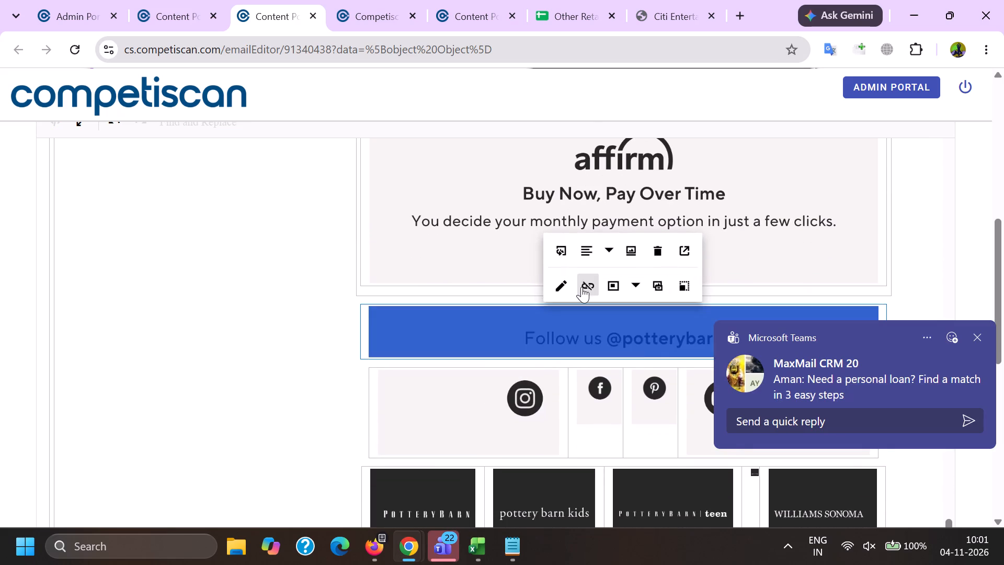
left_click(510, 394)
left_click(435, 346)
left_click(587, 377)
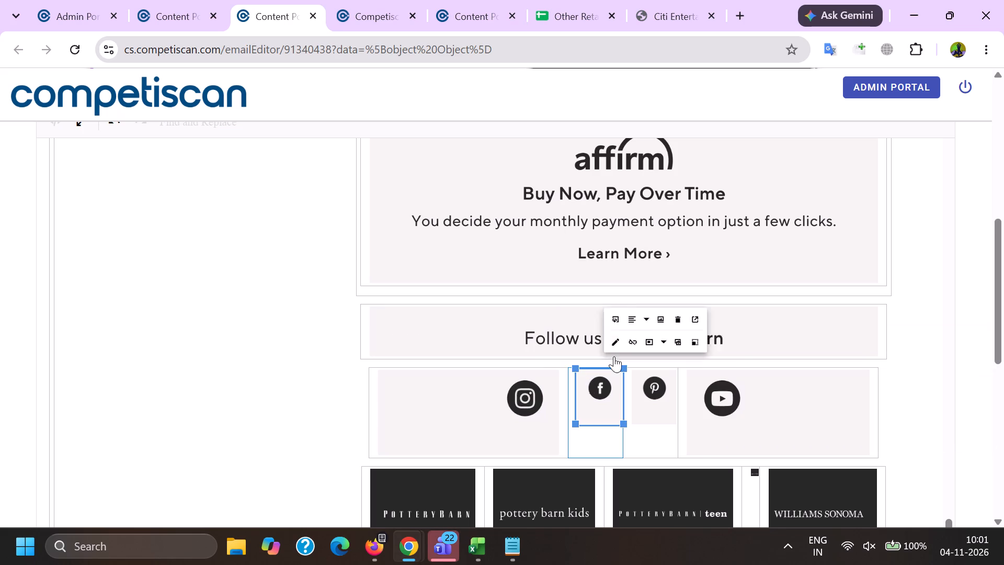
left_click(617, 351)
left_click(634, 390)
left_click(683, 347)
left_click(735, 411)
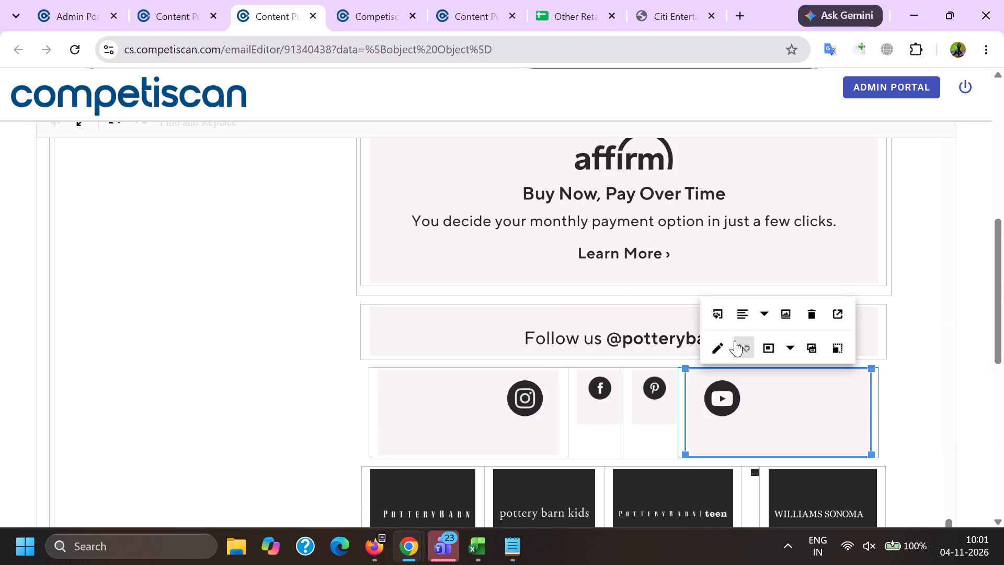
left_click(738, 346)
Delete the sender's email address and the extra space from the footer's "To ensure delivery to your inbox" line.
scroll(689, 307, "down", 4)
scroll(608, 359, "down", 5)
scroll(592, 463, "down", 1)
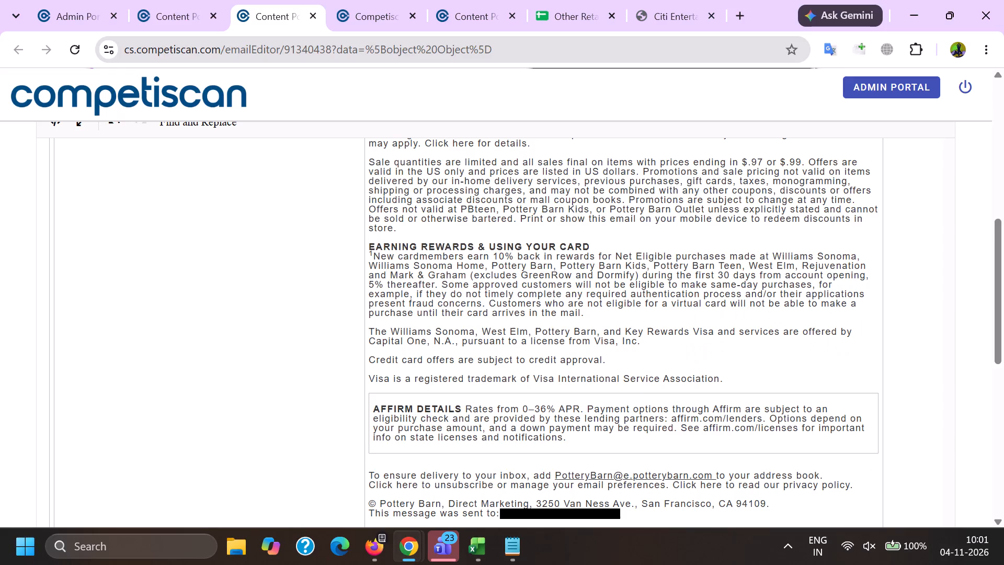
left_click_drag(556, 385, 556, 384)
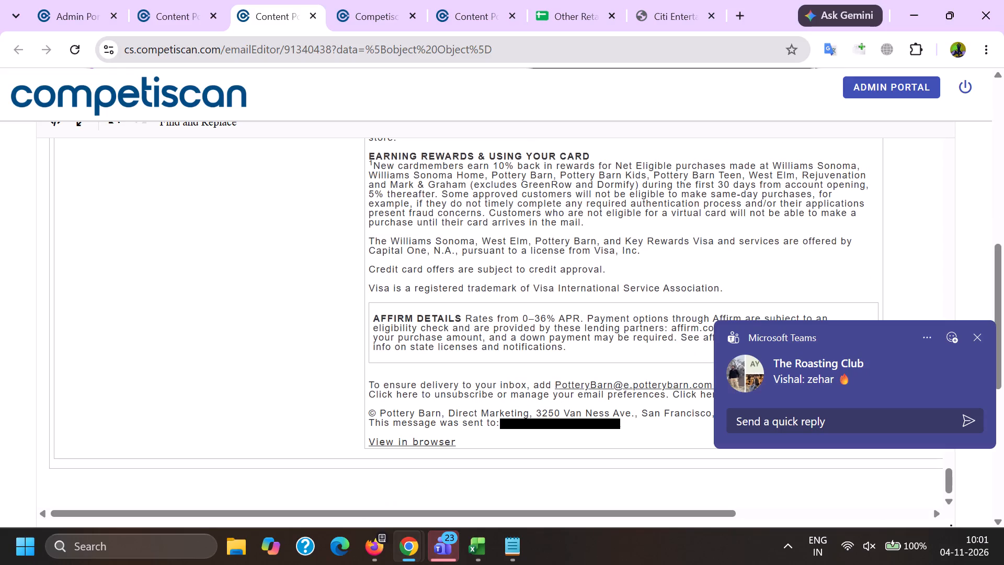
left_click_drag(556, 384, 711, 382)
key("BackSpace")
scroll(587, 329, "down", 2)
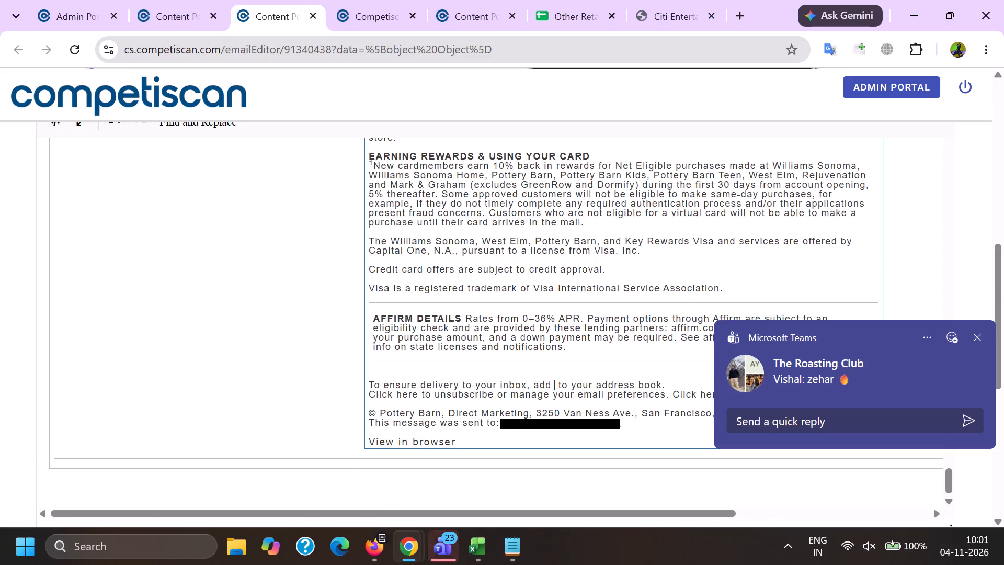
key("Right")
key("BackSpace")
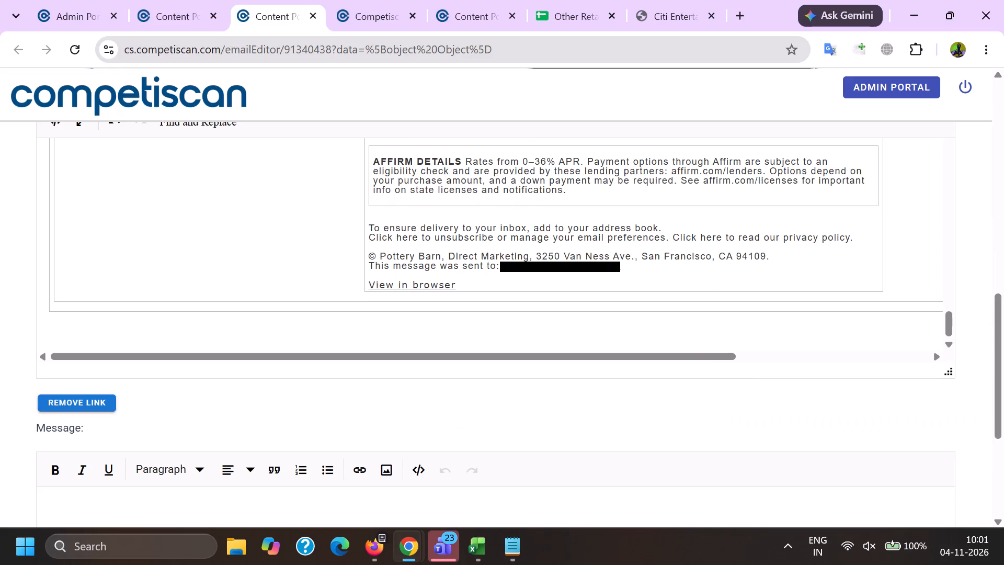
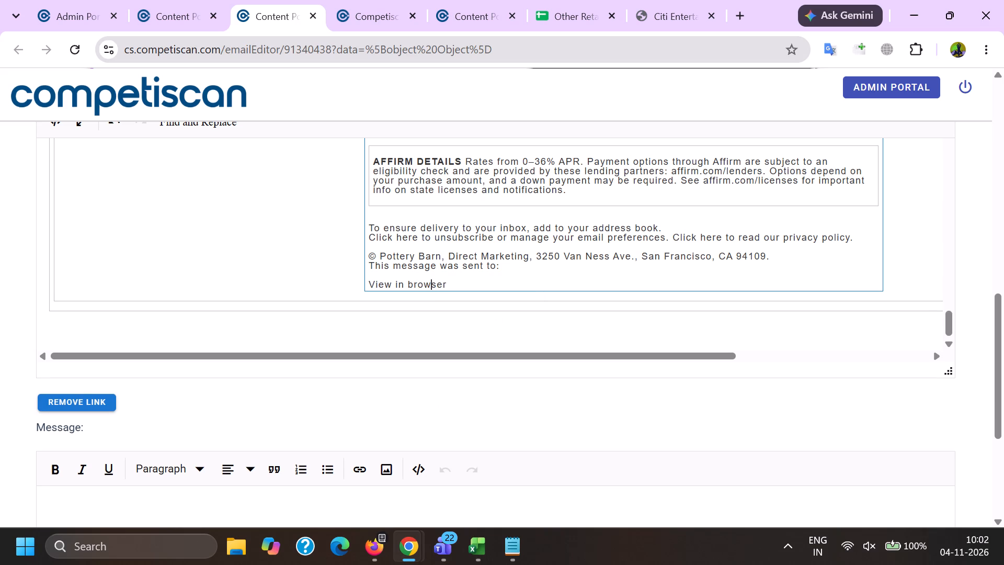
Save the product info of the cleaned-up Pottery Barn email 91340438.
left_click(400, 236)
left_click(482, 273)
scroll(474, 256, "down", 11)
left_click(402, 393)
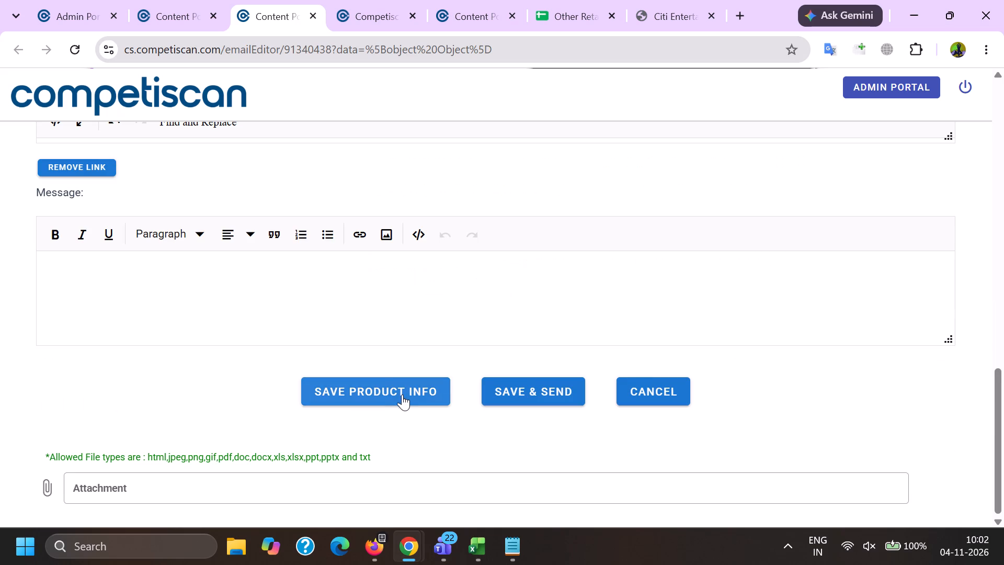
left_click(504, 313)
Copy the email ID 91340438 from the address and open that email's product entry.
double_click(310, 54)
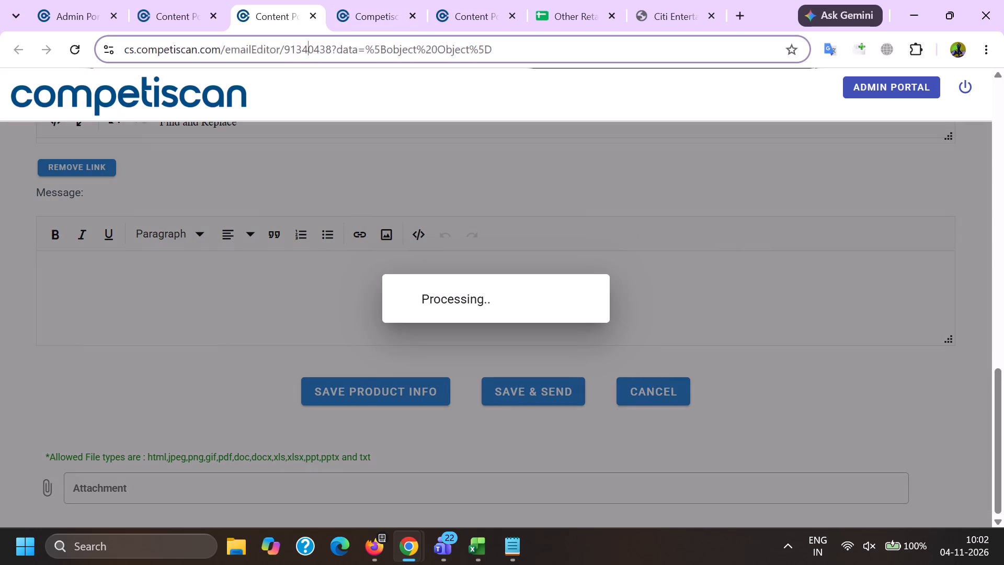
key("ctrl+c")
left_click_drag(65, 292, 59, 296)
scroll(69, 270, "up", 5)
left_click(86, 227)
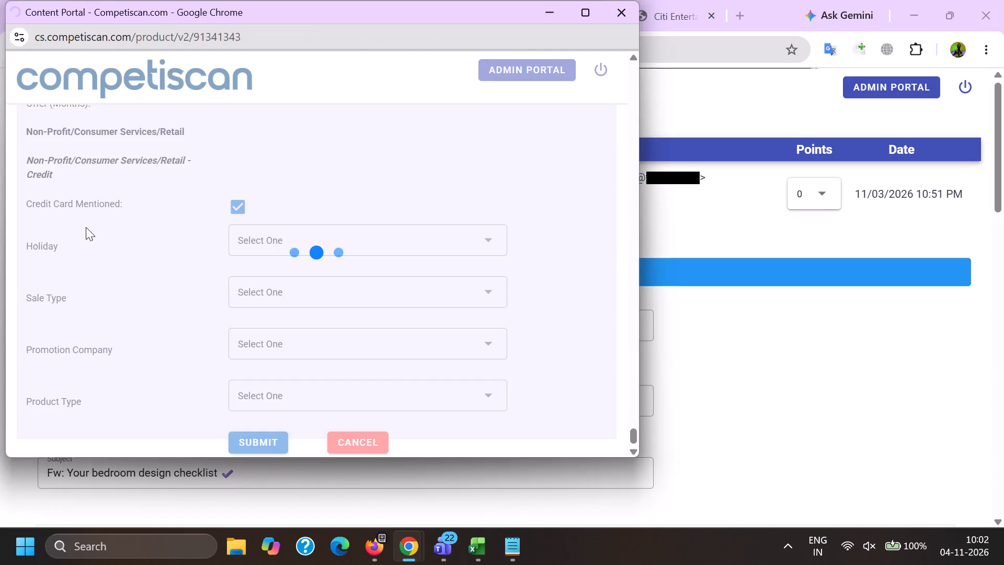
Return to the email editor and copy the sender name Pottery Barn from the message's From line.
key("alt+Tab")
scroll(187, 231, "down", 5)
double_click(144, 371)
key("Page_Up")
key("Page_Up")
key("Page_Up")
key("Page_Up")
key("Page_Up")
key("Page_Up")
key("Page_Up")
key("Page_Up")
key("Page_Up")
key("Page_Up")
key("Page_Up")
key("Page_Up")
key("Page_Up")
key("Page_Up")
key("Page_Up")
key("Page_Up")
key("Page_Up")
key("Page_Up")
key("Page_Up")
key("Page_Up")
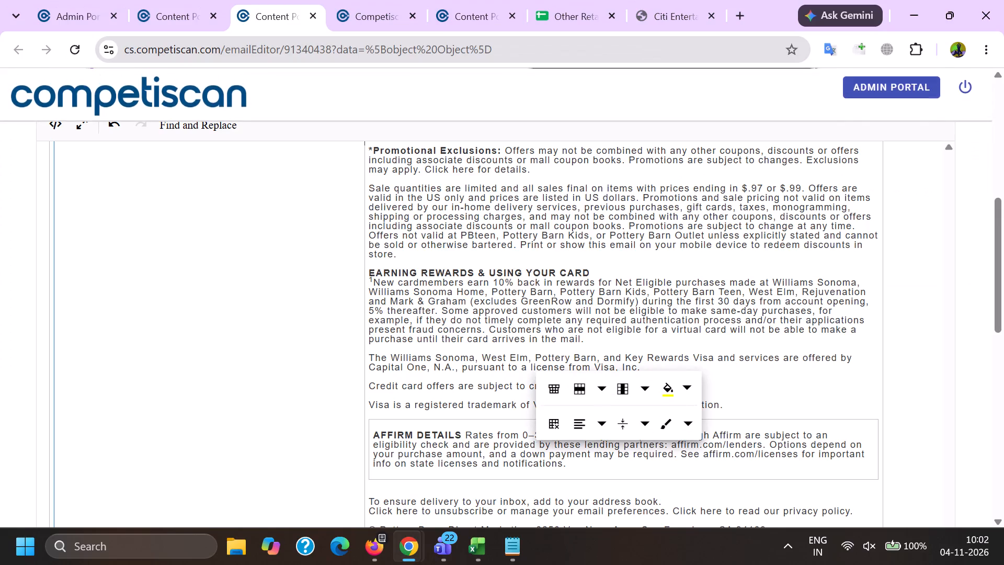
scroll(180, 311, "down", 5)
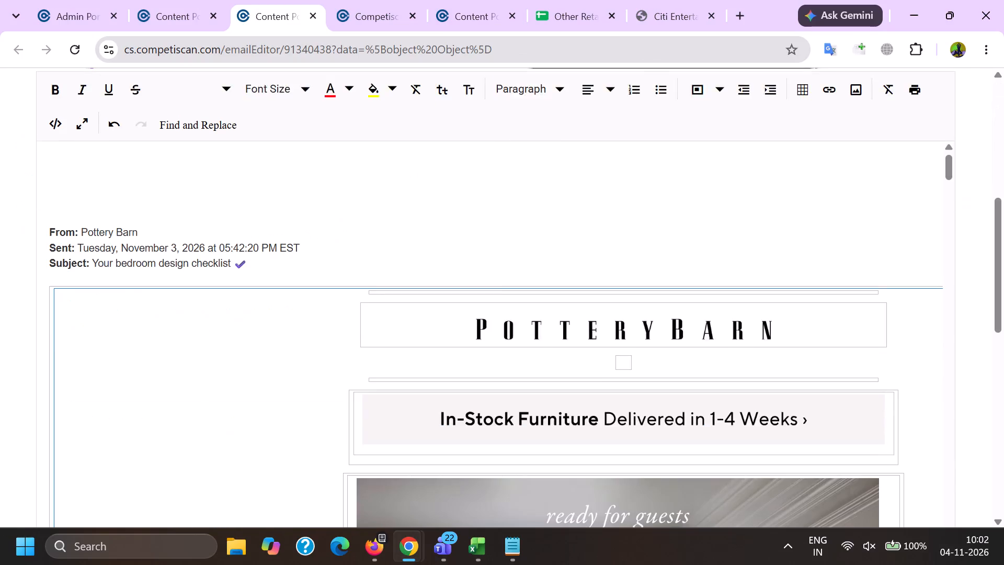
double_click(104, 235)
left_click(122, 234, "shift")
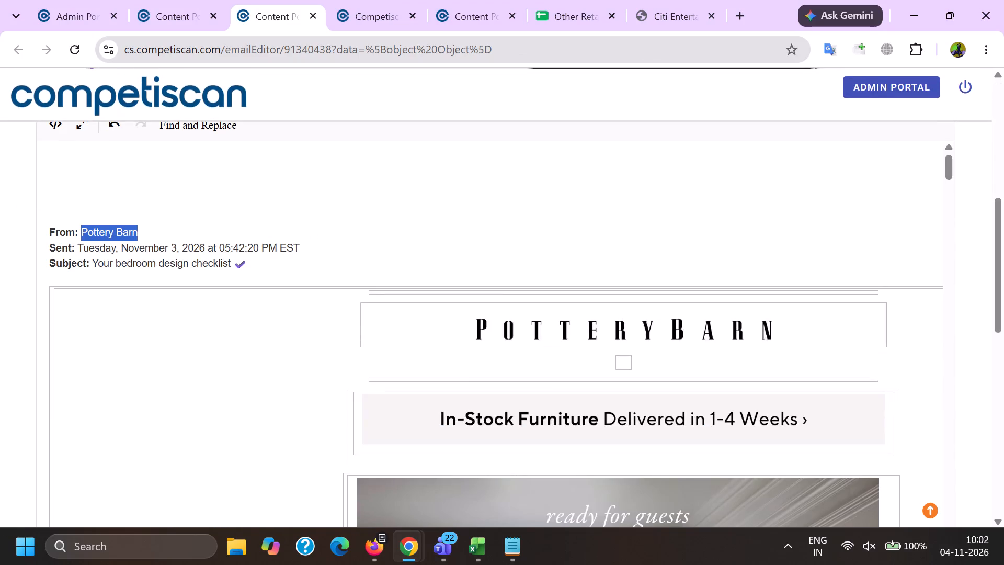
key("ctrl+c")
In the 91340438 product entry, replace the apc-na company with Pottery Barn and enter Pottery Barn as the Affinity/Association search.
key("alt+Tab")
key("alt+1")
scroll(218, 198, "down", 6)
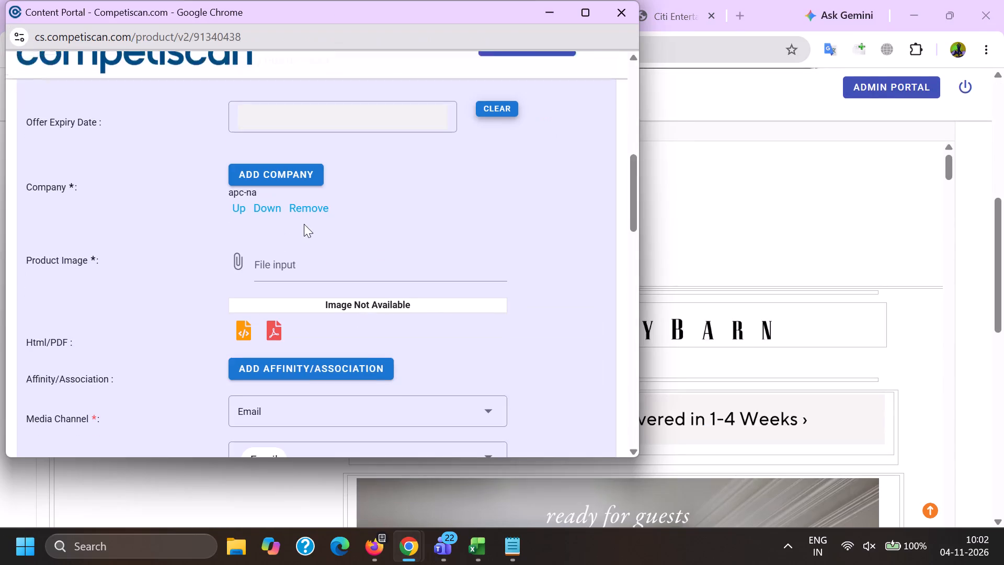
left_click(306, 214)
left_click(282, 176)
key("ctrl+v")
scroll(347, 219, "down", 1)
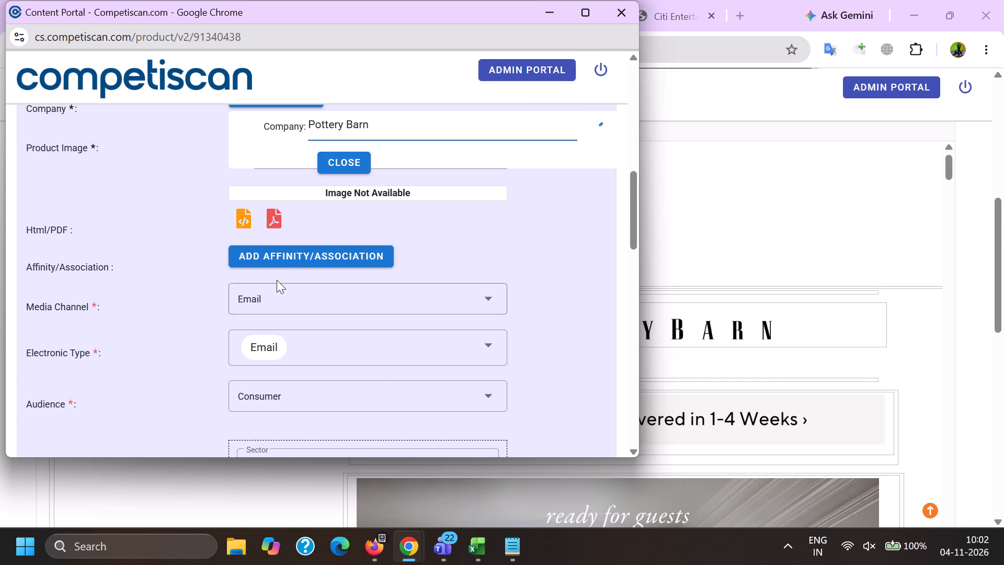
left_click(277, 261)
left_click(394, 276)
key("ctrl+v")
scroll(352, 369, "up", 2)
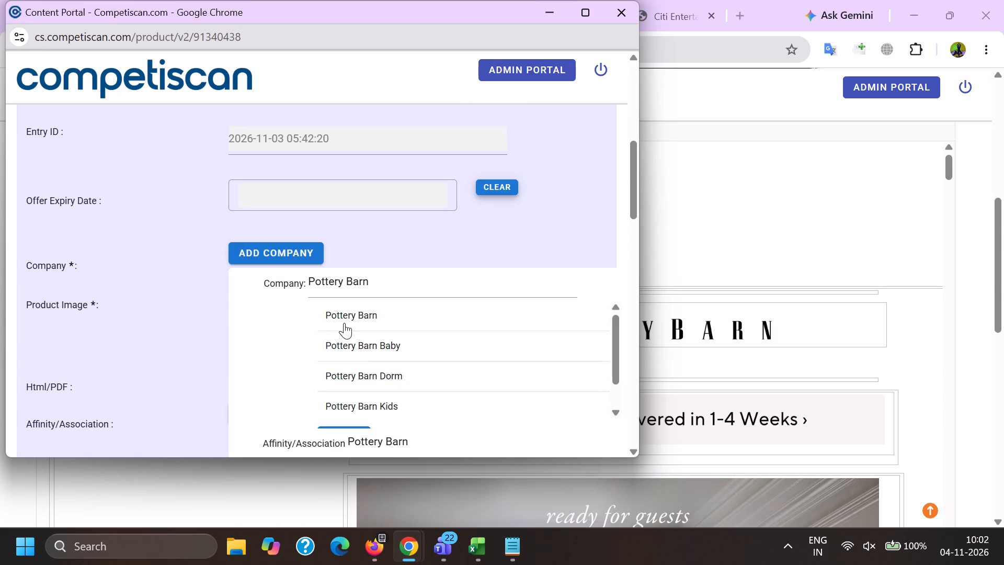
left_click(344, 322)
left_click(253, 288)
Look up Capital One to add it as a second company of the product entry.
left_click(261, 249)
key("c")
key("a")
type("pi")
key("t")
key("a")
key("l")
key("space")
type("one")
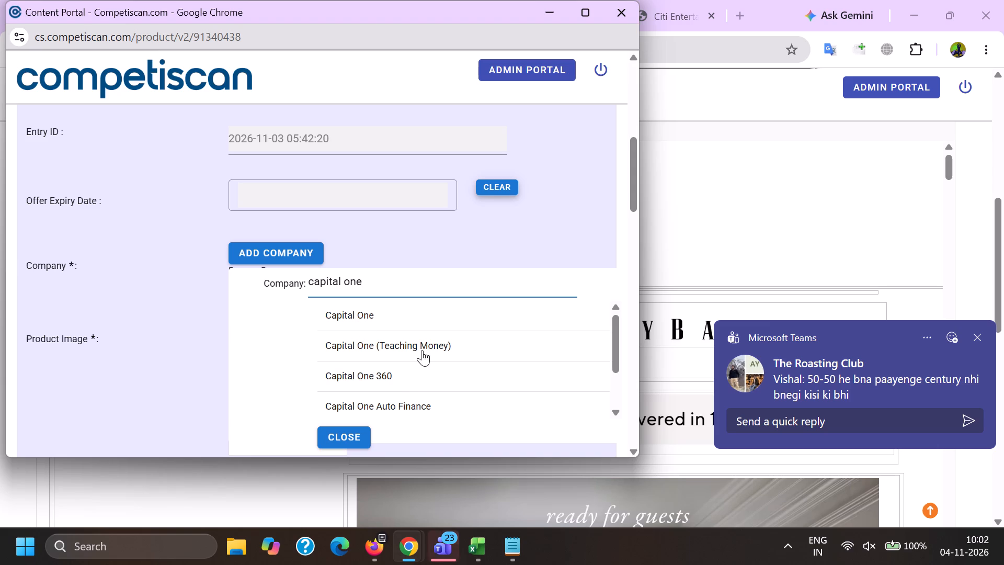
Add Capital One and Affirm to the companies listed for the Pottery Barn entry.
left_click(362, 323)
scroll(302, 212, "down", 1)
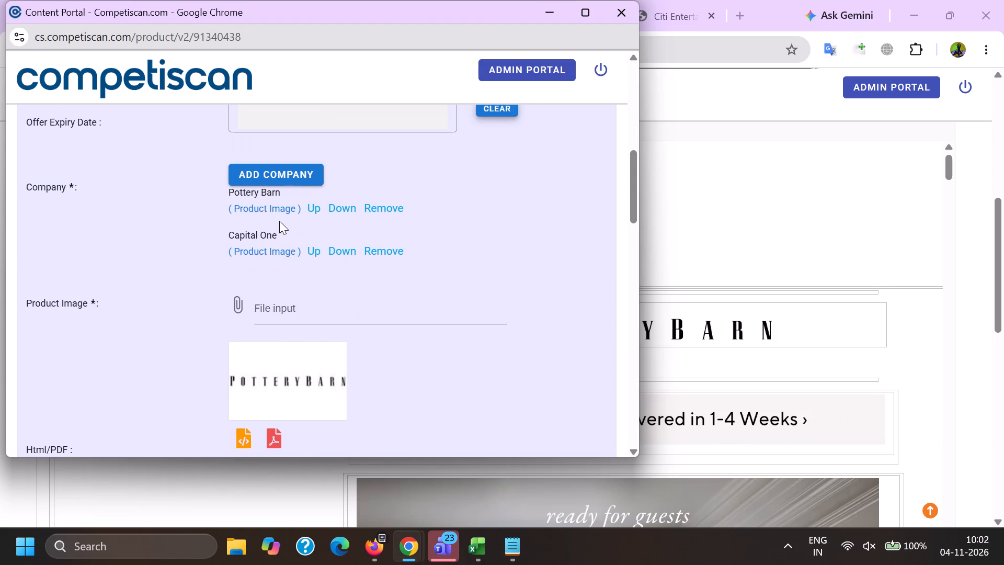
left_click(270, 180)
key("a")
key("f")
key("f")
key("i")
key("r")
key("m")
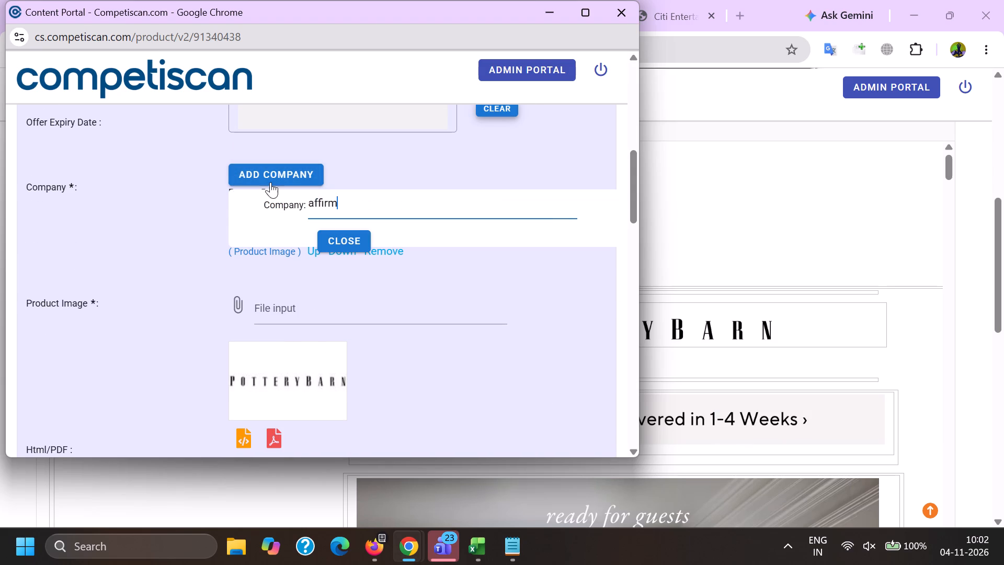
left_click(342, 235)
left_click(350, 242)
Classify the entry under the Retail sector and Home category, and open its sub-category choices.
scroll(309, 166, "down", 3)
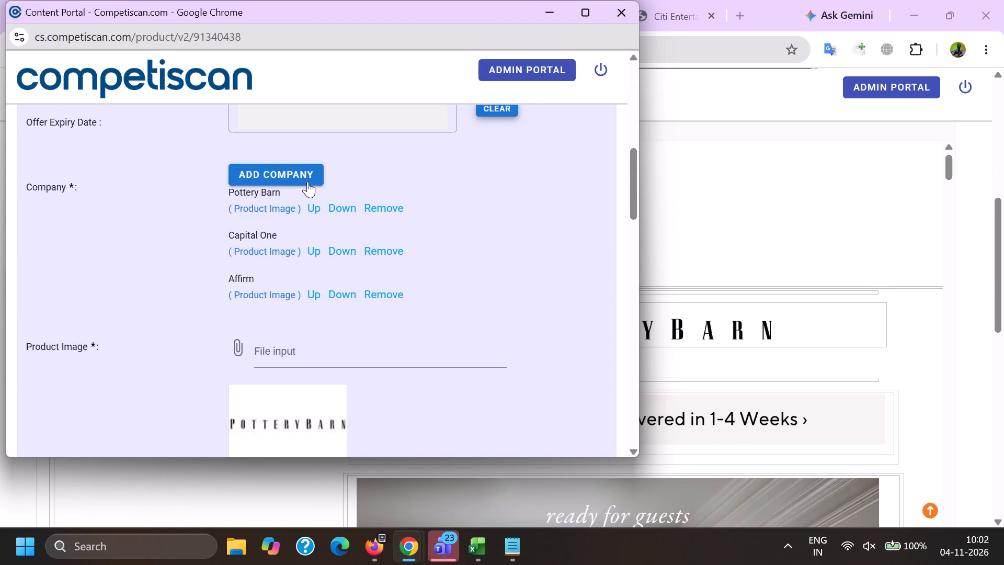
left_click(360, 356)
scroll(294, 209, "down", 3)
left_click(271, 274)
scroll(271, 270, "down", 7)
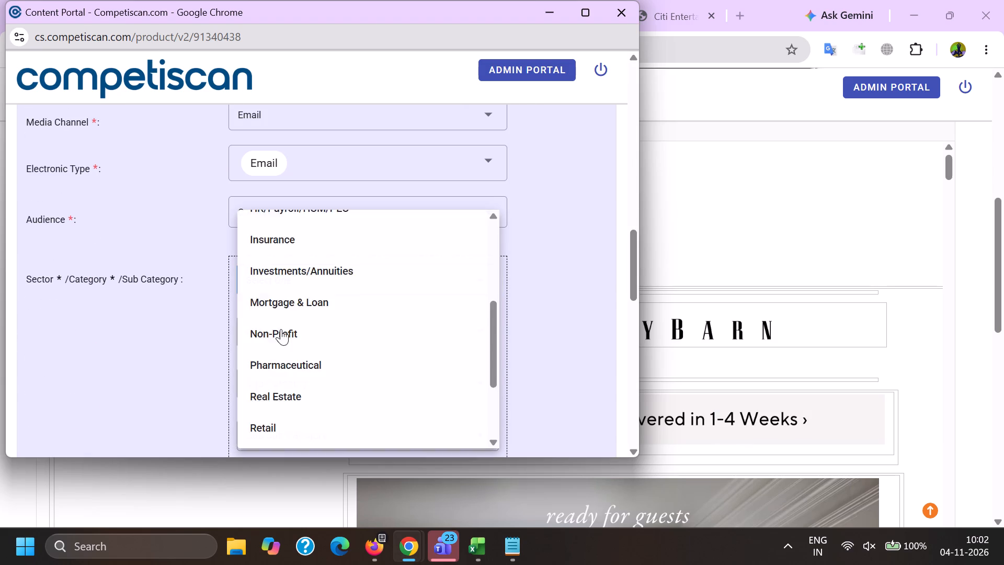
left_click(270, 290)
left_click_drag(201, 312, 225, 321)
left_click(334, 325)
scroll(301, 207, "down", 7)
scroll(248, 423, "up", 3)
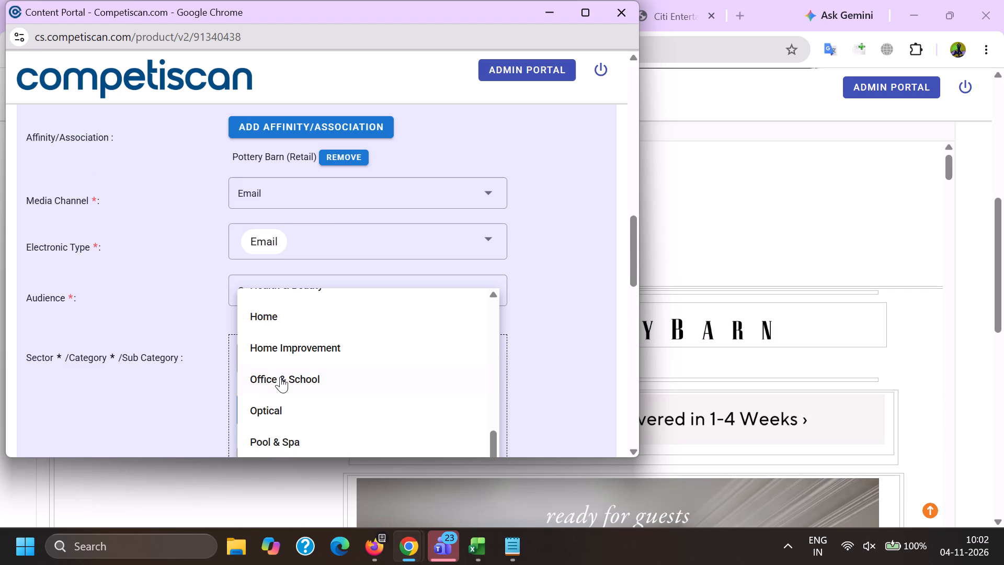
left_click(279, 323)
left_click(193, 322)
scroll(258, 206, "down", 3)
left_click(272, 234)
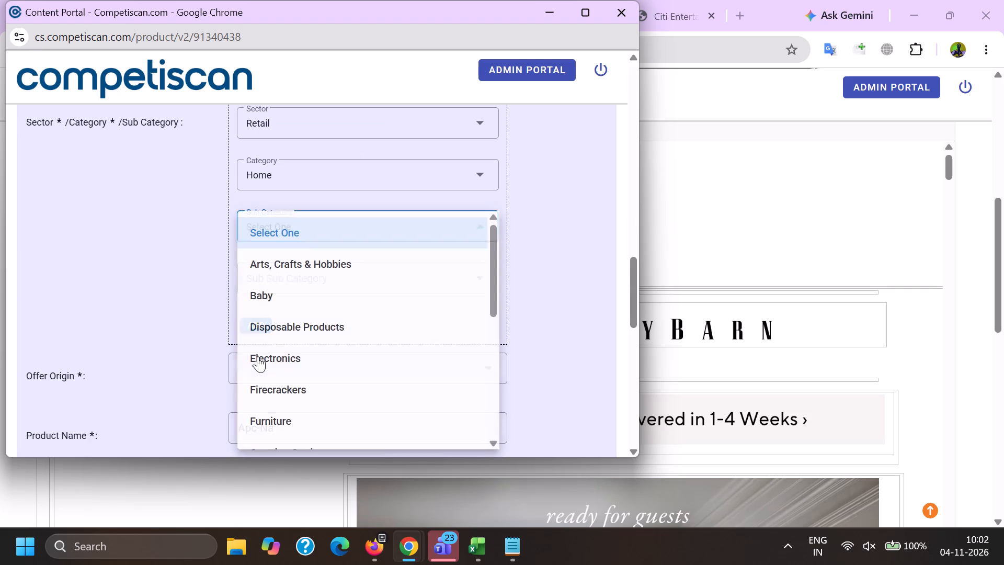
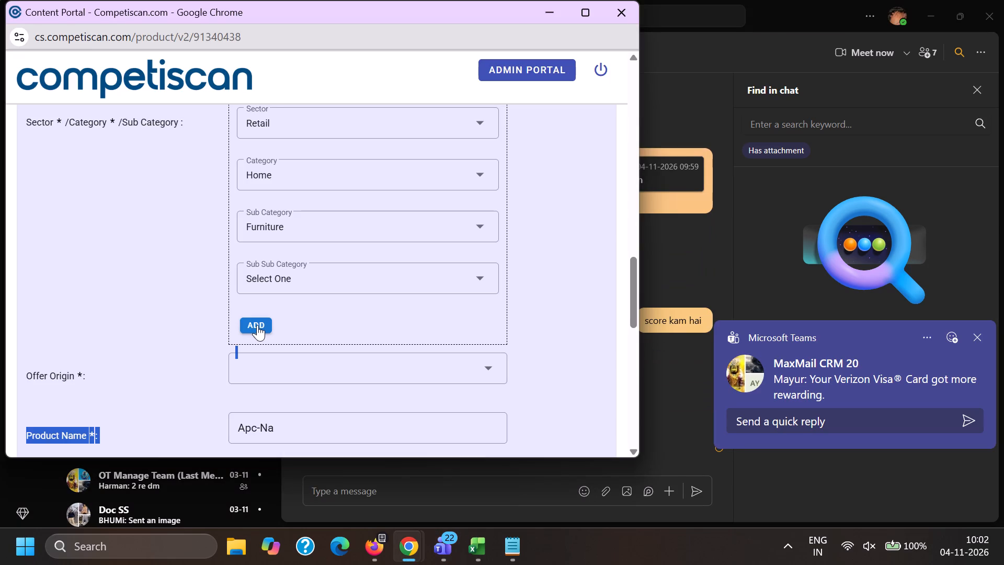
Add a second classification for the entry: sector Credit Cards, category Payment Cards, sub-category Credit Cards.
left_click(272, 296)
scroll(292, 403, "up", 6)
left_click(302, 364)
left_click(192, 363)
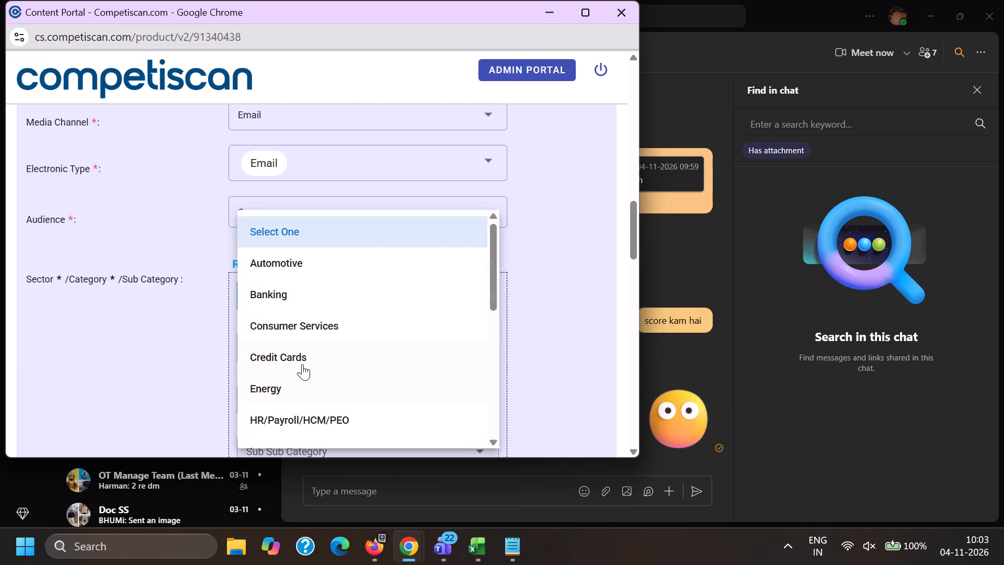
scroll(301, 246, "down", 1)
left_click(267, 275)
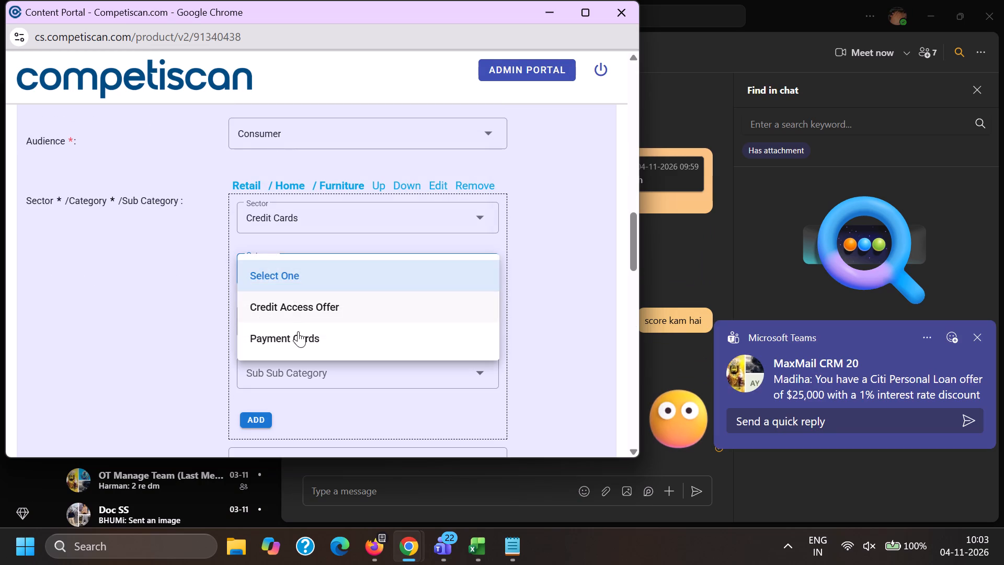
left_click(299, 334)
left_click(292, 320)
scroll(303, 205, "down", 1)
left_click(298, 301)
left_click(172, 286)
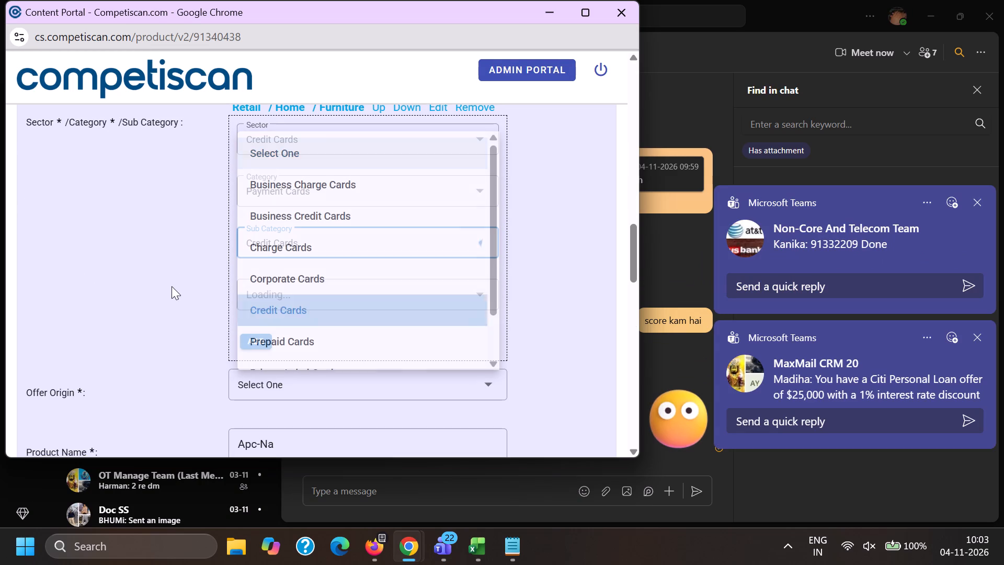
left_click(254, 340)
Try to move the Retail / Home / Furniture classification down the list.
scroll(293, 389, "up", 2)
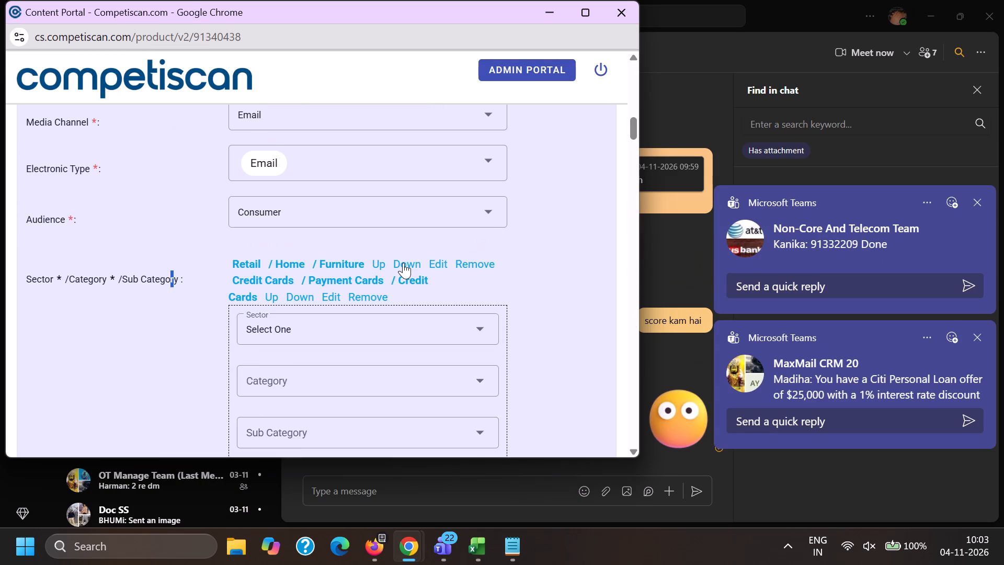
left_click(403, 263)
Set the offer origin to Provider/Bank and the product name to Pottery Barn Key Rewards Visa Credit Card.
scroll(342, 271, "down", 5)
left_click(273, 182)
double_click(275, 250)
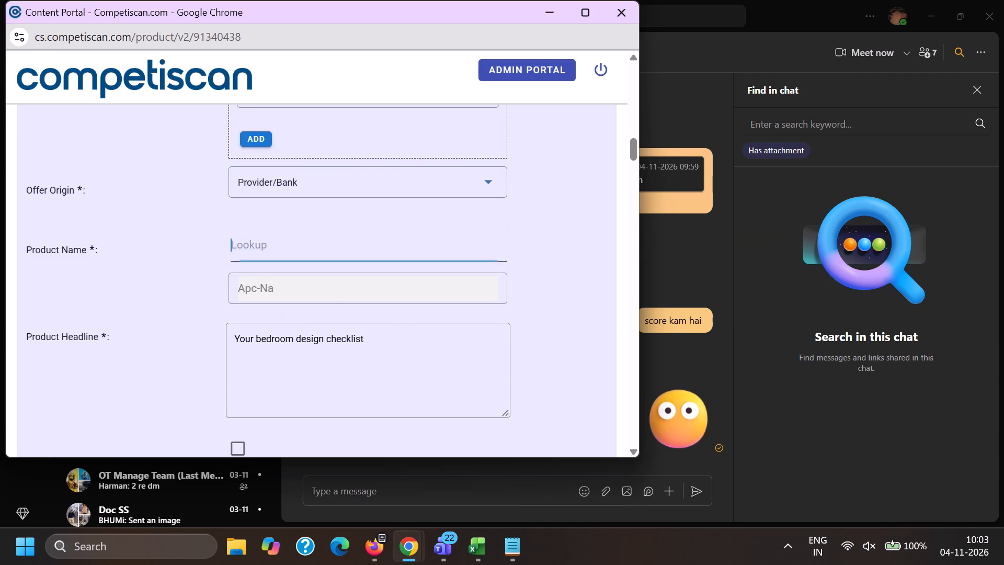
key("ctrl+v")
left_click(292, 321)
Choose sector Mortgage & Loan, category Unsecured and sub-category Point of Sale Financing/BNPL for a third classification.
scroll(294, 317, "up", 4)
left_click(300, 196)
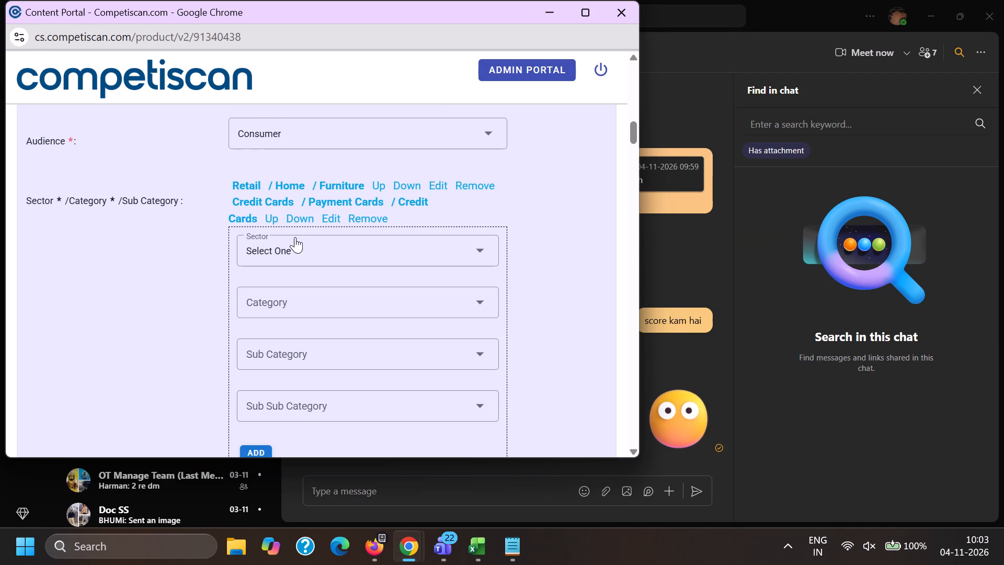
left_click(289, 255)
scroll(288, 309, "down", 2)
left_click(308, 345)
left_click_drag(153, 344, 171, 344)
left_click(269, 306)
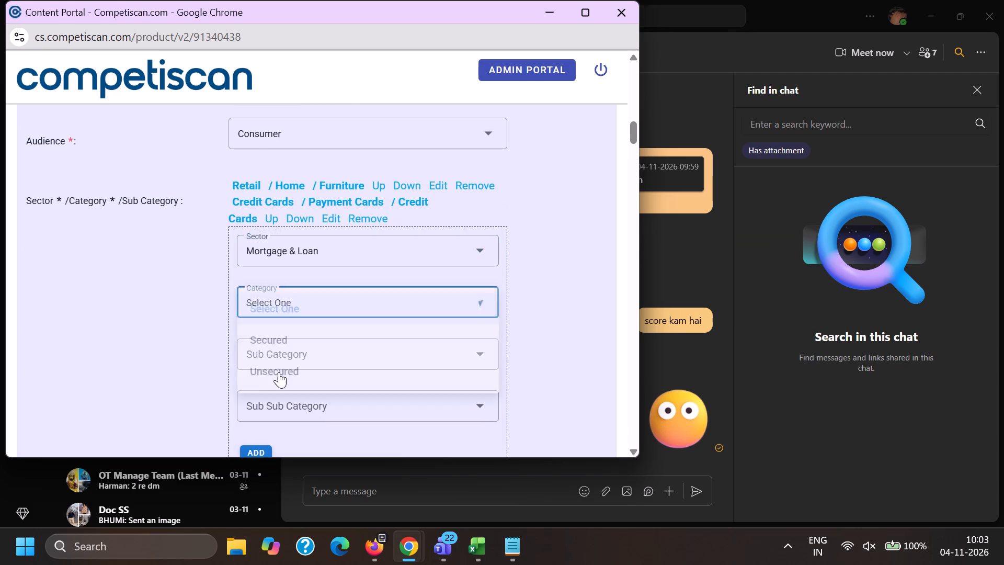
left_click(280, 367)
left_click(272, 358)
scroll(265, 252, "down", 2)
scroll(286, 328, "down", 6)
left_click(312, 408)
left_click(191, 388)
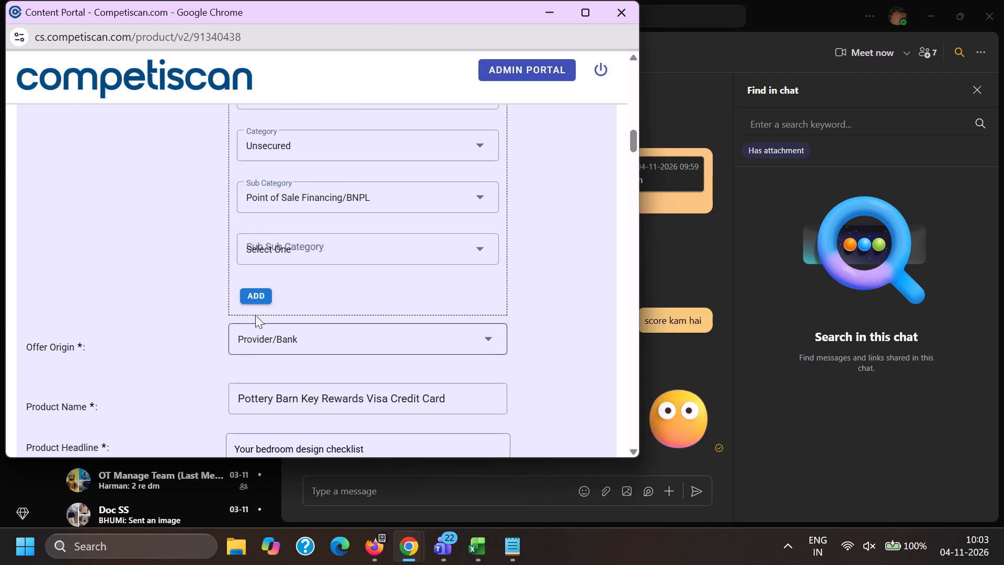
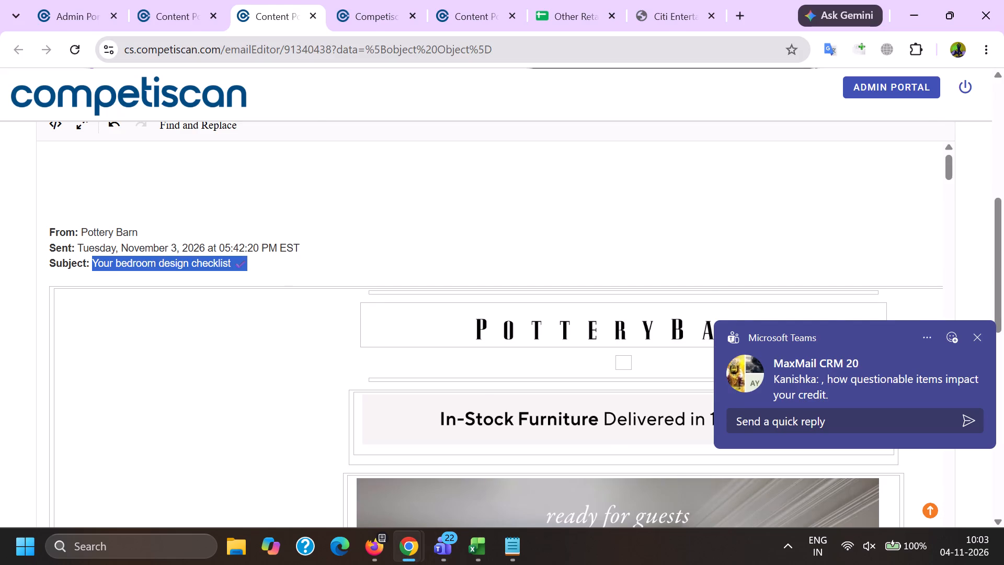
Enter the email subject "Your bedroom design checklist." as the product headline, without the trailing check-mark emoji and ending with a period.
key("alt+Tab")
key("ctrl+v")
key("BackSpace")
key("BackSpace")
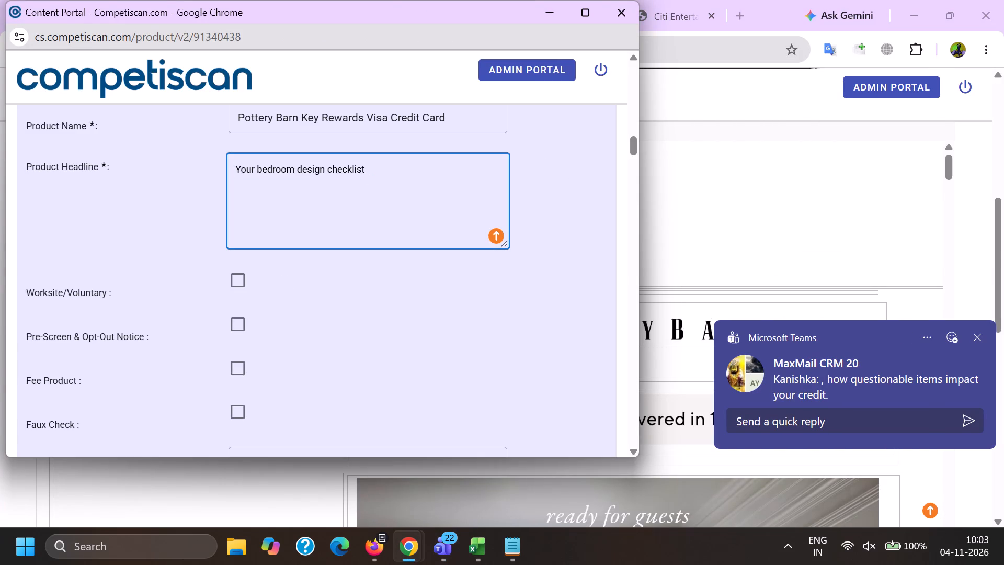
key("period")
key("space")
Search the email list by subject for "Your bedroom design checklist".
key("alt+Tab")
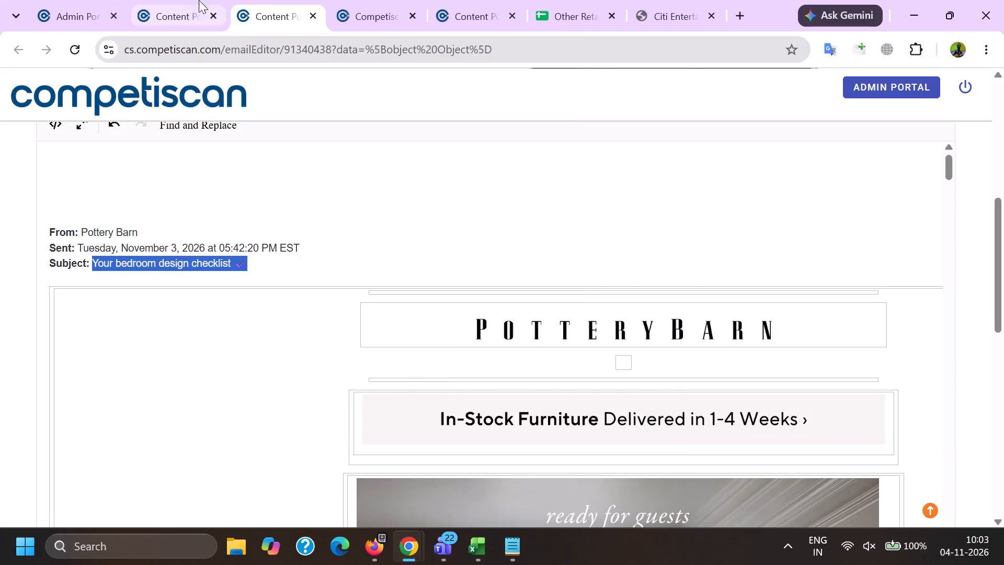
left_click(192, 0)
scroll(335, 272, "down", 2)
scroll(461, 336, "up", 1)
left_click(527, 264)
left_click(287, 3)
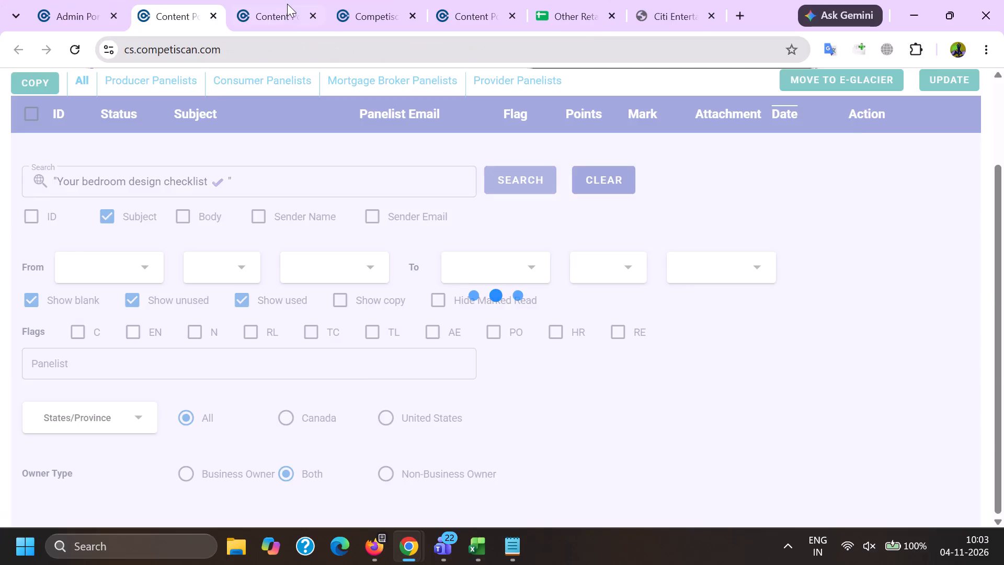
key("alt+Tab")
key("alt+Tab")
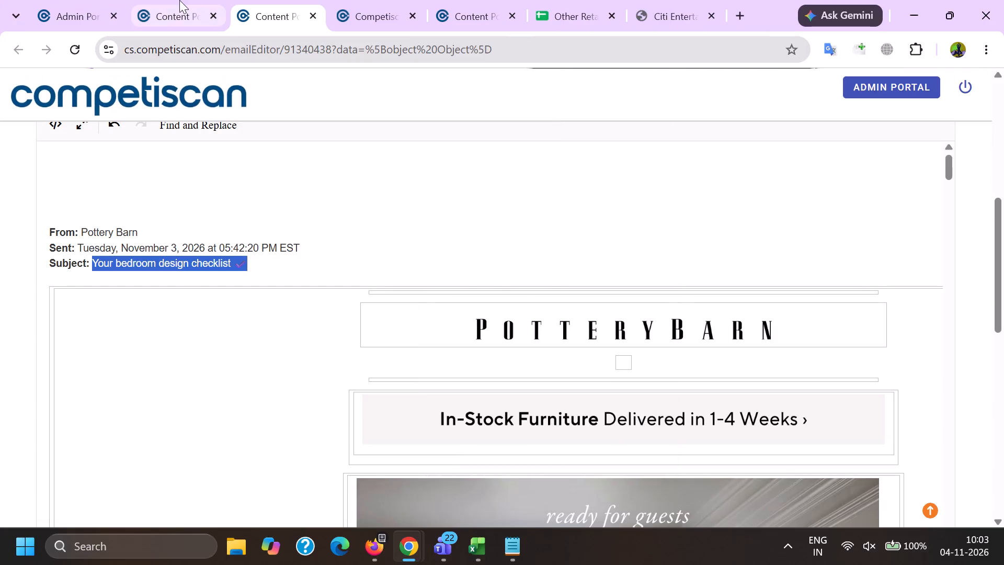
left_click(179, 0)
left_click(287, 0)
Copy "Earn 10% back in rewards" from the headline of Pottery Barn entry 20991426 and append it to entry 91340438's product headline.
left_click(499, 0)
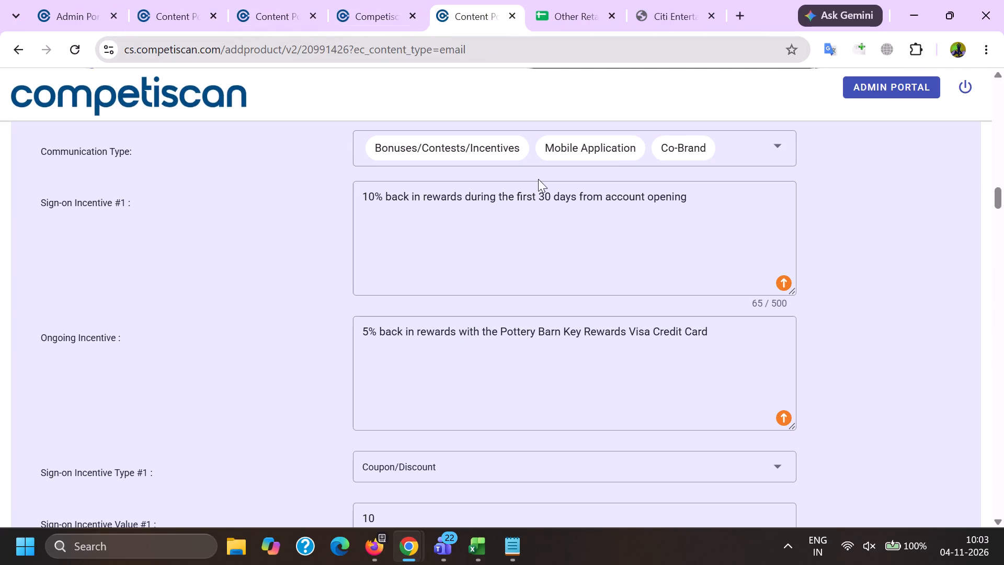
left_click_drag(702, 239, 251, 153)
key("ctrl+c")
scroll(499, 258, "up", 5)
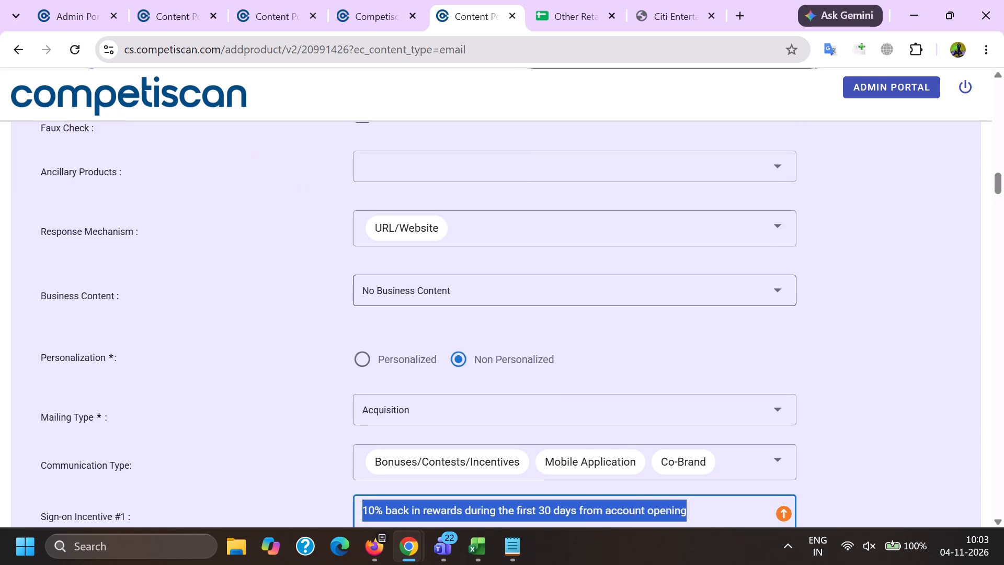
scroll(531, 285, "up", 5)
double_click(500, 281)
left_click(712, 302, "shift")
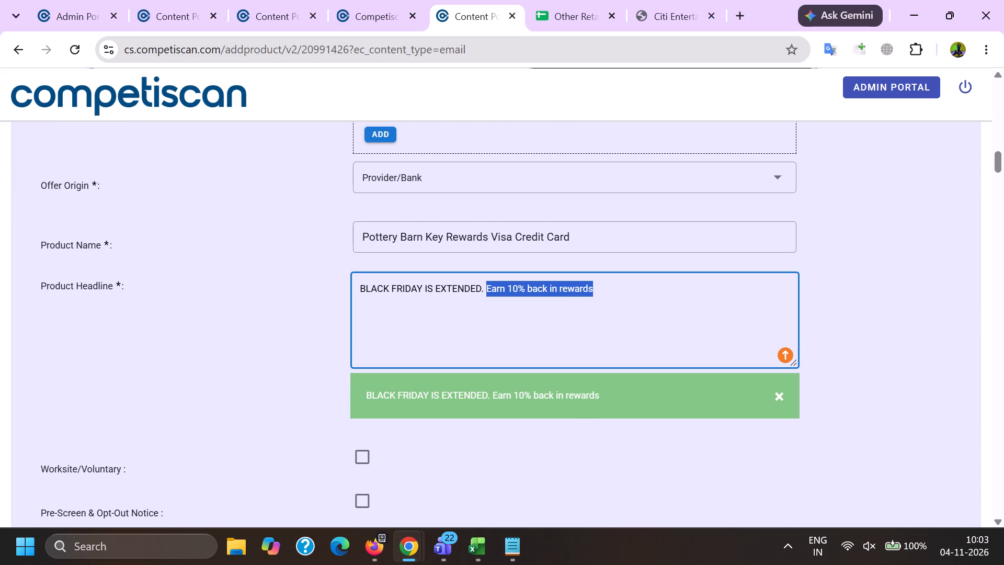
key("ctrl+c")
key("alt+Tab")
key("ctrl+v")
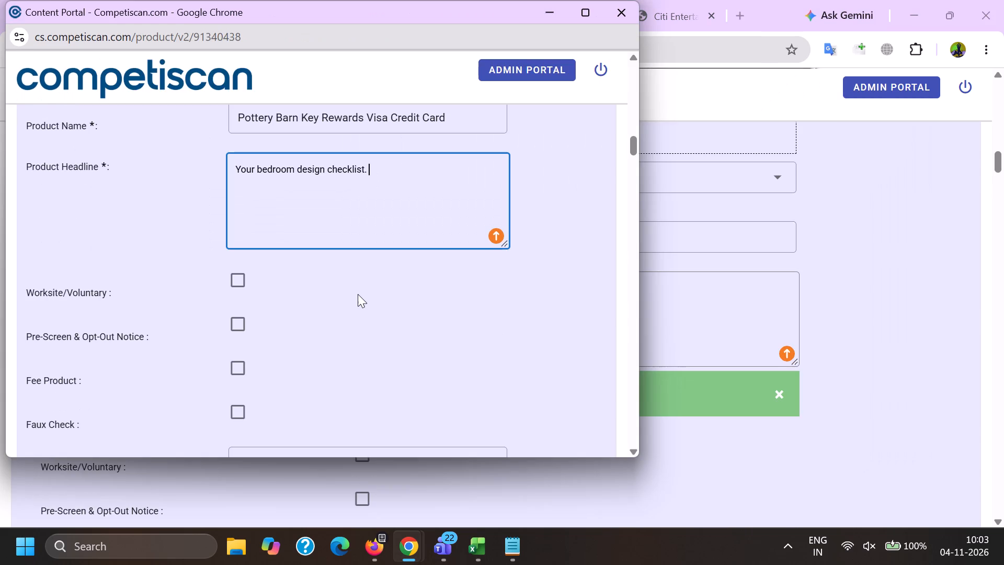
Set the response mechanism to URL/Website and the mailing type to Acquisition.
scroll(353, 264, "down", 3)
left_click(297, 282)
scroll(311, 125, "down", 2)
scroll(334, 275, "down", 6)
scroll(307, 342, "up", 2)
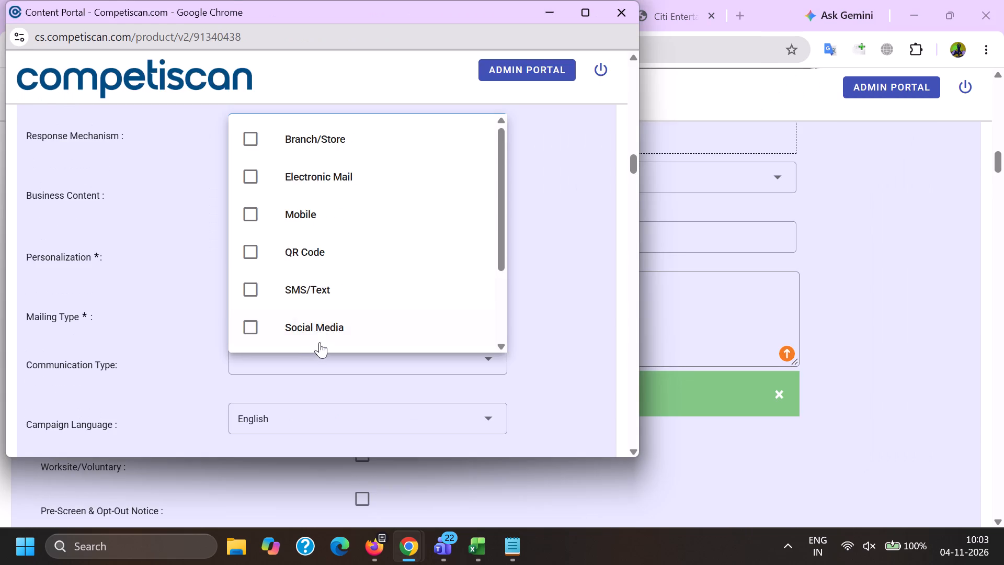
scroll(320, 327, "down", 5)
left_click(328, 326)
left_click_drag(139, 298, 146, 300)
left_click(282, 300)
left_click(285, 267)
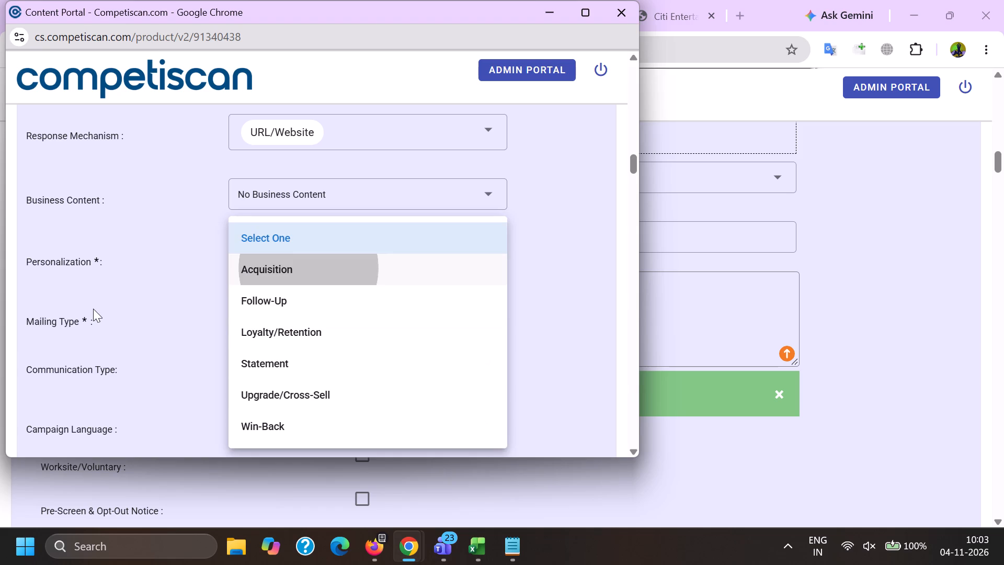
left_click_drag(93, 309, 115, 317)
Select Bonuses/Contests/Incentives and Co-Brand as communication types for the entry.
left_click(278, 354)
scroll(275, 214, "down", 3)
left_click(308, 246)
scroll(308, 244, "down", 4)
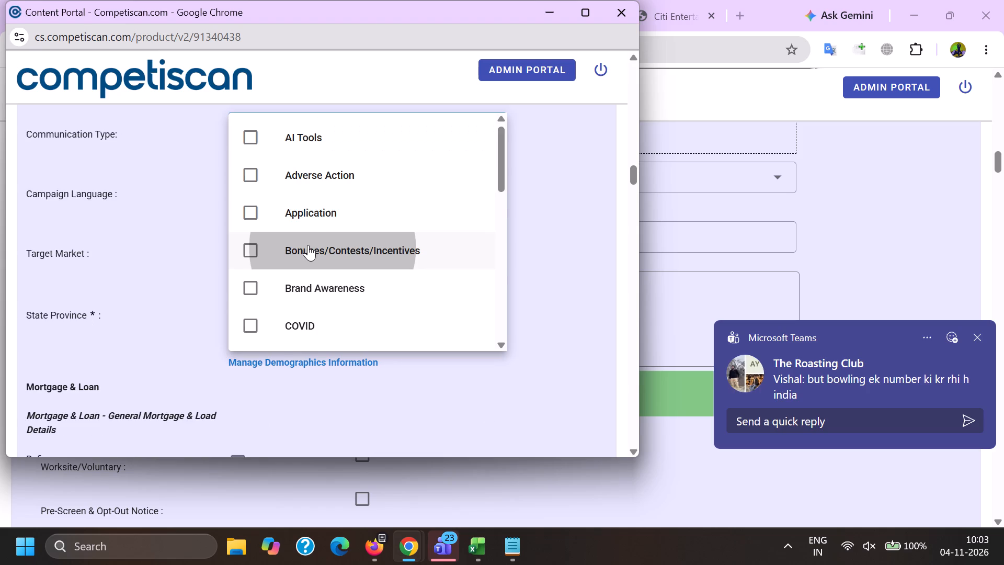
left_click(316, 242)
scroll(342, 316, "down", 4)
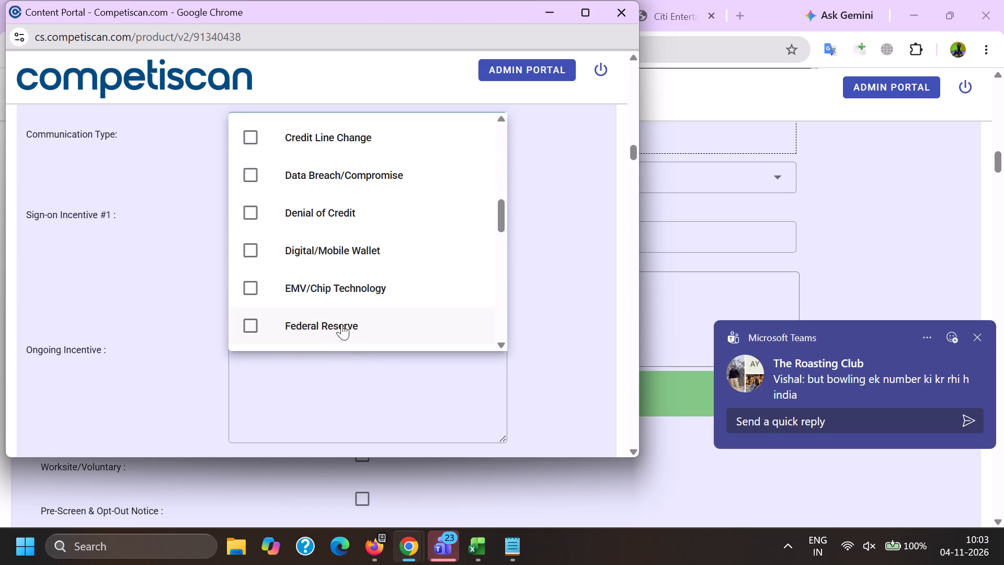
scroll(315, 273, "down", 2)
scroll(313, 290, "up", 3)
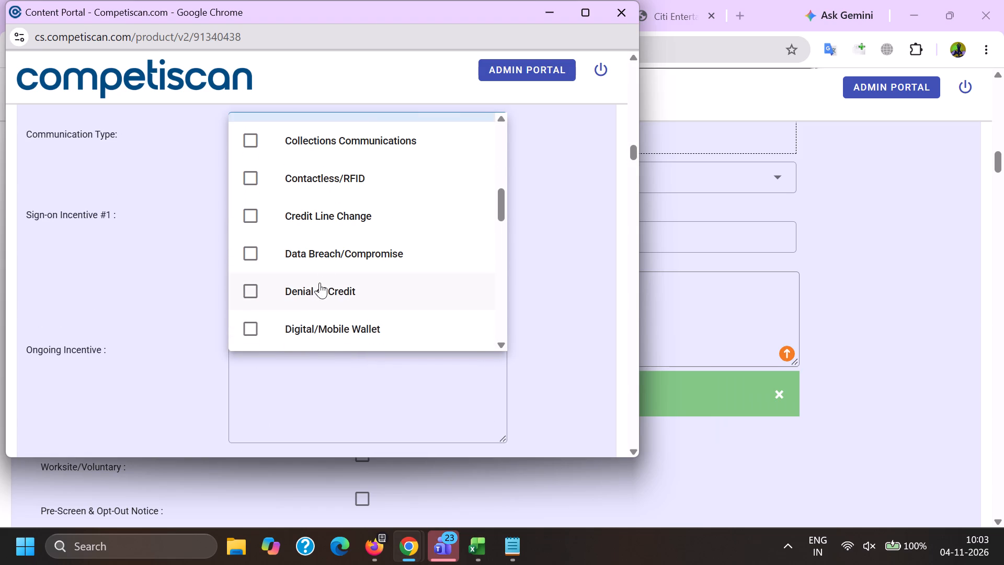
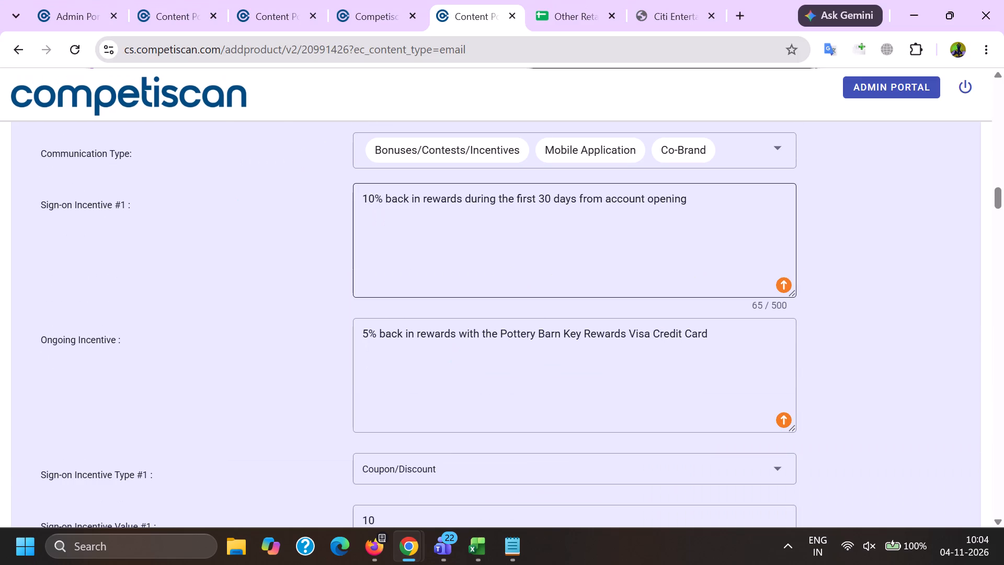
Copy the Sign-on Incentive #1 and Ongoing Incentive texts from entry 20991426 into the matching fields of Pottery Barn entry 91340438.
left_click_drag(722, 235, 94, 182)
key("ctrl+c")
key("alt+Tab")
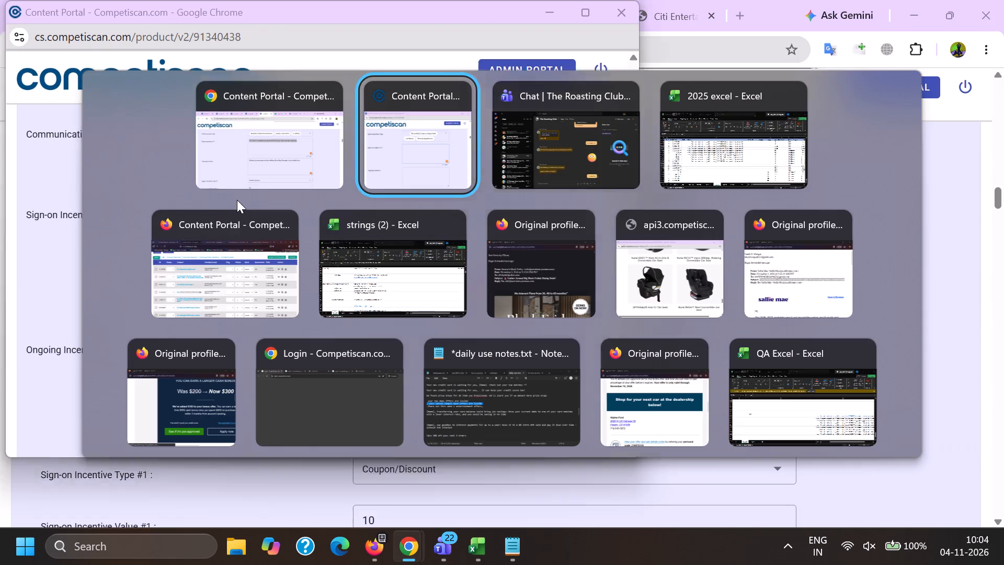
key("ctrl+v")
left_click(322, 381)
key("alt+Tab")
left_click_drag(735, 349, 151, 284)
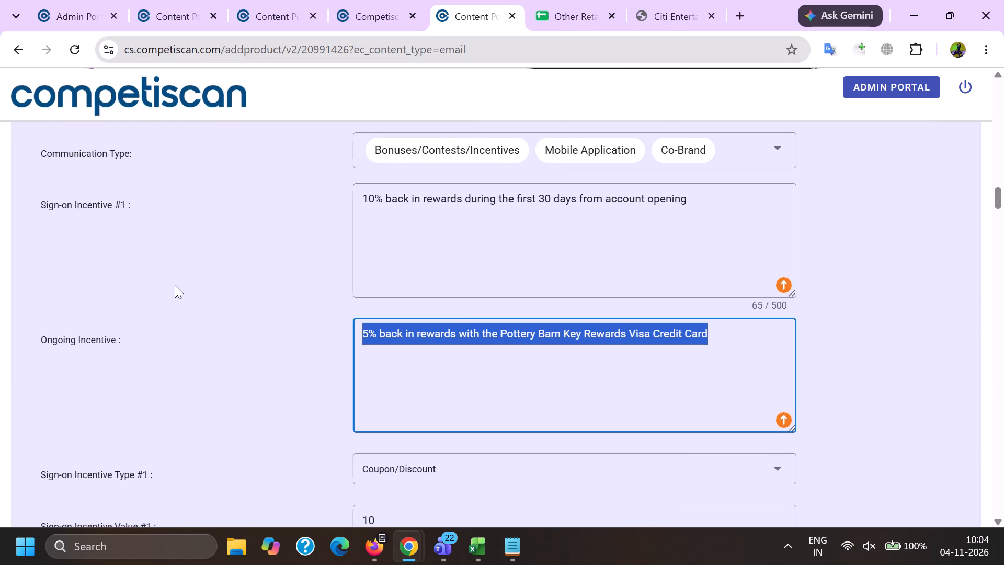
key("ctrl+c")
key("alt+Tab")
key("ctrl+v")
Set Sign-on Incentive Type #1 to Coupon/Discount, with an incentive value of 10.00 and a maximum award of 10.00.
scroll(293, 219, "down", 3)
left_click(258, 250)
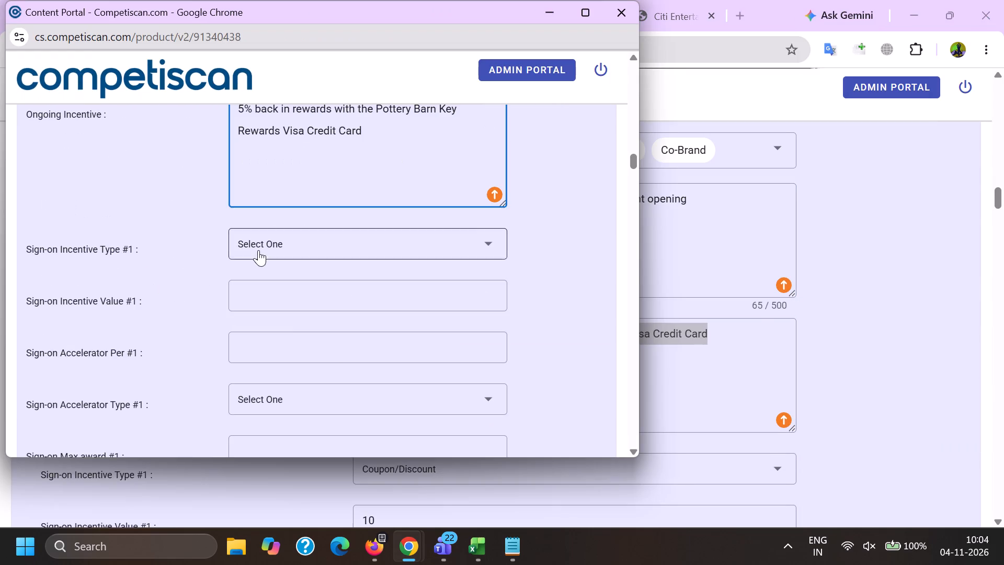
scroll(260, 239, "down", 5)
left_click(275, 334)
left_click_drag(167, 308, 178, 308)
left_click(275, 286)
key("1")
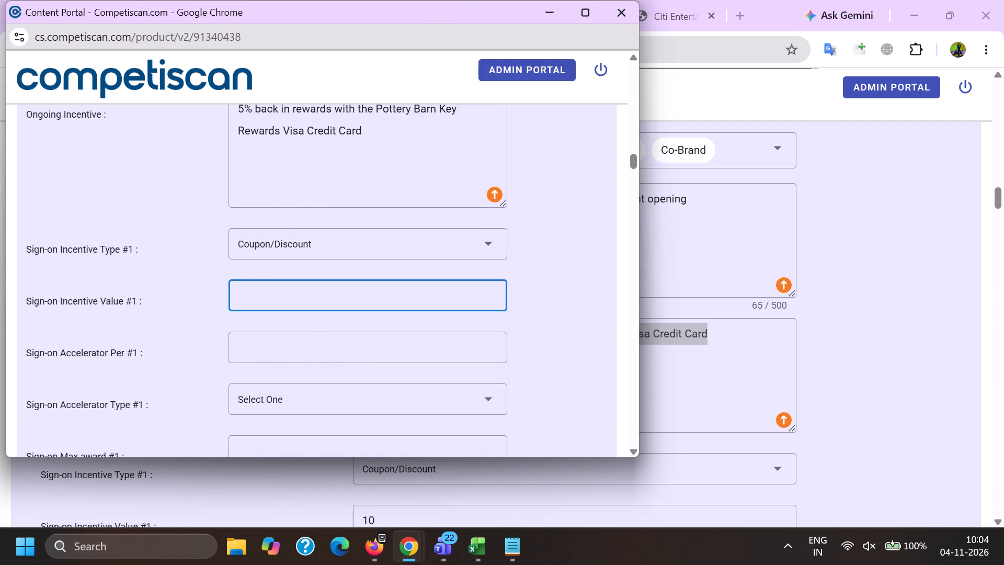
key("0")
key("period")
key("0")
key("0")
key("Tab")
key("Tab")
key("Tab")
type("10.")
key("0")
key("0")
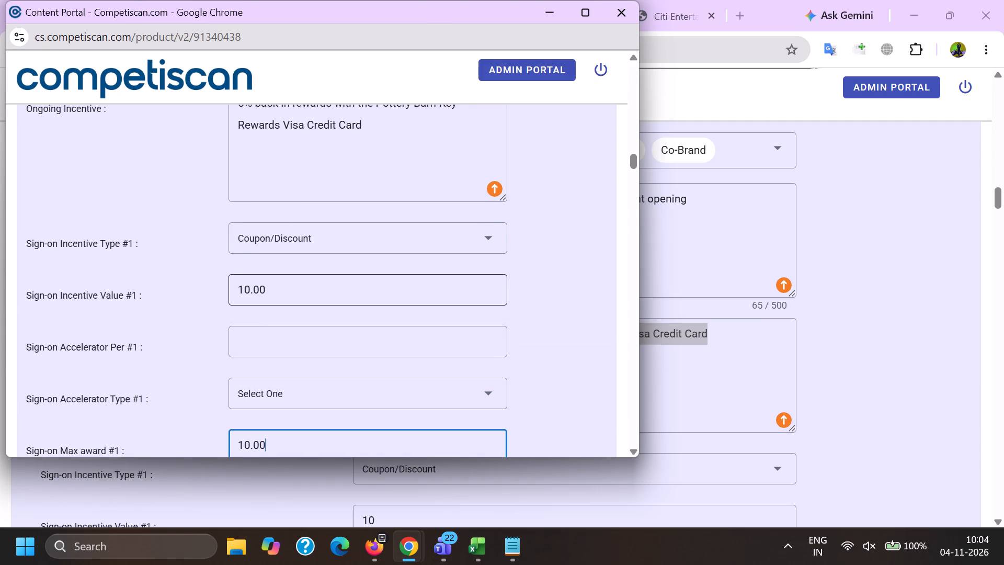
Set the Sign-on Incentive Window #1 to 1 month and Sign-on Fixed date #1 to Yes.
scroll(418, 256, "down", 5)
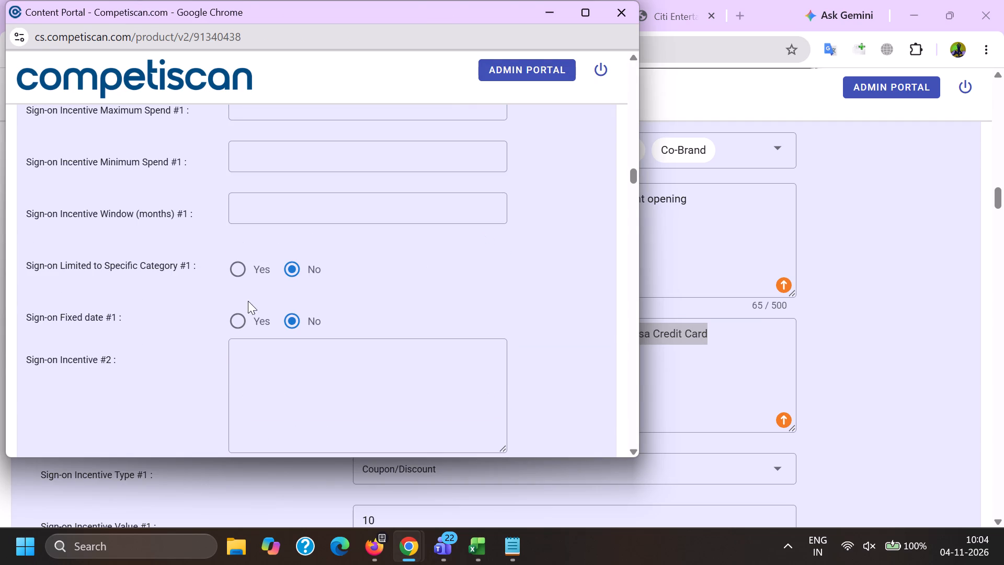
left_click(246, 213)
key("1")
left_click(244, 321)
Choose the application type for Mortgage & Loan and set its regular pricing to upper APR 36 and lower APR 0.
scroll(261, 211, "down", 11)
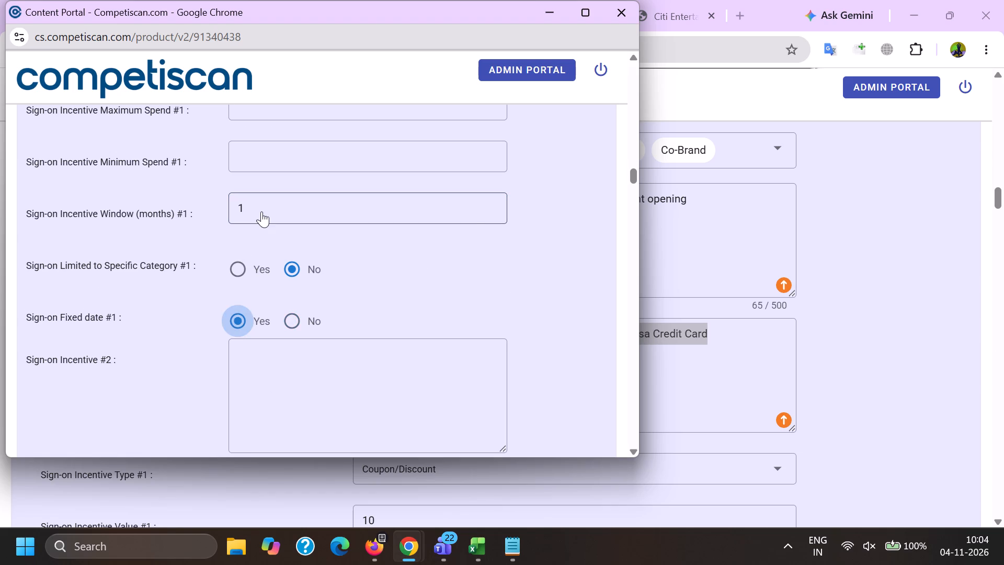
scroll(261, 211, "down", 12)
scroll(279, 280, "down", 4)
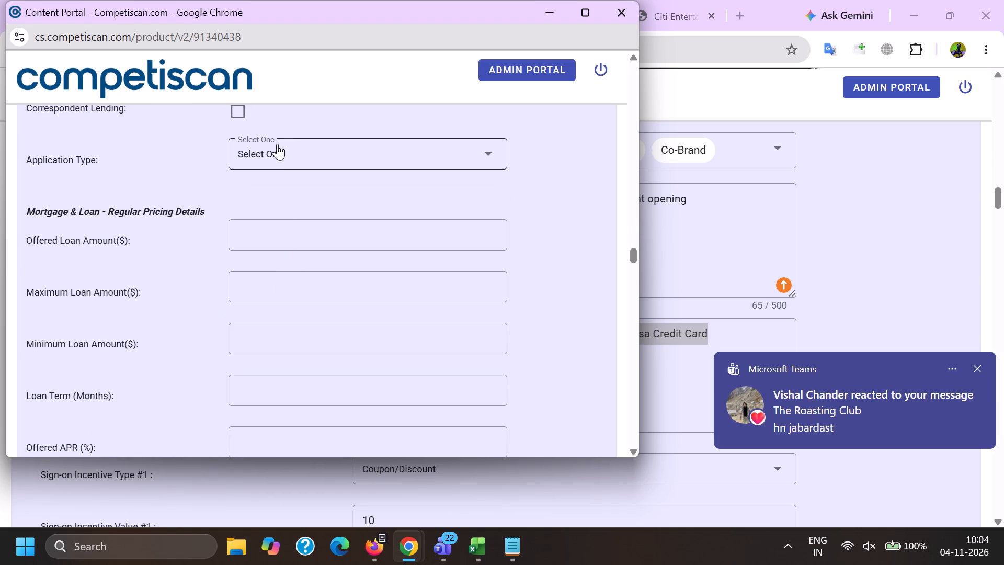
left_click(277, 144)
left_click(299, 224)
left_click(196, 236)
scroll(245, 206, "down", 3)
left_click(277, 251)
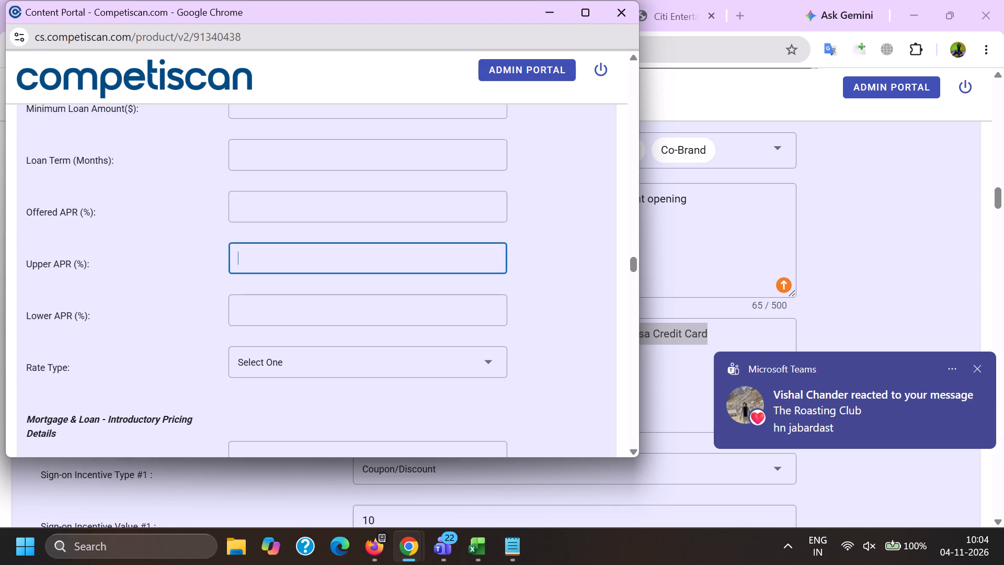
type("36")
key("Tab")
key("0")
In the payment card offer details, set the application type to Invitation to Apply and the card network to Visa.
scroll(276, 257, "down", 5)
left_click(256, 227)
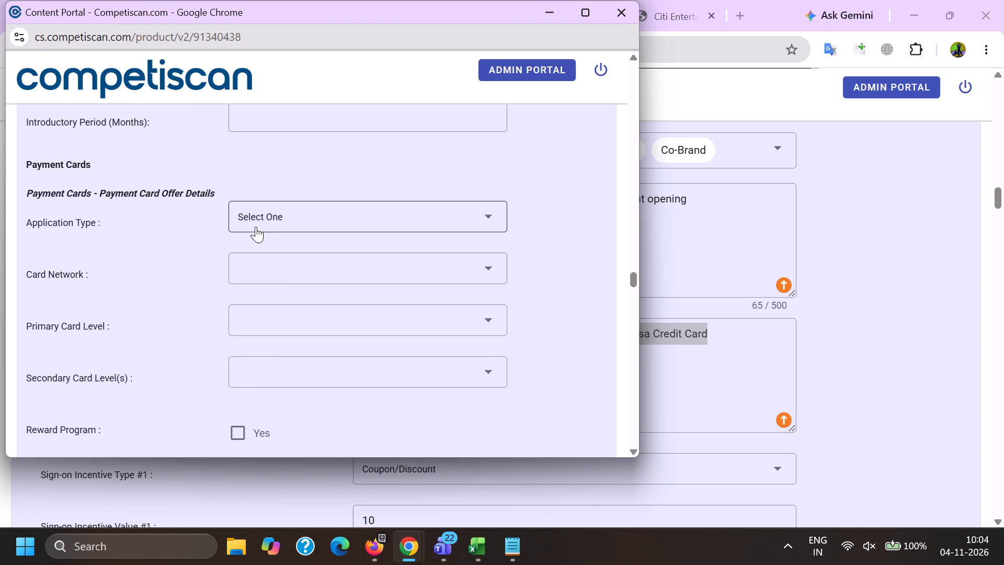
left_click(290, 292)
left_click(188, 282)
left_click(250, 272)
scroll(262, 189, "down", 6)
scroll(295, 343, "up", 4)
left_click(307, 277)
left_click(168, 264)
Set the primary card level to Visa Signature and mark the card as having a reward program.
scroll(241, 313, "up", 2)
left_click(278, 311)
scroll(311, 202, "down", 2)
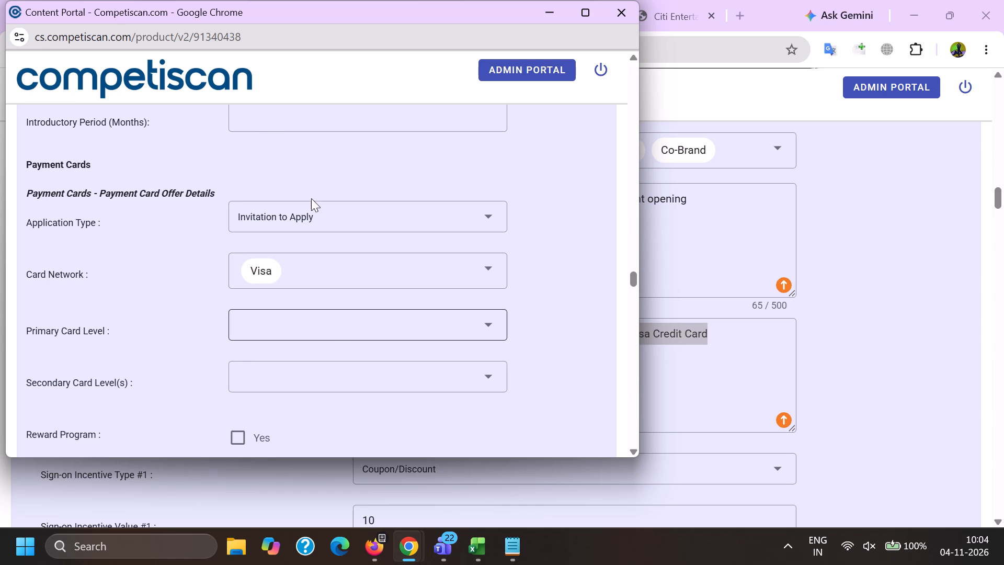
scroll(311, 198, "down", 5)
left_click(317, 318)
left_click(174, 318)
left_click(238, 286)
double_click(185, 344)
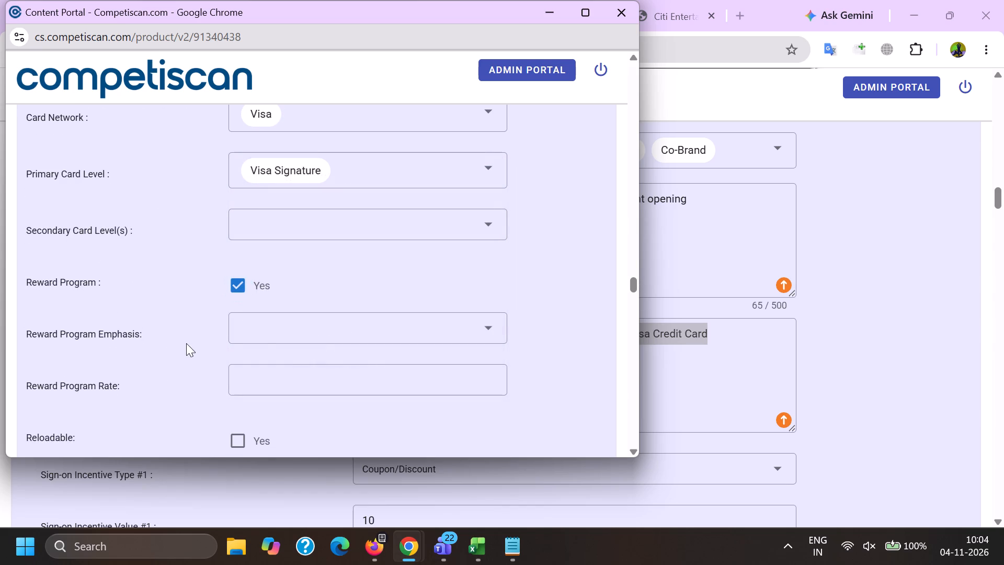
Mark Credit Card Mentioned in the retail credit section and submit entry 91340438.
scroll(323, 306, "up", 9)
left_click(173, 354)
key("End")
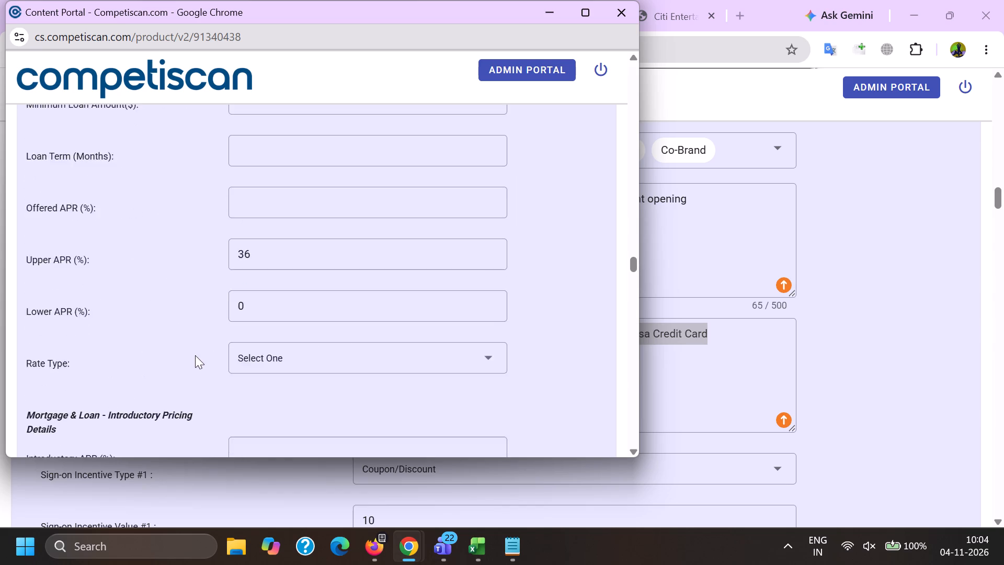
left_click(242, 211)
left_click(267, 448)
Replace the Forward To and Cc addresses of email 91340438 with the team address saved in the Halloween Notepad notes.
key("alt+Tab")
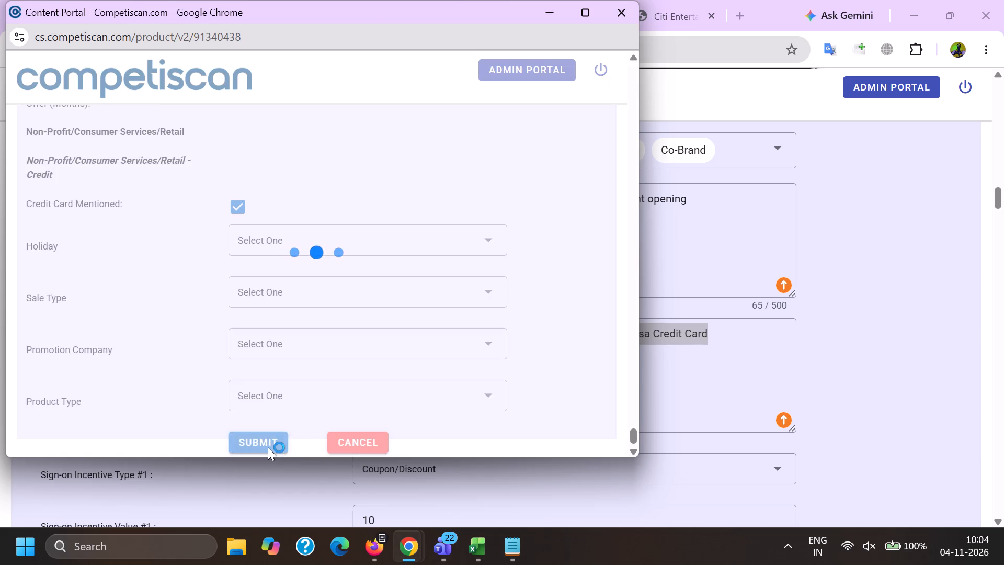
left_click(264, 0)
left_click(516, 542)
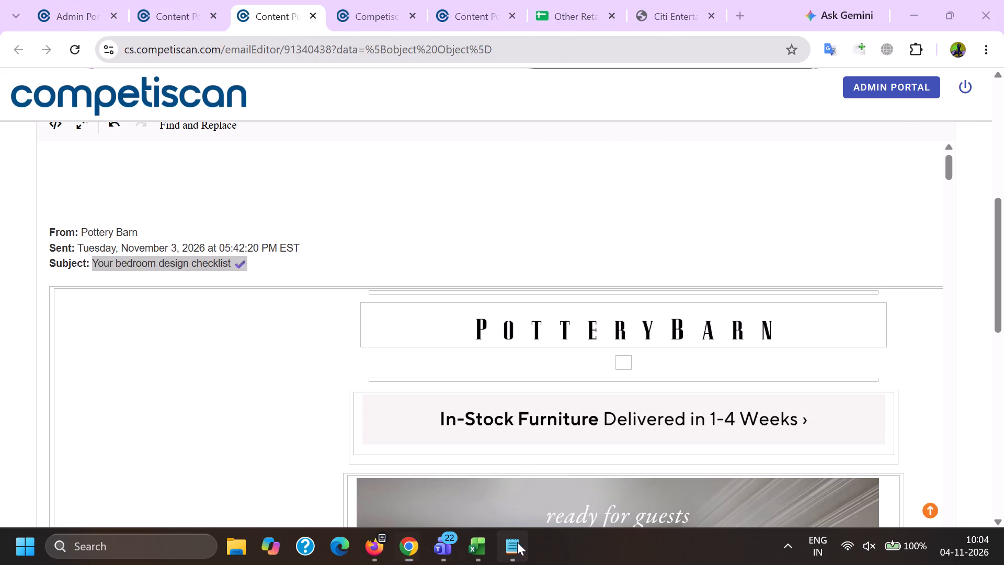
key("ctrl+c")
scroll(230, 399, "down", 20)
scroll(230, 399, "down", 7)
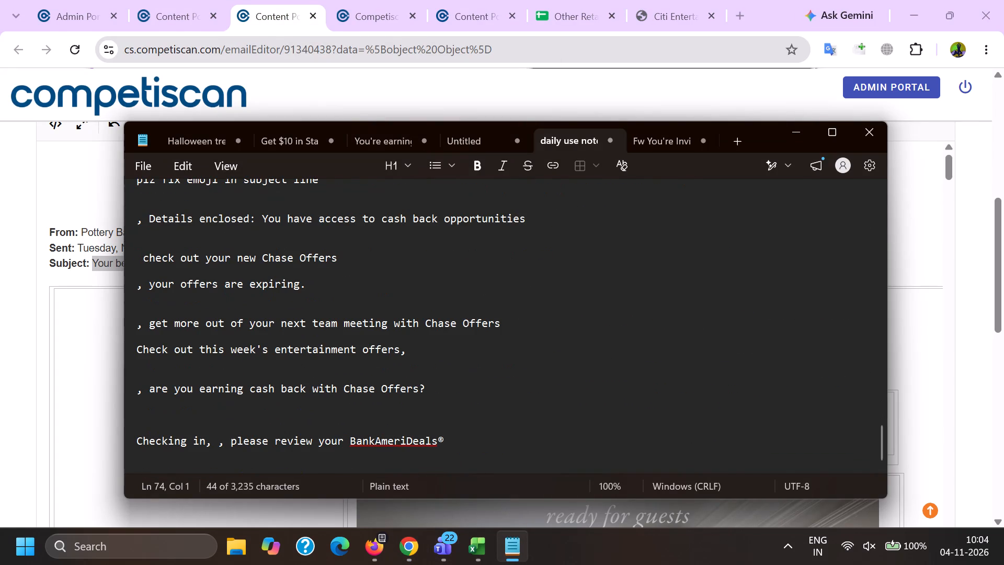
left_click(182, 141)
scroll(202, 358, "down", 13)
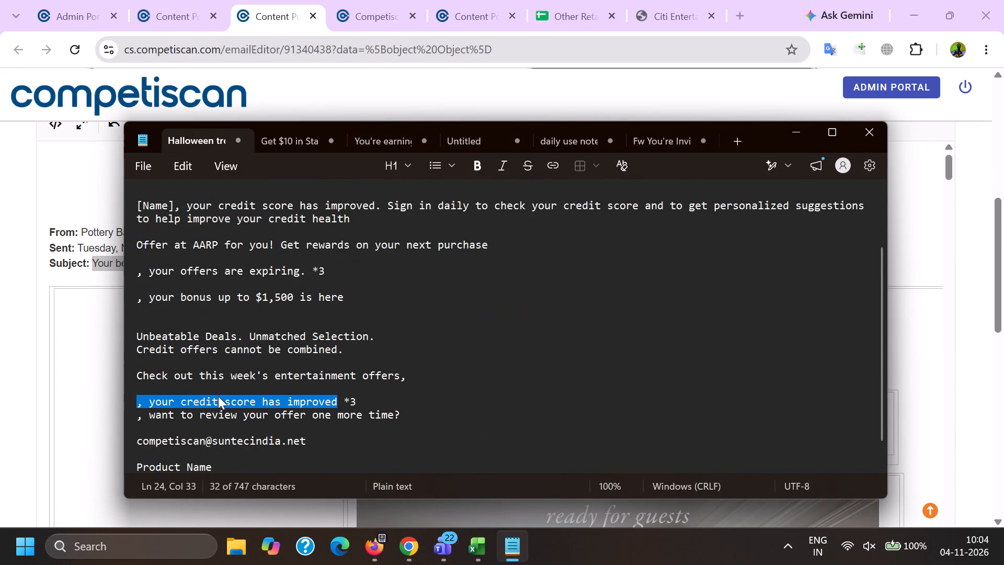
triple_click(143, 440)
key("ctrl+c")
key("alt+Tab")
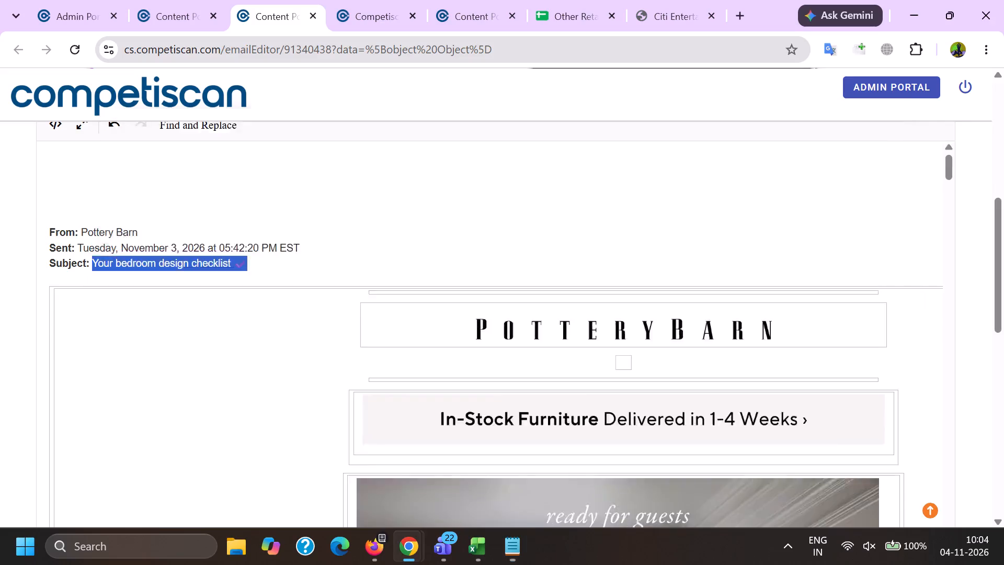
scroll(186, 378, "up", 9)
left_click_drag(234, 320, 0, 327)
key("ctrl+v")
left_click(42, 348)
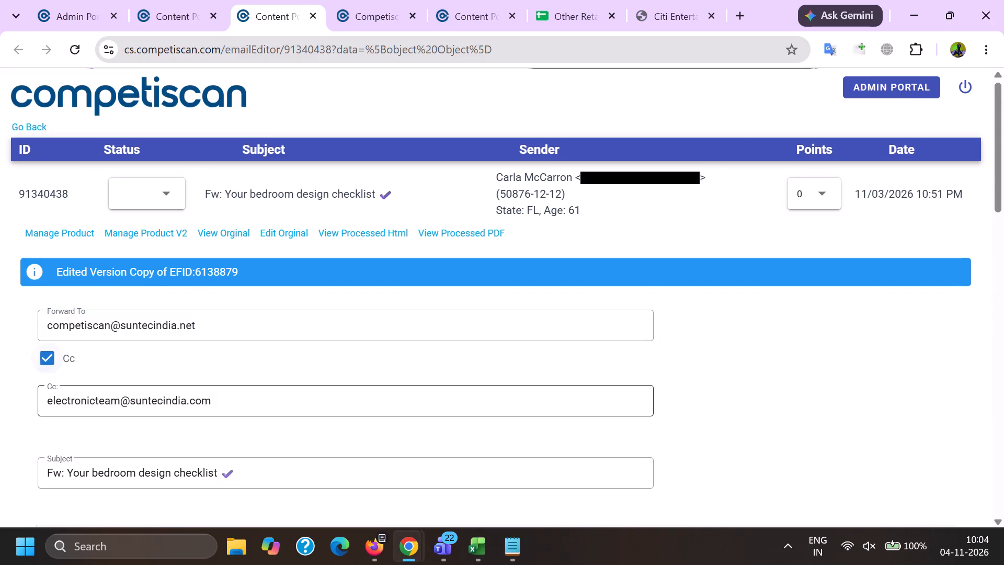
left_click_drag(251, 400, 2, 397)
key("ctrl+v")
Append "++H" to the subject of the forwarded email.
left_click(288, 468)
key("space")
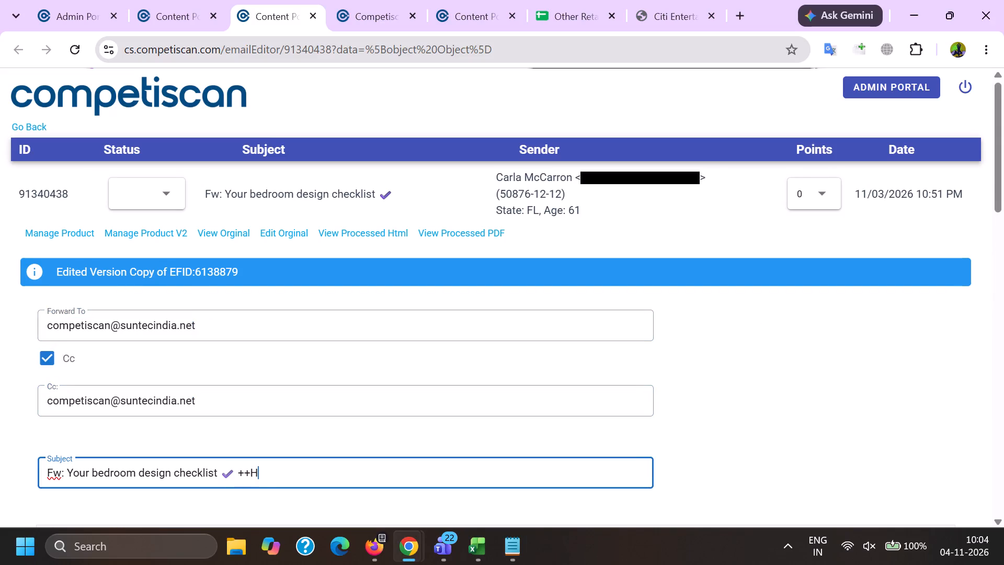
Write the message "fix the alignment !" for the forwarded email, then save and send it.
scroll(29, 387, "down", 11)
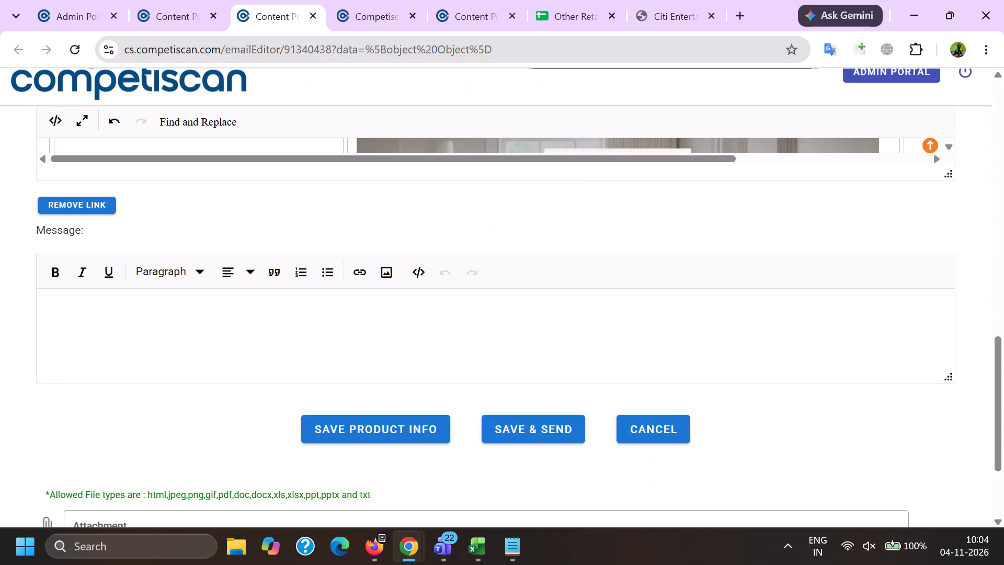
left_click(166, 329)
key("f")
type("ix")
key("space")
type("t")
key("h")
type("e a")
type("li")
key("g")
key("n")
type("men")
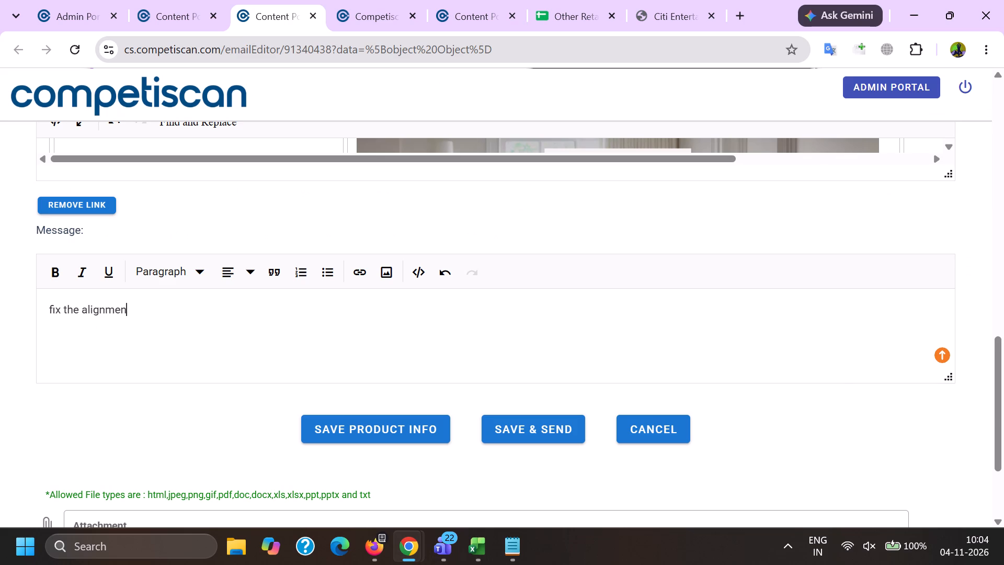
key("t")
key("space")
key("shift+exclam")
left_click(505, 434)
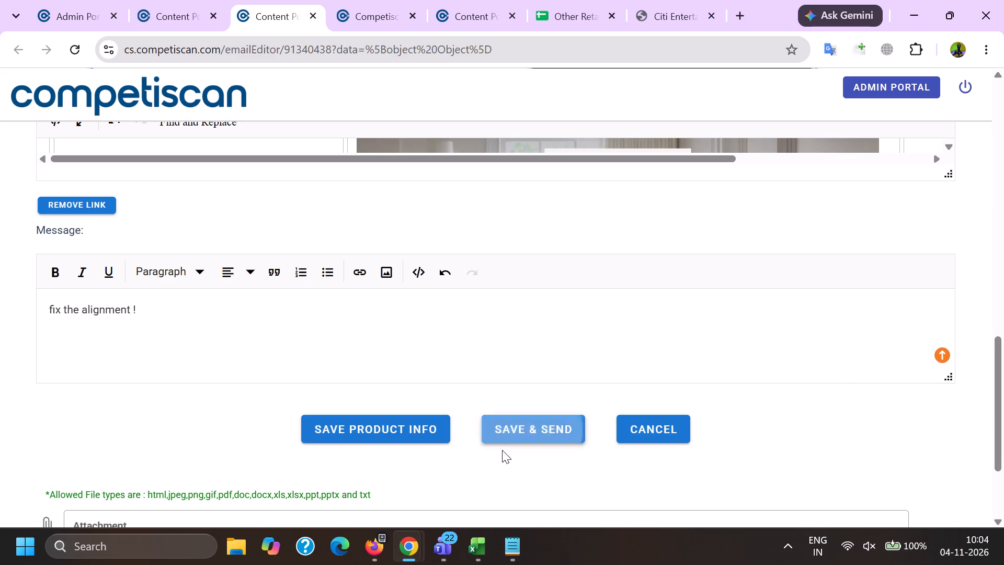
left_click(510, 322)
left_click(372, 553)
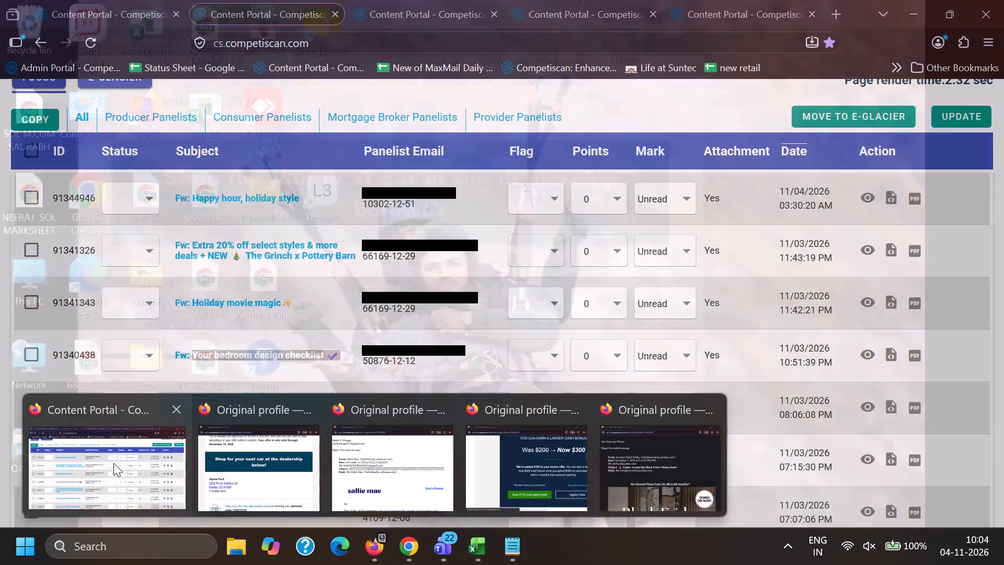
left_click(113, 463)
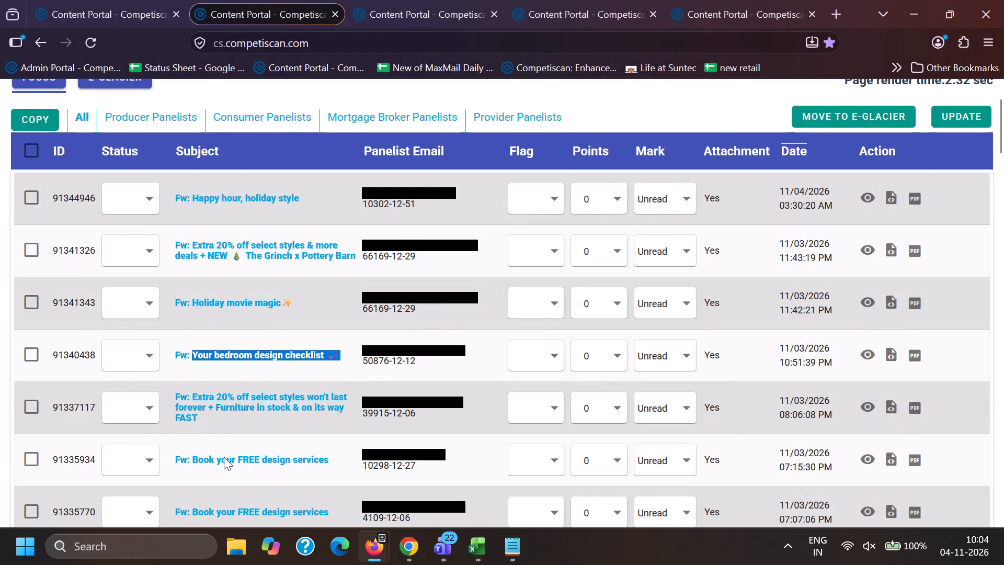
scroll(212, 387, "down", 1)
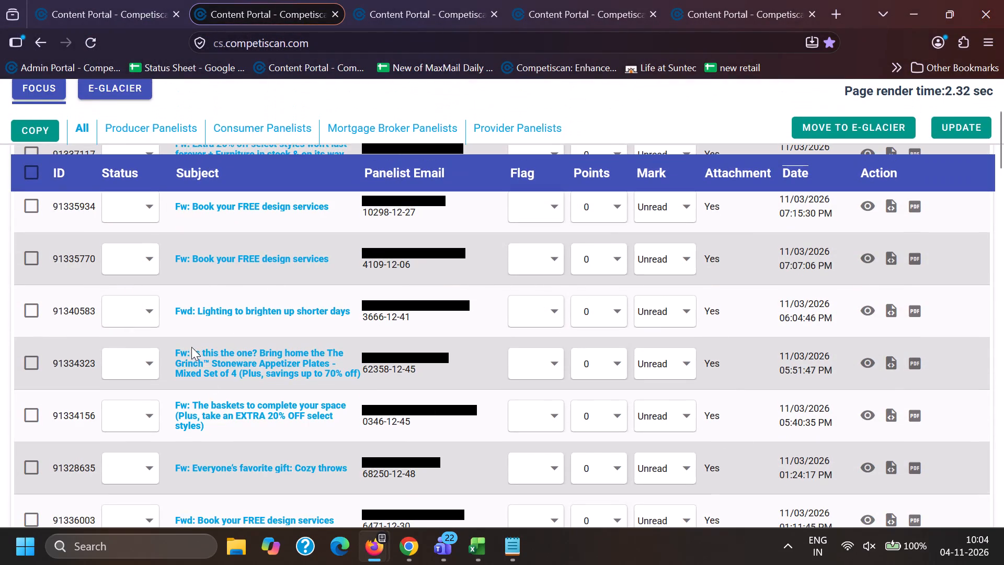
left_click_drag(191, 347, 362, 383)
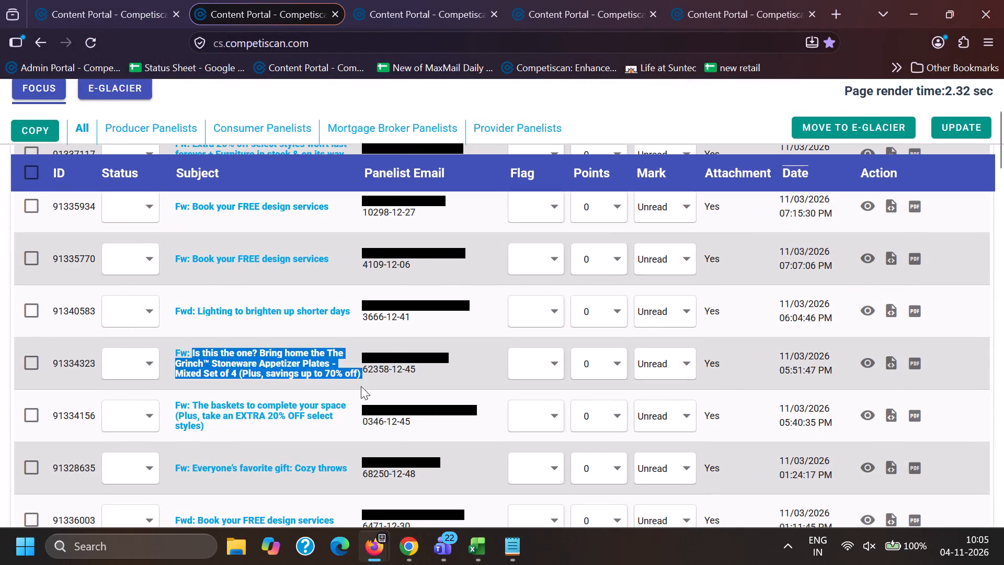
key("ctrl+c")
key("ctrl+c")
left_click(395, 548)
left_click_drag(238, 467, 238, 458)
left_click(145, 0)
scroll(257, 345, "down", 1)
left_click_drag(334, 337, 8, 346)
key("BackSpace")
key("shift+quotedbl")
key("ctrl+v")
key("shift+quotedbl")
key("Return")
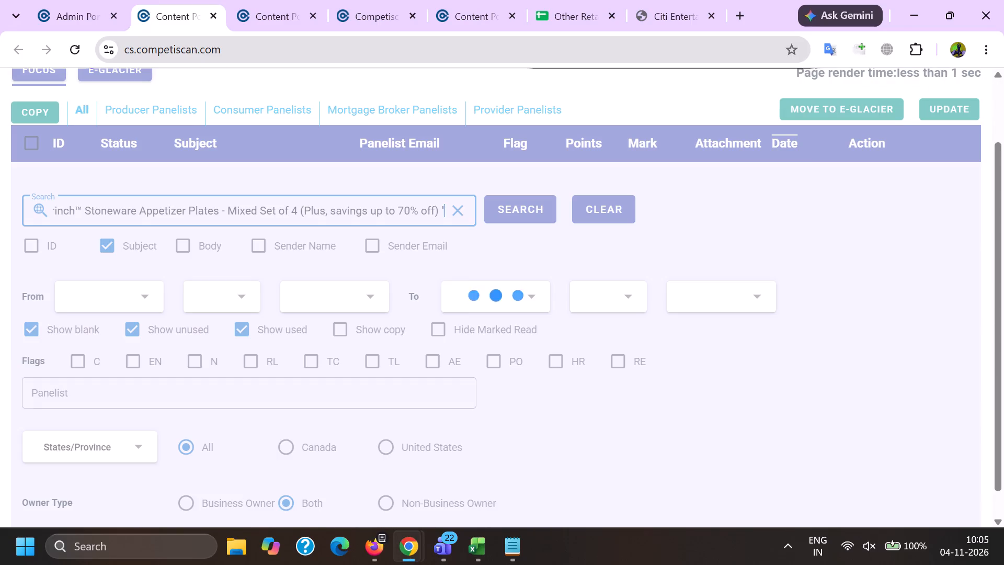
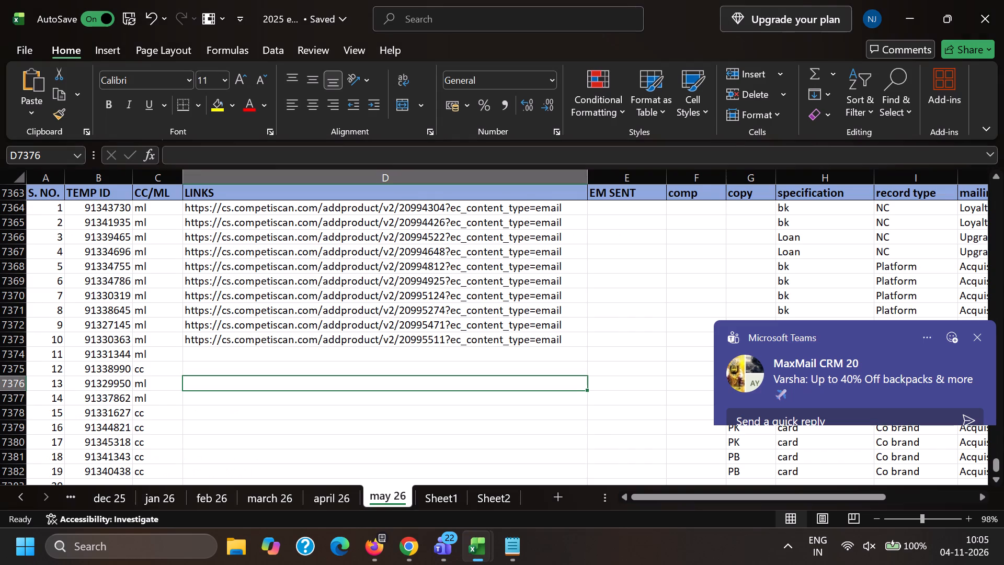
left_click(105, 348)
key("ctrl+v")
left_click(159, 361)
key("c")
left_click(157, 356)
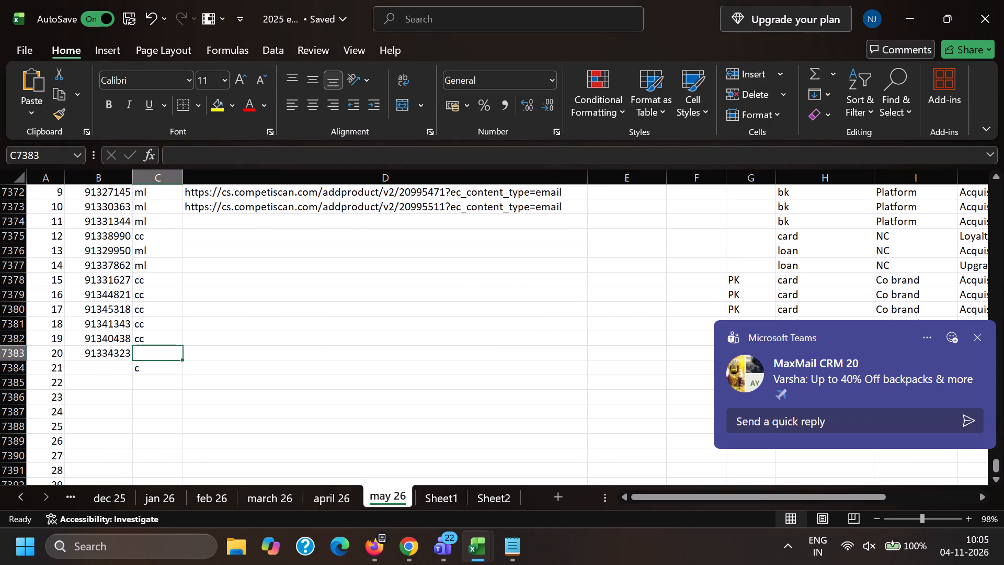
key("c")
key("c")
left_click(155, 376)
left_click(155, 370)
key("BackSpace")
left_click(340, 373)
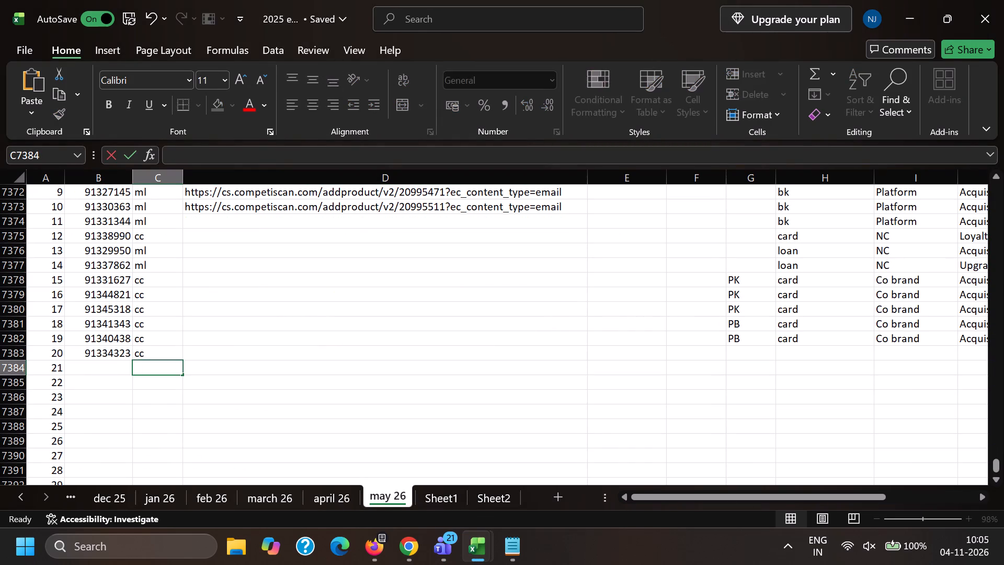
In Chrome, delete the Samsung and Outlook for Android signature above the From line of email 91334323.
key("alt+Tab")
left_click(42, 461)
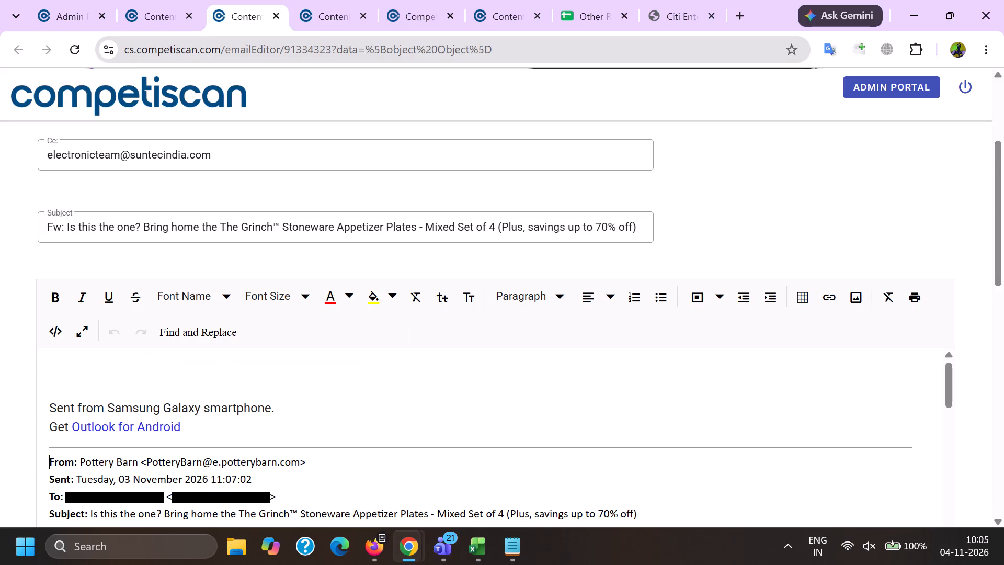
key("Return")
key("Return")
key("Return")
left_click_drag(89, 473, 1, 307)
key("BackSpace")
Delete the To line and the sender's address after Pottery Barn from the forwarded email header.
scroll(56, 257, "down", 1)
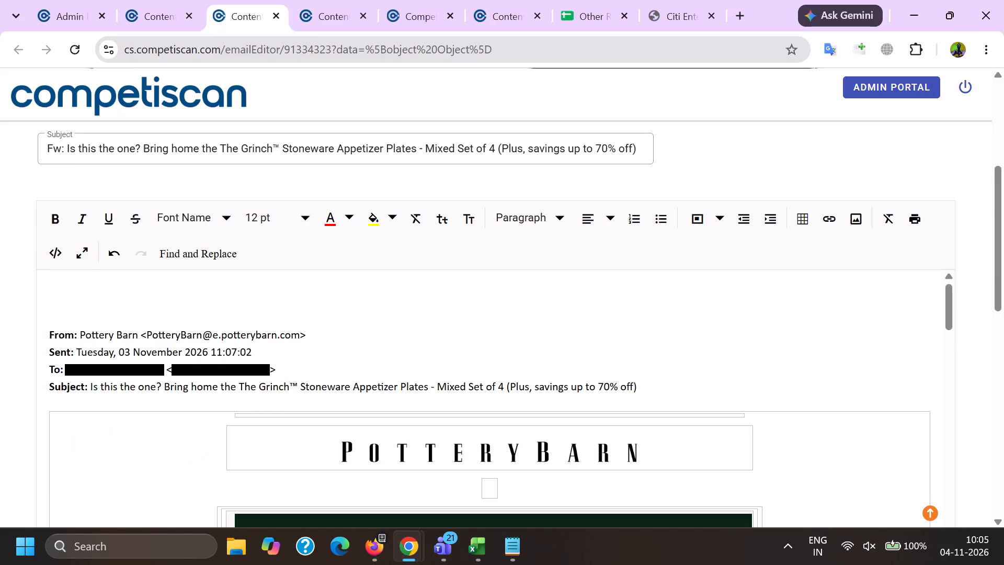
left_click_drag(40, 364, 360, 365)
key("BackSpace")
key("BackSpace")
left_click_drag(143, 333, 385, 326)
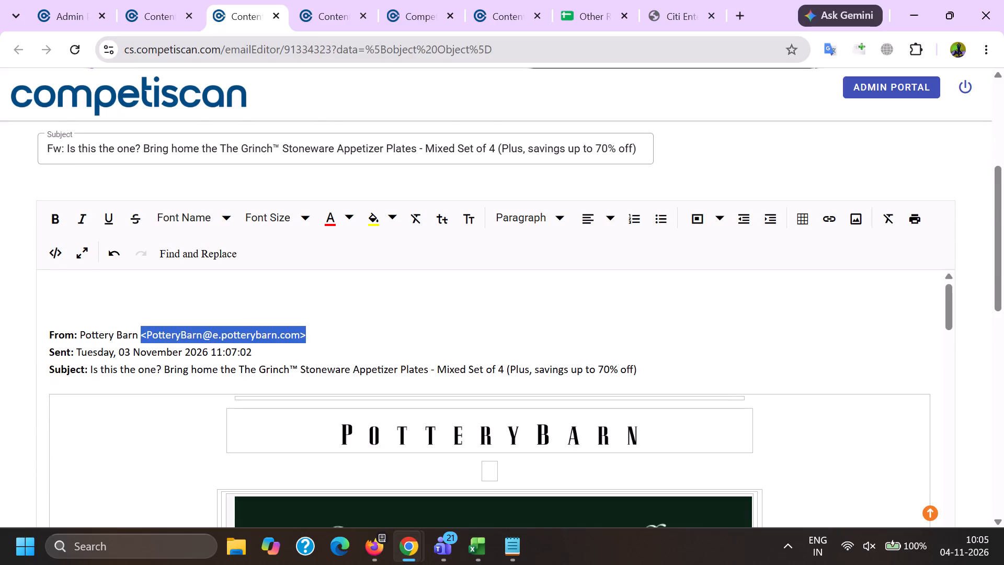
left_click_drag(385, 326, 385, 326)
key("BackSpace")
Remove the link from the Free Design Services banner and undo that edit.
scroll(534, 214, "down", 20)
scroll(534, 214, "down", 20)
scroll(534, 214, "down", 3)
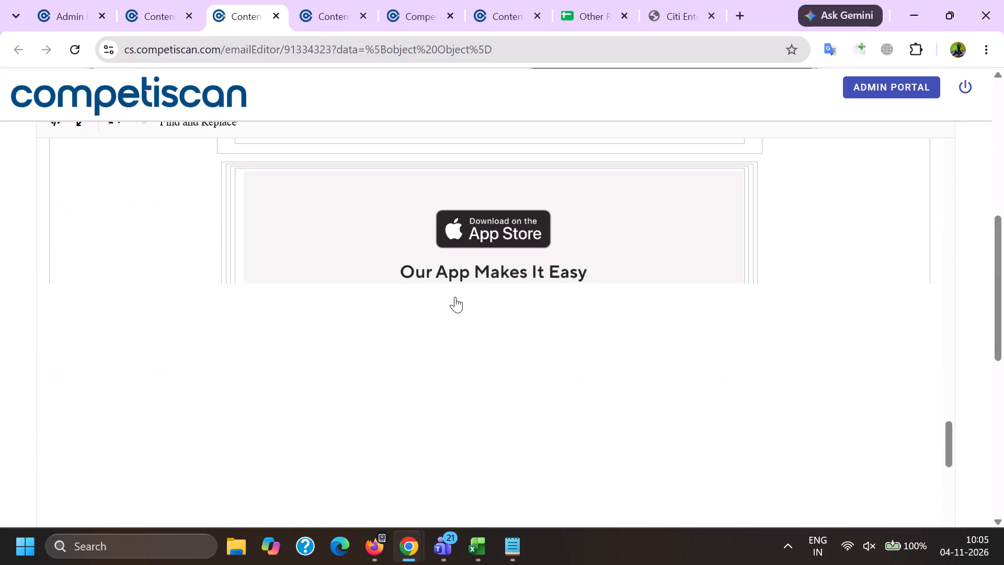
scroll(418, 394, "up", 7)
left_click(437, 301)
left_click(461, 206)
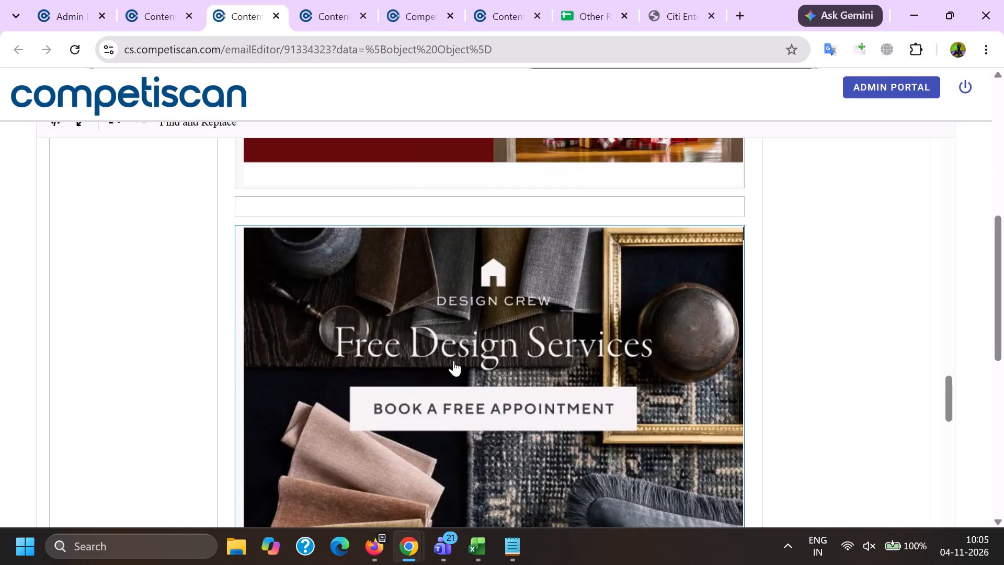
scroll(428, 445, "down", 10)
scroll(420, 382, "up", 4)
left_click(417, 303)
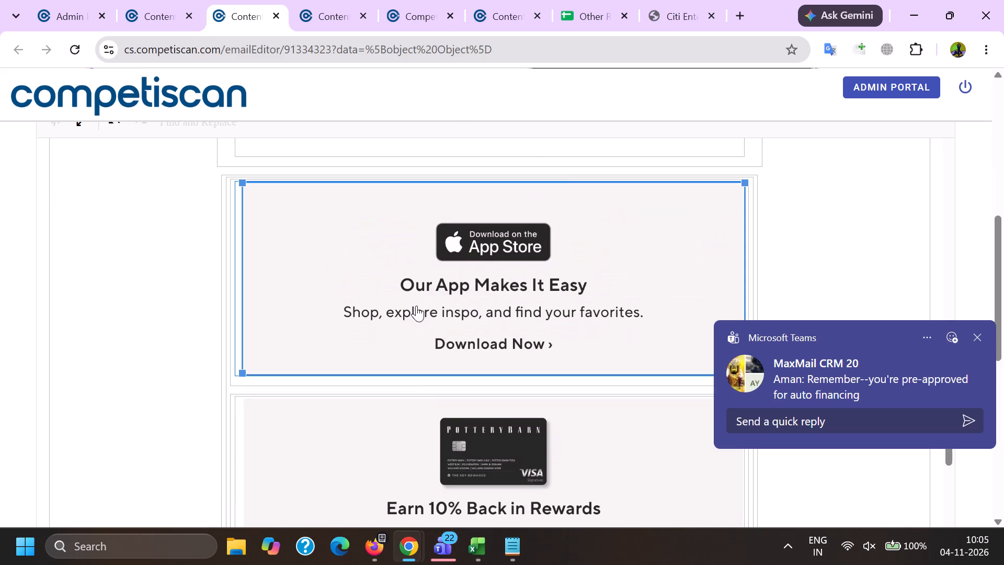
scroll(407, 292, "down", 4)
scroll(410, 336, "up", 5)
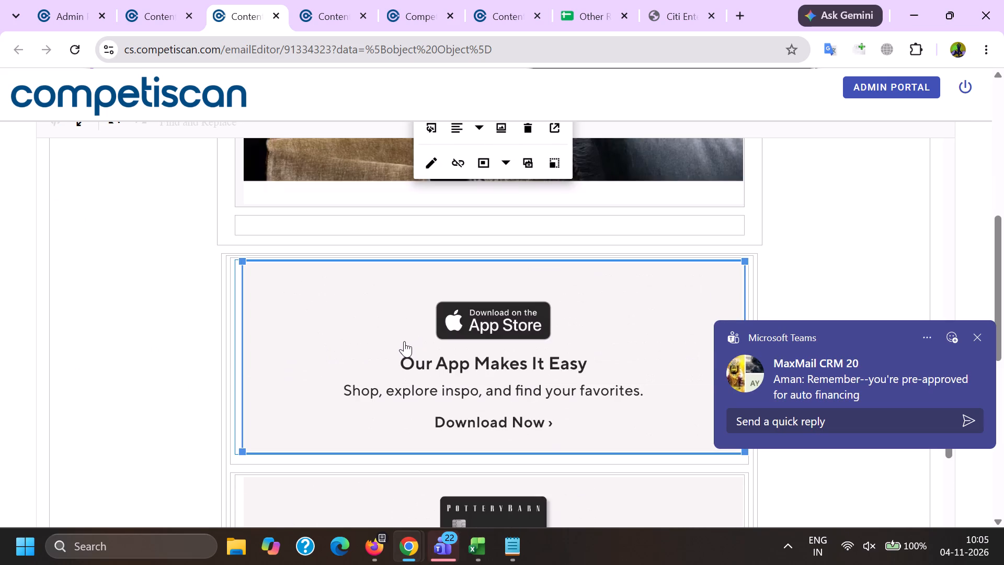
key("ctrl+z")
Remove the link from the App Store "Our App Makes It Easy" banner.
left_click(436, 367)
left_click(459, 238)
scroll(459, 239, "down", 2)
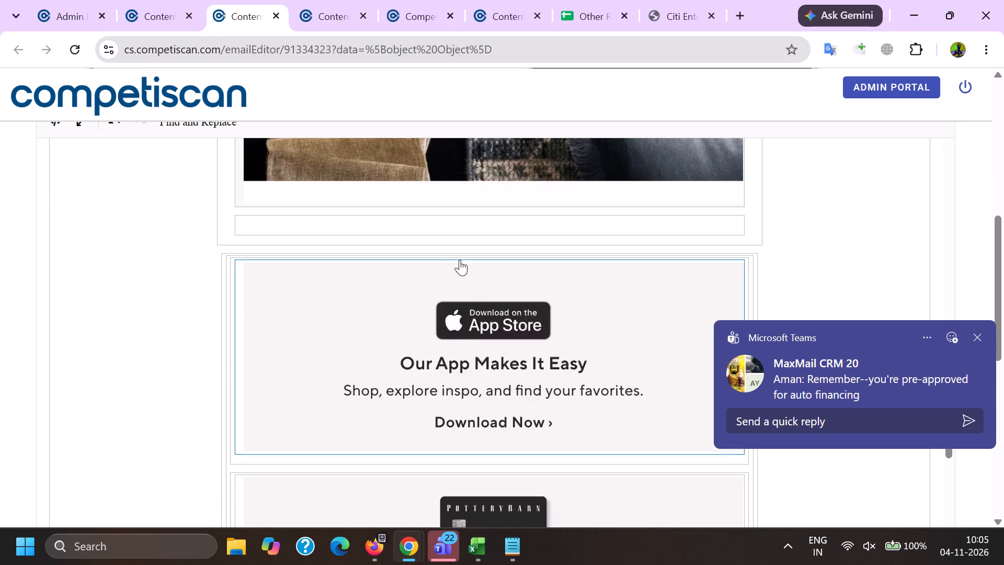
scroll(460, 259, "down", 6)
left_click(377, 415)
left_click(299, 361)
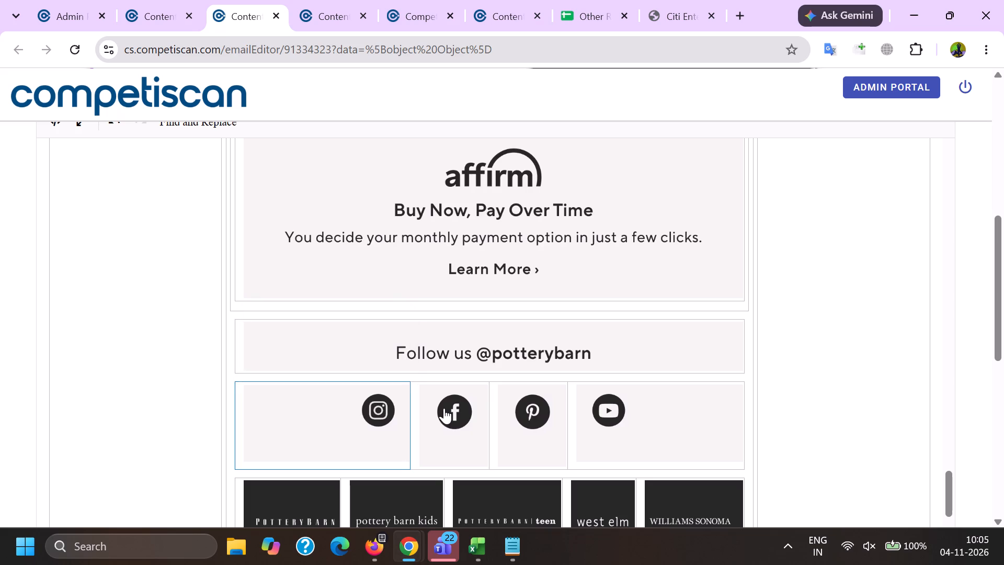
left_click(443, 407)
left_click(461, 359)
left_click(540, 427)
left_click(536, 349)
left_click(625, 435)
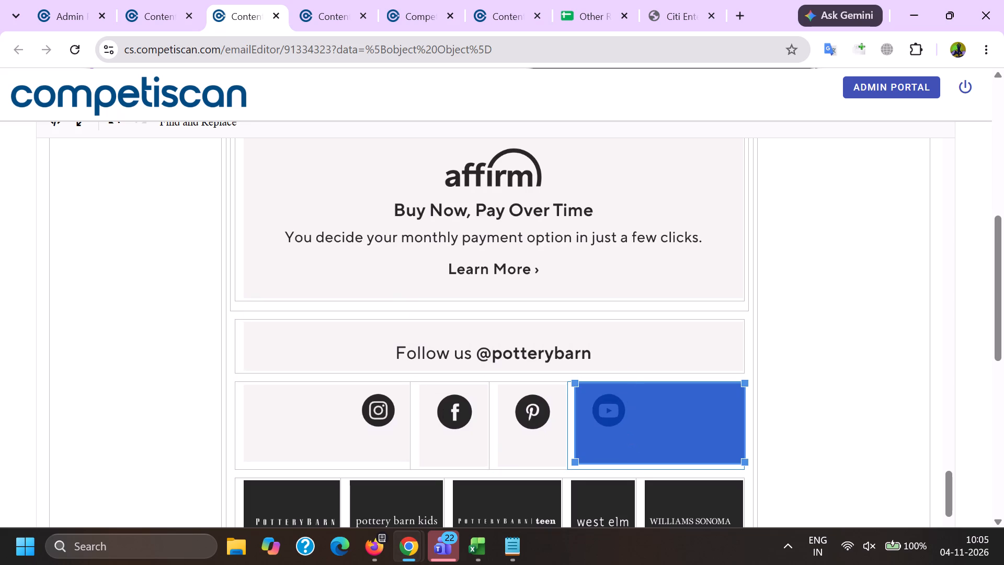
left_click(617, 434)
left_click(635, 365)
left_click(528, 427)
left_click(423, 348)
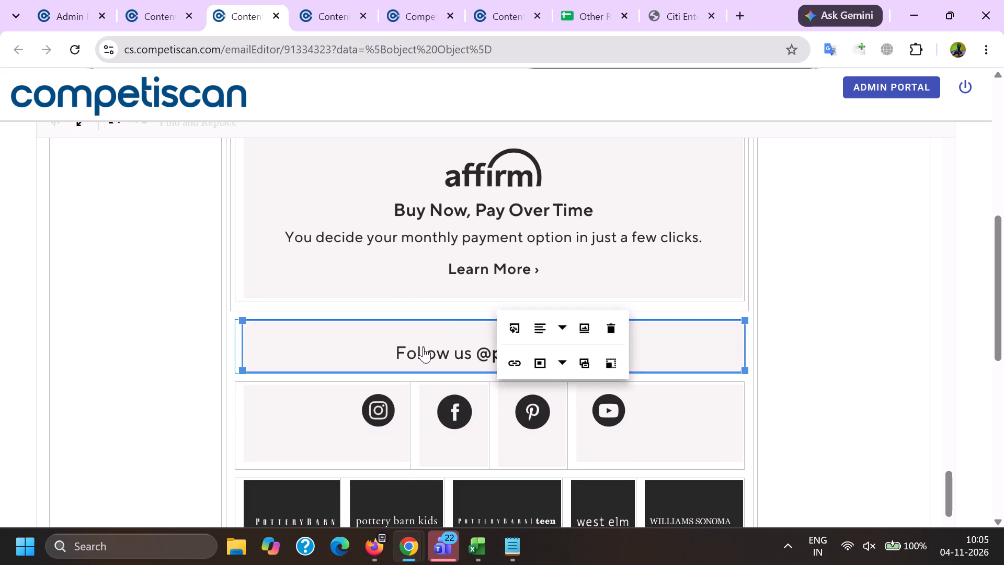
left_click(463, 300)
Delete the Pottery Barn email address from the footer's "To ensure delivery to your inbox" line, keeping the word "add" intact.
scroll(440, 324, "down", 7)
scroll(397, 390, "down", 2)
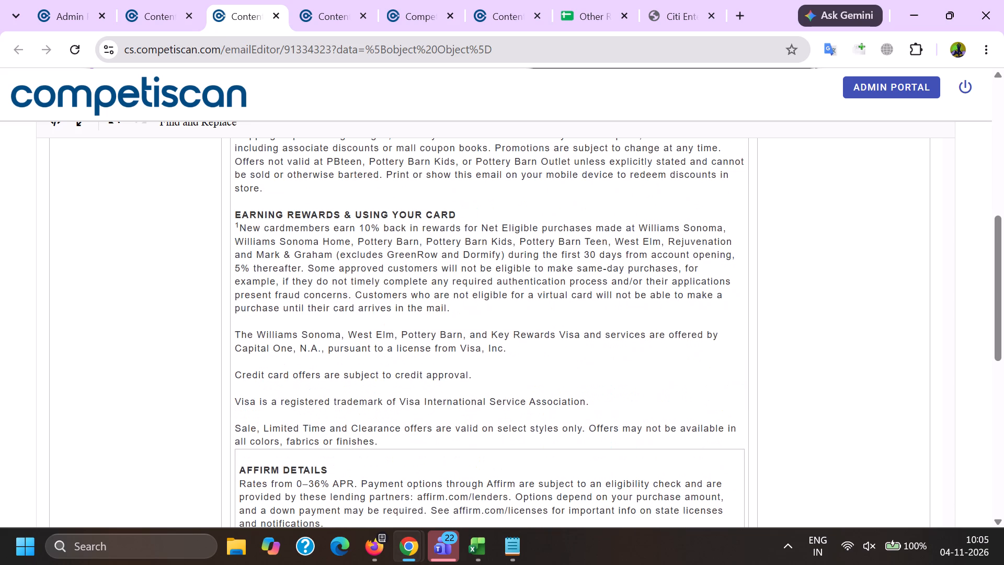
scroll(390, 444, "down", 2)
left_click_drag(418, 470, 431, 469)
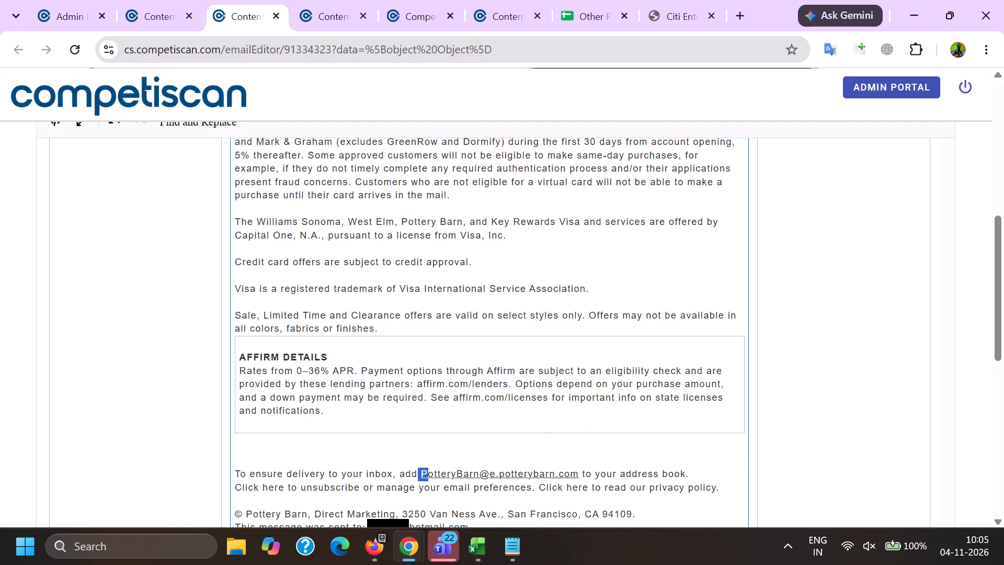
left_click_drag(431, 469, 579, 469)
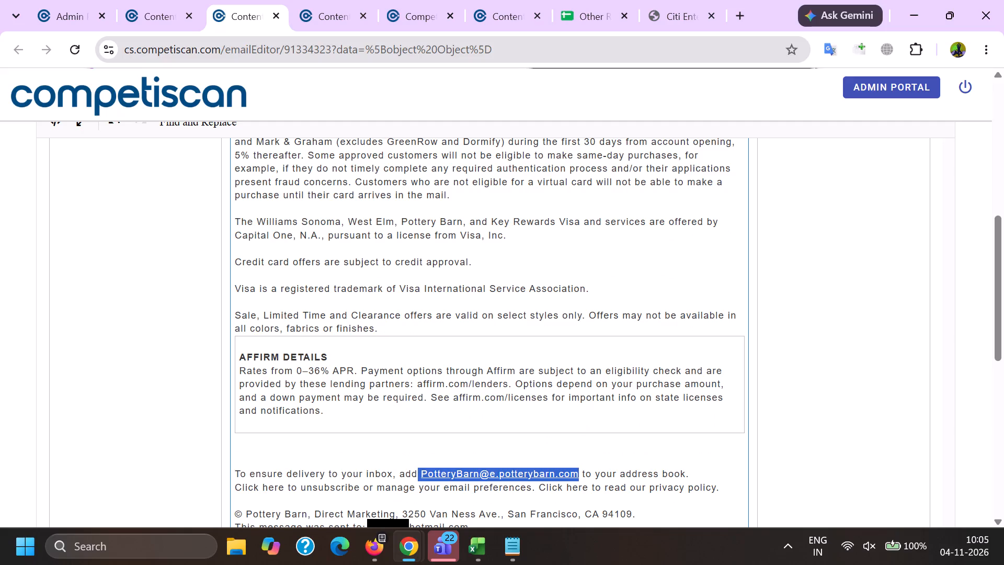
key("BackSpace")
key("BackSpace")
scroll(358, 390, "down", 1)
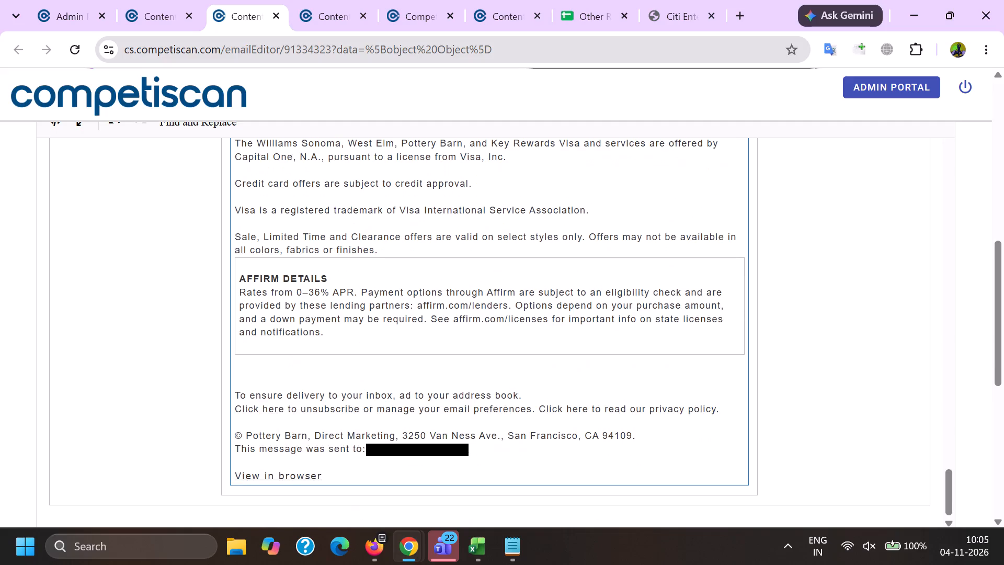
key("d")
Unlink the footer's unsubscribe "Click here" text and delete the recipient address after "This message was sent to:".
left_click(263, 409)
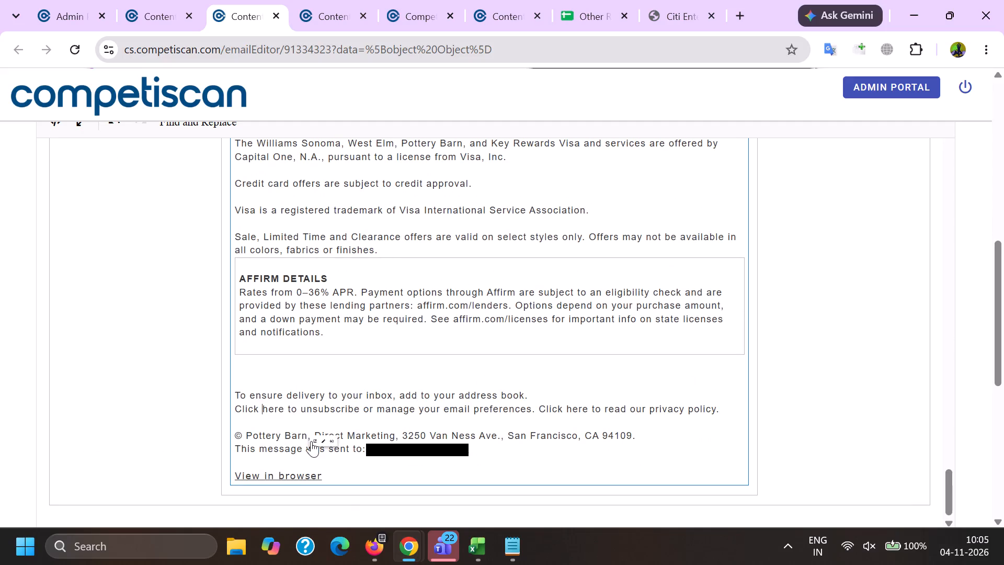
left_click(346, 439)
left_click_drag(371, 447, 511, 451)
key("BackSpace")
Remove the link from the "View in browser" text at the end of the email.
left_click(296, 478)
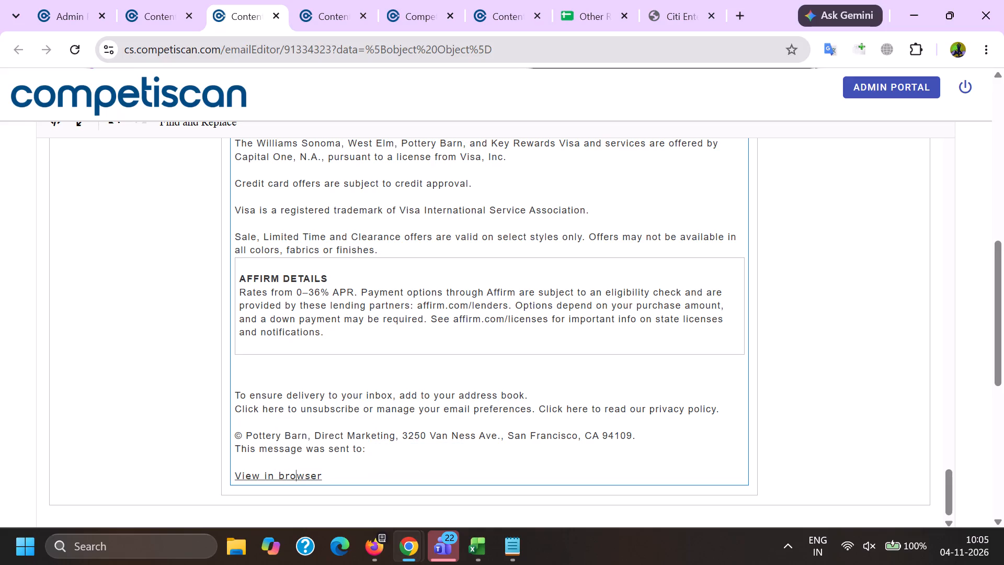
scroll(329, 408, "down", 1)
left_click(302, 400)
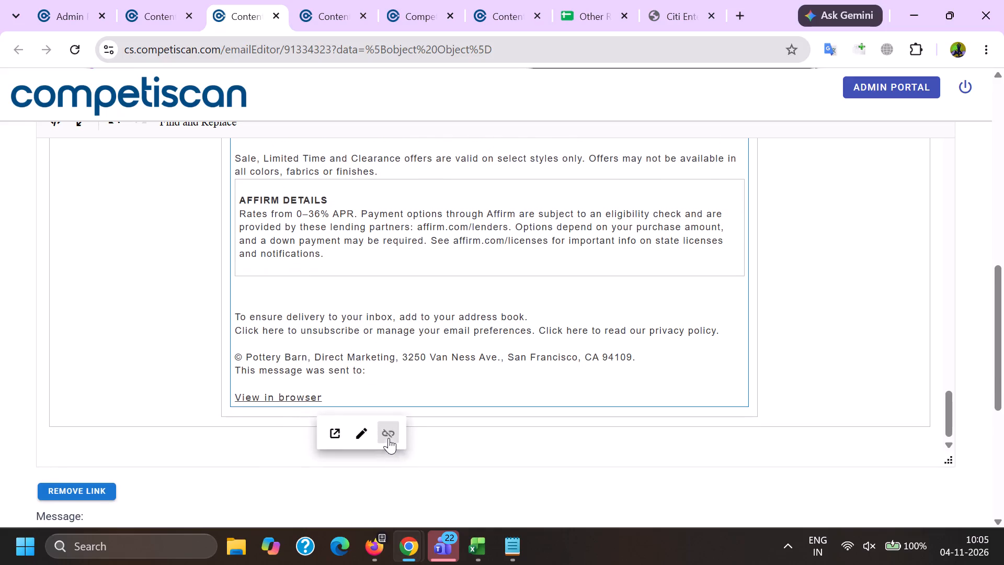
left_click(389, 438)
Save the product info of the edited email 91334323.
scroll(384, 414, "down", 9)
left_click(348, 372)
left_click(360, 392)
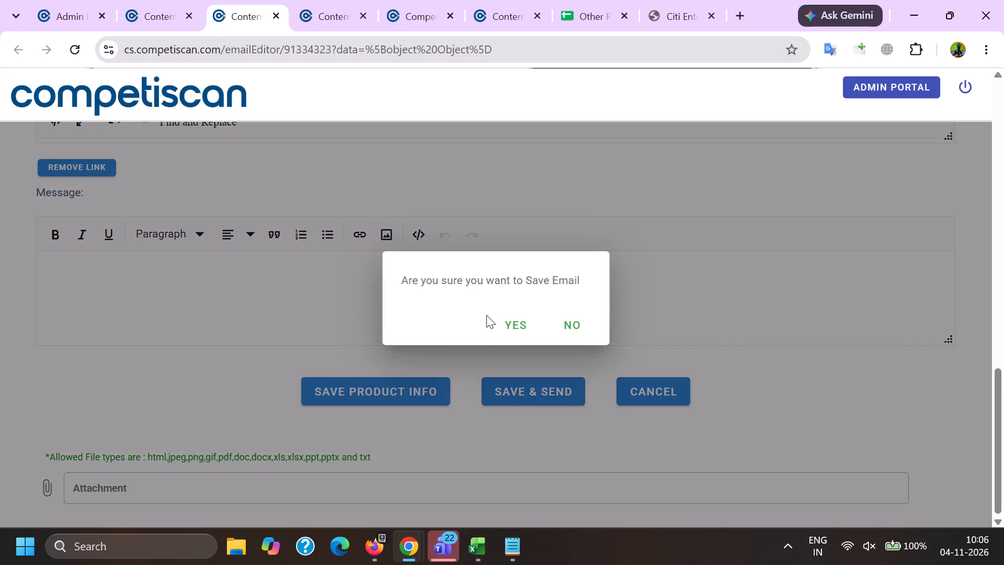
left_click(499, 323)
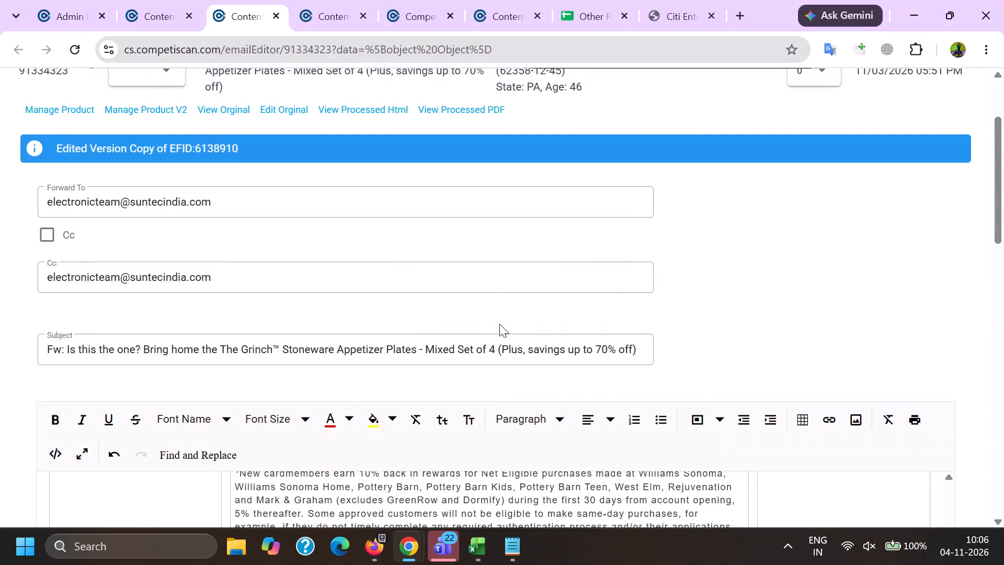
Open the product form for email 91334323.
scroll(0, 366, "down", 15)
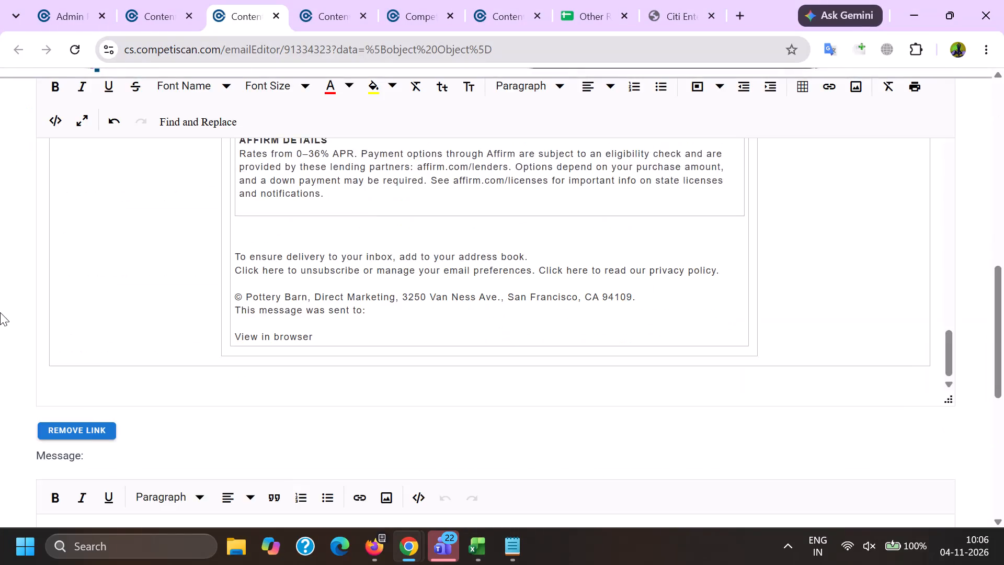
scroll(0, 312, "down", 3)
scroll(0, 321, "up", 18)
left_click(38, 227)
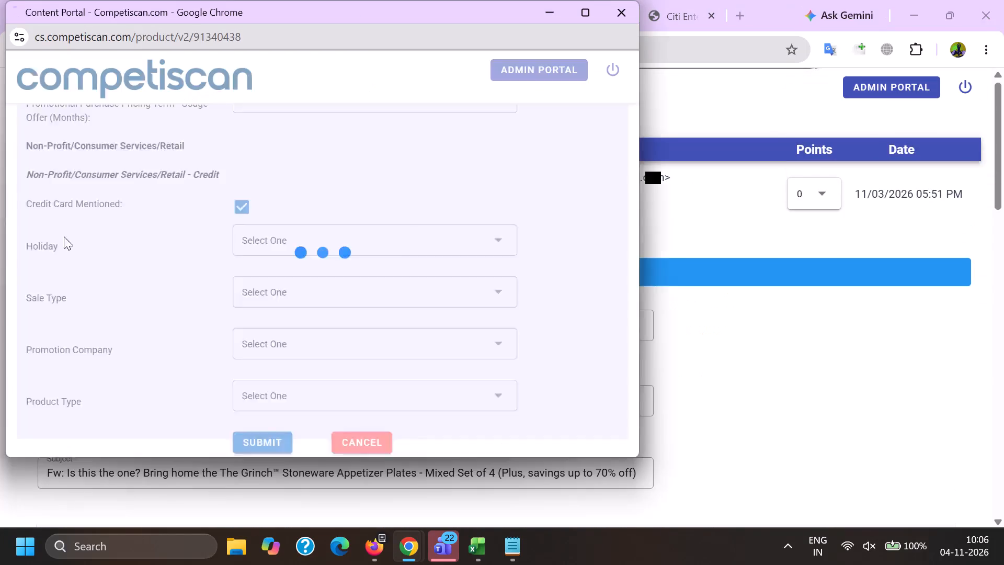
Copy the sender name Pottery Barn from the From line at the top of the email body.
key("alt+Tab")
scroll(95, 298, "down", 4)
left_click(156, 416)
key("Page_Up")
key("Page_Up")
key("Page_Up")
key("Page_Up")
key("Page_Up")
key("Page_Up")
key("Page_Up")
key("Page_Up")
key("Page_Up")
key("Page_Up")
key("Page_Up")
key("Page_Up")
key("Page_Up")
key("Page_Up")
key("Page_Up")
key("Page_Up")
key("Page_Up")
key("Page_Up")
key("Page_Up")
key("Page_Up")
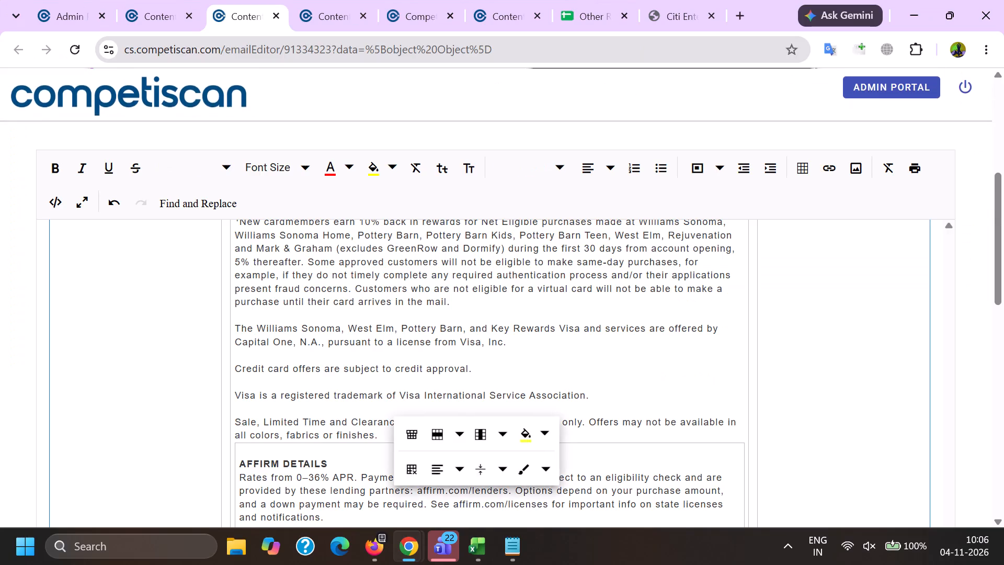
scroll(153, 400, "down", 4)
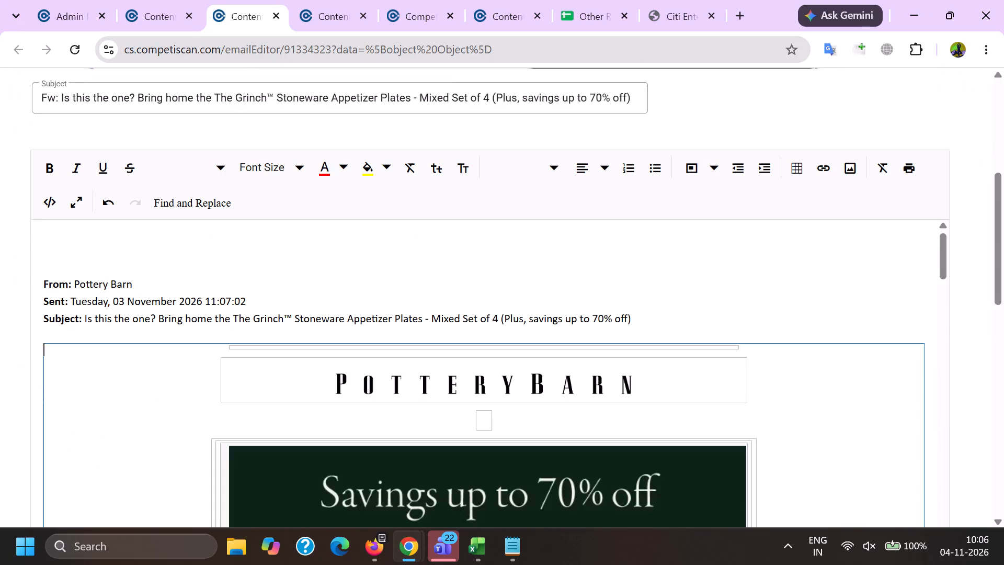
double_click(92, 279)
left_click(111, 283, "shift")
key("ctrl+c")
key("alt+Tab")
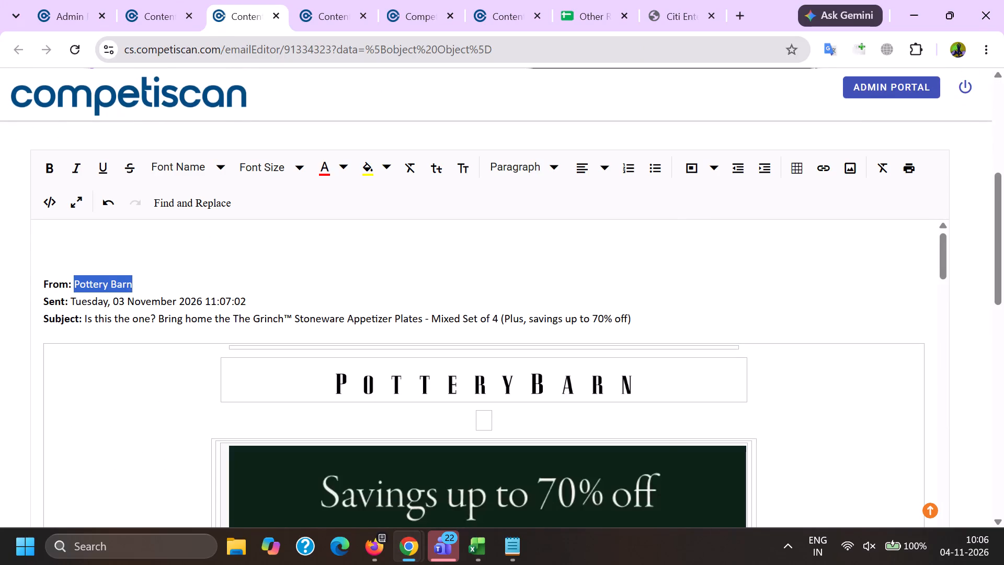
Add Pottery Barn as the company in product form 91334323 and look up the same name under Affinity/Association.
scroll(275, 287, "down", 5)
left_click_drag(307, 291, 309, 297)
left_click(310, 298)
left_click(287, 263)
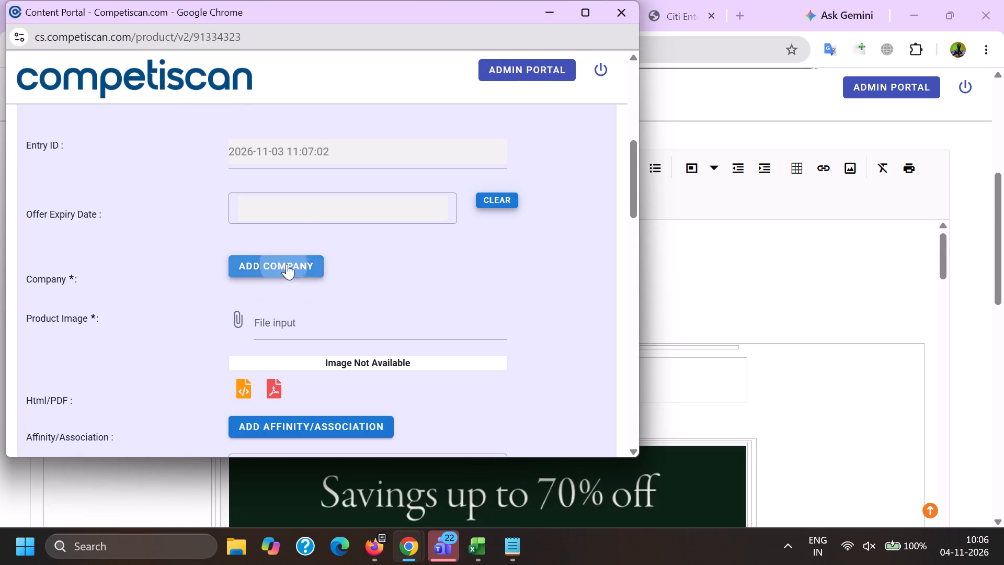
key("ctrl+v")
scroll(303, 214, "down", 2)
left_click(316, 264)
left_click(399, 300)
key("ctrl+v")
scroll(350, 361, "up", 2)
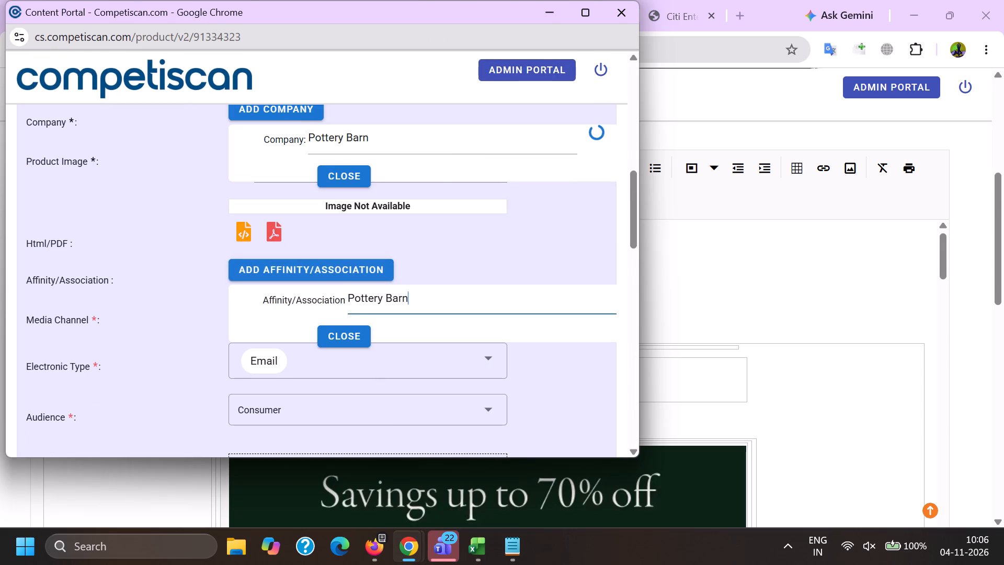
left_click(337, 332)
left_click(277, 303)
Add Capital One as another company and choose Pottery Barn (Retail) as the affinity/association.
left_click(269, 272)
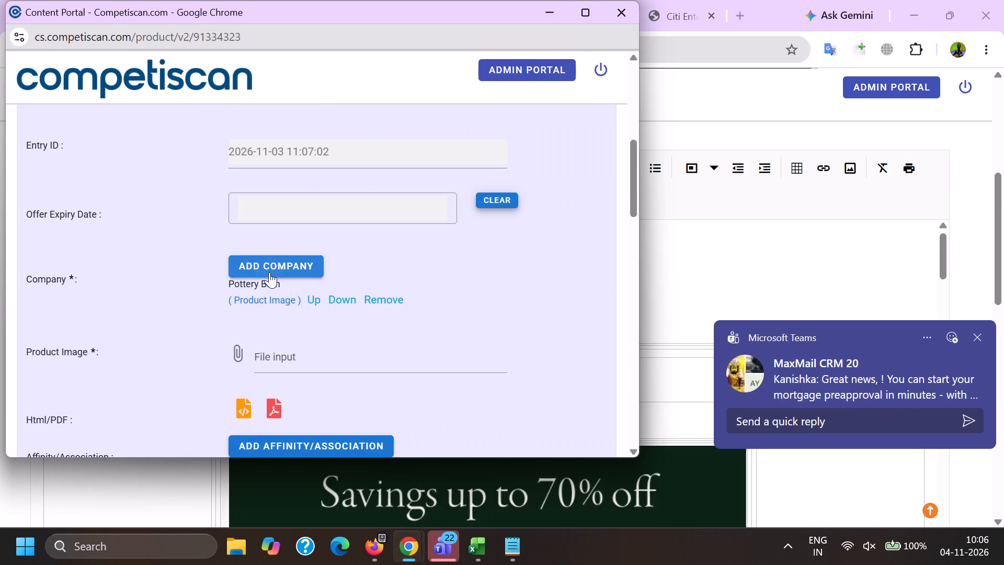
key("c")
key("a")
key("p")
type("it")
key("a")
type("l")
key("space")
type("one")
scroll(288, 274, "down", 3)
left_click(363, 359)
scroll(364, 357, "up", 3)
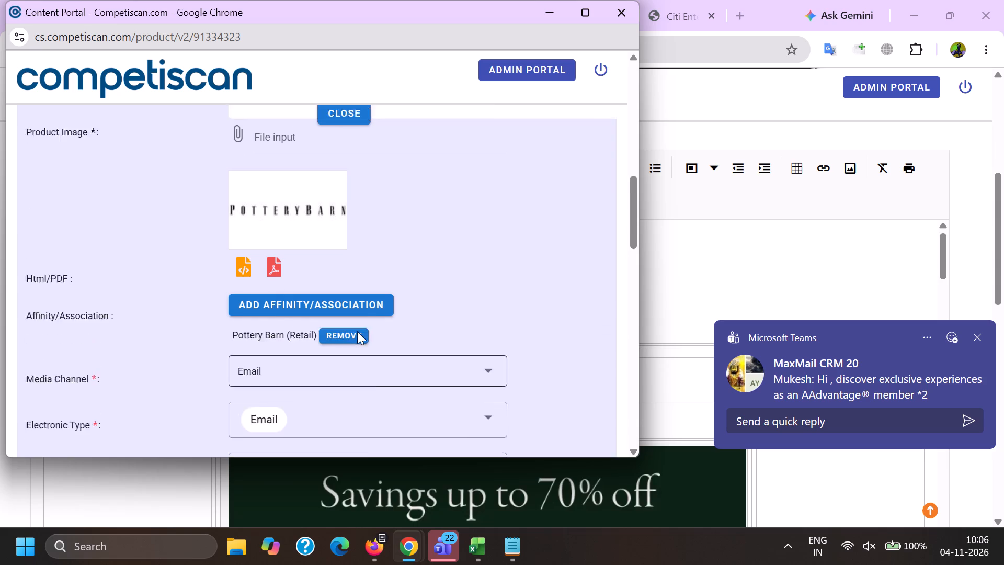
left_click(351, 338)
Add Affirm to the companies of entry 91334323.
left_click(296, 251)
left_click(300, 263)
key("a")
type("ffi")
key("r")
key("m")
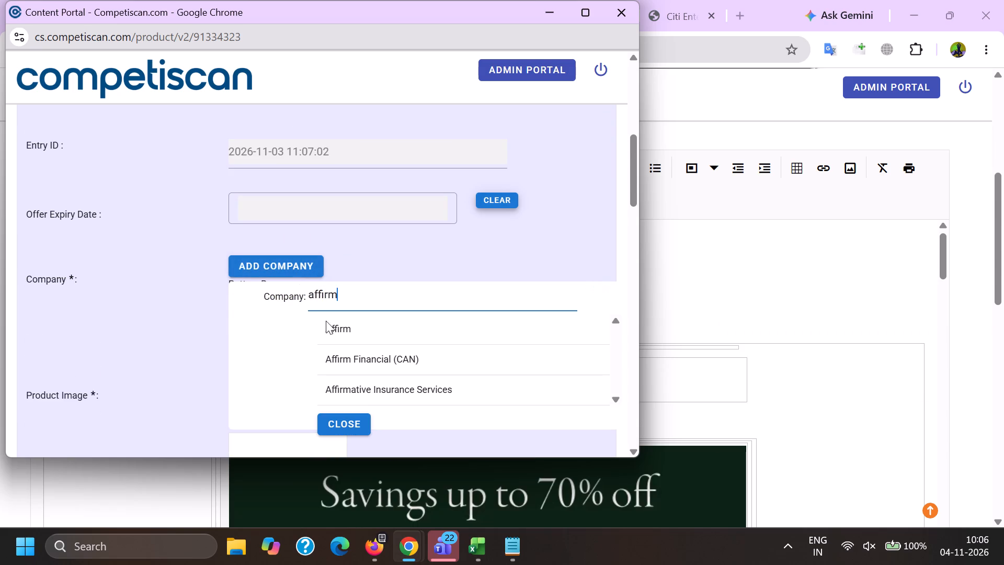
left_click(349, 338)
Add the sector classification Retail / Home / Home Decor to entry 91334323, consulting the email body for the products shown.
scroll(303, 210, "down", 7)
left_click(289, 297)
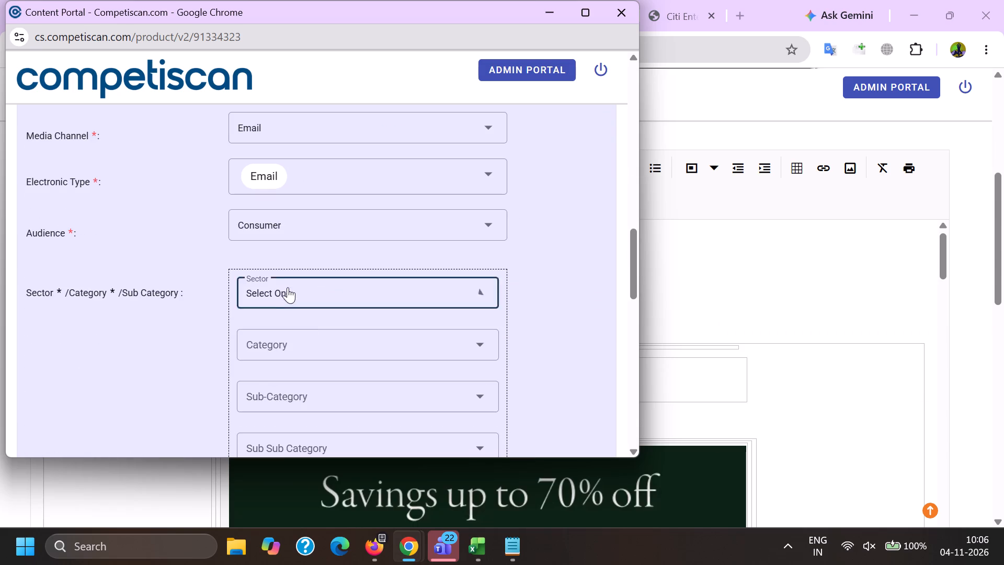
scroll(288, 287, "down", 6)
left_click(290, 301)
left_click_drag(188, 333, 193, 333)
left_click(323, 347)
scroll(285, 145, "down", 6)
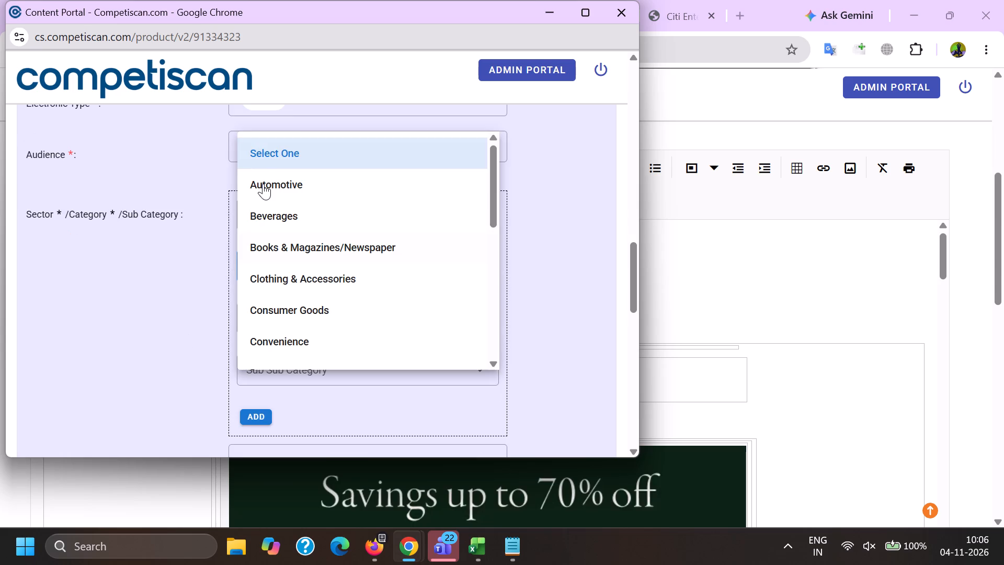
left_click_drag(266, 151, 268, 159)
left_click(169, 211)
key("alt+Tab")
scroll(367, 272, "down", 17)
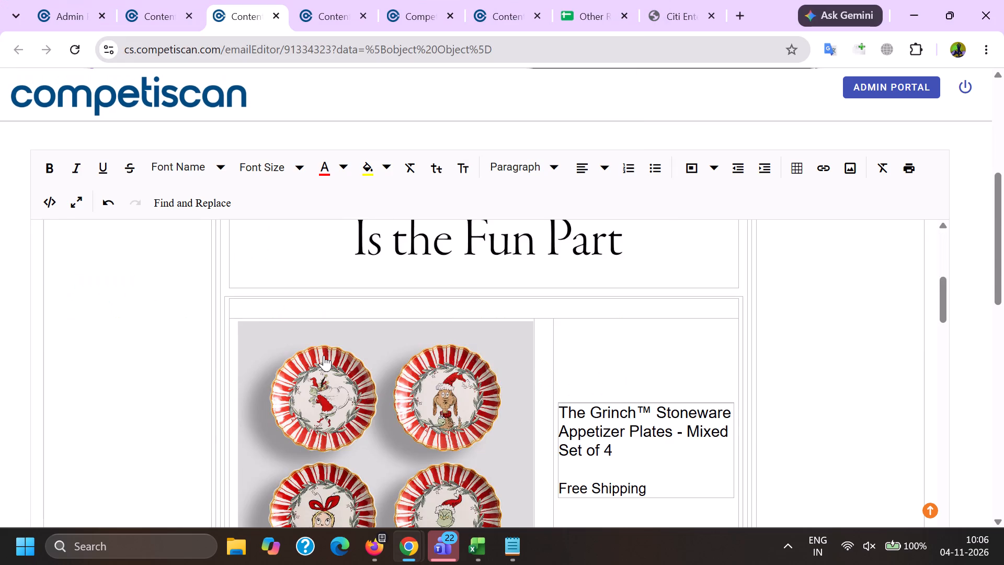
key("alt+Tab")
left_click(295, 318)
scroll(311, 382, "down", 3)
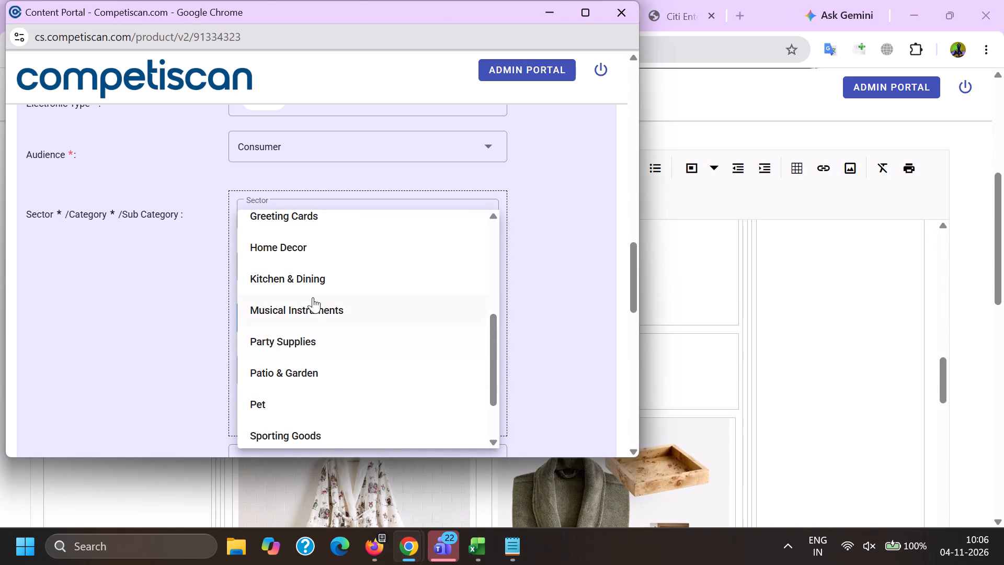
left_click(310, 251)
left_click(215, 256)
left_click(267, 417)
Add the sector classification Credit Cards / Payment Cards / Credit Cards to entry 91334323.
left_click(293, 228)
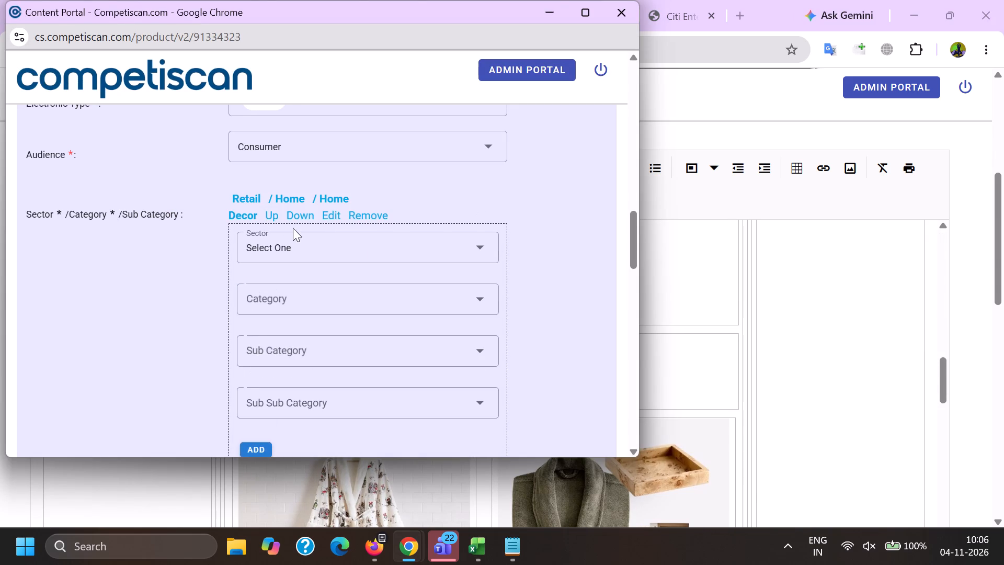
left_click(300, 240)
left_click(305, 354)
left_click_drag(174, 333, 175, 332)
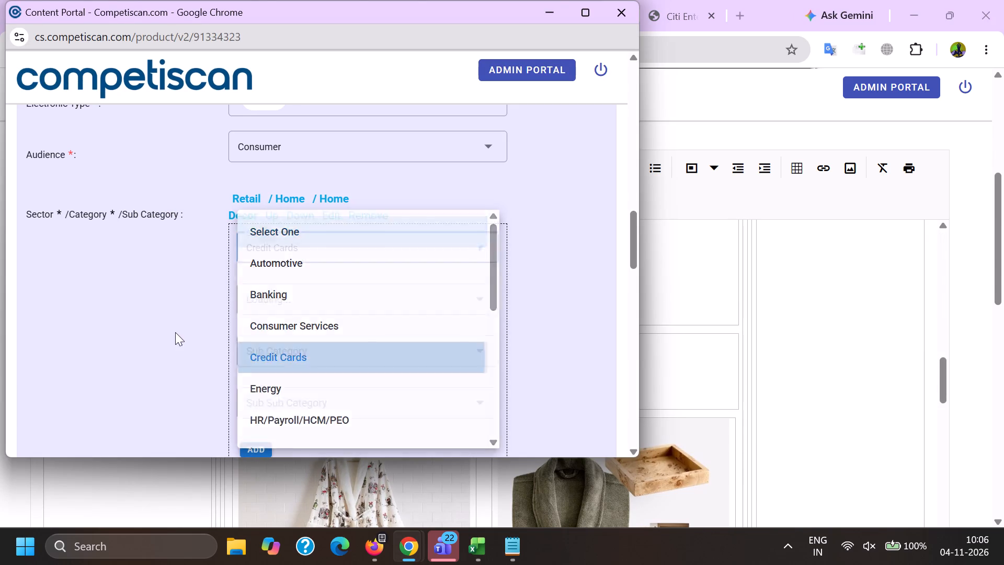
left_click_drag(175, 332, 189, 335)
left_click(275, 306)
left_click_drag(293, 355, 294, 361)
left_click(294, 357)
scroll(281, 221, "down", 2)
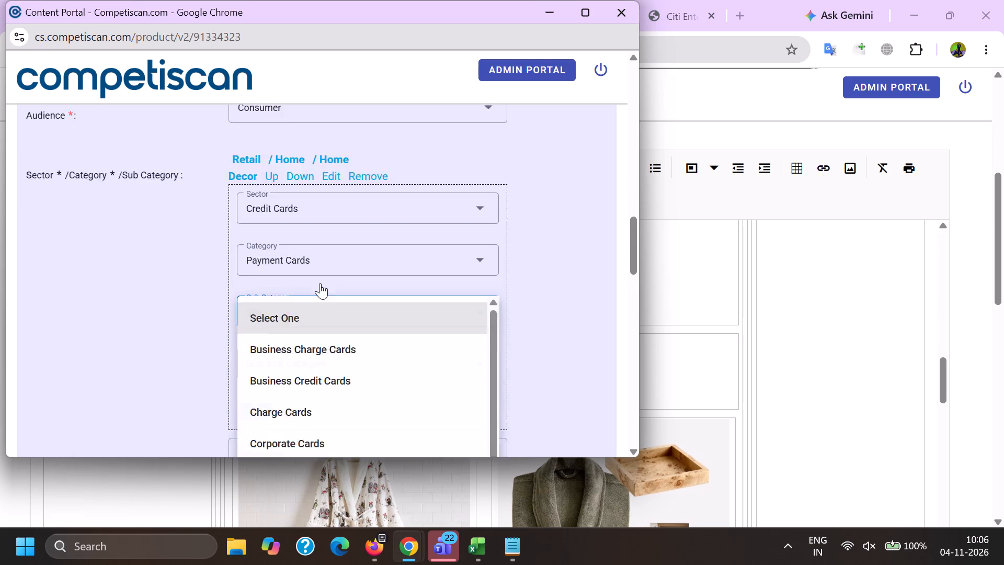
scroll(302, 276, "down", 7)
left_click_drag(295, 288, 295, 293)
left_click_drag(228, 294, 237, 297)
left_click(269, 296)
Add the sector classification Mortgage & Loan / Unsecured / Point of Sale Financing/BNPL to entry 91334323.
scroll(289, 368, "up", 2)
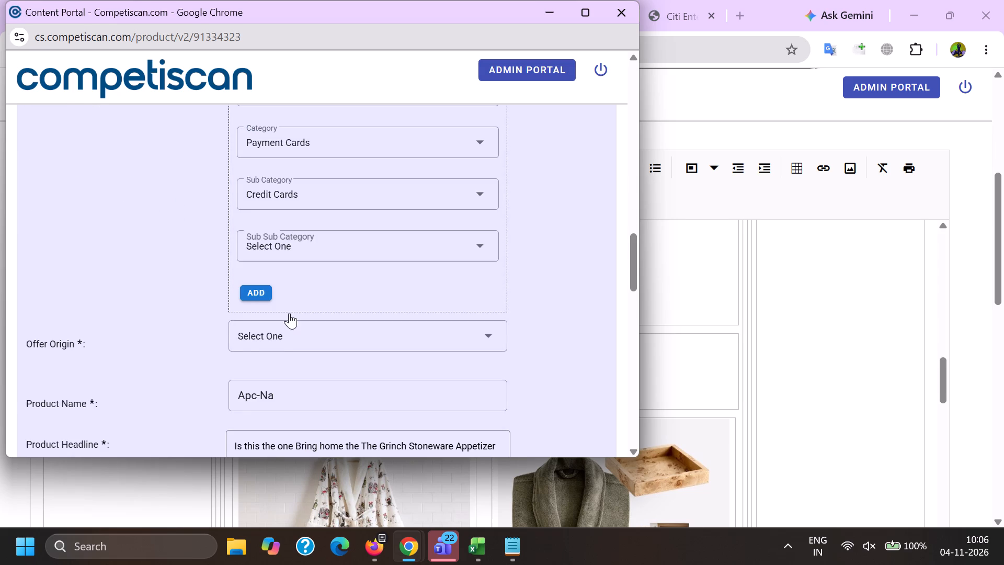
left_click(279, 285)
scroll(297, 314, "down", 3)
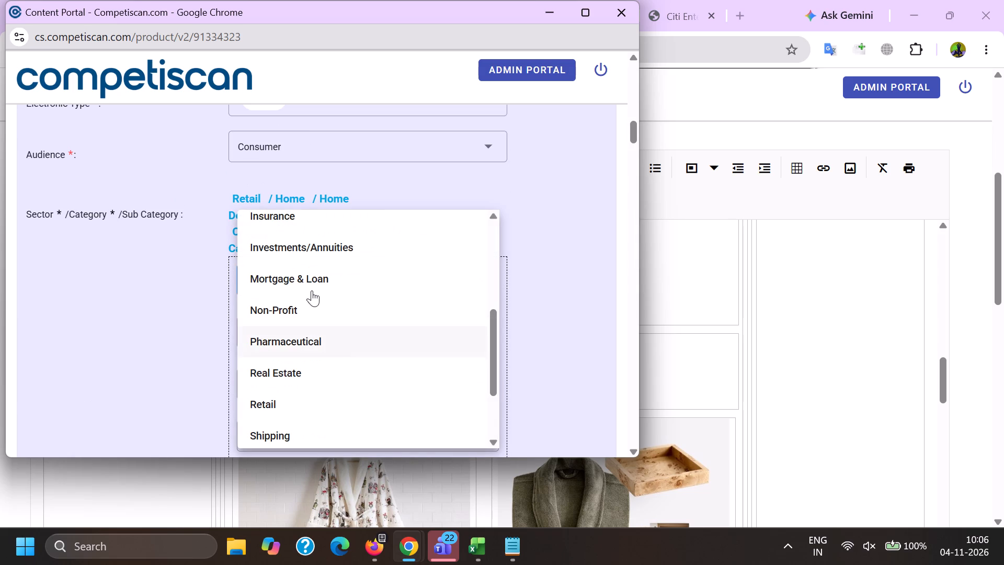
left_click(311, 285)
left_click_drag(218, 284, 224, 289)
left_click(296, 349)
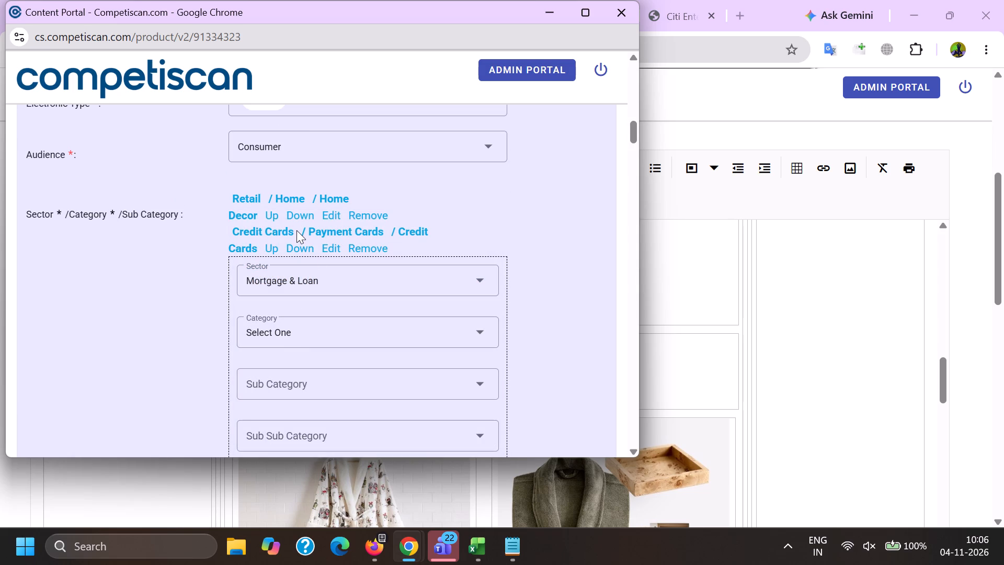
scroll(289, 210, "down", 1)
left_click(296, 246)
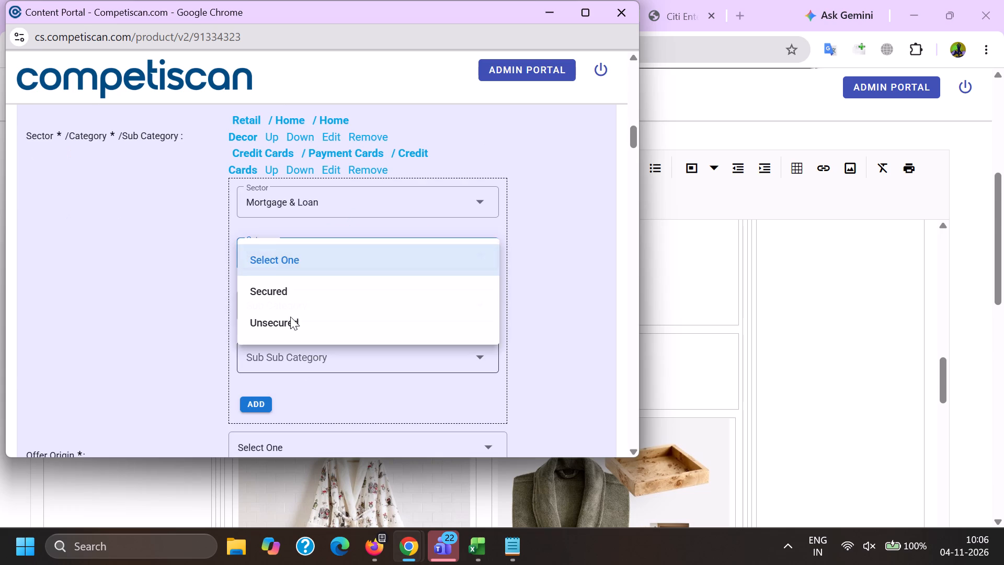
scroll(284, 341, "down", 5)
scroll(322, 364, "up", 5)
left_click(278, 330)
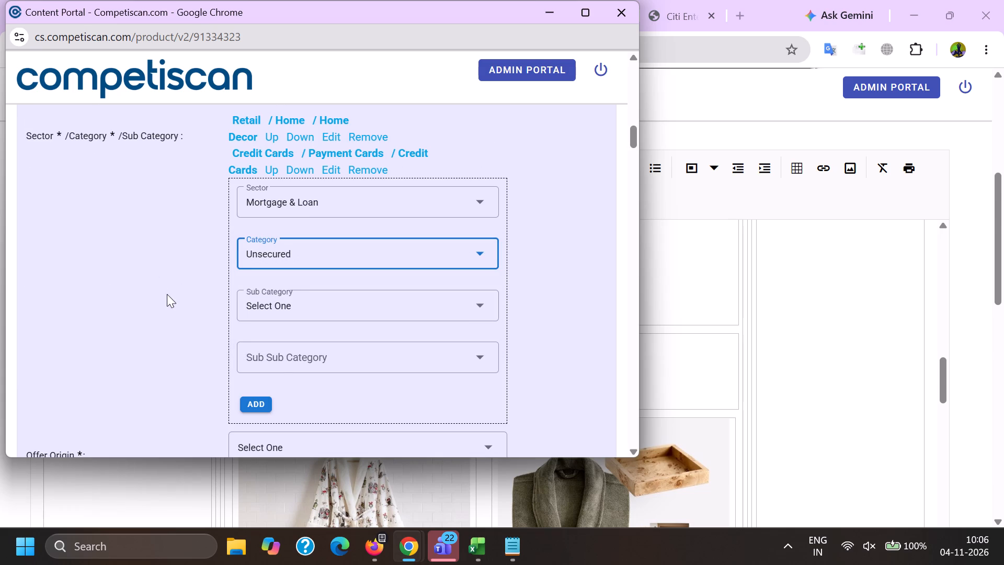
left_click(293, 306)
scroll(286, 354, "down", 5)
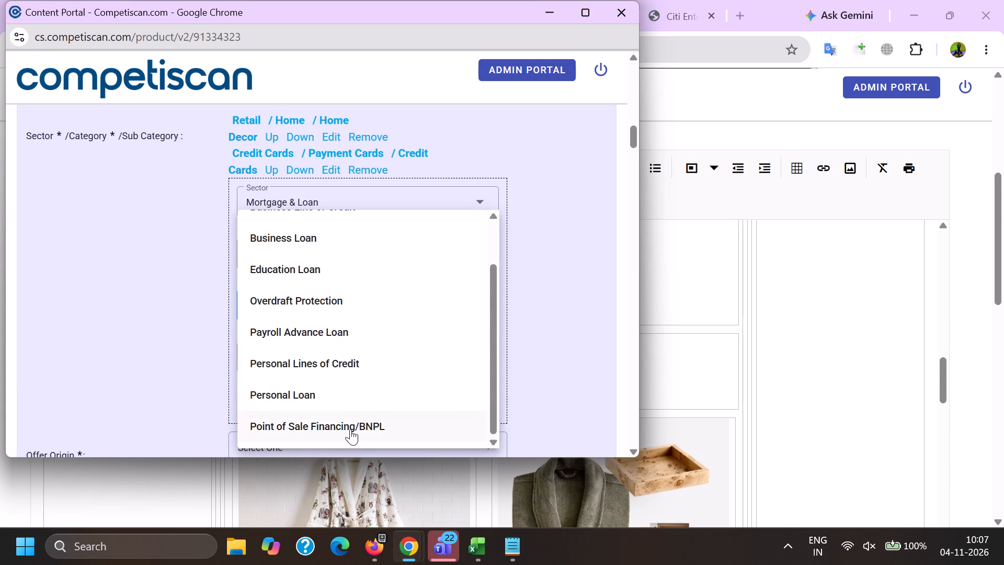
left_click(351, 429)
left_click(149, 395)
left_click(260, 399)
scroll(305, 260, "down", 2)
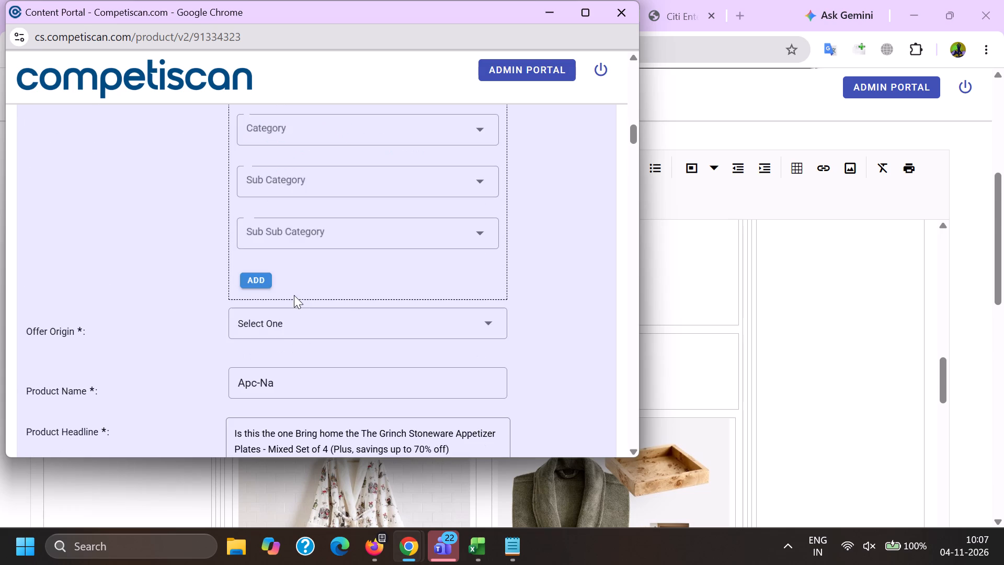
left_click(281, 320)
left_click(287, 376)
scroll(284, 390, "up", 4)
scroll(304, 322, "down", 3)
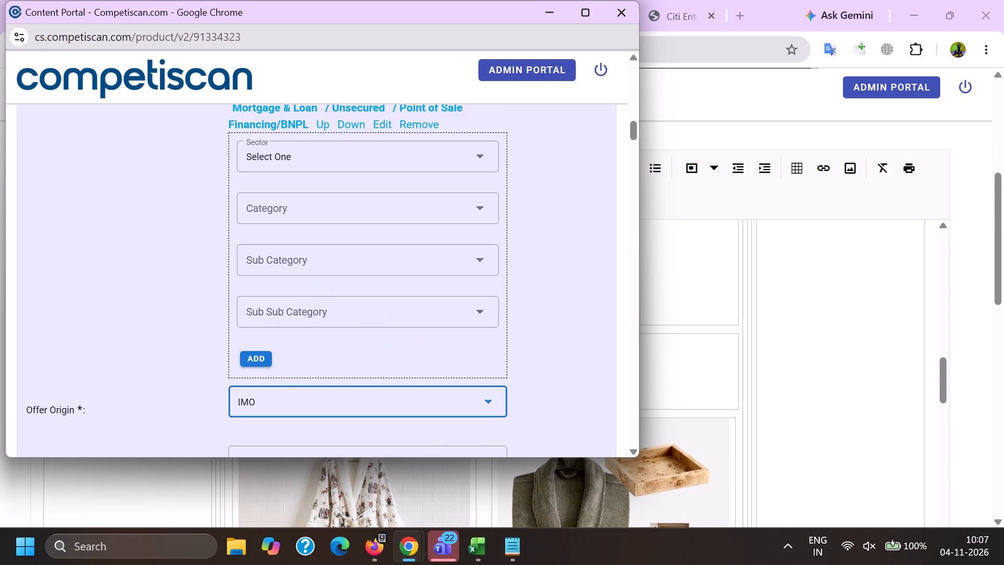
left_click(290, 405)
scroll(278, 279, "down", 2)
left_click(286, 274)
left_click(192, 279)
Move the Retail / Home / Home Decor classification down one place, below the Credit Cards one.
scroll(227, 300, "up", 3)
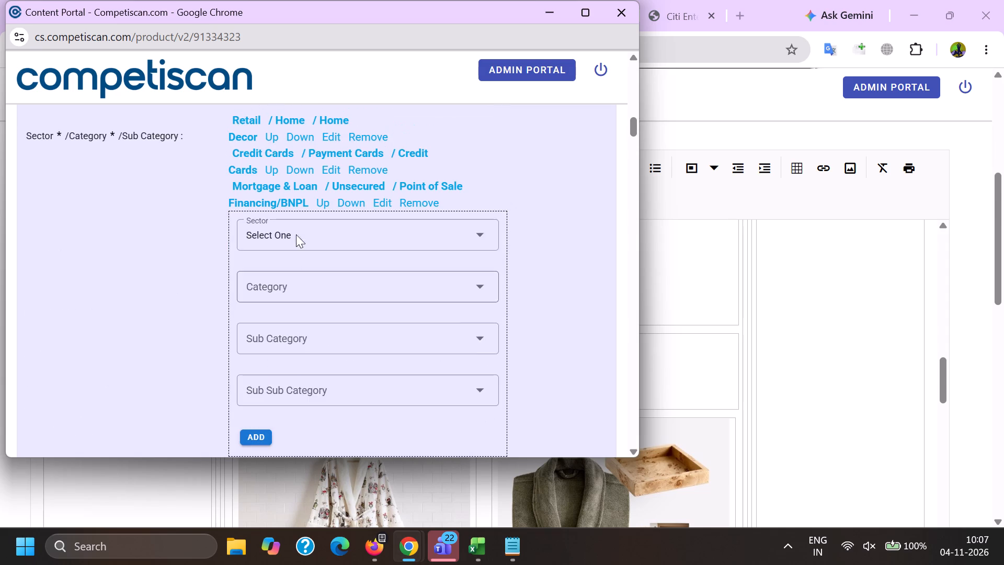
scroll(290, 234, "up", 2)
left_click_drag(301, 288, 301, 295)
Look up Pottery Barn for the product name and choose Pottery Barn Key Rewards Visa Credit Card.
scroll(304, 281, "down", 5)
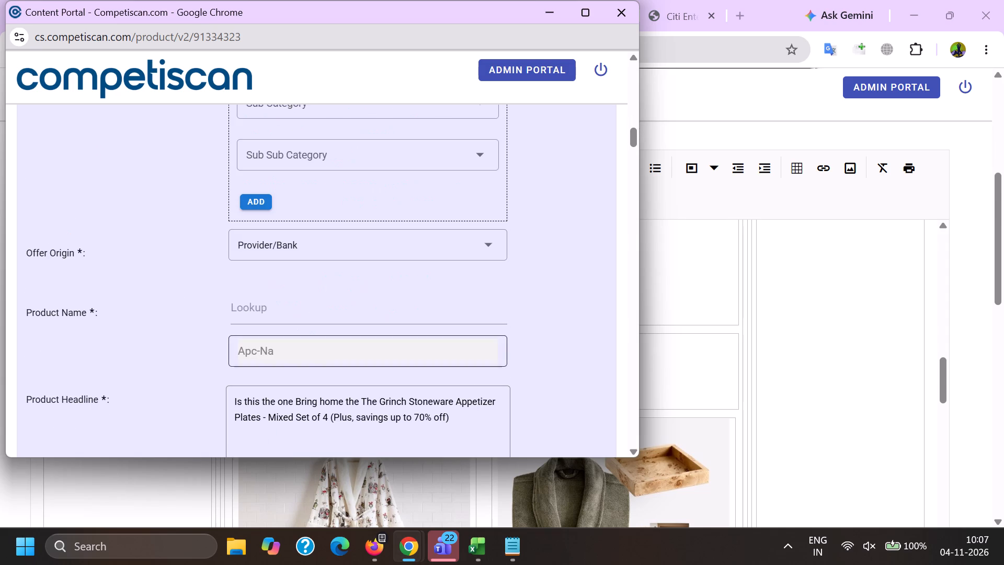
left_click(280, 313)
key("ctrl+v")
left_click(289, 379)
Move the Credit Cards / Payment Cards / Credit Cards classification down one place, below the Retail one.
scroll(289, 360, "up", 4)
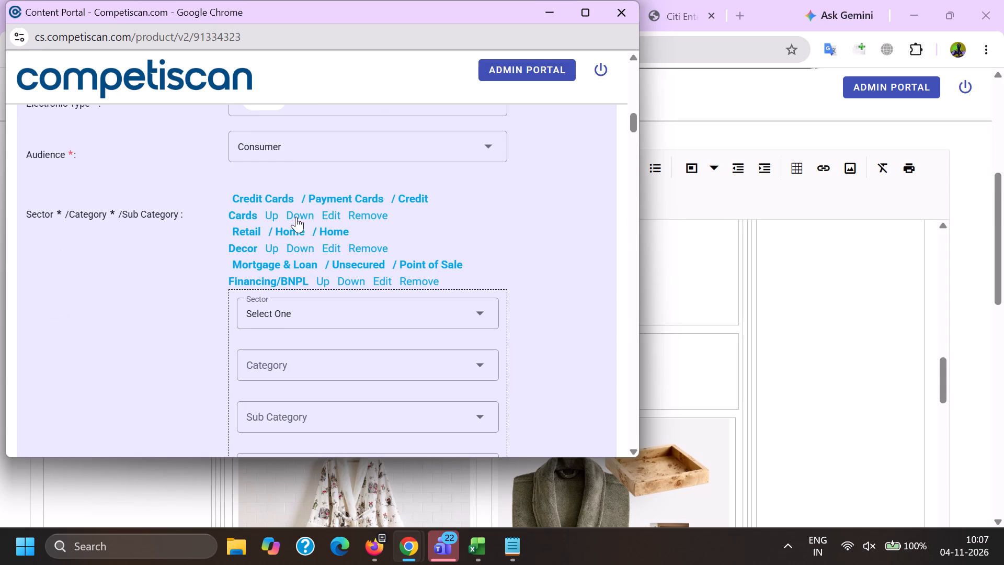
left_click(296, 216)
Replace the product headline of entry 91334323 with the subject line text copied from the top of the email body.
scroll(298, 207, "down", 5)
left_click_drag(459, 328, 0, 288)
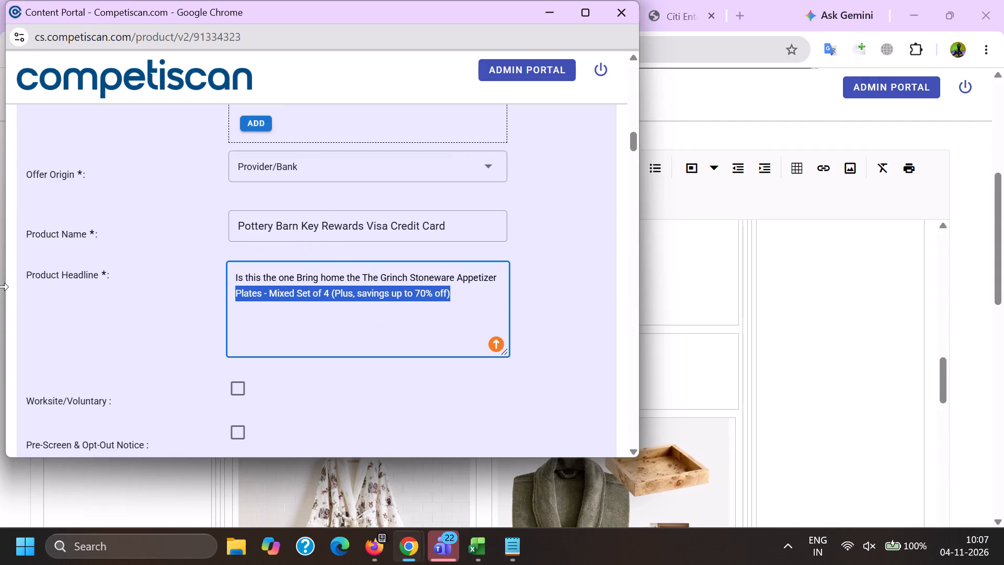
key("ctrl+a")
key("BackSpace")
key("alt+Tab")
left_click(134, 324)
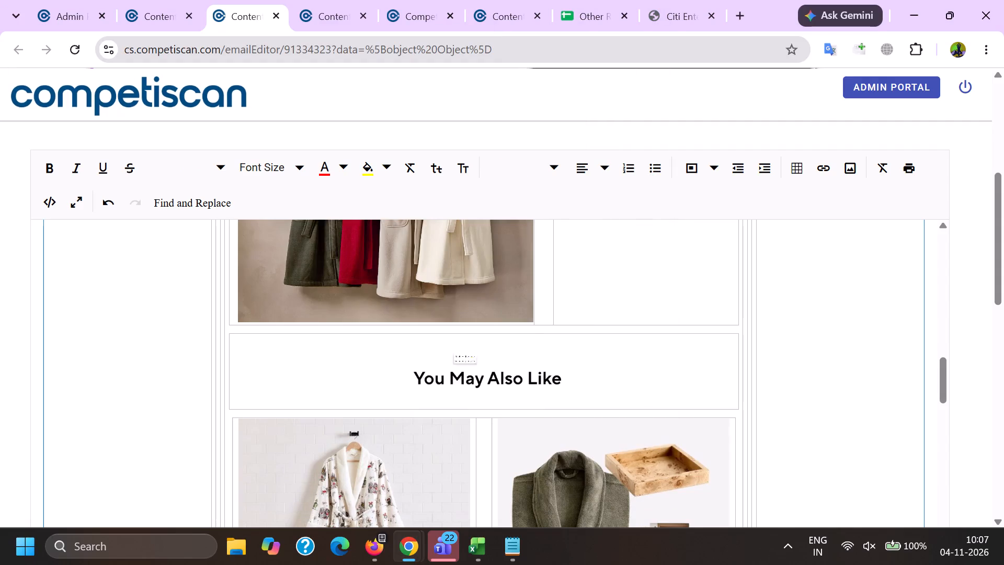
key("Page_Up")
key("Page_Up")
key("Page_Up")
key("Page_Up")
key("Page_Up")
key("Page_Up")
key("Page_Up")
key("Page_Up")
key("Page_Up")
key("Page_Up")
key("Page_Up")
key("Page_Up")
key("Page_Up")
key("Page_Up")
key("Page_Up")
key("Page_Up")
key("Page_Up")
key("Page_Up")
key("Page_Up")
key("Page_Up")
scroll(175, 206, "down", 5)
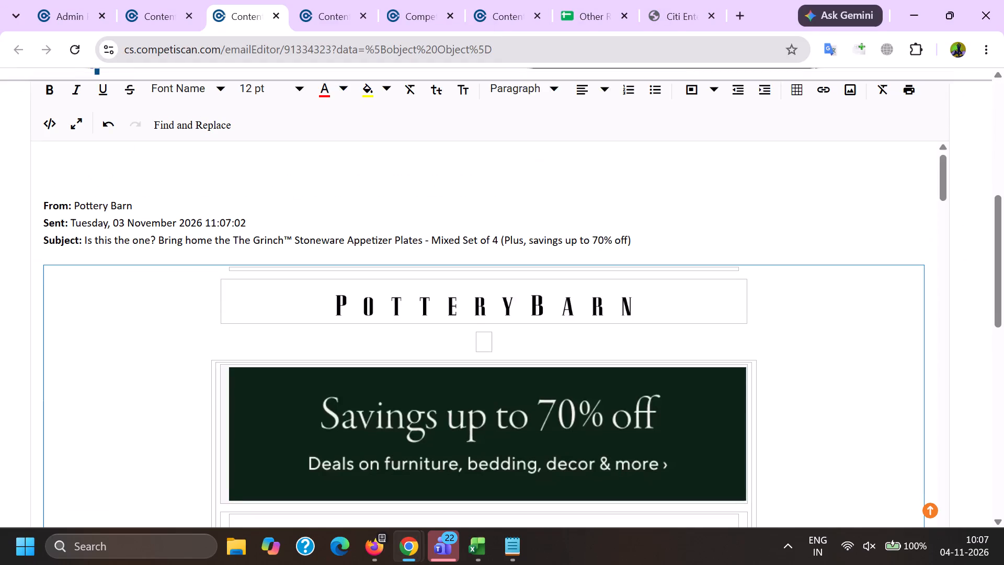
left_click_drag(80, 242, 81, 242)
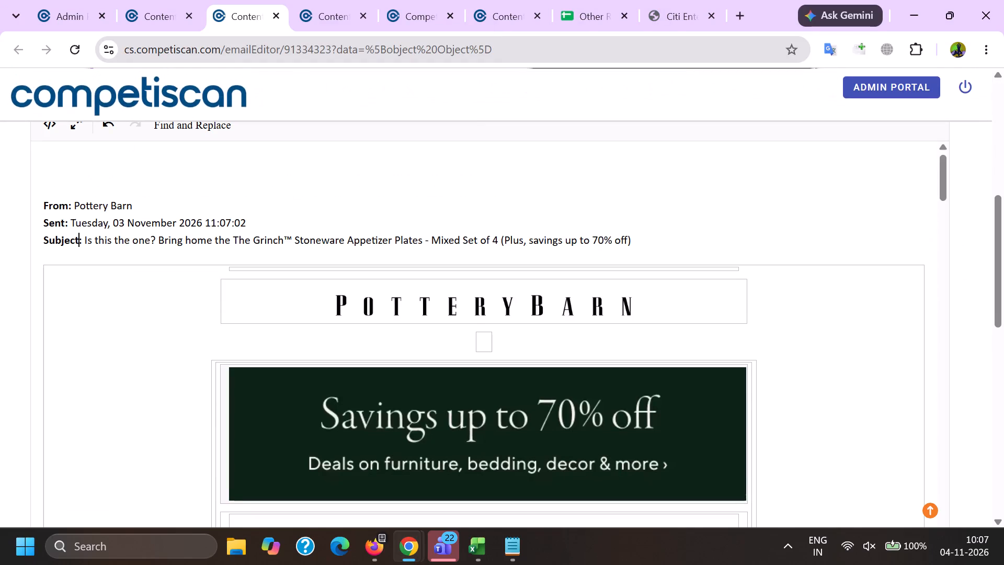
left_click_drag(81, 242, 660, 242)
key("ctrl+c")
key("alt+Tab")
key("ctrl+v")
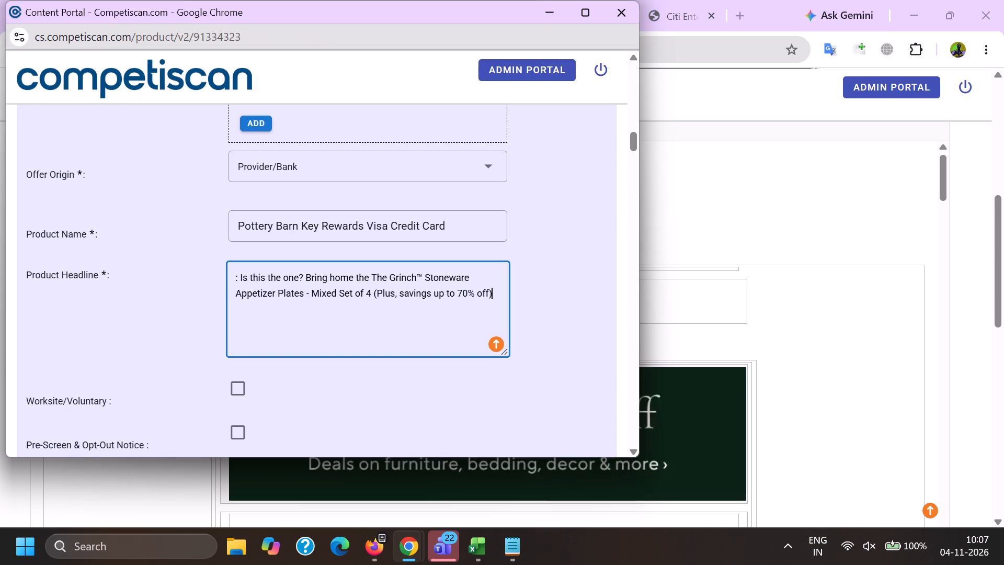
Clean the pasted headline by removing the leading colon and the ™ after Grinch, and end it with a period and a space.
left_click(238, 271)
key("Right")
key("BackSpace")
key("BackSpace")
key("BackSpace")
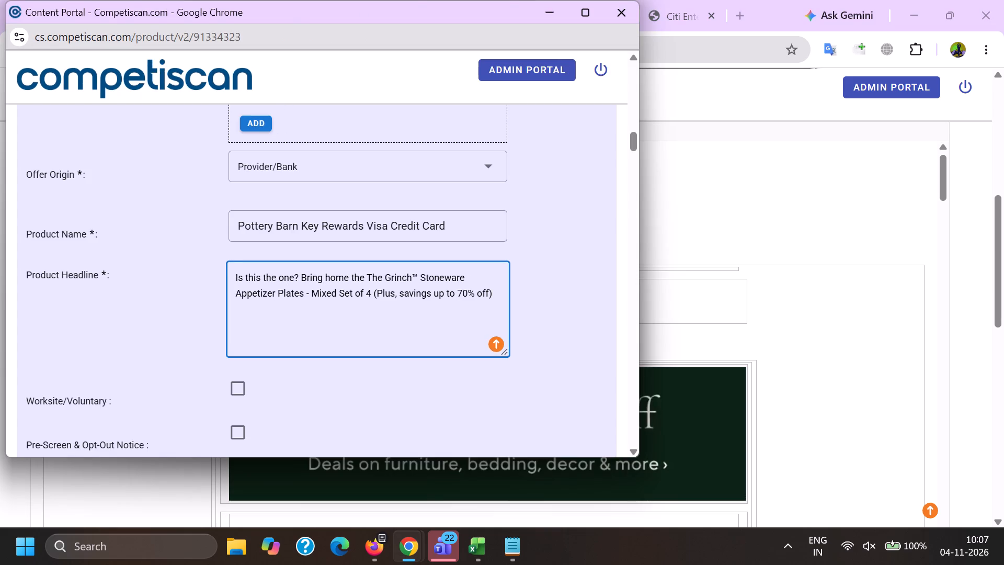
key("BackSpace")
key("BackSpace")
left_click(414, 276)
key("BackSpace")
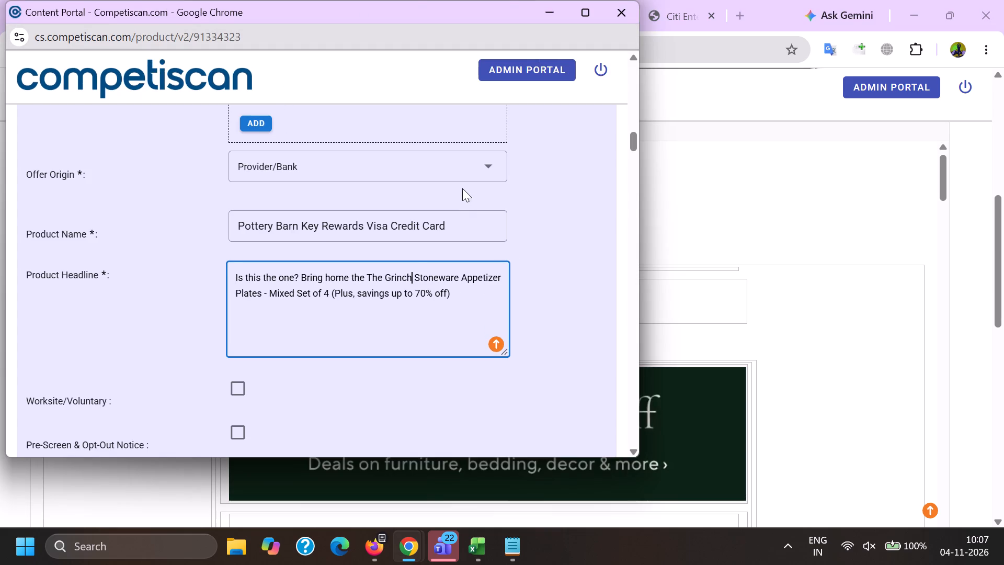
left_click(475, 279)
left_click(475, 297)
key("period")
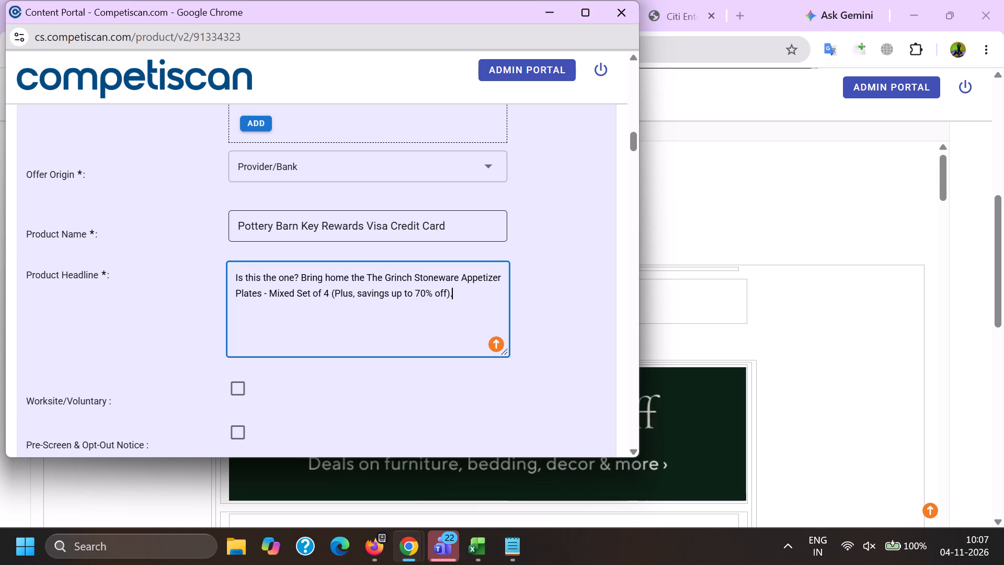
key("space")
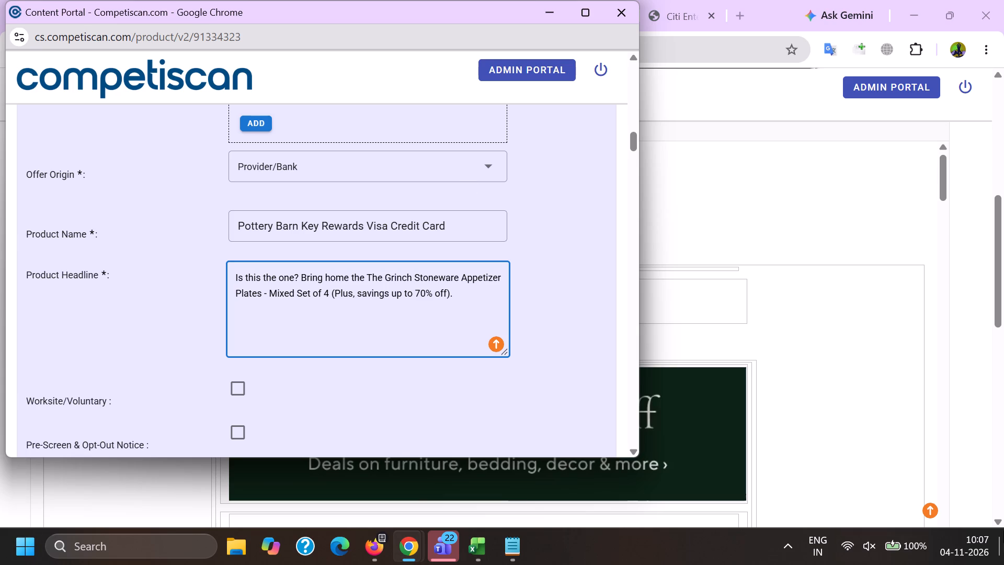
Copy "Earn 10% back in rewards" from the headline of entry 20991426 and append it to the headline of entry 91334323.
key("alt+Tab")
left_click(507, 0)
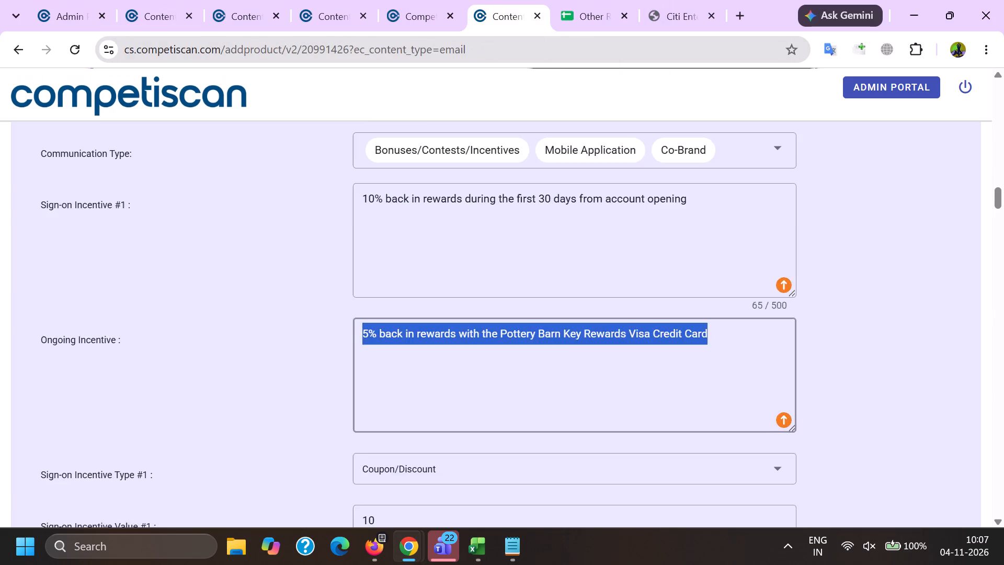
scroll(501, 335, "up", 8)
scroll(547, 317, "up", 3)
double_click(500, 368)
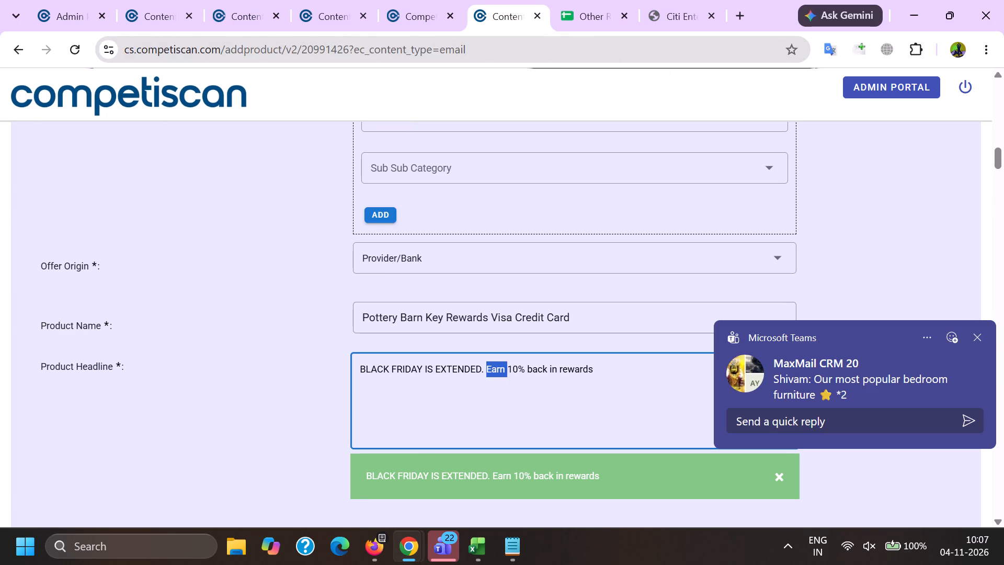
left_click(665, 396, "shift")
key("ctrl+c")
key("alt+Tab")
key("ctrl+v")
scroll(253, 279, "down", 4)
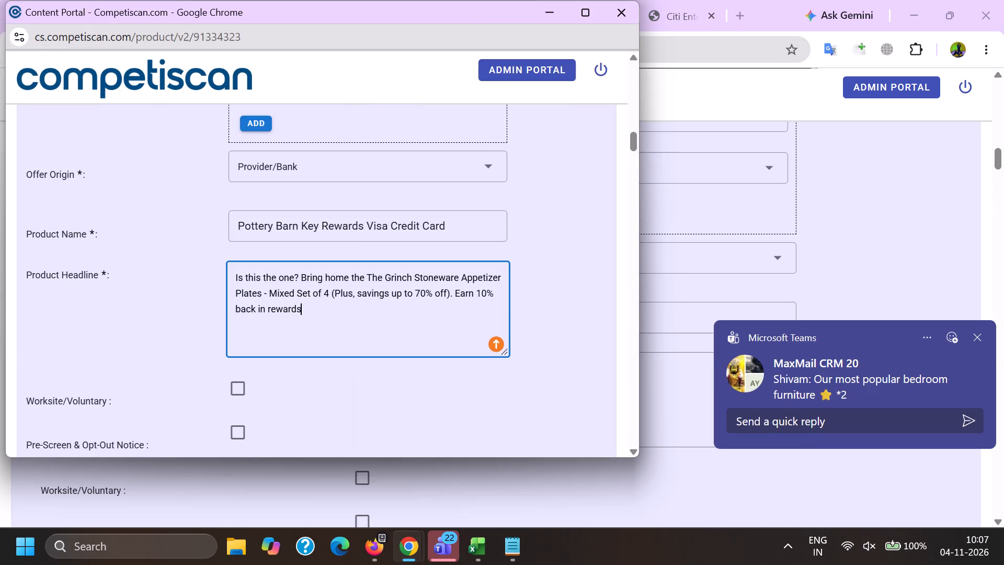
left_click(269, 319)
scroll(279, 128, "down", 8)
left_click(317, 368)
left_click(152, 349)
left_click(287, 355)
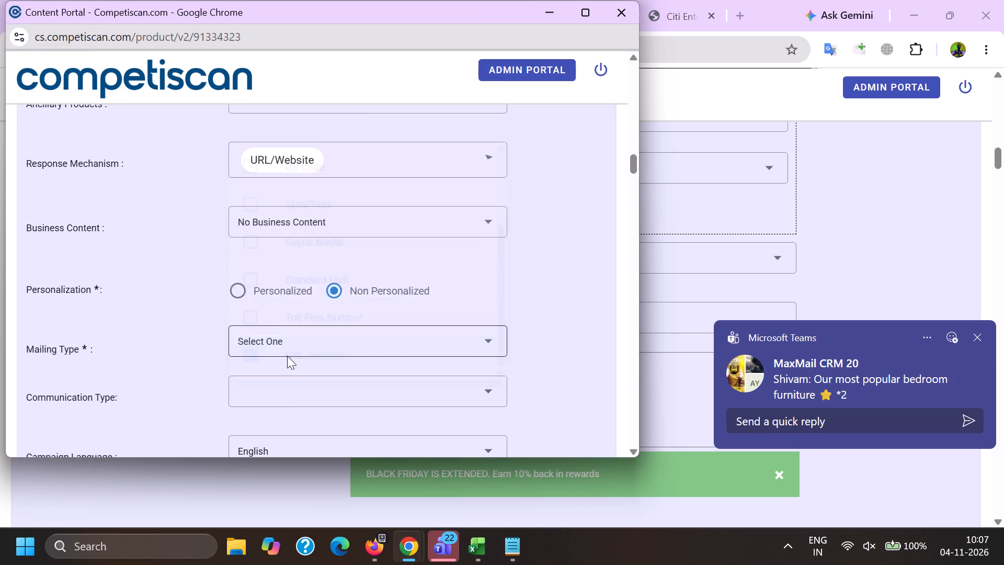
left_click(273, 276)
left_click(161, 292)
scroll(256, 149, "down", 1)
left_click(280, 323)
scroll(286, 193, "down", 2)
left_click(305, 272)
scroll(305, 270, "down", 4)
left_click(311, 258)
scroll(317, 259, "down", 7)
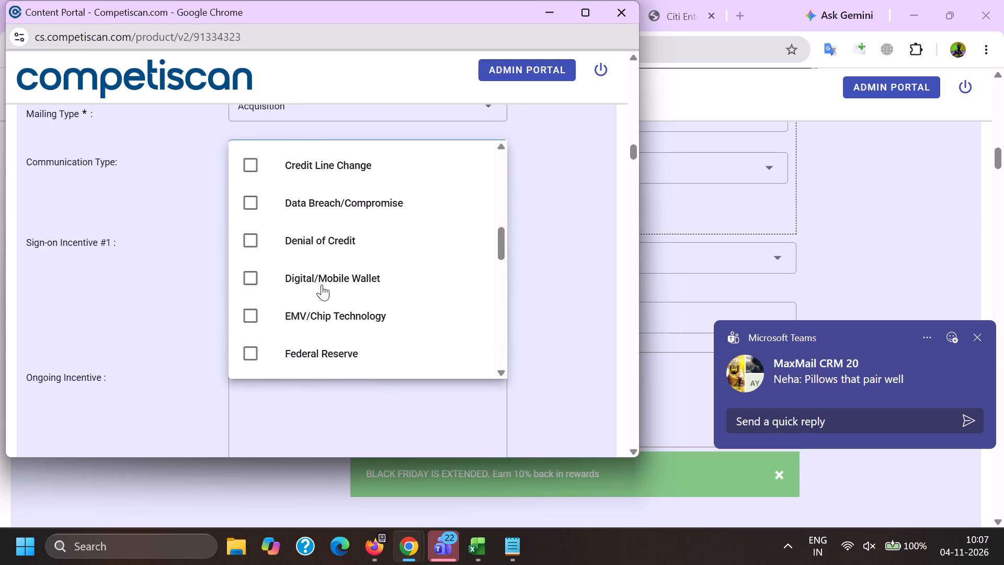
scroll(322, 285, "down", 3)
left_click(313, 267)
left_click(156, 267)
Copy the Sign-on Incentive #1 text from entry 20991426 into the same field of entry 91334323.
key("alt+Tab")
scroll(636, 292, "down", 8)
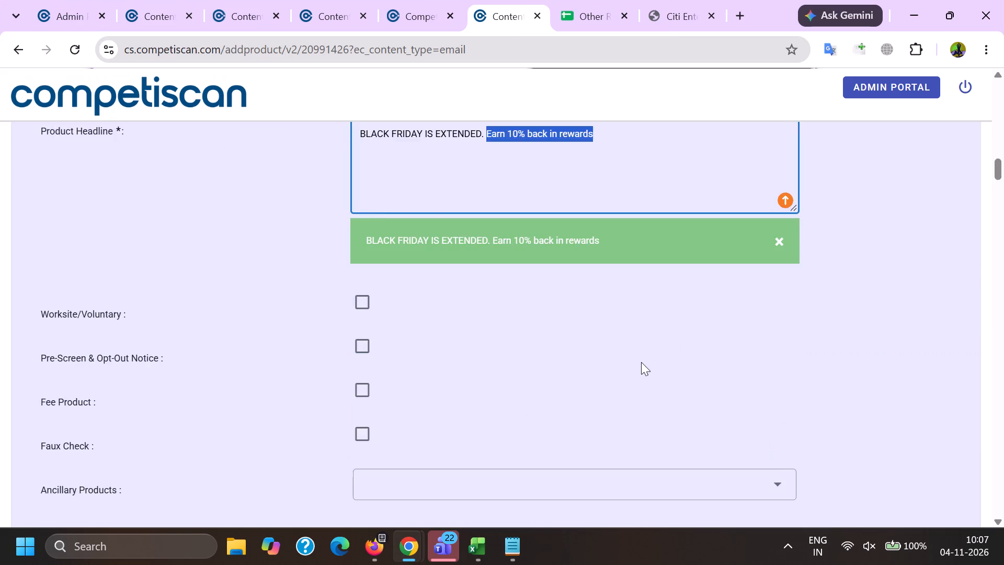
left_click_drag(709, 466, 204, 430)
key("ctrl+c")
key("alt+Tab")
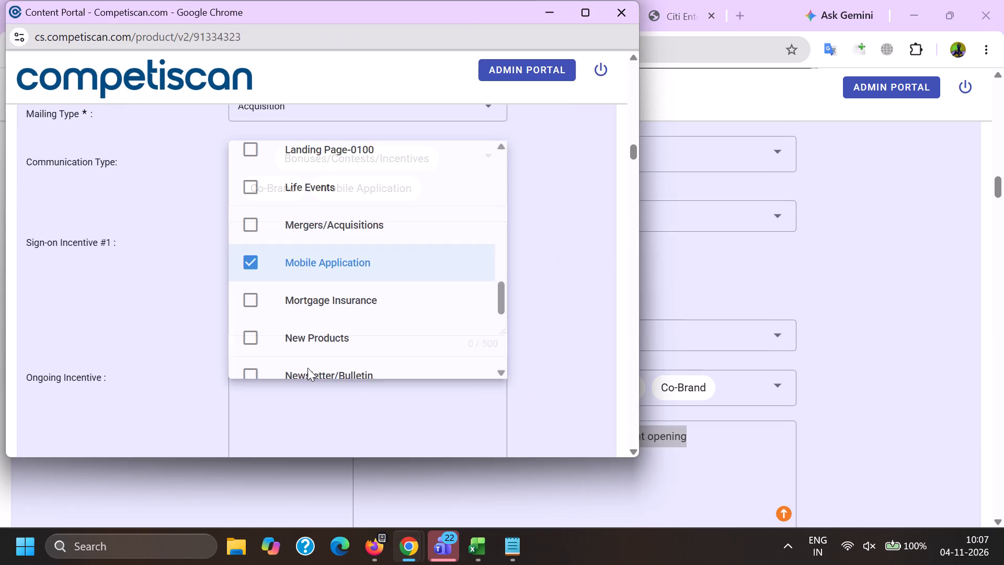
left_click(311, 295)
key("ctrl+v")
Copy the ongoing incentive "5% back in rewards with the Pottery Barn Key Rewards Visa Credit Card" from entry 20991426 into entry 91334323.
left_click(337, 390, "ctrl")
key("alt+Tab")
scroll(607, 331, "down", 3)
left_click_drag(757, 362, 36, 290)
key("ctrl+c")
key("alt+Tab")
key("ctrl+v")
Set Sign-on Incentive Type #1 of entry 91334323 to Coupon/Discount.
scroll(159, 240, "down", 3)
left_click(260, 256)
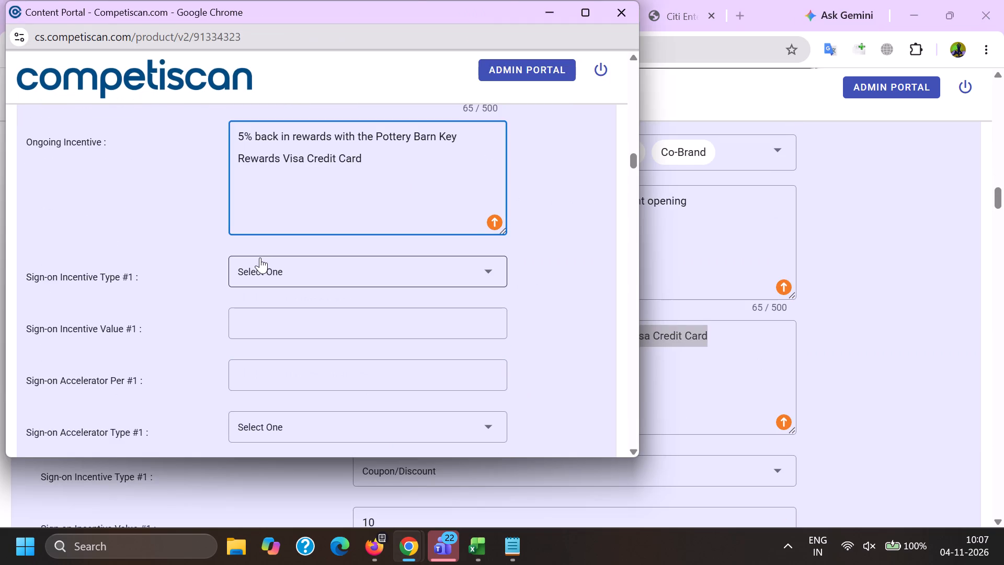
scroll(254, 343, "down", 7)
left_click(283, 333)
left_click(148, 335)
Enter 10.00 as Sign-on Incentive Value #1 and 10.00 in the field right after Sign-on Accelerator Type #1.
left_click(258, 328)
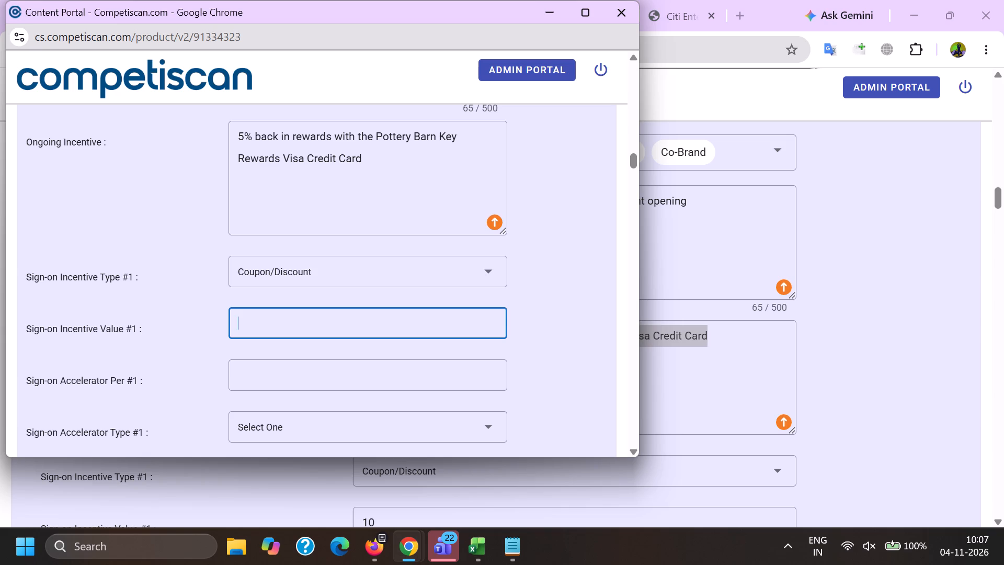
key("1")
type("0.00")
key("Tab")
key("Tab")
key("Tab")
type("10.")
key("0")
key("0")
Set Sign-on Incentive Window #1 to 1 month and Sign-on Fixed date #1 to Yes.
key("Tab")
key("Tab")
key("Tab")
key("1")
scroll(260, 325, "down", 3)
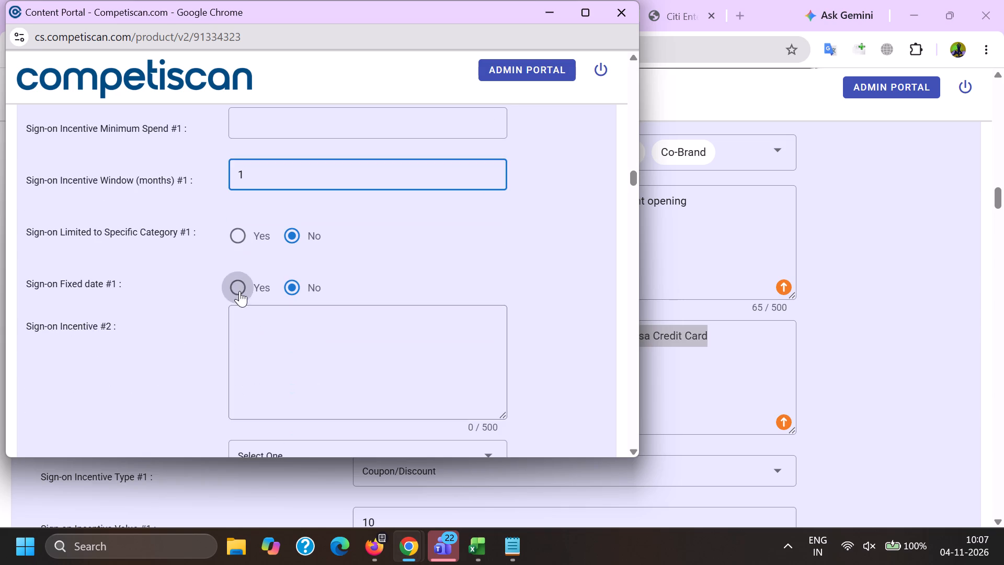
left_click(239, 291)
scroll(239, 291, "down", 20)
scroll(239, 291, "down", 5)
left_click(268, 268)
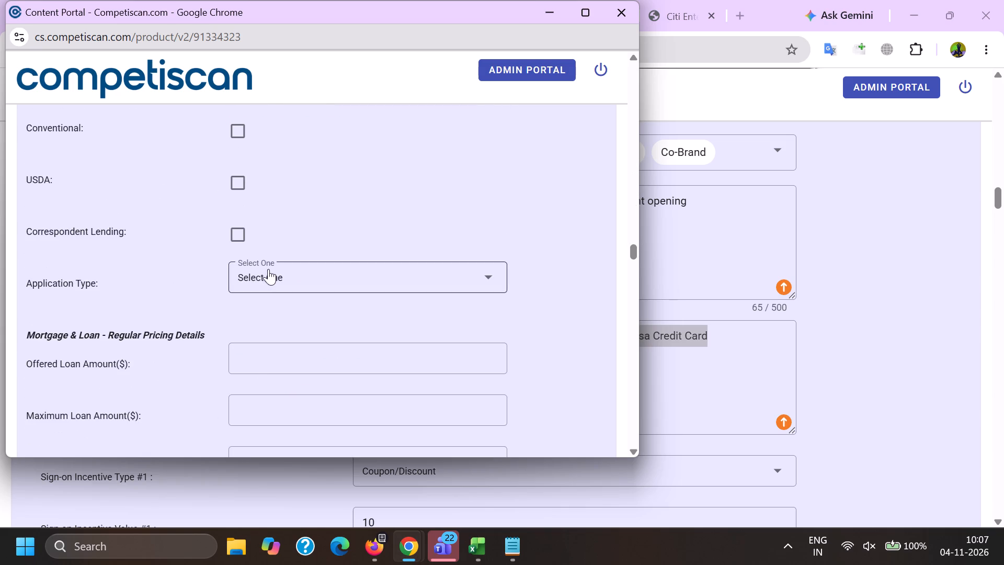
scroll(305, 183, "down", 1)
left_click(322, 251)
left_click(180, 249)
Set the regular pricing Upper APR to 36 and Lower APR to 0 in the mortgage and loan section.
scroll(245, 213, "down", 3)
left_click(279, 304)
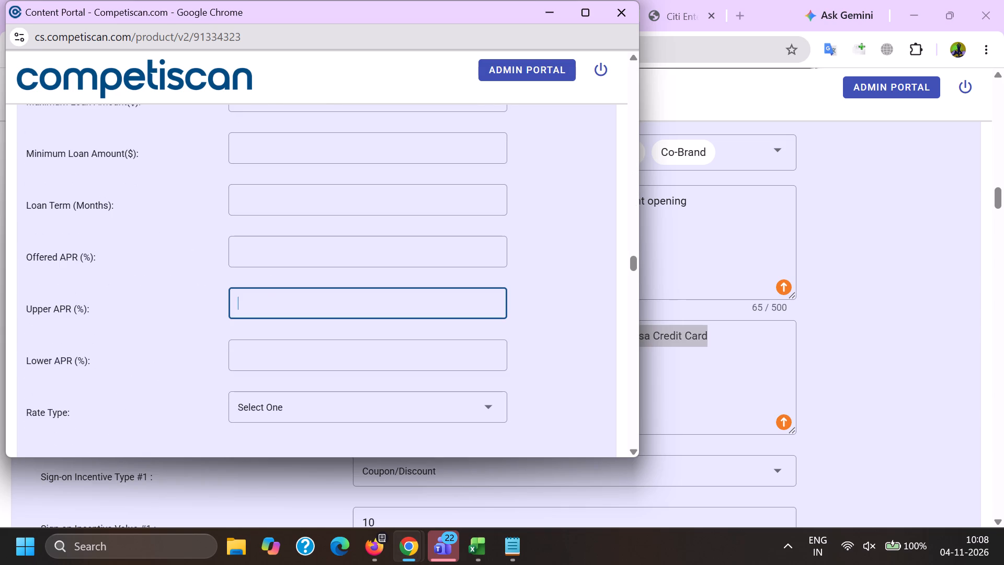
type("36")
key("Tab")
key("0")
Set the payment card application type to Invitation to Apply and the card network to Visa.
scroll(280, 301, "down", 5)
left_click(251, 266)
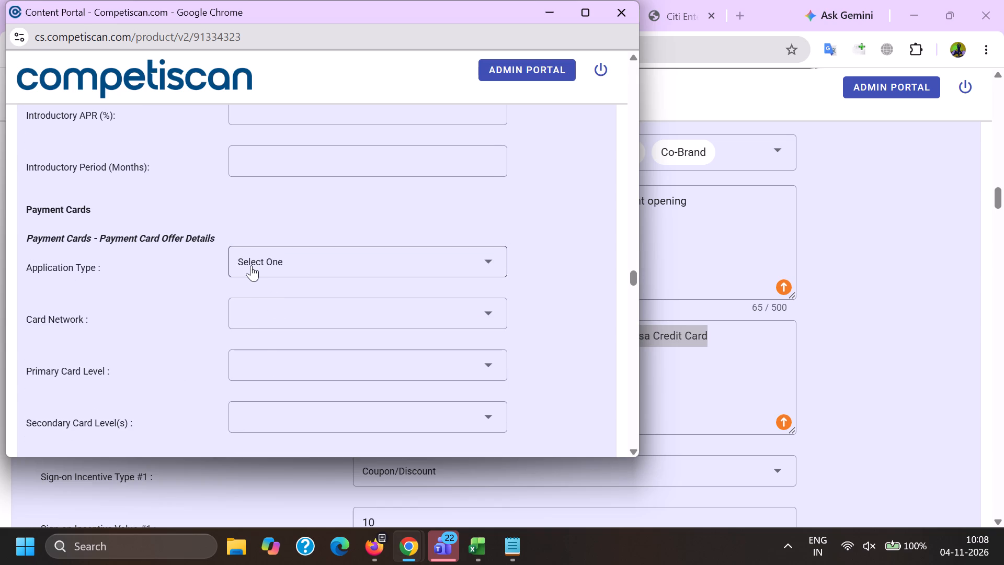
left_click(270, 327)
left_click_drag(147, 326, 156, 328)
left_click(265, 322)
scroll(259, 207, "down", 1)
left_click(293, 381)
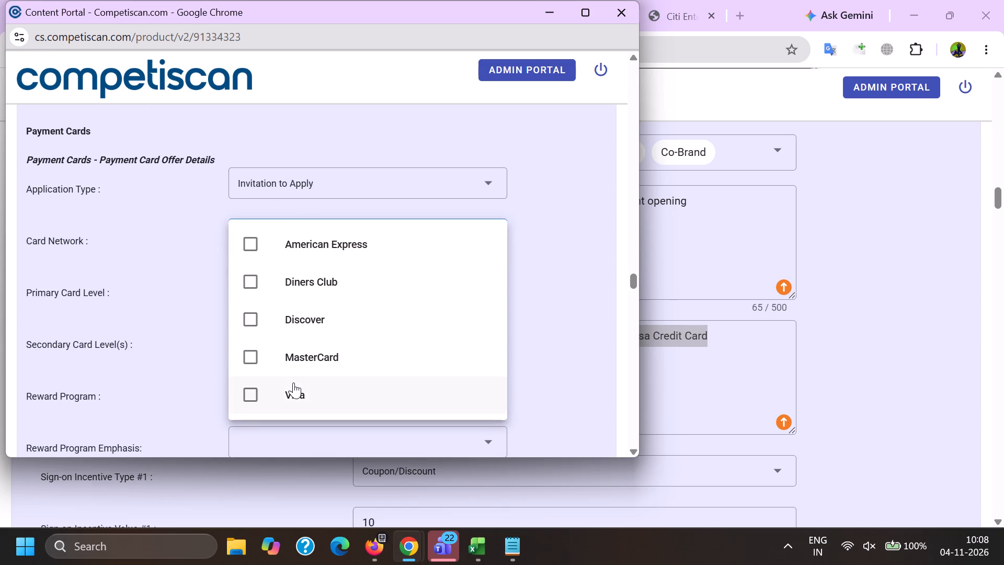
left_click_drag(144, 372, 149, 371)
Set the primary card level to Visa Signature and mark Reward Program as Yes.
left_click(264, 295)
scroll(270, 211, "down", 7)
left_click(300, 372)
left_click(189, 361)
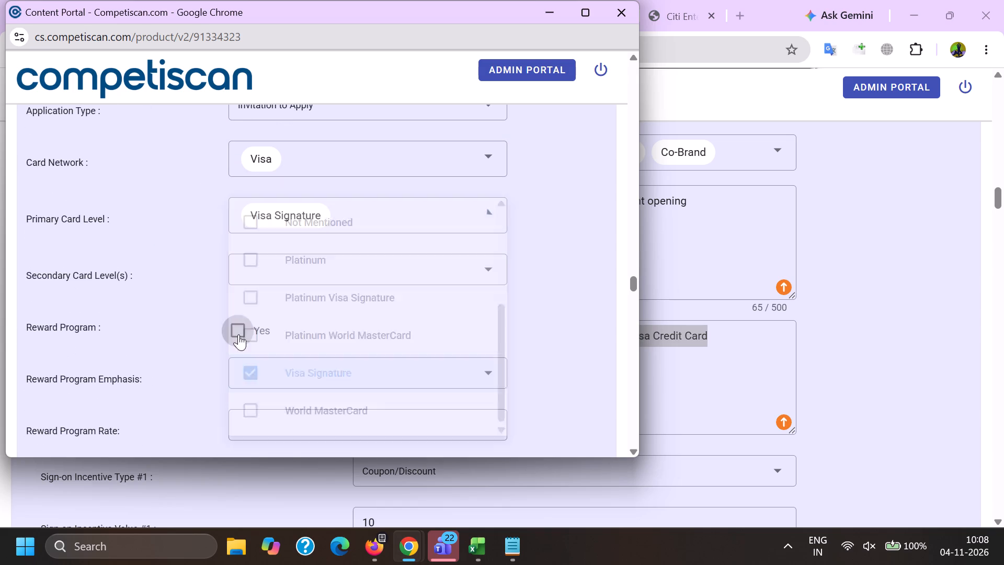
left_click(236, 333)
double_click(162, 360)
key("End")
left_click(240, 209)
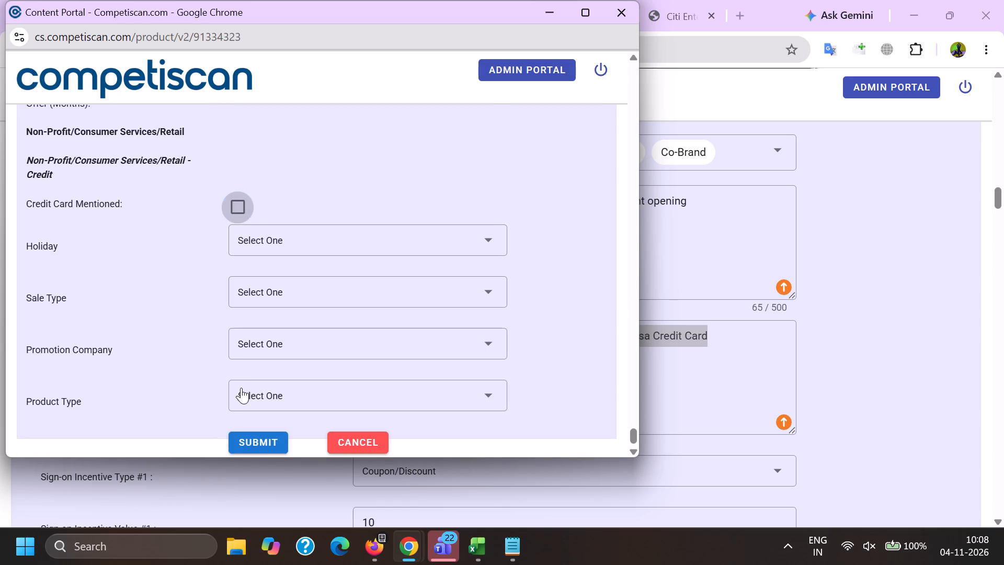
left_click(254, 443)
Switch to Firefox and reload the Focus email list in the first Content Portal page.
left_click(385, 559)
left_click(38, 473)
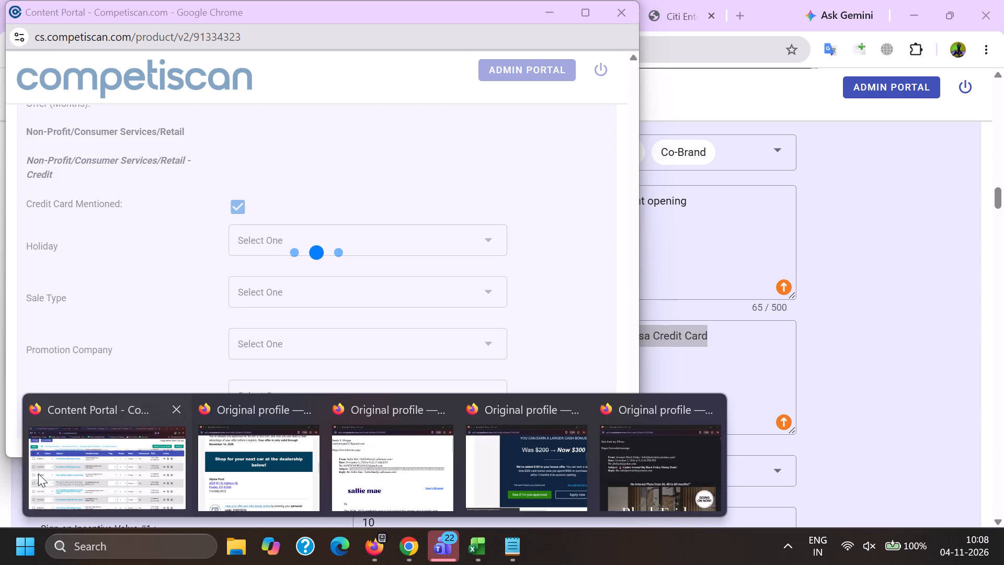
left_click(85, 0)
left_click(37, 94)
Copy the subject of email 91334156, "The baskets to complete your space (Plus, take an EXTRA 20% OFF select styles)", without its forward prefix.
left_click(201, 0)
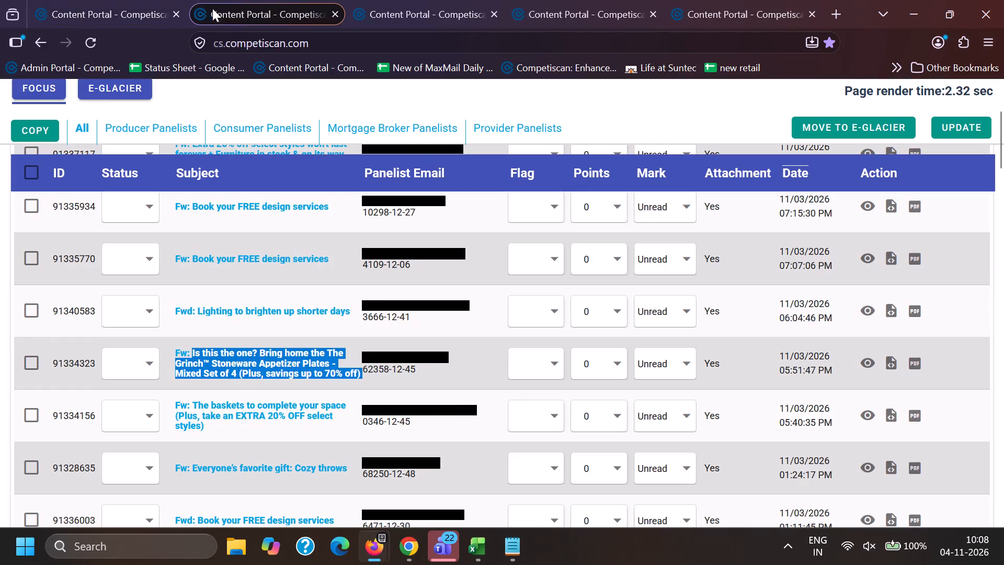
left_click_drag(194, 402, 248, 425)
key("ctrl+c")
key("ctrl+c")
In Chrome, search the Content Portal subjects for the copied baskets subject enclosed in double quotation marks.
left_click(416, 556)
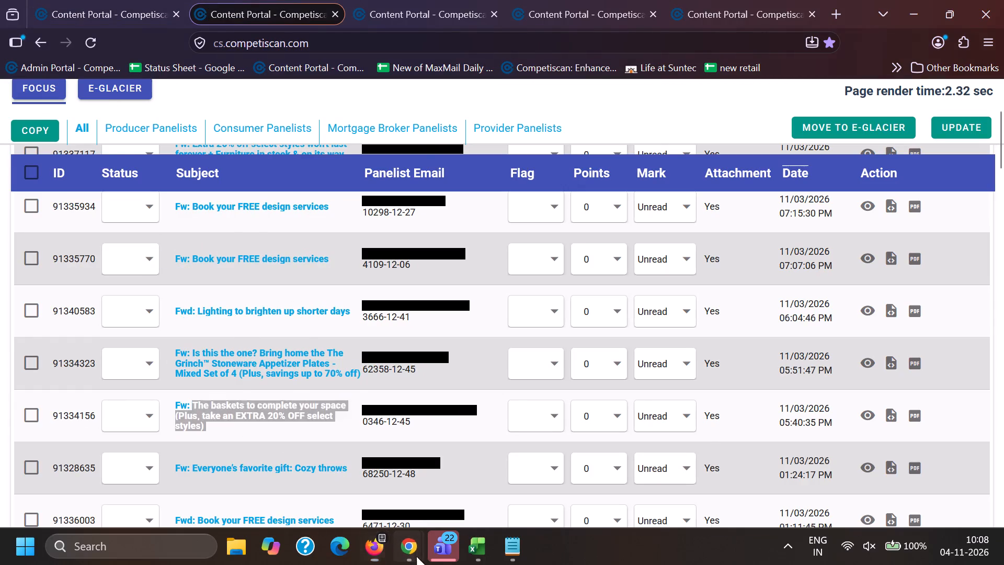
left_click_drag(172, 466, 170, 447)
left_click(161, 0)
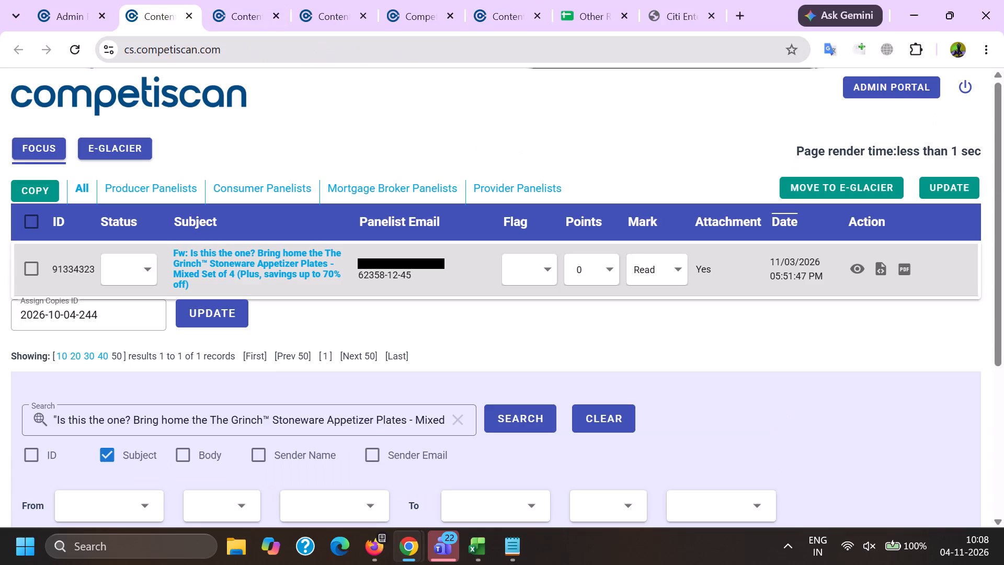
triple_click(366, 421)
left_click(366, 419)
key("BackSpace")
key("shift+quotedbl")
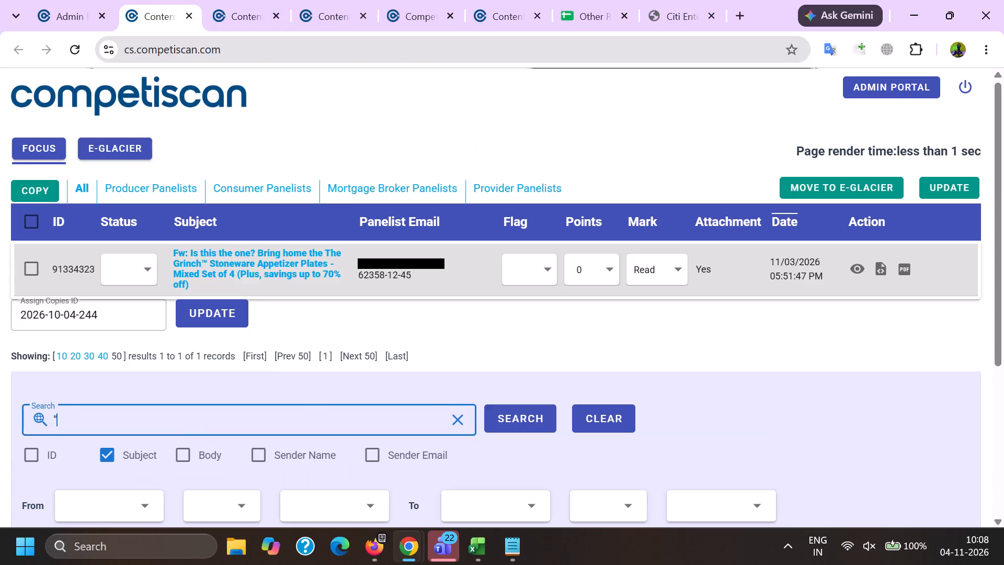
key("ctrl+v")
key("shift+quotedbl")
key("Return")
Look through the newest retail and bank emails in the first Content Portal list in Firefox.
key("alt+Tab")
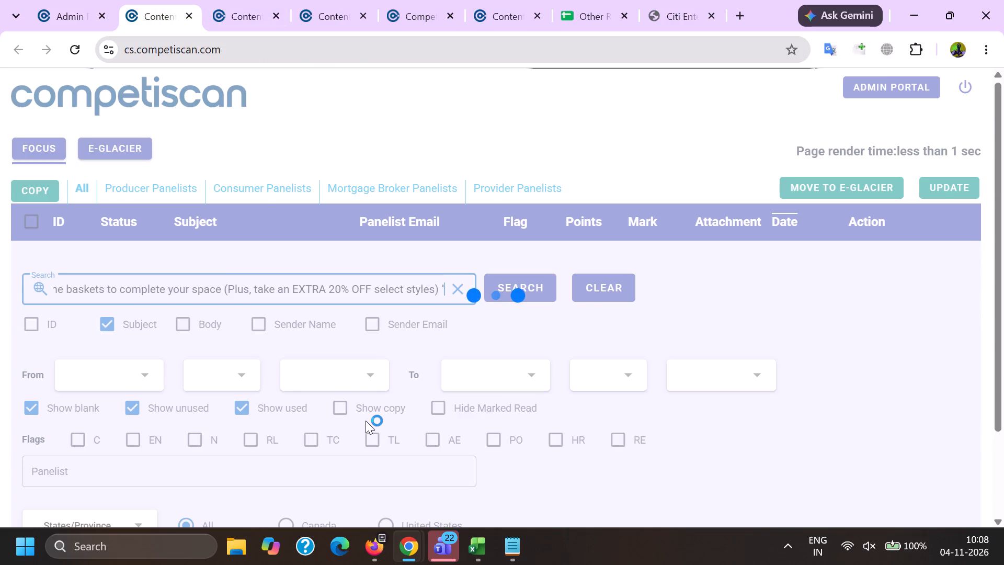
left_click(135, 0)
scroll(271, 363, "down", 1)
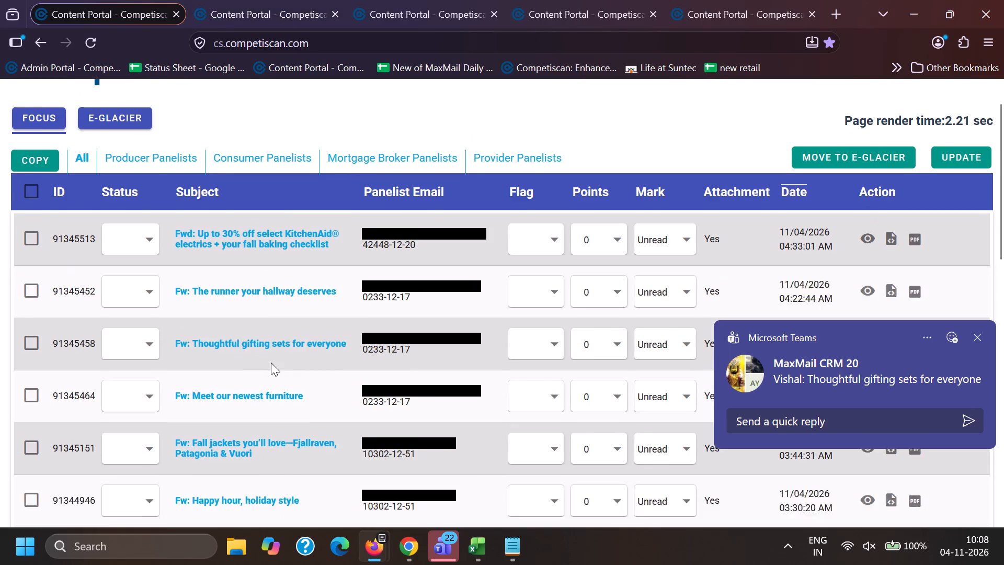
scroll(264, 360, "down", 1)
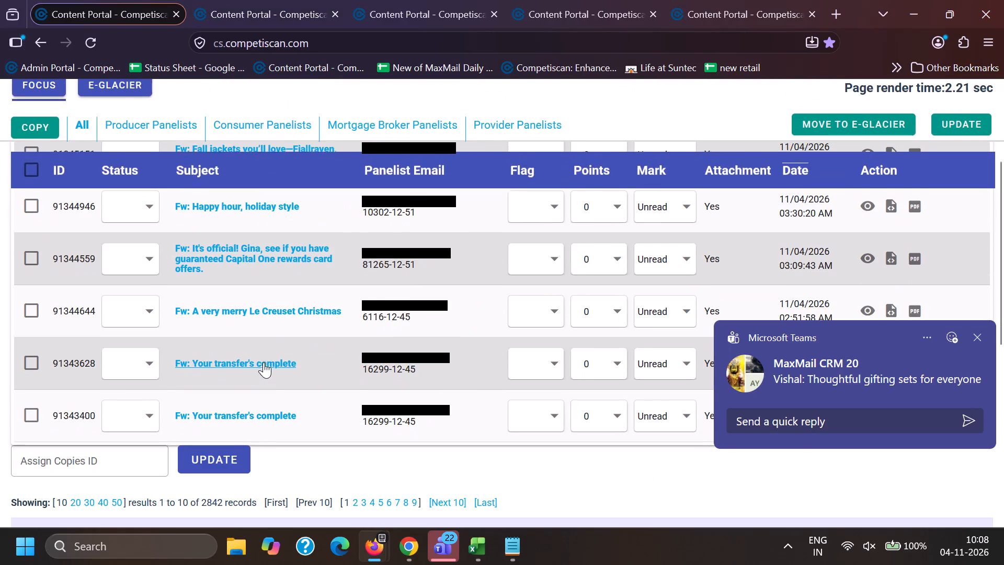
left_click(219, 0)
key("alt+Tab")
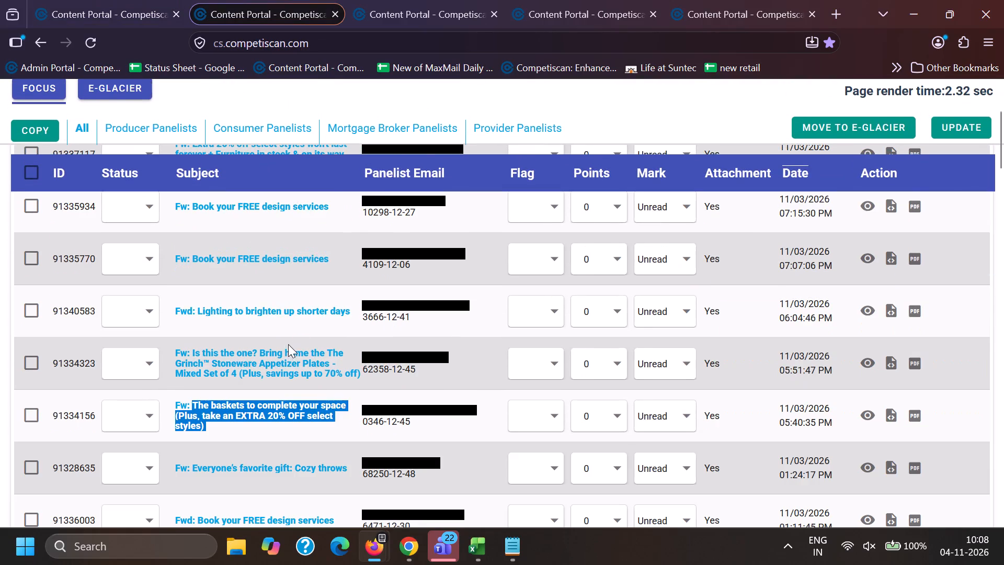
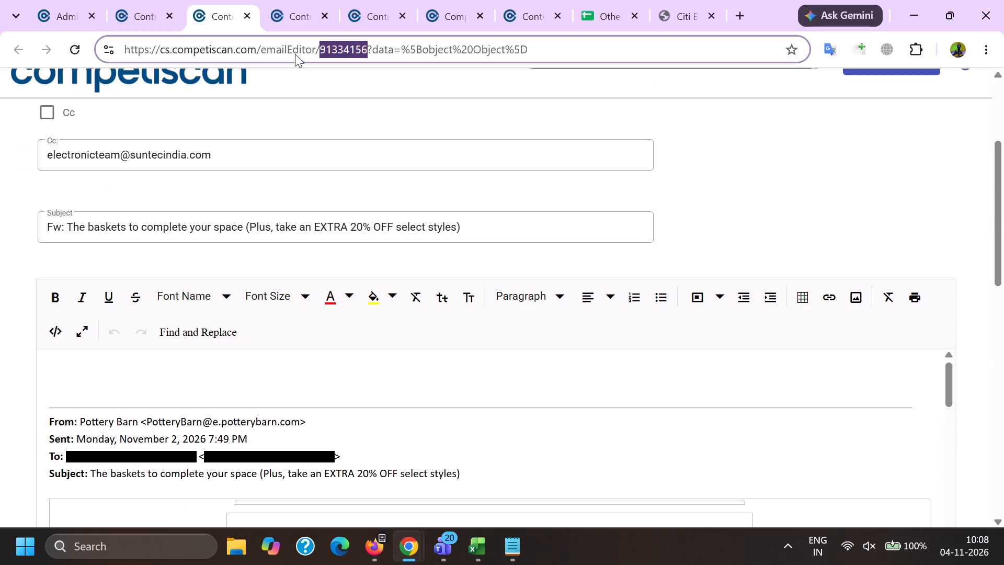
In the may 26 sheet of the Excel log, record email ID 91334156 in row 21 with the code cc.
left_click(584, 509)
left_click(93, 364)
key("ctrl+v")
left_click(135, 366)
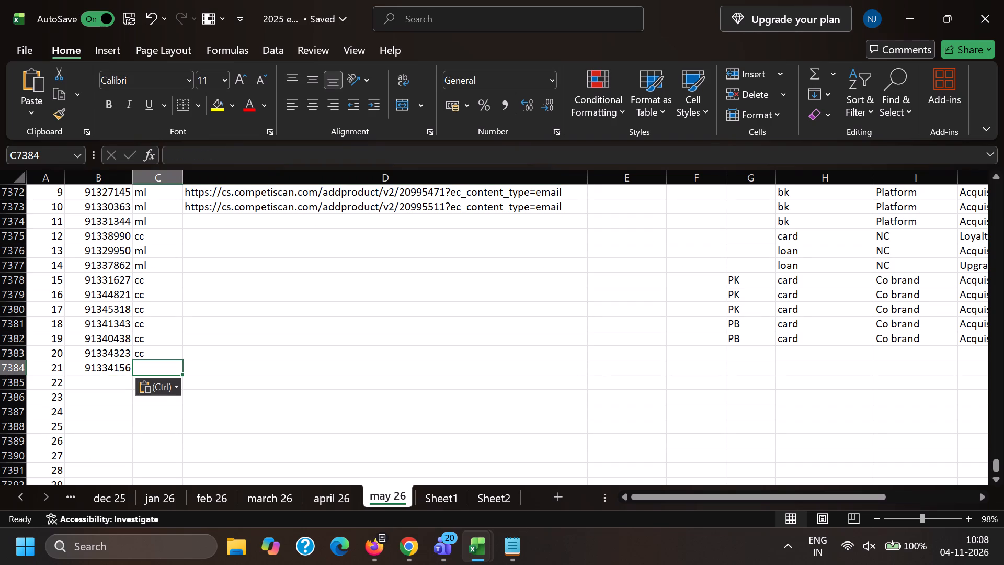
key("alt+Tab")
left_click(416, 139)
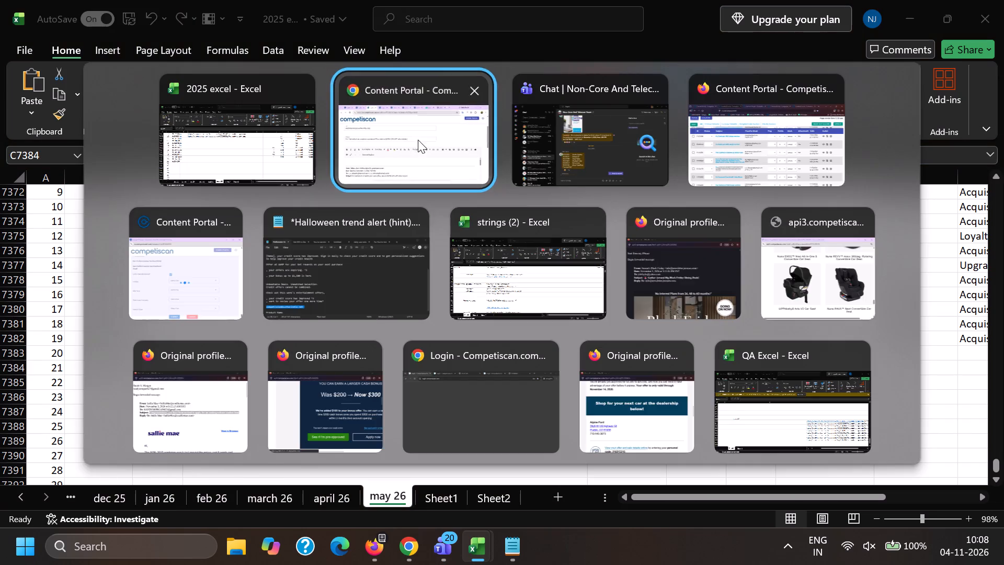
left_click(283, 0)
left_click(218, 0)
key("alt+Tab")
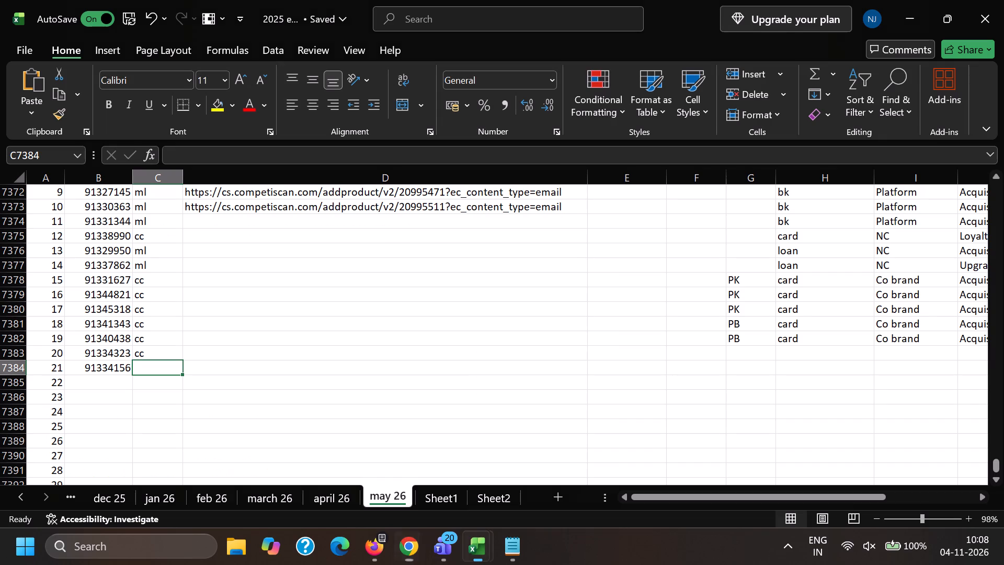
type("cc")
key("Right")
key("Right")
key("Right")
key("Right")
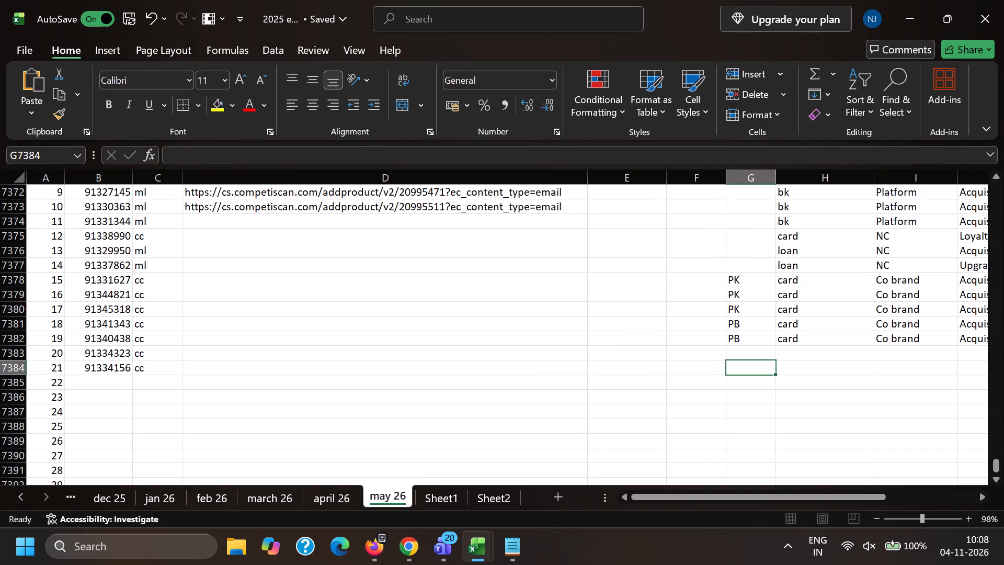
key("Up")
key("Up")
key("shift+Right")
key("shift+Right")
key("shift+Right")
key("ctrl+c")
key("Down")
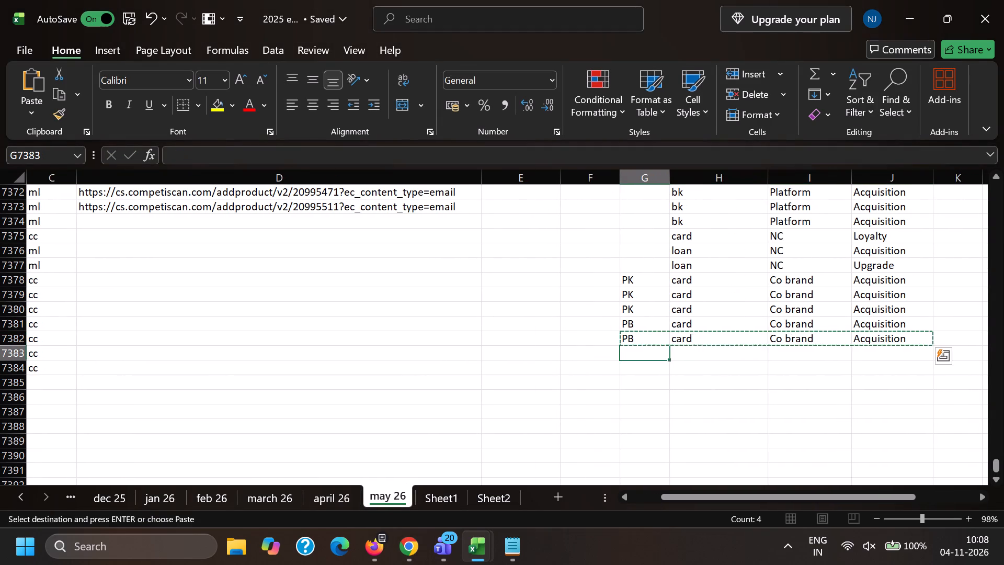
key("ctrl+v")
key("Down")
key("ctrl+v")
key("Left")
key("Left")
key("Left")
key("Left")
key("Left")
key("Left")
key("Left")
key("Left")
key("Left")
key("Left")
key("Left")
key("Left")
Back in Chrome, remove the horizontal divider above the From line in the body of email 91334156.
key("alt+Tab")
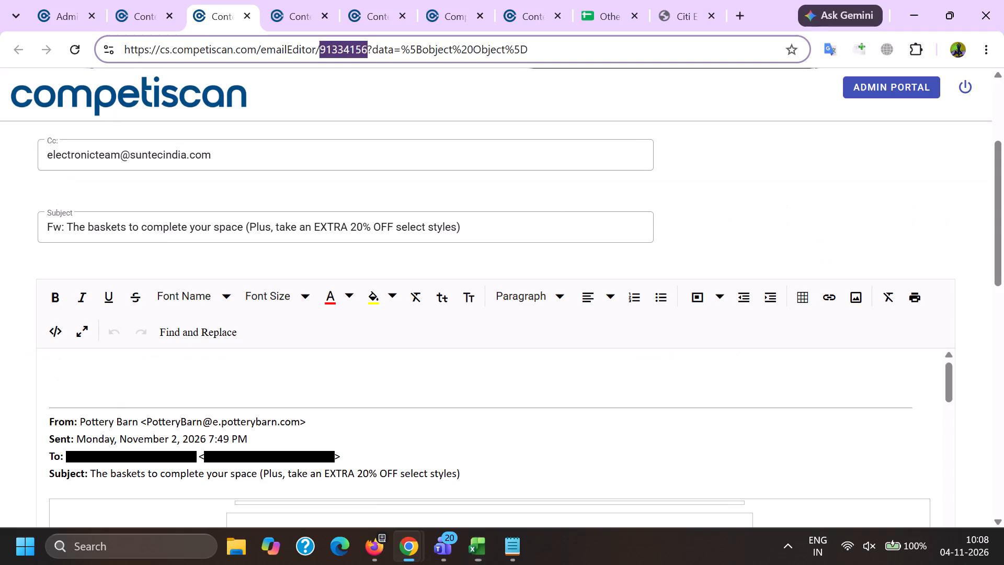
scroll(78, 292, "down", 1)
left_click(53, 344)
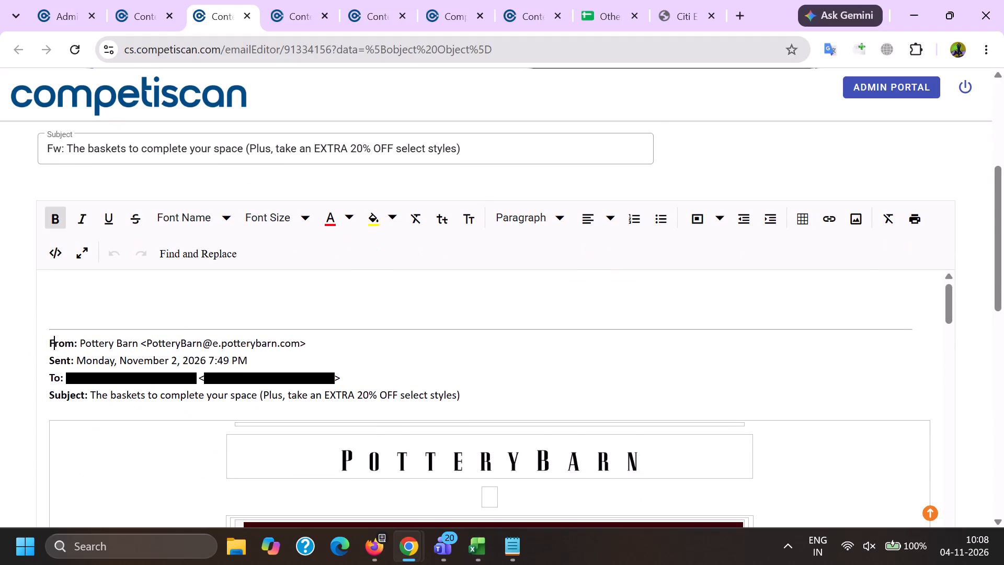
key("Left")
key("Return")
key("Return")
key("Return")
left_click(53, 345)
key("BackSpace")
key("BackSpace")
key("BackSpace")
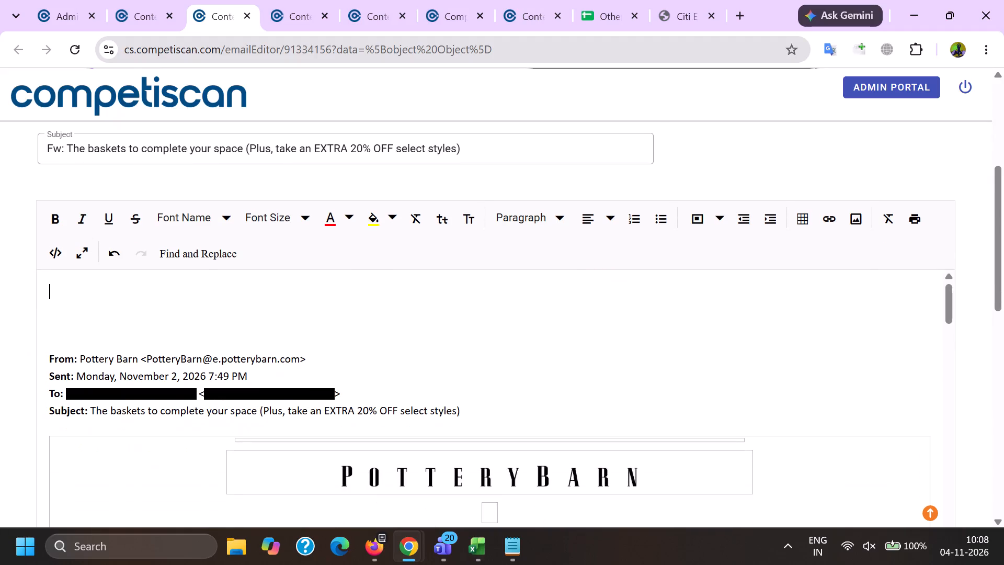
Delete the recipient's To line and the sender's email address from the forwarded message header.
left_click_drag(46, 399, 364, 394)
key("BackSpace")
key("BackSpace")
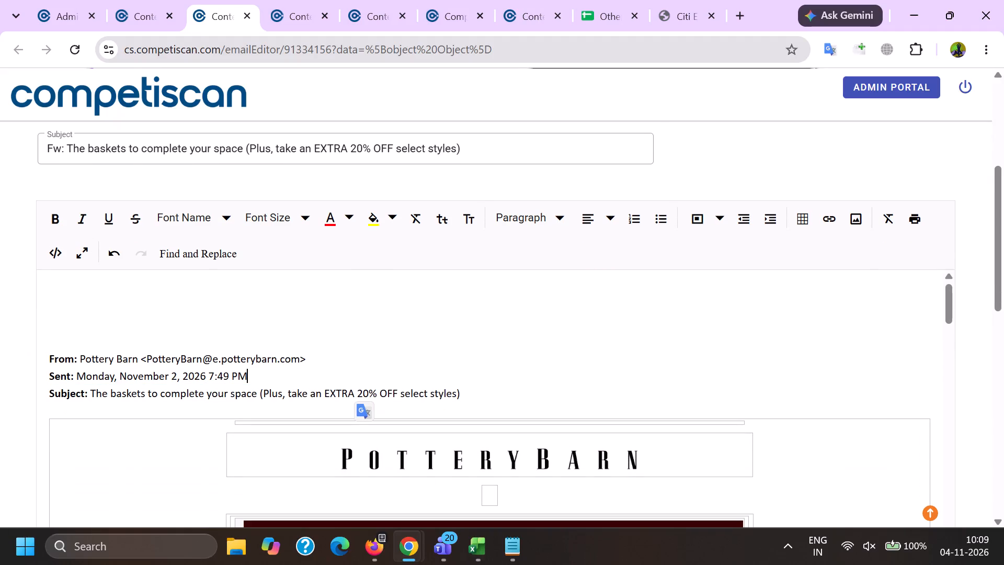
left_click_drag(144, 357, 338, 357)
key("BackSpace")
key("BackSpace")
Remove the links from the Free Design Services image and the app download image in the email body.
scroll(403, 297, "down", 19)
scroll(461, 376, "up", 1)
scroll(461, 376, "down", 4)
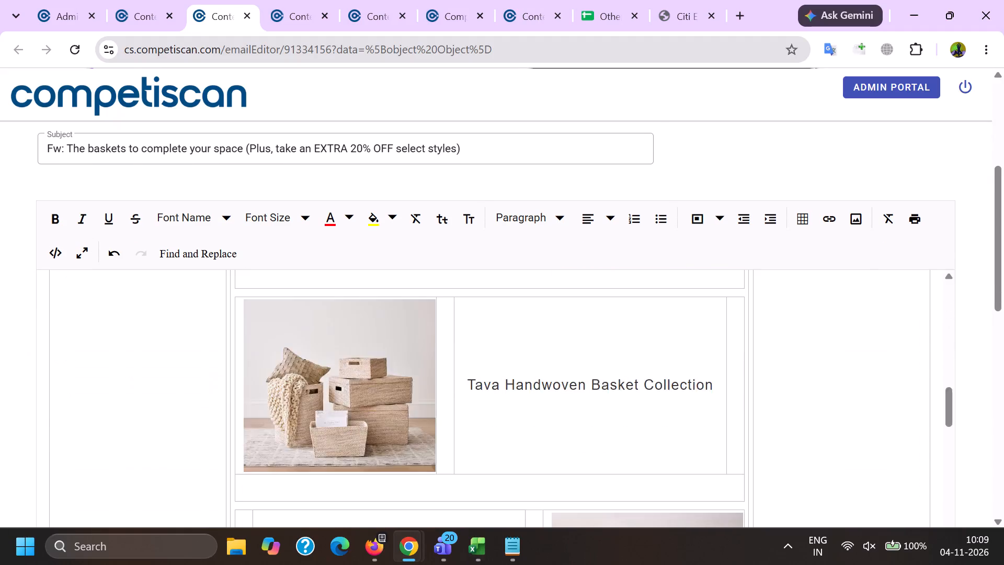
scroll(467, 378, "down", 14)
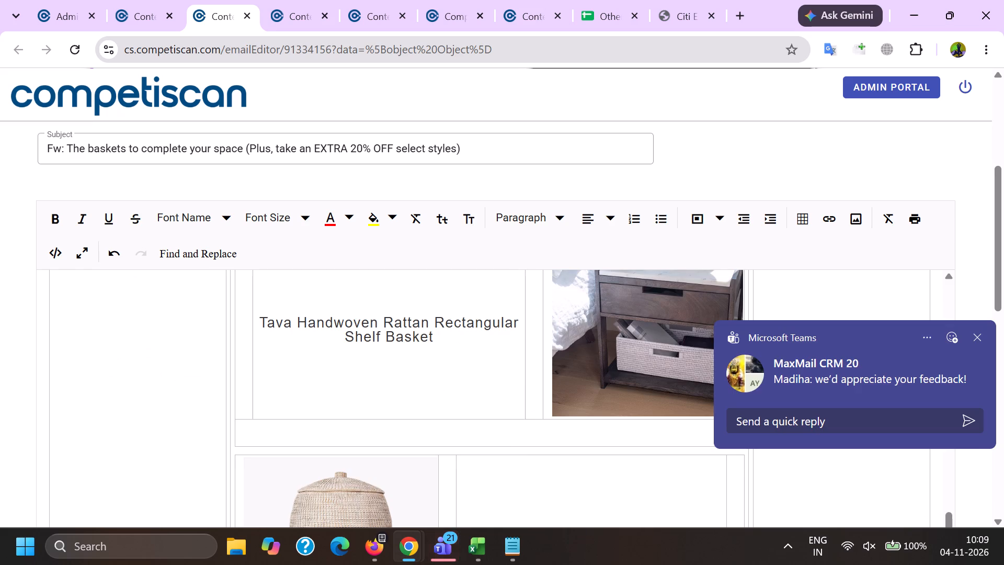
scroll(482, 412, "down", 17)
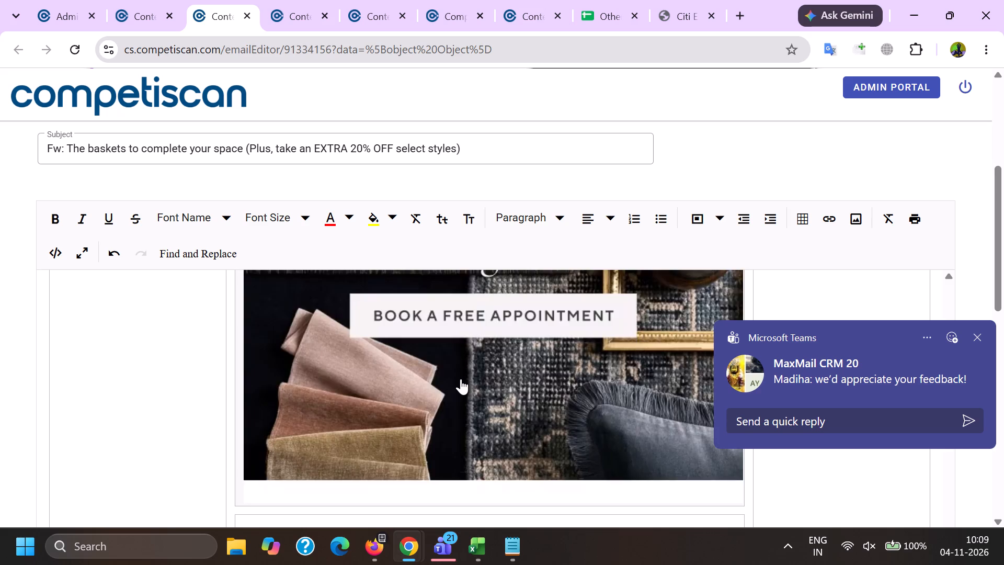
scroll(461, 379, "down", 5)
scroll(446, 414, "up", 11)
left_click(443, 407)
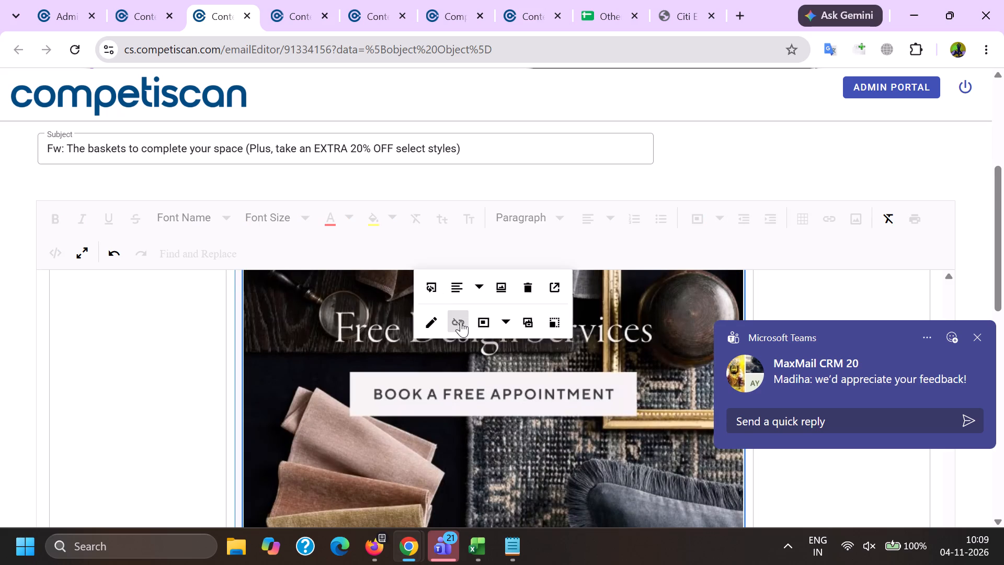
left_click(461, 321)
scroll(460, 326, "down", 9)
scroll(455, 437, "up", 4)
left_click(447, 379)
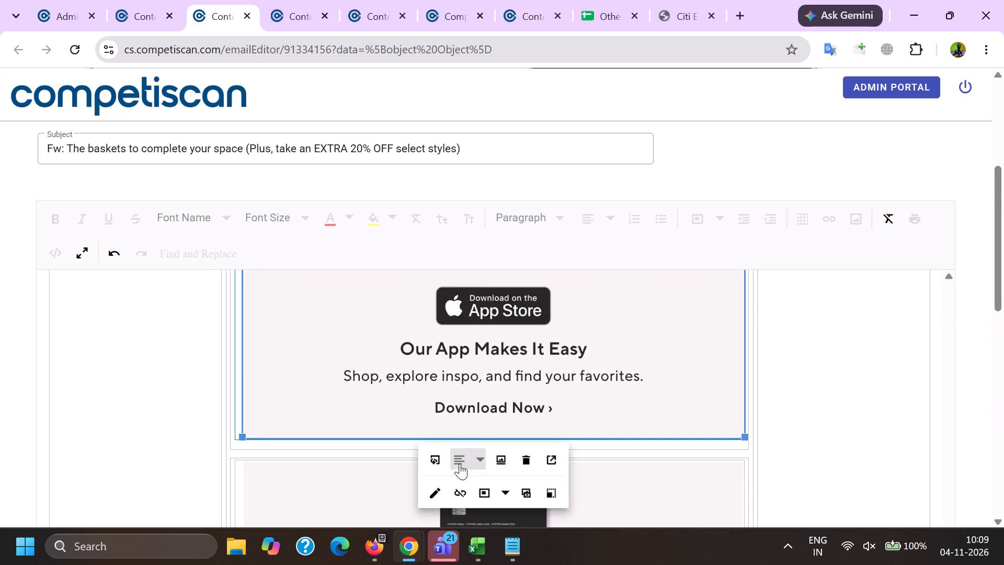
left_click(456, 495)
scroll(448, 398, "down", 8)
left_click(378, 414)
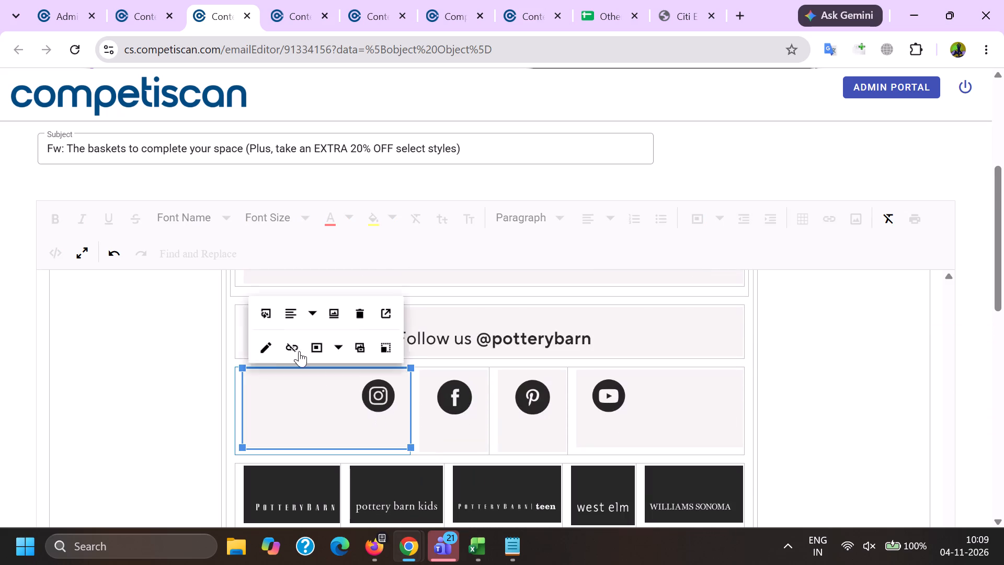
left_click(294, 348)
left_click(442, 414)
left_click(460, 357)
left_click(527, 400)
left_click(544, 350)
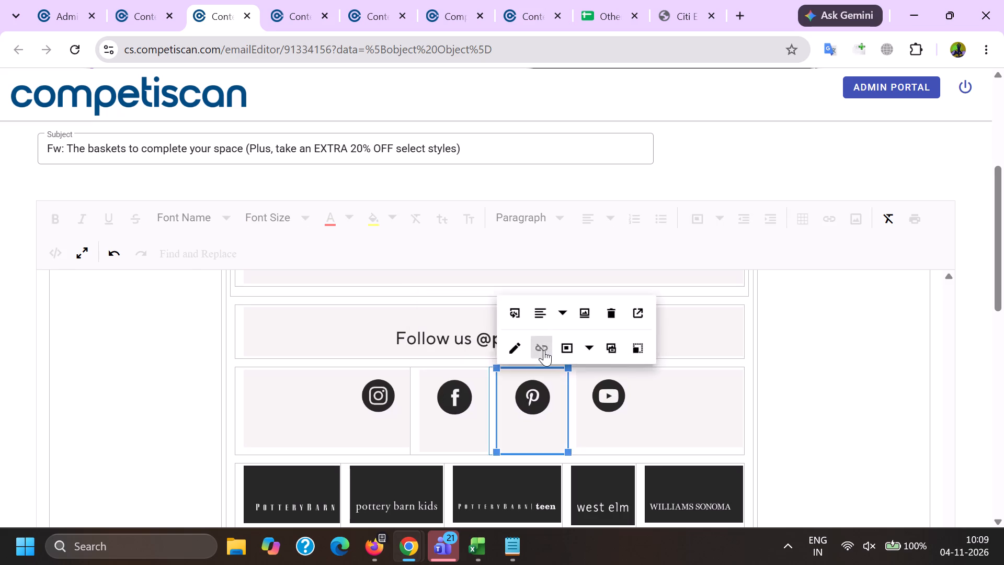
left_click(626, 410)
left_click(615, 417)
left_click(634, 348)
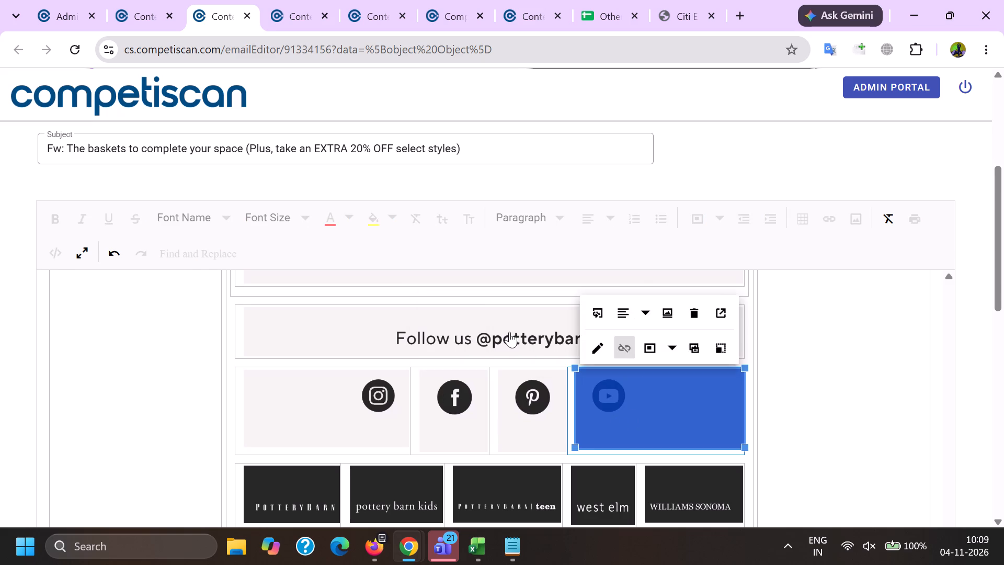
left_click(509, 332)
left_click(463, 412)
Delete the Pottery Barn email address from the footer sentence about ensuring delivery to the inbox.
scroll(433, 383, "down", 4)
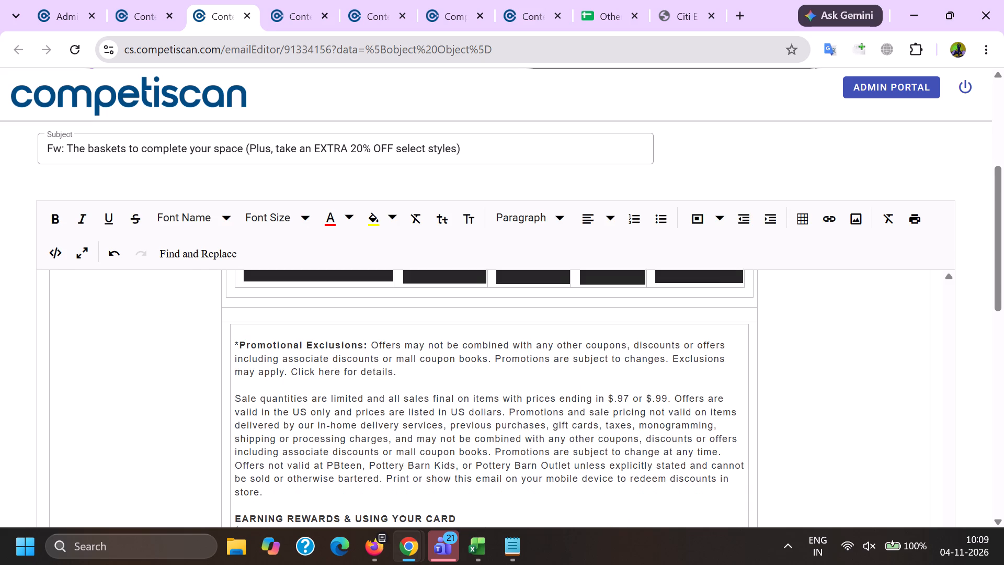
scroll(367, 421, "down", 5)
scroll(387, 484, "down", 2)
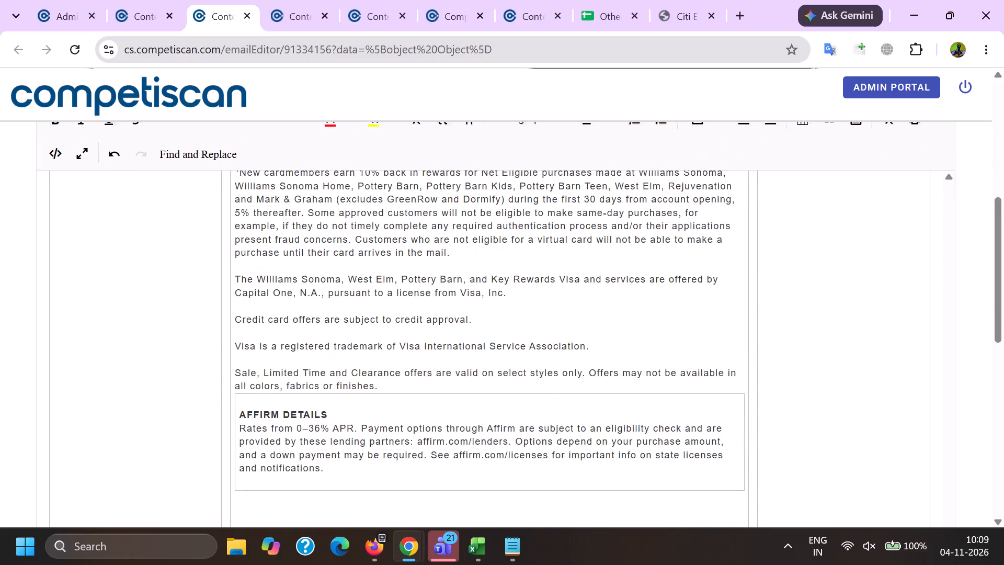
left_click_drag(421, 474, 565, 472)
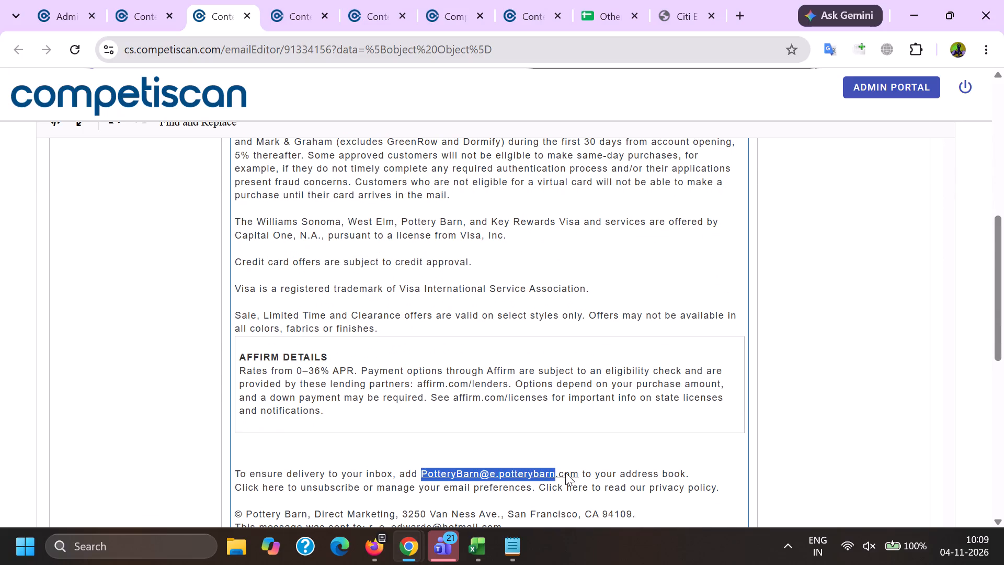
left_click_drag(565, 472, 578, 472)
key("BackSpace")
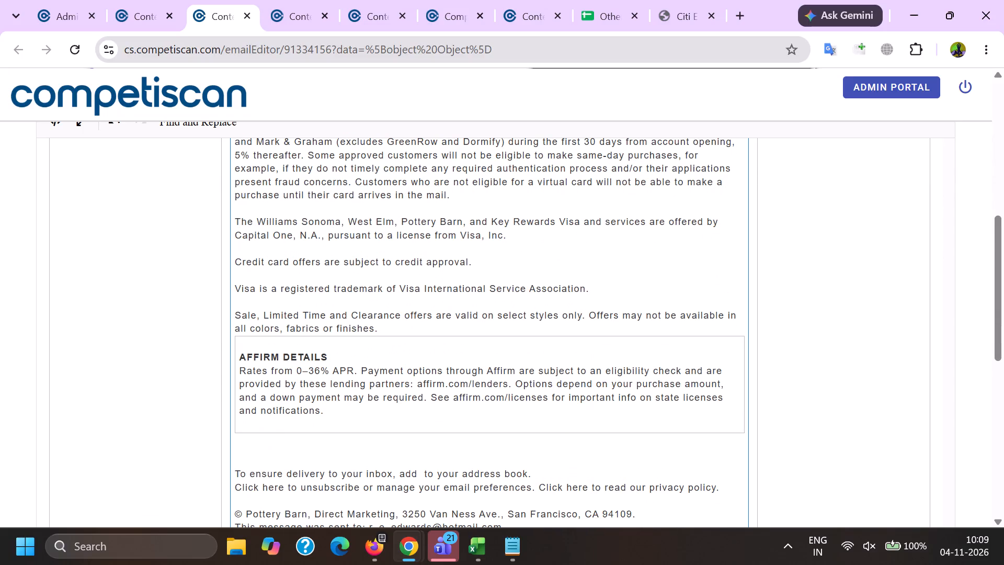
Delete the recipient's email address after "This message was sent to:" in the footer.
scroll(280, 447, "down", 1)
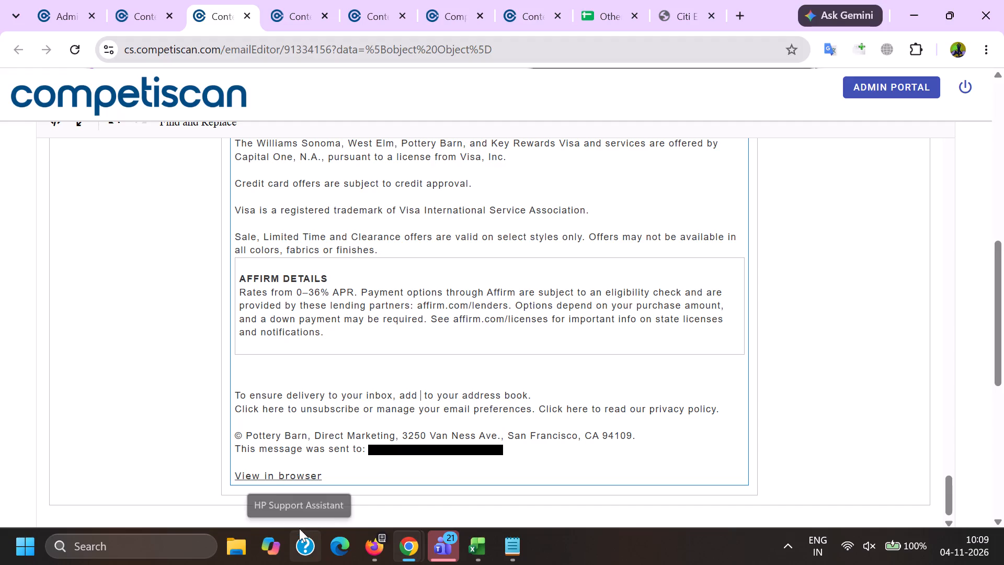
left_click(267, 410)
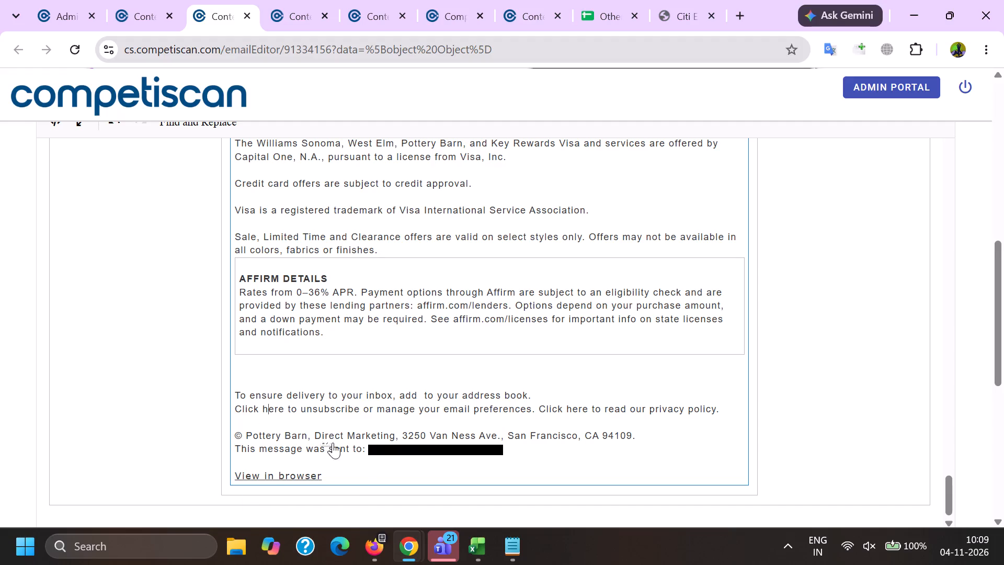
left_click(351, 448)
left_click_drag(368, 448, 540, 457)
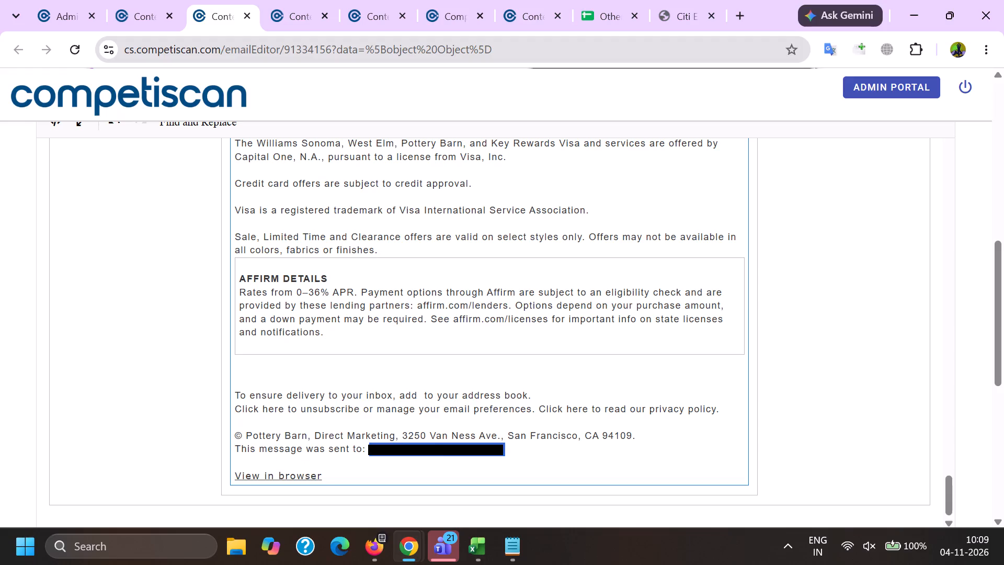
key("BackSpace")
Remove the link from the "View in browser" text at the end of the email.
scroll(391, 385, "down", 1)
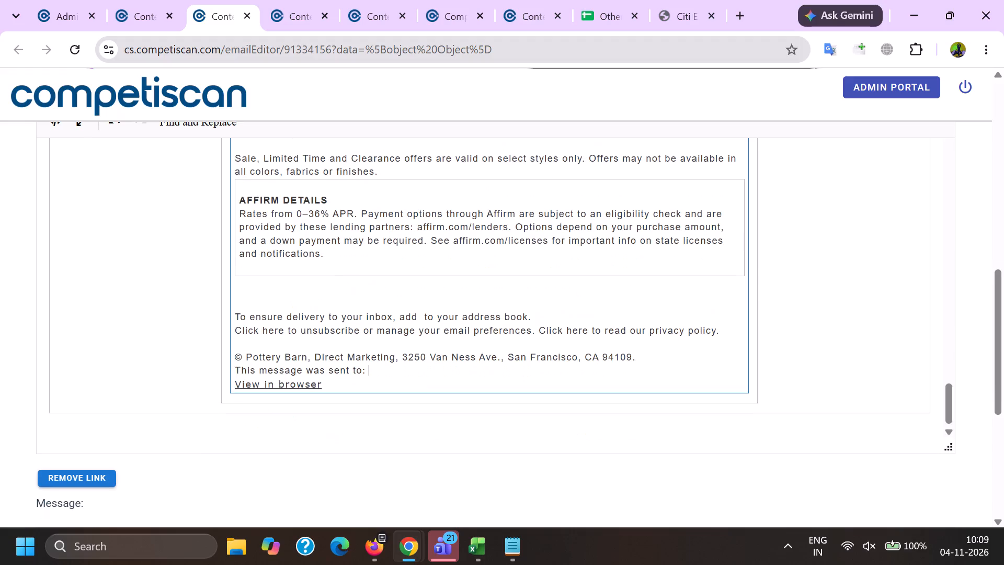
left_click(284, 385)
left_click(368, 417)
Save the cleaned email's product info and confirm the save.
scroll(326, 310, "down", 7)
left_click(353, 394)
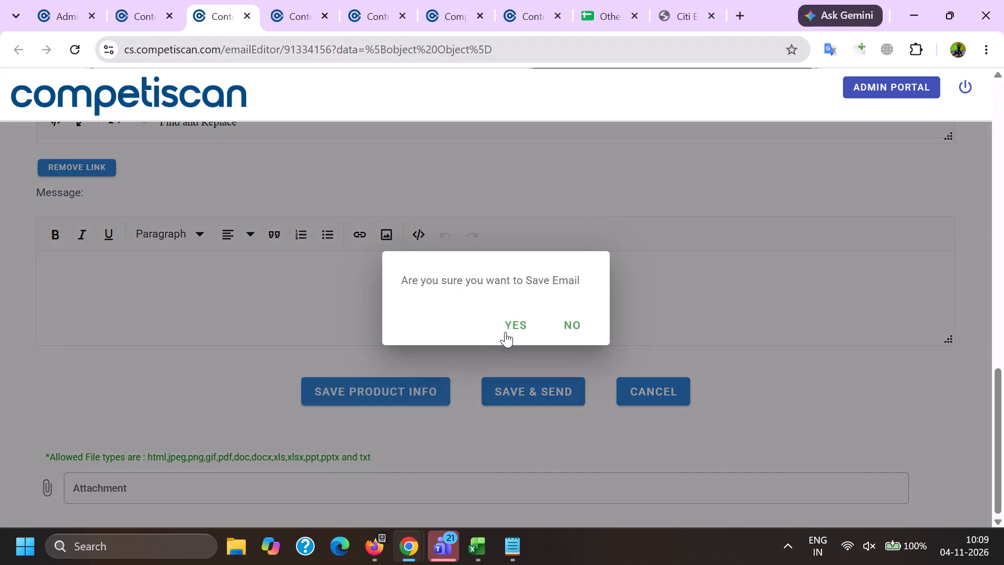
left_click(506, 330)
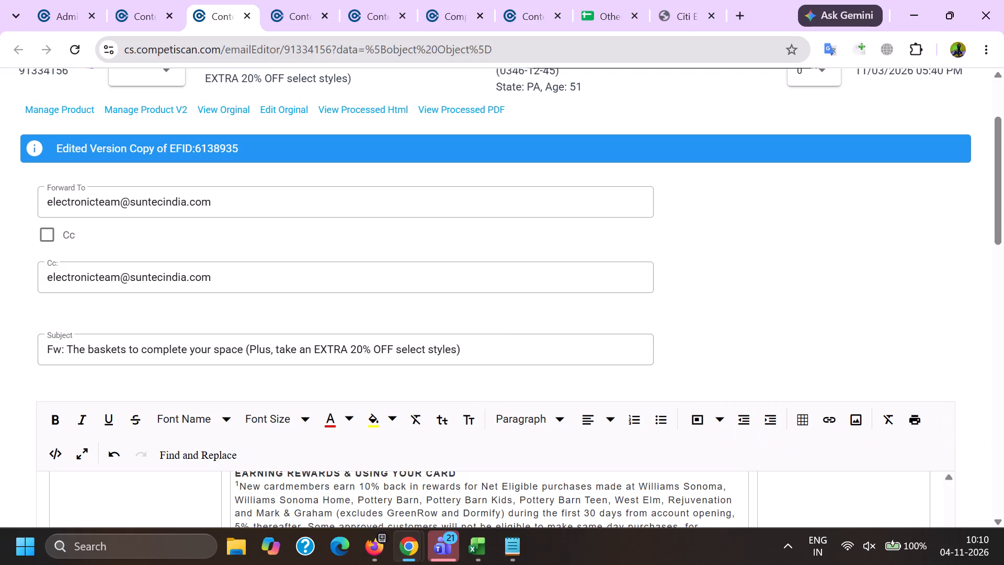
Open the product entry of the Pottery Barn baskets email for management.
scroll(73, 166, "down", 6)
scroll(0, 245, "up", 1)
scroll(0, 206, "down", 12)
scroll(1, 242, "up", 13)
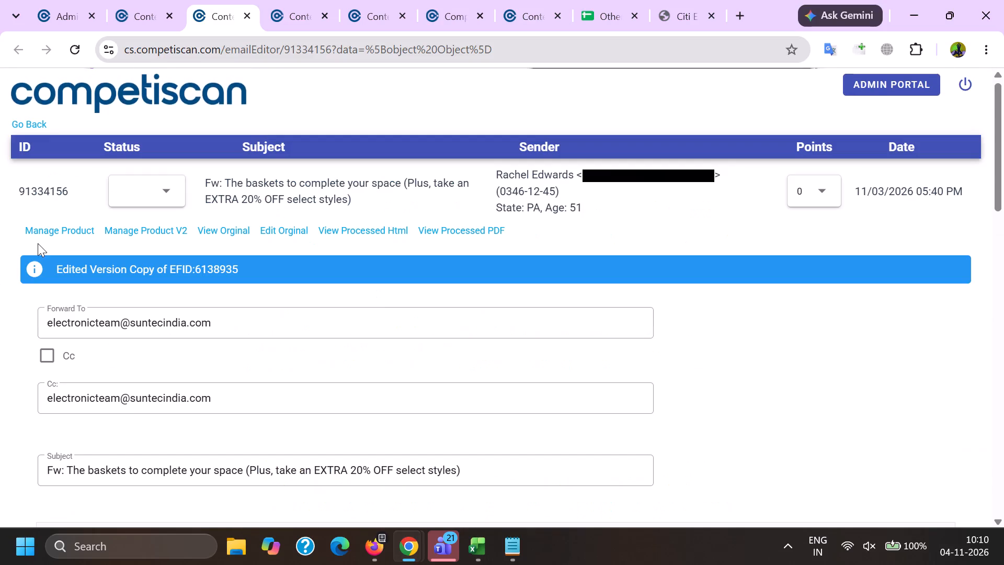
left_click(35, 233)
Return to the email editor and copy the sender name "Pottery Barn" from the From line at the email's start.
key("alt+Tab")
scroll(40, 250, "down", 4)
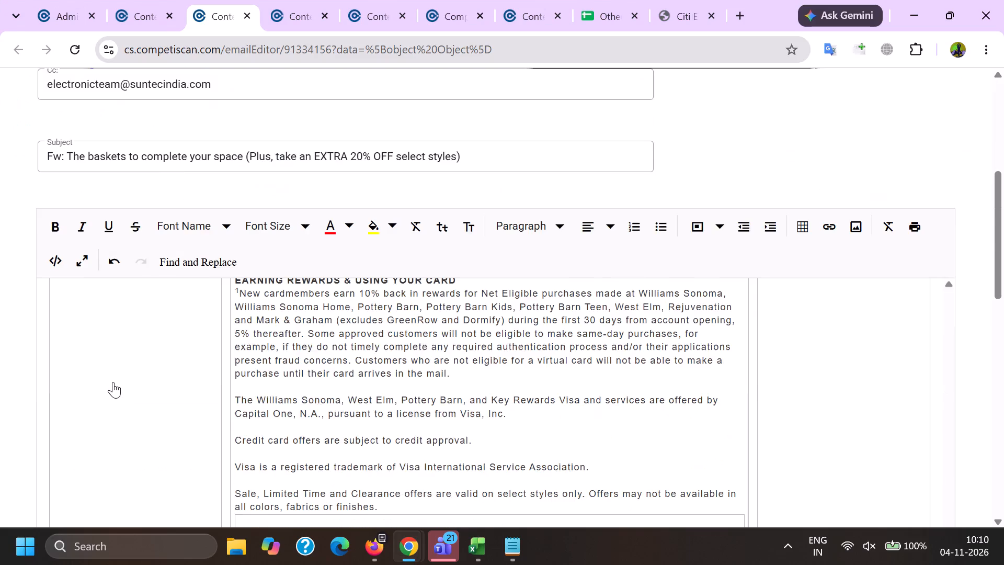
left_click(117, 382)
left_click(122, 382)
key("Page_Up")
key("Page_Up")
key("Page_Up")
key("Page_Up")
key("Page_Up")
key("Page_Up")
key("Page_Up")
key("Page_Up")
key("Page_Up")
key("Page_Up")
key("Page_Up")
key("Page_Up")
key("Page_Up")
key("Page_Up")
key("Page_Up")
key("Page_Up")
key("Page_Up")
key("Page_Up")
key("Page_Up")
key("Page_Up")
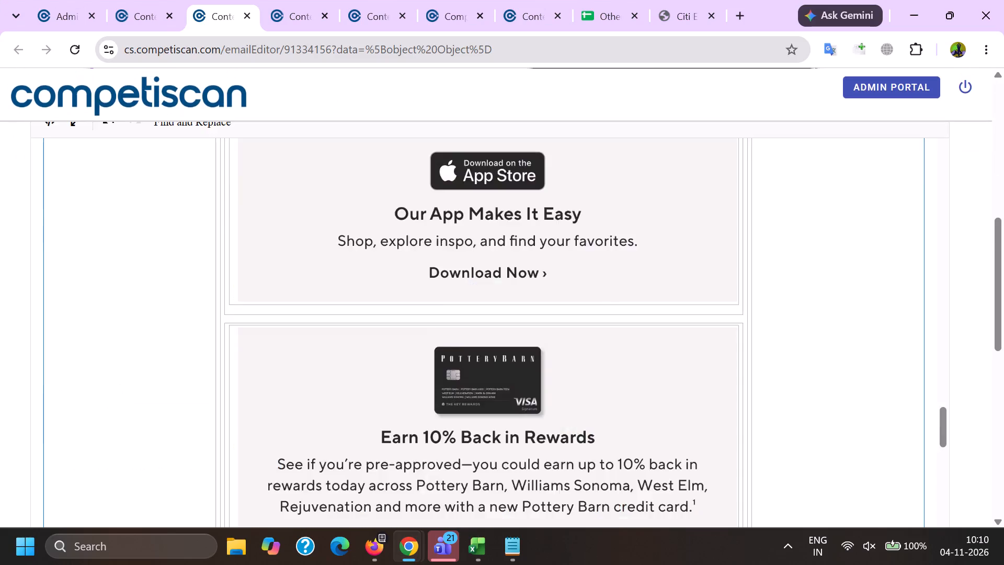
scroll(147, 342, "down", 3)
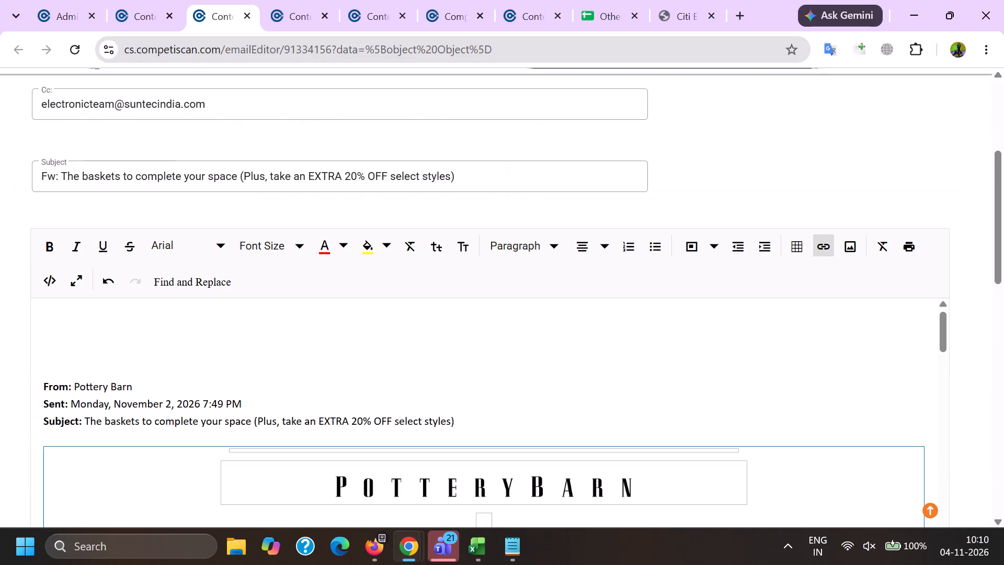
double_click(101, 381)
left_click(119, 389, "shift")
key("ctrl+c")
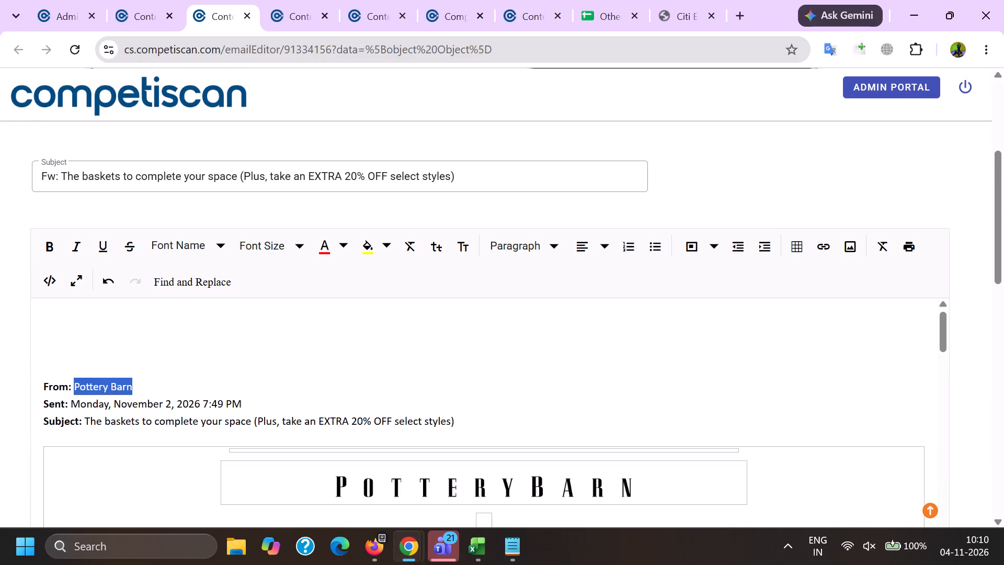
In the product entry window, add "Pottery Barn (Retail)" as the affinity/association.
key("alt+Tab")
left_click(436, 147)
scroll(222, 195, "down", 5)
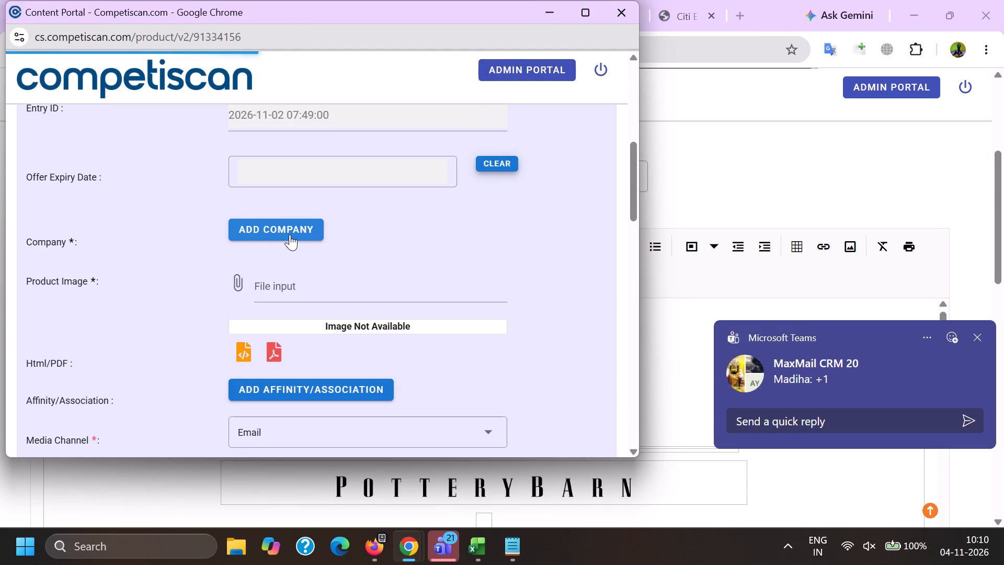
left_click(339, 388)
left_click(381, 402)
key("ctrl+v")
scroll(357, 288, "down", 2)
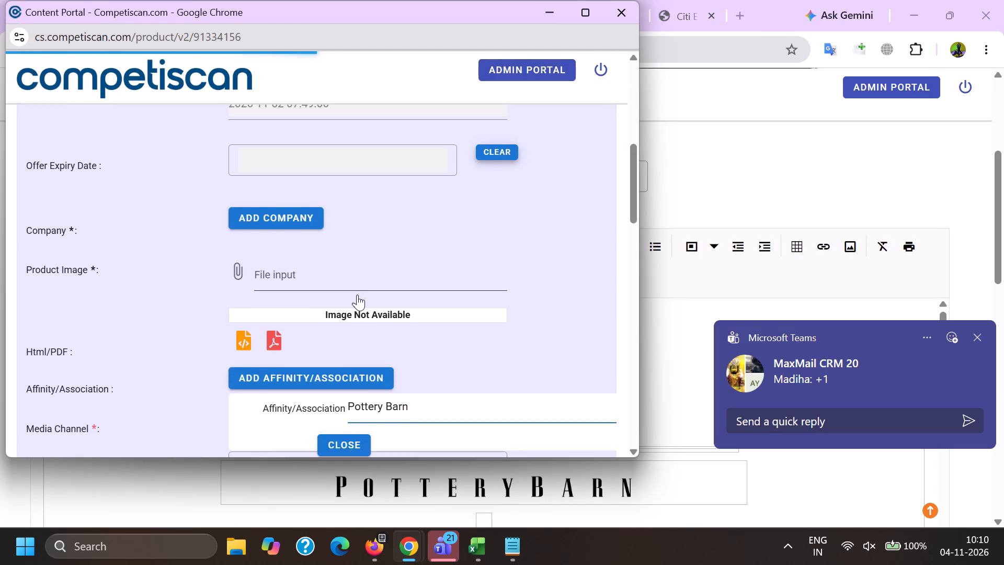
left_click(344, 296)
left_click(346, 329)
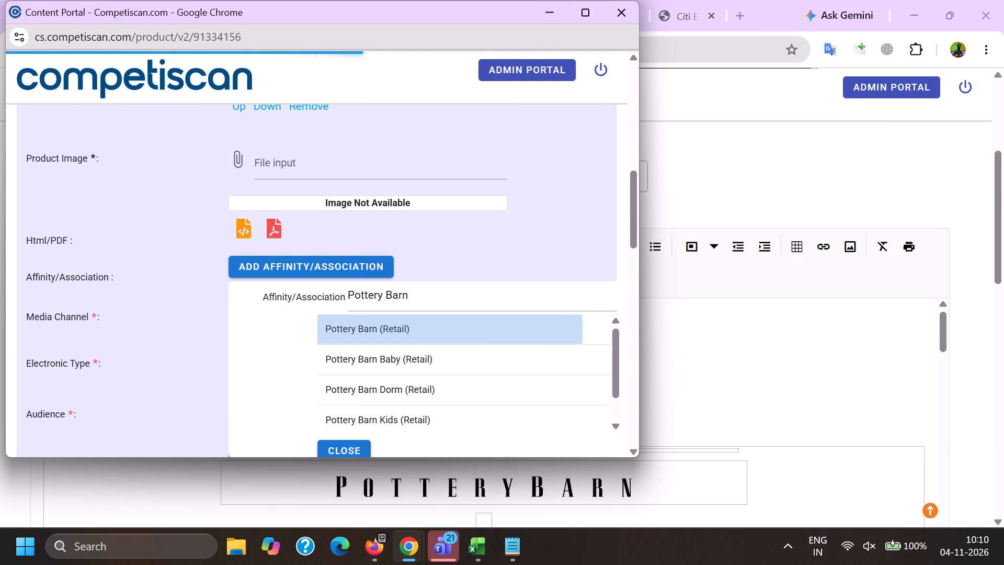
Add "Pottery Barn" as the company of the product entry.
scroll(321, 369, "up", 3)
left_click(302, 340)
left_click(291, 312)
key("ctrl+v")
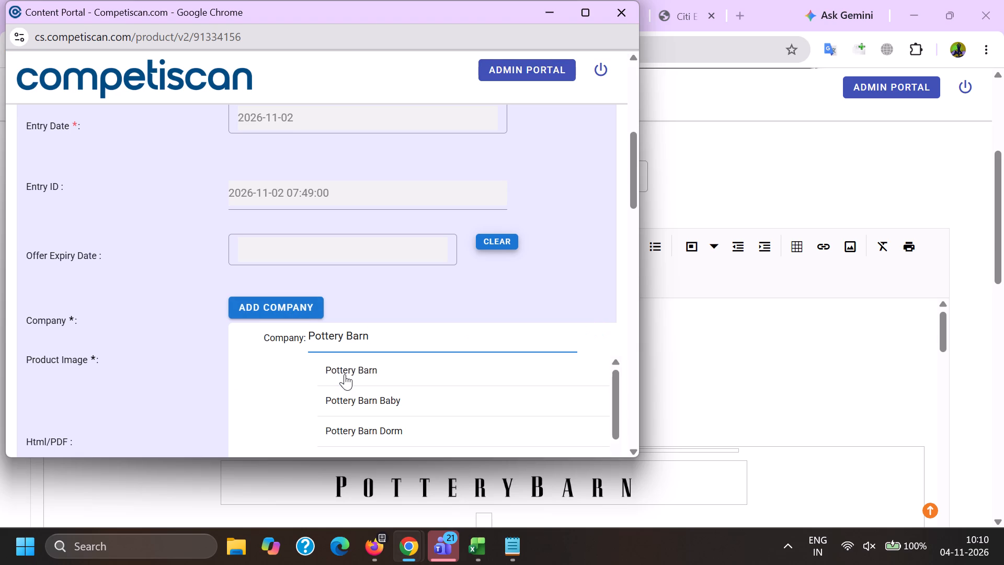
Add Pottery Barn, Capital One and Affirm as the companies on the product entry for 91334156.
left_click(345, 374)
left_click(273, 338)
left_click(285, 310)
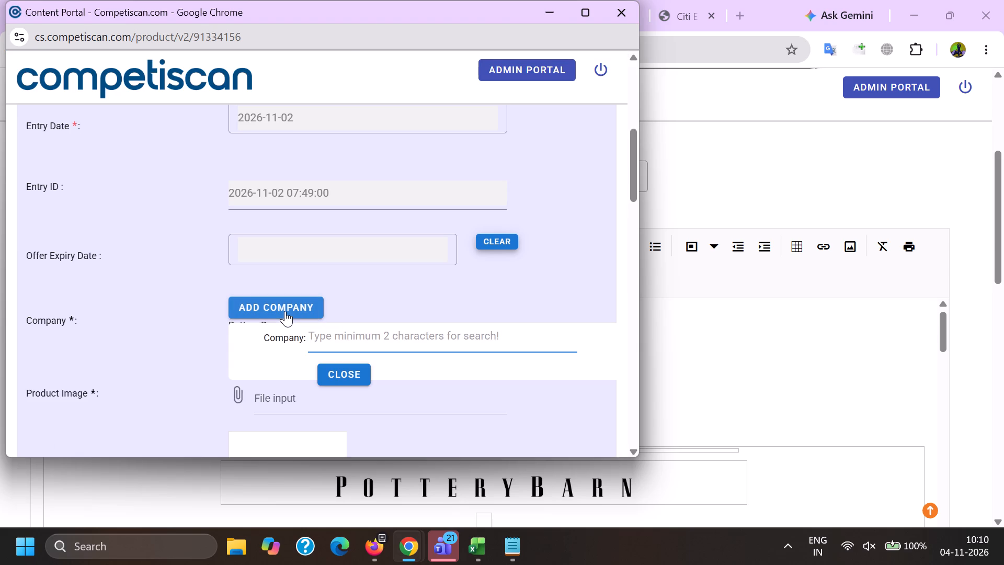
type("capital one")
scroll(315, 345, "down", 3)
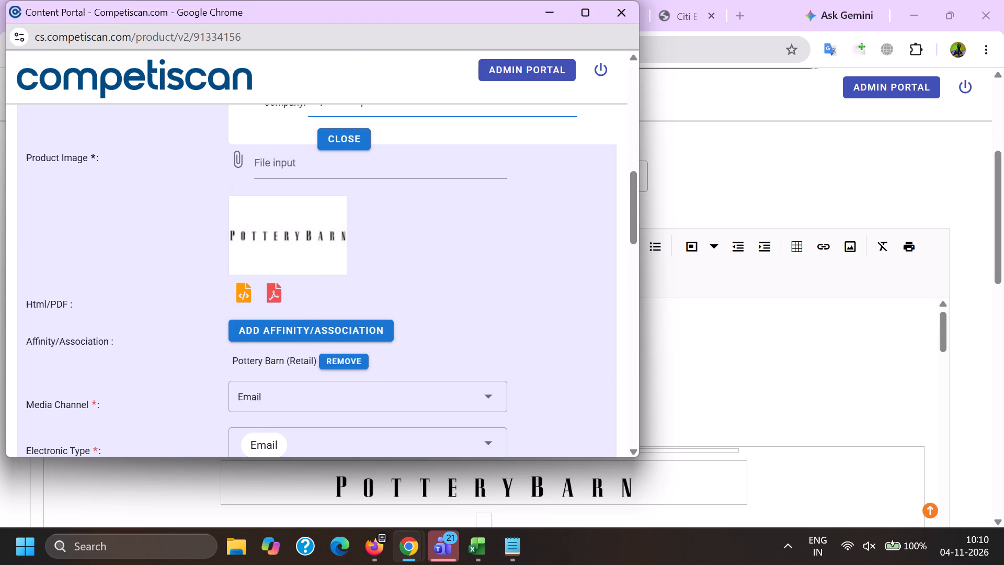
scroll(302, 315, "up", 4)
scroll(330, 265, "down", 1)
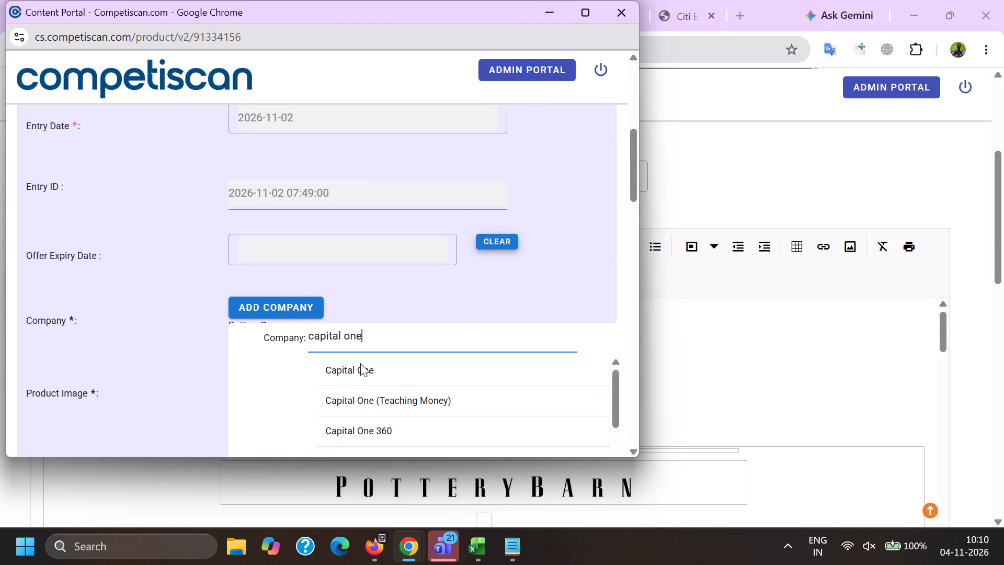
left_click(359, 376)
left_click(273, 308)
key("a")
type("ffirm")
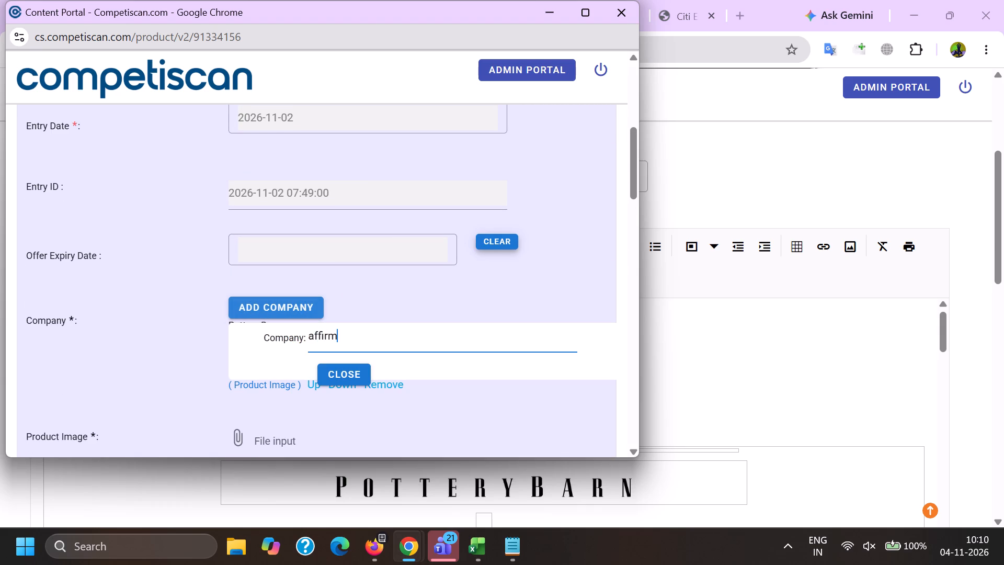
scroll(284, 196, "down", 2)
left_click(337, 211)
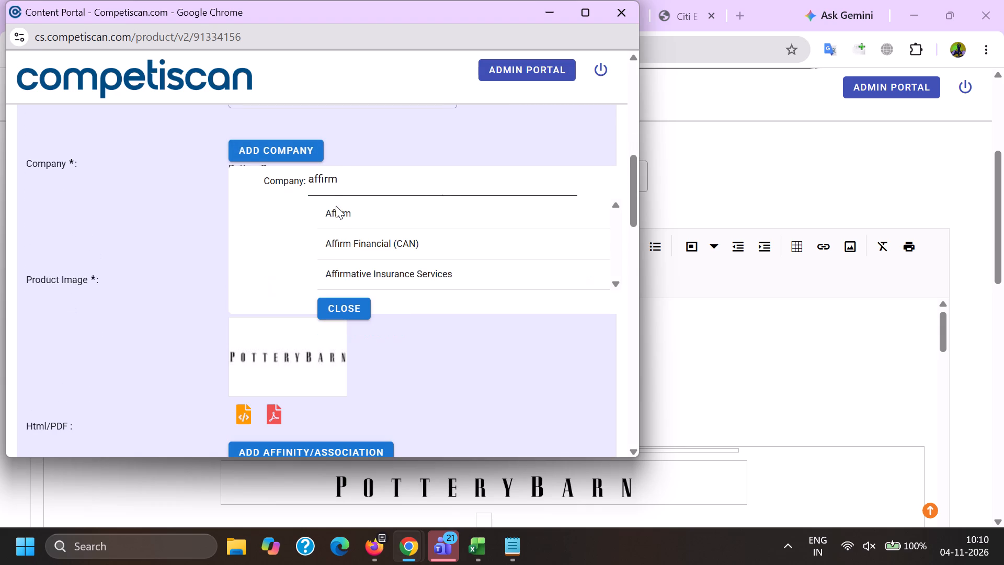
left_click(346, 218)
Set the sector of the product entry to Retail.
scroll(310, 149, "down", 4)
scroll(302, 220, "down", 2)
left_click(282, 248)
scroll(282, 248, "down", 5)
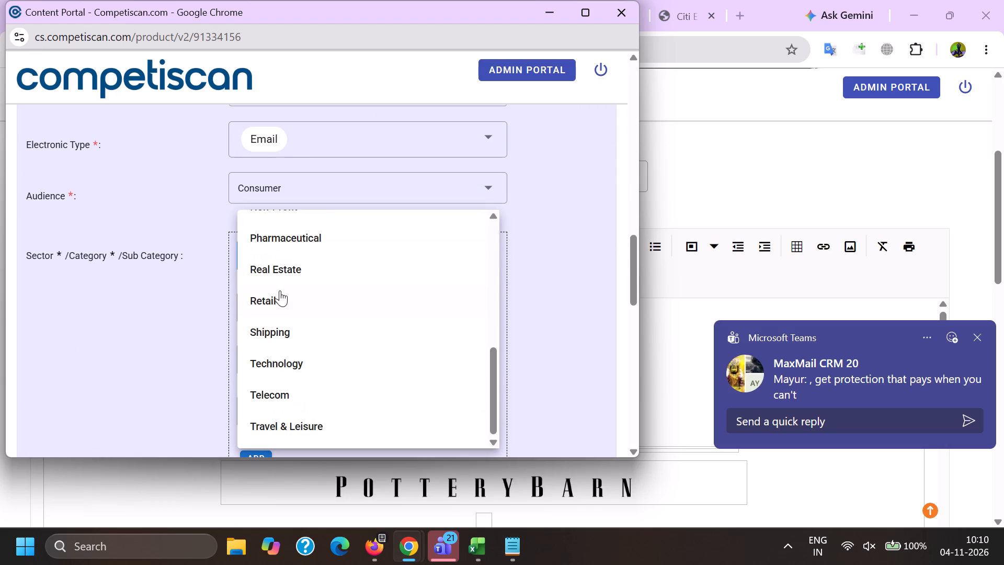
left_click(280, 290)
left_click_drag(154, 290, 158, 290)
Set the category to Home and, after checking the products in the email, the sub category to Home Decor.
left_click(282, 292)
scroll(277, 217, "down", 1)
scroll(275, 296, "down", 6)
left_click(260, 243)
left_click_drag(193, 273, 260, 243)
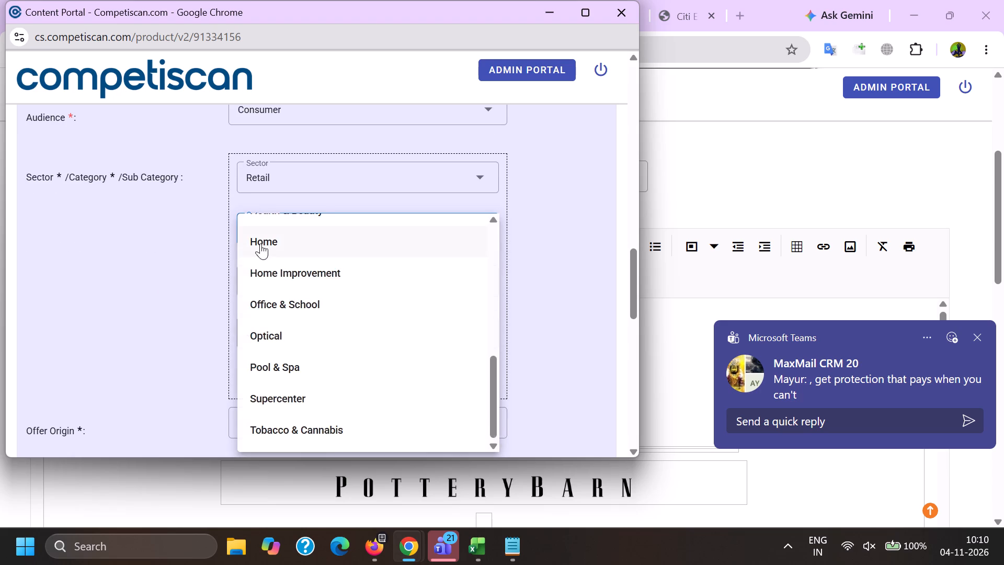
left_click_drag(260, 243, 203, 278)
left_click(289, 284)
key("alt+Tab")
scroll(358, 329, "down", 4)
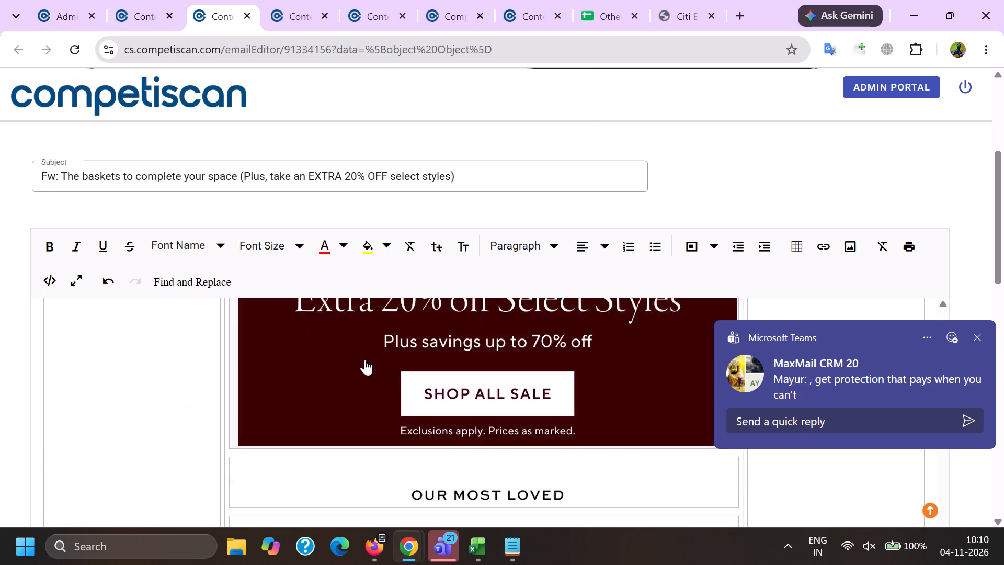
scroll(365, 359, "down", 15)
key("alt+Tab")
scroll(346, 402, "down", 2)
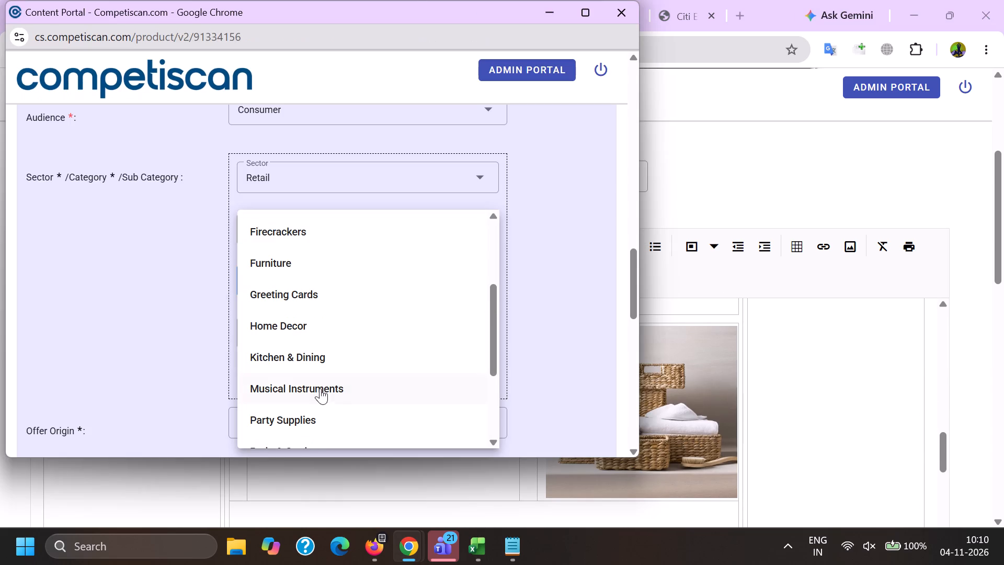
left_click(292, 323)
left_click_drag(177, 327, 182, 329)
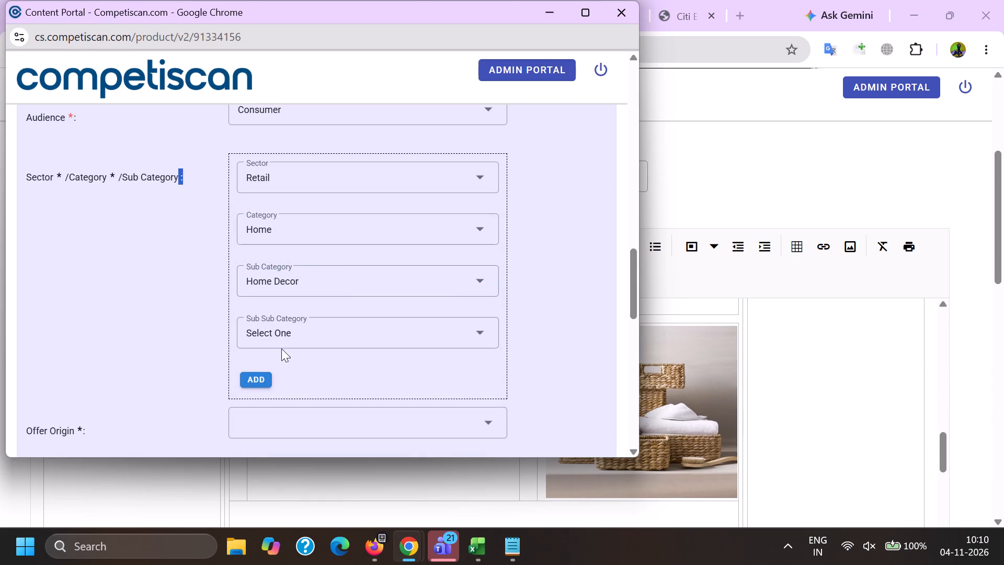
Look through the Home Decor sub sub categories for one that suits the advertised baskets.
left_click(275, 334)
scroll(293, 258, "down", 1)
scroll(301, 323, "down", 3)
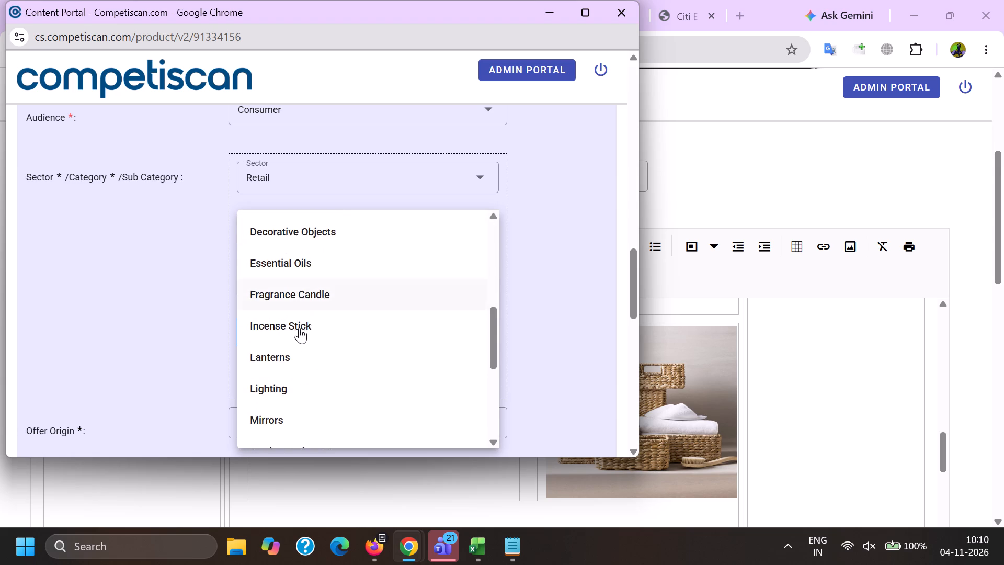
scroll(299, 330, "down", 5)
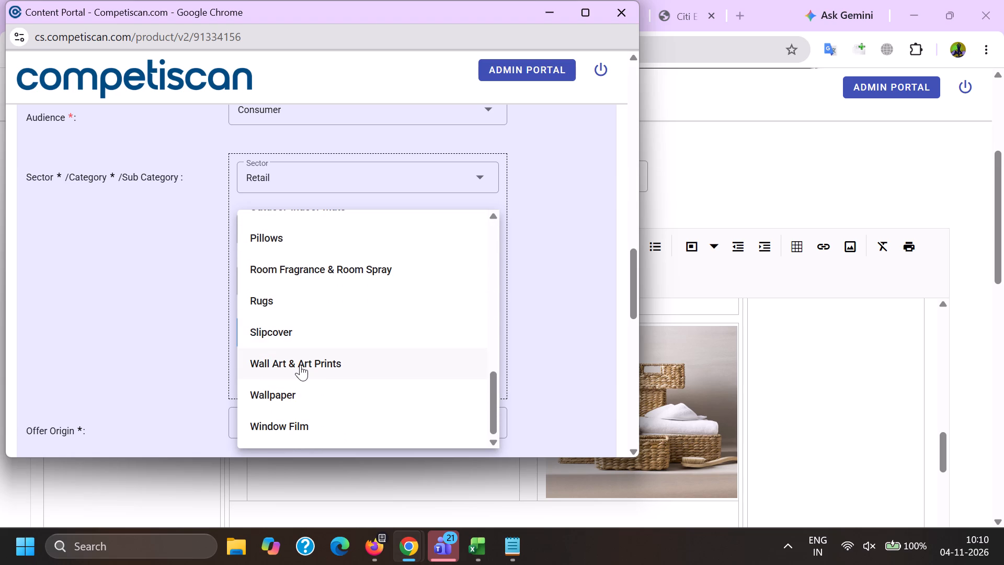
scroll(300, 365, "up", 13)
left_click(148, 341)
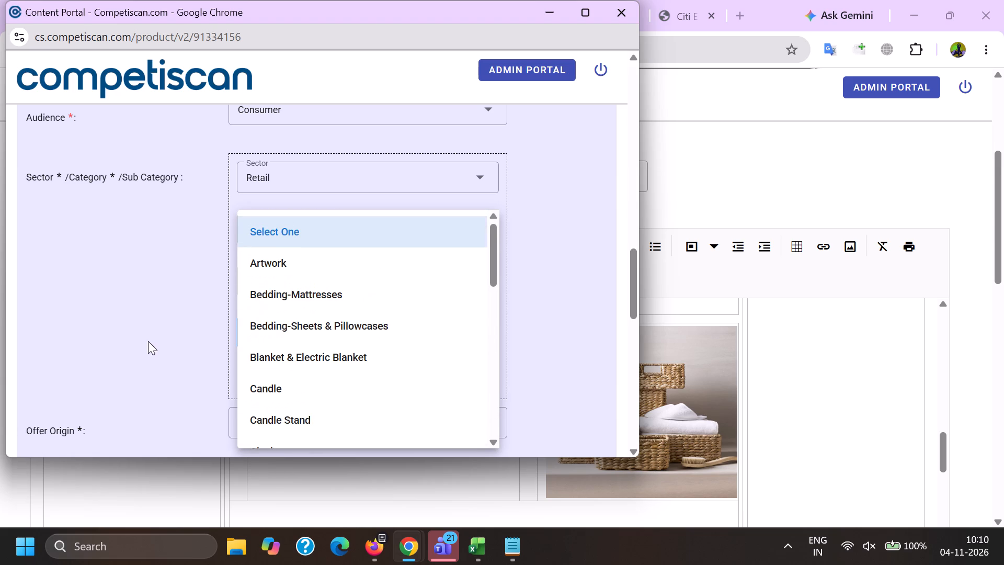
Change the category to Home Improvement with sub category Storage & Organization and add the Retail classification.
left_click(270, 233)
left_click(298, 277)
left_click_drag(169, 279, 175, 280)
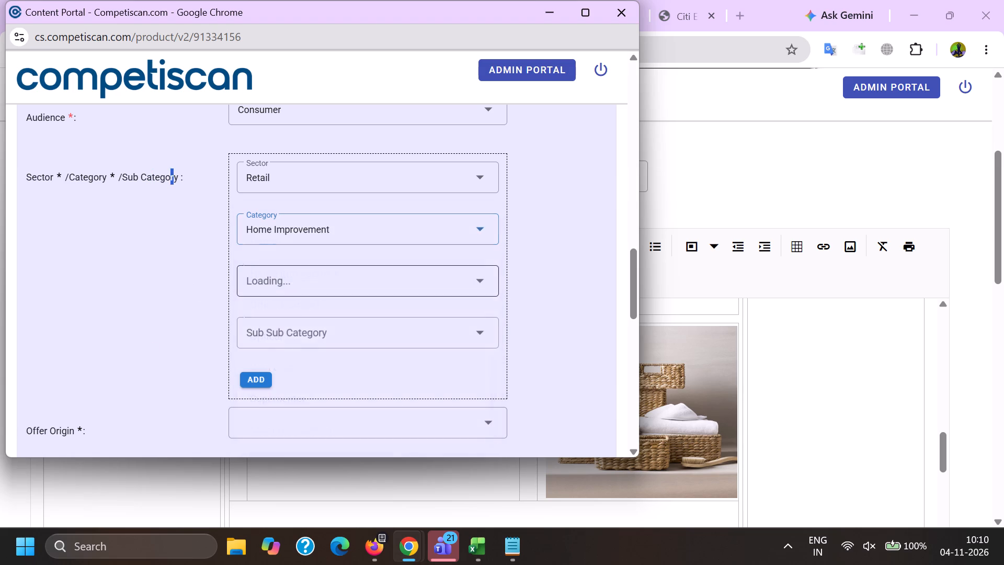
left_click(301, 281)
scroll(309, 223, "down", 1)
scroll(305, 328, "down", 8)
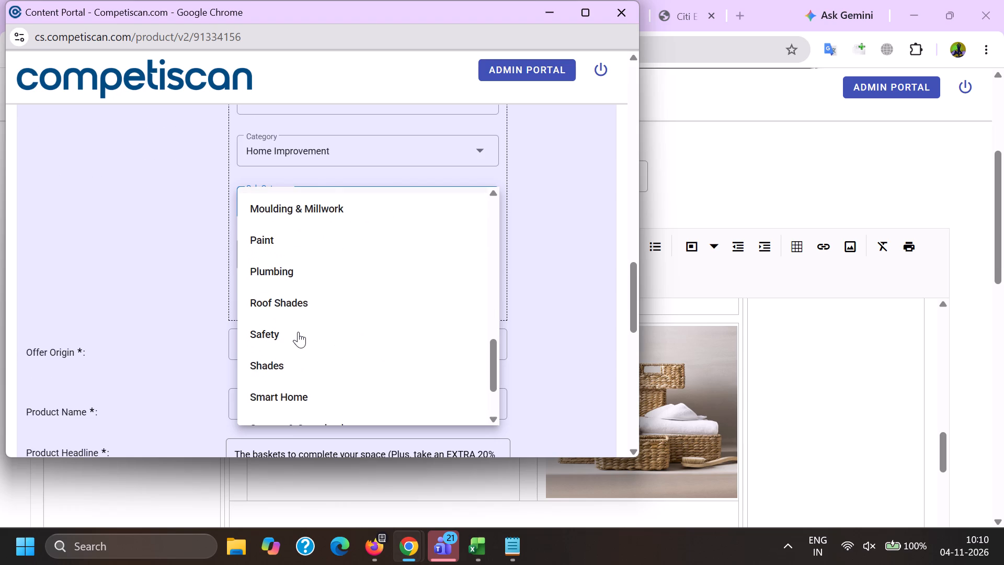
scroll(298, 332, "down", 1)
left_click(294, 345)
left_click_drag(151, 317, 157, 317)
left_click(264, 303)
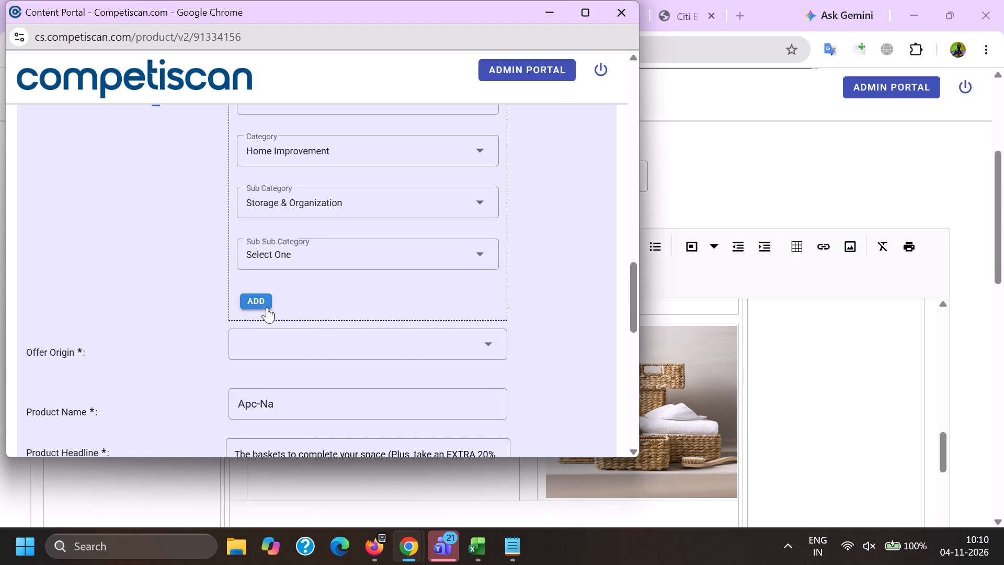
Add a second classification with sector Credit Cards, category Payment Cards and sub category Credit Cards.
scroll(271, 334, "up", 1)
left_click(291, 217)
scroll(314, 306, "up", 6)
left_click(324, 349)
left_click(152, 309)
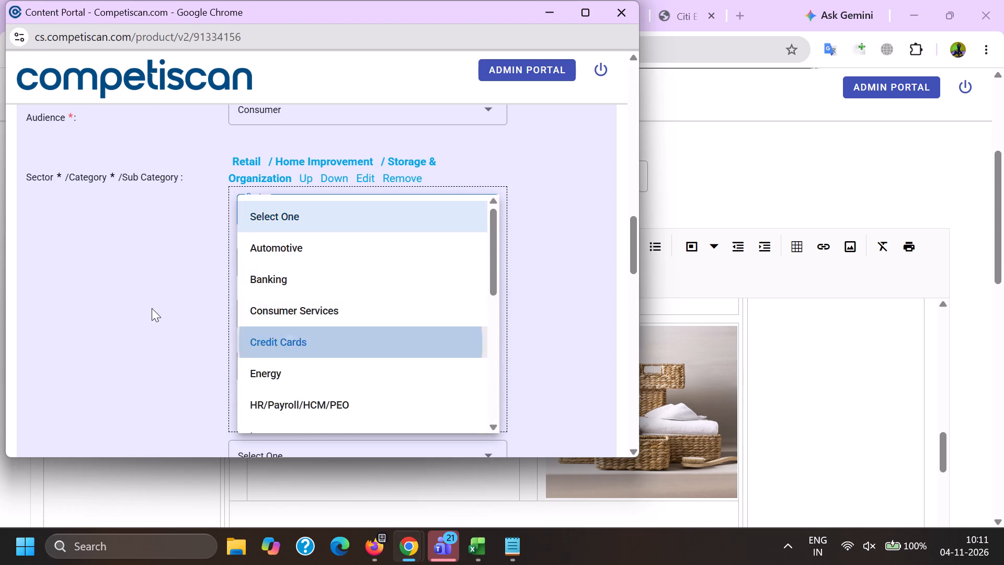
left_click(260, 270)
left_click(277, 324)
left_click(270, 324)
scroll(279, 239, "down", 2)
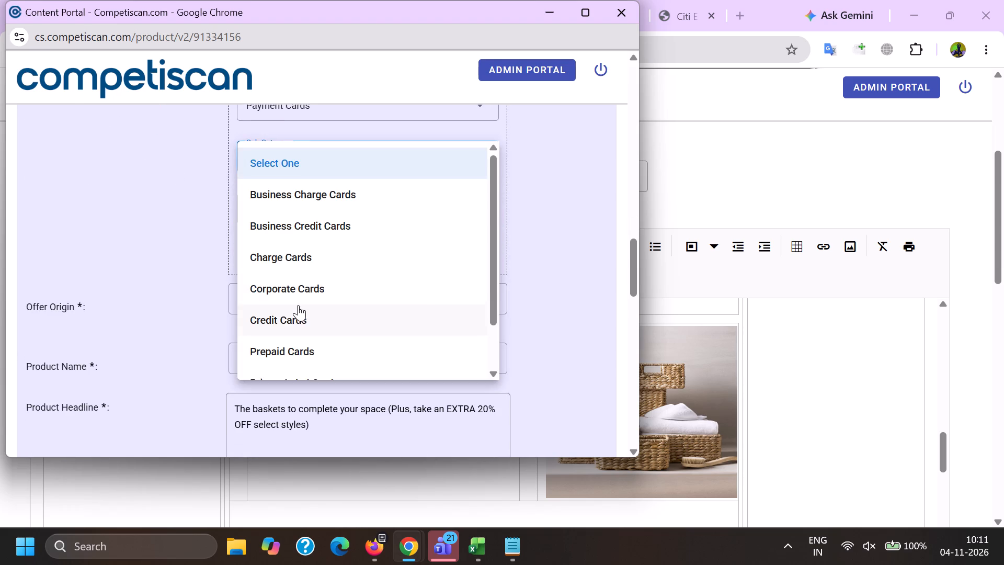
left_click(292, 318)
left_click_drag(139, 292, 150, 292)
left_click(246, 254)
Move the Retail classification below the Credit Cards one.
scroll(282, 323, "up", 3)
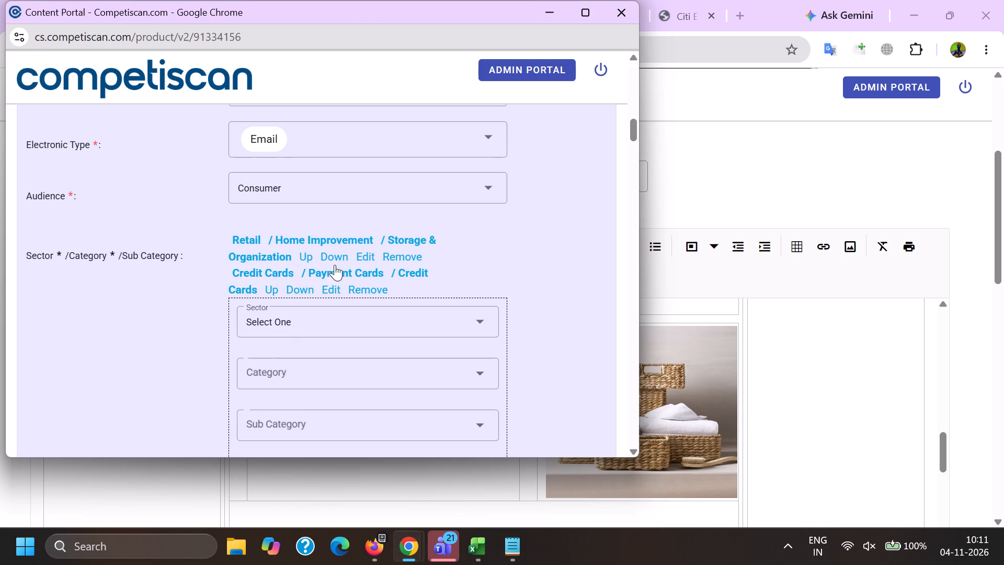
left_click(332, 253)
Set the offer origin to Provider/Bank and the product name to Pottery Barn Key Rewards Visa Credit Card.
scroll(331, 256, "down", 5)
left_click(290, 184)
double_click(283, 241)
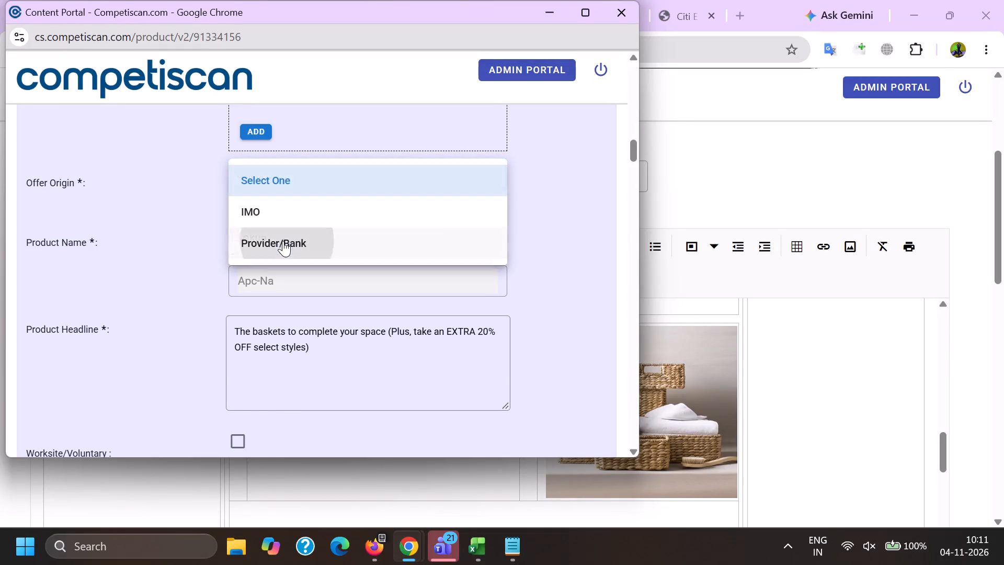
key("ctrl+v")
left_click(292, 307)
Move the Credit Cards classification below the Retail one.
scroll(292, 306, "up", 4)
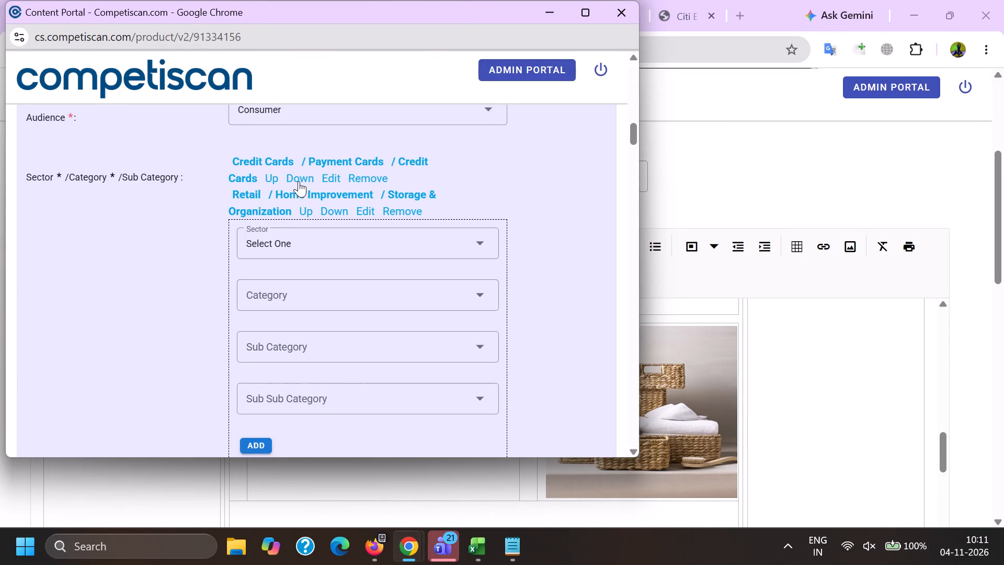
left_click(299, 181)
Replace the product headline with the subject copied from the email: "The baskets to complete your space (Plus, take an EXTRA 20% OFF select styles)".
scroll(299, 155, "down", 4)
left_click_drag(362, 309, 0, 265)
key("BackSpace")
key("alt+Tab")
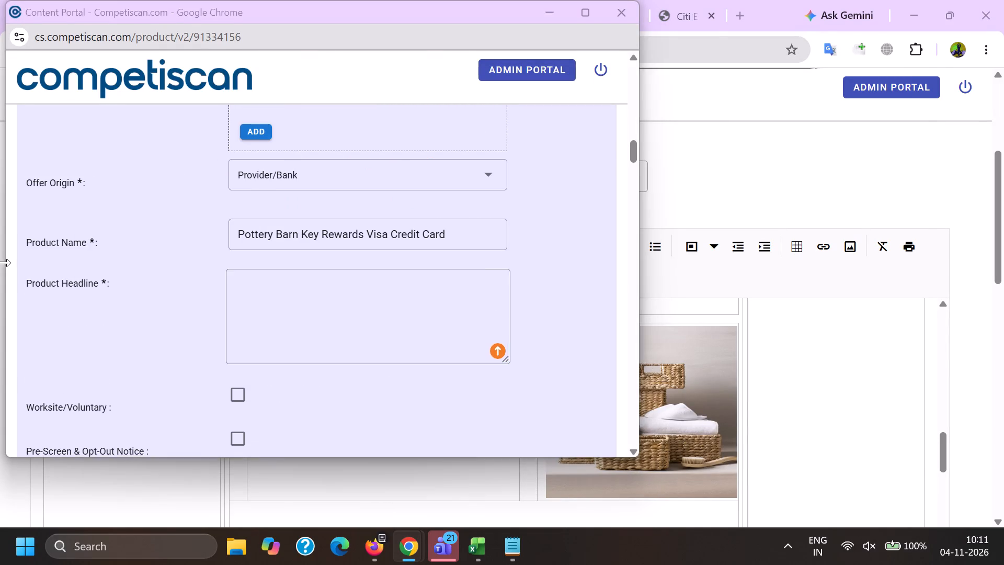
left_click(365, 159)
scroll(231, 320, "up", 16)
scroll(61, 417, "up", 2)
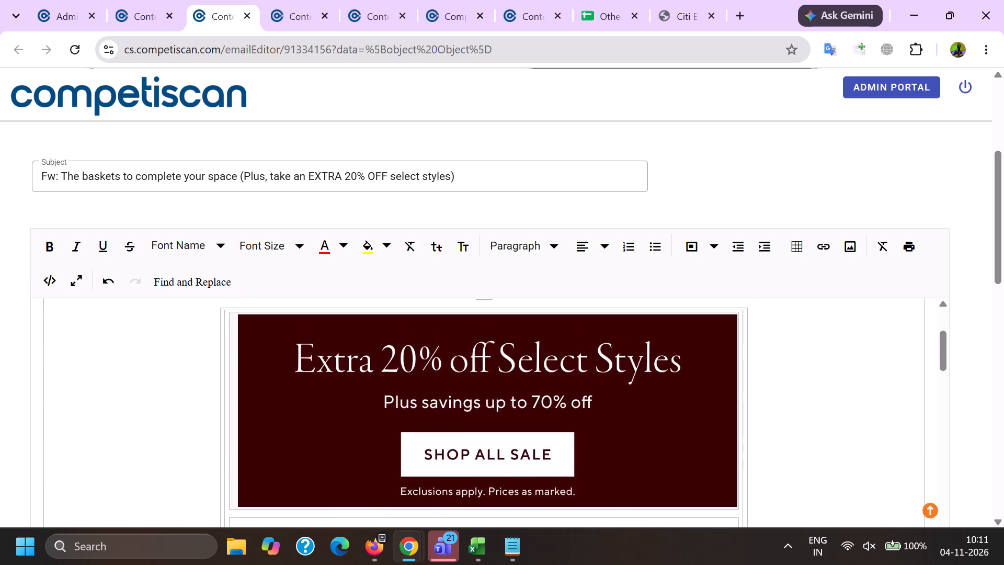
scroll(62, 424, "up", 2)
left_click_drag(87, 422, 465, 419)
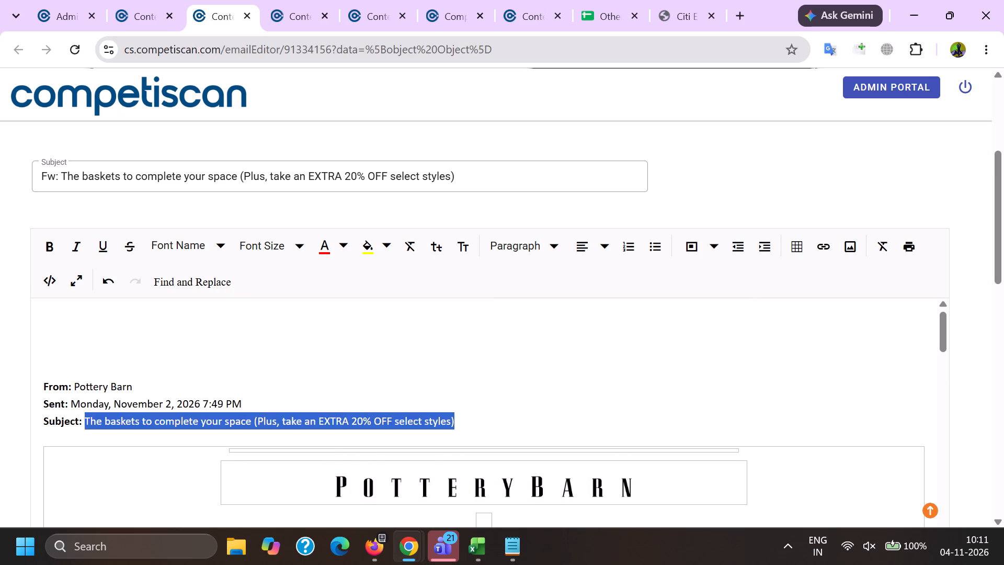
left_click_drag(465, 419, 472, 419)
key("ctrl+c")
key("alt+Tab")
key("ctrl+v")
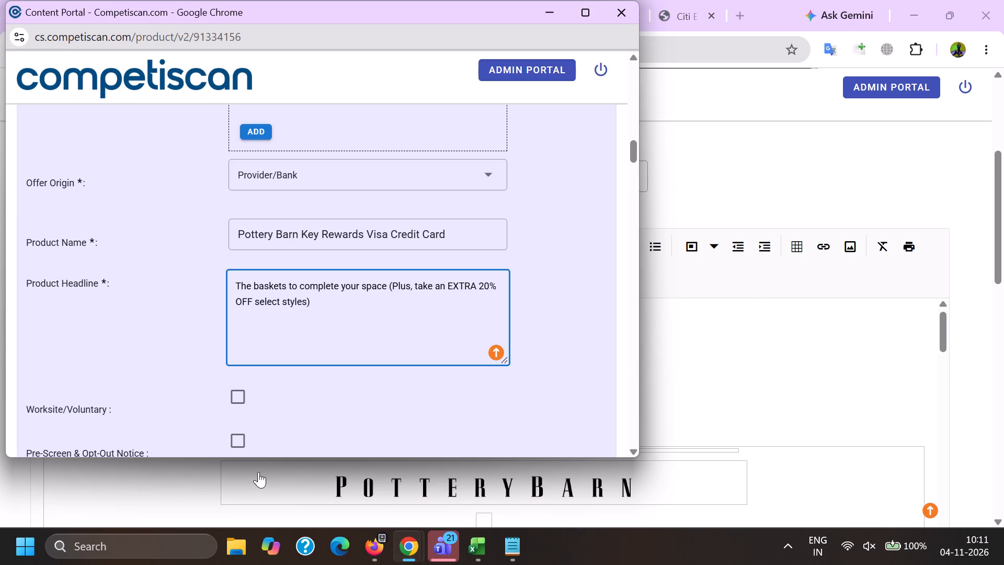
Append a period and "Earn 10% back in rewards", copied from the headline of product 20991426, to the product headline.
key("period")
key("space")
key("alt+Tab")
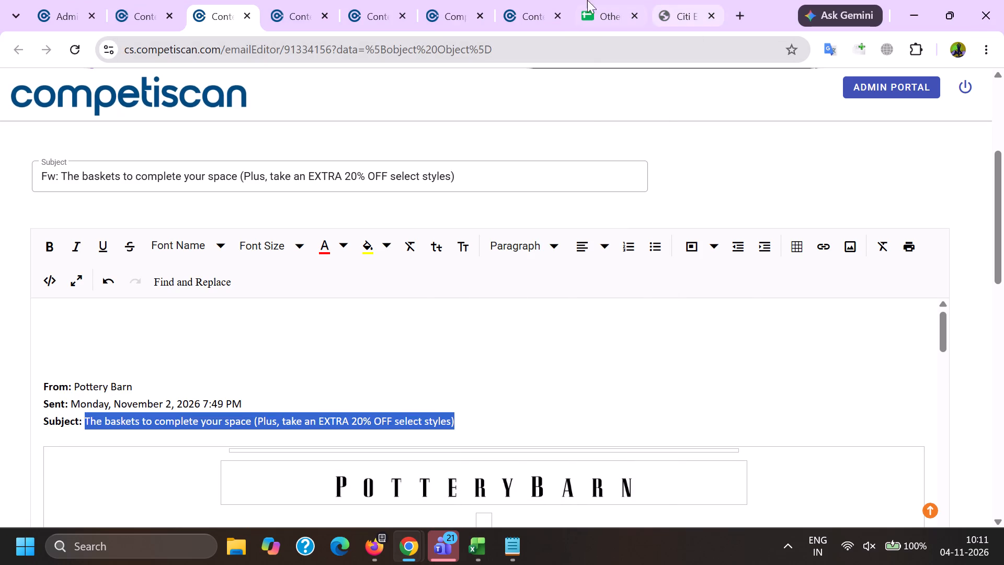
left_click(521, 0)
scroll(551, 307, "up", 8)
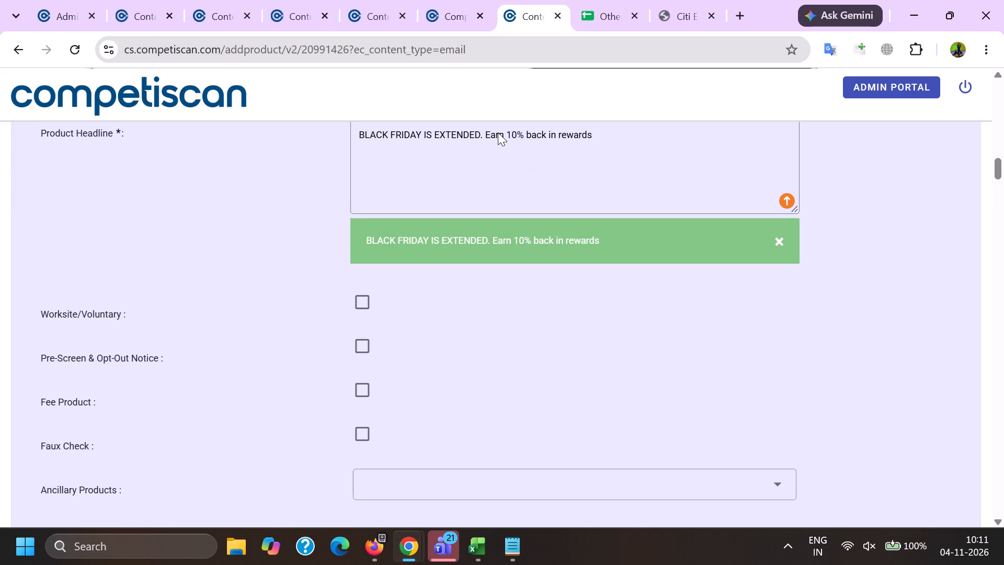
double_click(498, 132)
scroll(511, 242, "up", 2)
double_click(499, 289)
left_click(680, 290, "shift")
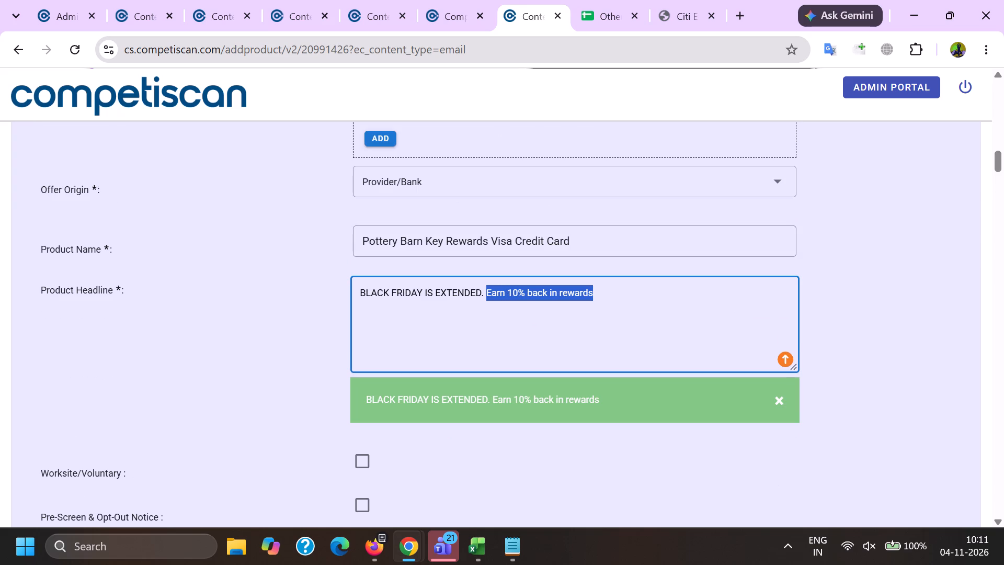
key("ctrl+c")
key("alt+Tab")
key("ctrl+v")
Set the response mechanism to URL/Website and the mailing type to Acquisition.
scroll(214, 264, "down", 5)
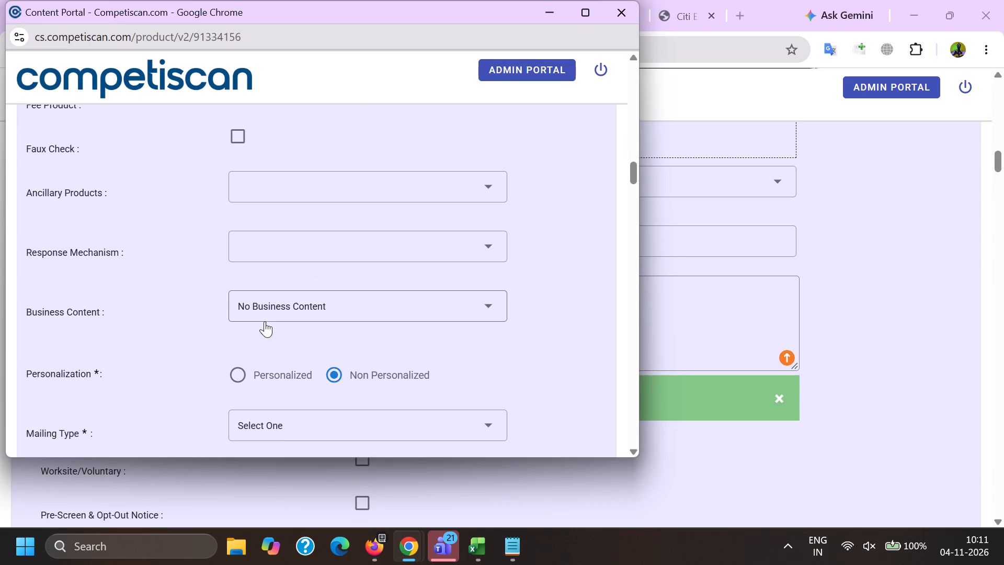
left_click(253, 247)
scroll(269, 133, "down", 7)
left_click(323, 357)
left_click_drag(152, 349, 181, 353)
left_click(325, 350)
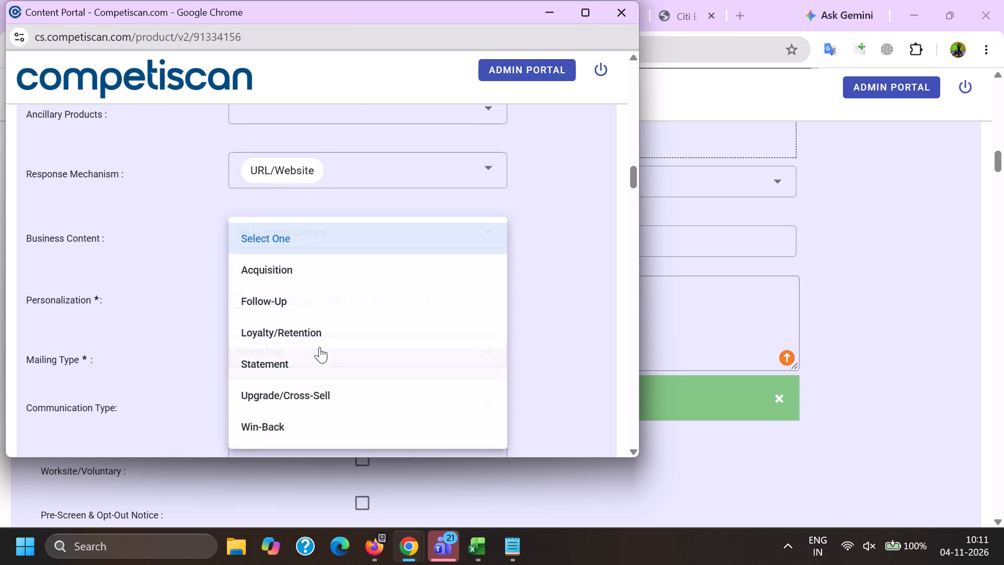
left_click(302, 267)
left_click(146, 287)
Select Bonuses/Contests/Incentives, Co-Brand and Mobile Application as the communication types.
scroll(343, 185, "down", 2)
left_click(278, 254)
scroll(287, 182, "down", 1)
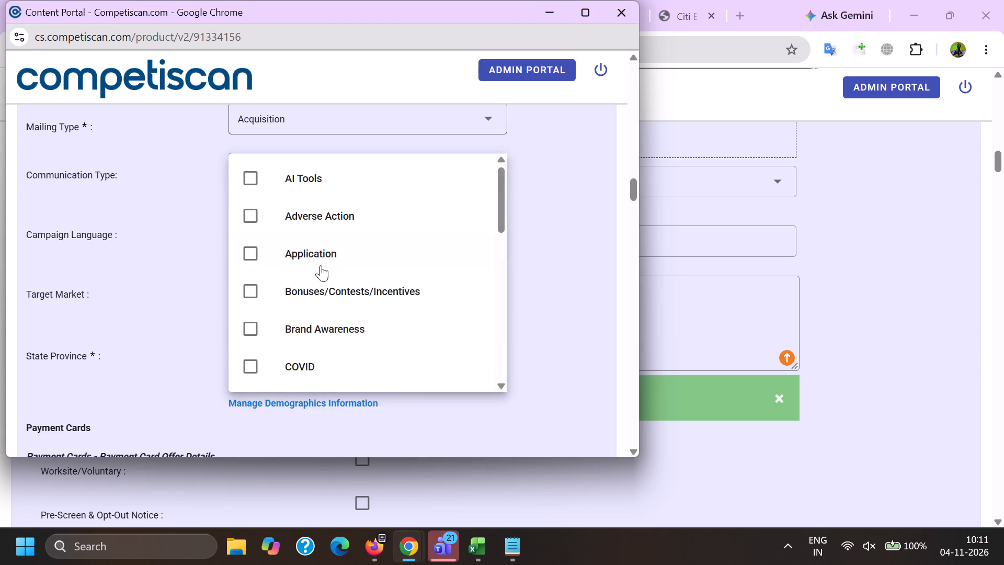
left_click(318, 282)
scroll(318, 279, "down", 4)
scroll(313, 351, "down", 2)
left_click(323, 355)
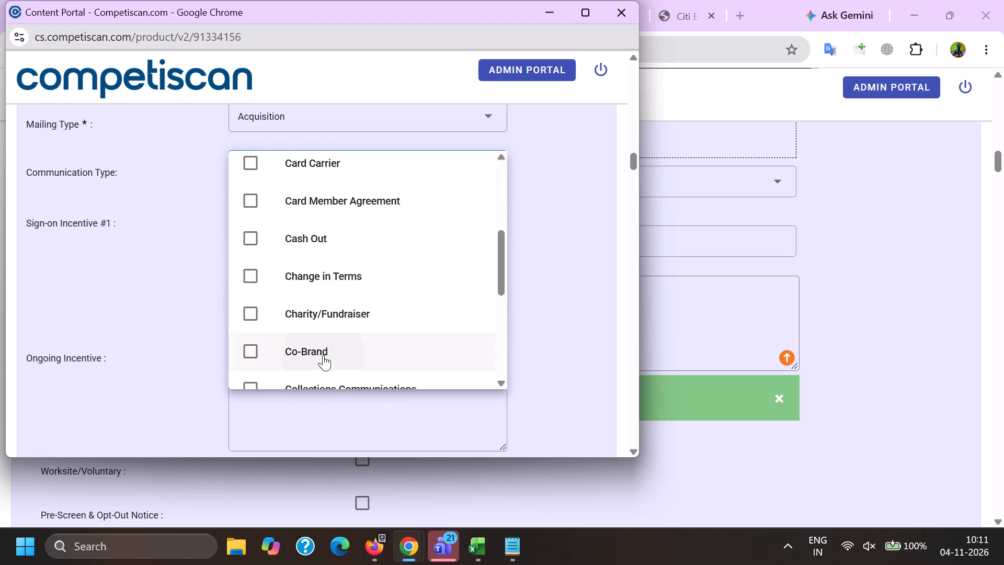
left_click(153, 323)
scroll(241, 252, "down", 3)
scroll(302, 302, "up", 4)
left_click(421, 274)
scroll(339, 313, "down", 2)
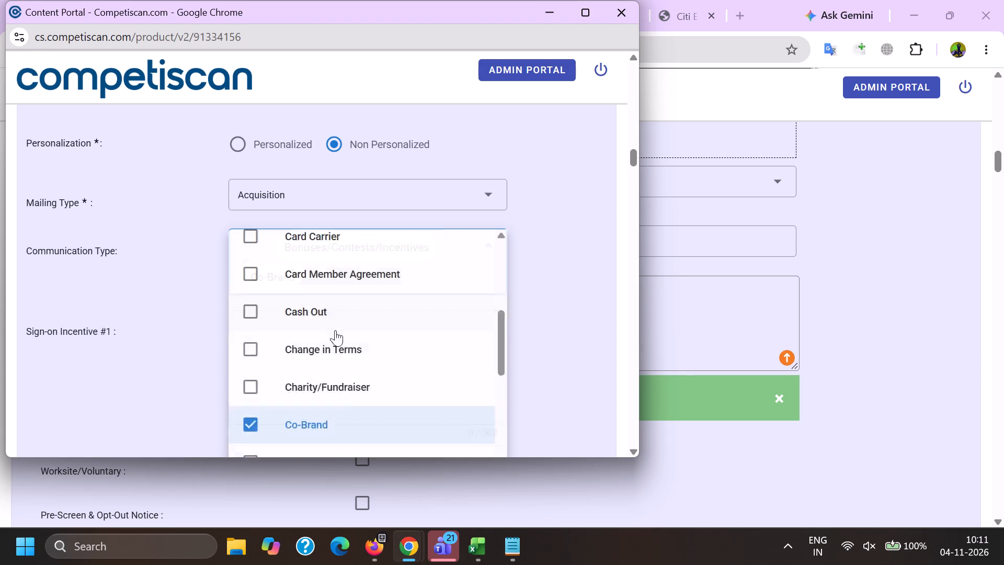
scroll(335, 330, "down", 6)
scroll(323, 383, "down", 3)
left_click(337, 268)
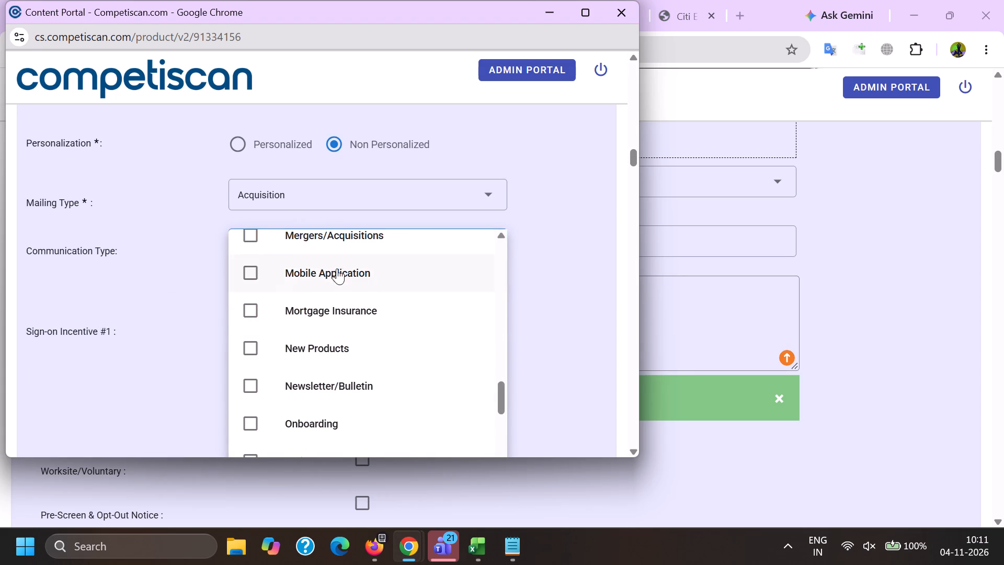
left_click(155, 275)
Copy "10% back in rewards during the first 30 days from account opening" from product 20991426 into Sign-on Incentive #1.
key("alt+Tab")
scroll(625, 281, "down", 9)
left_click_drag(690, 310, 162, 278)
key("ctrl+c")
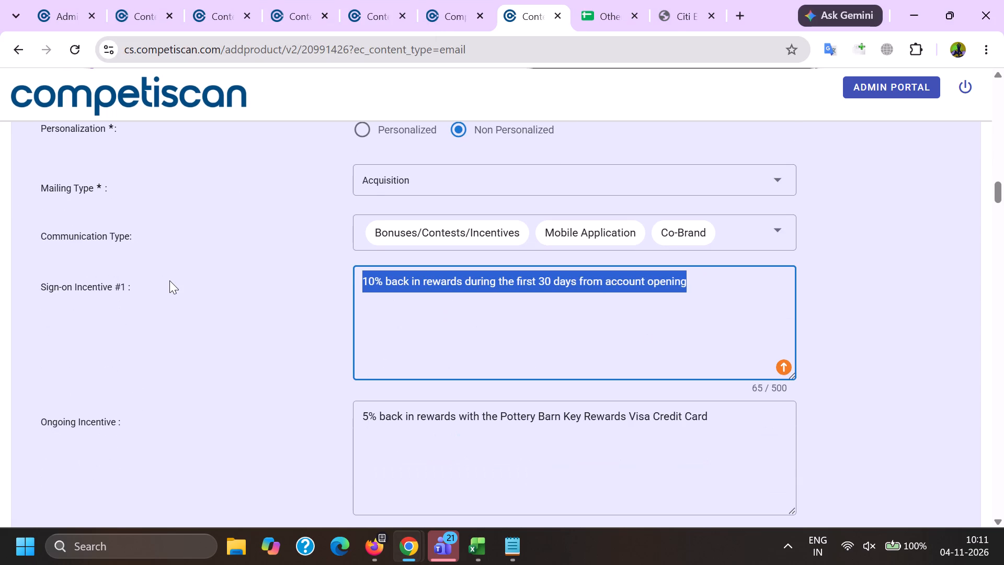
key("alt+Tab")
left_click(270, 352)
key("ctrl+v")
Copy "5% back in rewards with the Pottery Barn Key Rewards Visa Credit Card" from product 20991426 into Ongoing Incentive.
scroll(281, 214, "down", 3)
left_click(296, 299)
key("alt+Tab")
scroll(722, 303, "down", 2)
left_click_drag(738, 299, 130, 244)
key("ctrl+c")
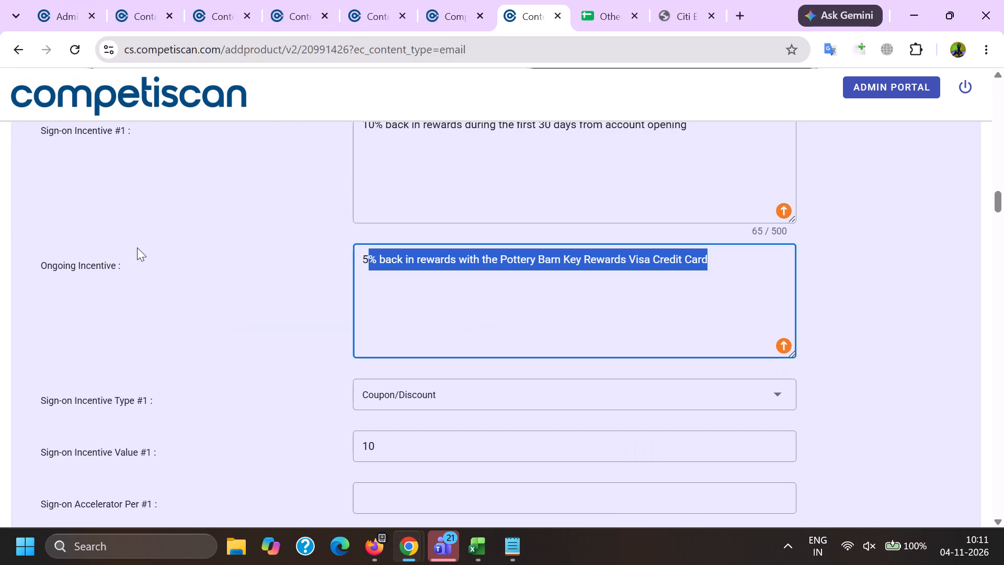
key("alt+Tab")
key("ctrl+v")
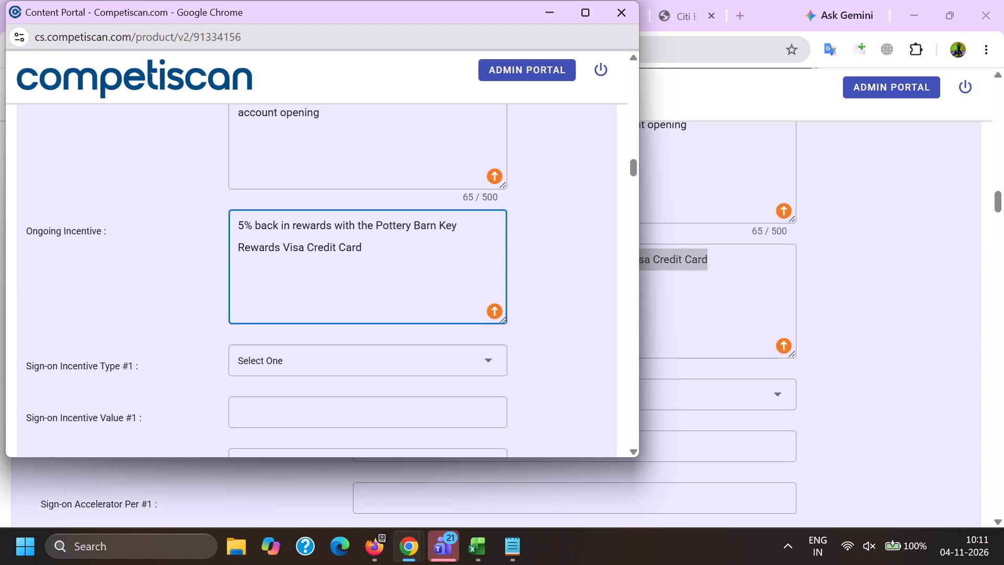
Set Sign-on Incentive Type #1 to Coupon/Discount.
scroll(295, 252, "down", 2)
left_click(274, 205)
scroll(274, 207, "down", 5)
left_click(299, 304)
left_click(148, 289)
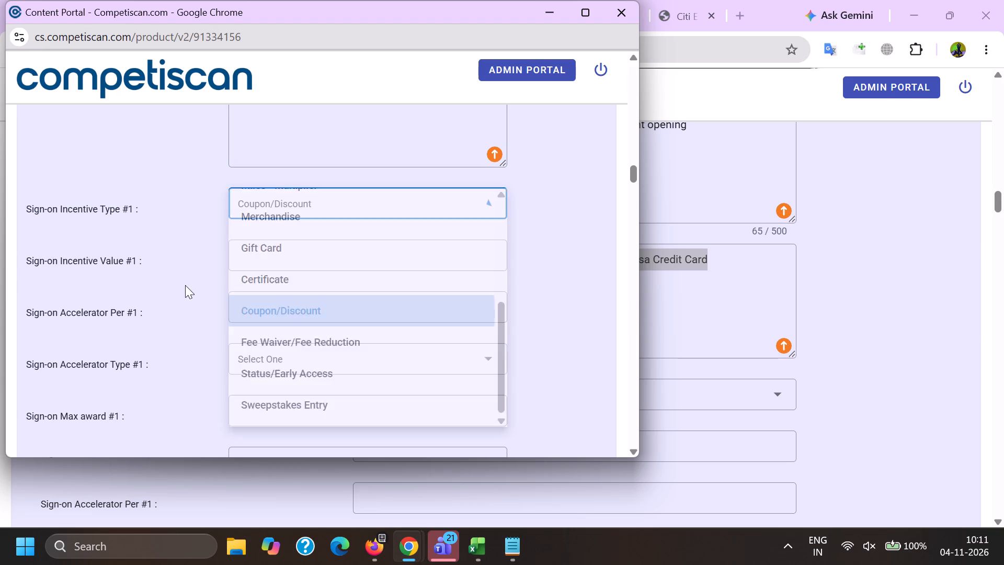
Set Sign-on Incentive Value #1 to 10.00, Sign-on Max award #1 to 10.00 and the incentive window to 1 month.
left_click(276, 258)
type("10")
type(".00")
key("Tab")
key("Tab")
key("Tab")
type("10")
type(".00")
key("Tab")
key("Tab")
key("Tab")
key("1")
Set Sign-on Fixed date #1 to Yes.
scroll(273, 258, "down", 1)
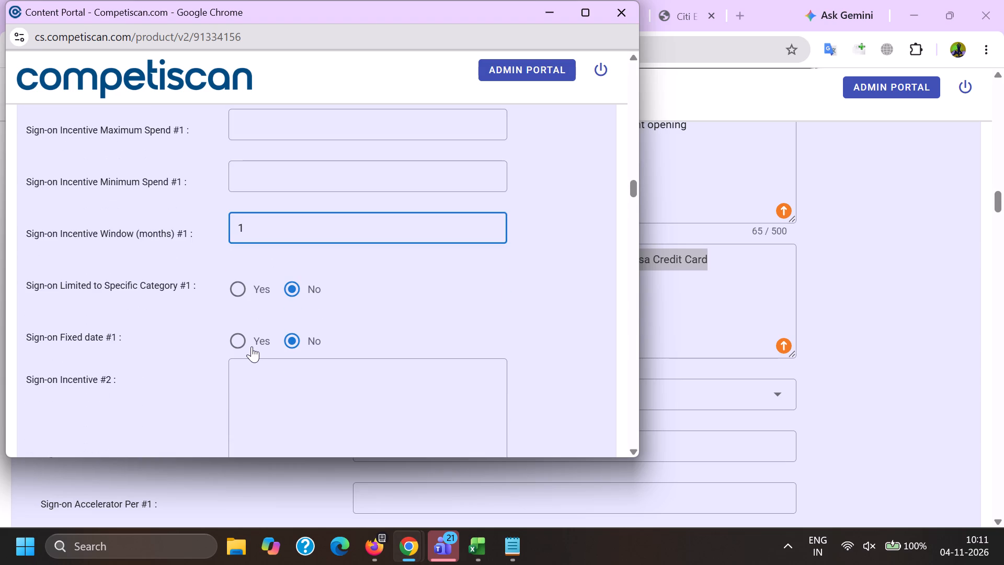
left_click(252, 346)
Set the payment card offer's Application Type to Invitation to Apply and its Card Network to Visa.
scroll(252, 237, "down", 19)
scroll(244, 273, "down", 3)
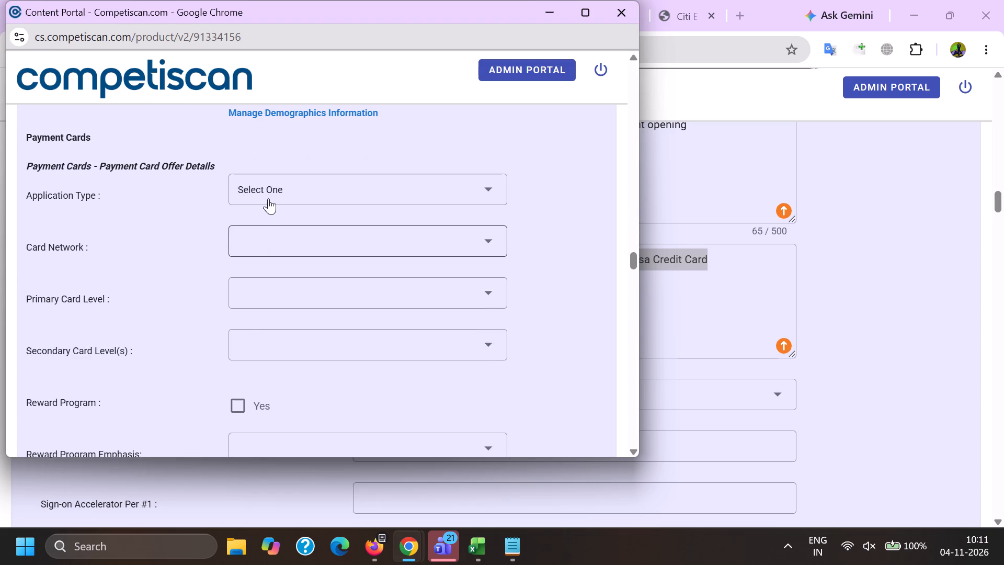
left_click(269, 194)
left_click(298, 263)
left_click(226, 253)
left_click(272, 245)
scroll(271, 185, "down", 1)
left_click(303, 330)
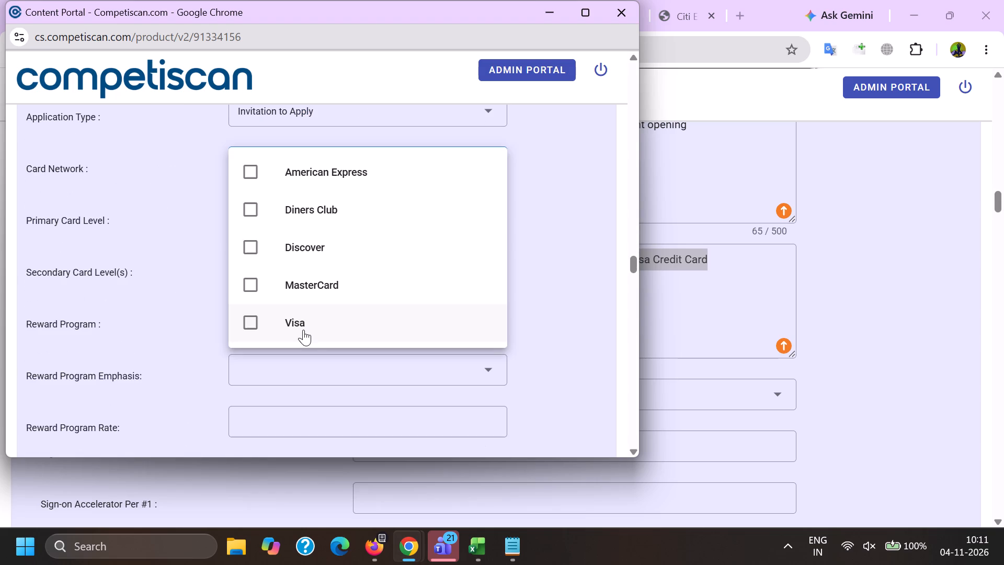
left_click_drag(120, 291, 127, 288)
Set the Primary Card Level to Visa Signature and mark Reward Program as Yes.
left_click(292, 217)
scroll(298, 347, "down", 5)
left_click(320, 367)
left_click(201, 344)
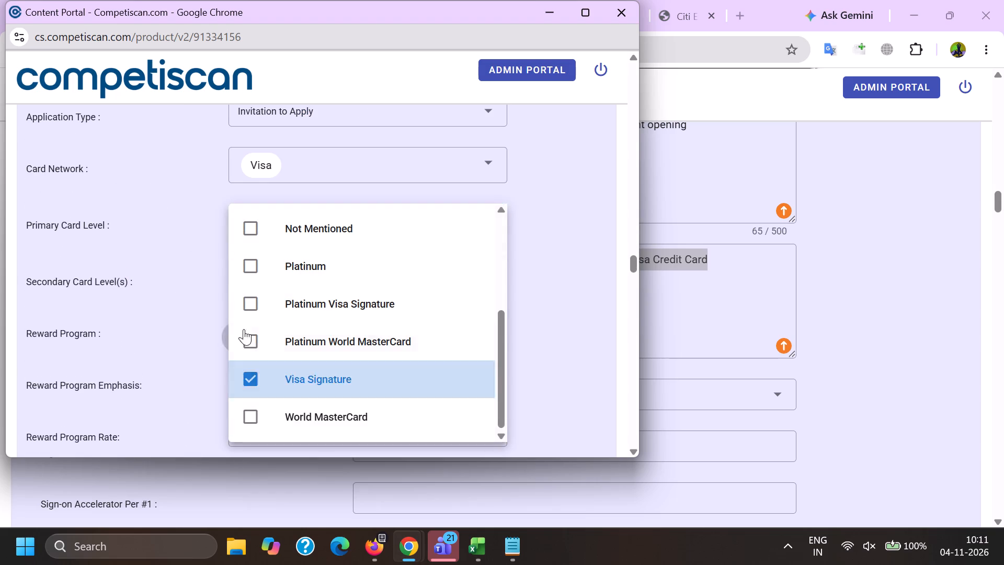
left_click(244, 327)
Add the classification Mortgage & Loan / Unsecured / Point of Sale Financing/BNPL to the product's sector list.
scroll(252, 336, "up", 20)
scroll(252, 336, "up", 14)
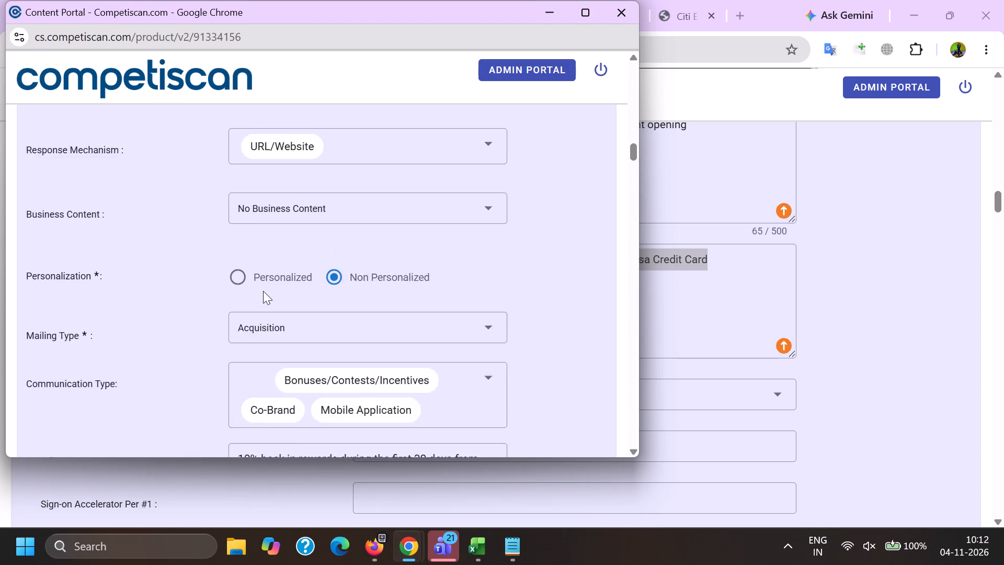
scroll(263, 291, "up", 11)
left_click(279, 299)
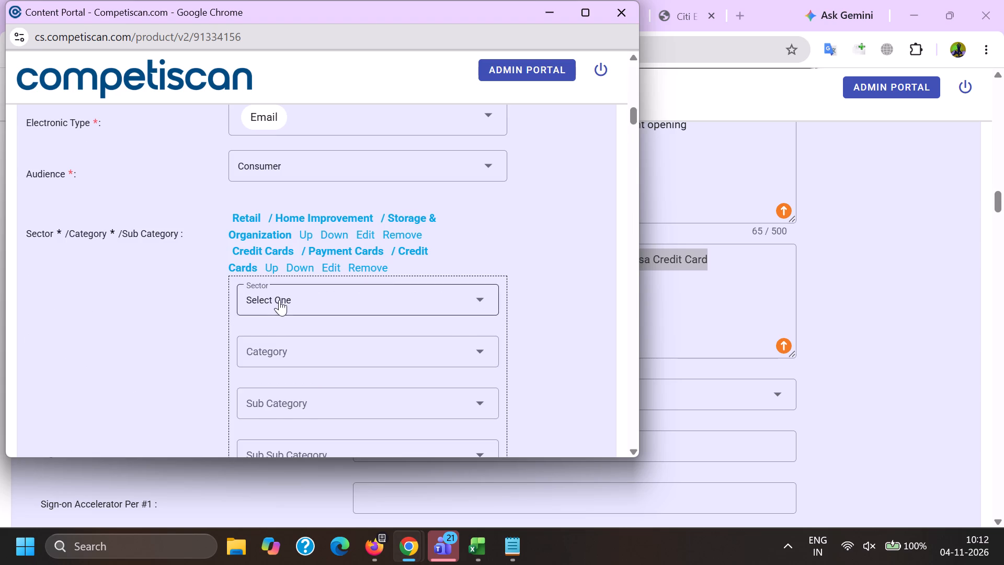
scroll(279, 300, "down", 3)
left_click_drag(311, 270, 303, 280)
left_click_drag(156, 300, 166, 307)
left_click(269, 347)
scroll(273, 242, "down", 1)
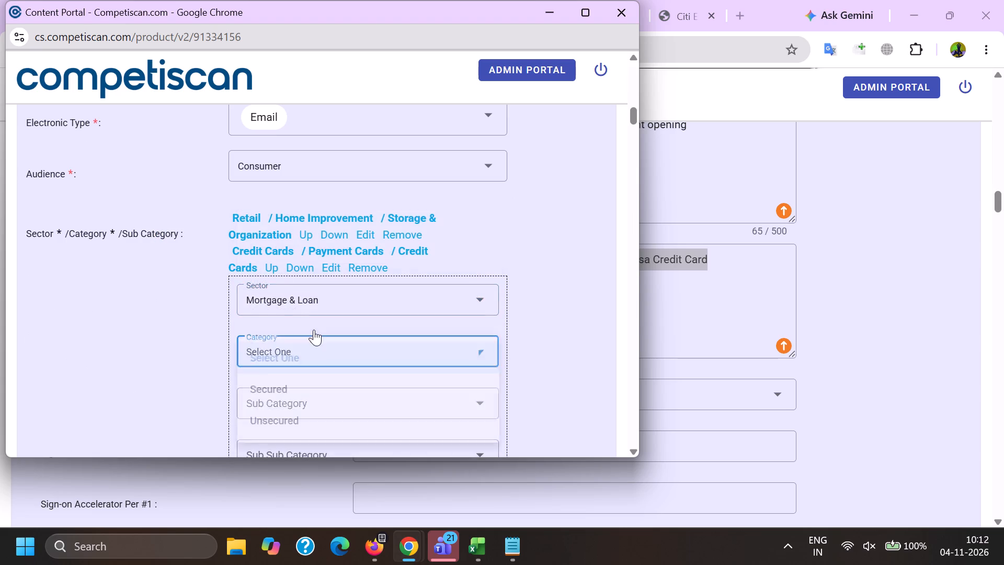
left_click(298, 346)
left_click(264, 325)
scroll(297, 241, "down", 2)
scroll(279, 304, "down", 8)
left_click_drag(315, 350, 318, 359)
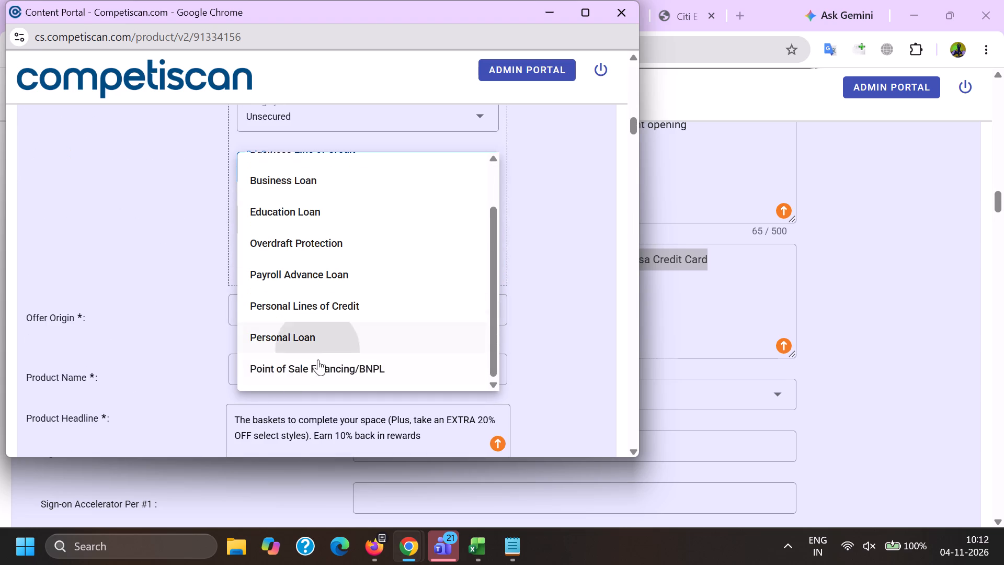
left_click(305, 362)
left_click(212, 338)
left_click(254, 270)
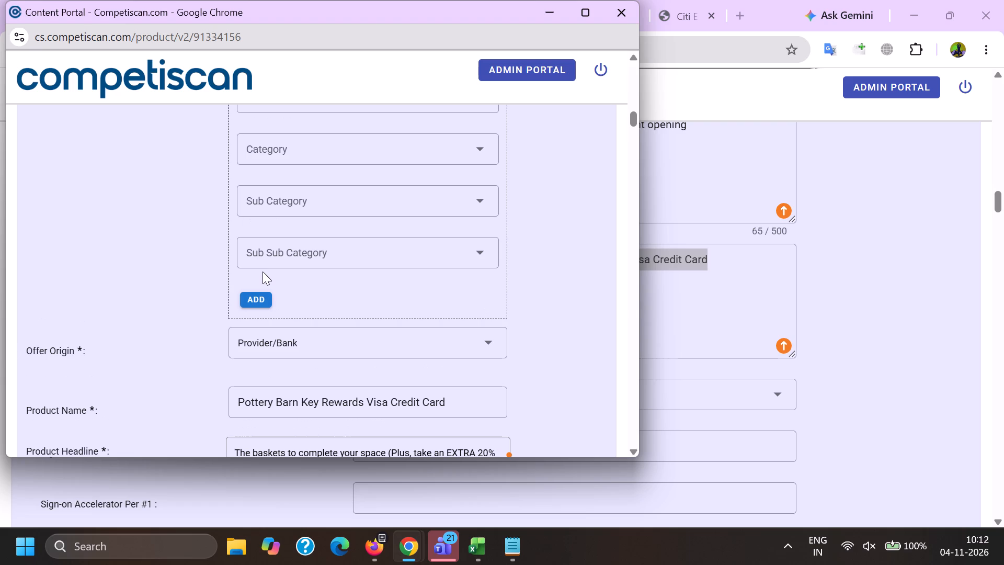
Set the Application Type in the Mortgage & Loan details to Invitation to Apply.
scroll(321, 292, "down", 20)
scroll(321, 292, "down", 20)
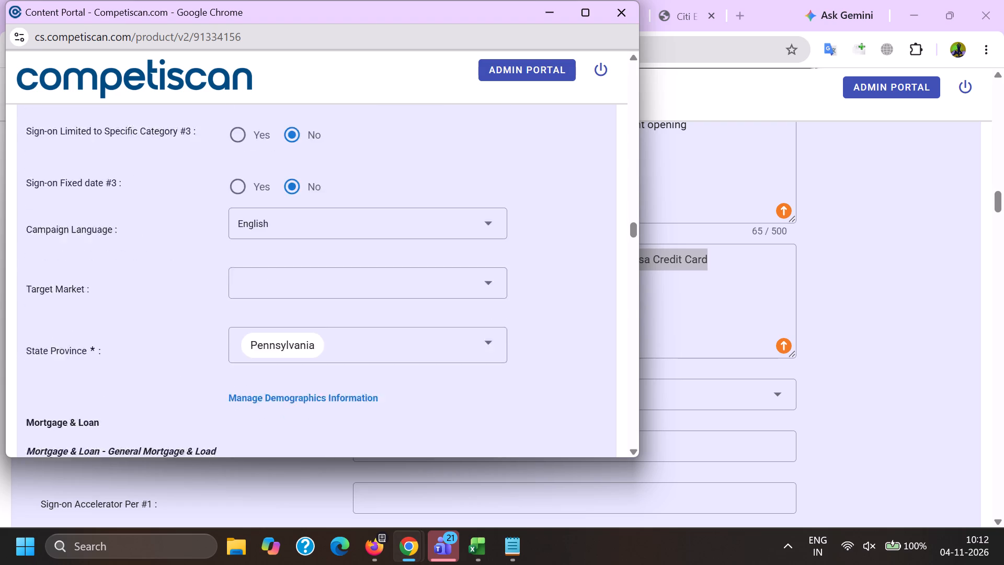
scroll(269, 277, "down", 5)
left_click(270, 282)
scroll(313, 137, "down", 1)
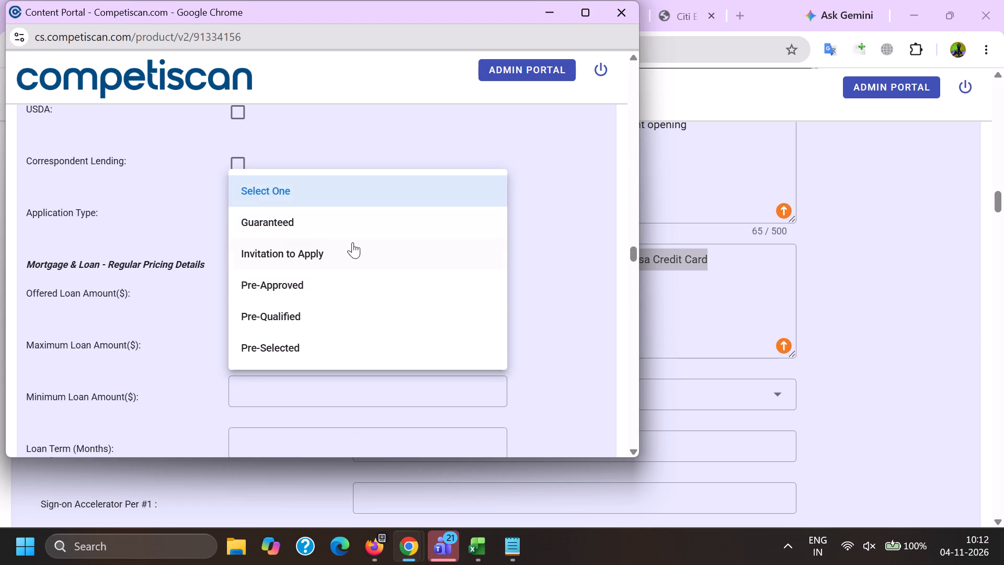
left_click(352, 242)
left_click(228, 223)
Set the loan's Upper APR to 36 and Lower APR to 0 in the Mortgage & Loan regular pricing details.
scroll(246, 214, "down", 3)
left_click(287, 308)
type("36")
key("0")
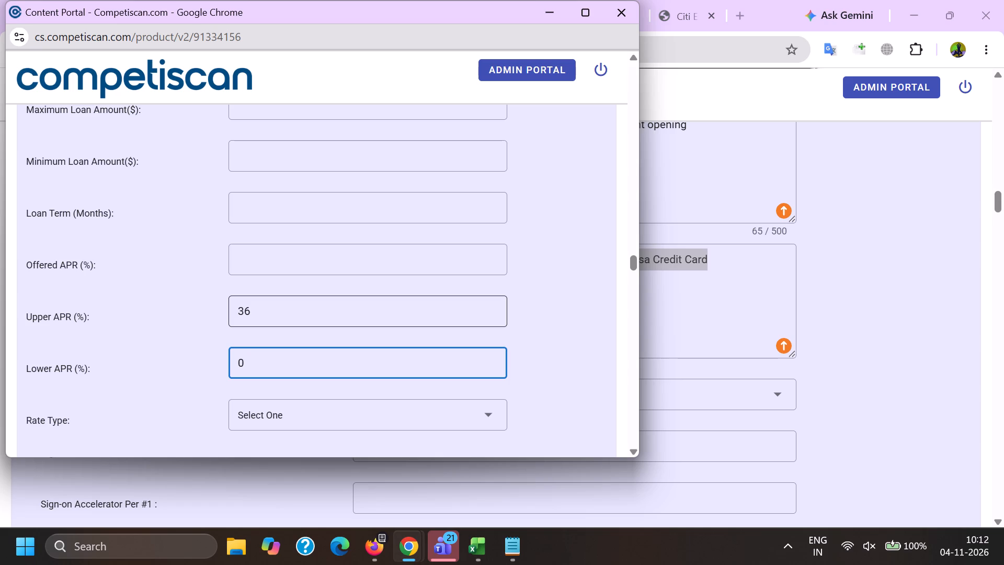
key("Tab")
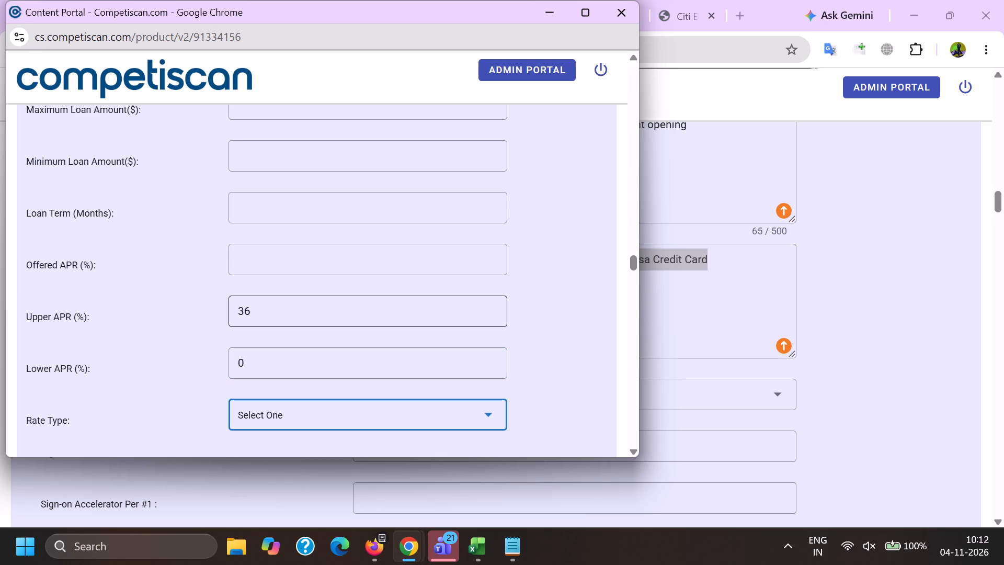
Mark Credit Card Mentioned in the retail credit section and submit product entry 91334156.
scroll(309, 303, "down", 9)
left_click(192, 335)
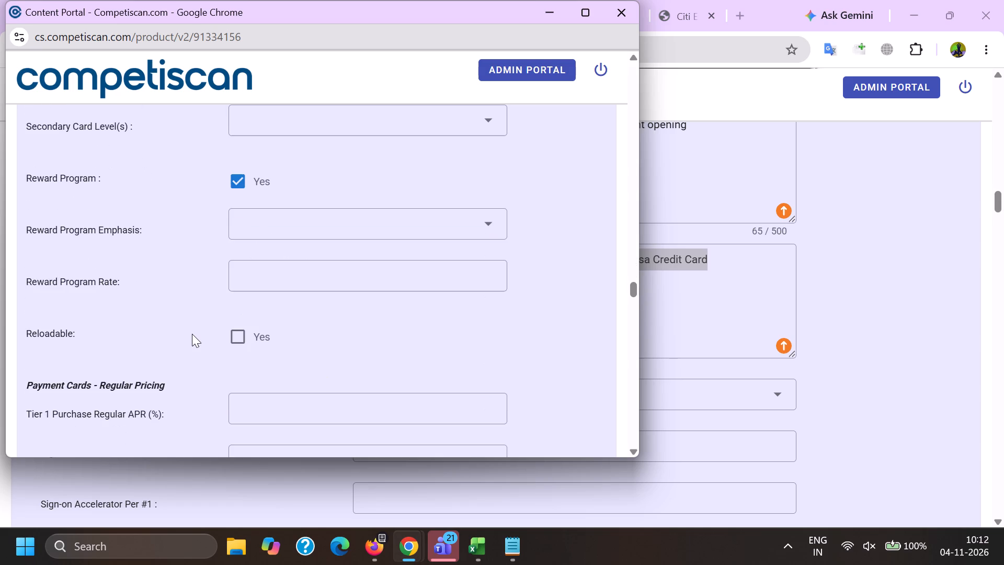
key("End")
left_click(248, 210)
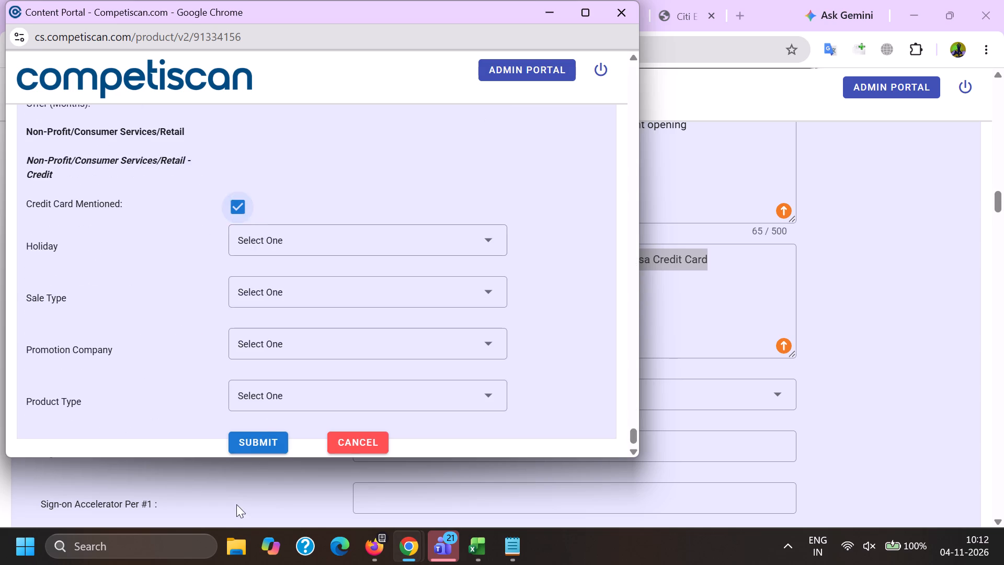
left_click(267, 434)
left_click(390, 542)
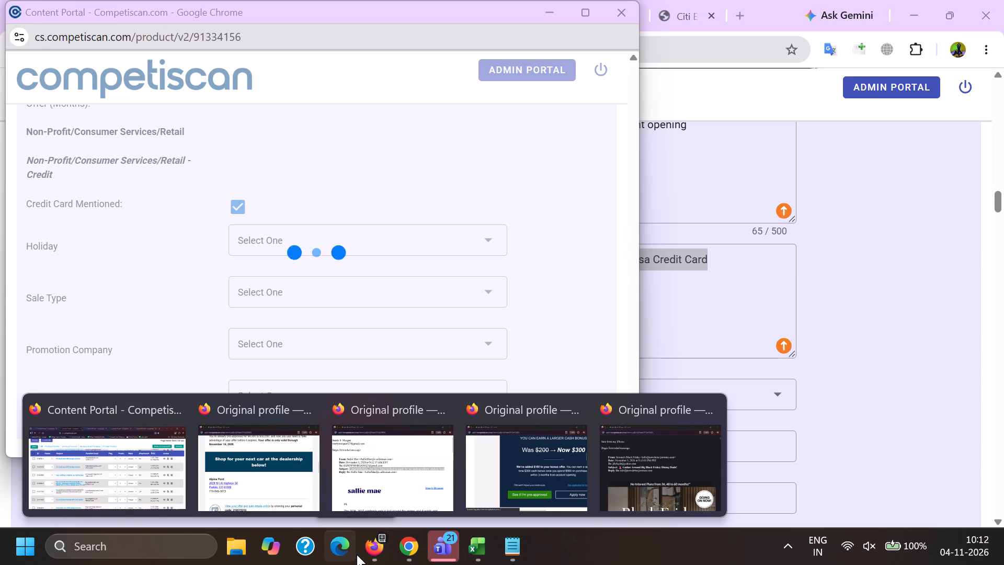
left_click(111, 460)
scroll(233, 387, "down", 2)
left_click(402, 551)
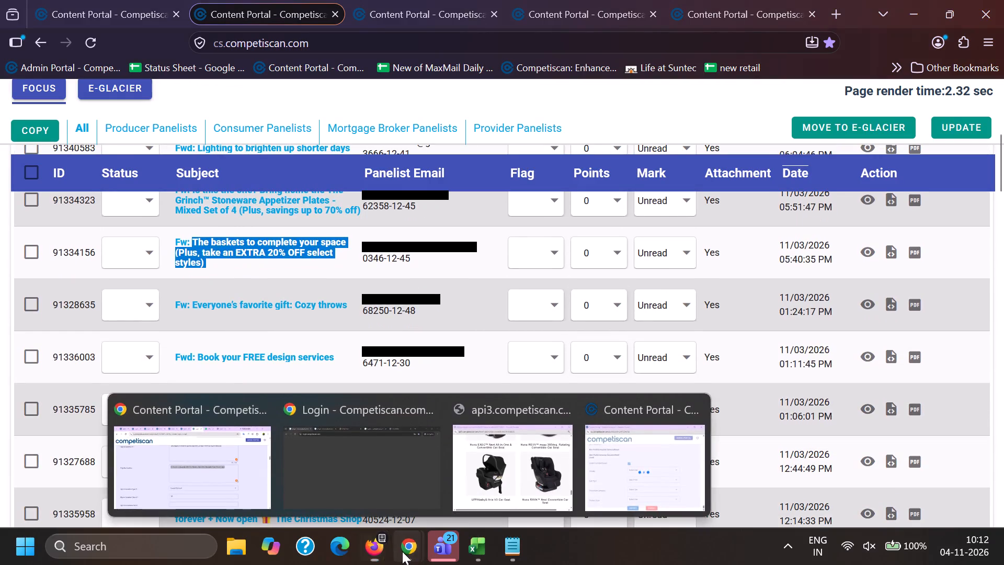
left_click(200, 464)
left_click(172, 0)
left_click(228, 0)
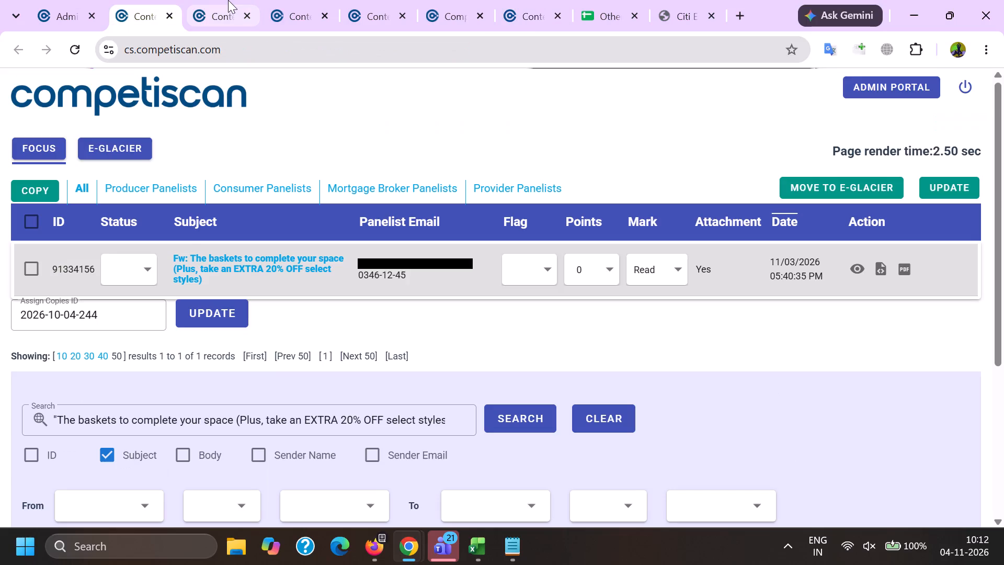
scroll(403, 381, "down", 11)
left_click(490, 546)
left_click(634, 483)
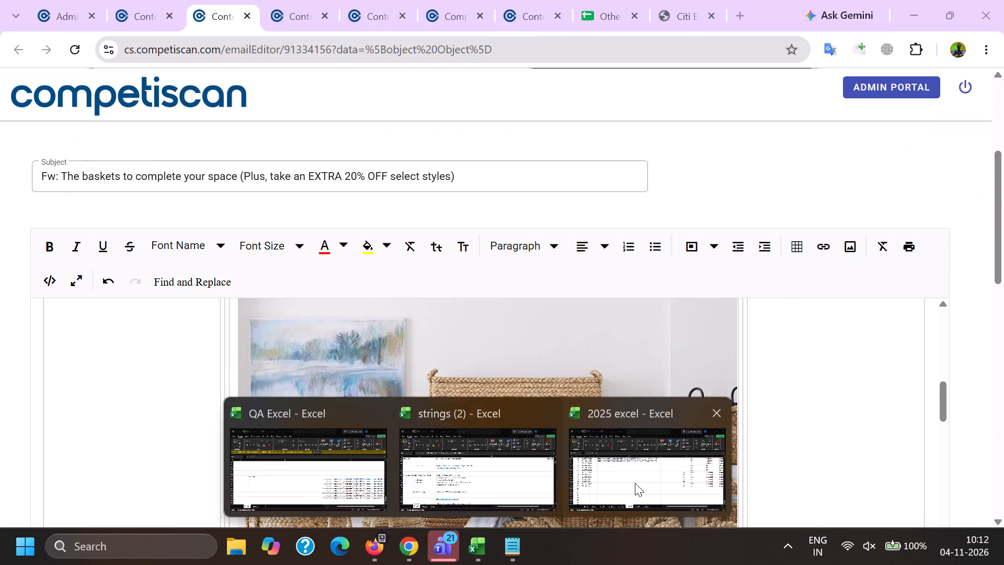
left_click(96, 380)
key("alt+Tab")
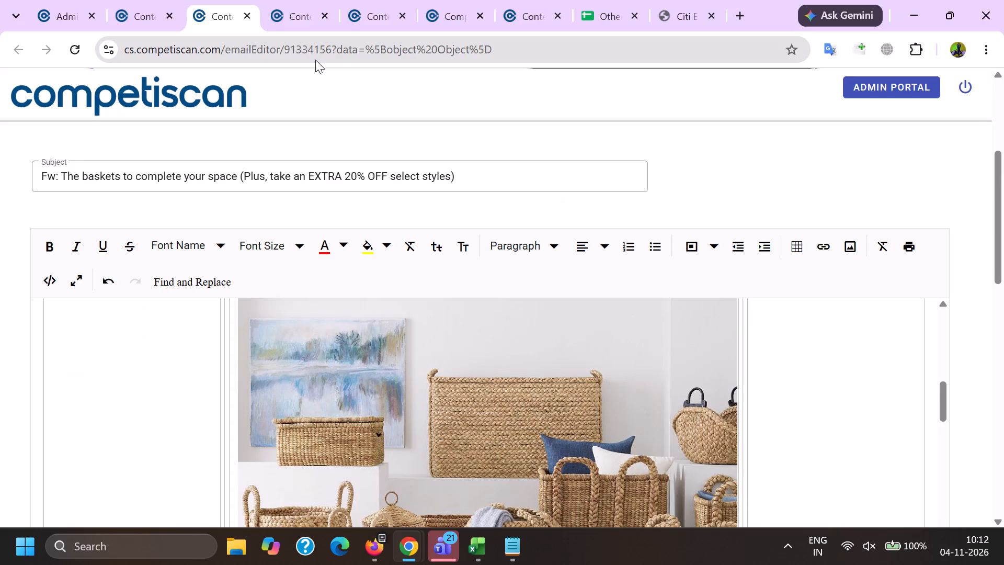
left_click(158, 0)
Copy the subject "Everyone's favorite gift: Cozy throws" from the Firefox email list and search for it in quotes in Chrome's Content Portal.
left_click(370, 541)
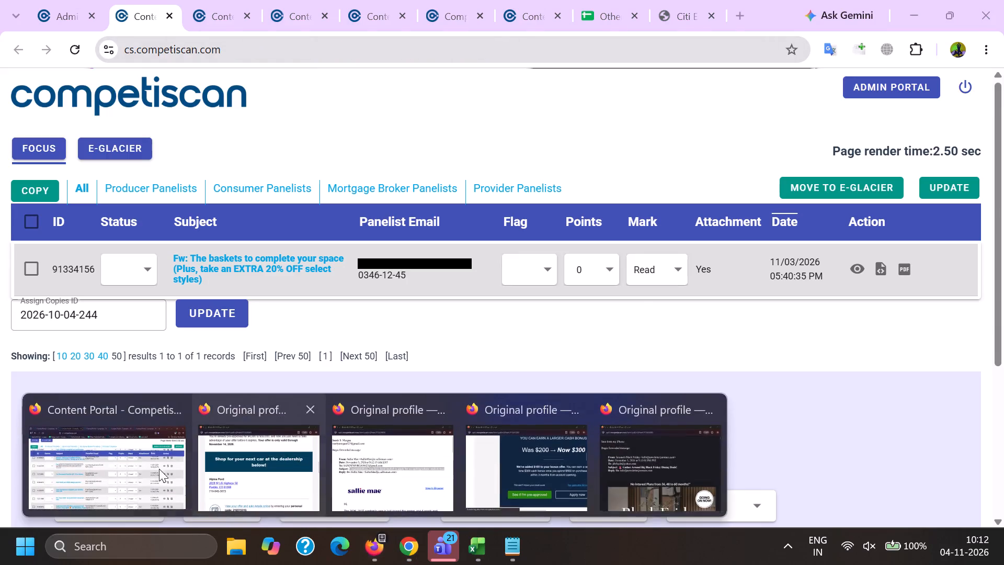
left_click(137, 464)
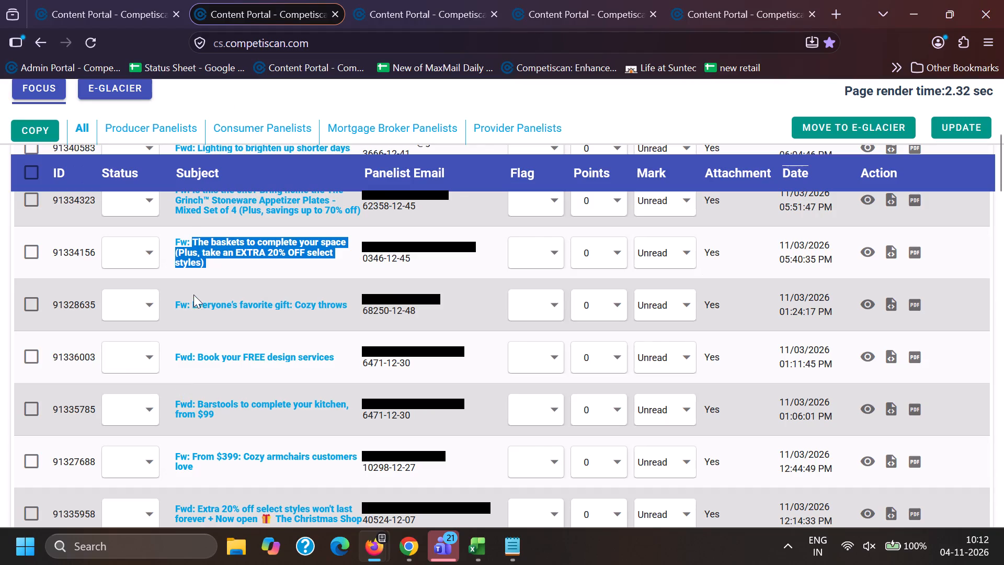
left_click_drag(193, 295, 356, 309)
key("ctrl+c")
left_click(412, 557)
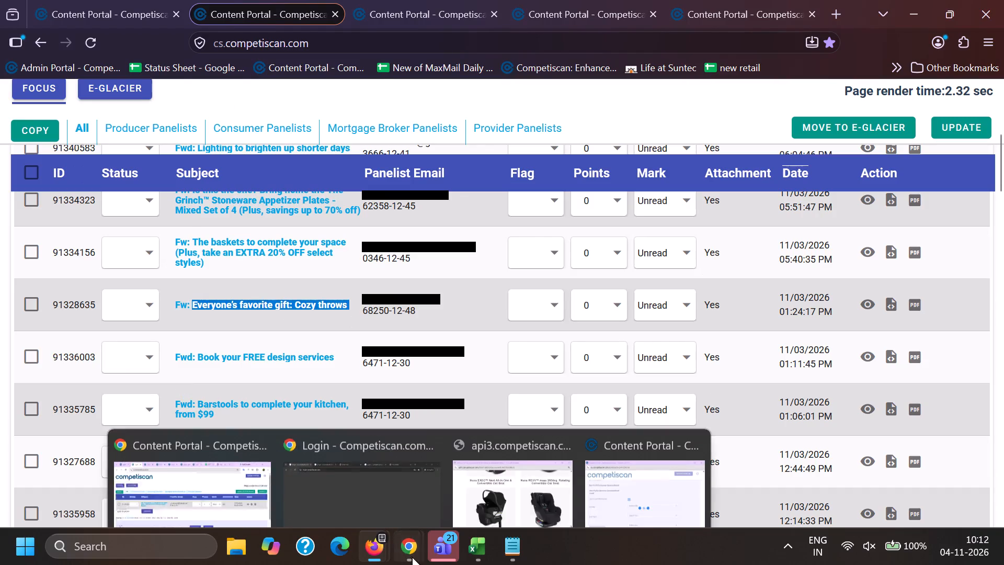
left_click(185, 472)
triple_click(398, 417)
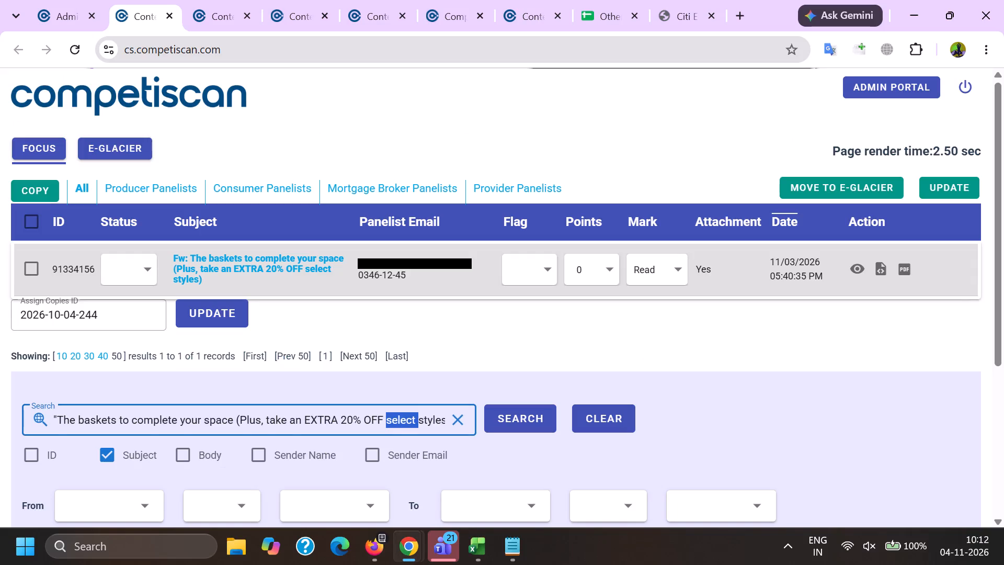
key("BackSpace")
key("shift+quotedbl")
key("ctrl+v")
key("shift+quotedbl")
key("Return")
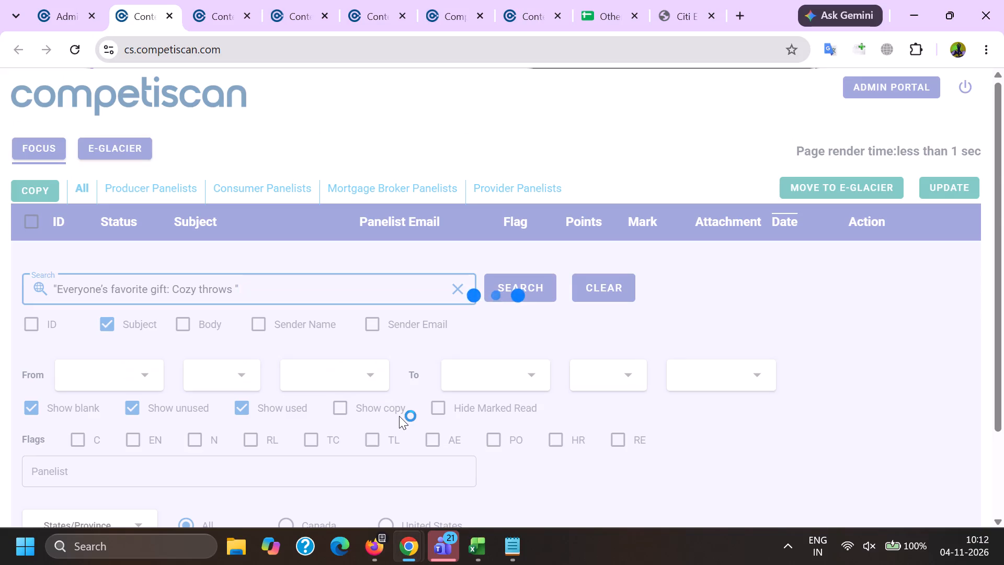
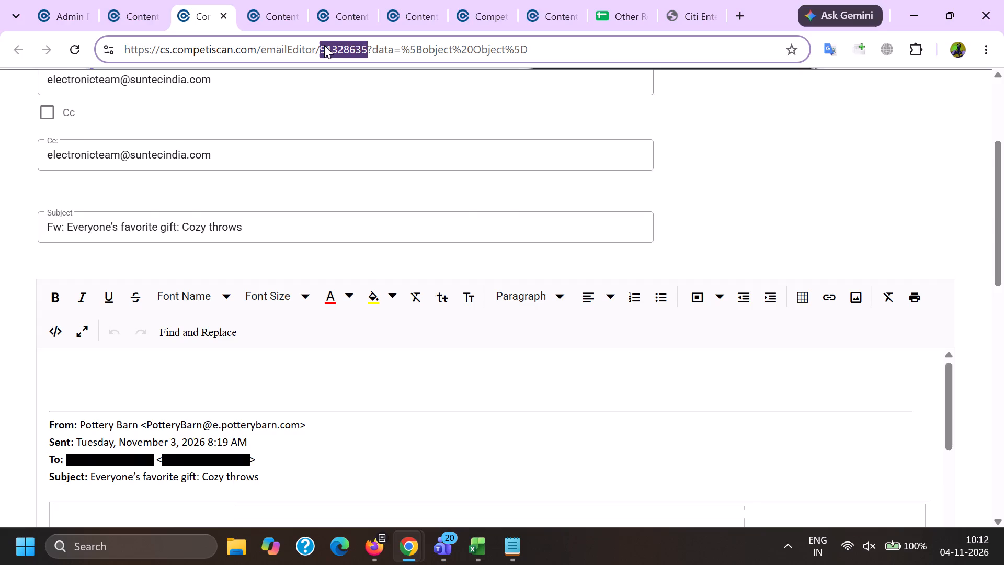
left_click(618, 489)
key("ctrl+v")
left_click(157, 383)
key("c")
key("c")
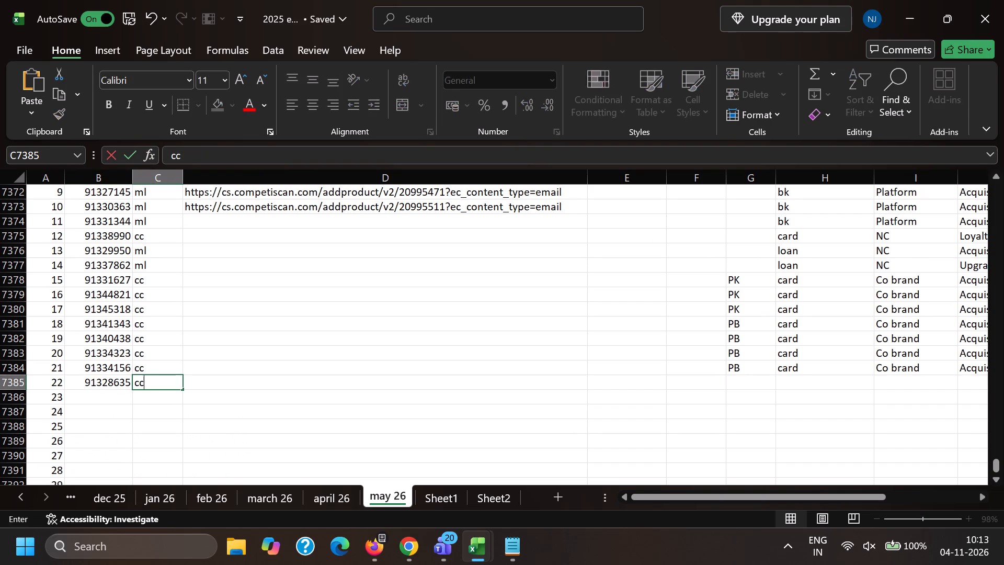
Fill row 7385 with PB, card, Co brand and Acquisition by copying those cells from the row above.
key("Right")
key("Right")
key("Right")
key("Right")
key("p")
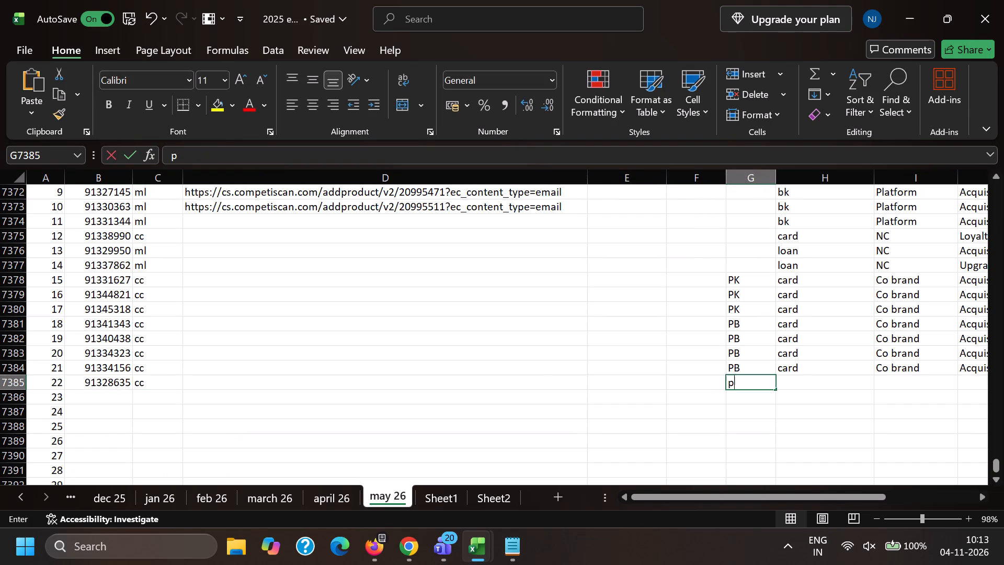
key("Up")
key("shift+Right")
key("shift+Right")
key("ctrl+c")
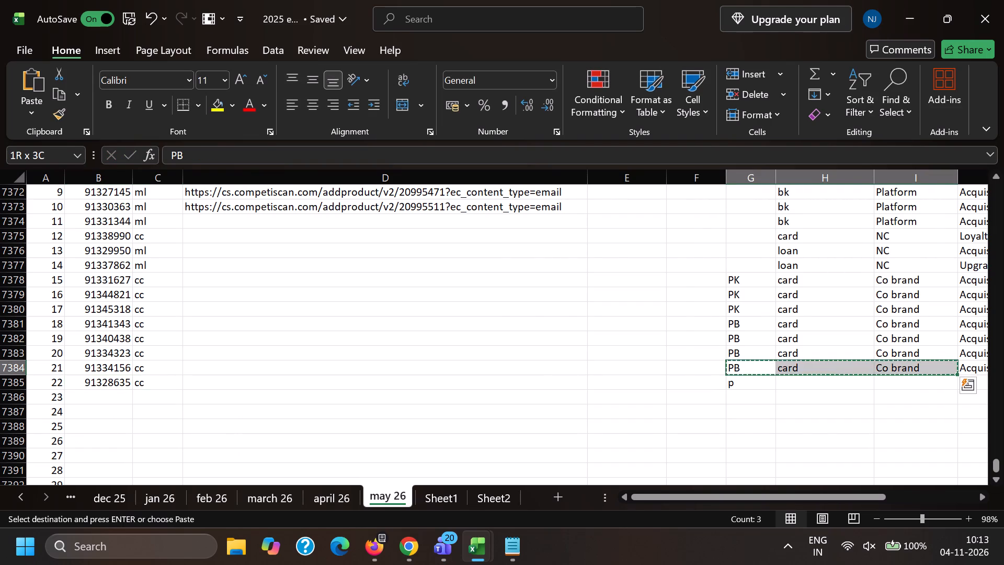
key("shift+Right")
key("ctrl+c")
key("Down")
key("ctrl+v")
key("Left")
key("Left")
key("Left")
key("Left")
key("Left")
key("Left")
key("Left")
key("Left")
key("Left")
key("Left")
key("Left")
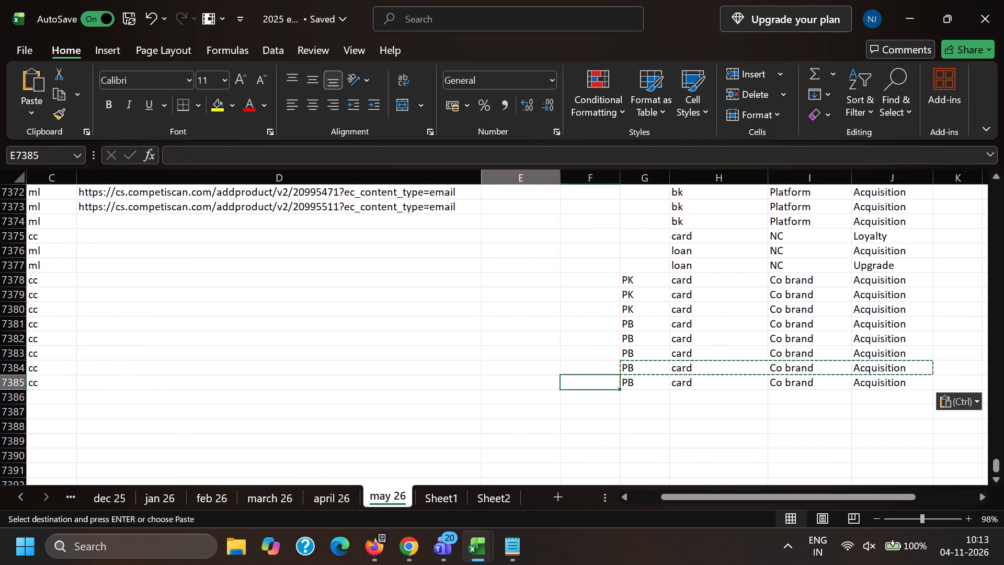
Return to the Cozy throws email editor in Chrome and insert three blank lines above the From line in the email body.
key("alt+Tab")
scroll(96, 274, "down", 1)
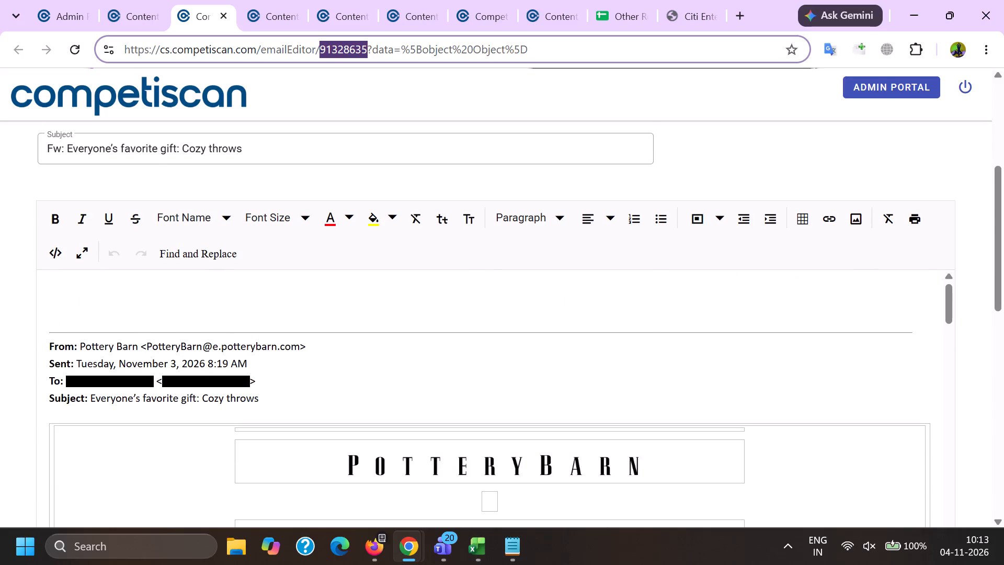
left_click(49, 347)
key("Return")
key("Return")
key("Return")
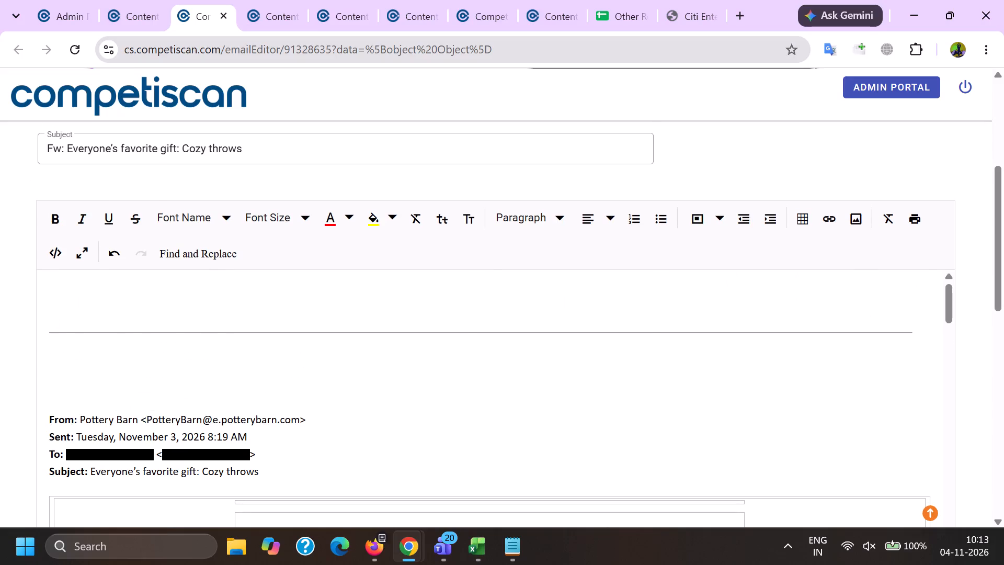
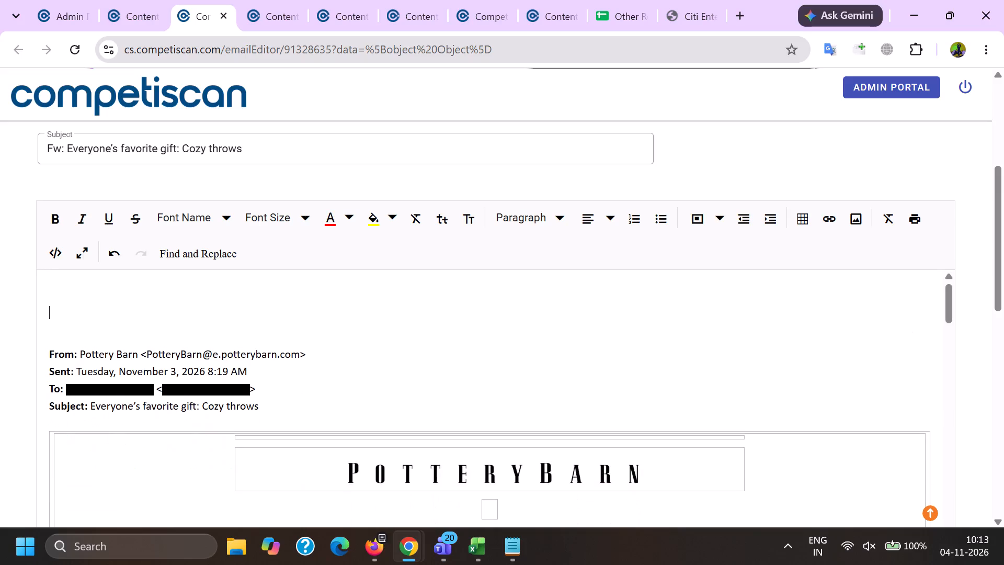
Delete the To line and the sender's e-mail address from the header block of the Cozy throws email.
left_click_drag(41, 386, 288, 391)
key("BackSpace")
key("BackSpace")
left_click_drag(143, 356, 361, 345)
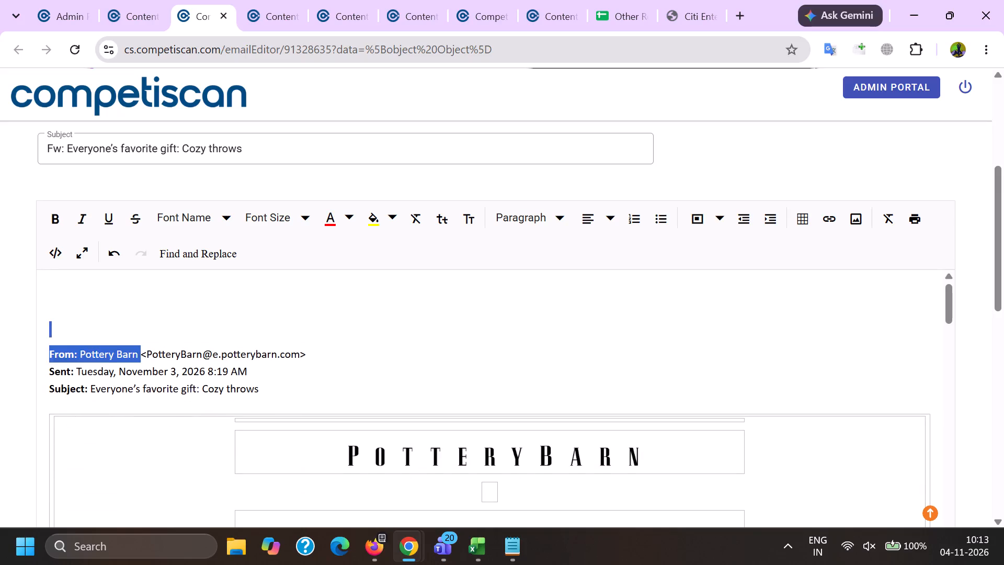
left_click_drag(361, 345, 401, 360)
key("BackSpace")
Remove the hyperlinks from the Free Design Services image and the Our App Makes It Easy banner.
scroll(516, 273, "down", 20)
scroll(446, 349, "up", 1)
scroll(445, 352, "down", 15)
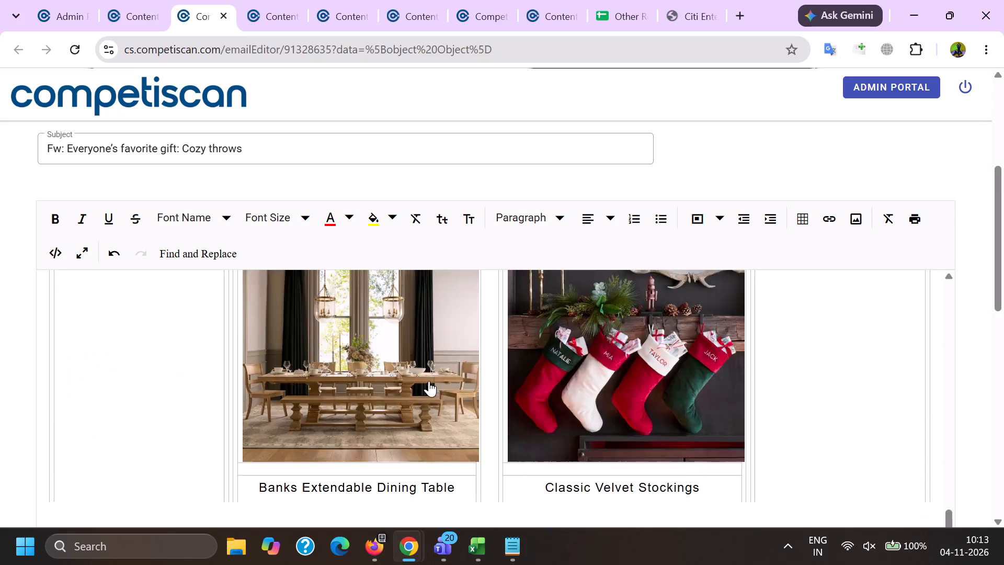
scroll(429, 381, "down", 20)
scroll(429, 381, "down", 1)
scroll(421, 417, "up", 6)
left_click(417, 368)
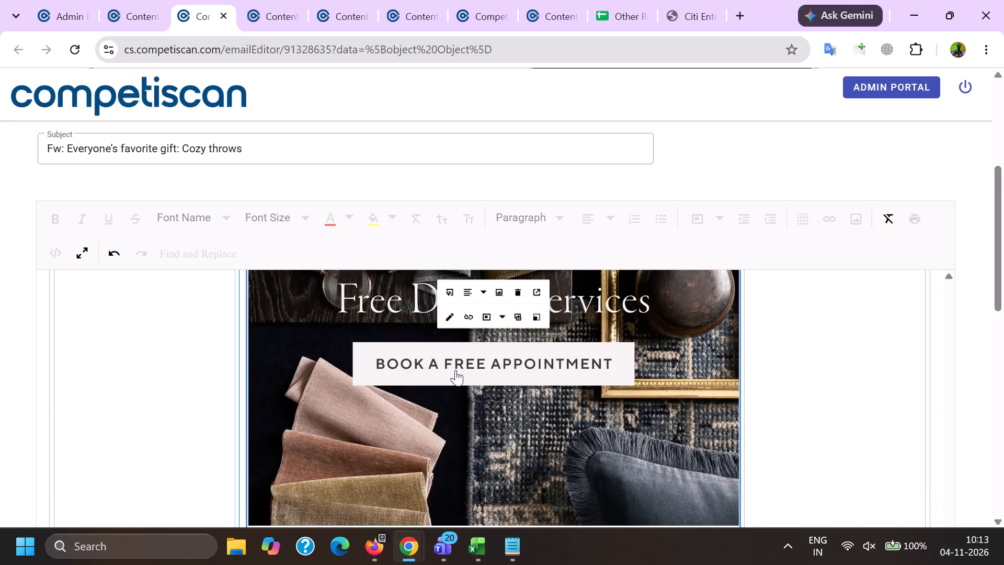
left_click(461, 324)
scroll(461, 320, "down", 5)
left_click(376, 330)
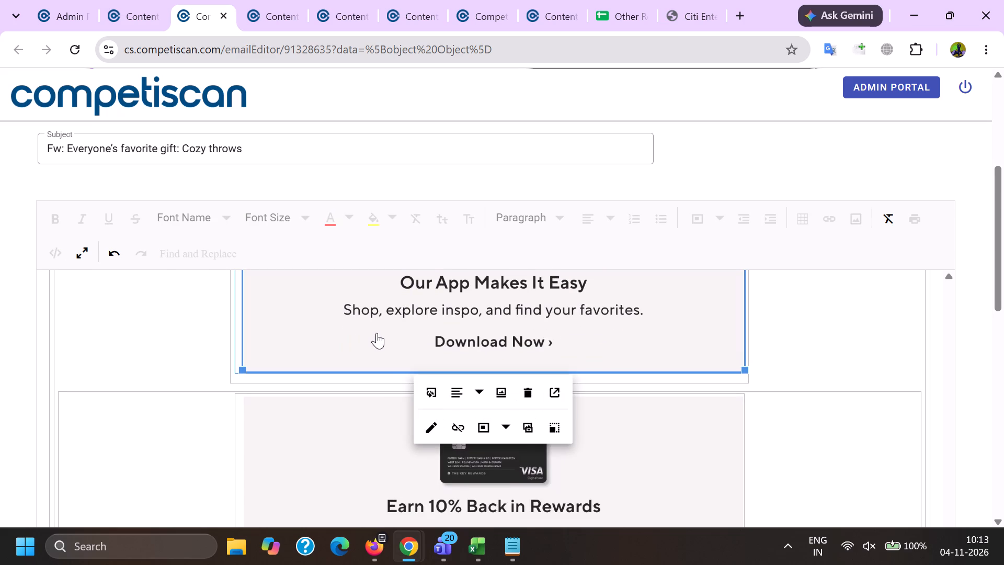
left_click(466, 427)
scroll(465, 310, "down", 3)
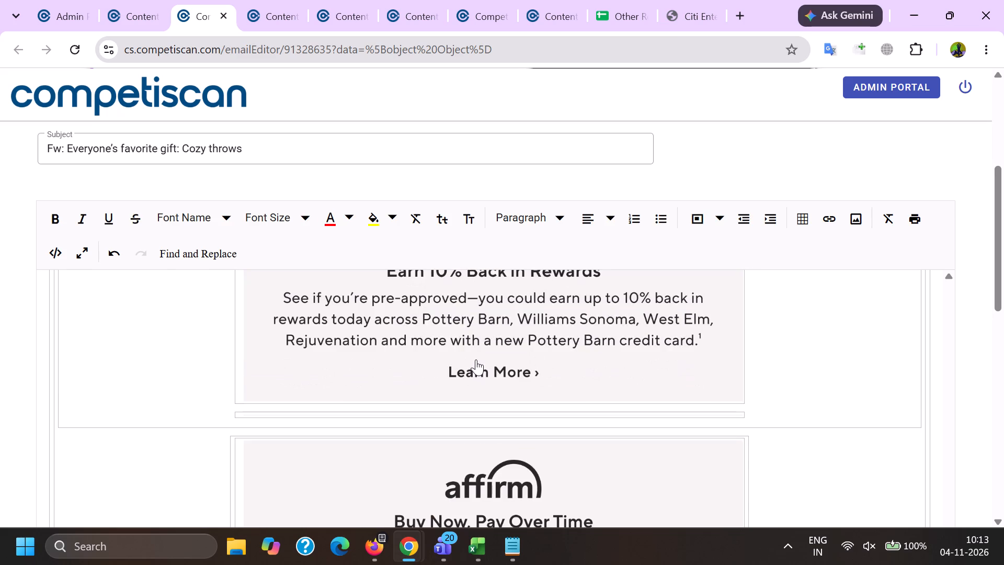
scroll(426, 380, "down", 4)
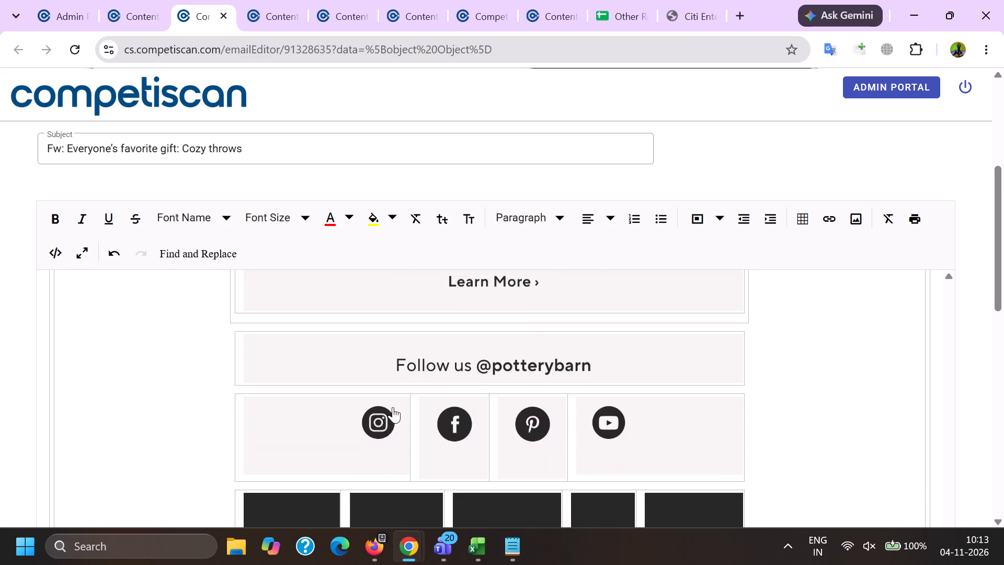
left_click(352, 403)
left_click(284, 361)
left_click(442, 425)
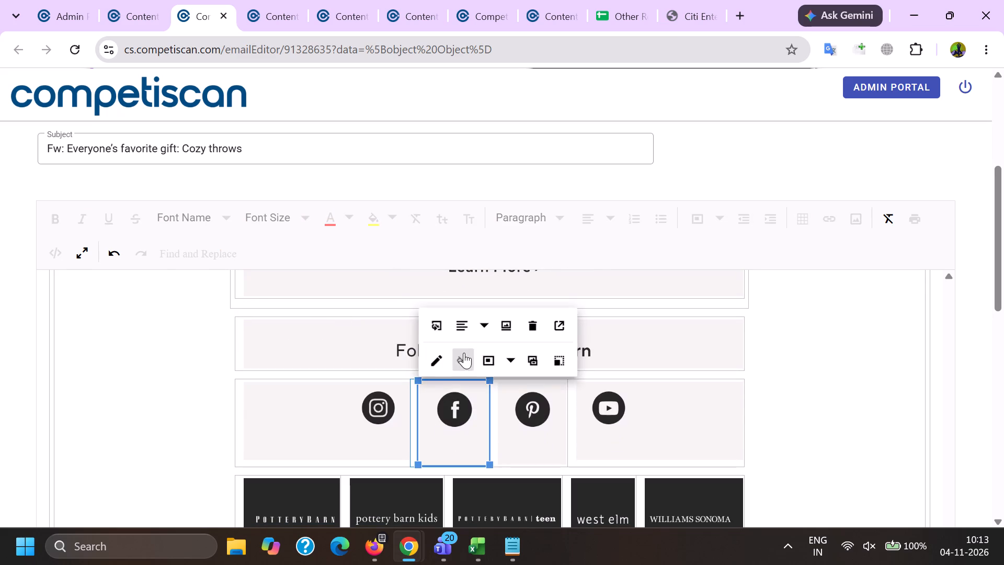
left_click(464, 353)
left_click(533, 426)
left_click(545, 364)
left_click(624, 414)
left_click(634, 357)
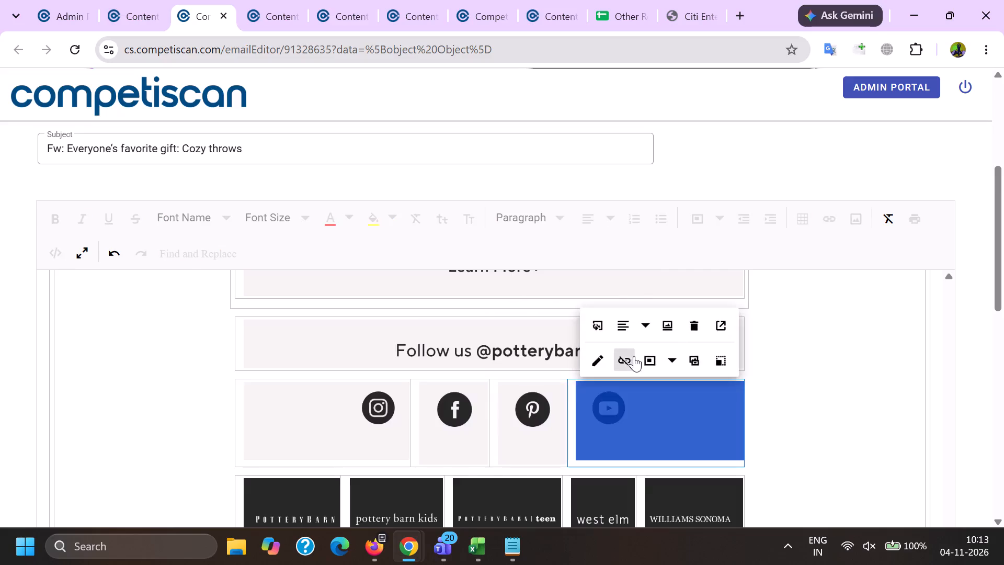
left_click(485, 350)
left_click(460, 426)
Delete the recipient's address after "This message was sent to:" and the sender's address from the delivery line in the footer.
scroll(454, 354, "down", 8)
scroll(432, 426, "down", 2)
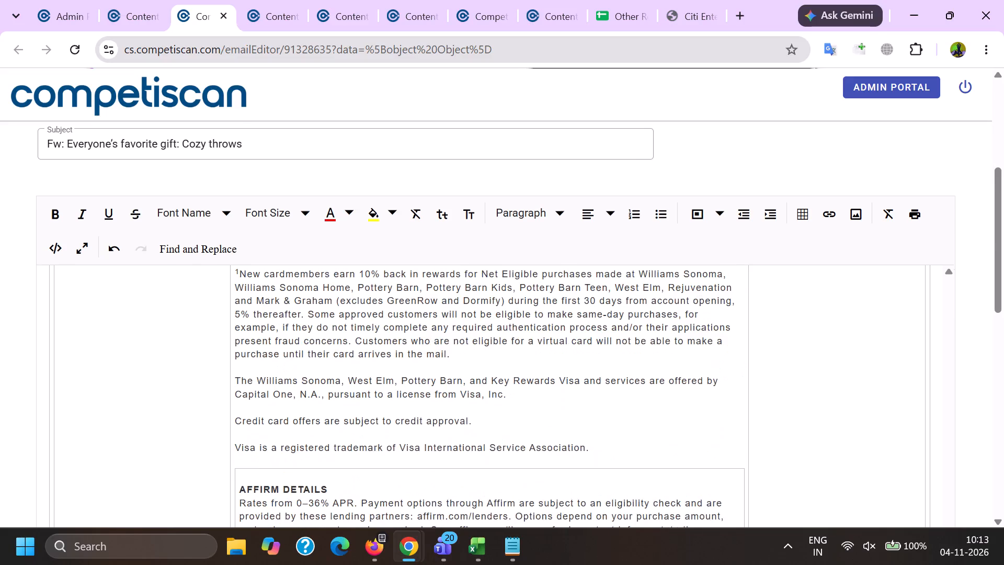
scroll(432, 433, "down", 1)
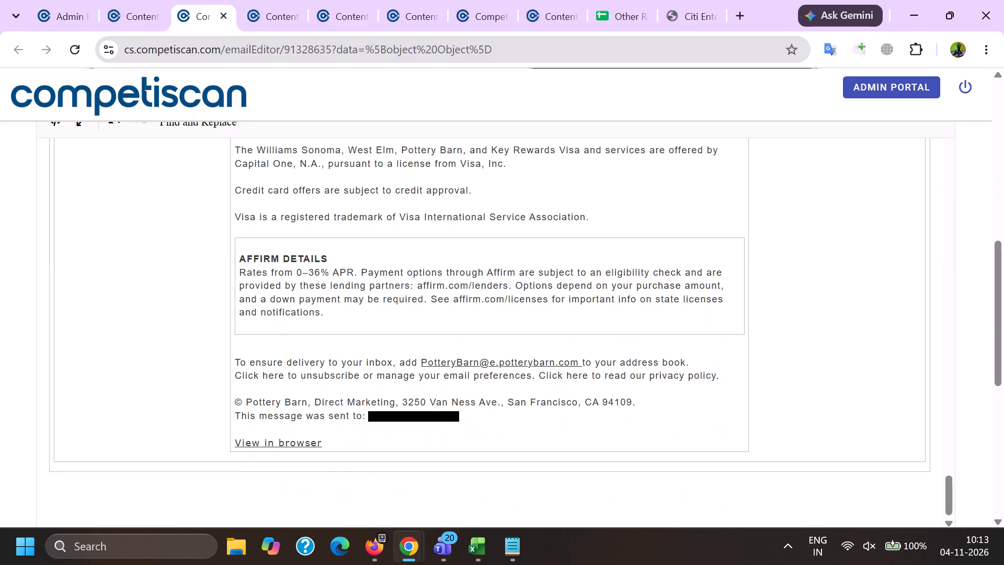
left_click_drag(380, 426, 369, 411)
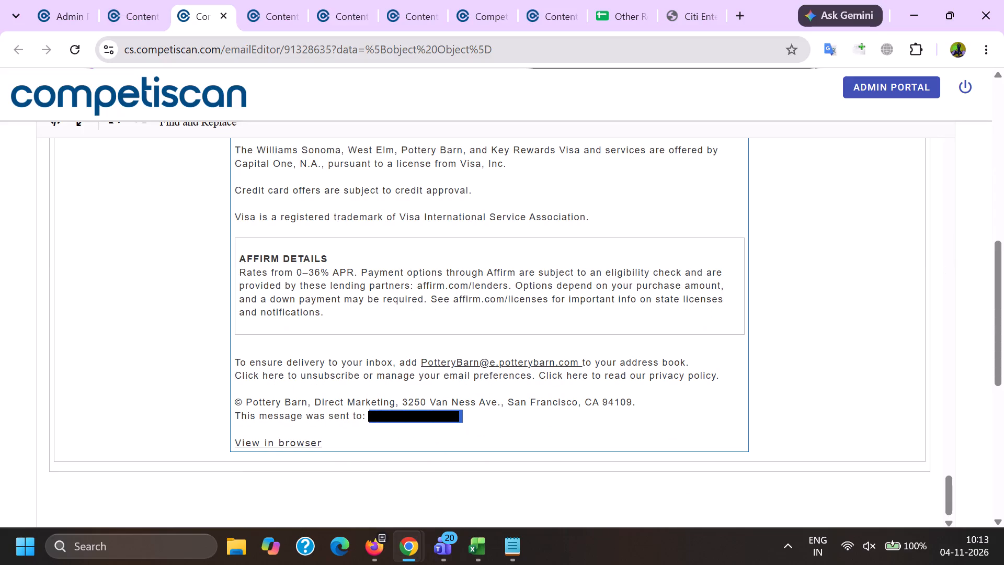
left_click_drag(369, 411, 369, 411)
key("BackSpace")
left_click_drag(421, 364, 541, 366)
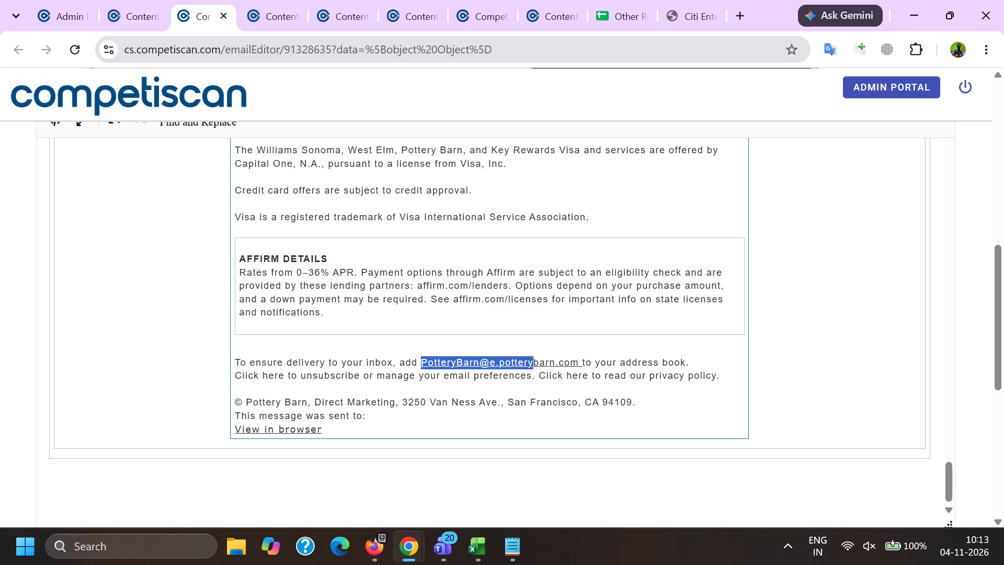
left_click_drag(541, 366, 580, 361)
key("BackSpace")
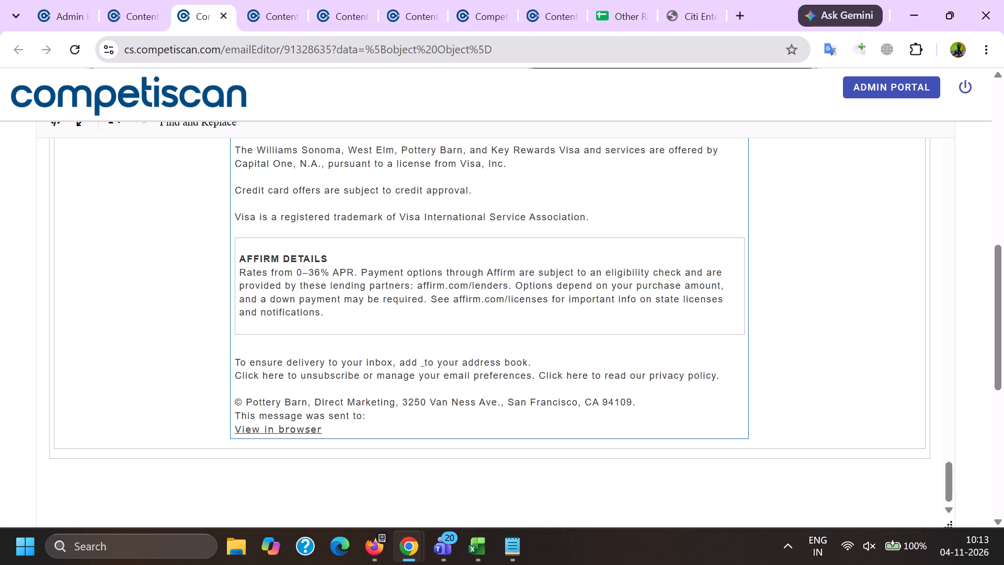
key("Right")
key("BackSpace")
Remove the hyperlinks from the footer's unsubscribe "Click here" text and "View in browser".
left_click(249, 374)
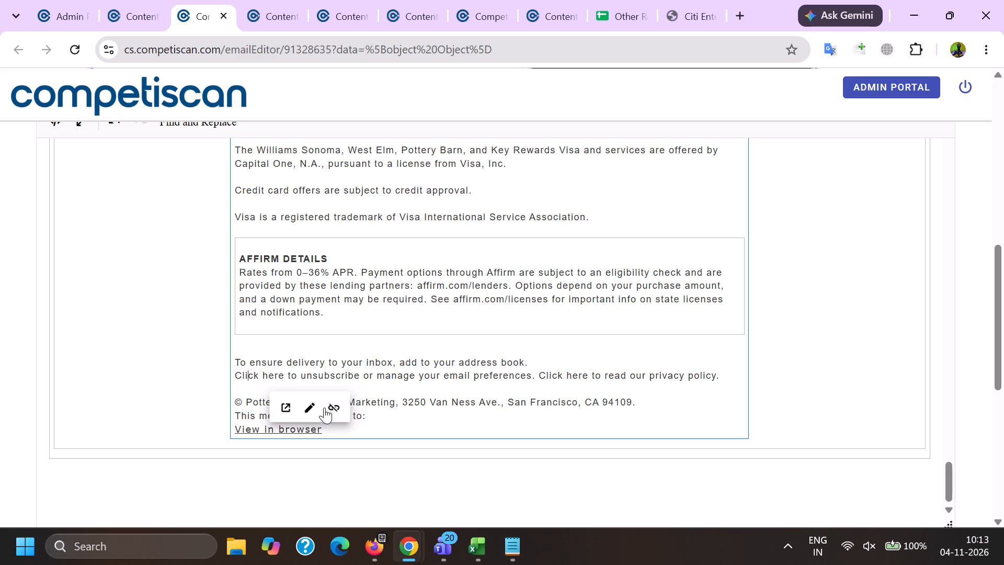
left_click(339, 411)
left_click(288, 433)
left_click(378, 464)
Save the product info for the edited Cozy throws email and confirm the save.
scroll(374, 373, "down", 4)
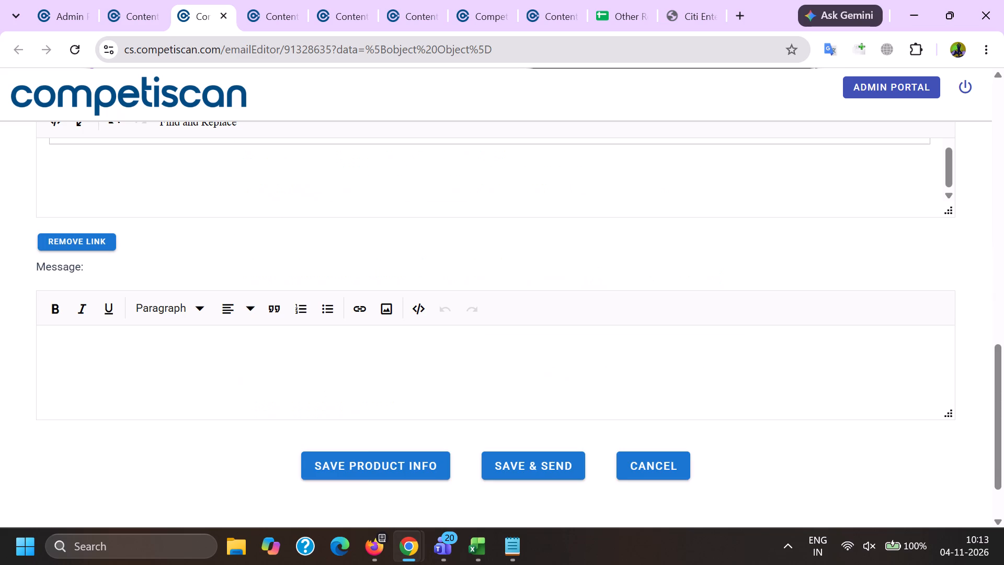
left_click(364, 462)
left_click(522, 308)
left_click(522, 324)
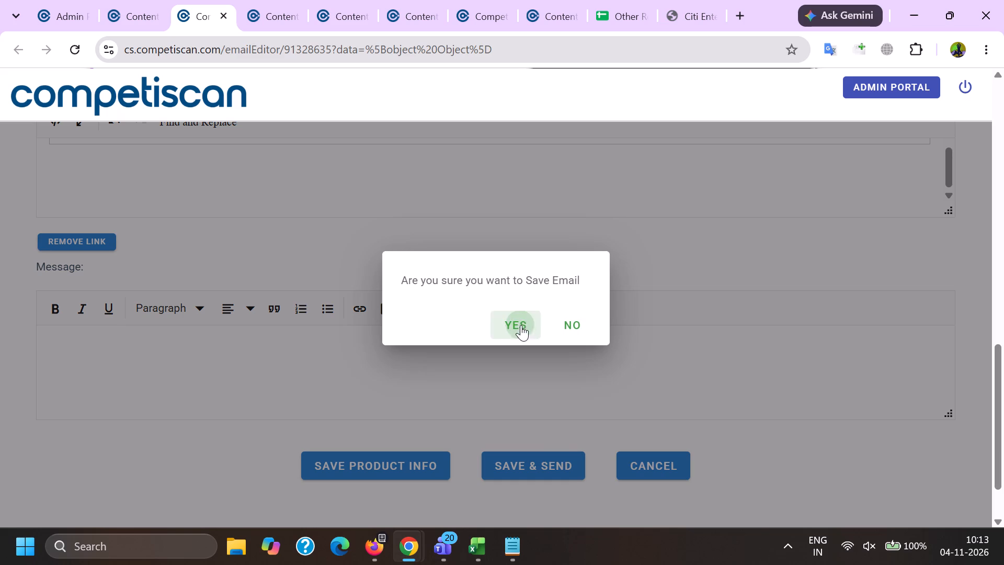
Close the three email browser tabs following the Cozy throws editor, including the one for email 91340438.
left_click(276, 0)
double_click(297, 13)
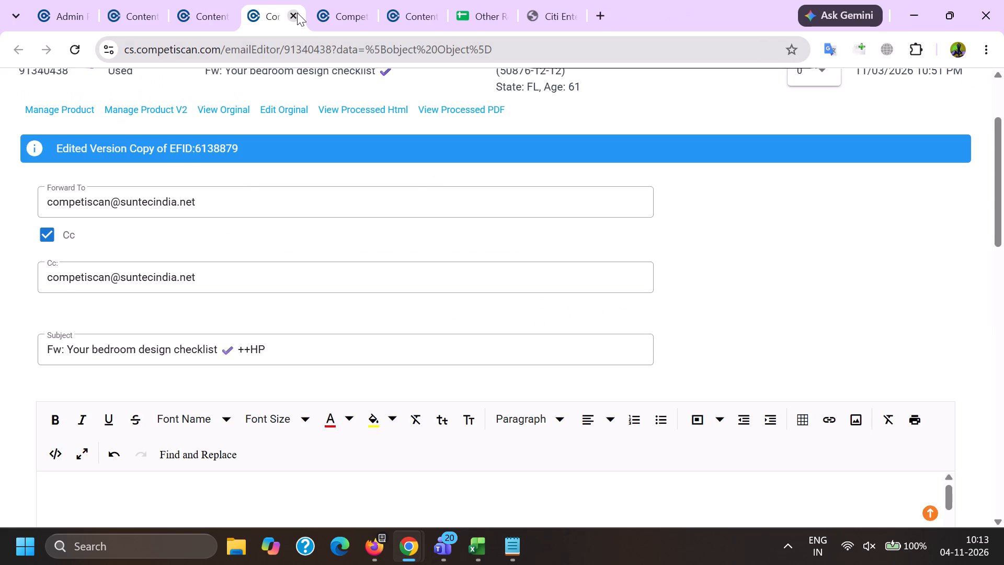
left_click(297, 13)
Return to the Cozy throws email editor and open the product record for 91328635.
left_click(203, 0)
left_click(0, 225)
left_click(59, 111)
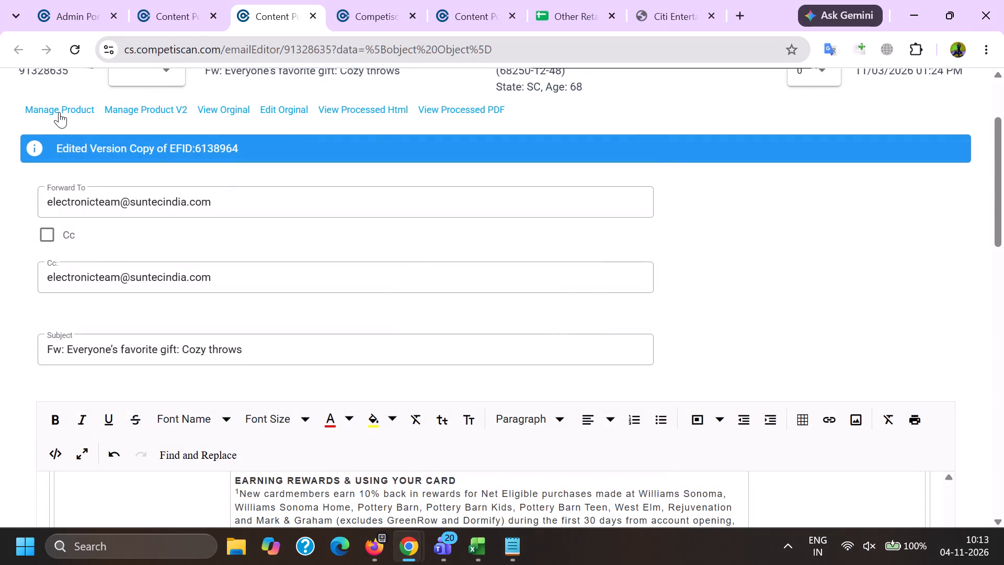
Go back to the email editor and copy the sender name Pottery Barn from the From line.
key("alt+Tab")
scroll(164, 244, "down", 4)
left_click(128, 336)
key("Page_Up")
key("Page_Up")
key("Page_Up")
key("Page_Up")
key("Page_Up")
key("Page_Up")
key("Page_Up")
key("Page_Up")
key("Page_Up")
key("Page_Up")
key("Page_Up")
key("Page_Up")
key("Page_Up")
key("Page_Up")
key("Page_Up")
key("Page_Up")
key("Page_Up")
key("Page_Up")
key("Page_Up")
key("Page_Up")
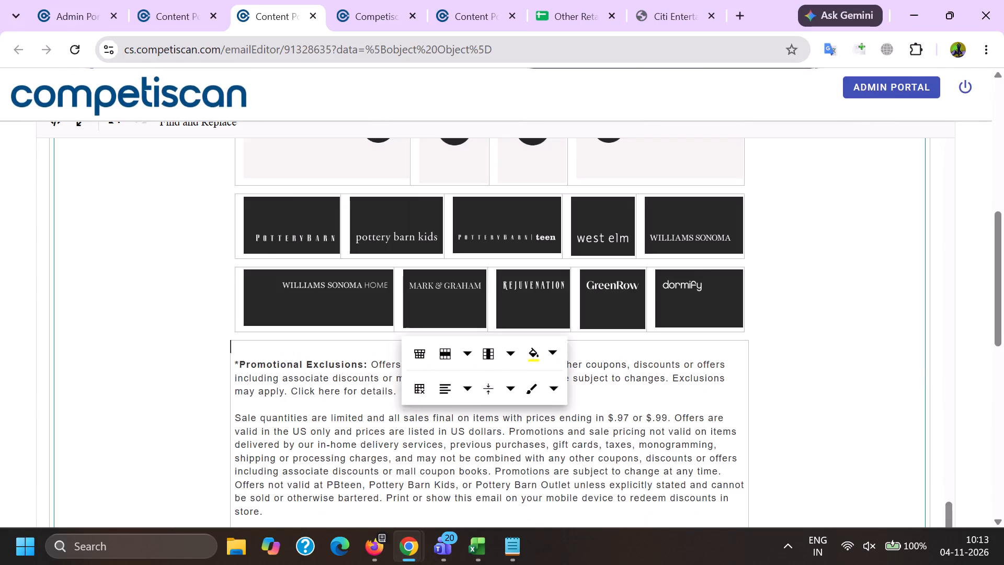
scroll(129, 331, "down", 4)
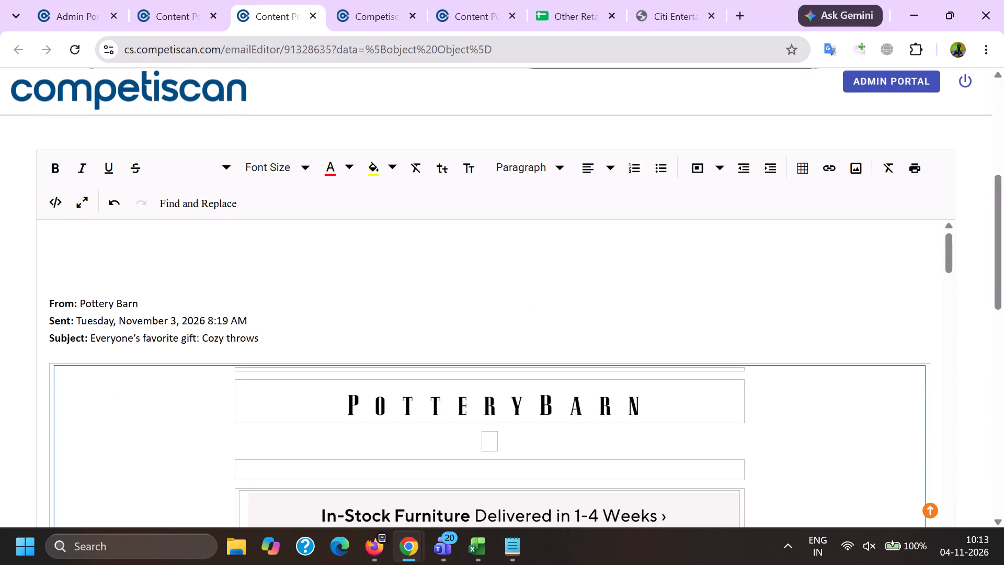
double_click(92, 302)
left_click(111, 303, "shift")
left_click(119, 303, "shift")
key("ctrl+c")
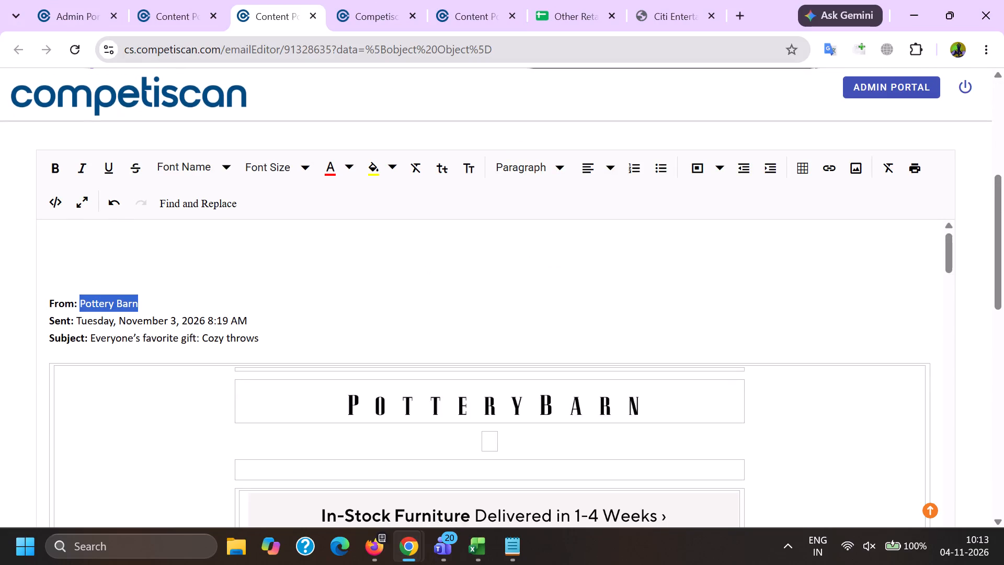
In the product record, add Pottery Barn as a company and search for Pottery Barn as an affinity/association.
key("alt+Tab")
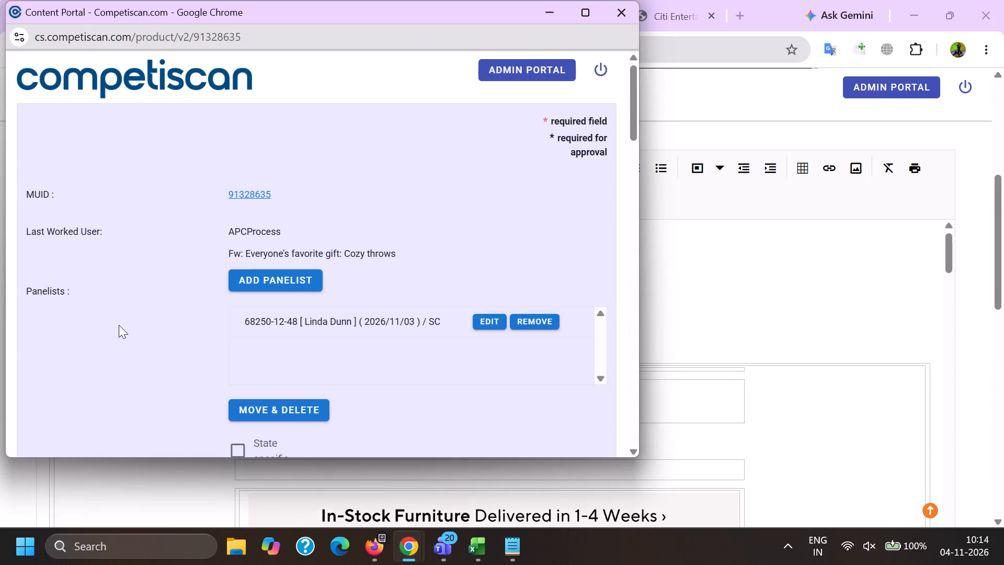
scroll(318, 289, "down", 4)
left_click(298, 360)
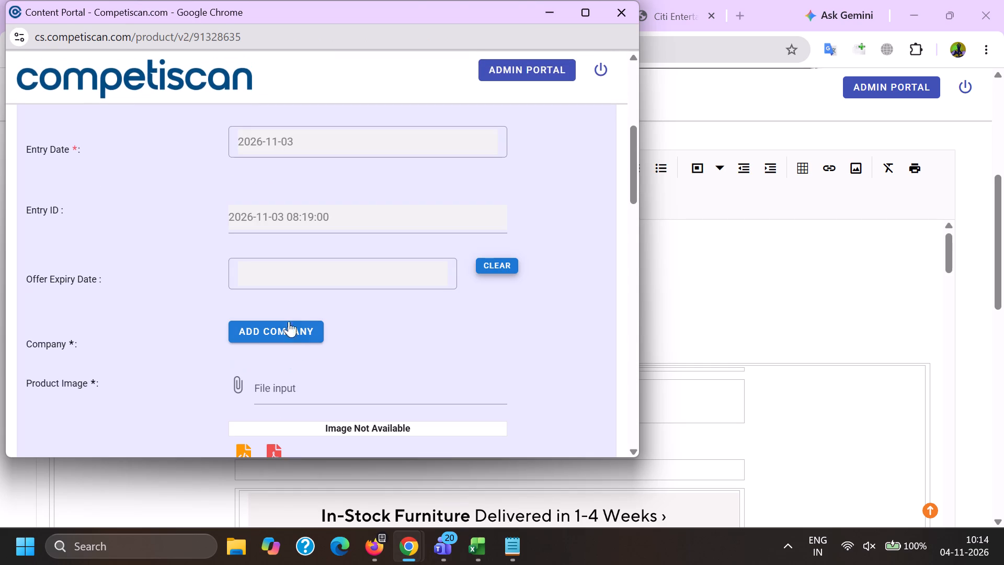
left_click(289, 320)
left_click(300, 337)
key("ctrl+v")
scroll(293, 234, "down", 2)
left_click(318, 338)
left_click(386, 360)
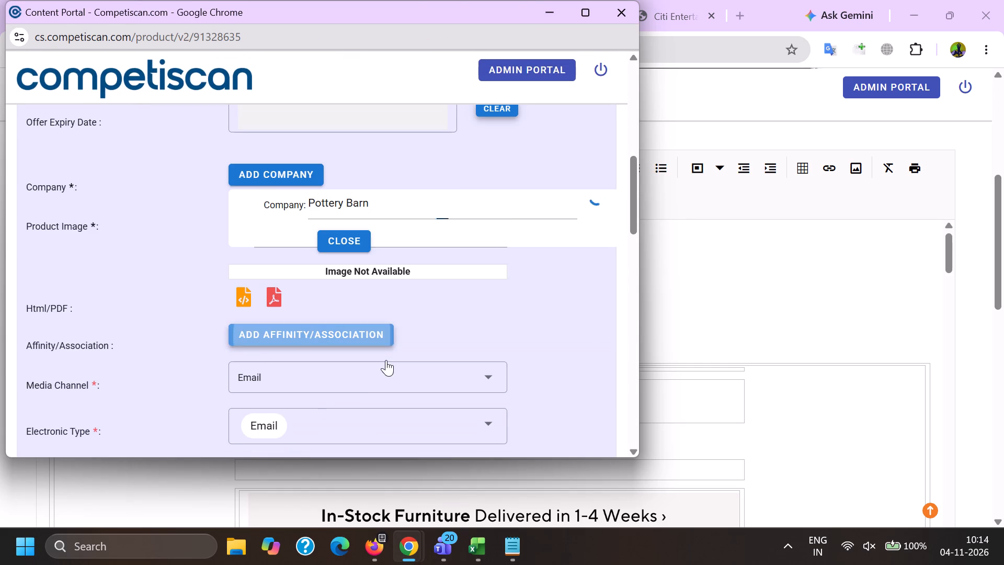
key("ctrl+v")
scroll(356, 377, "up", 1)
left_click(348, 324)
Add Capital One as another company and select Pottery Barn (Retail) as the affinity/association.
left_click(274, 289)
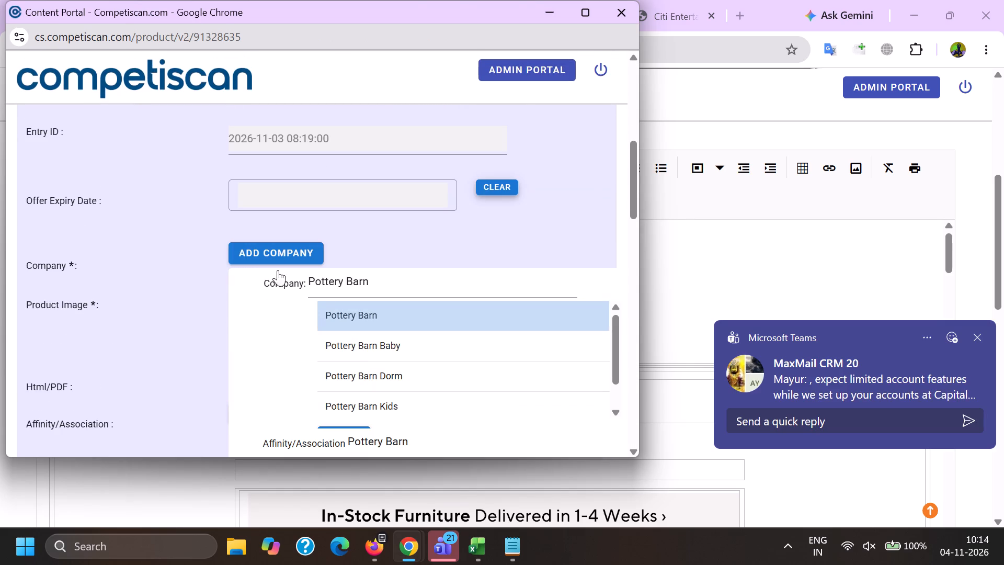
left_click(275, 251)
type("capital one")
scroll(312, 312, "down", 3)
left_click(378, 351)
scroll(373, 355, "up", 2)
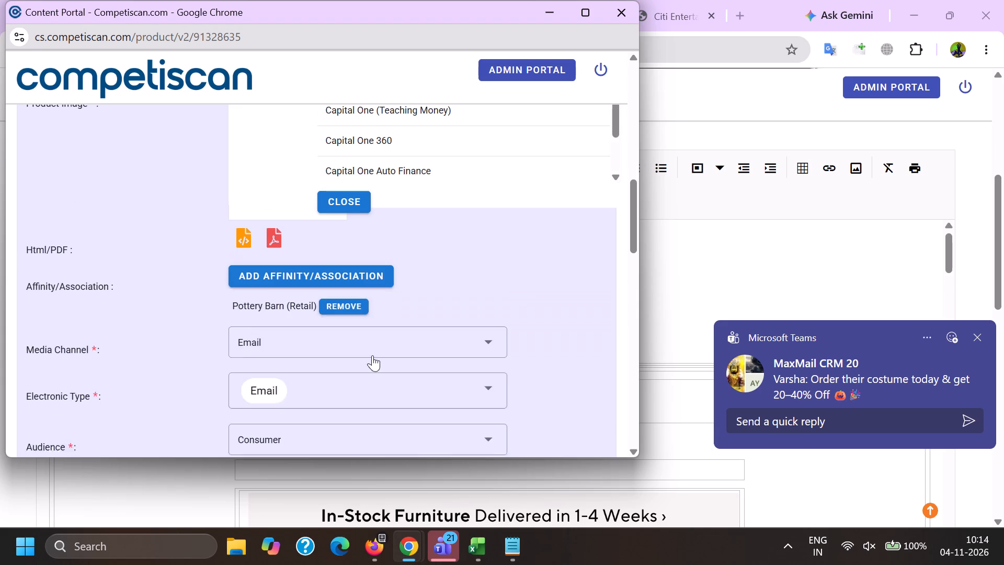
scroll(372, 355, "up", 2)
left_click(359, 396)
Add Affirm as a further company in the product record.
left_click(307, 332)
key("a")
type("ffirm")
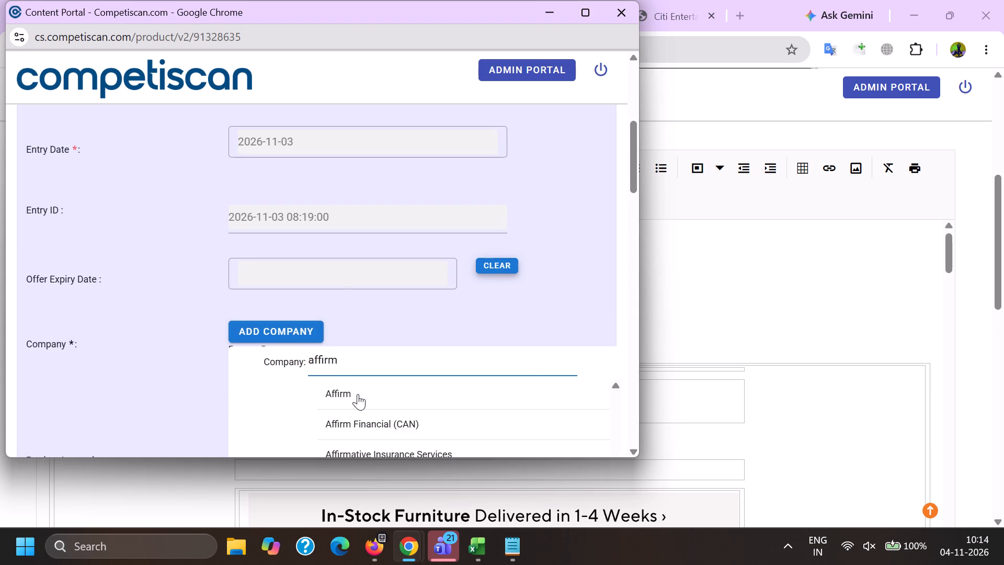
left_click(358, 394)
Set the product's sector to Retail and its category to Home.
scroll(343, 243, "down", 8)
left_click(315, 276)
scroll(315, 275, "down", 7)
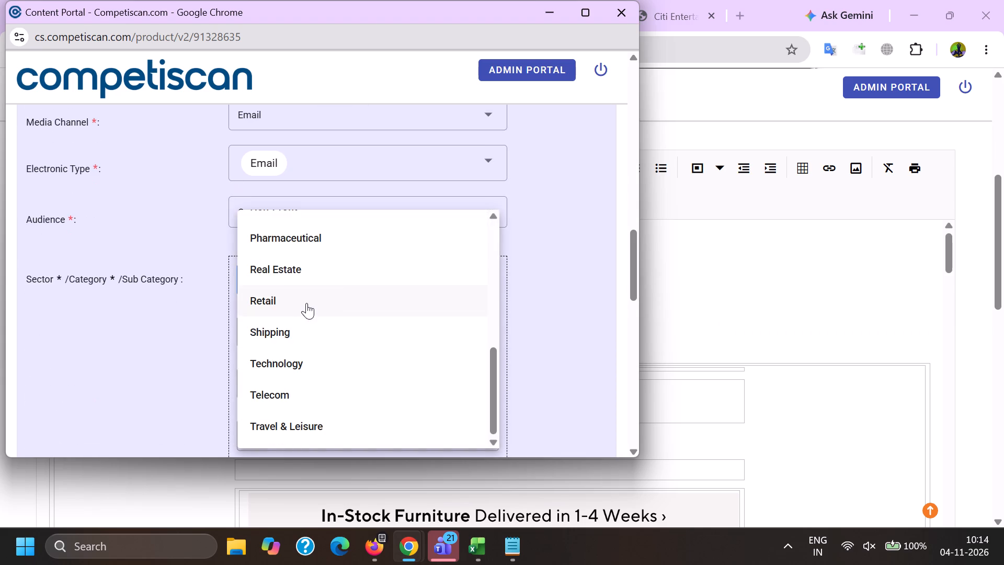
left_click_drag(306, 303, 300, 305)
left_click_drag(134, 310, 166, 331)
left_click(270, 331)
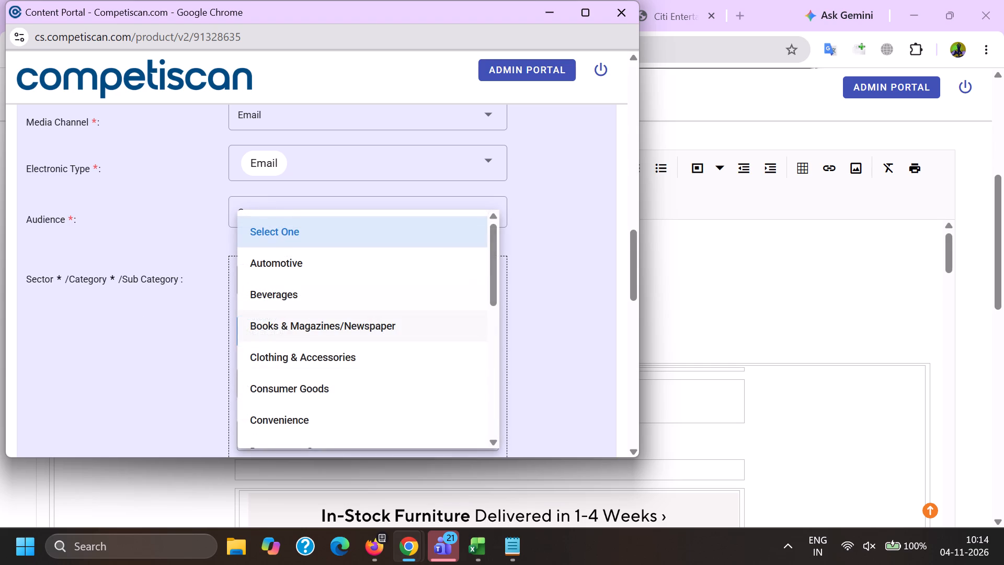
scroll(306, 160, "down", 8)
left_click_drag(299, 156, 299, 162)
left_click_drag(193, 193, 204, 204)
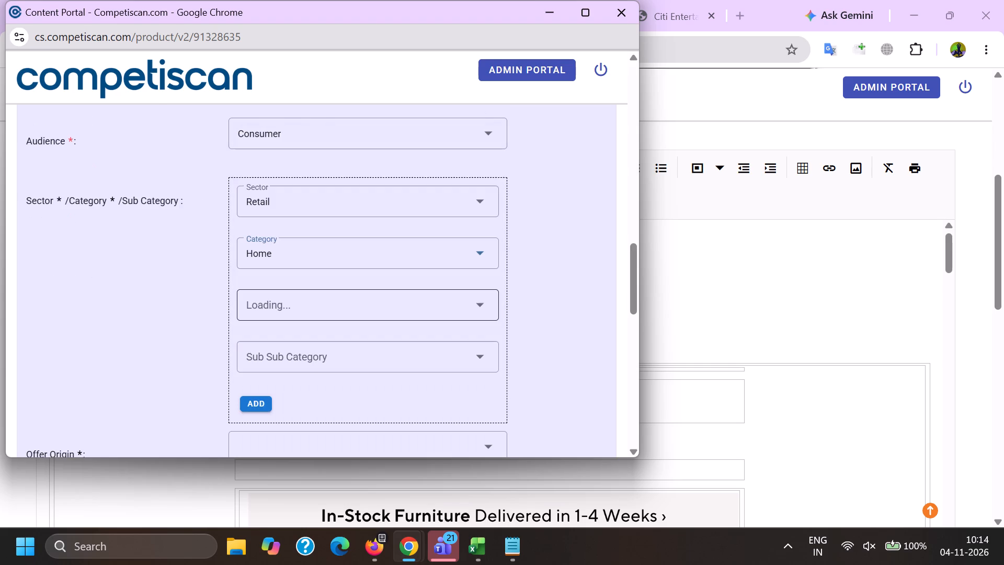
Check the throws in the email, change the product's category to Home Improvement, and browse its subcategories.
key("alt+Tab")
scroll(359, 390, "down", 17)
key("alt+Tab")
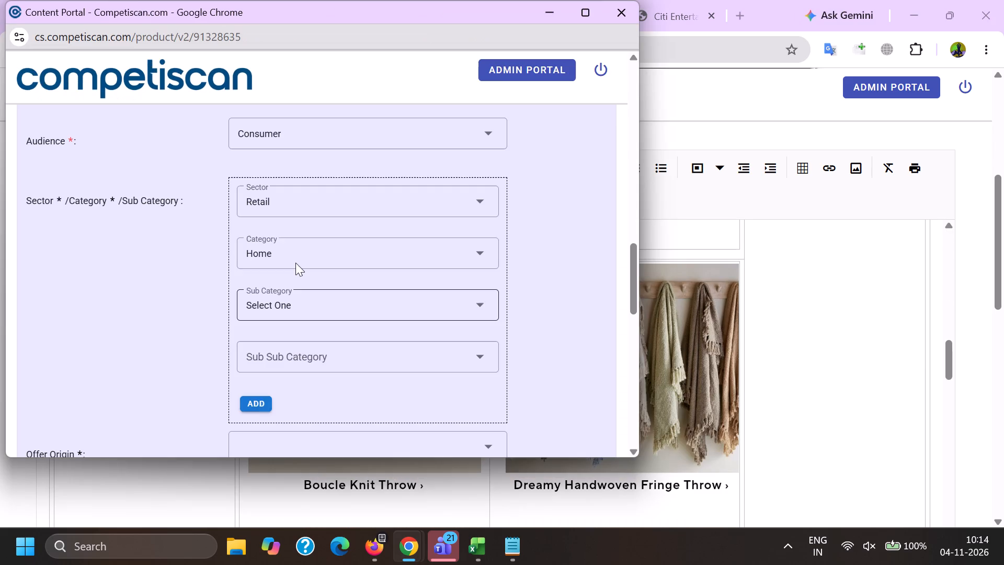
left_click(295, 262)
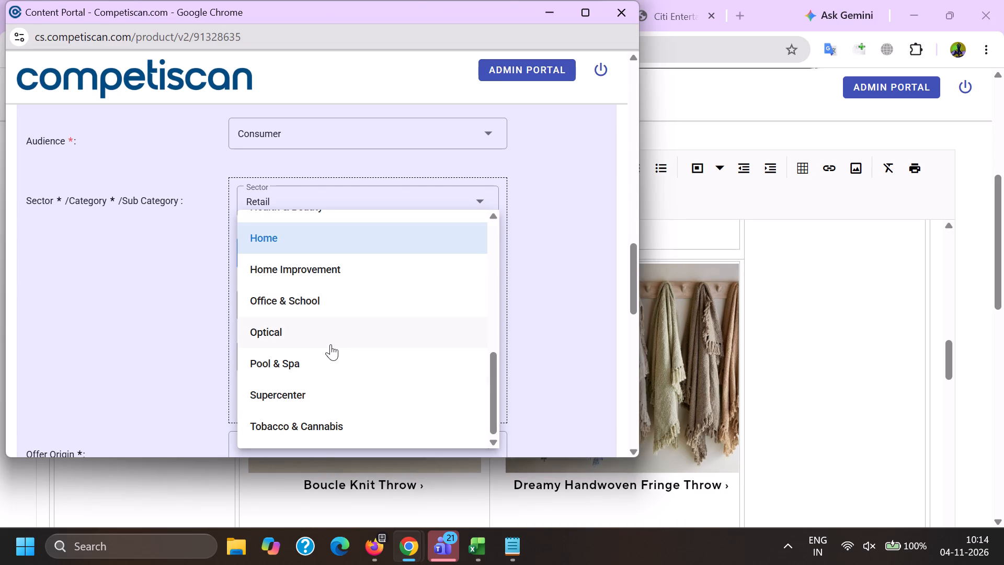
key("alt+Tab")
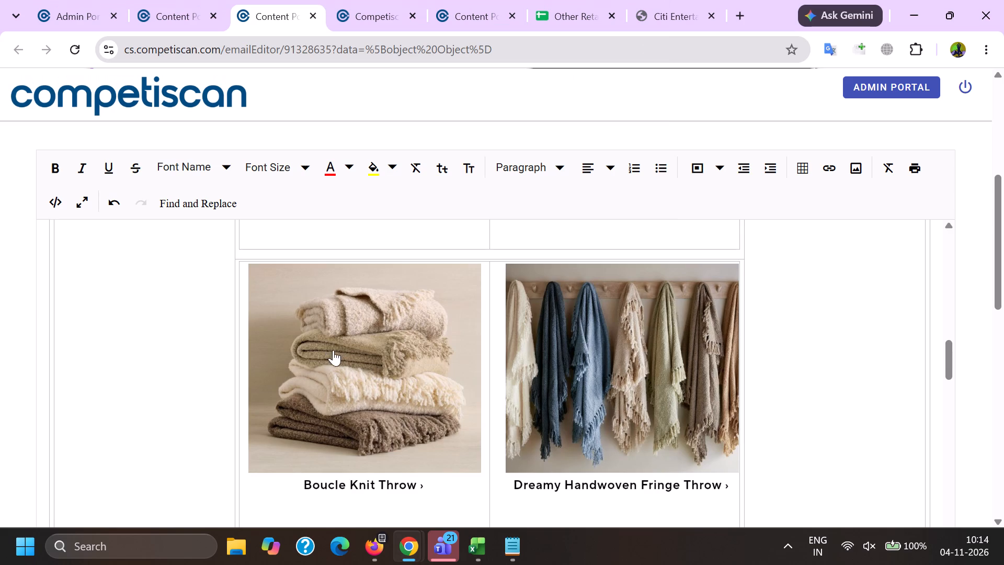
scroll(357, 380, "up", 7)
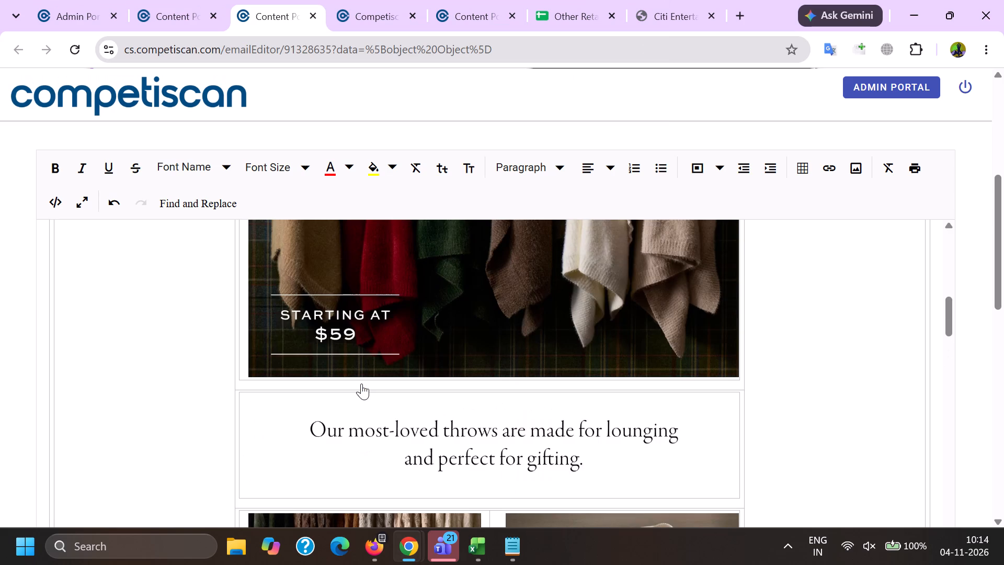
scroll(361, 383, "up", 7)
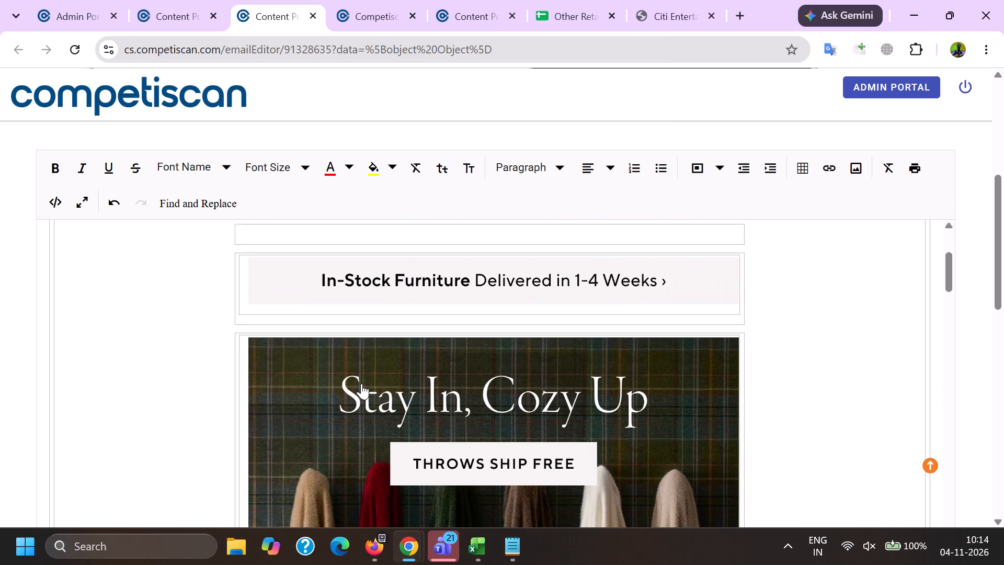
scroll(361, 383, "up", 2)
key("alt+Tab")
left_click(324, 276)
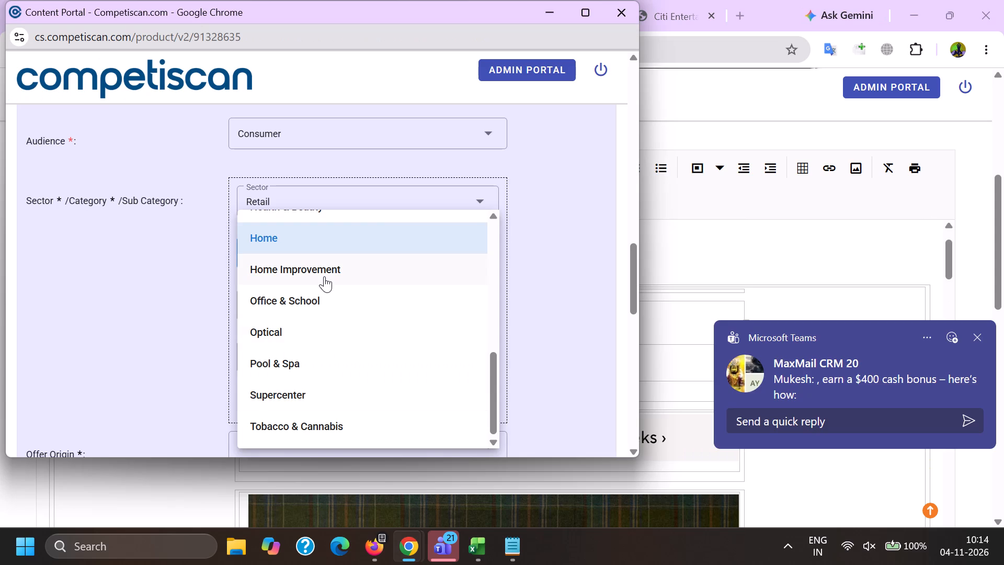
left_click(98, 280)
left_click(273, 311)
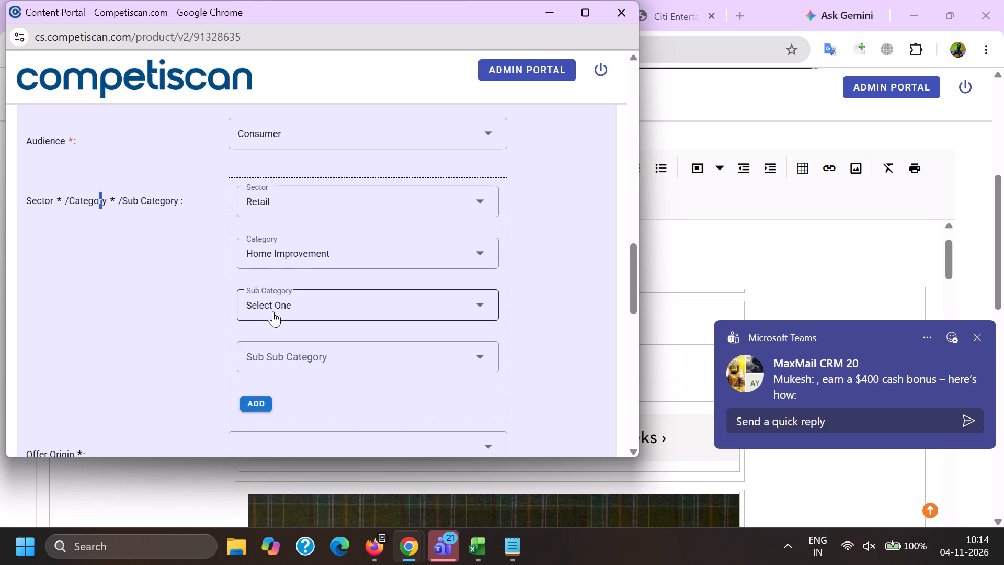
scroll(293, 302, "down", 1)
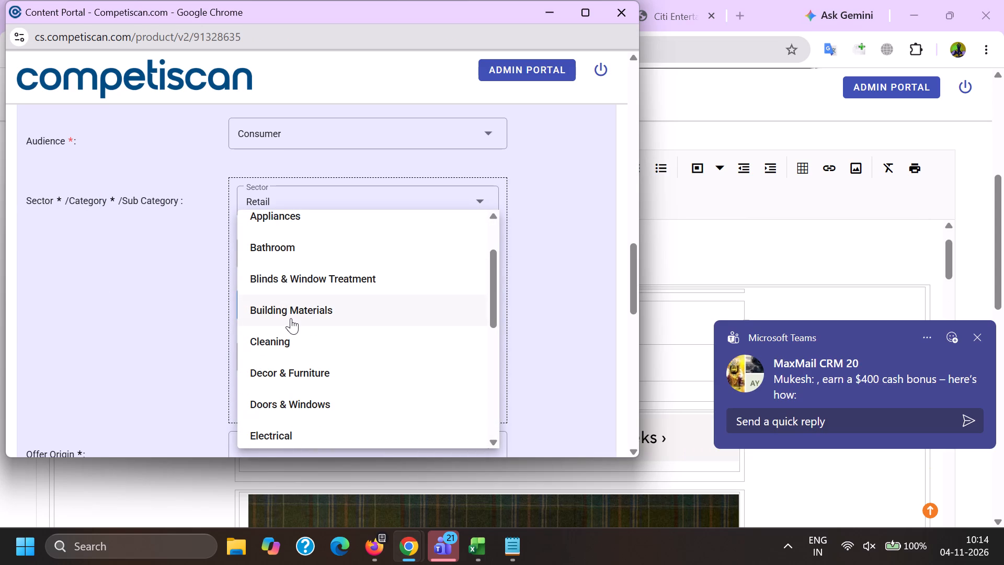
Examine the throws and the More Ways to Get Cozy section of the Pottery Barn email to judge the product type.
left_click(896, 380)
scroll(713, 385, "down", 13)
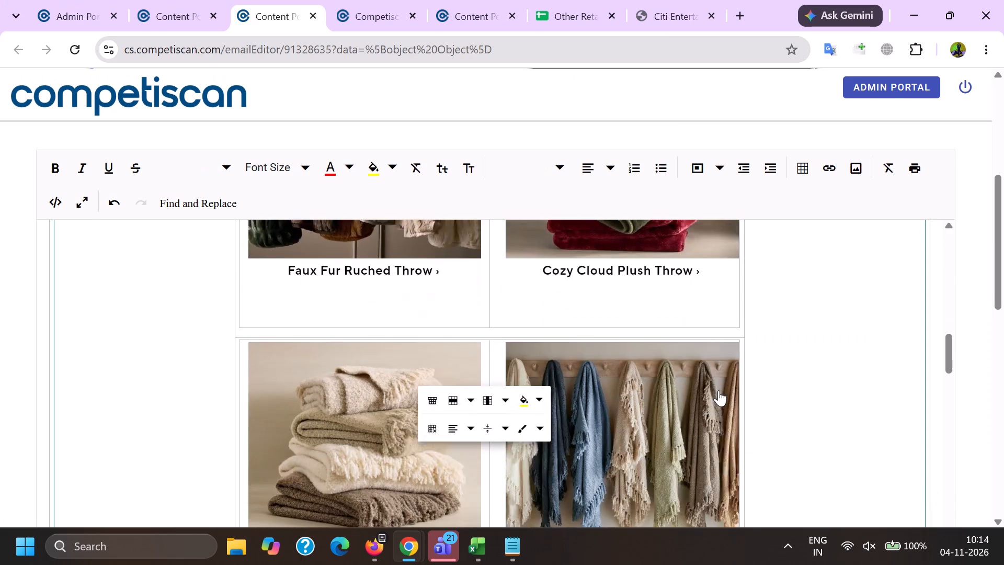
scroll(718, 390, "down", 12)
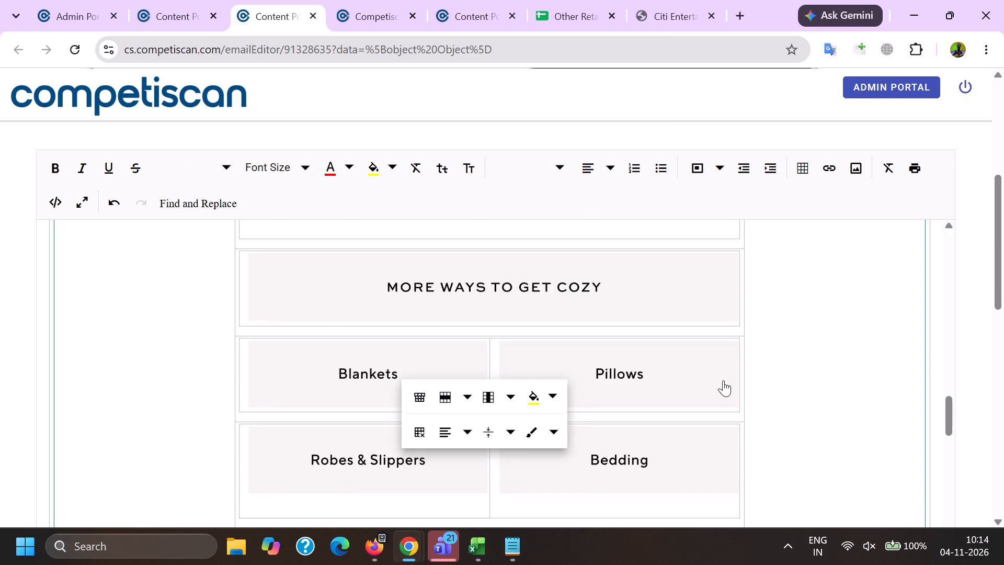
scroll(723, 380, "down", 4)
scroll(723, 381, "up", 7)
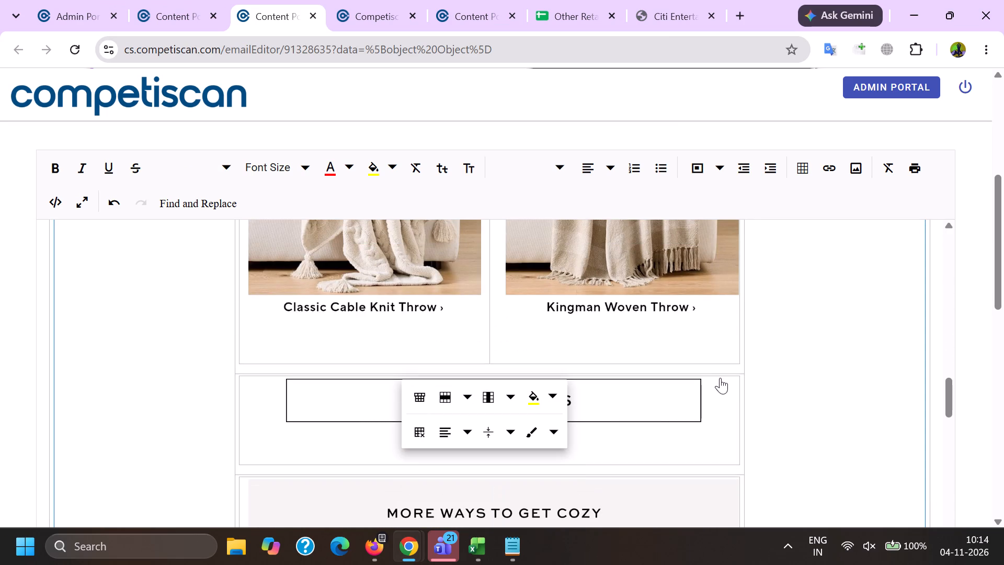
Search the web for "knit throw" in a new browser tab.
left_click(741, 19)
type("kn")
type("it")
key("space")
key("t")
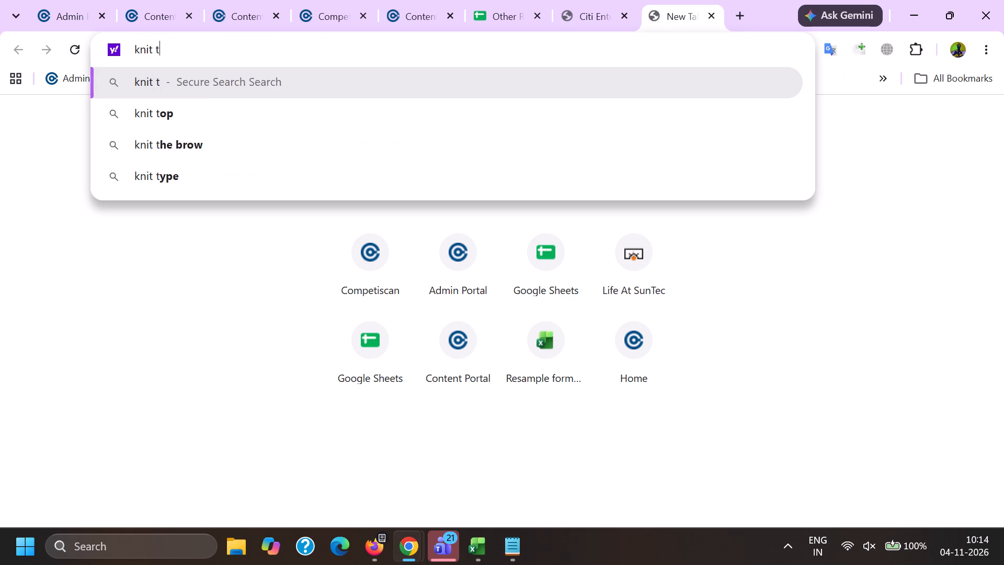
key("h")
type("row")
key("Return")
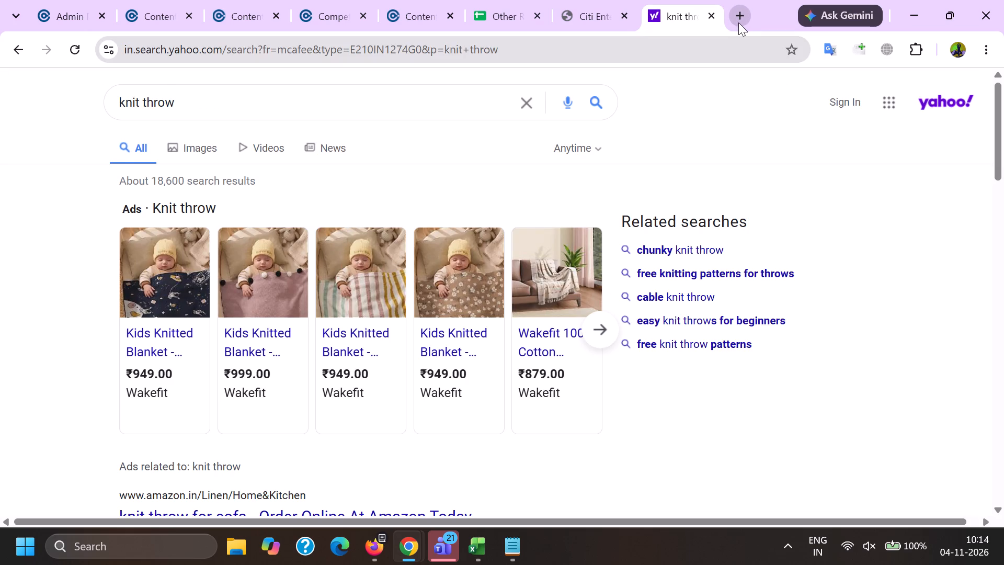
Back in the product record, set the Retail category to Home and the subcategory to Home Decor.
key("alt+Tab")
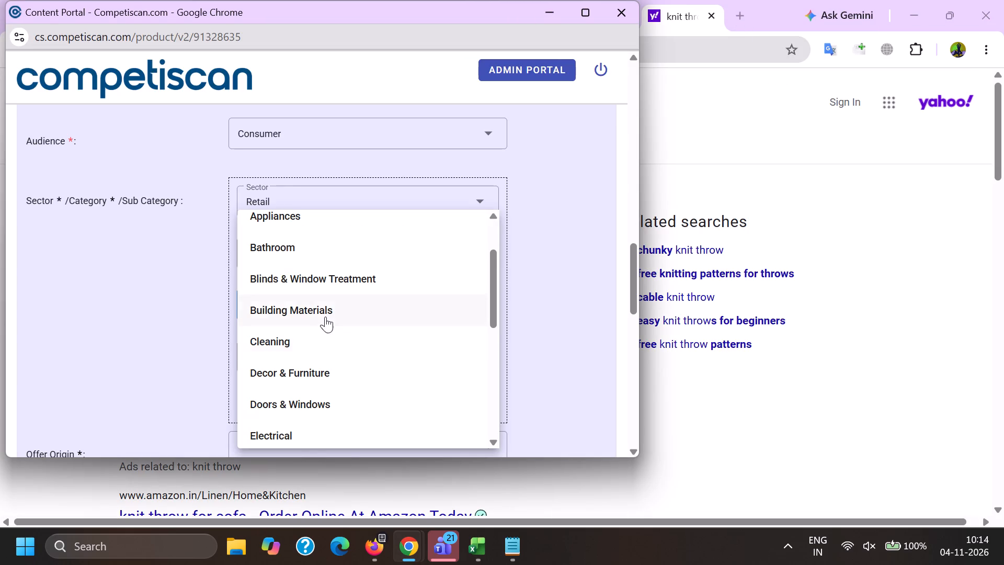
scroll(325, 317, "up", 5)
left_click(168, 309)
left_click(261, 252)
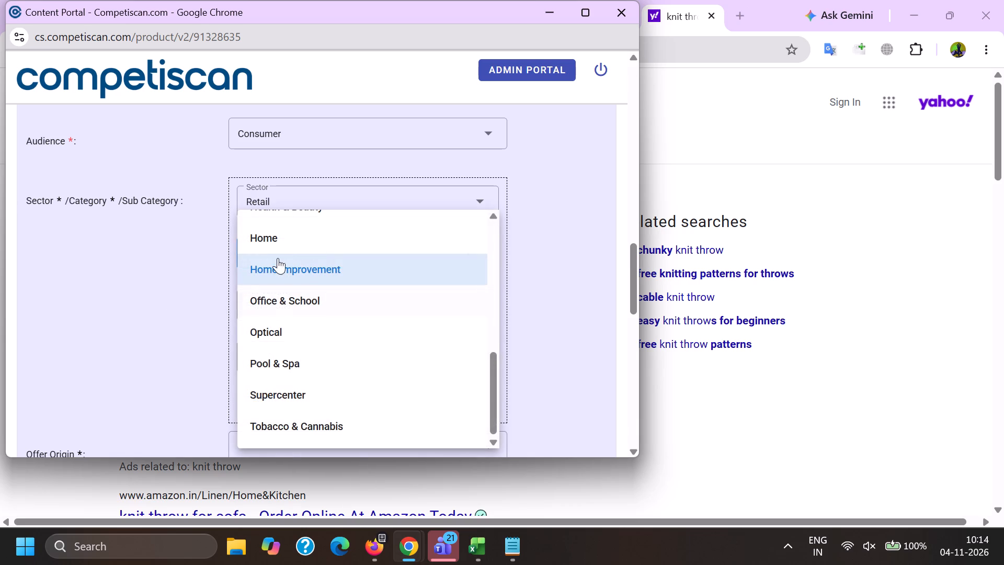
left_click(278, 245)
left_click_drag(178, 249, 185, 253)
left_click(309, 302)
scroll(288, 169, "down", 1)
scroll(296, 269, "down", 3)
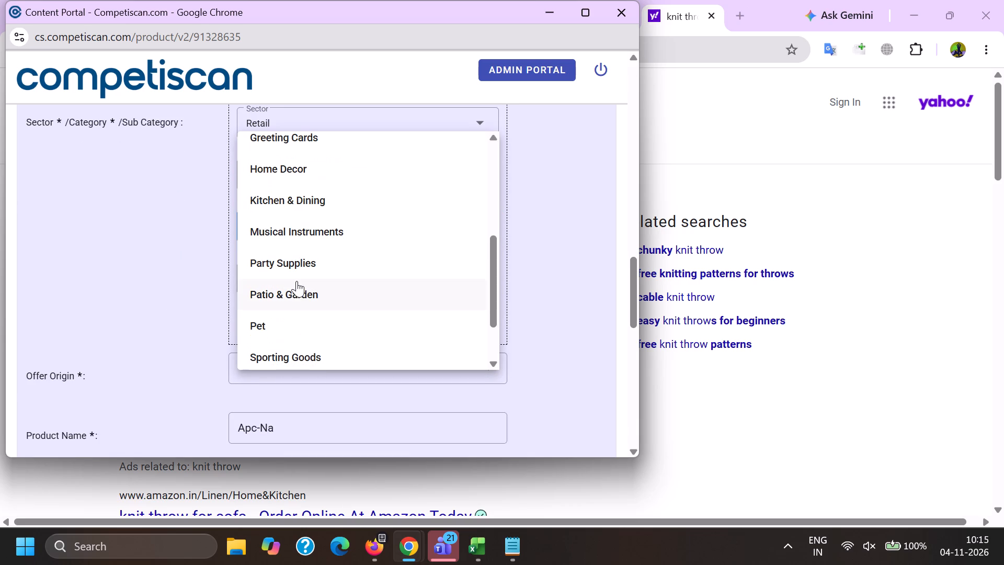
left_click_drag(298, 177, 260, 189)
left_click_drag(50, 190, 73, 198)
left_click(265, 220)
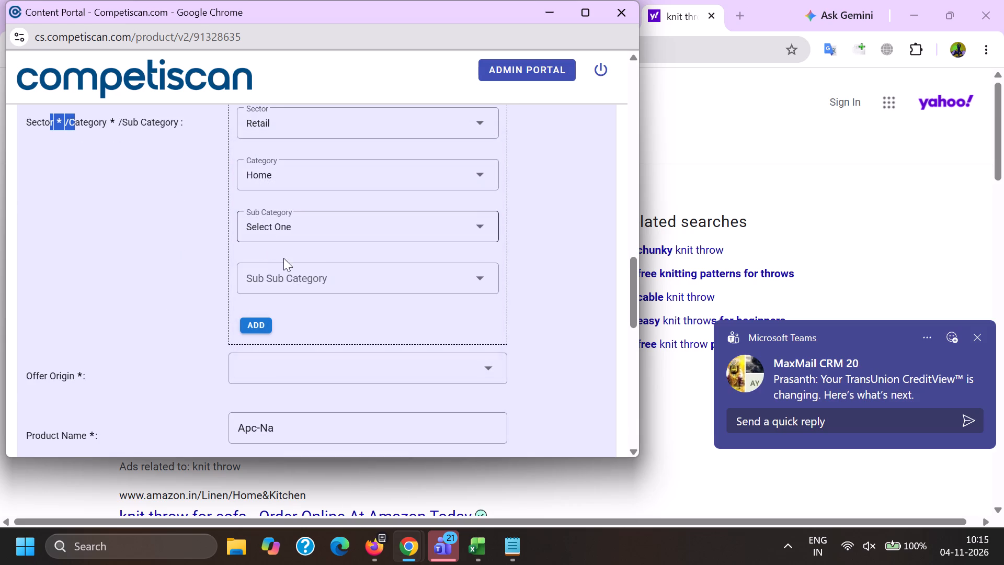
scroll(290, 341, "down", 2)
left_click(296, 318)
left_click_drag(48, 325, 67, 325)
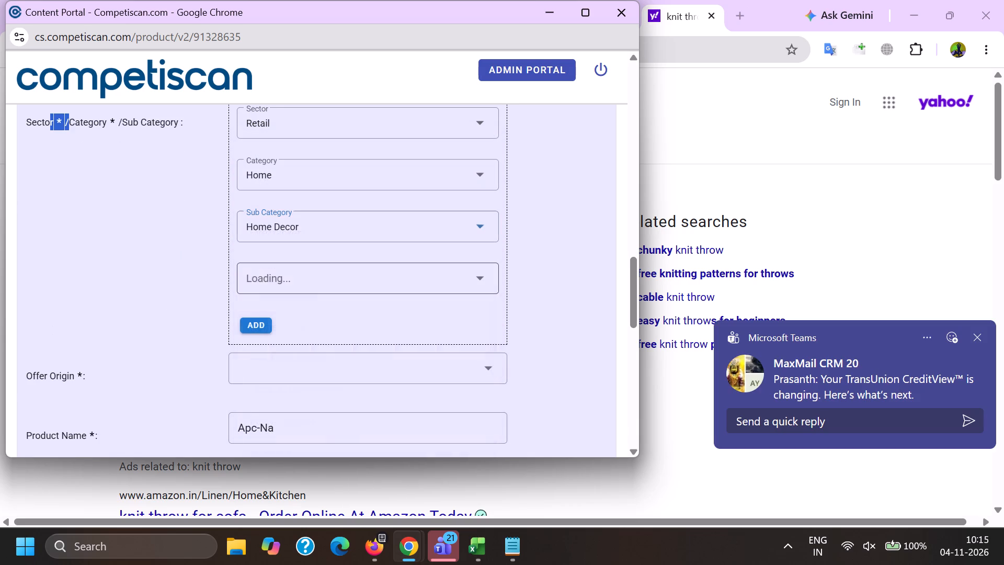
Set the sub-subcategory to Blanket & Electric Blanket and add the Retail classification to the record.
left_click(281, 275)
left_click(333, 357)
left_click_drag(112, 319, 119, 319)
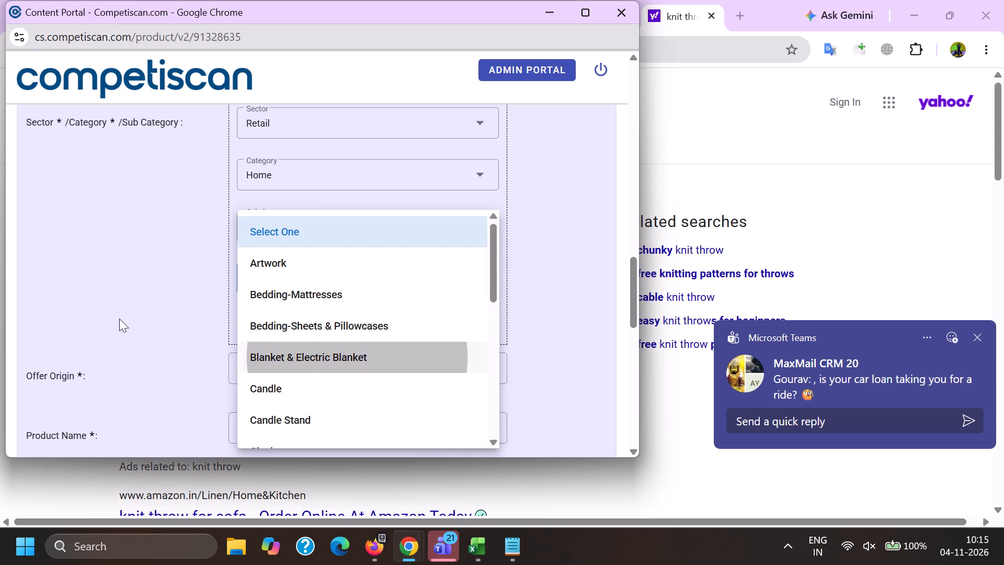
left_click_drag(119, 319, 134, 321)
left_click(254, 324)
Add a second classification with sector Credit Cards, category Payment Cards and subcategory Credit Cards.
scroll(296, 340, "up", 1)
left_click(279, 236)
scroll(309, 353, "up", 5)
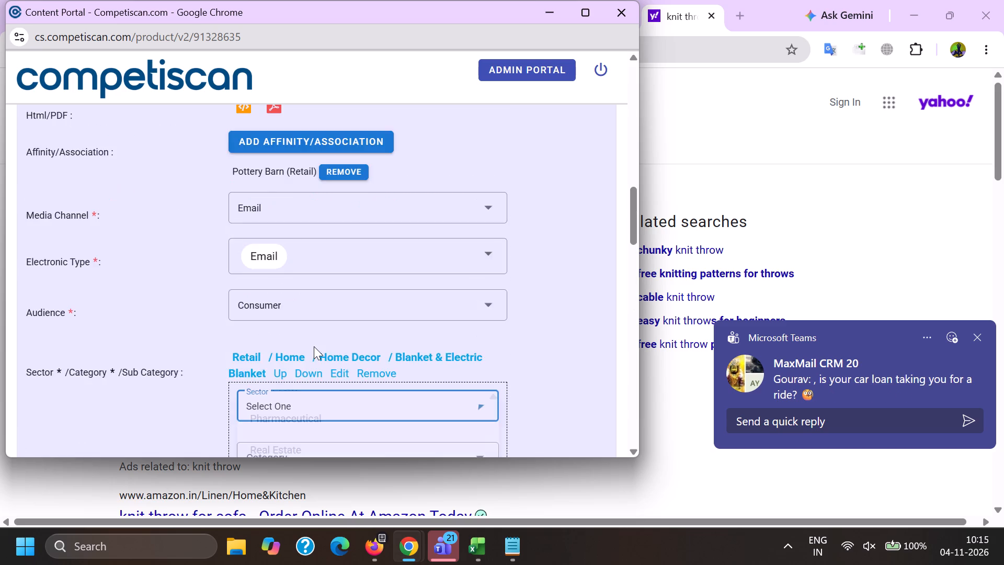
scroll(316, 332, "down", 6)
scroll(311, 299, "up", 6)
left_click(314, 300)
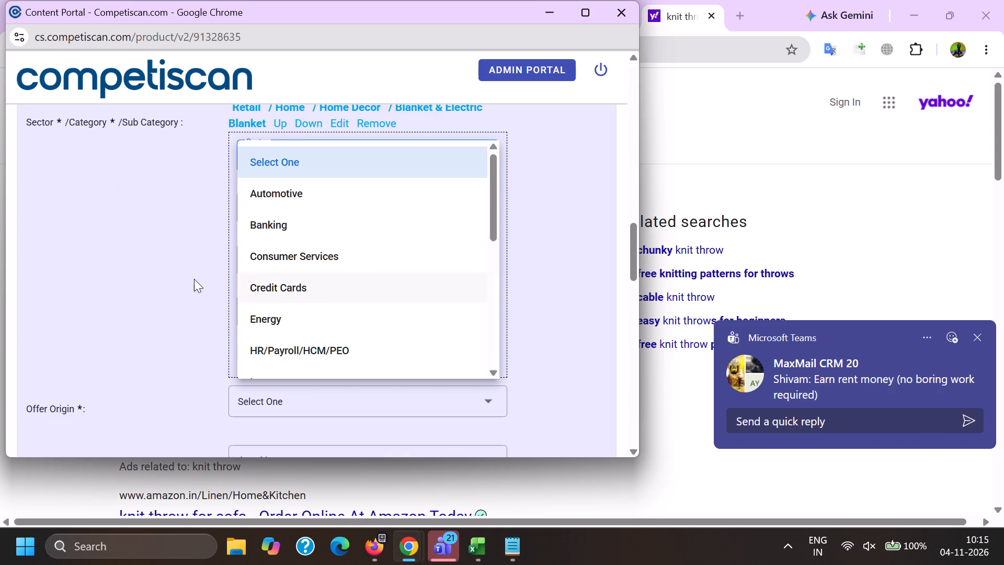
left_click(174, 275)
left_click(269, 210)
double_click(284, 273)
scroll(265, 197, "down", 2)
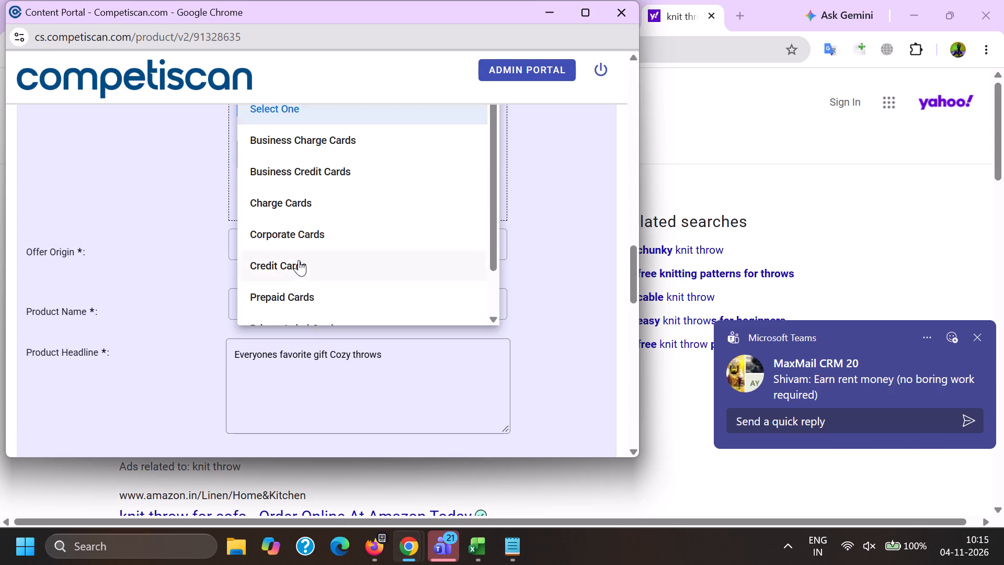
left_click(296, 255)
left_click_drag(158, 242, 167, 242)
left_click(242, 207)
Add a third classification with sector Mortgage & Loan, category Unsecured and subcategory Point of Sale Financing/BNPL.
scroll(278, 271, "up", 10)
scroll(299, 229, "down", 2)
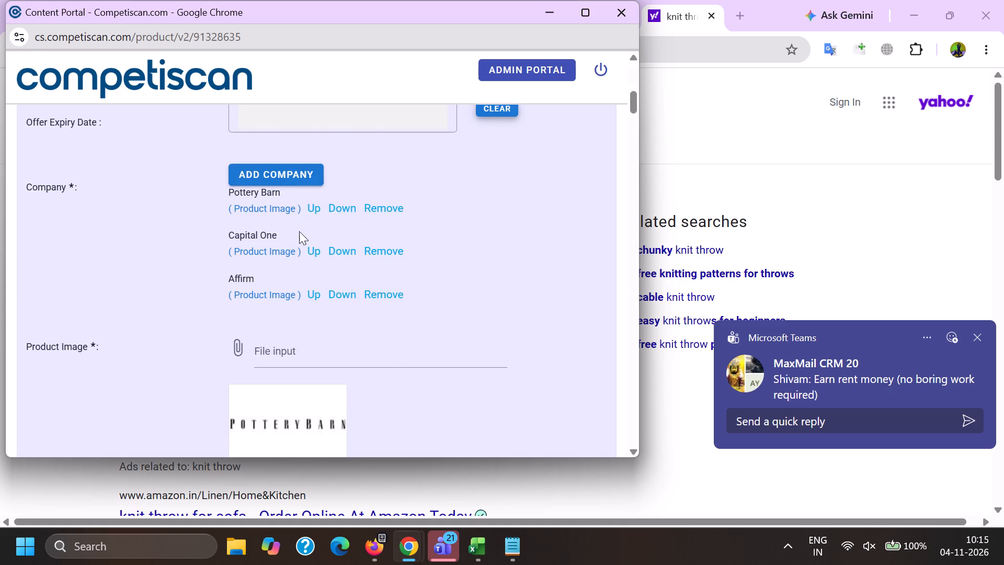
scroll(299, 231, "down", 6)
left_click(274, 199)
scroll(274, 200, "down", 2)
left_click(306, 309)
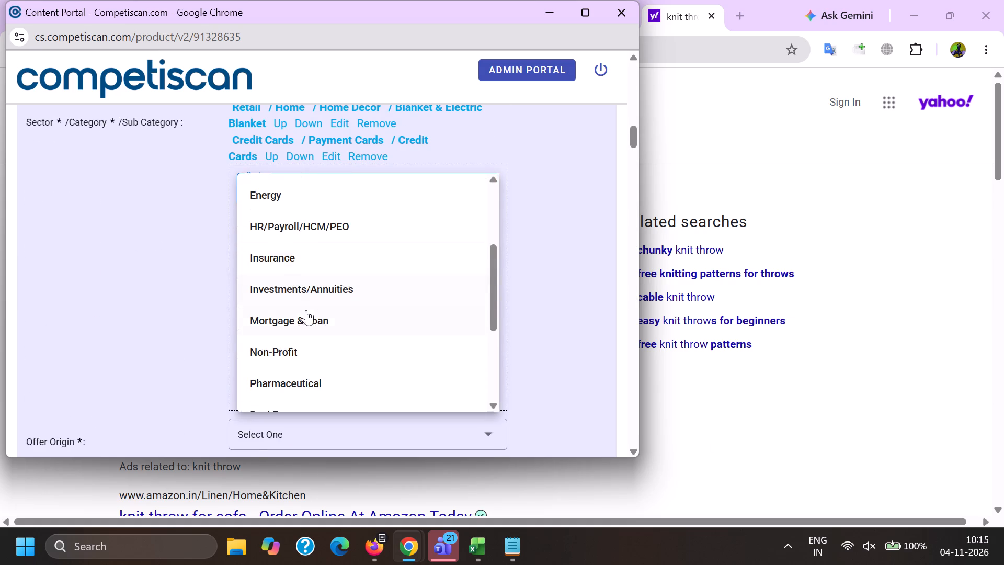
left_click_drag(117, 278, 130, 275)
left_click(296, 227)
left_click(283, 306)
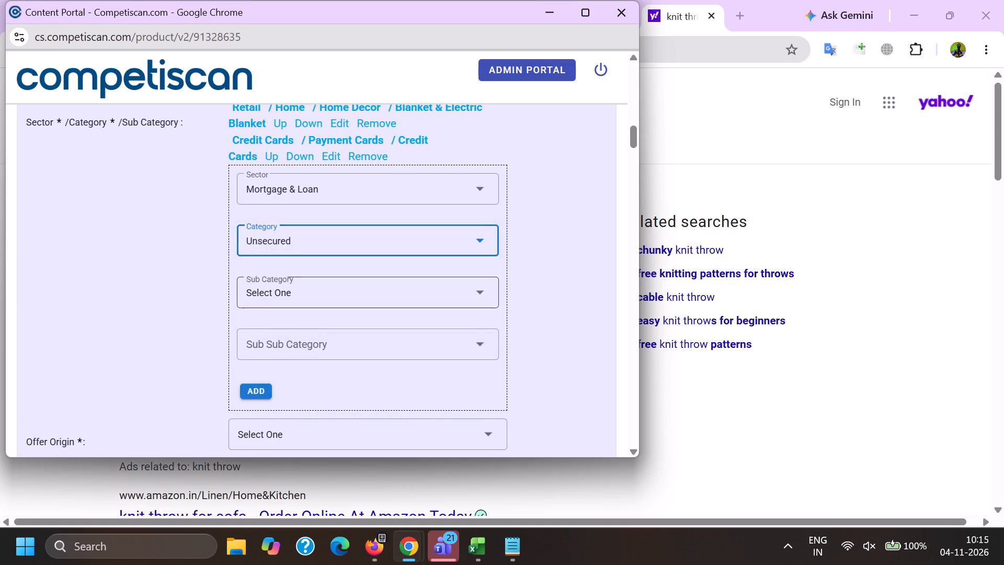
left_click(294, 302)
scroll(296, 166, "down", 8)
left_click(324, 342)
left_click_drag(106, 302, 121, 301)
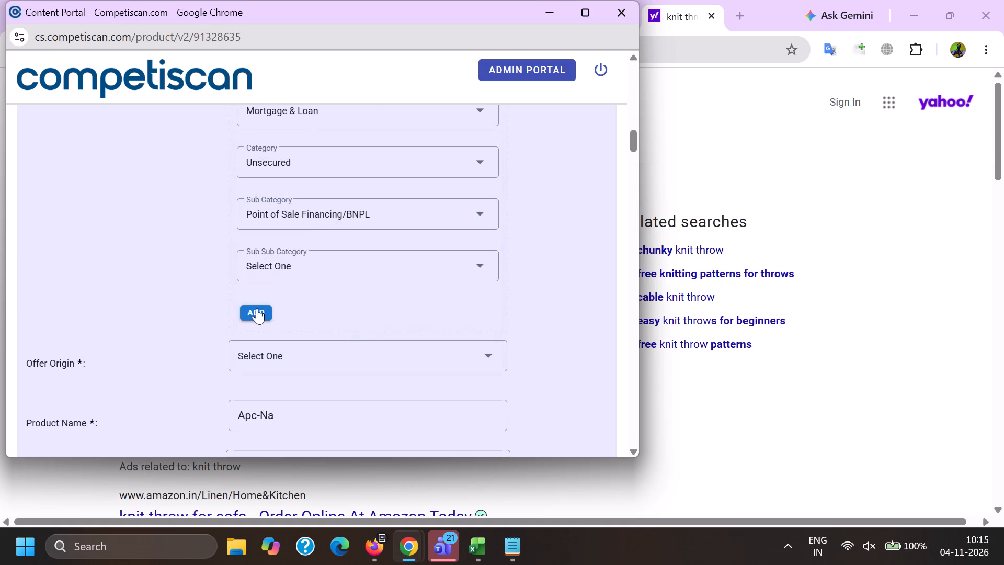
left_click(257, 308)
Set the product's offer origin to Provider/Bank.
scroll(318, 178, "down", 3)
scroll(339, 240, "down", 1)
scroll(361, 324, "up", 5)
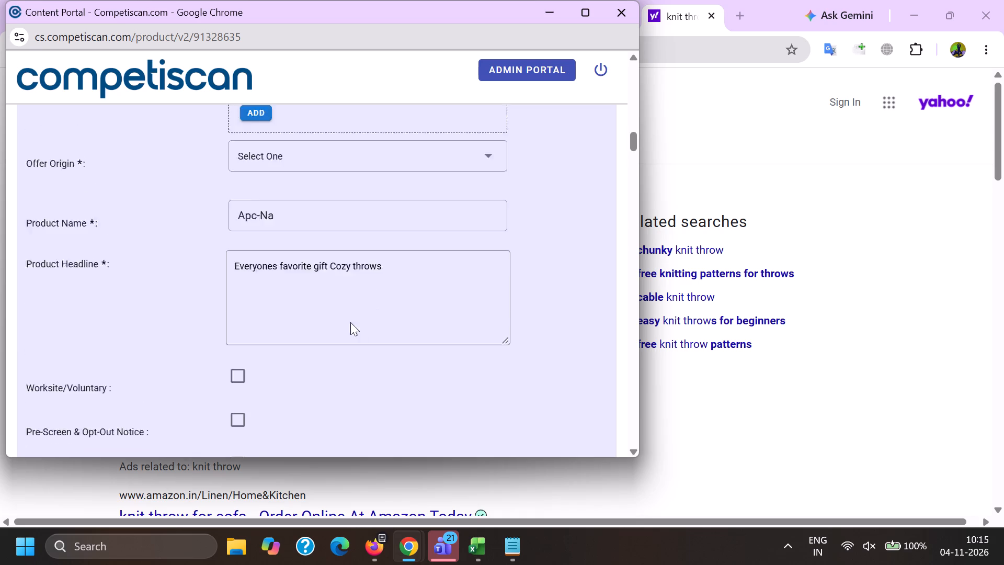
scroll(350, 322, "up", 3)
left_click(314, 357)
scroll(336, 291, "down", 4)
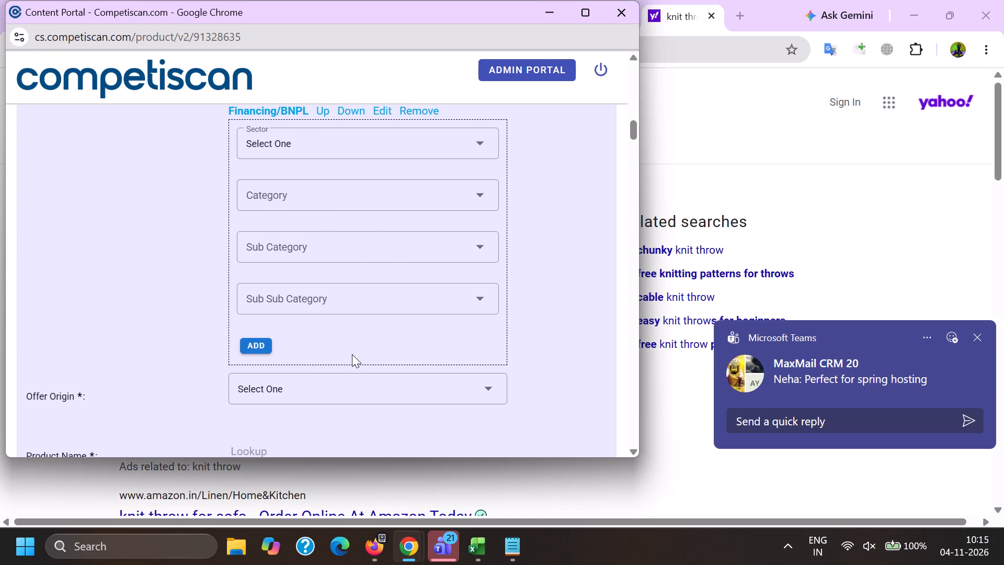
left_click(297, 391)
scroll(301, 255, "down", 1)
left_click(314, 347)
left_click(297, 352)
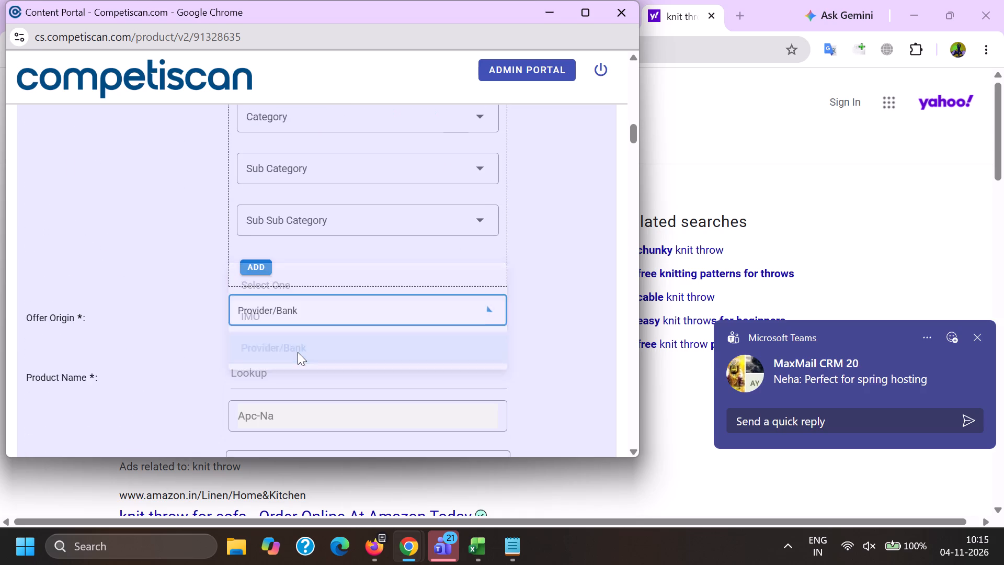
Look up "Pottery Barn" for the product name and select Pottery Barn Key Rewards Visa Credit Card.
left_click(291, 360, "ctrl")
key("ctrl+v")
scroll(264, 252, "down", 2)
left_click(289, 290)
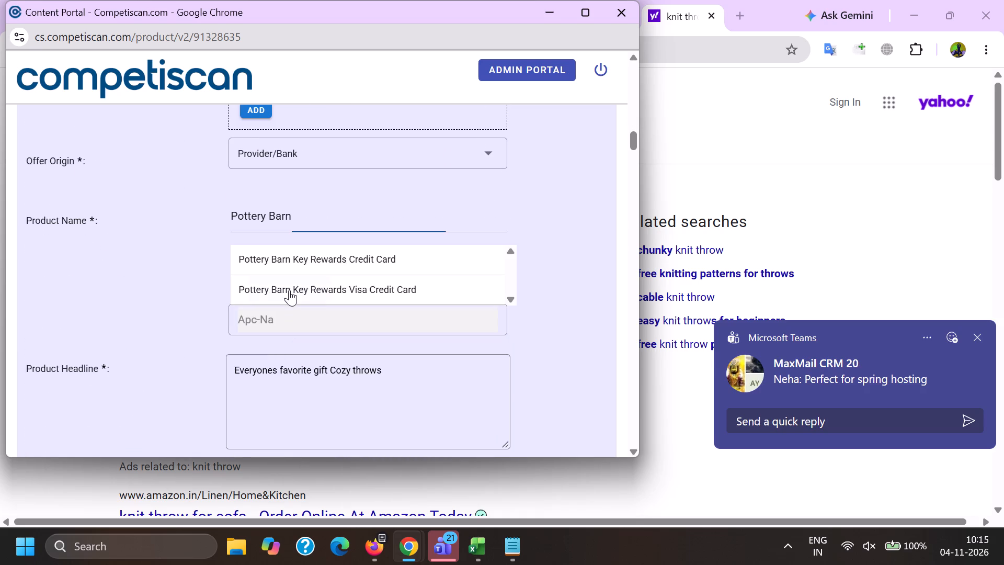
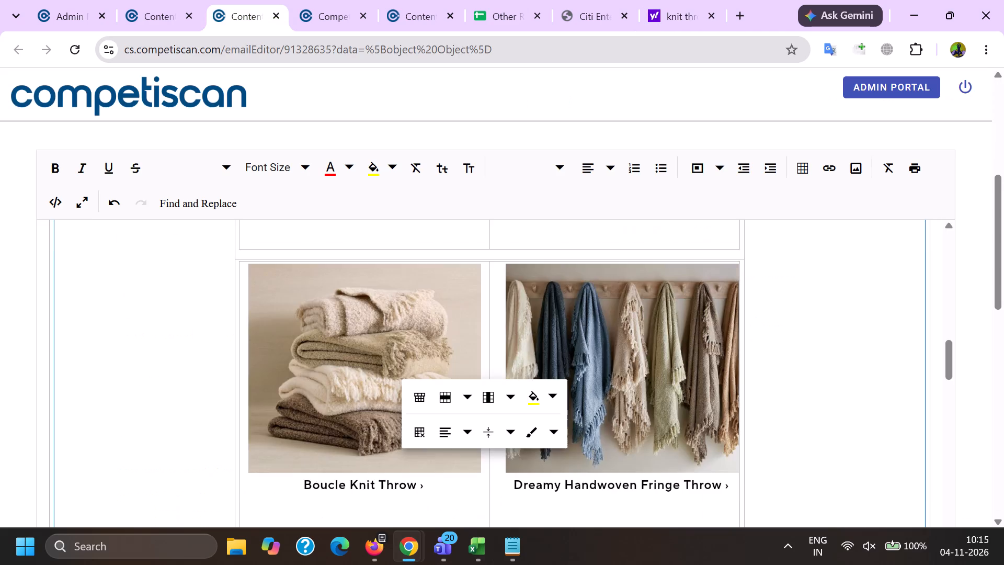
Select the subject text "Everyone's favorite gift: Cozy throws" in the header of the Pottery Barn email.
scroll(203, 308, "up", 19)
left_click_drag(93, 338, 326, 347)
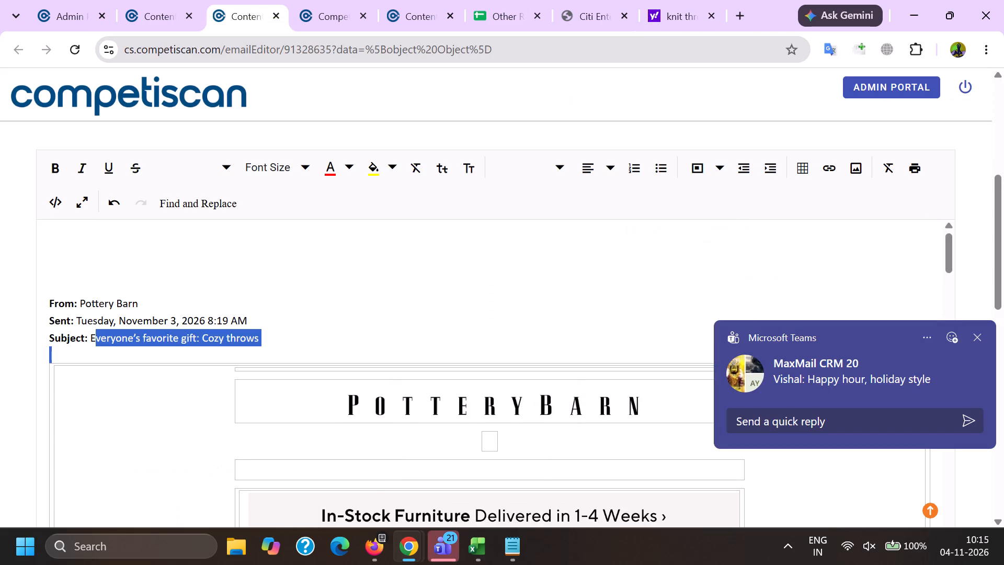
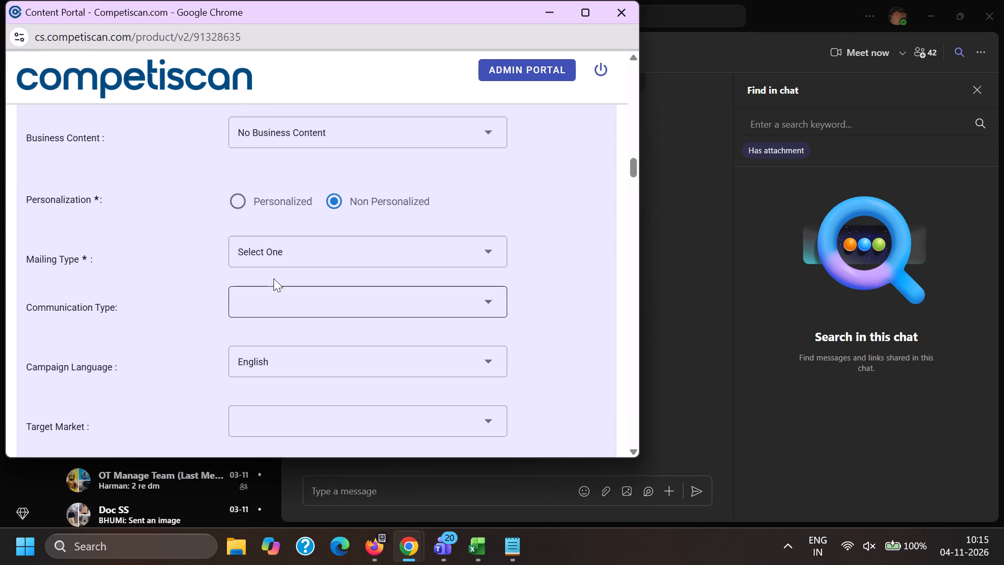
Choose the mailing type and set the communication types to Bonuses/Contests/Incentives, Co-Brand and Mobile Application.
left_click(266, 250)
left_click(287, 273)
left_click(135, 286)
left_click(281, 301)
scroll(275, 172, "down", 2)
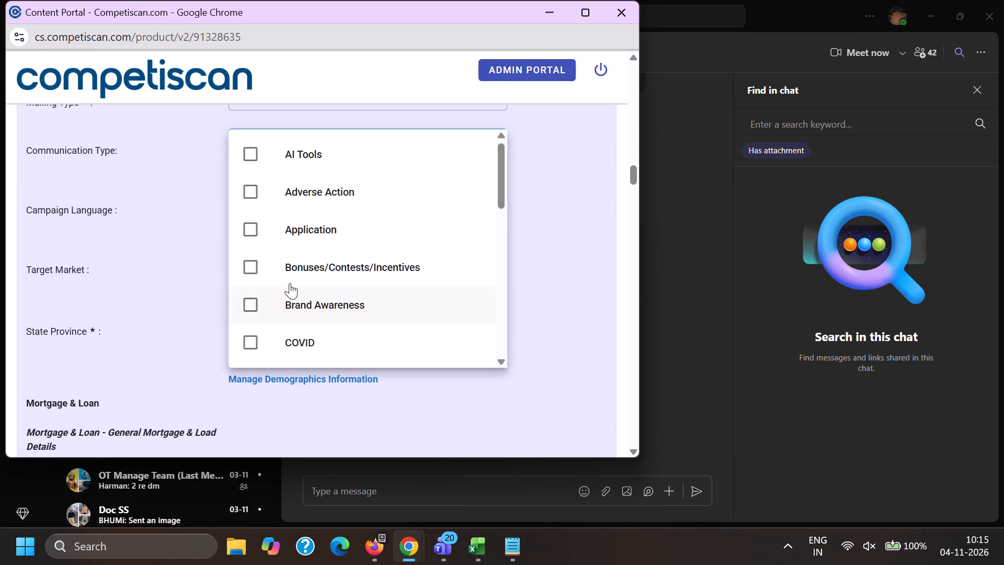
left_click(284, 266)
scroll(288, 259, "down", 4)
left_click(307, 257)
scroll(307, 268, "down", 9)
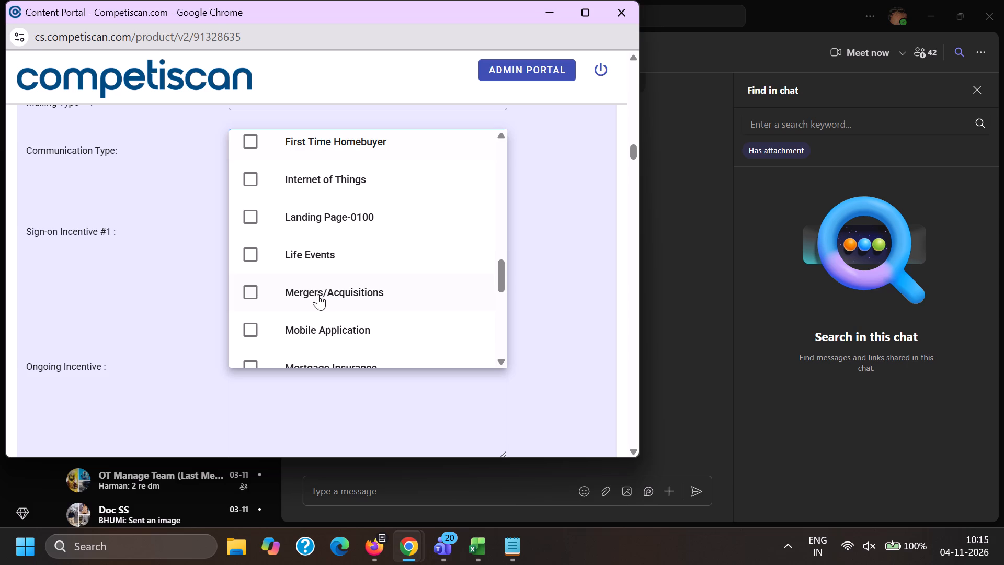
left_click(332, 331)
left_click_drag(118, 315, 123, 314)
Copy "10% back in rewards during the first 30 days from account opening" from the reference record into Sign-on Incentive #1.
key("alt+Tab")
key("alt+Tab")
scroll(556, 244, "down", 6)
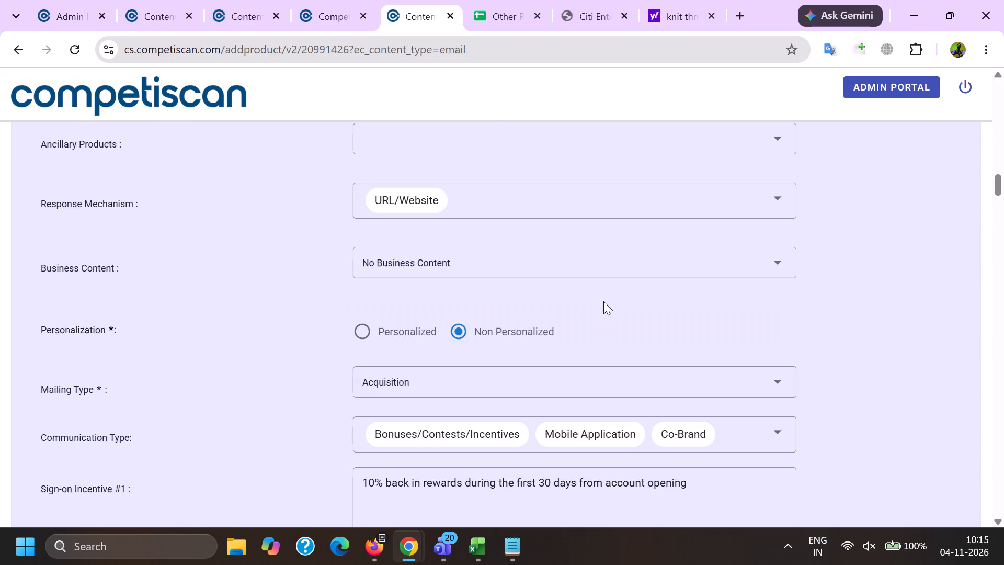
scroll(660, 347, "down", 2)
left_click_drag(722, 318, 159, 268)
key("ctrl+c")
key("alt+Tab")
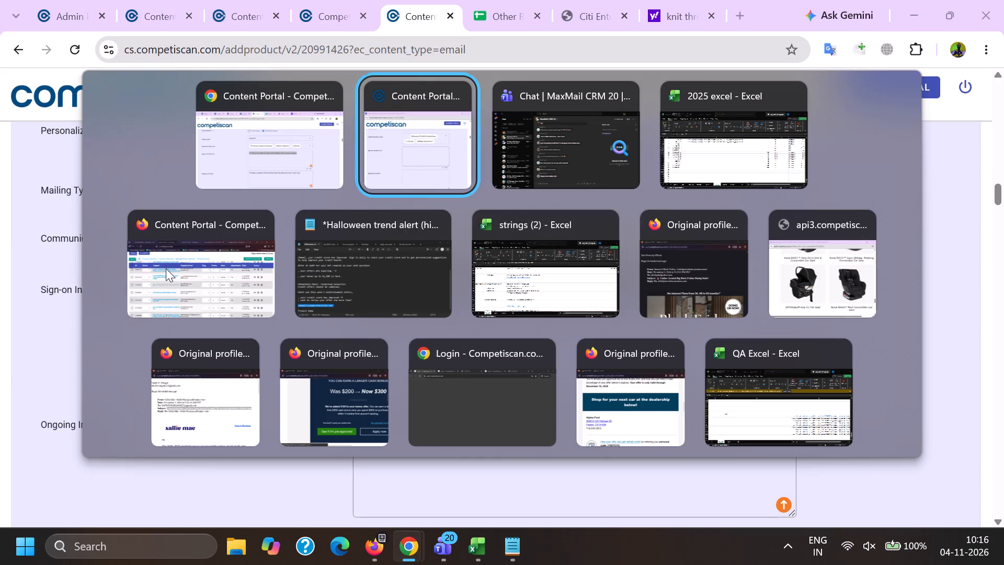
left_click_drag(318, 284, 326, 279, "ctrl")
key("ctrl+v")
Copy "5% back in rewards with the Pottery Barn Key Rewards Visa Credit Card" from the reference record into Ongoing Incentive.
left_click_drag(286, 396, 290, 400)
key("alt+Tab")
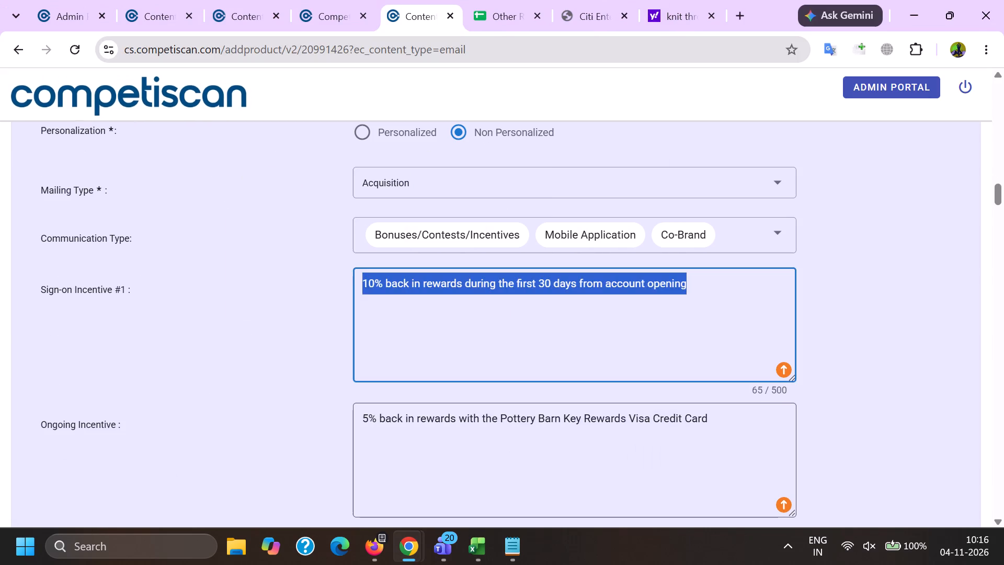
left_click_drag(738, 426, 134, 385)
key("ctrl+c")
key("alt+Tab")
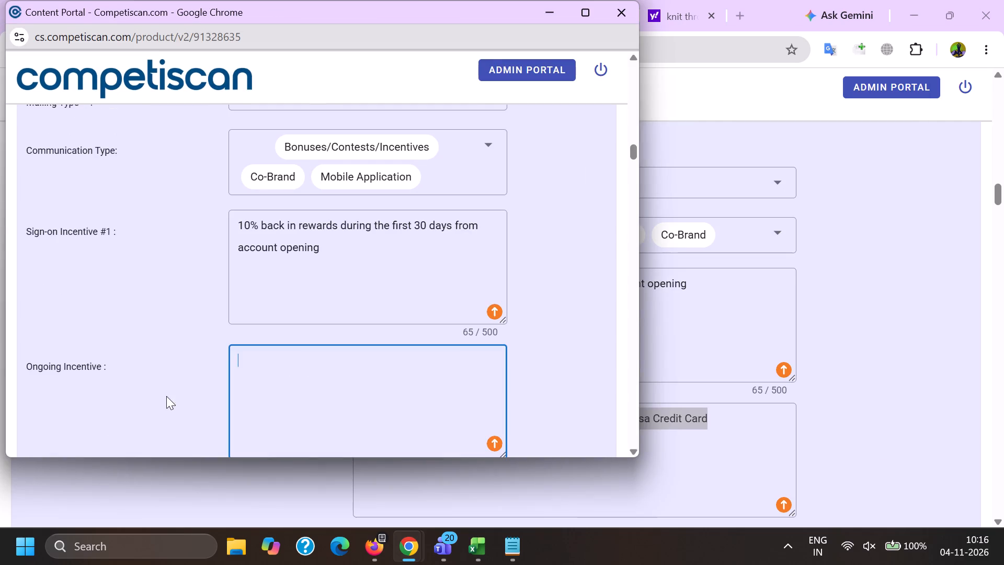
key("ctrl+v")
Set Sign-on Incentive Type #1 to Coupon/Discount with a Sign-on Incentive Value #1 of 10.00.
scroll(245, 224, "down", 3)
left_click(259, 264)
scroll(259, 255, "down", 7)
left_click(271, 329)
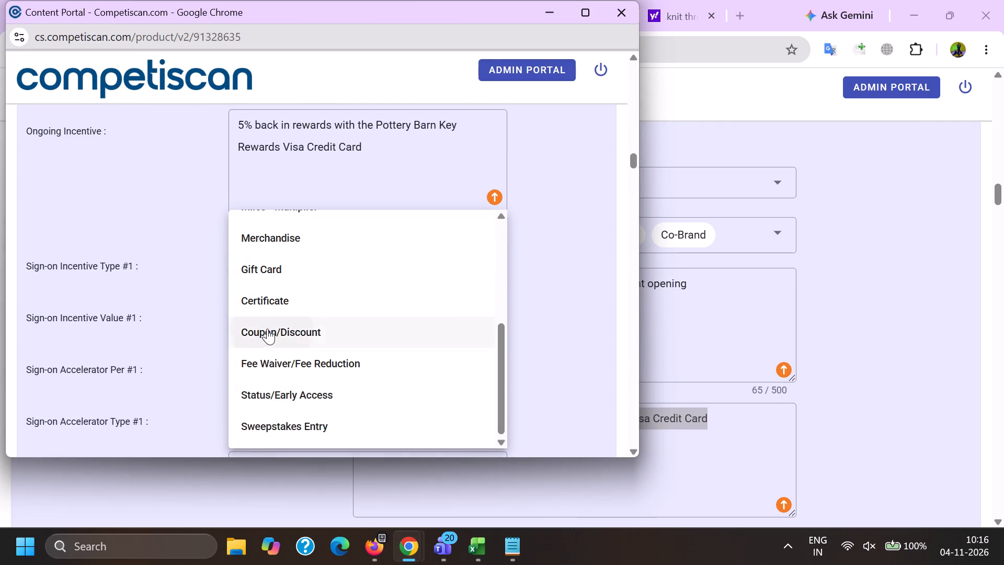
left_click_drag(85, 311, 104, 312)
left_click(236, 310)
type("10")
type(".00")
key("Tab")
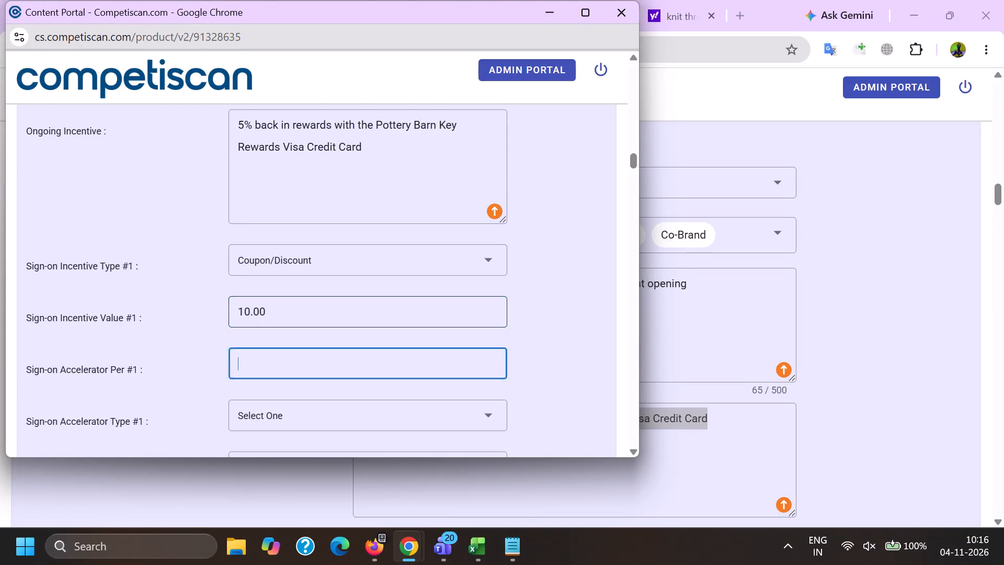
Set Sign-on Max award #1 to 10.00 and Sign-on Incentive Window (months) #1 to 1.
key("Tab")
key("Tab")
type("100.")
key("BackSpace")
key("BackSpace")
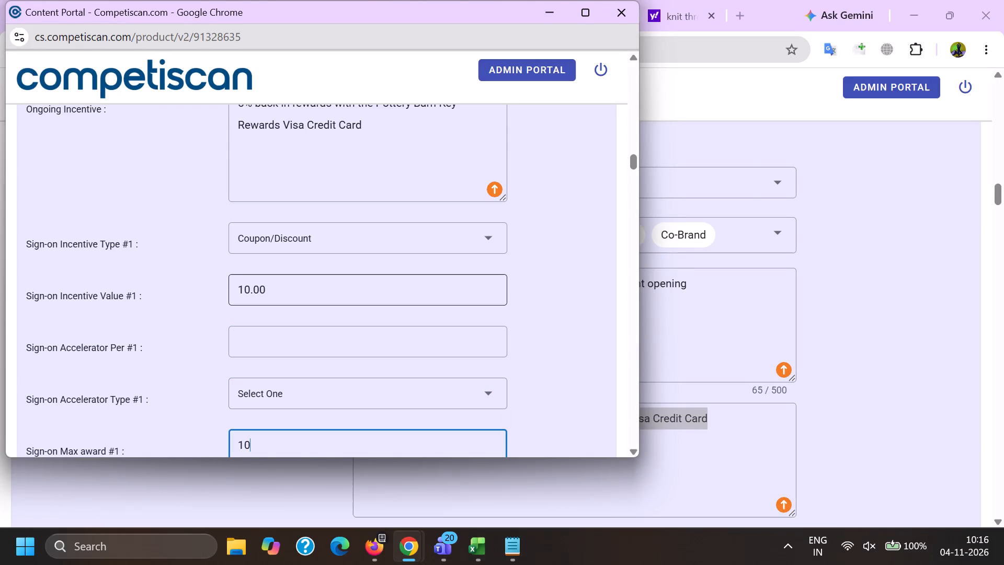
type(".00")
key("Tab")
key("Tab")
key("Tab")
key("1")
Set the application type in the Mortgage & Loan general details to Invitation to Apply.
scroll(248, 306, "down", 2)
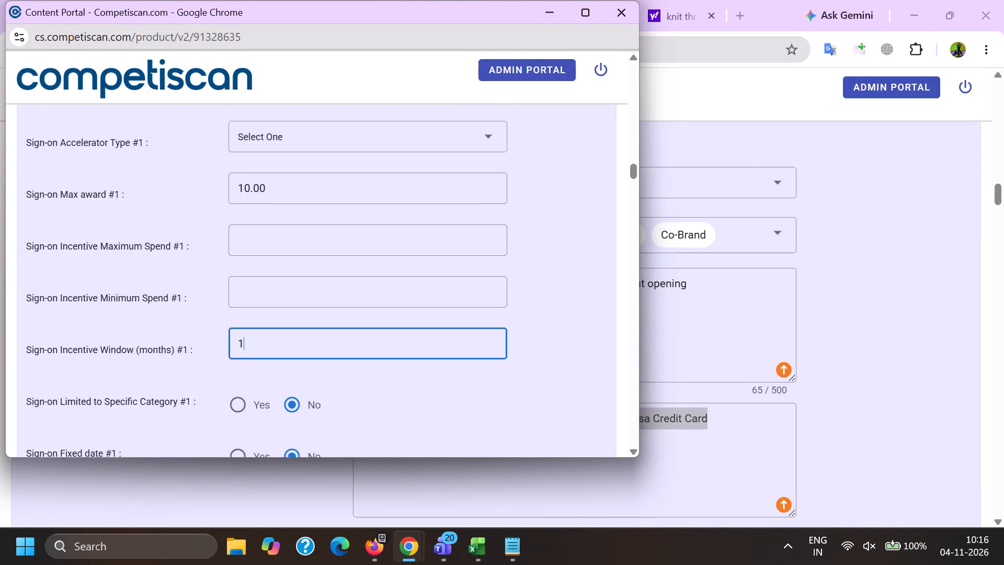
left_click(244, 305)
scroll(244, 304, "down", 4)
scroll(244, 304, "up", 1)
scroll(244, 304, "down", 20)
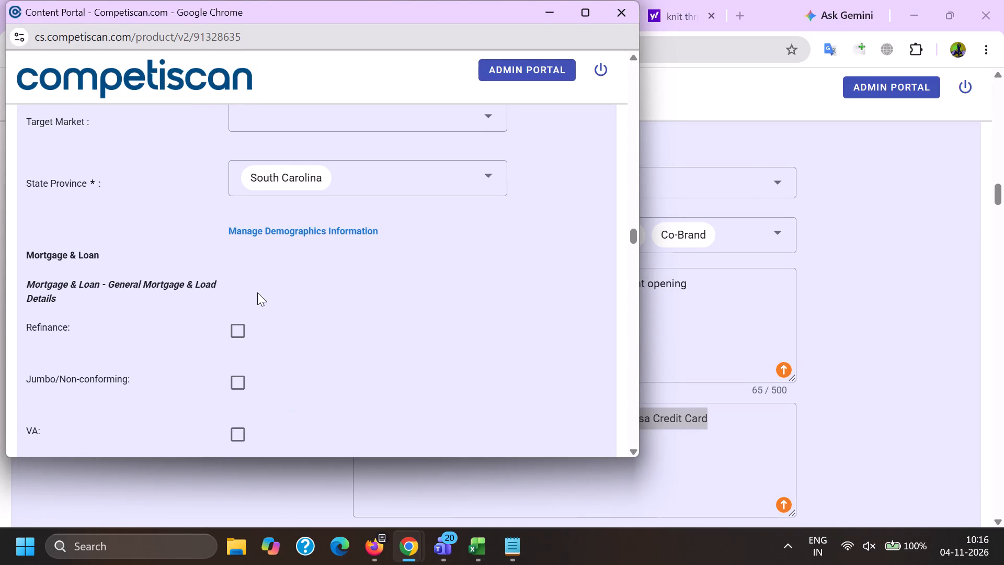
scroll(306, 397, "down", 2)
left_click(292, 306)
scroll(310, 197, "down", 1)
left_click(332, 255)
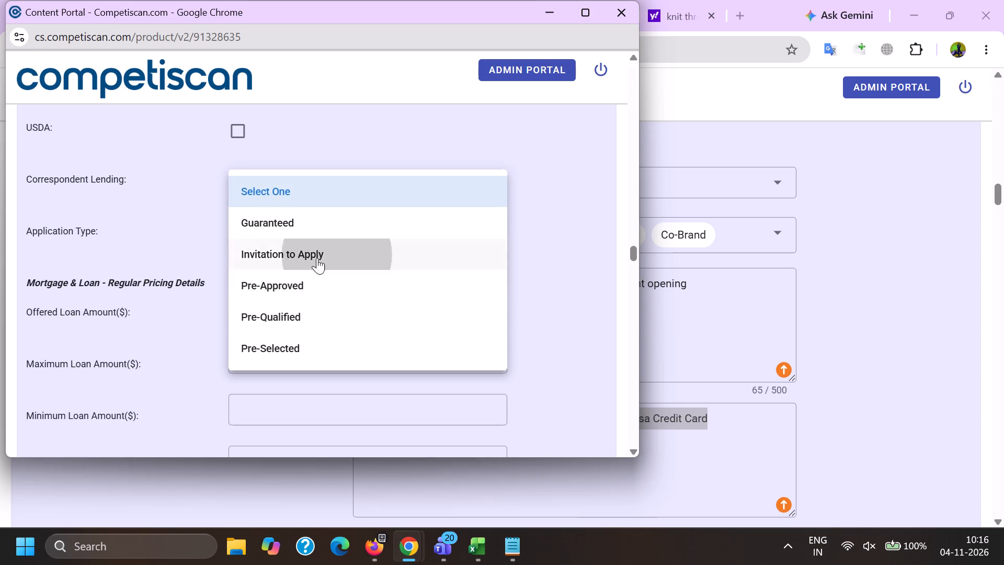
left_click(127, 238)
Enter an Upper APR of 36 and a Lower APR of 0 in the Mortgage & Loan regular pricing details.
scroll(197, 216, "down", 4)
left_click(257, 255)
type("36")
key("Tab")
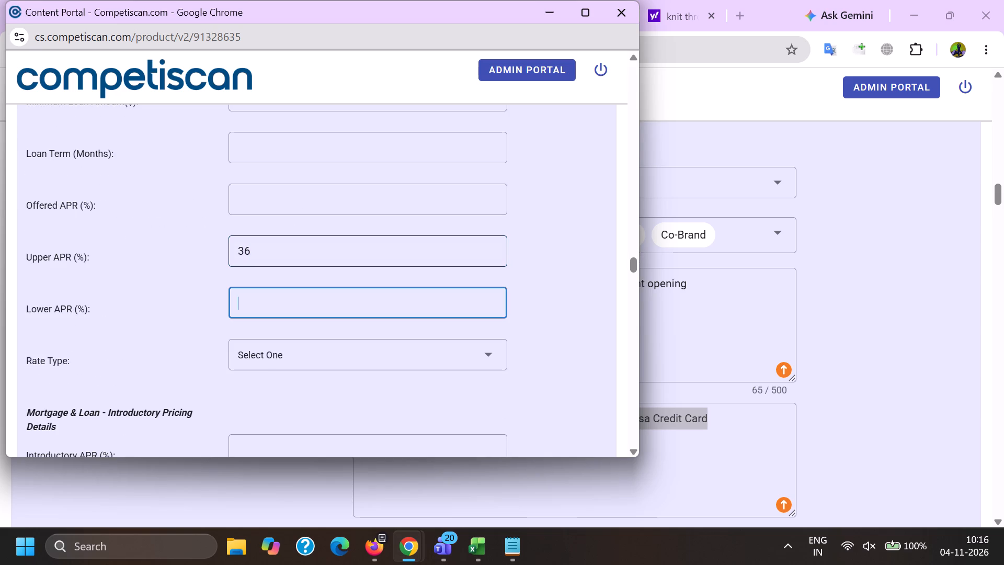
key("0")
In the payment card offer details, set the application type to Invitation to Apply and the card network to Visa.
scroll(257, 253, "down", 4)
left_click(278, 289)
scroll(268, 163, "down", 1)
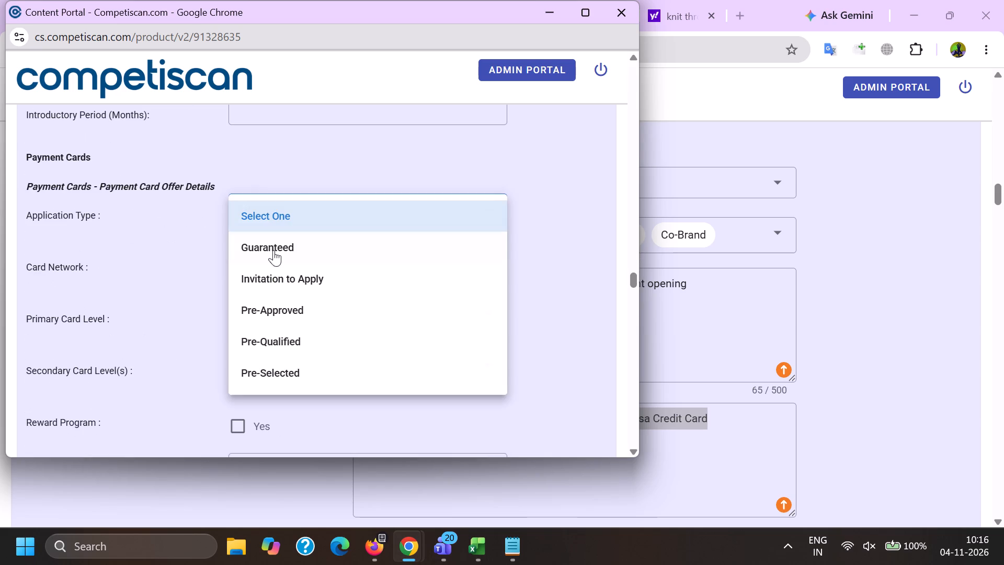
left_click(289, 276)
left_click_drag(159, 267, 168, 268)
left_click(276, 258)
scroll(262, 165, "down", 2)
left_click(305, 279)
left_click(157, 260)
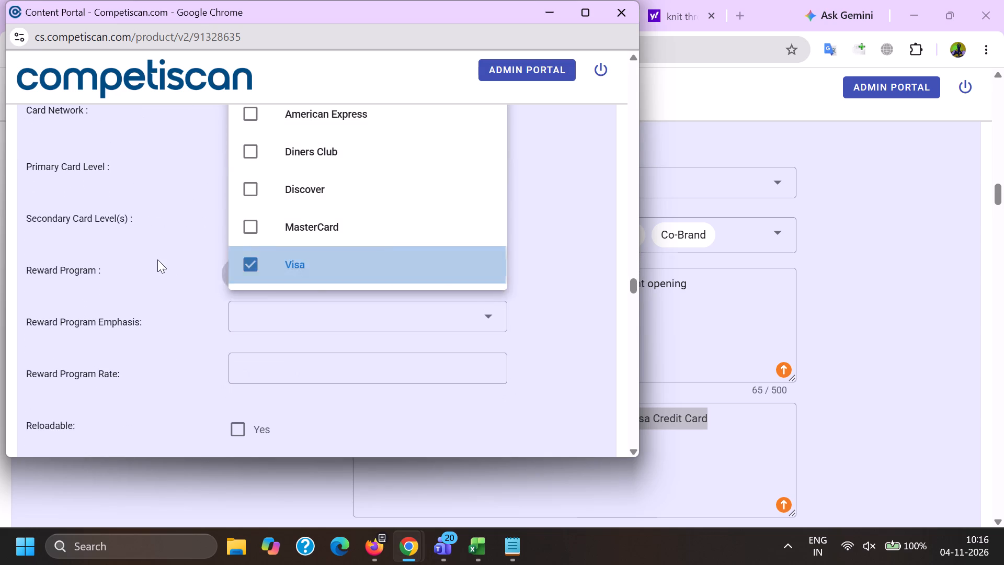
Set the primary card level to Visa Signature and mark Reward Program as Yes.
scroll(263, 293, "up", 3)
left_click_drag(278, 375, 282, 389)
left_click(283, 391)
scroll(295, 240, "down", 8)
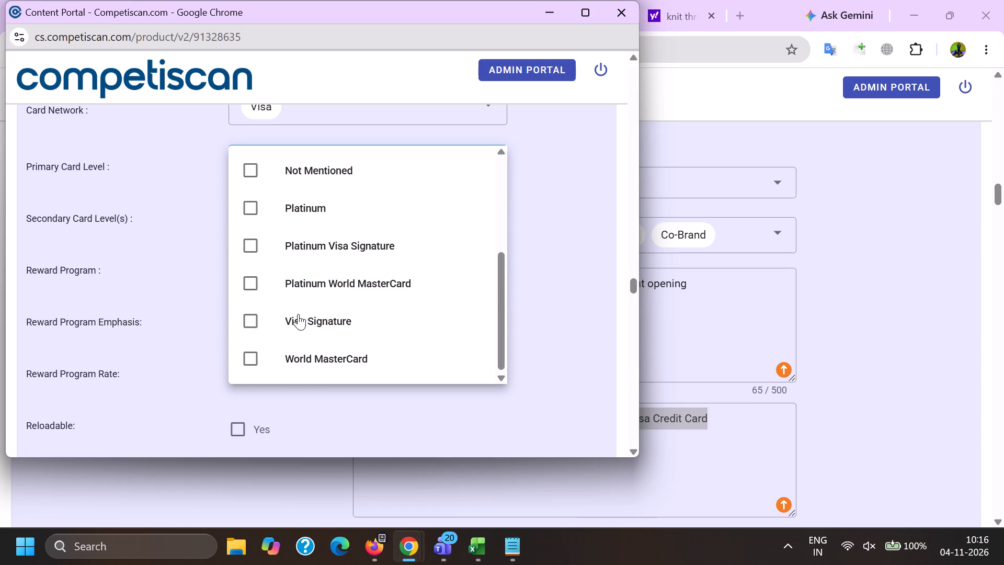
left_click(308, 313)
left_click_drag(111, 319, 123, 320)
left_click(244, 284)
Mark Credit Card Mentioned in the retail credit section and submit the Pottery Barn record.
double_click(185, 311)
key("End")
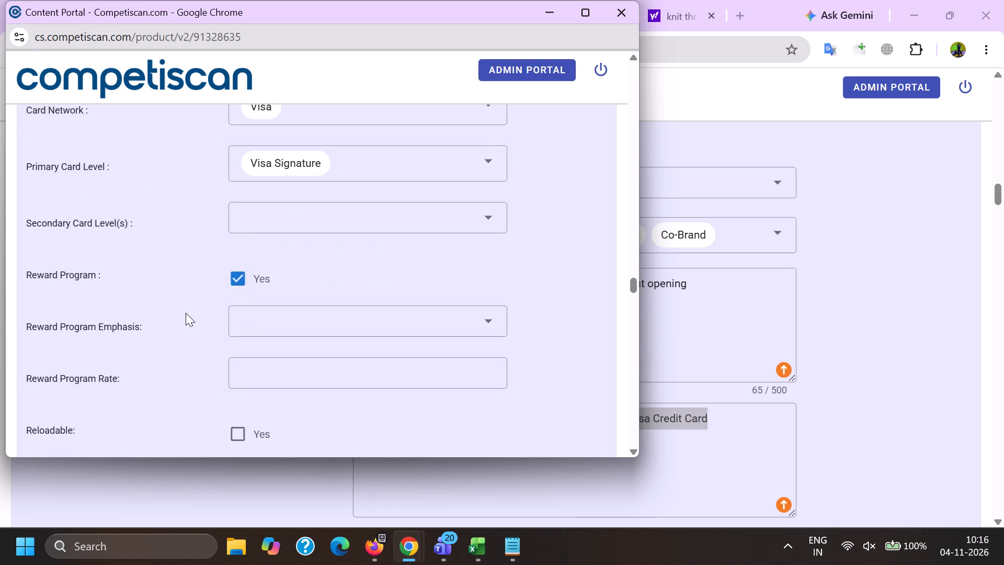
left_click(233, 211)
left_click(242, 454)
left_click(254, 438)
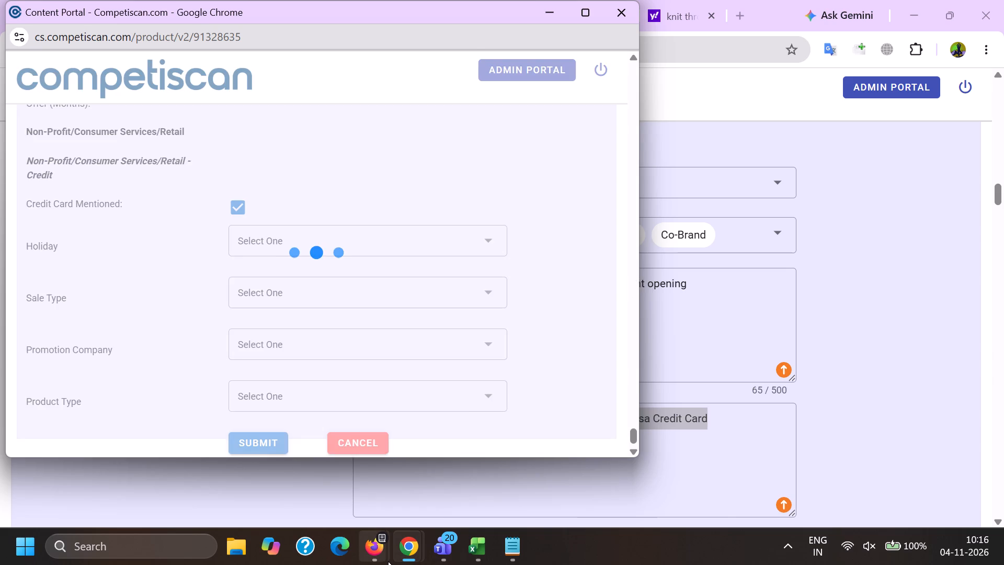
Switch to Firefox and load the Focus email lists in the first and third Content Portal pages.
left_click(387, 560)
left_click(132, 454)
left_click(115, 0)
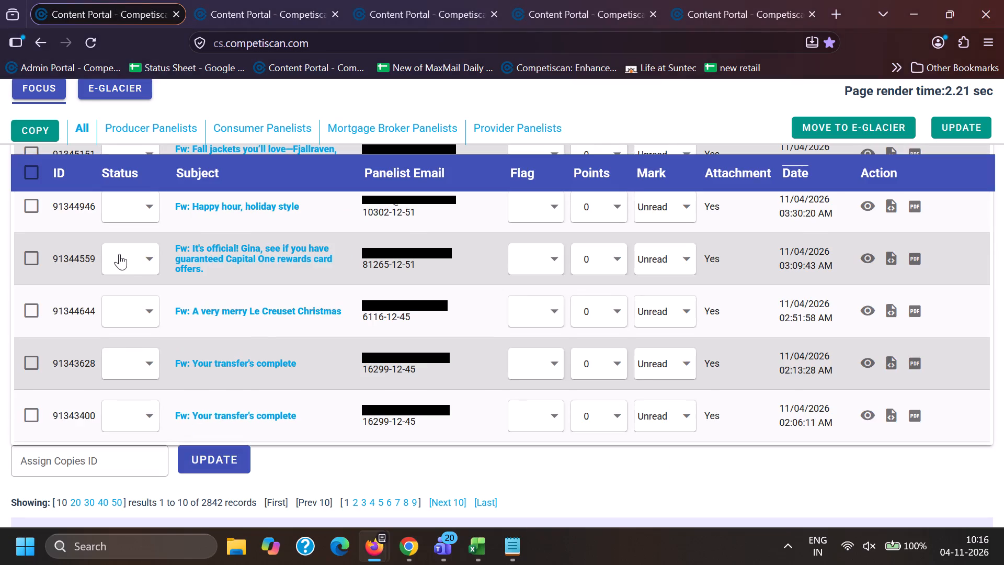
left_click(38, 88)
left_click(237, 0)
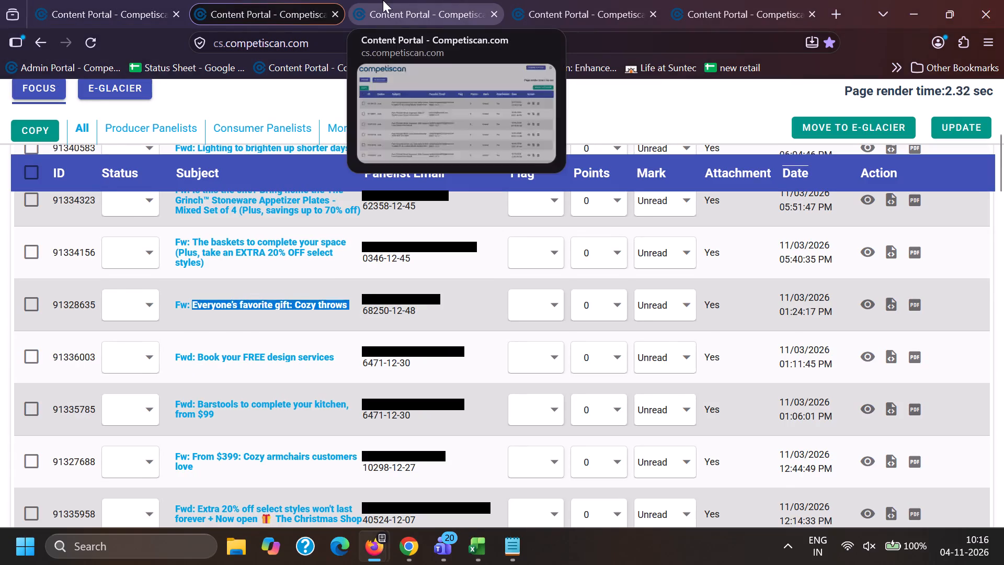
left_click(388, 1)
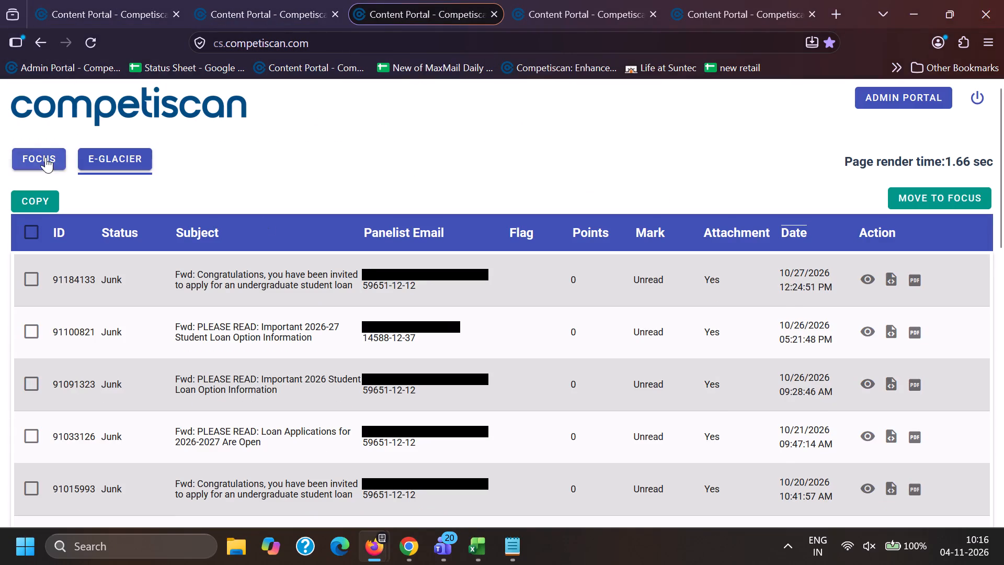
left_click(45, 157)
left_click(82, 0)
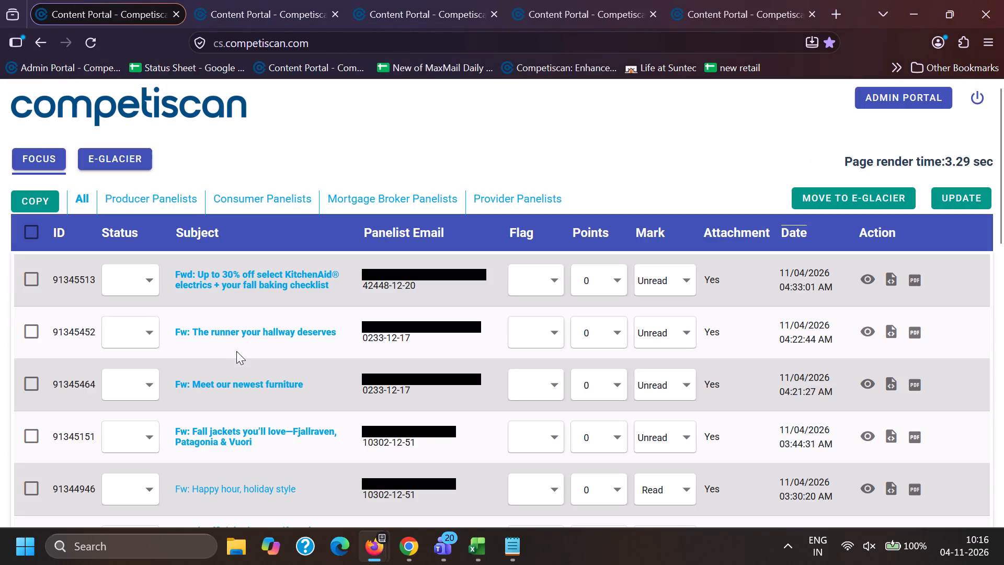
Show 50 results per page in the first Focus email list.
scroll(236, 351, "down", 2)
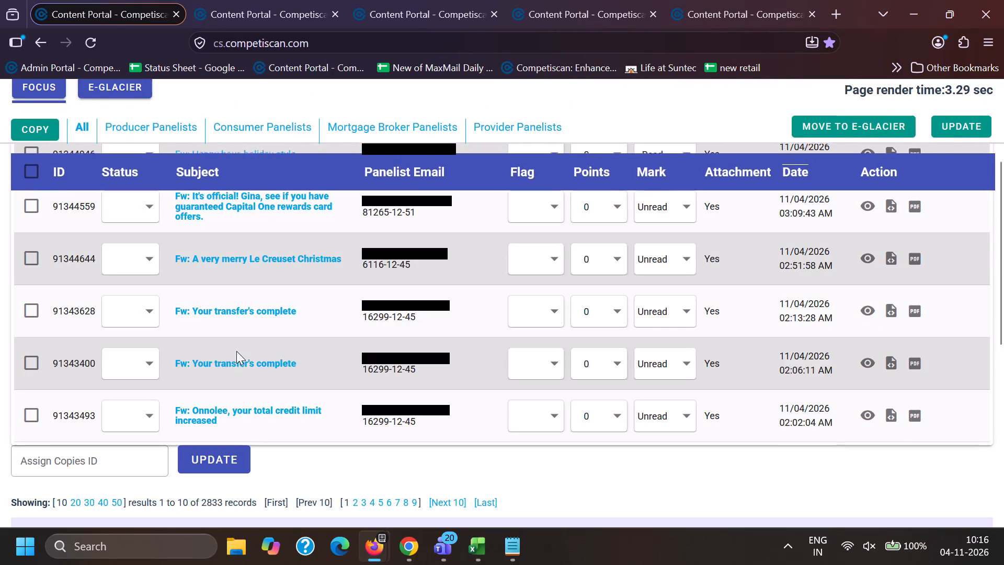
left_click(118, 506)
Check the email lists on the other open Content Portal pages.
left_click(223, 0)
left_click(467, 0)
left_click(561, 0)
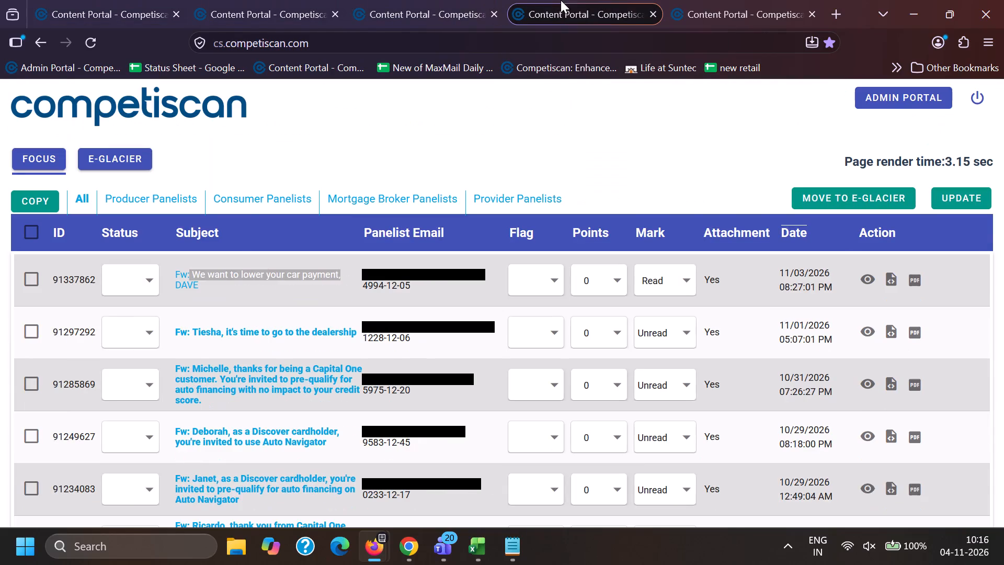
left_click(688, 0)
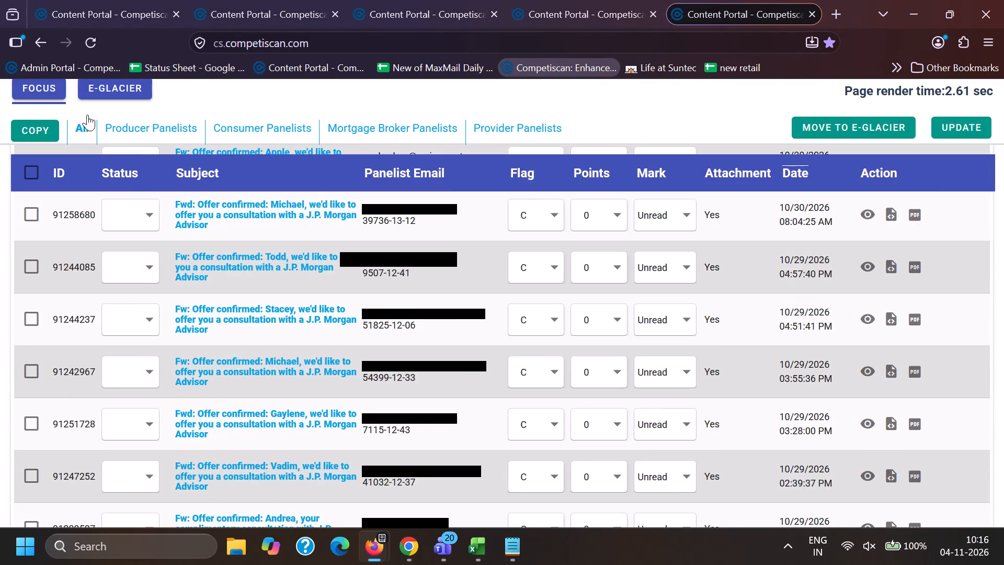